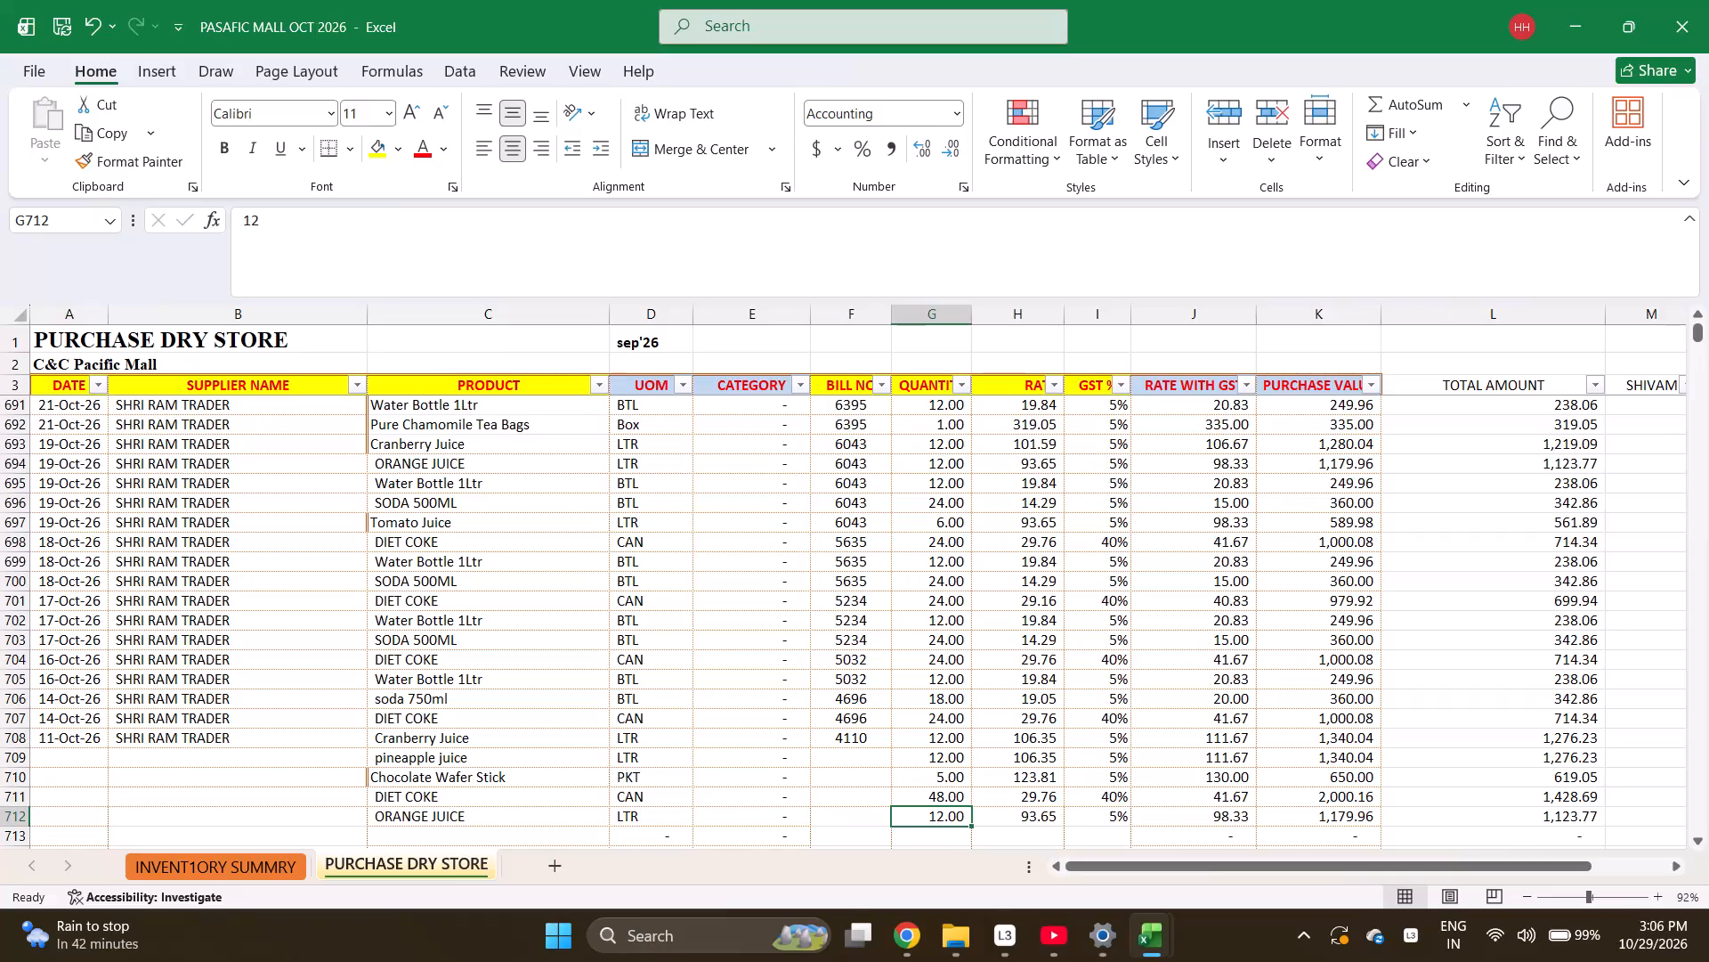
# Set the quantity of ORANGE JUICE in row 712 to 18.
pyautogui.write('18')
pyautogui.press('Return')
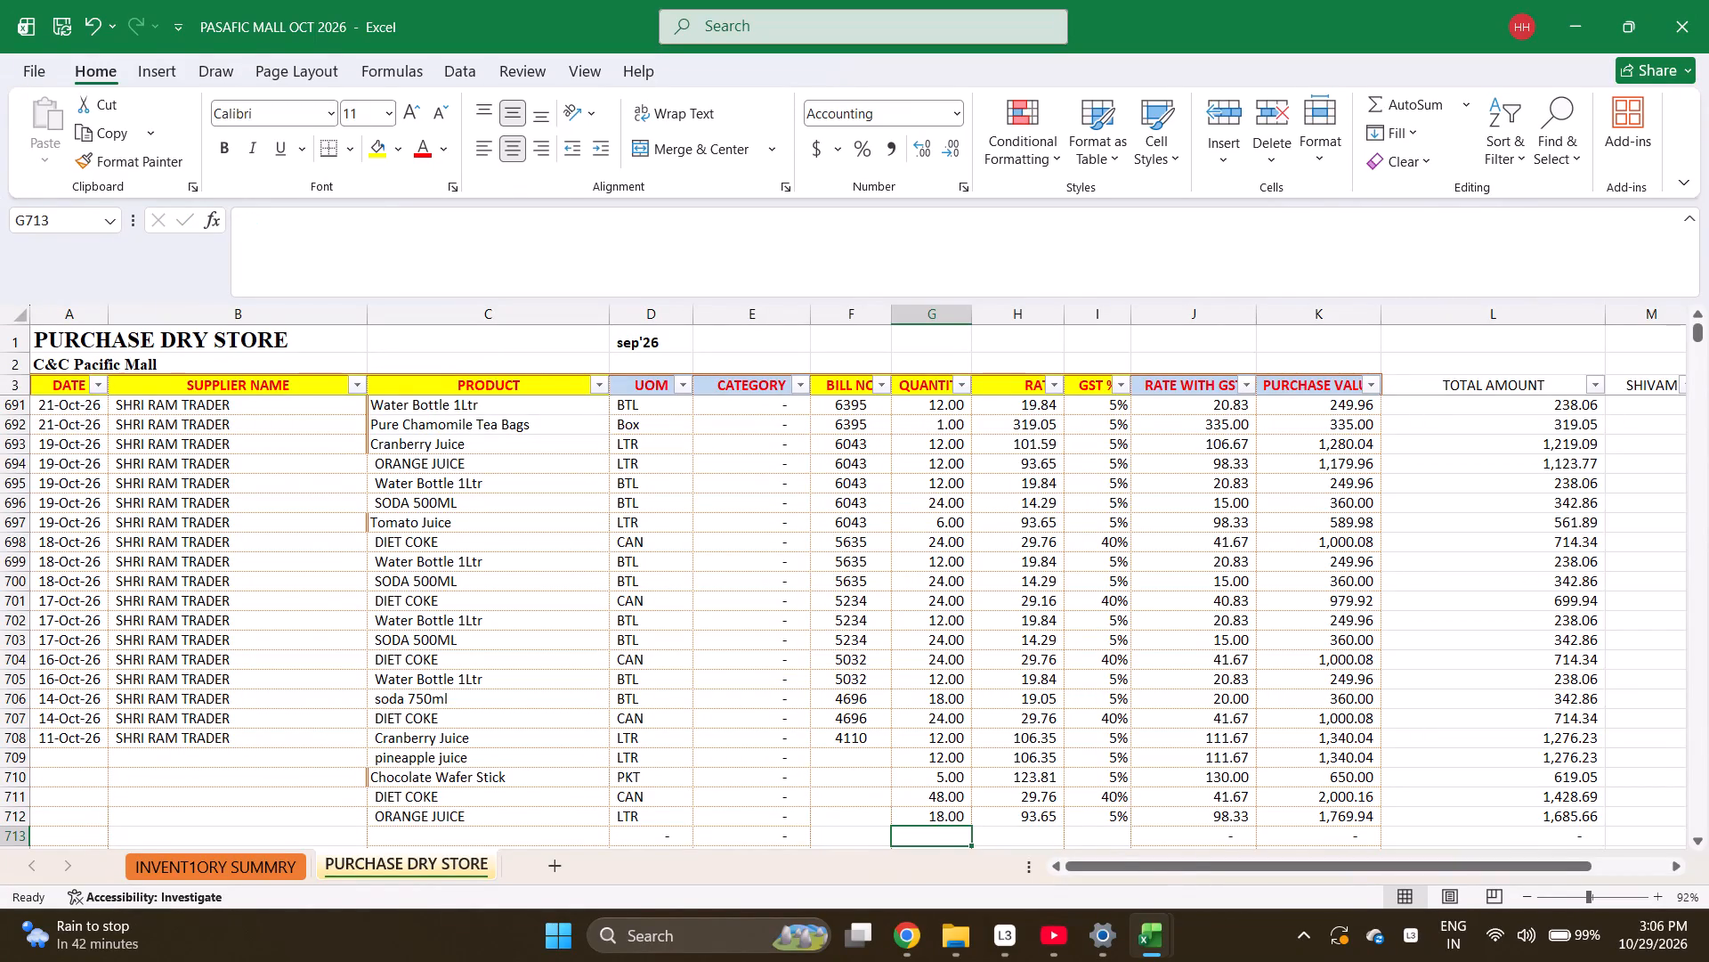
# Fill bill number 4110 down from the Cranberry Juice row 708 through row 712.
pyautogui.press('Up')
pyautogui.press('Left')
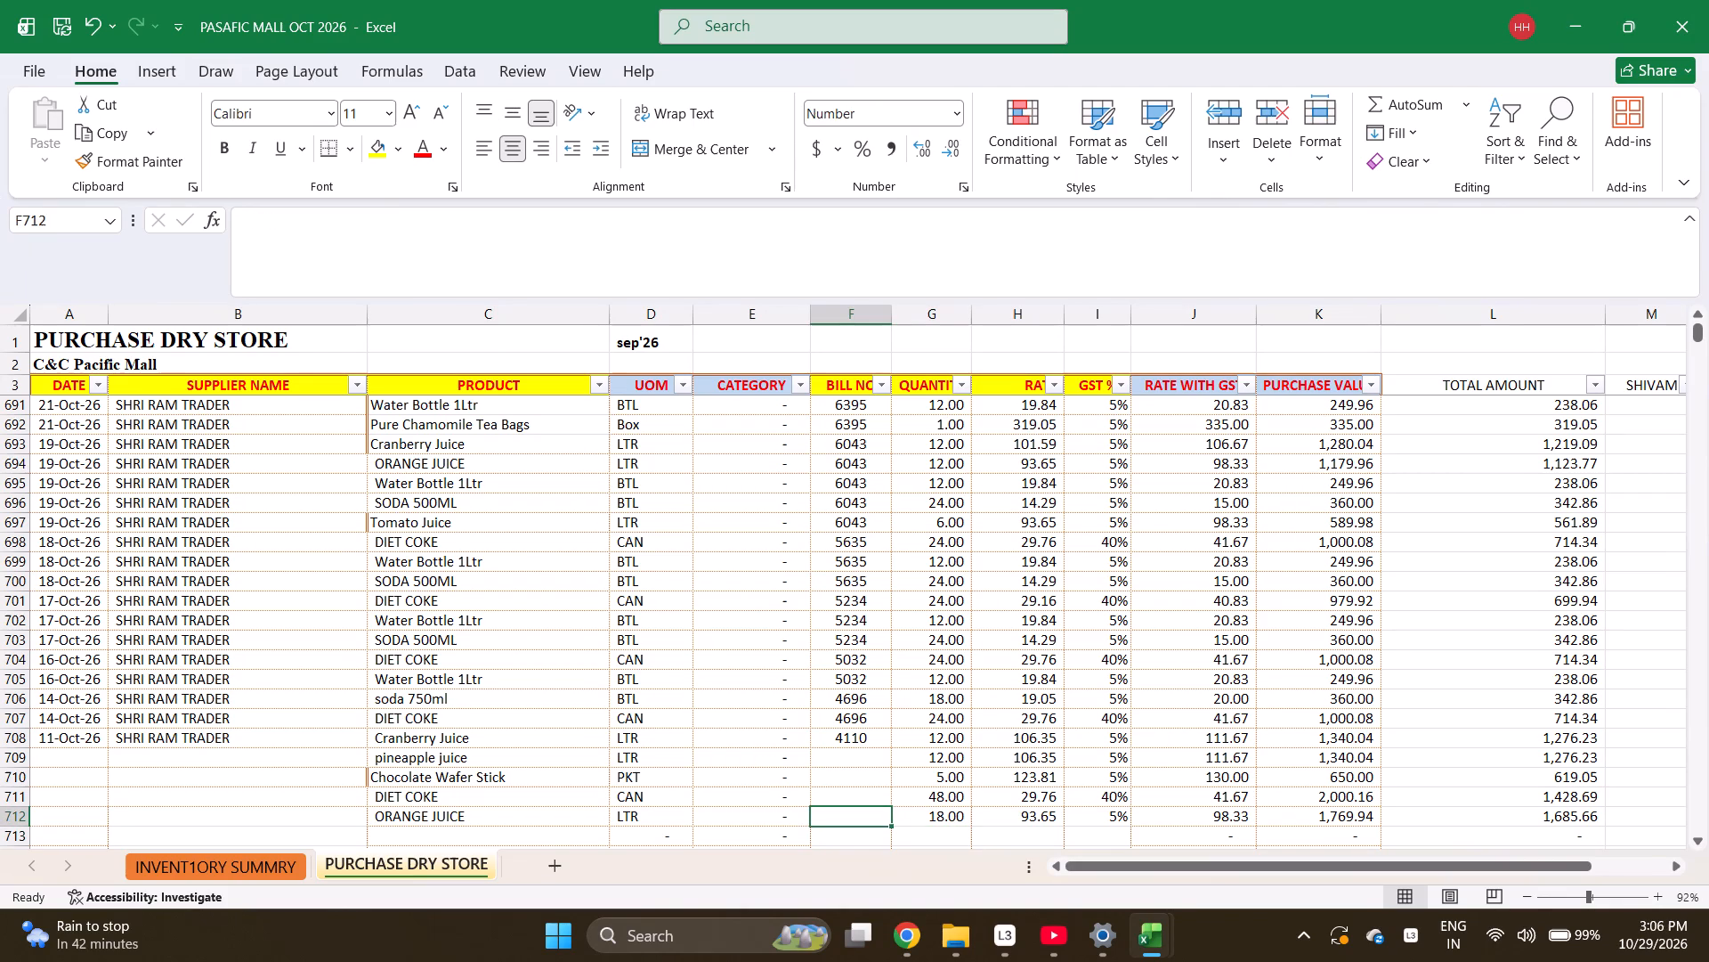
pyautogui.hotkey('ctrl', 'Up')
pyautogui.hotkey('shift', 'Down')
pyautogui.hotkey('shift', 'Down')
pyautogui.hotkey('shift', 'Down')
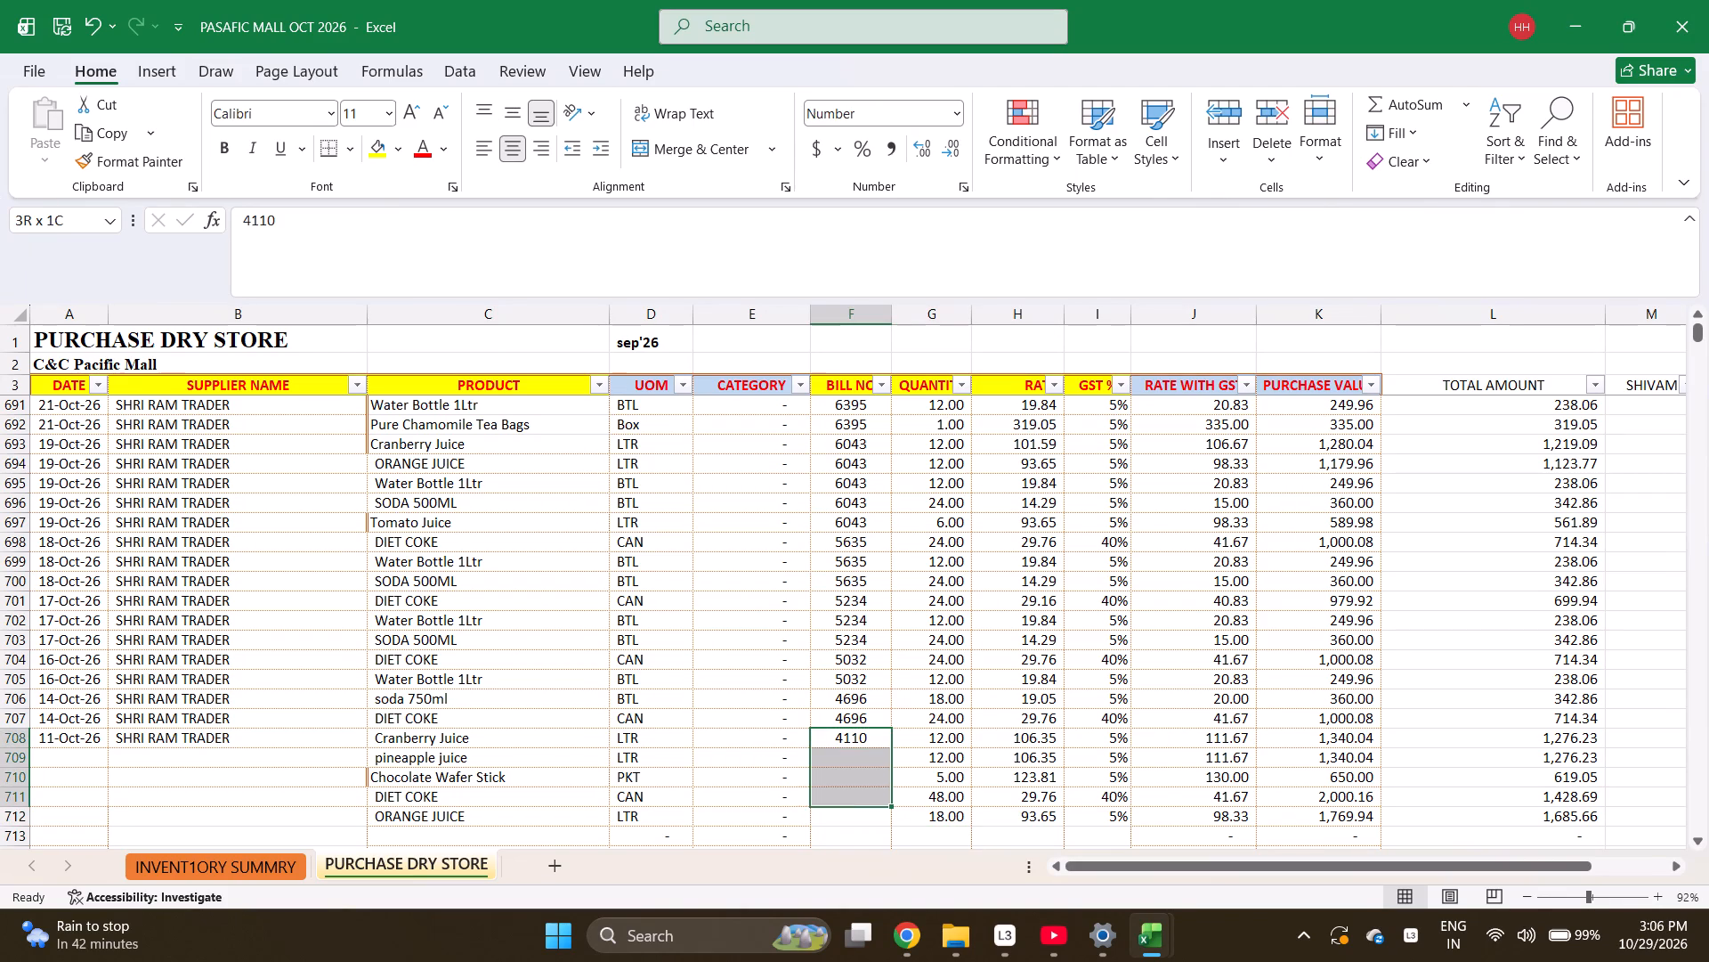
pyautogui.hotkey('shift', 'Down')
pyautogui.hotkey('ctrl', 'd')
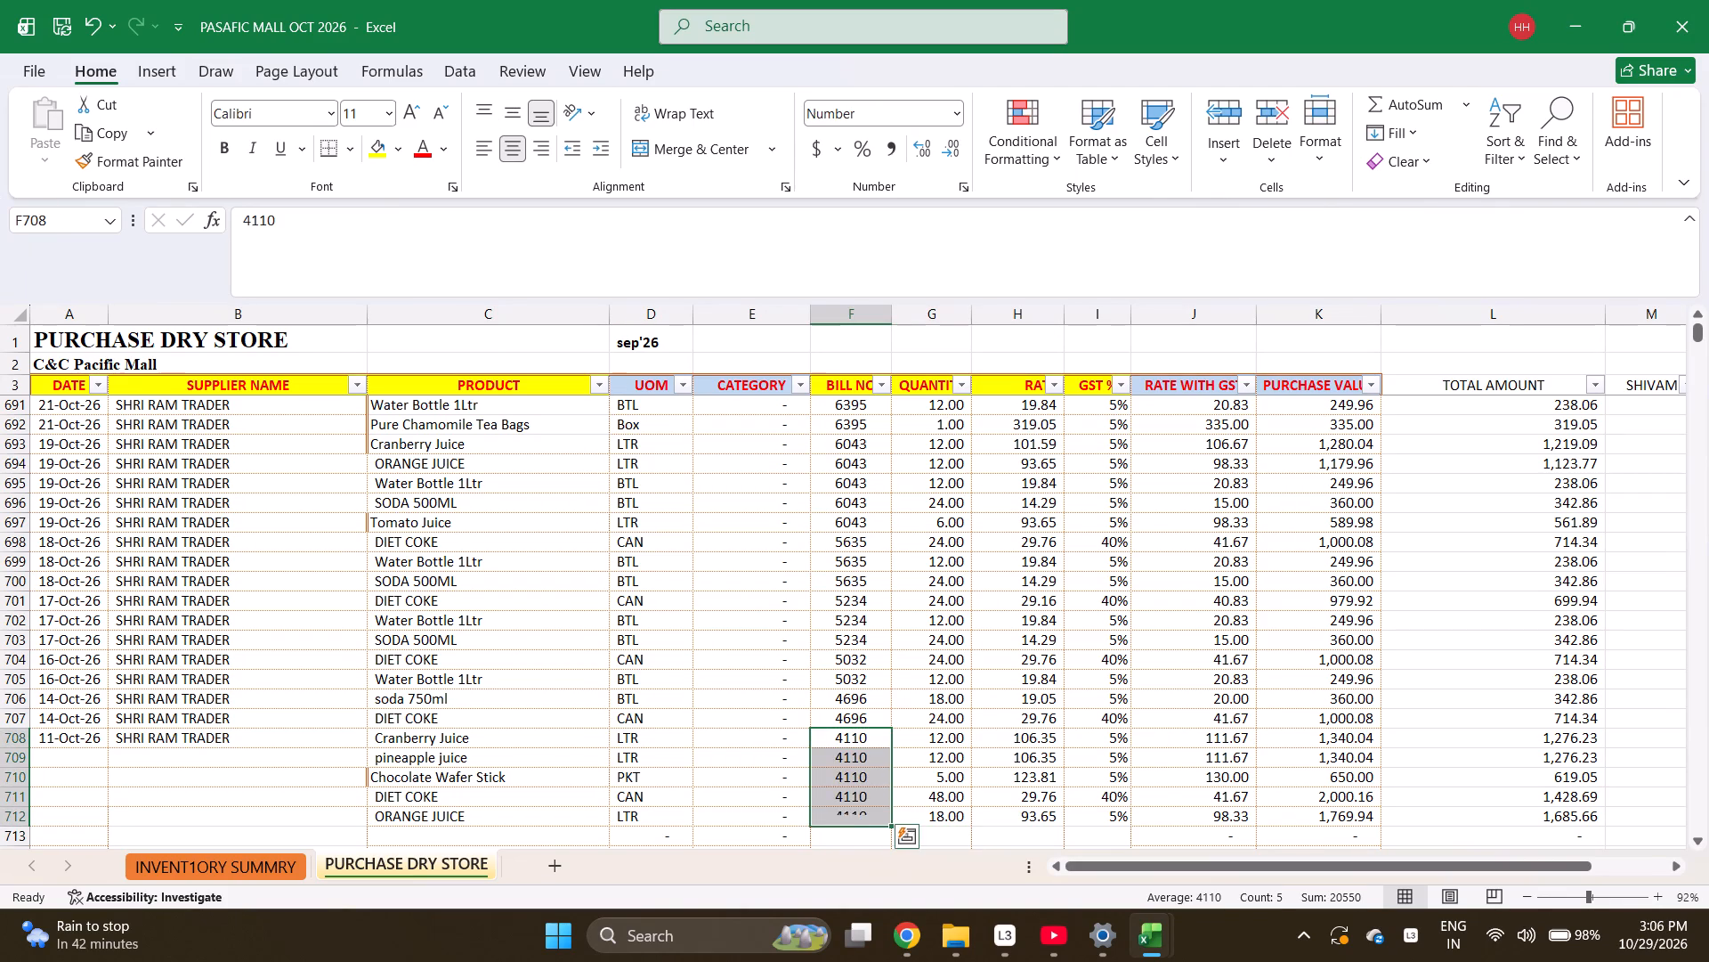
# Fill the date 11-Oct-26 and supplier SHRI RAM TRADER down from row 708 through row 712.
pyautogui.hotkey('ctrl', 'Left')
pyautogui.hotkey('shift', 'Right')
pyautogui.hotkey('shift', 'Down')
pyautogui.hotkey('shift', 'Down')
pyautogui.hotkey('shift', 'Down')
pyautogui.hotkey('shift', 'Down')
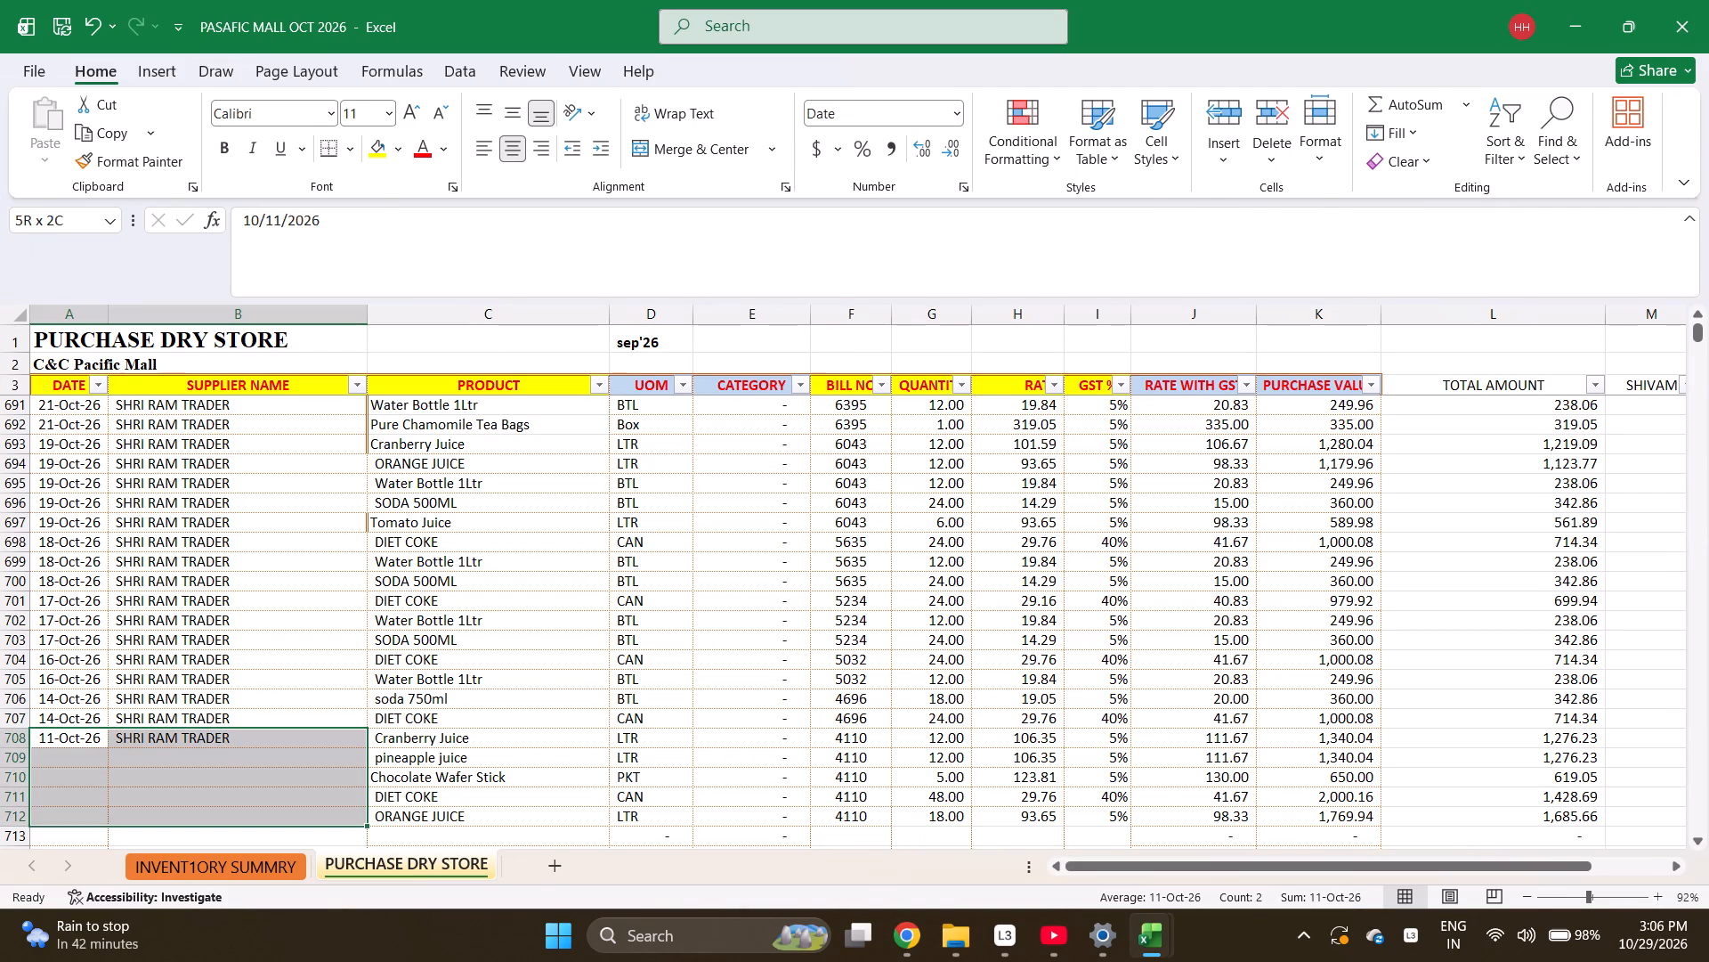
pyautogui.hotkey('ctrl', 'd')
# Go to the date cell of the first empty row, 713, below the last purchase entry.
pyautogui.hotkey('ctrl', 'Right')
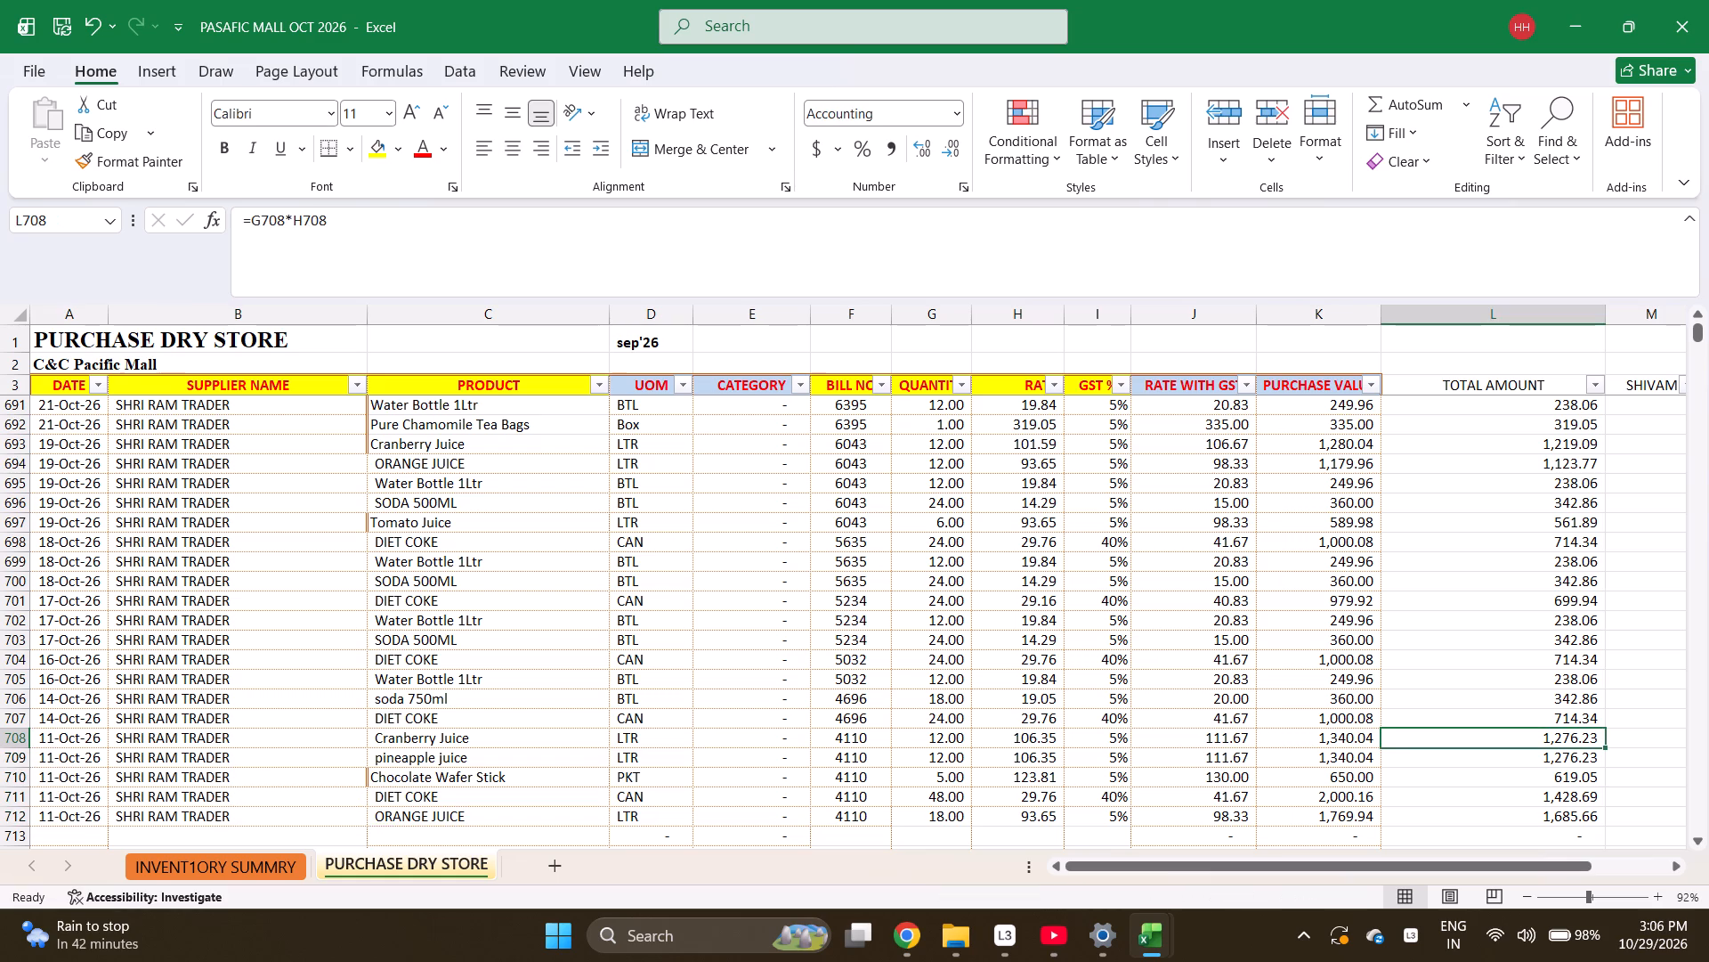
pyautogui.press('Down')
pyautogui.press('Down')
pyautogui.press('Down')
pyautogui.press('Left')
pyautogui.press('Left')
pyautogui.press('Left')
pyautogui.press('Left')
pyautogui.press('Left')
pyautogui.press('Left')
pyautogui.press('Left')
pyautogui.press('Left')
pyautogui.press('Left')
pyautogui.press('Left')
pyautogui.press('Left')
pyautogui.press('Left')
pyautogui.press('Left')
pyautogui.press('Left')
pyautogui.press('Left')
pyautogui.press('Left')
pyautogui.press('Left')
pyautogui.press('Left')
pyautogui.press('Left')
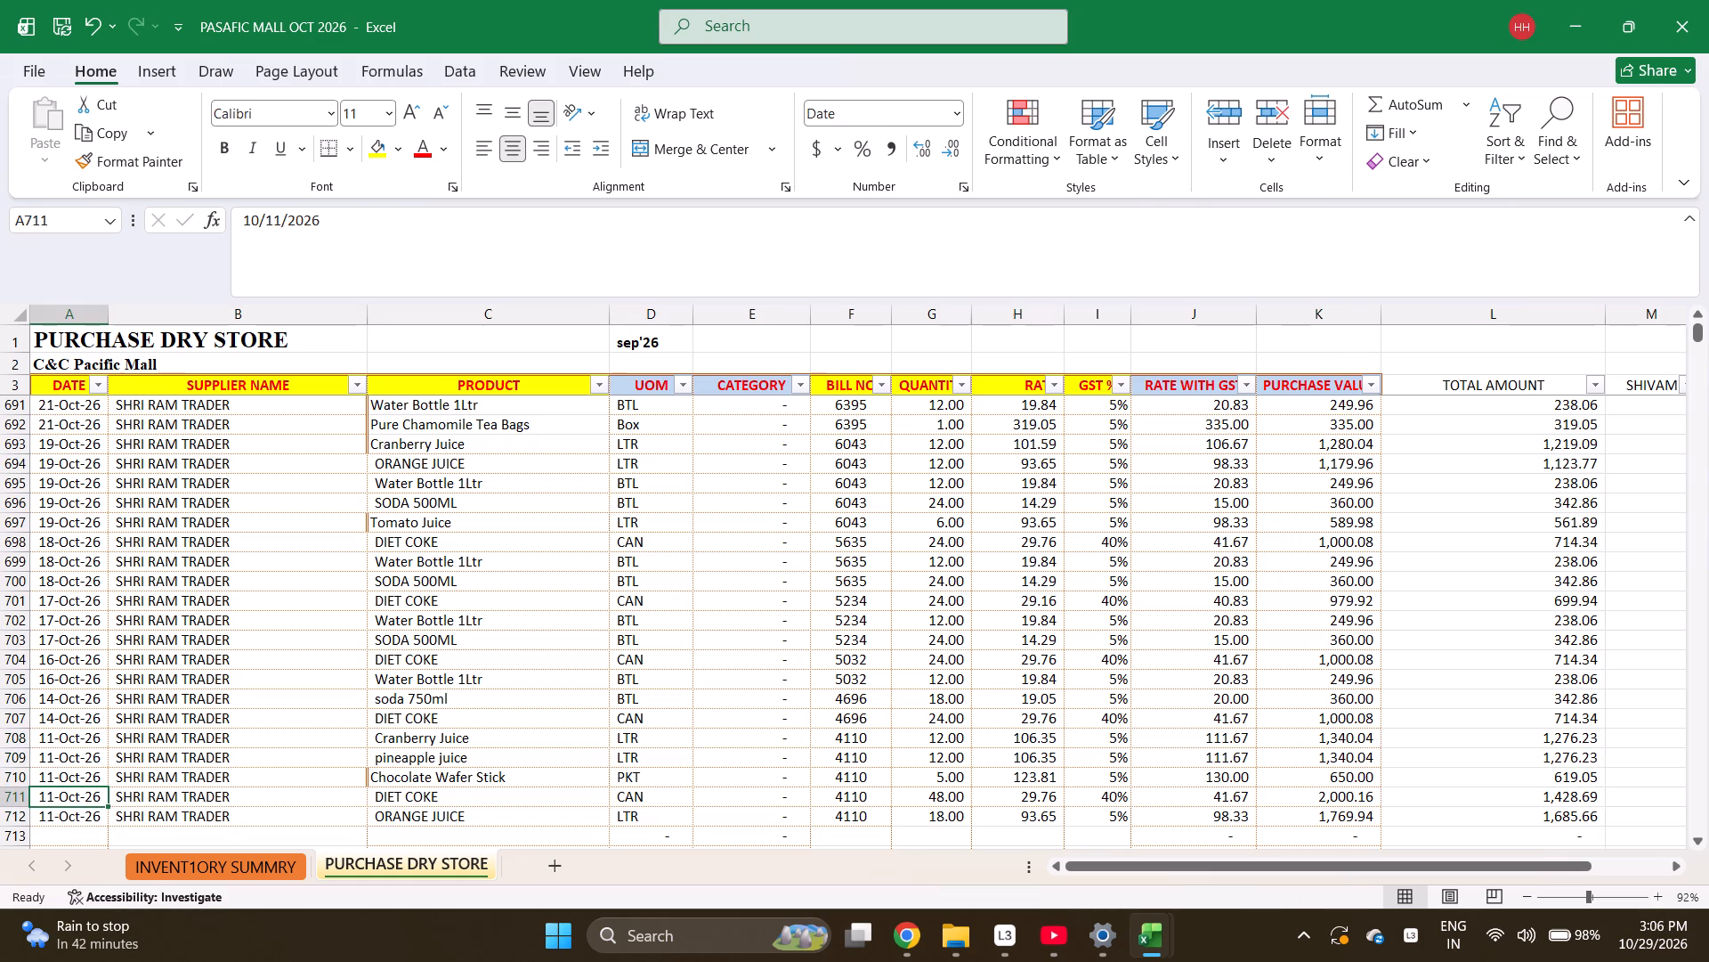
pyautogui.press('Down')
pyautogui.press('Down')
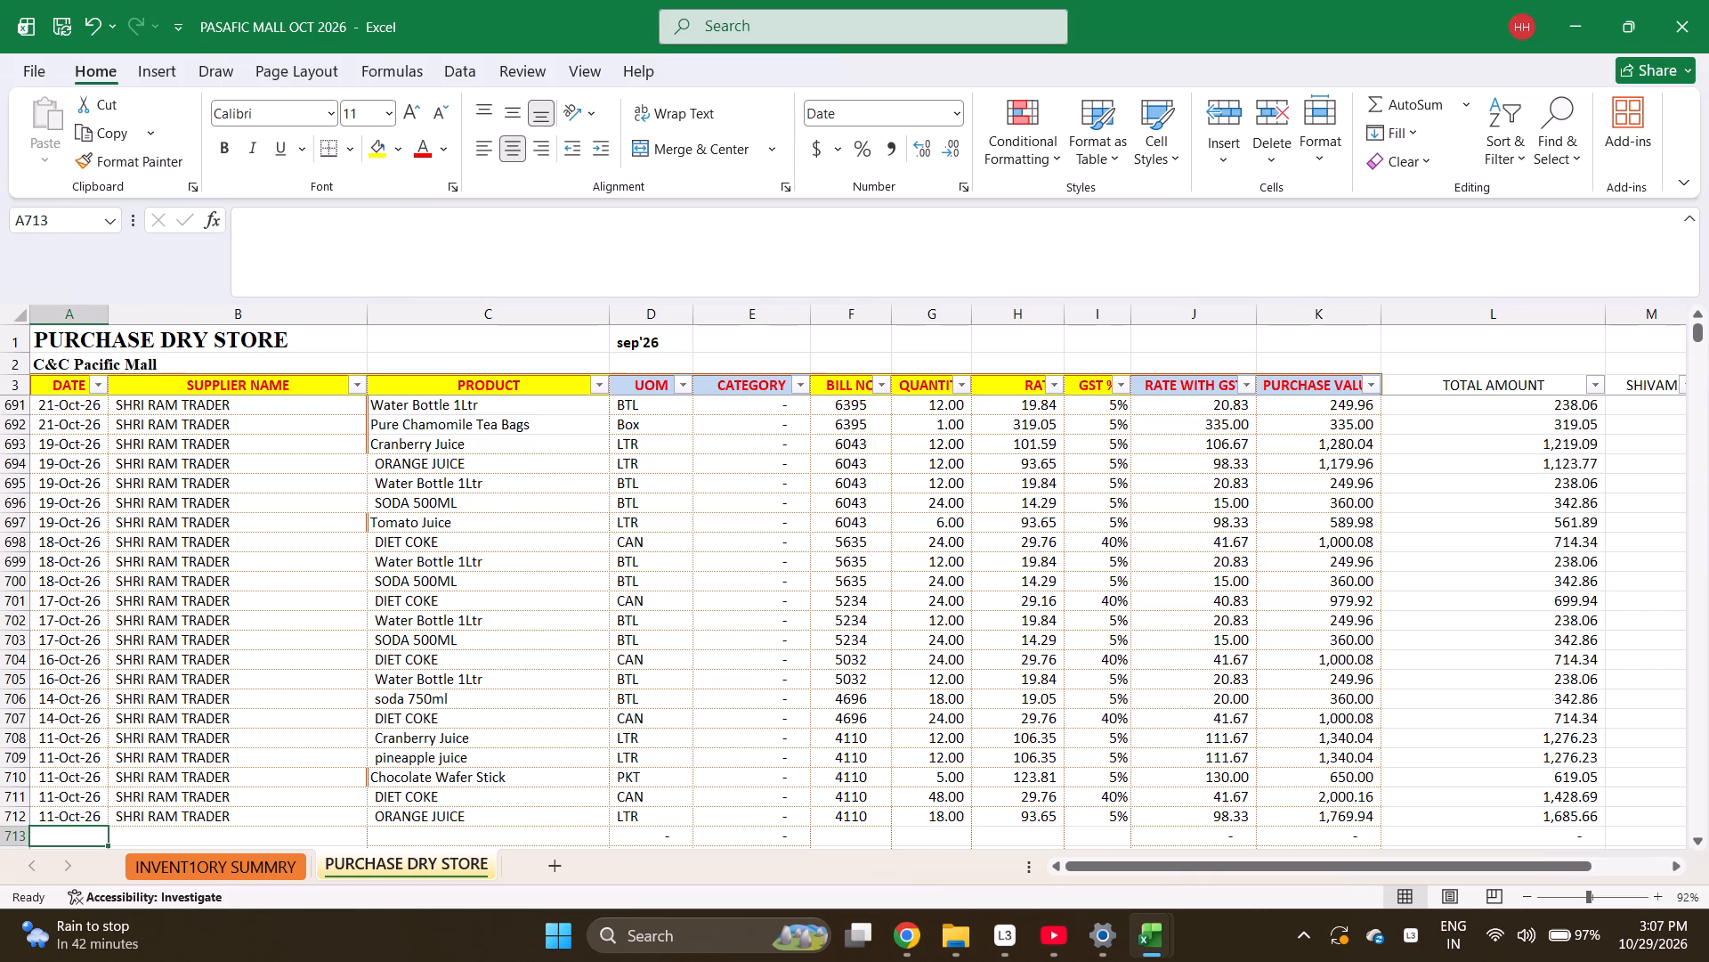
# Search the BILL NO filter values for 2853 without applying a filter.
pyautogui.click(880, 377)
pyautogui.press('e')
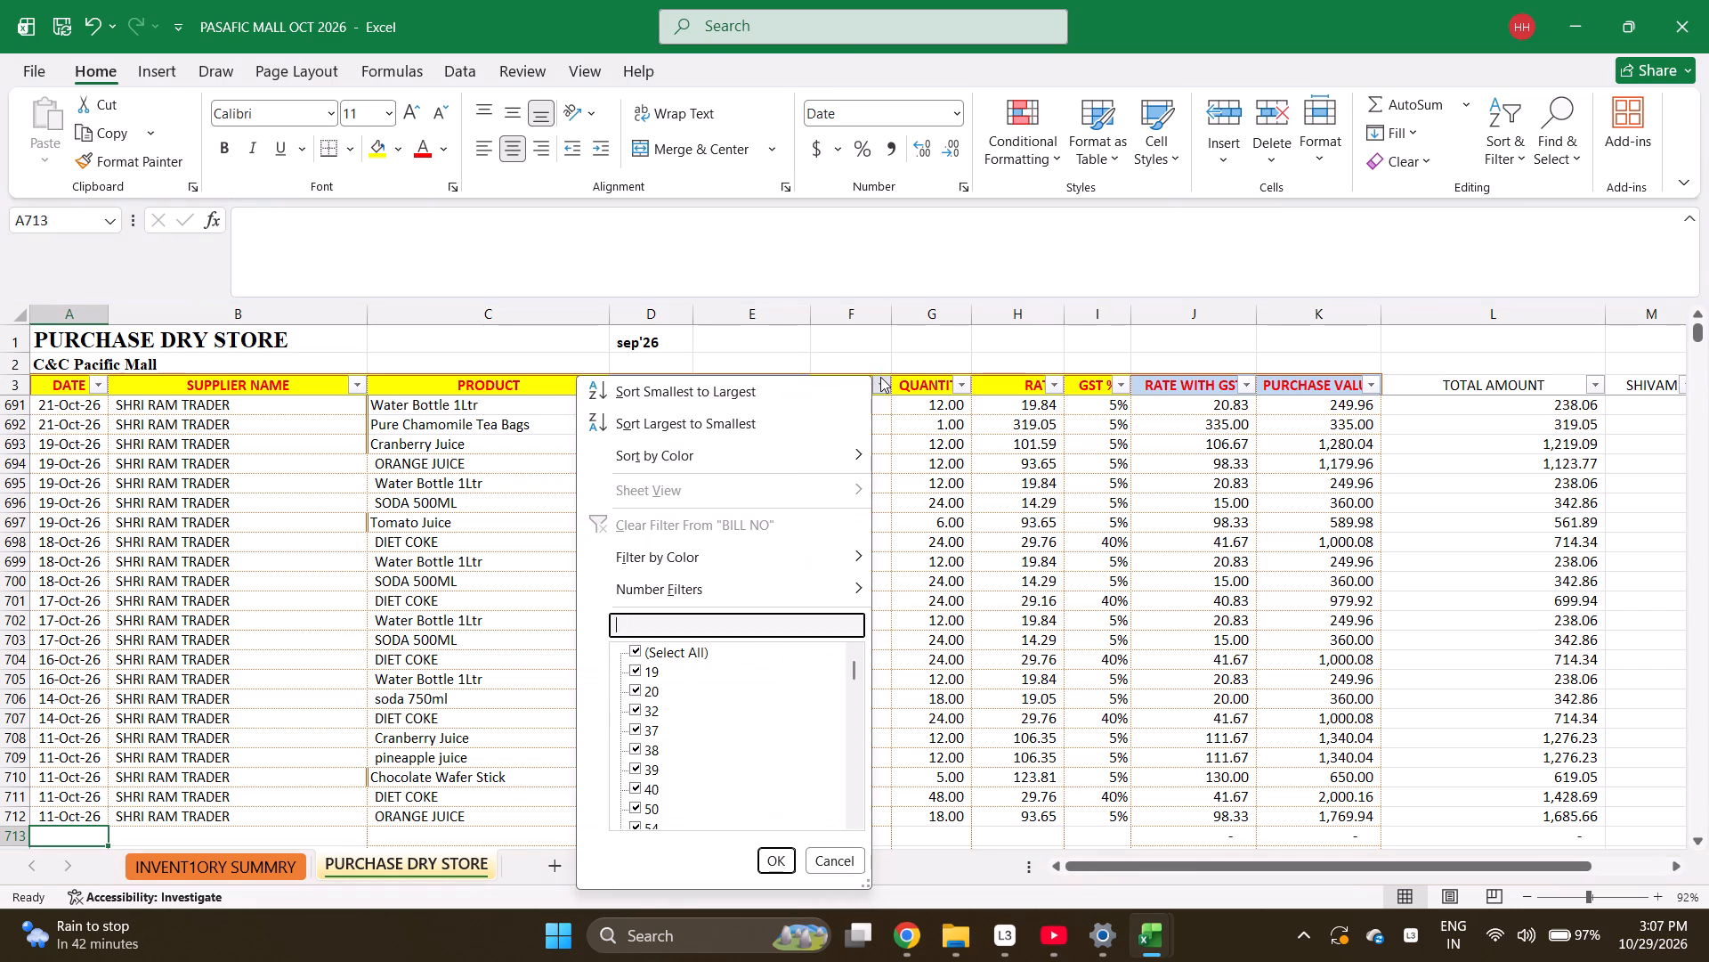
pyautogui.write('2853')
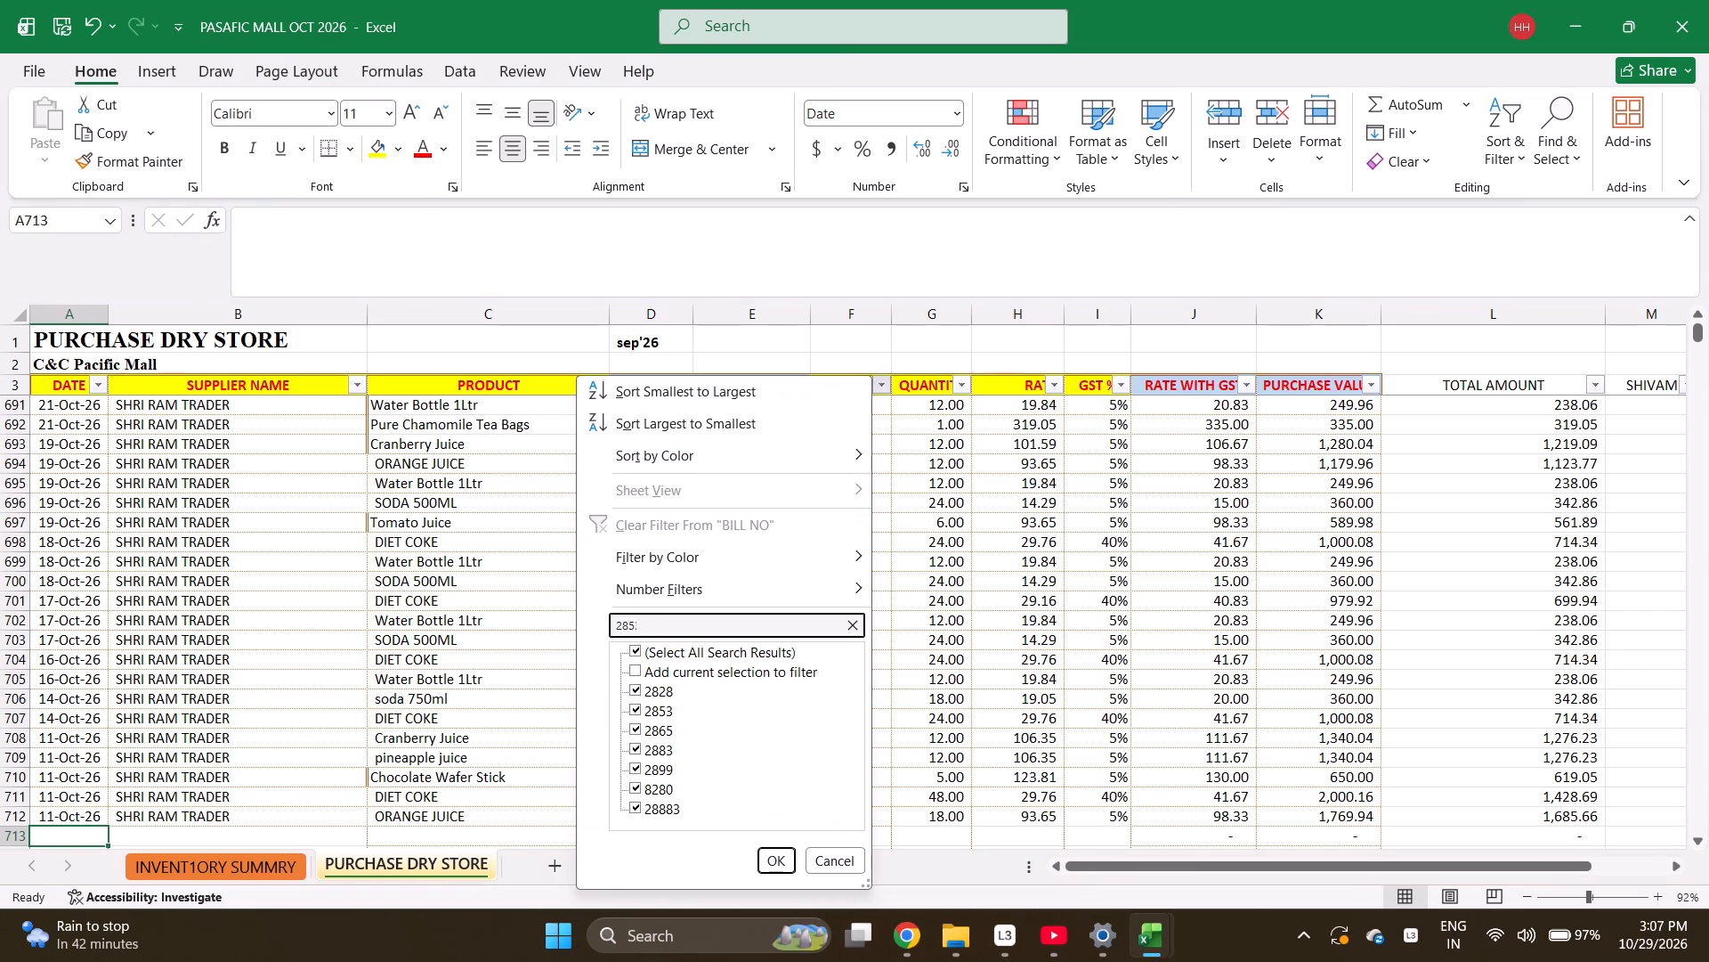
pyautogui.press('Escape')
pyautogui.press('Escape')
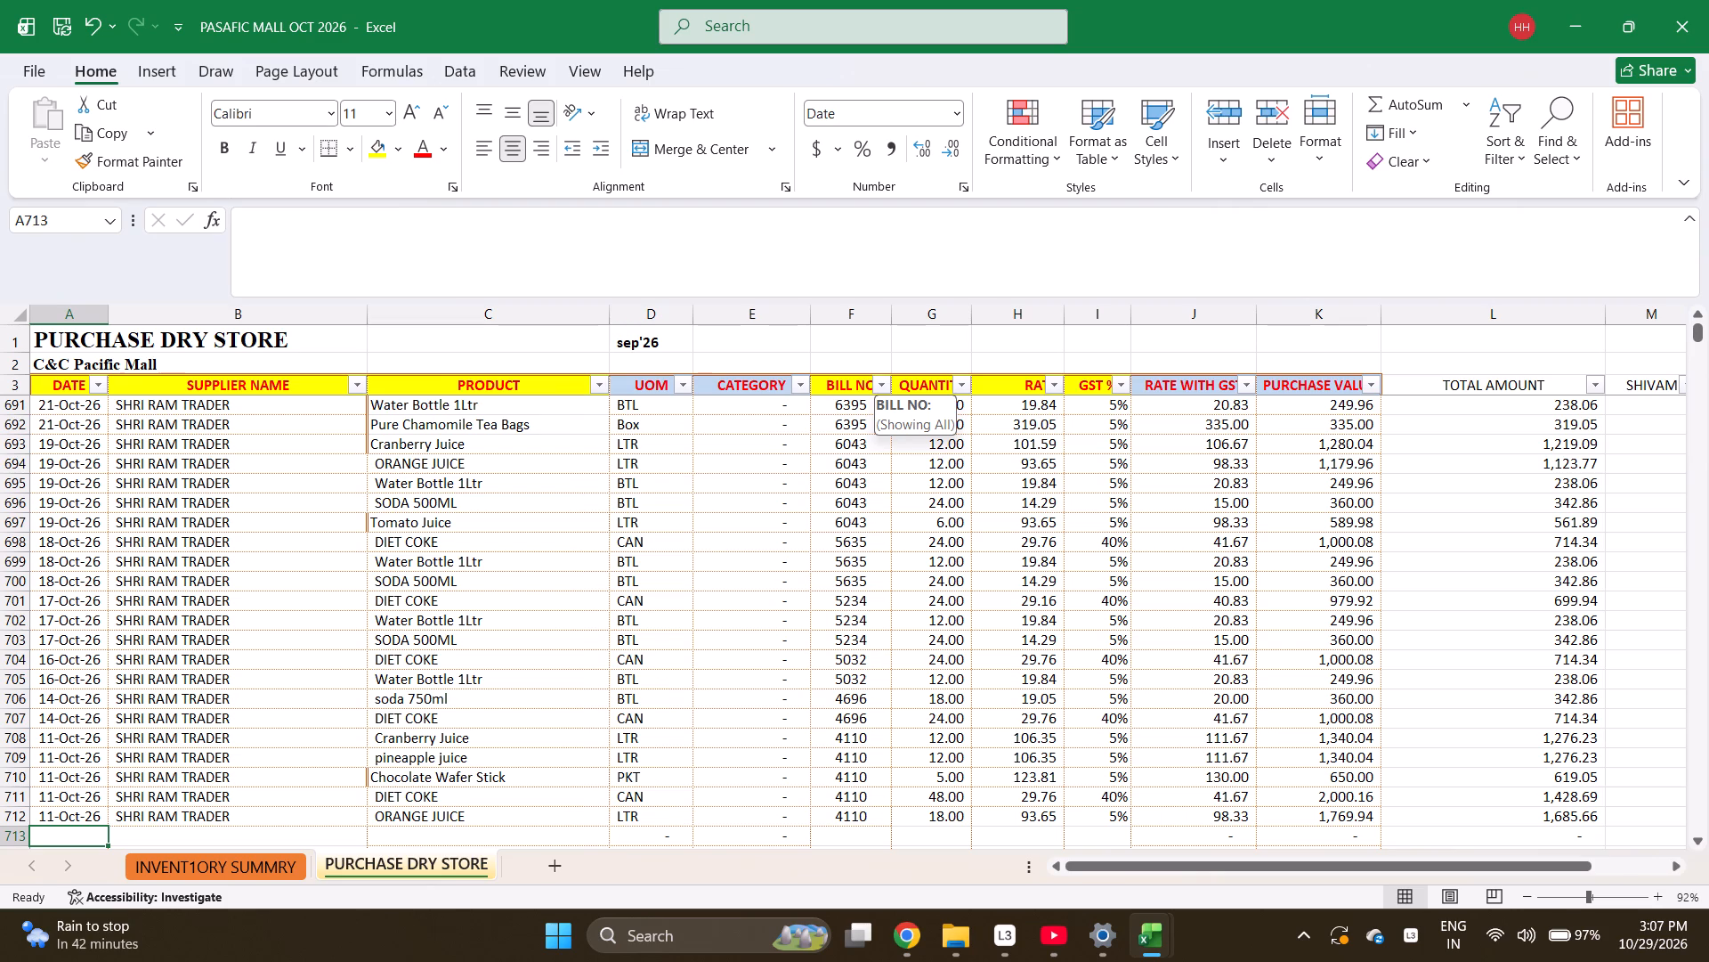
# Search the BILL NO filter values for 154 without applying a filter.
pyautogui.click(880, 377)
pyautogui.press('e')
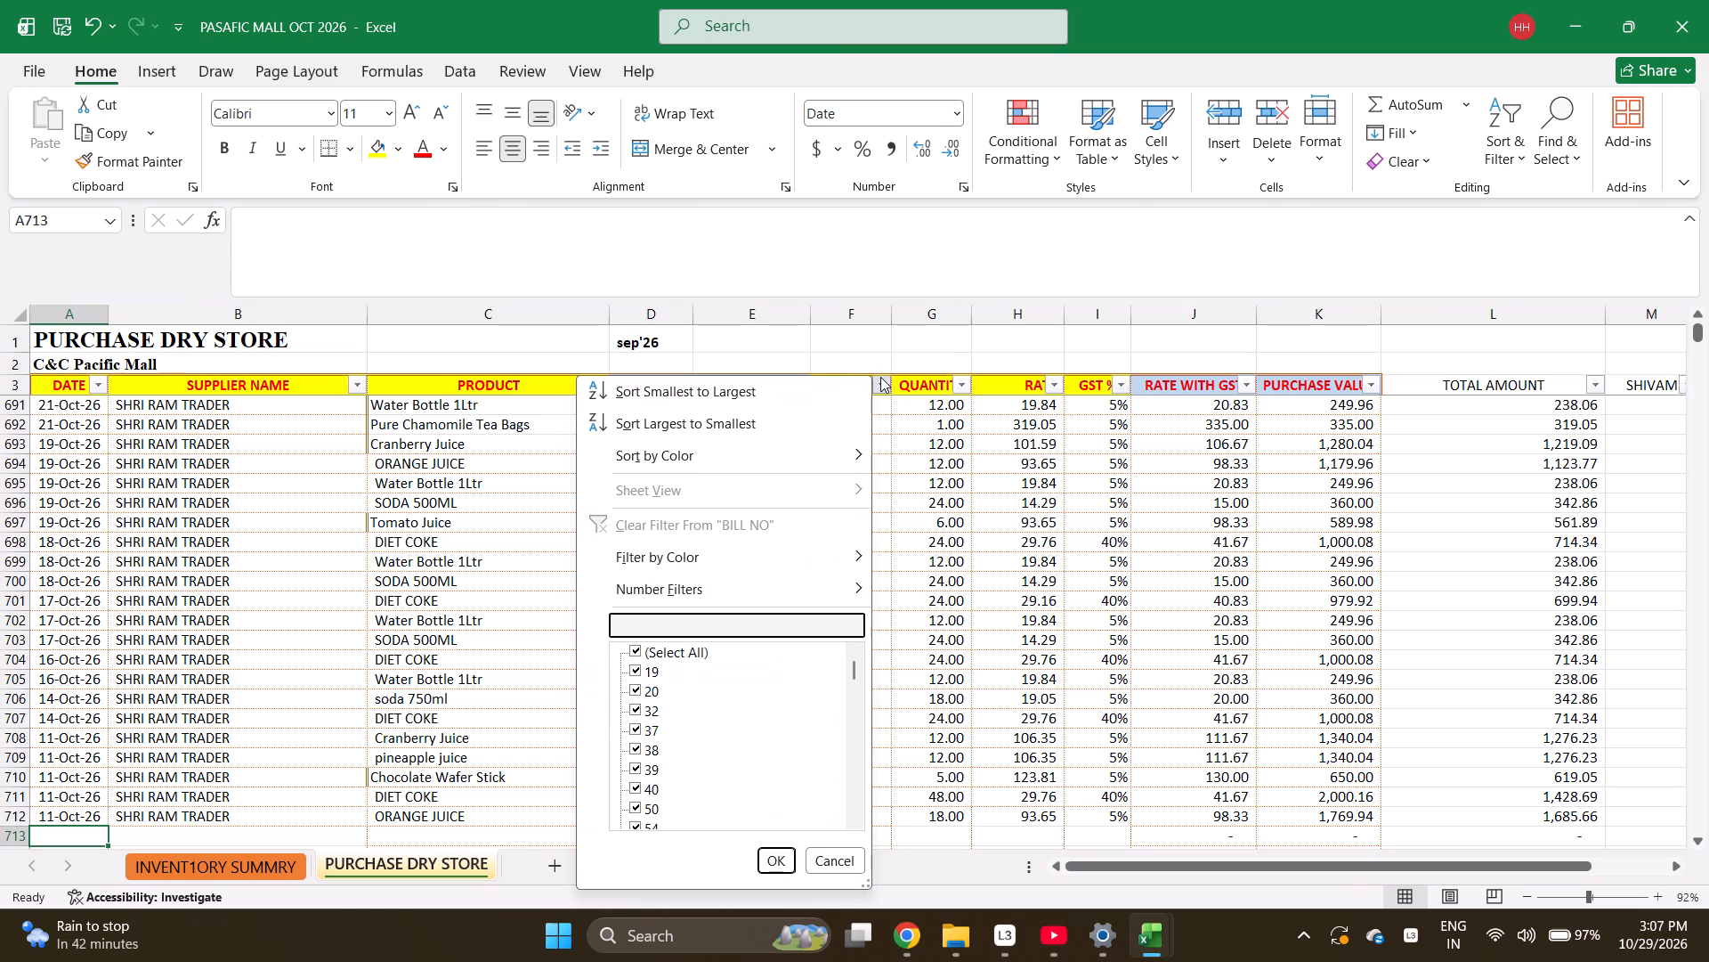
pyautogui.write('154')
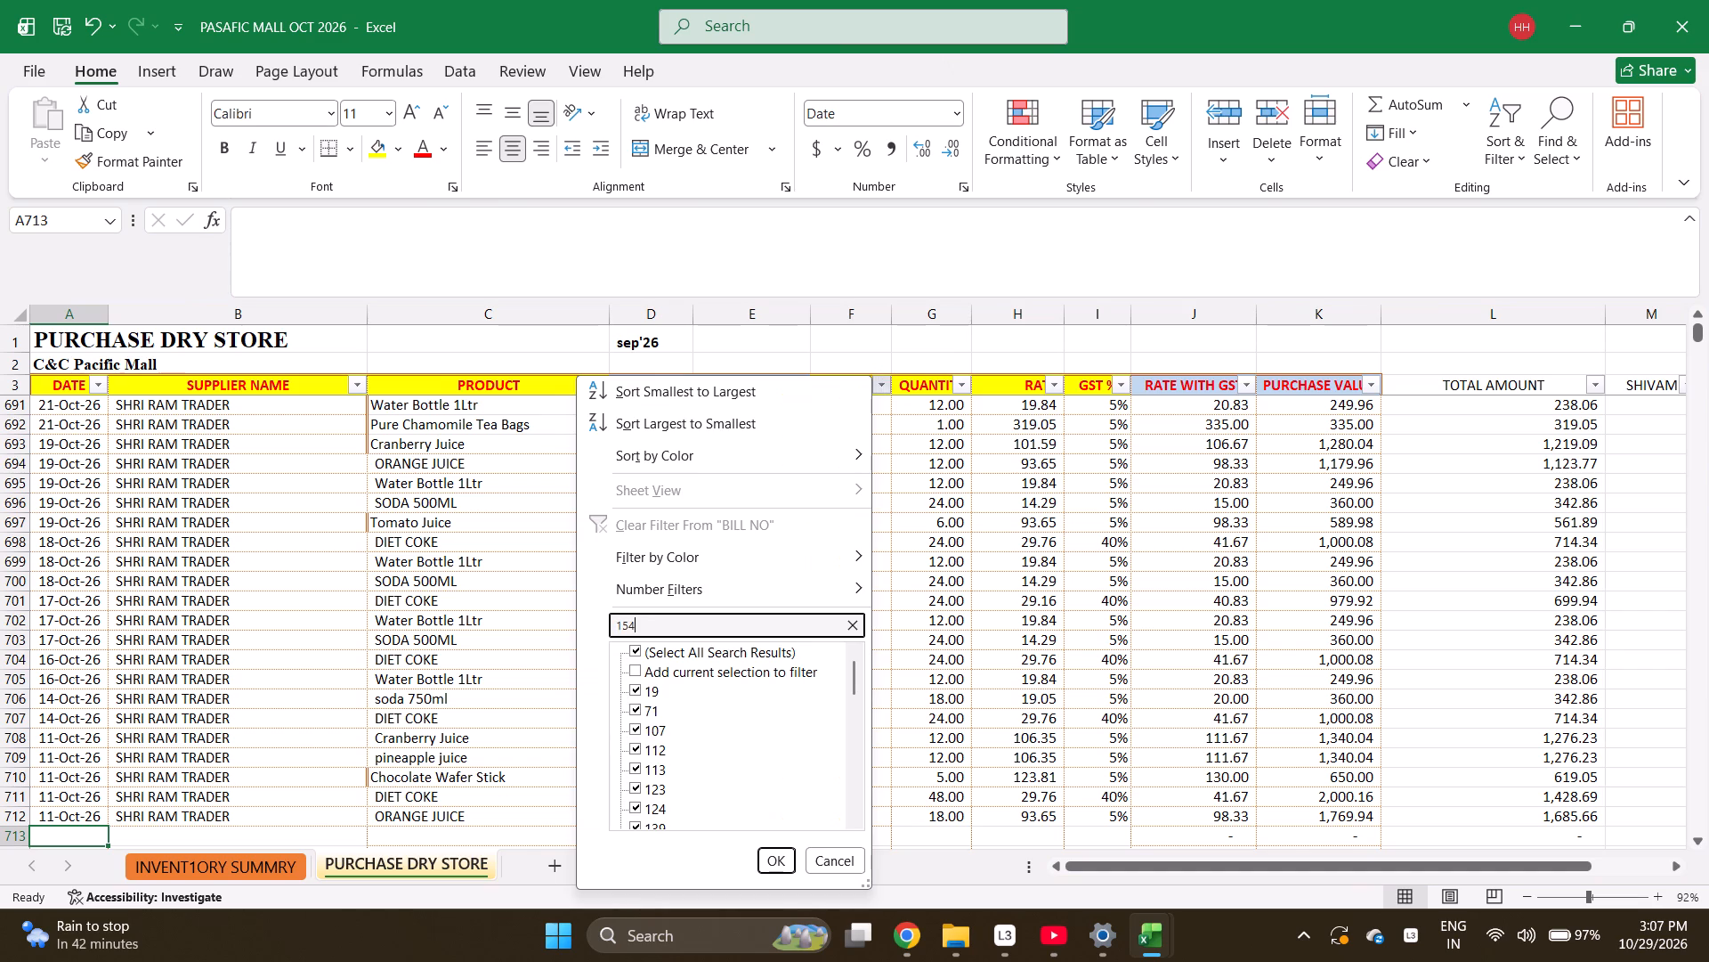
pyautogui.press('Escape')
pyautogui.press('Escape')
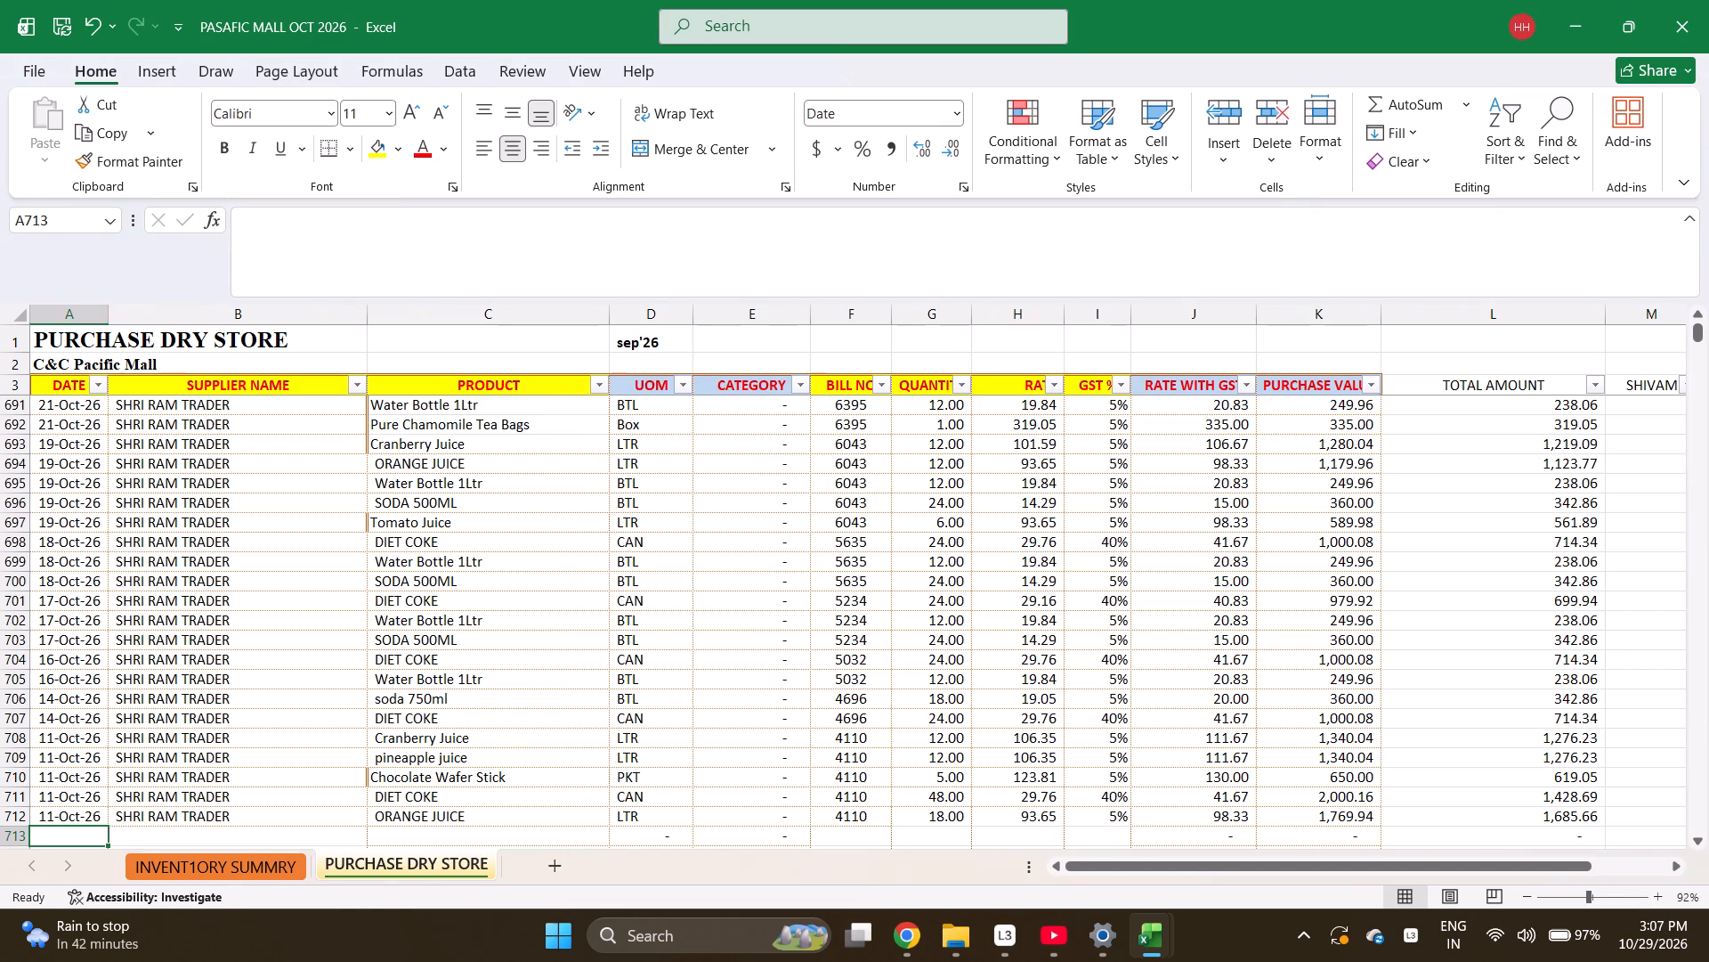
# Enter the date 10-9-2026 (9 October 2026) in row 713.
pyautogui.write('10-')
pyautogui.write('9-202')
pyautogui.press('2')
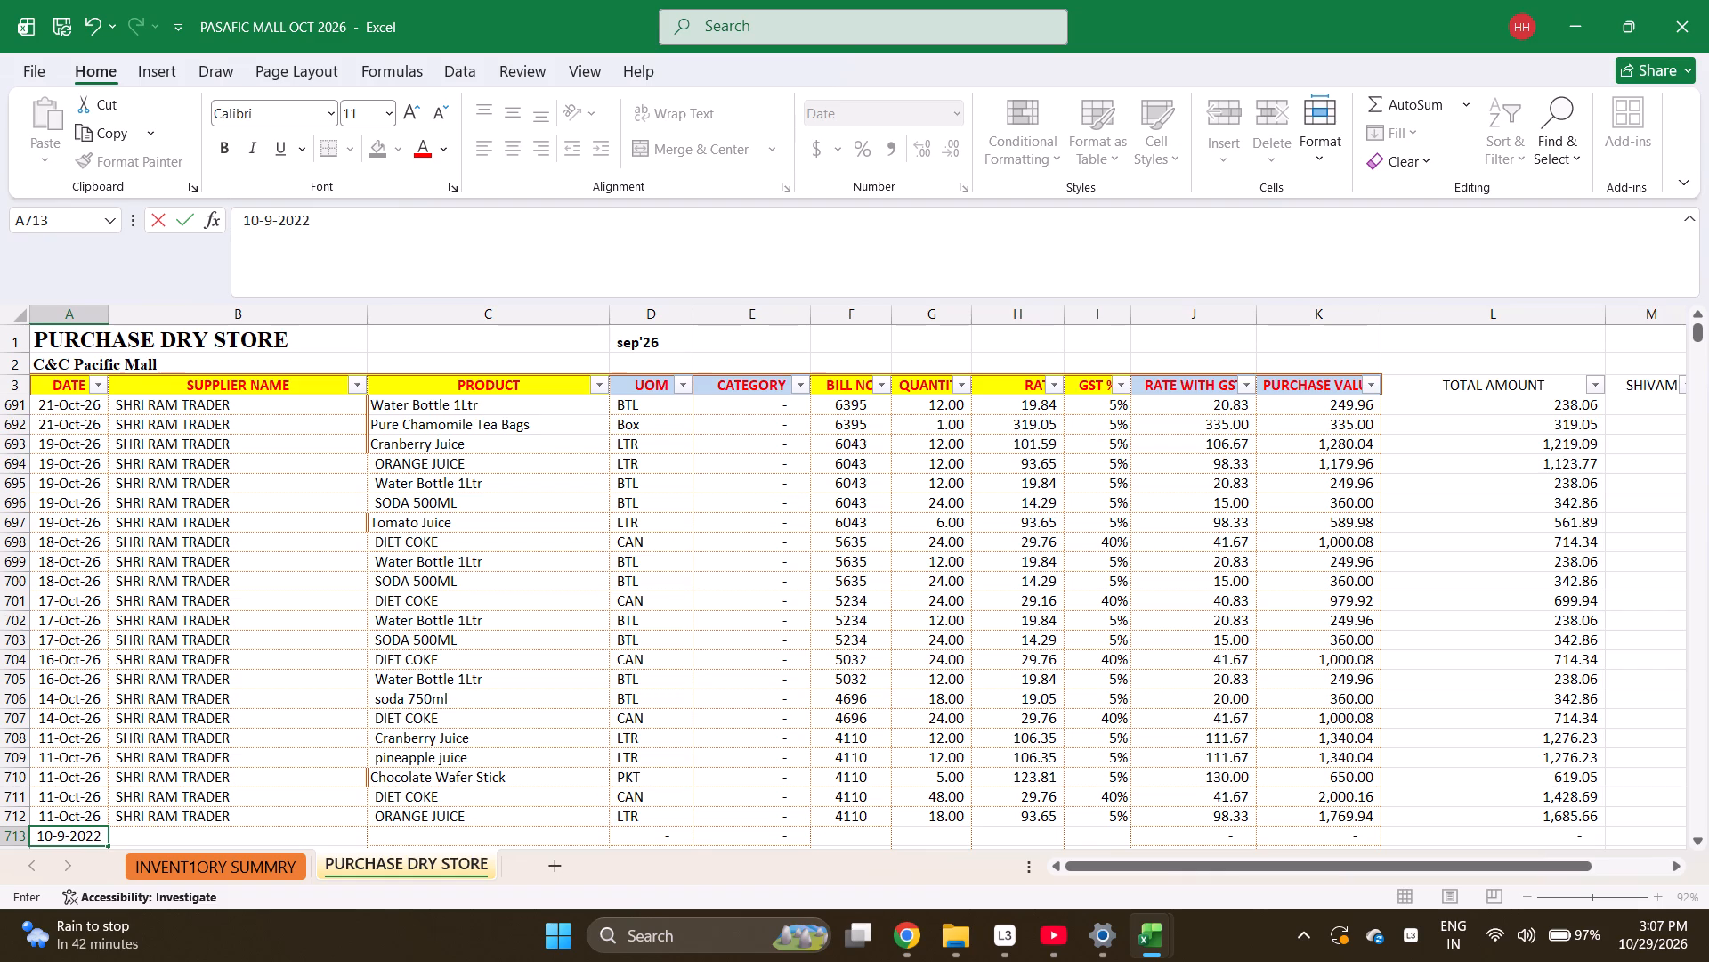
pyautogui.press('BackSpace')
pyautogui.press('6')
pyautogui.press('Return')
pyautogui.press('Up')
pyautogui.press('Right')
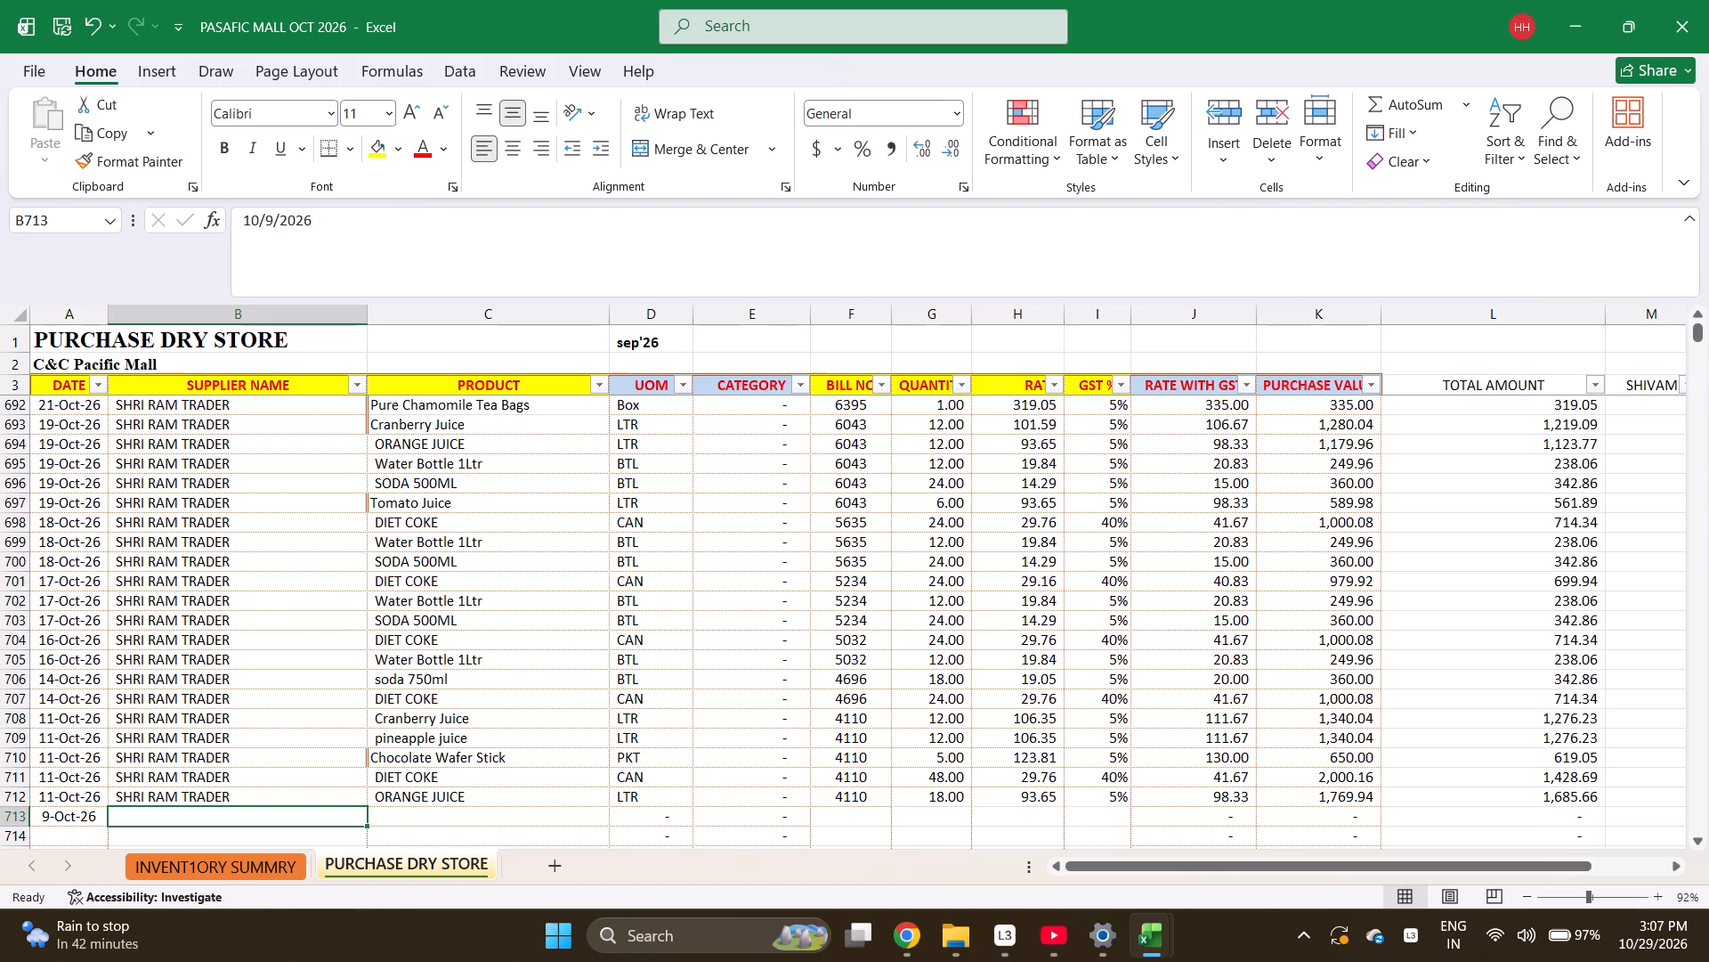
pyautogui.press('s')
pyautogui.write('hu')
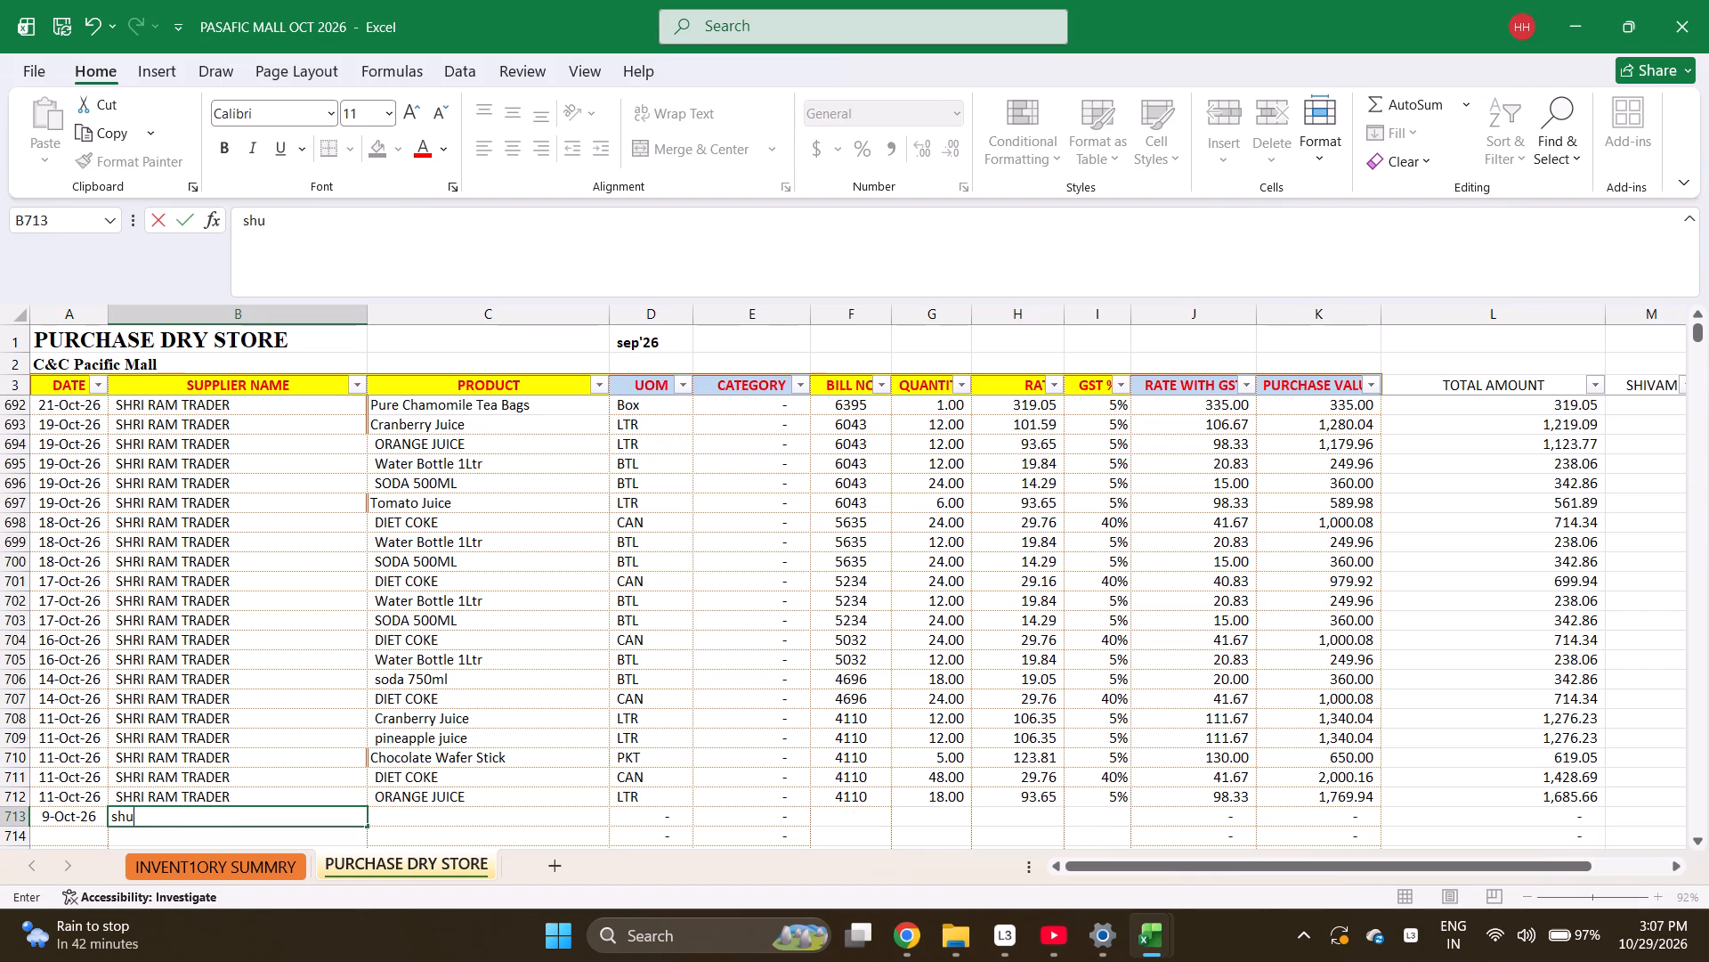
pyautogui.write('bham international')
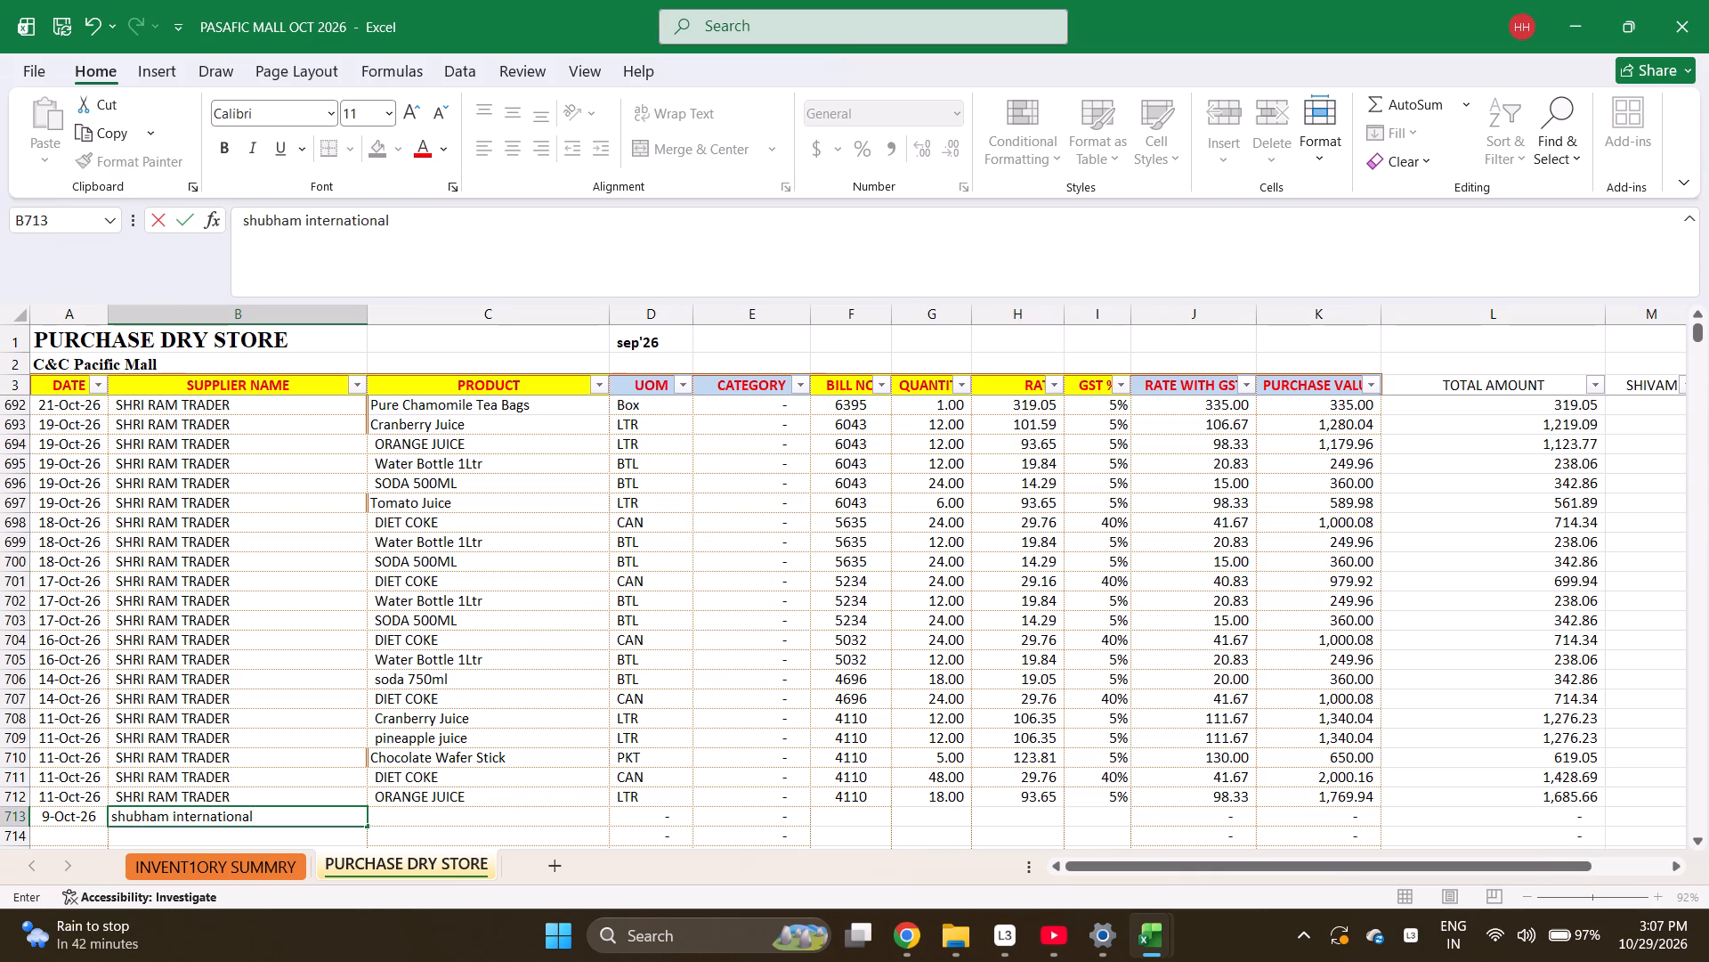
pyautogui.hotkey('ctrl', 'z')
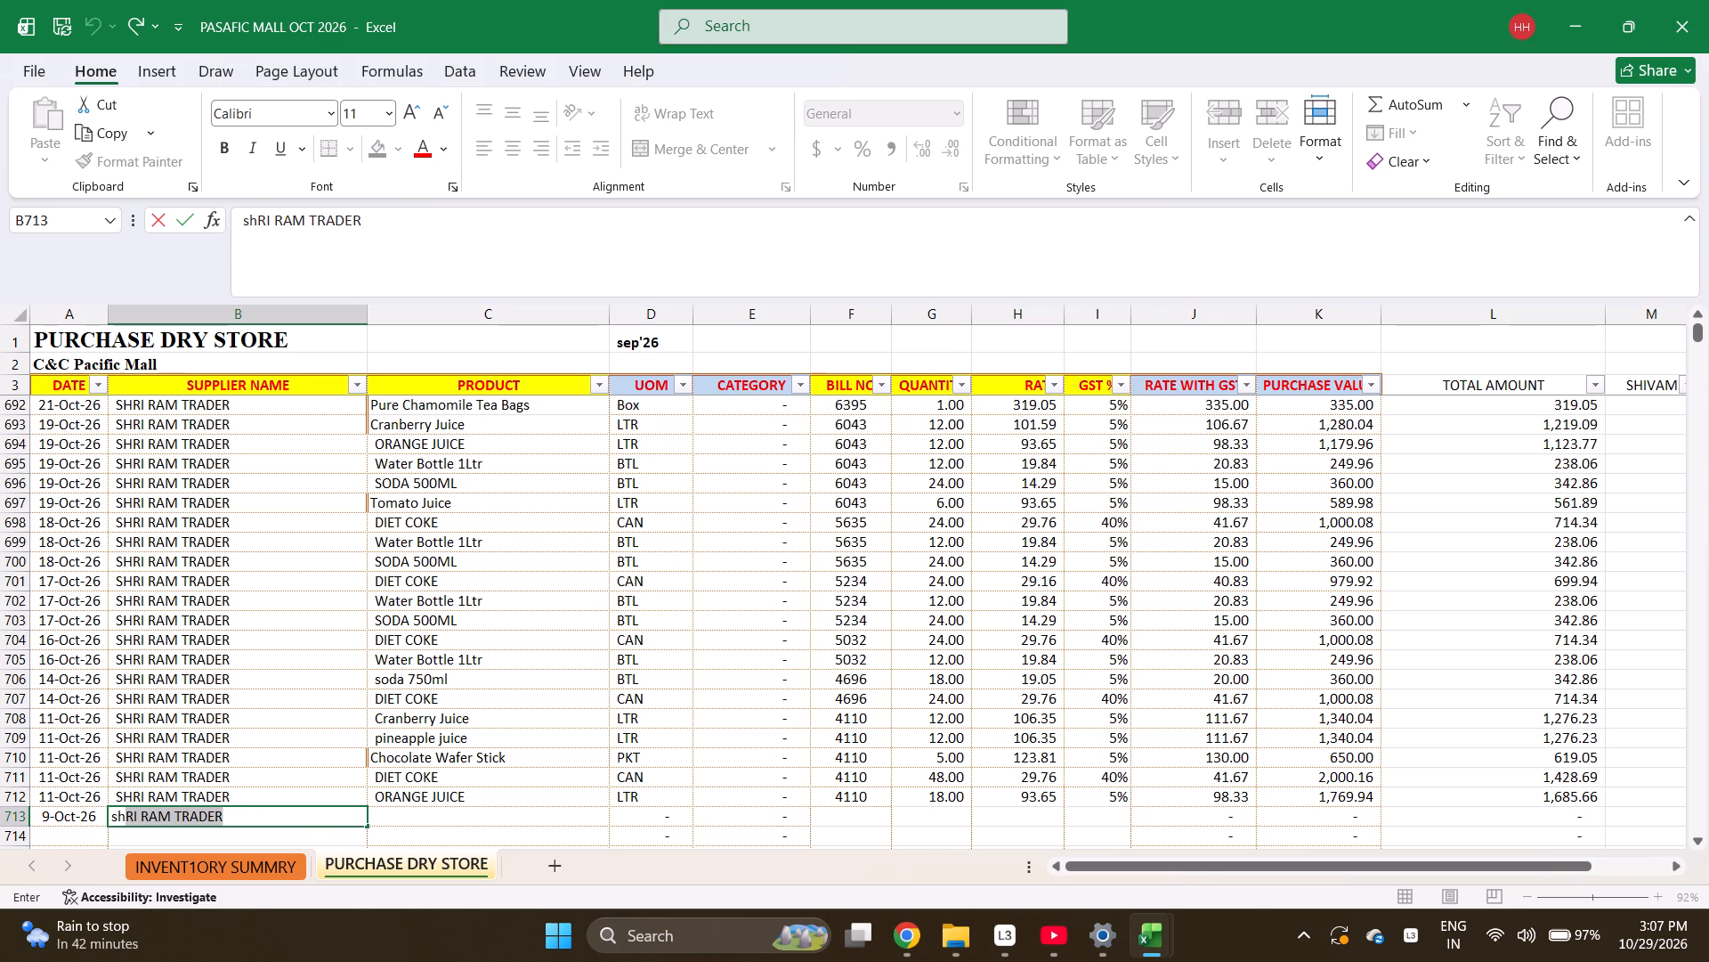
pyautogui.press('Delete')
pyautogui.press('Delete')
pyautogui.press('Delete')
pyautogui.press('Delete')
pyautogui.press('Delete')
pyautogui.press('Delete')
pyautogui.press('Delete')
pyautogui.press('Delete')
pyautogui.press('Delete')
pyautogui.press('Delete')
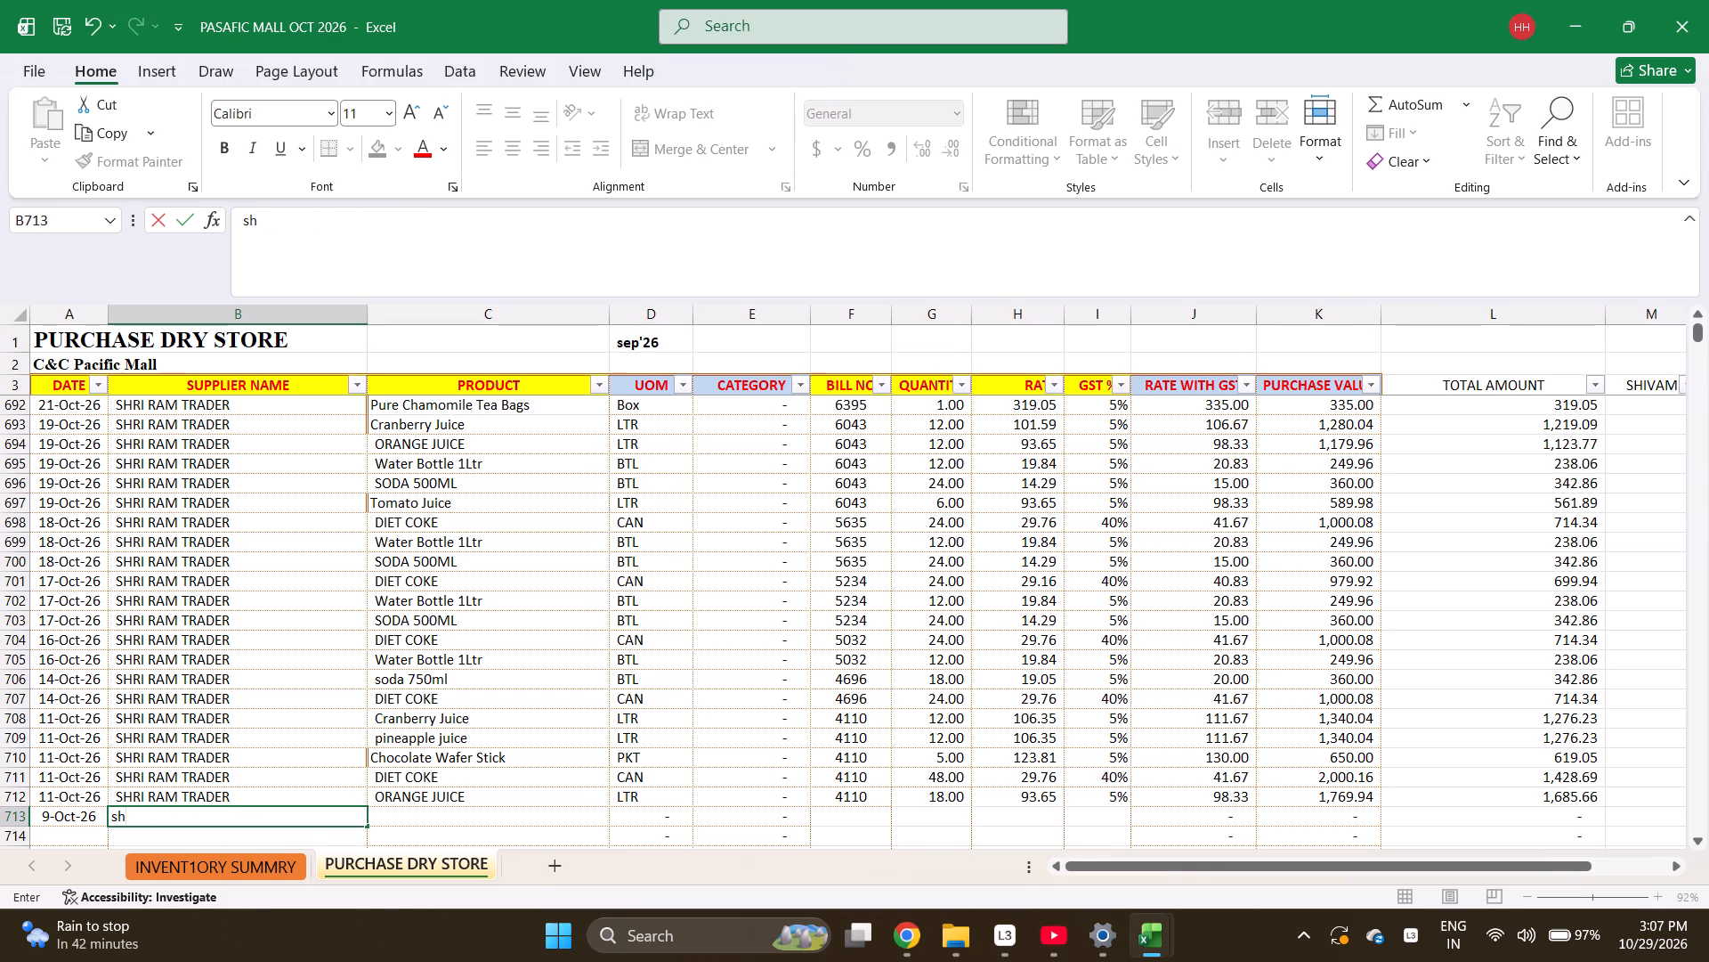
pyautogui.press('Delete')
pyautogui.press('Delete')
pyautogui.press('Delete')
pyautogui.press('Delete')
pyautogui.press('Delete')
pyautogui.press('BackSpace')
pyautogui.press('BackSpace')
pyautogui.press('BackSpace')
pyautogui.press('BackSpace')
# Find SHUBHAM INTERNATIONAL among the earlier purchase entries and copy it into the supplier name cell of row 713.
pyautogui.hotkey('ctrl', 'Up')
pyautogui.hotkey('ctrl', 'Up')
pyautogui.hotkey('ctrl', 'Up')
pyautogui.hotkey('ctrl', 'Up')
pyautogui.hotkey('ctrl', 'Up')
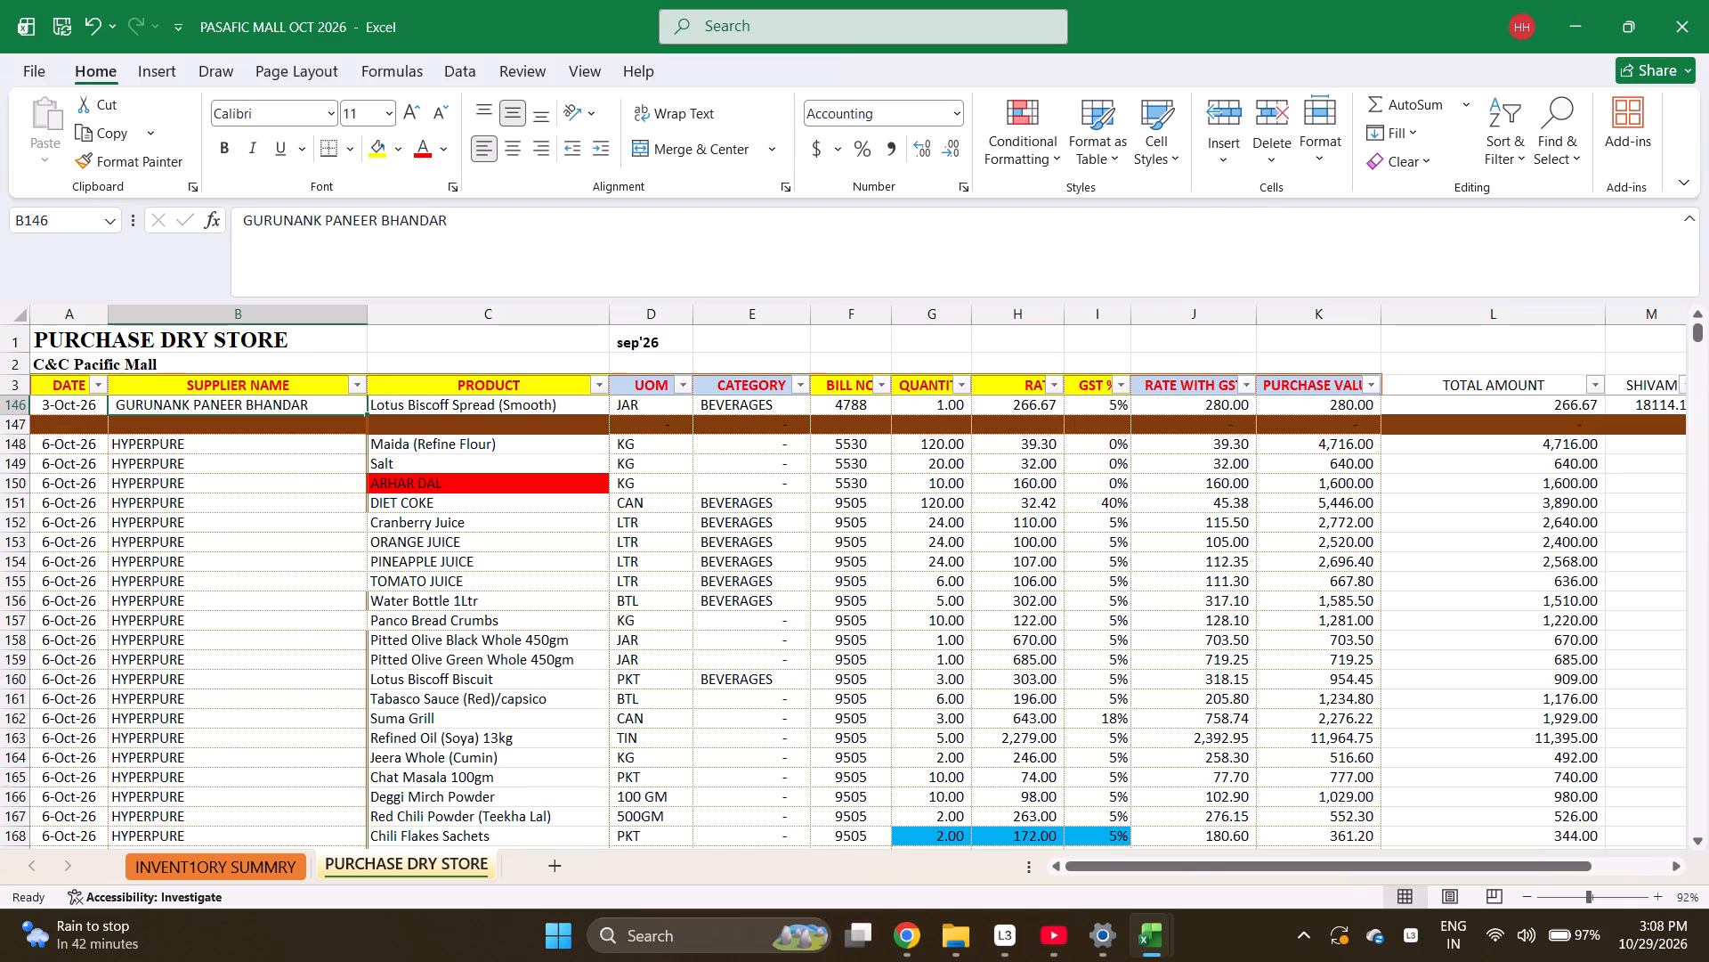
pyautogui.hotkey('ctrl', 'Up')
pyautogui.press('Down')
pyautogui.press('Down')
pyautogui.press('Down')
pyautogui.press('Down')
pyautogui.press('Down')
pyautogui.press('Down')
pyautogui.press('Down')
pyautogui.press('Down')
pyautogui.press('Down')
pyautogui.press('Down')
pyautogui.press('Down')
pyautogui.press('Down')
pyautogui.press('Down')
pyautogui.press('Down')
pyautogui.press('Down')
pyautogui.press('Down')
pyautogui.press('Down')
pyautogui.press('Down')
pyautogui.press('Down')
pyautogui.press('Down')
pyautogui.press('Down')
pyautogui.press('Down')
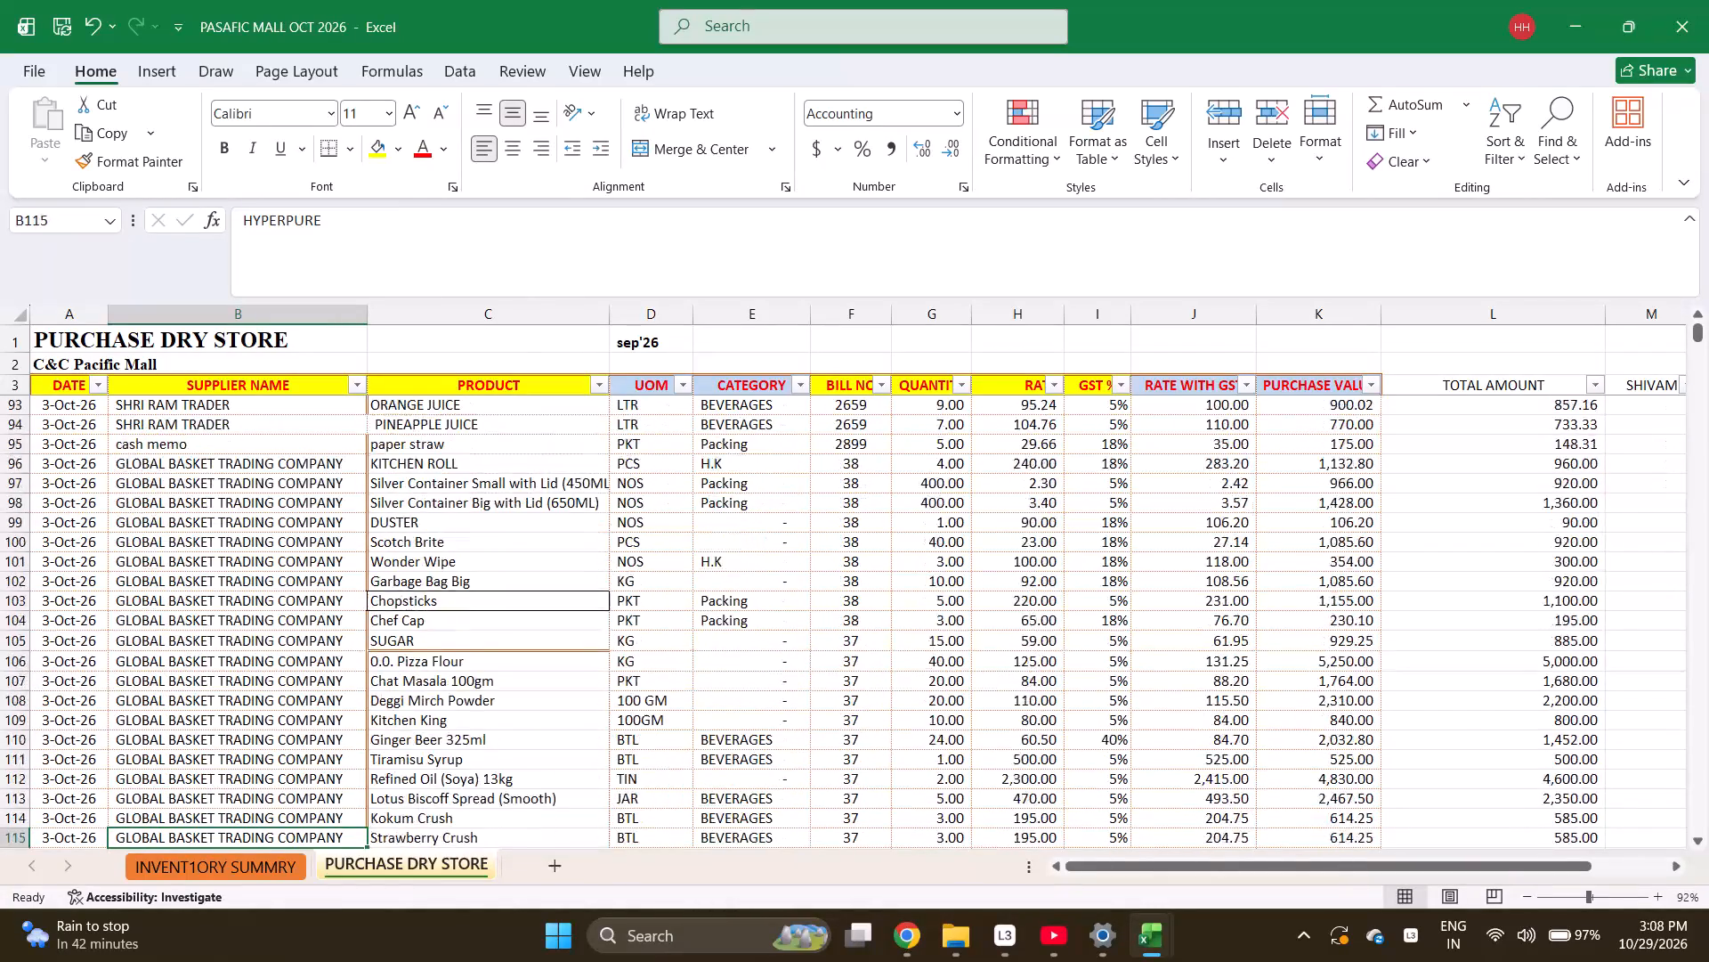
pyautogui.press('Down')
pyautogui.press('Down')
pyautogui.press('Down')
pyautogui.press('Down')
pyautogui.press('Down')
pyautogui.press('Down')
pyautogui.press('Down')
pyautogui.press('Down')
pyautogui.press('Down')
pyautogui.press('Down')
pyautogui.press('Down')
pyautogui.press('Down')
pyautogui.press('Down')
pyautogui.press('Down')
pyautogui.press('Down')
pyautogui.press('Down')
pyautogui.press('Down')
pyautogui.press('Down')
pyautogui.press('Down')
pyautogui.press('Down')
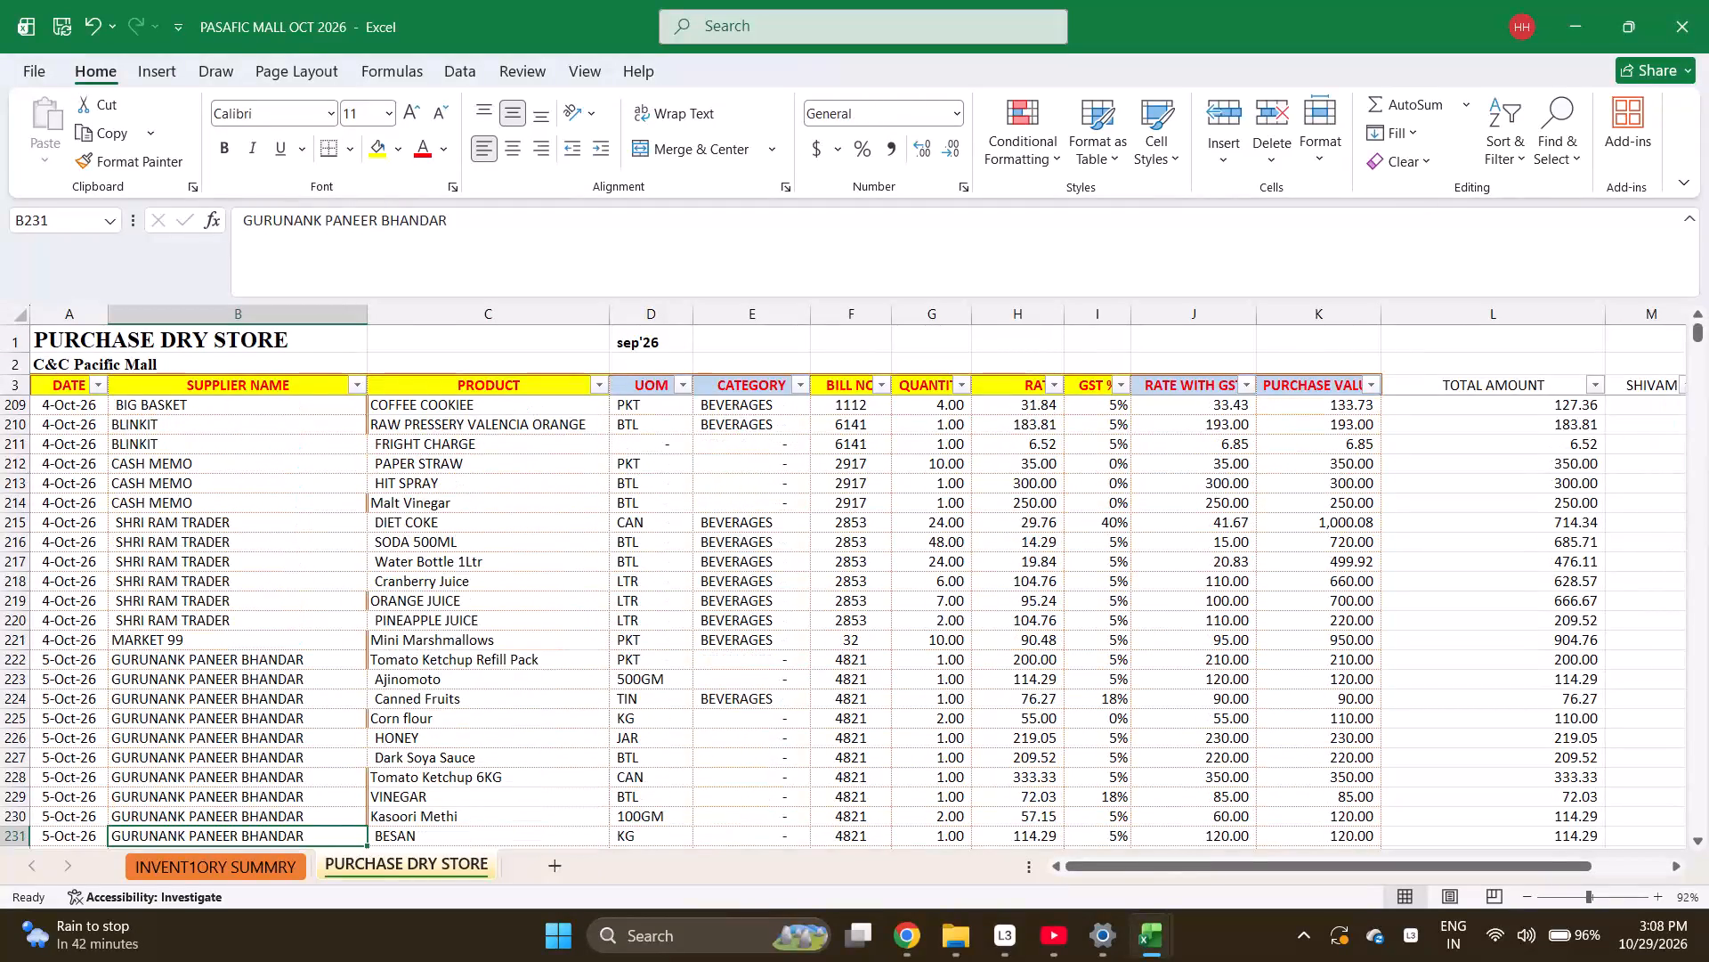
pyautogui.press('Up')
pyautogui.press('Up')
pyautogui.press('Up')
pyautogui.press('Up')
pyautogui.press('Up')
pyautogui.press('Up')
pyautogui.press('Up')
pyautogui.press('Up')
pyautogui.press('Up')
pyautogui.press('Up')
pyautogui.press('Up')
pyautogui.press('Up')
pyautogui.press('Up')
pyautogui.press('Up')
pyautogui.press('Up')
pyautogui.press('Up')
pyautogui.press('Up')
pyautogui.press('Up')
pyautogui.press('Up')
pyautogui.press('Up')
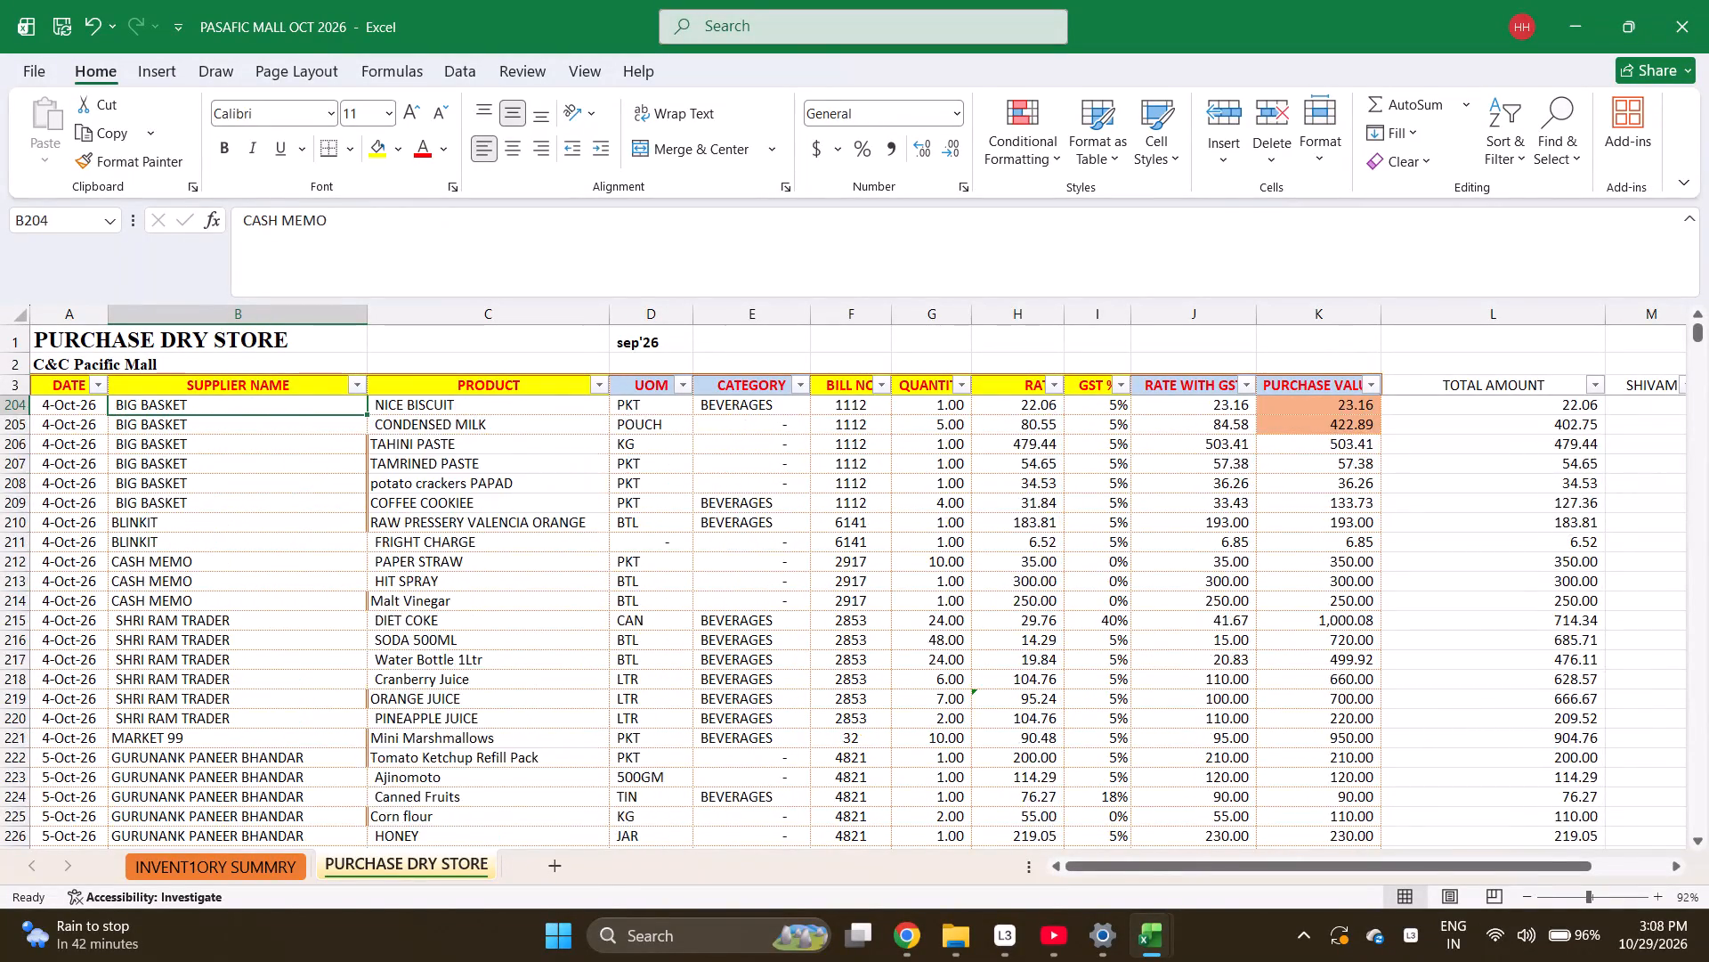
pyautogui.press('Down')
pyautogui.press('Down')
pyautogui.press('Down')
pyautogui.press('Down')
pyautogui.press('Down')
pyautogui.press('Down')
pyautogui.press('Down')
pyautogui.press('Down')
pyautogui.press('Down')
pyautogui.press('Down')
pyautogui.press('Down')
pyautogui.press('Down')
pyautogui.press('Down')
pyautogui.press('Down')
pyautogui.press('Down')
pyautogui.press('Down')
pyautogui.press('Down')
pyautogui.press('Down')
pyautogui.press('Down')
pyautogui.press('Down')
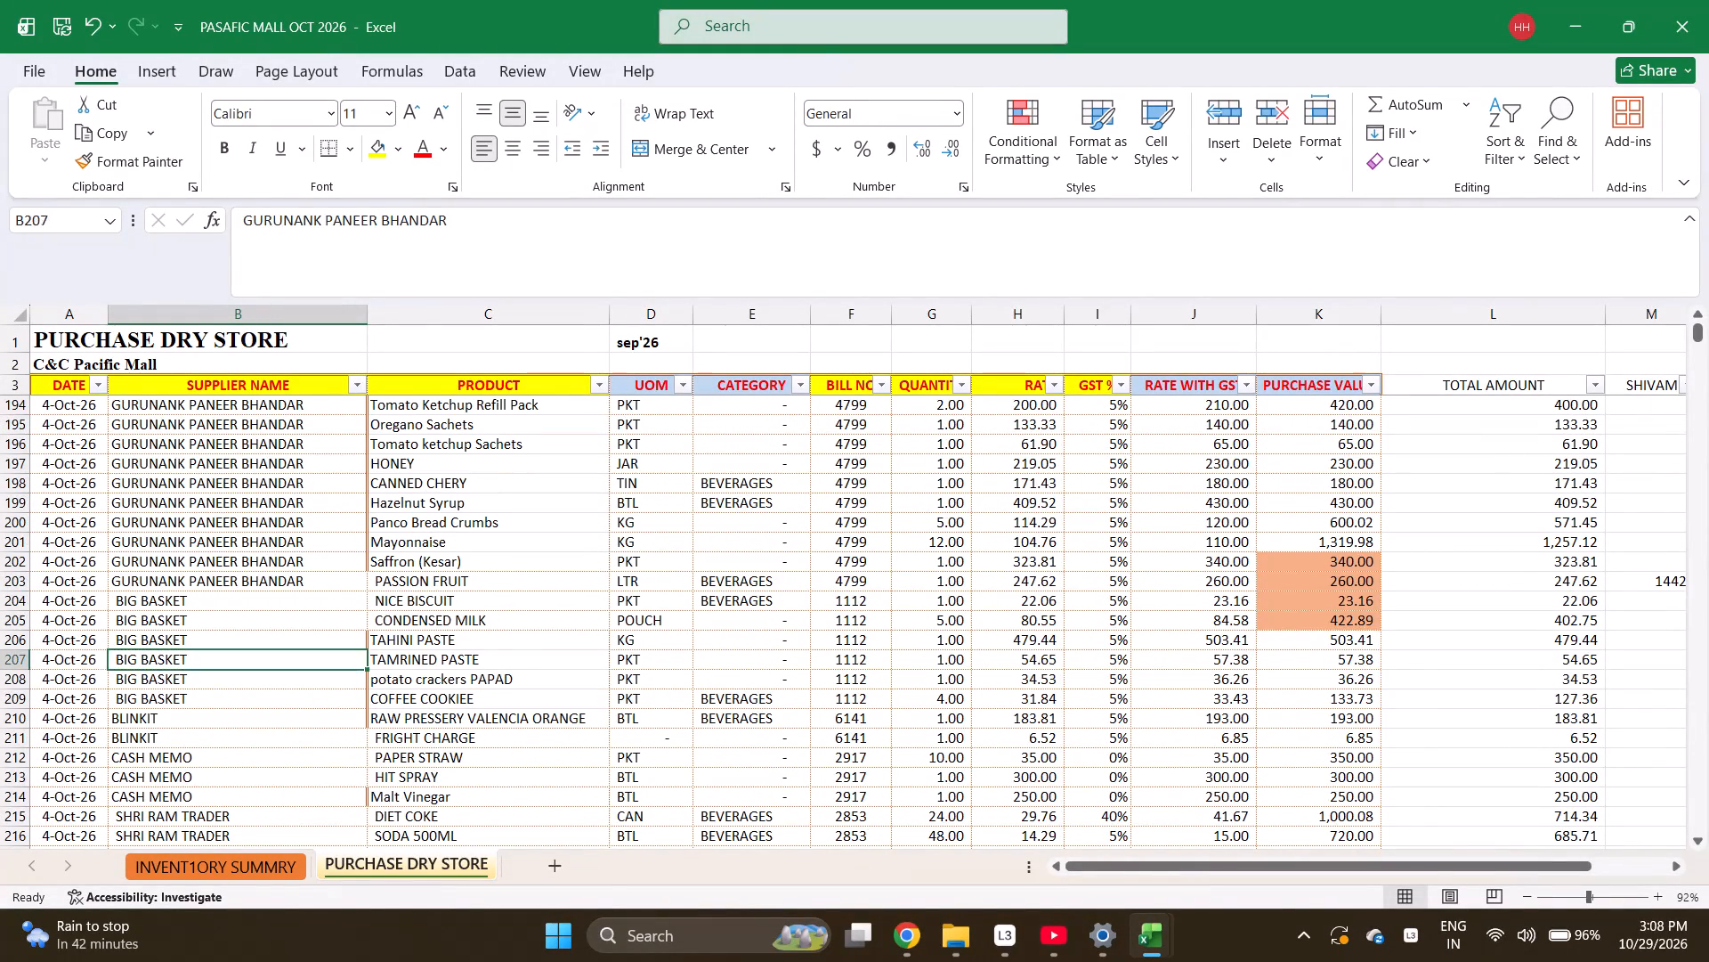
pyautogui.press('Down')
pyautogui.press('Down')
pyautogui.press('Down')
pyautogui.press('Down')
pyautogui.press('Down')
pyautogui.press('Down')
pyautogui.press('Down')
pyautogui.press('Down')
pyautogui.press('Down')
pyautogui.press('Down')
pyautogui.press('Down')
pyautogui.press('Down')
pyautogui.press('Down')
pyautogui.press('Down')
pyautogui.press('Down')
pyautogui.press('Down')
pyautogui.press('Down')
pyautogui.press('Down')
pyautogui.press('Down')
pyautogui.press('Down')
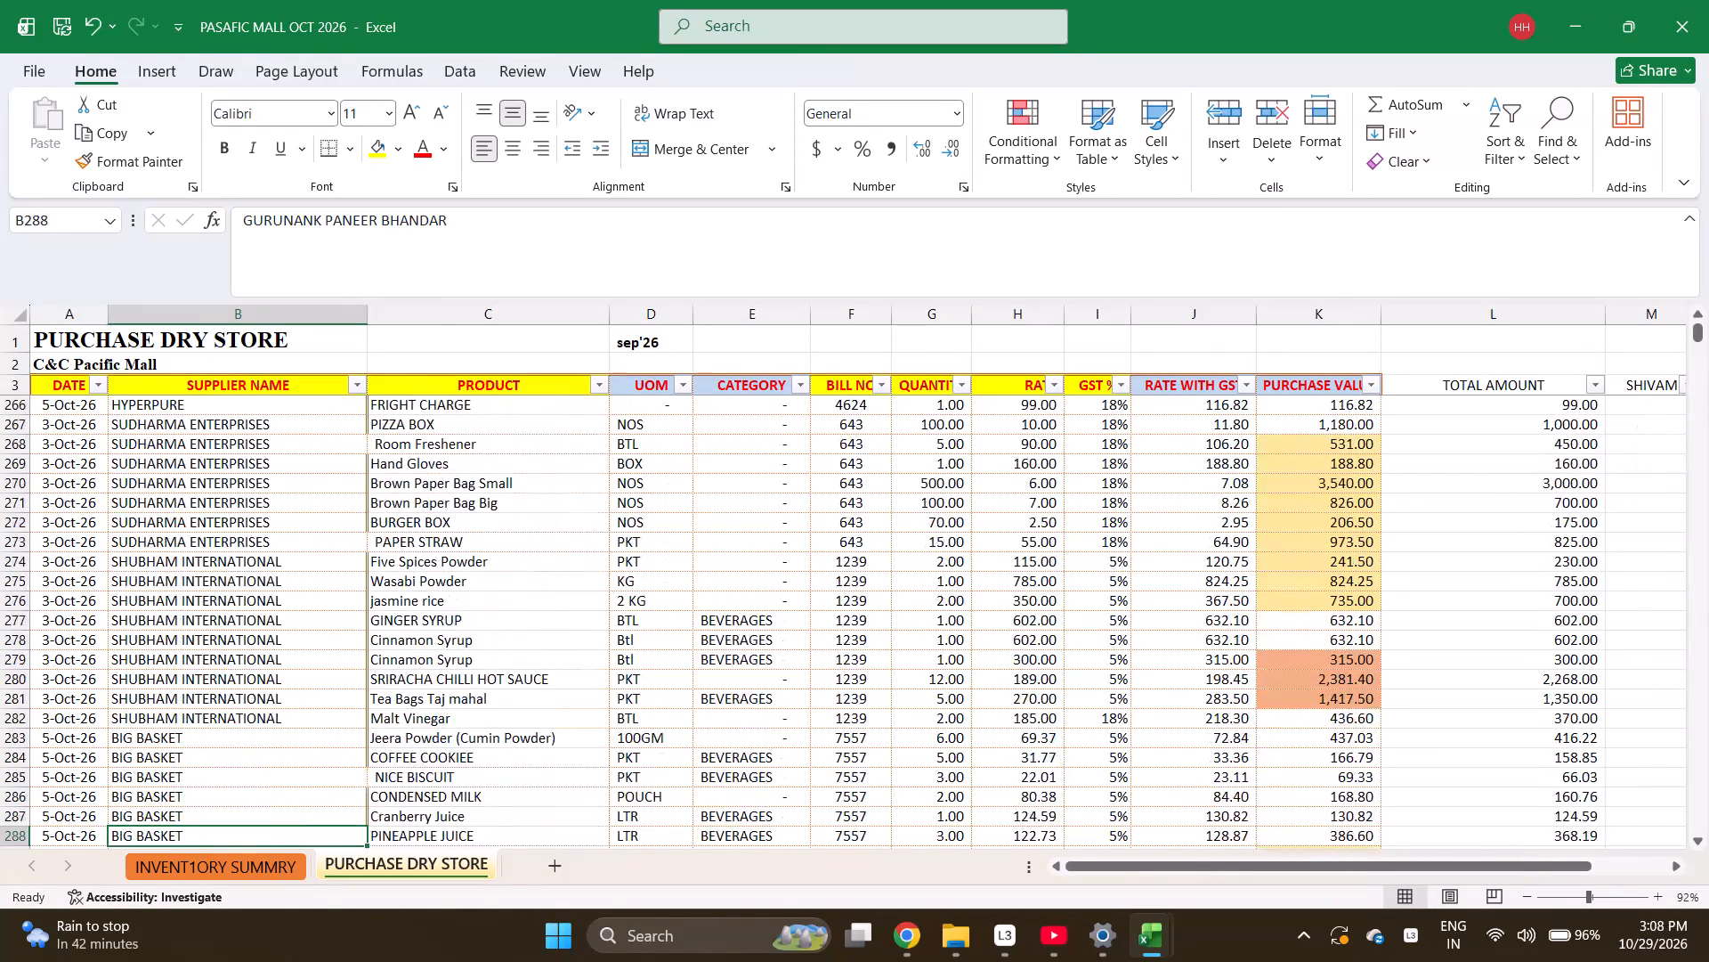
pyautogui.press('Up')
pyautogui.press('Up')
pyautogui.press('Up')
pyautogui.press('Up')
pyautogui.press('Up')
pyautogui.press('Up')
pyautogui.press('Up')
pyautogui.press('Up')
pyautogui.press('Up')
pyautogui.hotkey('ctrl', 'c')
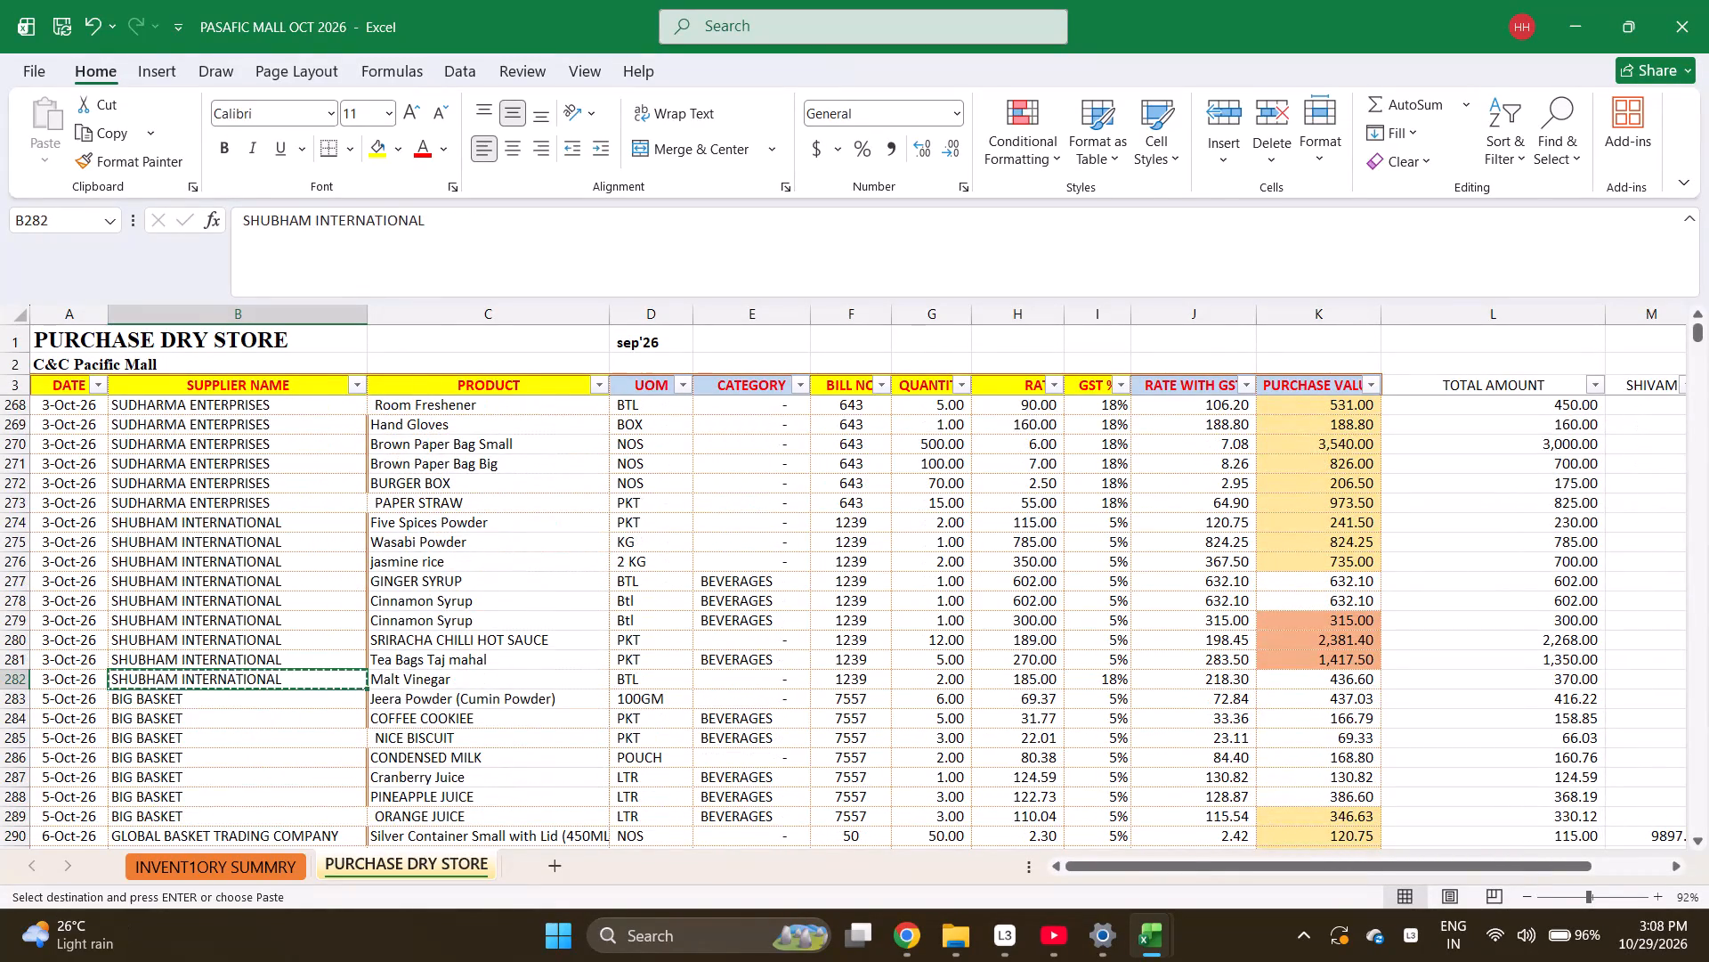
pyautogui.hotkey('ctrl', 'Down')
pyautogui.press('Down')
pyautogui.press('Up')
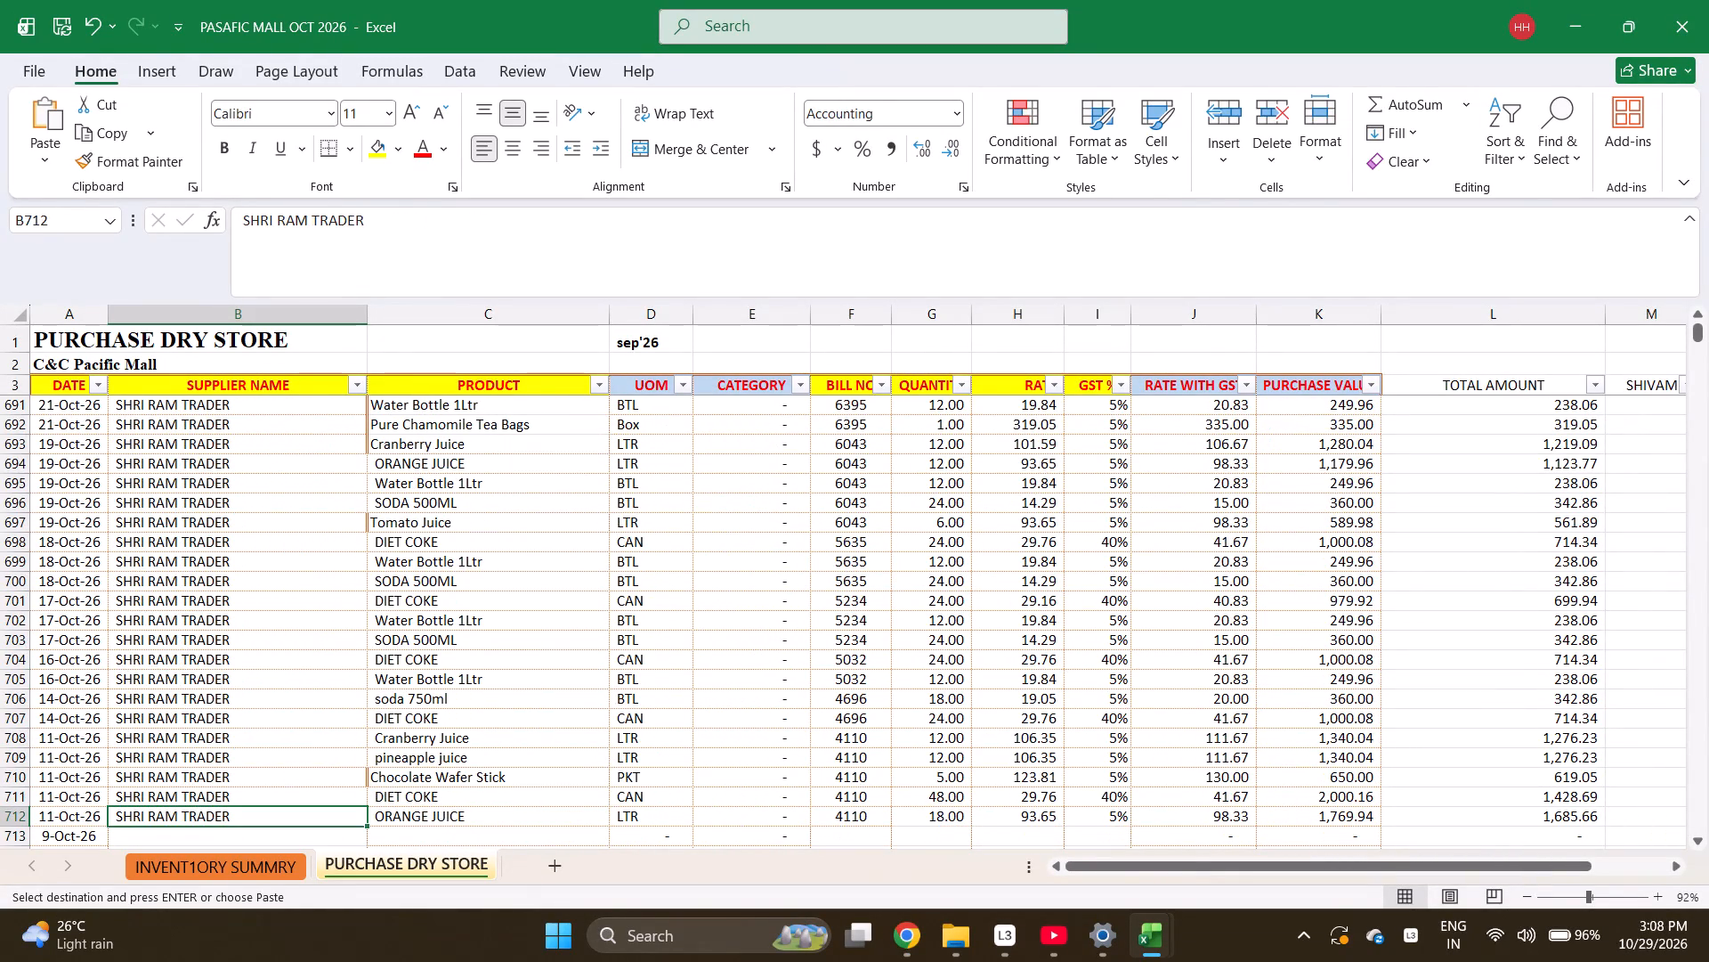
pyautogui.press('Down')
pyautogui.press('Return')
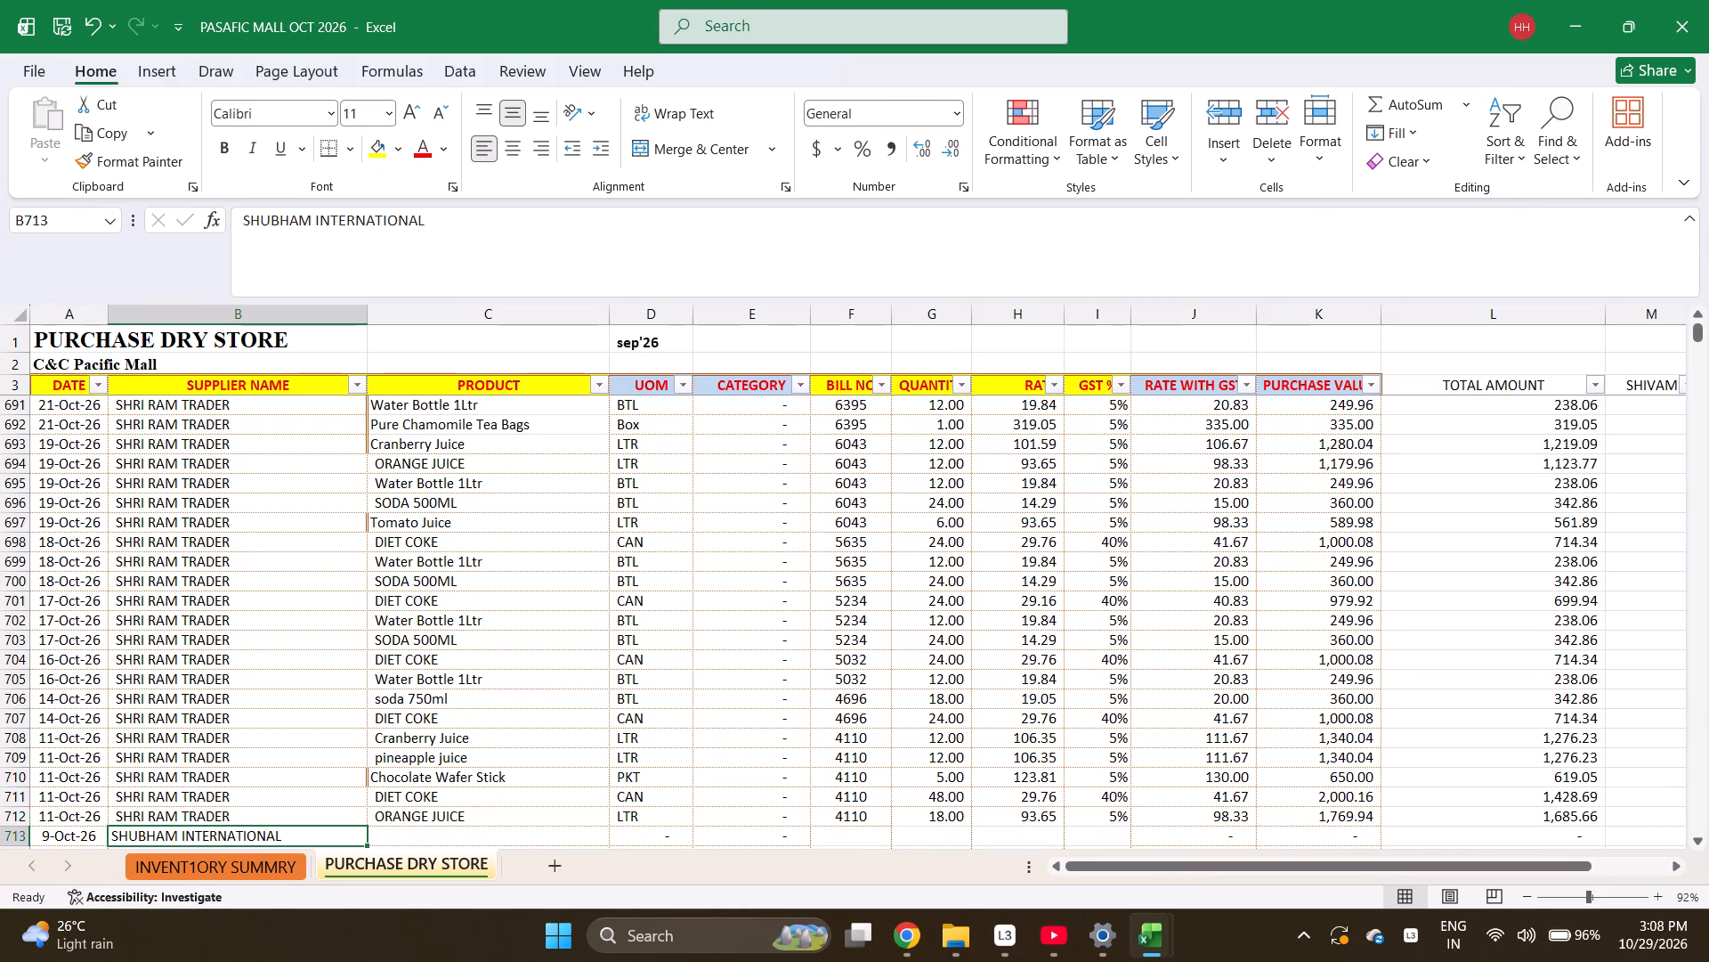
# Search the inventory summary sheet for "butter" and copy Brown Butter Syrup into the product cell of row 713 in PURCHASE DRY STORE.
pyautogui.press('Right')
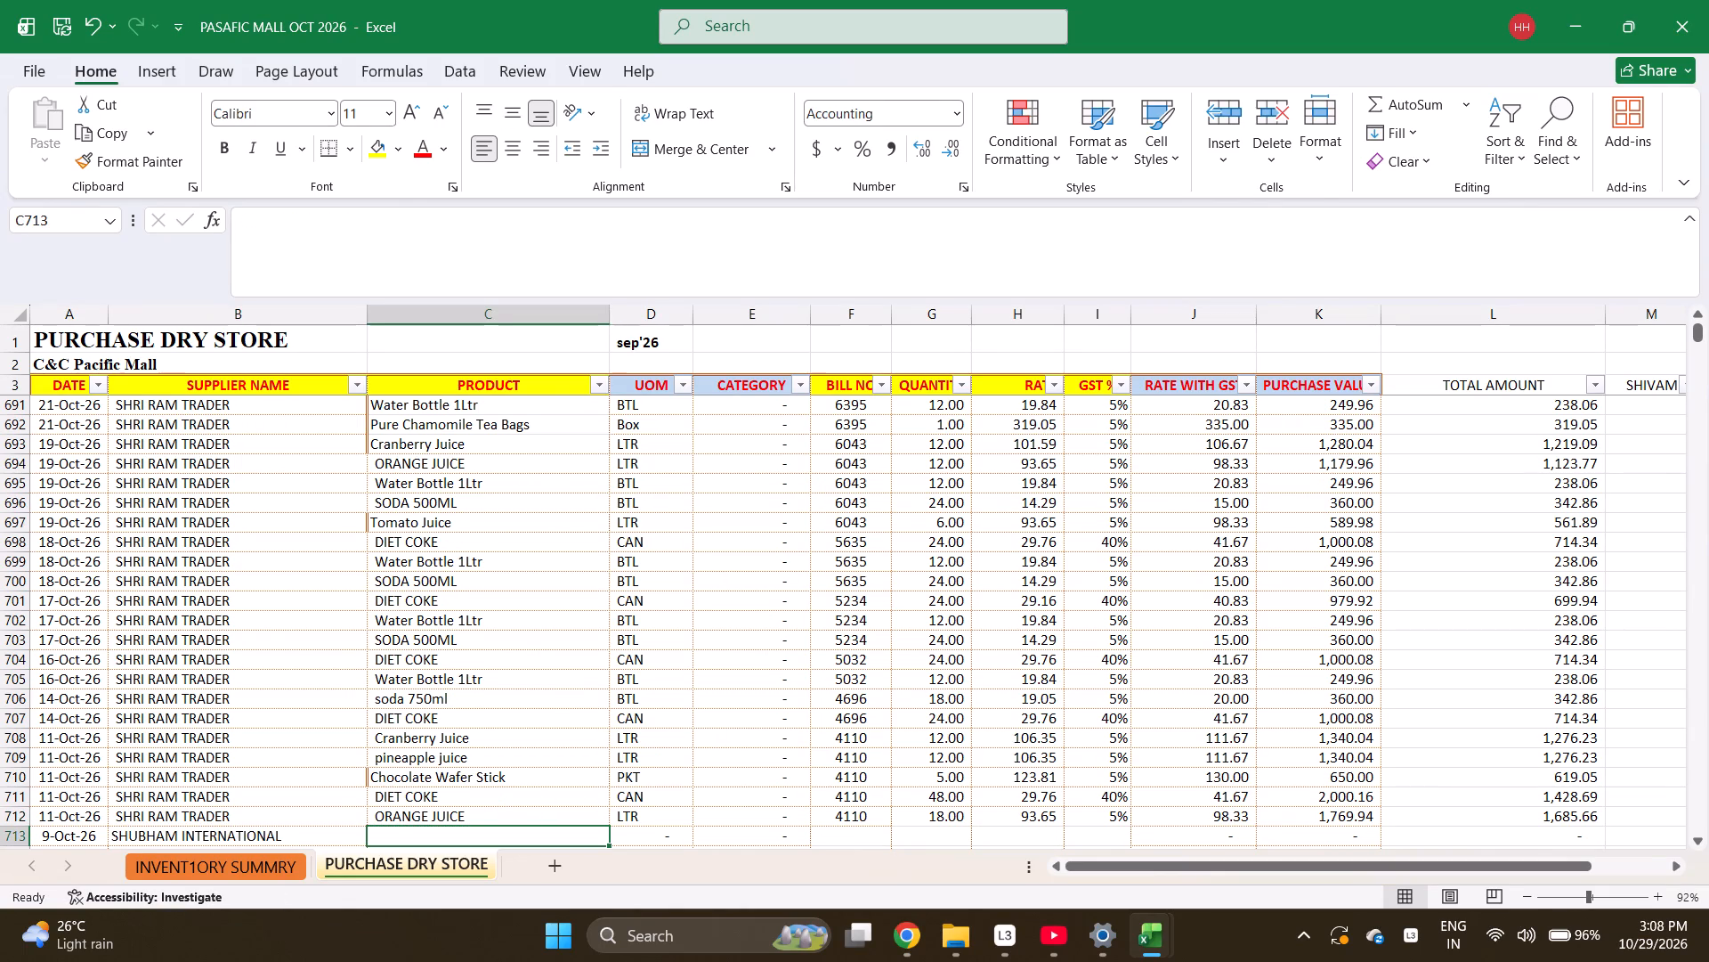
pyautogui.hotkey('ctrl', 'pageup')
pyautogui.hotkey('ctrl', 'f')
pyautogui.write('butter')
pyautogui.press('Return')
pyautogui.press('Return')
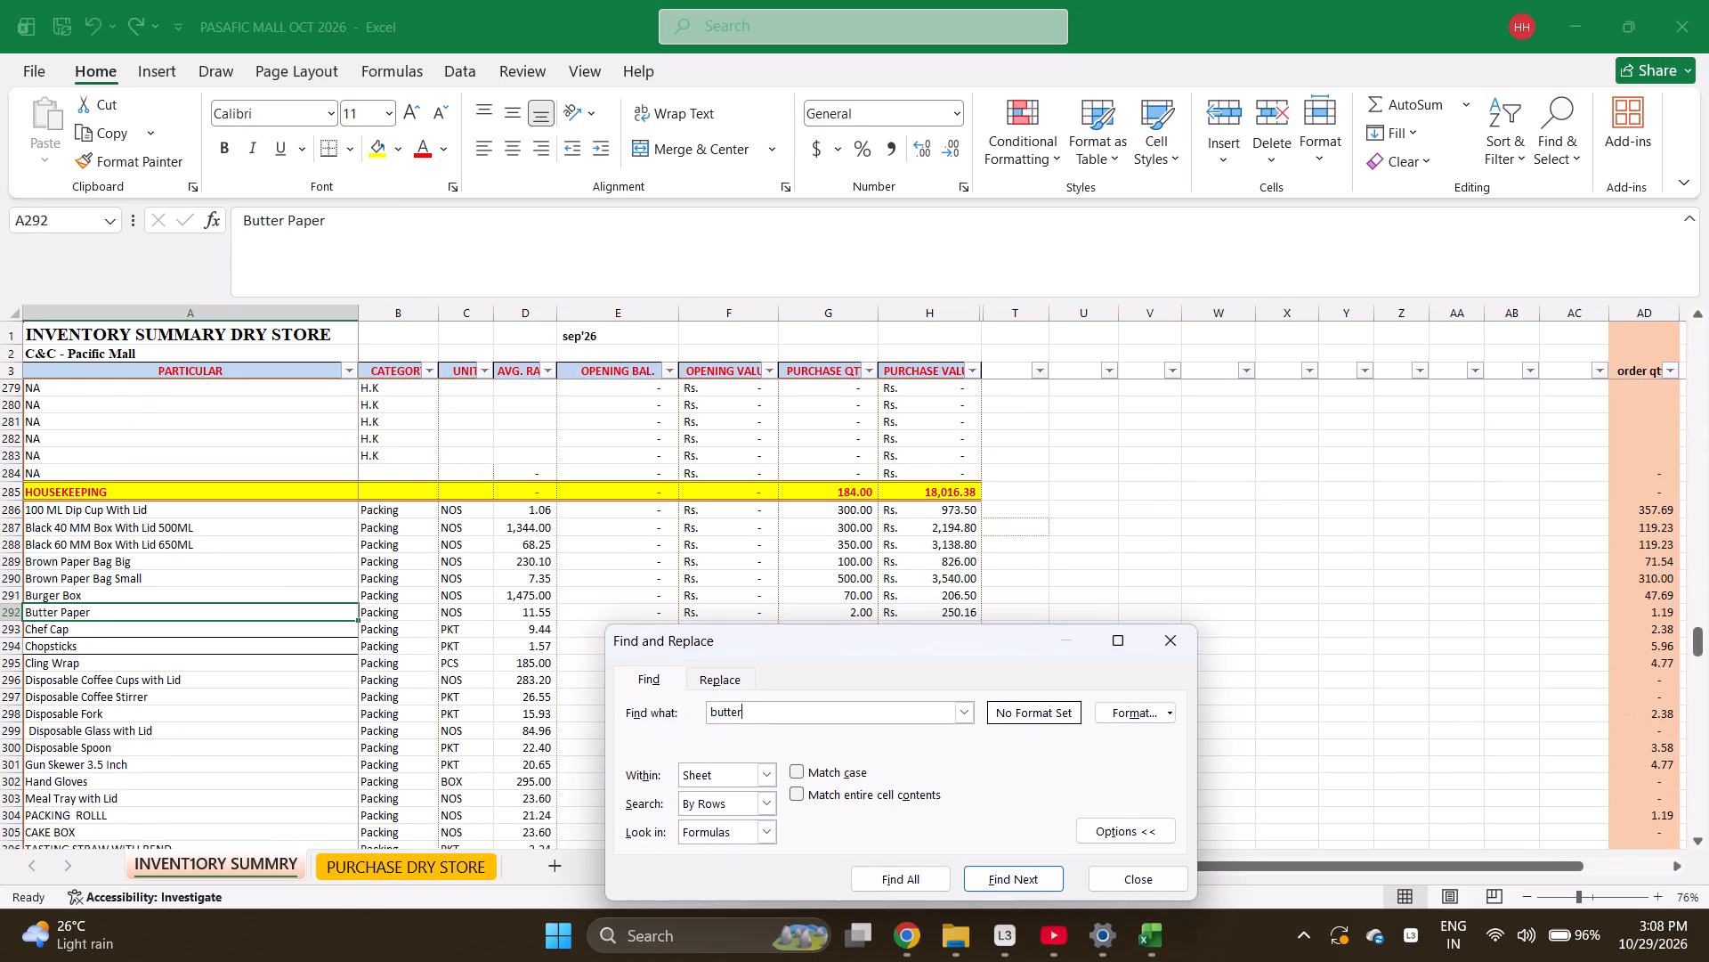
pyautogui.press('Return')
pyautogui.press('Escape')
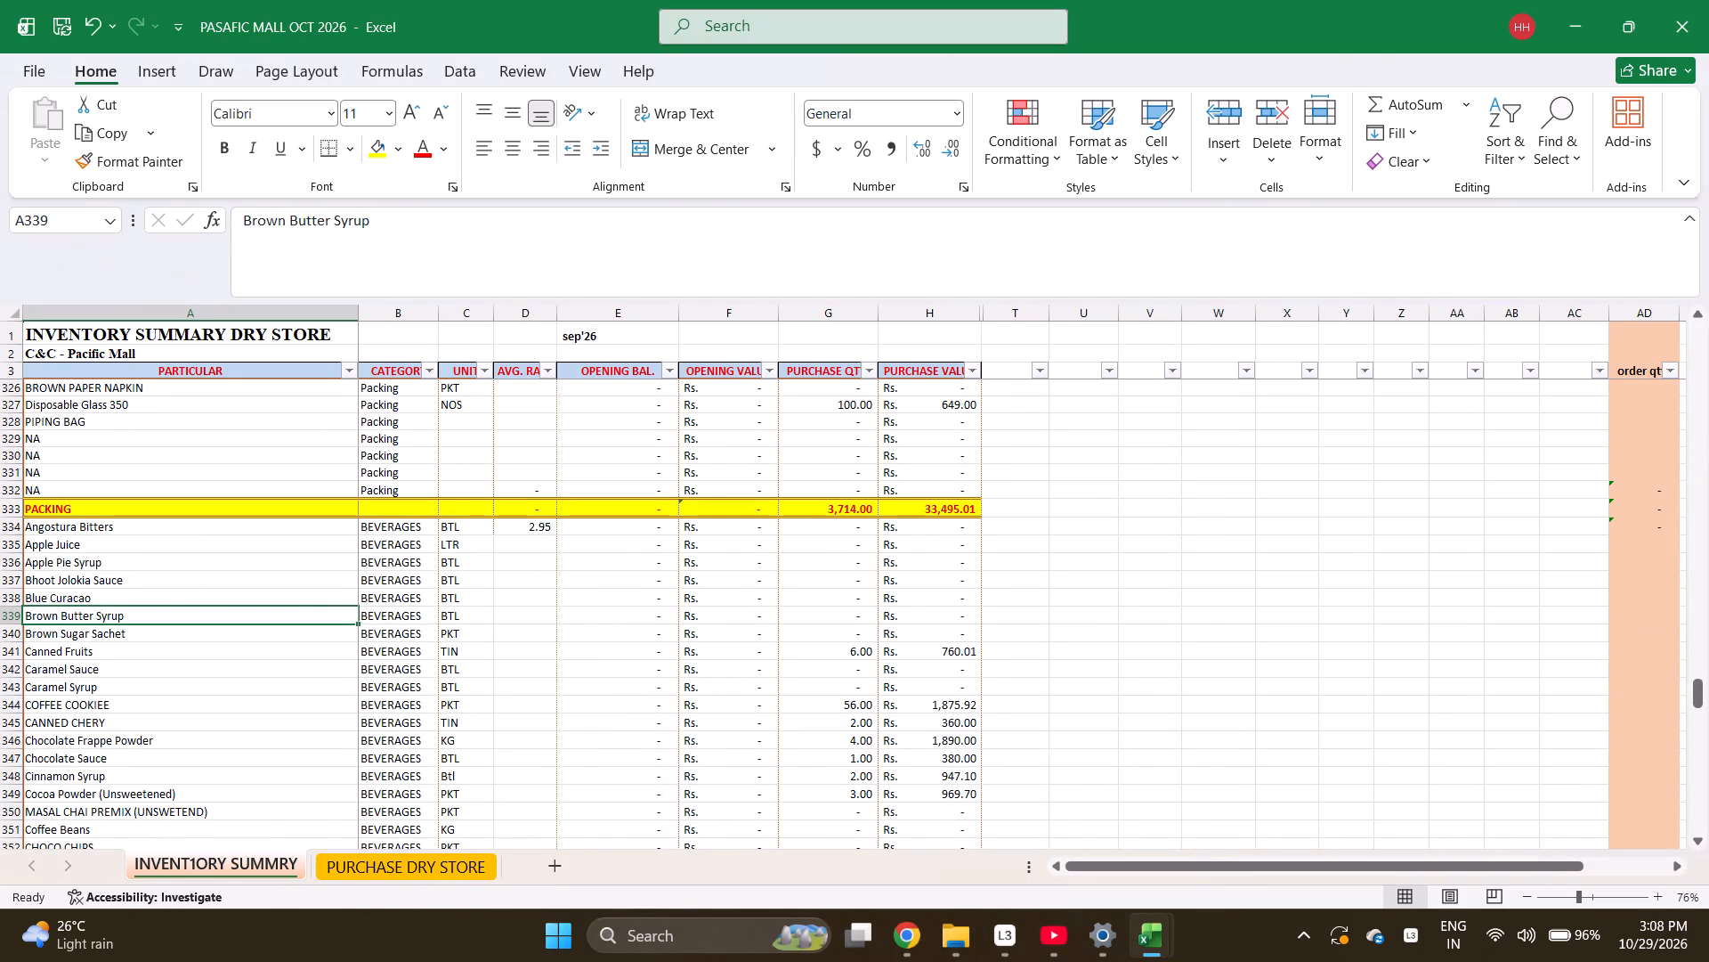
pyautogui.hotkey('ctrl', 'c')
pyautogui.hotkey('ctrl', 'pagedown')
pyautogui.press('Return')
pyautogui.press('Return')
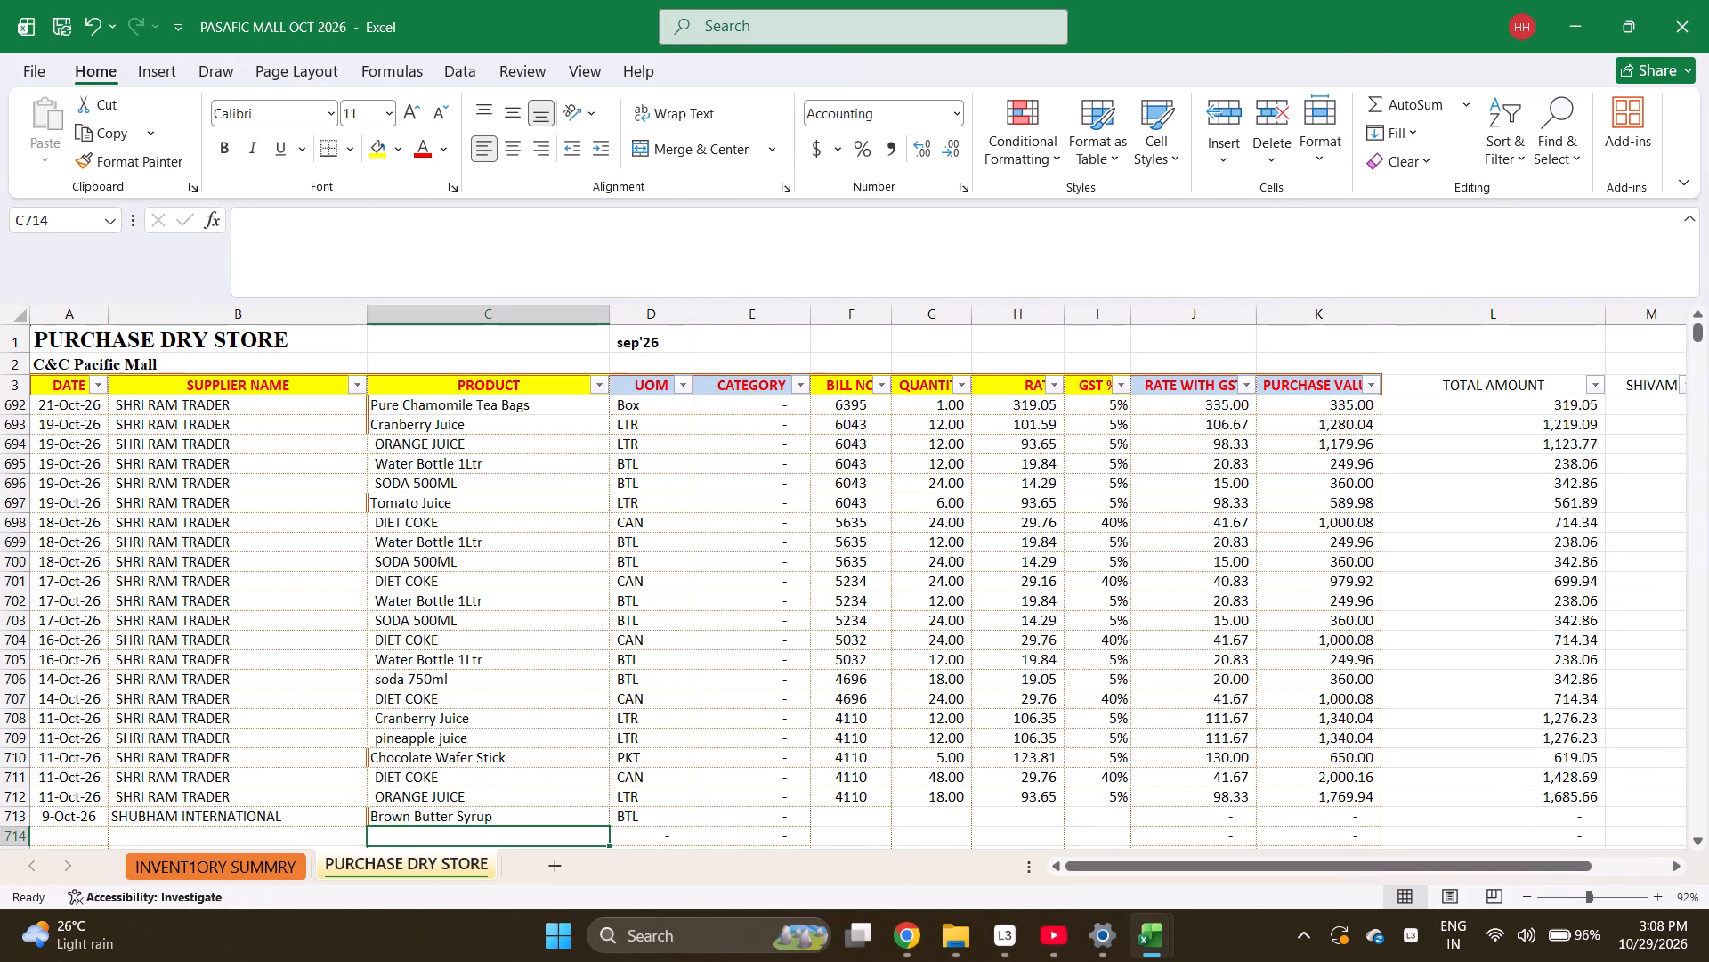
# Search the inventory summary sheet for "pass" and copy PASSION FRUIT into the product cell of row 714 in PURCHASE DRY STORE.
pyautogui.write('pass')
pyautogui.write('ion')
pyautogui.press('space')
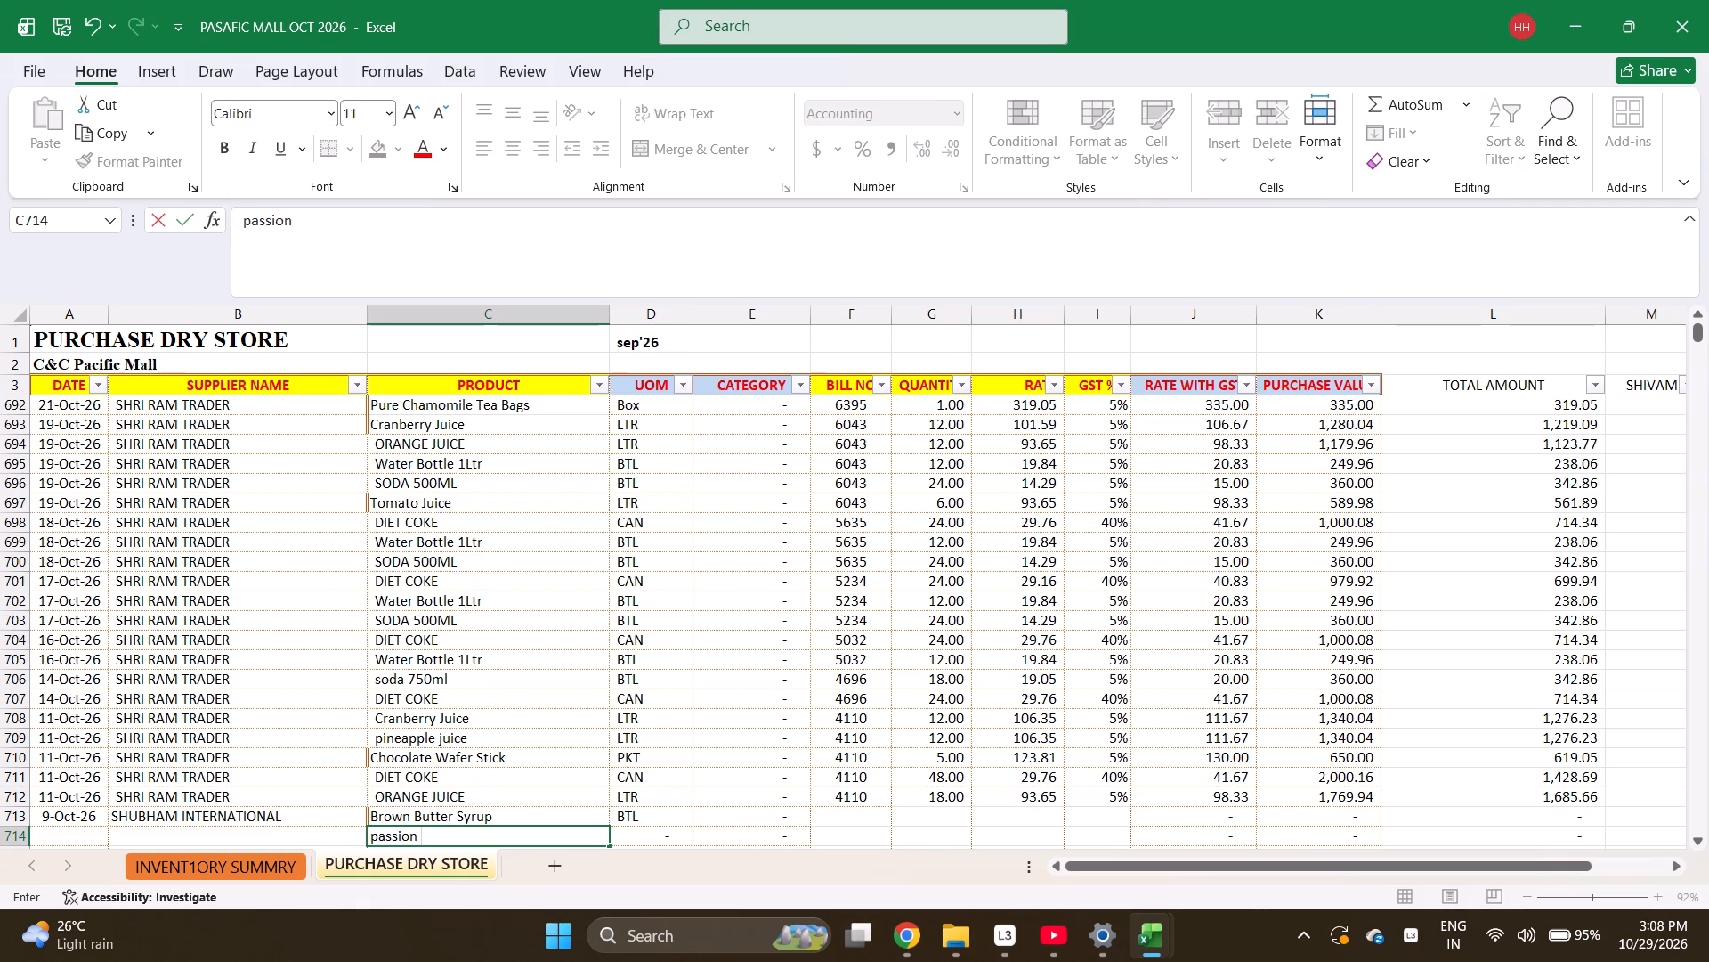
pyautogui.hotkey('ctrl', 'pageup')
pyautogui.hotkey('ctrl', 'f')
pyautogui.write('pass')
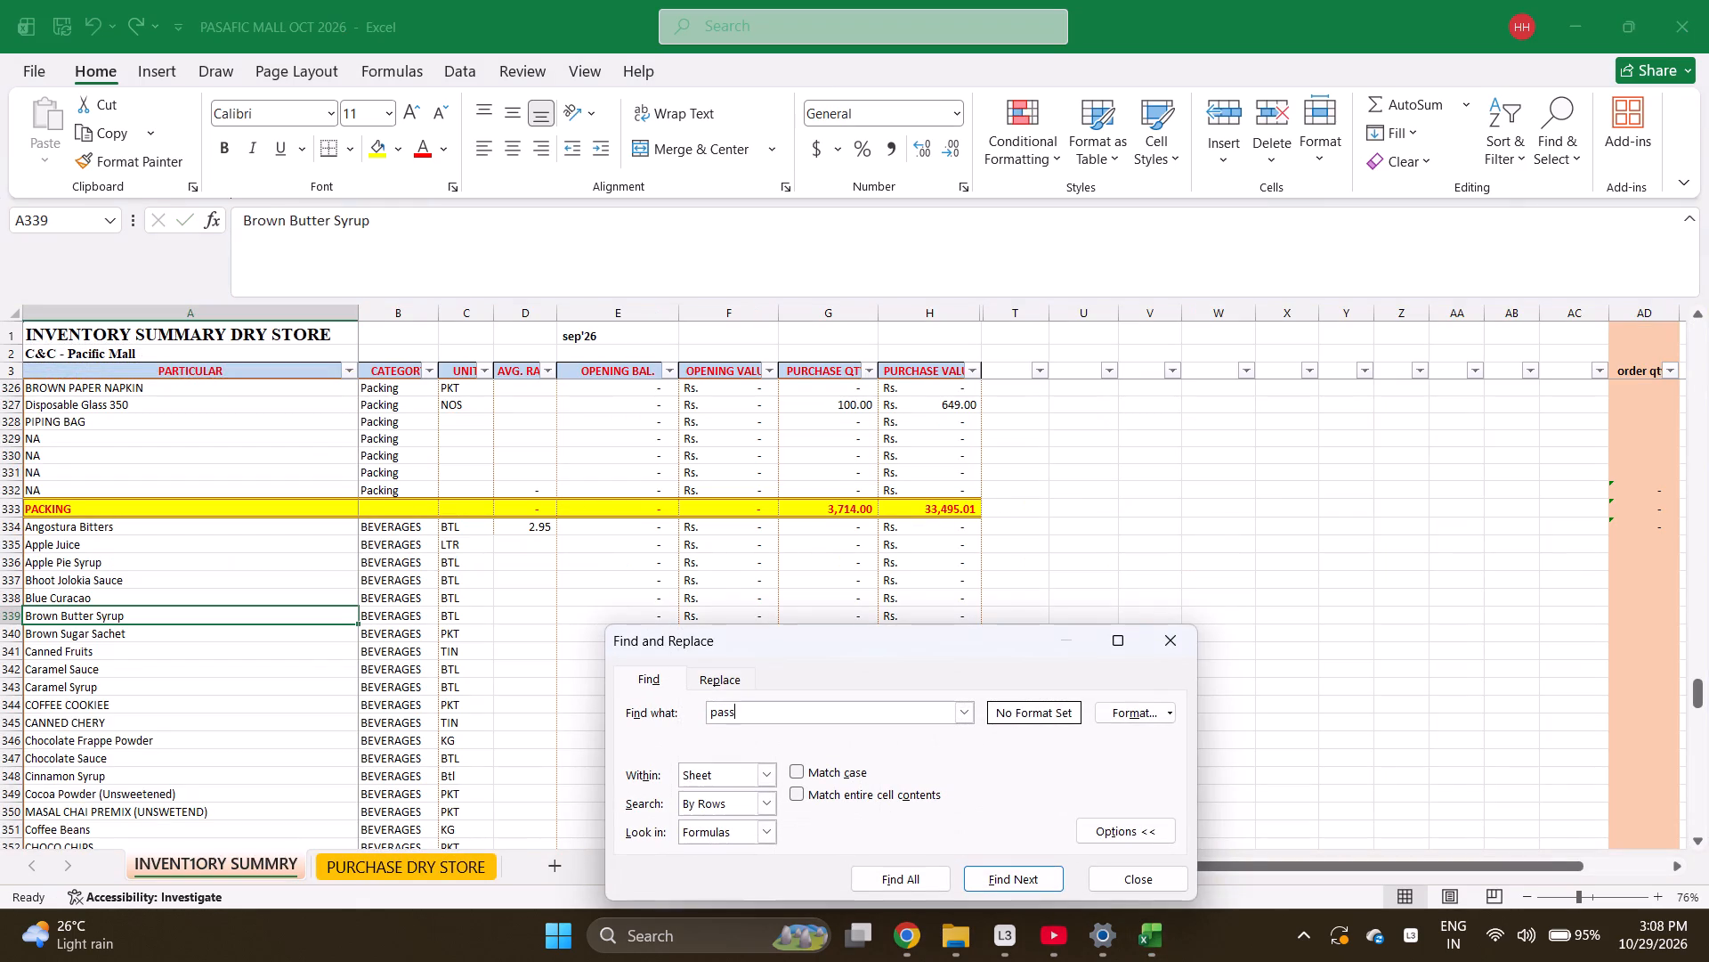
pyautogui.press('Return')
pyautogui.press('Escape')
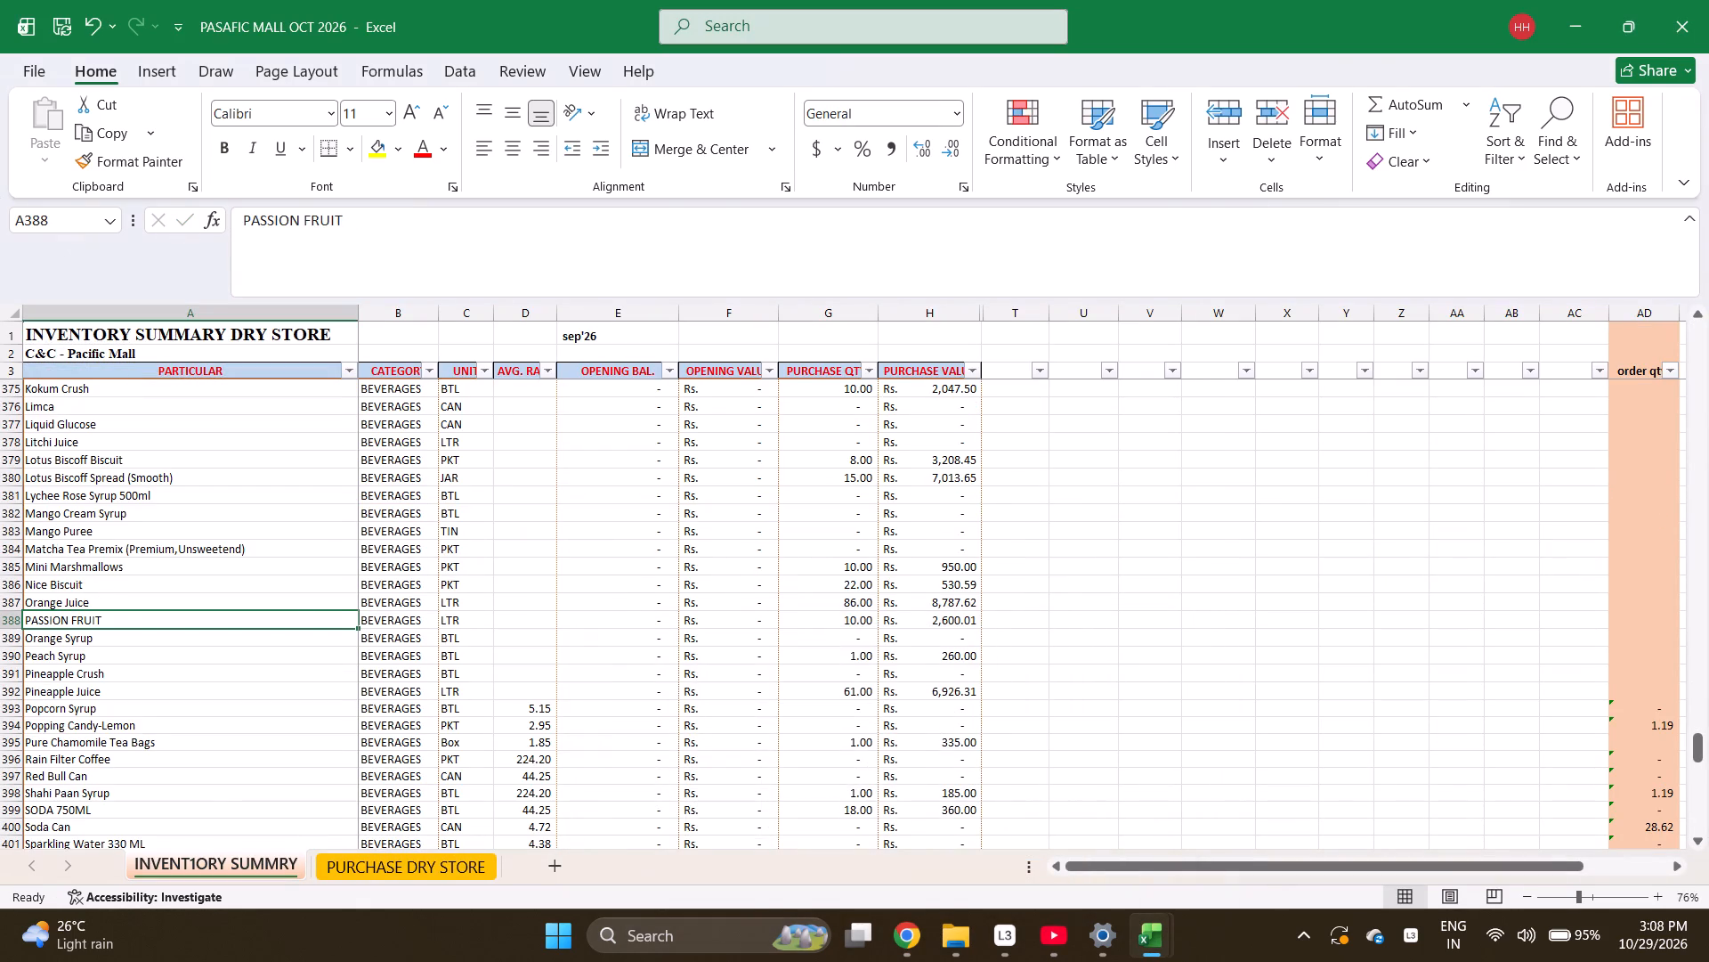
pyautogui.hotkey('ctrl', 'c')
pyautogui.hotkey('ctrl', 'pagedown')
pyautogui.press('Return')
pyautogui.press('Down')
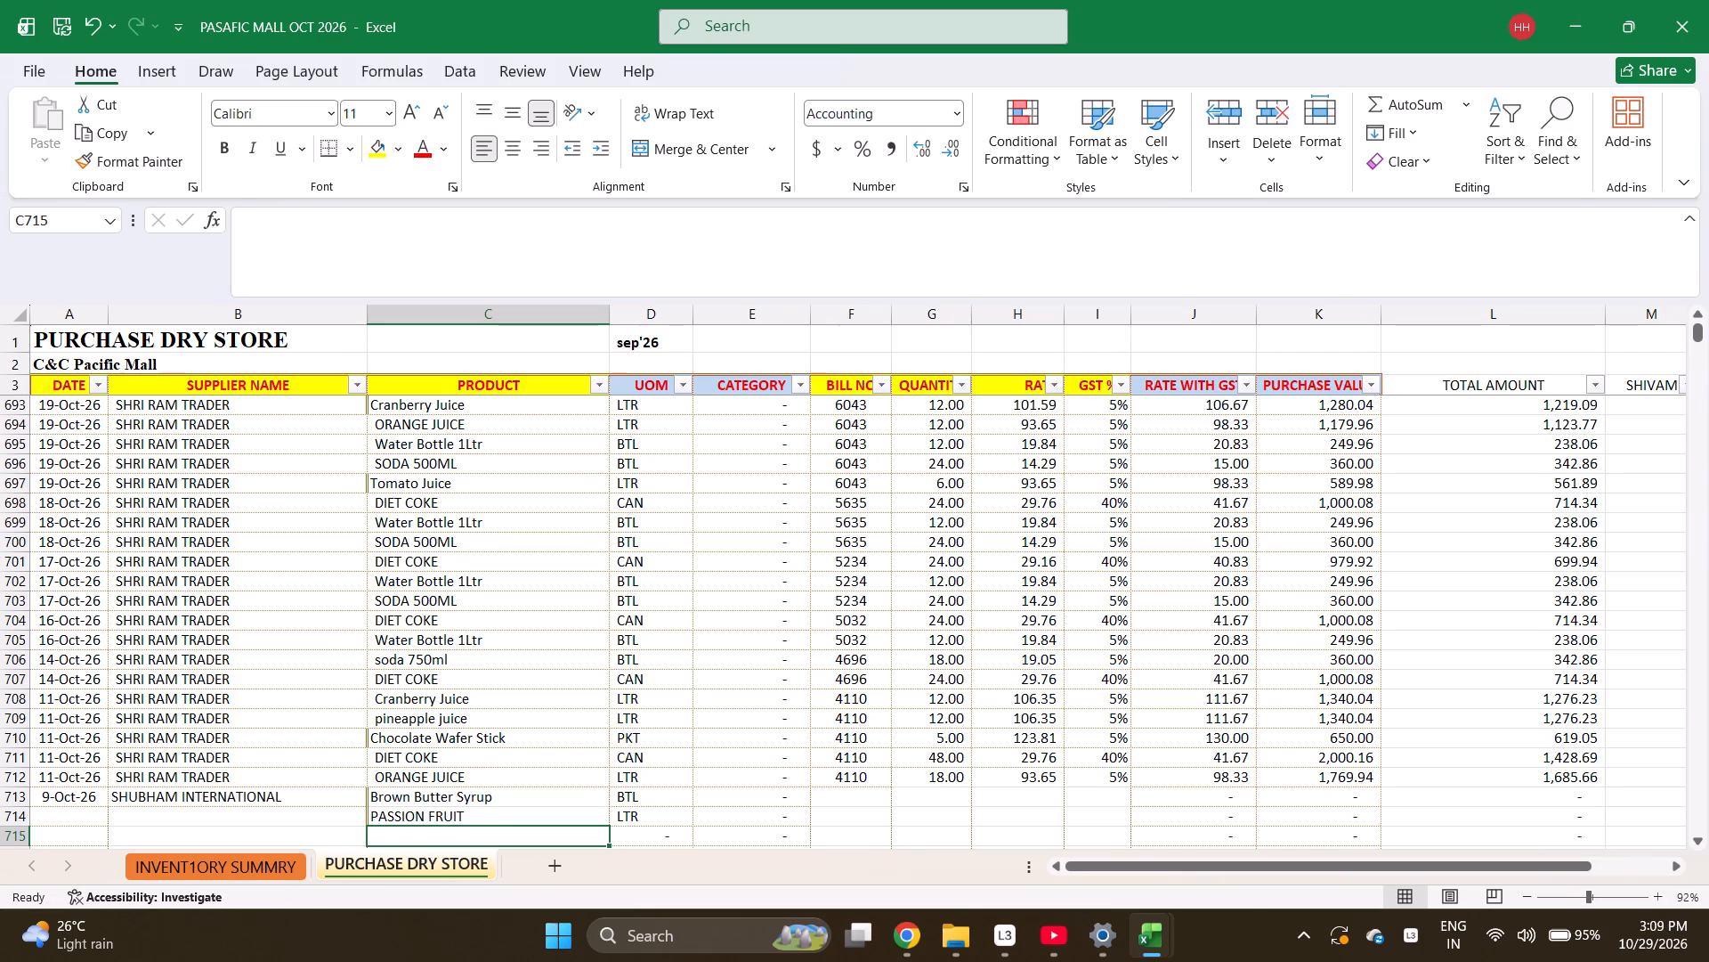
# Search the inventory summary sheet for "sun" and copy SunDried Tomato 285gm into the product cell of row 715 in PURCHASE DRY STORE.
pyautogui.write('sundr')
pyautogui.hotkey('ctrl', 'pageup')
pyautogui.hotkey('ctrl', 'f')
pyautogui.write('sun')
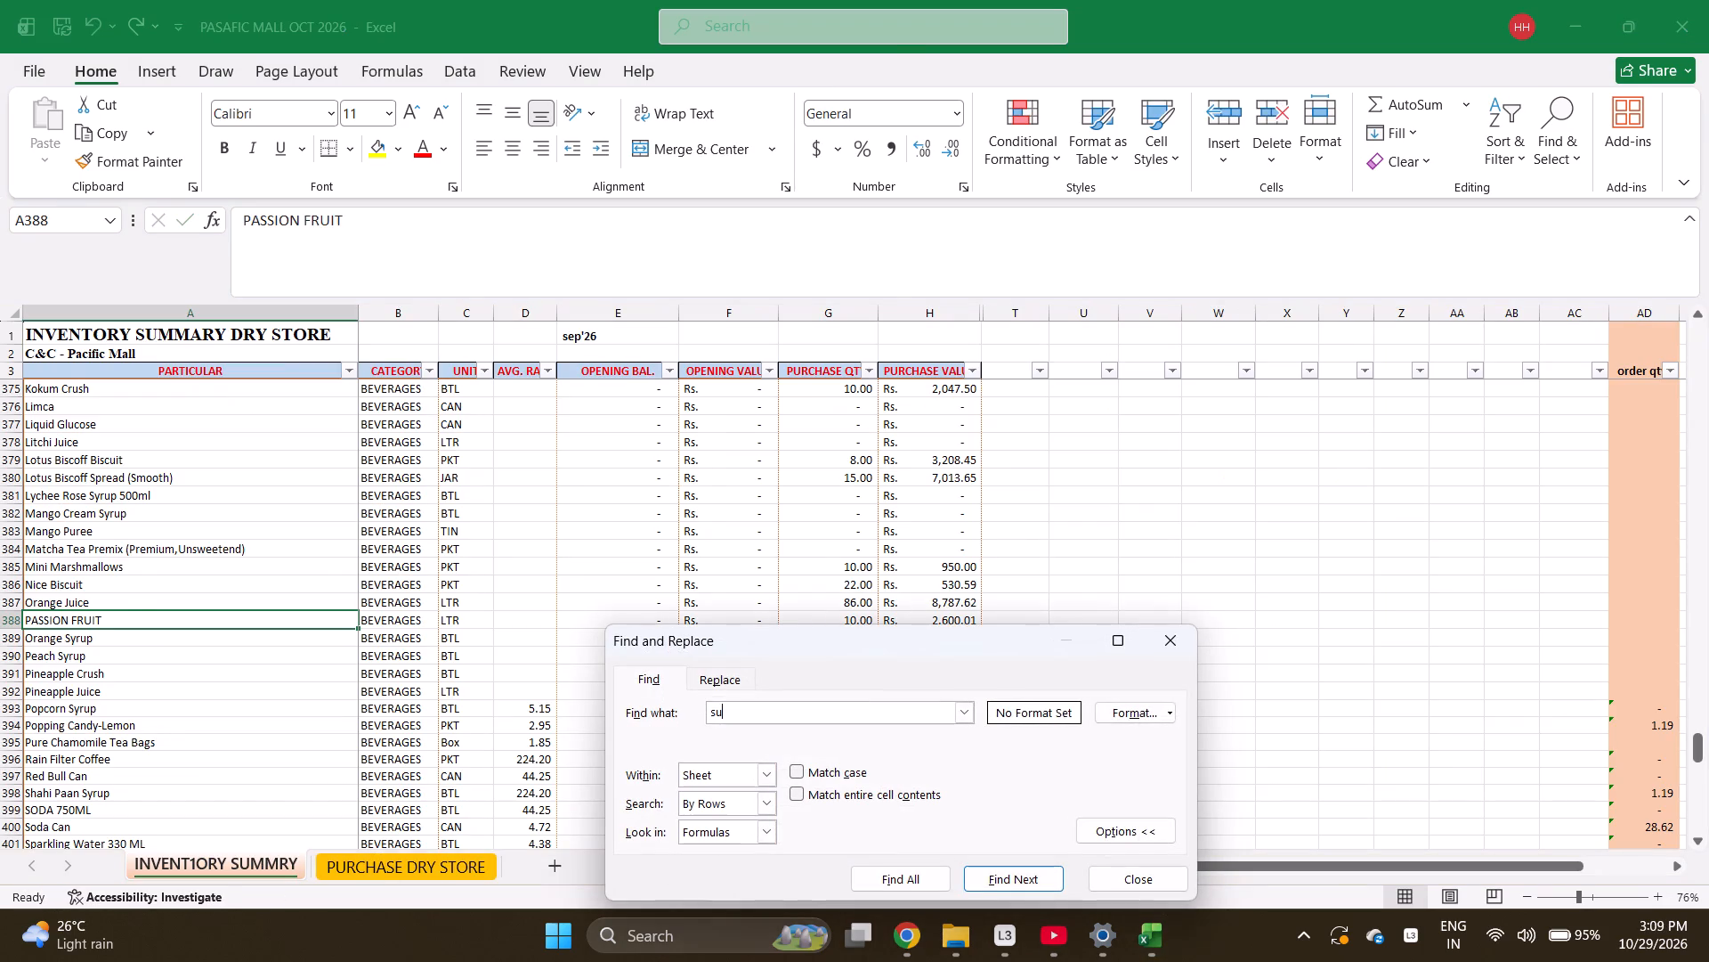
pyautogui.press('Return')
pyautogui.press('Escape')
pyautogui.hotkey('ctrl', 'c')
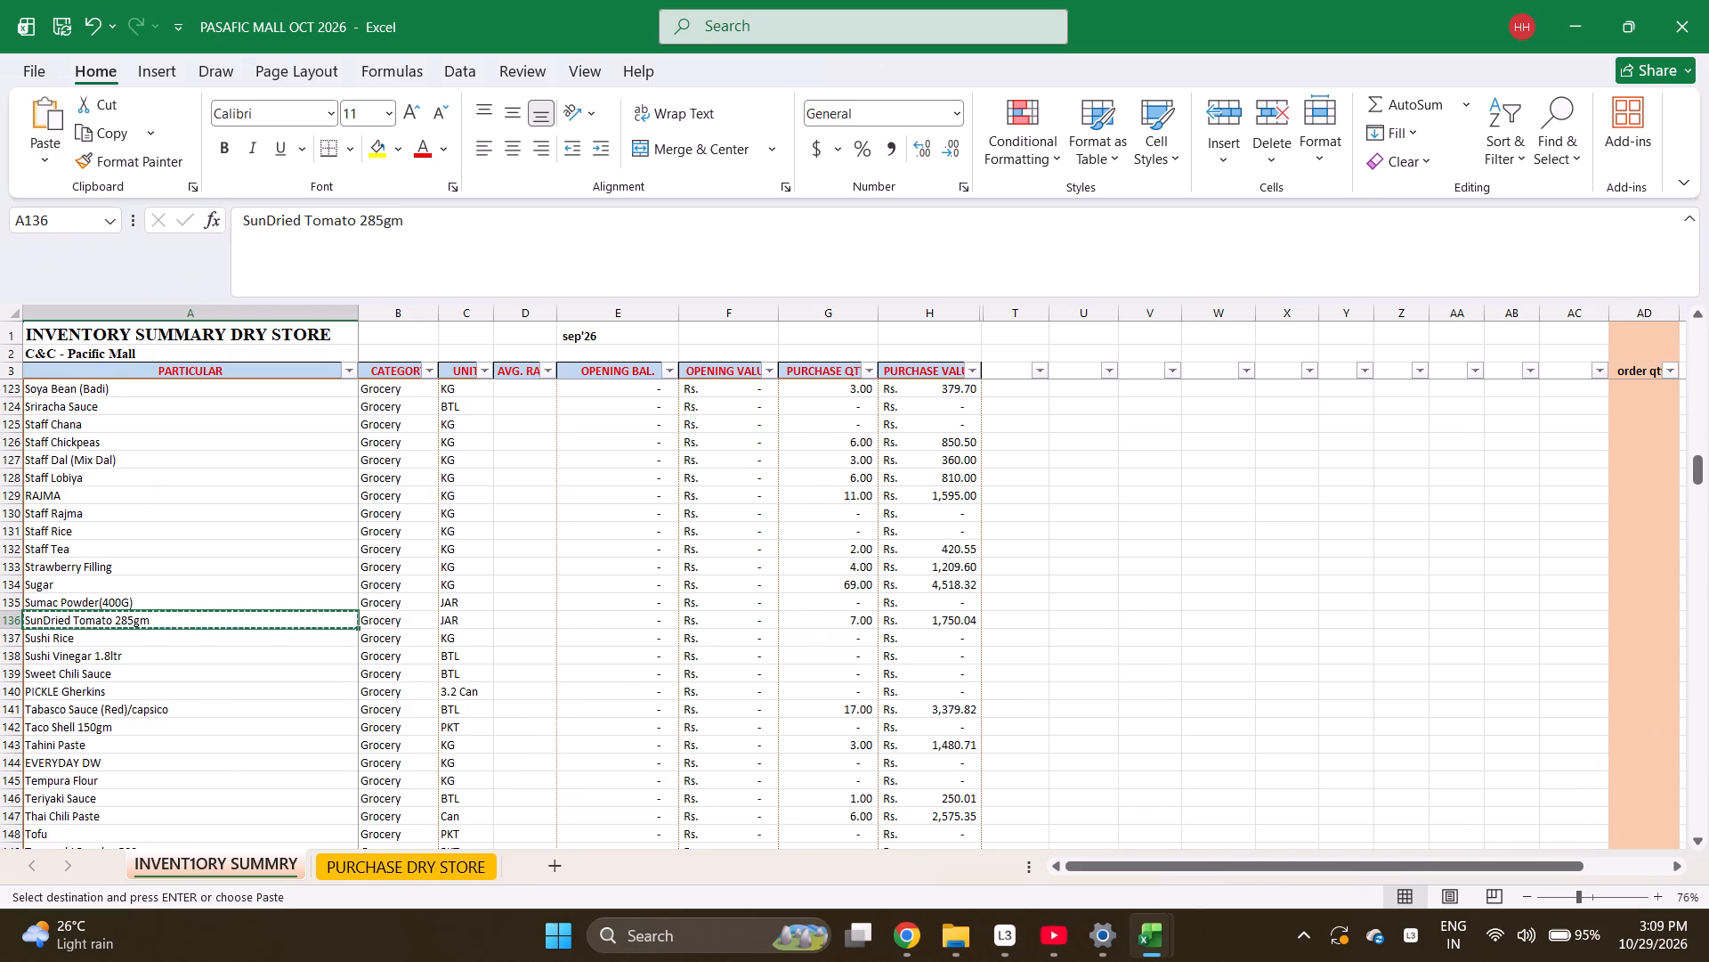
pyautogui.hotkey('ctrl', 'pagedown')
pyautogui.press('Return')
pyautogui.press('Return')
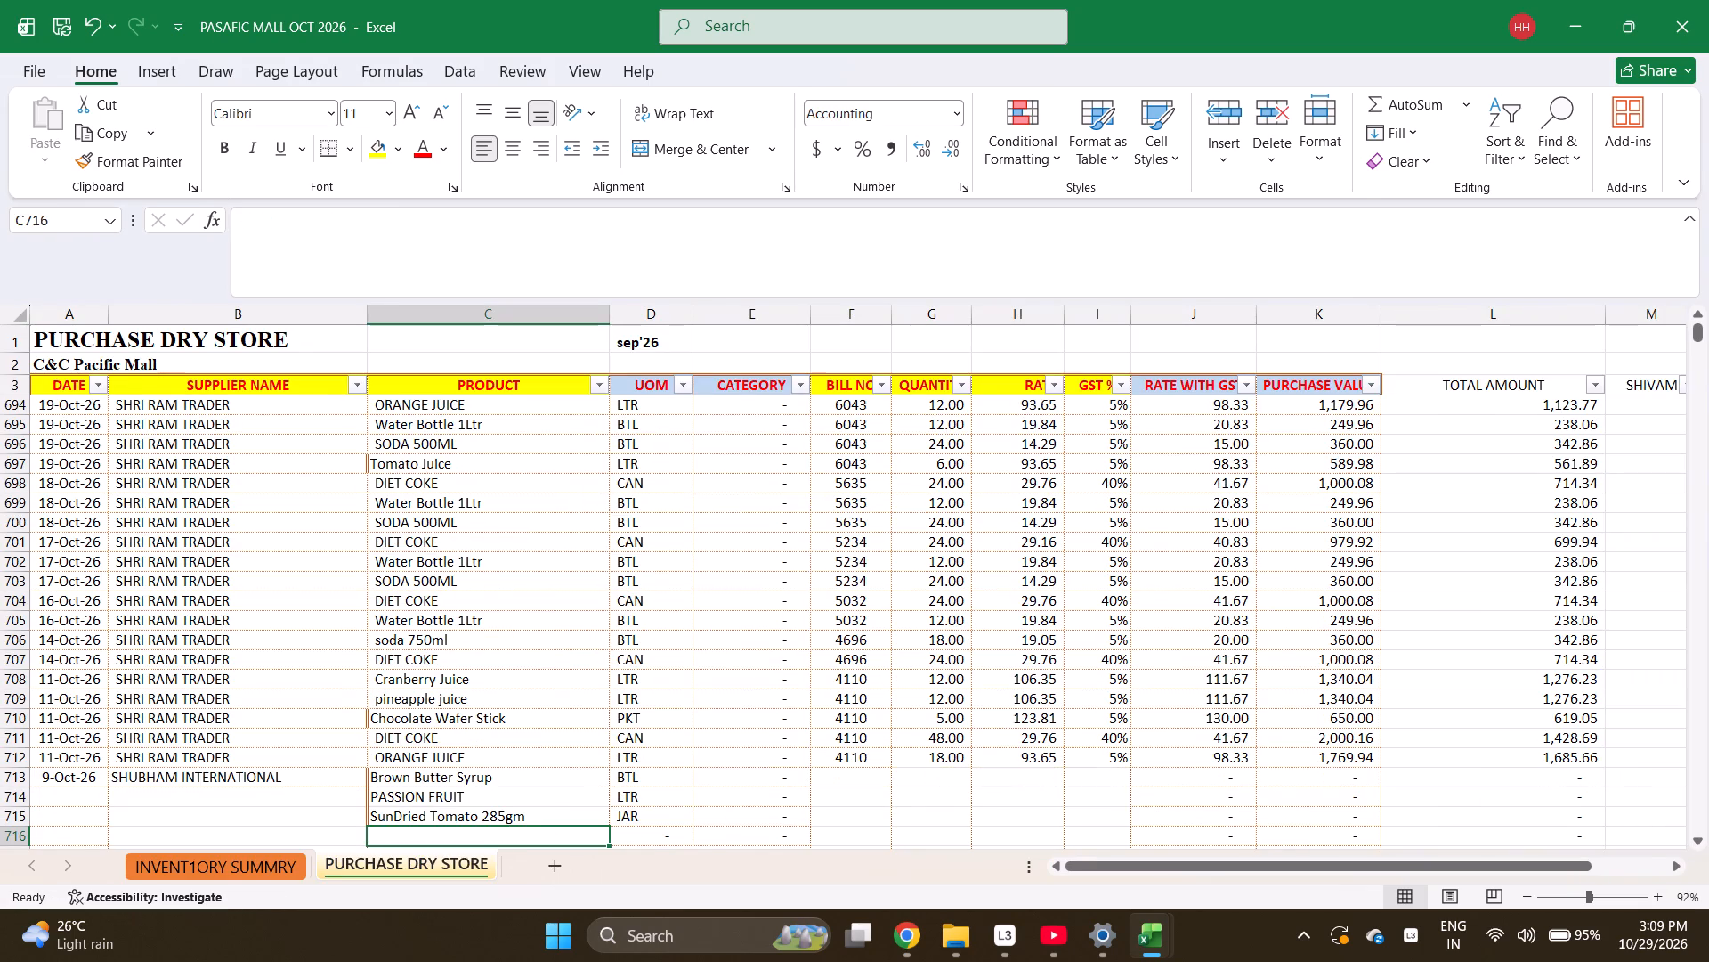
# Search the inventory summary sheet for "kik" and copy Kikkoman Soya Sauce into the product cell of row 716 in PURCHASE DRY STORE.
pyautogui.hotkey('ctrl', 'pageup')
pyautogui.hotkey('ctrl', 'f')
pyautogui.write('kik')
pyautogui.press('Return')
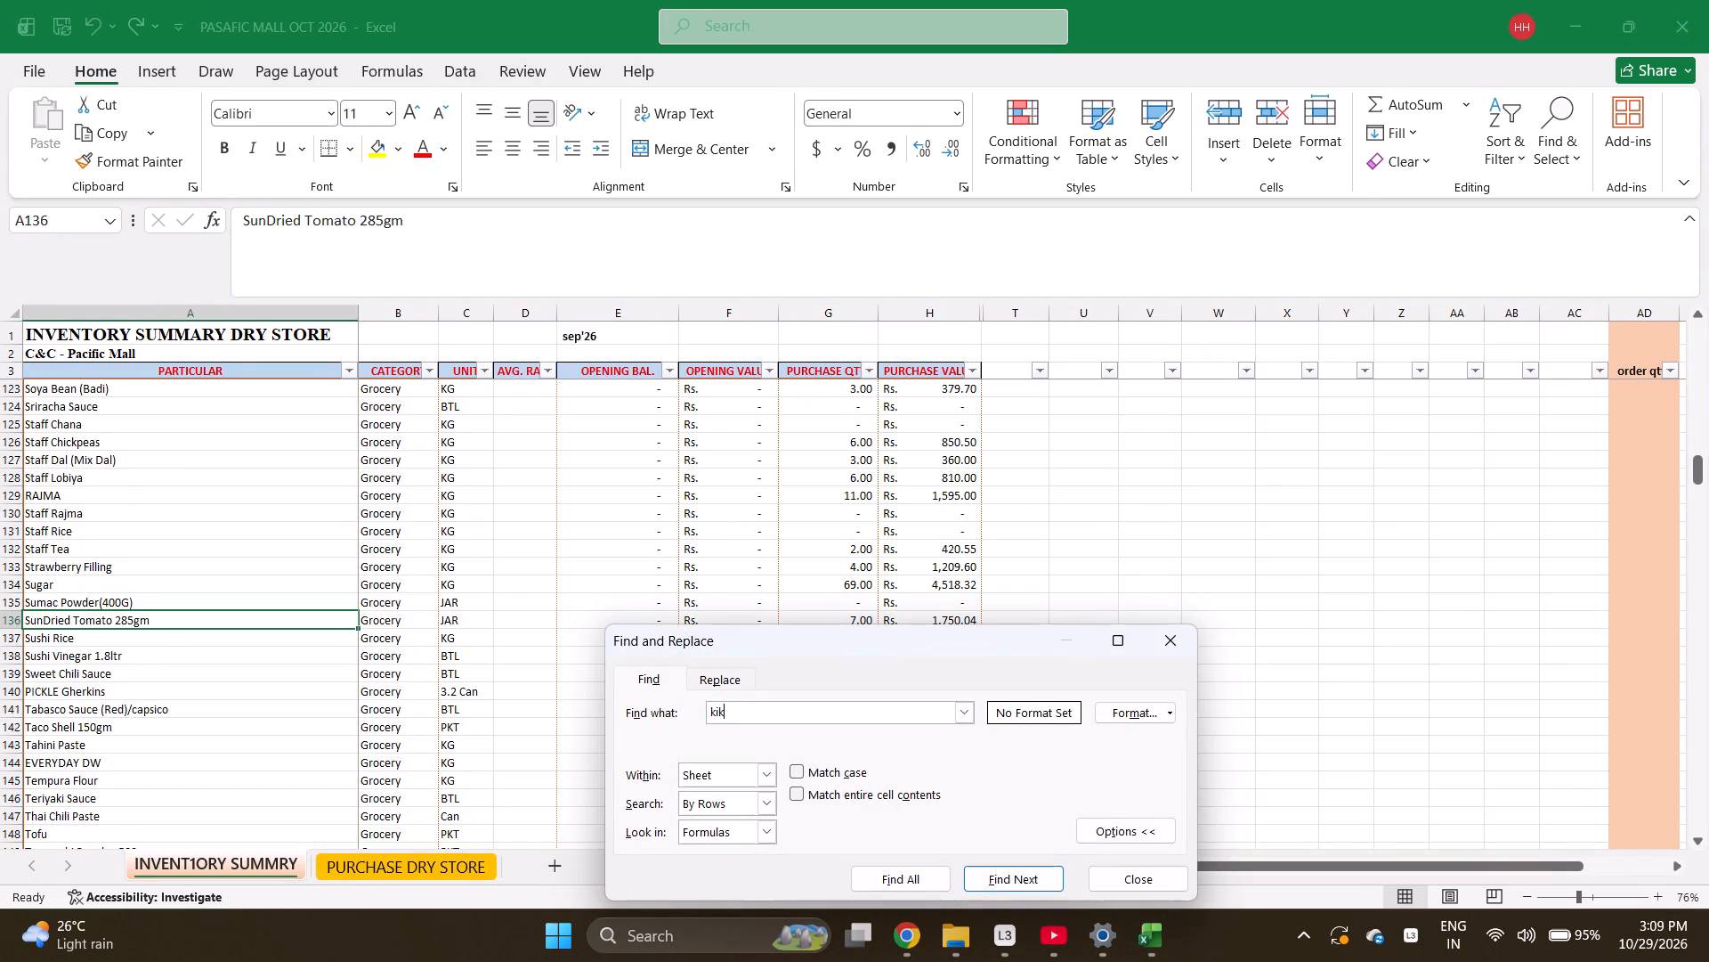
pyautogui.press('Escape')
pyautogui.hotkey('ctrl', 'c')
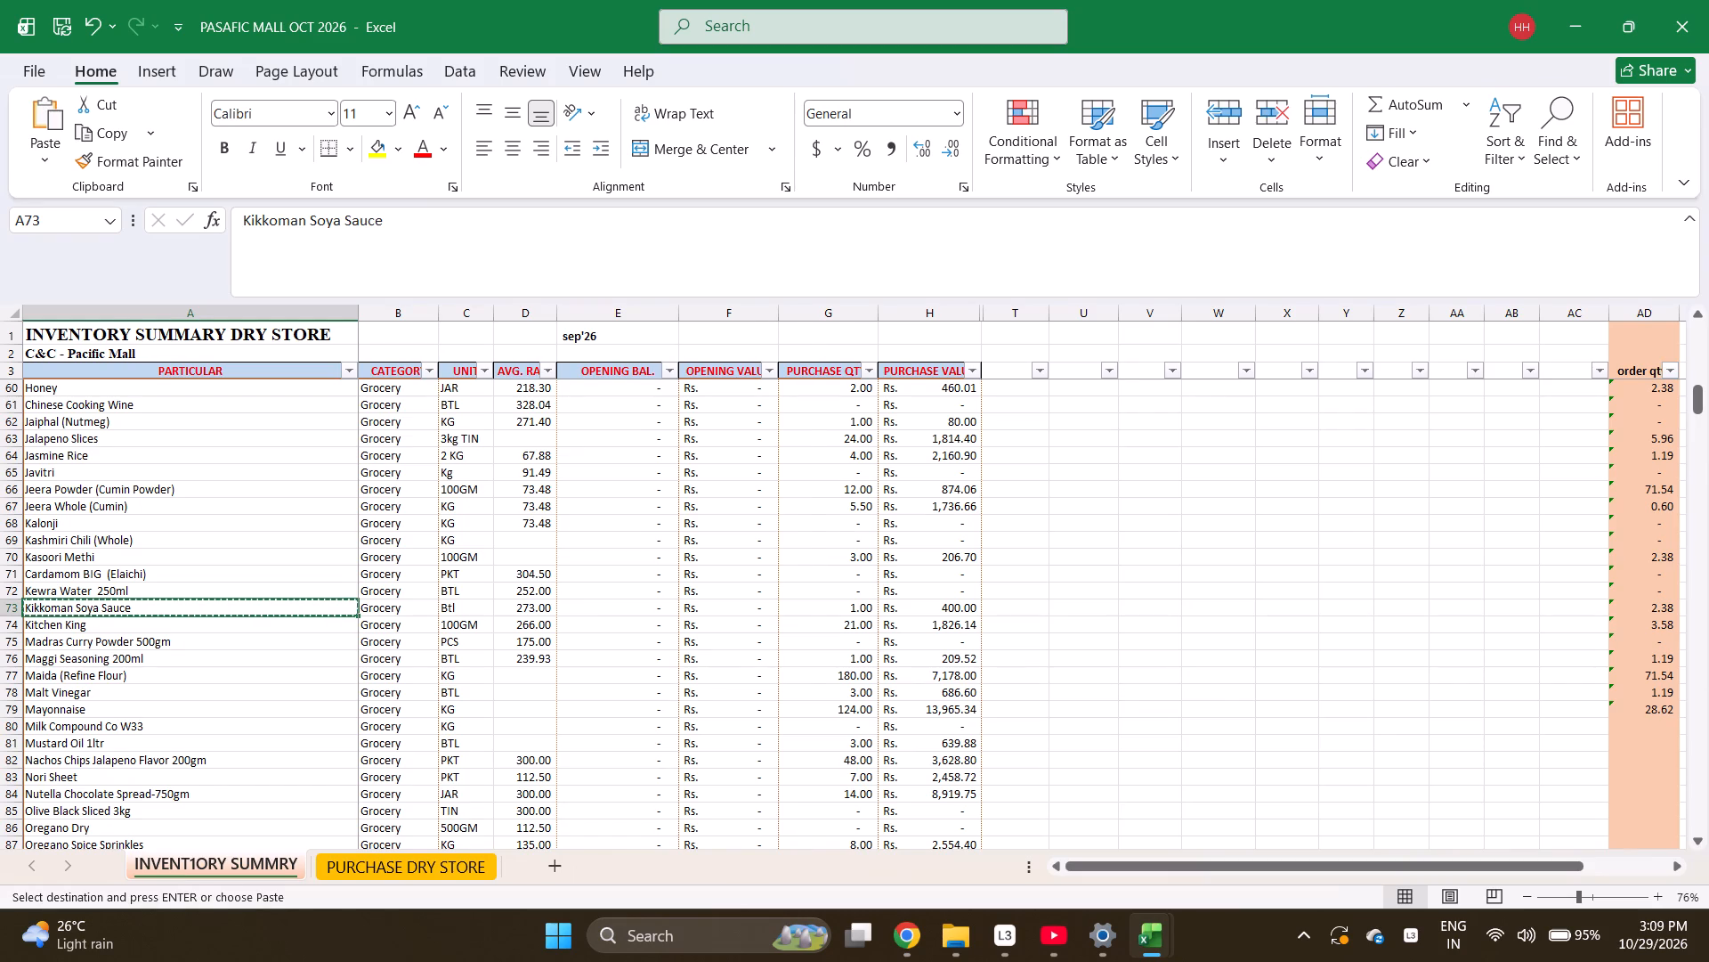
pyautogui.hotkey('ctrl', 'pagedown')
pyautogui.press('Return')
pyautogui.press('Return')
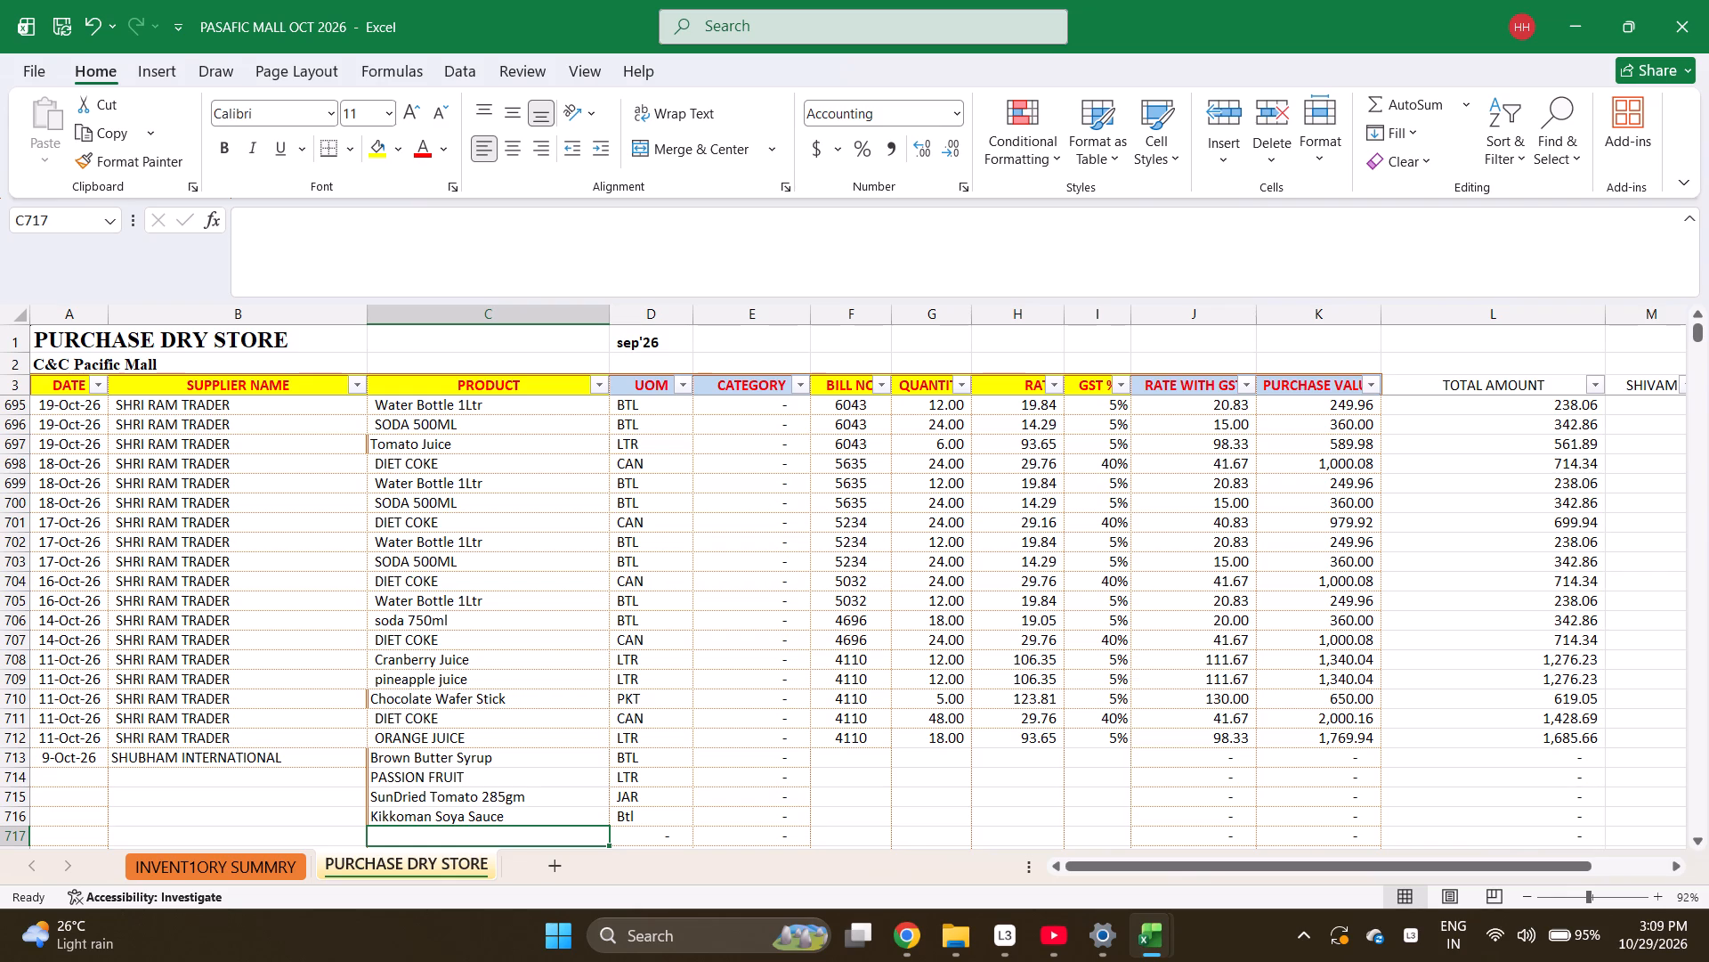
# Search the inventory summary sheet for "jasm" and copy Jasmine Rice into the product cell of row 717 in PURCHASE DRY STORE.
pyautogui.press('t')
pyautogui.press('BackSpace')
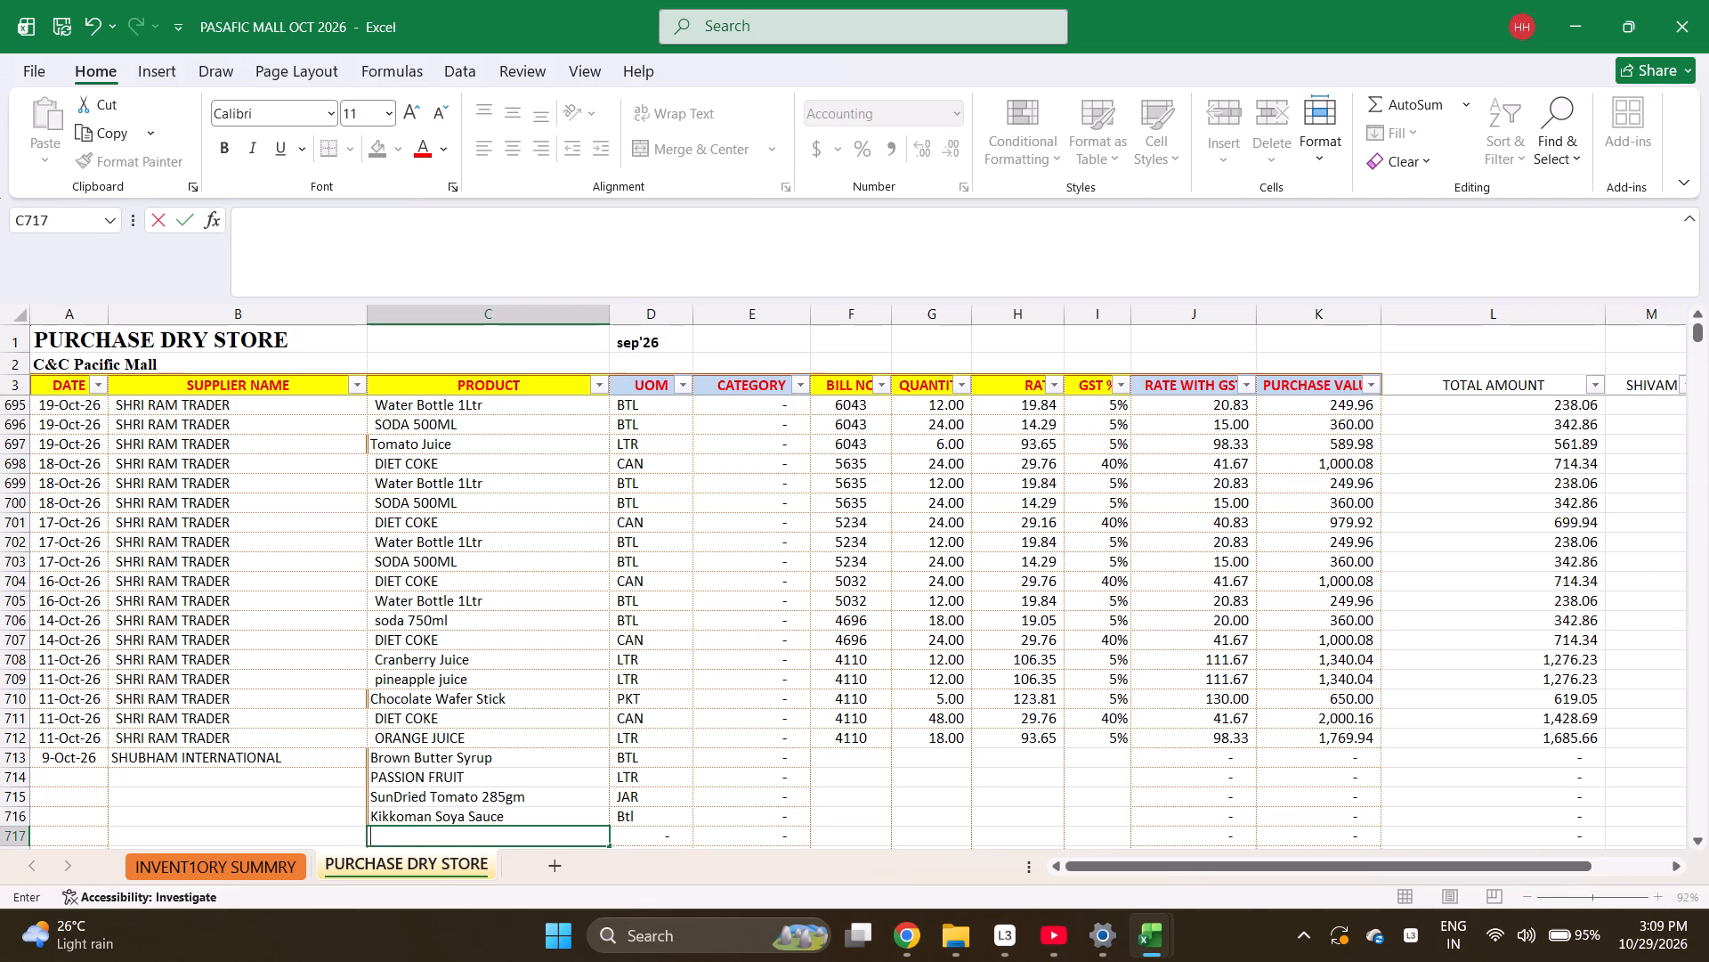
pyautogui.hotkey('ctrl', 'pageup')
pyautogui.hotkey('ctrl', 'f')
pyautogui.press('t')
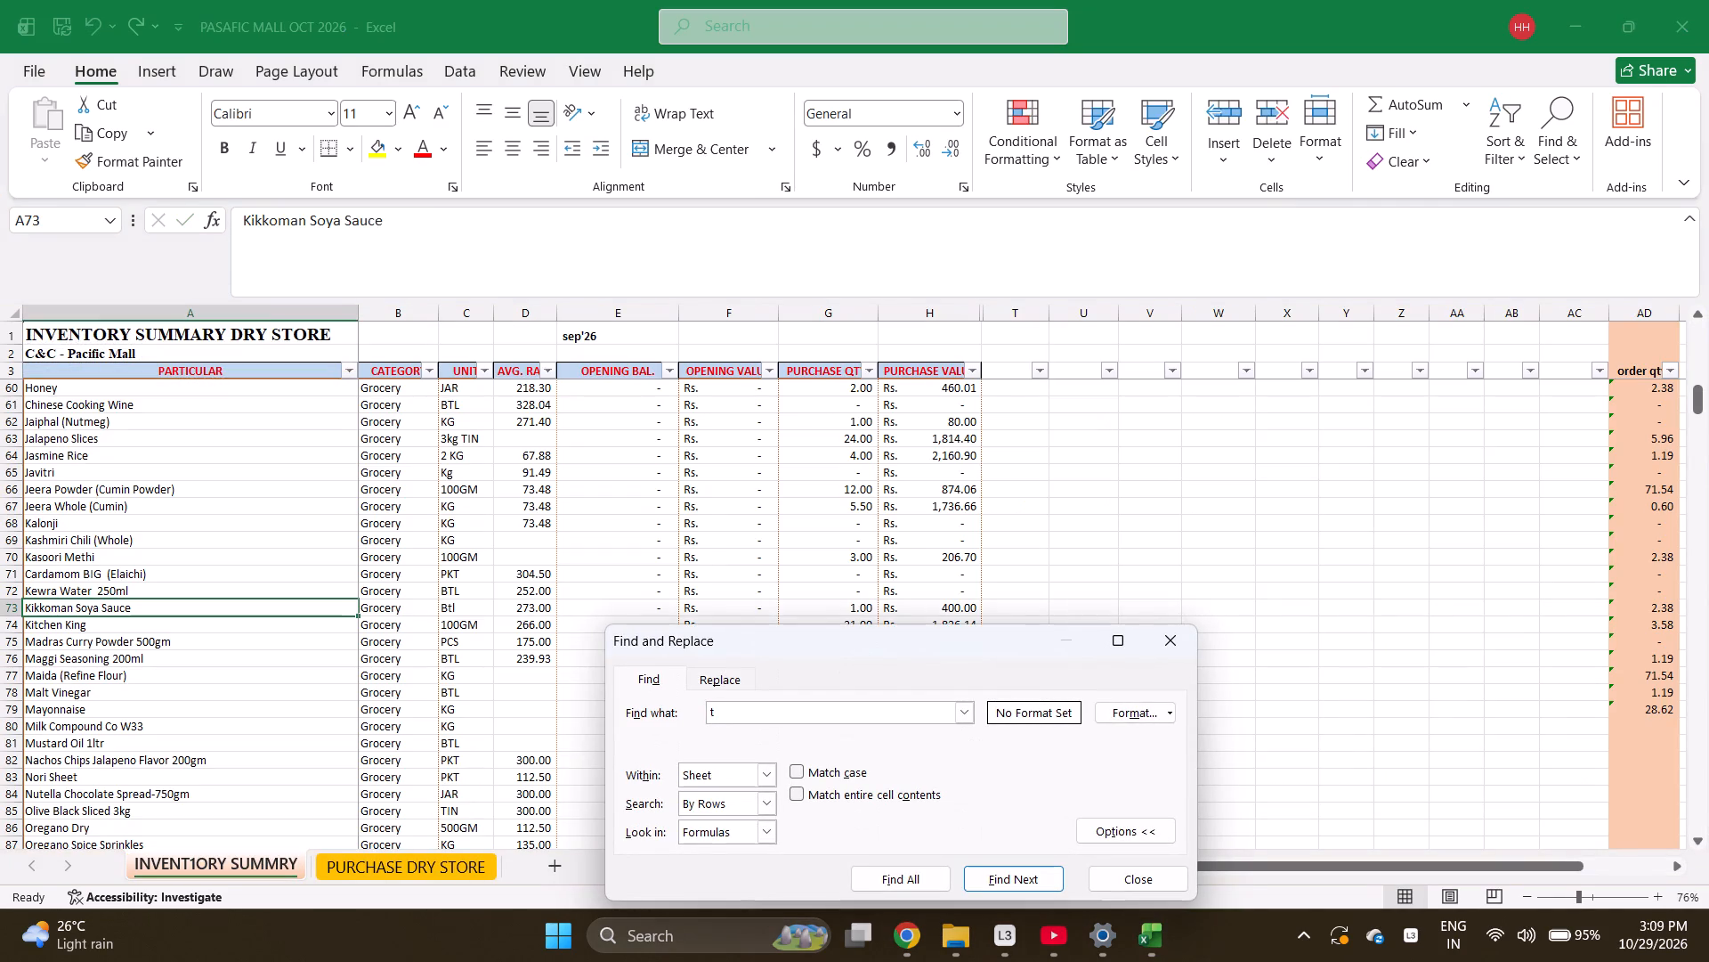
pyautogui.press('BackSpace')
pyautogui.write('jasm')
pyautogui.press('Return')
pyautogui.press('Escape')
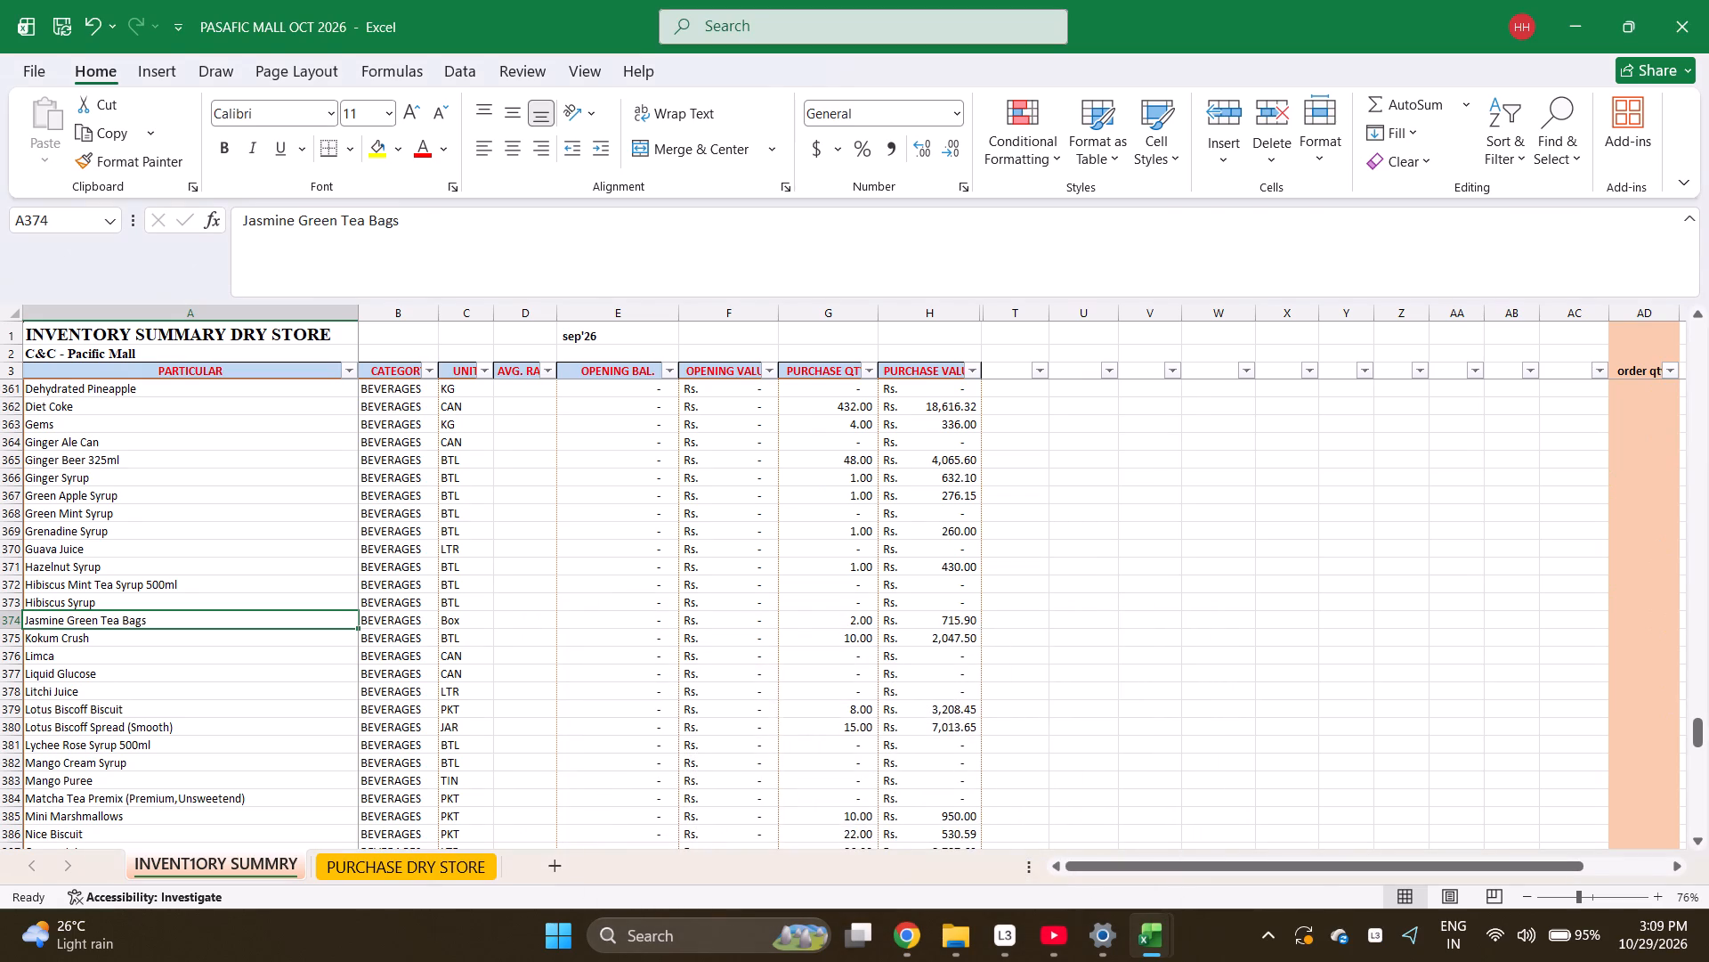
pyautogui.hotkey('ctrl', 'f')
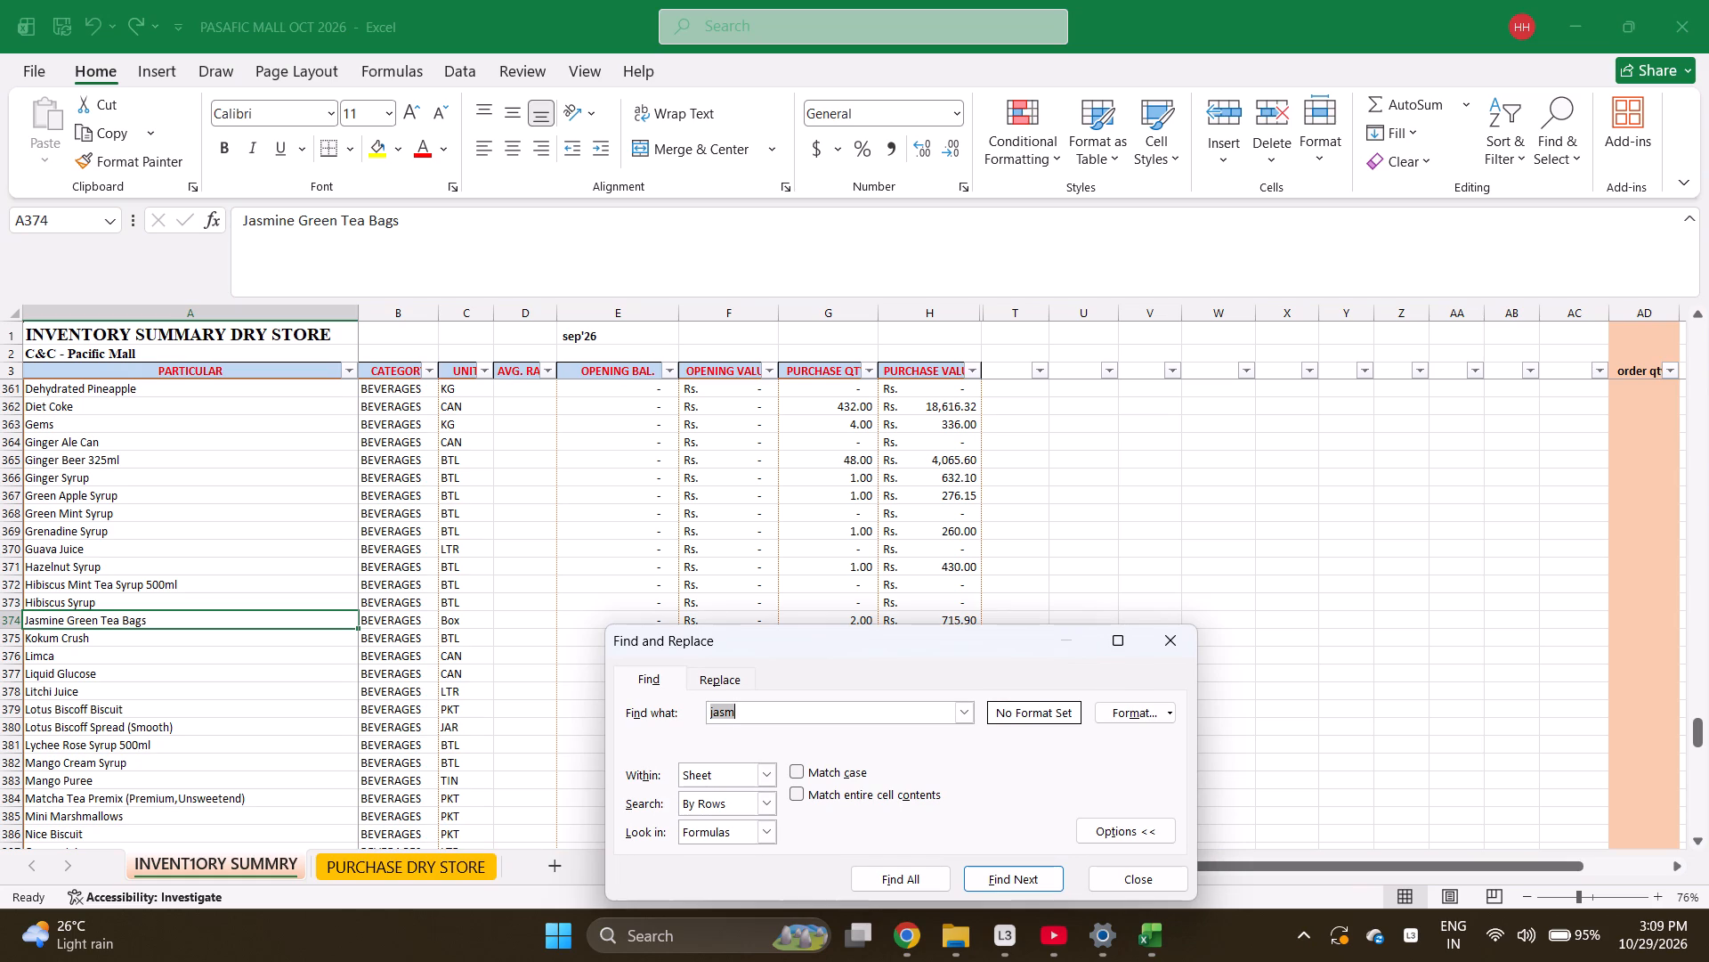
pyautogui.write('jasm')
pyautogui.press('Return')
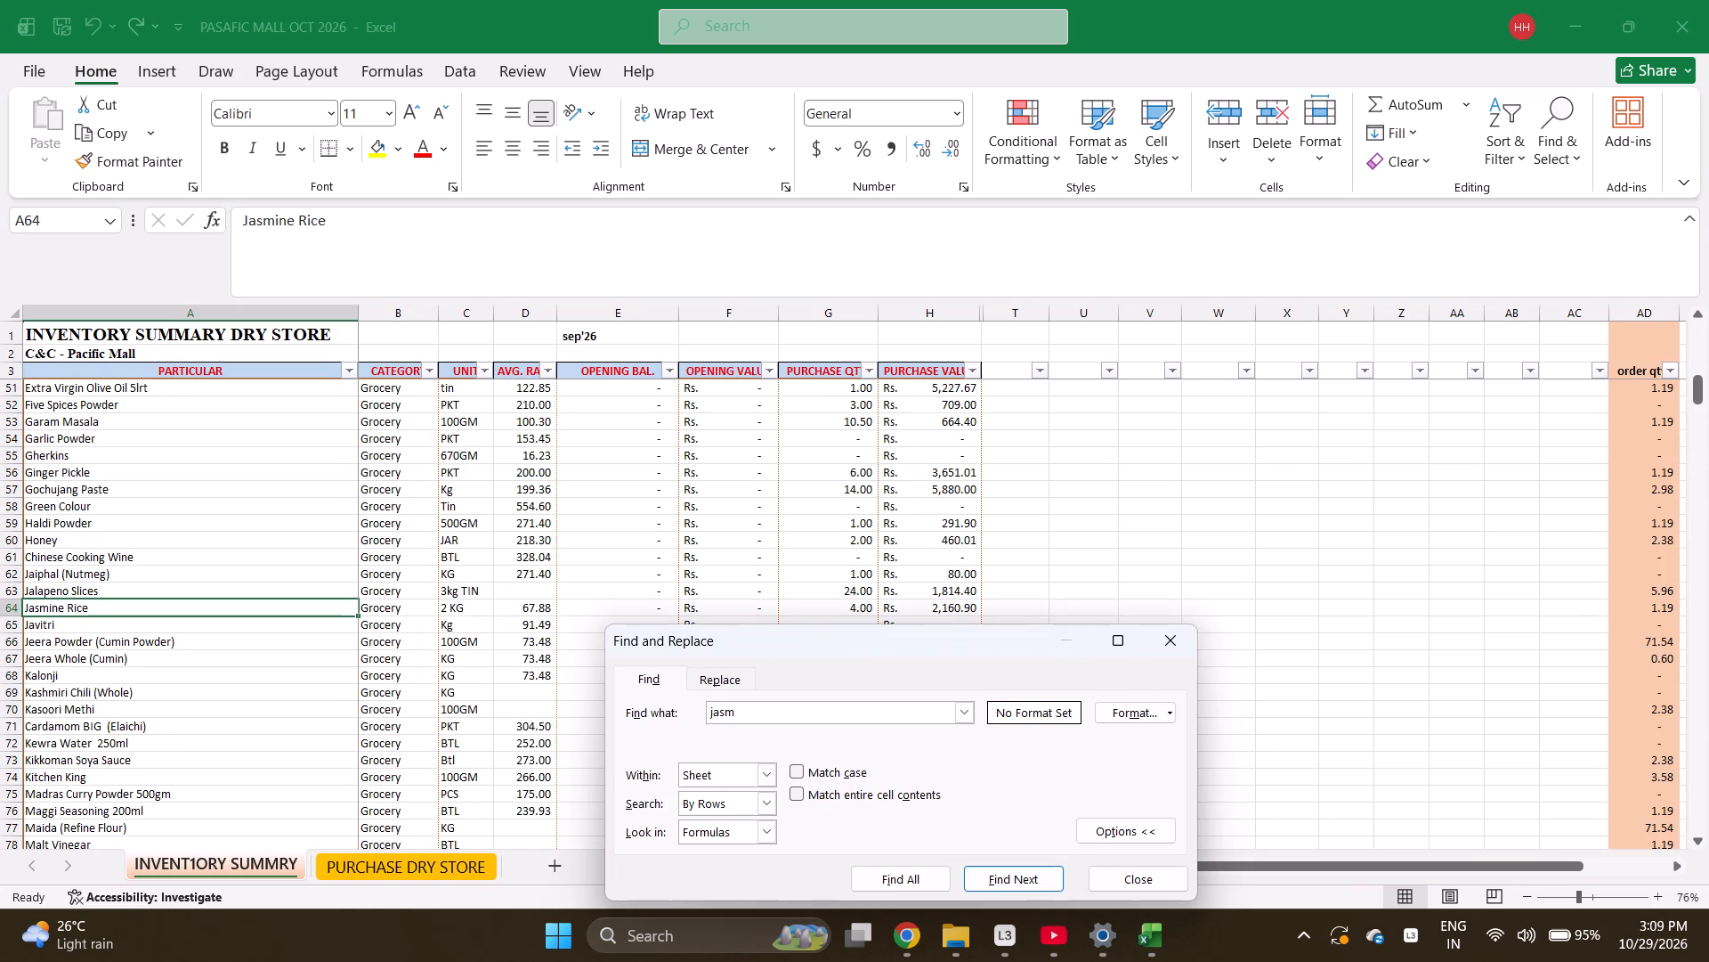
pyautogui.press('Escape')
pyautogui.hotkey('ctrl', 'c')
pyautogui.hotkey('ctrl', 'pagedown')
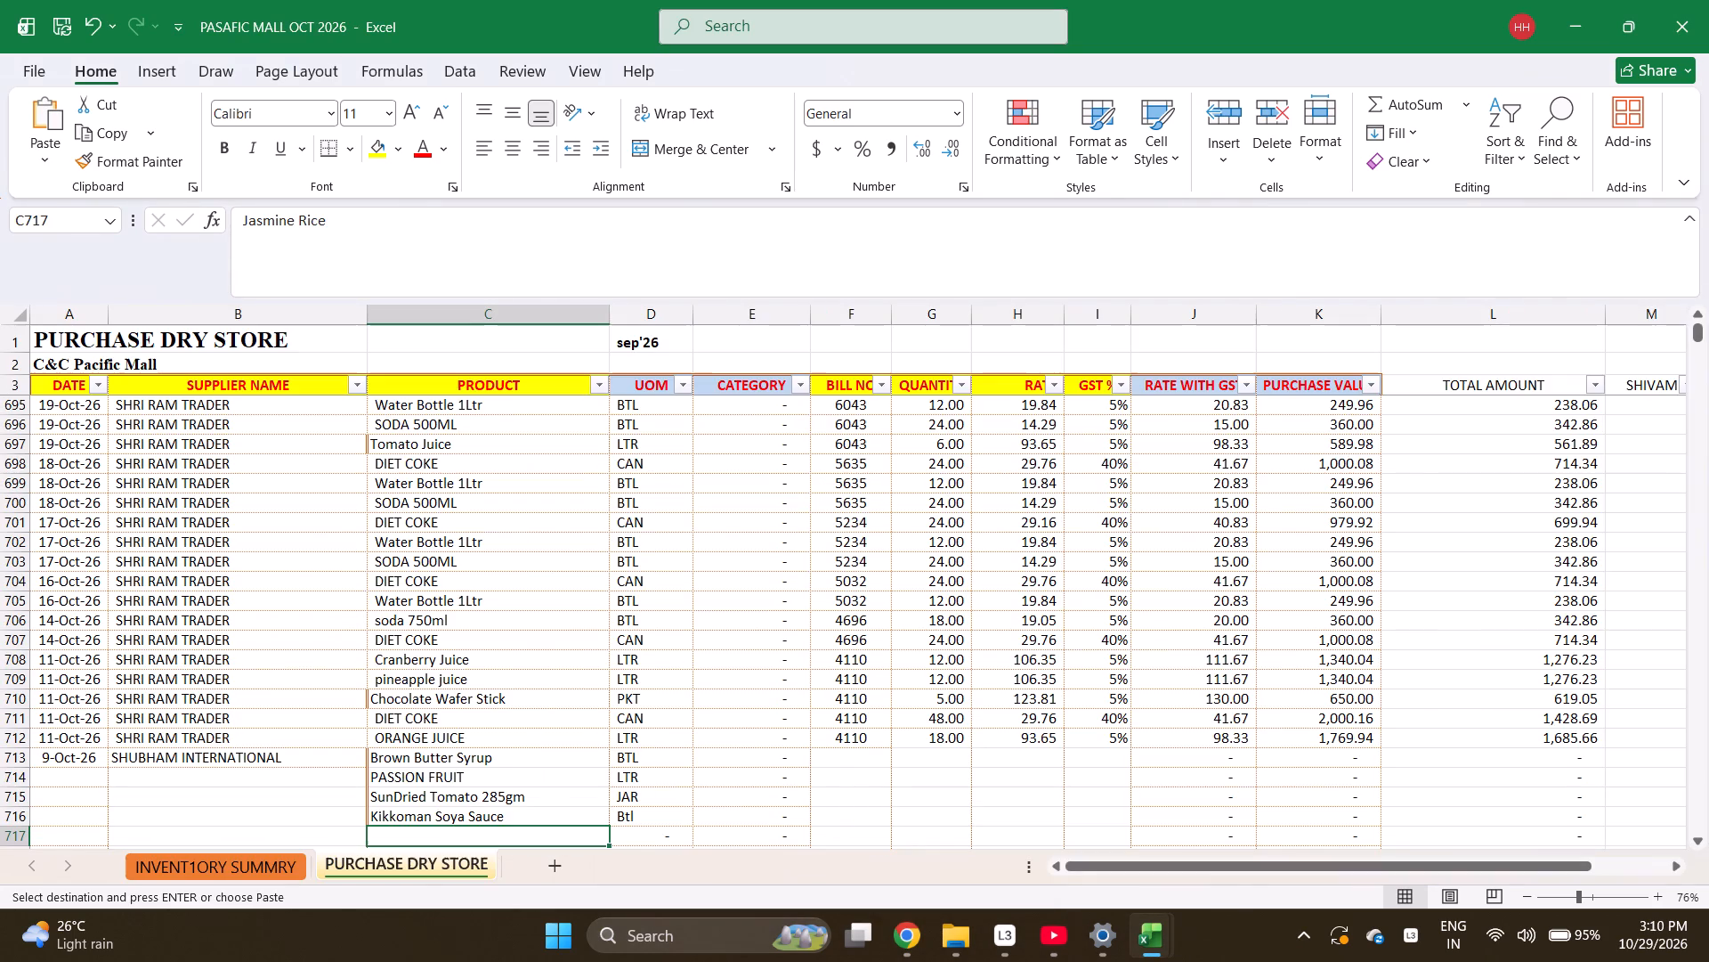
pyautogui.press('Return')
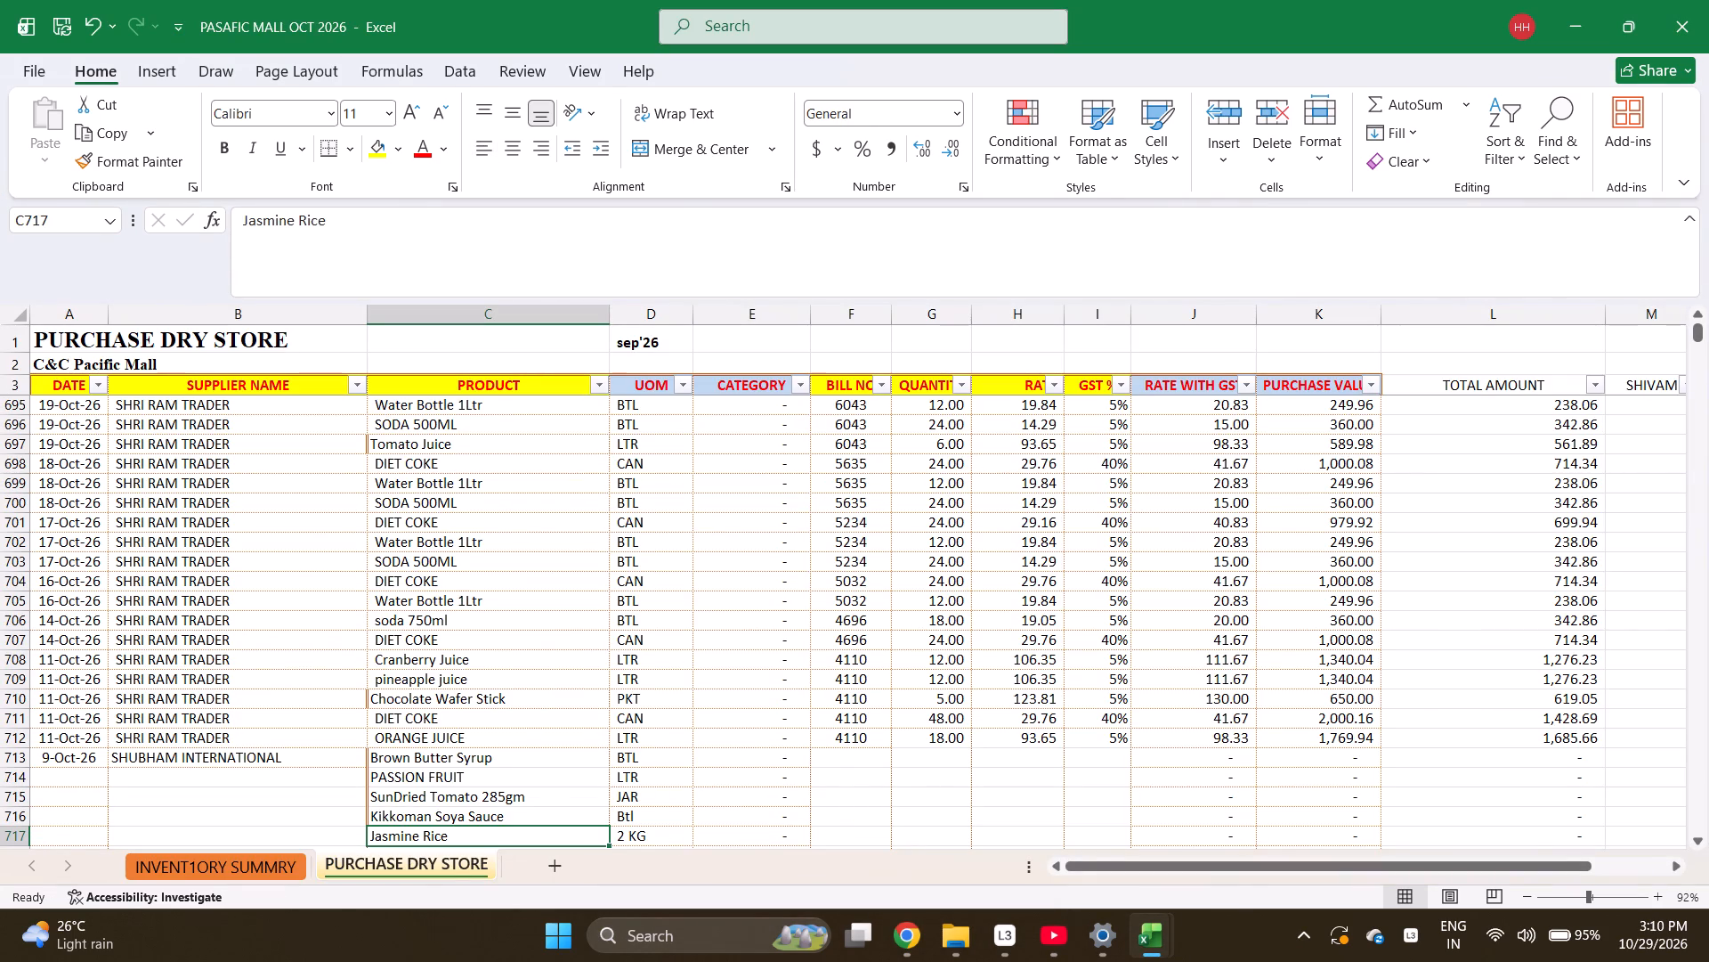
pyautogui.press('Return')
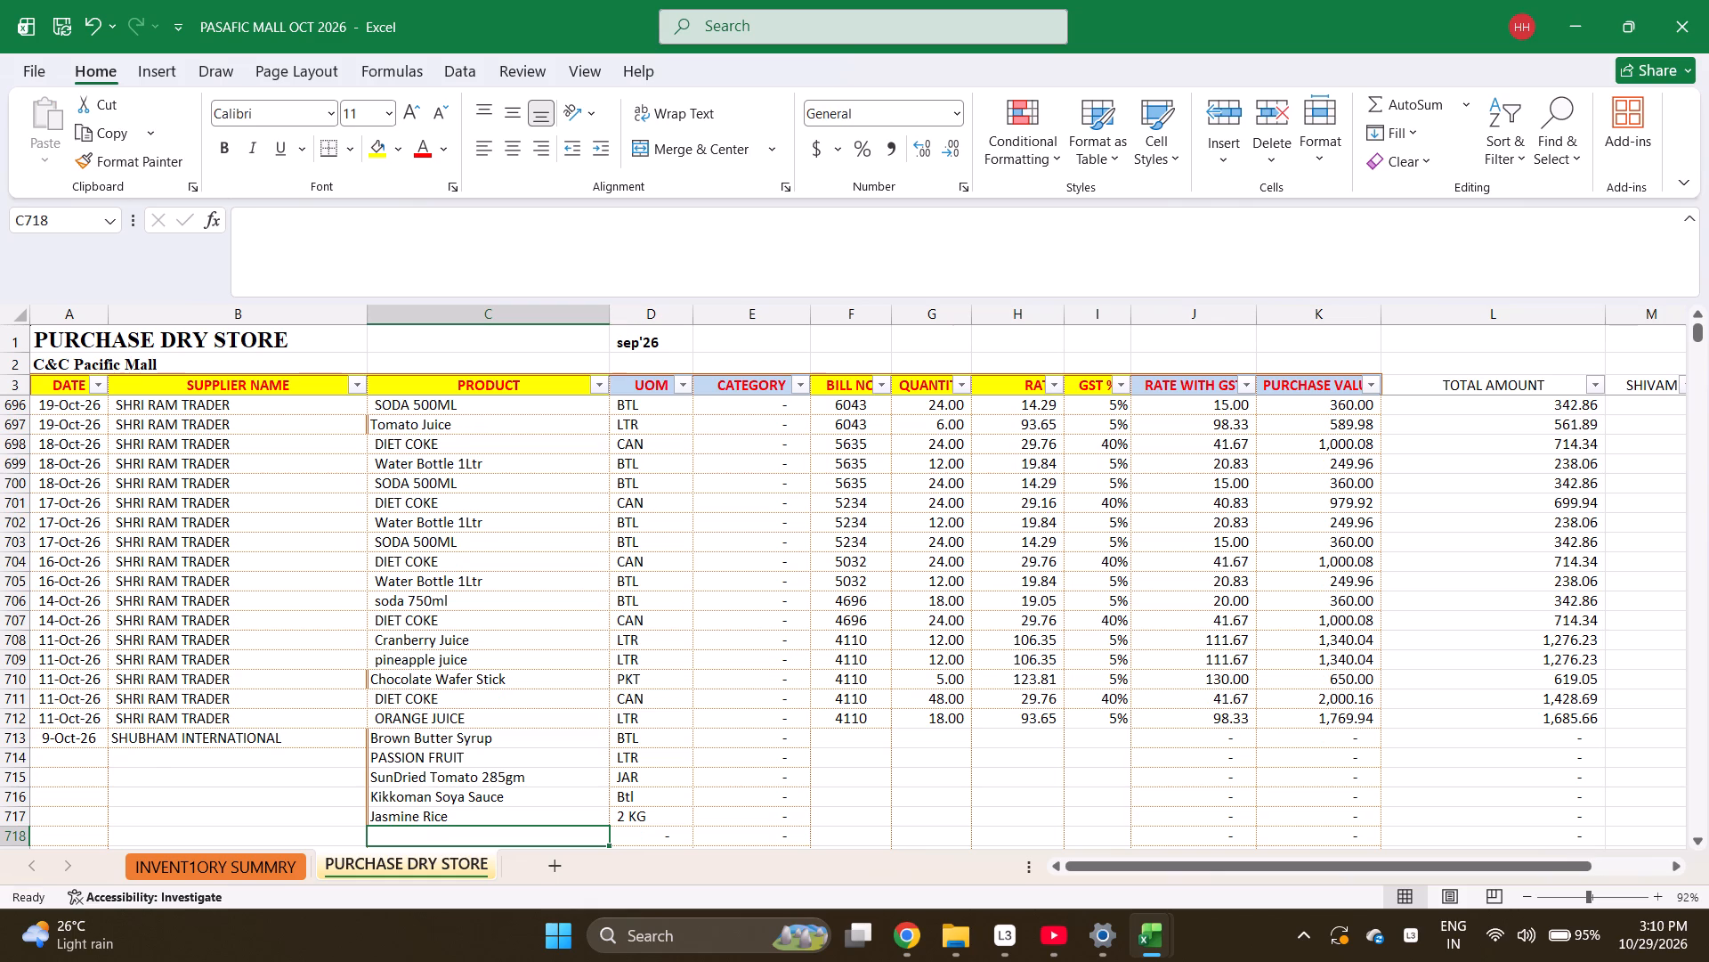
# Enter the products "nori sheet" in row 718 and "dark soya souce" in row 719.
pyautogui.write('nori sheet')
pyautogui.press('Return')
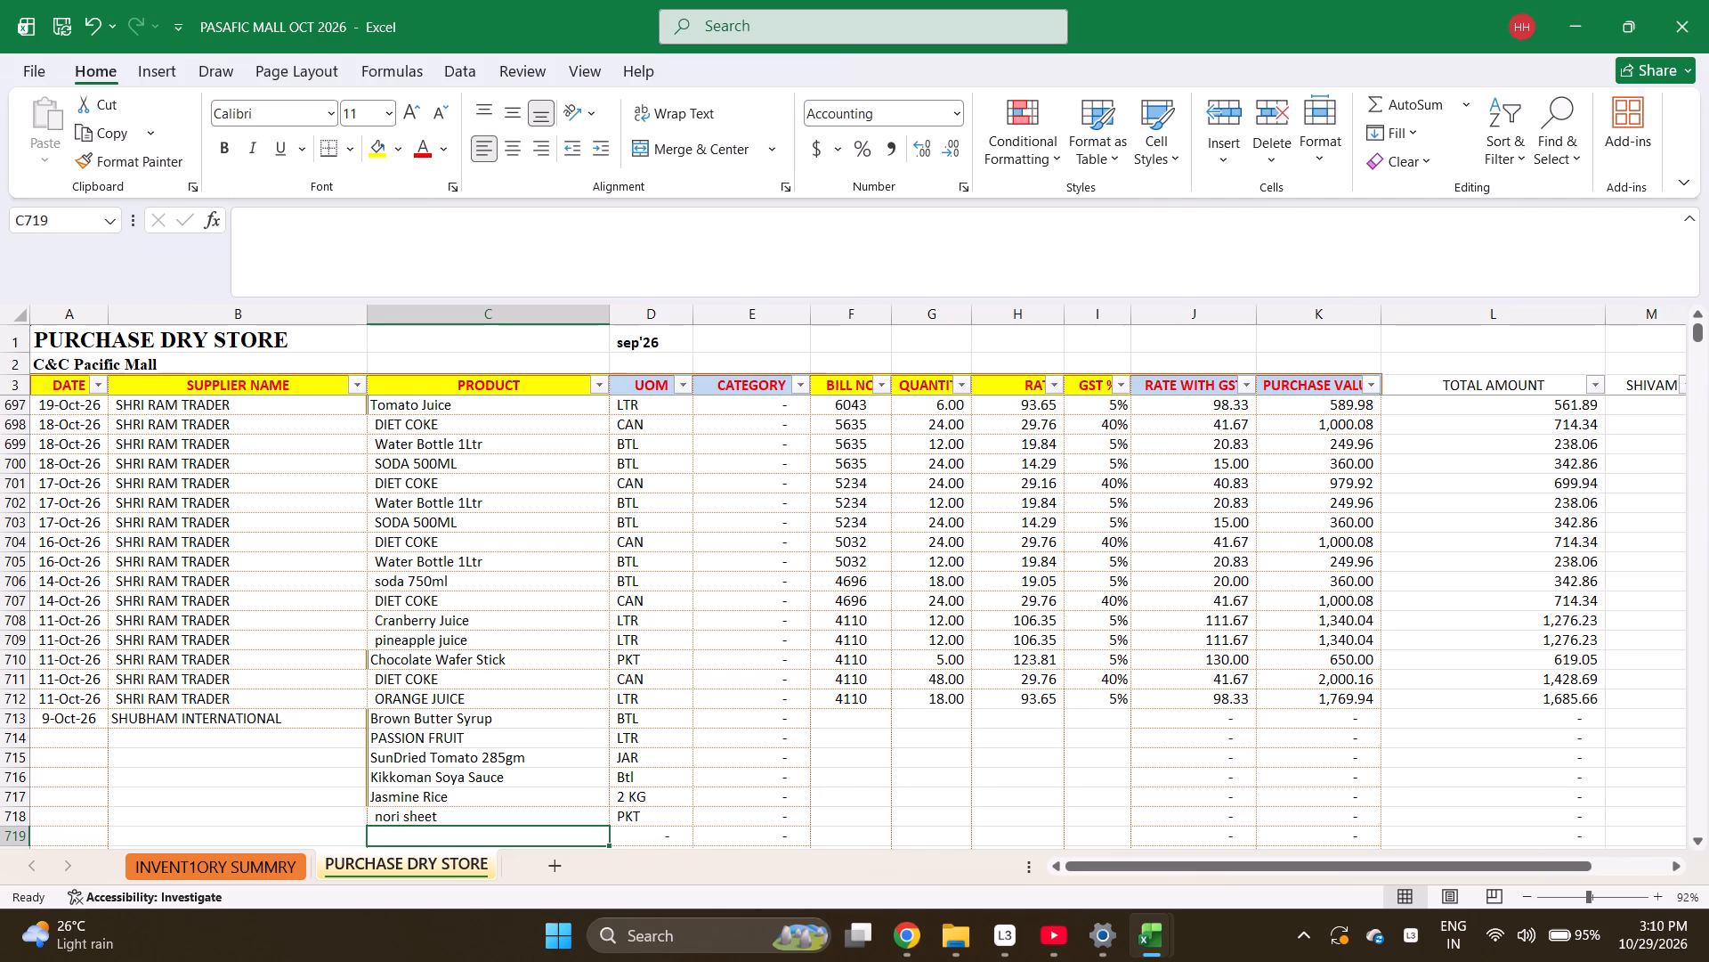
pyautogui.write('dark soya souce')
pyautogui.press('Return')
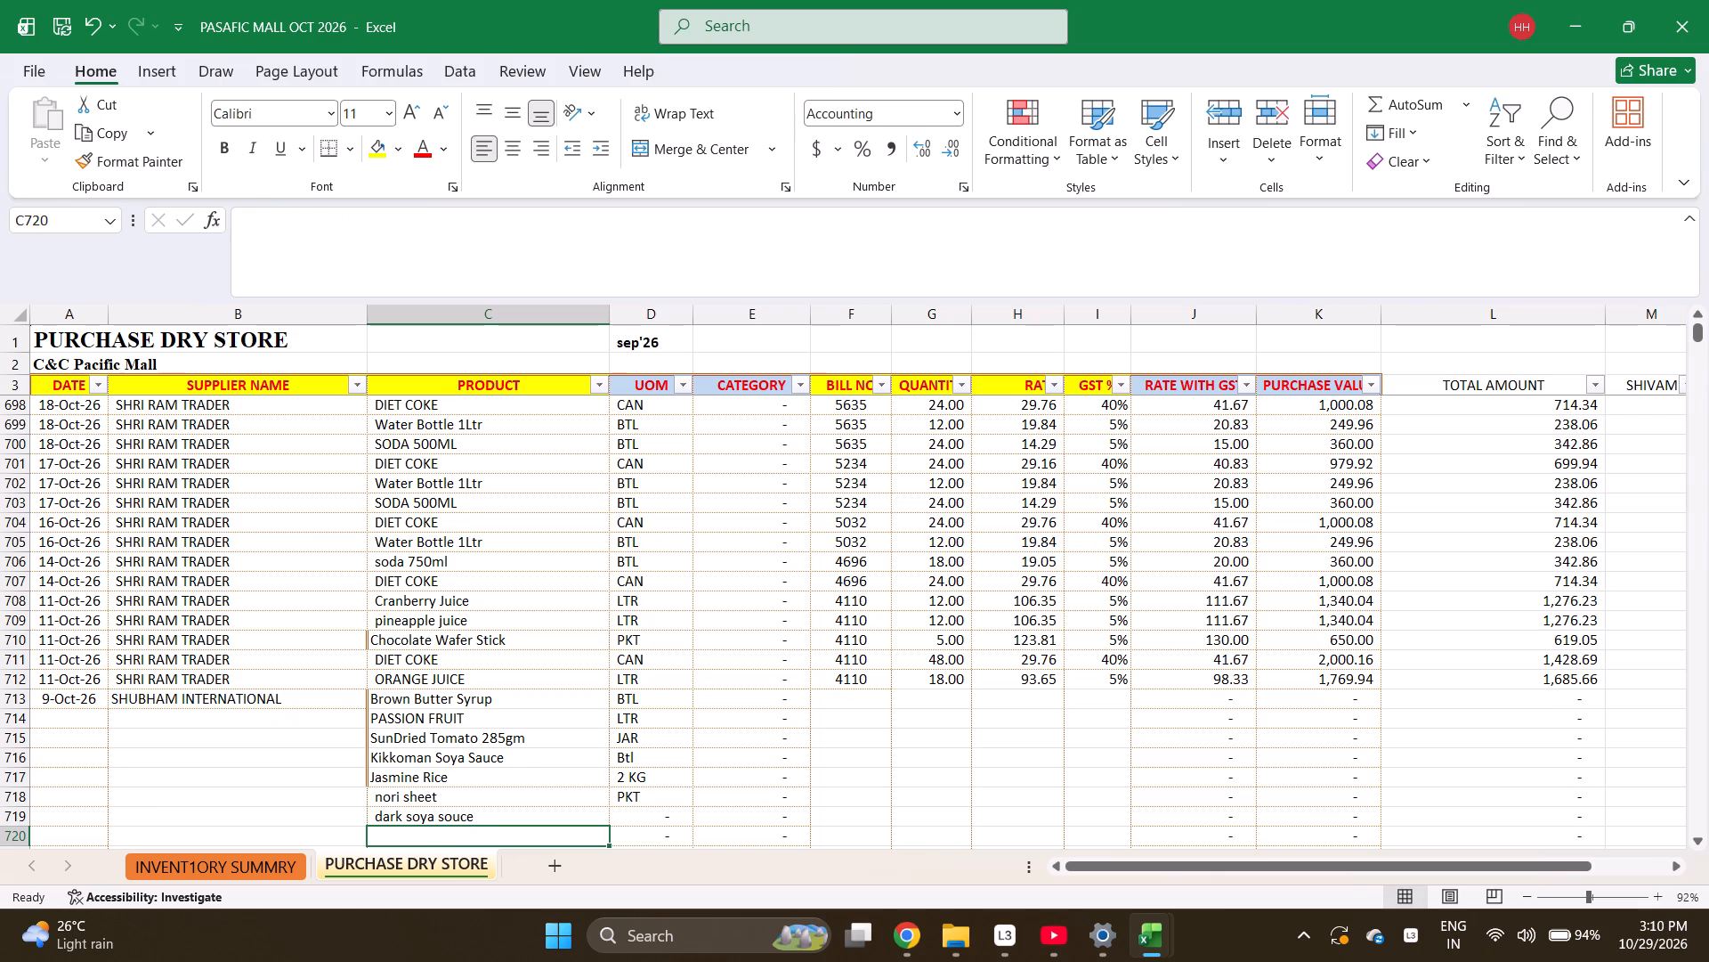
# Search the inventory summary sheet for "dark" and copy Dark Soya Sauce into the product cell of row 720 in PURCHASE DRY STORE.
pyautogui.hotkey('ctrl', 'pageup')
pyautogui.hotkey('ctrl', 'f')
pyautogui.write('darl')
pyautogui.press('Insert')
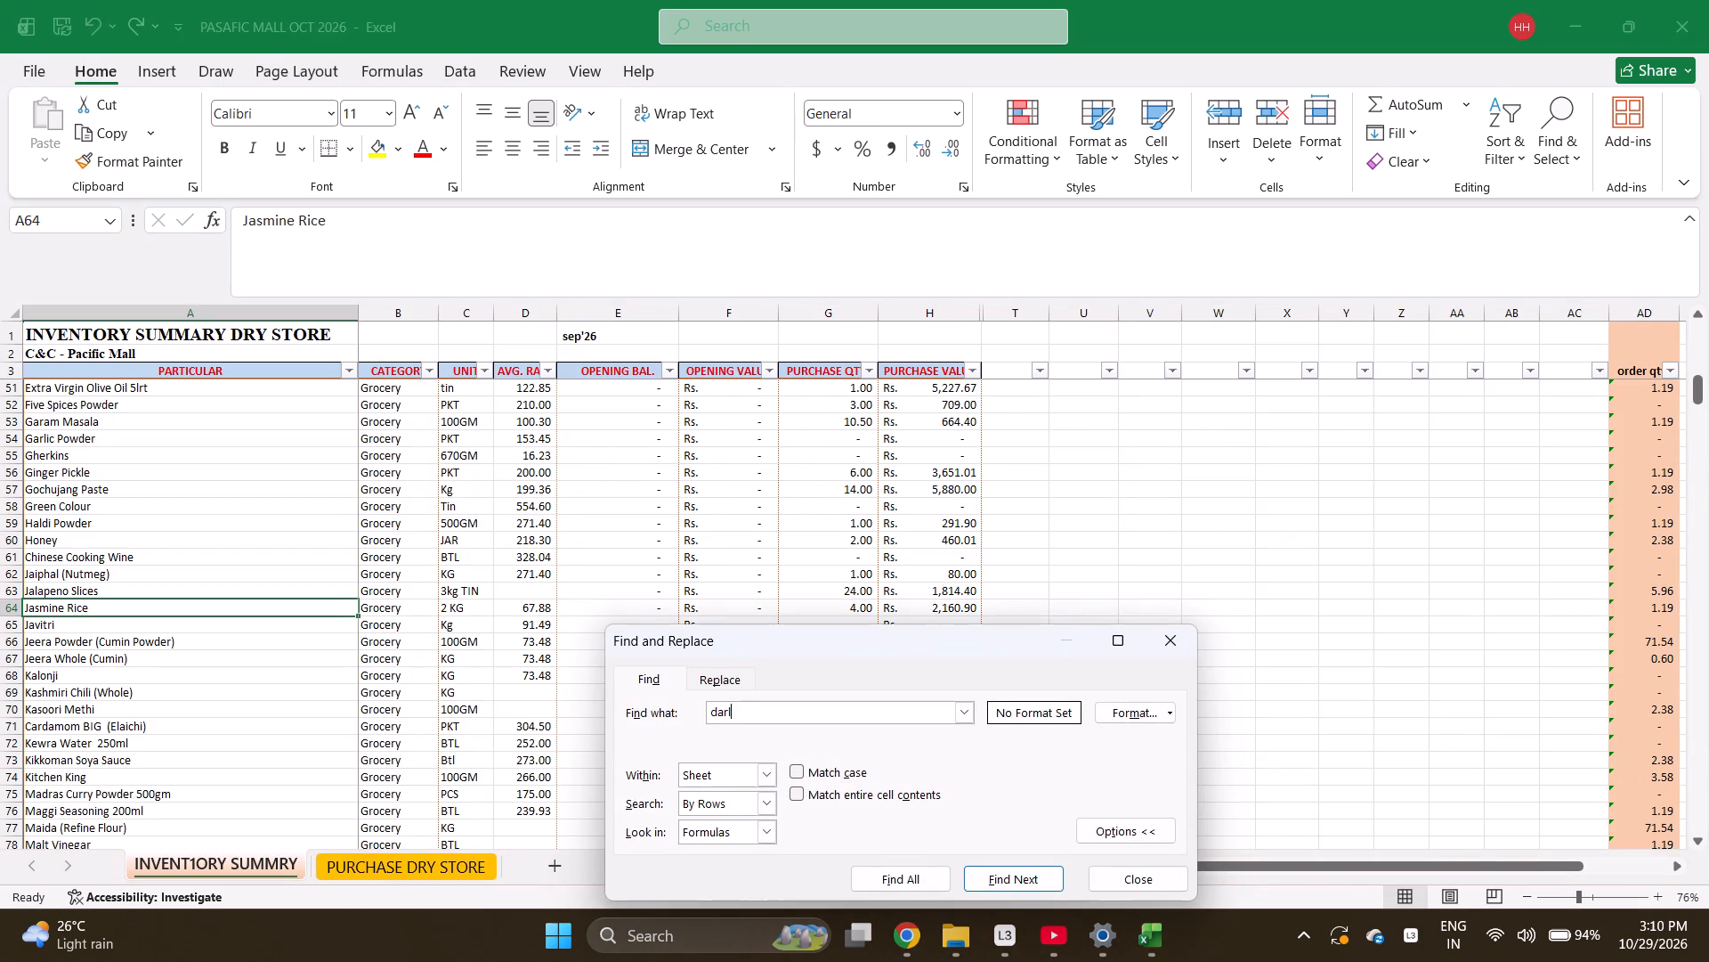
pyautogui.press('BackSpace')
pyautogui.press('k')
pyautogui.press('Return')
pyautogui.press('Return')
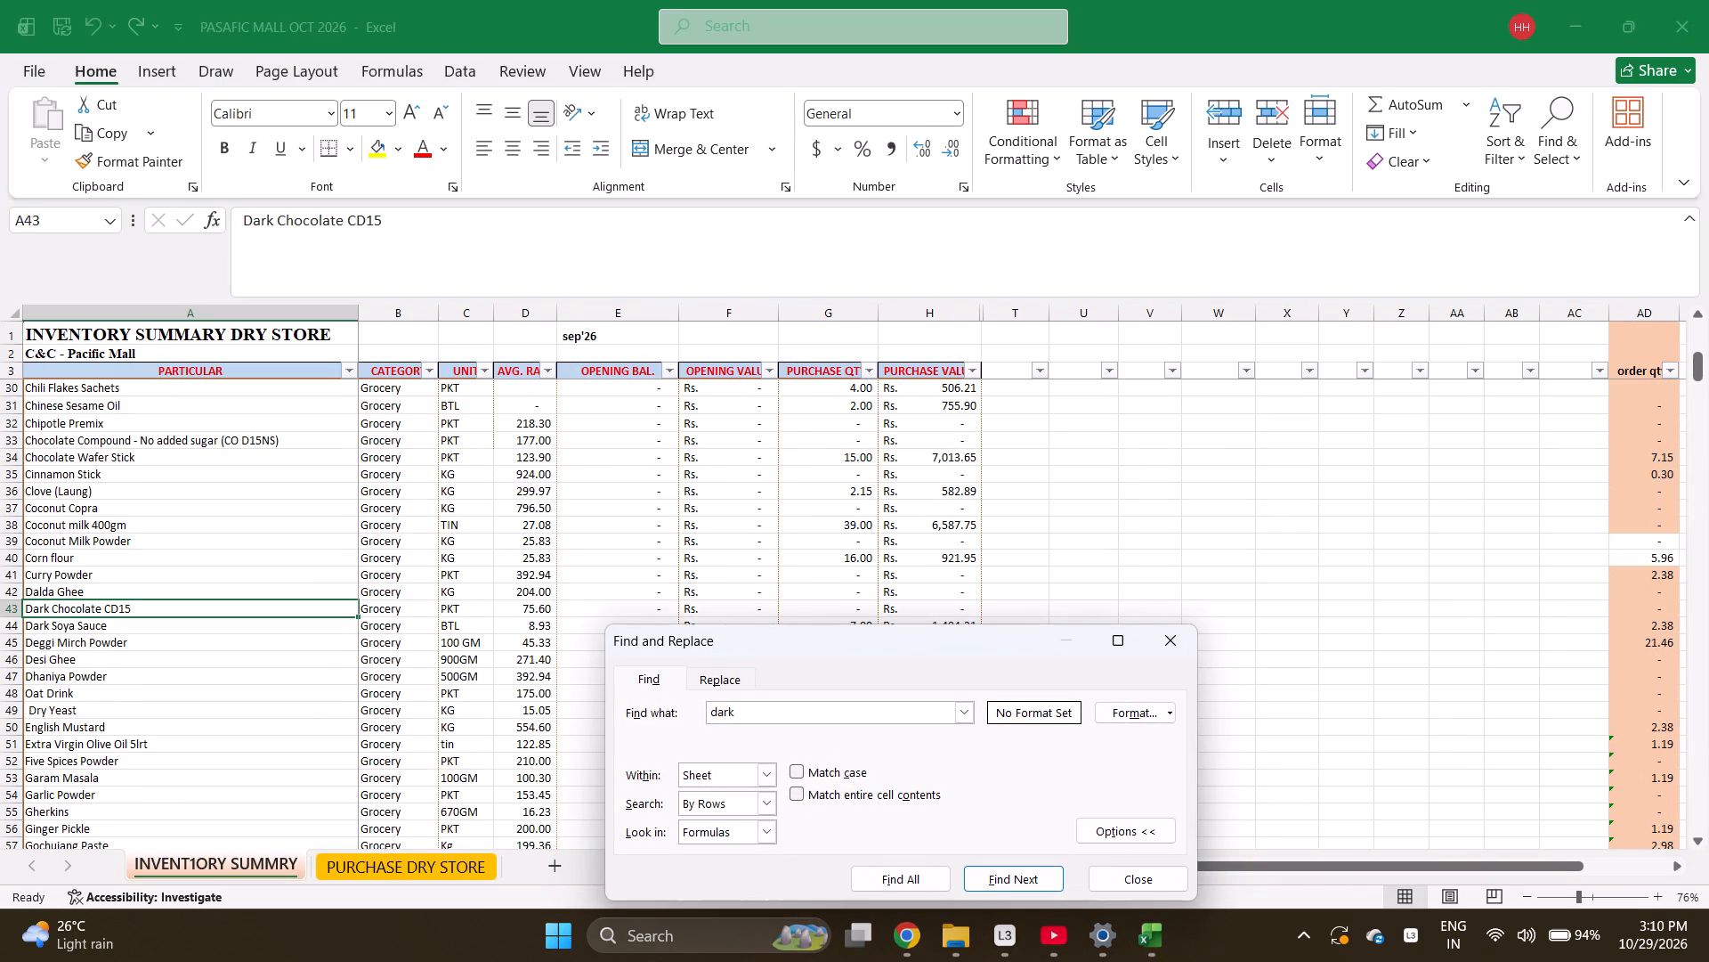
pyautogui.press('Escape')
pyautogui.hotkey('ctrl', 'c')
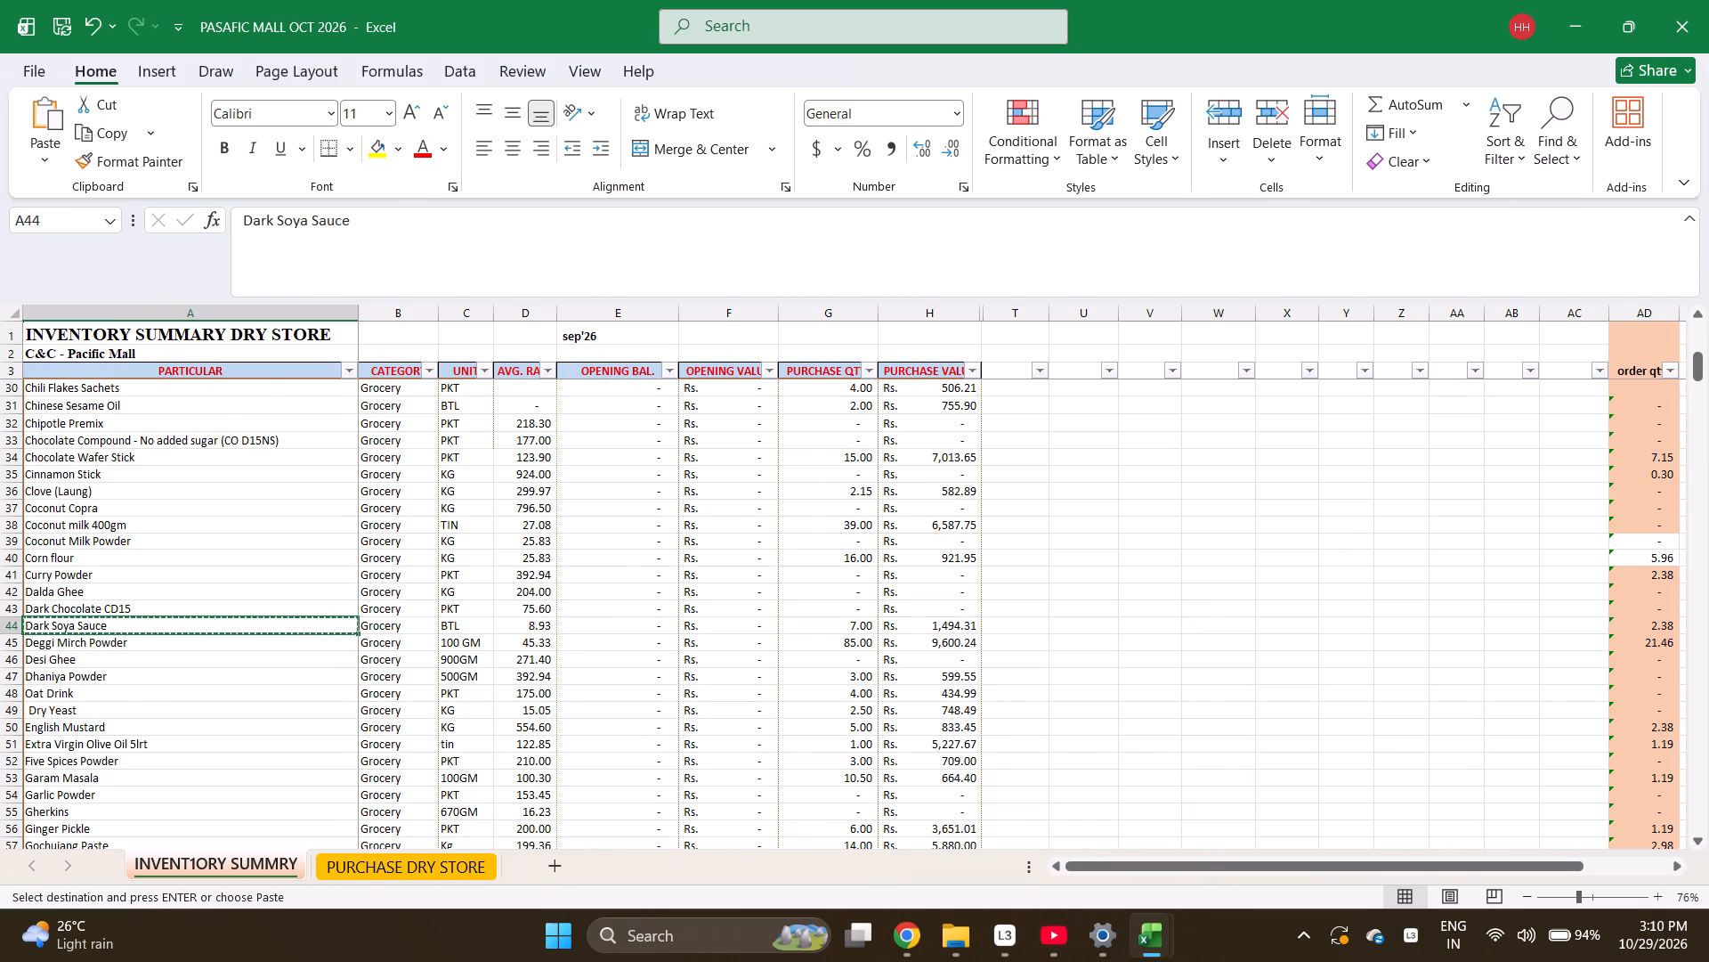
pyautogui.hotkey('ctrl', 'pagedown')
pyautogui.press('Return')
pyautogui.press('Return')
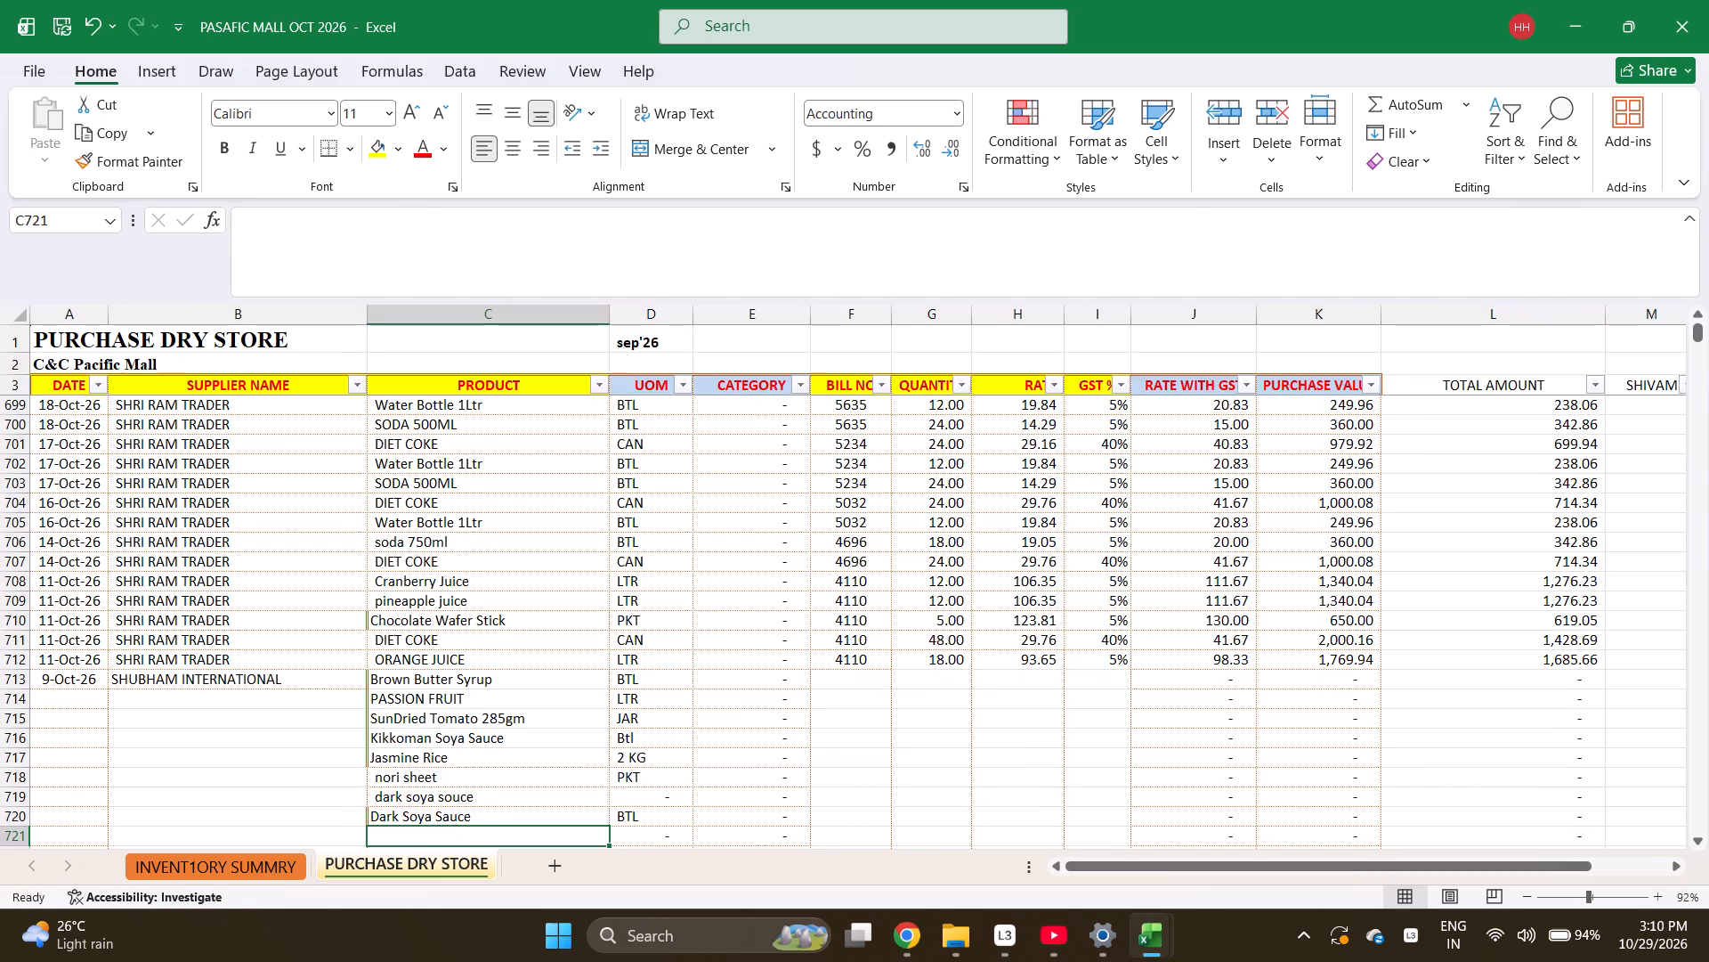
# Enter "3 in breader" as the product in row 721.
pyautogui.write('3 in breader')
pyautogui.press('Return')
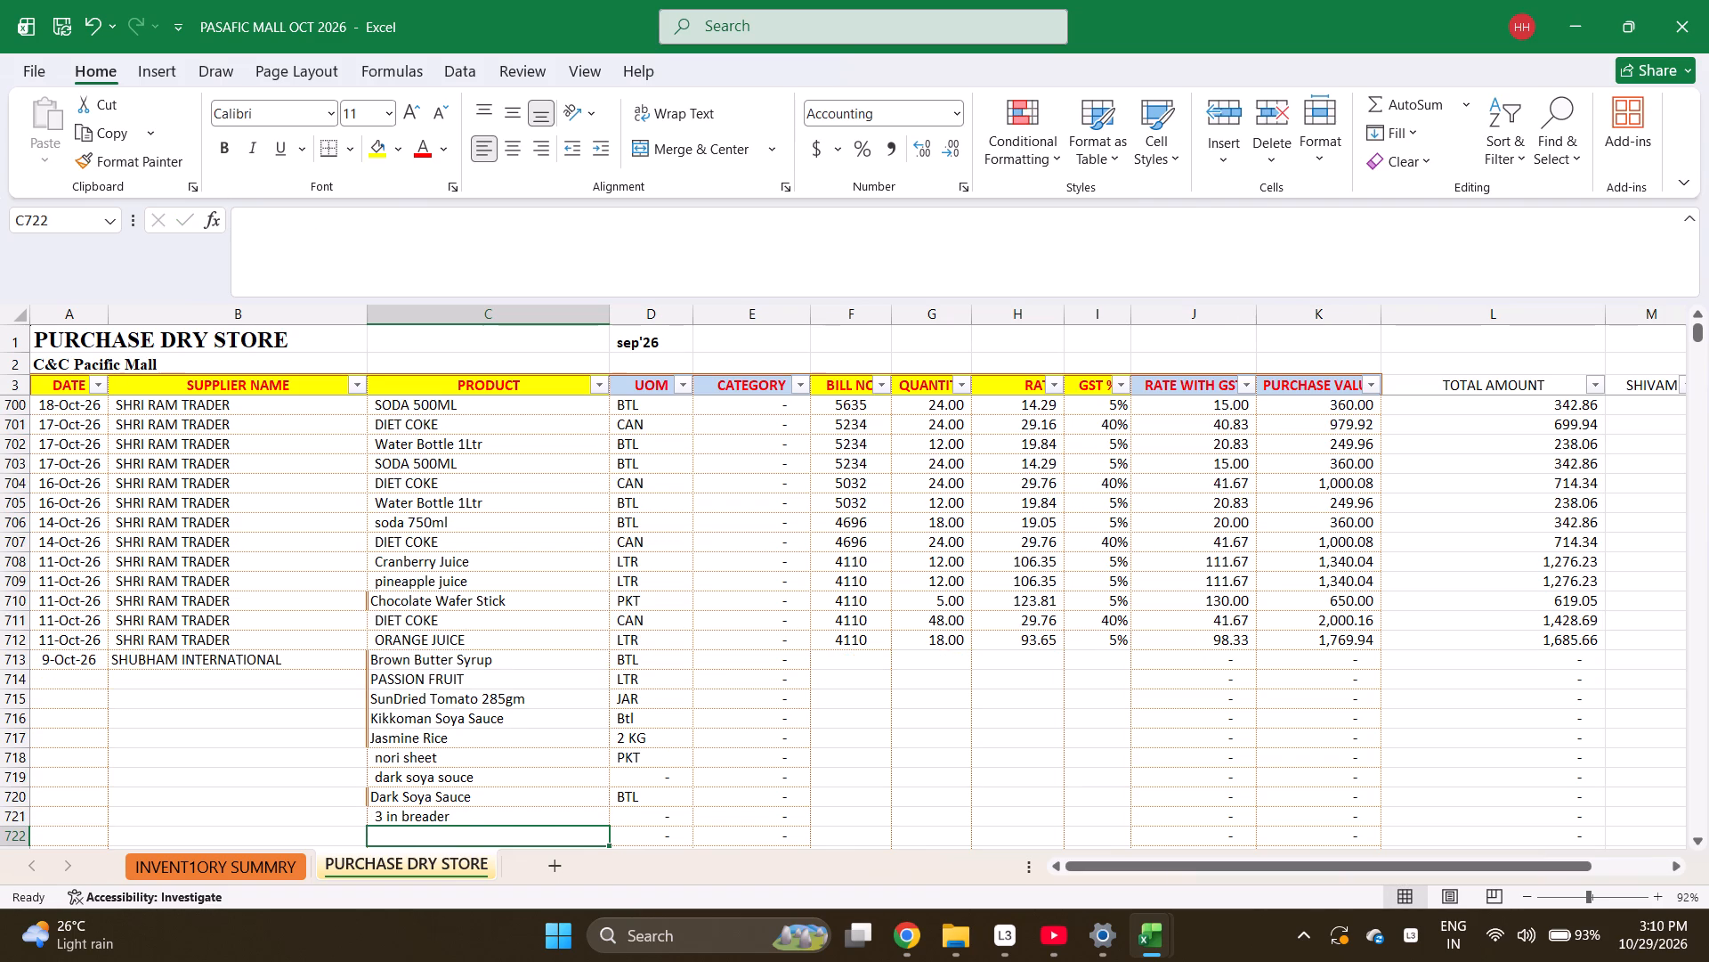
# Search the inventory summary sheet for "3 in" and copy 3 in 1 Breader into the product cell of row 722 in PURCHASE DRY STORE.
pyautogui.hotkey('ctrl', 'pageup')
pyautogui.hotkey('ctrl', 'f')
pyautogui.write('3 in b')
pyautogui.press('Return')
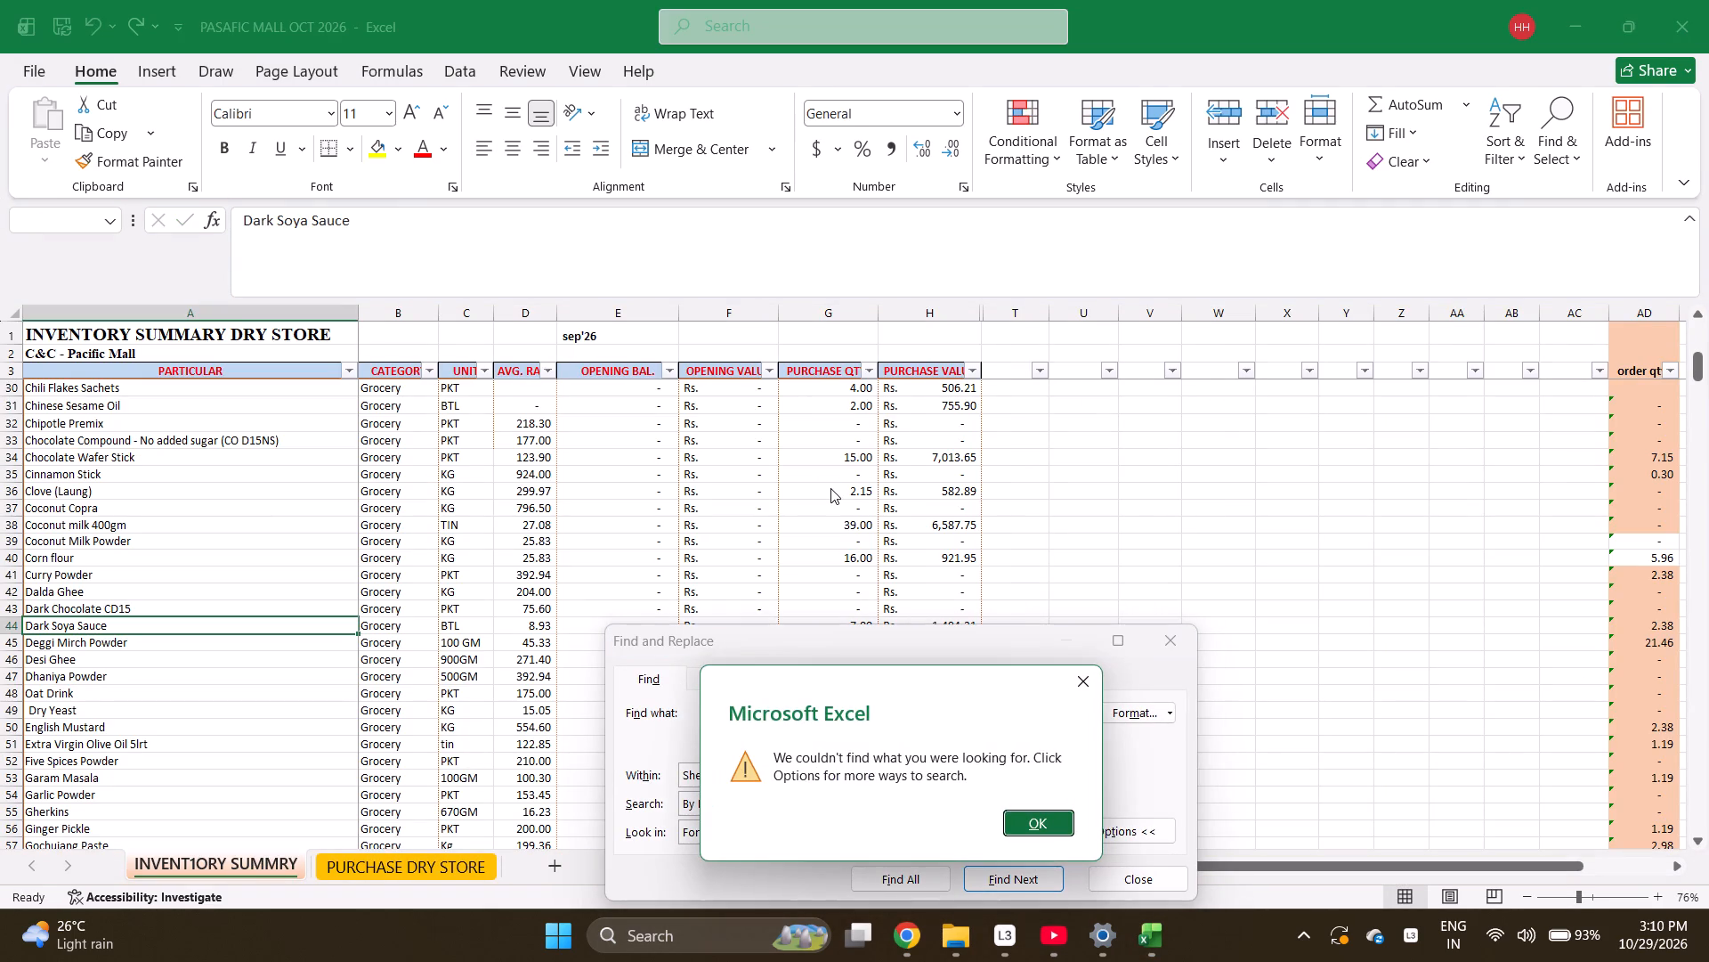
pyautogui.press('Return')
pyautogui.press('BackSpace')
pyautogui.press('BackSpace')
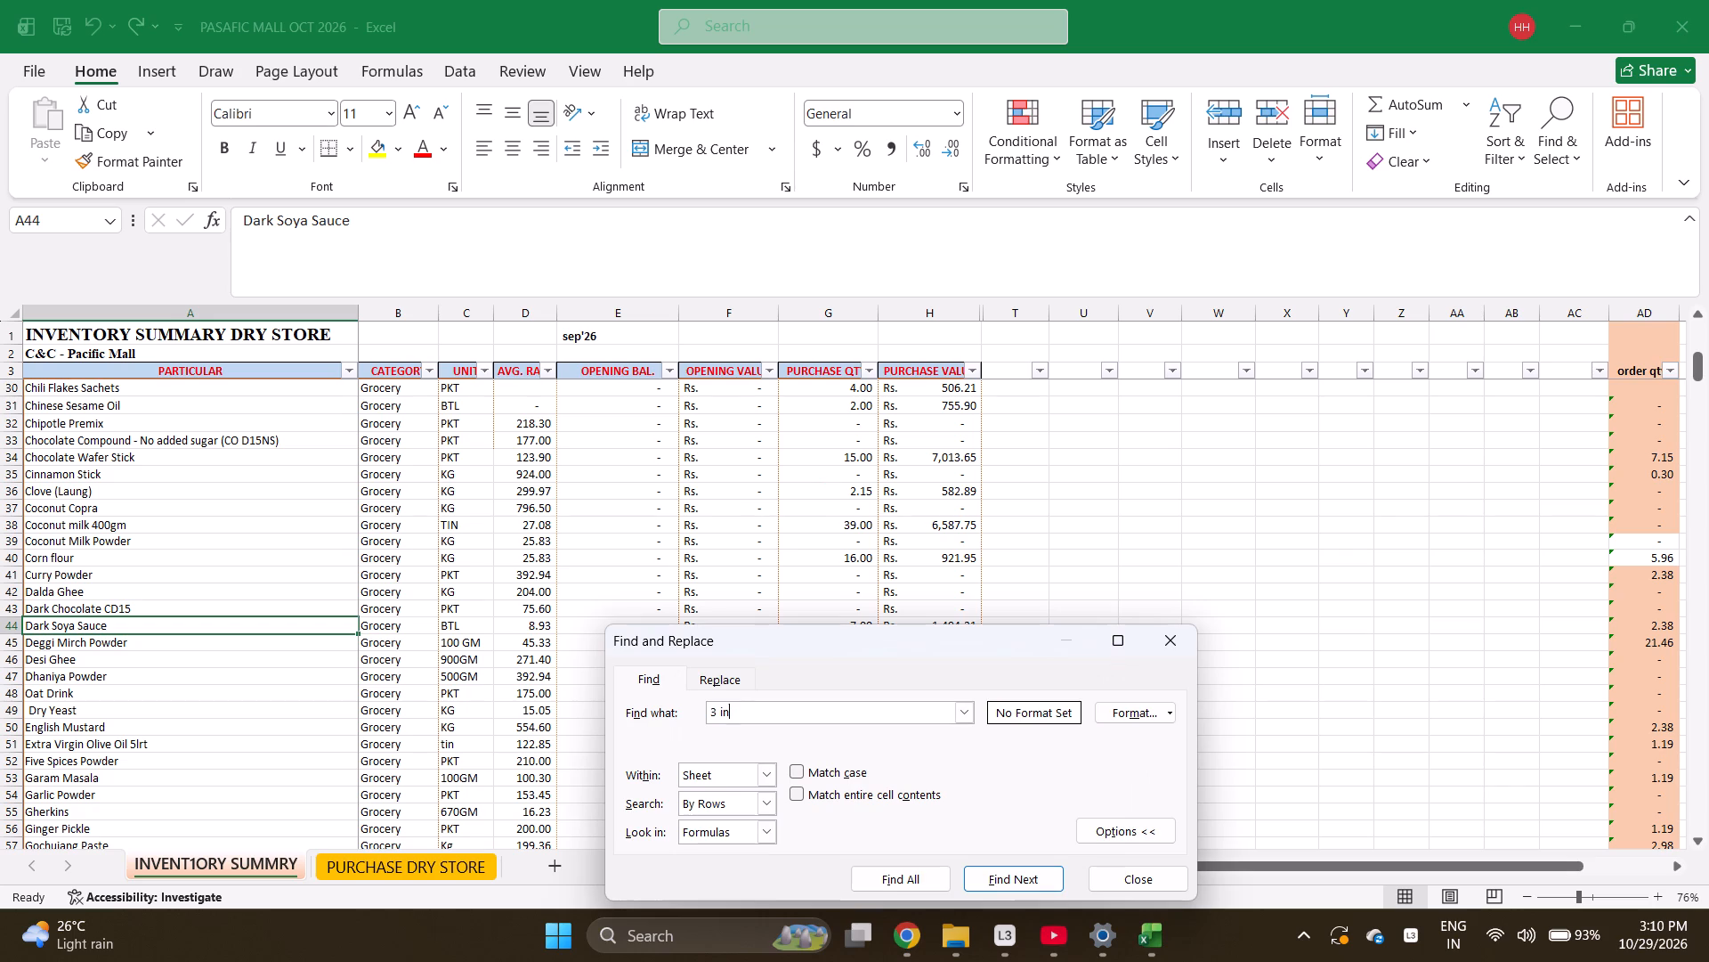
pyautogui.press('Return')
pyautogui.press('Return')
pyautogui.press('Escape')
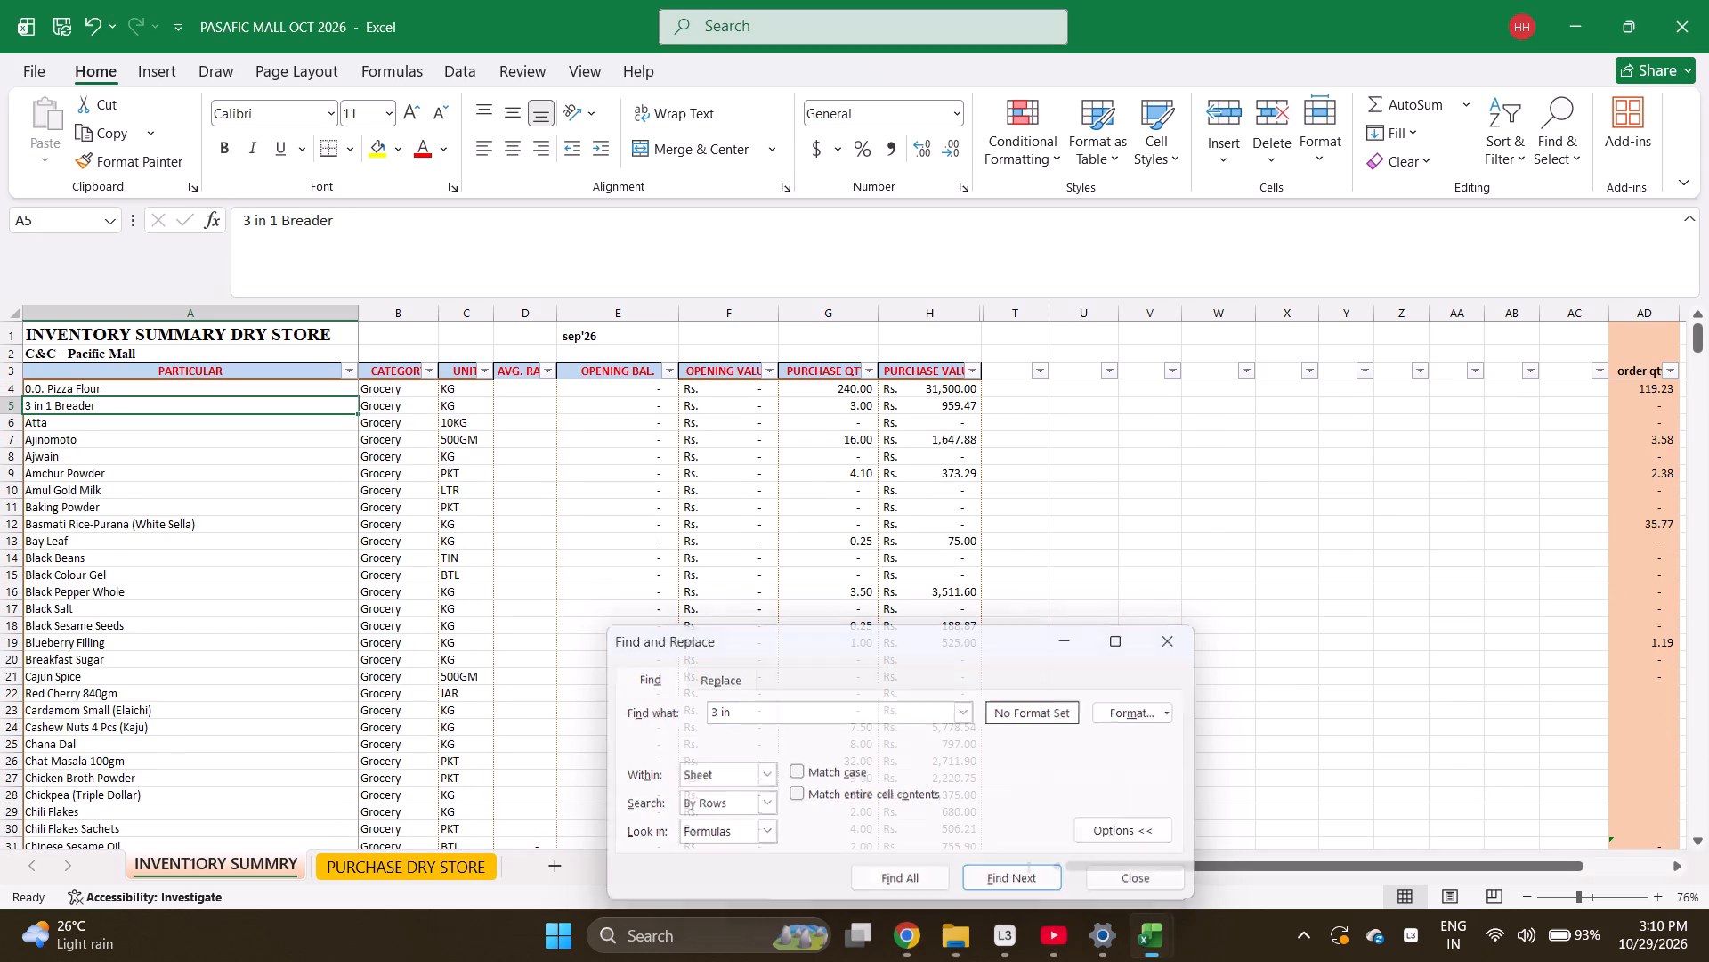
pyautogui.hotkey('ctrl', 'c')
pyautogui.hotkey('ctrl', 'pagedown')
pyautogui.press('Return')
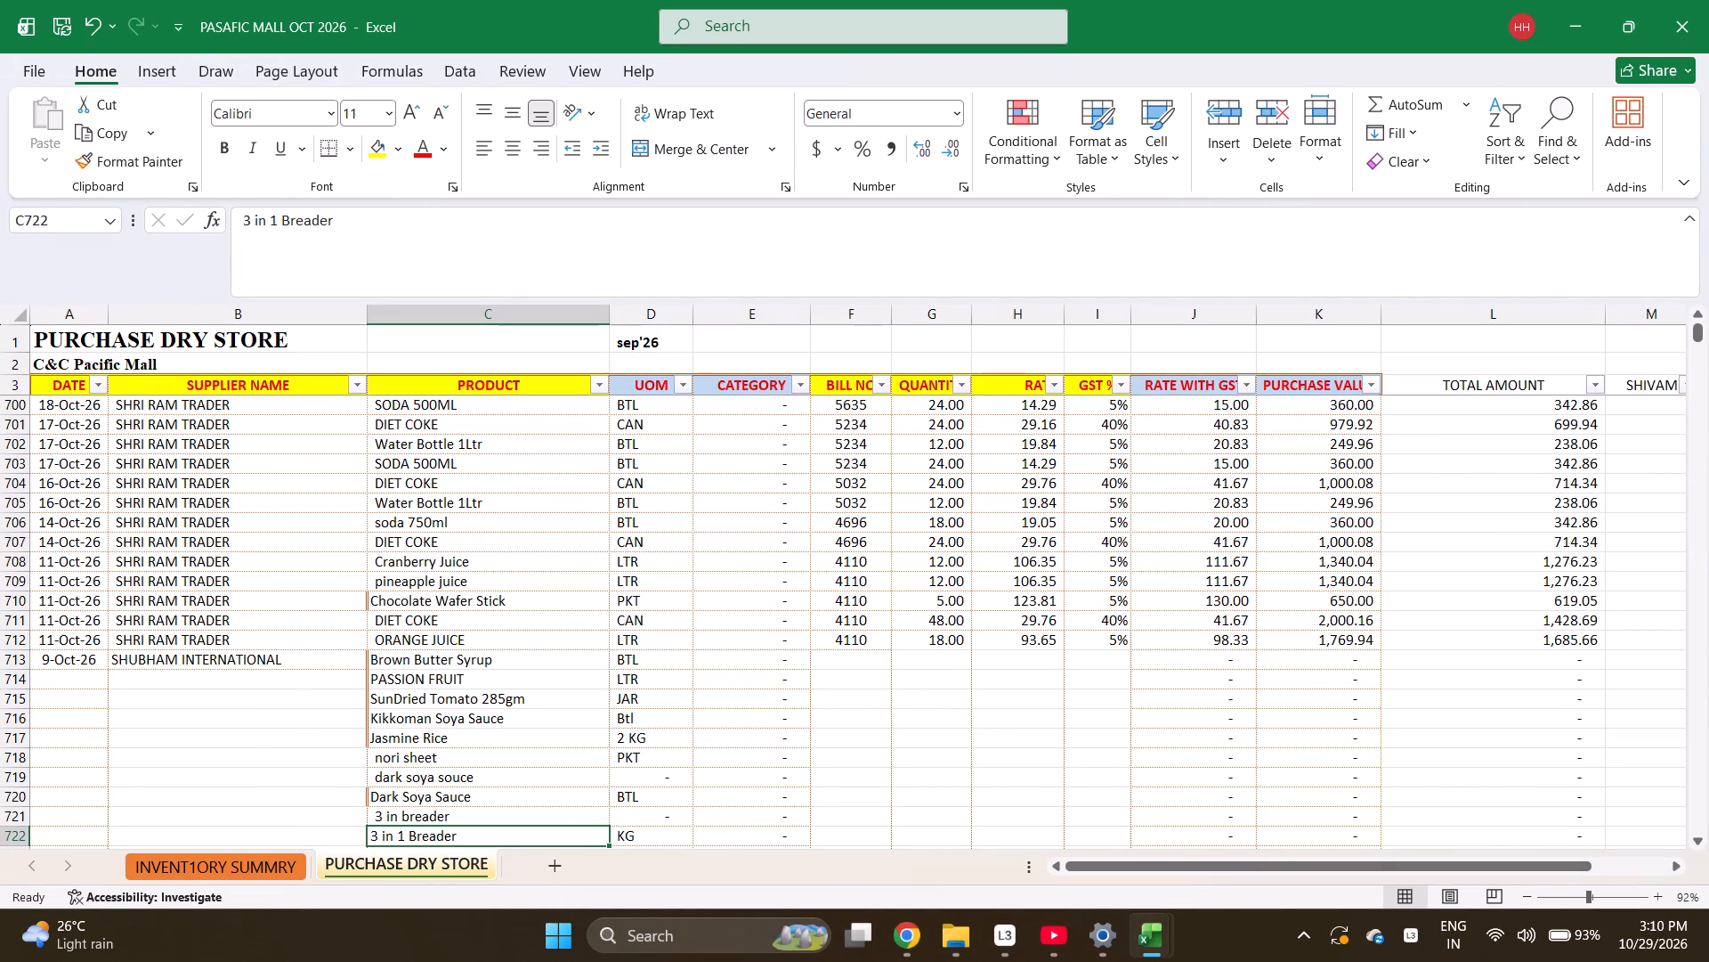
# Review the product names entered for the SHUBHAM INTERNATIONAL bill in rows 713 to 722.
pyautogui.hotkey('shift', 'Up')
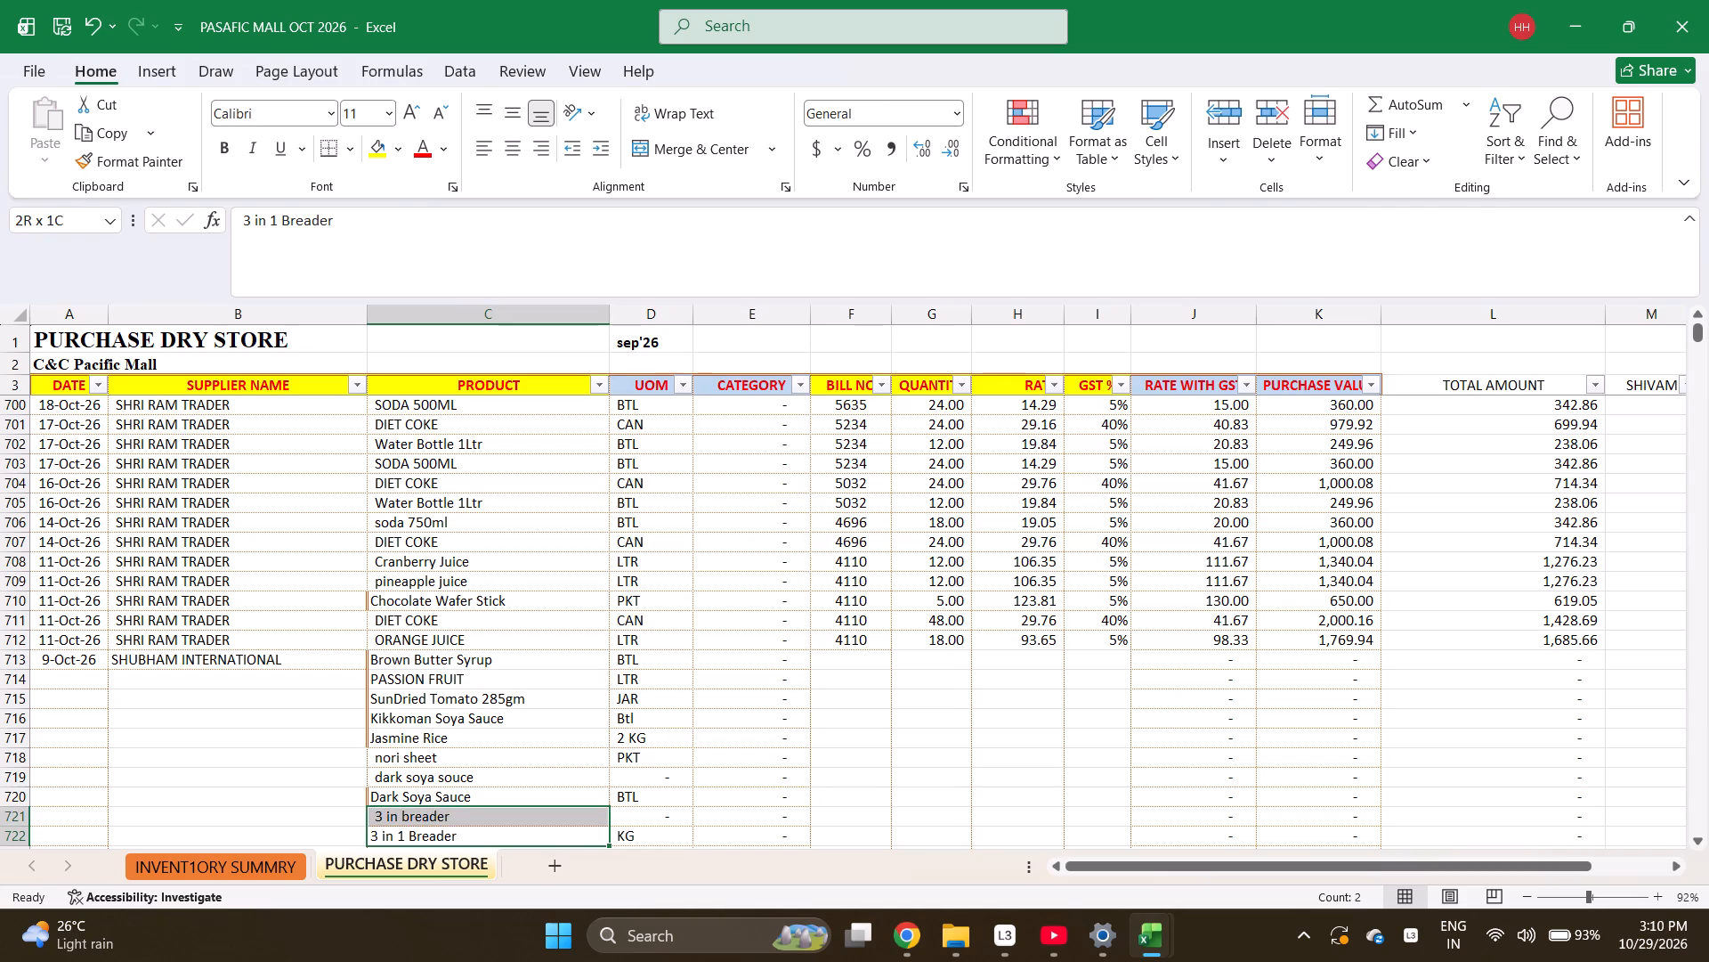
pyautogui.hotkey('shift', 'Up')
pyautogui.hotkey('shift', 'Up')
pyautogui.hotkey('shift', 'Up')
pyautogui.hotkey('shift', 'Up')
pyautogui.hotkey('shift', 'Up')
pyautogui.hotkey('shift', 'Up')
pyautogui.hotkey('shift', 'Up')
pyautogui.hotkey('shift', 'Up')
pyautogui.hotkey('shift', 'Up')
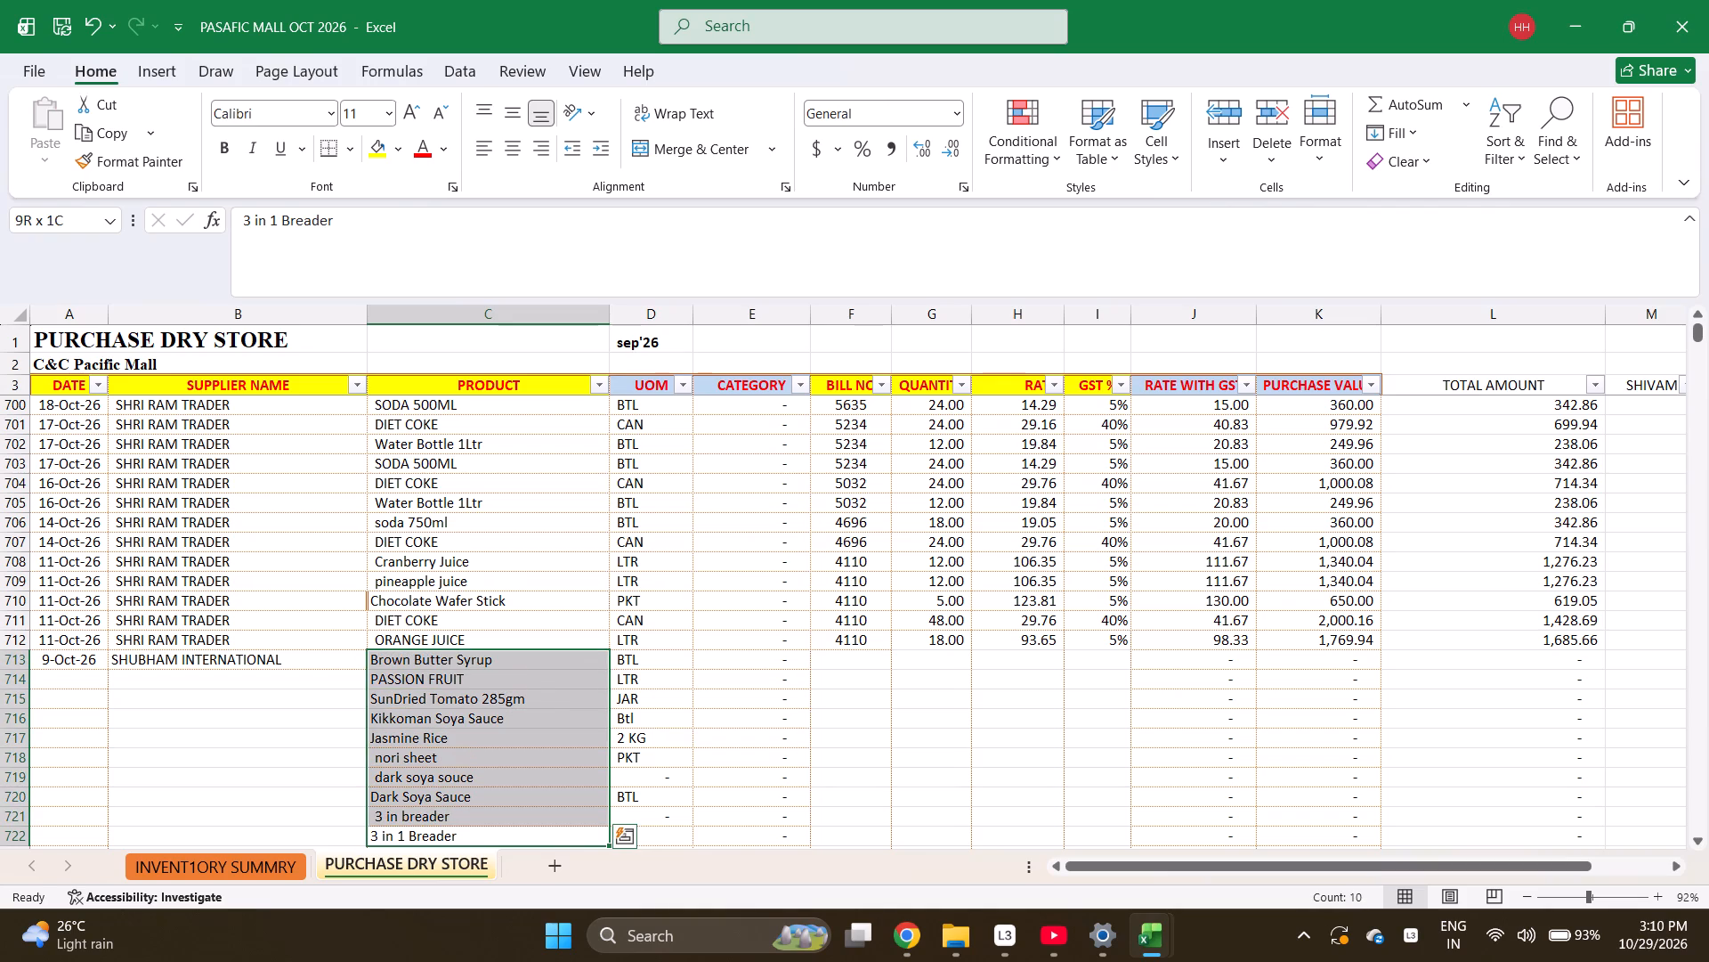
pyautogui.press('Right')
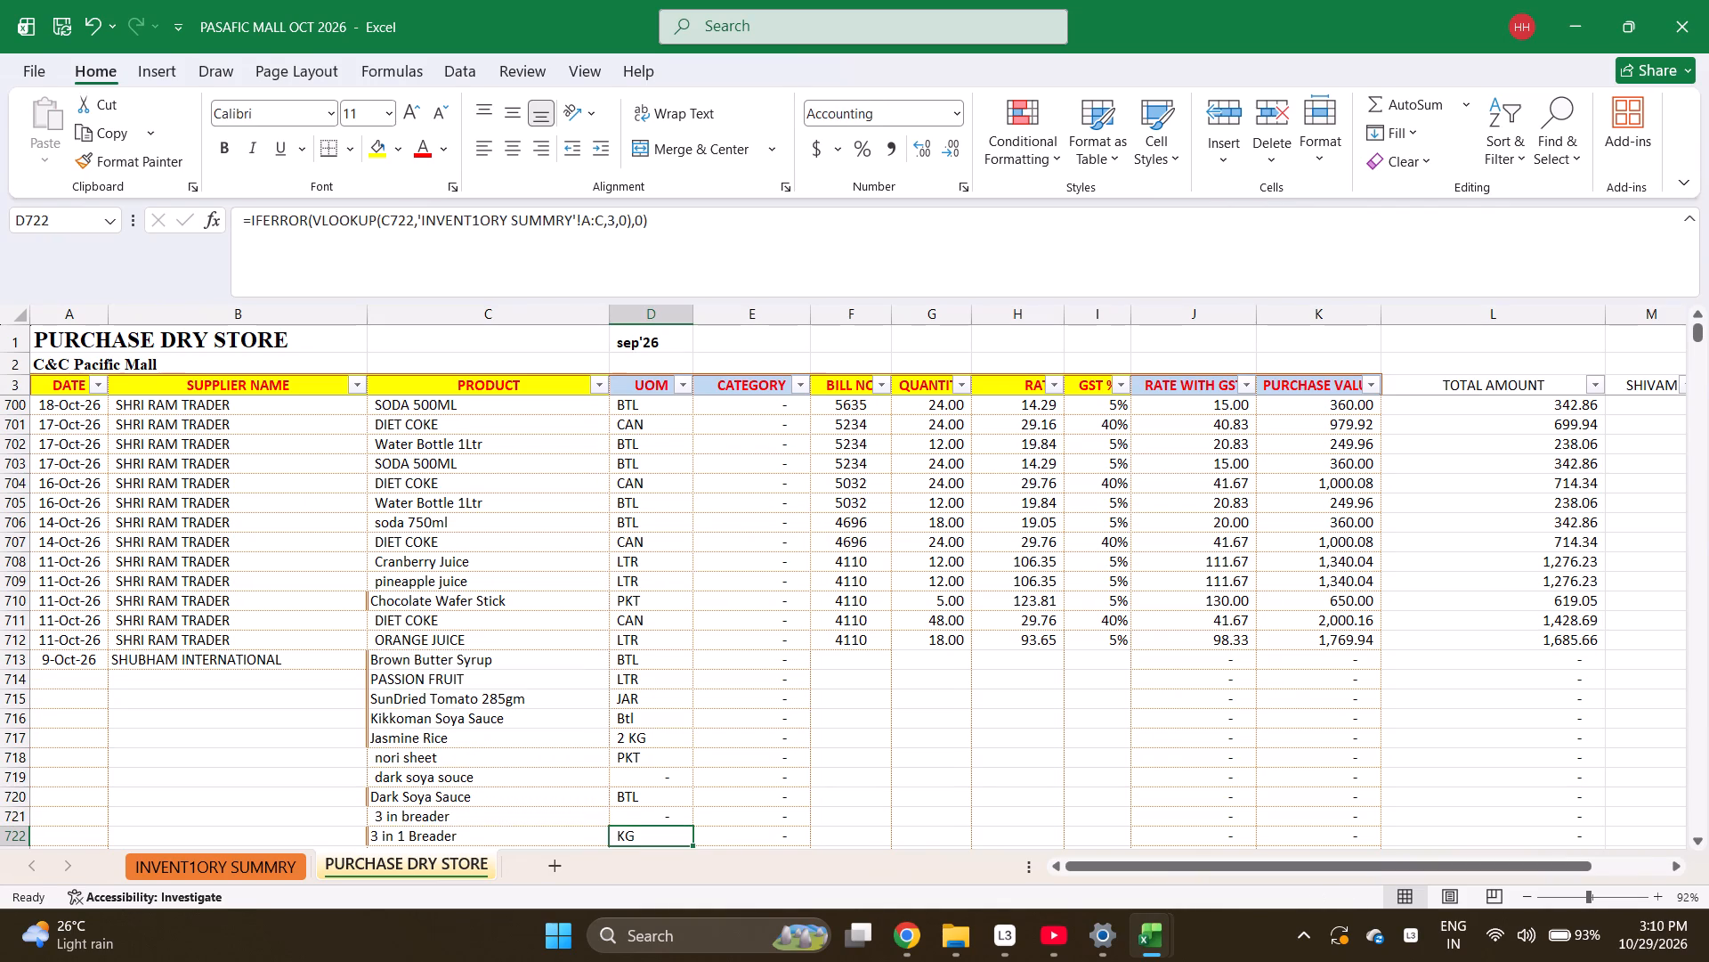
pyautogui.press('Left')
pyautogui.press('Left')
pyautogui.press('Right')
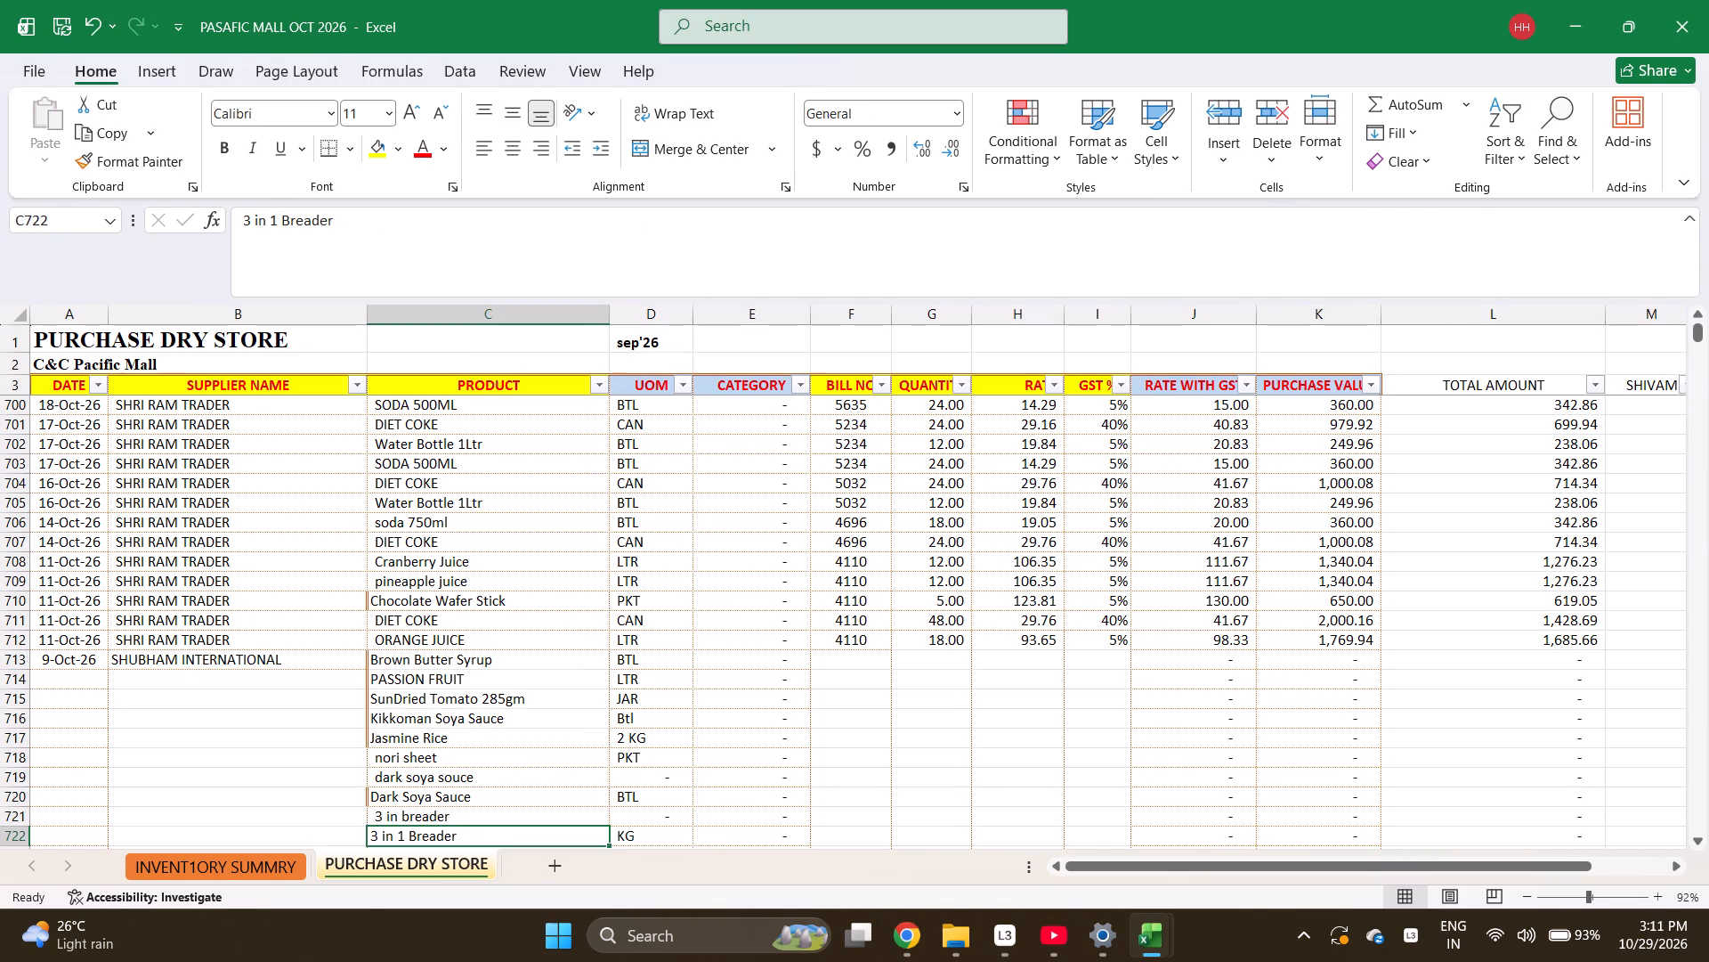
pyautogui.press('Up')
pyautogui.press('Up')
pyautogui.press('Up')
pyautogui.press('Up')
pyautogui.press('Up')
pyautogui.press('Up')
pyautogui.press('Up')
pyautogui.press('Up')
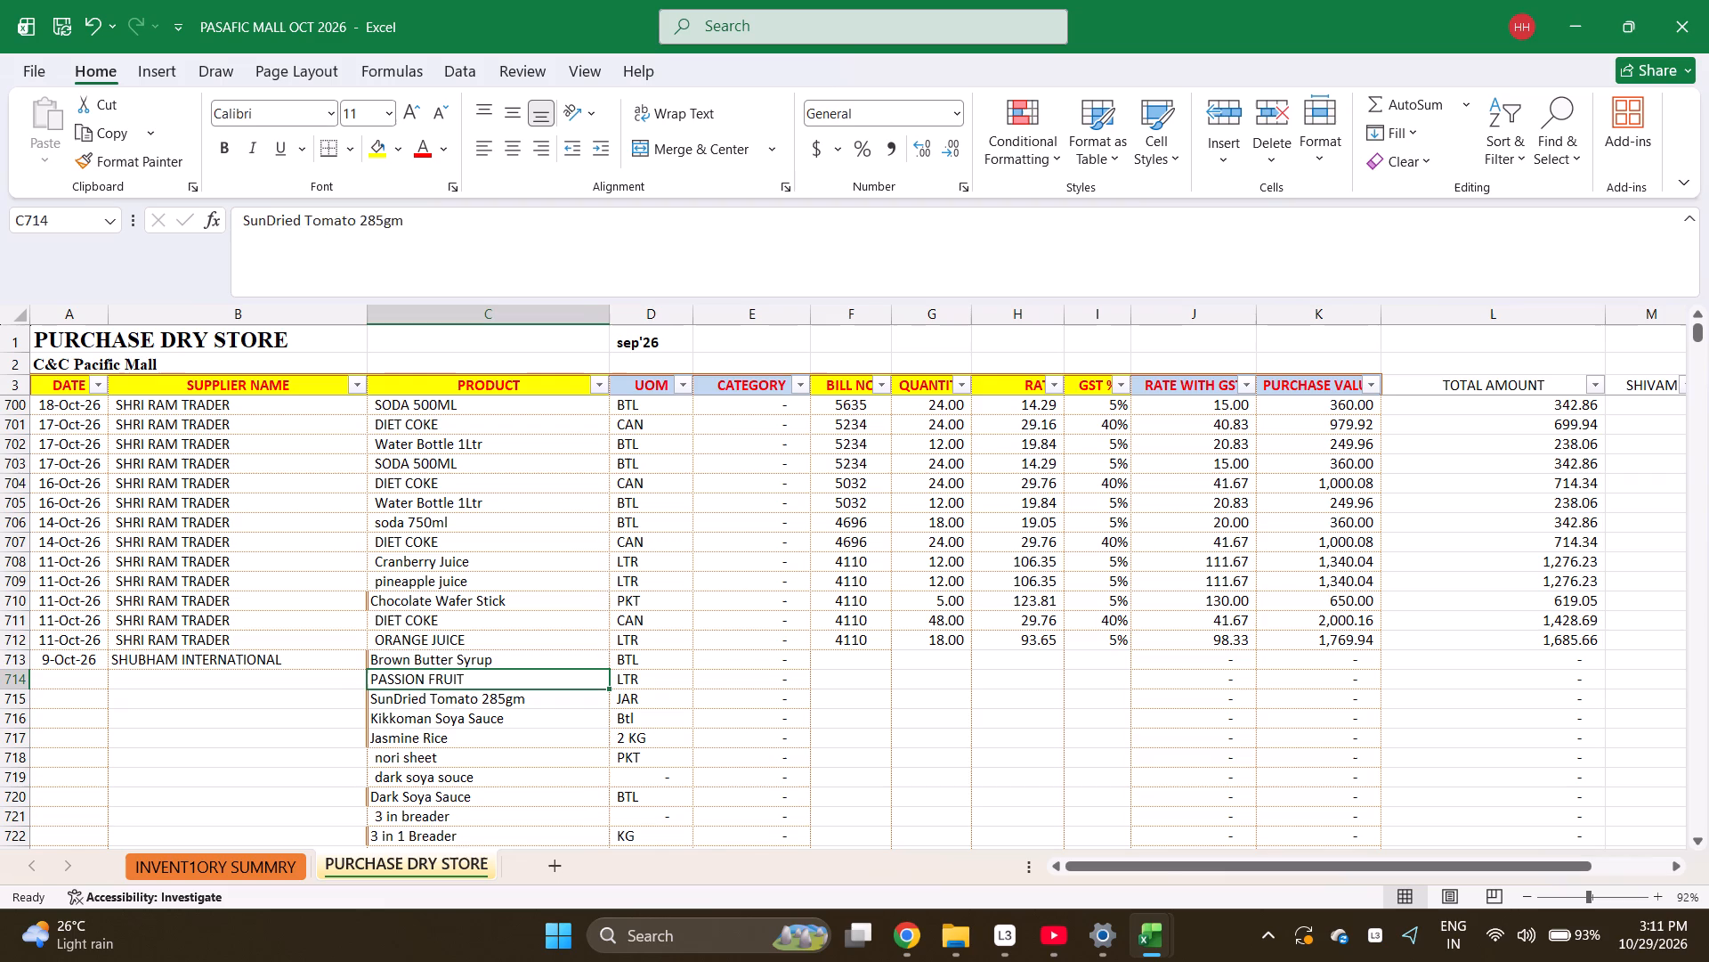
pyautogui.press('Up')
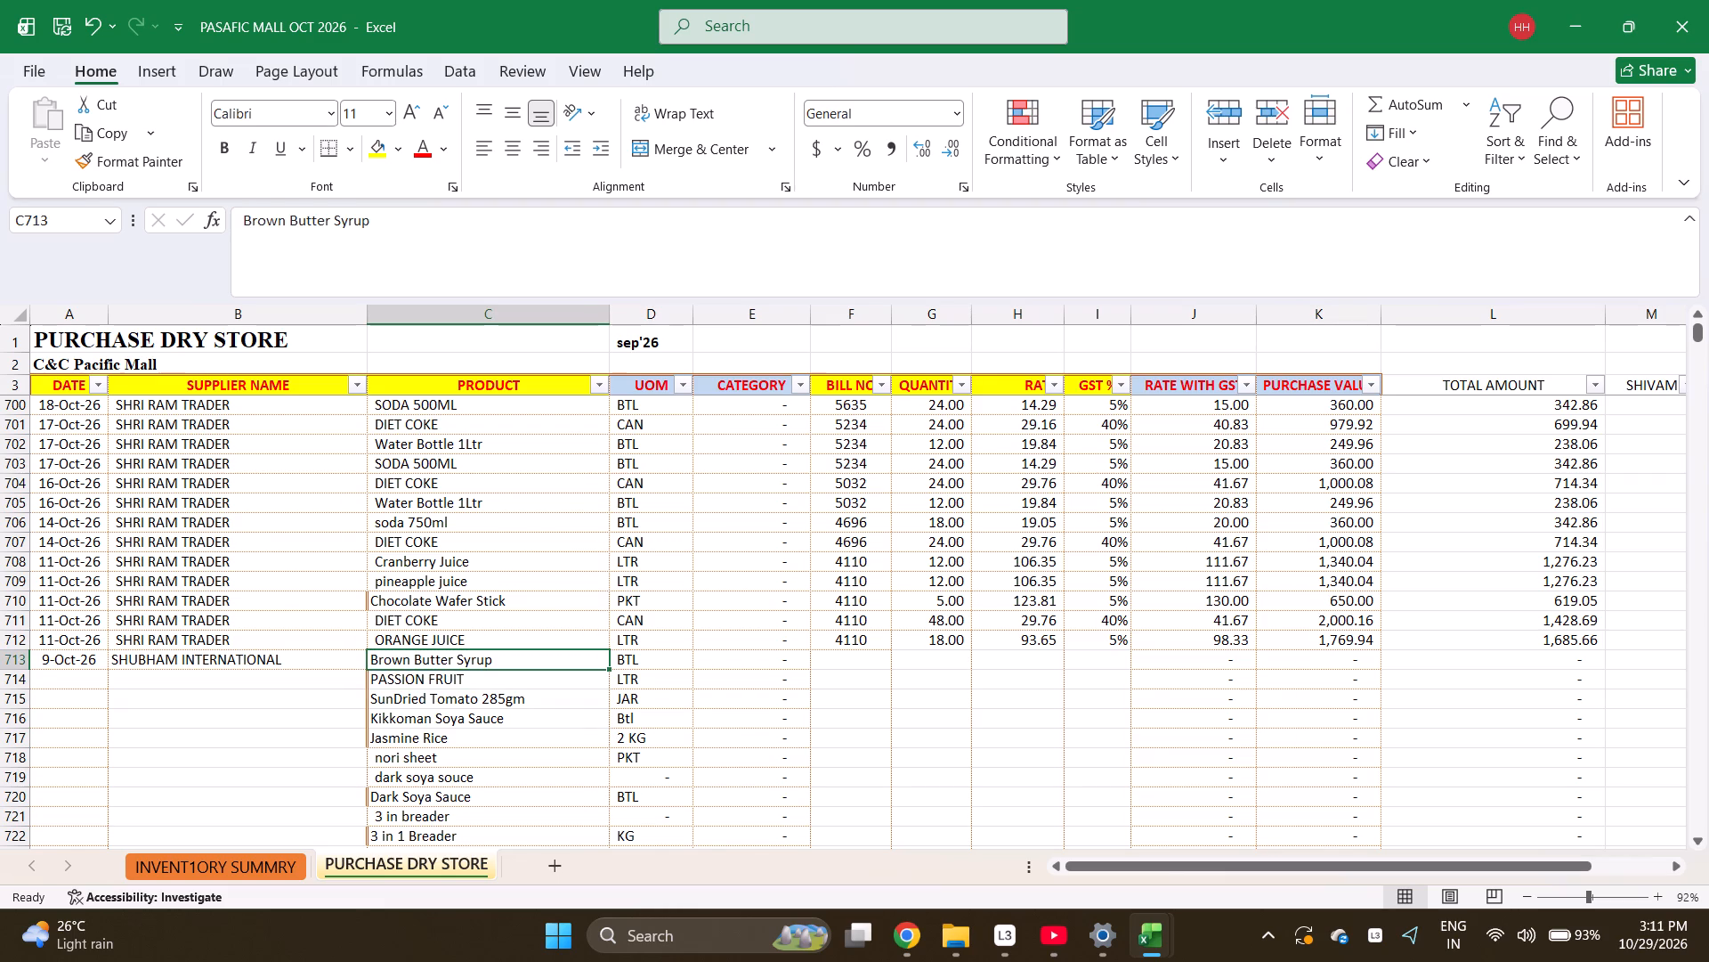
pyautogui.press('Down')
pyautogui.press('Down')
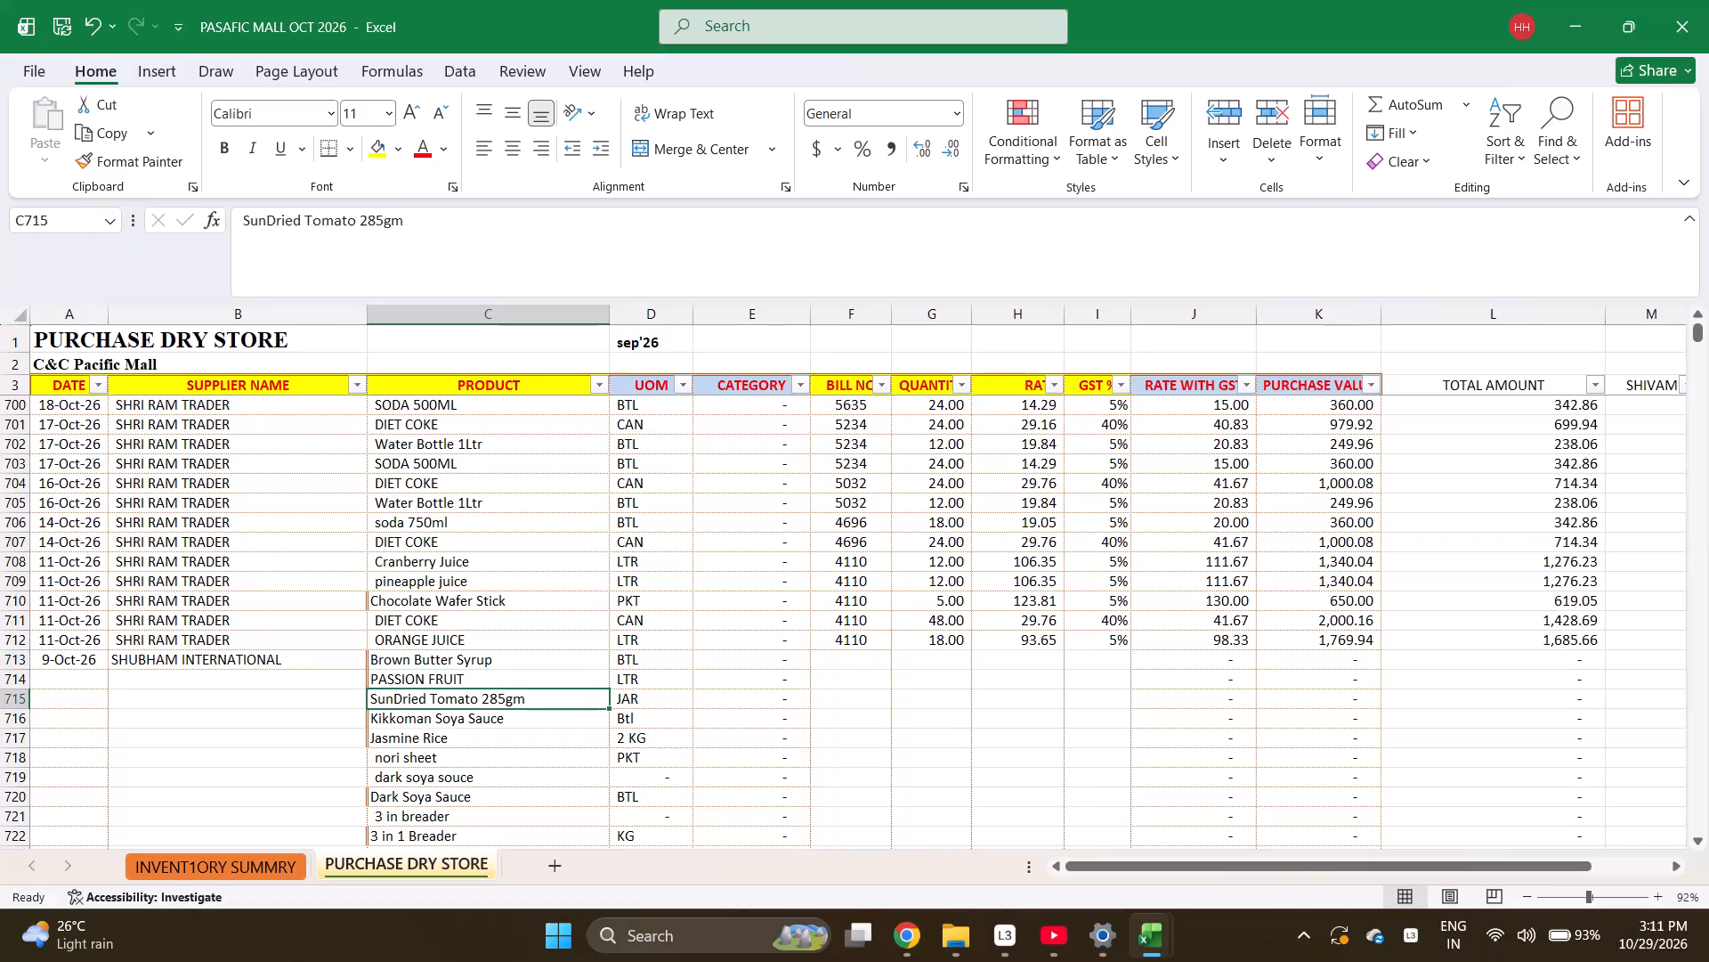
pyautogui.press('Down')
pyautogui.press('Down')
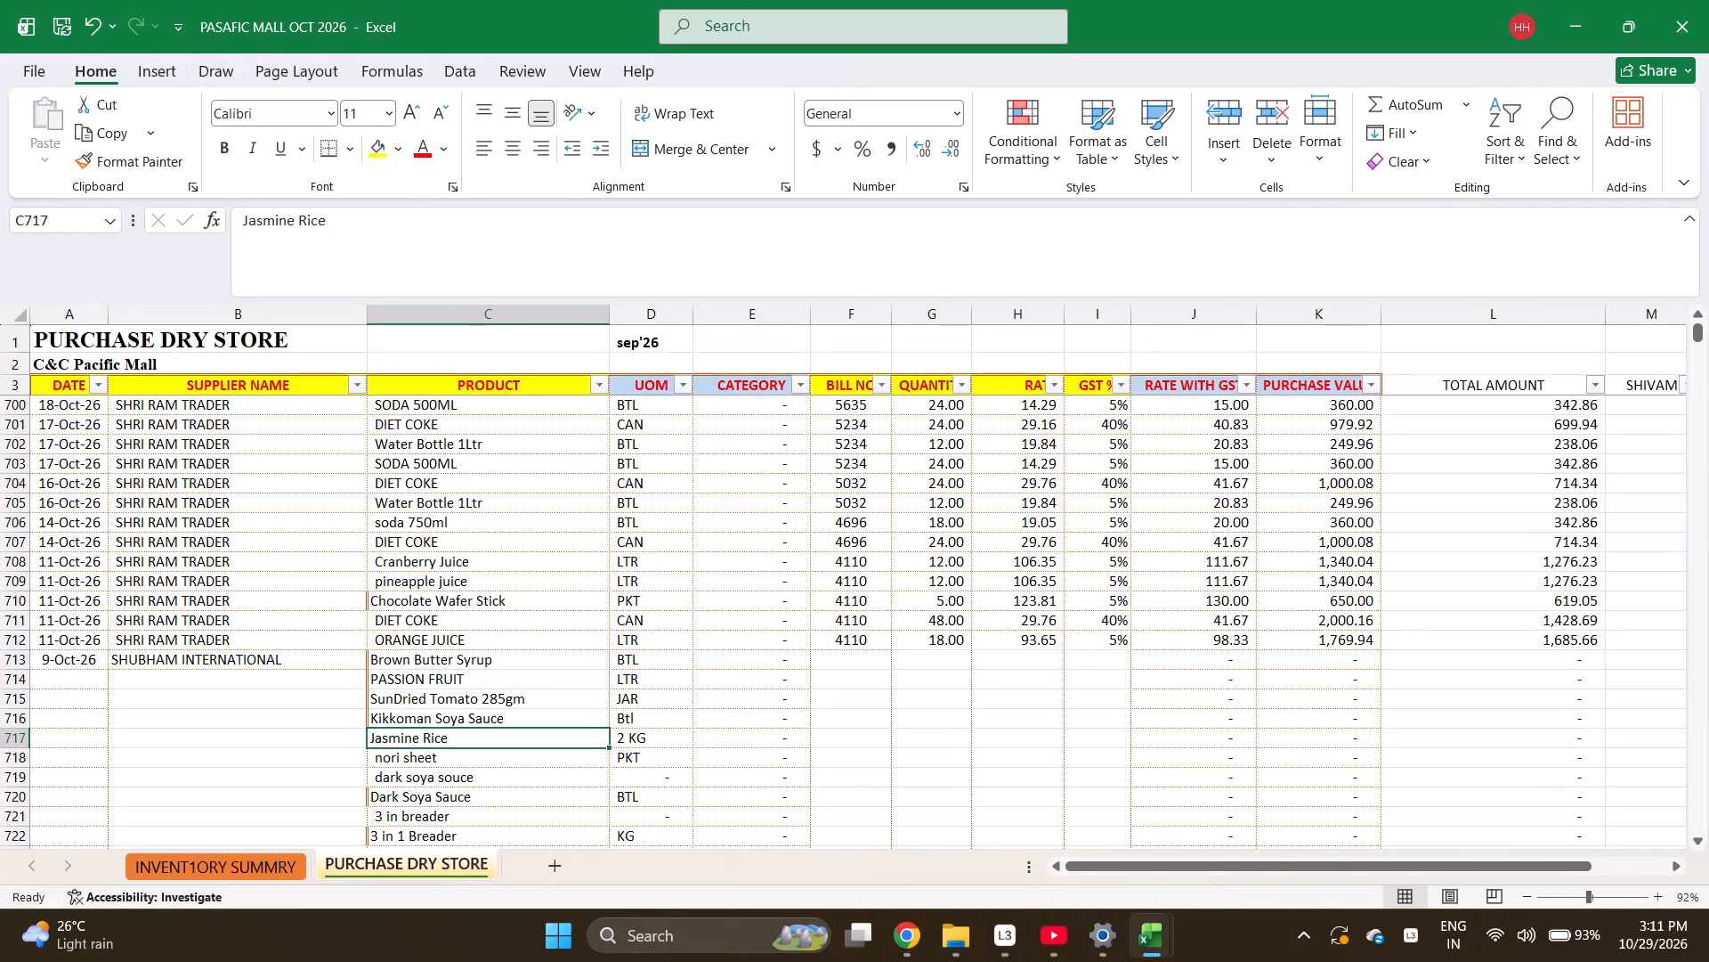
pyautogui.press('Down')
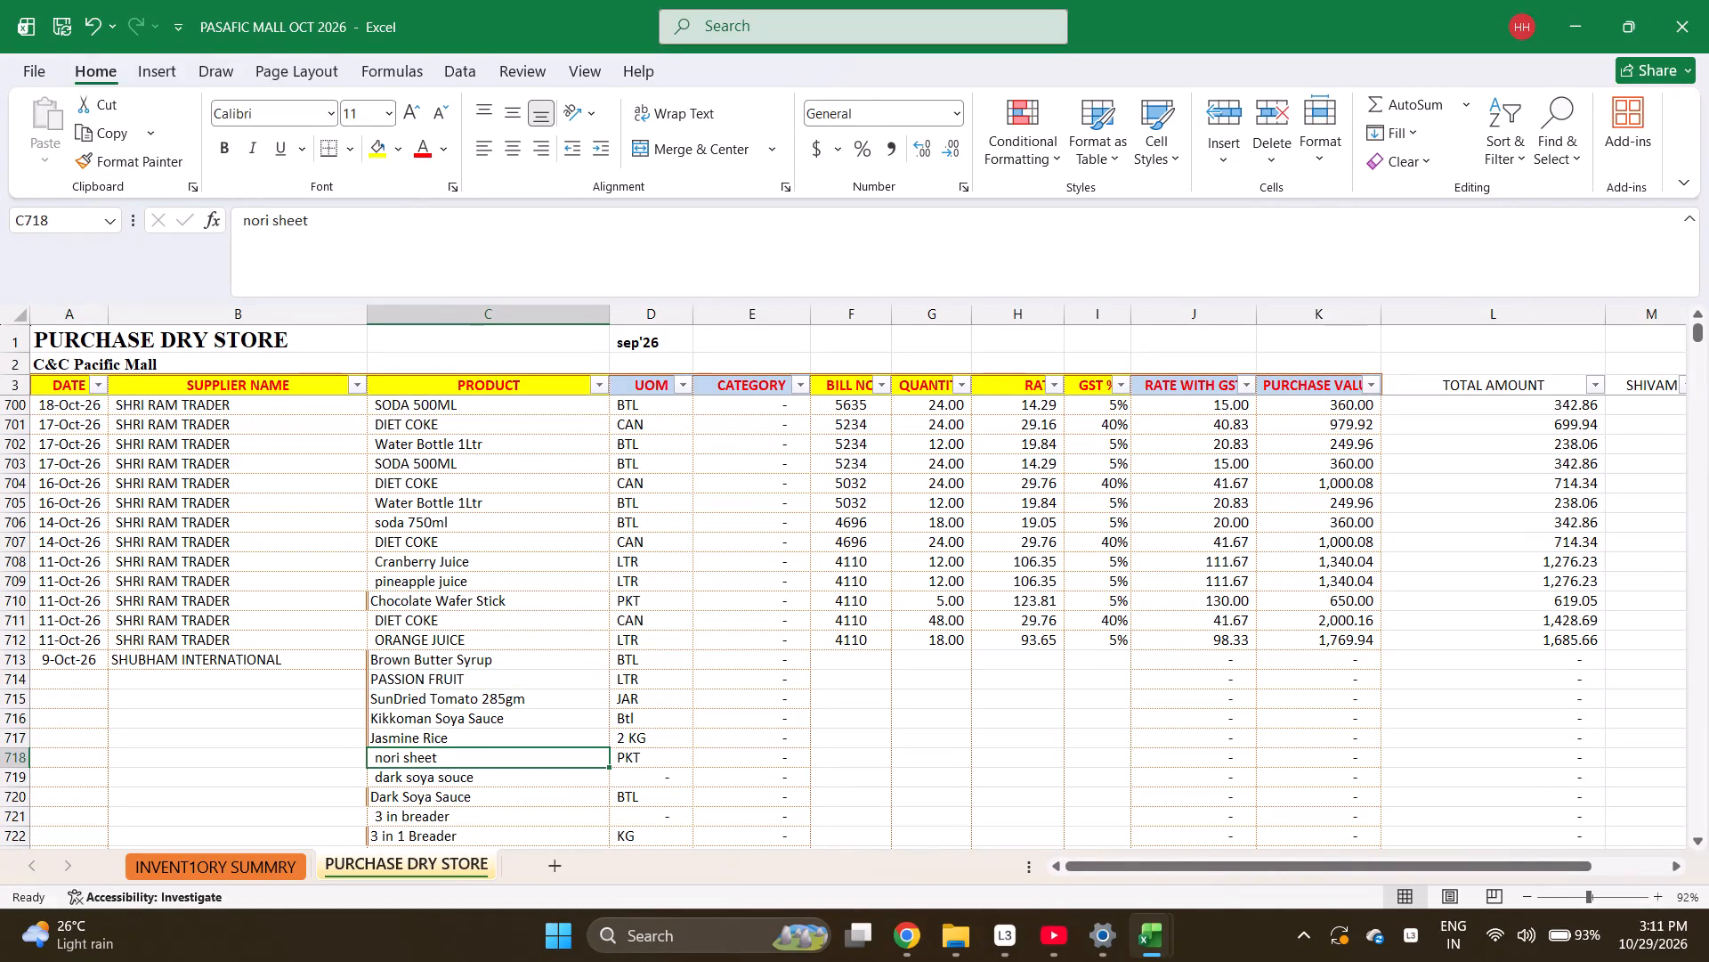
# Copy the product names in rows 720 to 722 up one row over "dark soya souce" in row 719, and clear the leftover product in row 722.
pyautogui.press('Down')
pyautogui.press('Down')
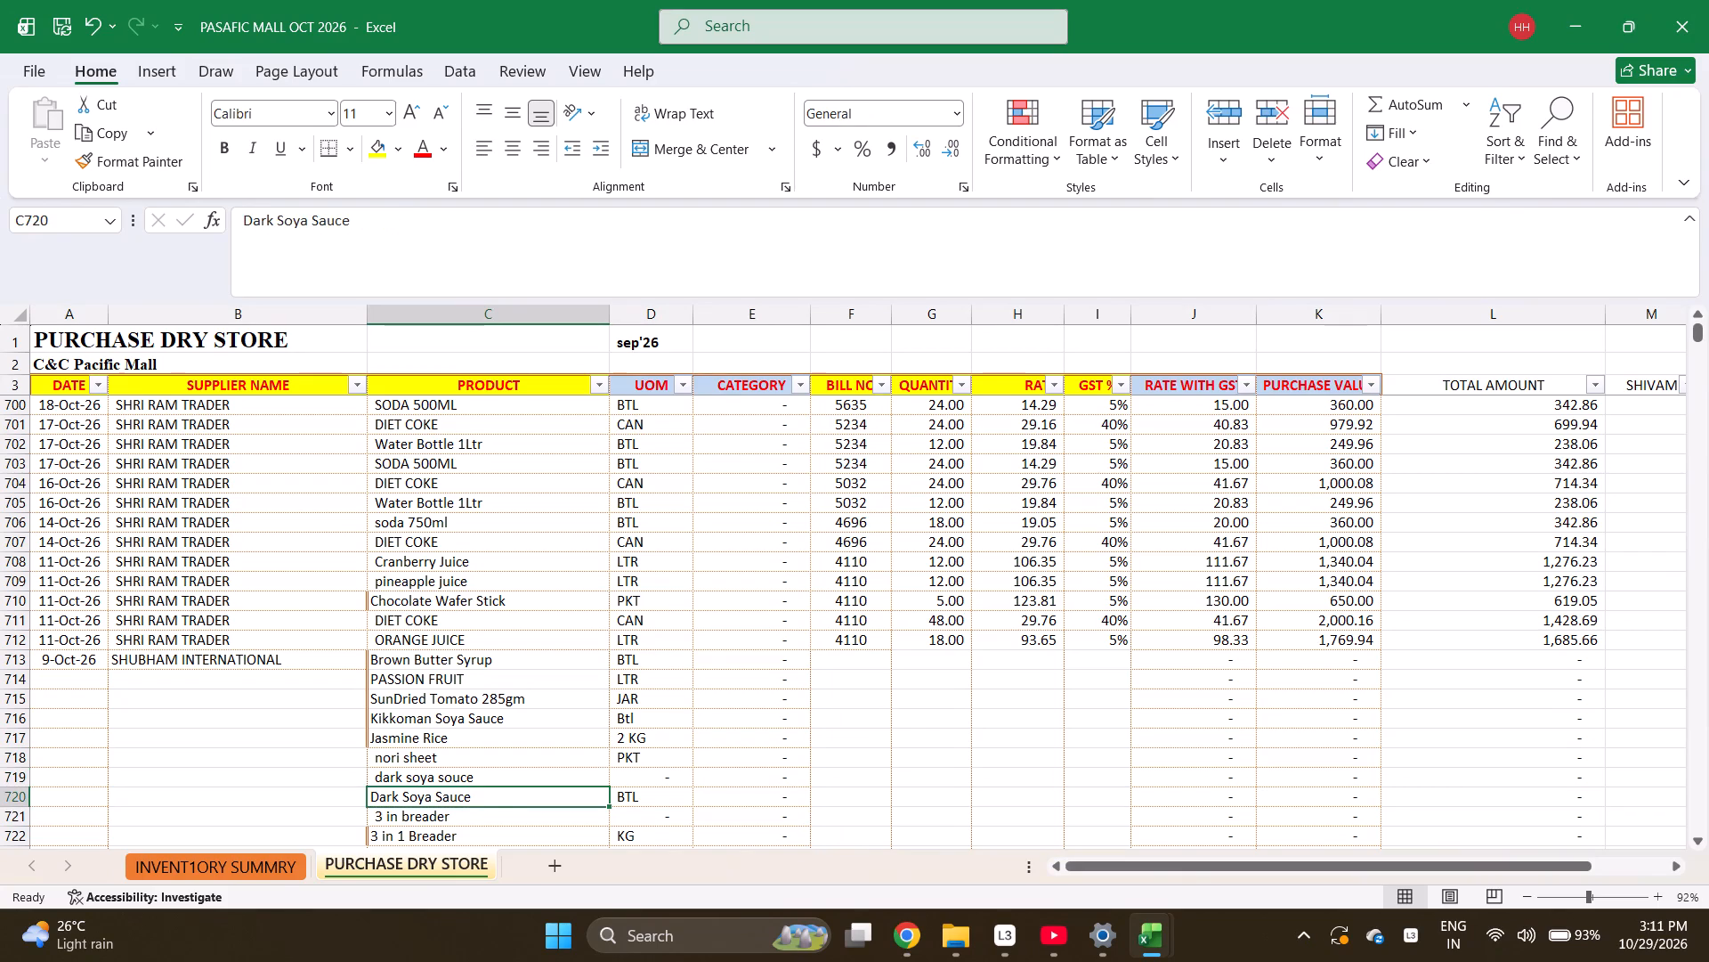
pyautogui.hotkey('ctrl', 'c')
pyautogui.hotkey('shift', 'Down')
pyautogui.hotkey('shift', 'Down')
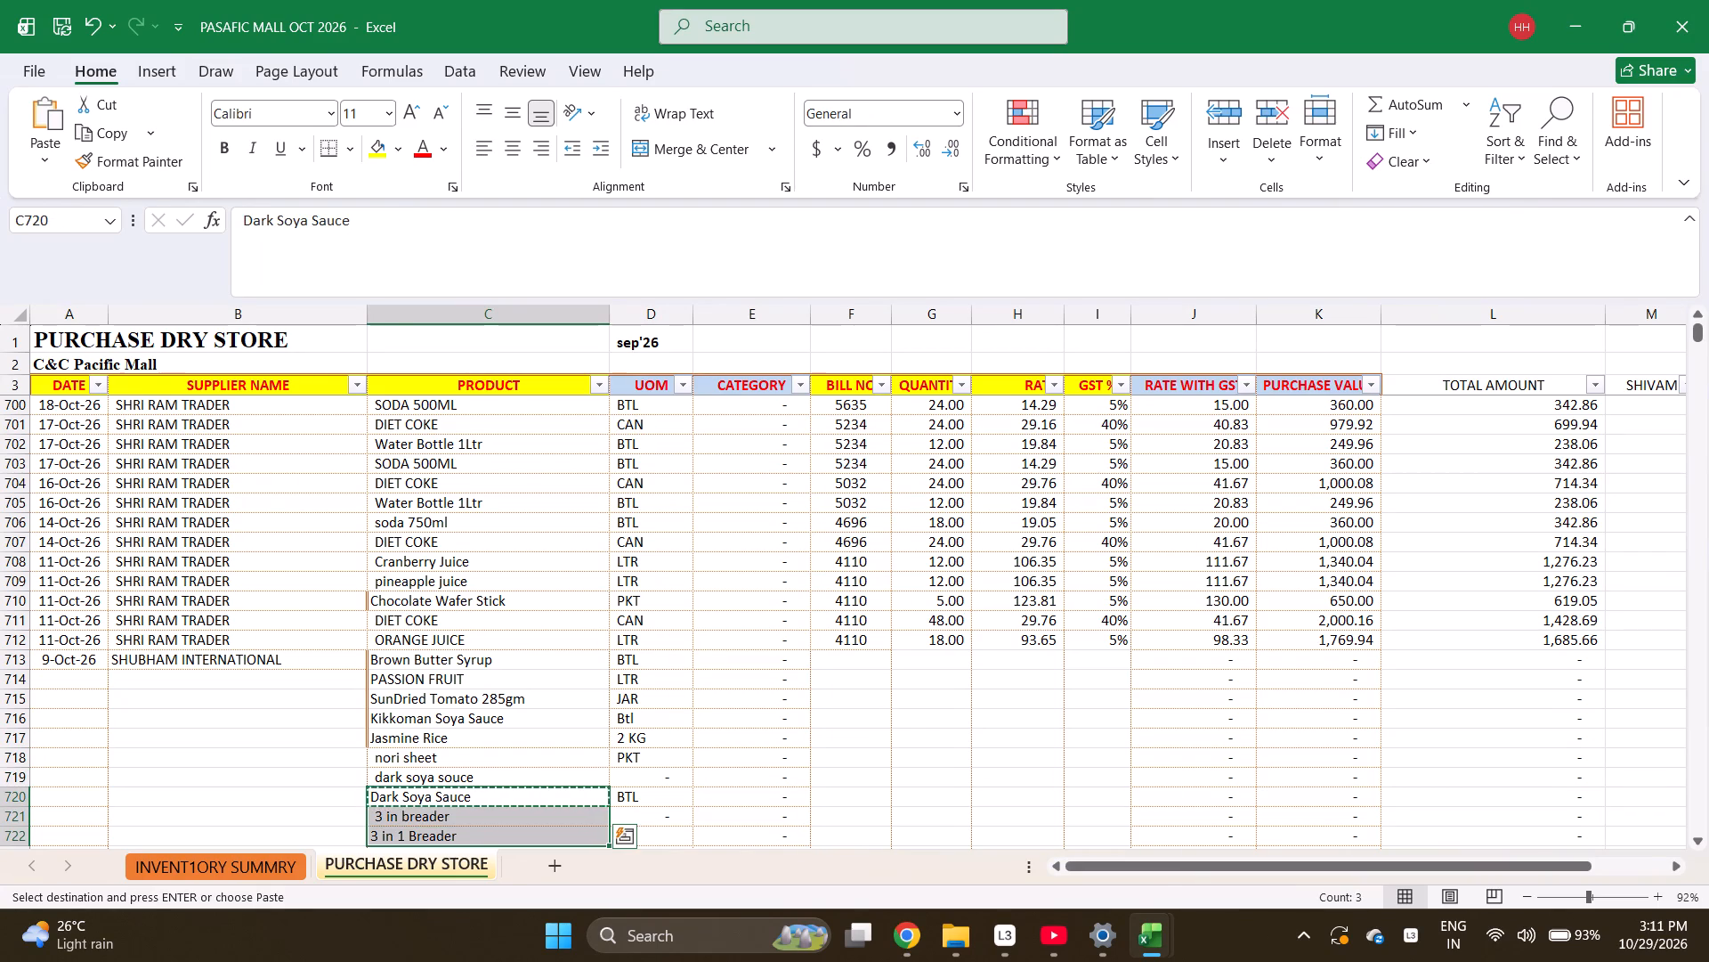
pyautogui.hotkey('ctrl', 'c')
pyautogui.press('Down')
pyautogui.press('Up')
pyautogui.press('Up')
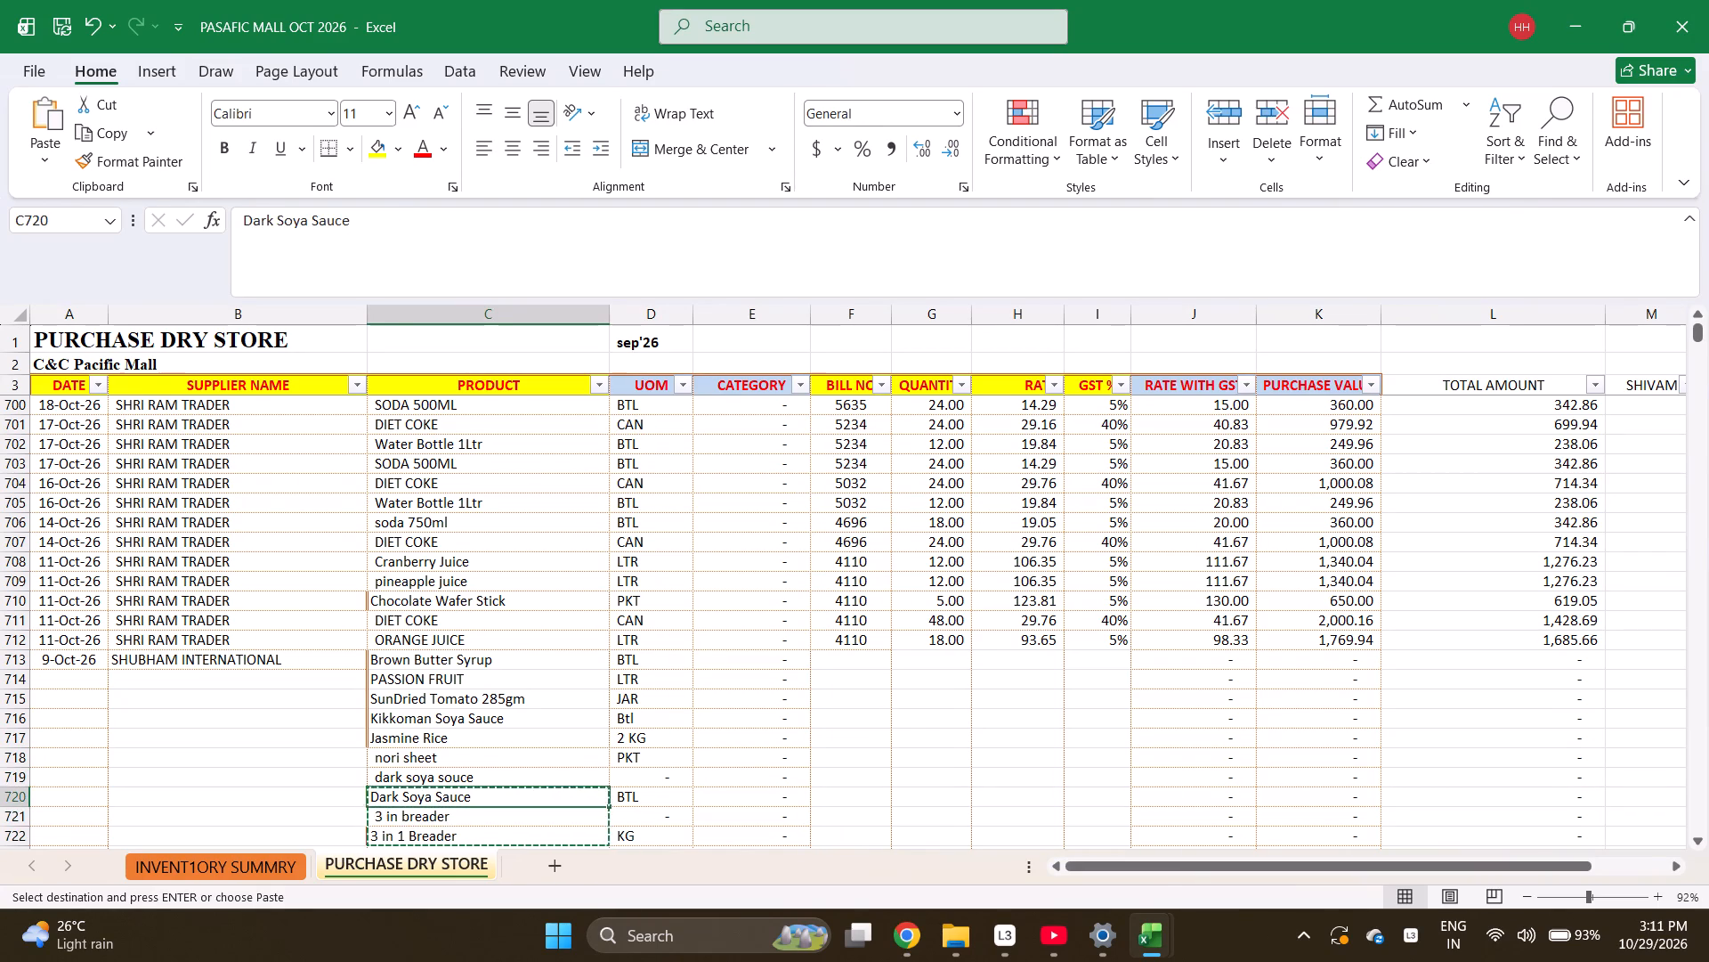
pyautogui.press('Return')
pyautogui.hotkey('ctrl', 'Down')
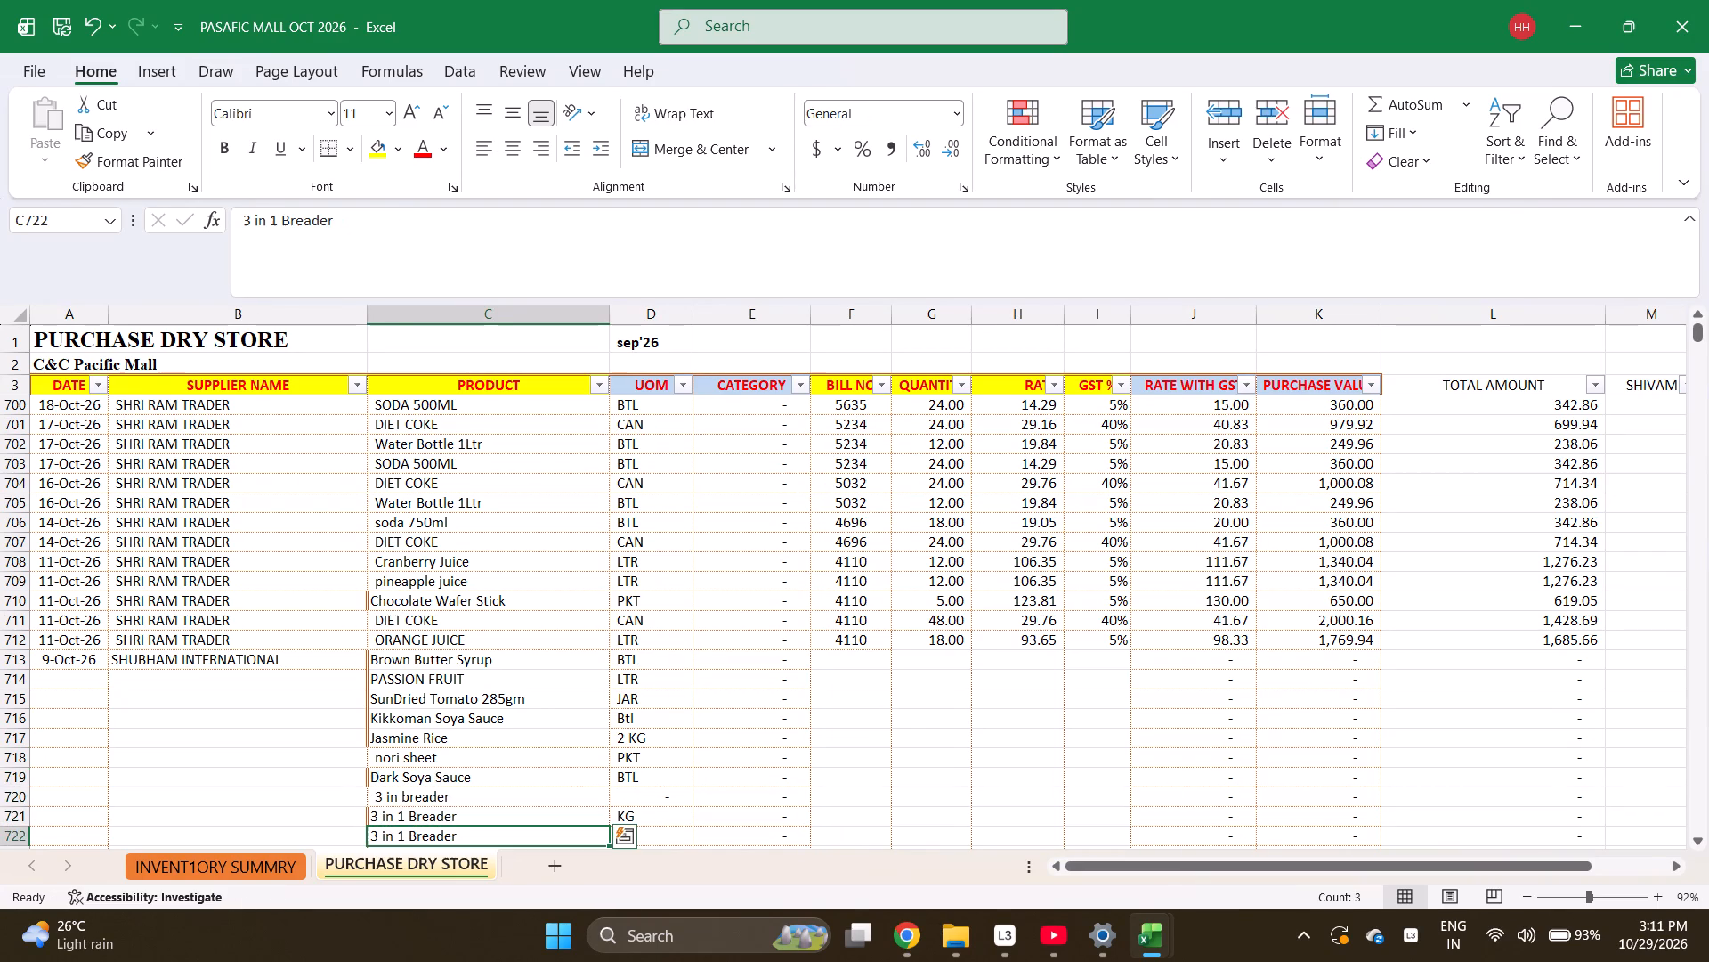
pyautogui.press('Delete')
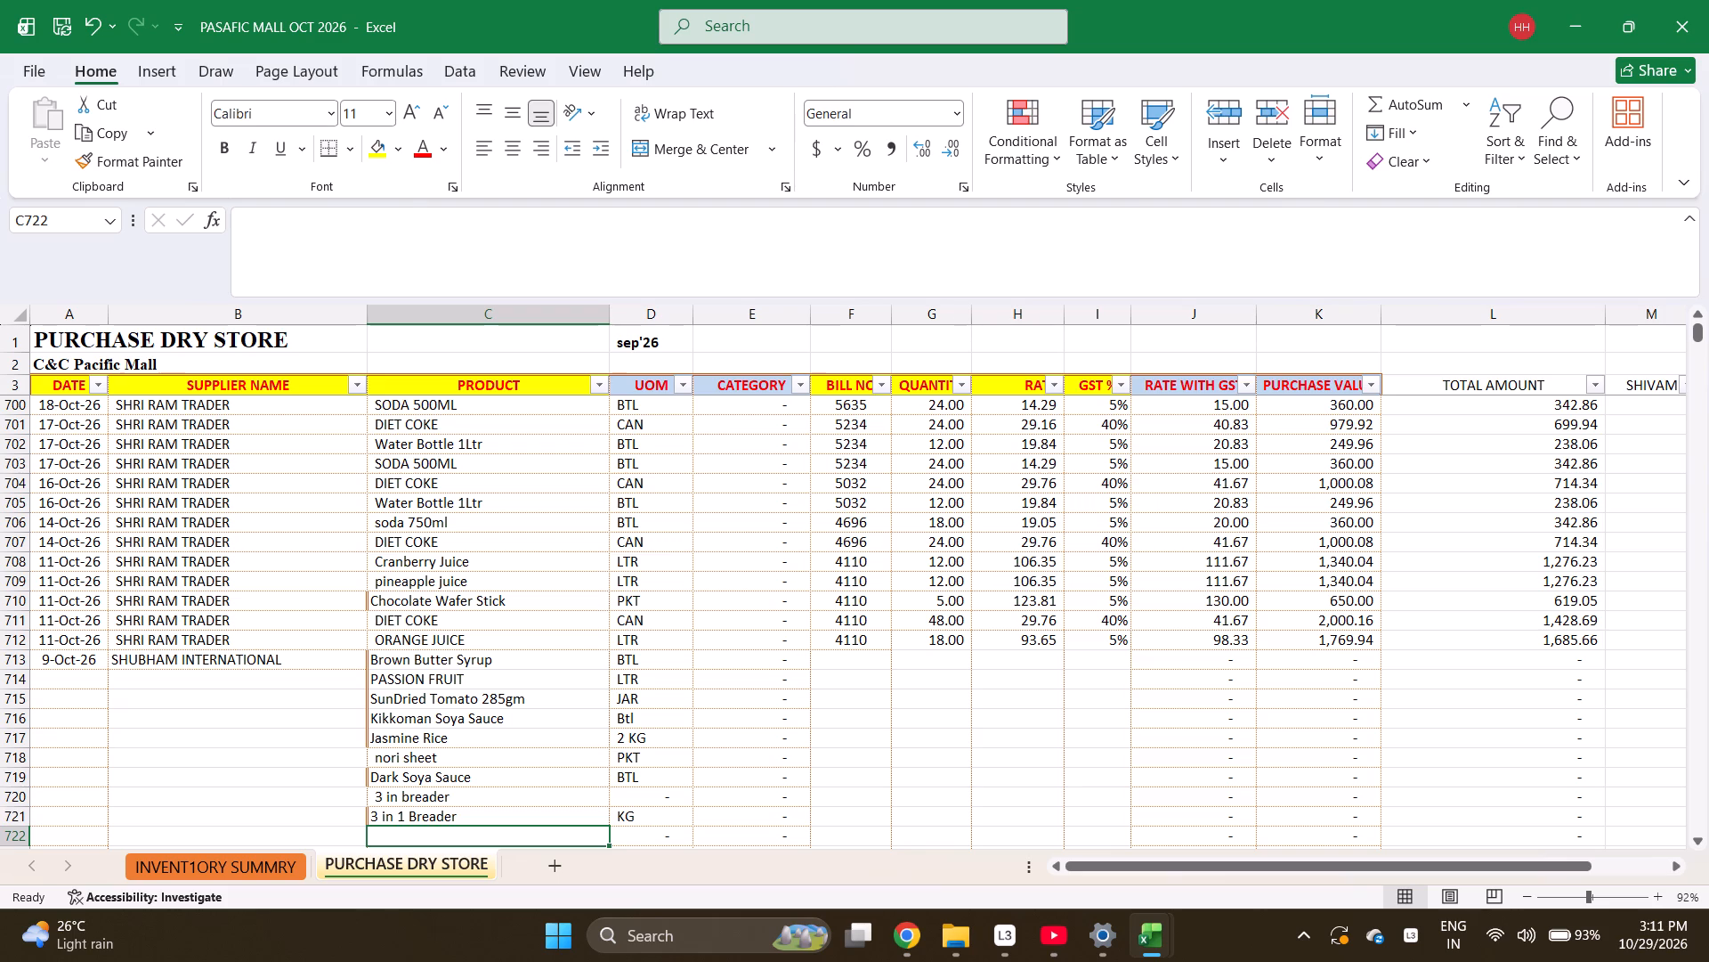
# Replace the "3 in breader" product in row 720 with 3 in 1 Breader from row 721, and clear row 721's product.
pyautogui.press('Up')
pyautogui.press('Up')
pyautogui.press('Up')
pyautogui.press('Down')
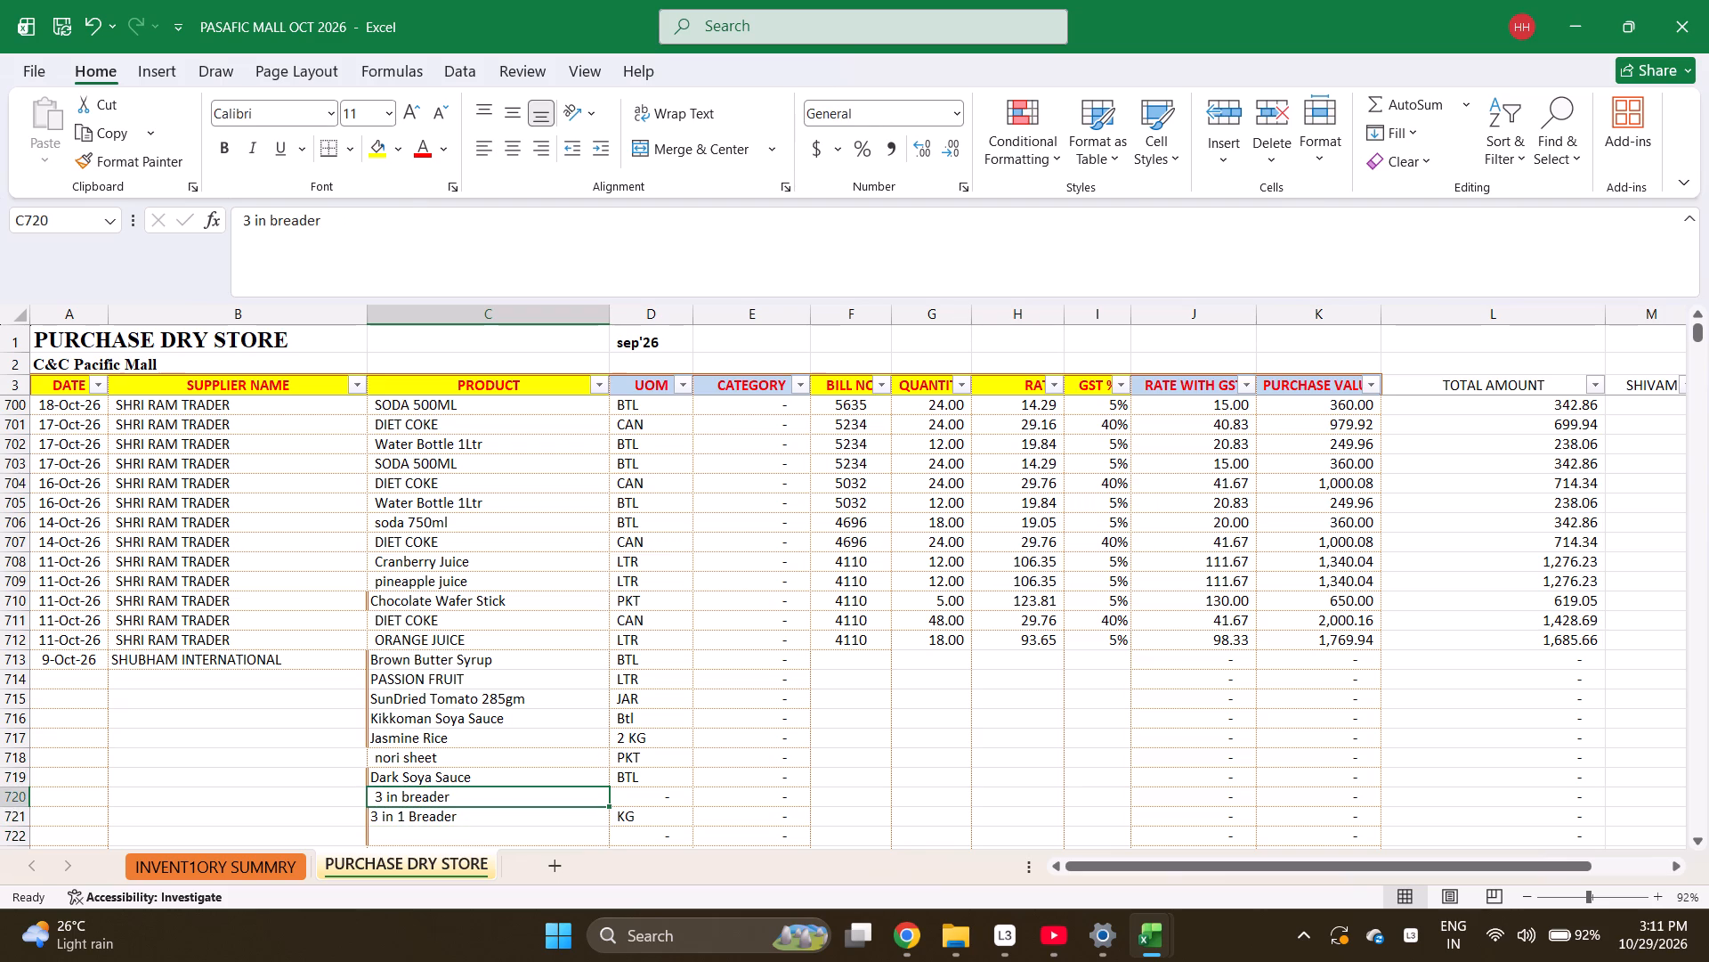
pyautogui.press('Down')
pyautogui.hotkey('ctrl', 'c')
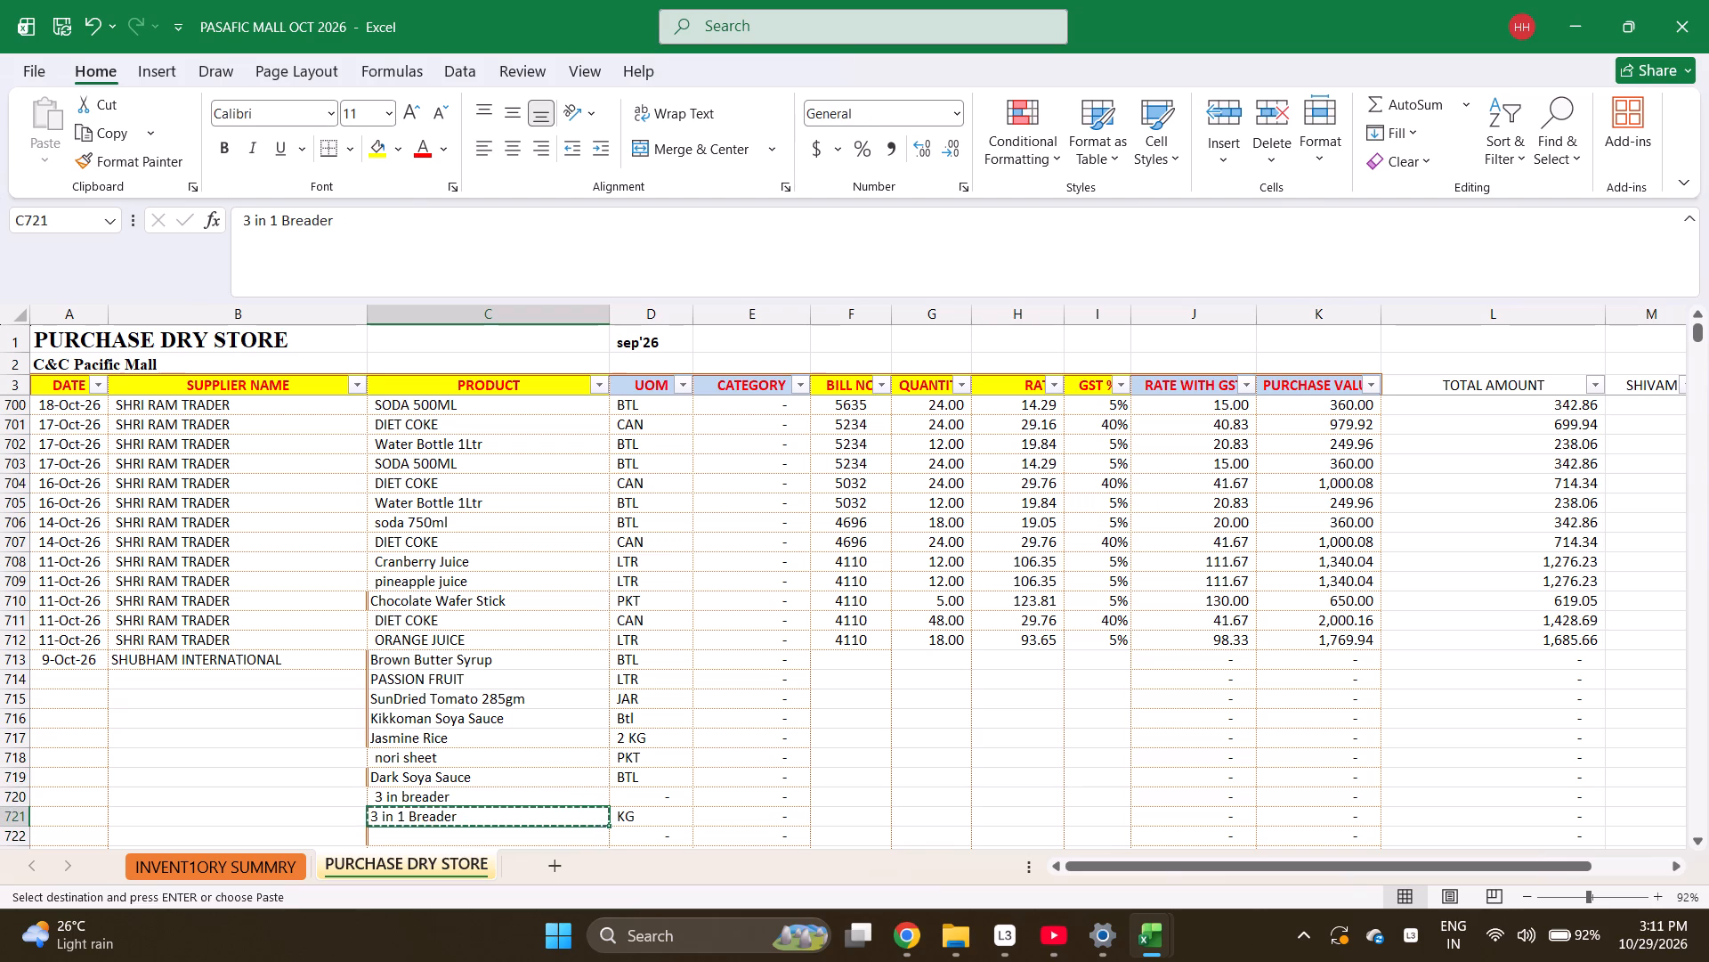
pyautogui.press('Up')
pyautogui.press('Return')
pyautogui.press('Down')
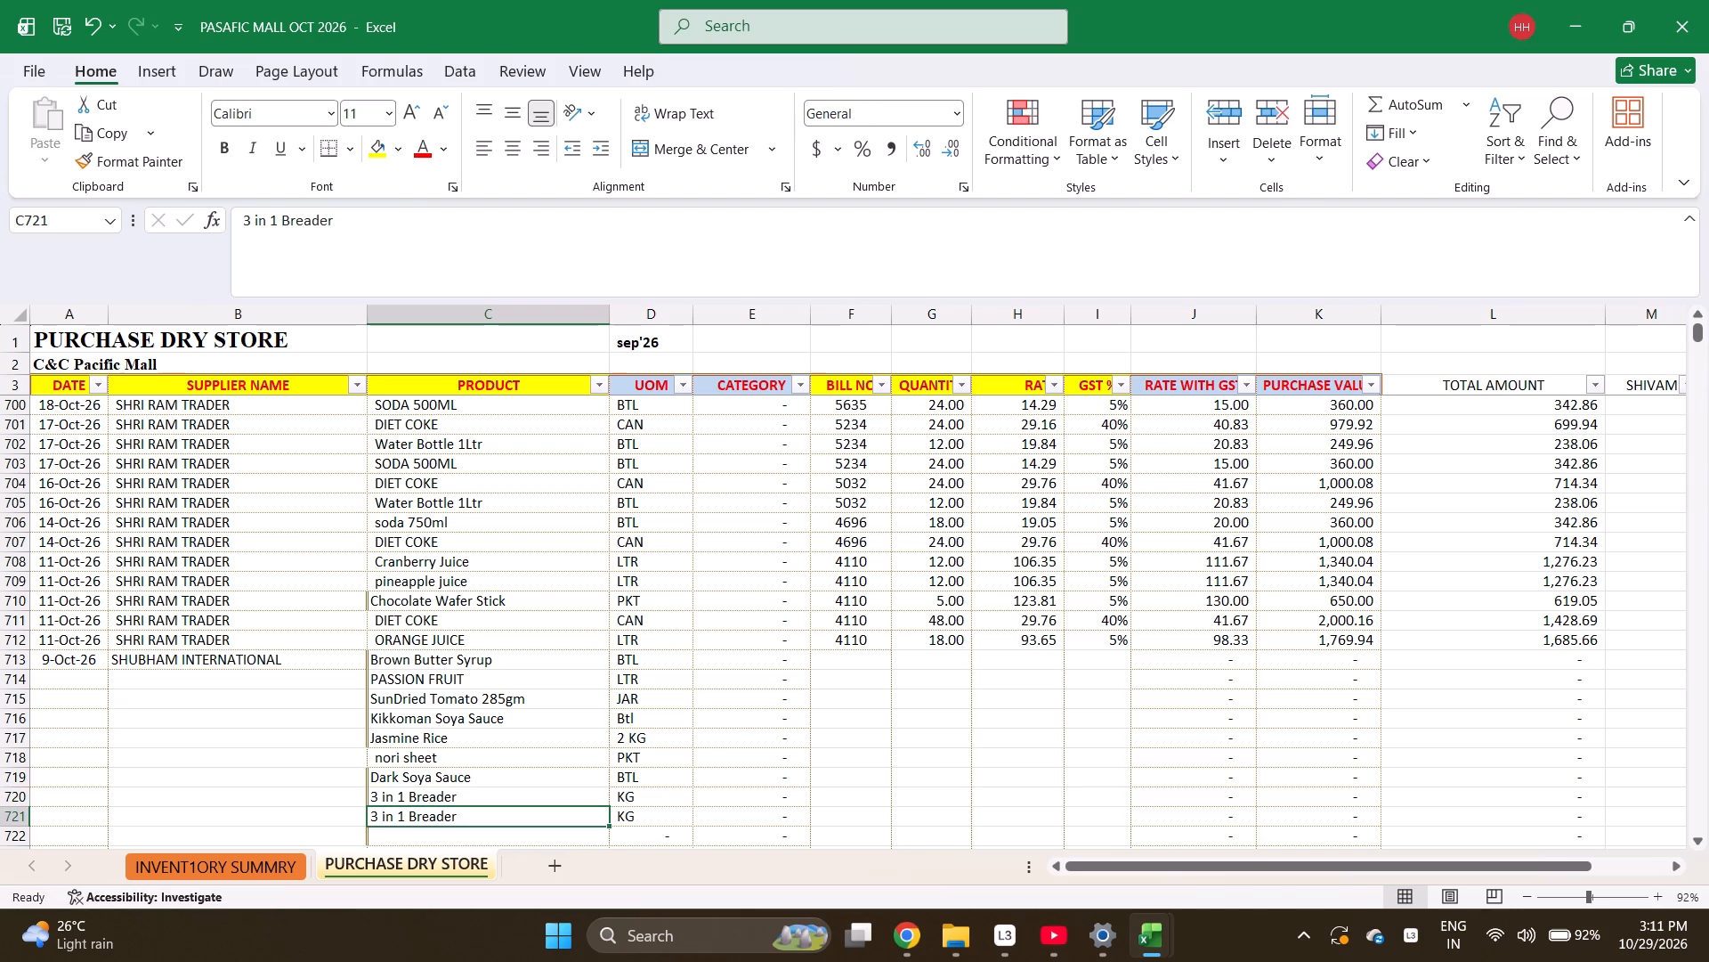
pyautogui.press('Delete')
# Enter bill number 1549 for Brown Butter Syrup in row 713.
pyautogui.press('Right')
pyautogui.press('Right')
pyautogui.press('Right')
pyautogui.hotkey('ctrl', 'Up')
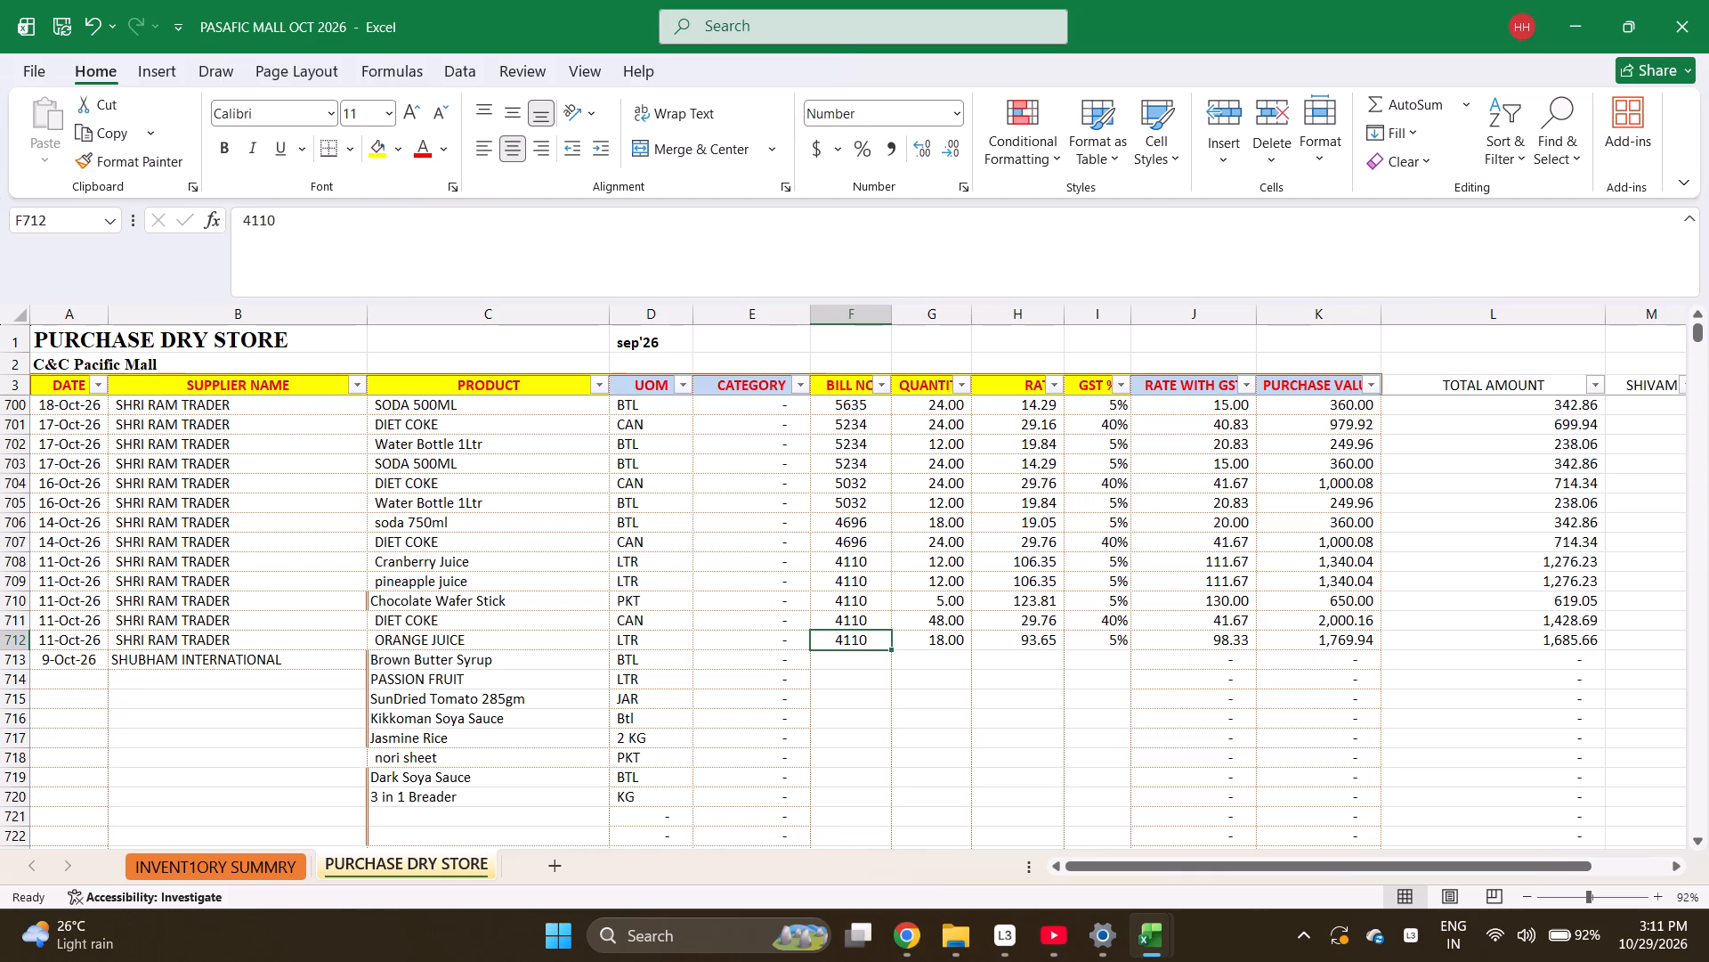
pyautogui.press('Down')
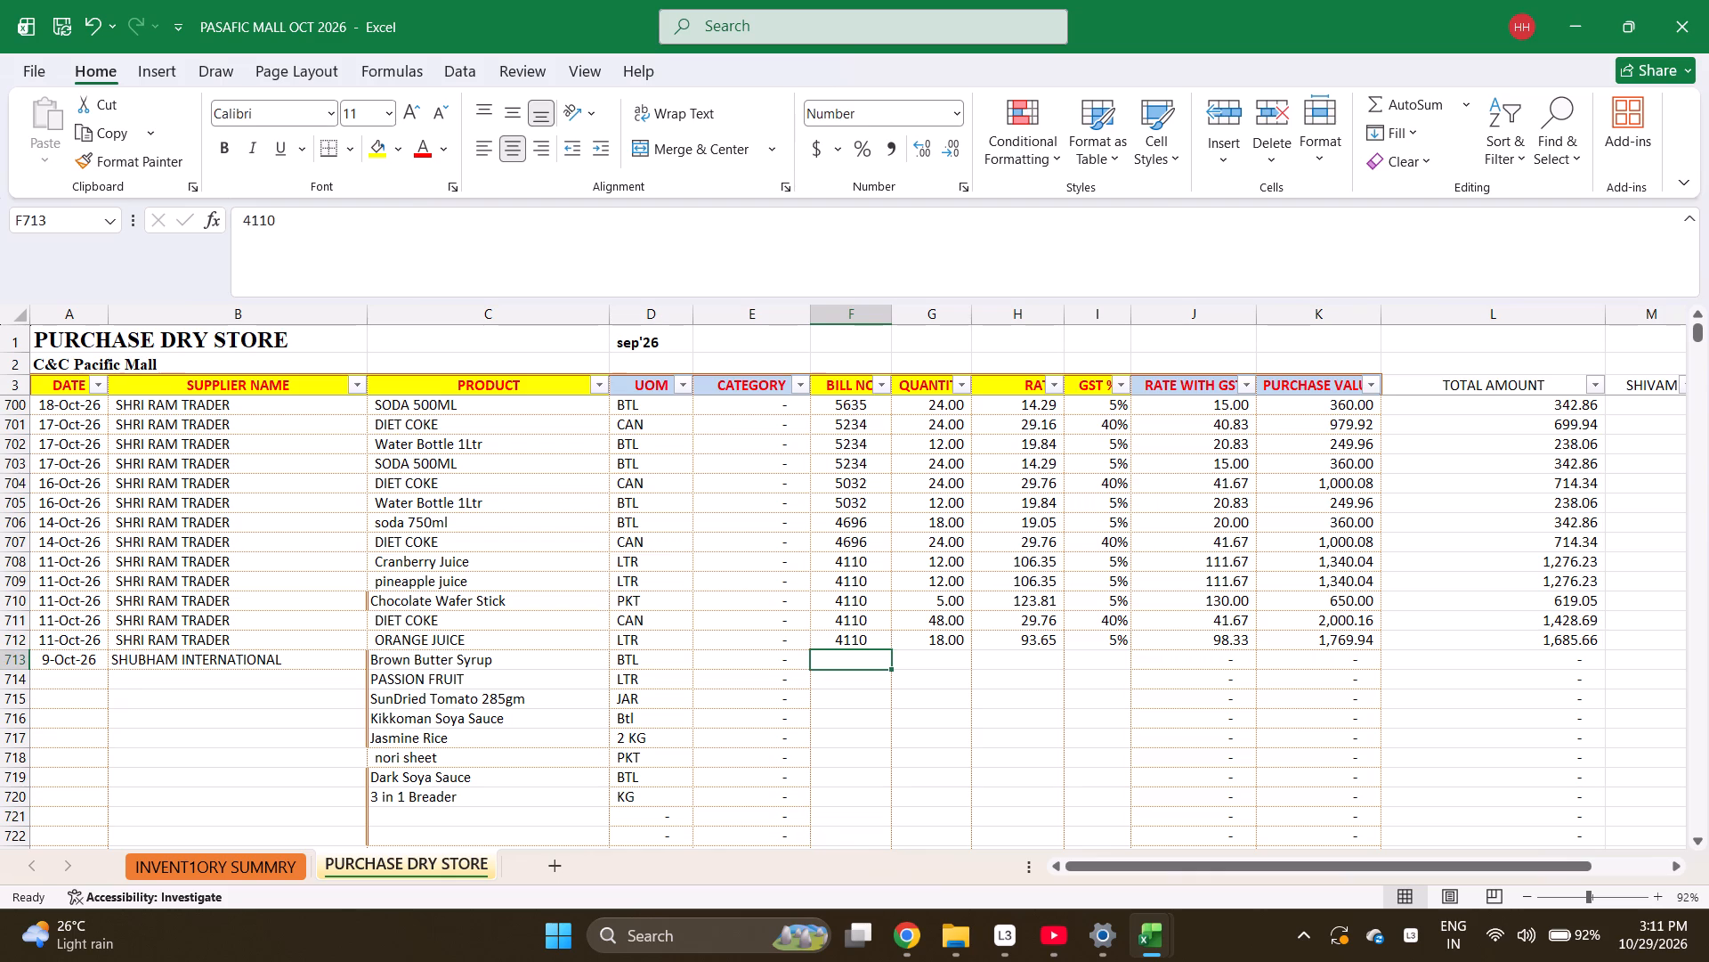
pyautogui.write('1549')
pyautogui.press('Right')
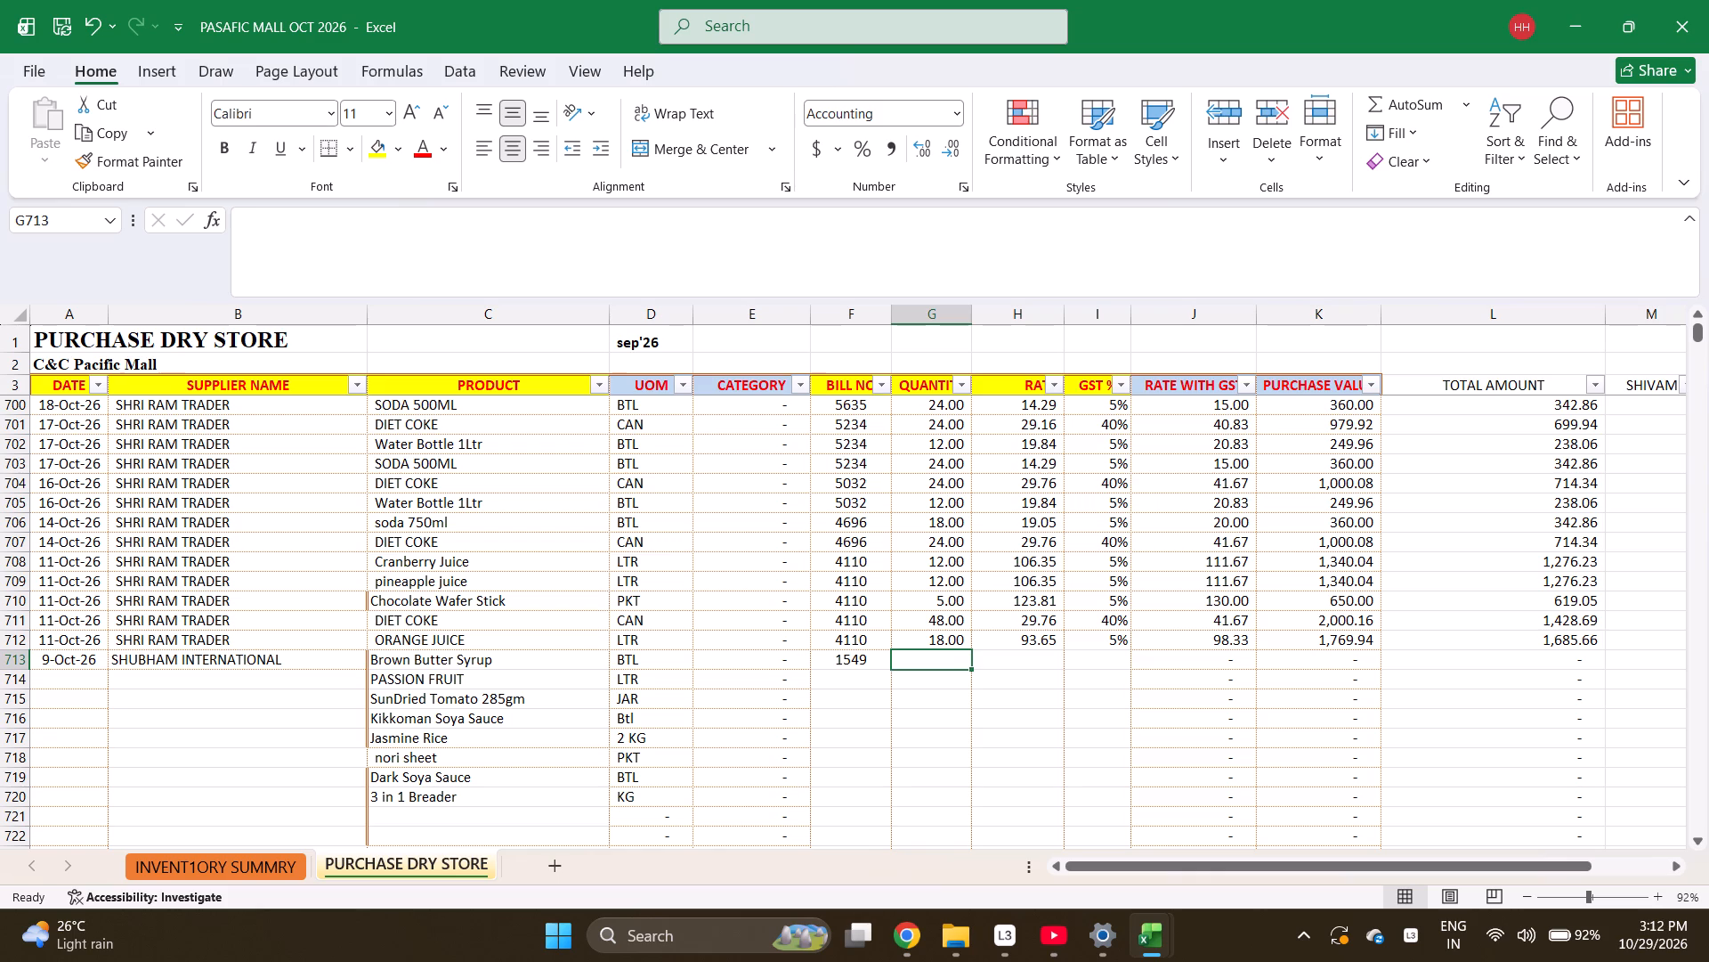
# Enter the quantities 2, 5, 24, 3, 2, 3, 3 and 1 for the SHUBHAM INTERNATIONAL products in rows 713 to 720.
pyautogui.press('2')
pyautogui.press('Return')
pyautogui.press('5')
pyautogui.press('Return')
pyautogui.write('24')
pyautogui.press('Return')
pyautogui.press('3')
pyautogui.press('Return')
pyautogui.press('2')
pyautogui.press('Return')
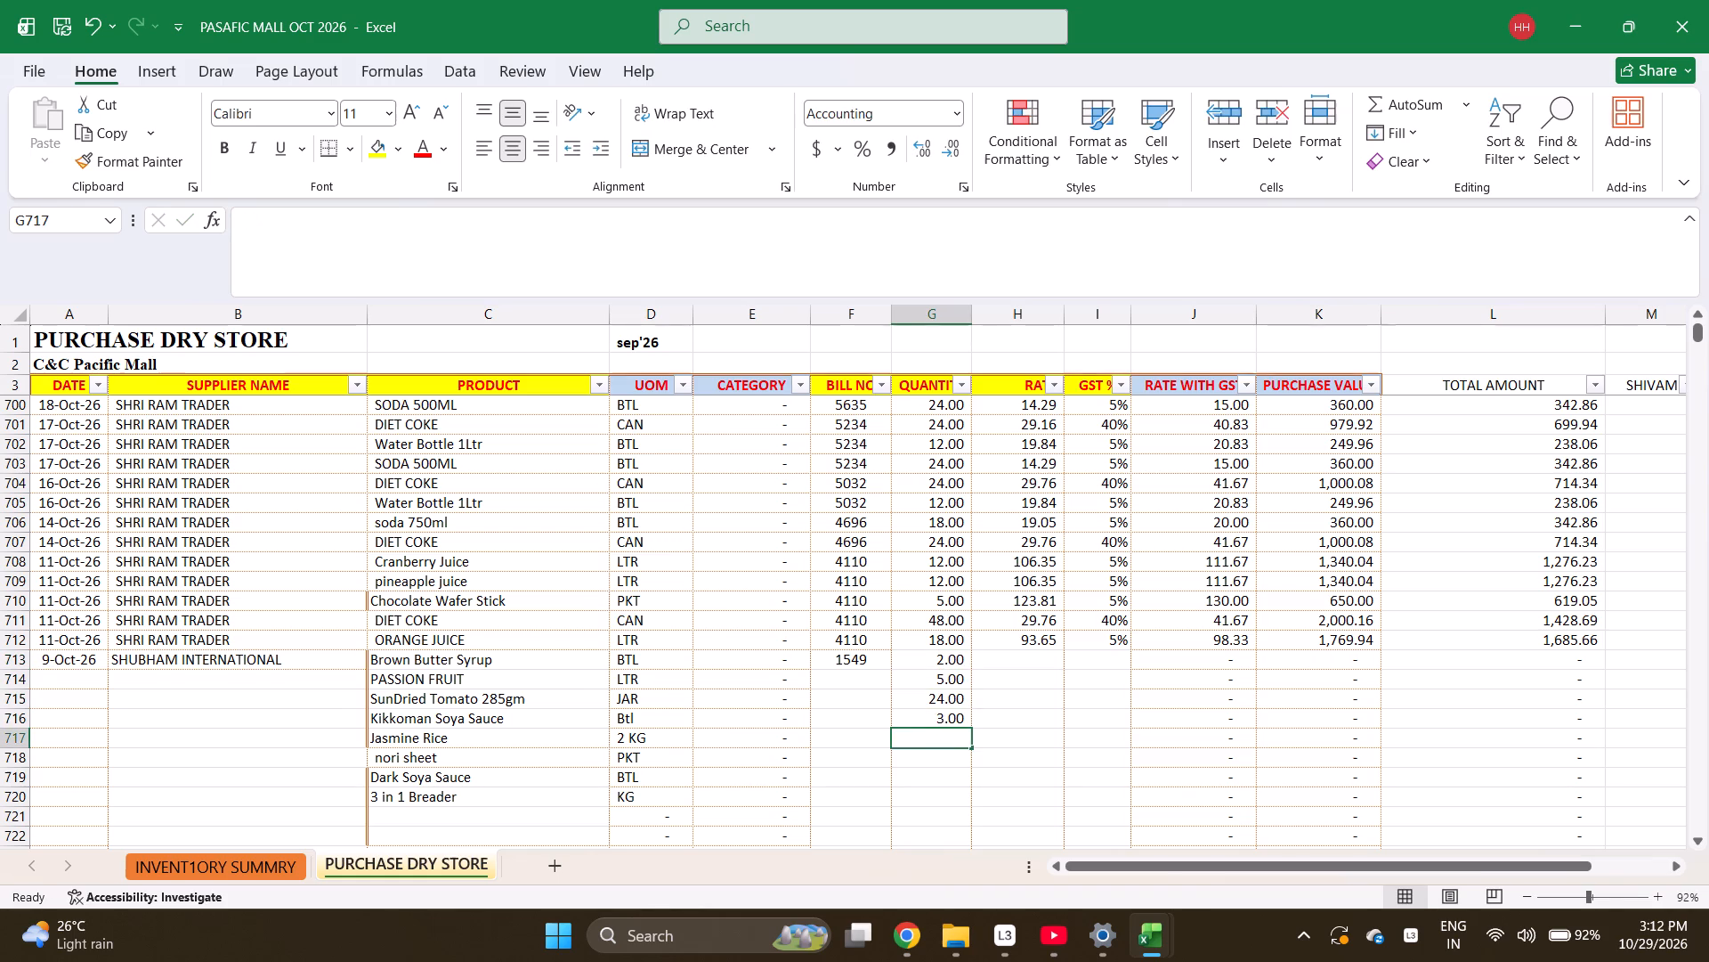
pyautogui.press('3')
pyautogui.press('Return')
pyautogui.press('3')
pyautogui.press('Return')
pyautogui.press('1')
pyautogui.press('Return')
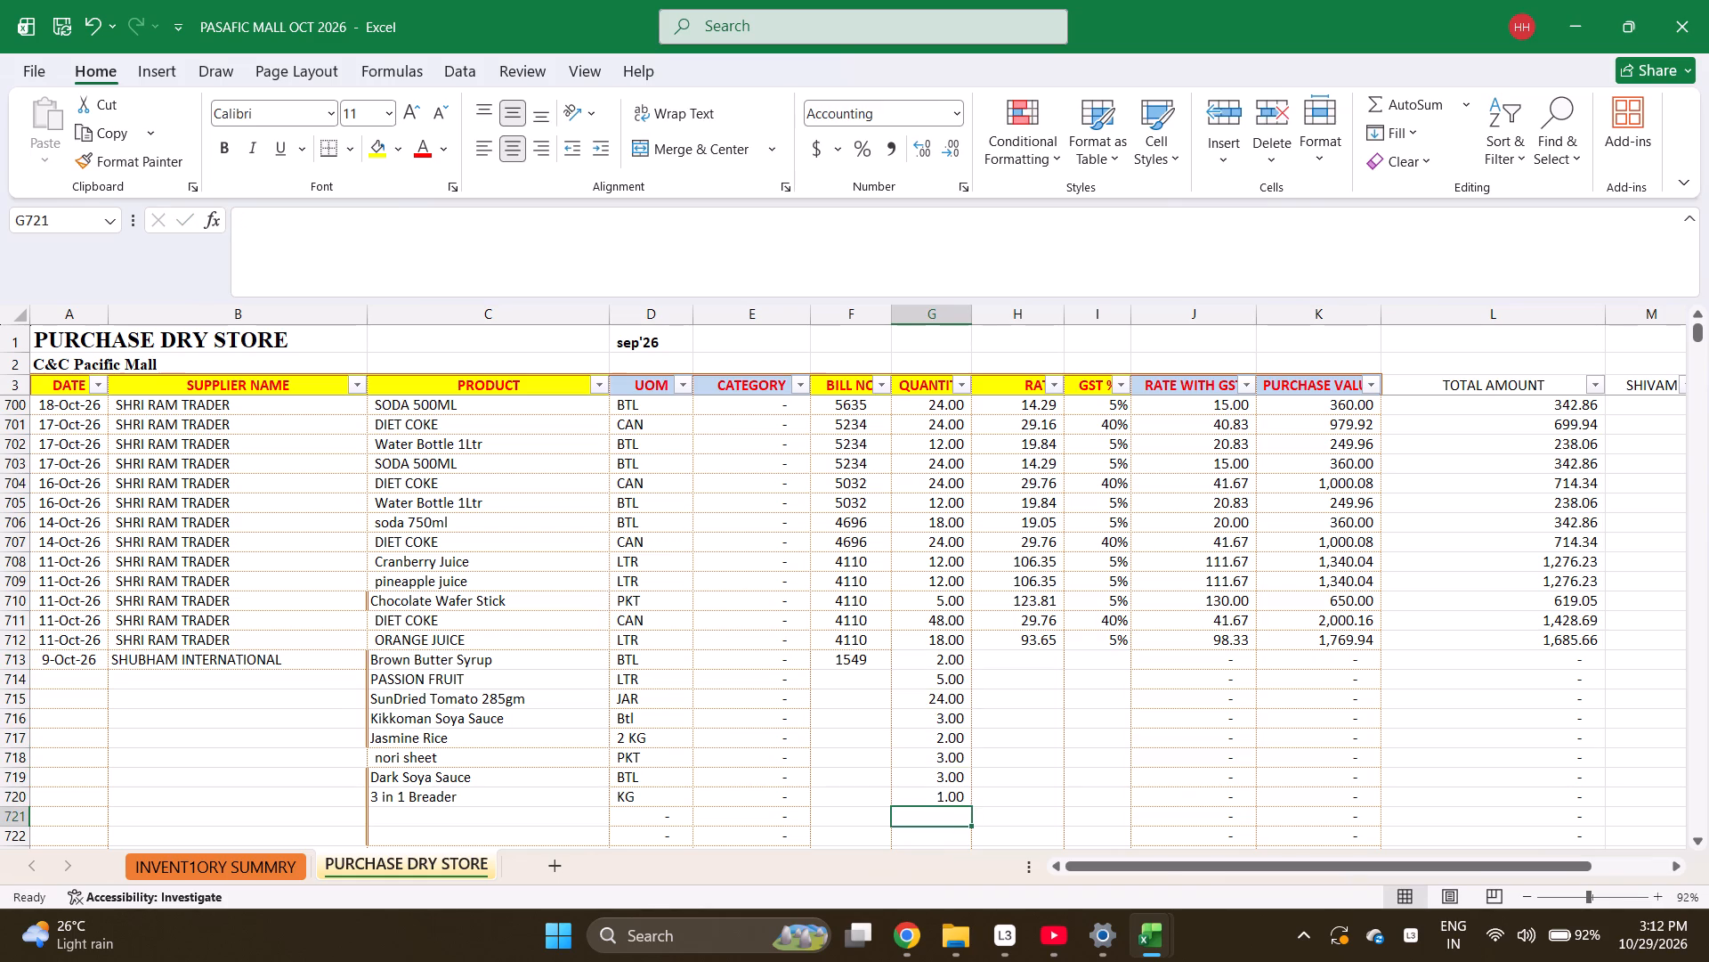
# Enter the rates 520, 235, 205 and 350 for the products in rows 713 to 716.
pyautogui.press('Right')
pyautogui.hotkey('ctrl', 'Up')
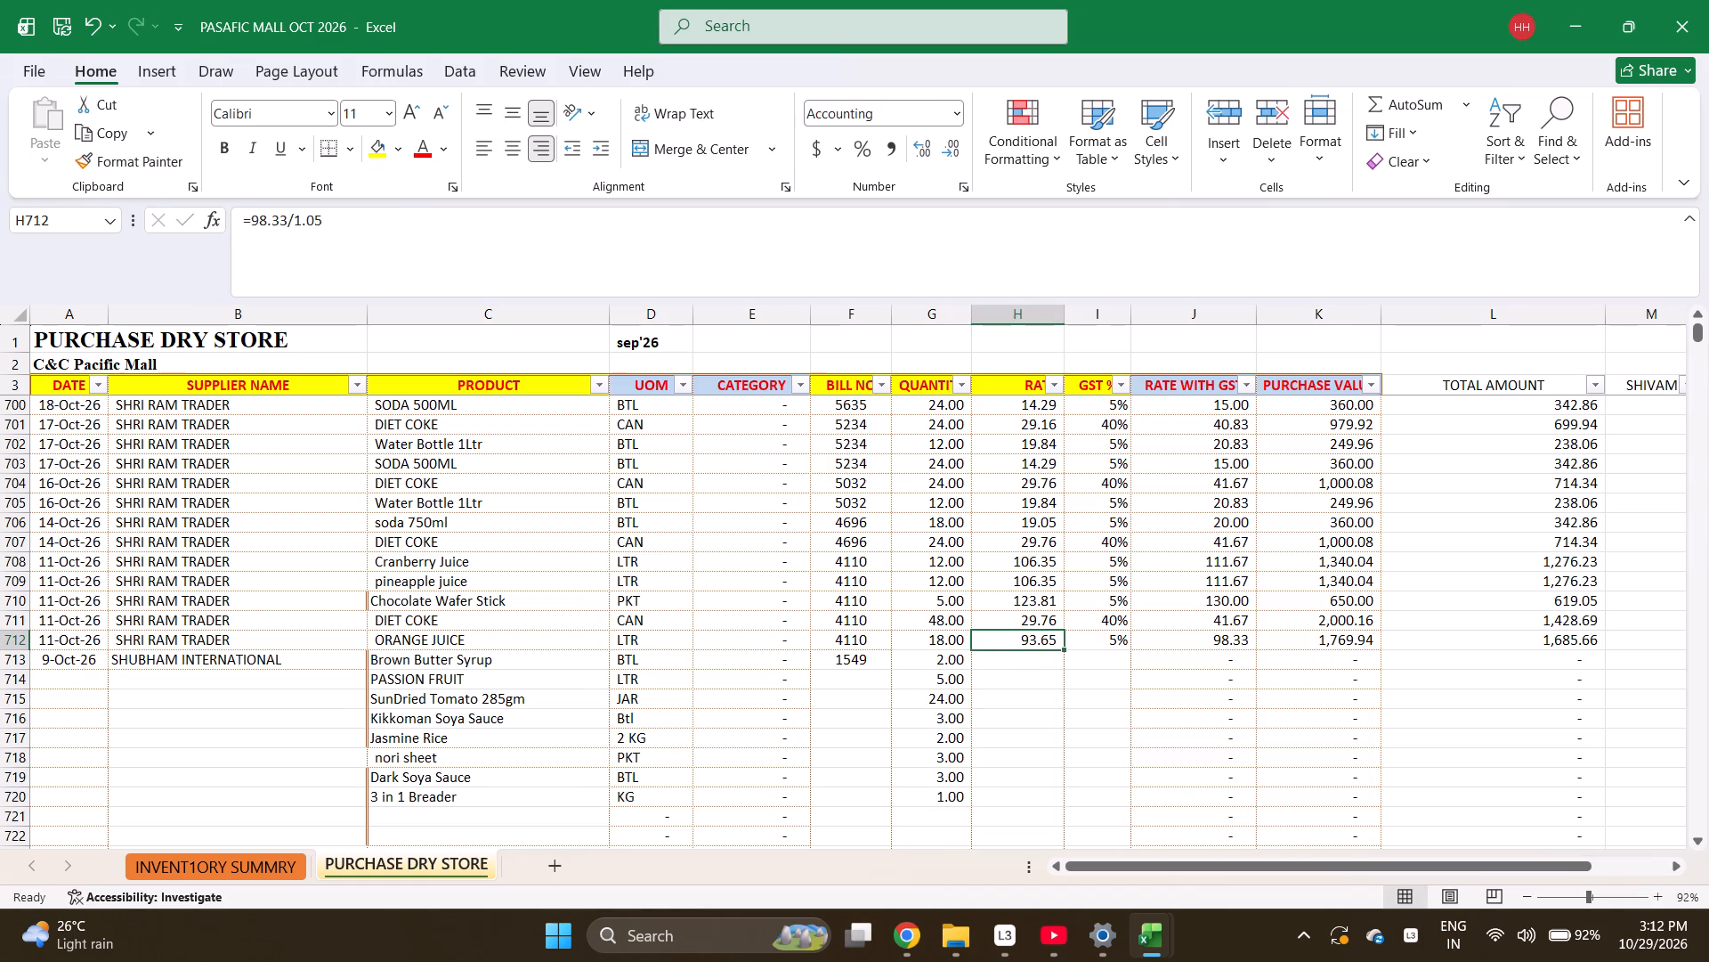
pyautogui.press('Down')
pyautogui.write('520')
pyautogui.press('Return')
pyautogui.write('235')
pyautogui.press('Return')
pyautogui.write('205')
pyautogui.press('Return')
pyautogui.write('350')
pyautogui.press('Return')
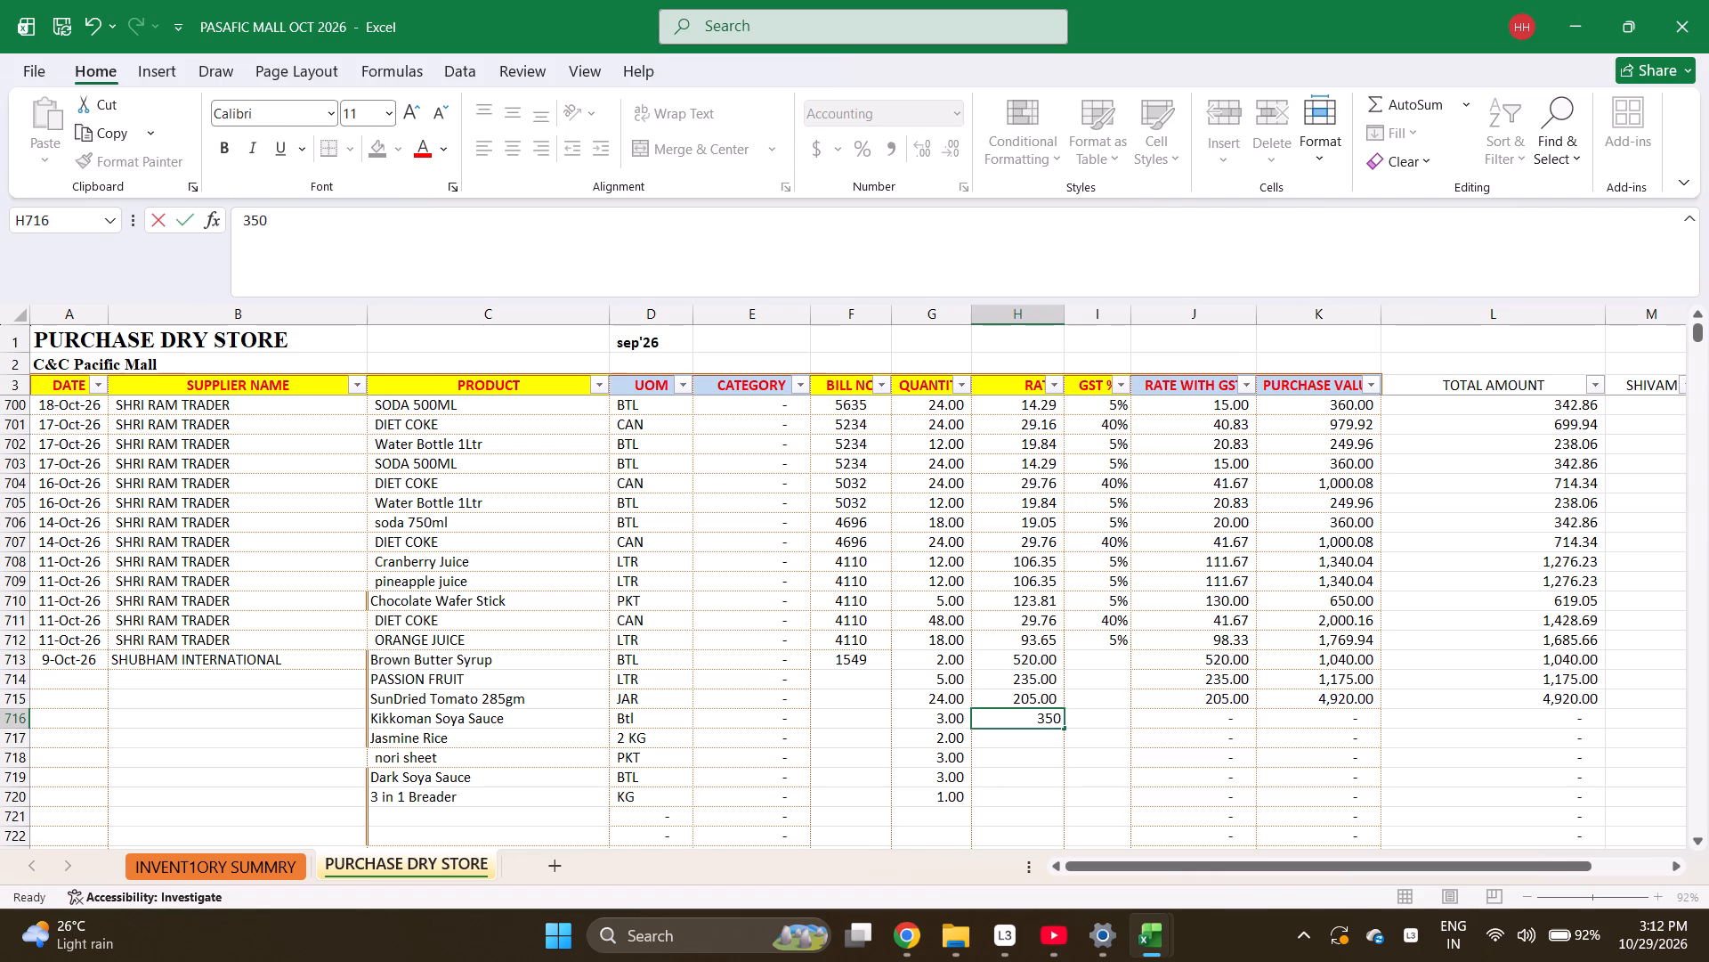
# Enter the rates 350 for Jasmine Rice, 165 for nori sheet, 200 for Dark Soya Sauce and 300 for 3 in 1 Breader.
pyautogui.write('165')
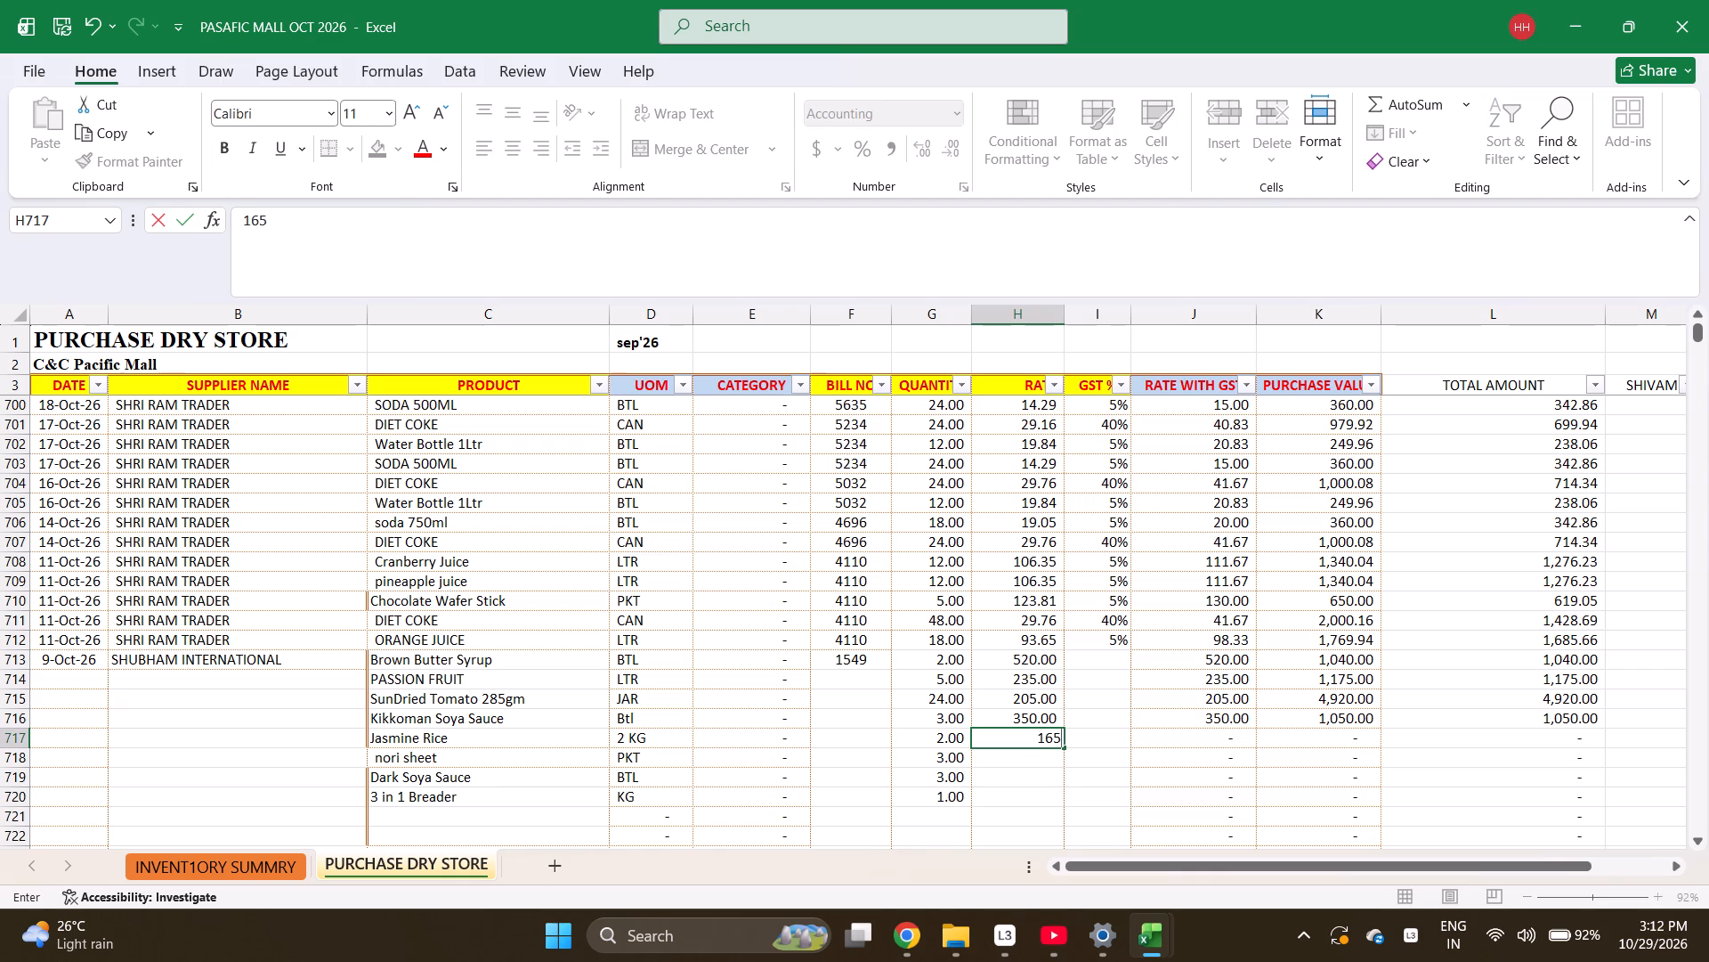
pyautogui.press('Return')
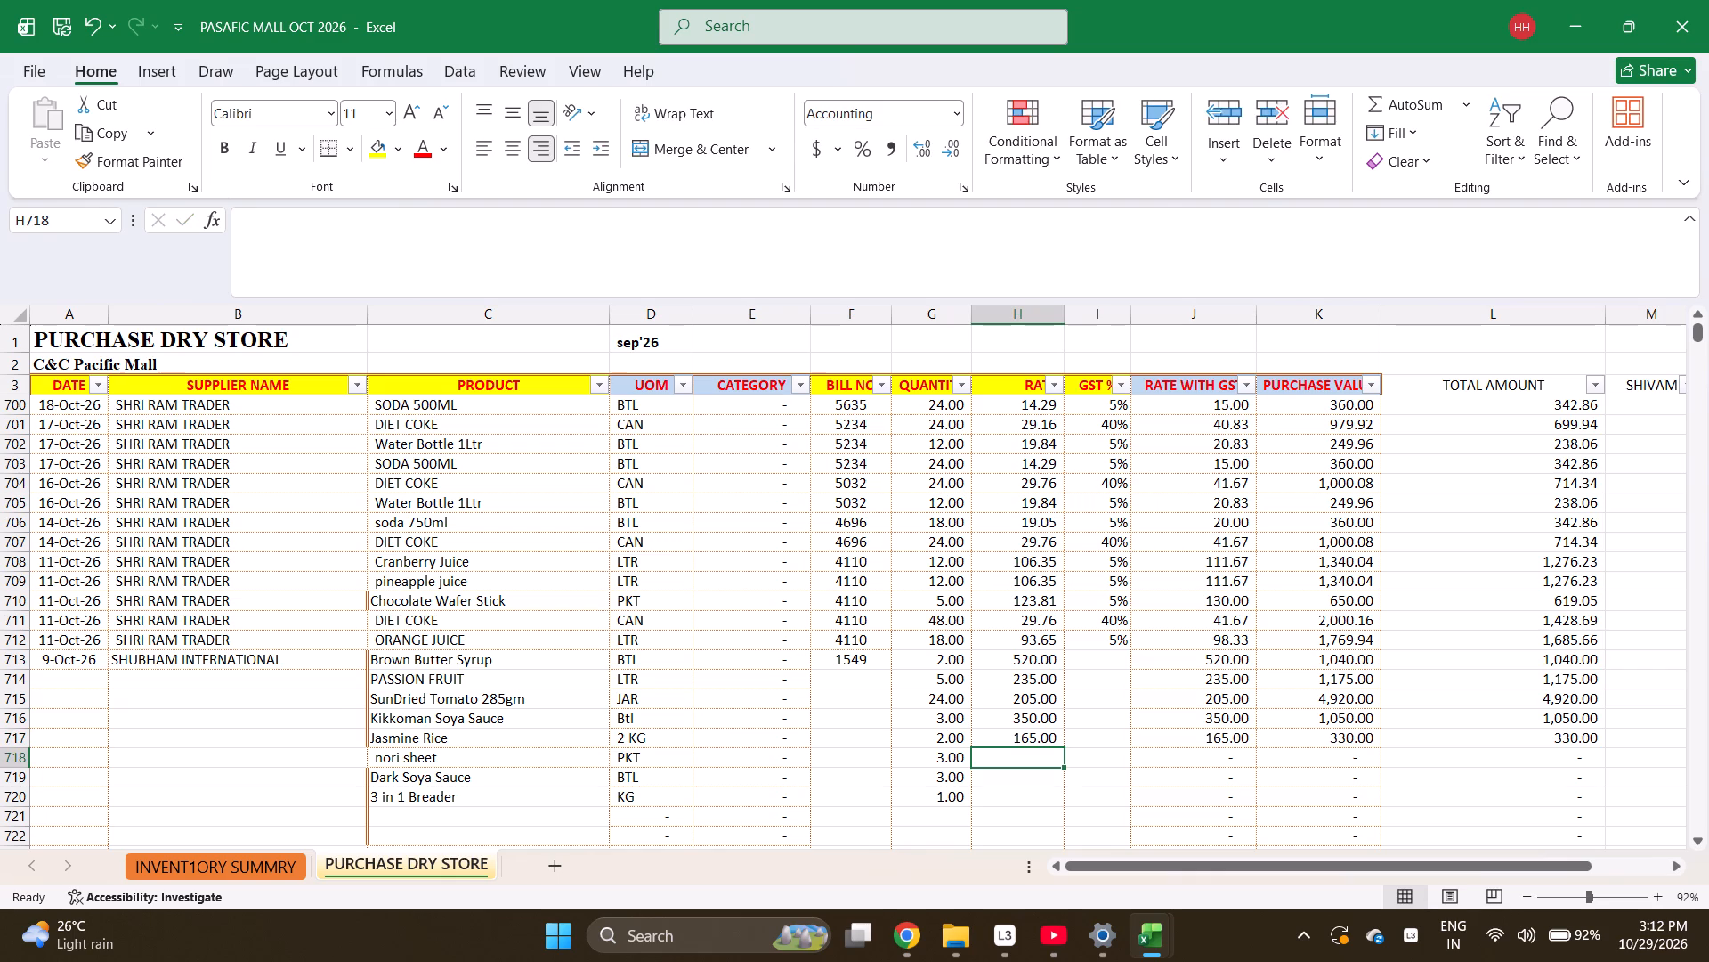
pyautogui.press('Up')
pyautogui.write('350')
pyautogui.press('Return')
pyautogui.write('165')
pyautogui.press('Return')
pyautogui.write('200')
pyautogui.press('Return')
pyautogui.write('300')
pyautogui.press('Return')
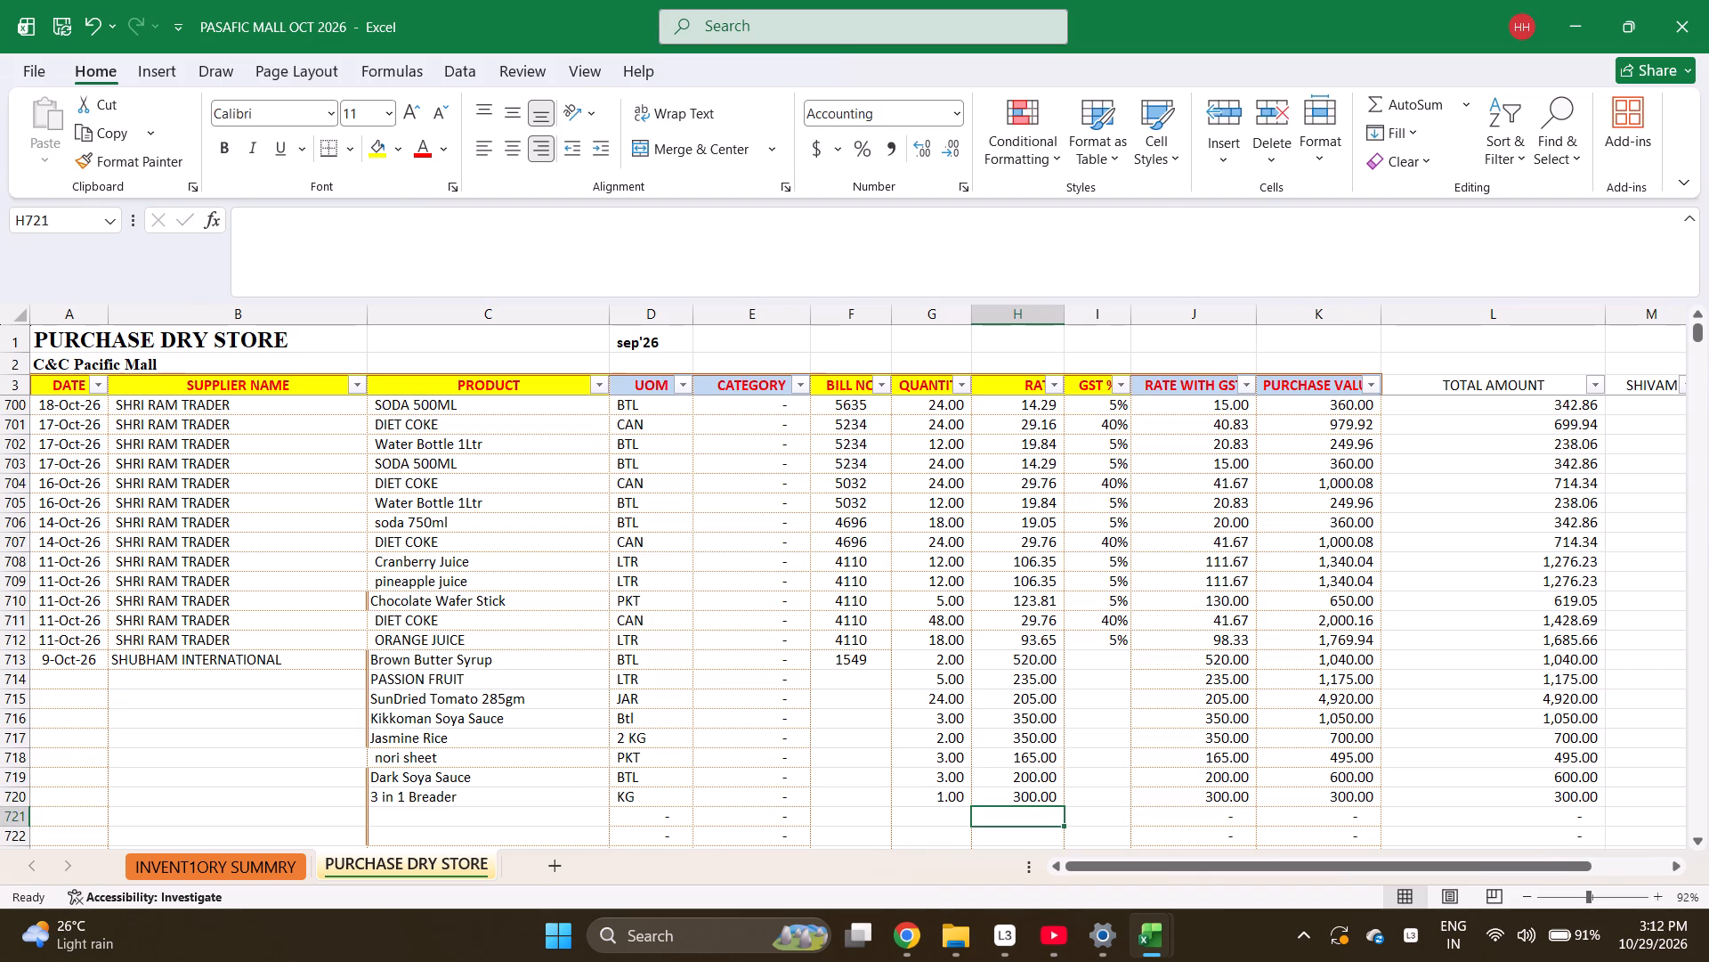
# Fill the 5% GST rate from row 712 down through rows 713 to 720.
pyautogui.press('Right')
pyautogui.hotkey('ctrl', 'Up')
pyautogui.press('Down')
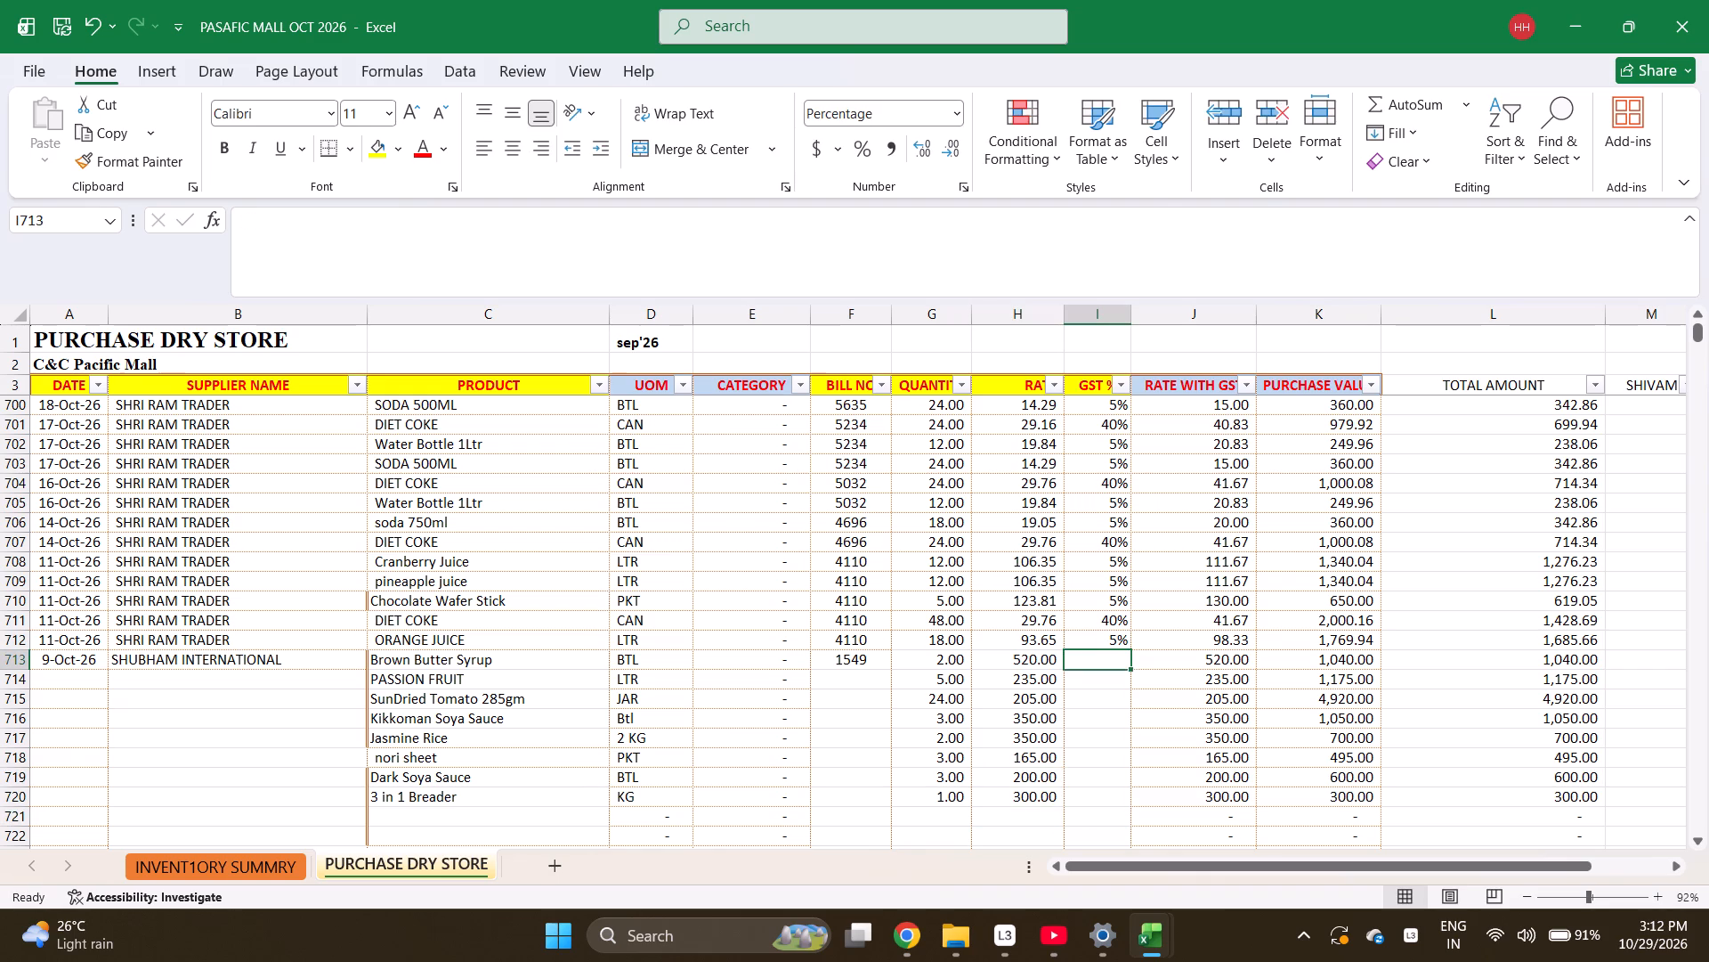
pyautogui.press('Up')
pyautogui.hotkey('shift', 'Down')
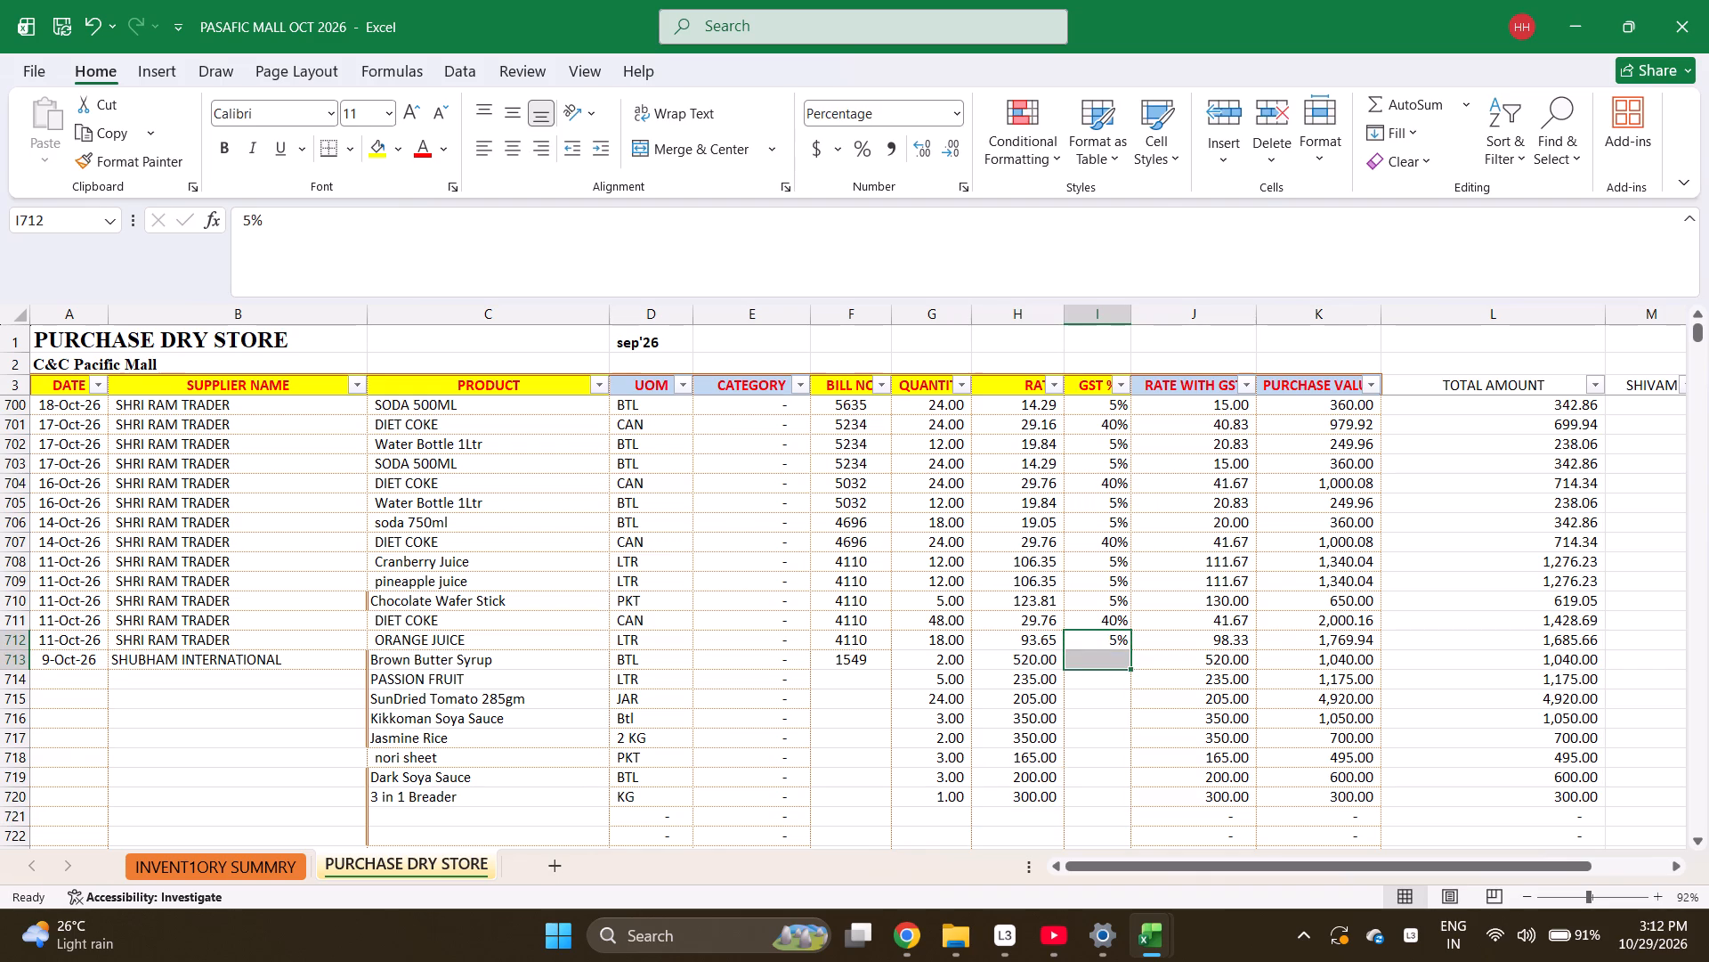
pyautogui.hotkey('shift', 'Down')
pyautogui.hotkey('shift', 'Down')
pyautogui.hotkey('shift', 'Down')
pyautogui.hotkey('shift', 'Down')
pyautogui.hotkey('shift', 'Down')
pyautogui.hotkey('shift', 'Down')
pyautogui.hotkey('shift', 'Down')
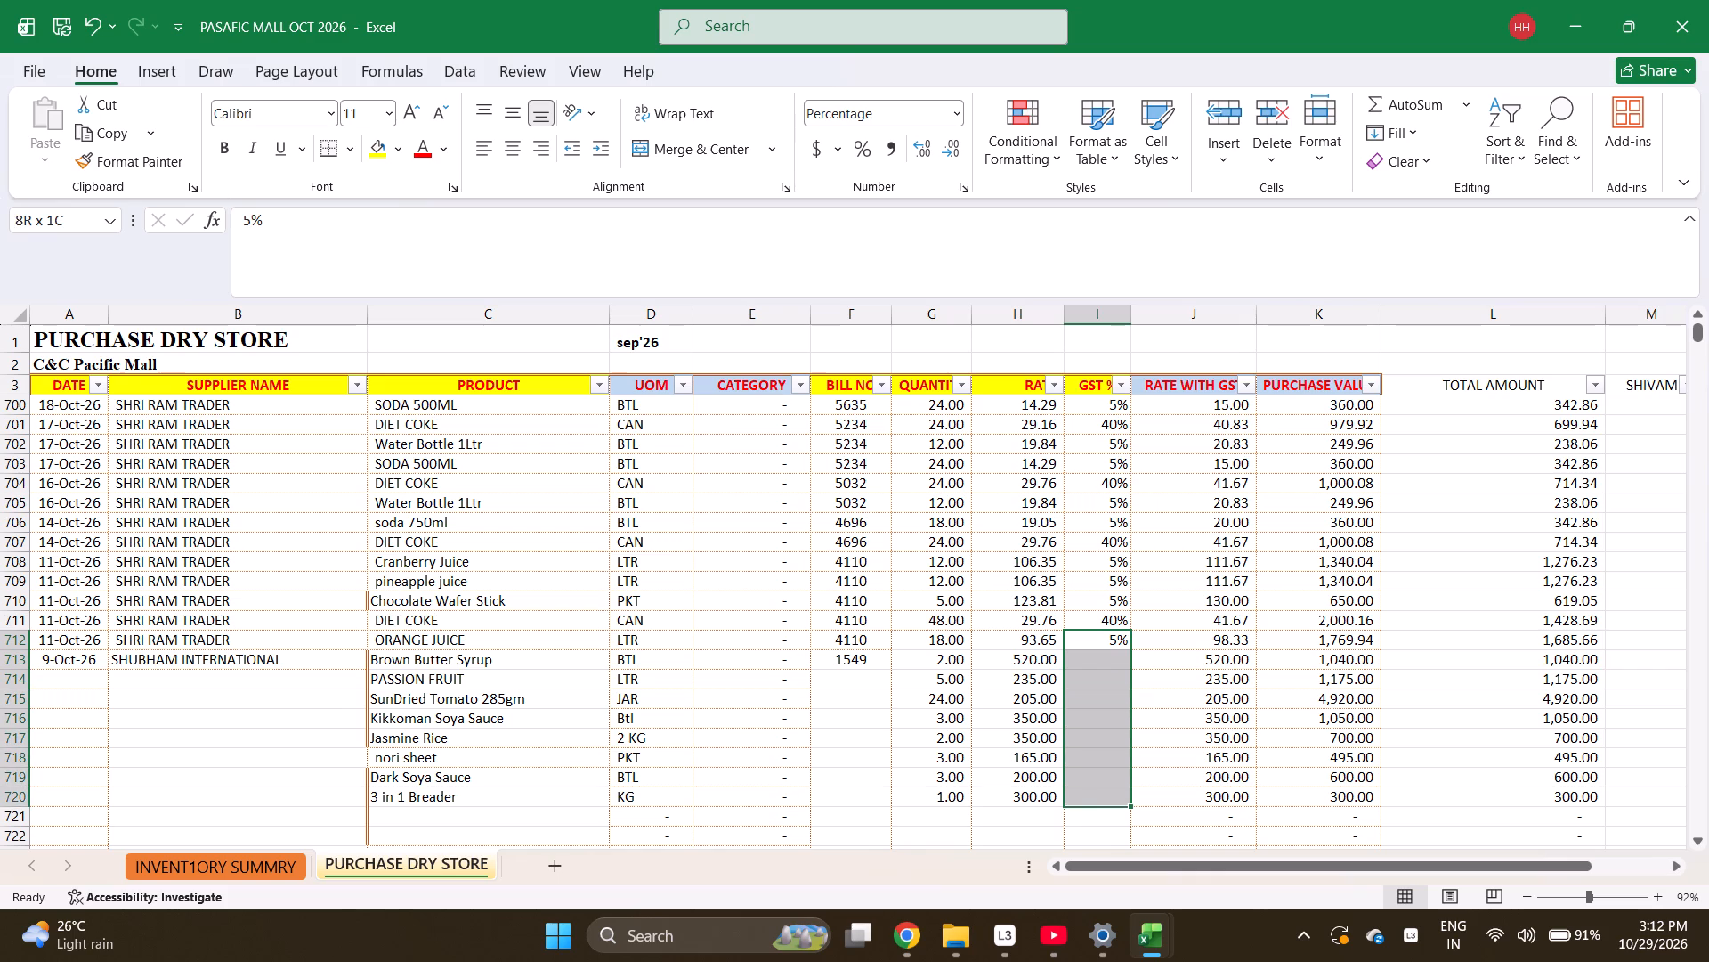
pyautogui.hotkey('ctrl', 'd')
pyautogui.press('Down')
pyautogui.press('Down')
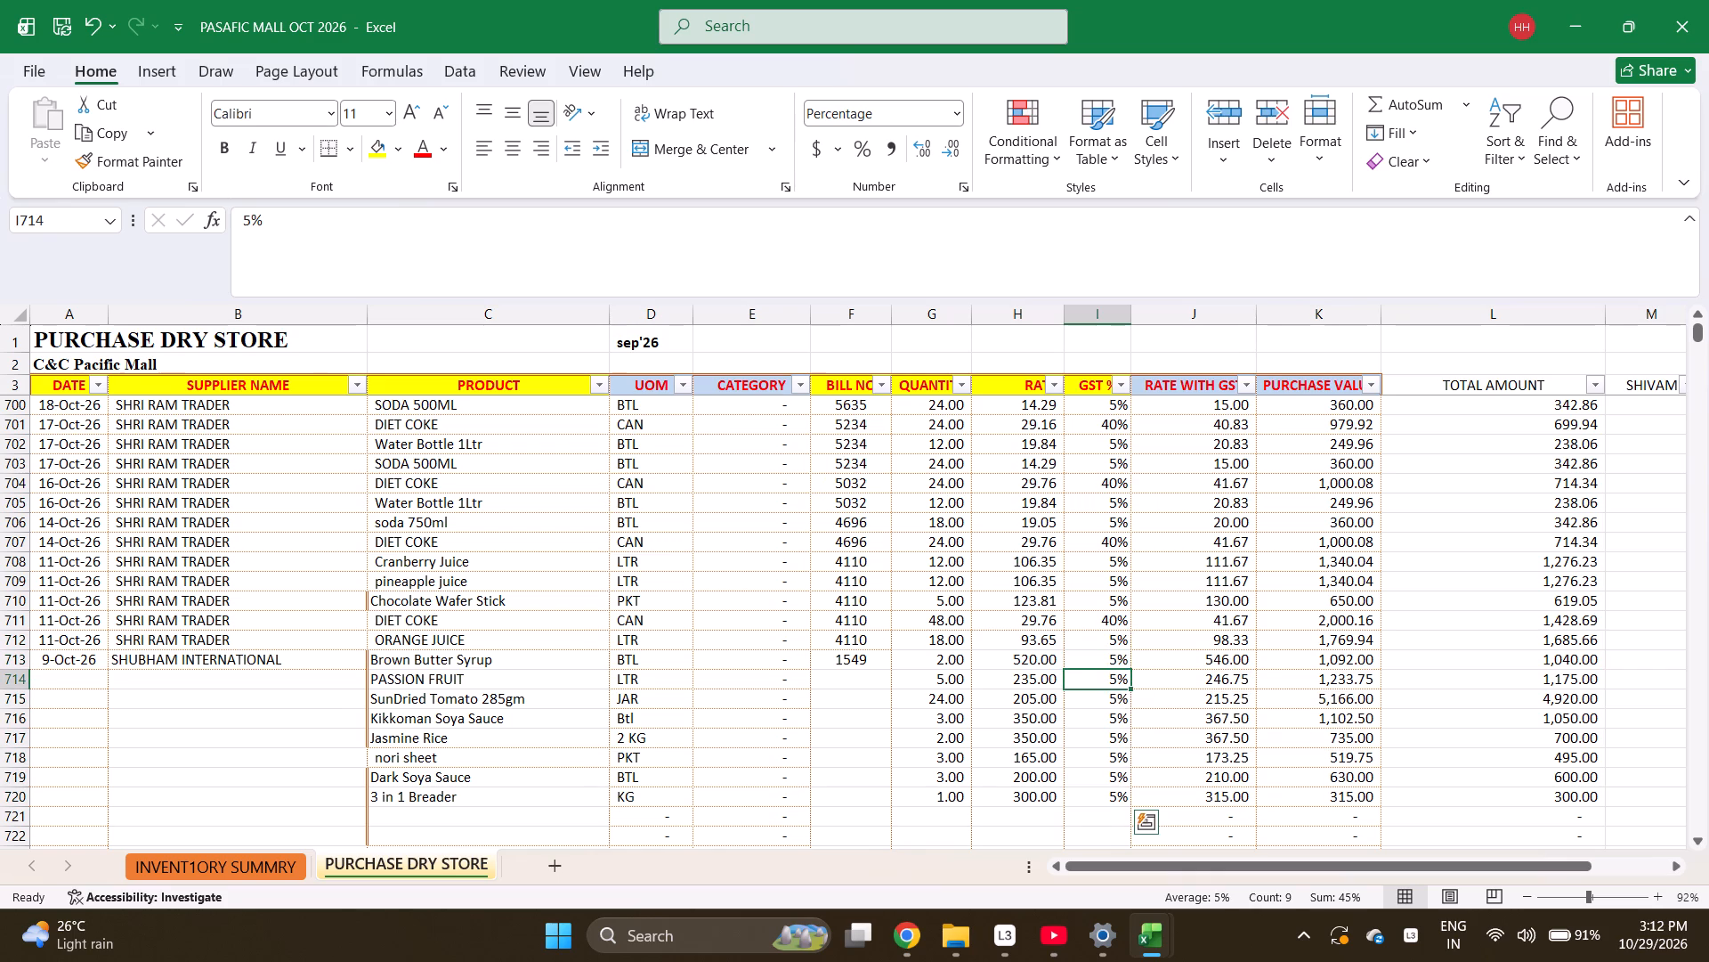
# Fill bill number 1549 from row 713 down to row 720.
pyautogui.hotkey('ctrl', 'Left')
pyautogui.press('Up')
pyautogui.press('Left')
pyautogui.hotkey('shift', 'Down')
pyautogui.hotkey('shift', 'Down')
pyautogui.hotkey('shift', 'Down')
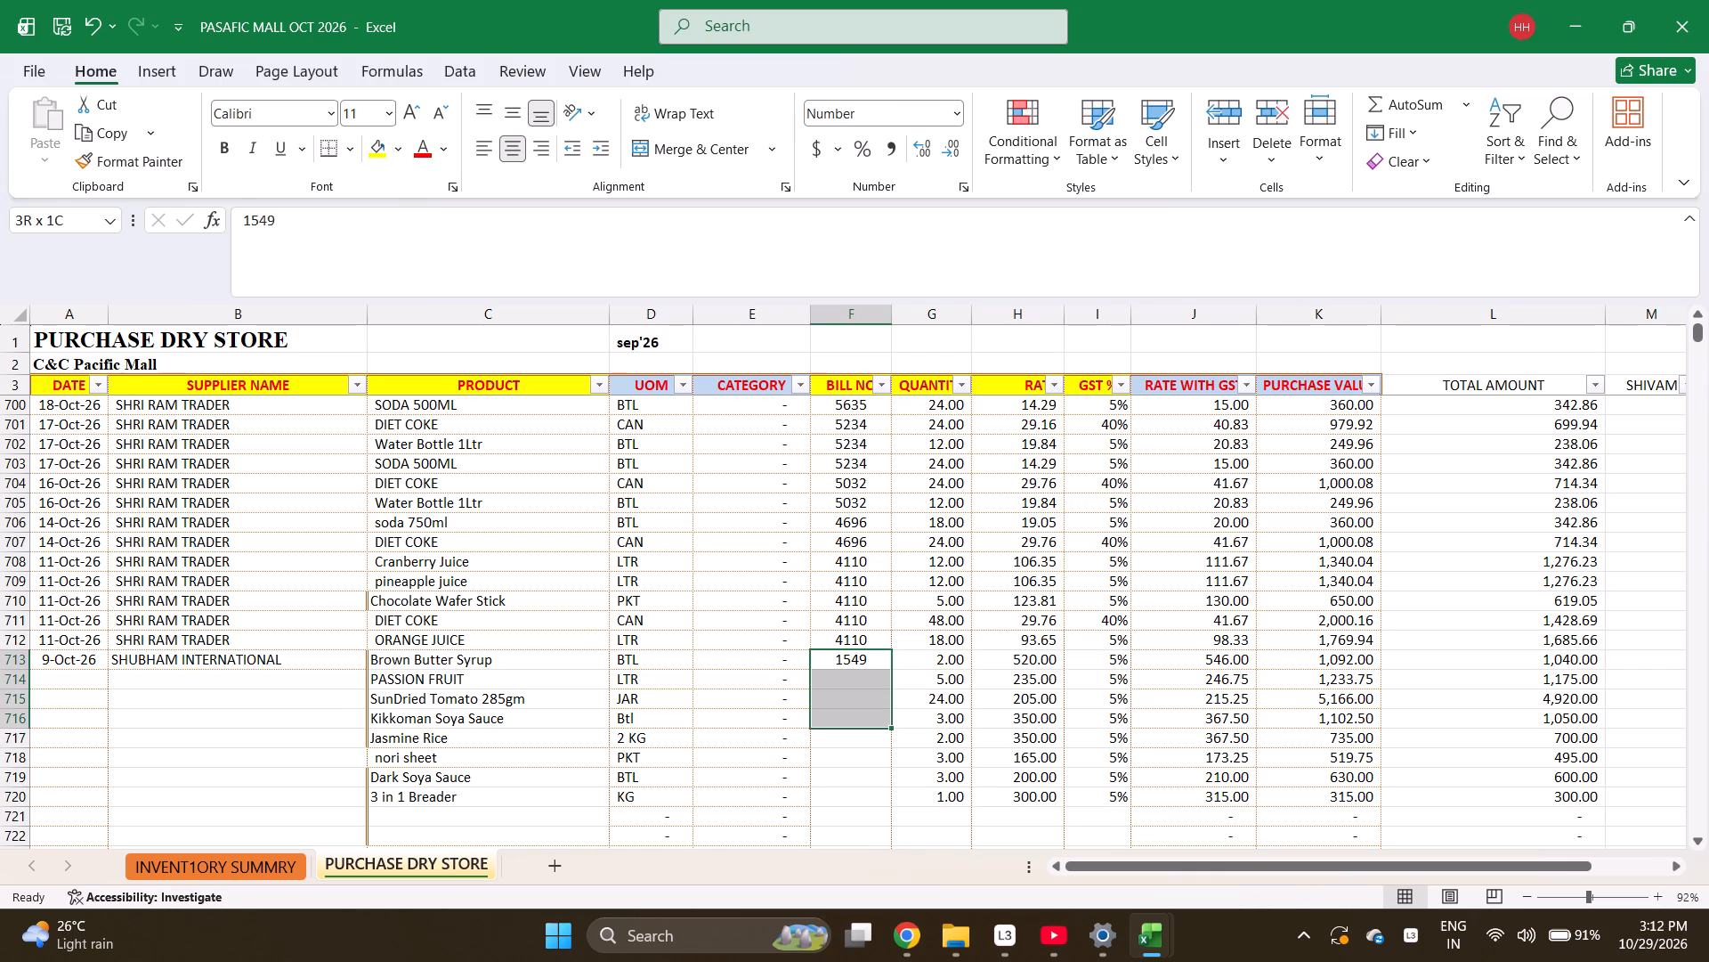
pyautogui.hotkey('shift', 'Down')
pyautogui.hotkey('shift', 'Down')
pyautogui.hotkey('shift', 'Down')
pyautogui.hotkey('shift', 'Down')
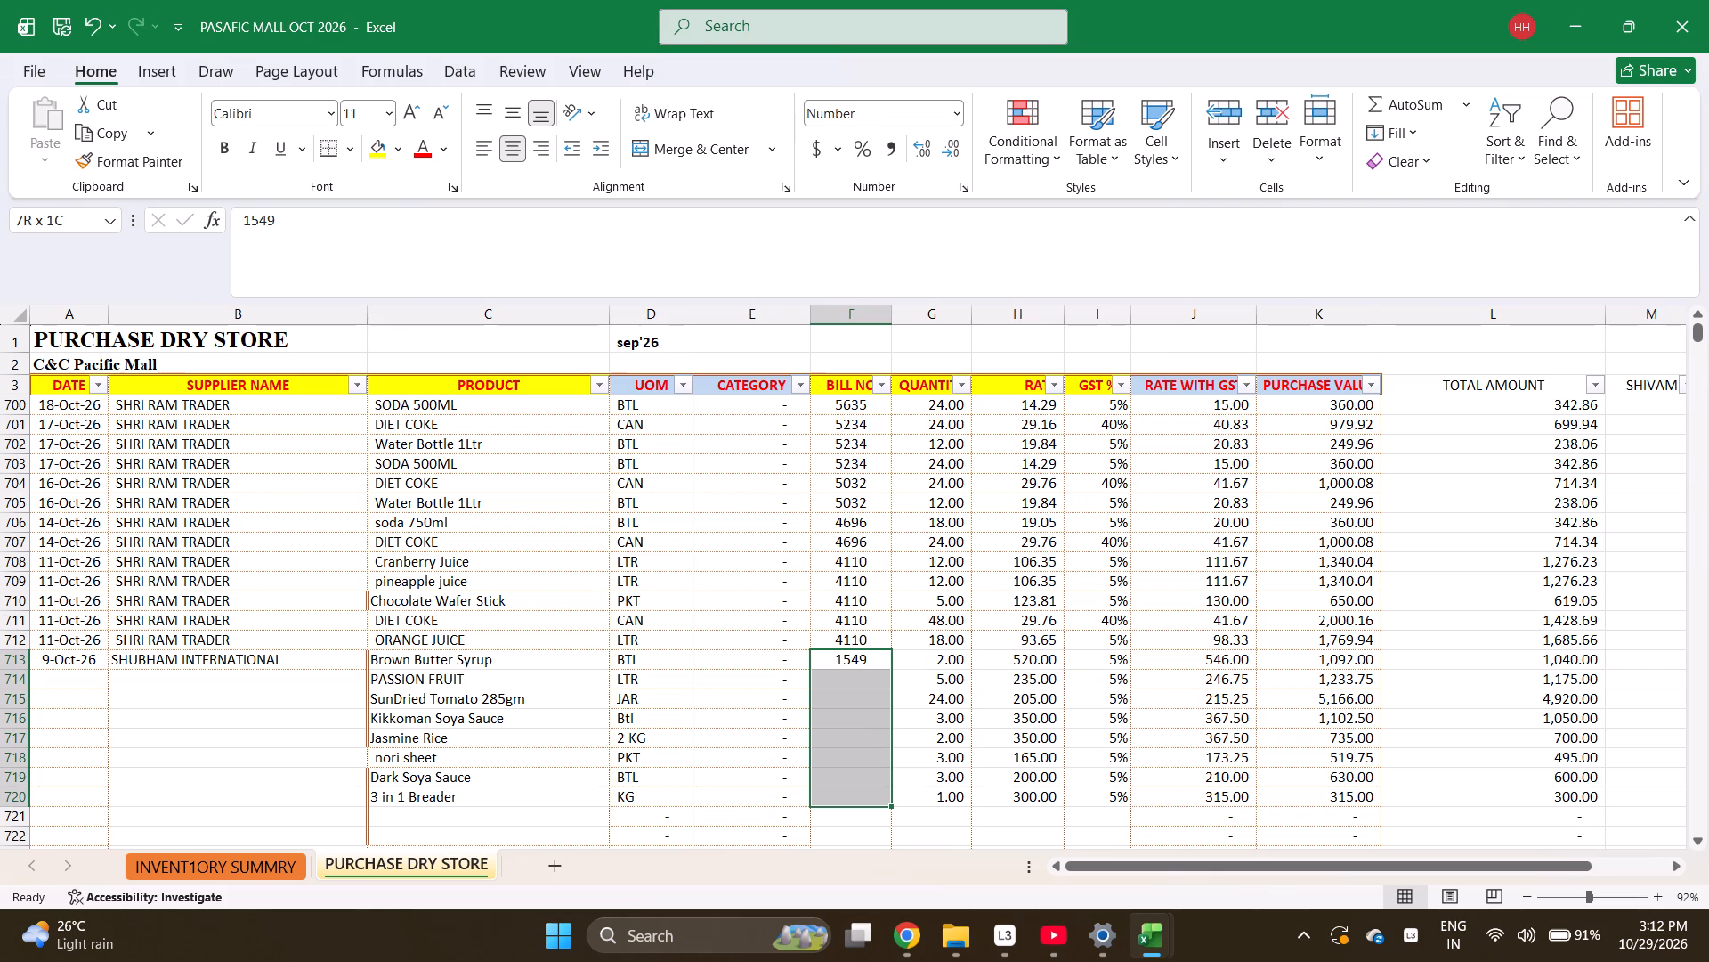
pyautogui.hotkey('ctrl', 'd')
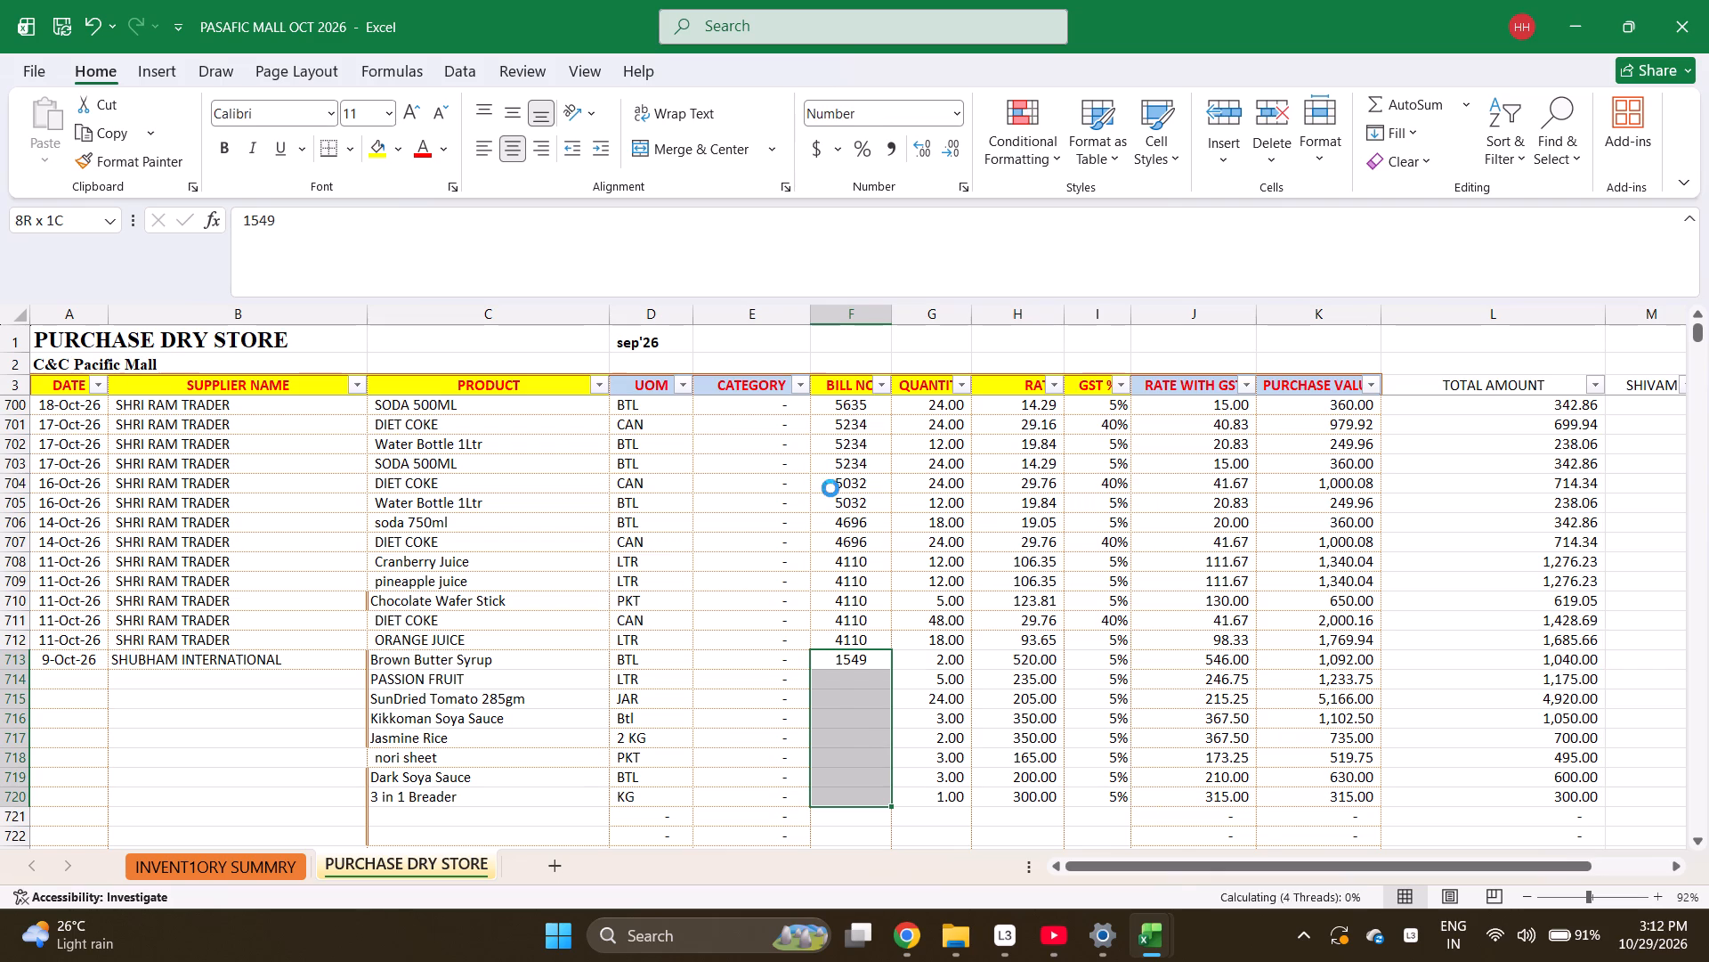
# Fill the 9-Oct-26 date and supplier SHUBHAM INTERNATIONAL from row 713 down to row 720.
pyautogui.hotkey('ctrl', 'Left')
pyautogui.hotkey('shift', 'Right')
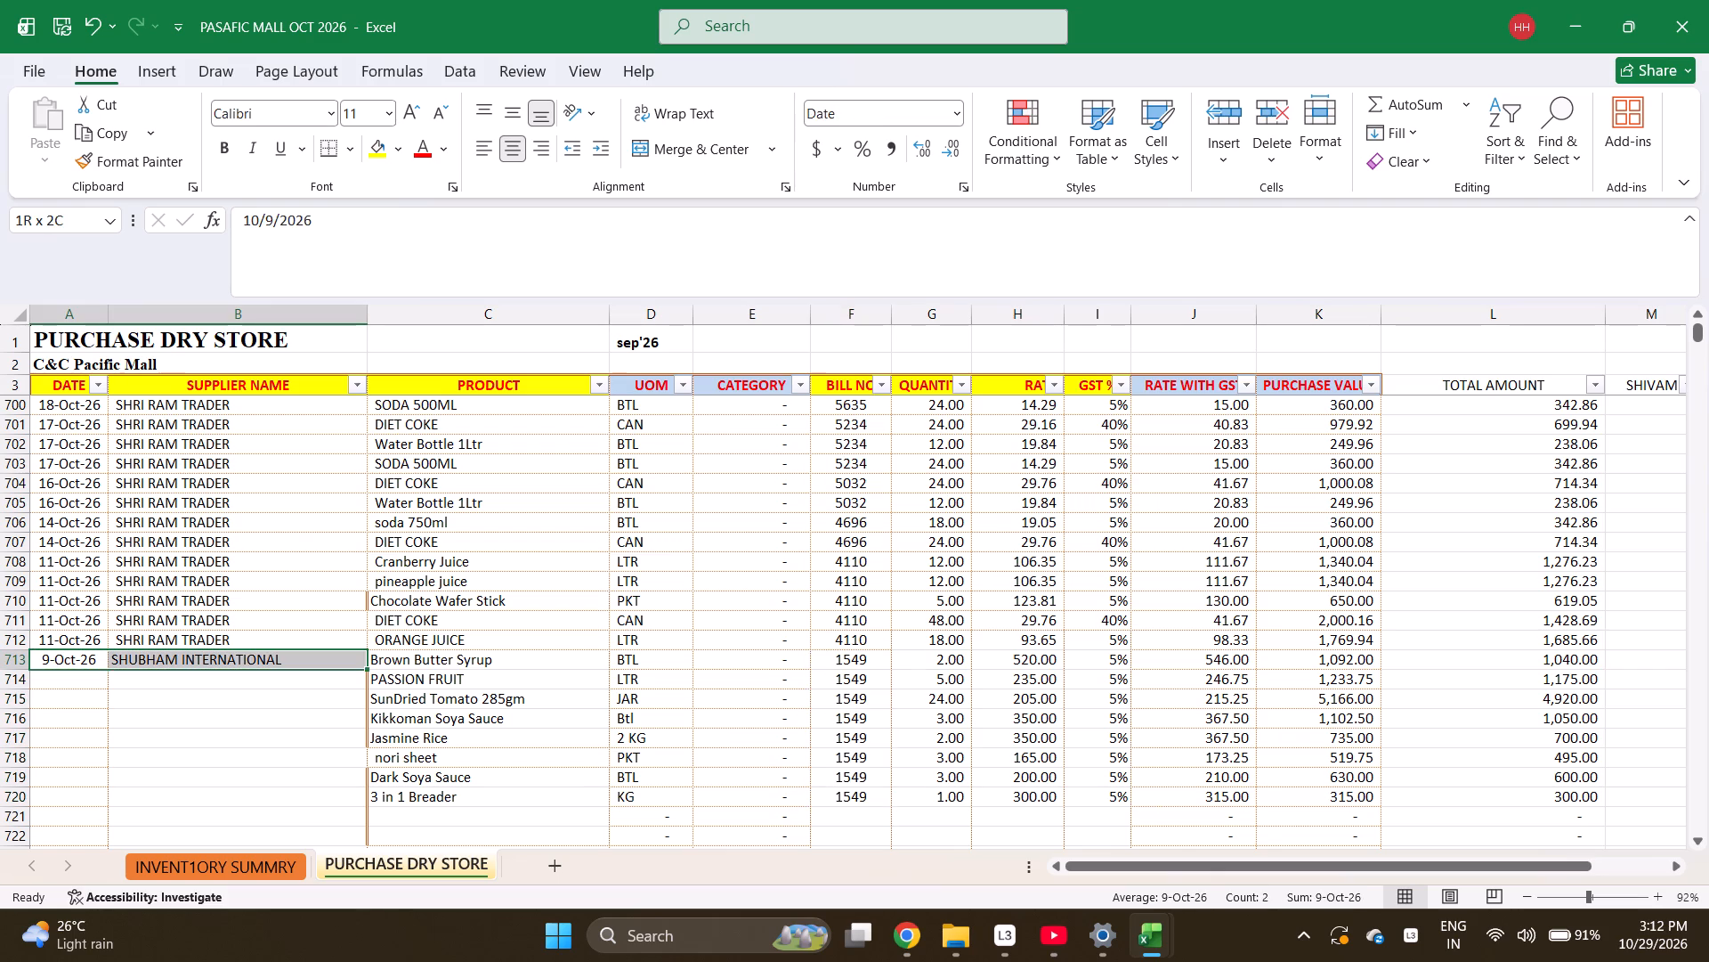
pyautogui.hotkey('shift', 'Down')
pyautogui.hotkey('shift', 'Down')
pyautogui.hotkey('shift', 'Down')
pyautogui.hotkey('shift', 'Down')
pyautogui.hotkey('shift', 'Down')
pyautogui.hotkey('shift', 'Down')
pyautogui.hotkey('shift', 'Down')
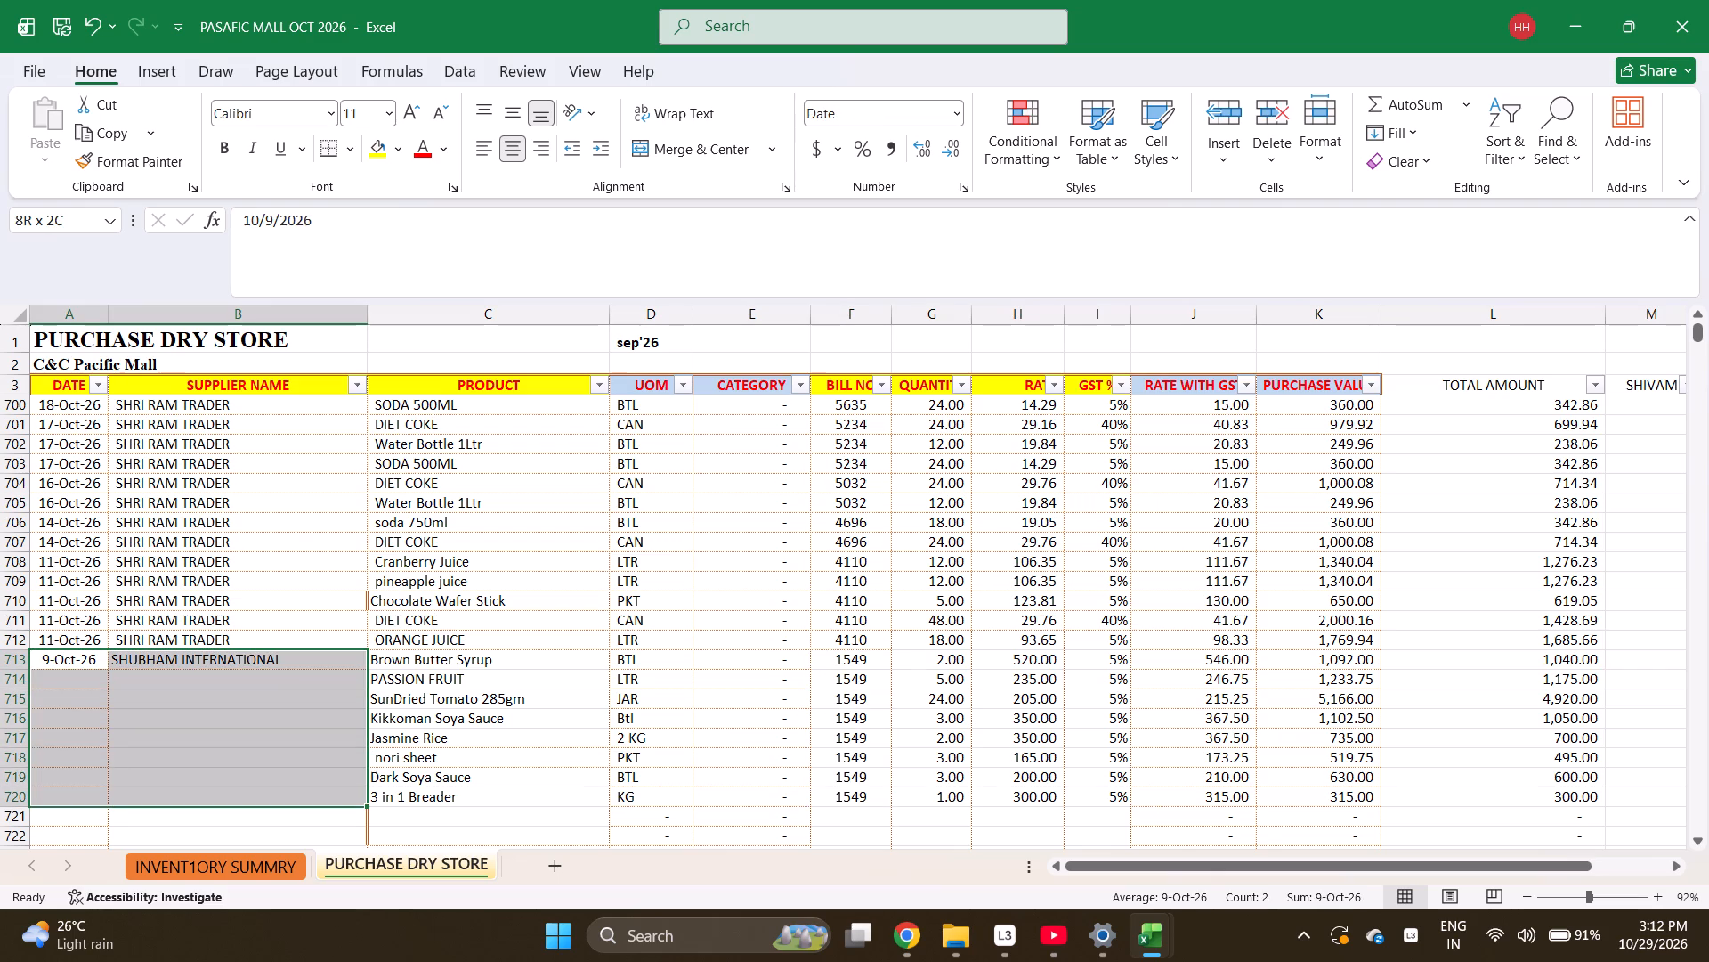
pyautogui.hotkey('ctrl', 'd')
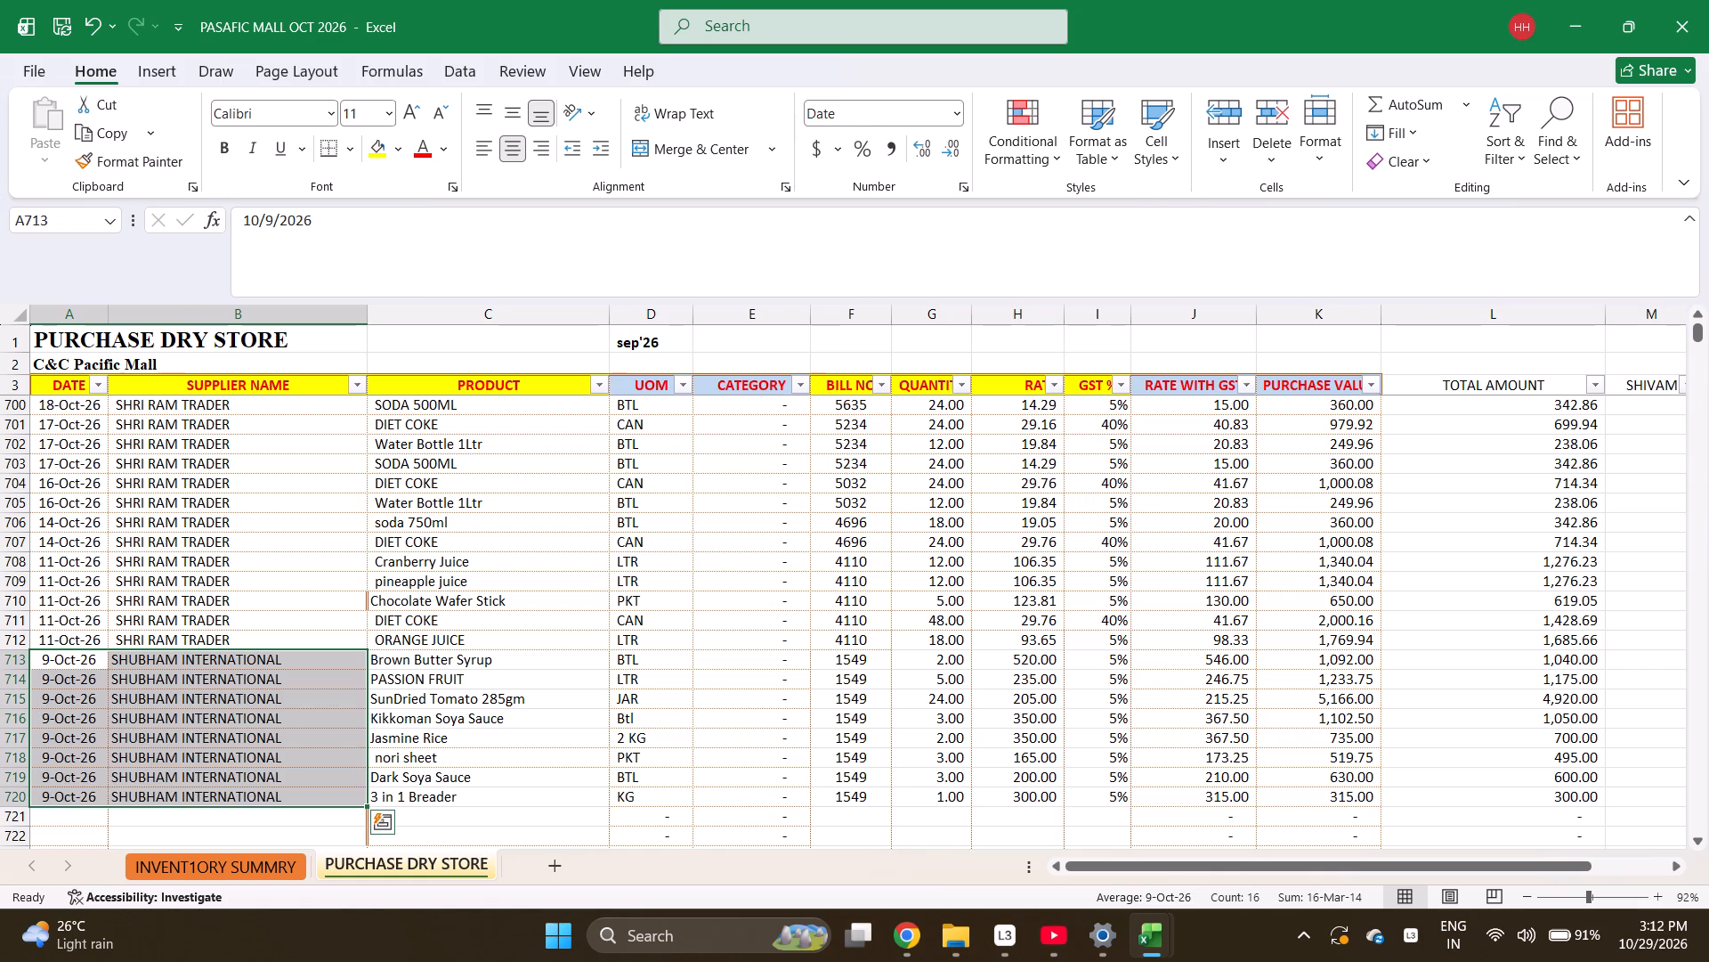
# Check the total purchase value of the SHUBHAM INTERNATIONAL bill across rows 713 to 720.
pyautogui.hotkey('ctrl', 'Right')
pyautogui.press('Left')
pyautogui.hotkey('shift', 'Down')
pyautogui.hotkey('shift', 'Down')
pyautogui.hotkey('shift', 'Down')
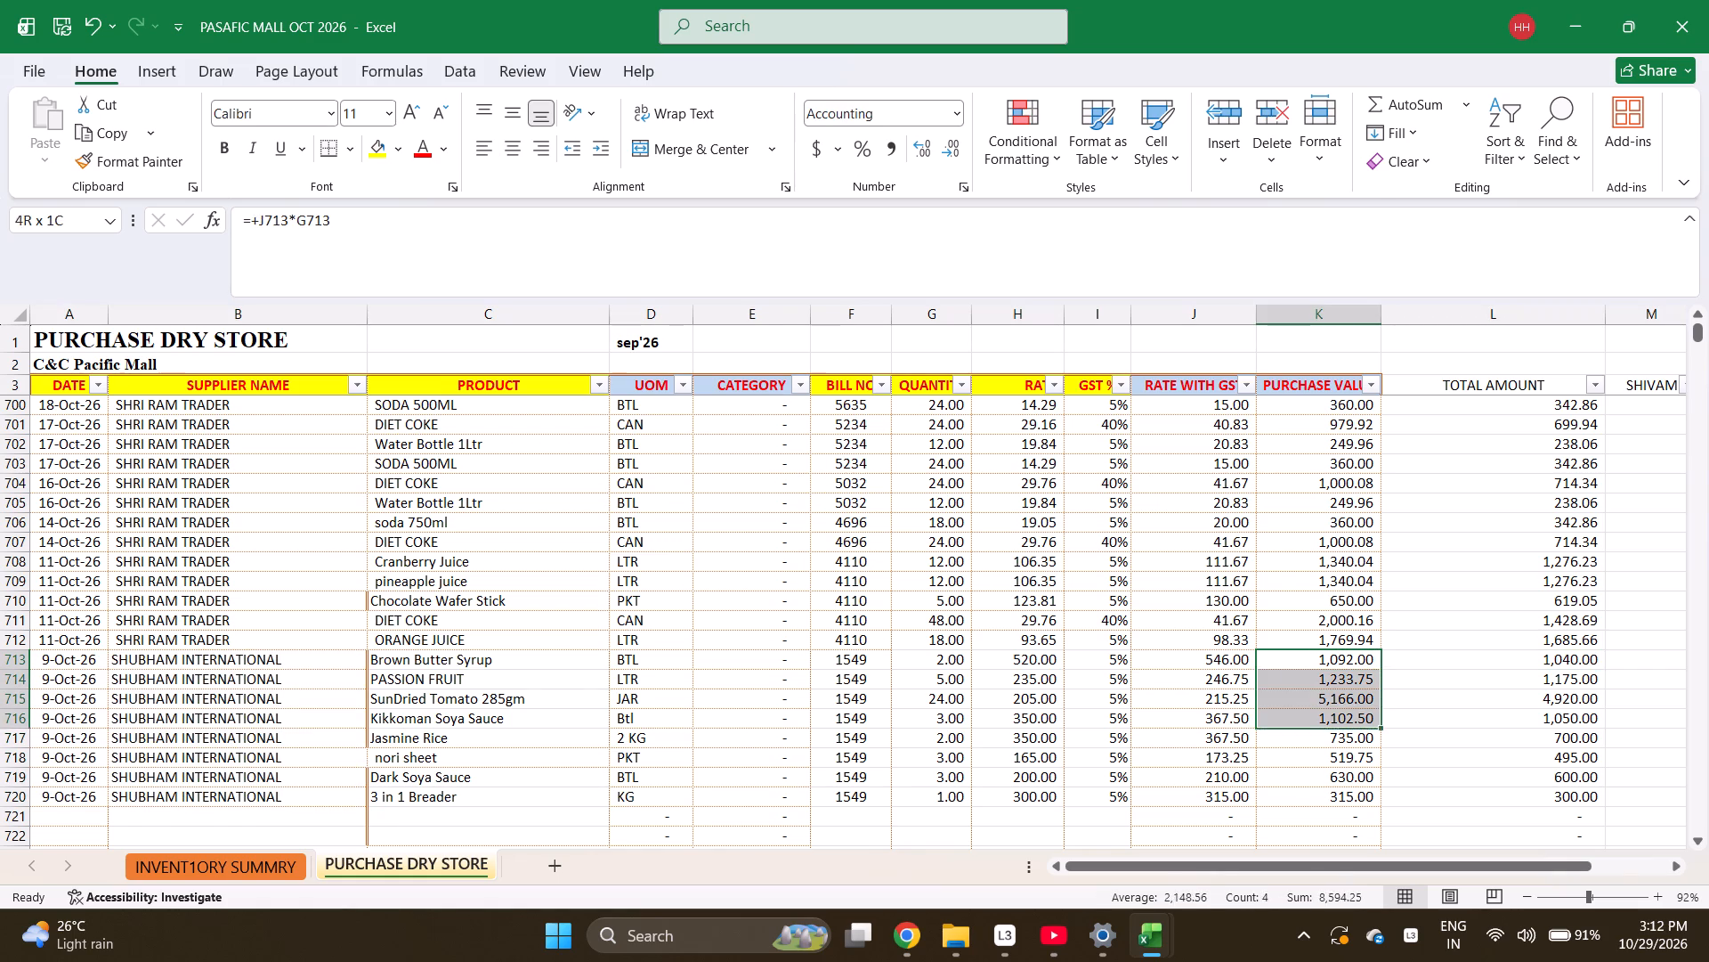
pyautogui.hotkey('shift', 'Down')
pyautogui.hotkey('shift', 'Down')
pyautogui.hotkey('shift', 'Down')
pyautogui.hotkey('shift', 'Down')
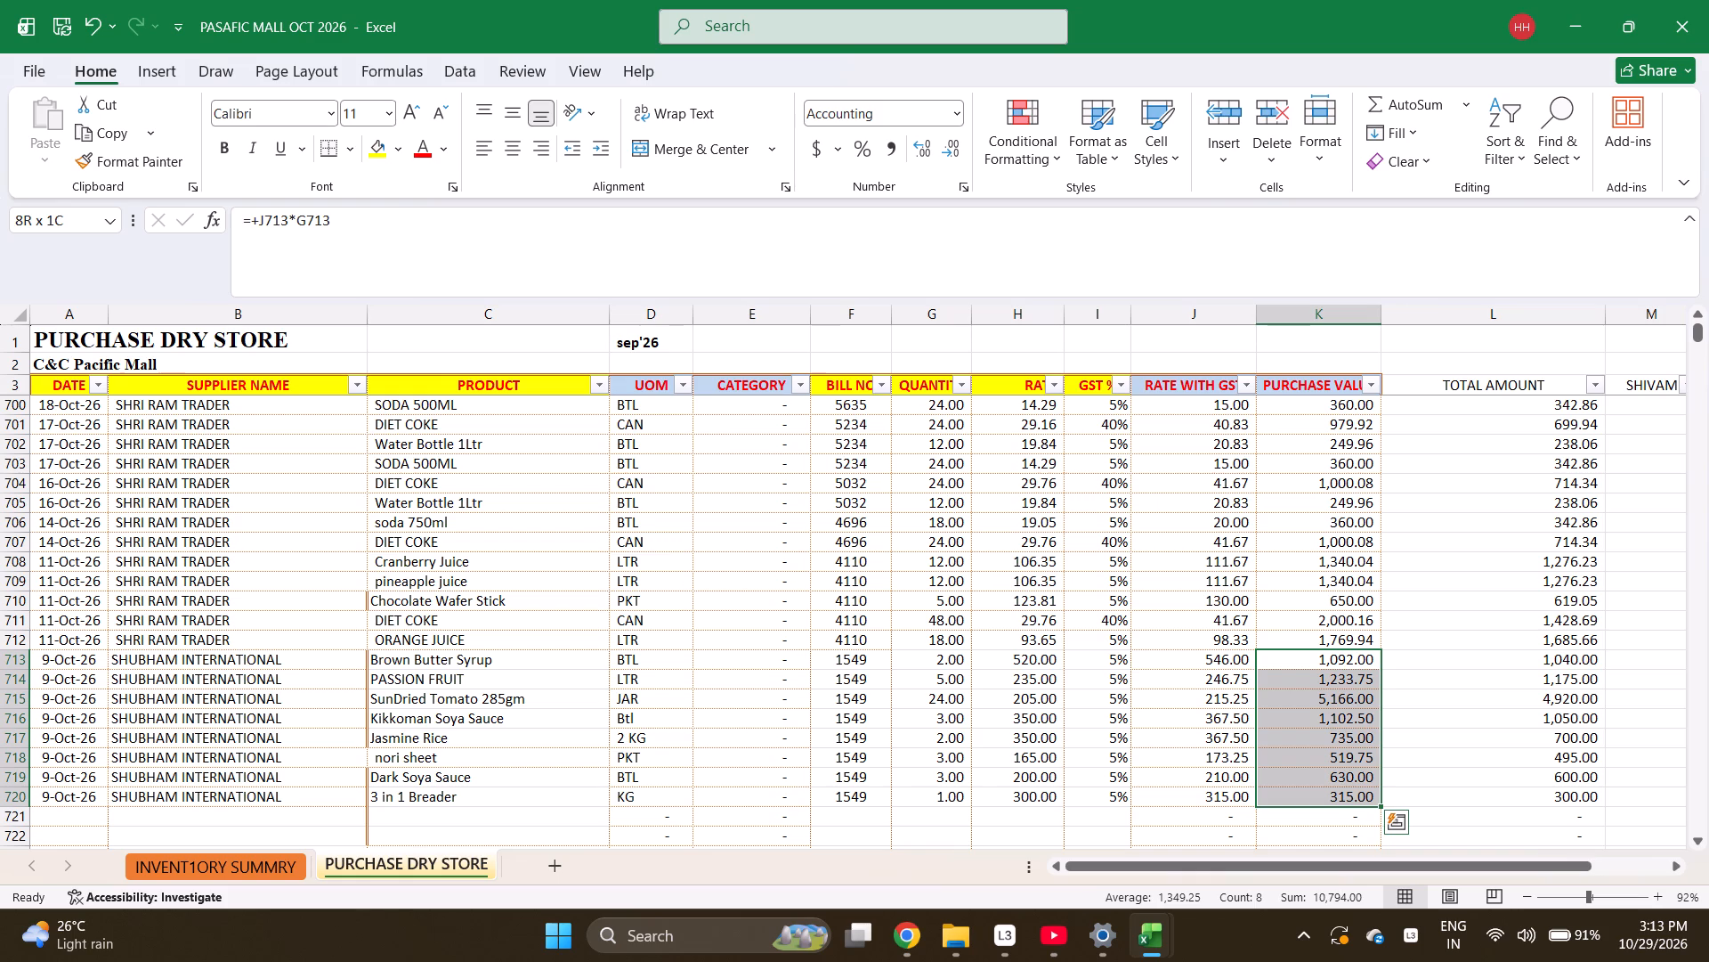
# Enter the date 10-3-2026 for the next bill entry in row 721.
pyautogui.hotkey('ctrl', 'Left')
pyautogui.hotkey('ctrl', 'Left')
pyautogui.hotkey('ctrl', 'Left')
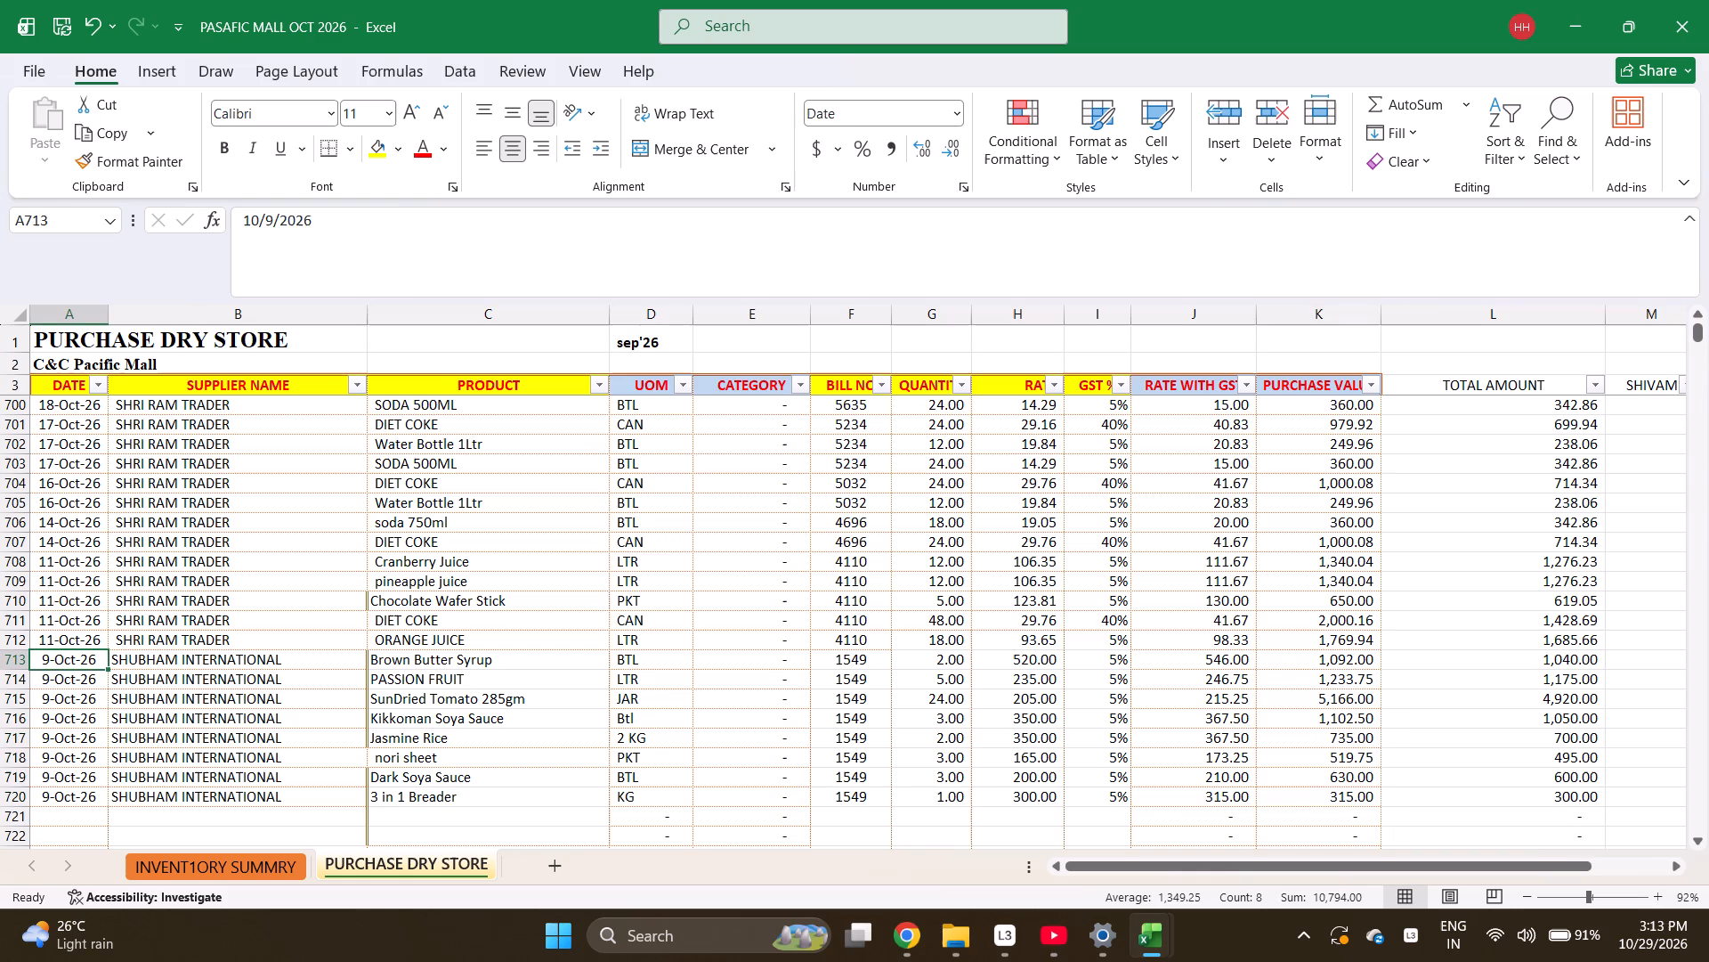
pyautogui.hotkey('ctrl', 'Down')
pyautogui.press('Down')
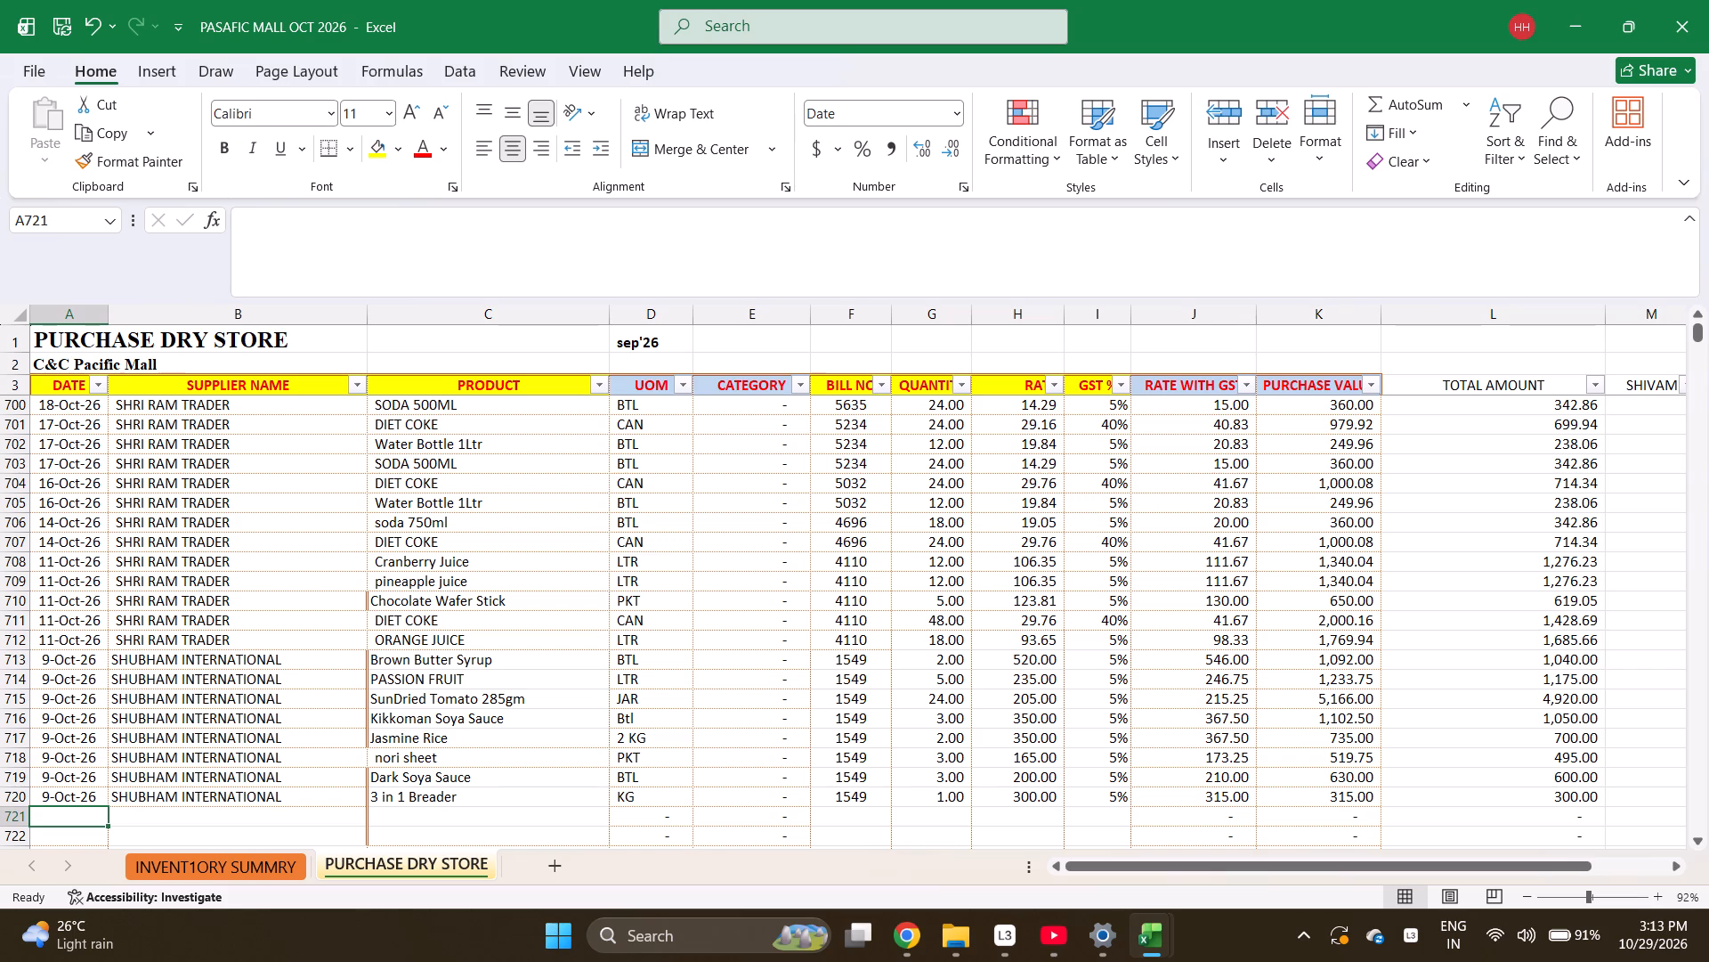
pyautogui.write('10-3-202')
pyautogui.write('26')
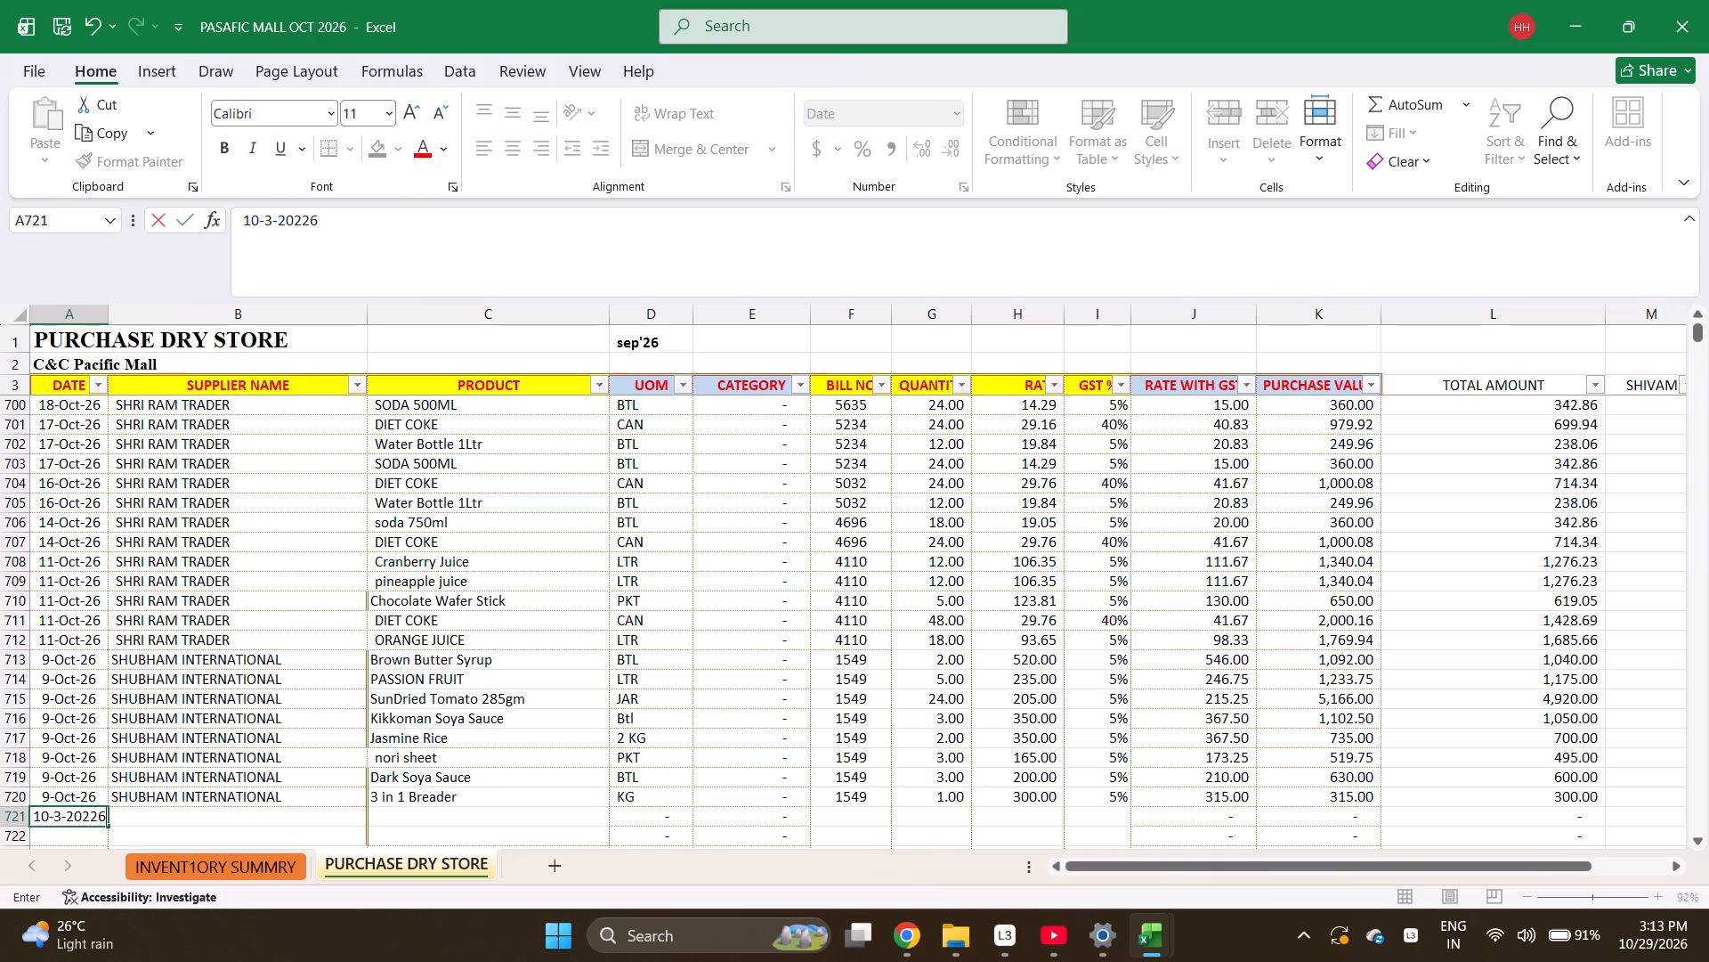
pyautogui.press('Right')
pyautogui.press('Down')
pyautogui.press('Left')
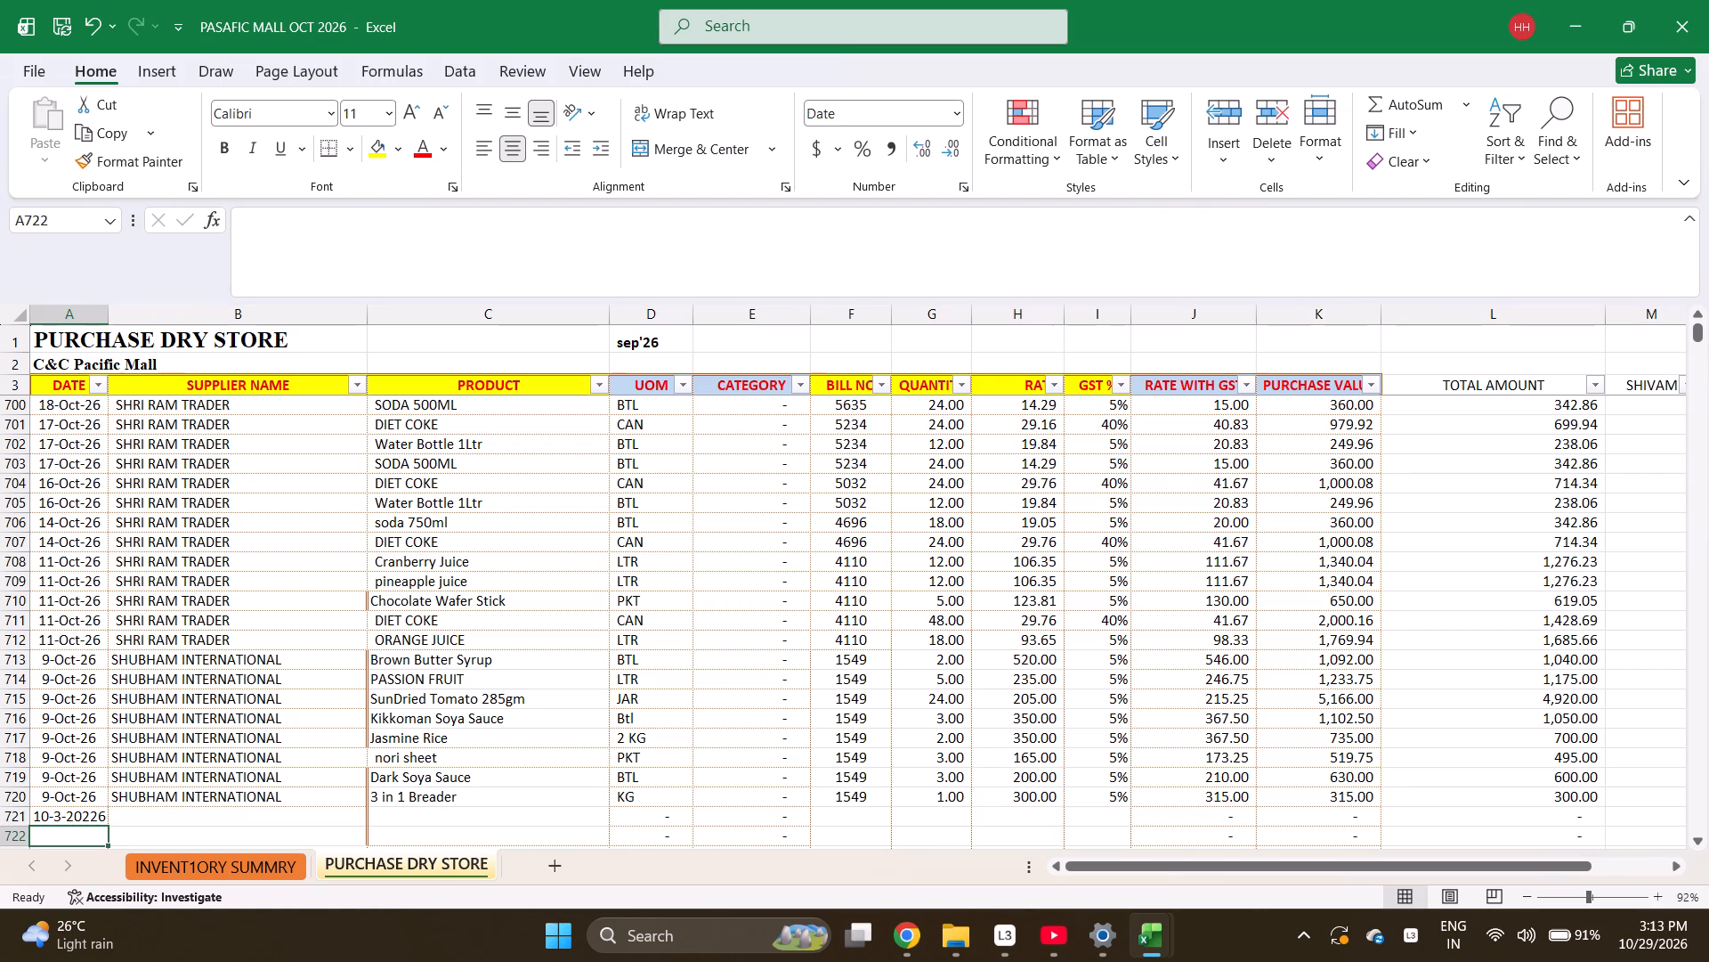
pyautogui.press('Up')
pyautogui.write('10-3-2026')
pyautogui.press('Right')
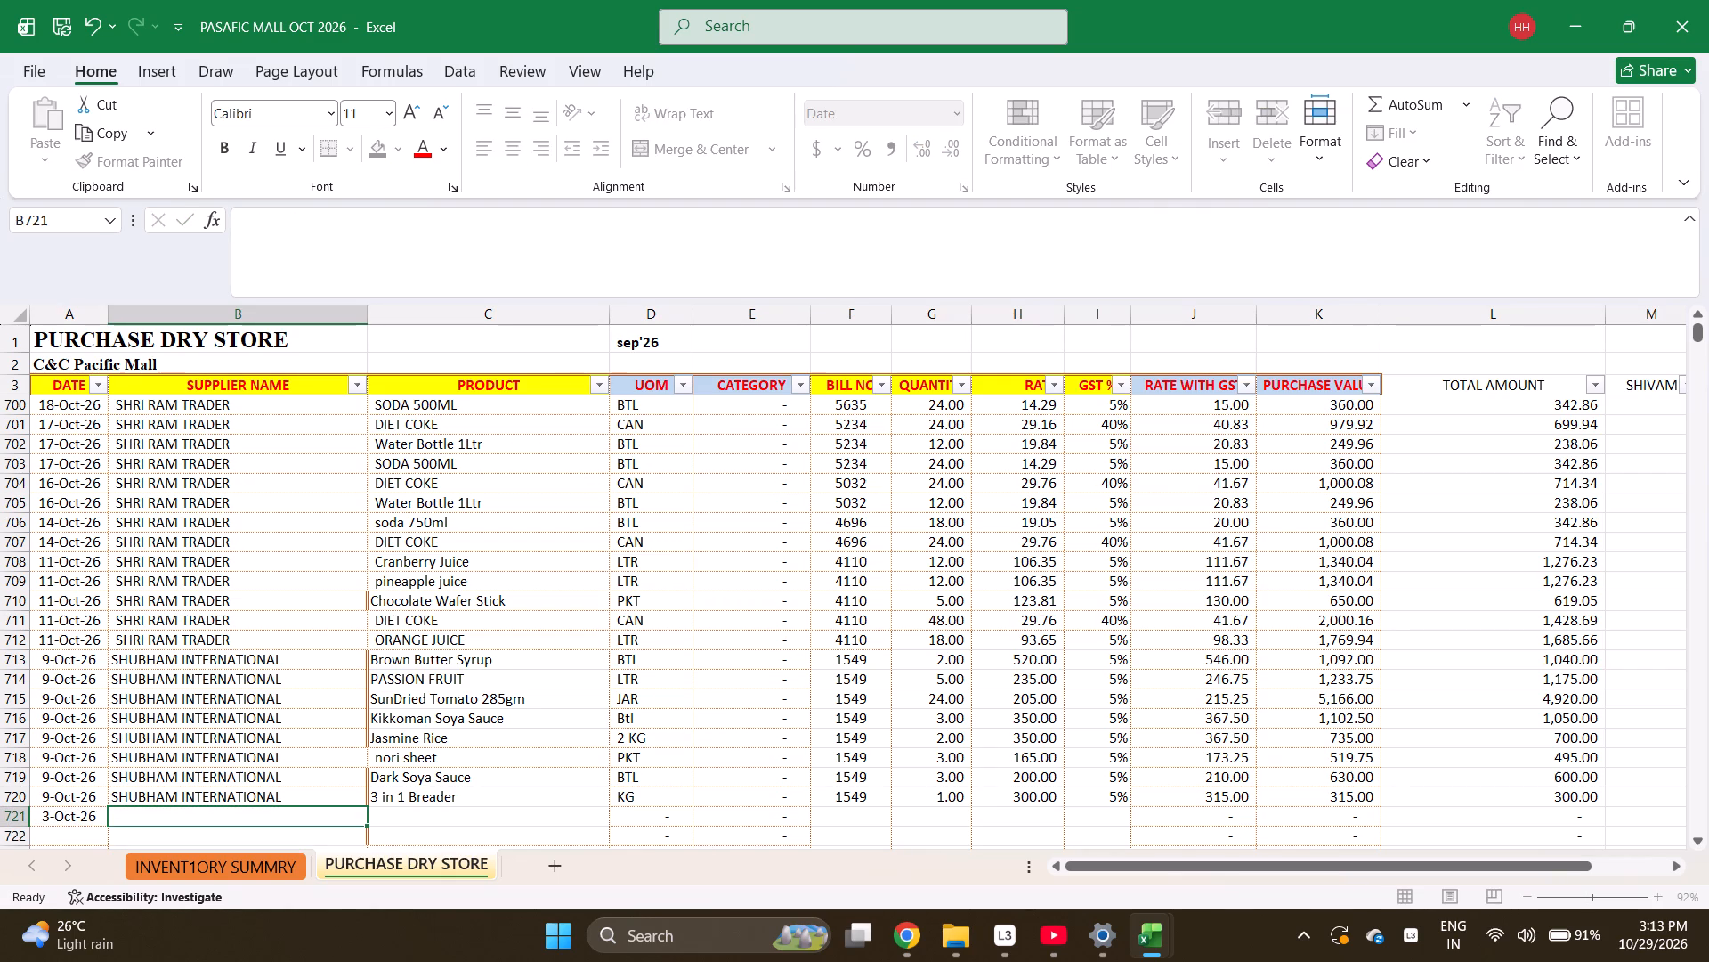
# Fill the supplier SHUBHAM INTERNATIONAL from row 720 down into row 721.
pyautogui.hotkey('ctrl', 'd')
# Enter Five Spices Powder as the product in row 721, copying its exact name from the inventory summary sheet.
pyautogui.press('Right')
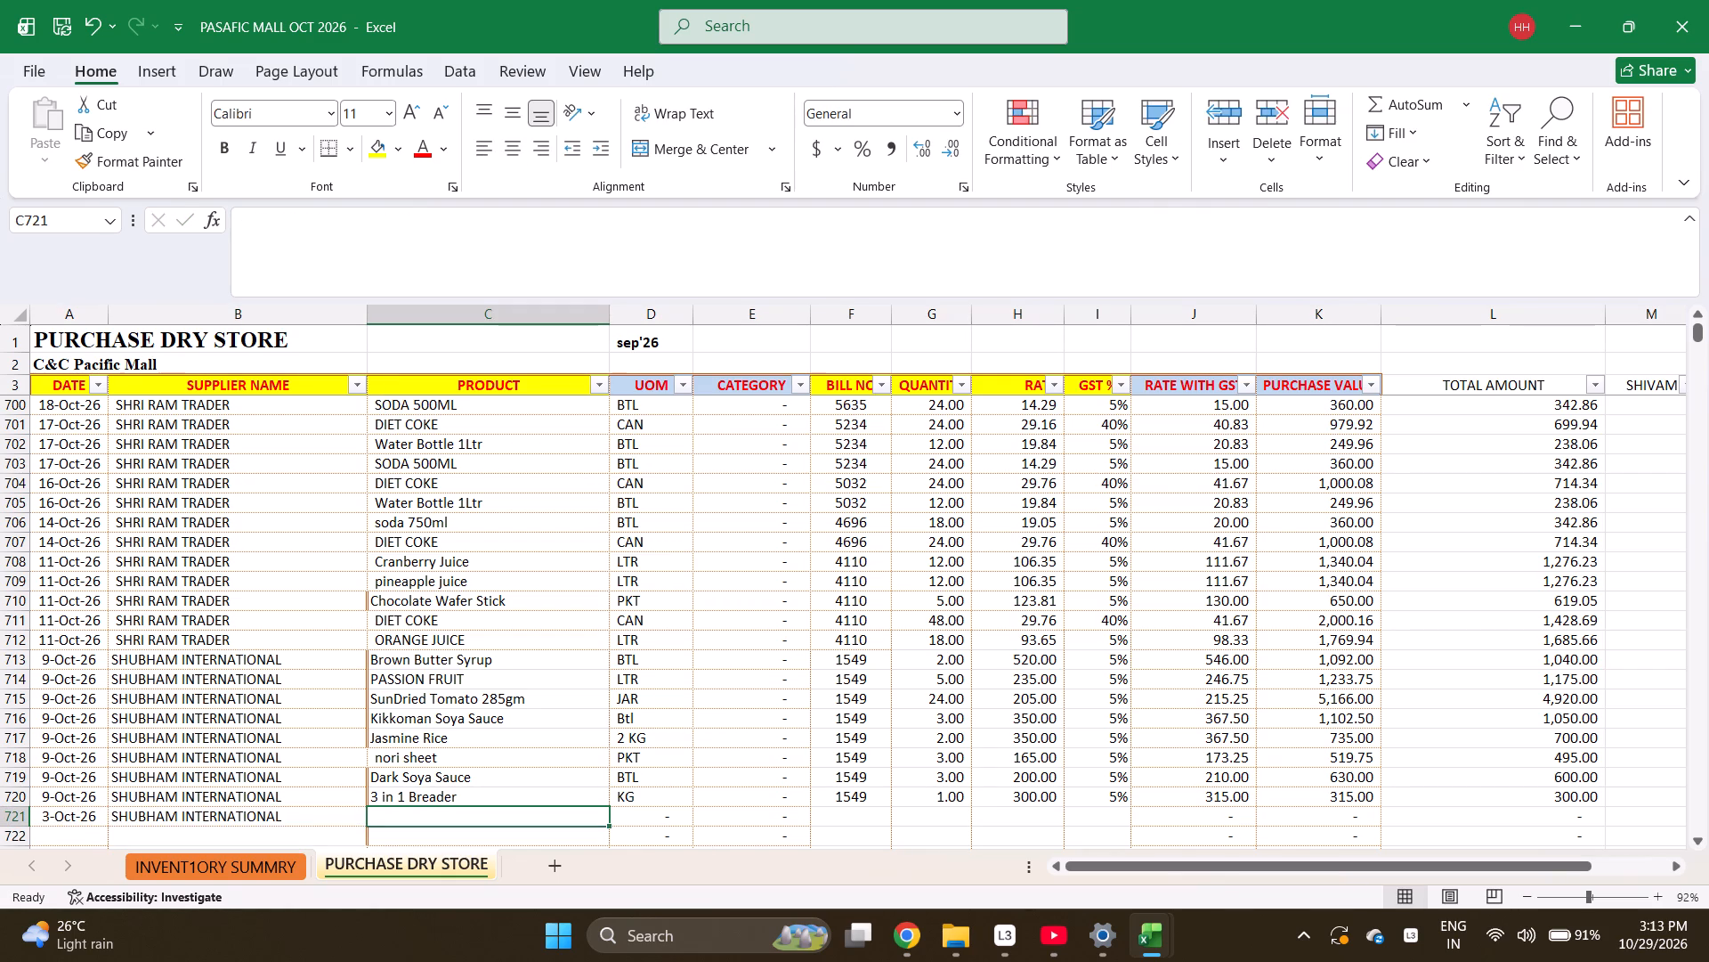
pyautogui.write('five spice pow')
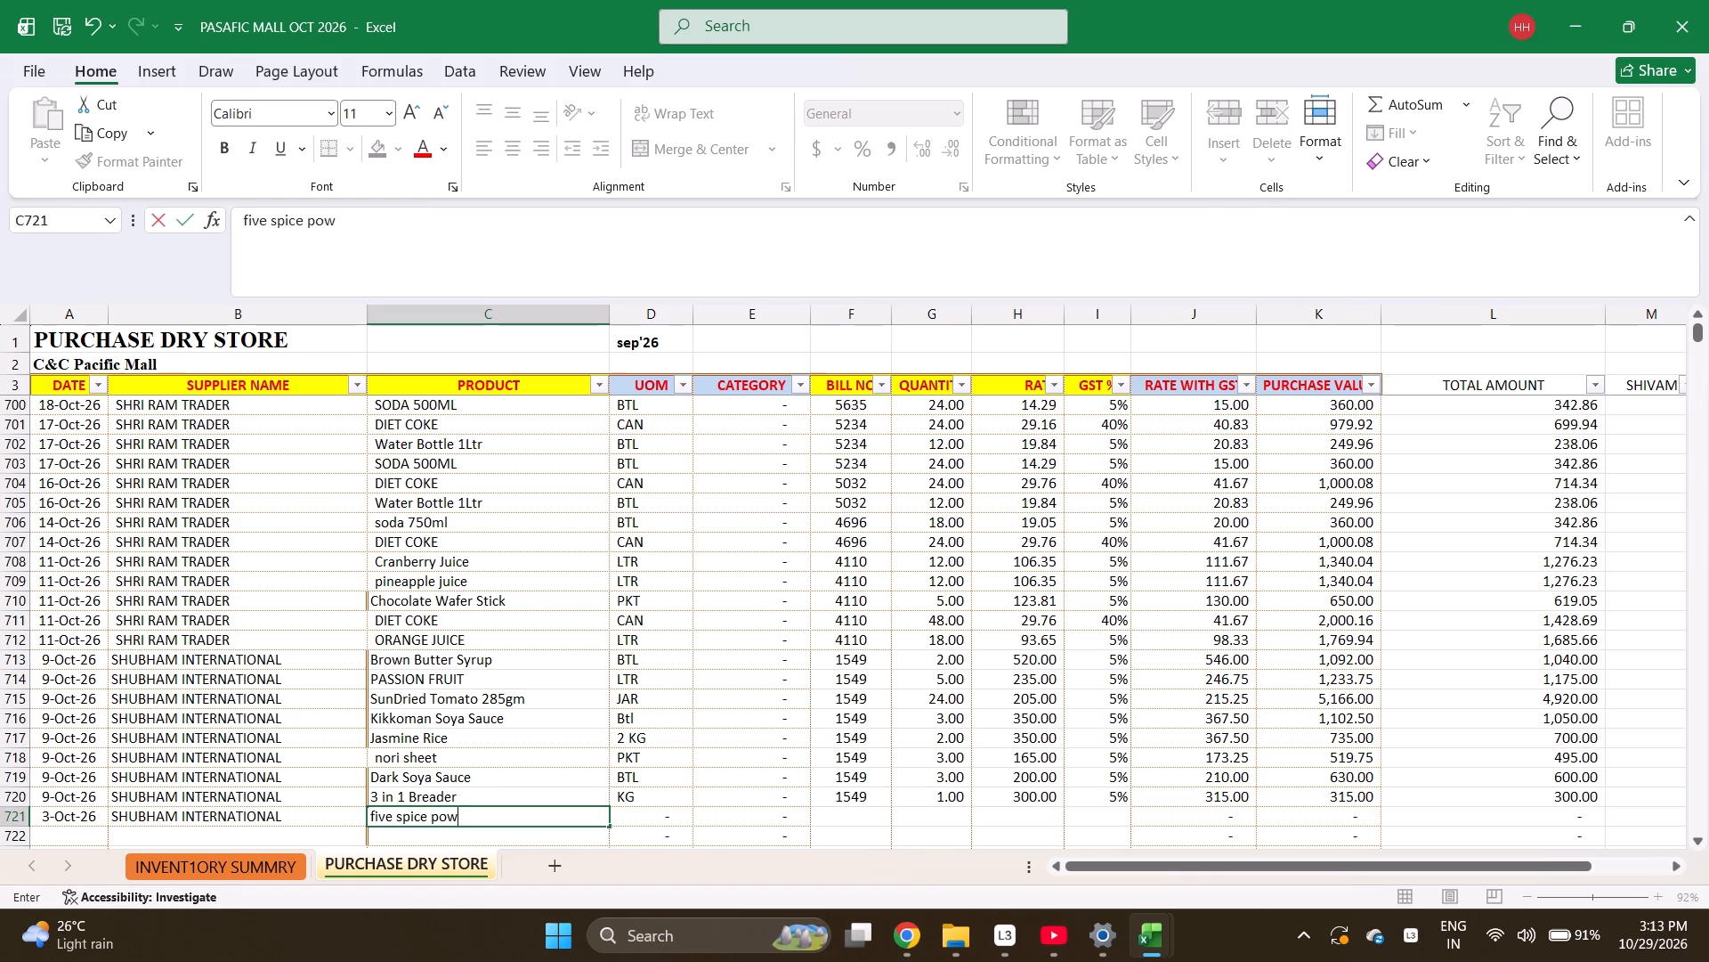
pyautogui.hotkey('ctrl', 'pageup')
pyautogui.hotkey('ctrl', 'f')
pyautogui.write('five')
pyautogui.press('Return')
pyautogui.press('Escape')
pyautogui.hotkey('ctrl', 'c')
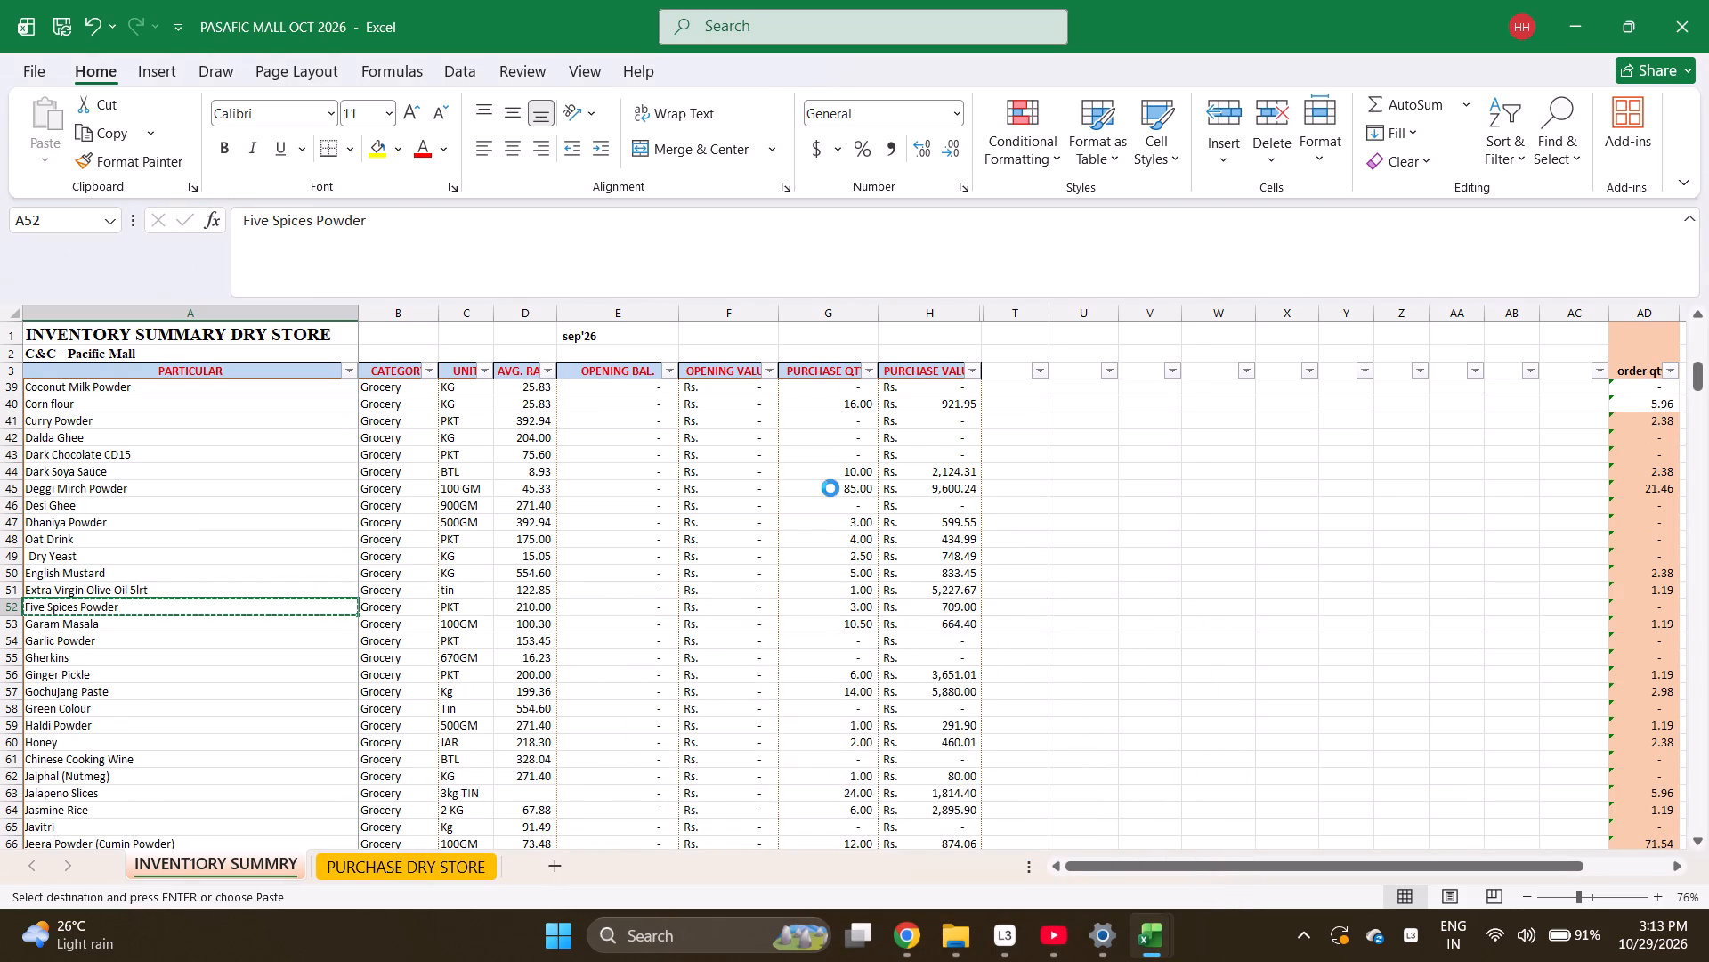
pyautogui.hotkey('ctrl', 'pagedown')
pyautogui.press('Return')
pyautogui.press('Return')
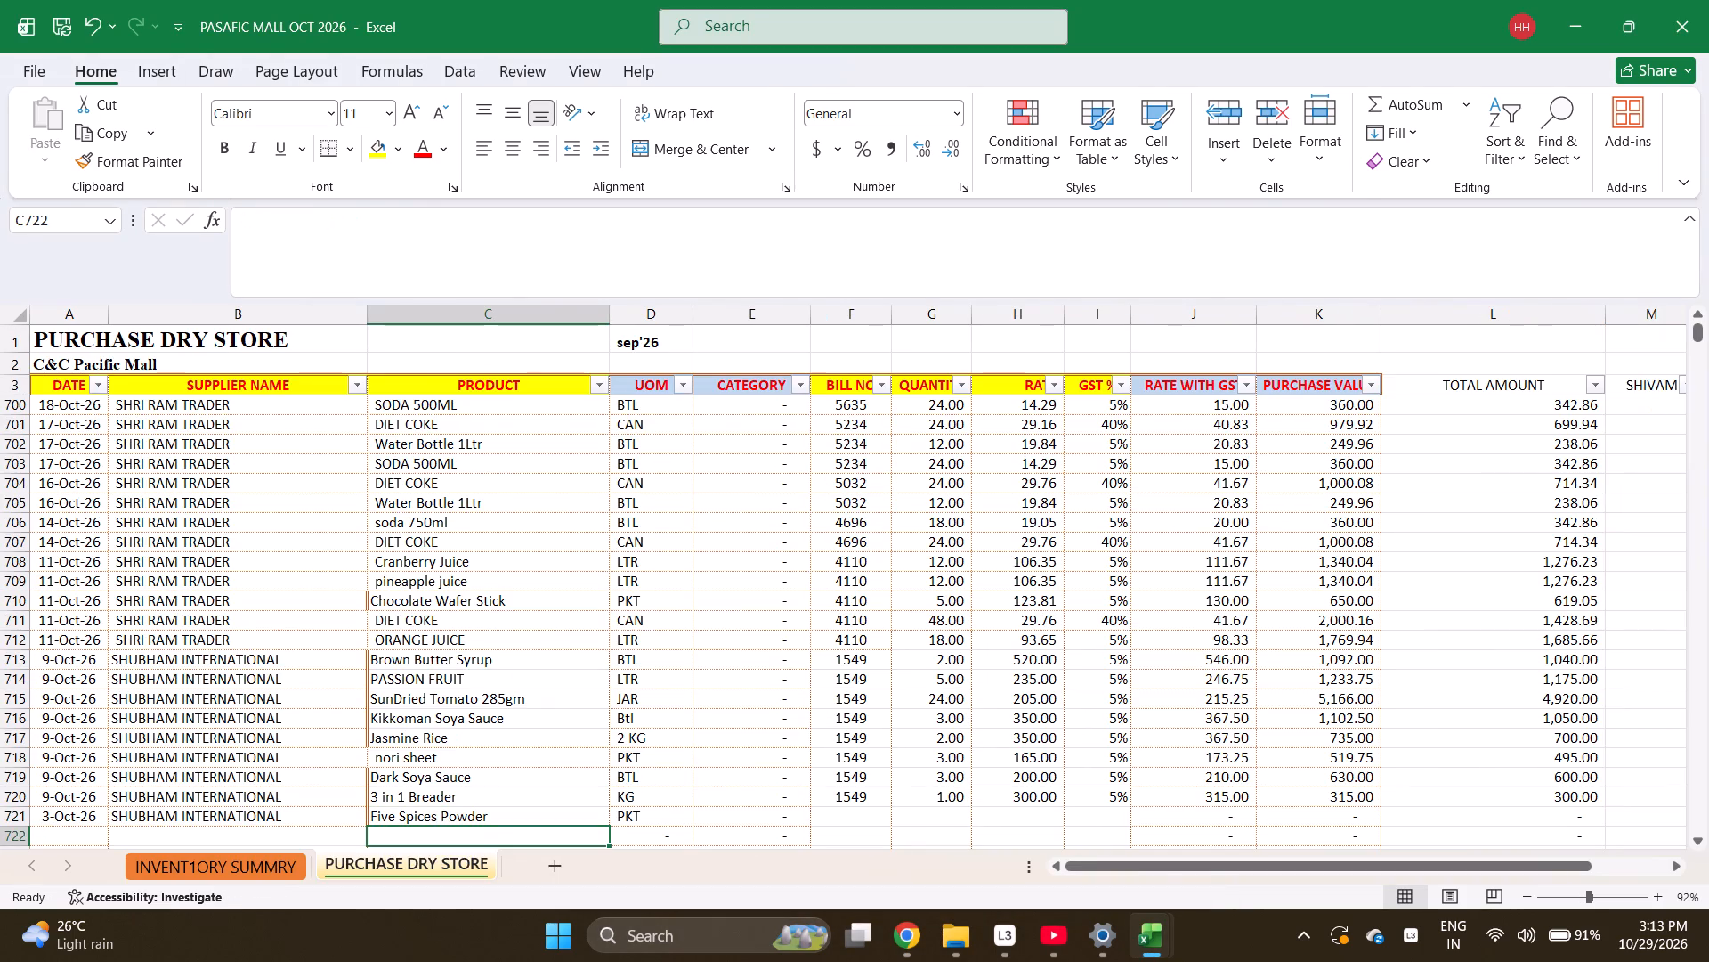
# Enter Wasabi Powder as the product in row 722, copying its exact name from the inventory summary sheet.
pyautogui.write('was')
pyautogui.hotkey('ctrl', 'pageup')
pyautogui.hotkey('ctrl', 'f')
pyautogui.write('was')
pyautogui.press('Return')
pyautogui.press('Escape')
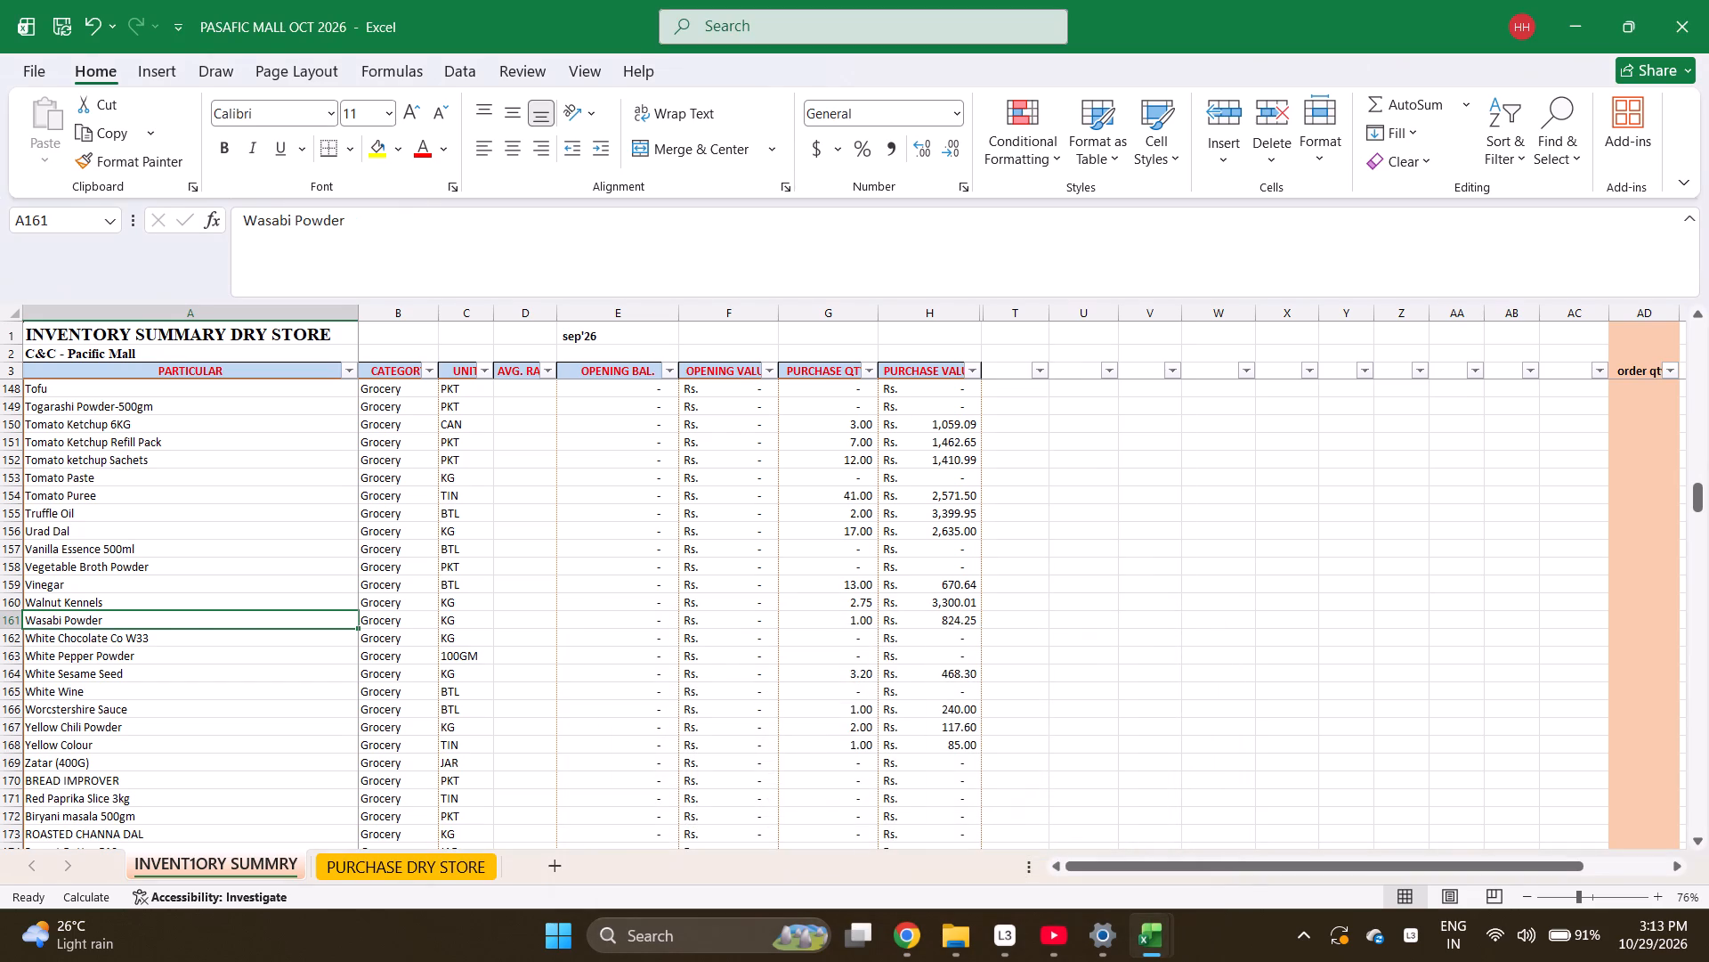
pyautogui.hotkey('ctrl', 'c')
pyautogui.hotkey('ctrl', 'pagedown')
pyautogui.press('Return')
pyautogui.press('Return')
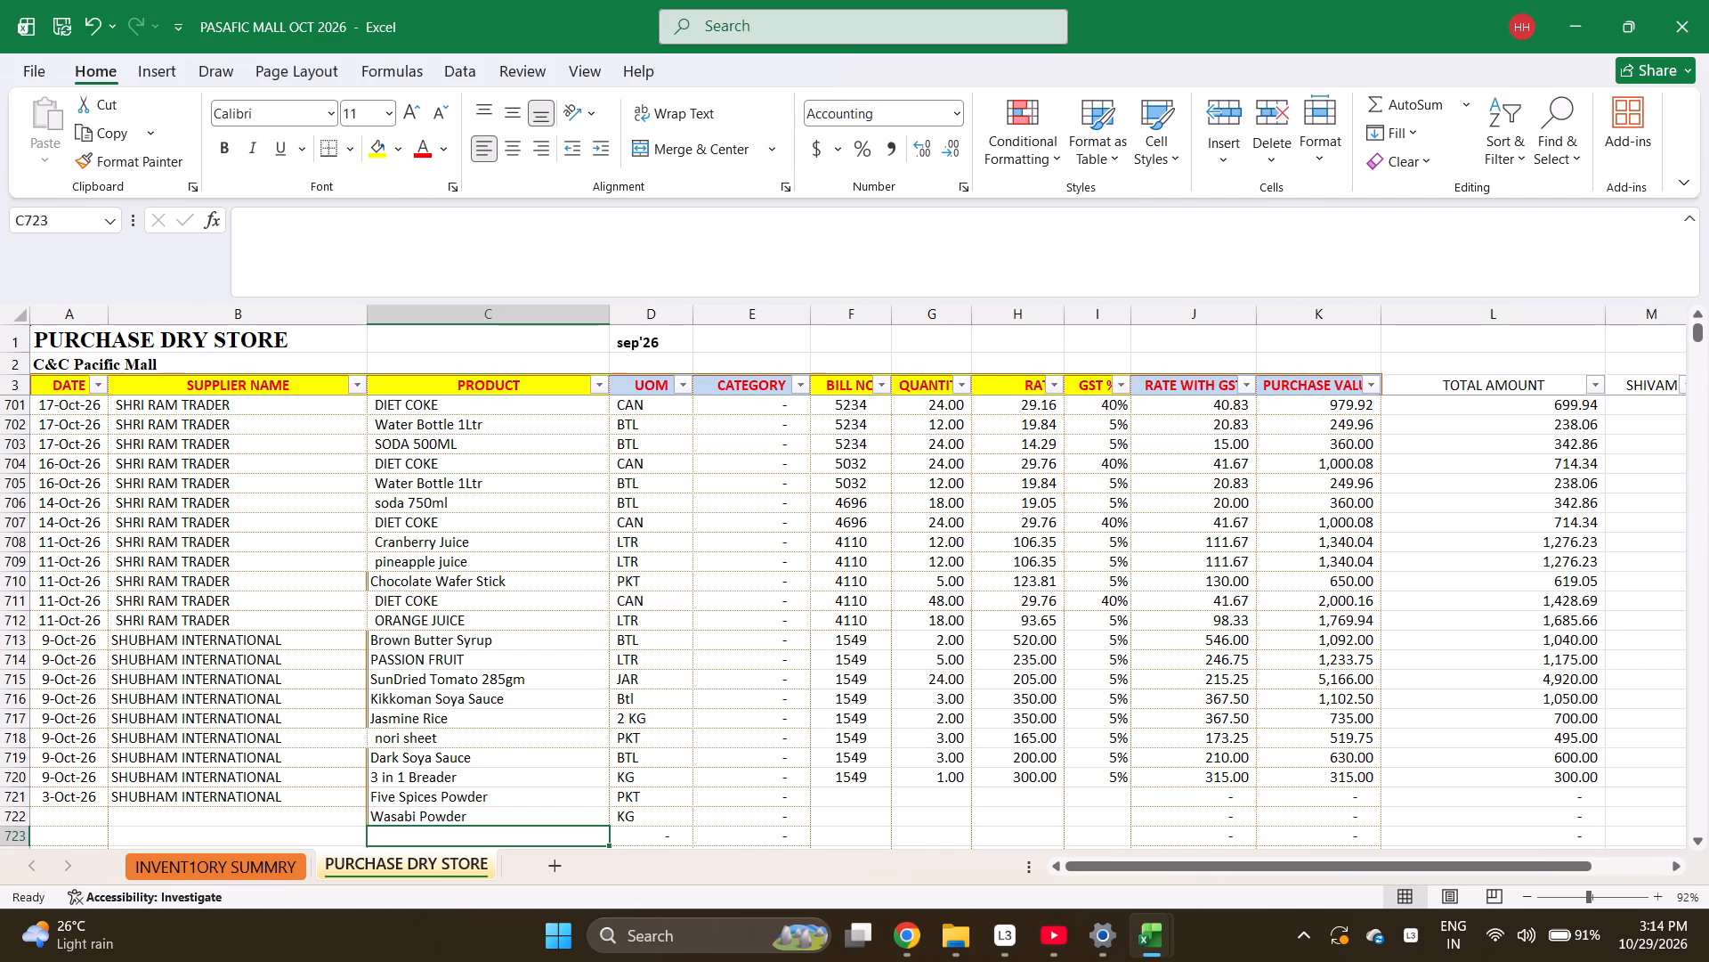
# Enter the products Jasmine Rice in row 723 and ginger syrup in row 724.
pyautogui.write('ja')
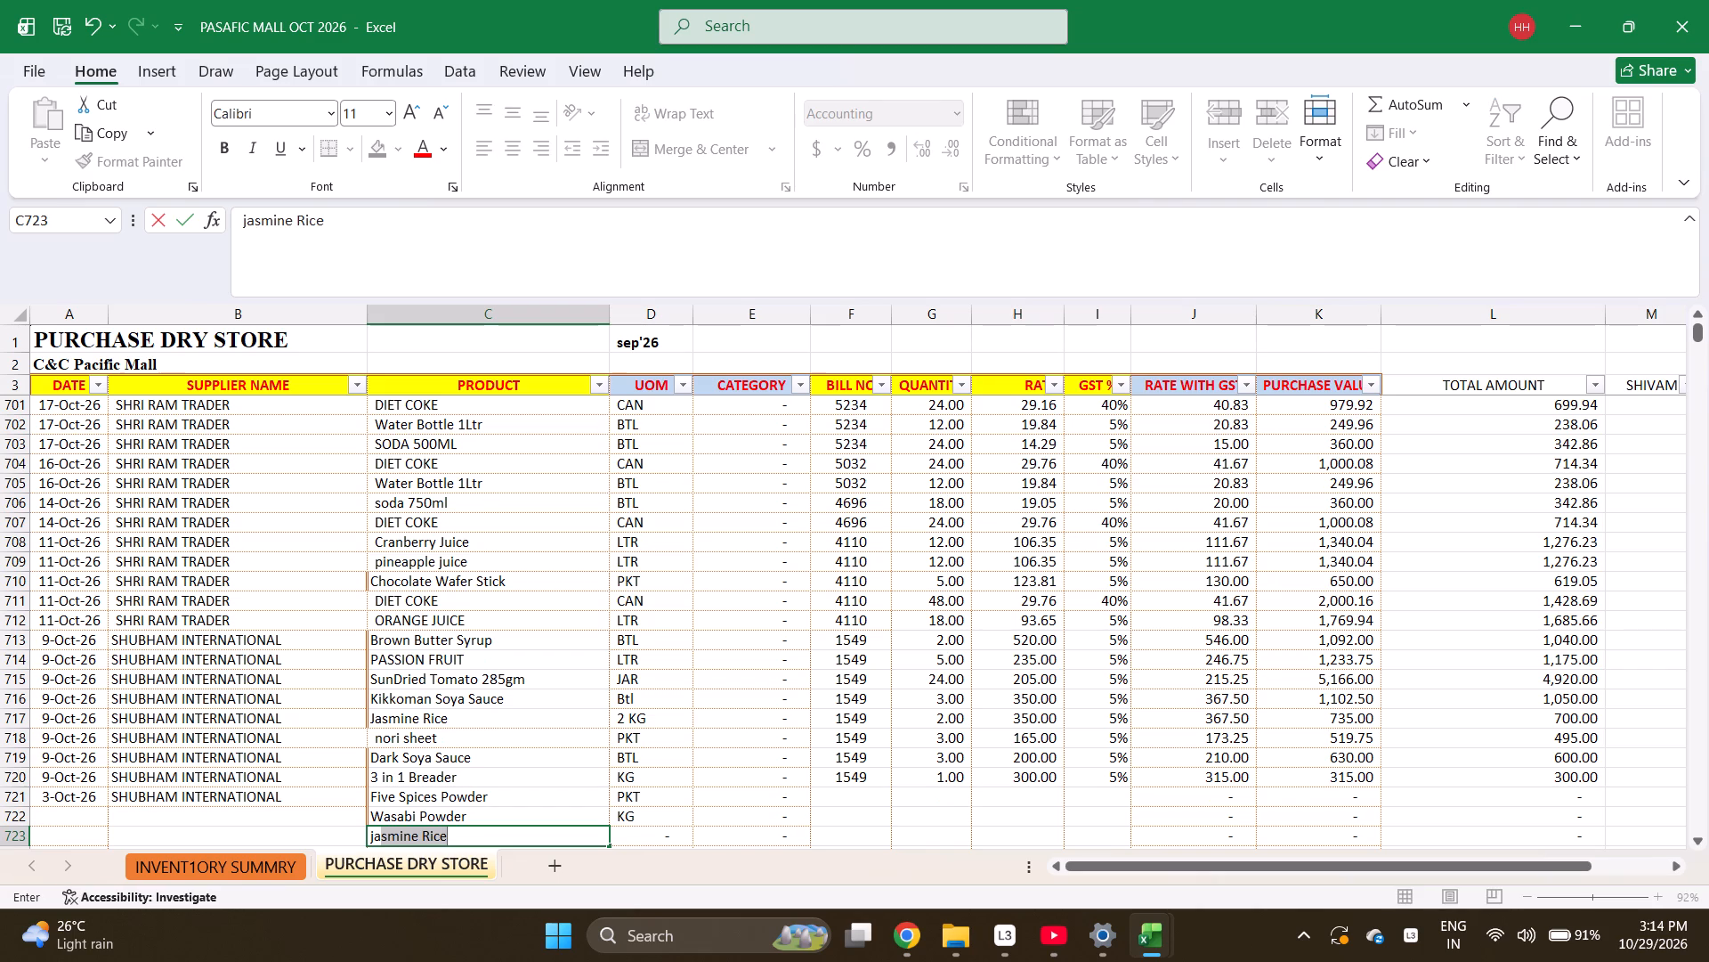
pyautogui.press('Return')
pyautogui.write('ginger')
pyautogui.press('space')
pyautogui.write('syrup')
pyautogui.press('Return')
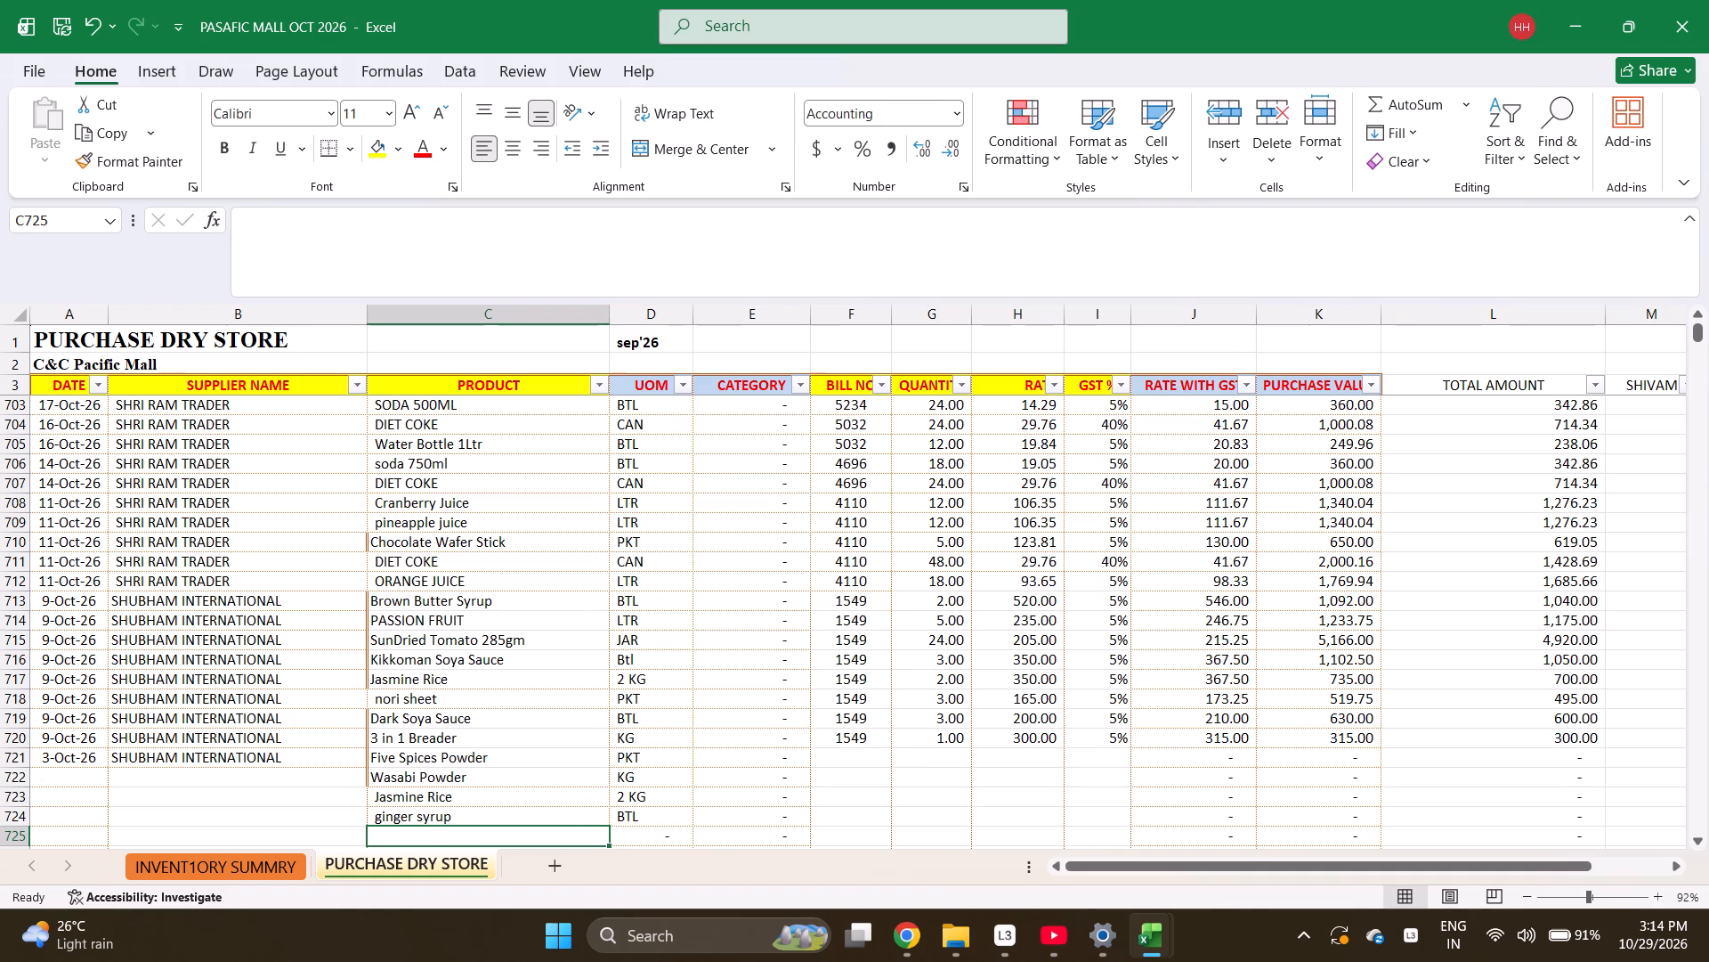
# Find Cinnamon Syrup in the inventory summary sheet and copy it into row 725 as the product.
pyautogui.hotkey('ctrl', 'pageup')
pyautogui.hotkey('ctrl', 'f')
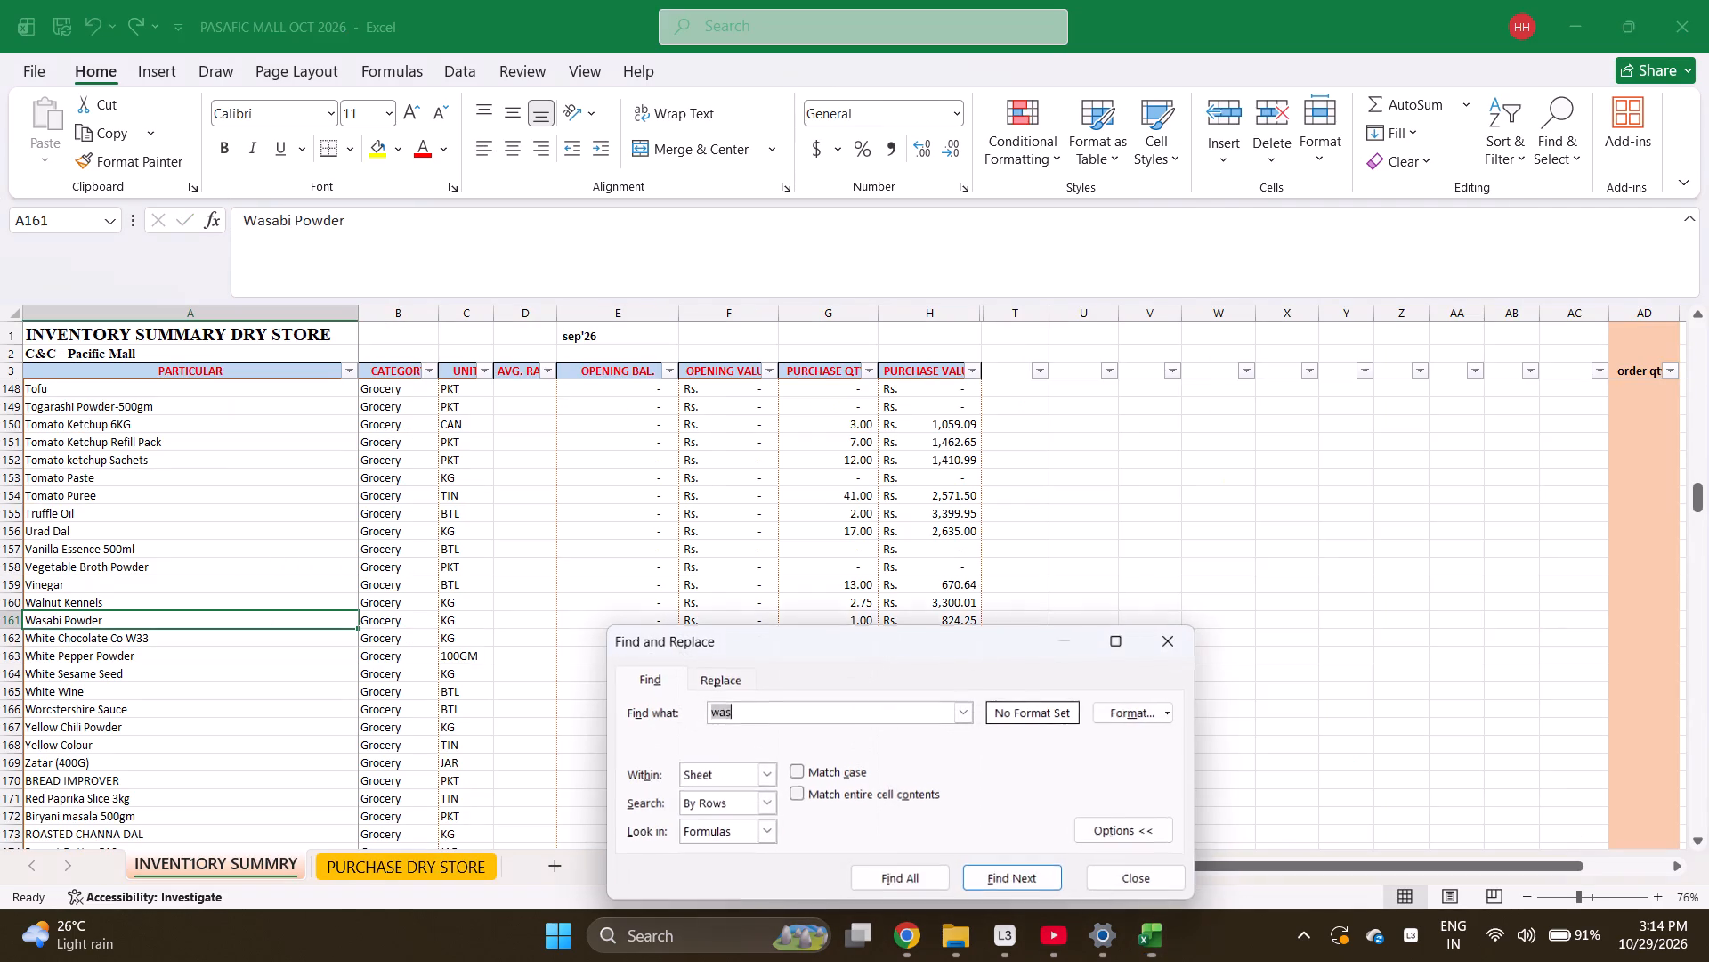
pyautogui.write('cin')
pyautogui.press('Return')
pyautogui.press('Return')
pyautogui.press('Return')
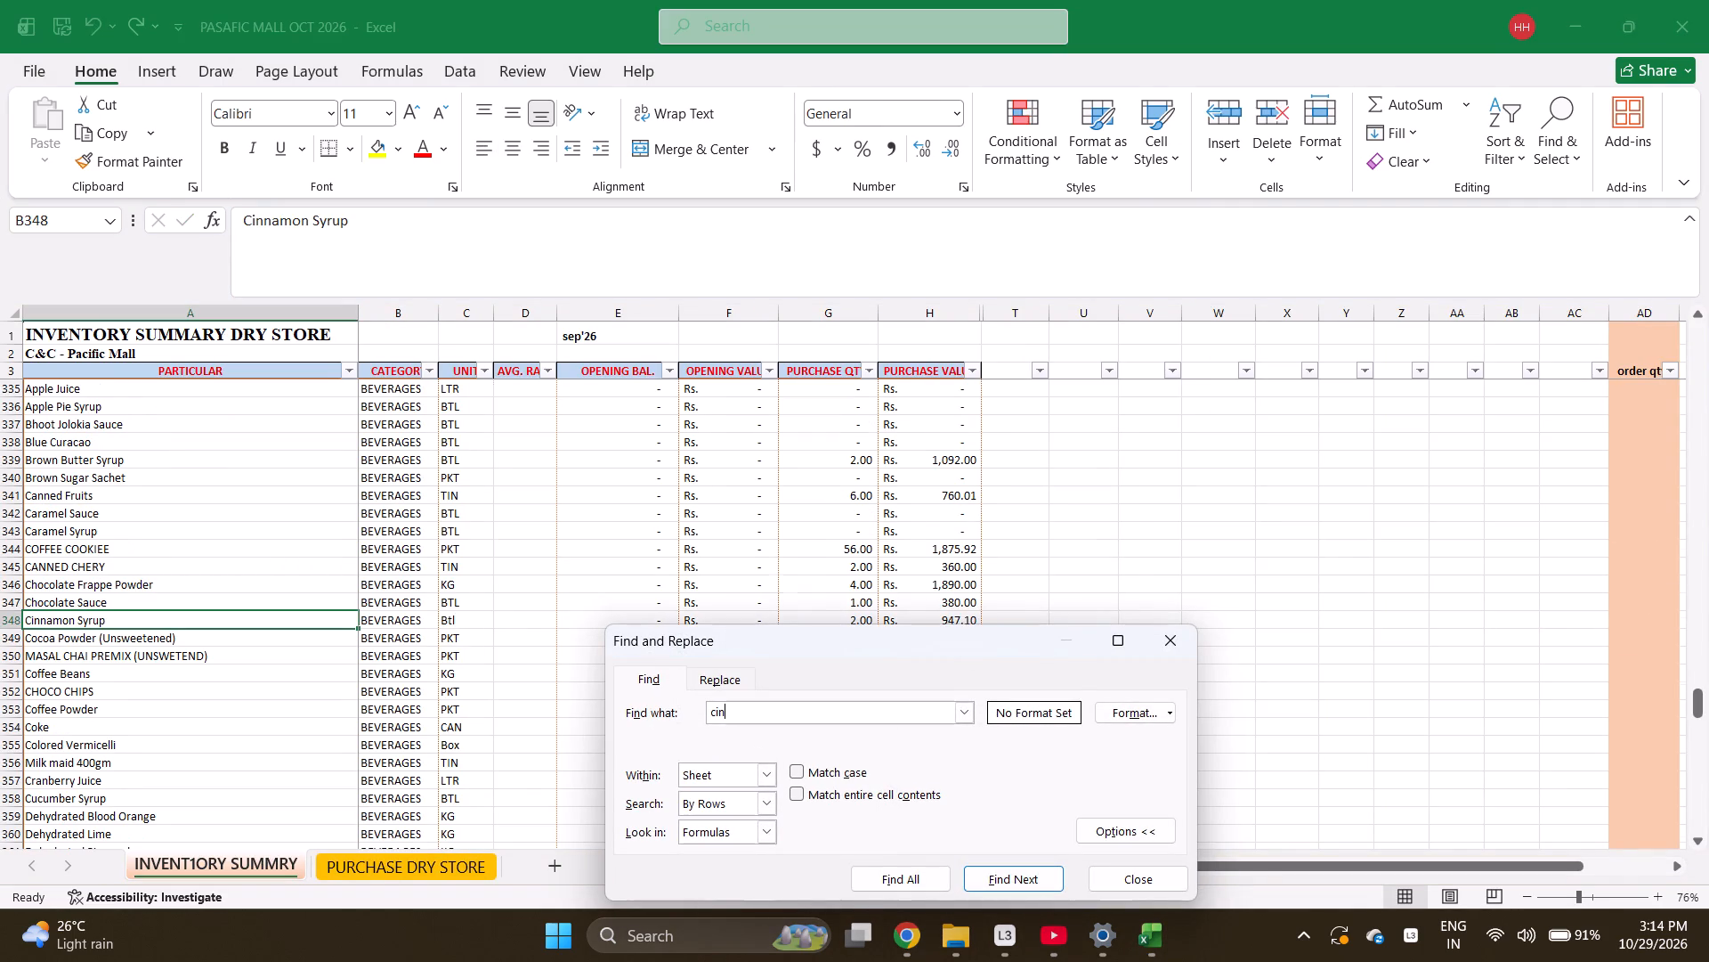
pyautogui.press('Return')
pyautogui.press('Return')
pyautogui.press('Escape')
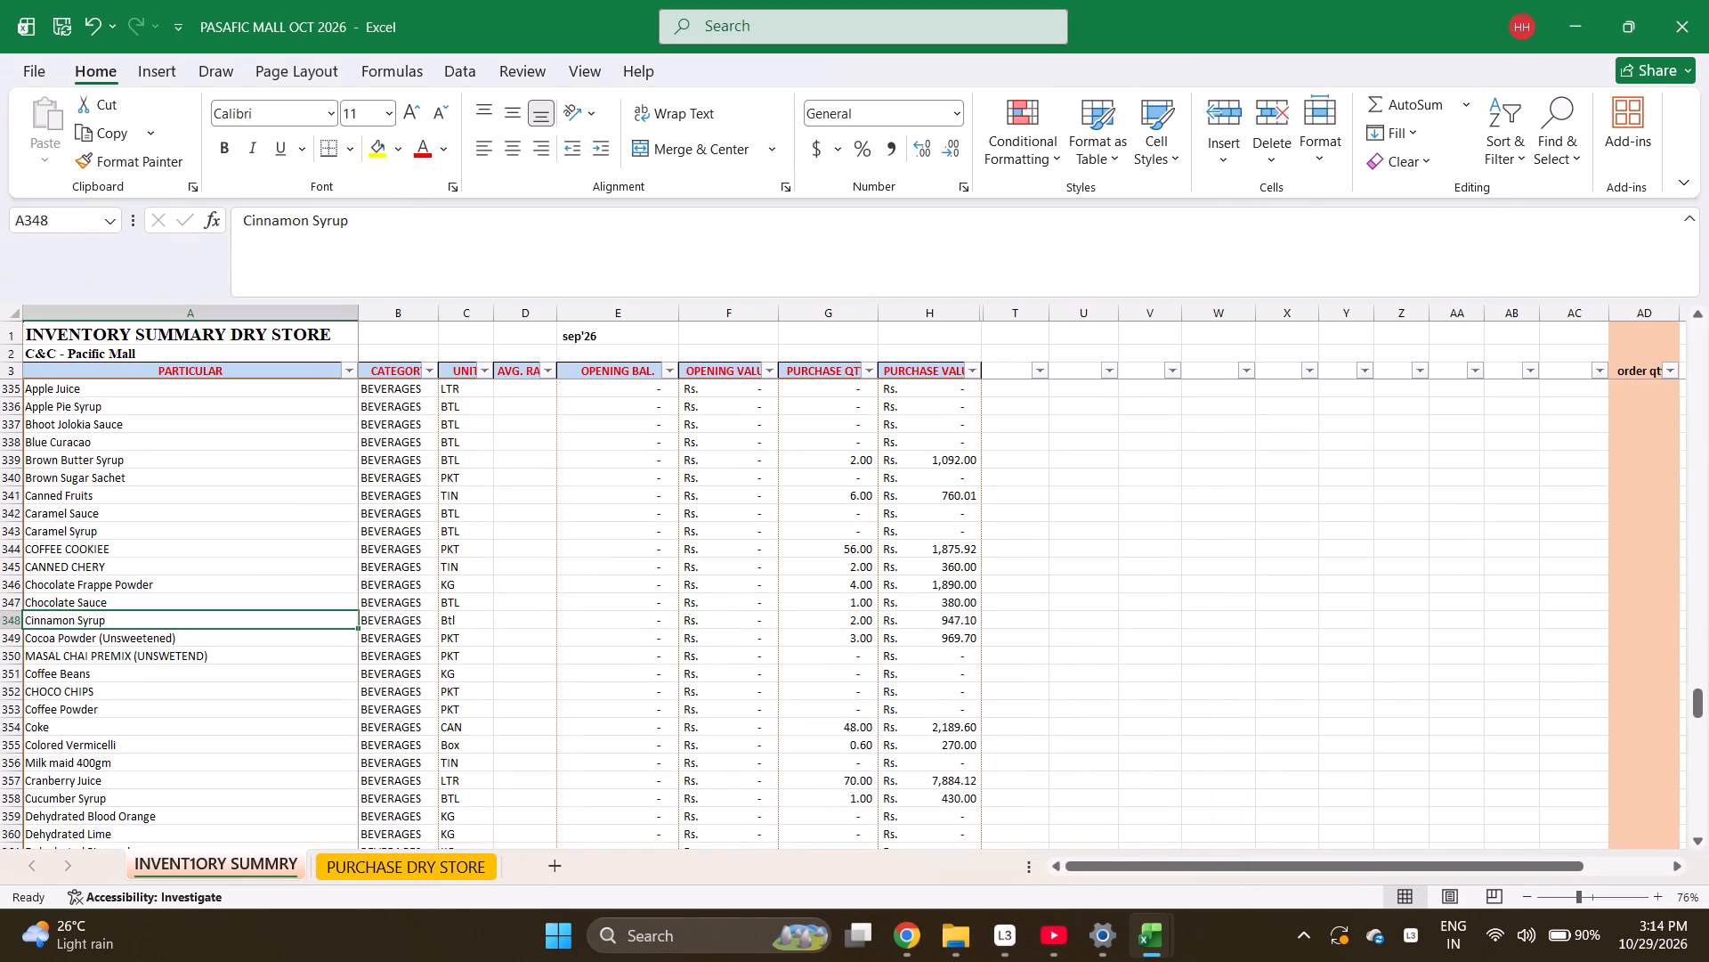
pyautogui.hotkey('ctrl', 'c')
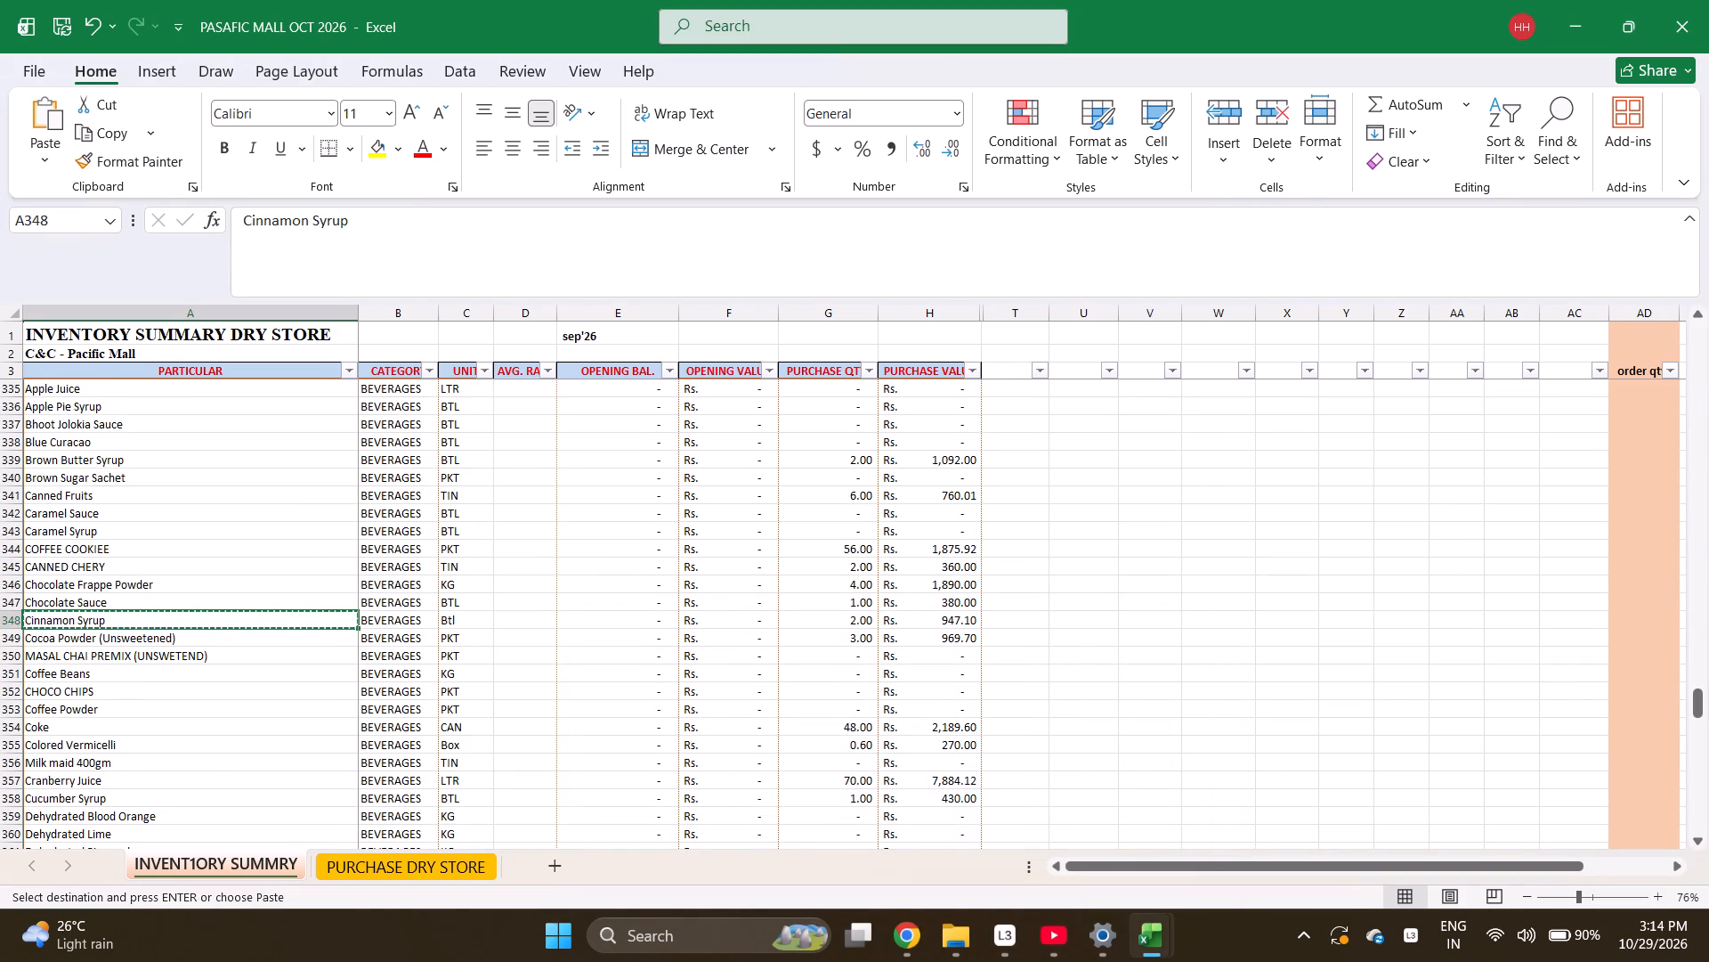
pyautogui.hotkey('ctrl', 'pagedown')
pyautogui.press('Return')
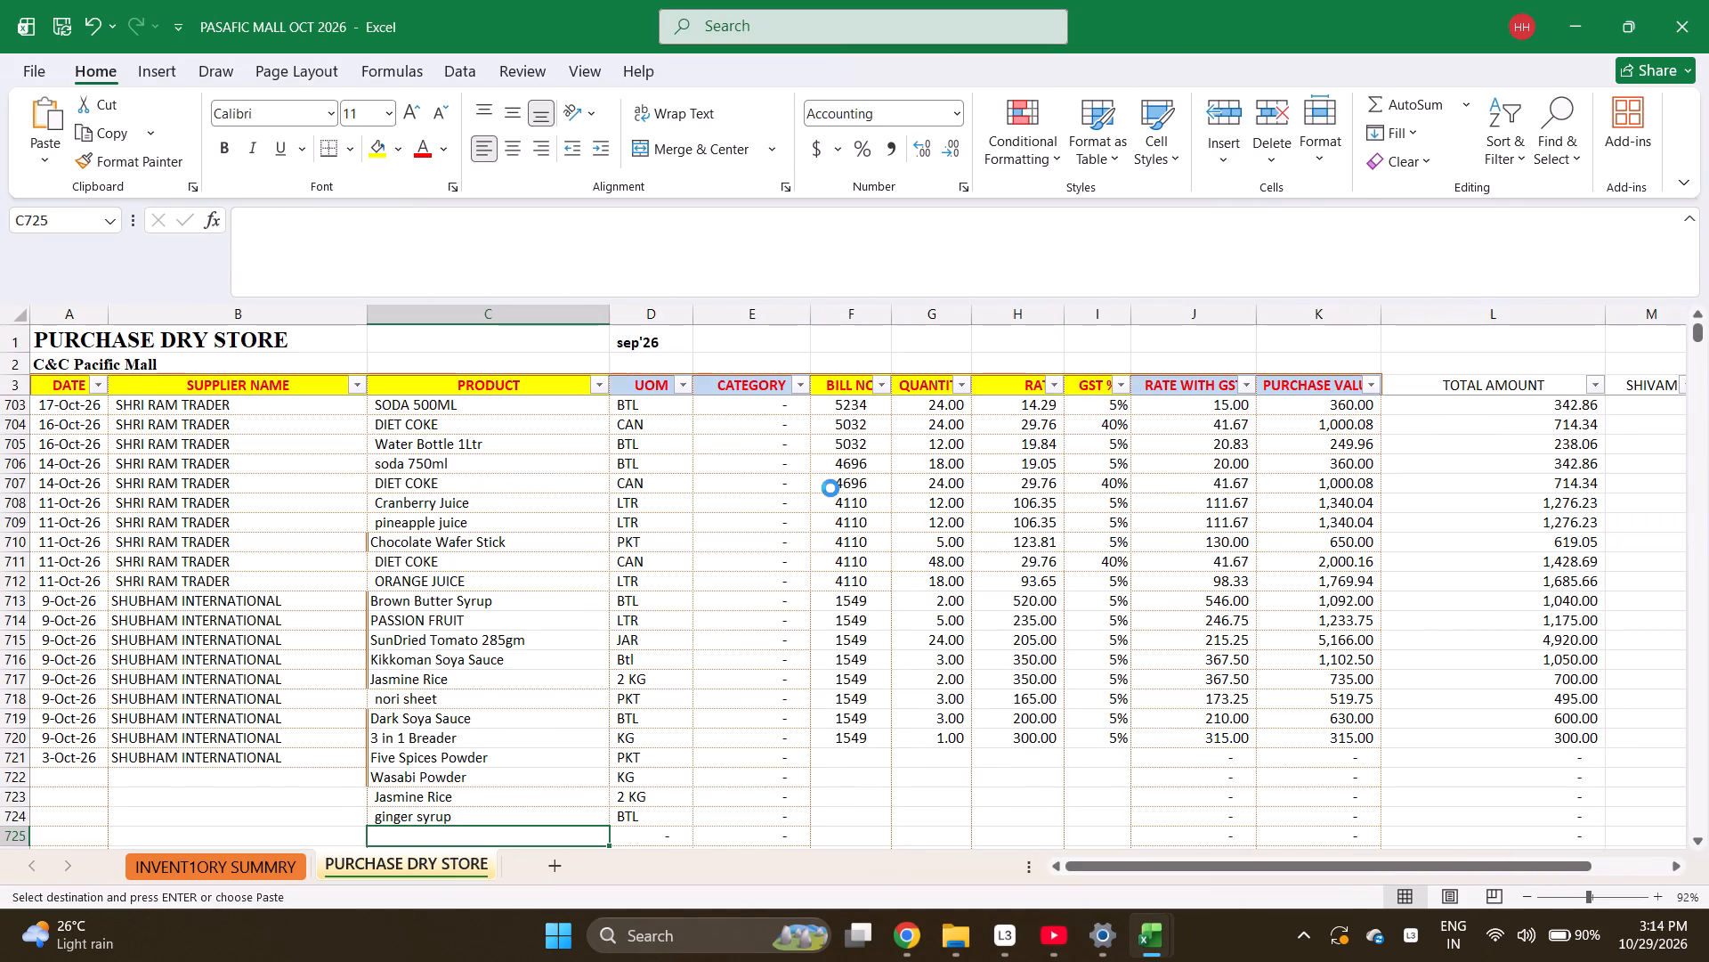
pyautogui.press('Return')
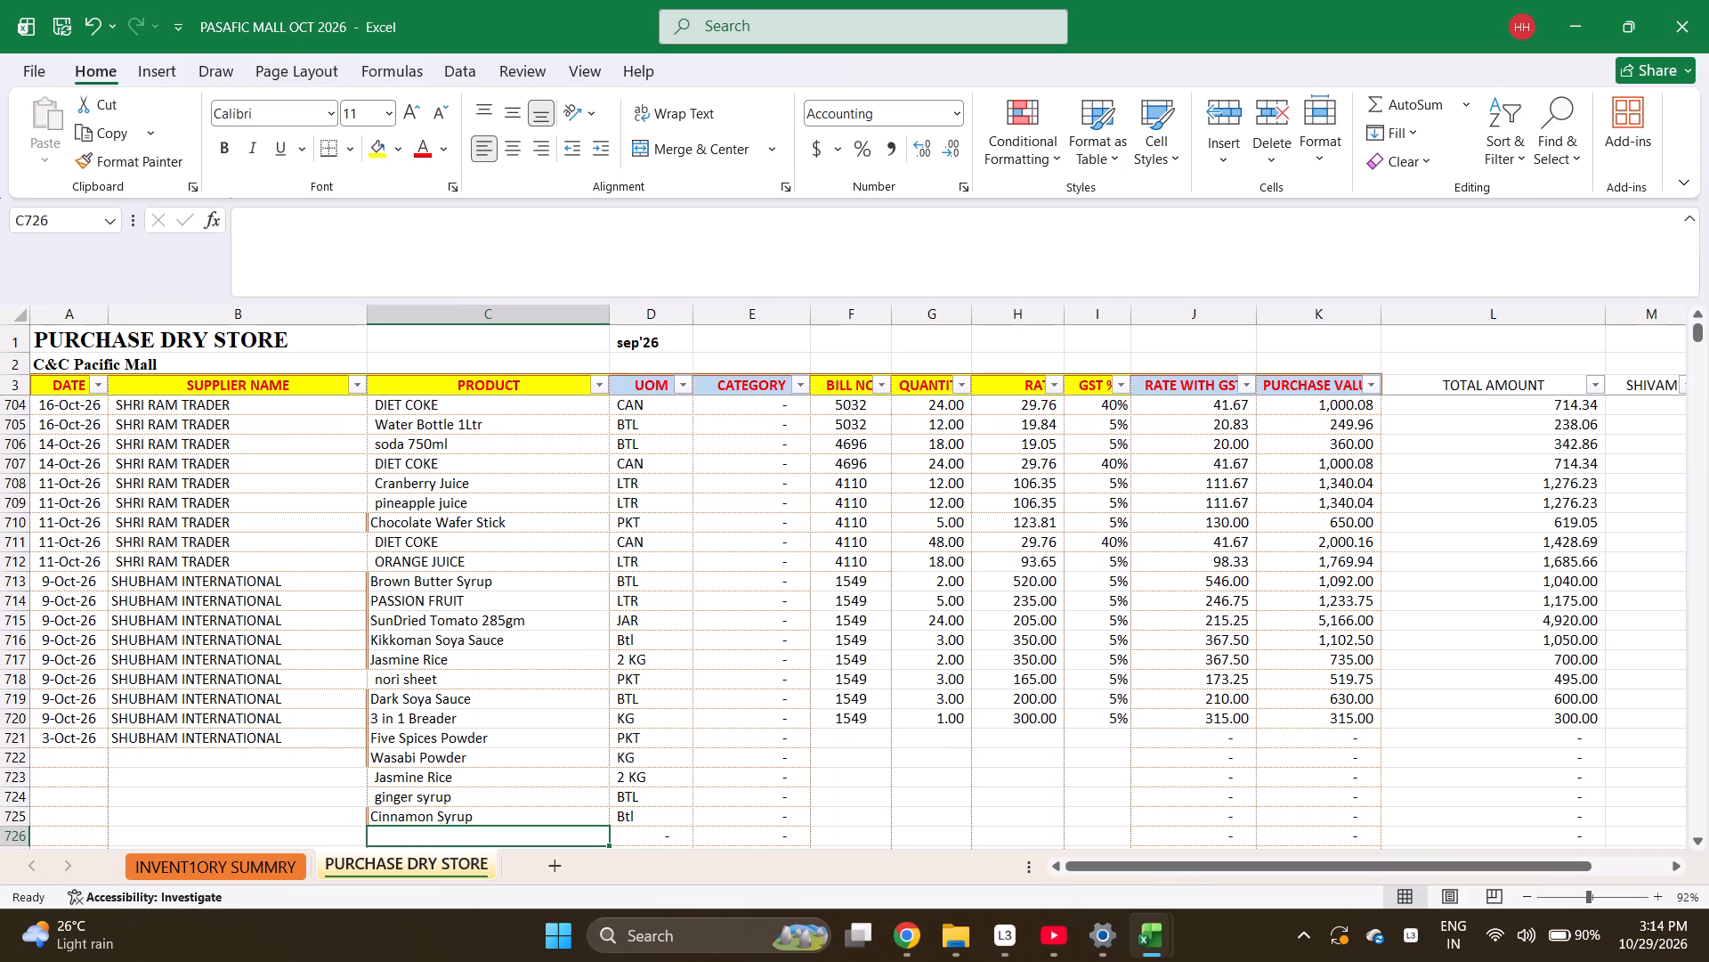
# Enter sweet gherkins as the product in row 726.
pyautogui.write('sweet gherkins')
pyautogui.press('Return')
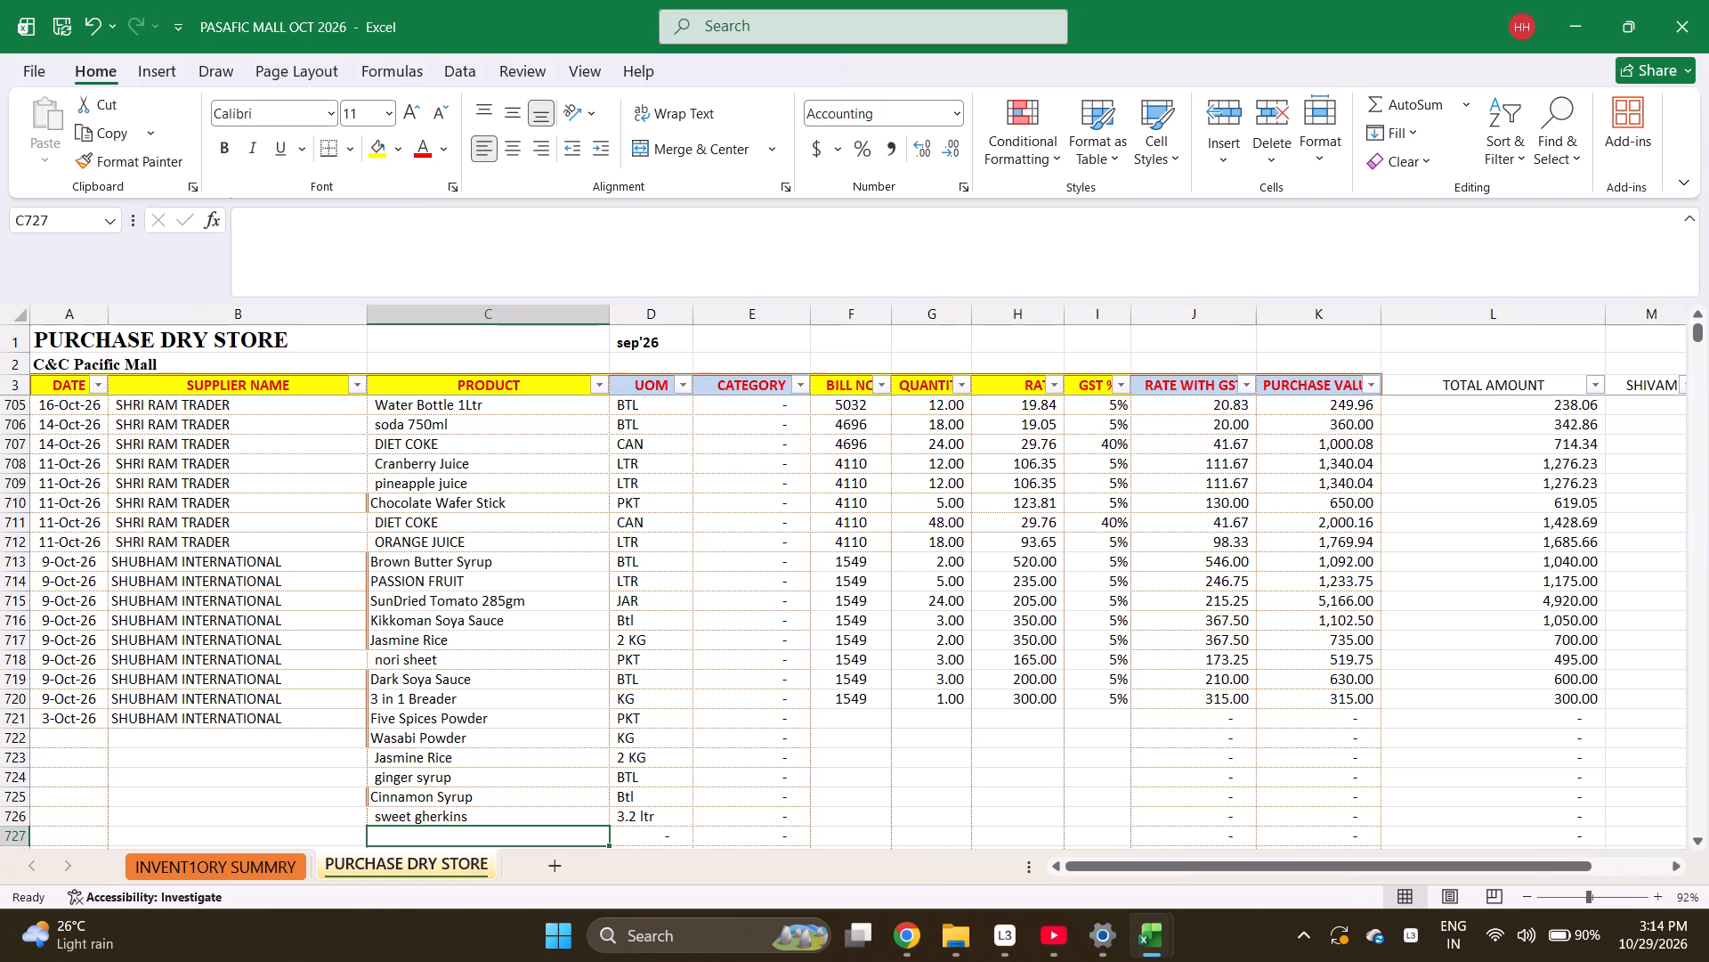
# Enter SRIRACHA CHILLI HOT SAUCE as the product in row 727, copying its exact name from the inventory summary sheet.
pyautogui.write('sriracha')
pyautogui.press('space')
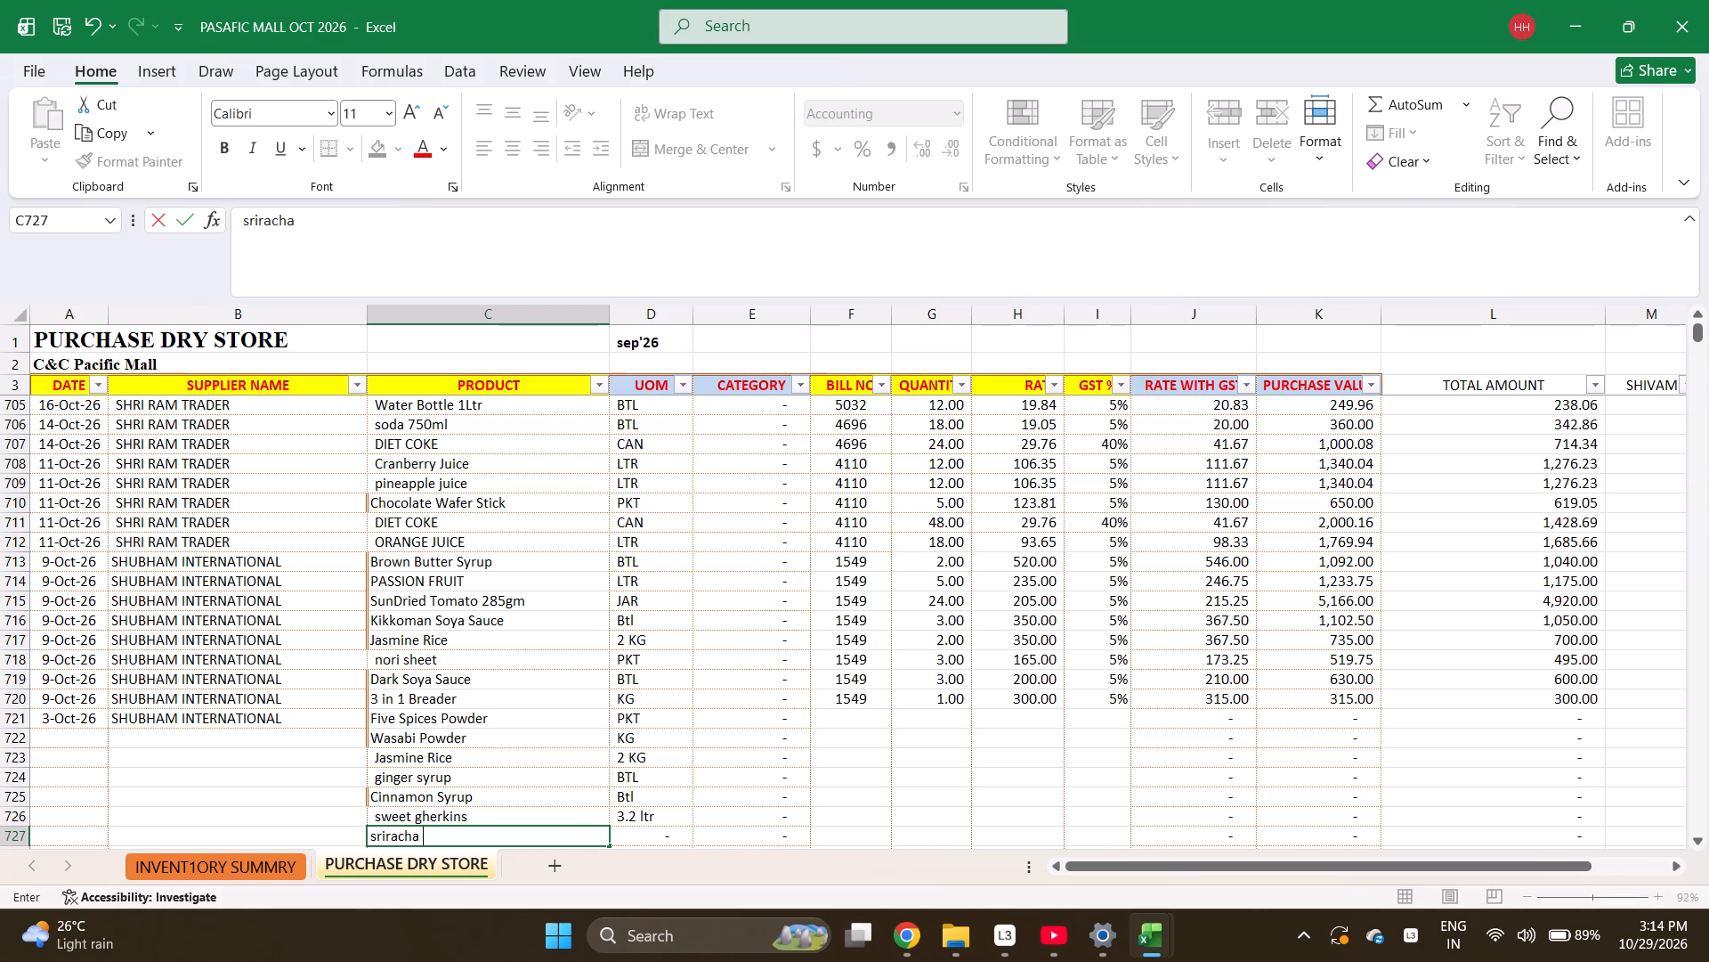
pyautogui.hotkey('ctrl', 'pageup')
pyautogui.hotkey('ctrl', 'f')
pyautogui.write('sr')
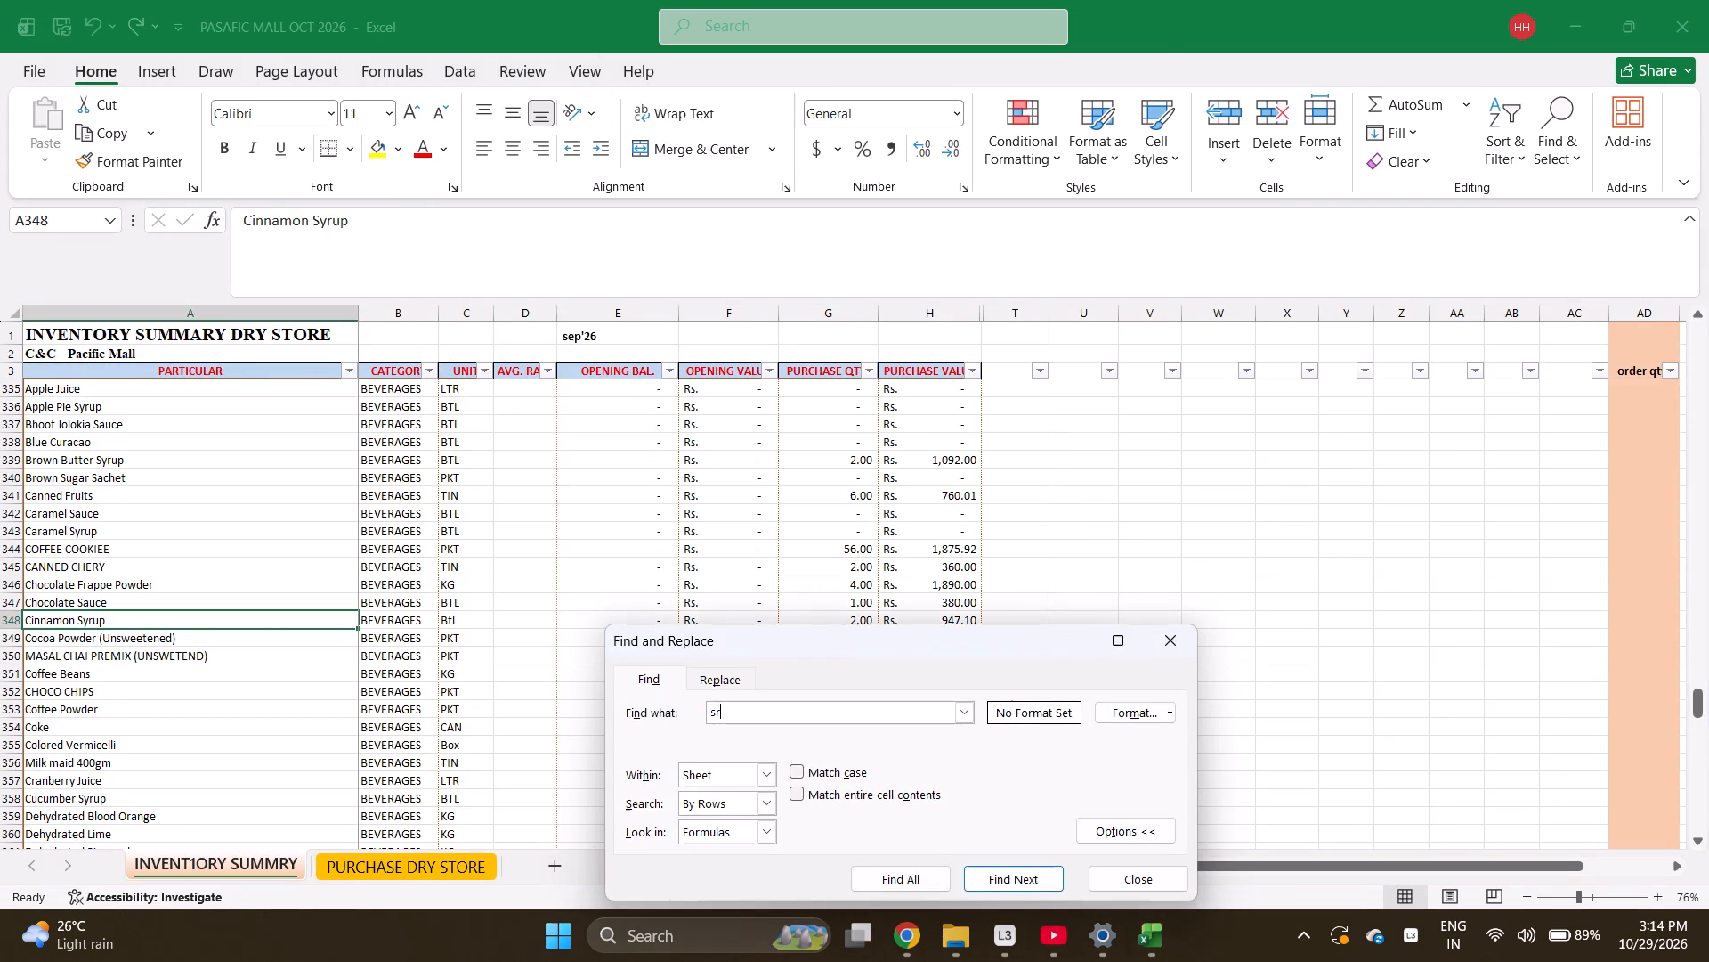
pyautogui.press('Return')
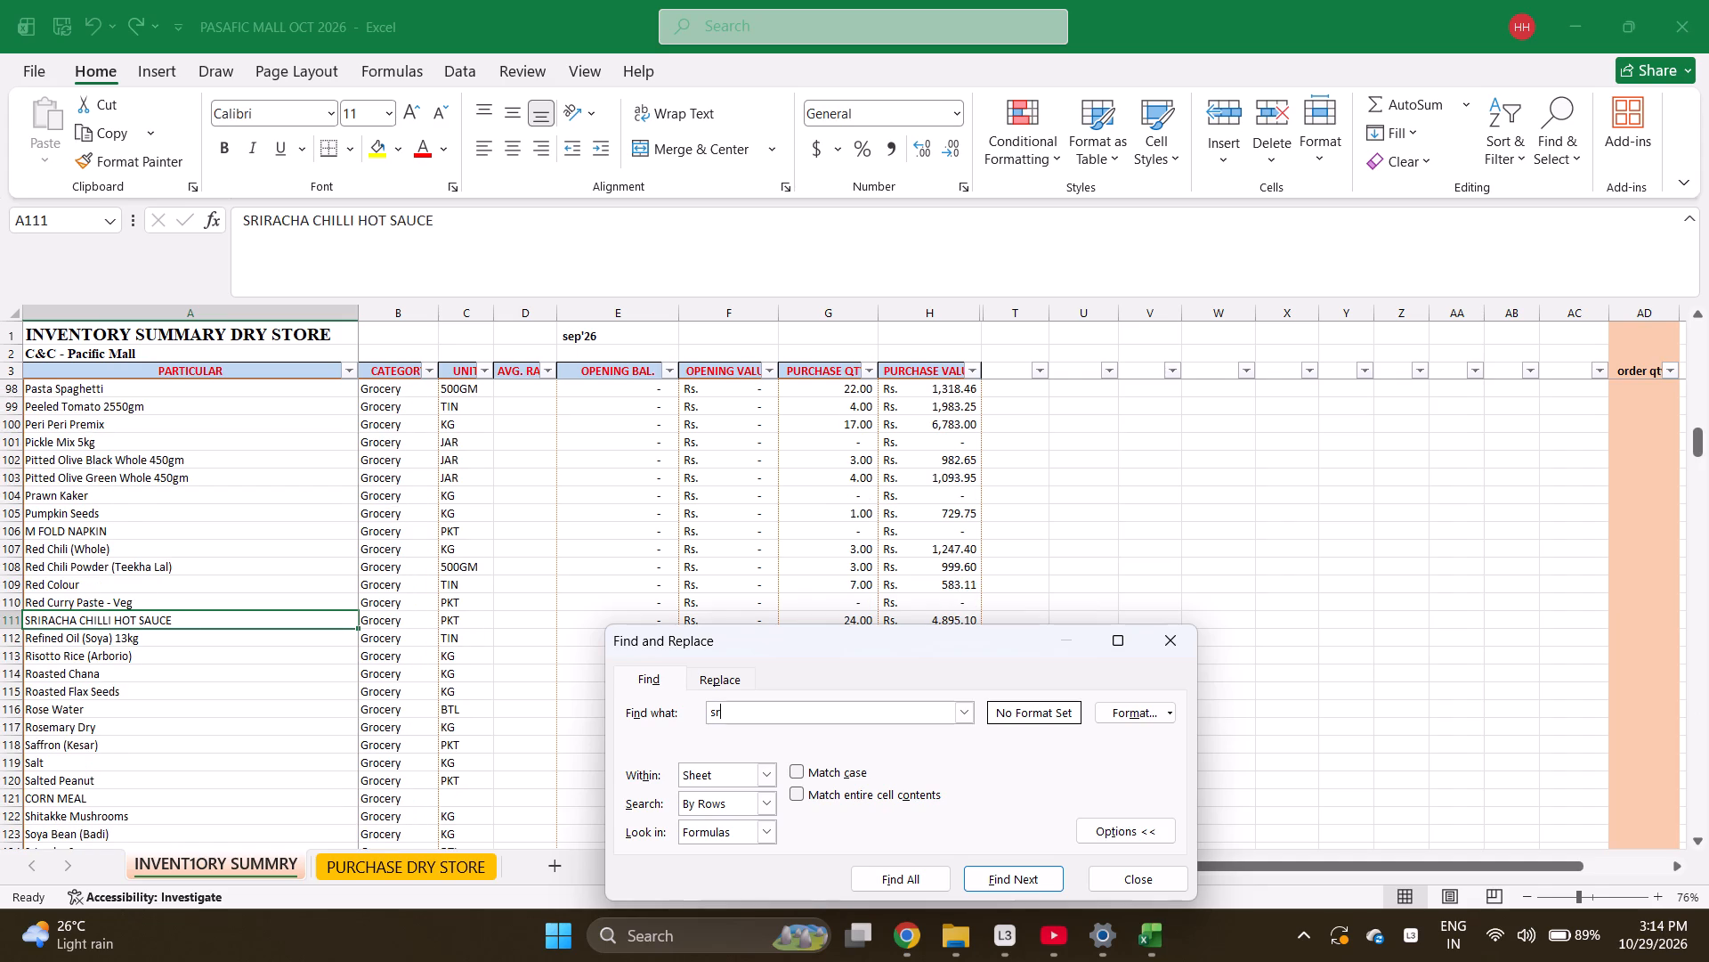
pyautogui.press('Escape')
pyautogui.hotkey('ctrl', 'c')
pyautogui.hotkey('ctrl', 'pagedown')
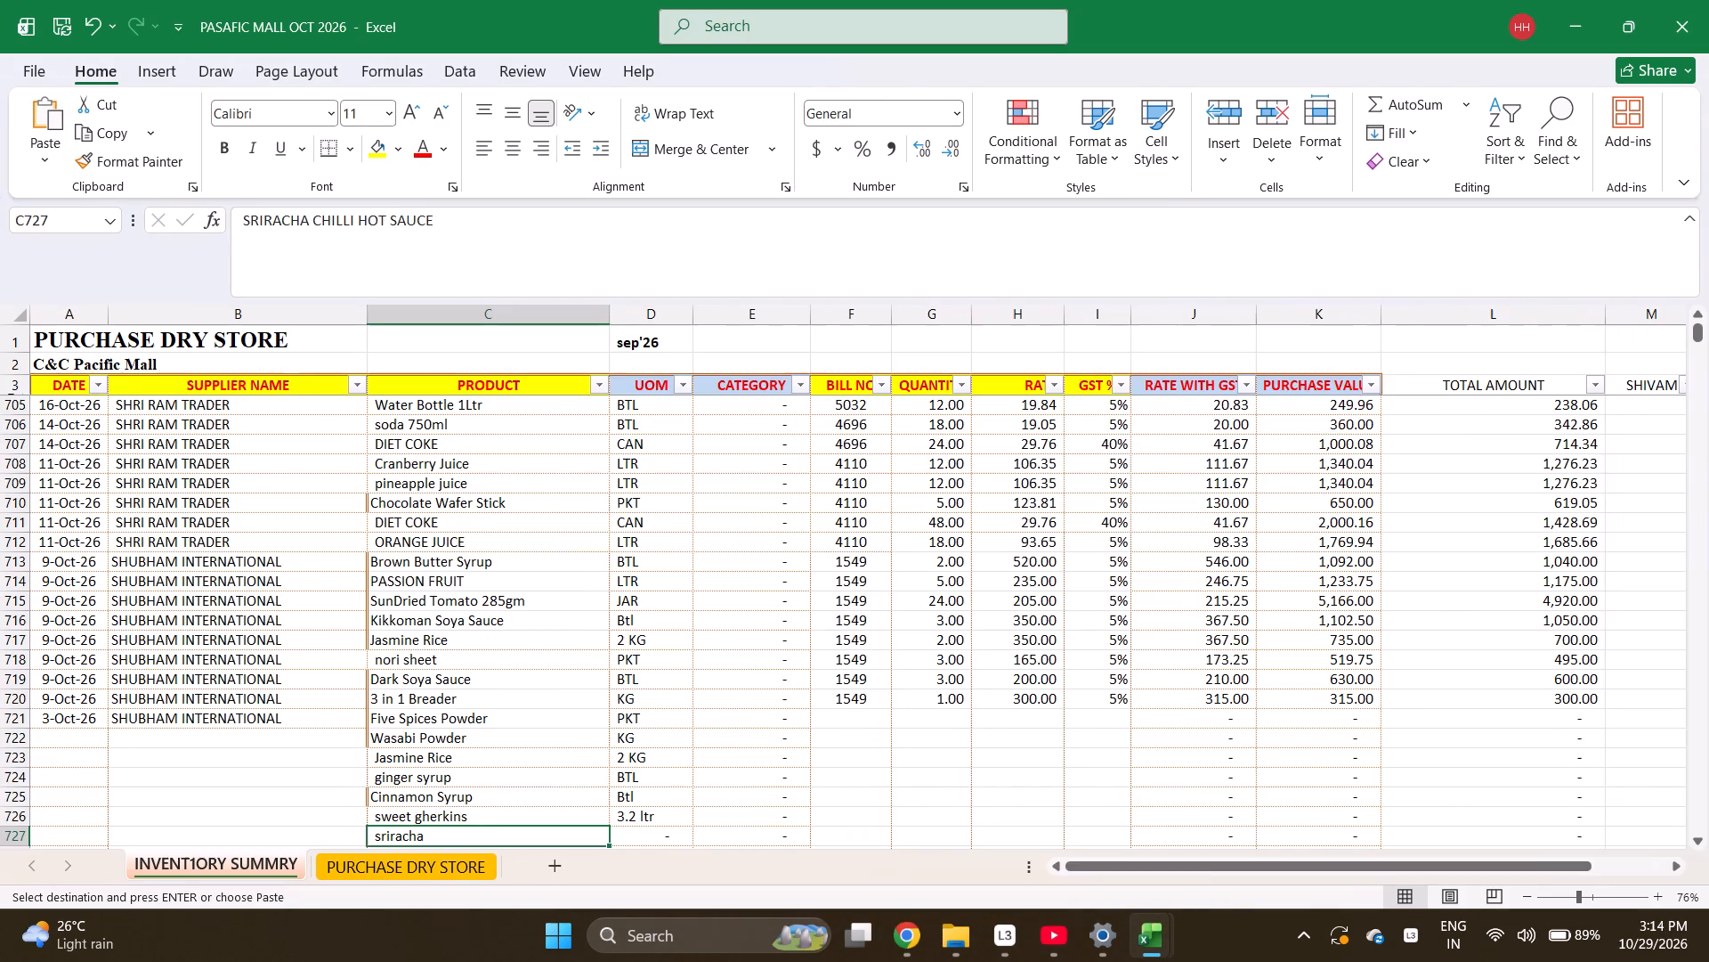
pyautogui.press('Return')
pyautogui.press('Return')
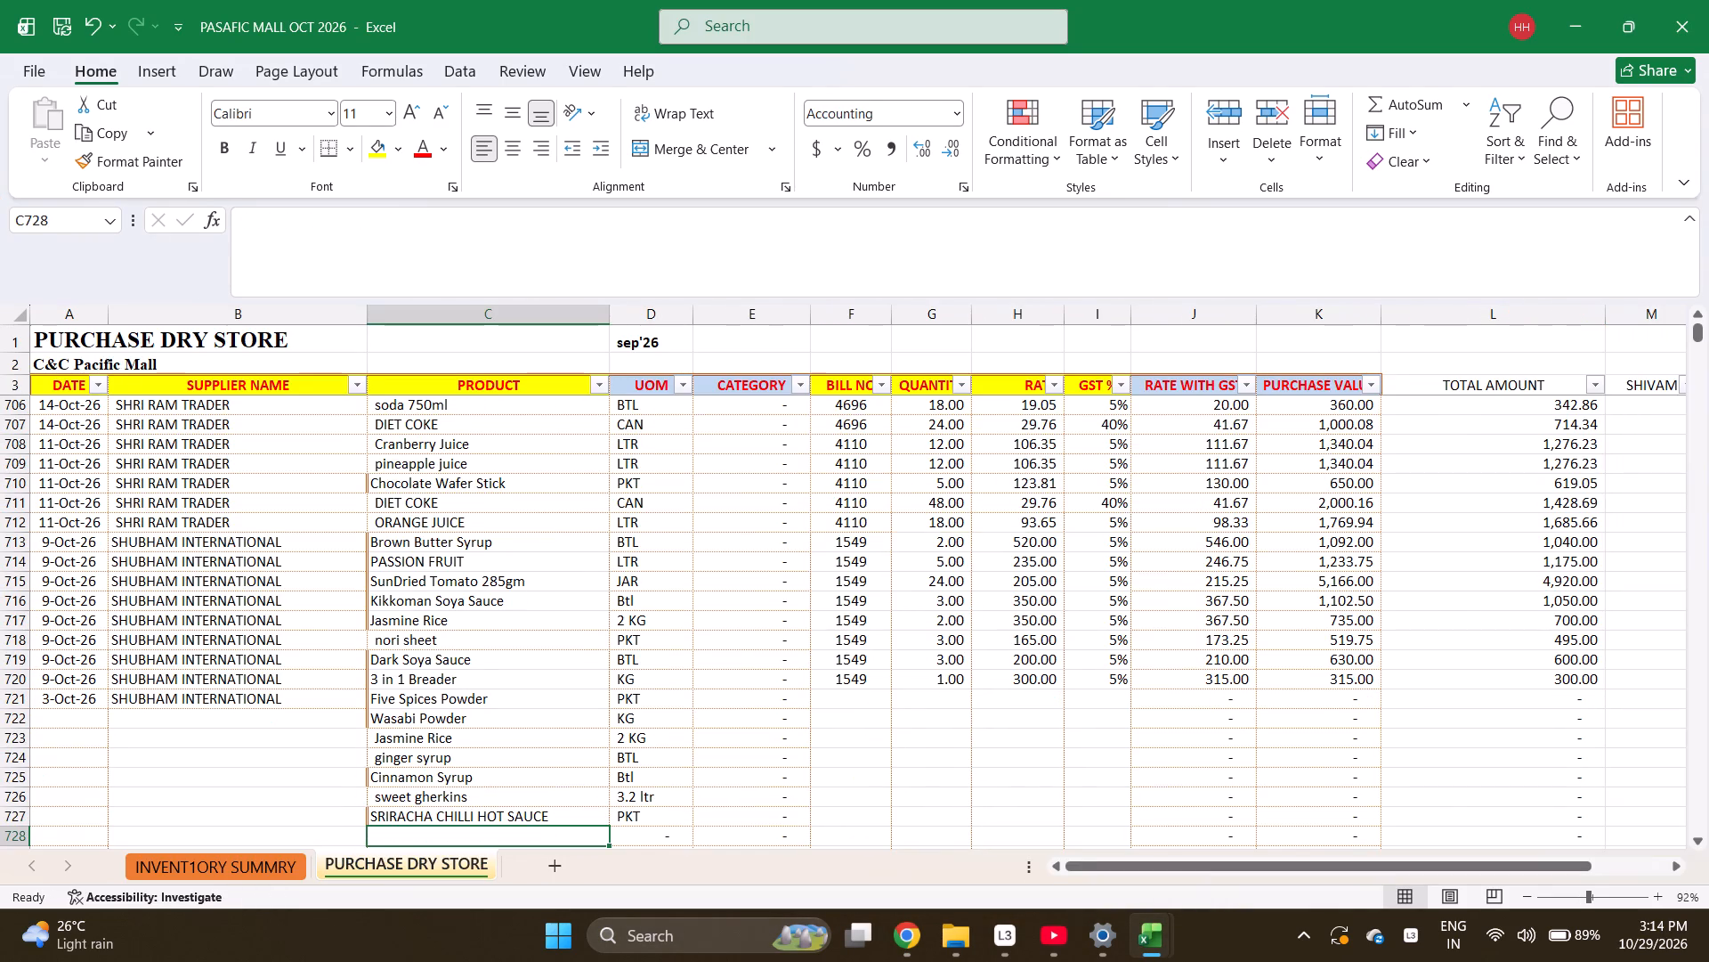
# Find Tea Bags Taj mahal in the inventory summary sheet and copy it into row 728 as the product.
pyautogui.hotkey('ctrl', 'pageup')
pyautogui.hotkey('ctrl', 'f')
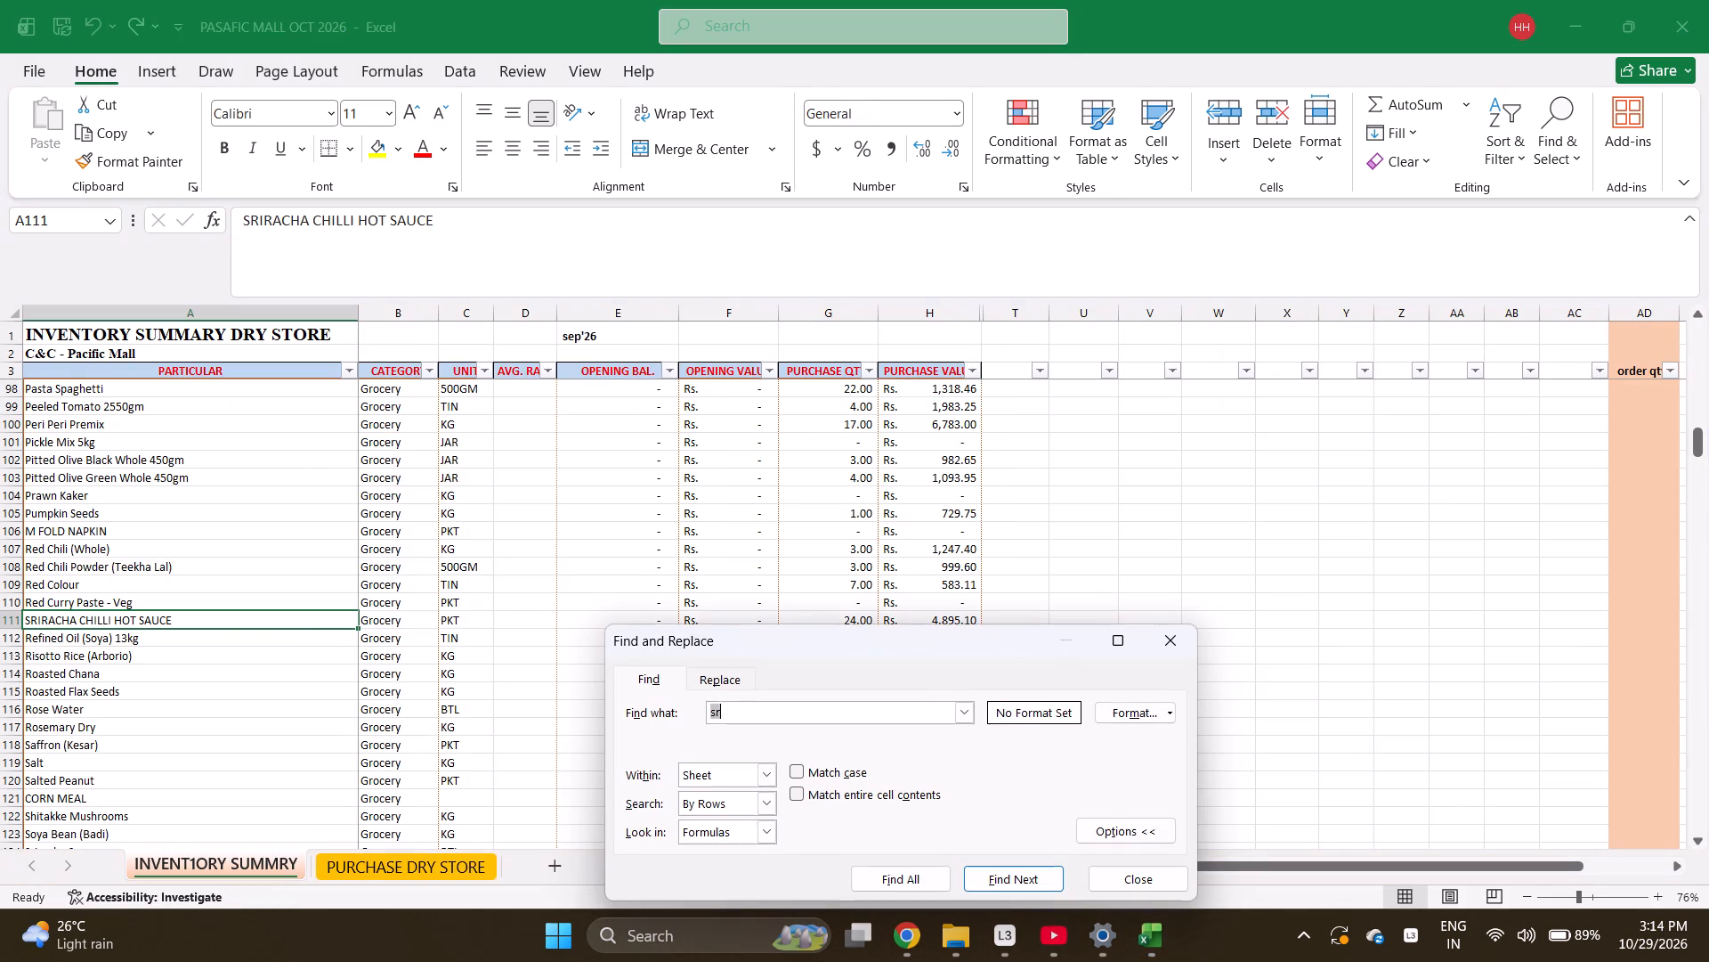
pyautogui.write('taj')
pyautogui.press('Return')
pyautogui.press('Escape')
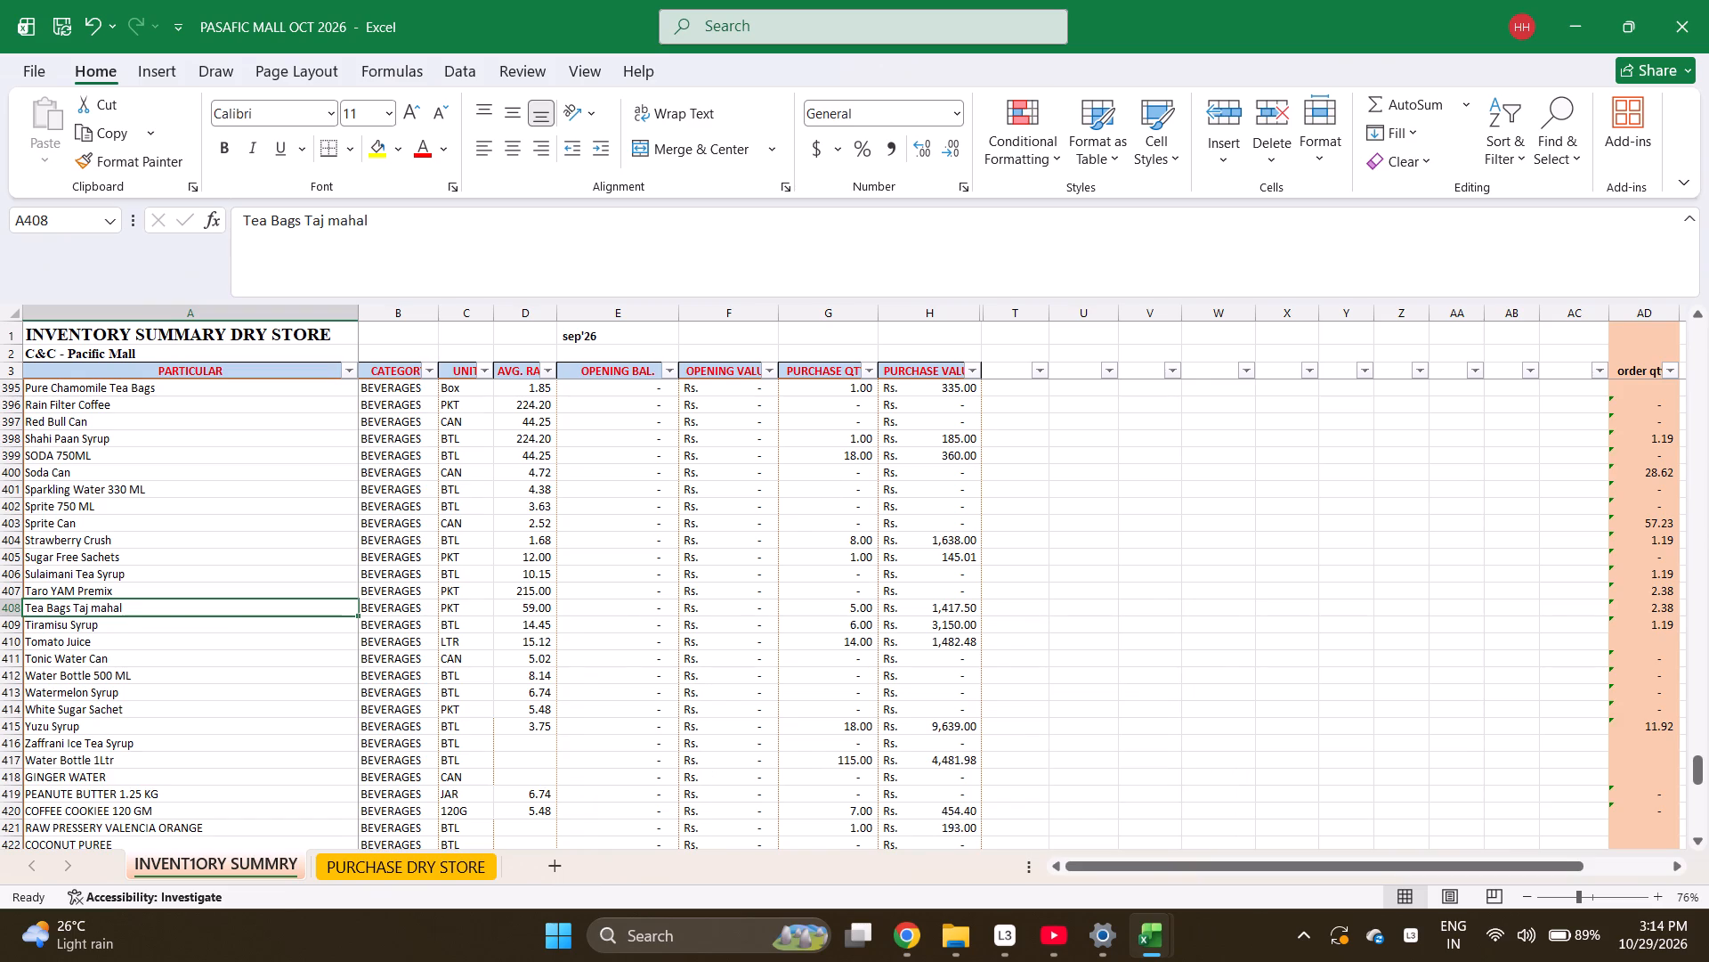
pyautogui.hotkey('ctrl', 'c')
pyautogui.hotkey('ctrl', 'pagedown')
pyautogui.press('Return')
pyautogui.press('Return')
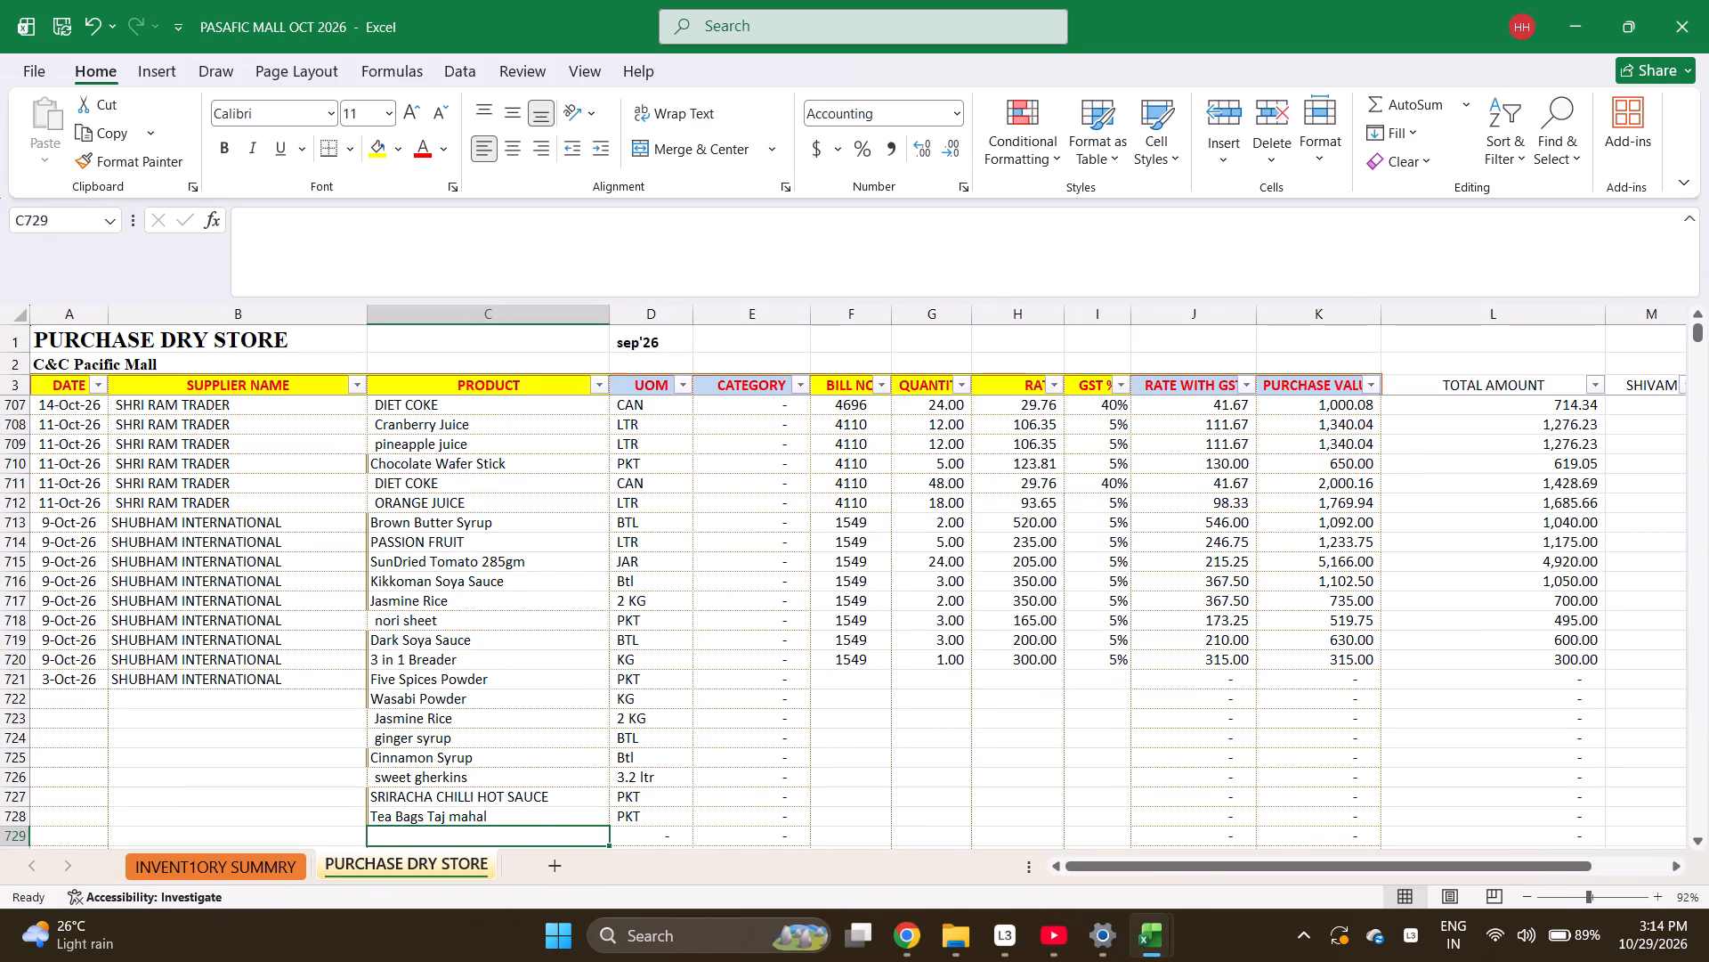
# Find Malt Vinegar in the inventory summary sheet and copy it into row 729 as the product.
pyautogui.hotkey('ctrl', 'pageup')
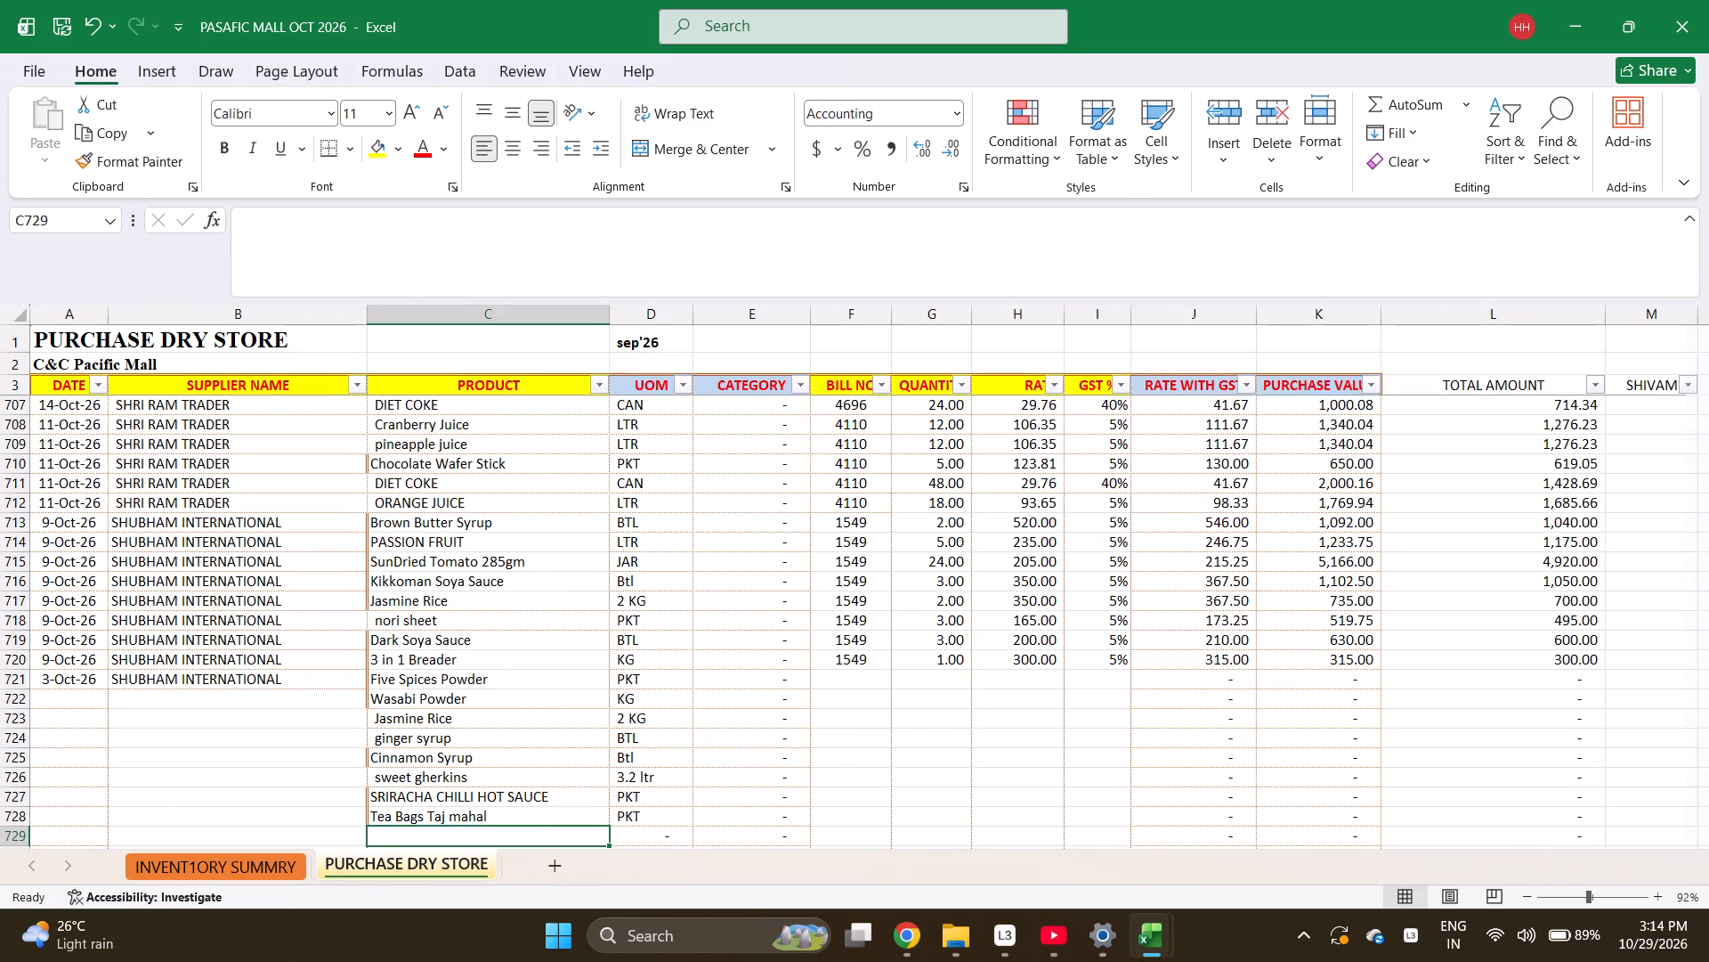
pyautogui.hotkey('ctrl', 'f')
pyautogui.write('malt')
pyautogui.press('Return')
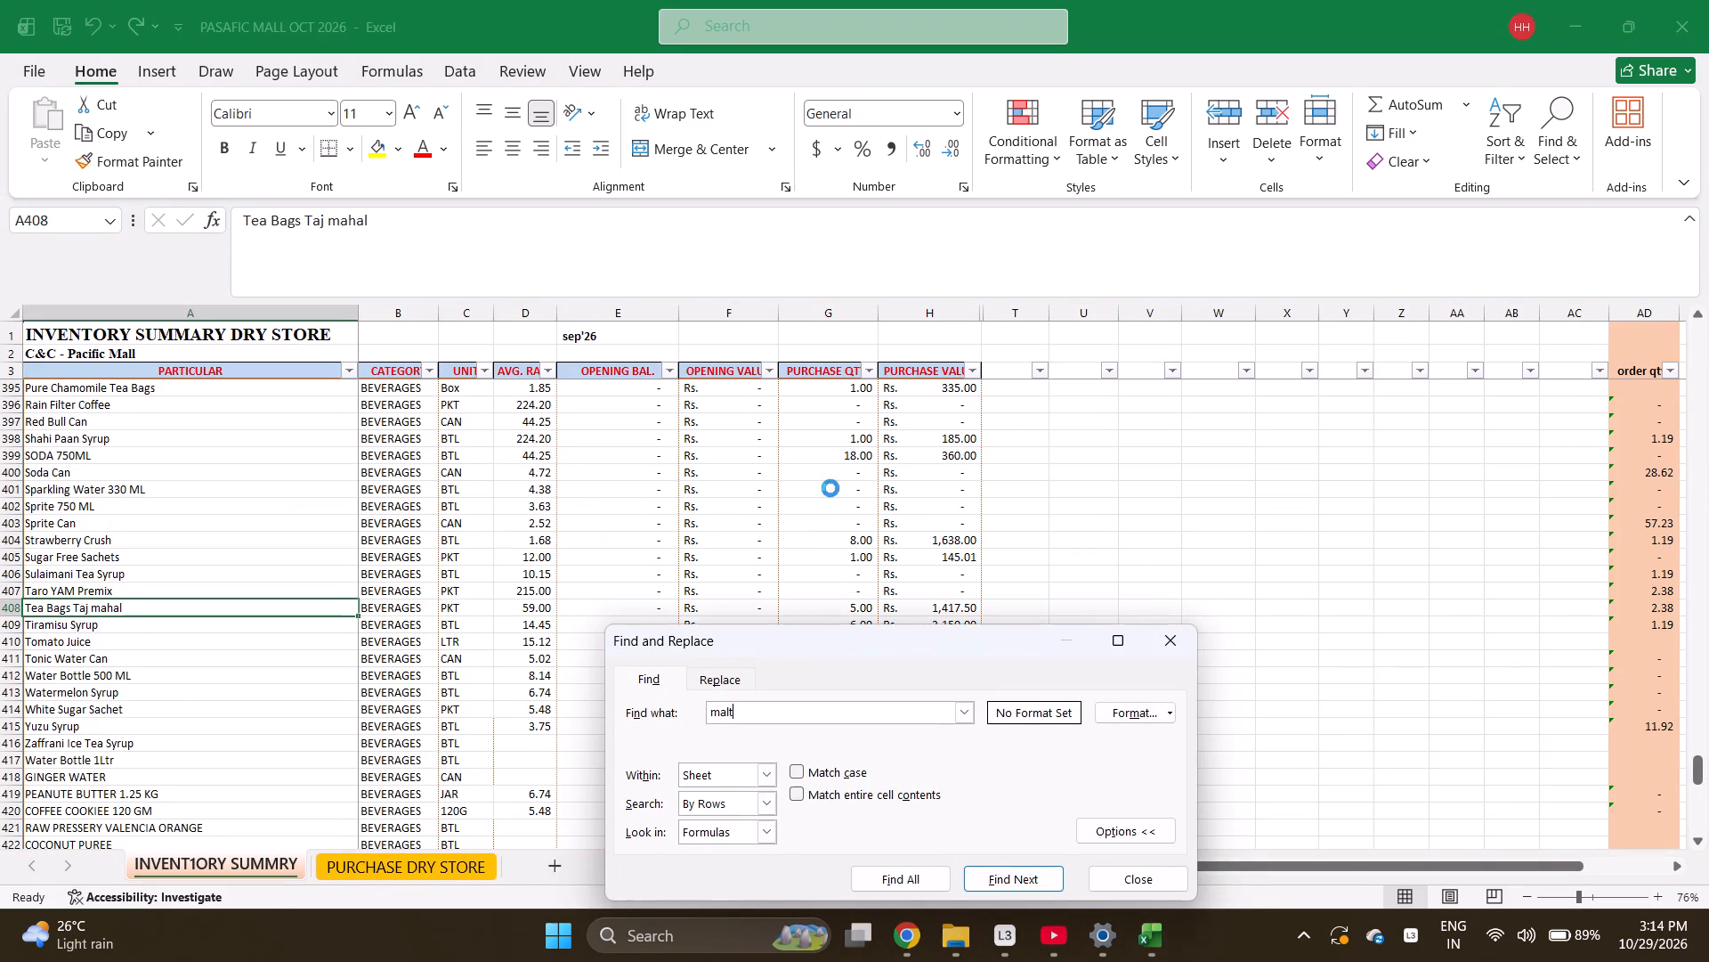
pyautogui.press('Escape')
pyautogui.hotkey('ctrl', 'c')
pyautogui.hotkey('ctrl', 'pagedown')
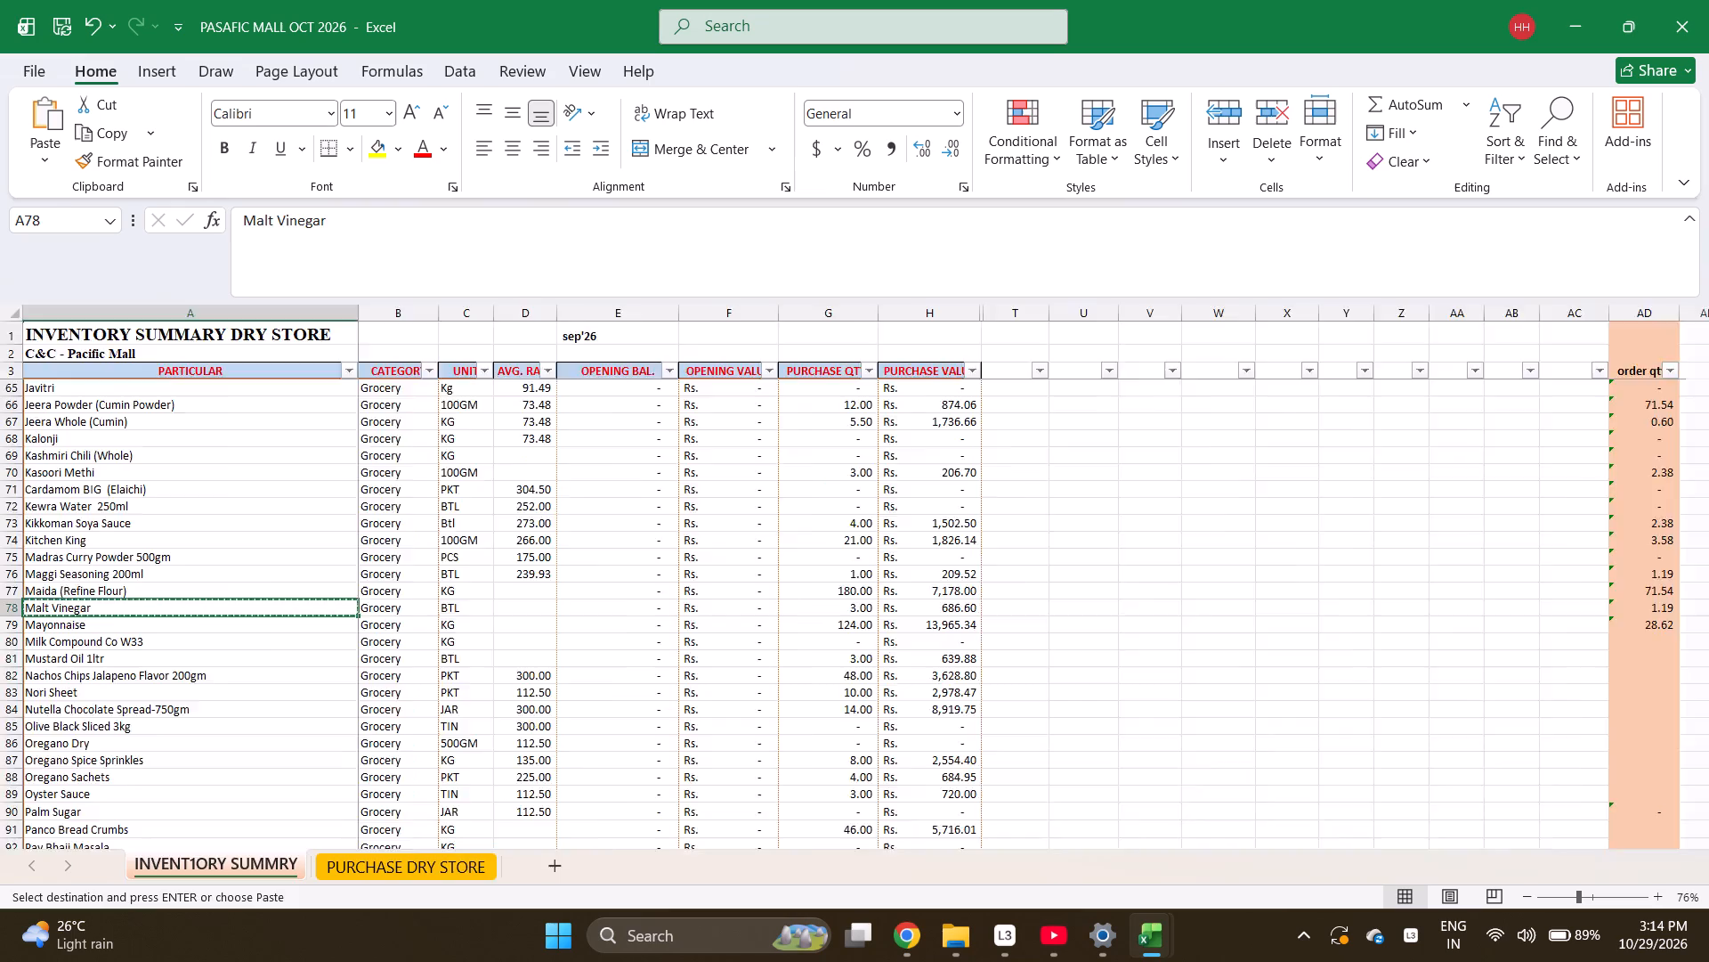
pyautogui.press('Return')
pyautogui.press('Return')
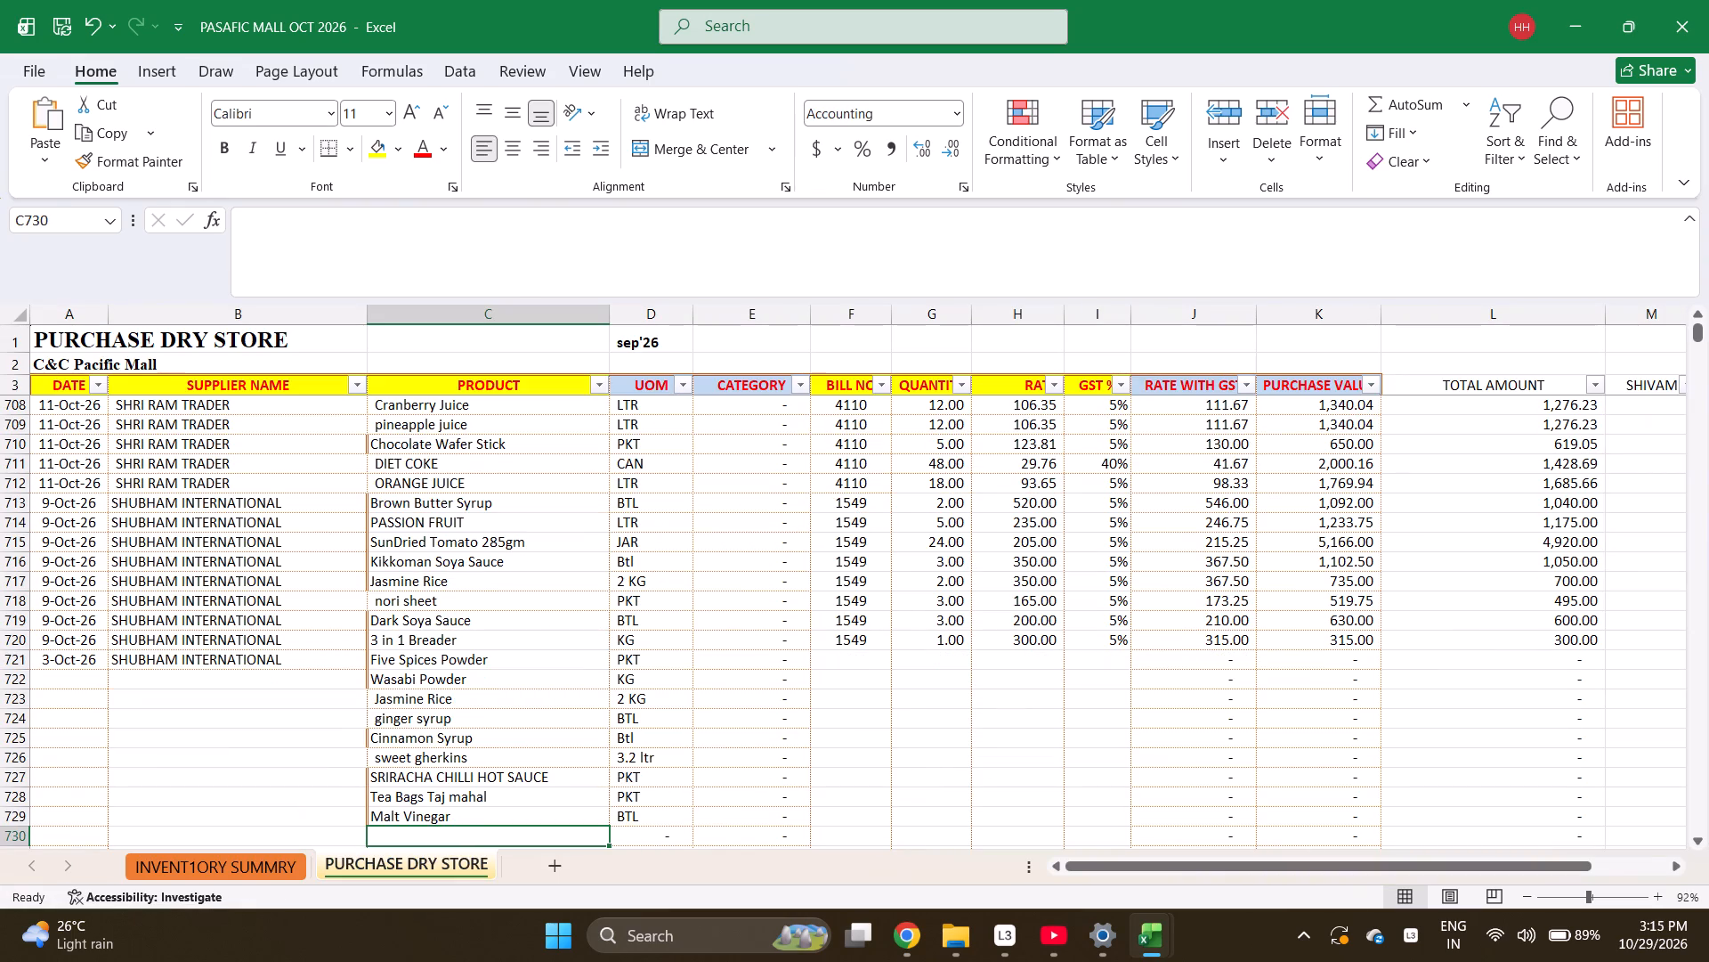
# Check the number of products entered for the 3-Oct-26 bill, starting at row 721.
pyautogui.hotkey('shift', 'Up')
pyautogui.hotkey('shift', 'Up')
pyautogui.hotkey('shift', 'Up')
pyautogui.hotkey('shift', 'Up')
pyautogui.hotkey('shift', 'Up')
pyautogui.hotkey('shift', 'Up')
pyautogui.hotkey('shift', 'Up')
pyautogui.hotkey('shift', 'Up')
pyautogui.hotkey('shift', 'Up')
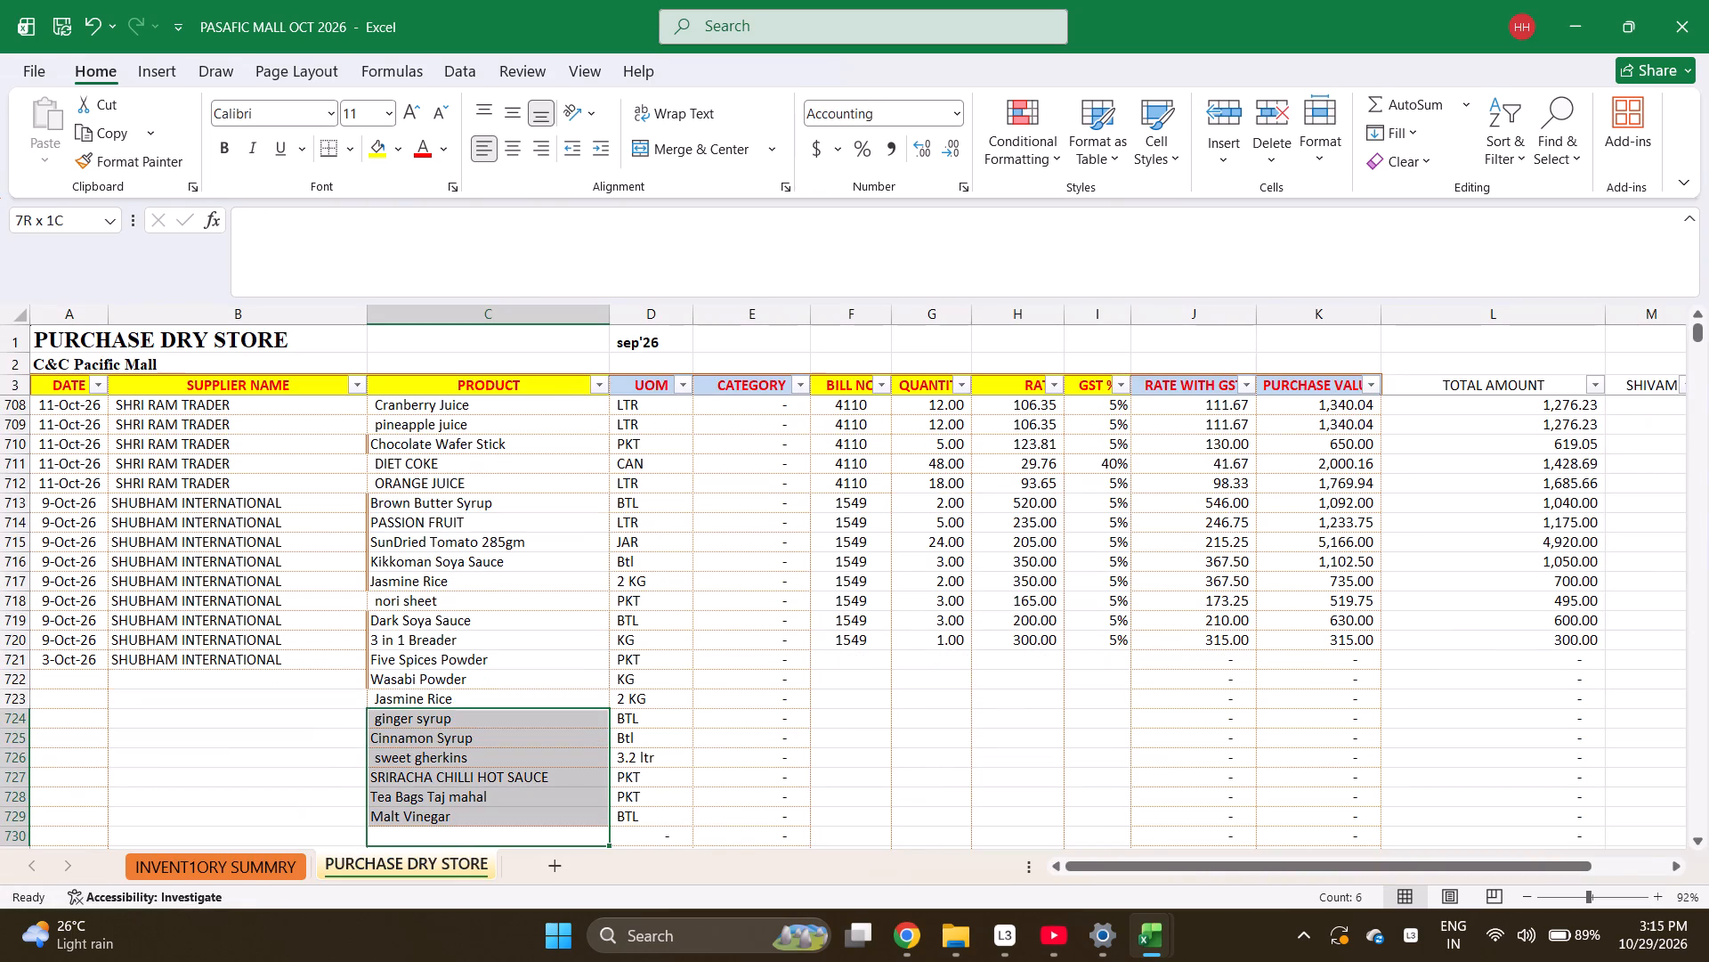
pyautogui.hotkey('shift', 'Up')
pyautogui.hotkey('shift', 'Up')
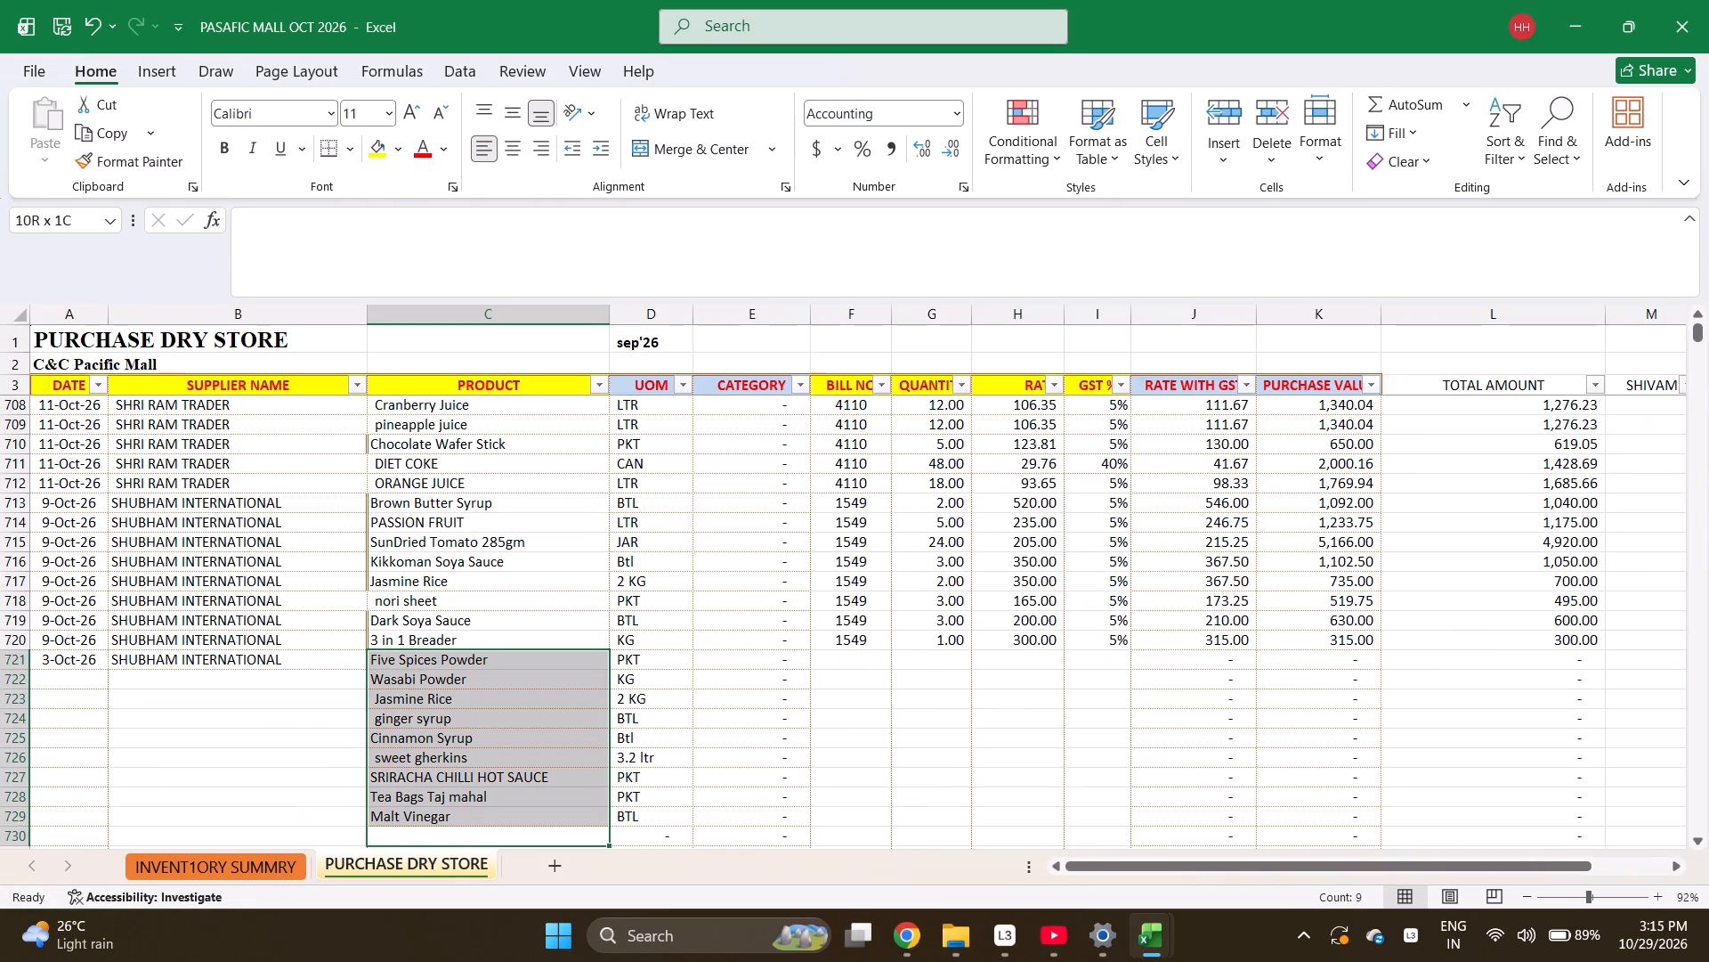
# Enter bill number 1239 in rows 721 and 722.
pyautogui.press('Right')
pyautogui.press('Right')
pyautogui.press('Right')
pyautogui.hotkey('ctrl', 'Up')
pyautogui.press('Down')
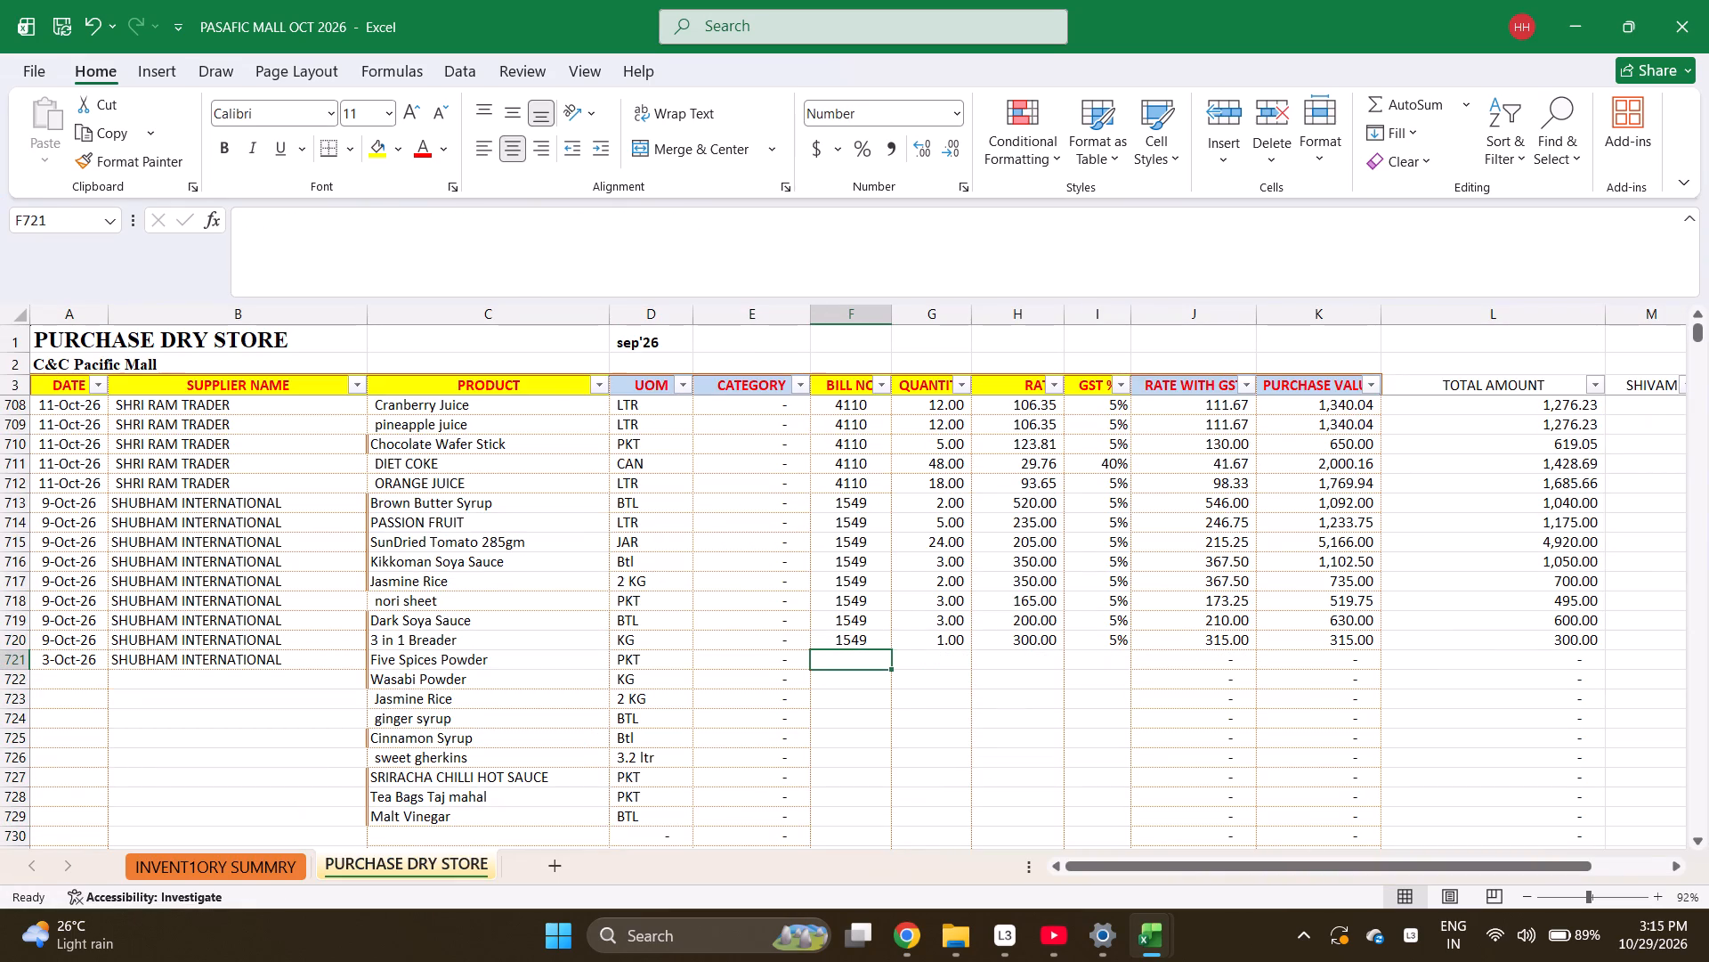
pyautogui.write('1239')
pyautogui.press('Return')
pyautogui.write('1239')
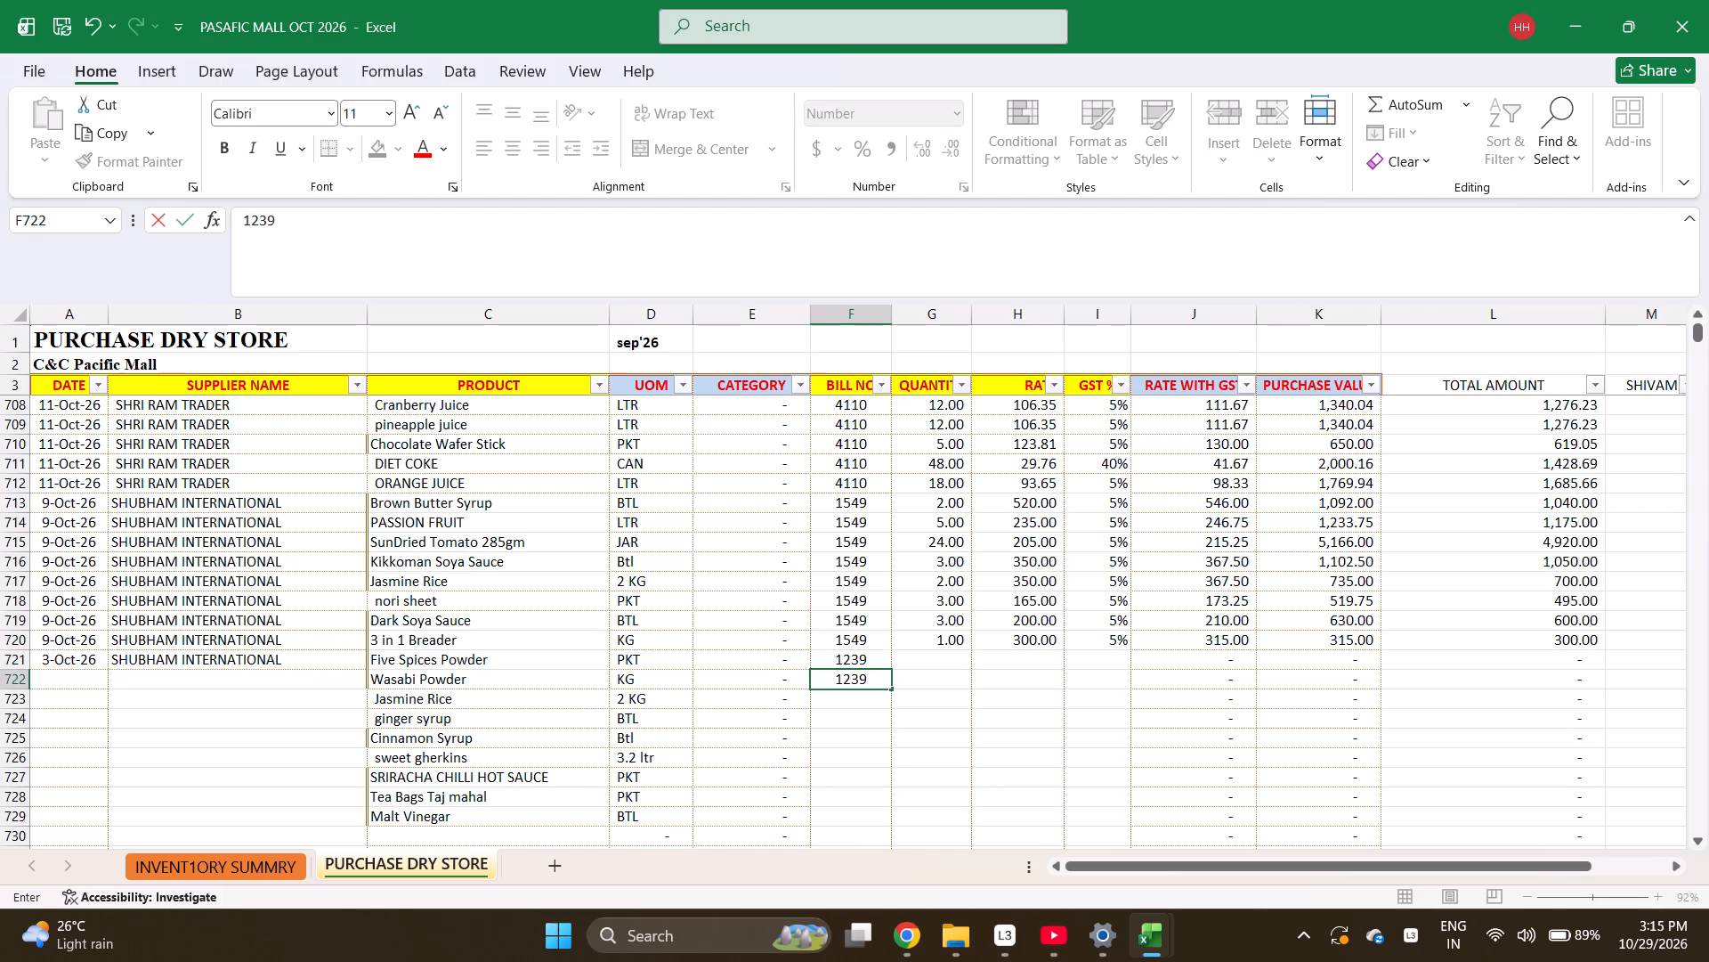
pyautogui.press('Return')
# Enter quantities 2, 1, 2 and 1 for Five Spices Powder, Wasabi Powder, Jasmine Rice and ginger syrup in rows 721 to 724.
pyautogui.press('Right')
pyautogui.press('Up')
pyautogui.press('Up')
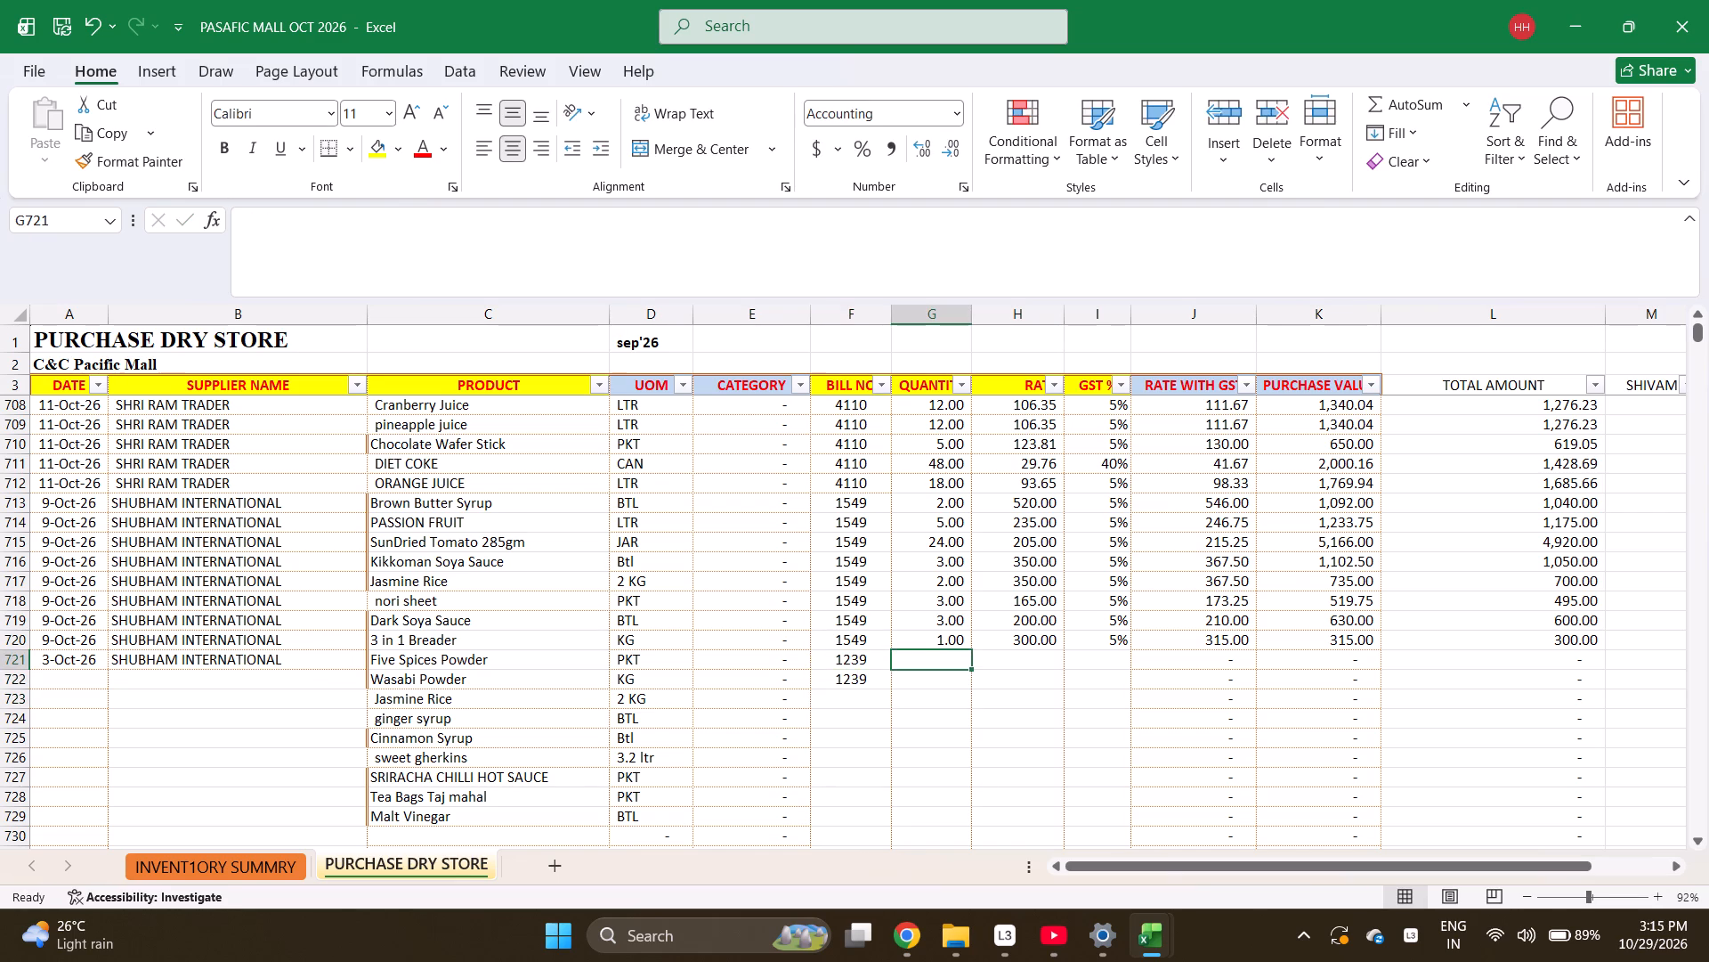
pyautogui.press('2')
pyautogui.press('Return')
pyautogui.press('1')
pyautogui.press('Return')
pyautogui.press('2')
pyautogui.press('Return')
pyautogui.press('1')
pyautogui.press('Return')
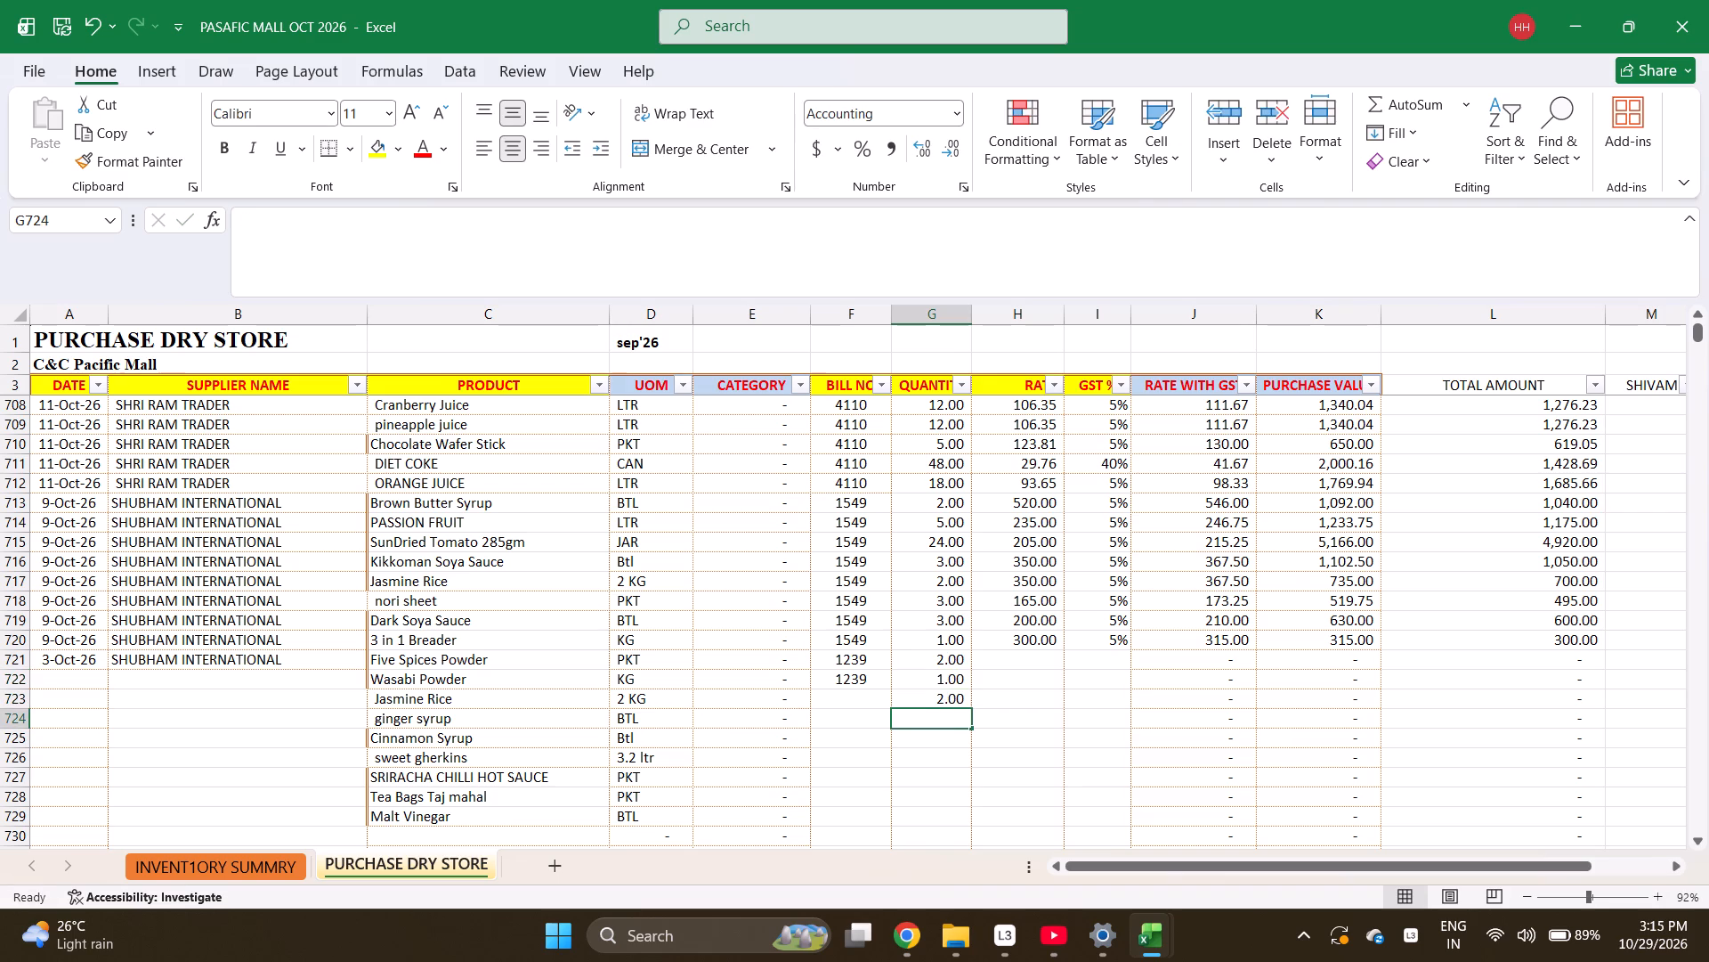
# Enter quantities 1, 1, 12, 5 and 2 for Cinnamon Syrup through Malt Vinegar in rows 725 to 729.
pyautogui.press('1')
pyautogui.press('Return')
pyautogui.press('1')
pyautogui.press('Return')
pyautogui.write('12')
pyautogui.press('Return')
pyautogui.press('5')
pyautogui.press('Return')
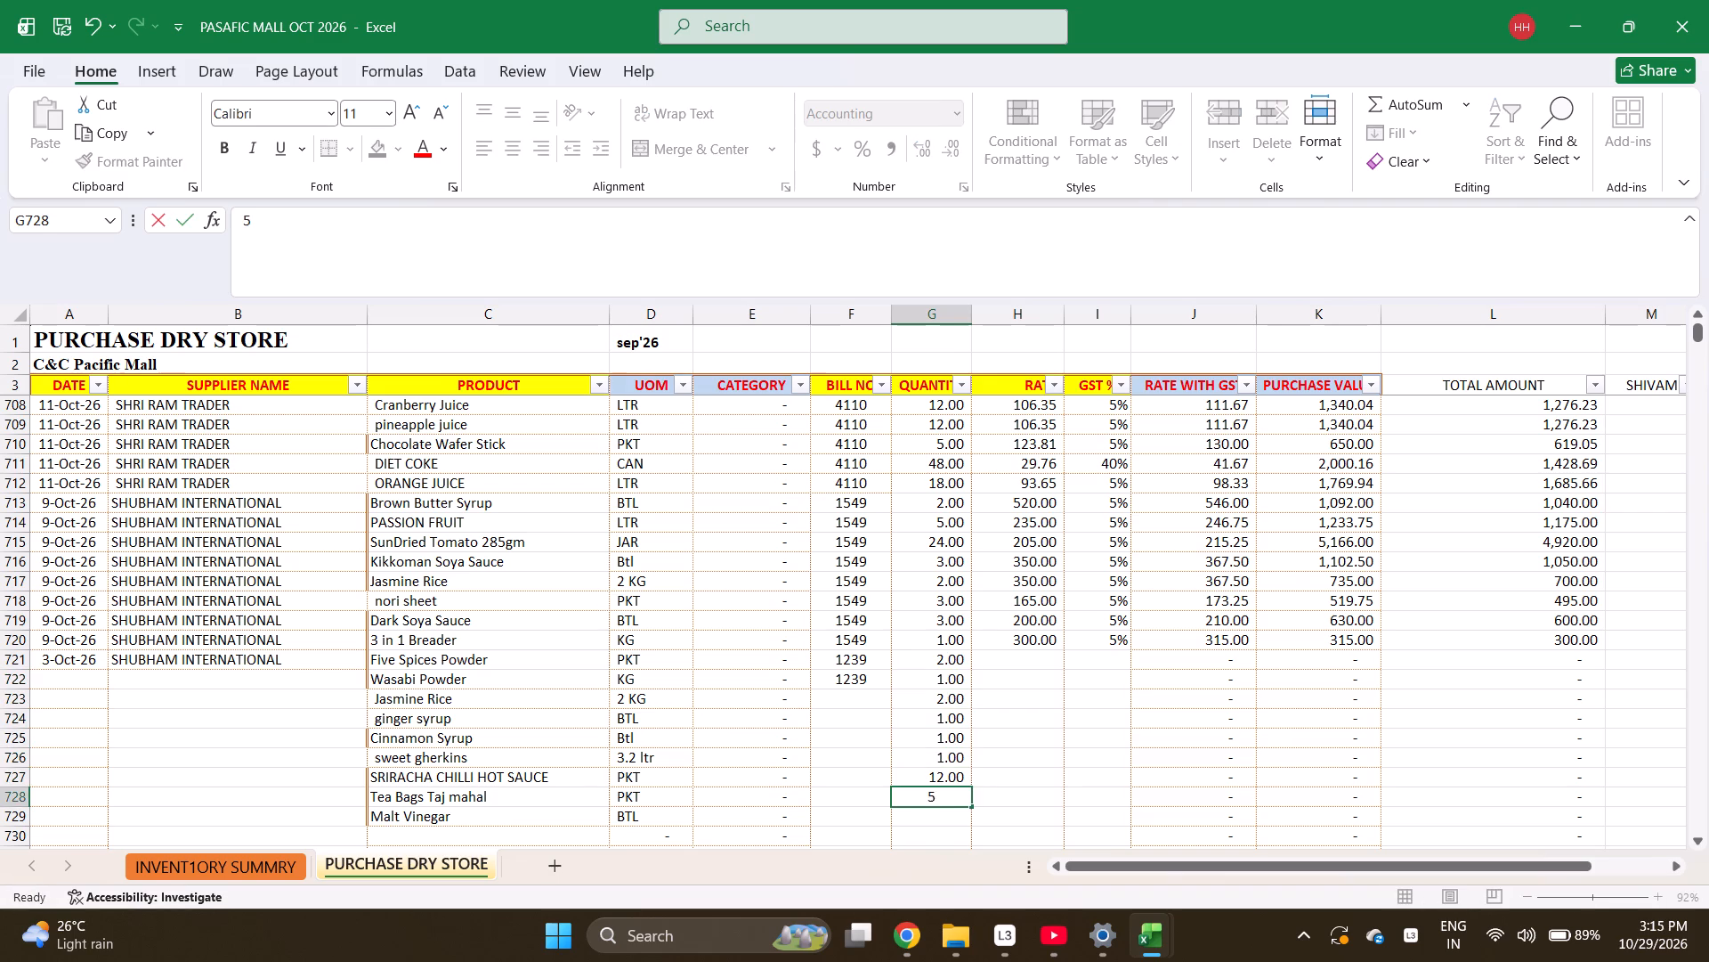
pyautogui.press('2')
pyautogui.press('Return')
# Enter rates 115, 785, 350, 602 and 602 for Five Spices Powder through Cinnamon Syrup in rows 721 to 725.
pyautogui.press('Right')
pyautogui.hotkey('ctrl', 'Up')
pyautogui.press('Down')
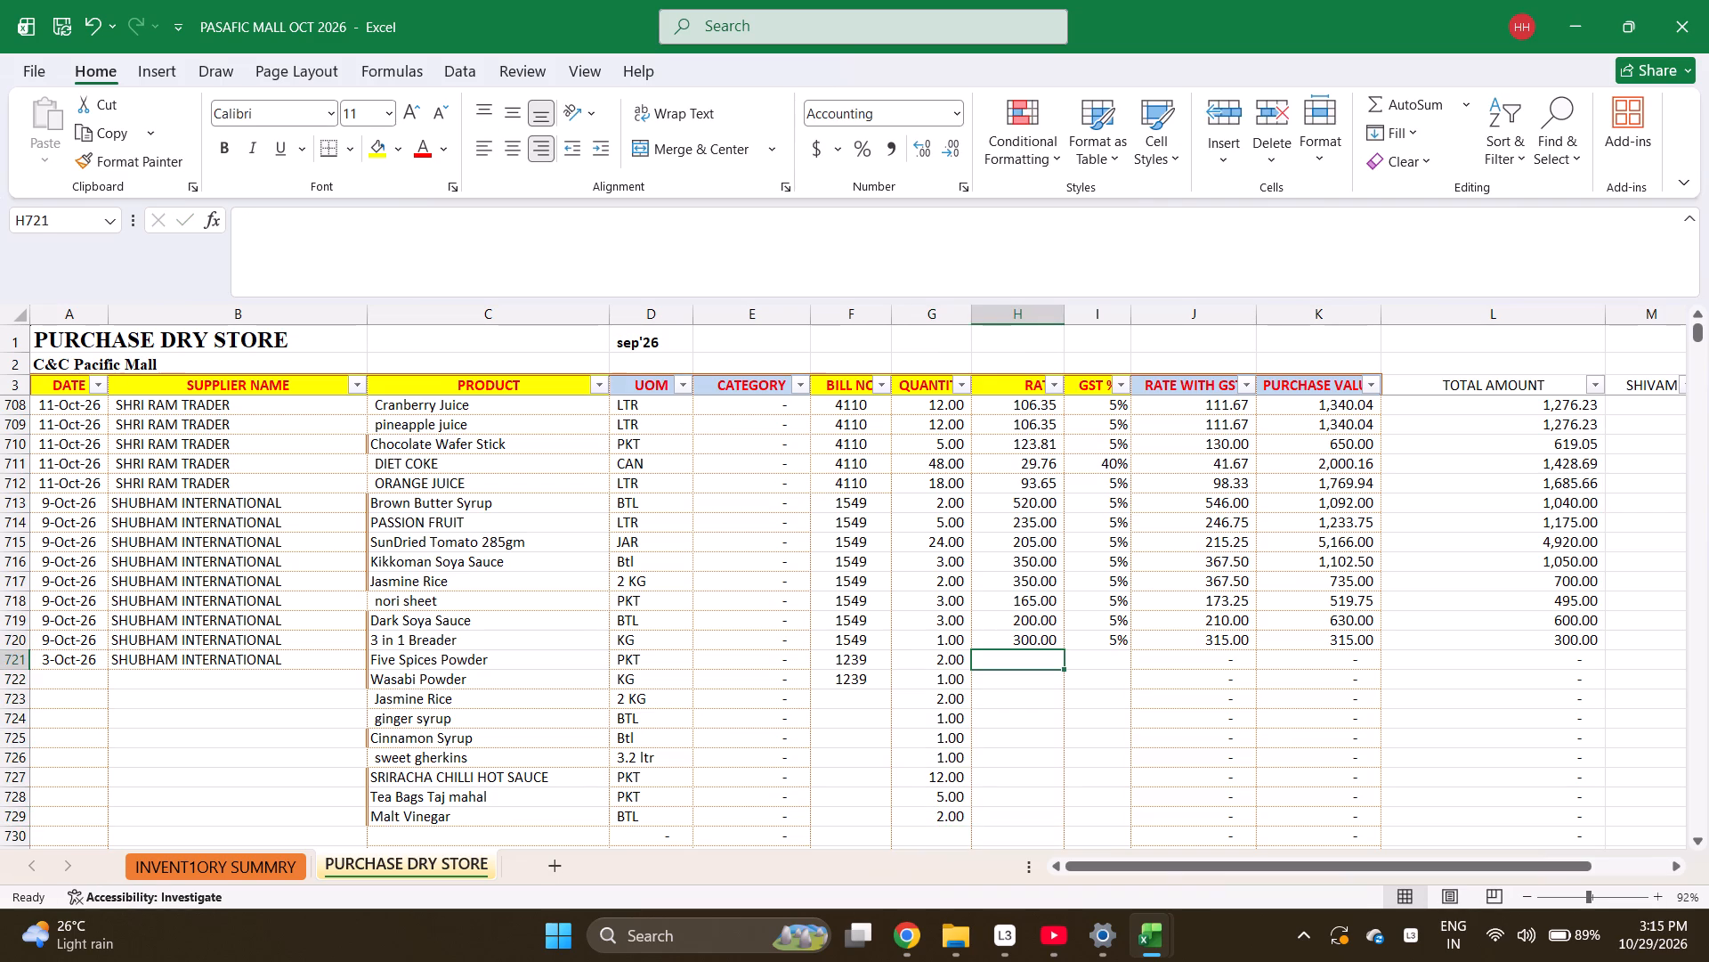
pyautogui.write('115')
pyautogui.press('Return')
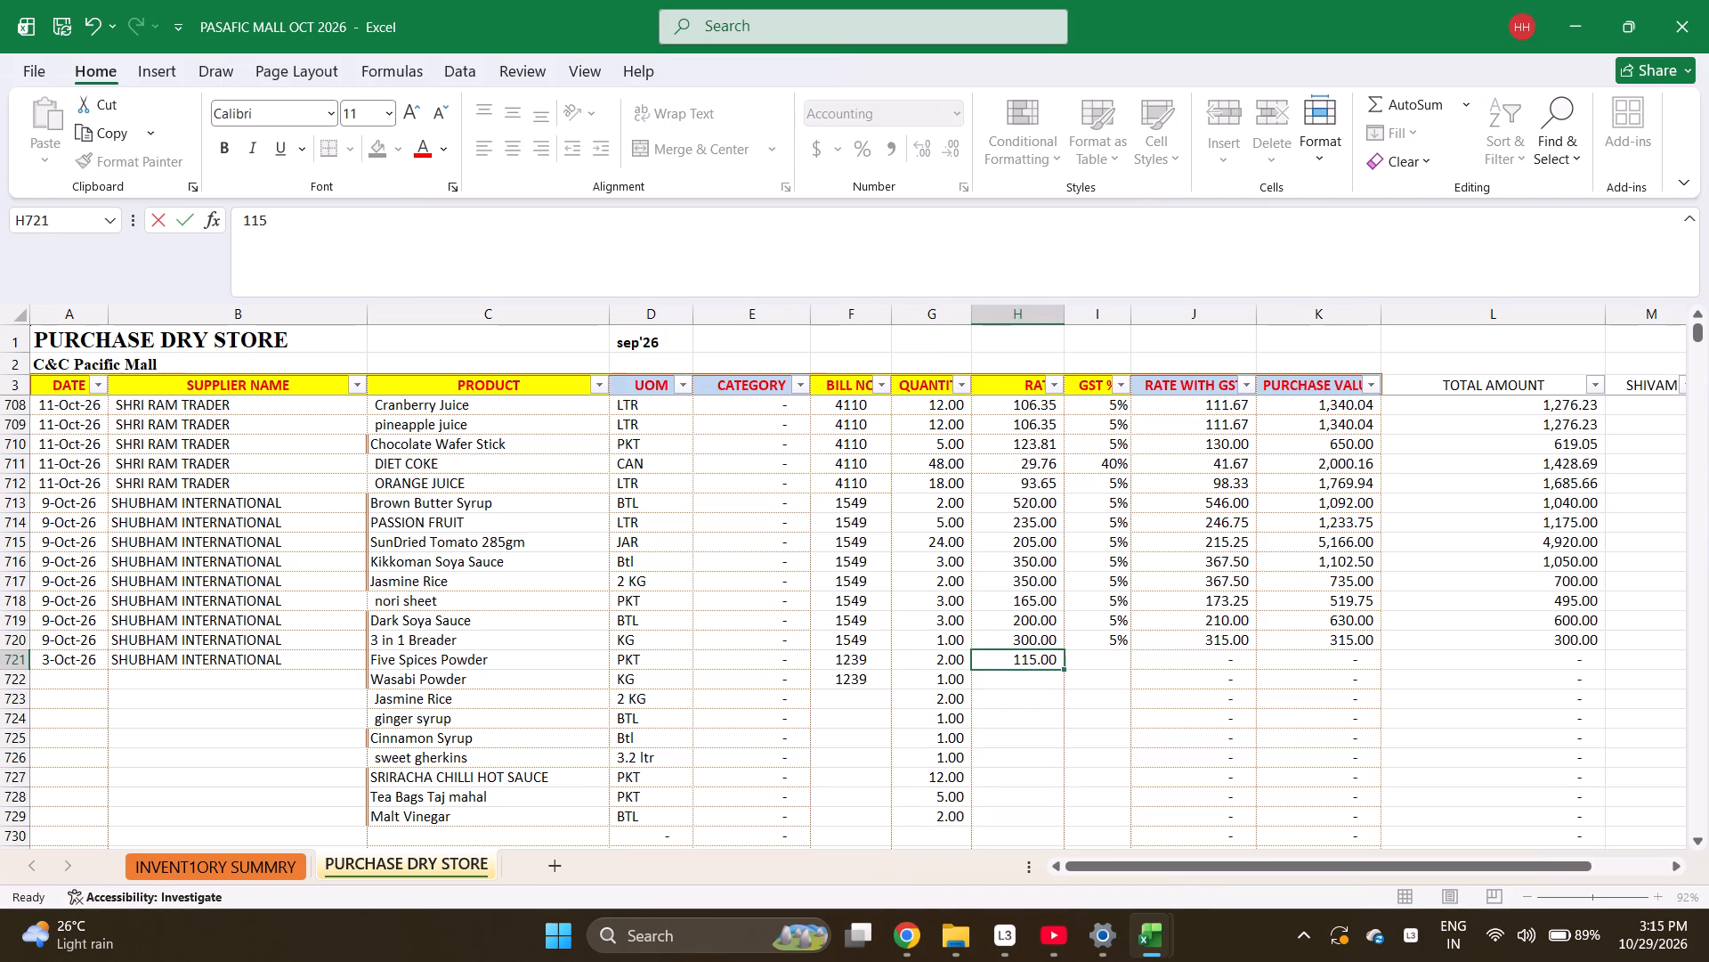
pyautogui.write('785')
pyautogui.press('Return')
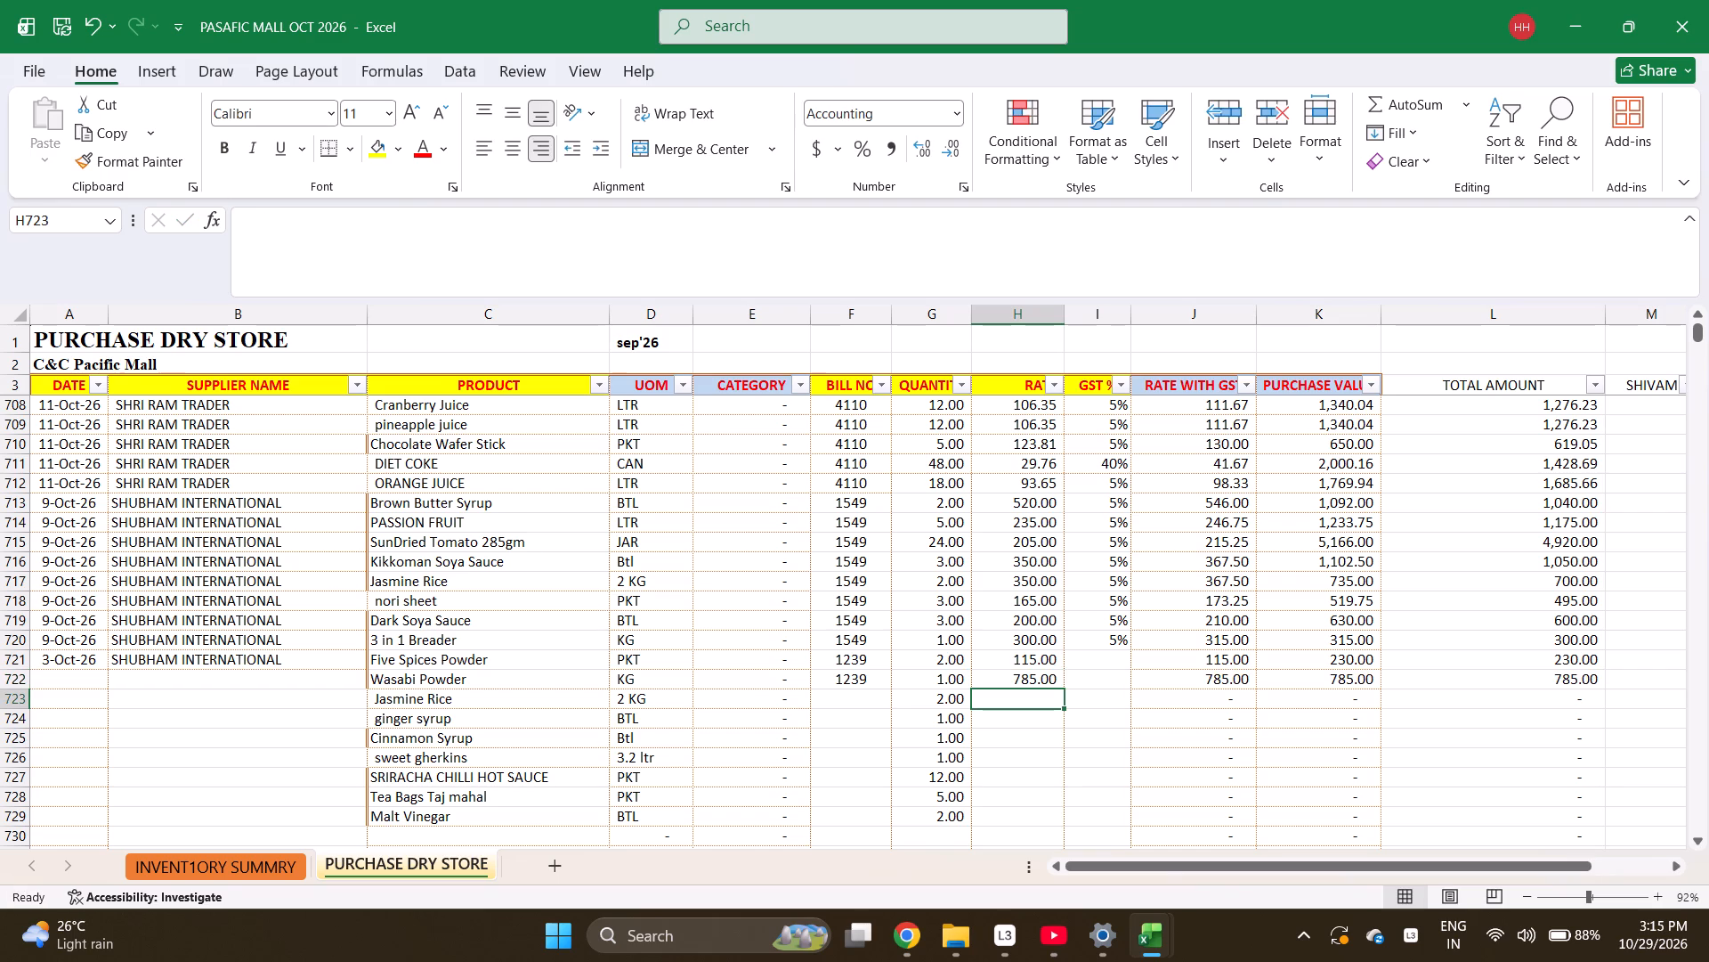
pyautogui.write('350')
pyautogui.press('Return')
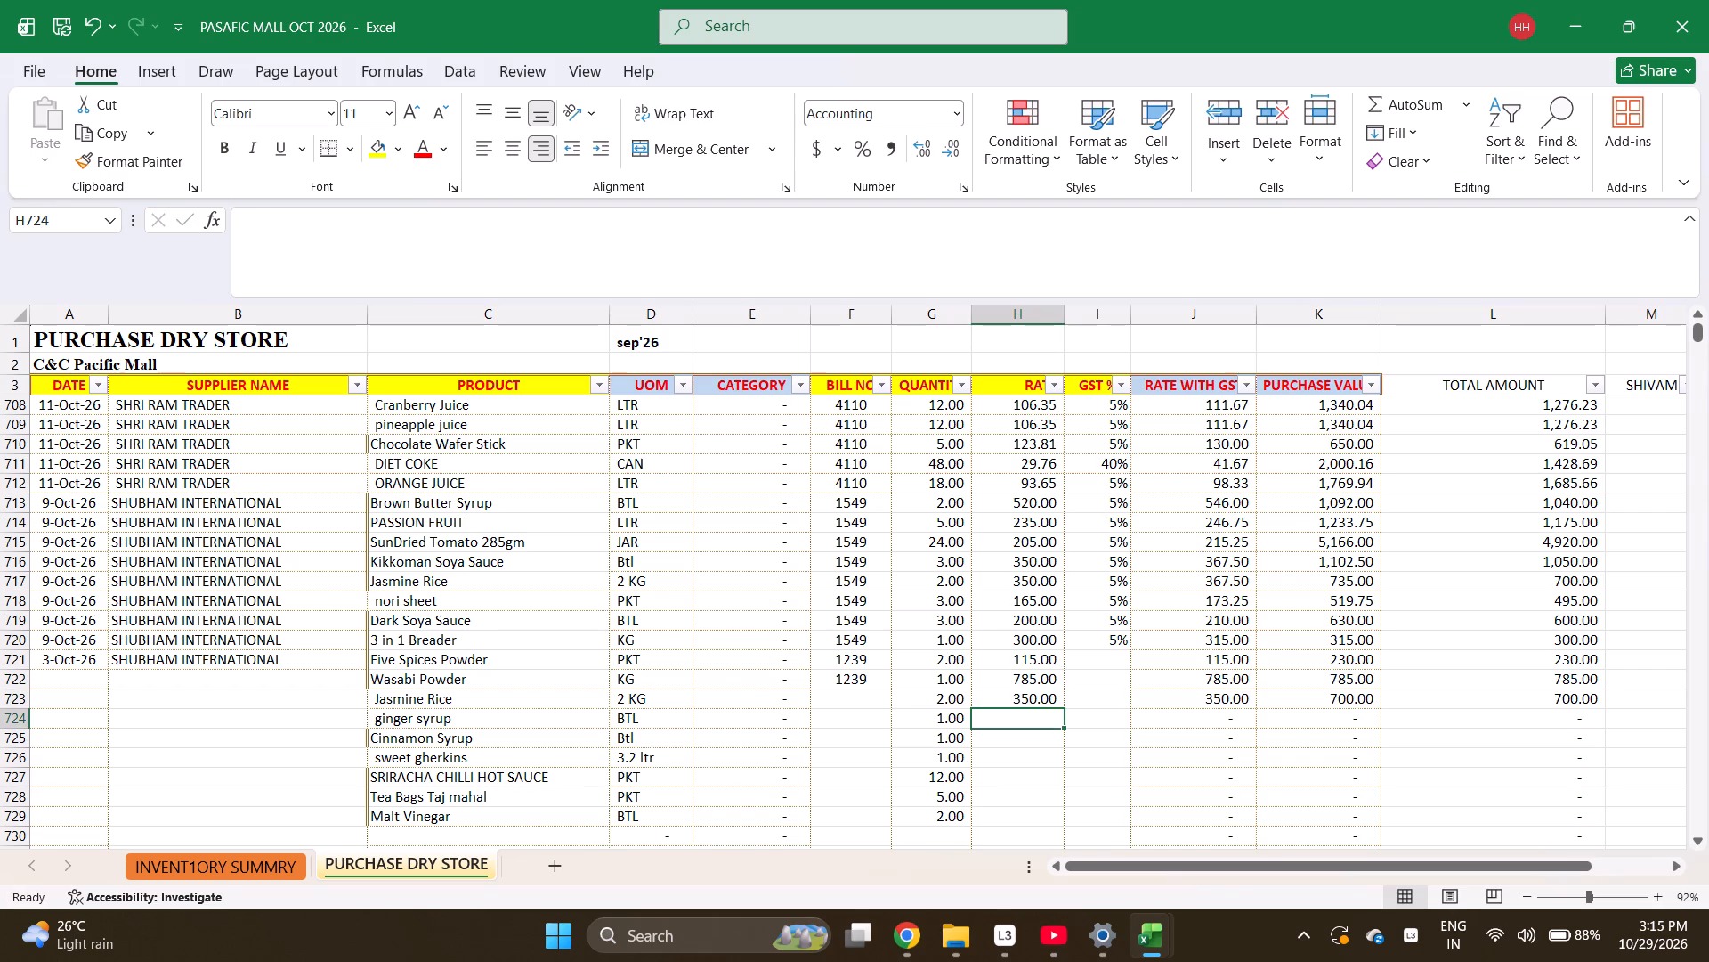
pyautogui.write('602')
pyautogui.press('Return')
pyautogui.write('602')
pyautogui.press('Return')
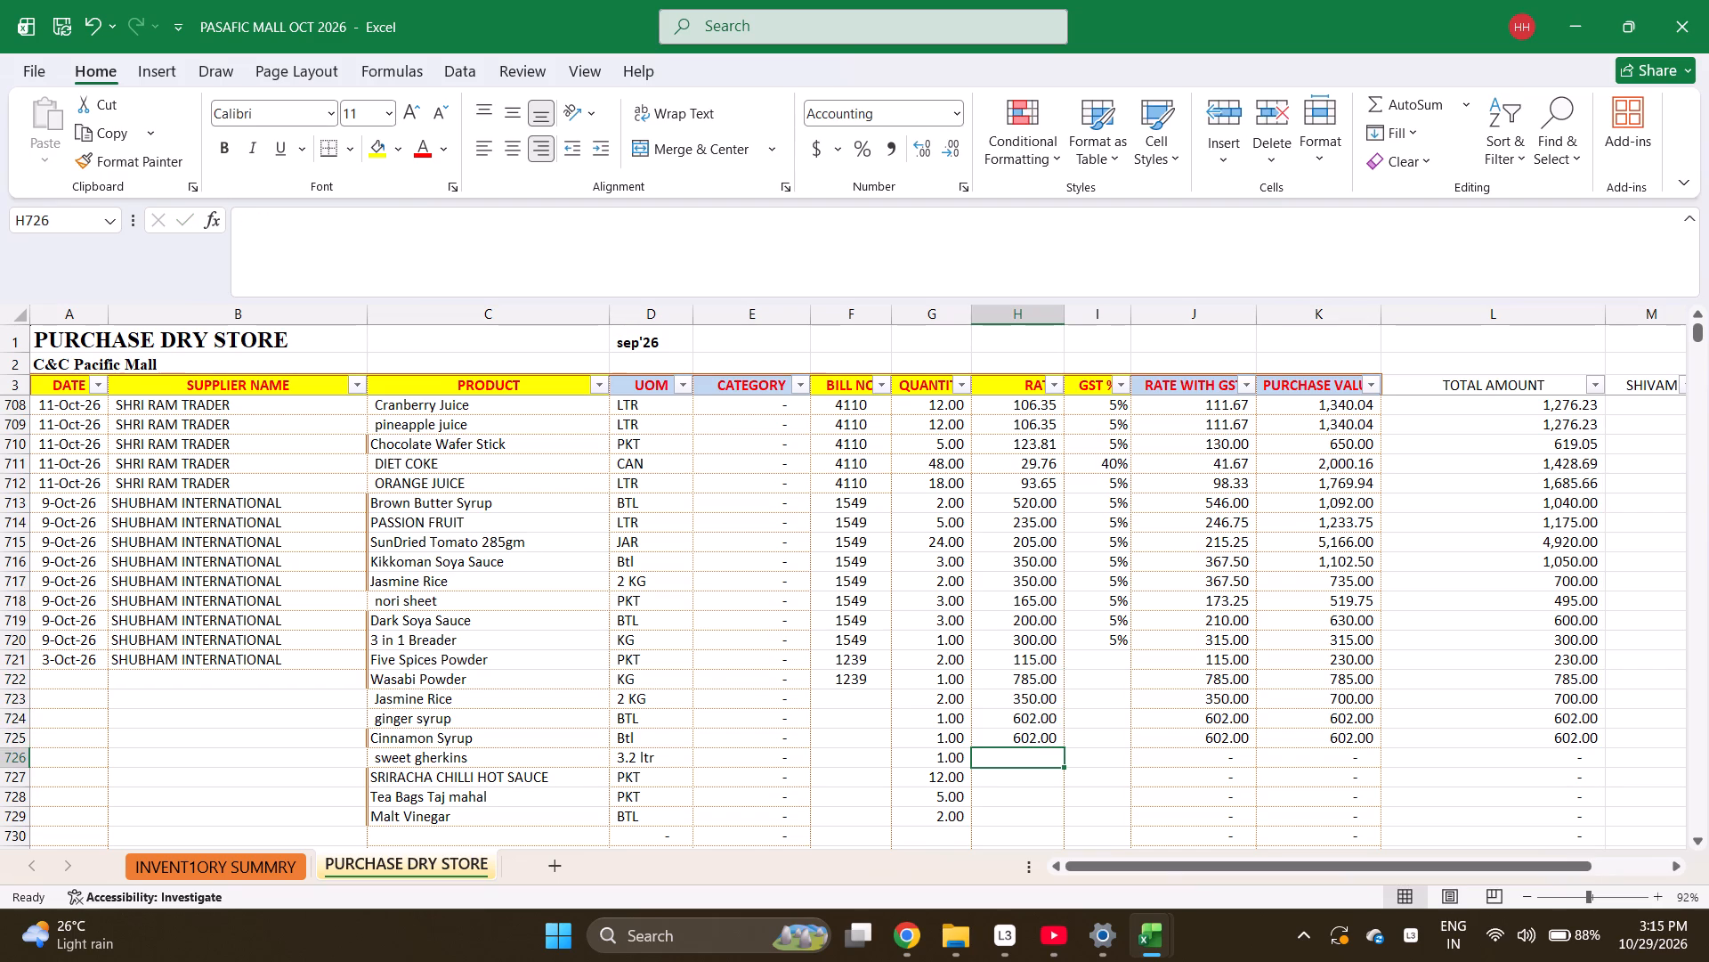
# Enter rates 300, 189, 270 and 185 for sweet gherkins through Malt Vinegar in rows 726 to 729.
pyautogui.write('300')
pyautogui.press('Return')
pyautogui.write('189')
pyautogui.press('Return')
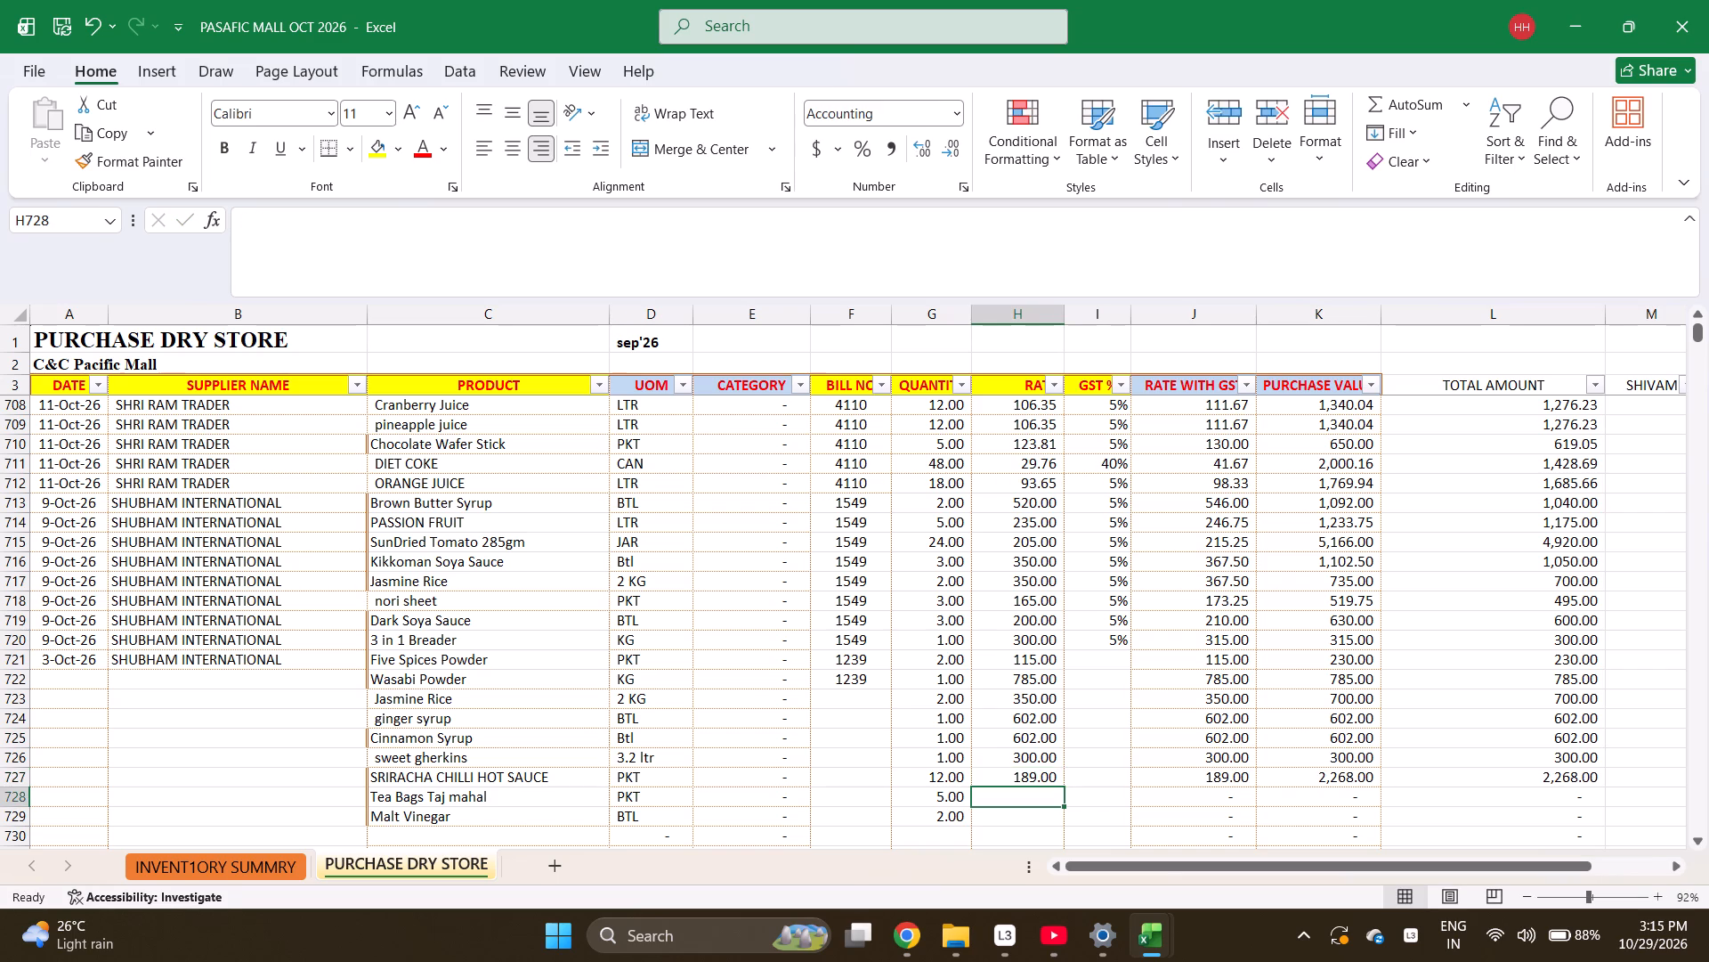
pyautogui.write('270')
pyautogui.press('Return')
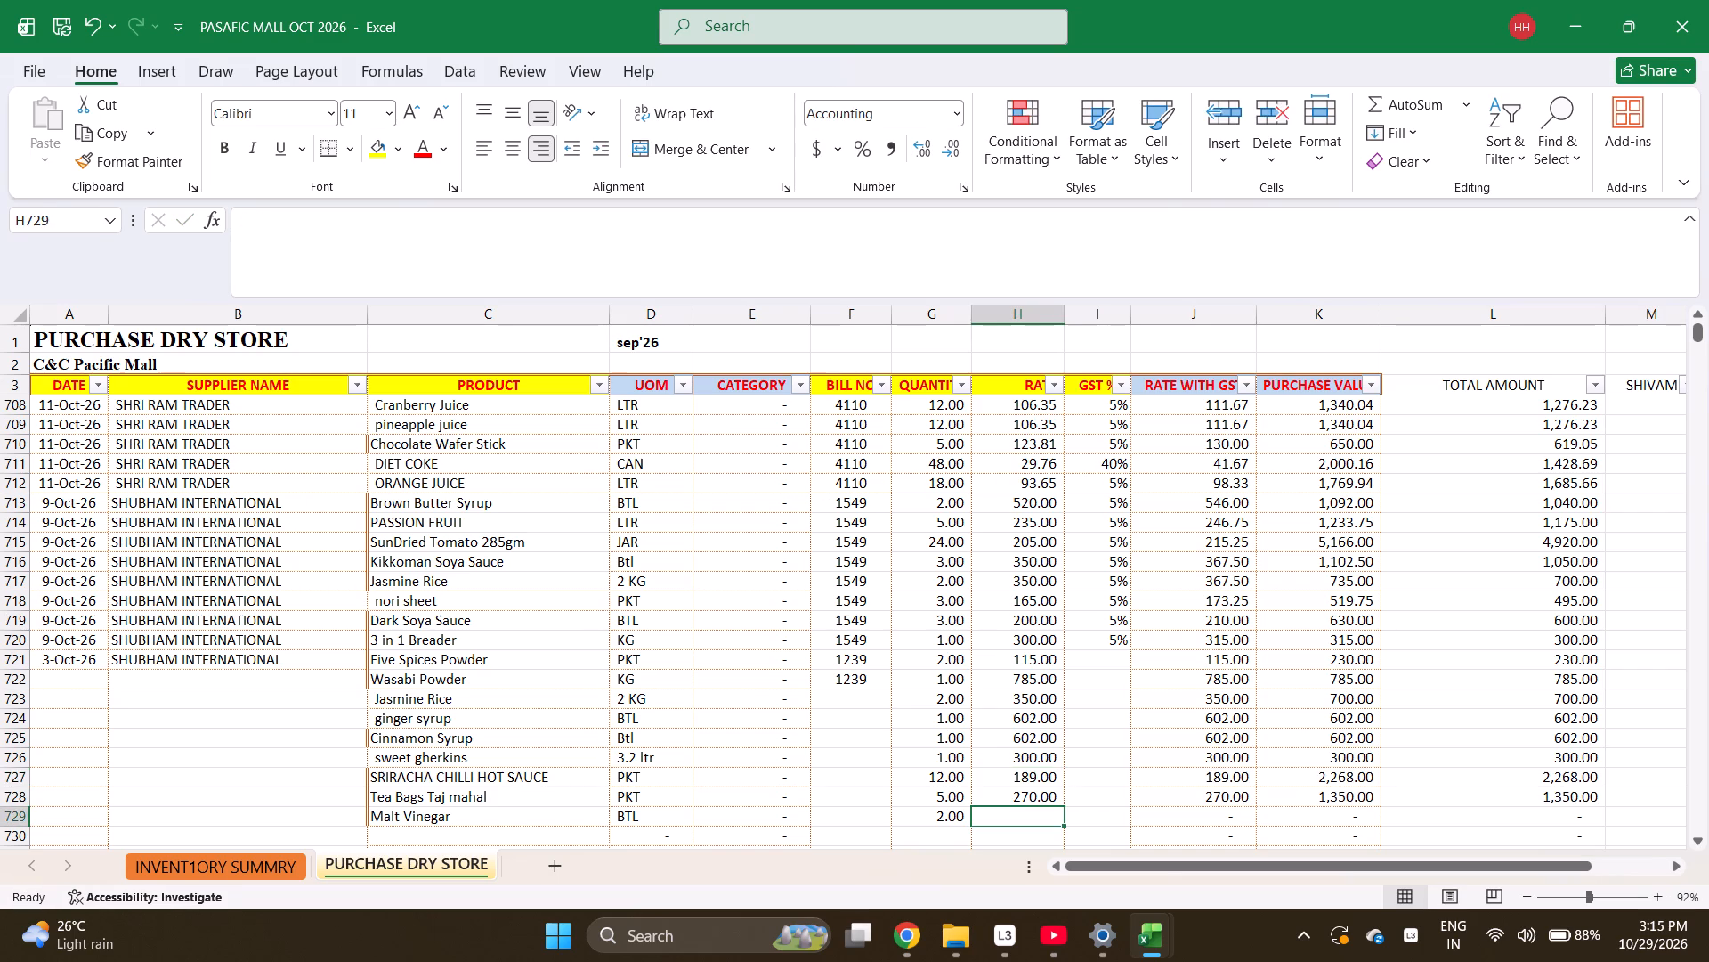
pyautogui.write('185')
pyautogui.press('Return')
# Enter 5% GST for Five Spices Powder in row 721 and fill it down to row 729.
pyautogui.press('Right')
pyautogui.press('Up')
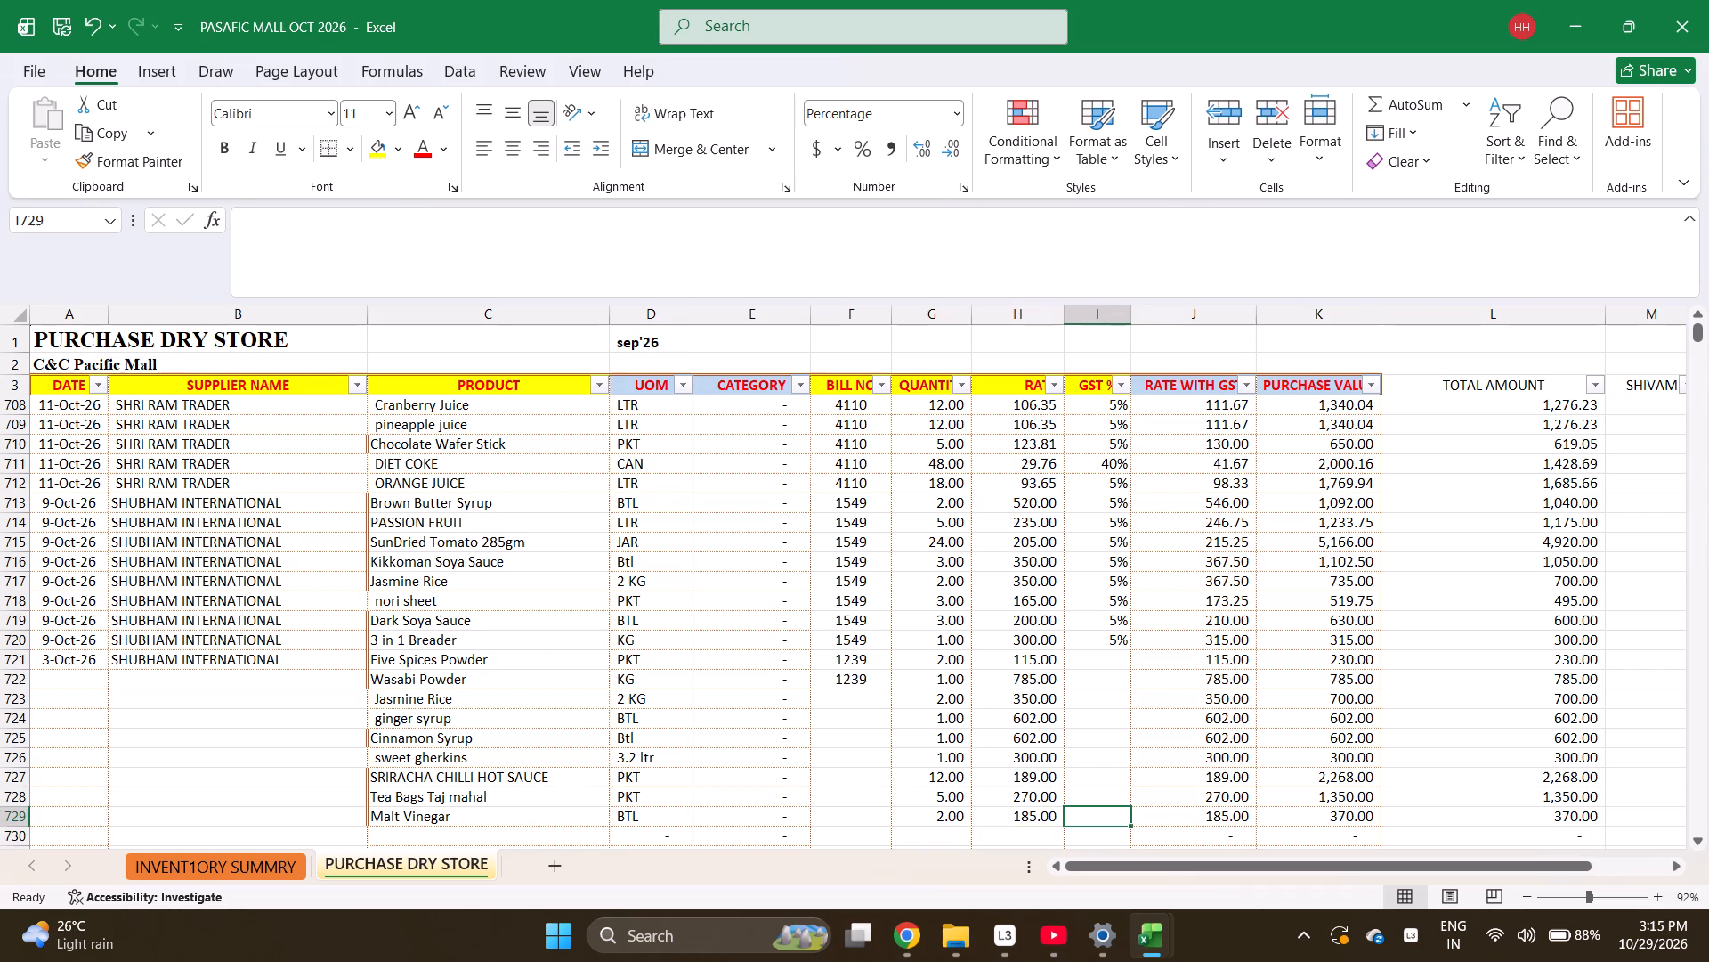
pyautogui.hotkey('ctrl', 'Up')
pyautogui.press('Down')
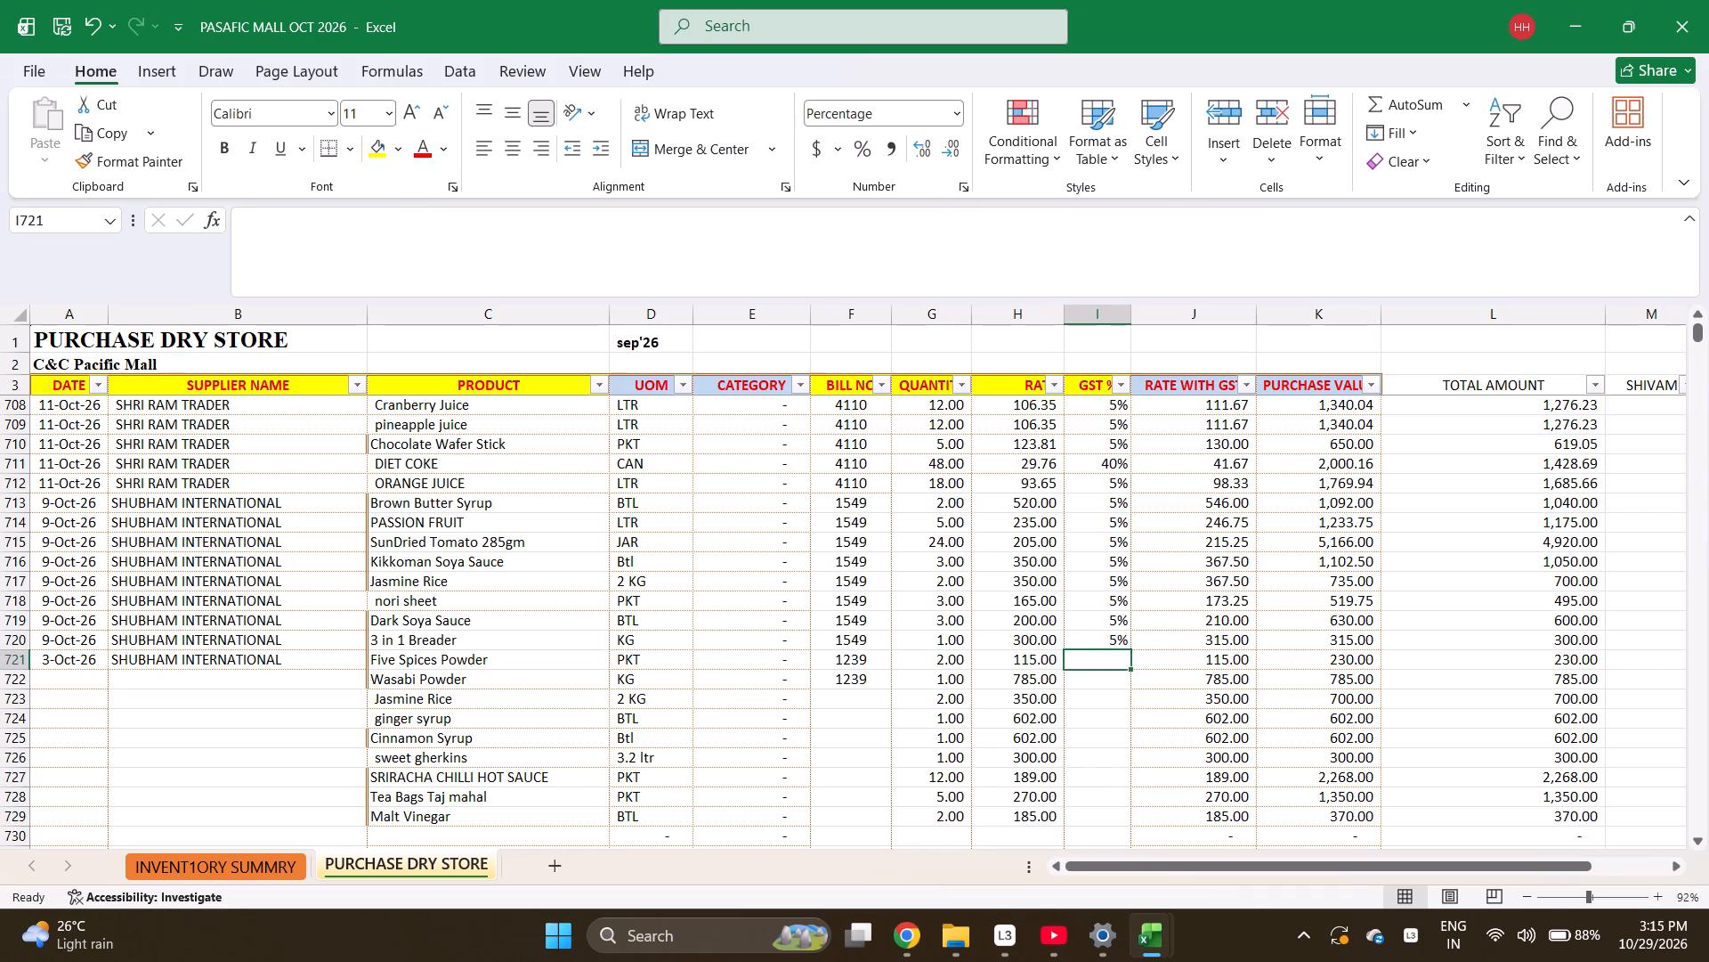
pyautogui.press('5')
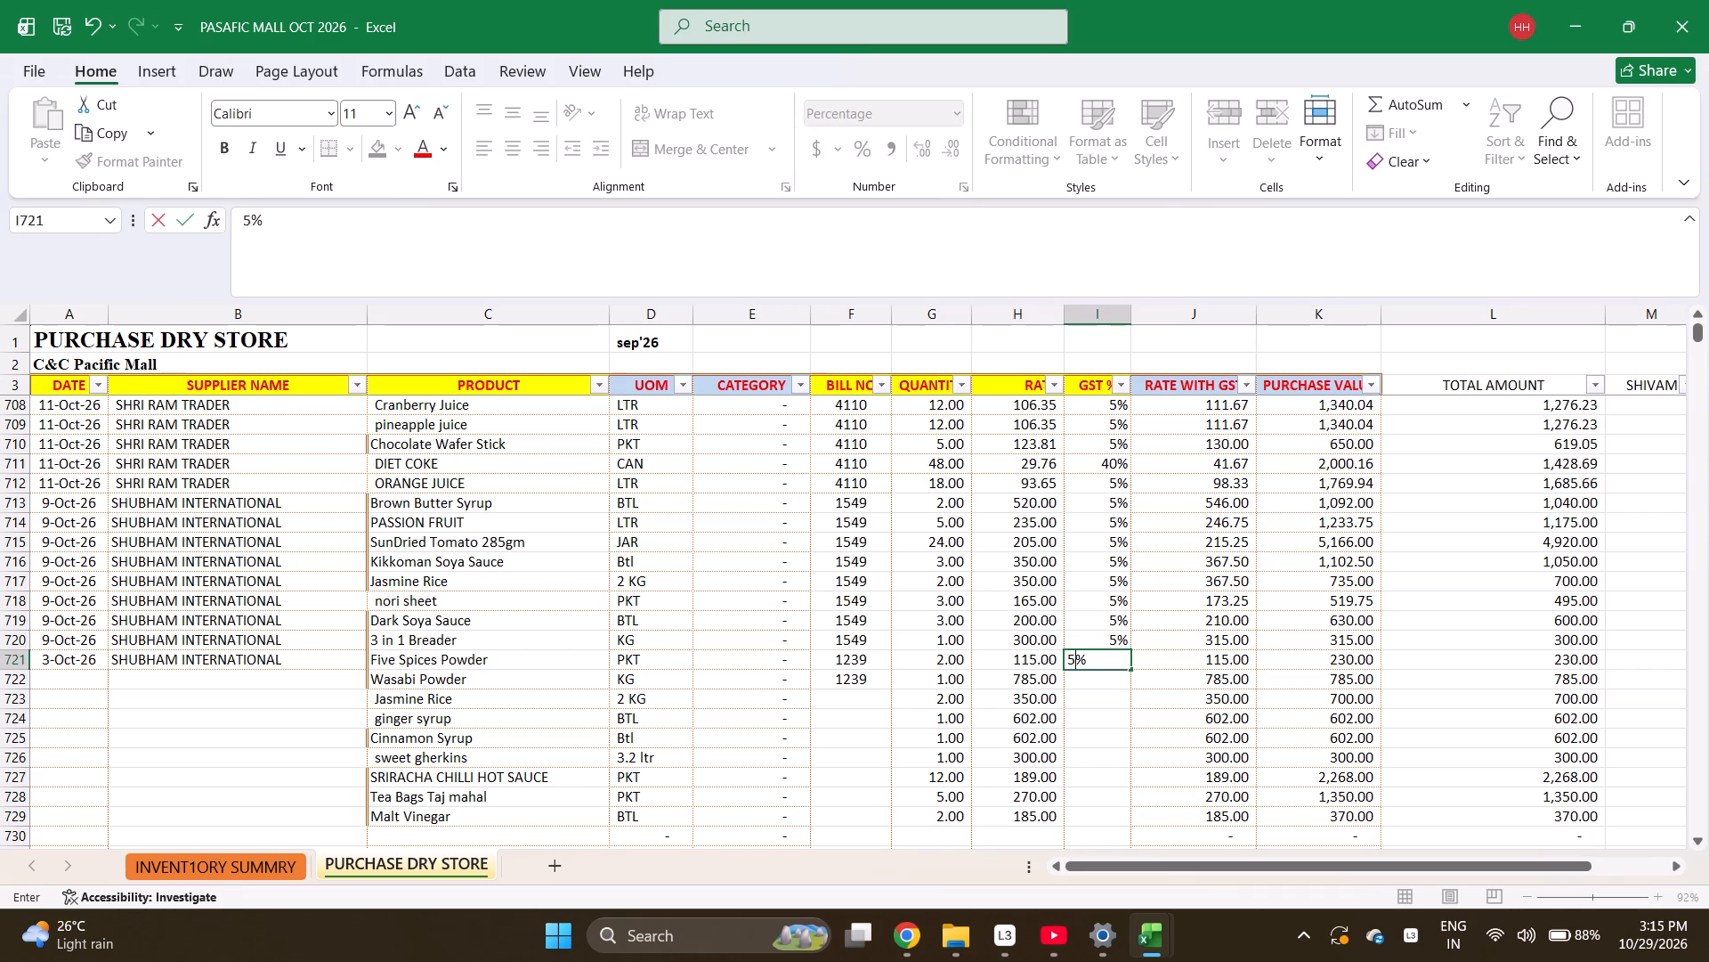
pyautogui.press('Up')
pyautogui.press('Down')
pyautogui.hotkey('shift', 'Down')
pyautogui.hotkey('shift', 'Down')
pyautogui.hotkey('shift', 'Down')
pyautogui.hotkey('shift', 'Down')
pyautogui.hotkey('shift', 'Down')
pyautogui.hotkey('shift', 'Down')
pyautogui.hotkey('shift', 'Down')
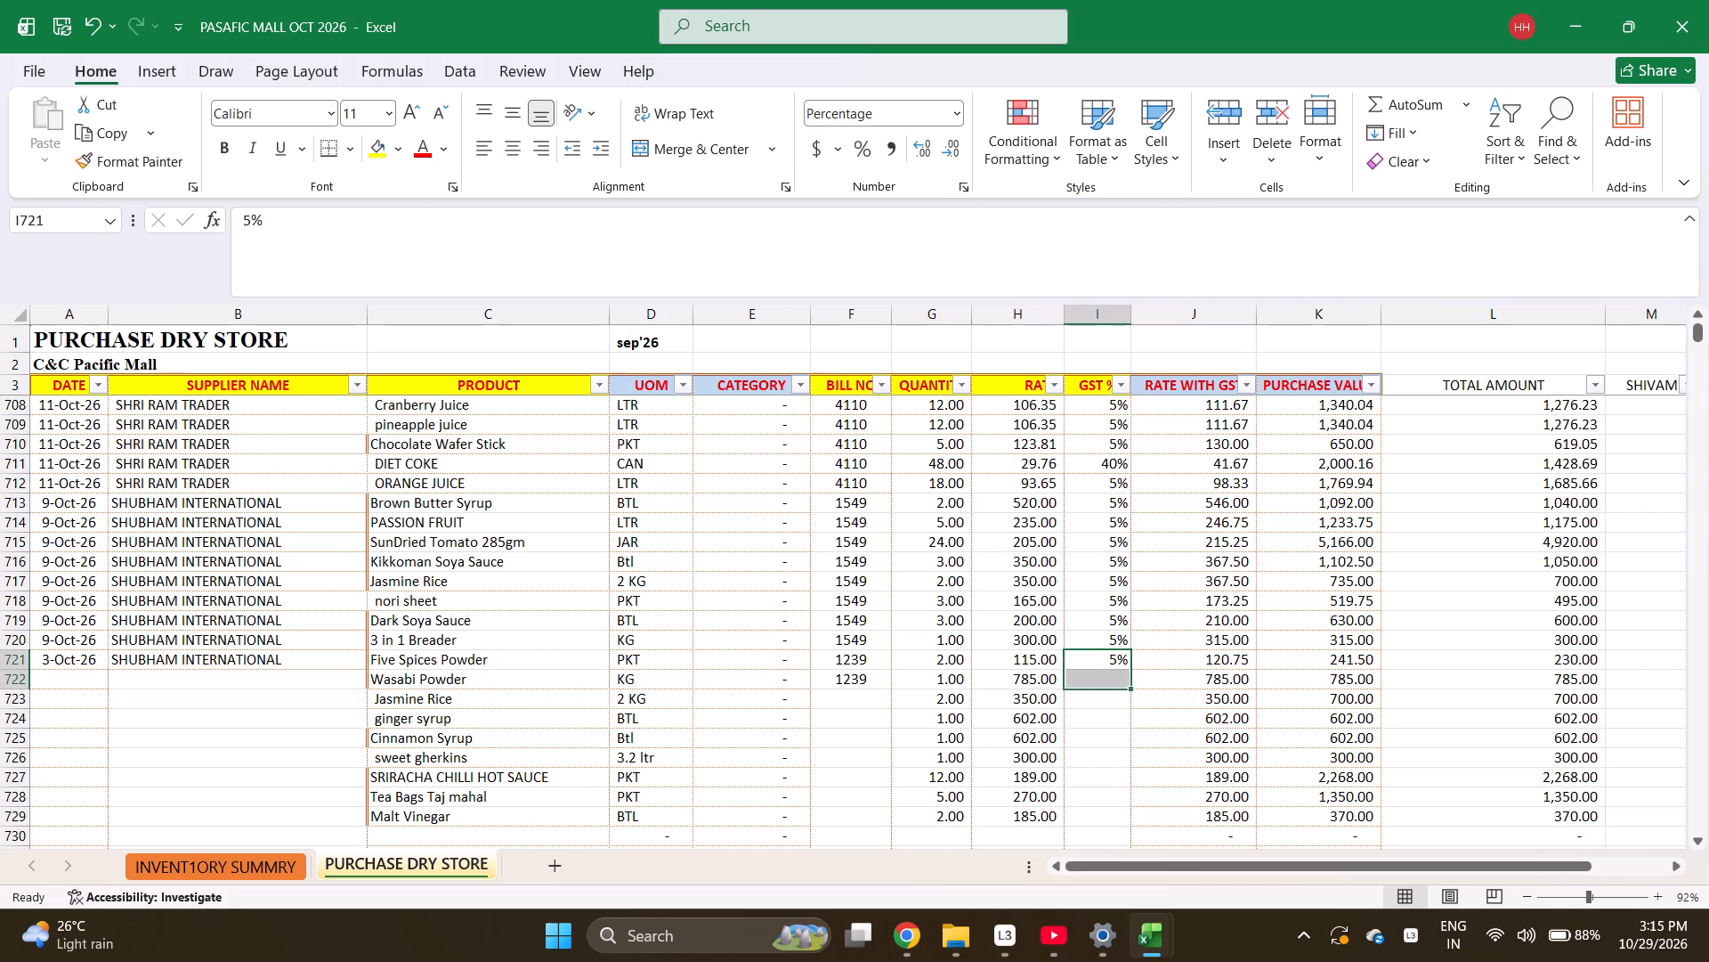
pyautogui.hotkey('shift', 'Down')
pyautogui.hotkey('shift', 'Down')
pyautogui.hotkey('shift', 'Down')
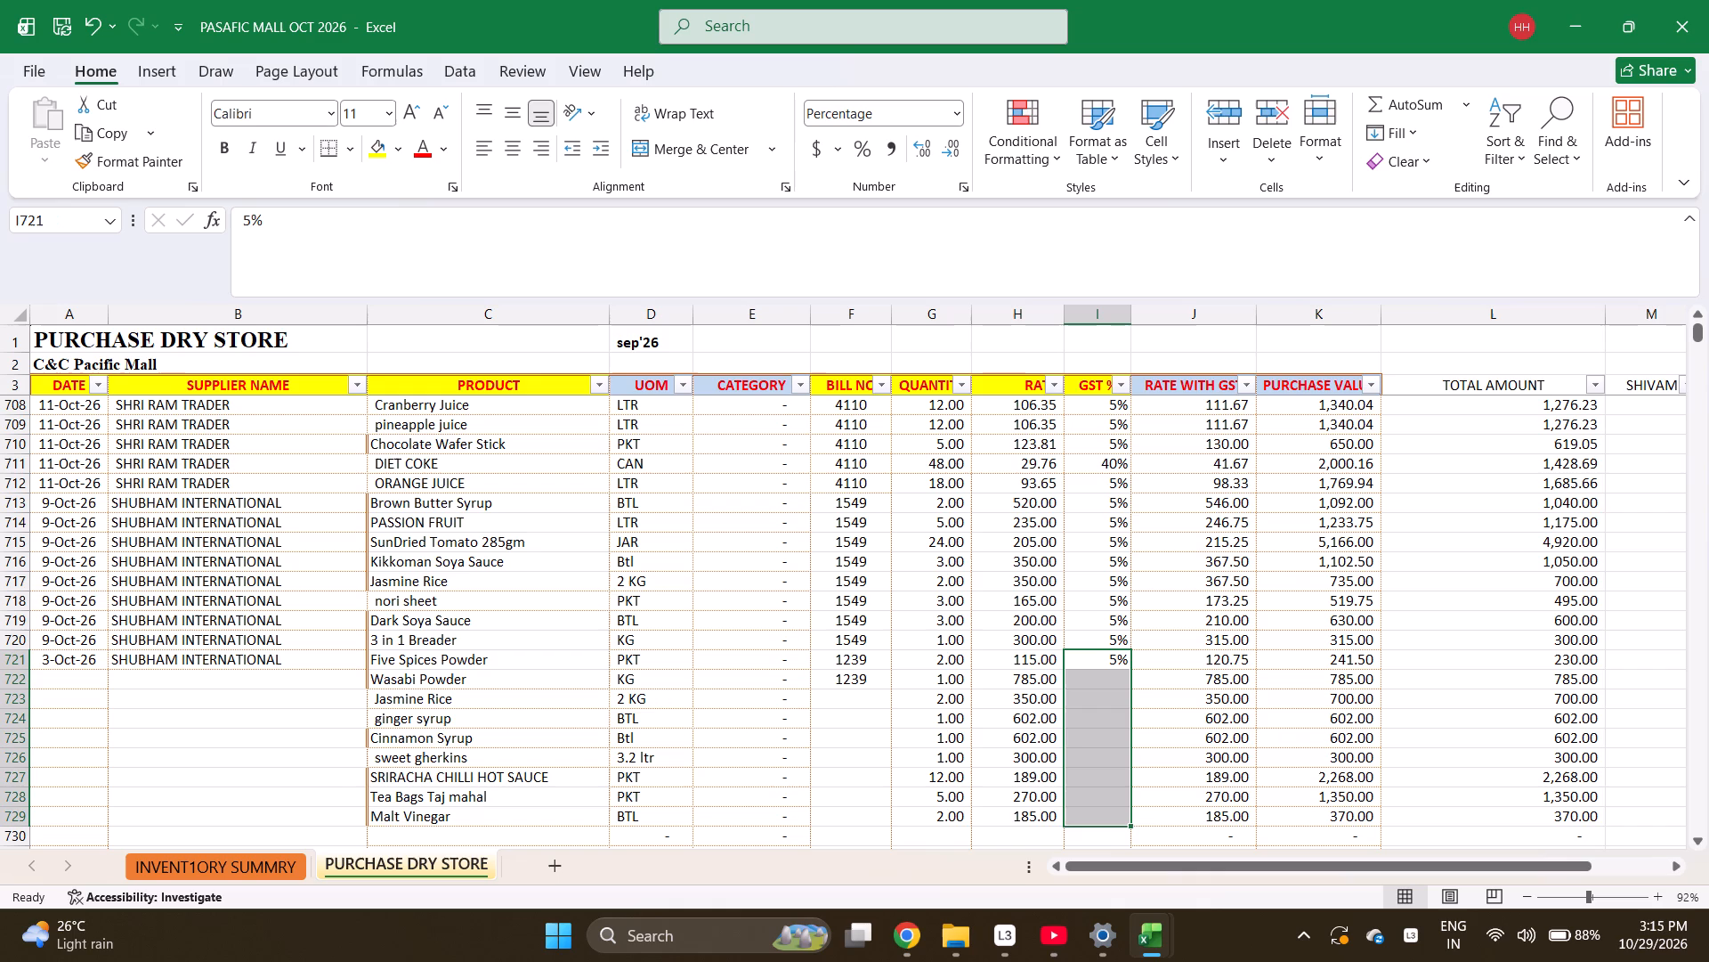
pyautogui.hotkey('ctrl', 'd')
# Set the GST for Malt Vinegar in row 729 to 18%.
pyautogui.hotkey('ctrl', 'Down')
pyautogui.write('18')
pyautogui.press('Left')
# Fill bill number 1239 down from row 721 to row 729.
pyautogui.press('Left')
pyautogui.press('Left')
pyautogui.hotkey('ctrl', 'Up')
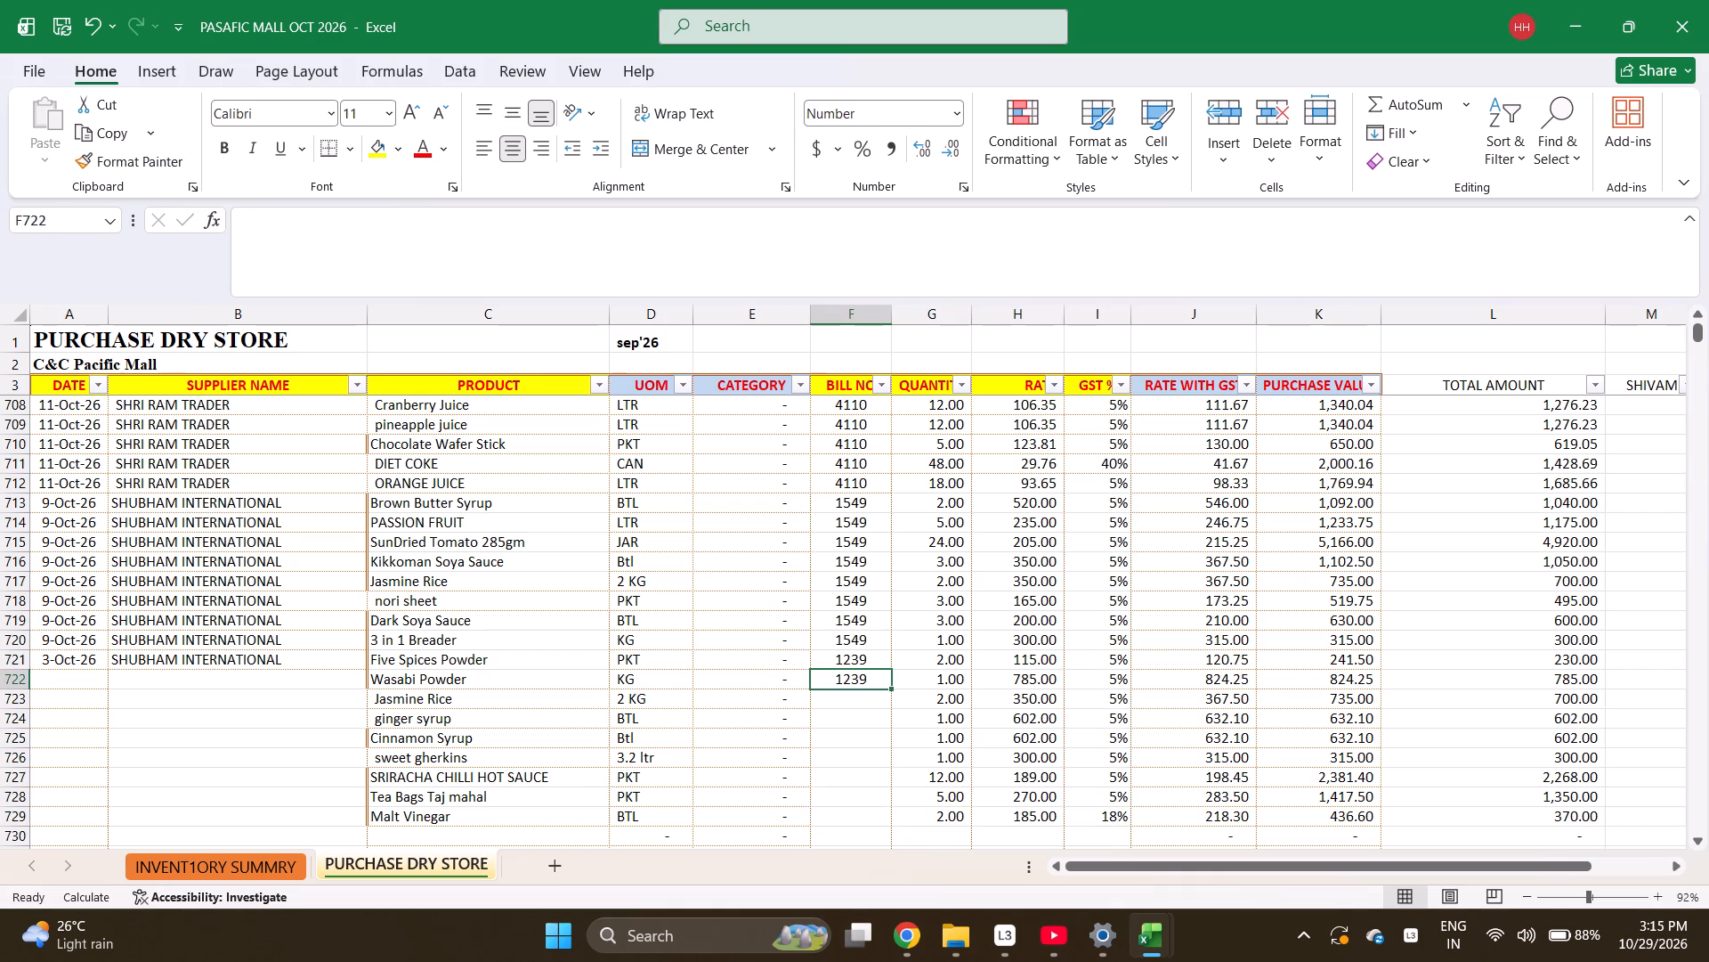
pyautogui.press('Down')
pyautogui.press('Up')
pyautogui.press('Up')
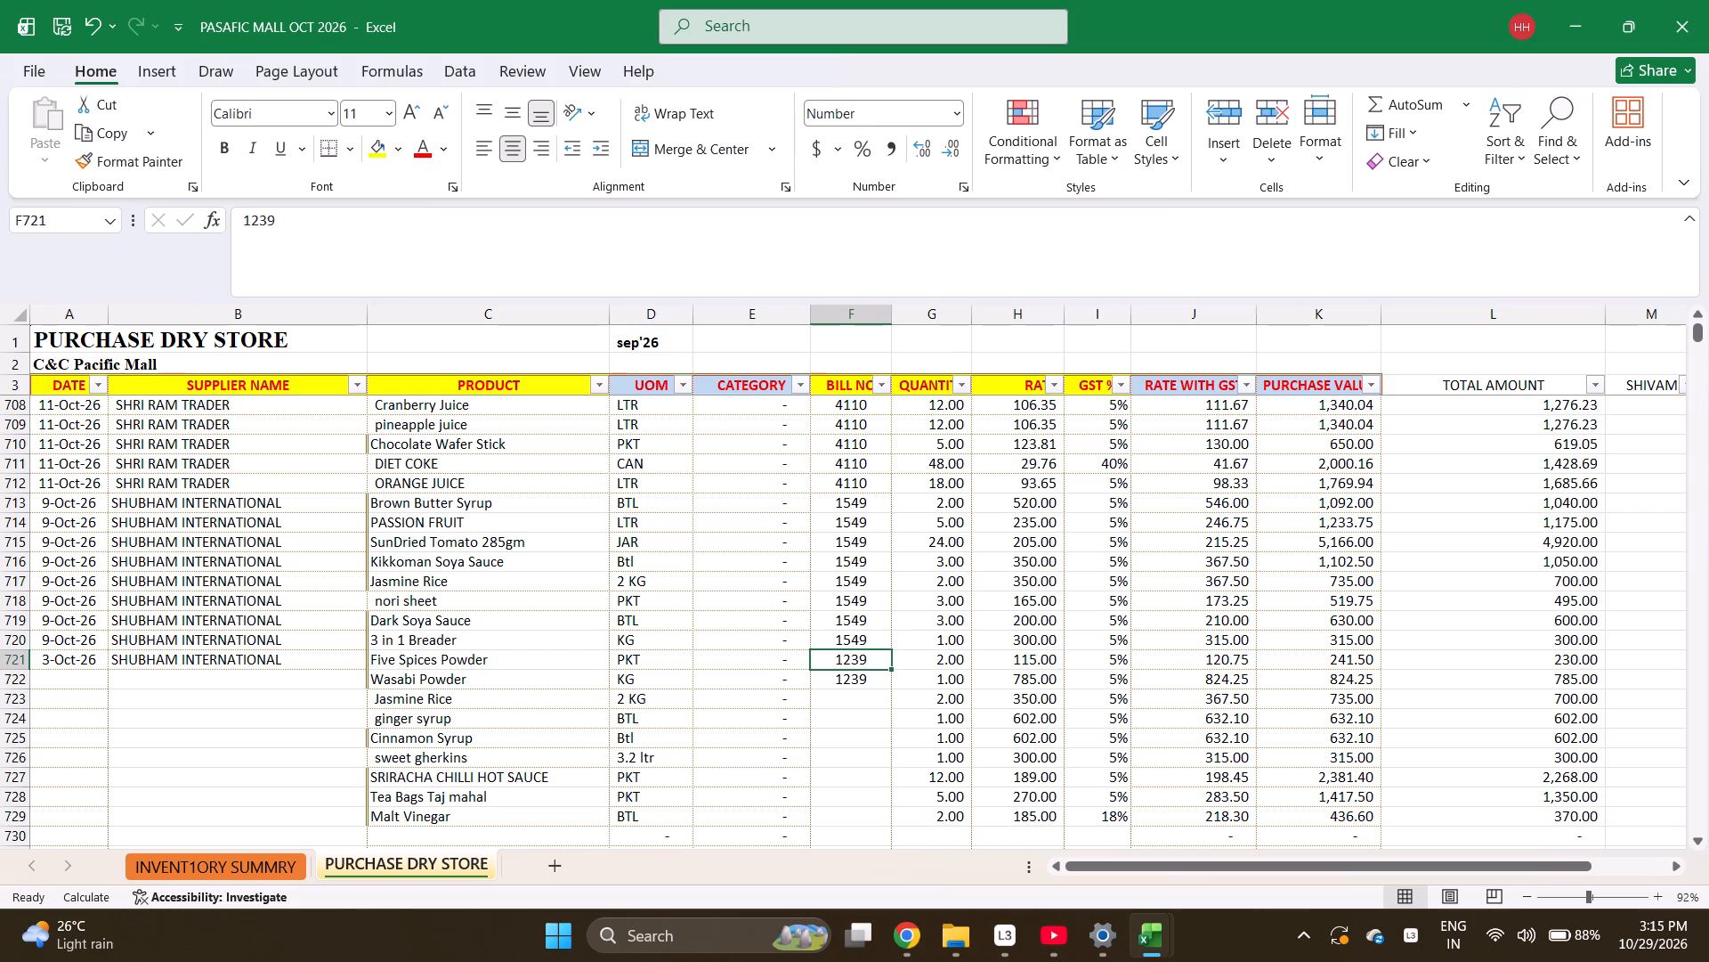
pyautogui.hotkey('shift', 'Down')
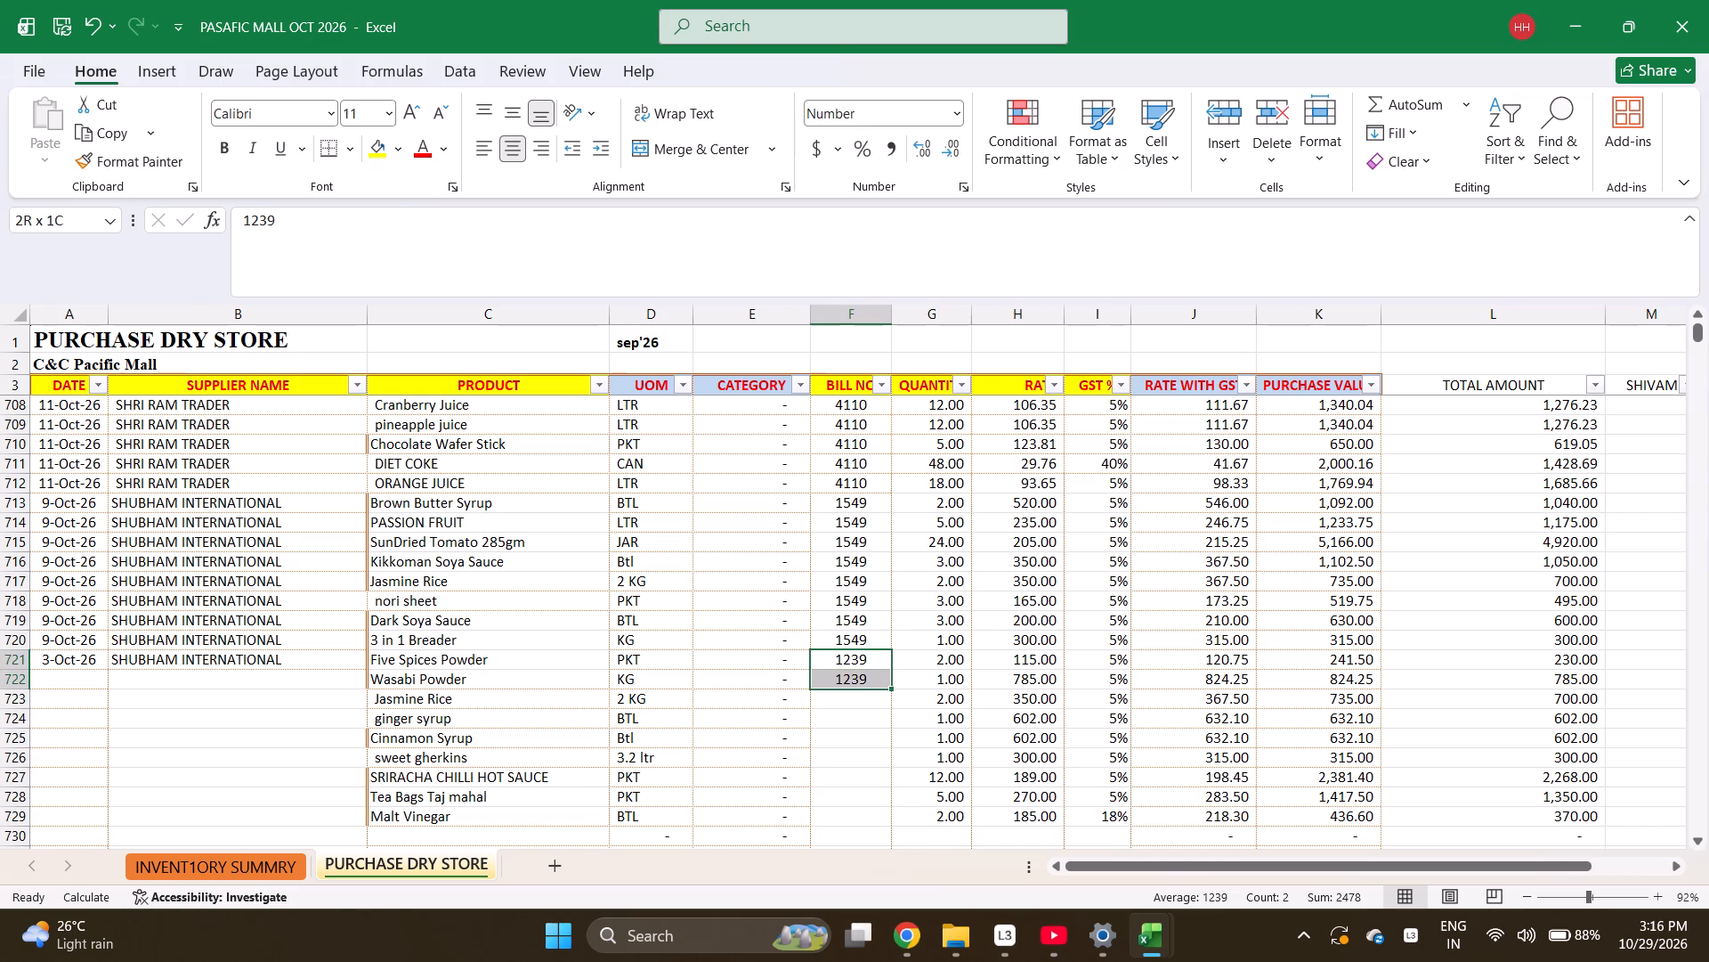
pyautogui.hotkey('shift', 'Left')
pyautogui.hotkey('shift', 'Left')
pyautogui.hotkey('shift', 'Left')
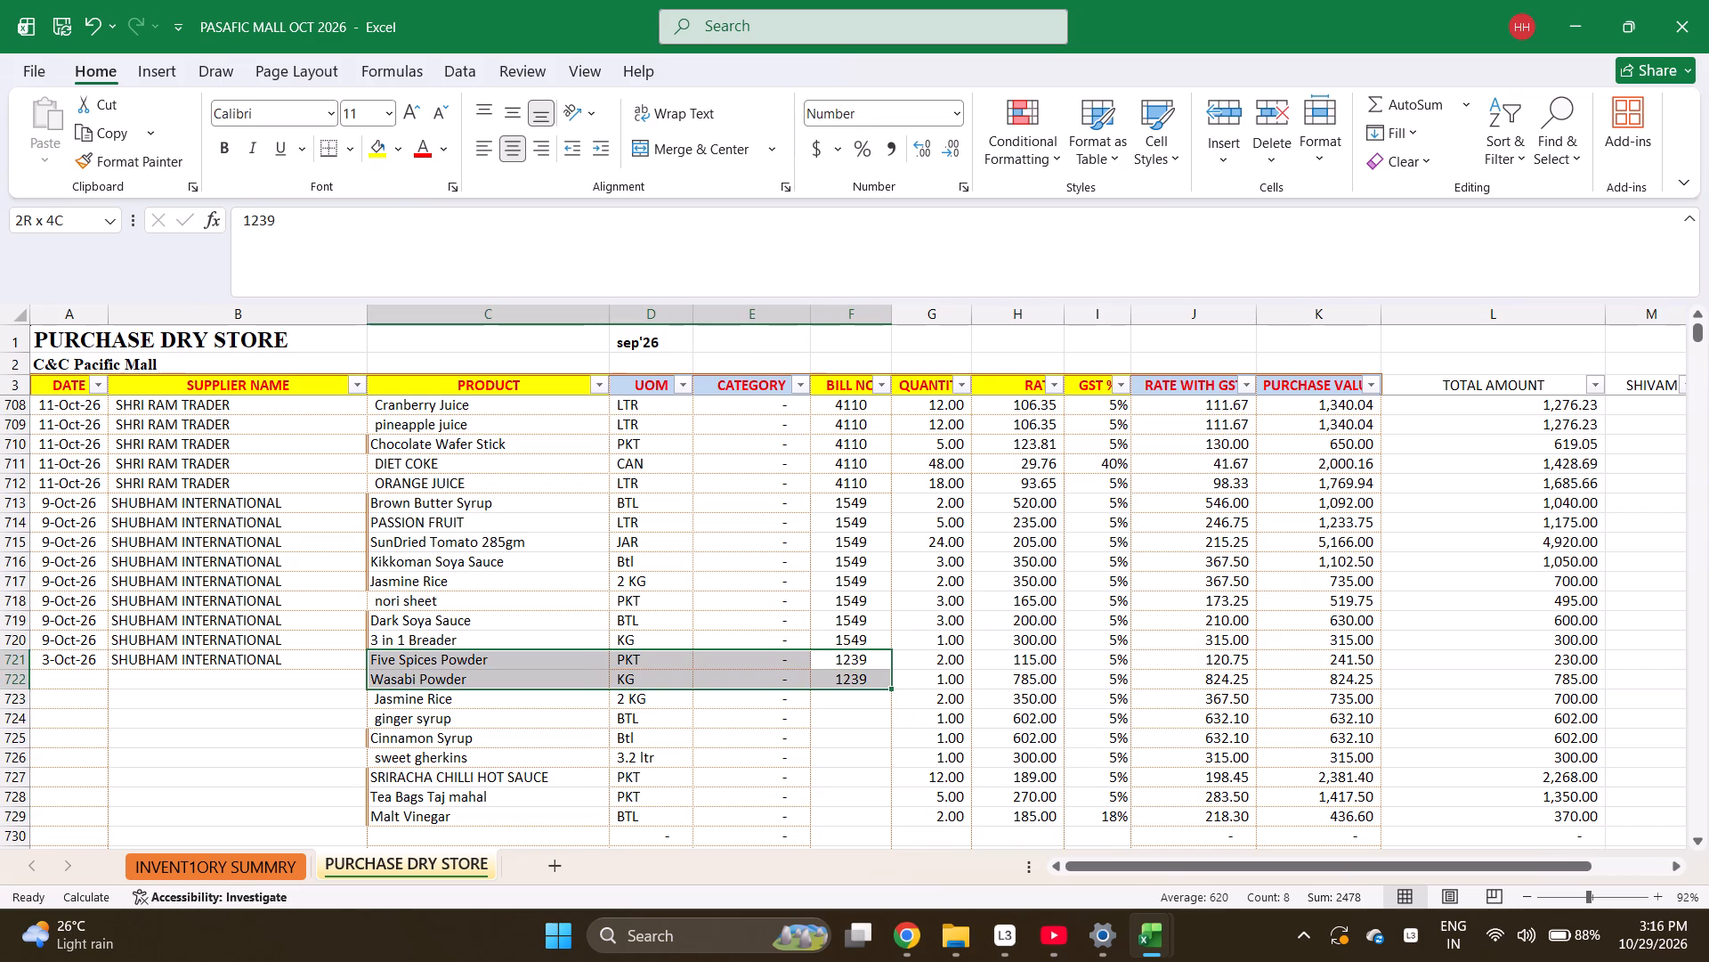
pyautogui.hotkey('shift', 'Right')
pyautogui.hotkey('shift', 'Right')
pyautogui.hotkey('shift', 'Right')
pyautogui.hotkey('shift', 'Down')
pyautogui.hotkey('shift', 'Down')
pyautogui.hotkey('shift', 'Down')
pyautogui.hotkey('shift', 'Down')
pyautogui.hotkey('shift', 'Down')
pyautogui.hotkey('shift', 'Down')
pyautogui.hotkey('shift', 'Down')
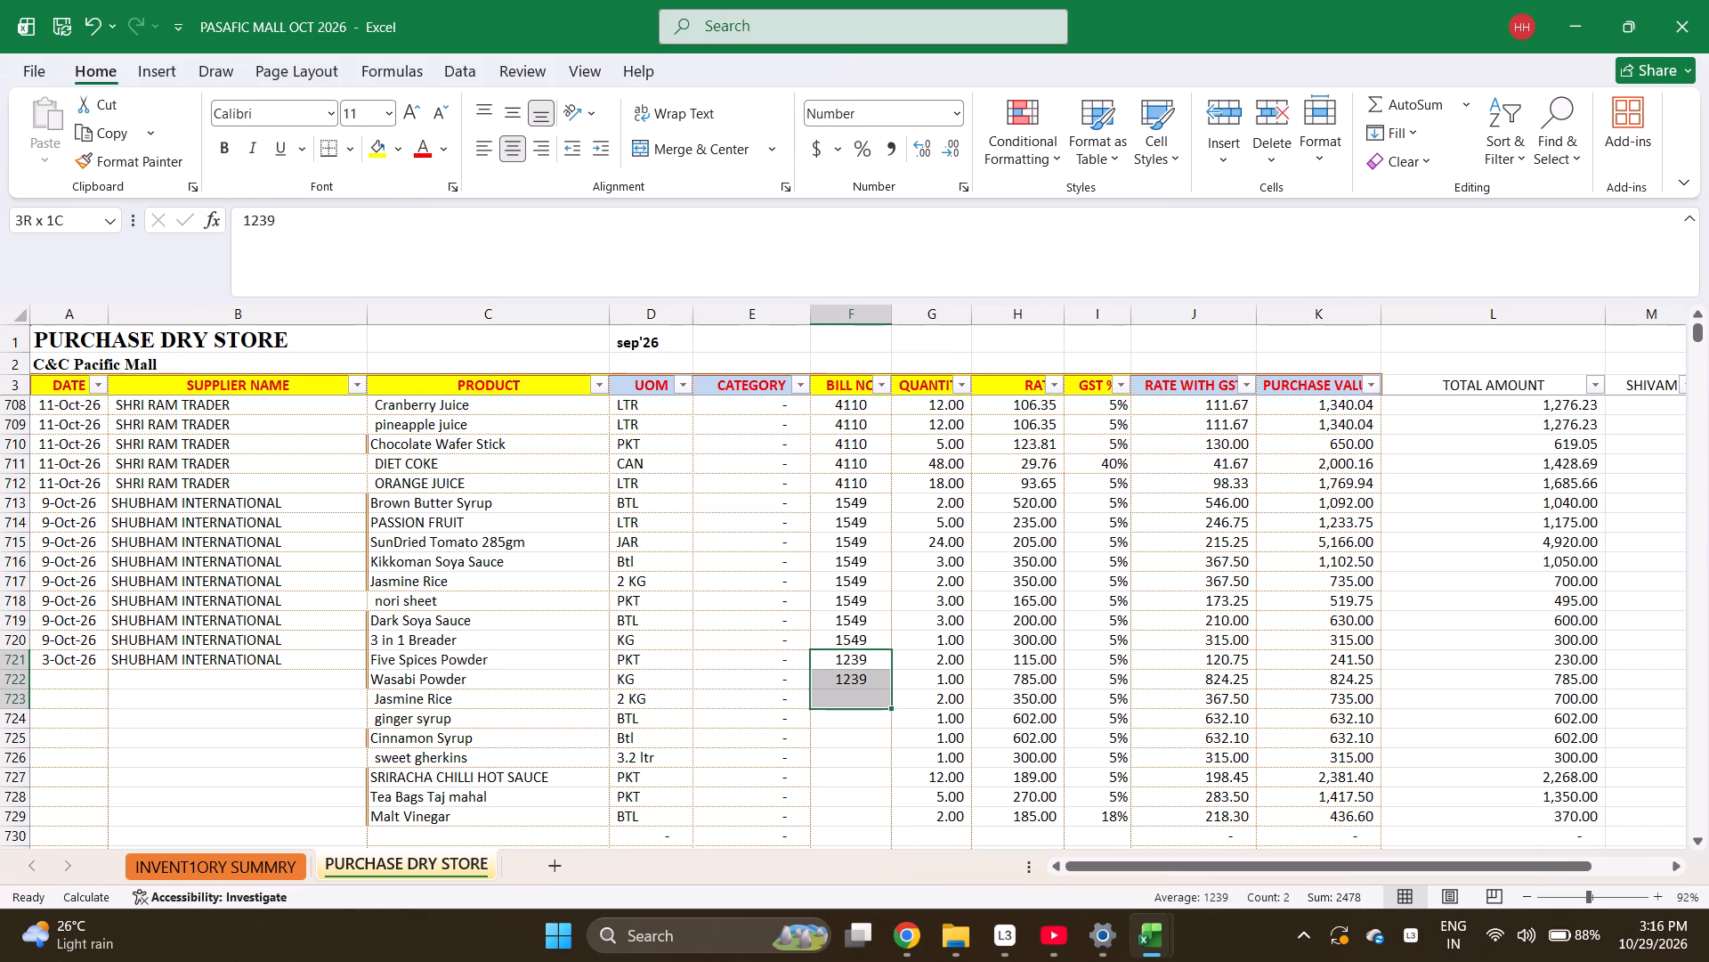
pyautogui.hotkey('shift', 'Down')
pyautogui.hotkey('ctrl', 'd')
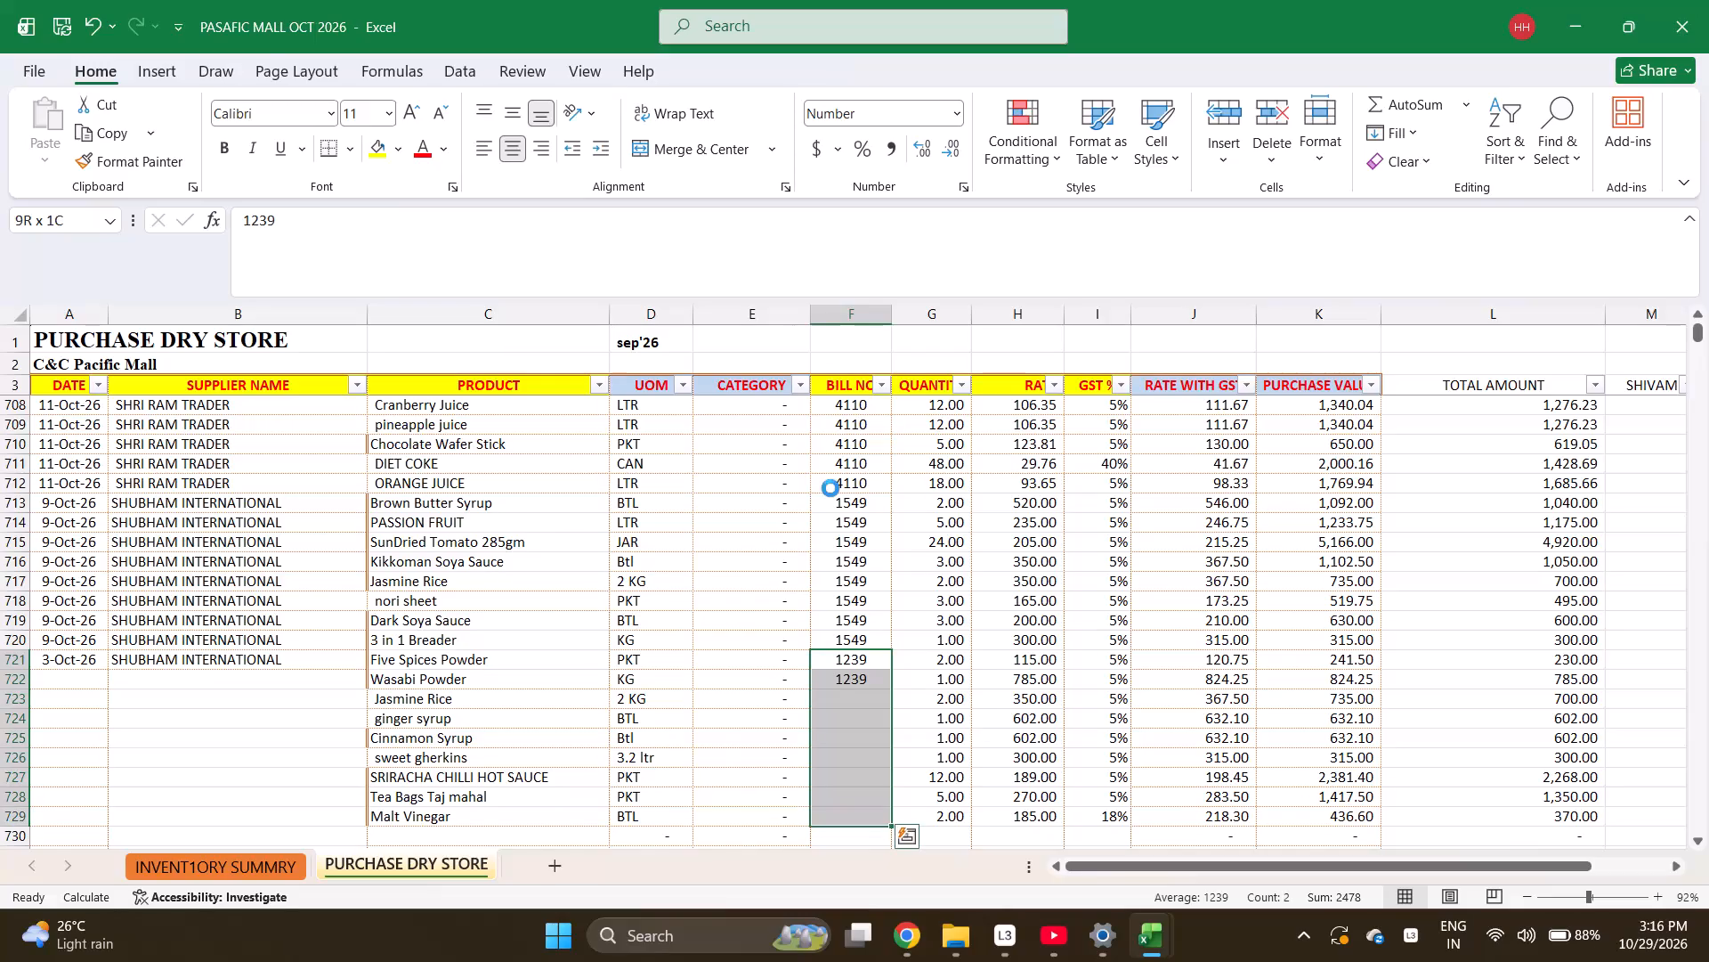
# Fill the date 3-Oct-26 and supplier SHUBHAM INTERNATIONAL down from row 721 to row 729.
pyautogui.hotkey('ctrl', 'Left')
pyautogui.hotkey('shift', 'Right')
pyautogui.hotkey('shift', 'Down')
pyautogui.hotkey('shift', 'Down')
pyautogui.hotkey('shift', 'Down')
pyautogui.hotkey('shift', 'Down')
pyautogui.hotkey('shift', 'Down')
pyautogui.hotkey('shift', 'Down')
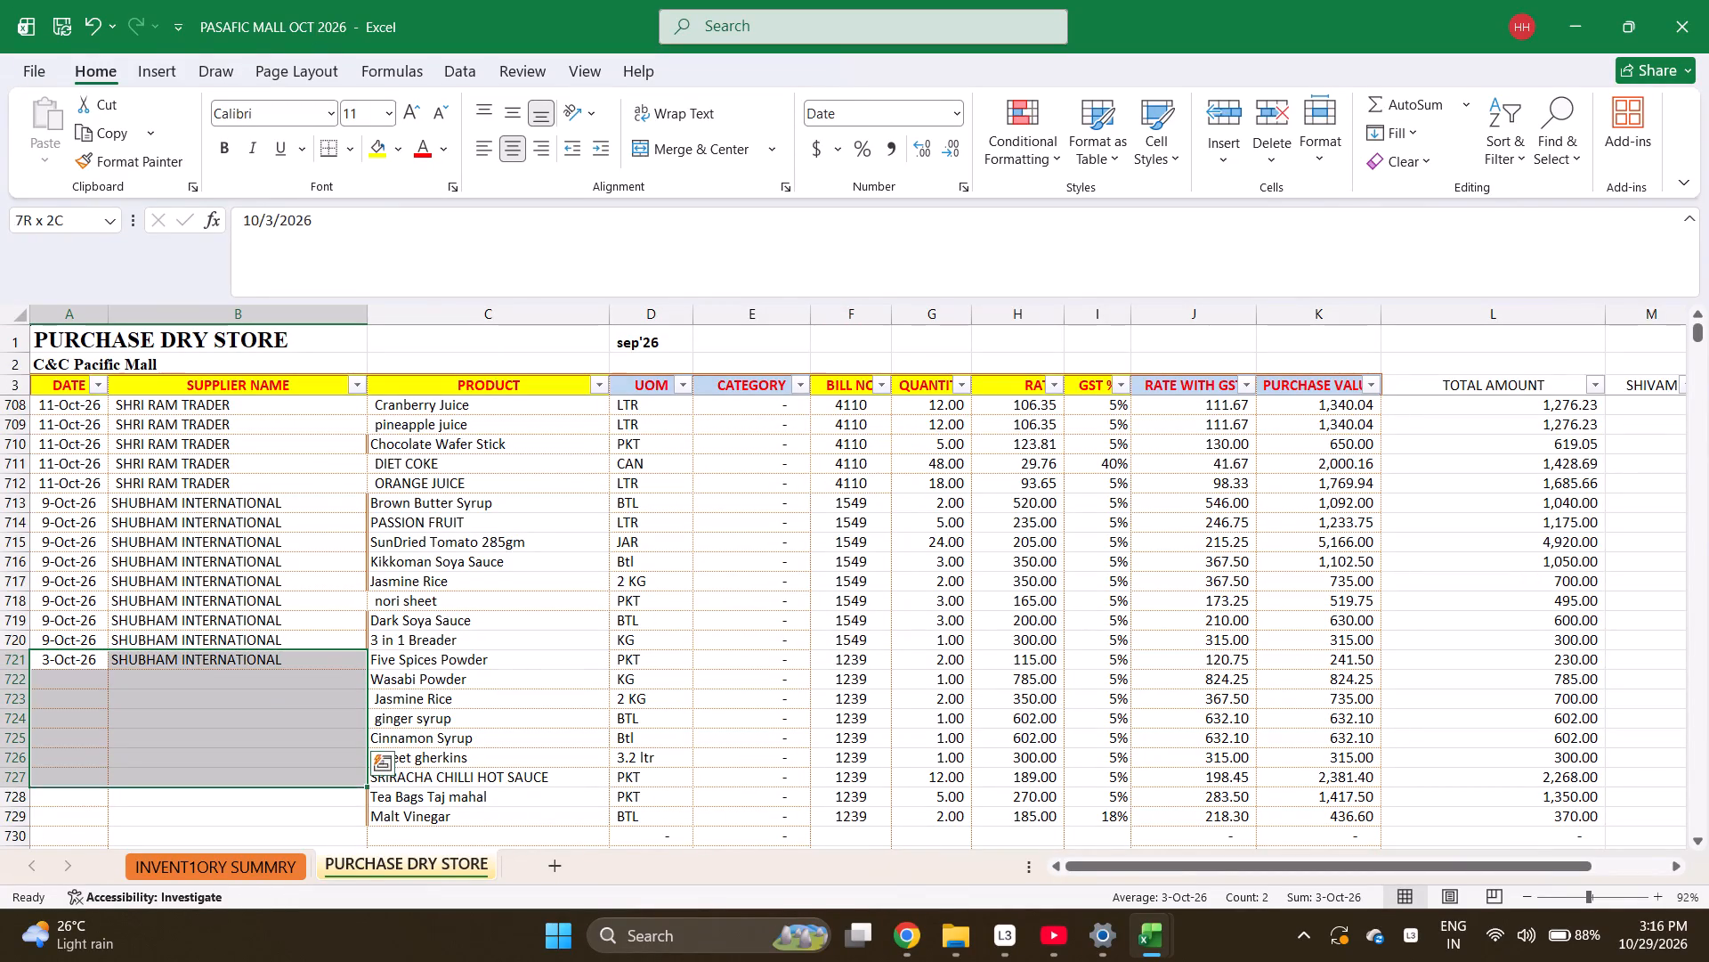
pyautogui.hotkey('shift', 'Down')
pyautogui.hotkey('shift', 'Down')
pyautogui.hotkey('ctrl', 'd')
# Check the total purchase value of the 3-Oct-26 bill across rows 721 to 729.
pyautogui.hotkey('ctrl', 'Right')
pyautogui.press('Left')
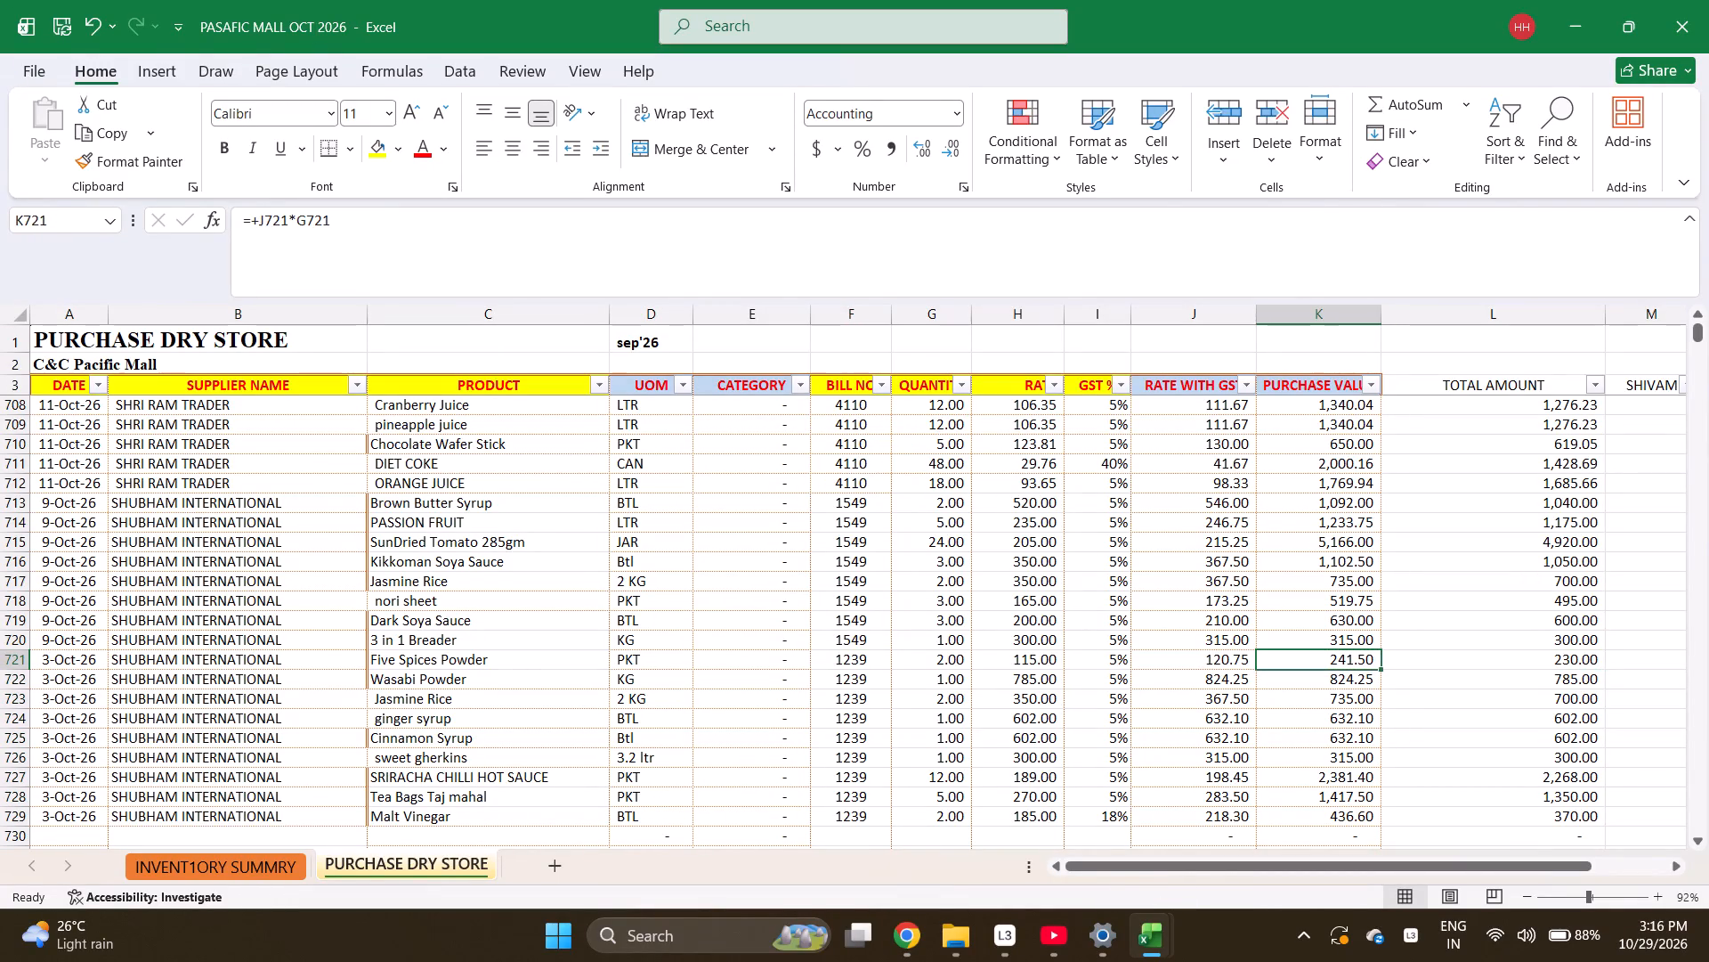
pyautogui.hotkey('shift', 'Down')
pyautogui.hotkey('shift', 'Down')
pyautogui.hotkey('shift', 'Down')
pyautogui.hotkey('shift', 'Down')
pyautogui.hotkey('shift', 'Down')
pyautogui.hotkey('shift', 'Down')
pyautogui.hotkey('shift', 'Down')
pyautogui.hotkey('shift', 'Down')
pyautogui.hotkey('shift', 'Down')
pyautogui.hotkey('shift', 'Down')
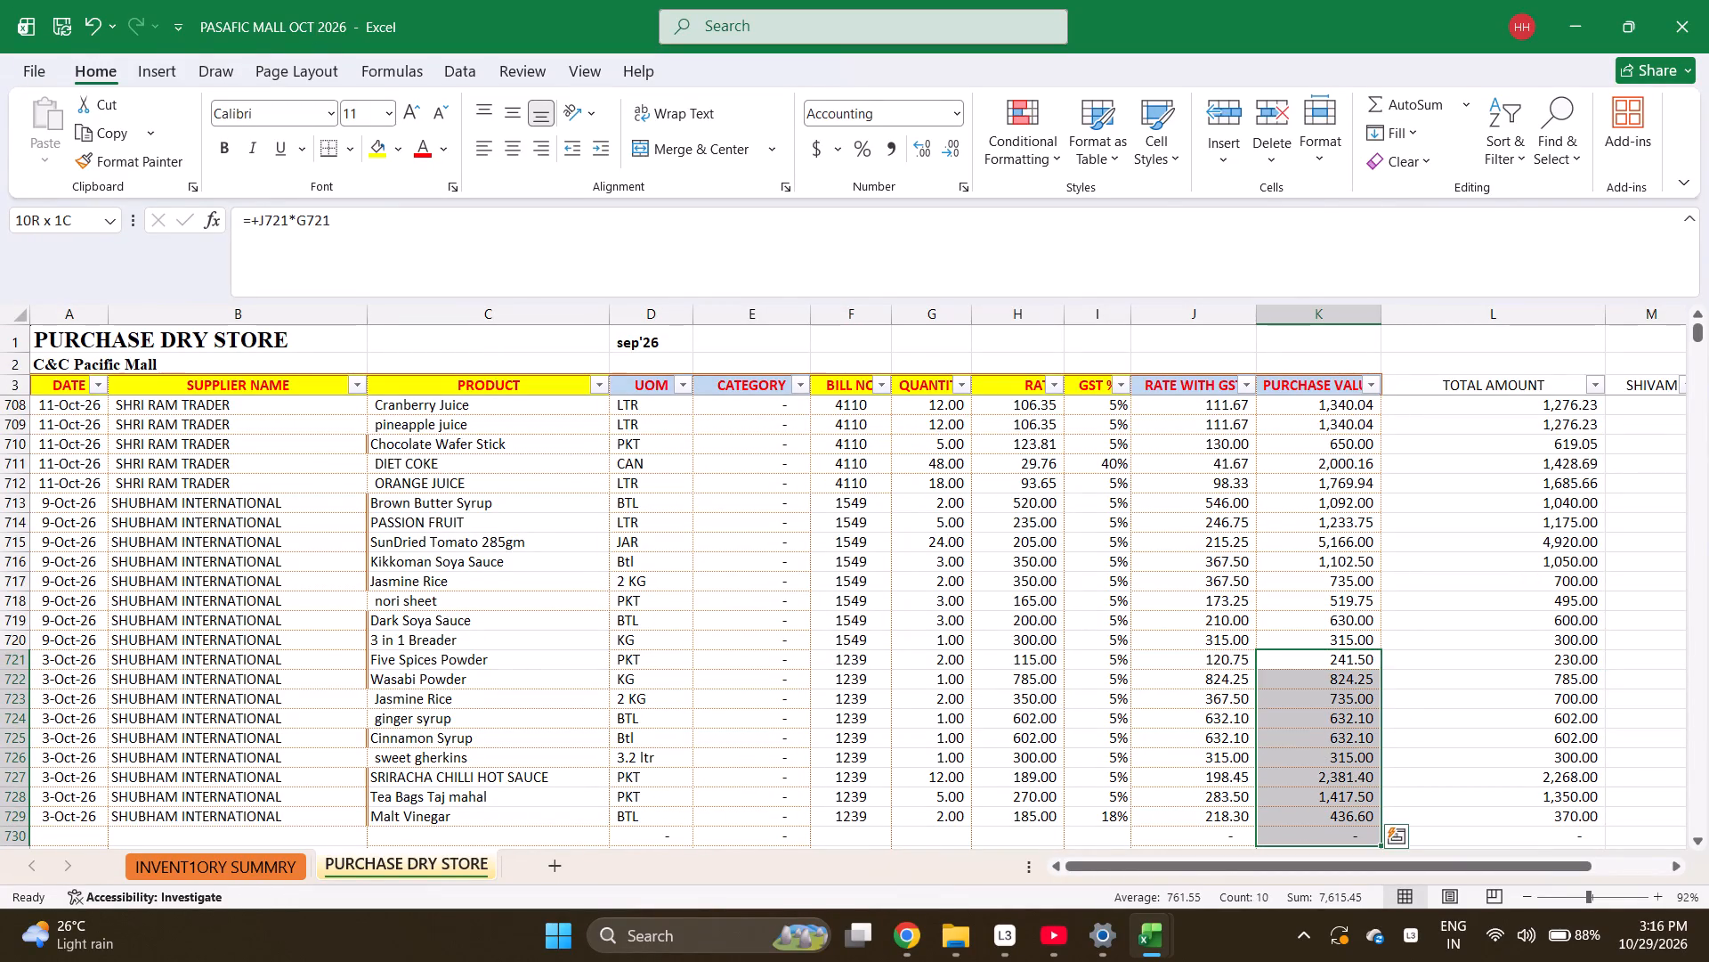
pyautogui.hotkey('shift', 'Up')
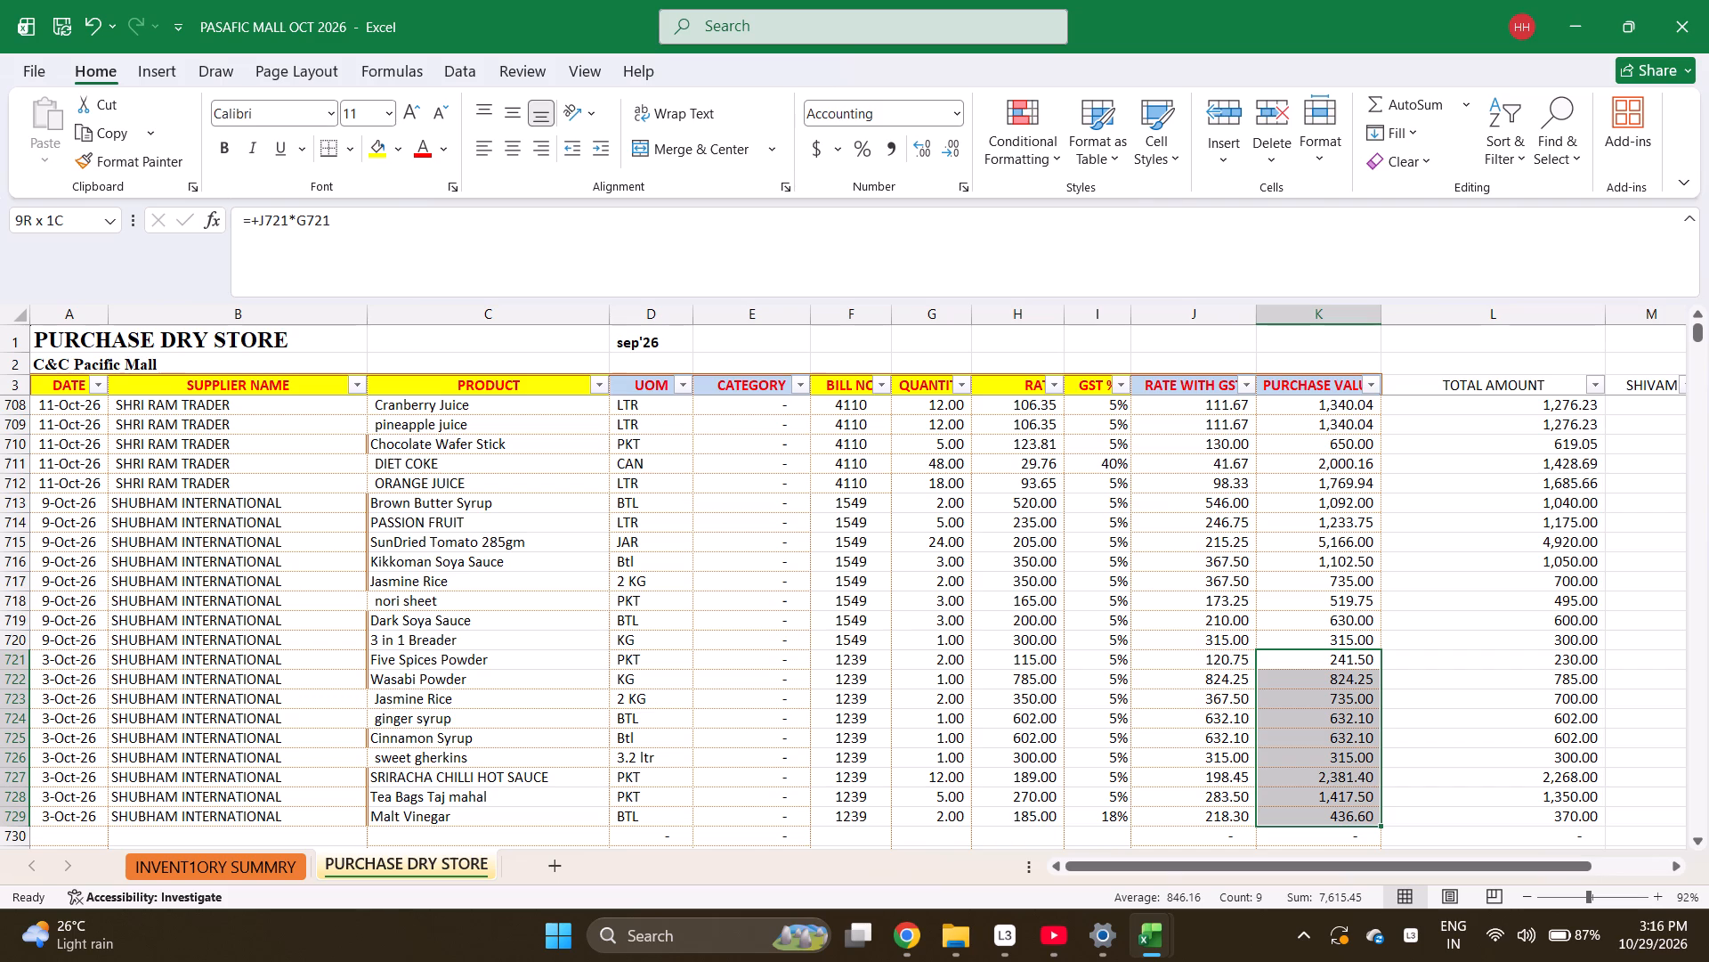
# Clear the bill numbers from rows 721 to 729.
pyautogui.click(859, 648)
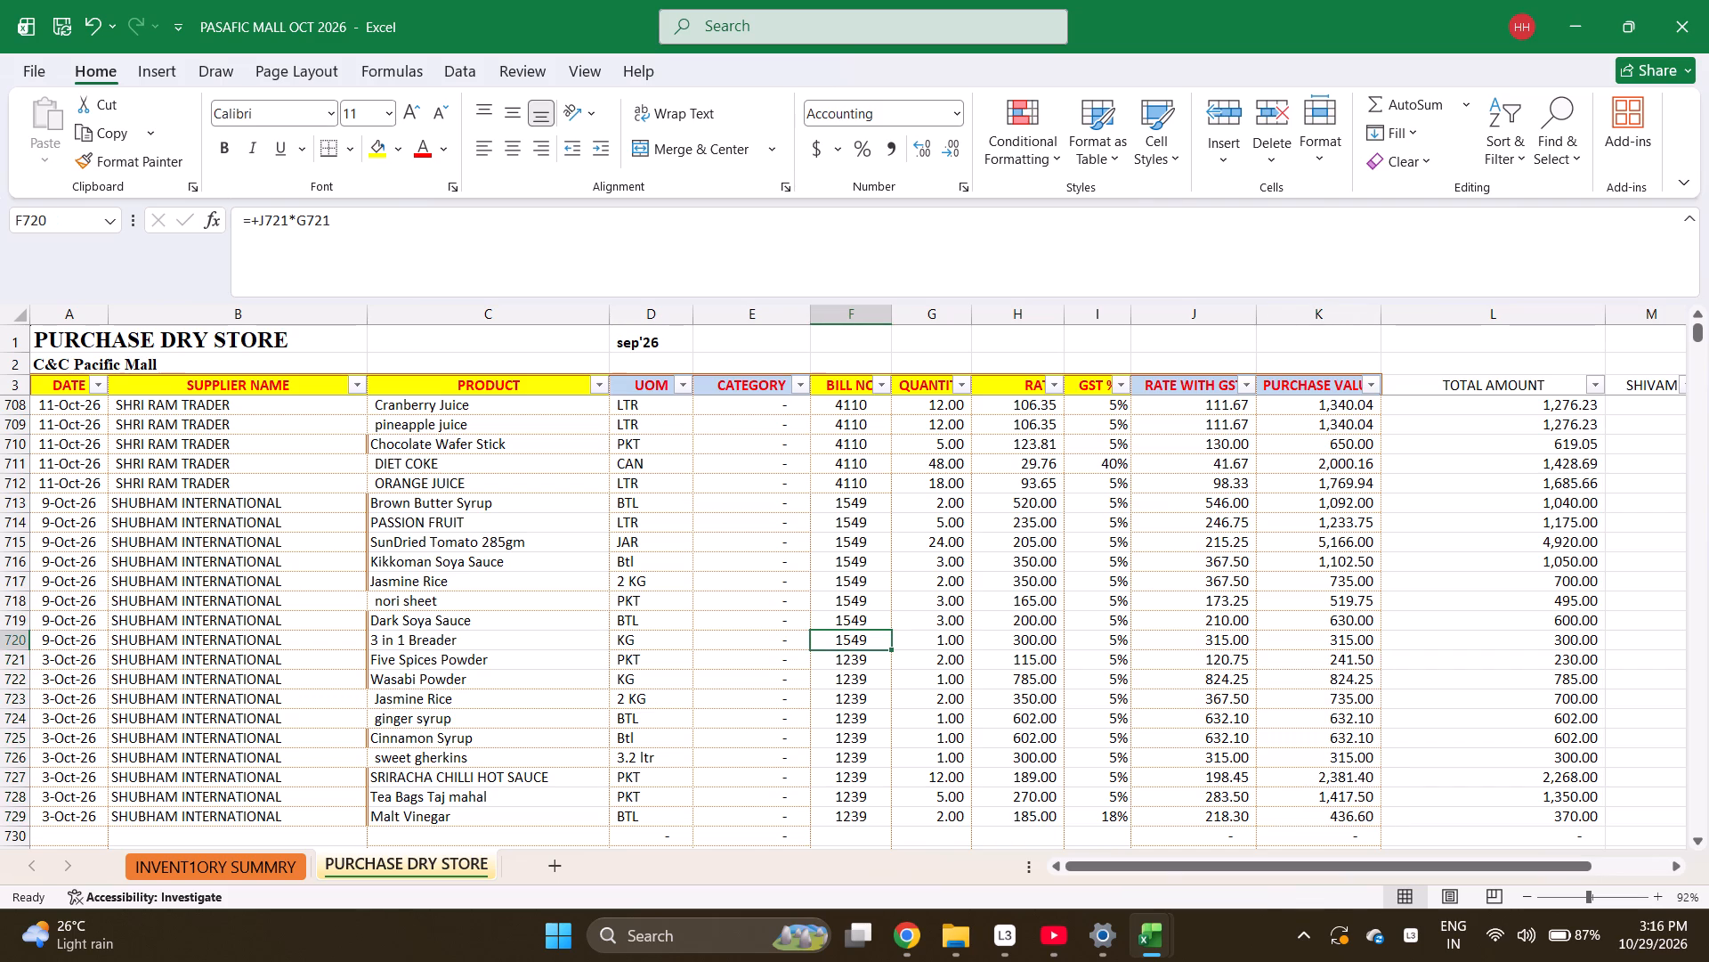
pyautogui.click(859, 658)
pyautogui.hotkey('shift', 'Down')
pyautogui.hotkey('shift', 'Down')
pyautogui.hotkey('shift', 'Down')
pyautogui.hotkey('shift', 'Down')
pyautogui.hotkey('shift', 'Down')
pyautogui.hotkey('shift', 'Down')
pyautogui.hotkey('shift', 'Down')
pyautogui.hotkey('shift', 'Down')
pyautogui.hotkey('shift', 'Down')
pyautogui.hotkey('shift', 'Down')
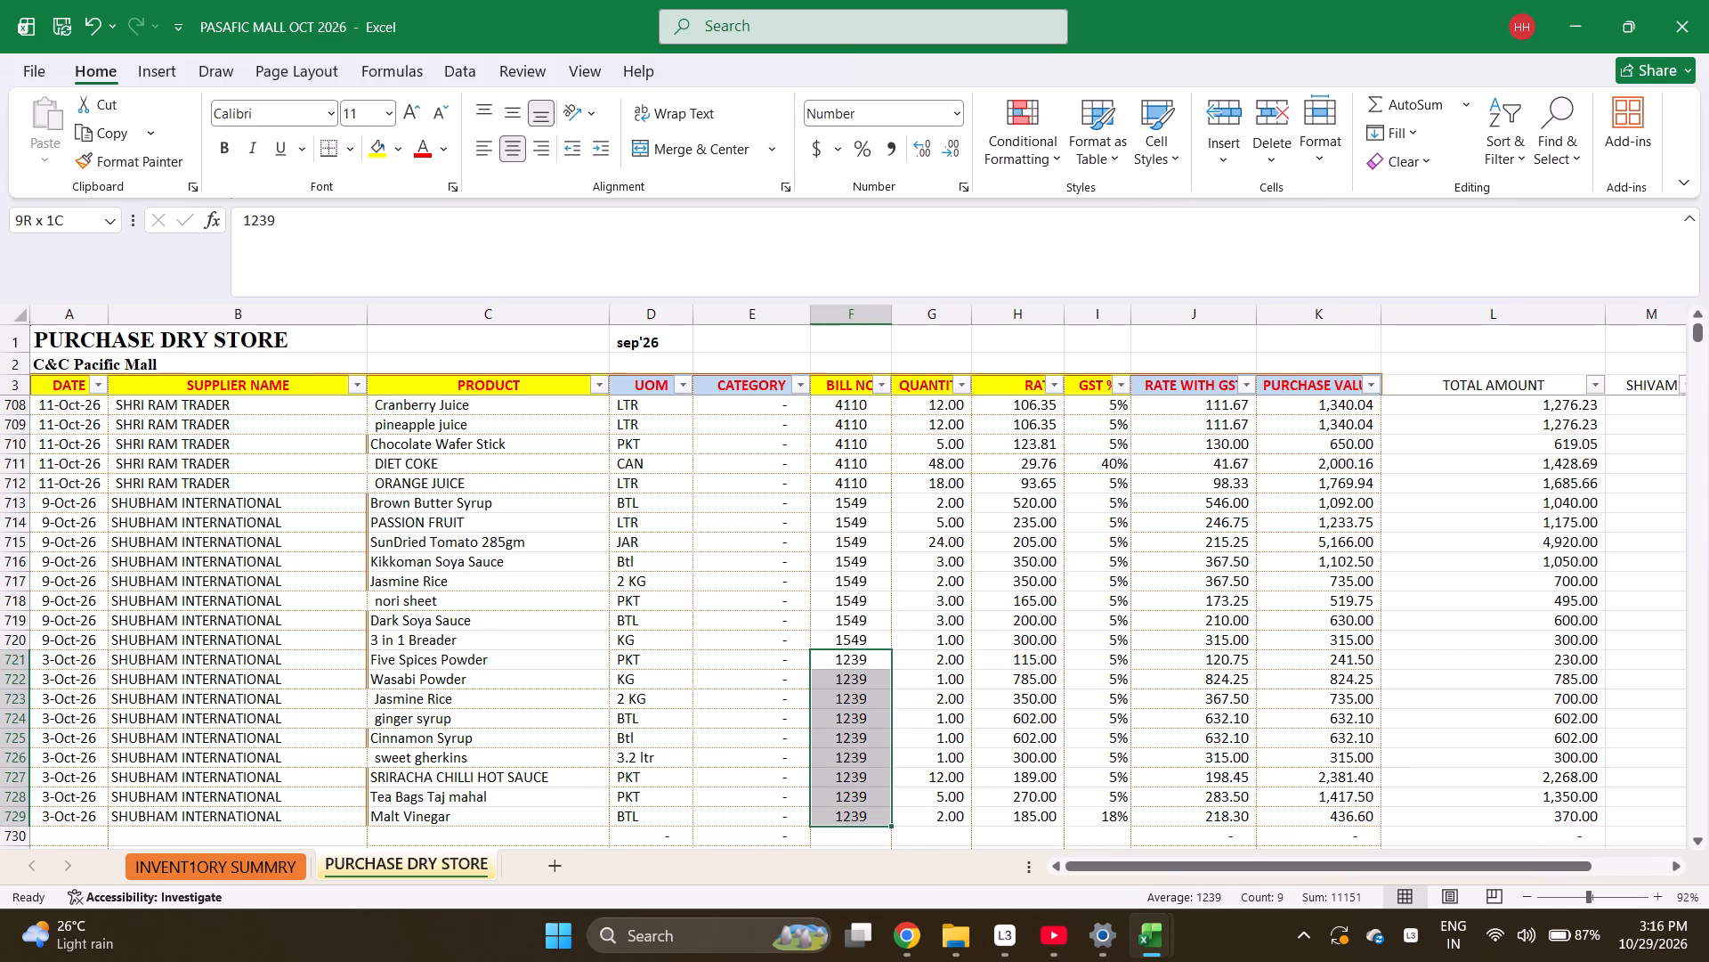
pyautogui.press('Insert')
pyautogui.press('Delete')
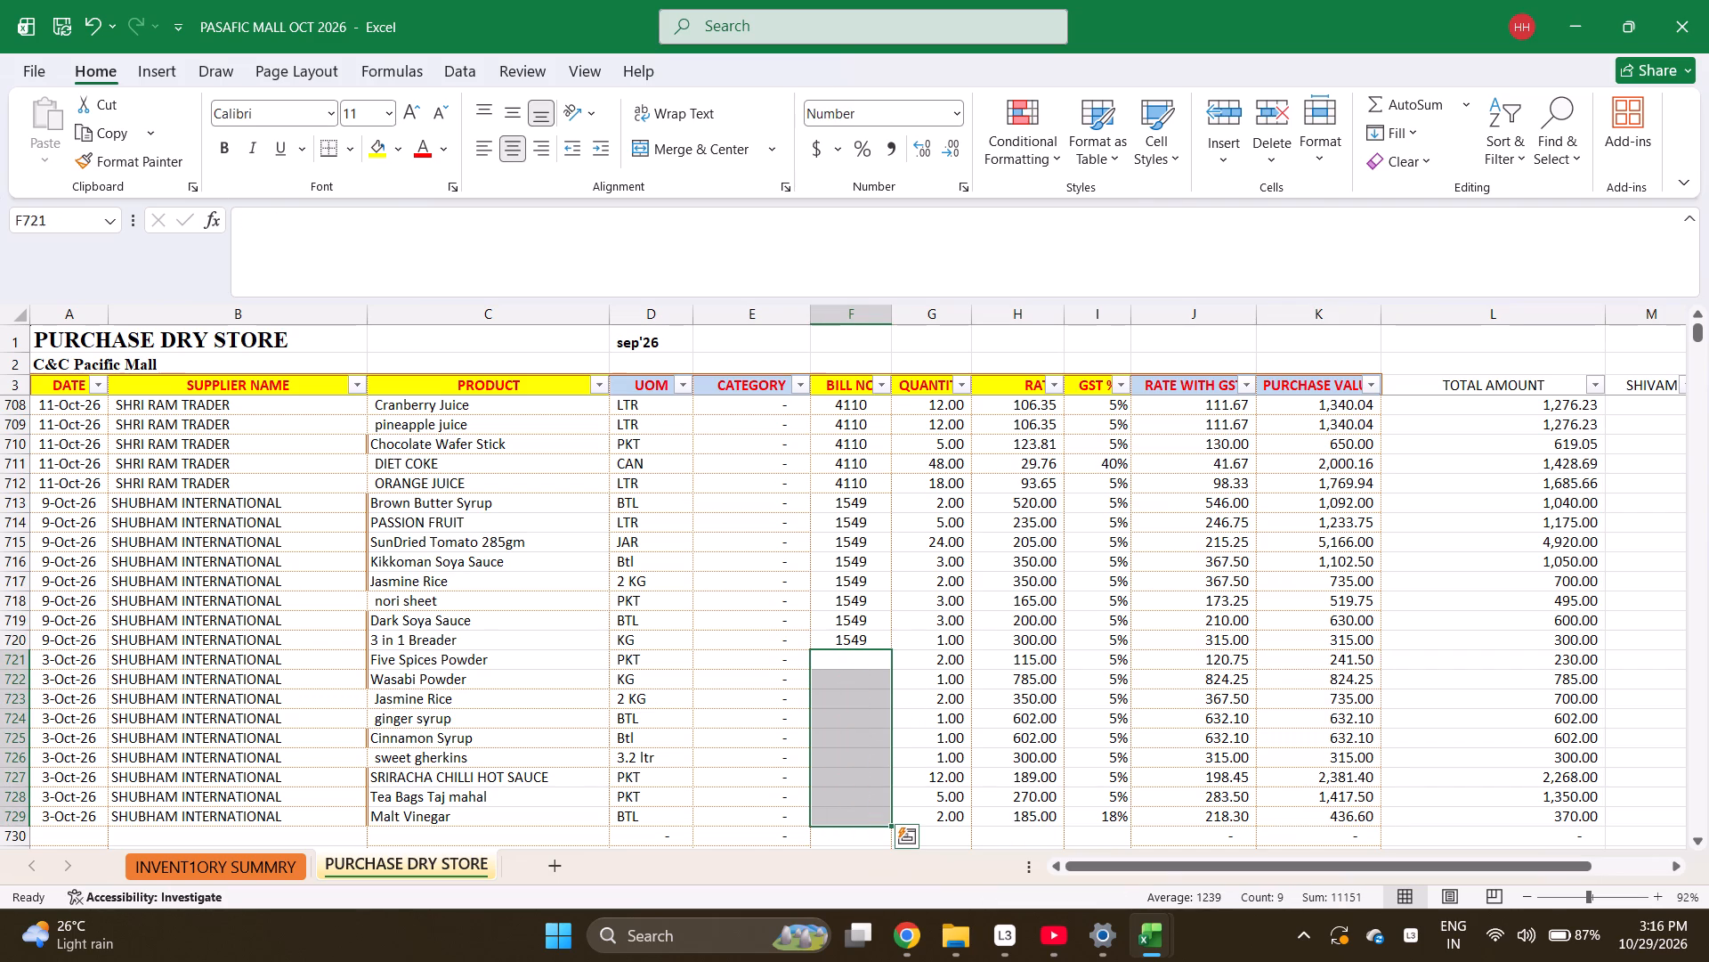
# Search the bill number filter for 1239 to check for an existing entry, and leave the filter unapplied.
pyautogui.click(879, 385)
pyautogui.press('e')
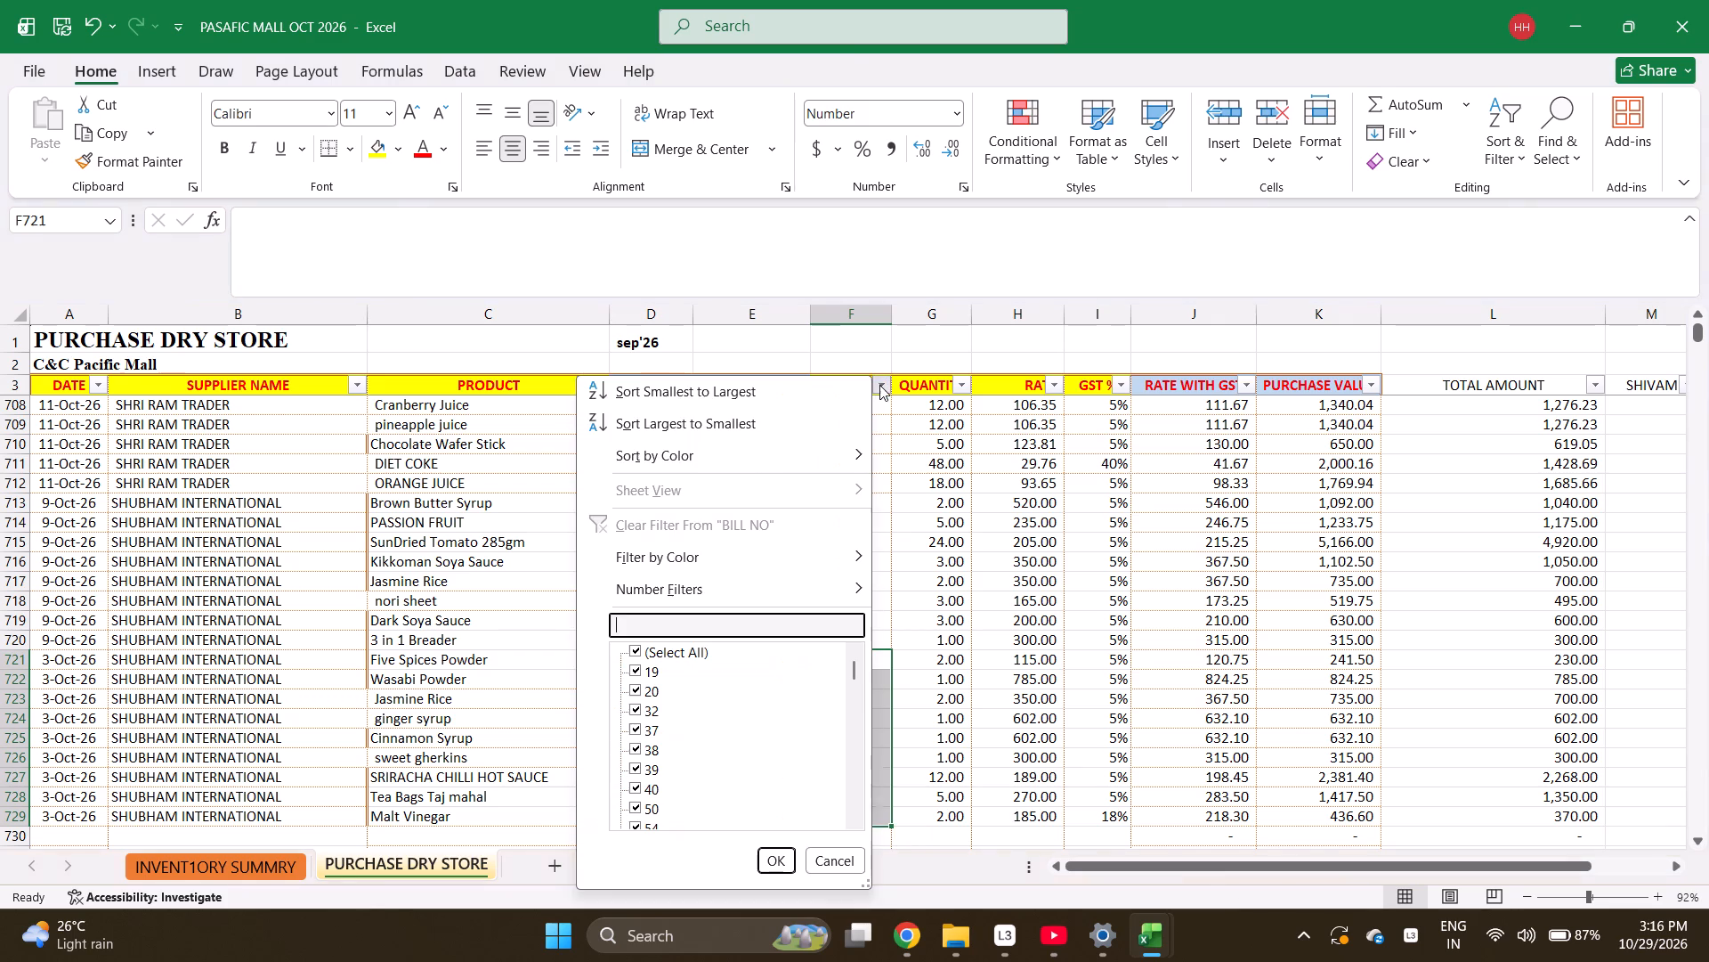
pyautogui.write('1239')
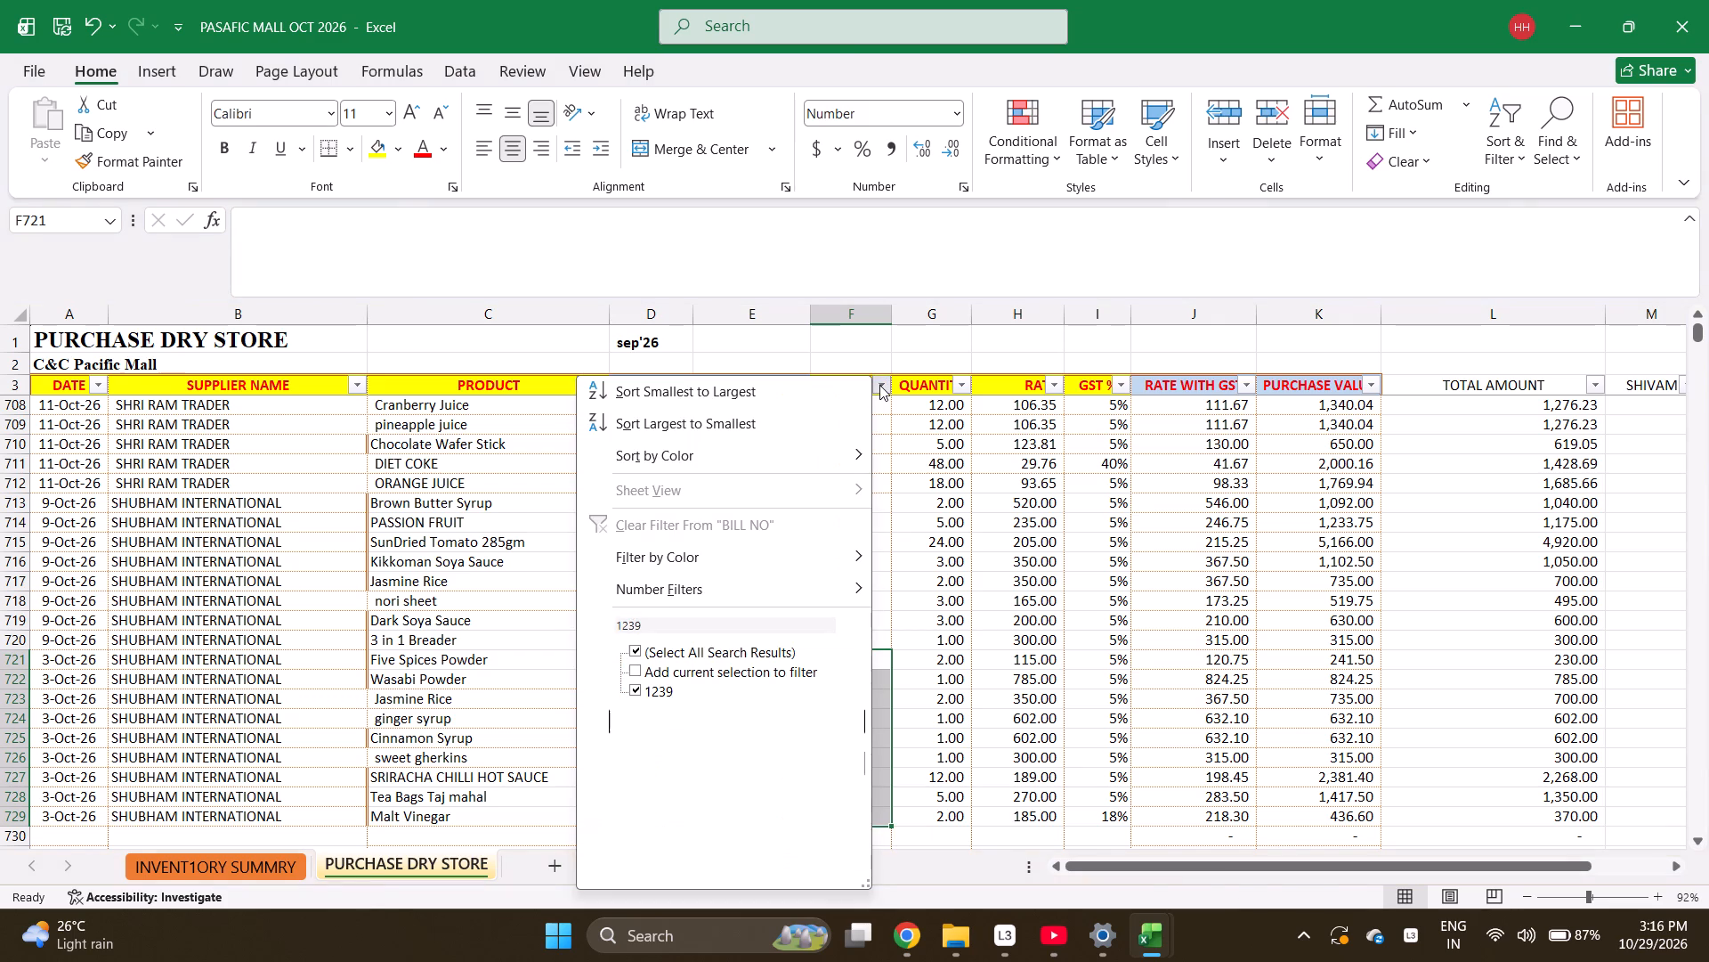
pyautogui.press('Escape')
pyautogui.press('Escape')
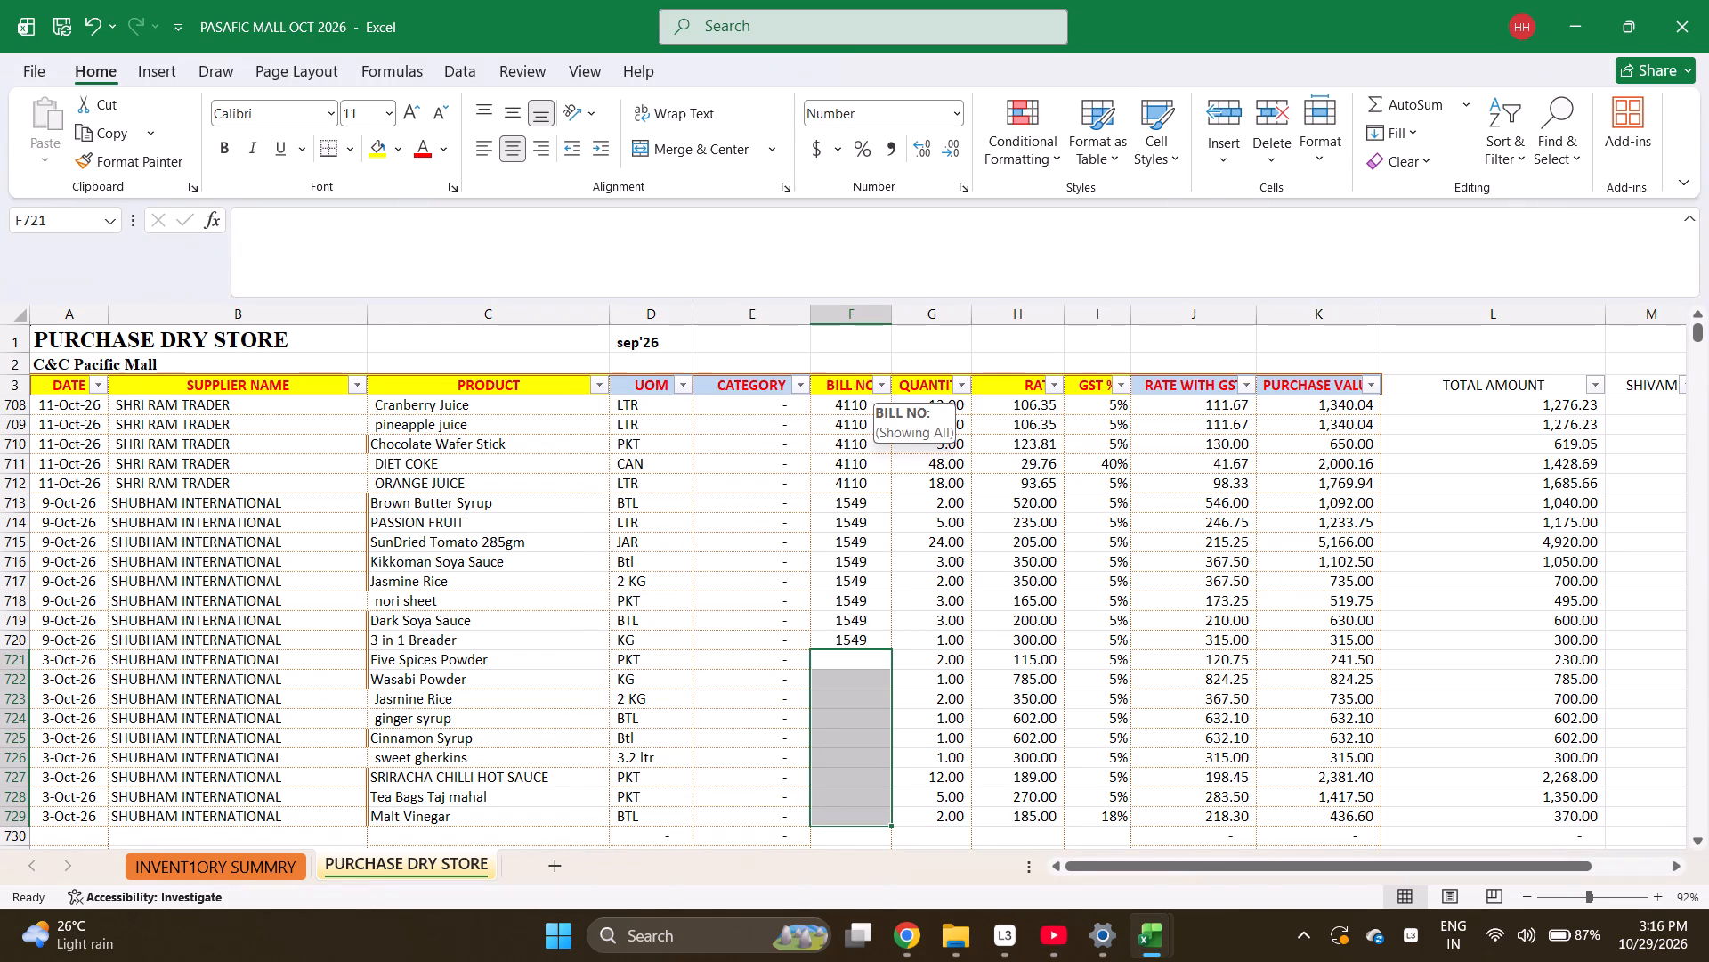
# Clear the dates, supplier names and products of the 3-Oct-26 bill from rows 721 to 729.
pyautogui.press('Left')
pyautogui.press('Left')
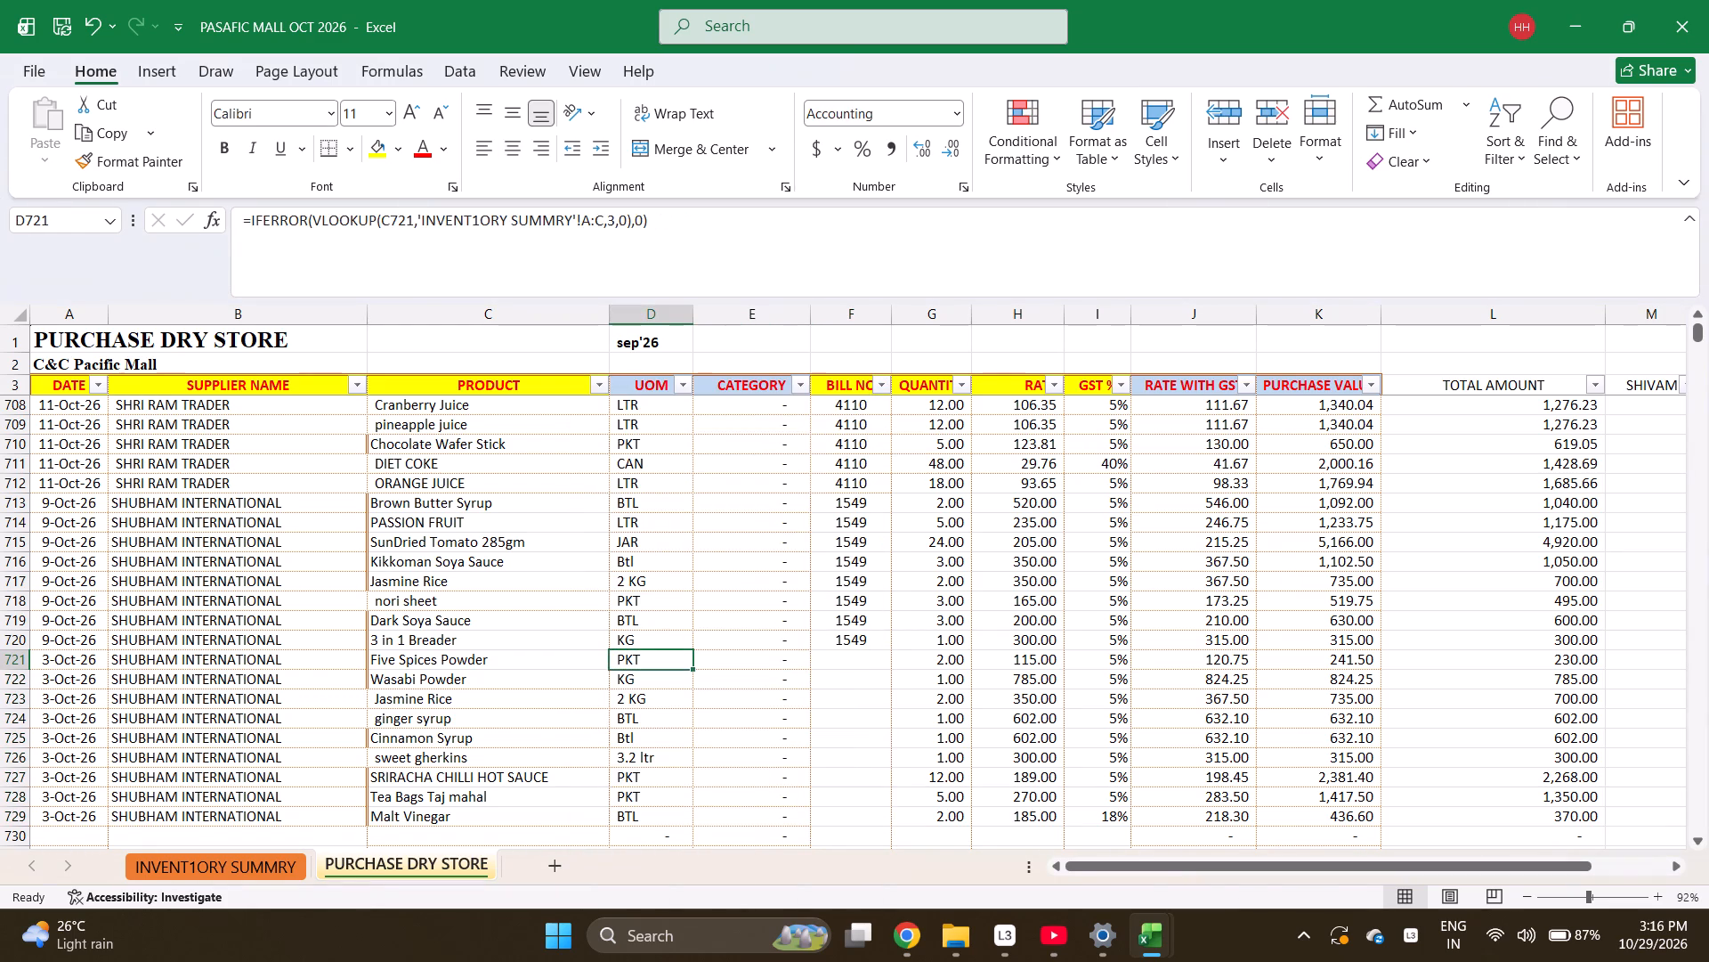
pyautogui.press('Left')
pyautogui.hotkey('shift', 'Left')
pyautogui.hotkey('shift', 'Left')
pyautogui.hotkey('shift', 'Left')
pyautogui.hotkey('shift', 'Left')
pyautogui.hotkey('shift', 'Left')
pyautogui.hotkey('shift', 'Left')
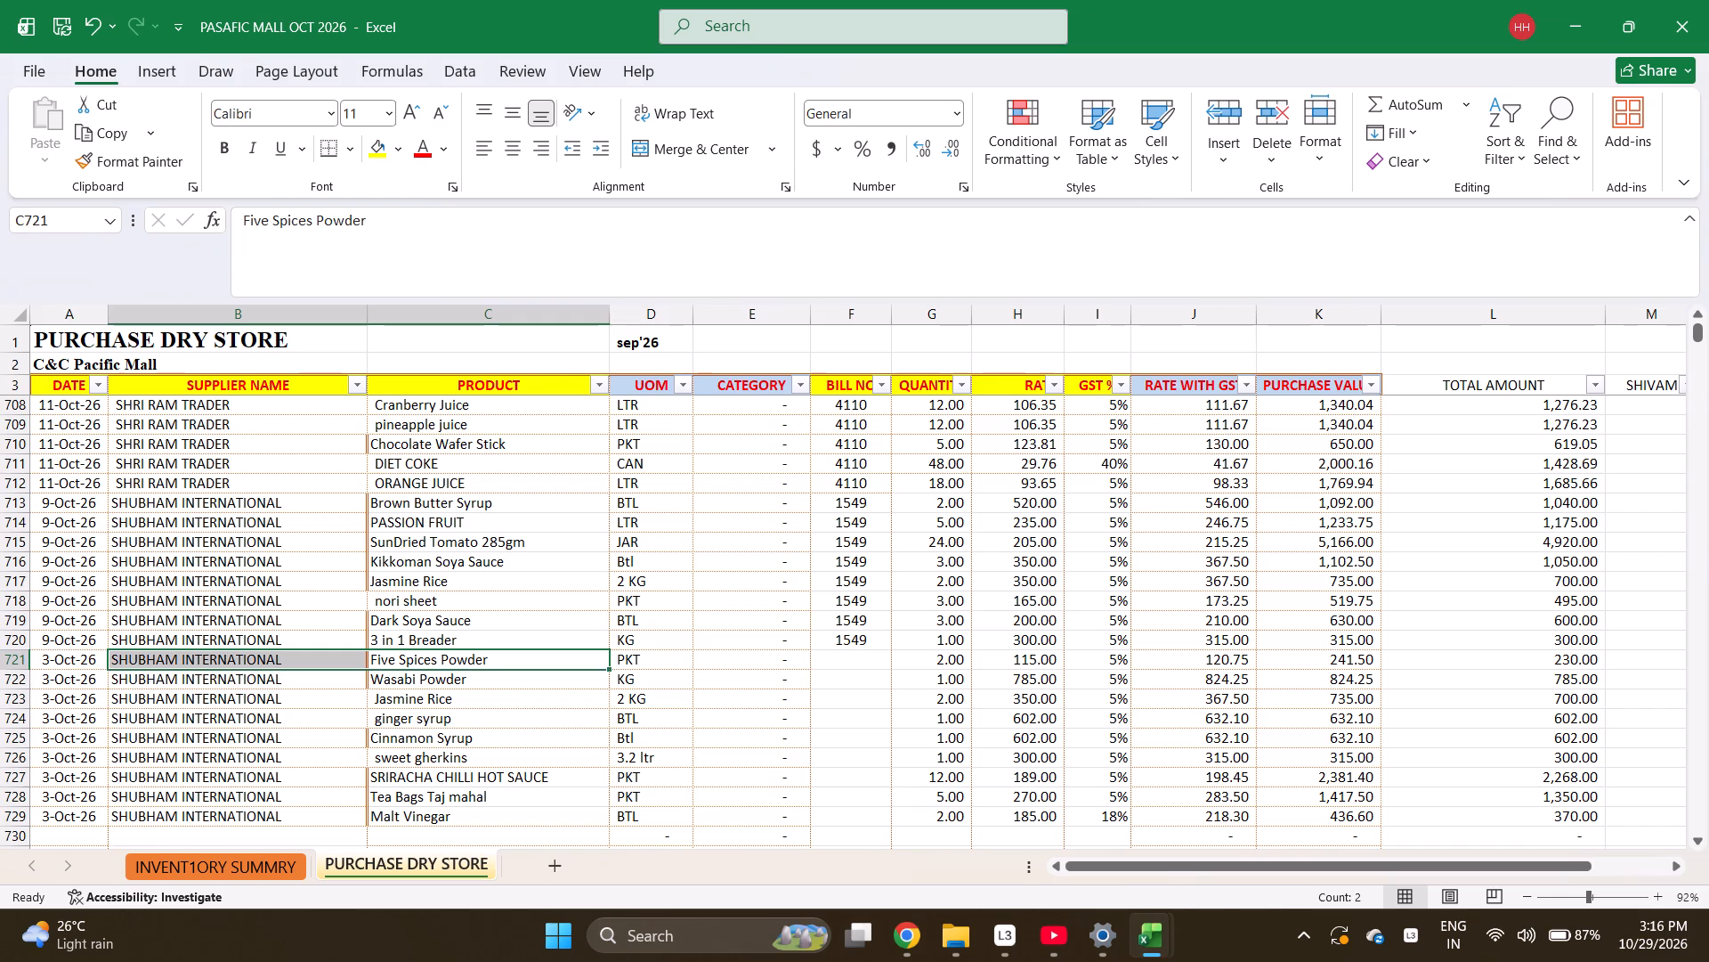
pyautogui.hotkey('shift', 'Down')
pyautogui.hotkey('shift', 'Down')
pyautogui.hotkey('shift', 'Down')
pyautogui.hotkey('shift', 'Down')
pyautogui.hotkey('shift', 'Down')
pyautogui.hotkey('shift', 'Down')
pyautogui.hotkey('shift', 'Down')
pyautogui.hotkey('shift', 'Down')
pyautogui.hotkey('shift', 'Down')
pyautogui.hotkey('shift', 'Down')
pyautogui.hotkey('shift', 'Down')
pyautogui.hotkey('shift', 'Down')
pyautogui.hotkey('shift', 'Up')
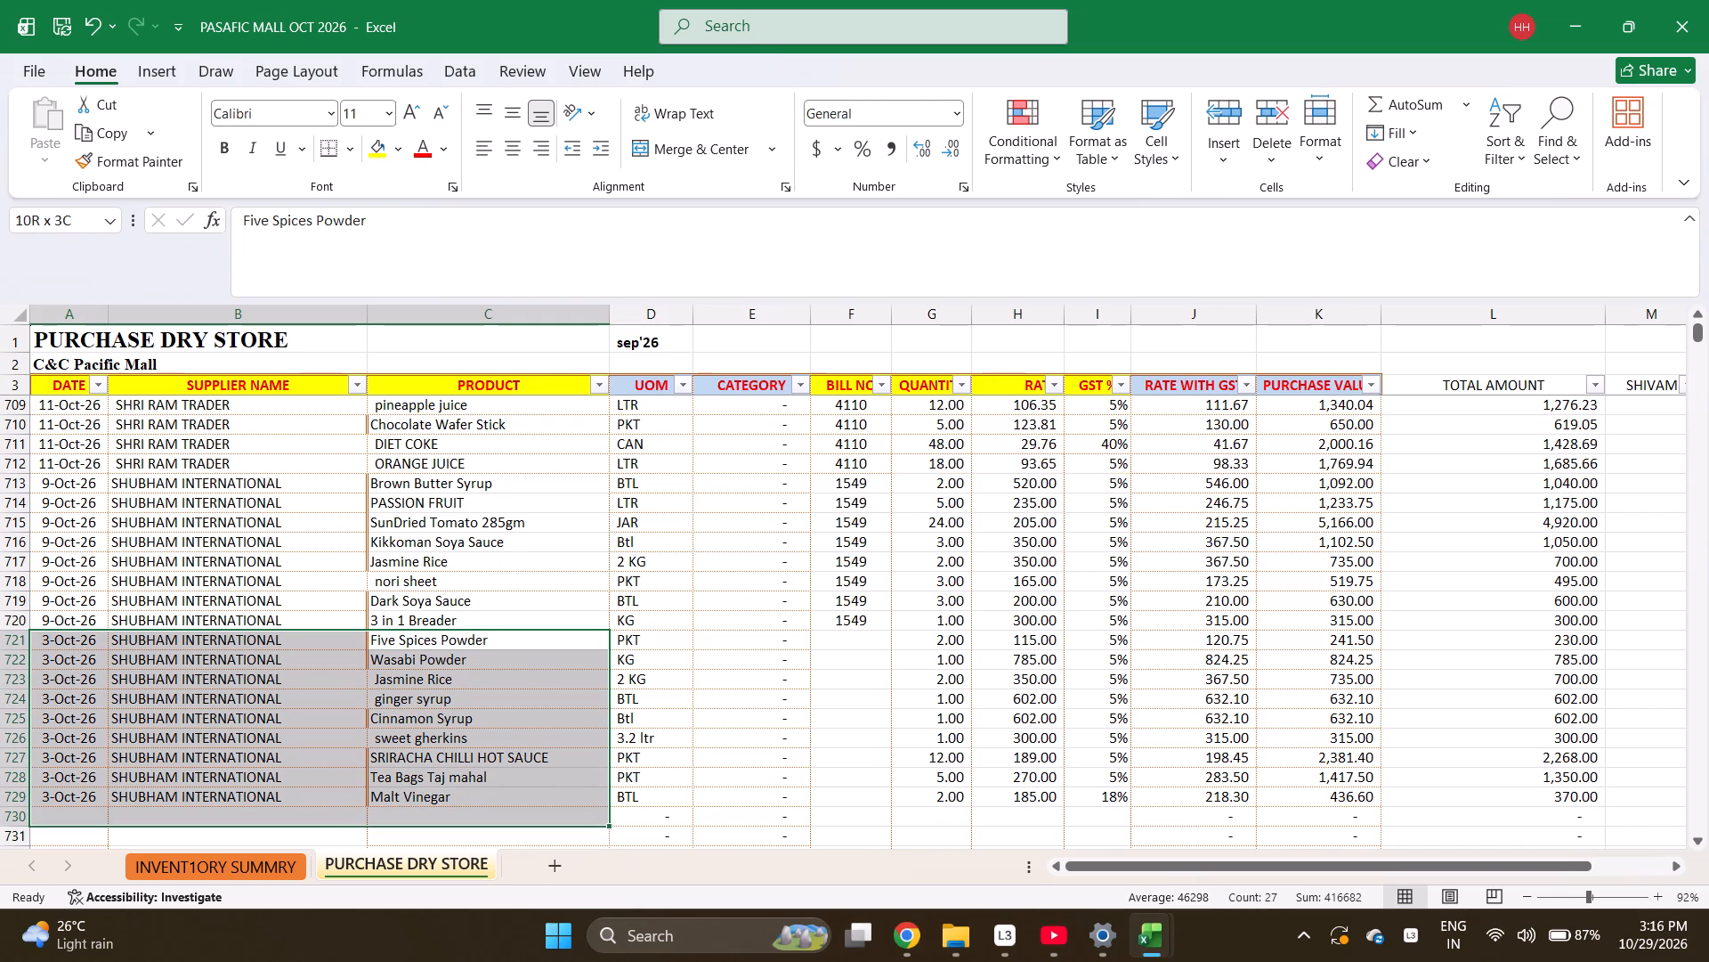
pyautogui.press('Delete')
# Clear the quantities and rates from rows 721 to 729.
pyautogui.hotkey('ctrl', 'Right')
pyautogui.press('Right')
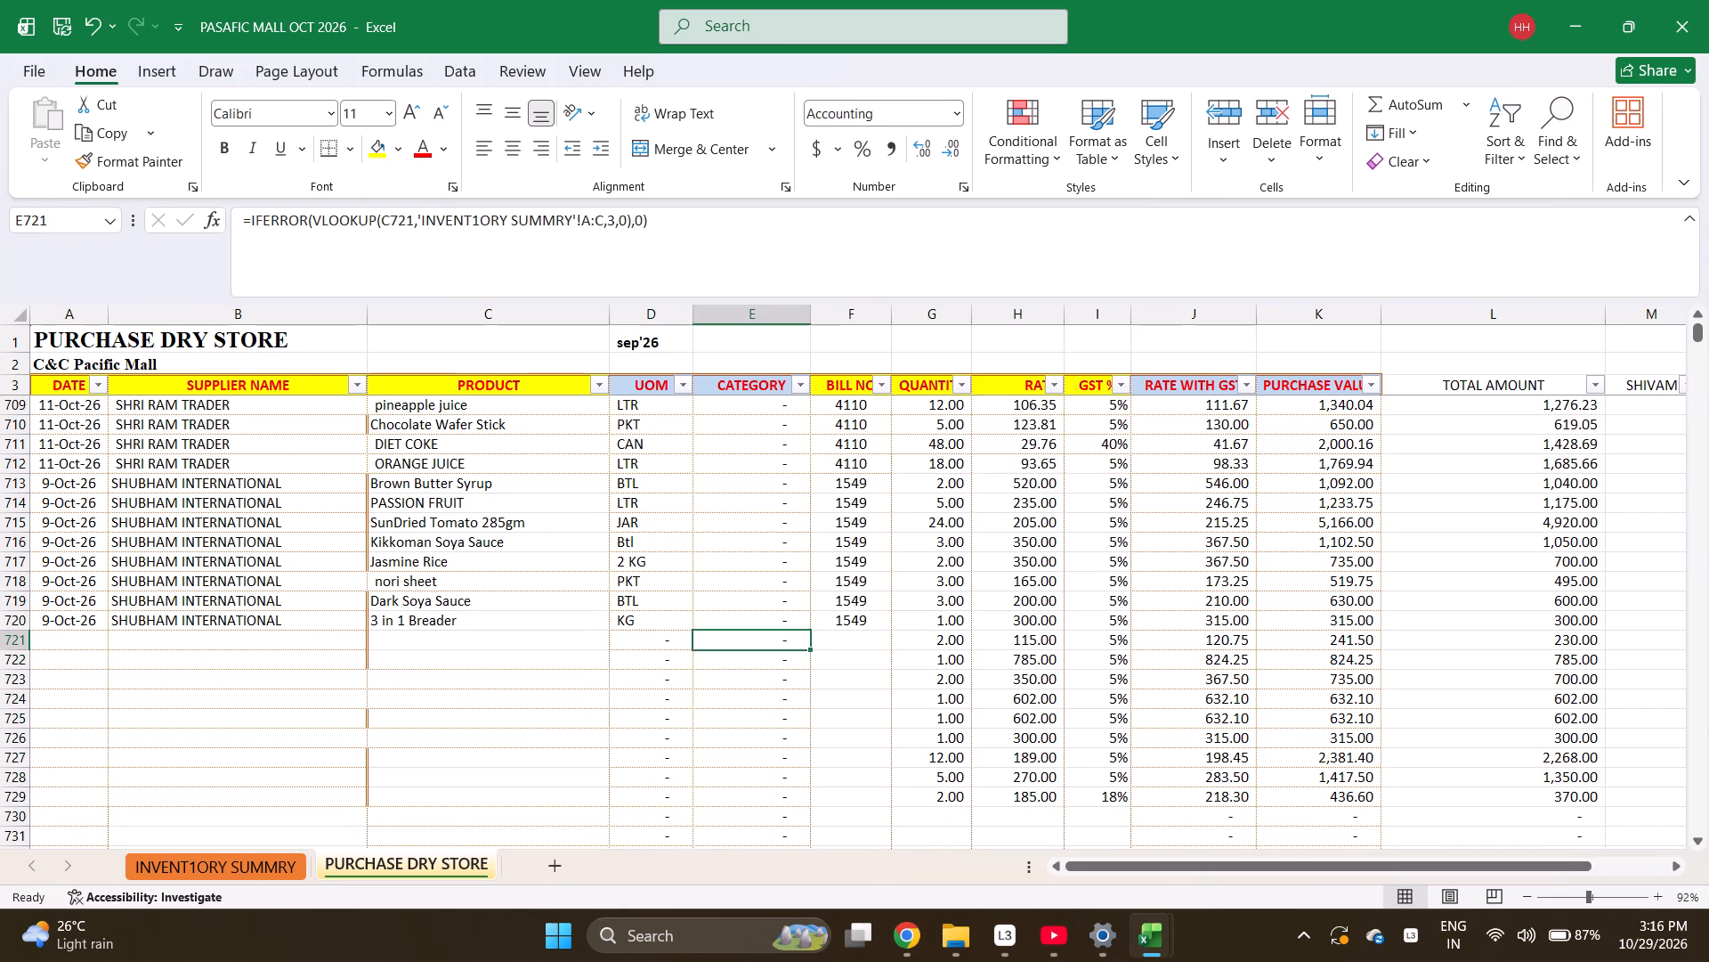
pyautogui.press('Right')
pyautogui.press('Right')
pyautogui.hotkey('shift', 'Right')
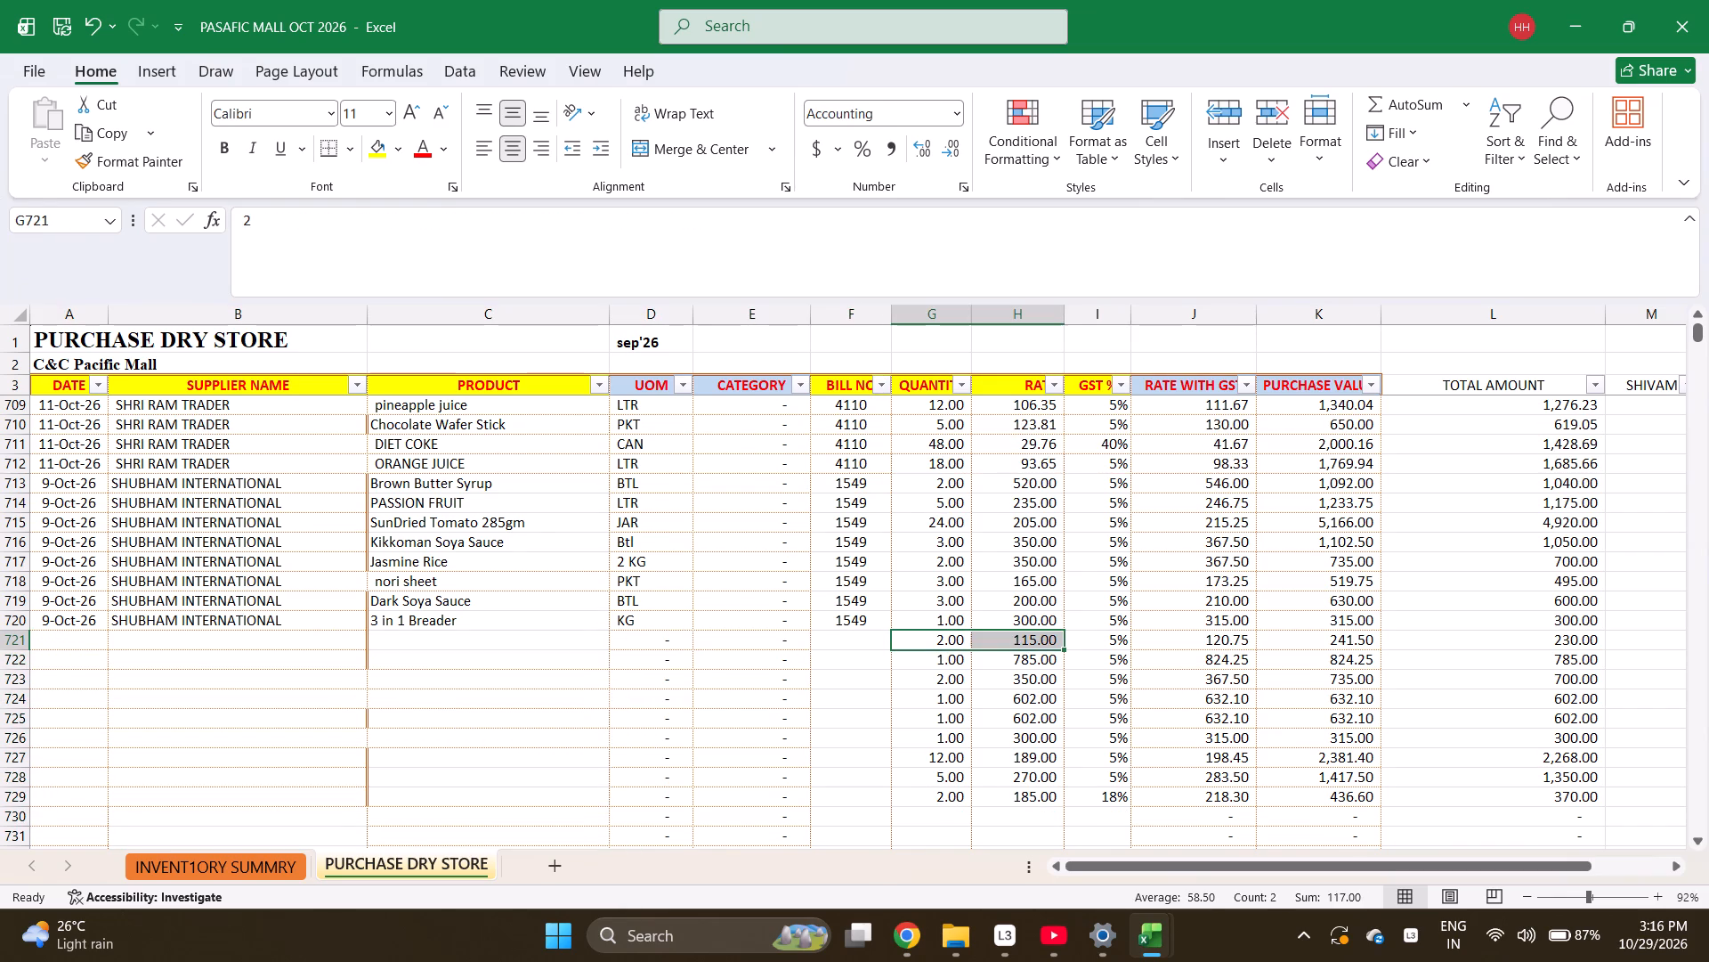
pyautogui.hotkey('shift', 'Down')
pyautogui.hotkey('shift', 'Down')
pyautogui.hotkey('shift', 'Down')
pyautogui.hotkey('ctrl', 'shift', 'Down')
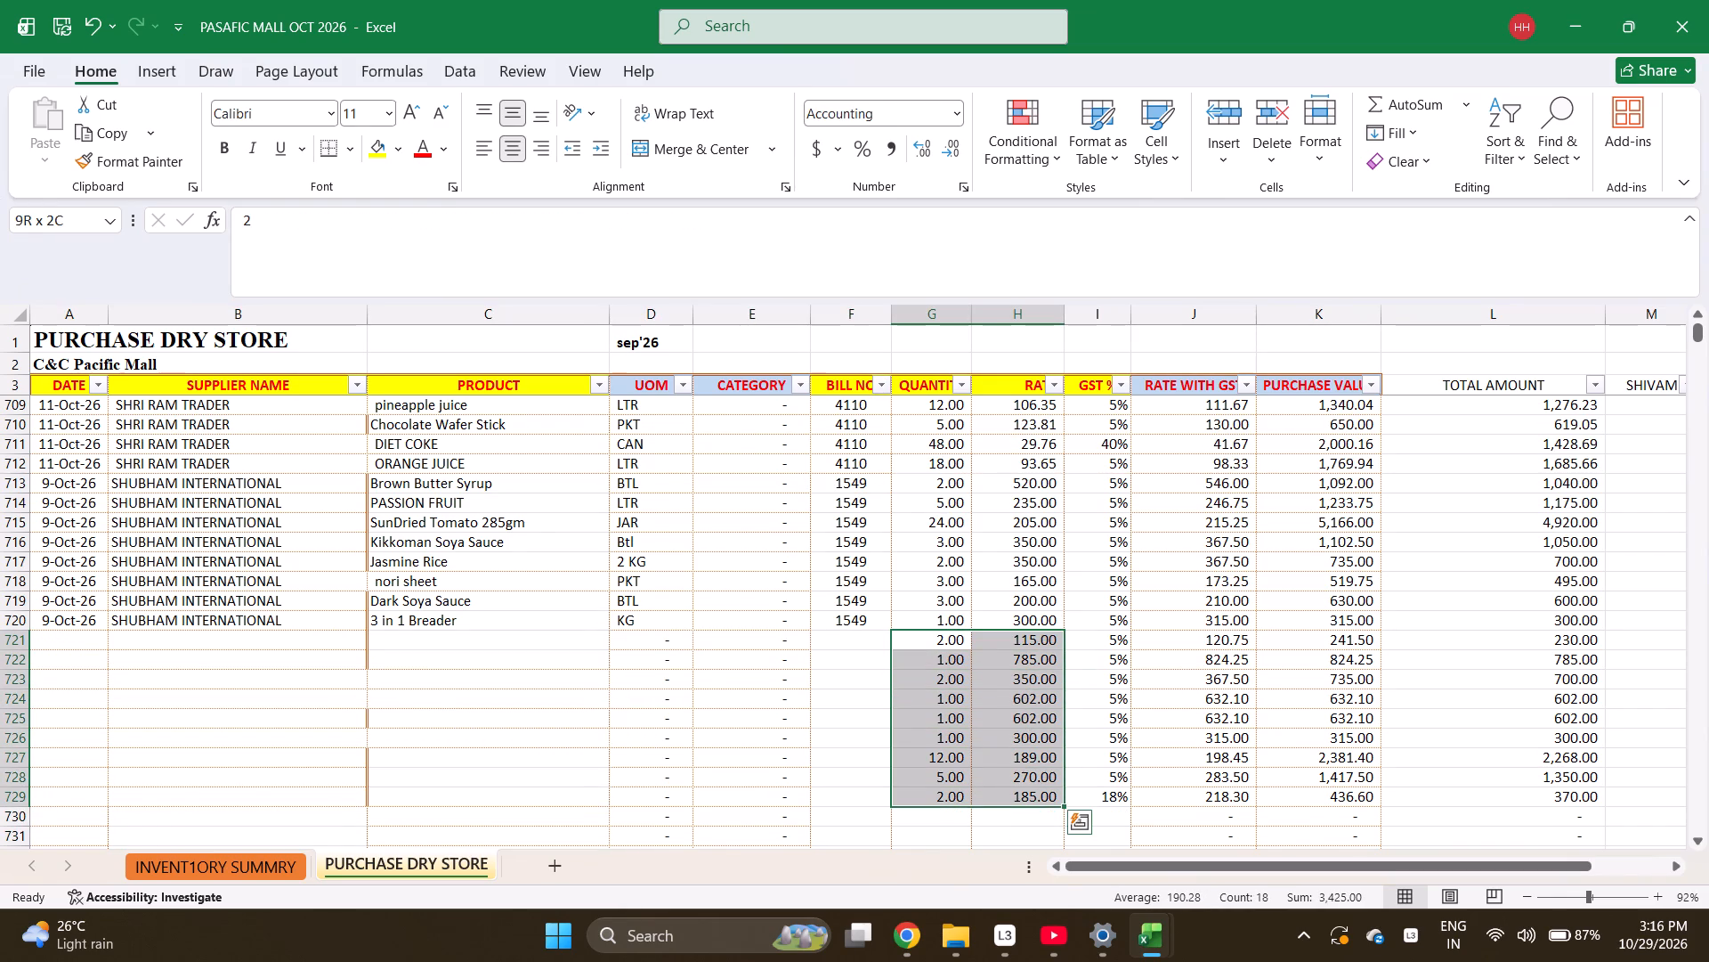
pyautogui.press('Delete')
# Clear the GST percentages from rows 721 to 729.
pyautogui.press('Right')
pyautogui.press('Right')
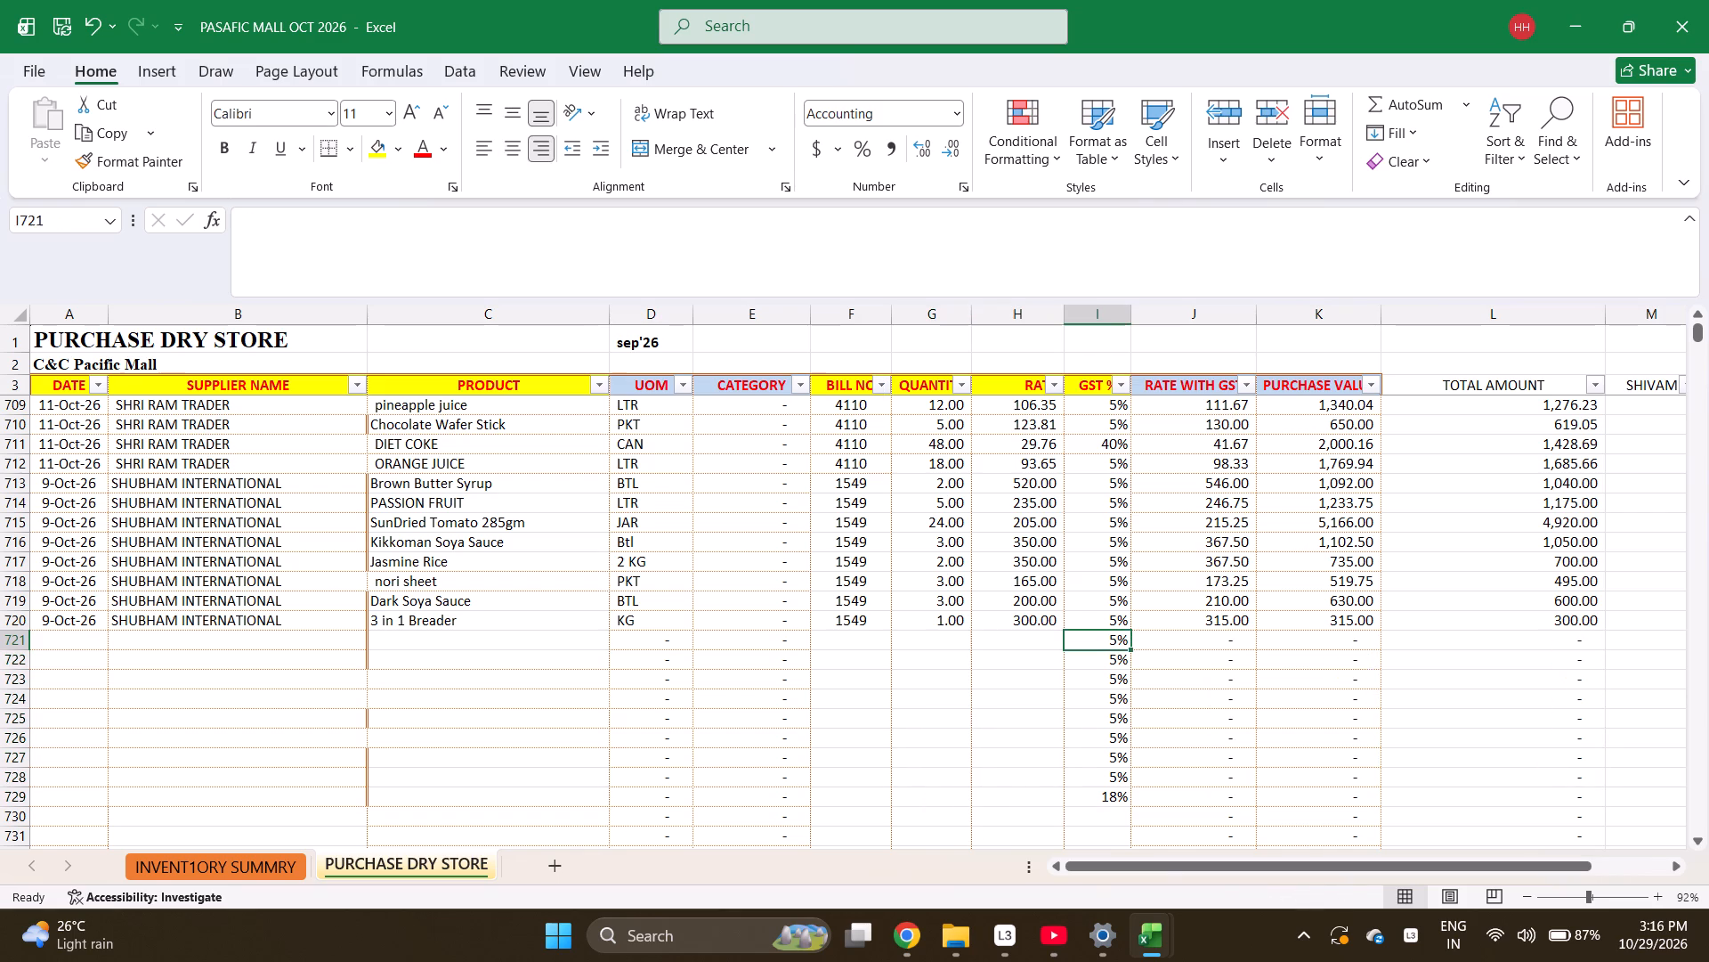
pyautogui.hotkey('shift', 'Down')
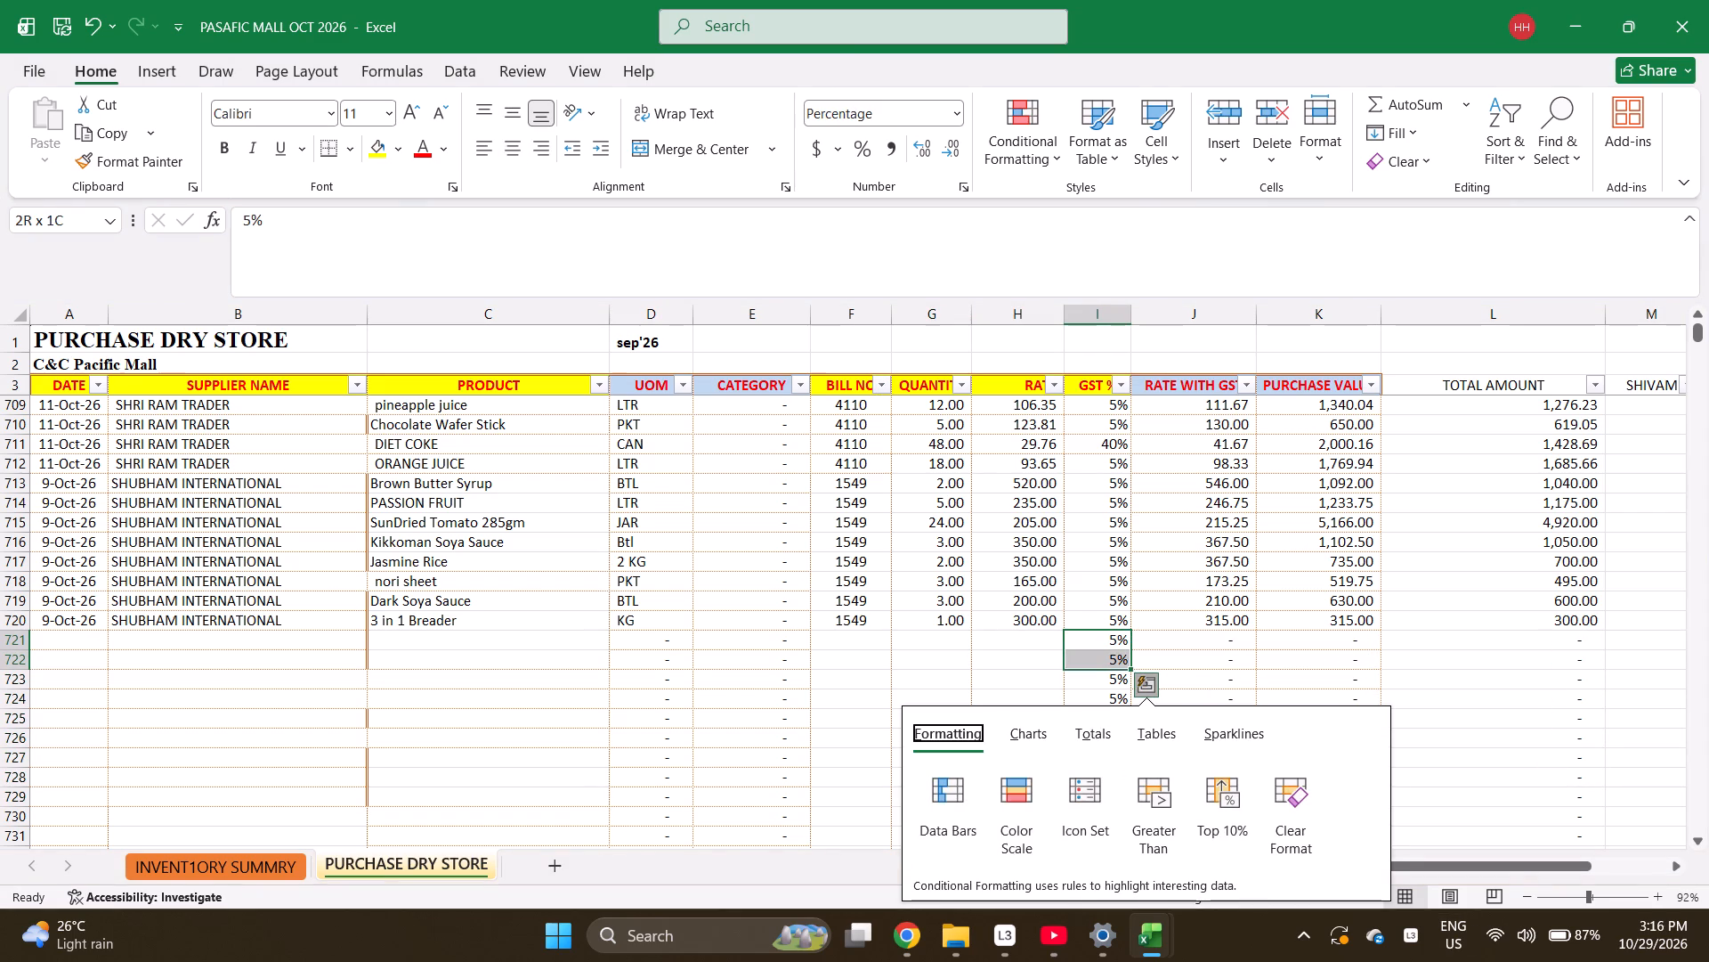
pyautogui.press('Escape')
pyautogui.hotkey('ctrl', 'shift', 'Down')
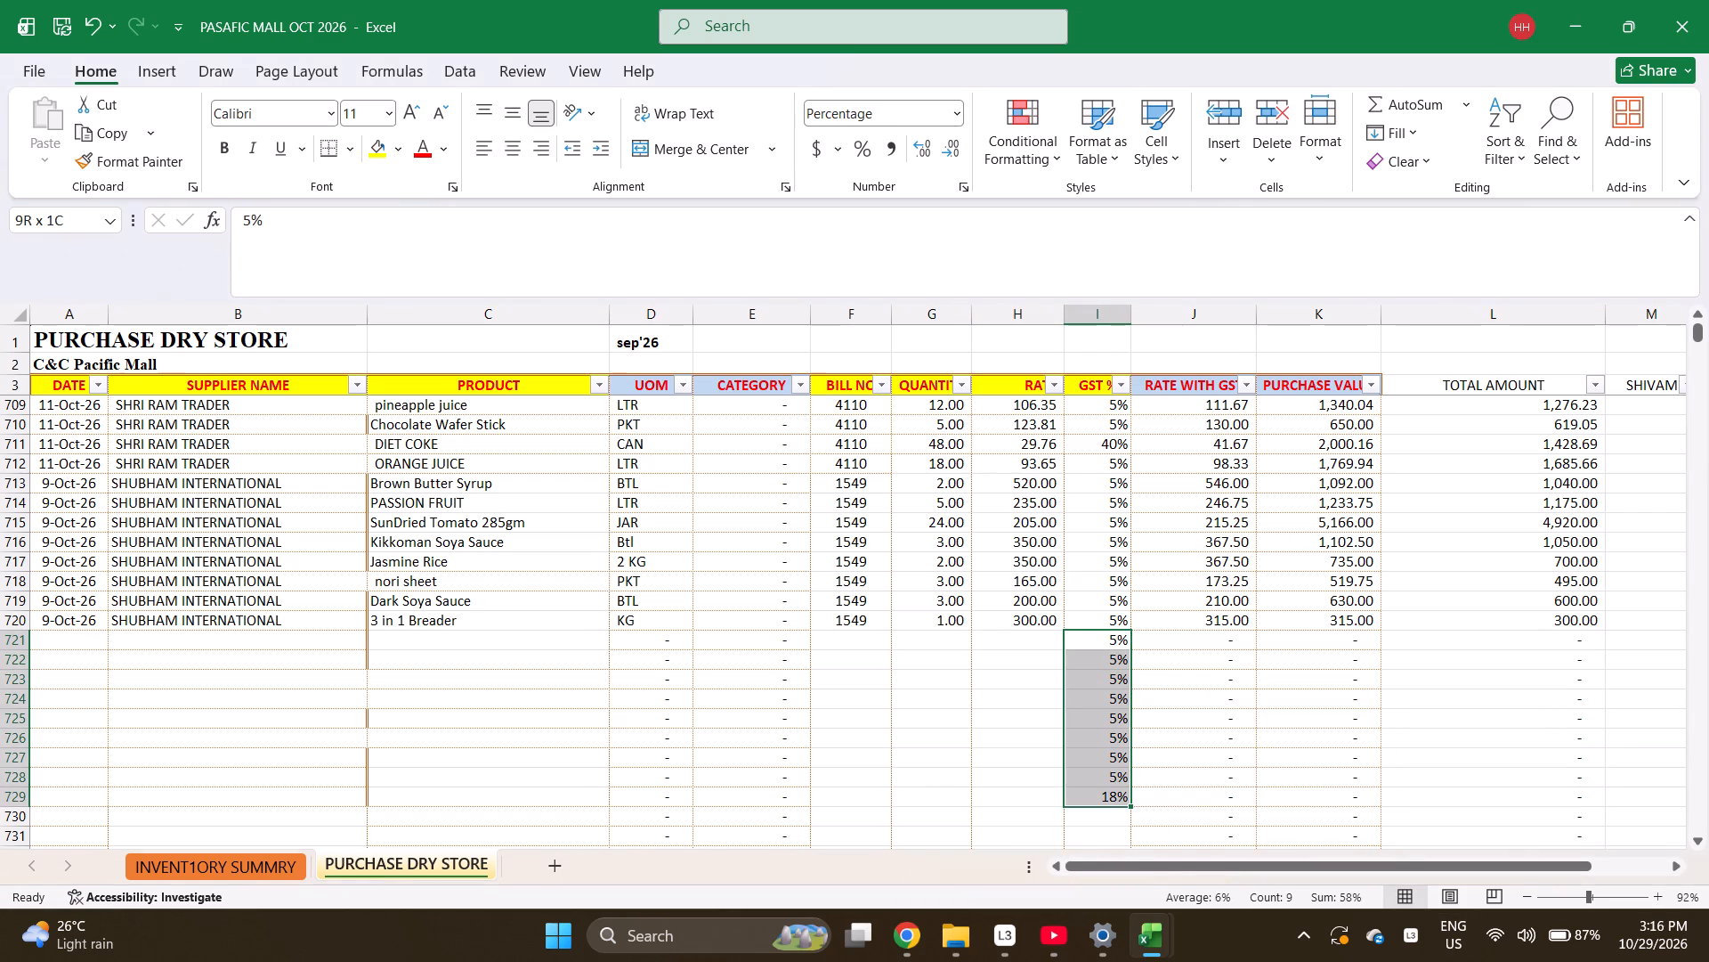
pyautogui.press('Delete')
# Return to the date cell of row 721 and save the workbook.
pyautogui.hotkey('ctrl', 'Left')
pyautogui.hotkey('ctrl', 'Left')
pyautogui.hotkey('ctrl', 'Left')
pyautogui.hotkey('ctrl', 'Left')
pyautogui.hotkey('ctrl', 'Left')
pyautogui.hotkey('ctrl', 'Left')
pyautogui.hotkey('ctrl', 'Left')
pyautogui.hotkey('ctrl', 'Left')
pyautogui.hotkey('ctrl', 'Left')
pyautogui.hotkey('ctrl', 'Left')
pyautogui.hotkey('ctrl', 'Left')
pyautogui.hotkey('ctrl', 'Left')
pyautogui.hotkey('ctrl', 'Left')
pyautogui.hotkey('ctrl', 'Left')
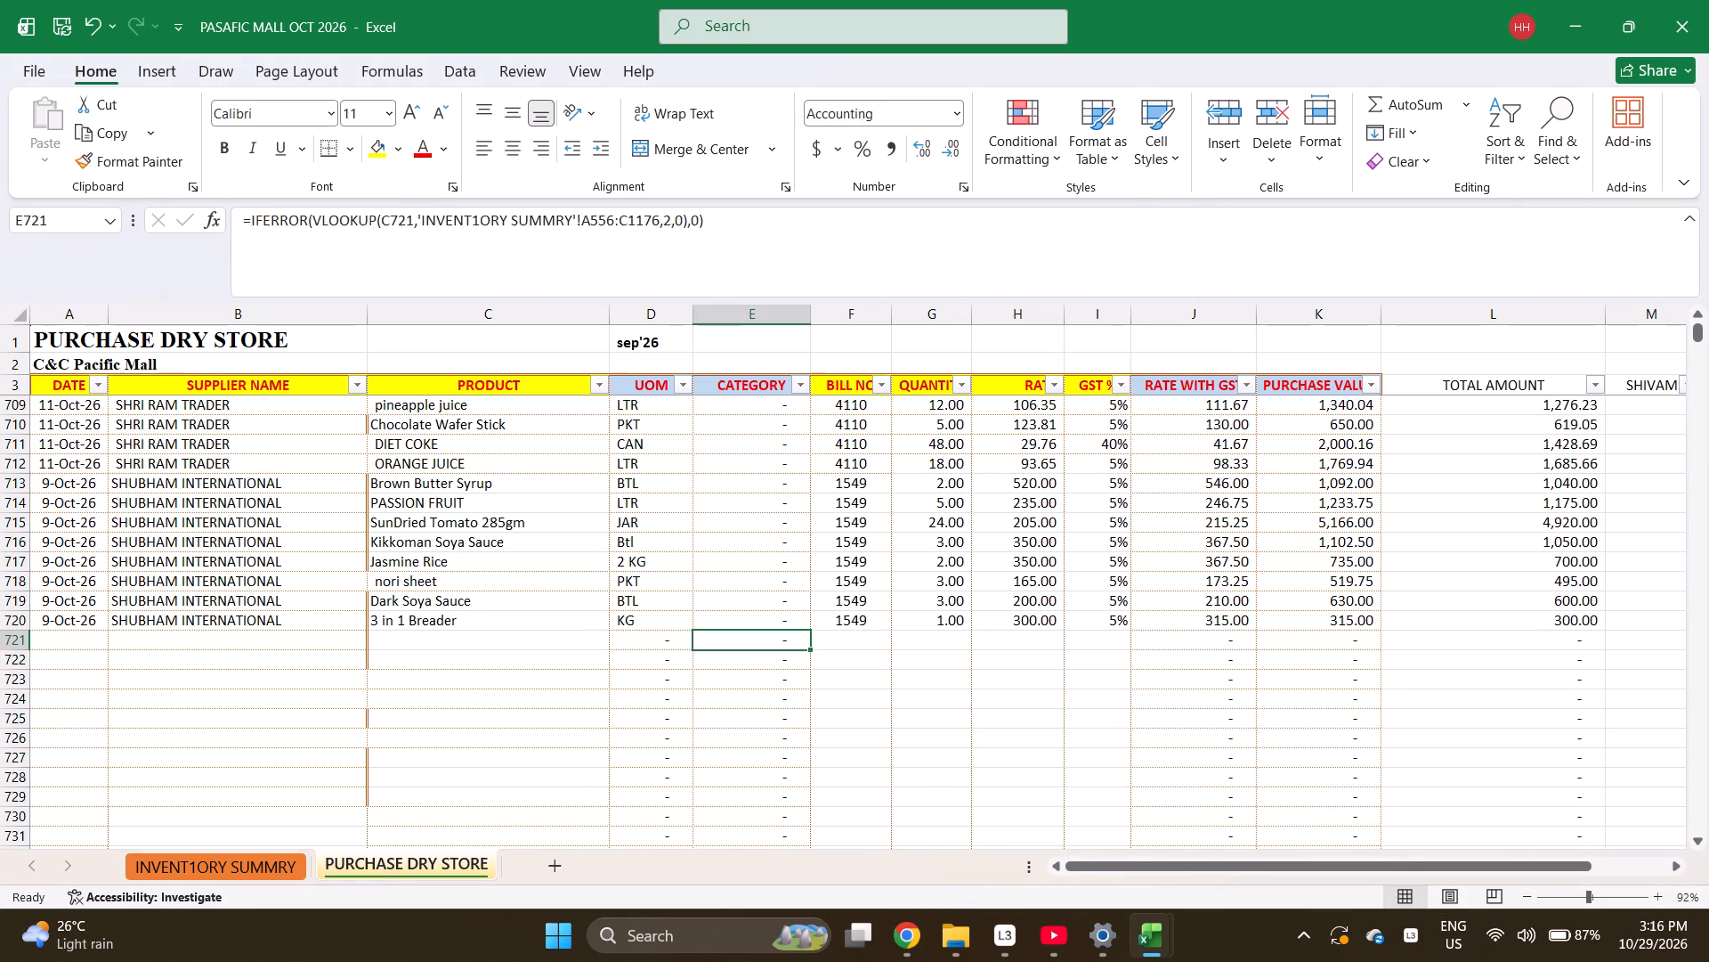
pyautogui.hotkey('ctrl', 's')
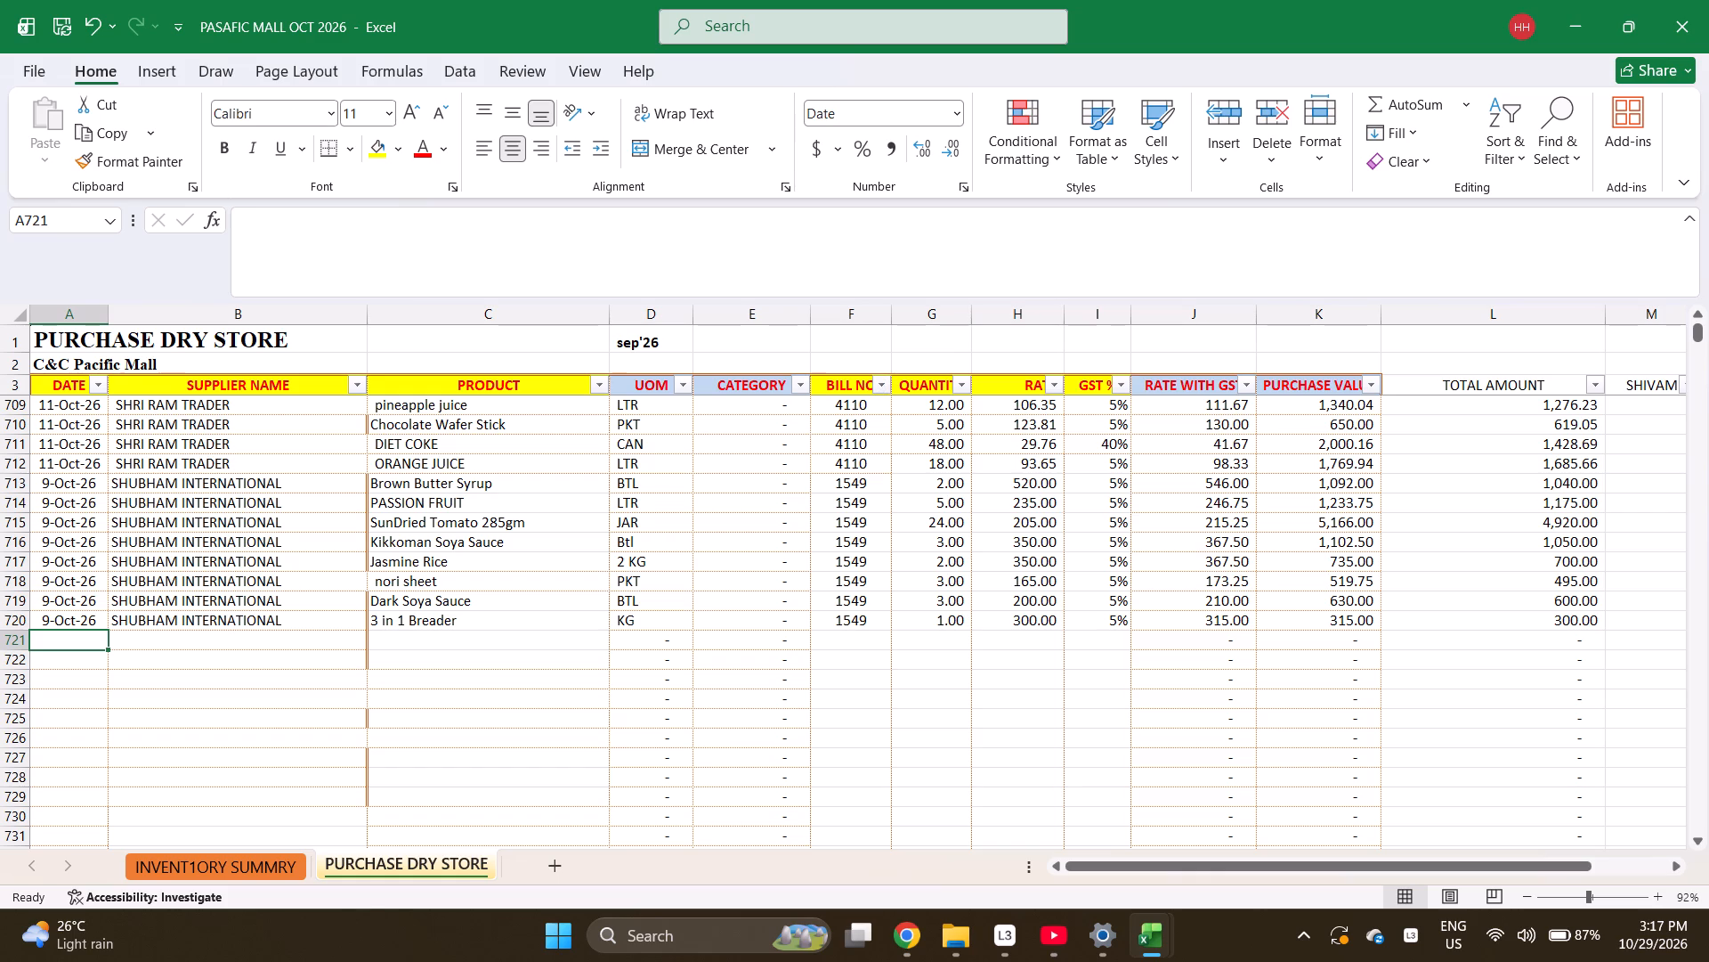
# Search the bill number filter for 2356 to check for an existing entry, and leave the filter unapplied.
pyautogui.click(875, 387)
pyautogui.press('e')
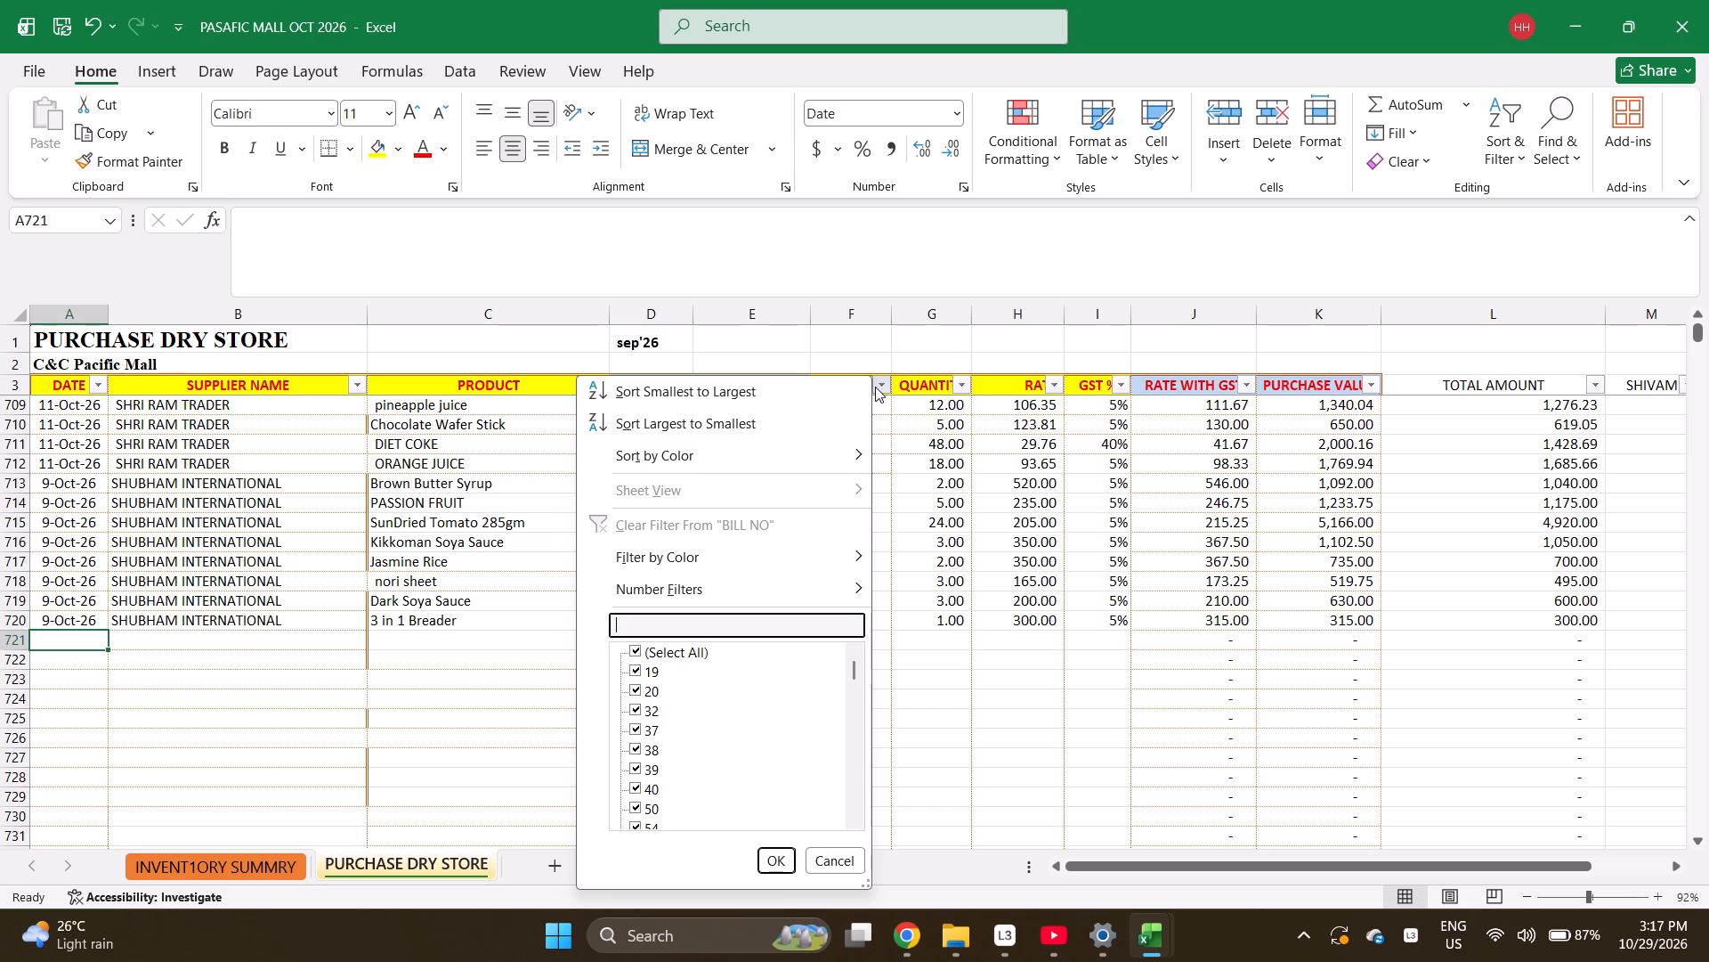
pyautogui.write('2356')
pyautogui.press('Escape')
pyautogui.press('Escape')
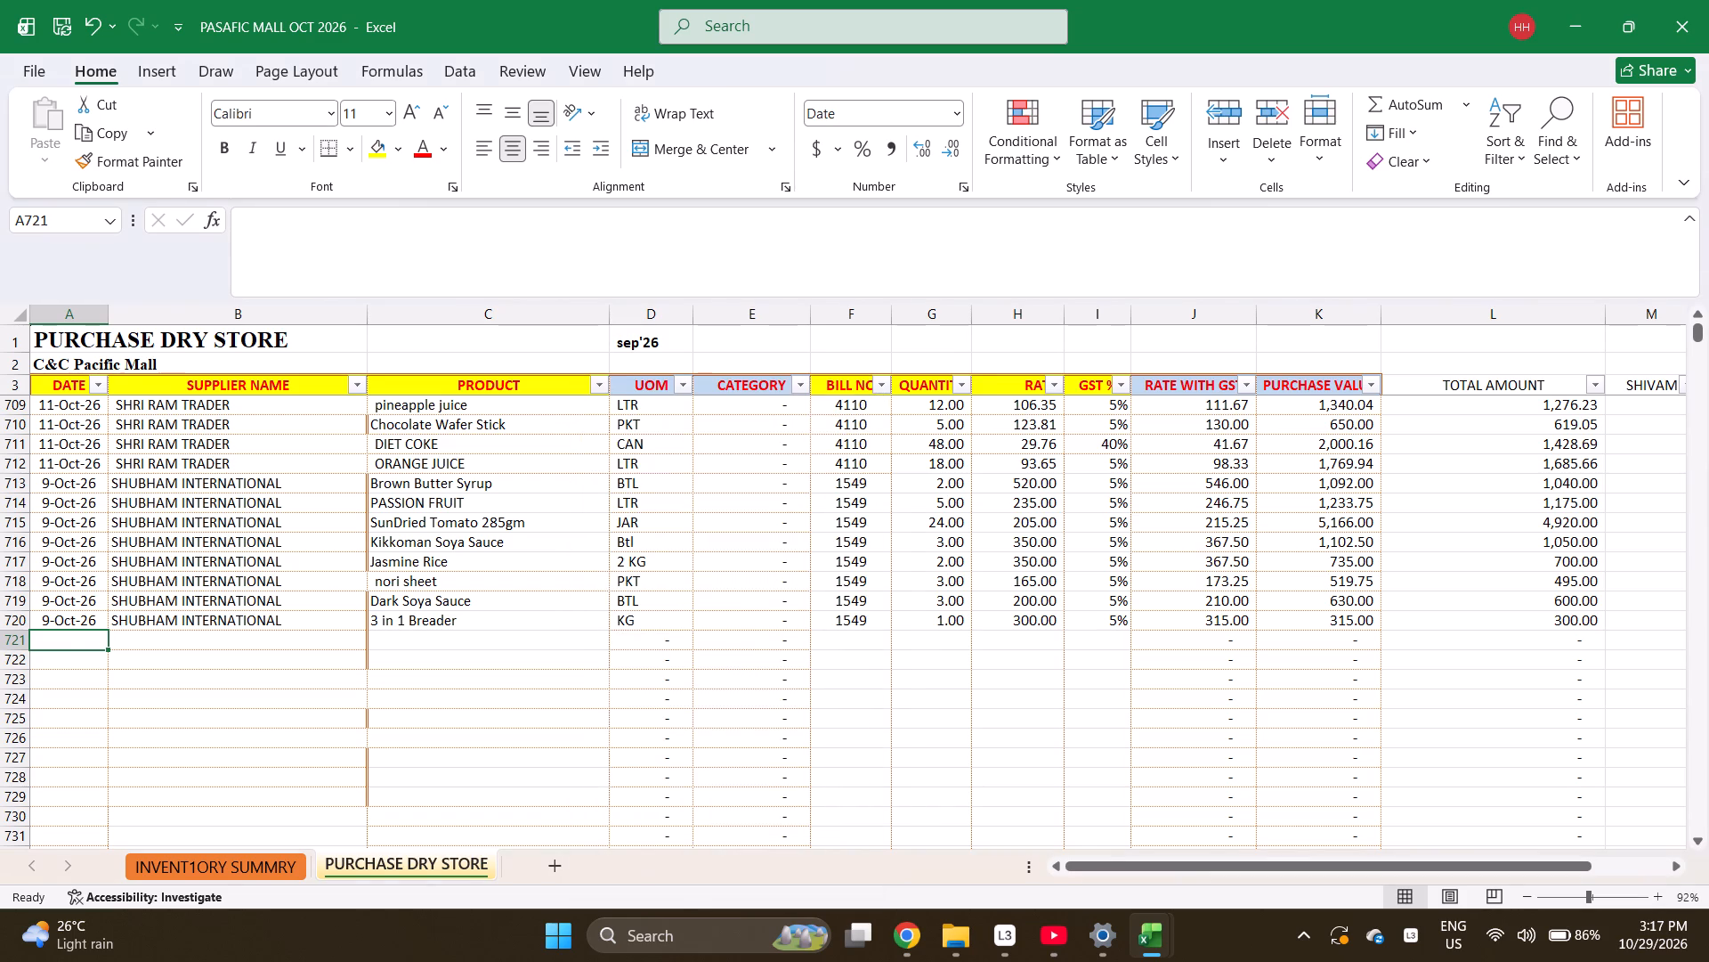
# Enter the date 17-Oct-26 and the supplier TASTE YARD in row 721.
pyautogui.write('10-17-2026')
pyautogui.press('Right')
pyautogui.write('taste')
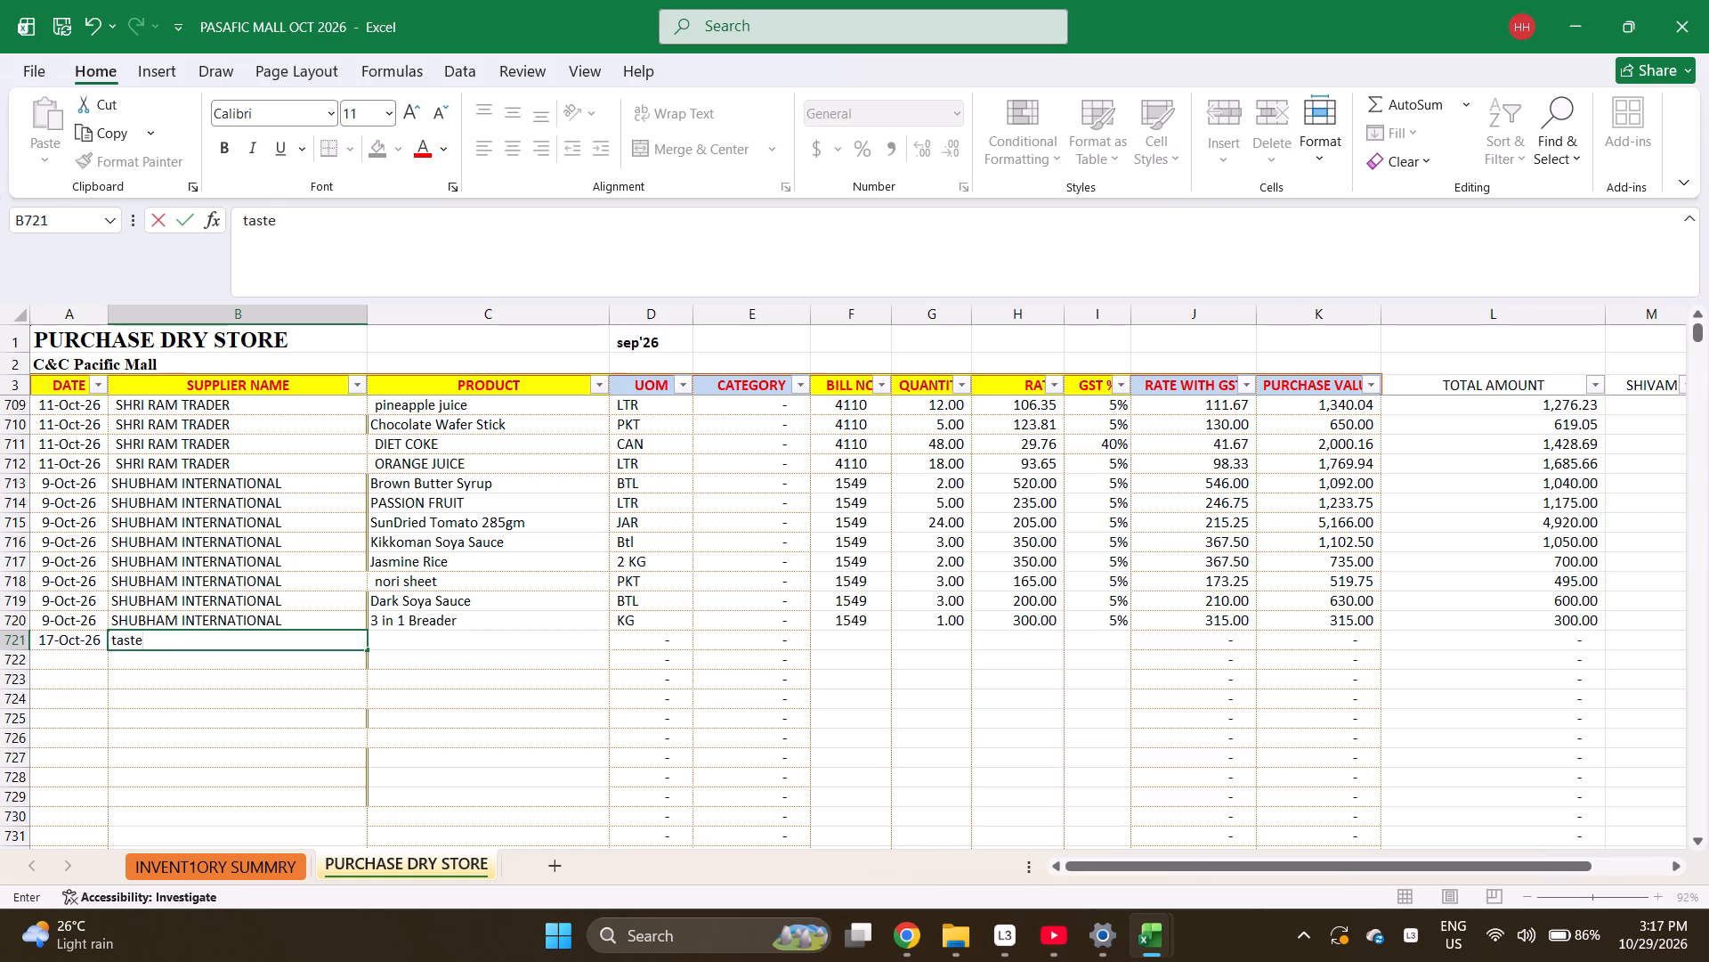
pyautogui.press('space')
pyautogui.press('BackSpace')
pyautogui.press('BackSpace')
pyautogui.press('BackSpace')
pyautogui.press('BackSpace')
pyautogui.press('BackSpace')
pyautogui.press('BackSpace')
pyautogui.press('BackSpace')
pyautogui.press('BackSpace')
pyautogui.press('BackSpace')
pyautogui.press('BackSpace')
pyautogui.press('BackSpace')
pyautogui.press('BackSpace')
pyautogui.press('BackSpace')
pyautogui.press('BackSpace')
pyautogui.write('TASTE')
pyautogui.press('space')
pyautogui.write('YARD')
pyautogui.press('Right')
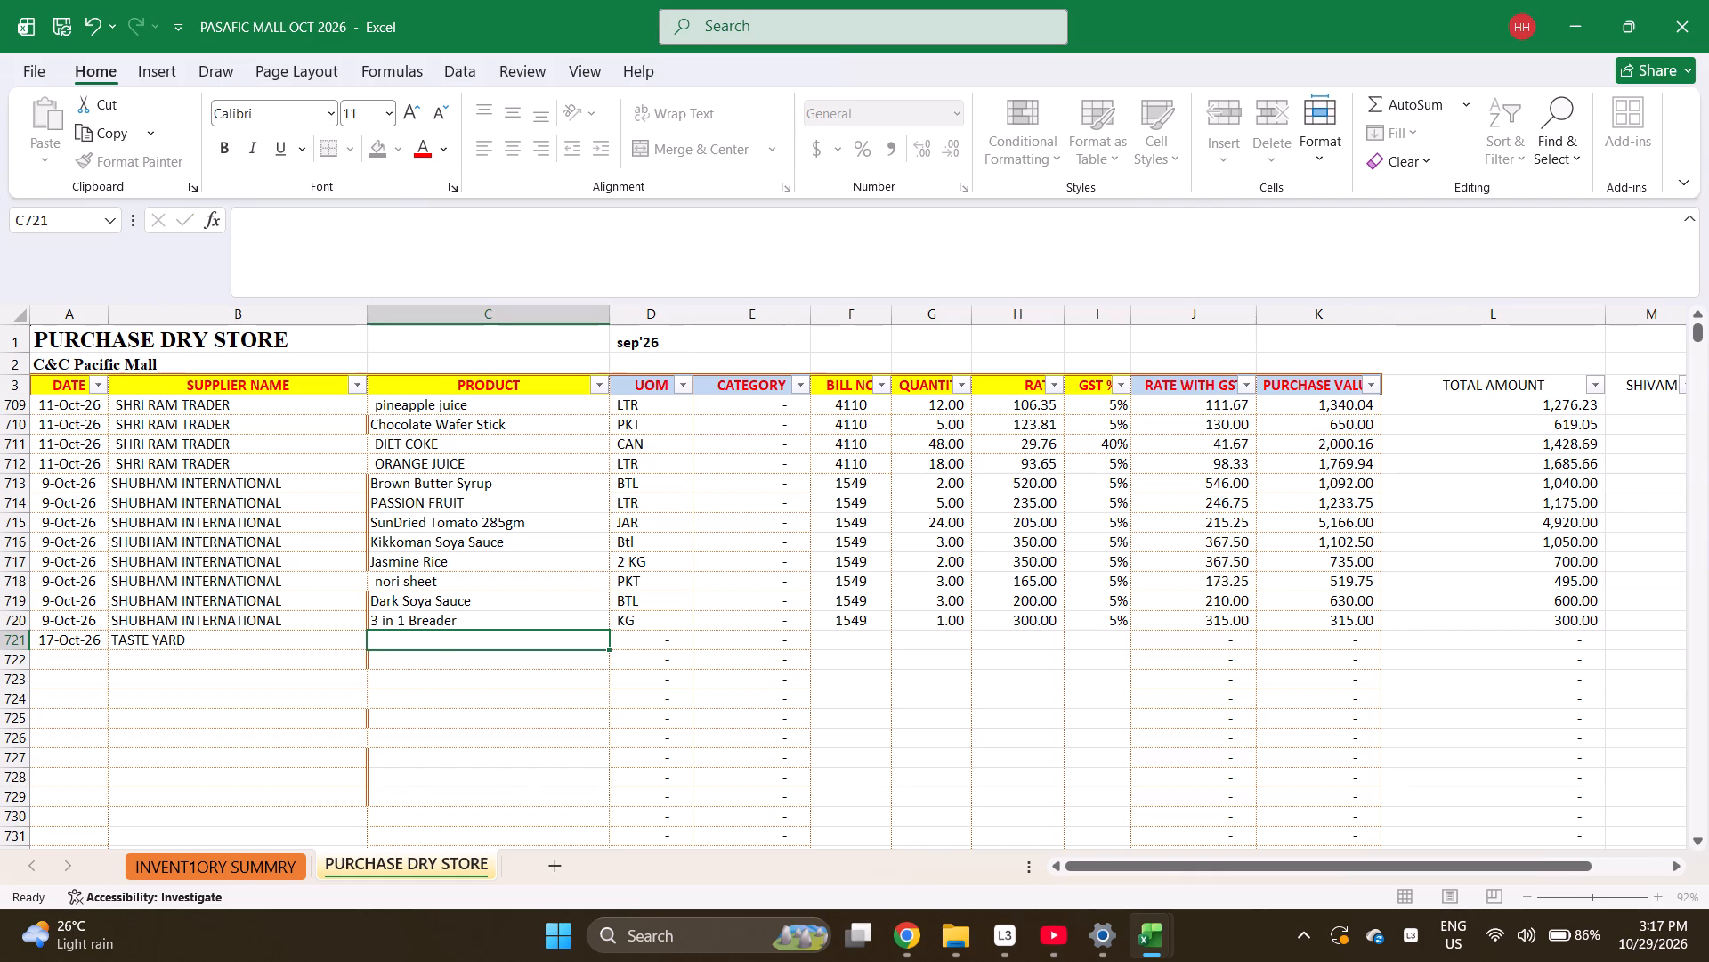
# Find BROWN PAPER NAPKIN in the inventory summary by searching for NAPK, and copy it into the product cell of row 721.
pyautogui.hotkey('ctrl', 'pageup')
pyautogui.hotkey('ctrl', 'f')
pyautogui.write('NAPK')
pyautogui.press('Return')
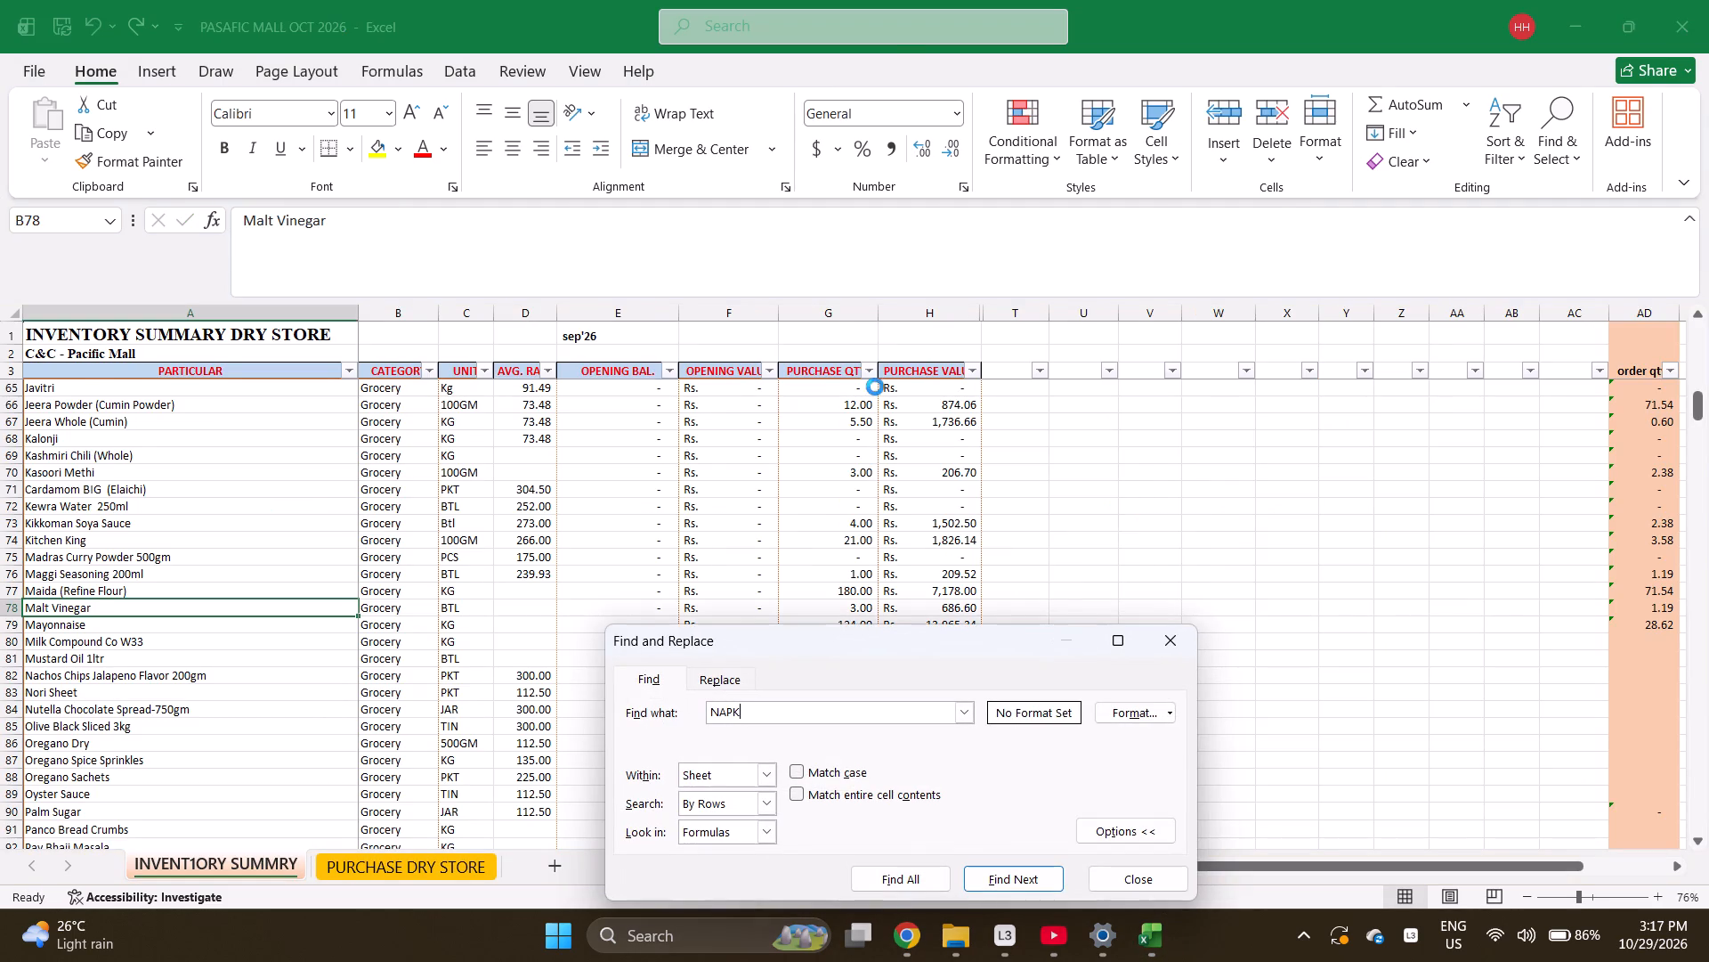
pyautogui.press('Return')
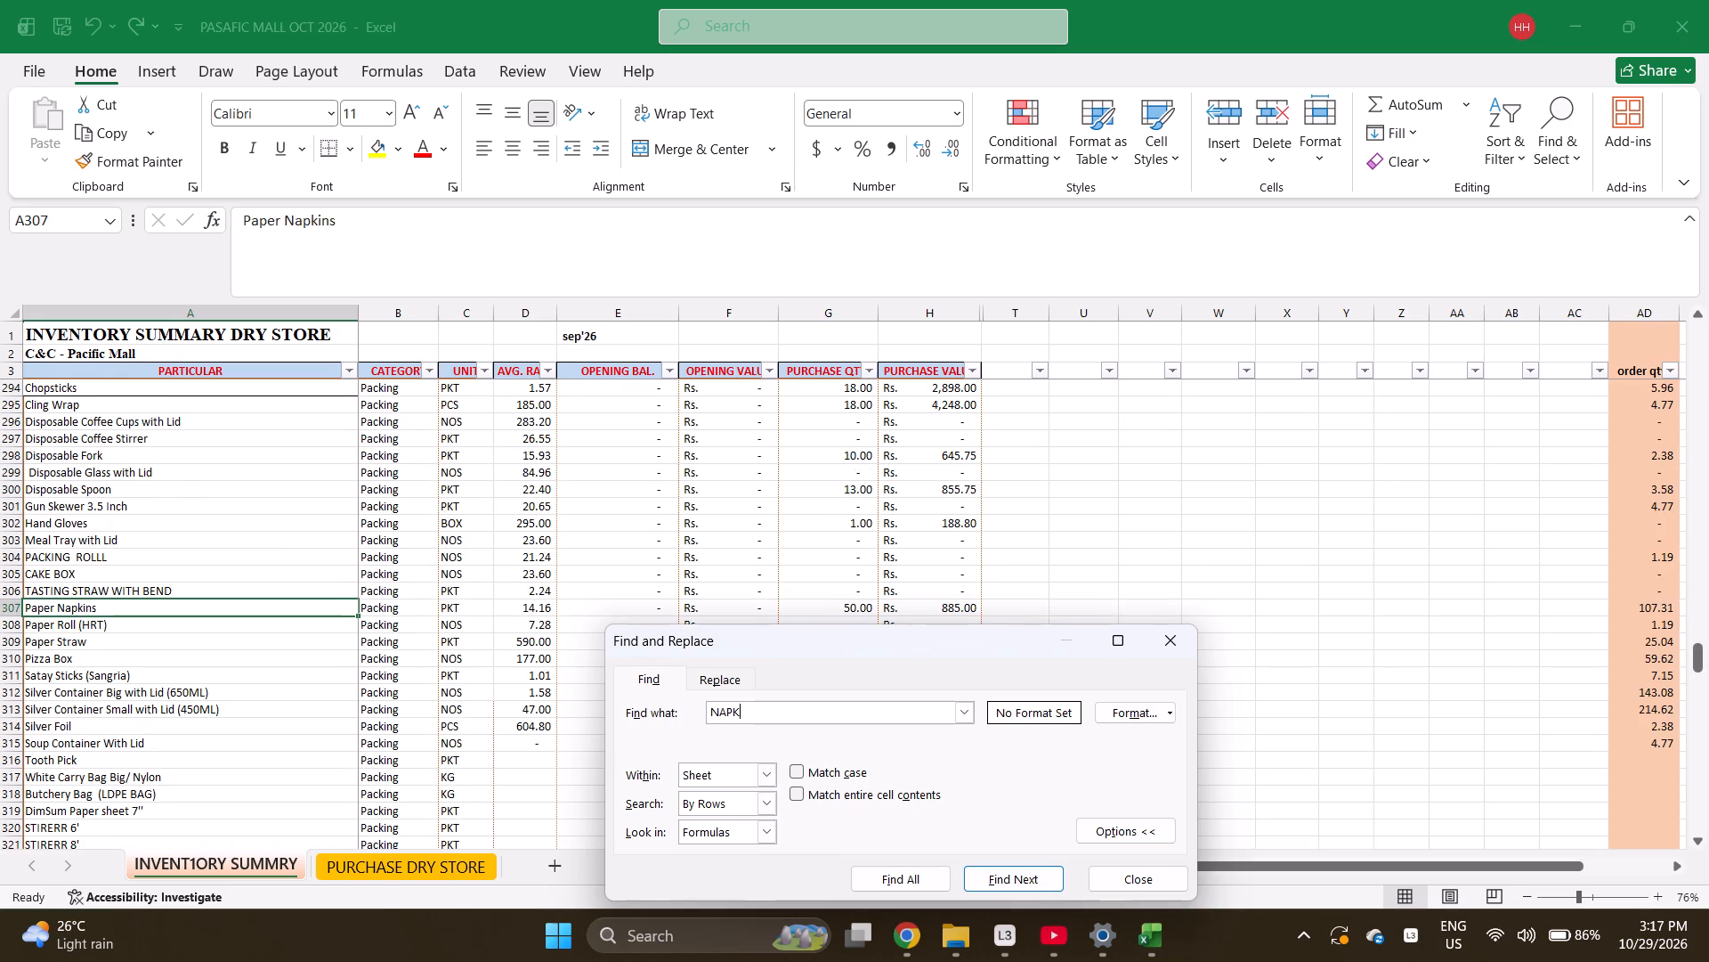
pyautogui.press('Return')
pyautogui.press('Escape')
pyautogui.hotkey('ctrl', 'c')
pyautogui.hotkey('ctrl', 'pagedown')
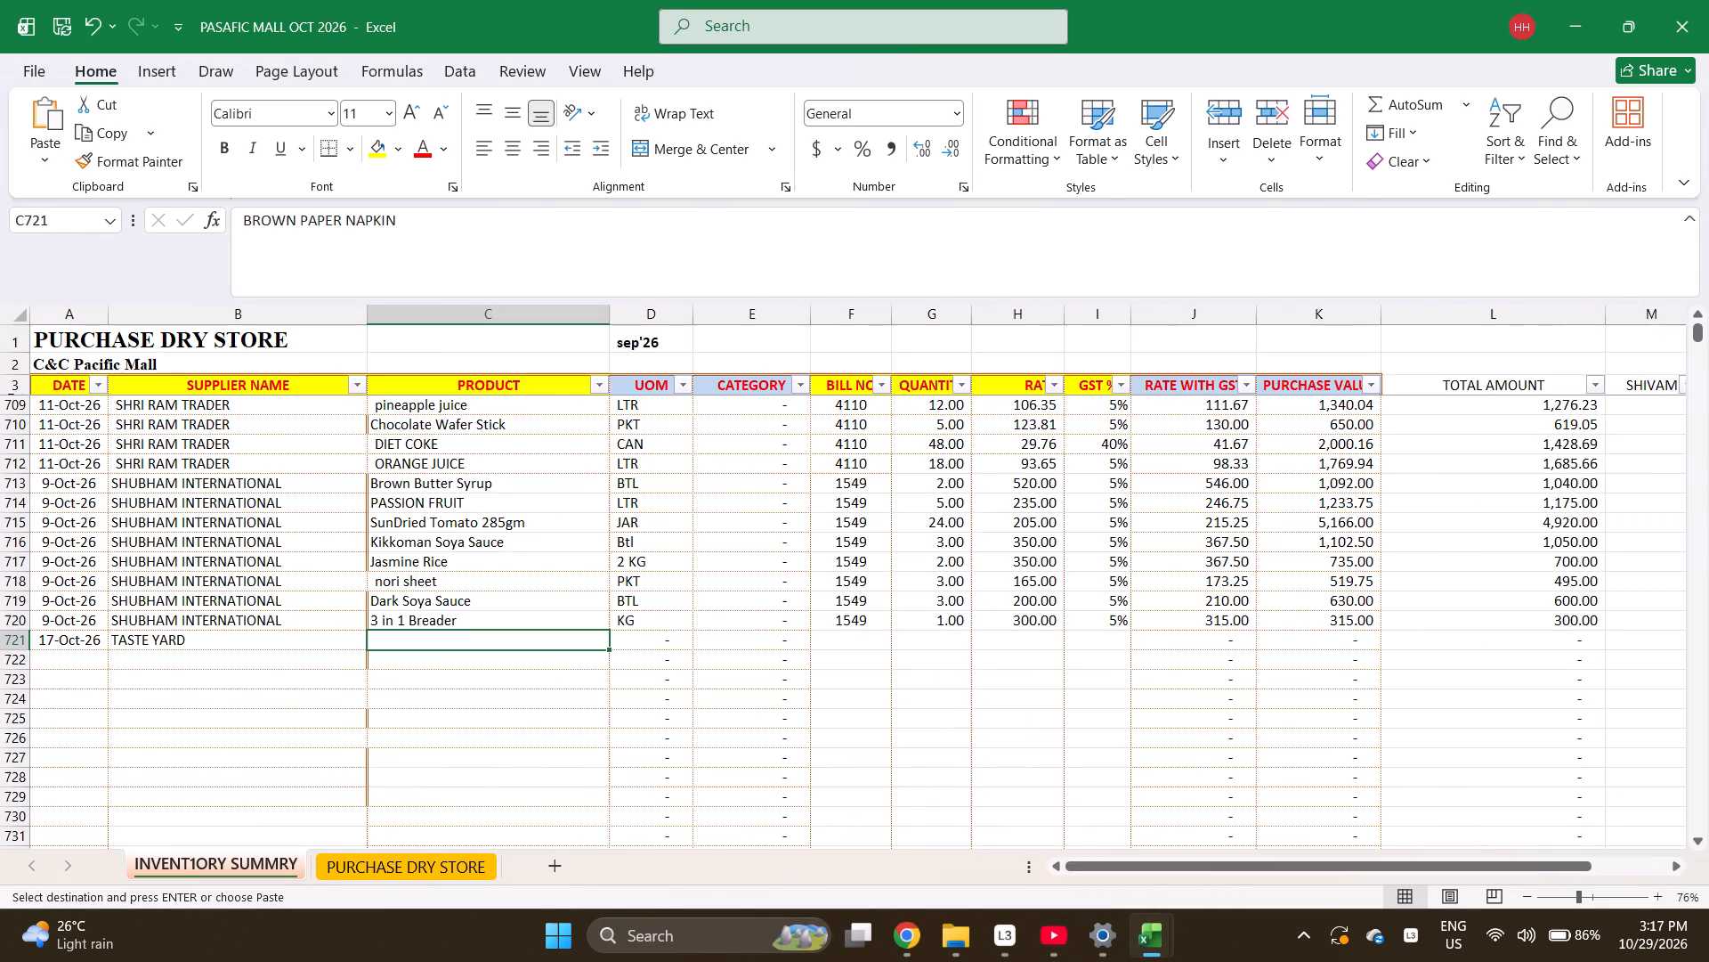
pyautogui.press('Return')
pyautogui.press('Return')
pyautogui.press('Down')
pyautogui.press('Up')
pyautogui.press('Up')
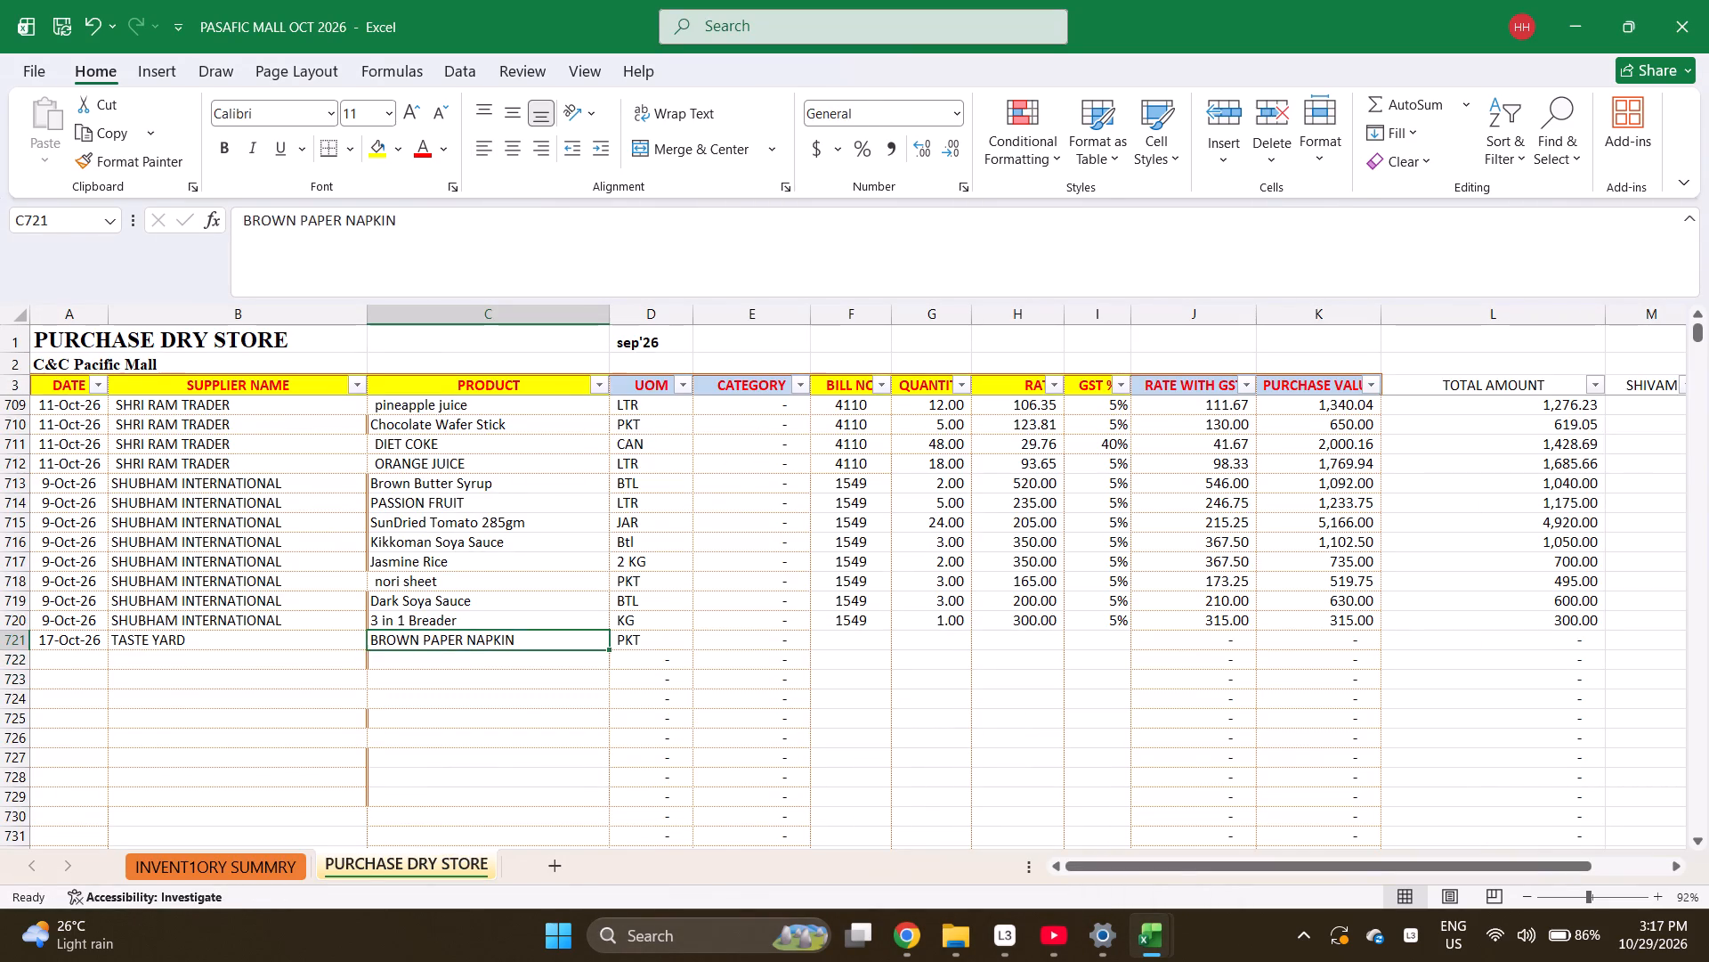
# Complete row 721 with bill number 2356, quantity 600, rate 22.82 and GST 18%.
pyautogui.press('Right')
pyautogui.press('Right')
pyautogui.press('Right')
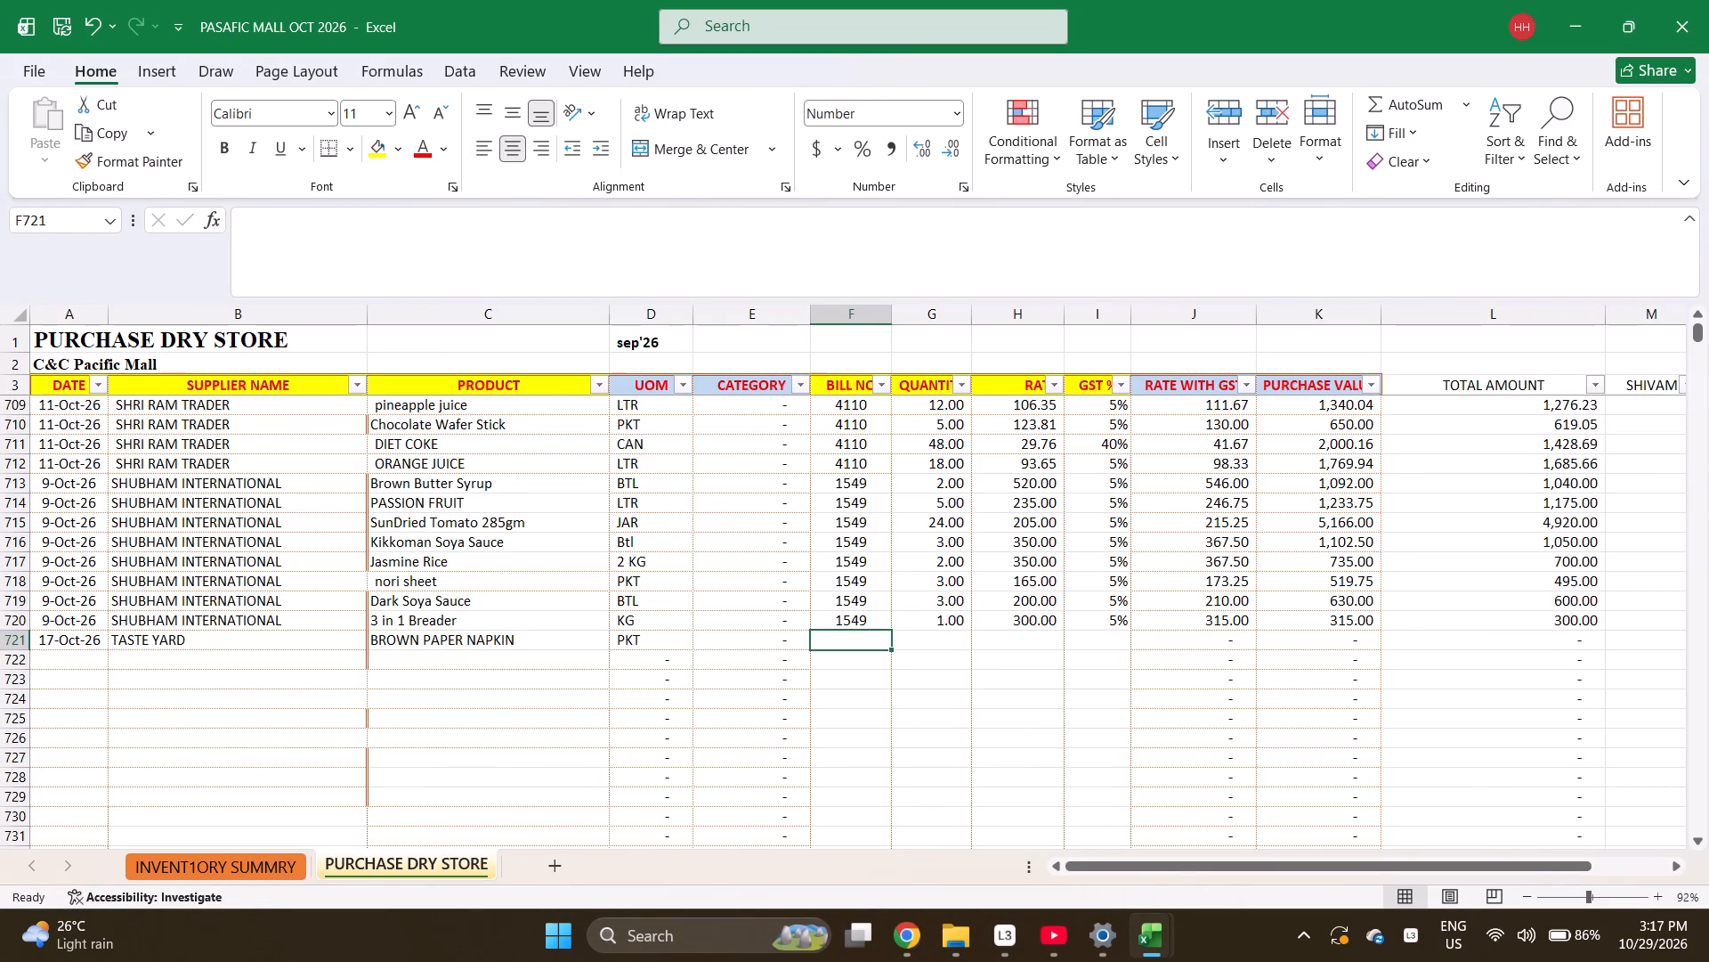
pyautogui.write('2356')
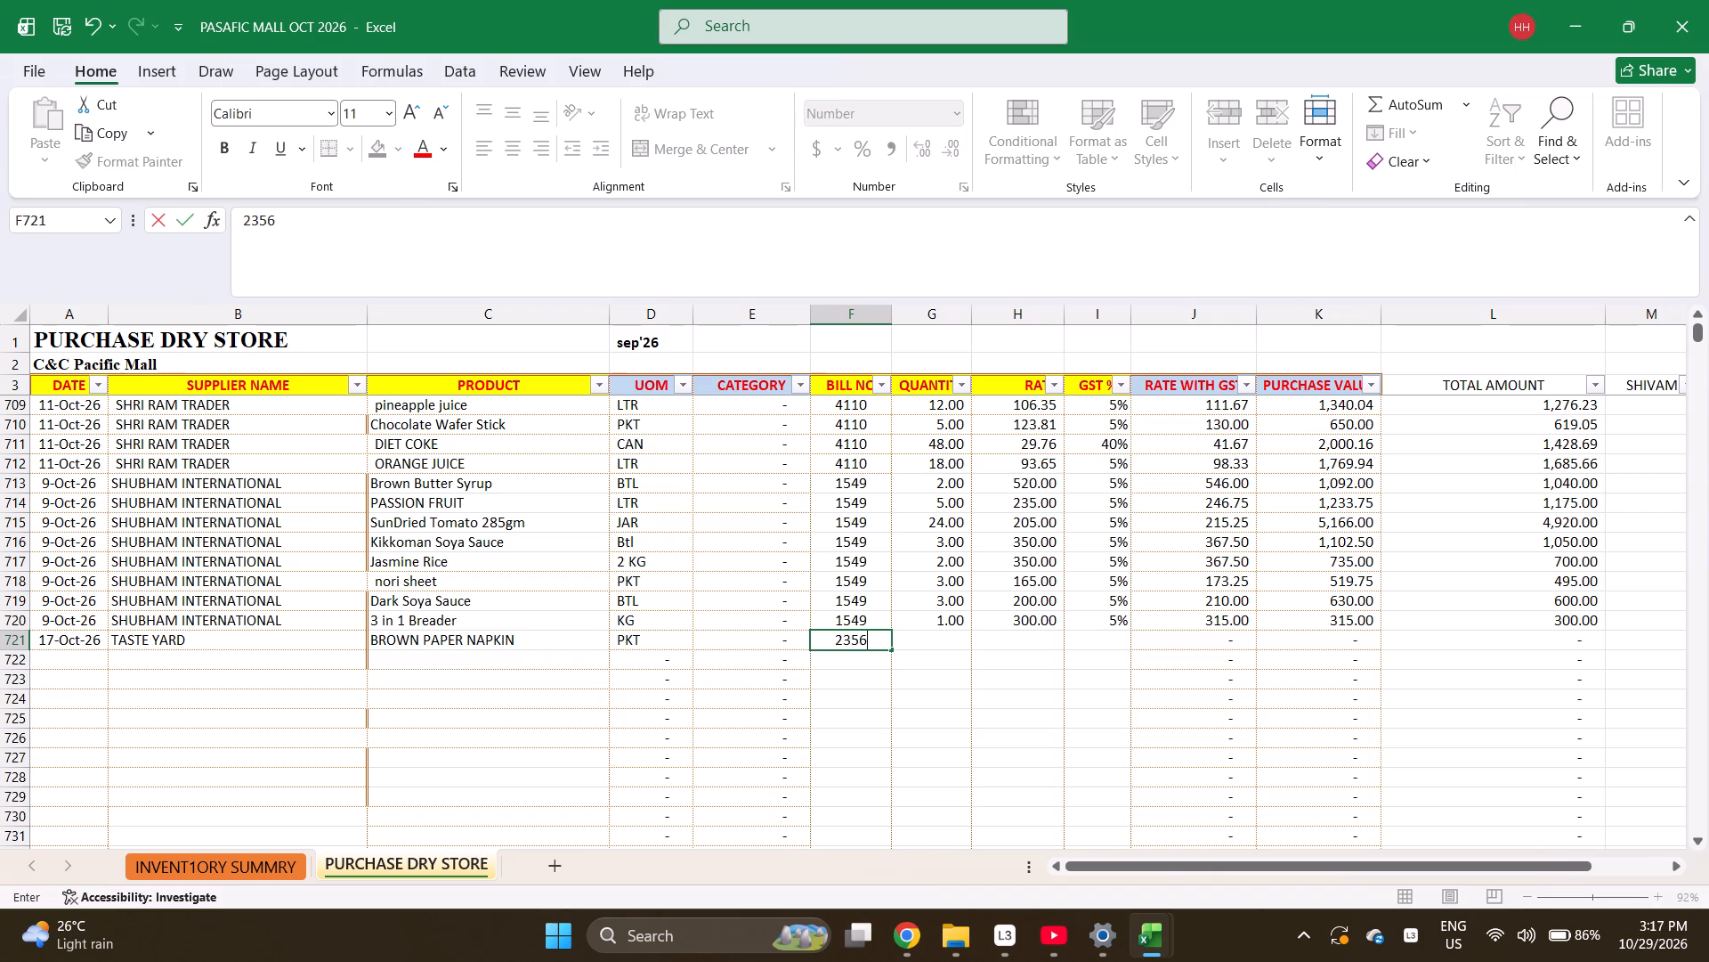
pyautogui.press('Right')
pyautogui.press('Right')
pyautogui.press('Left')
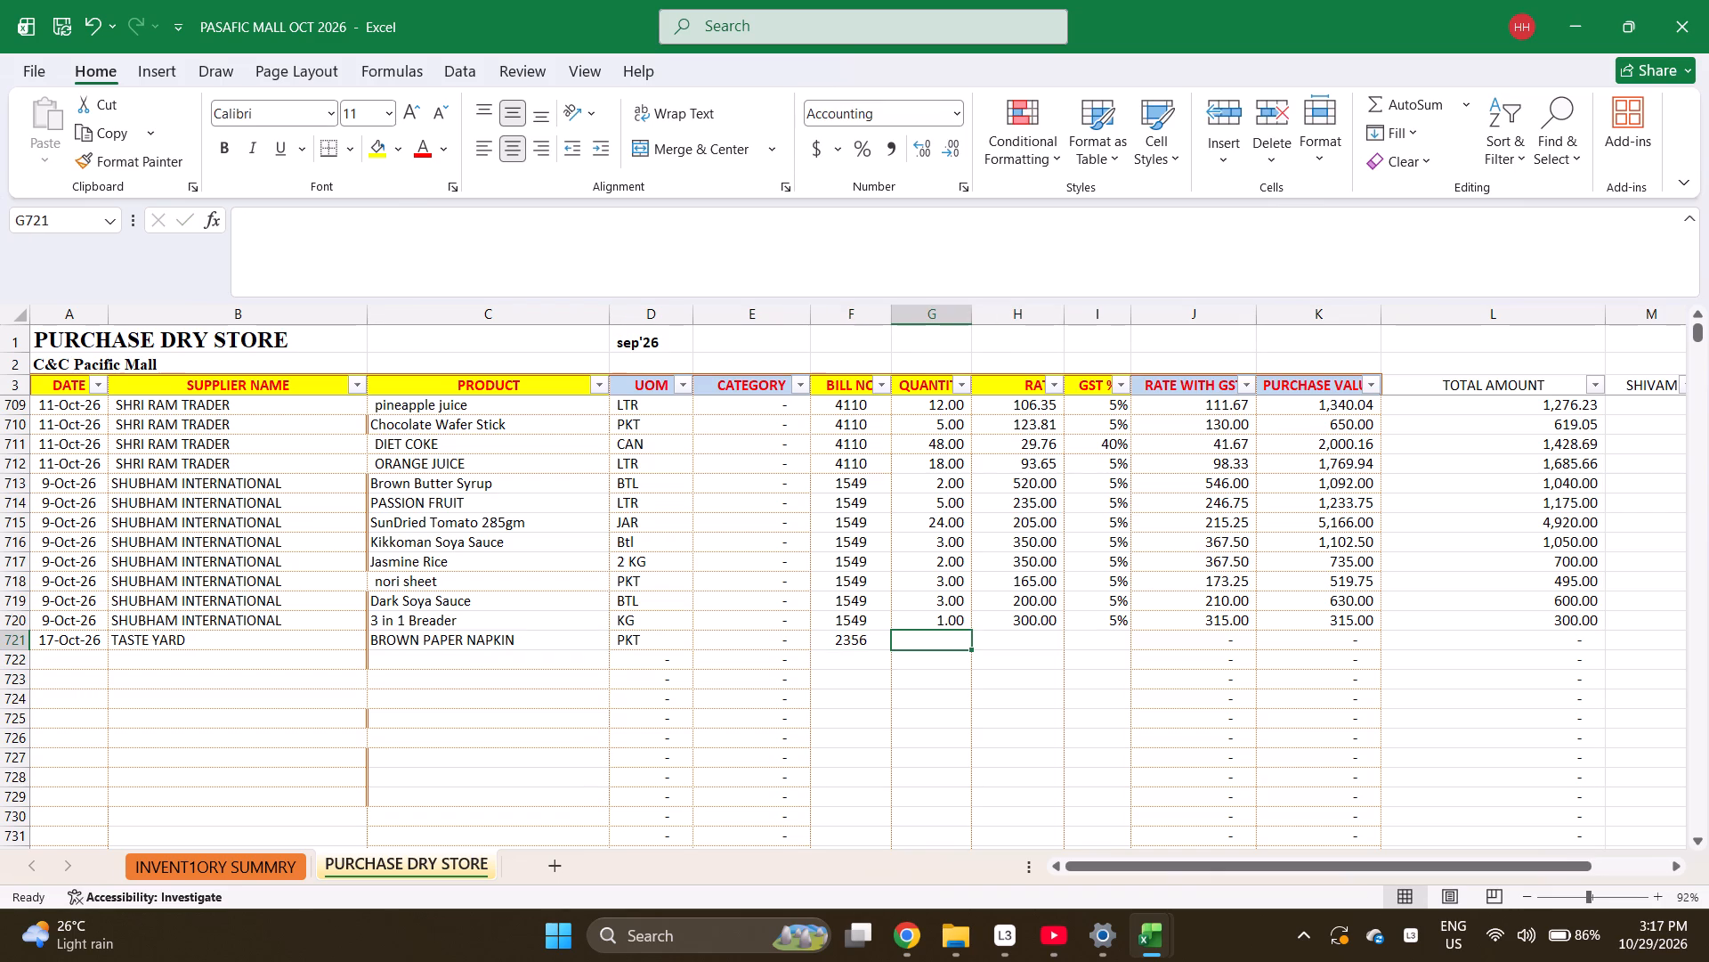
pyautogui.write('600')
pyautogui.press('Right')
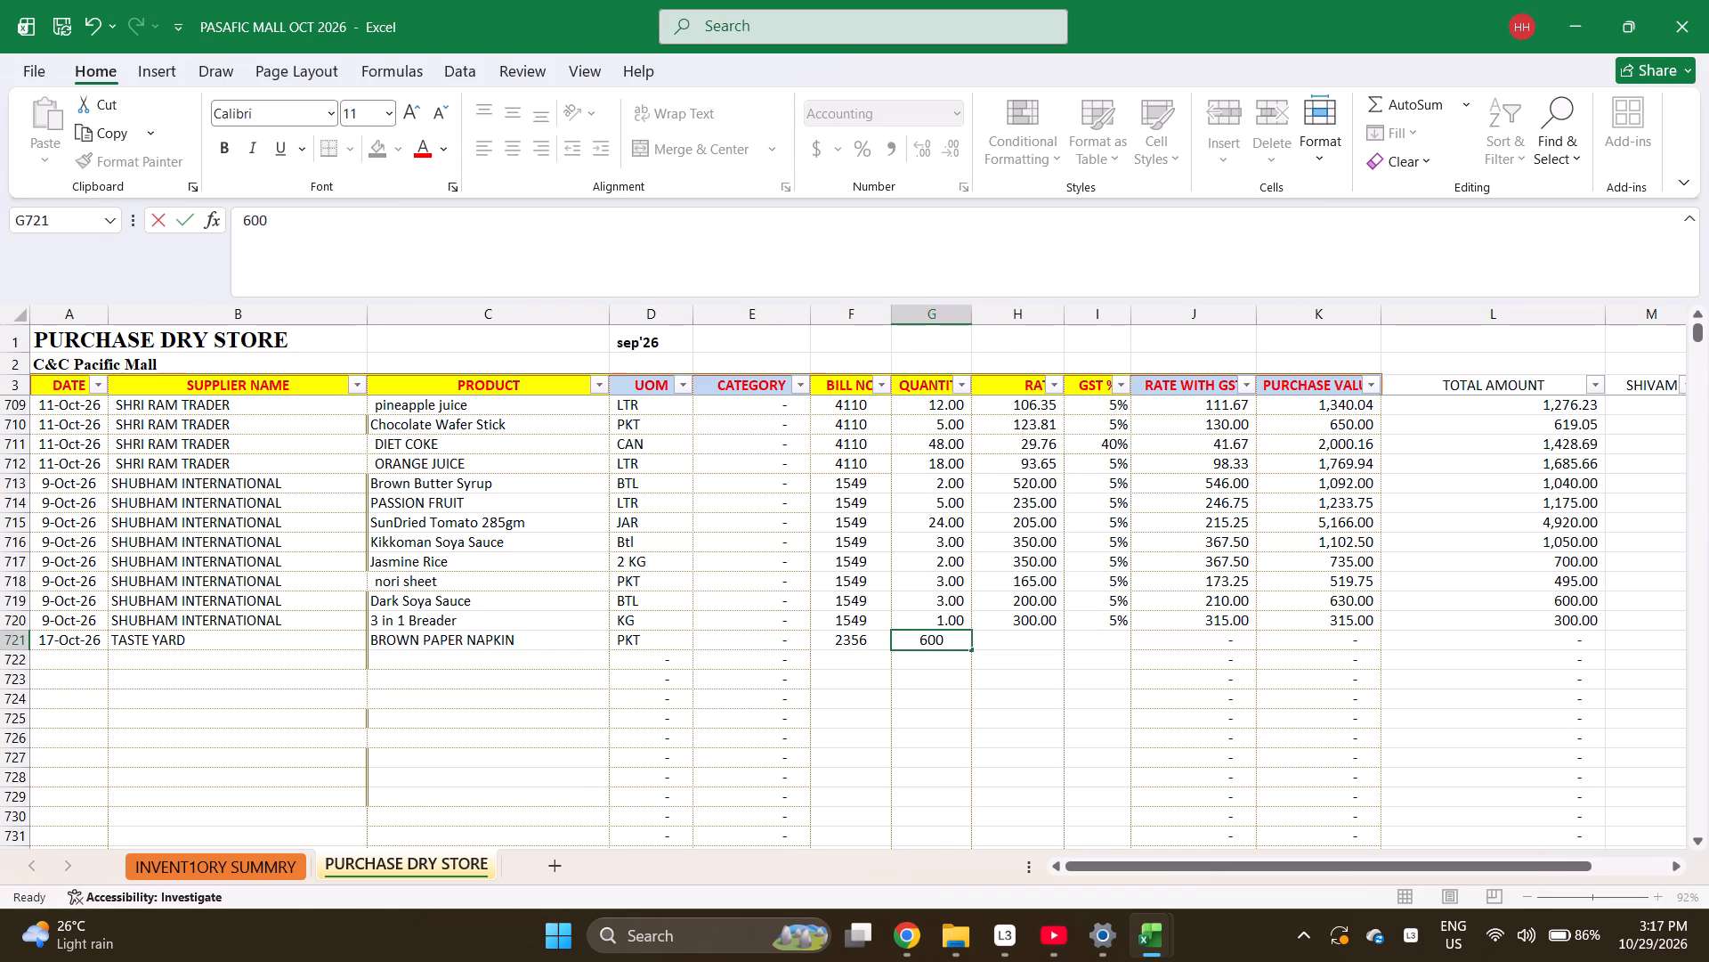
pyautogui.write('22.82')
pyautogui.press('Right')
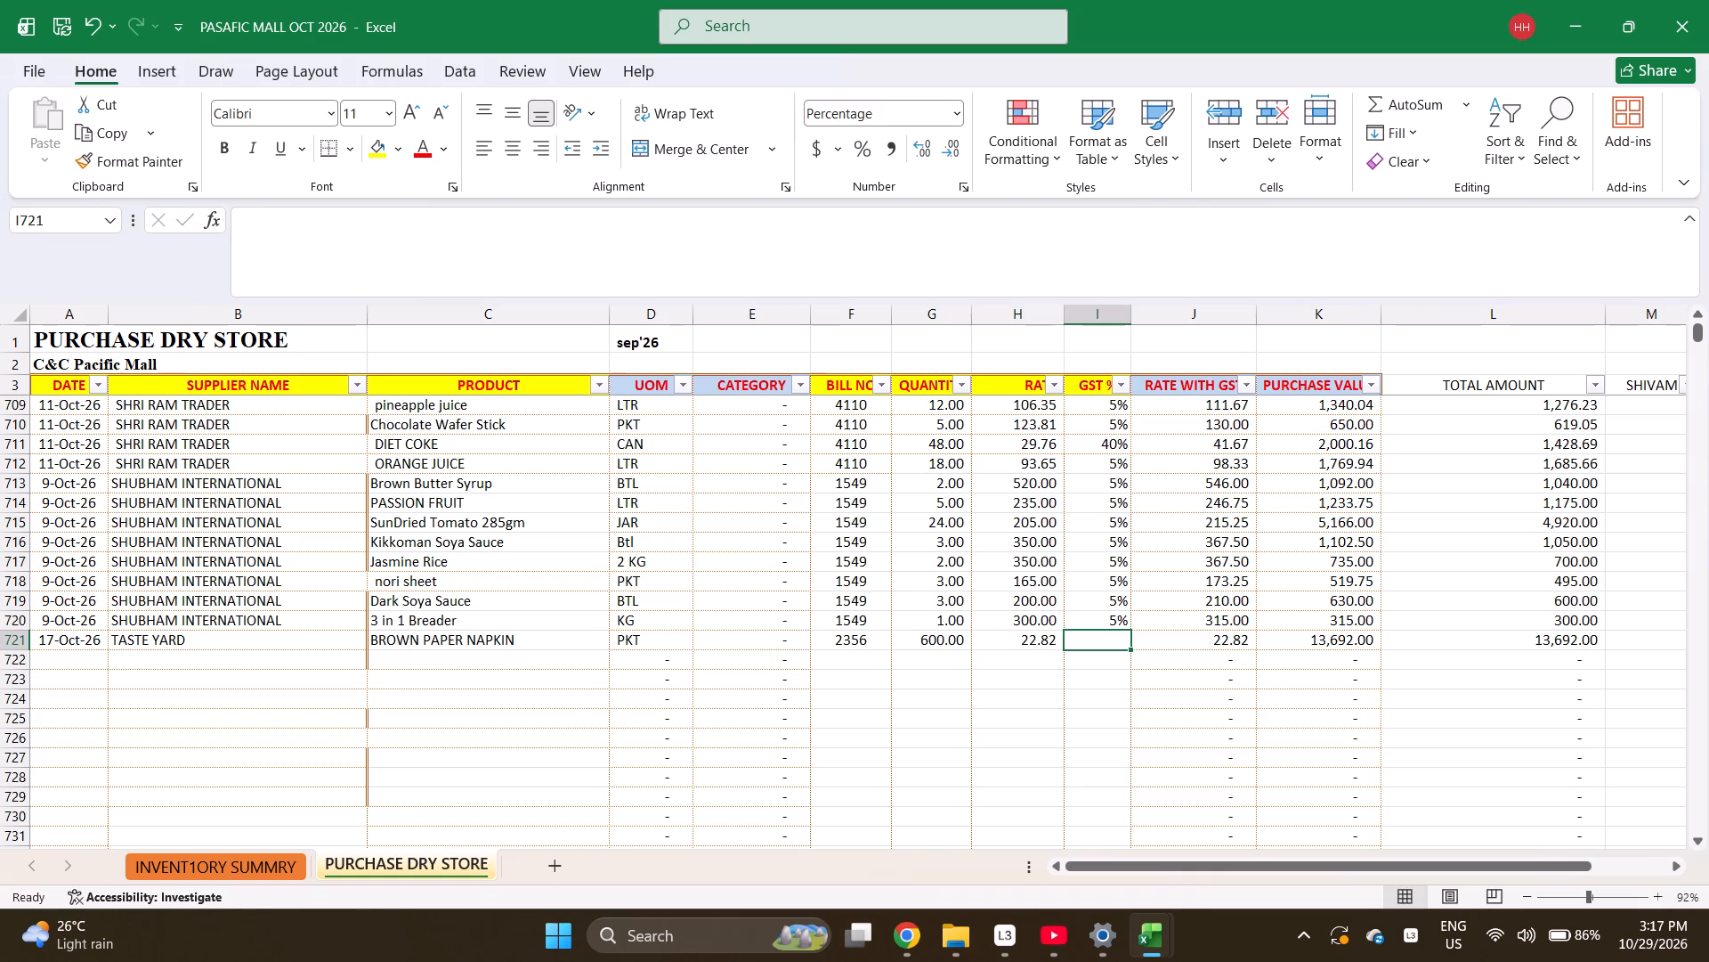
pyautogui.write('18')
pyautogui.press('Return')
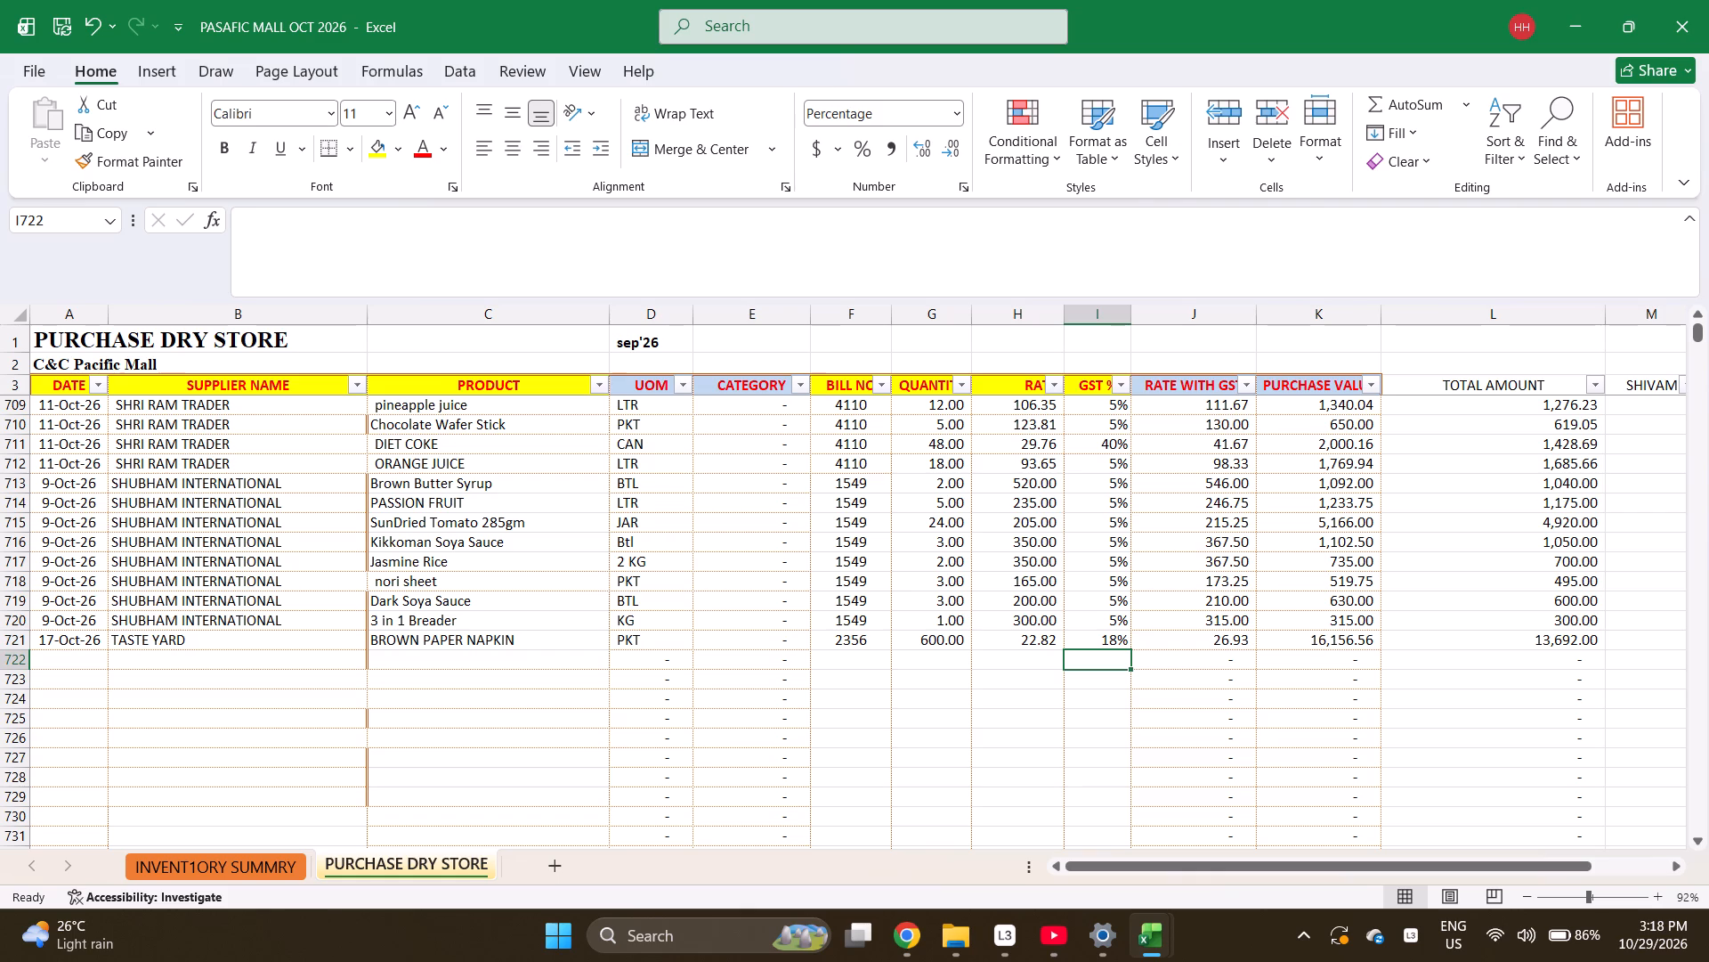
# Return to the date cell of row 722 and save the workbook.
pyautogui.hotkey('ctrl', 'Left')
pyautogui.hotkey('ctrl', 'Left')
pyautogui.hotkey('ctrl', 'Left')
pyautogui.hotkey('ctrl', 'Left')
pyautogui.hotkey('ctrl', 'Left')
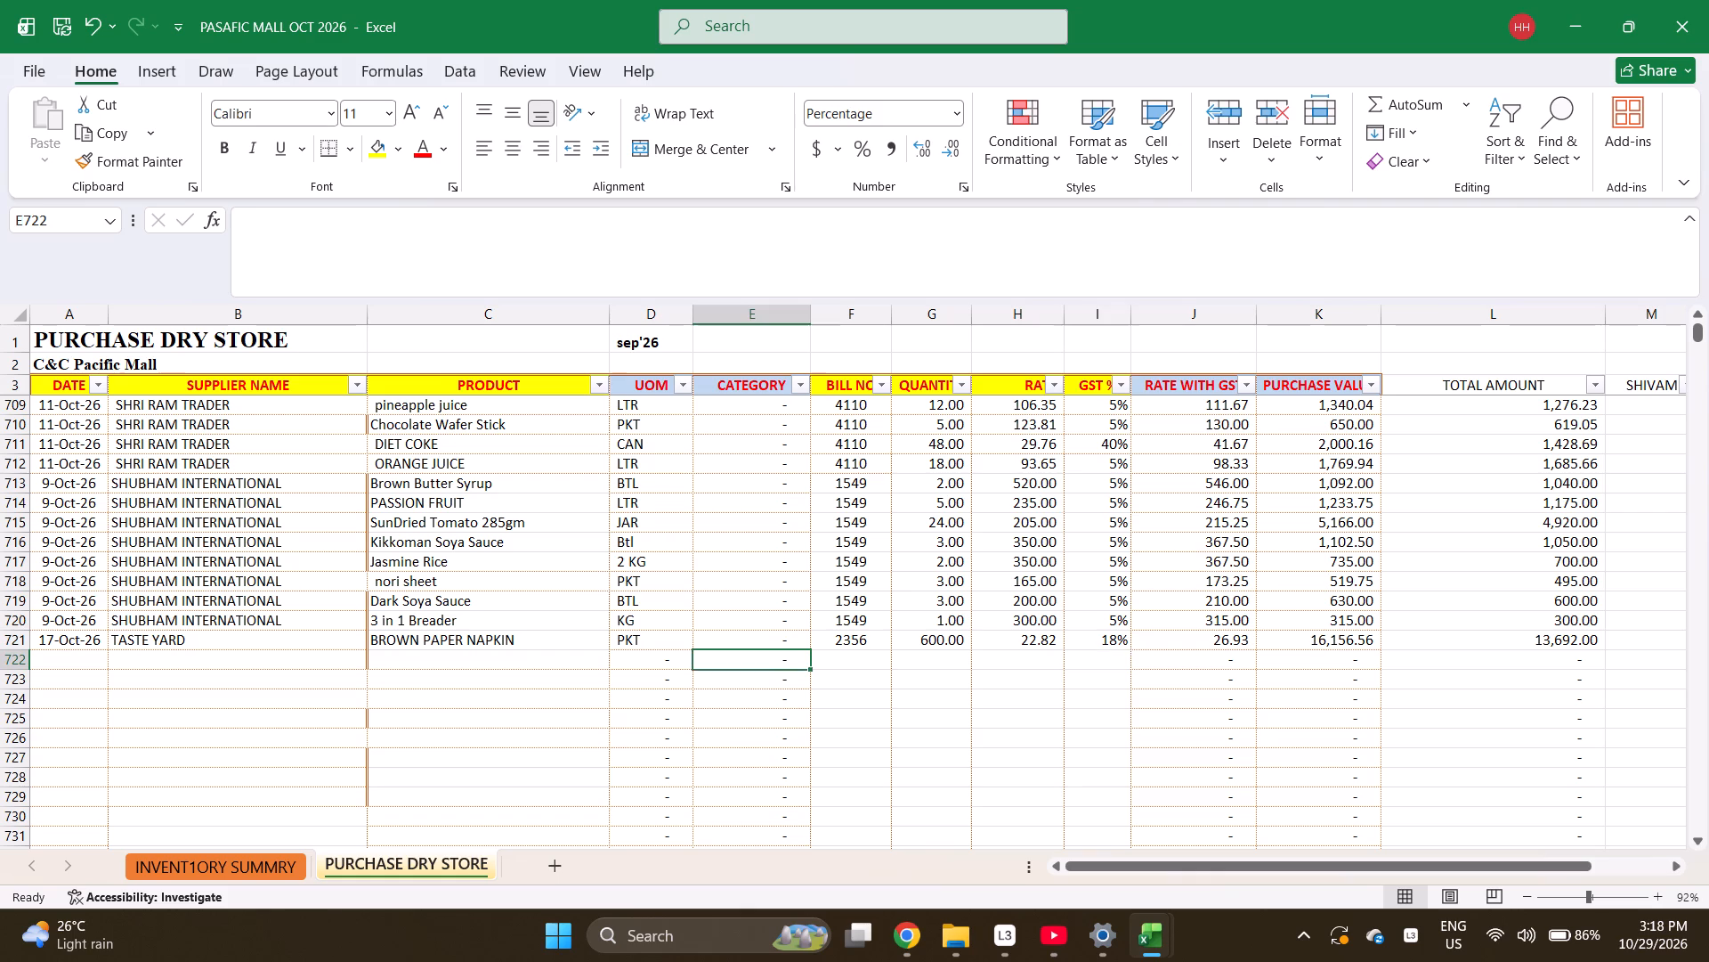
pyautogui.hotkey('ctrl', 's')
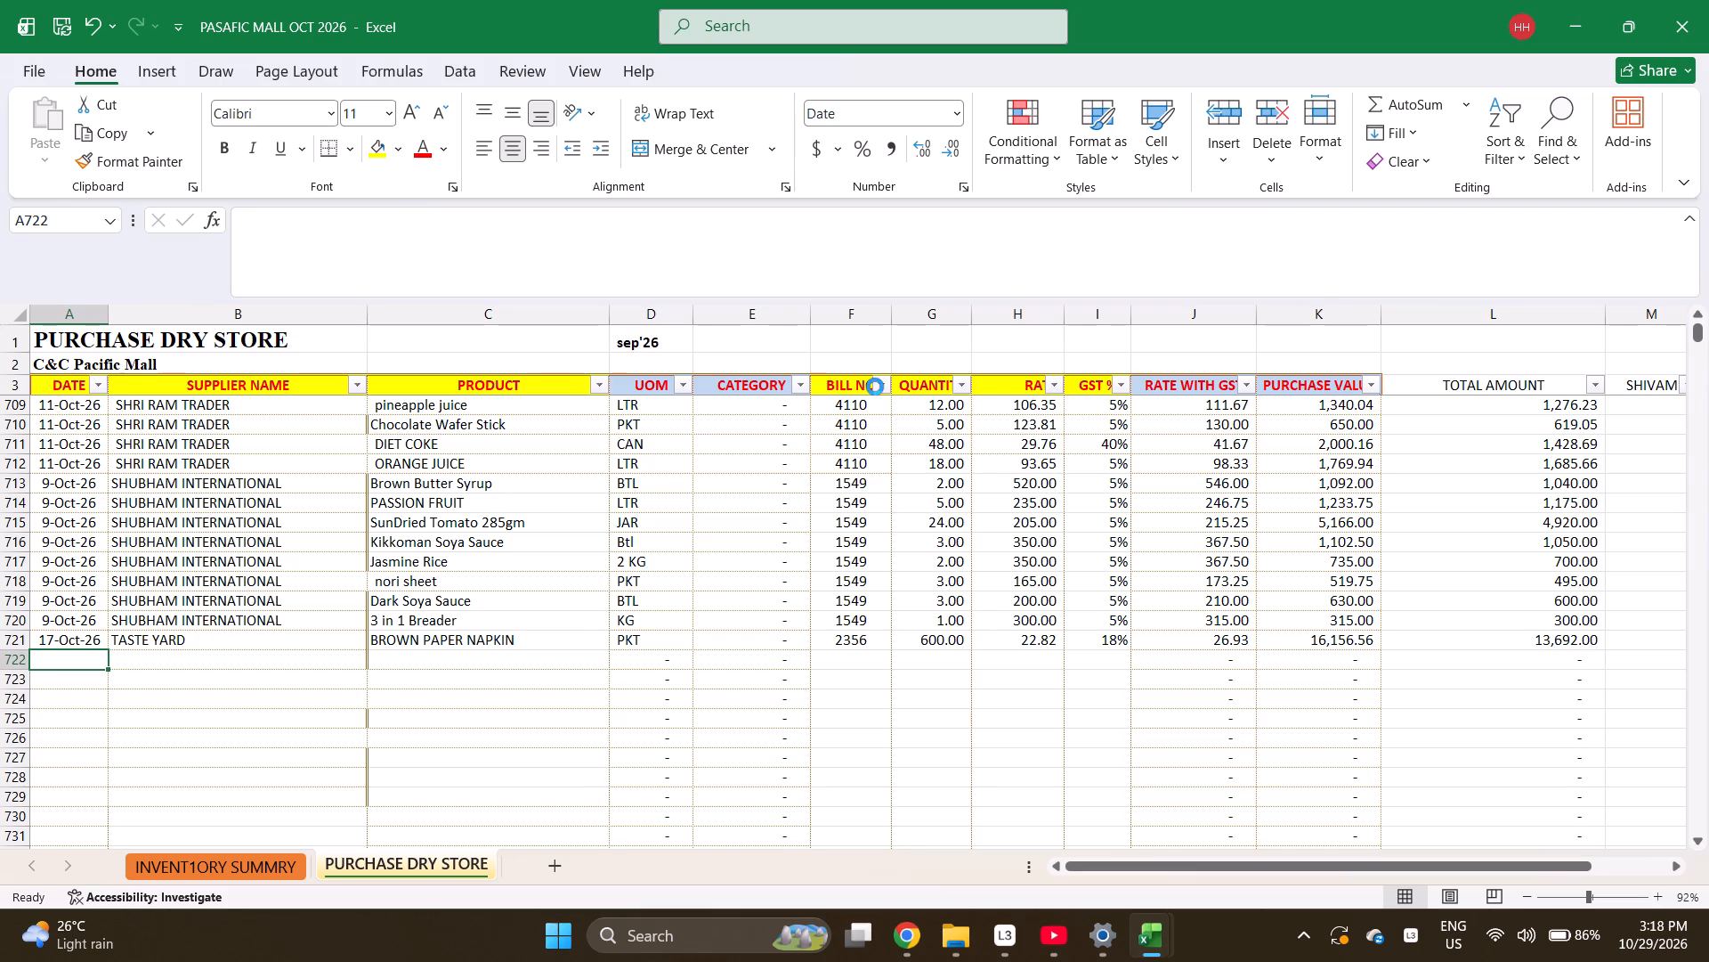
# Start the next bill in row 722 with the date 22-Oct-26, the individual supplier's name and the product COFFEE POWDER.
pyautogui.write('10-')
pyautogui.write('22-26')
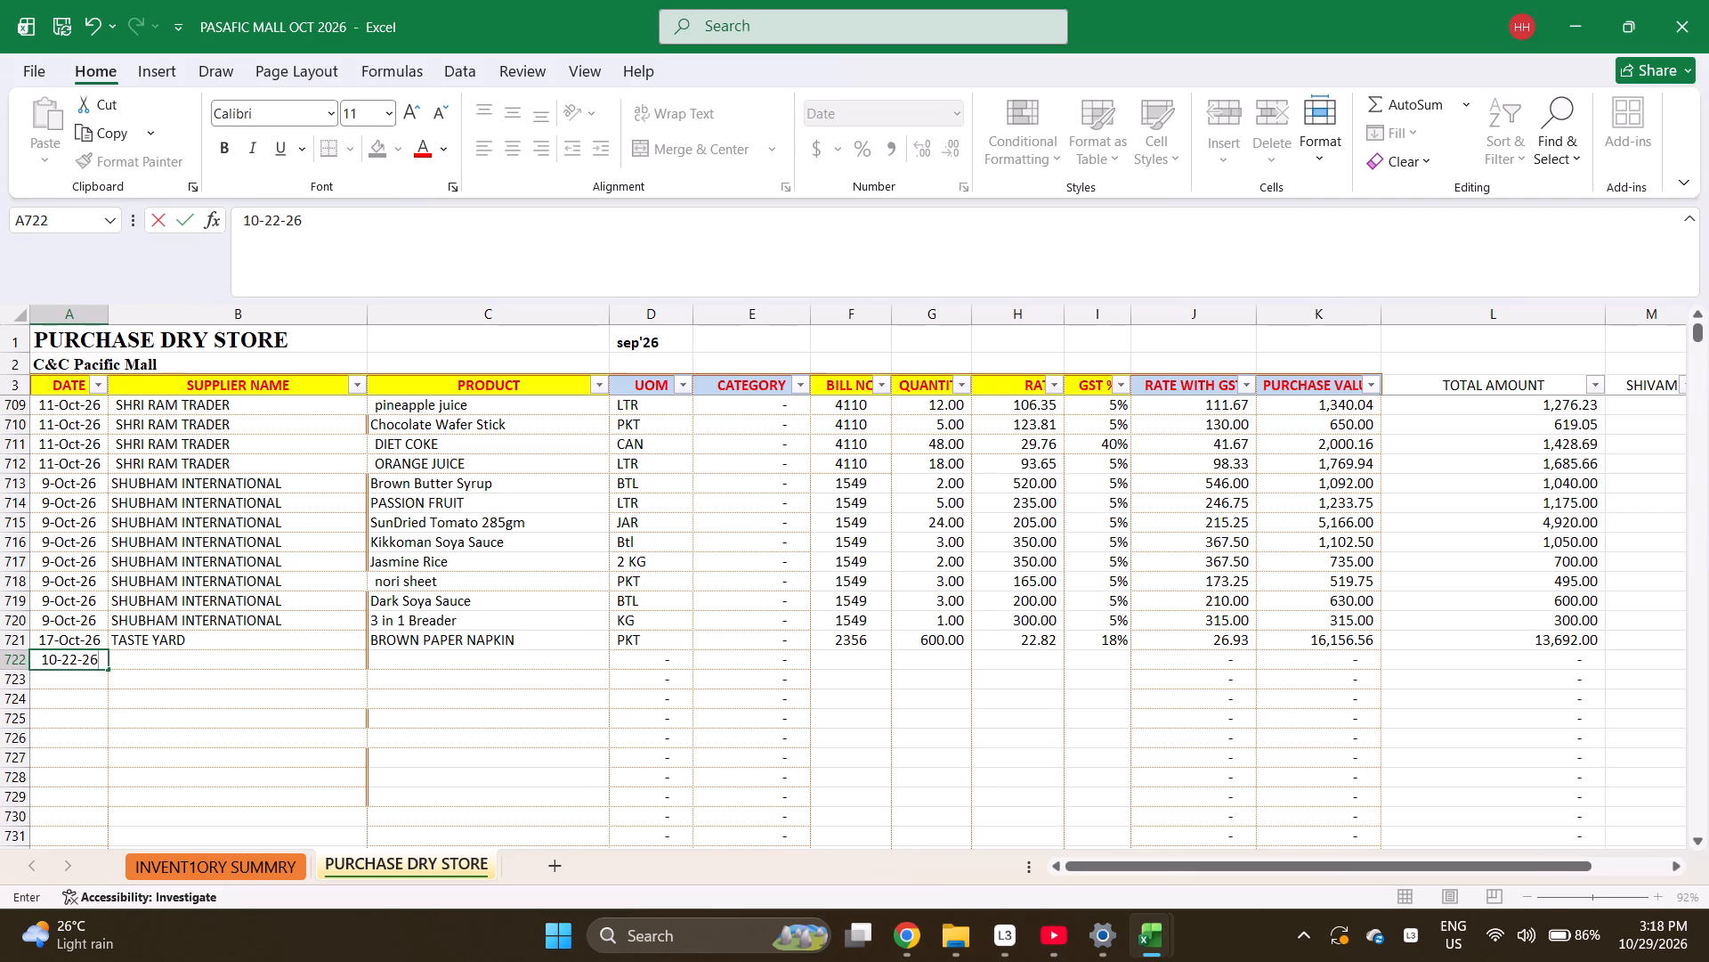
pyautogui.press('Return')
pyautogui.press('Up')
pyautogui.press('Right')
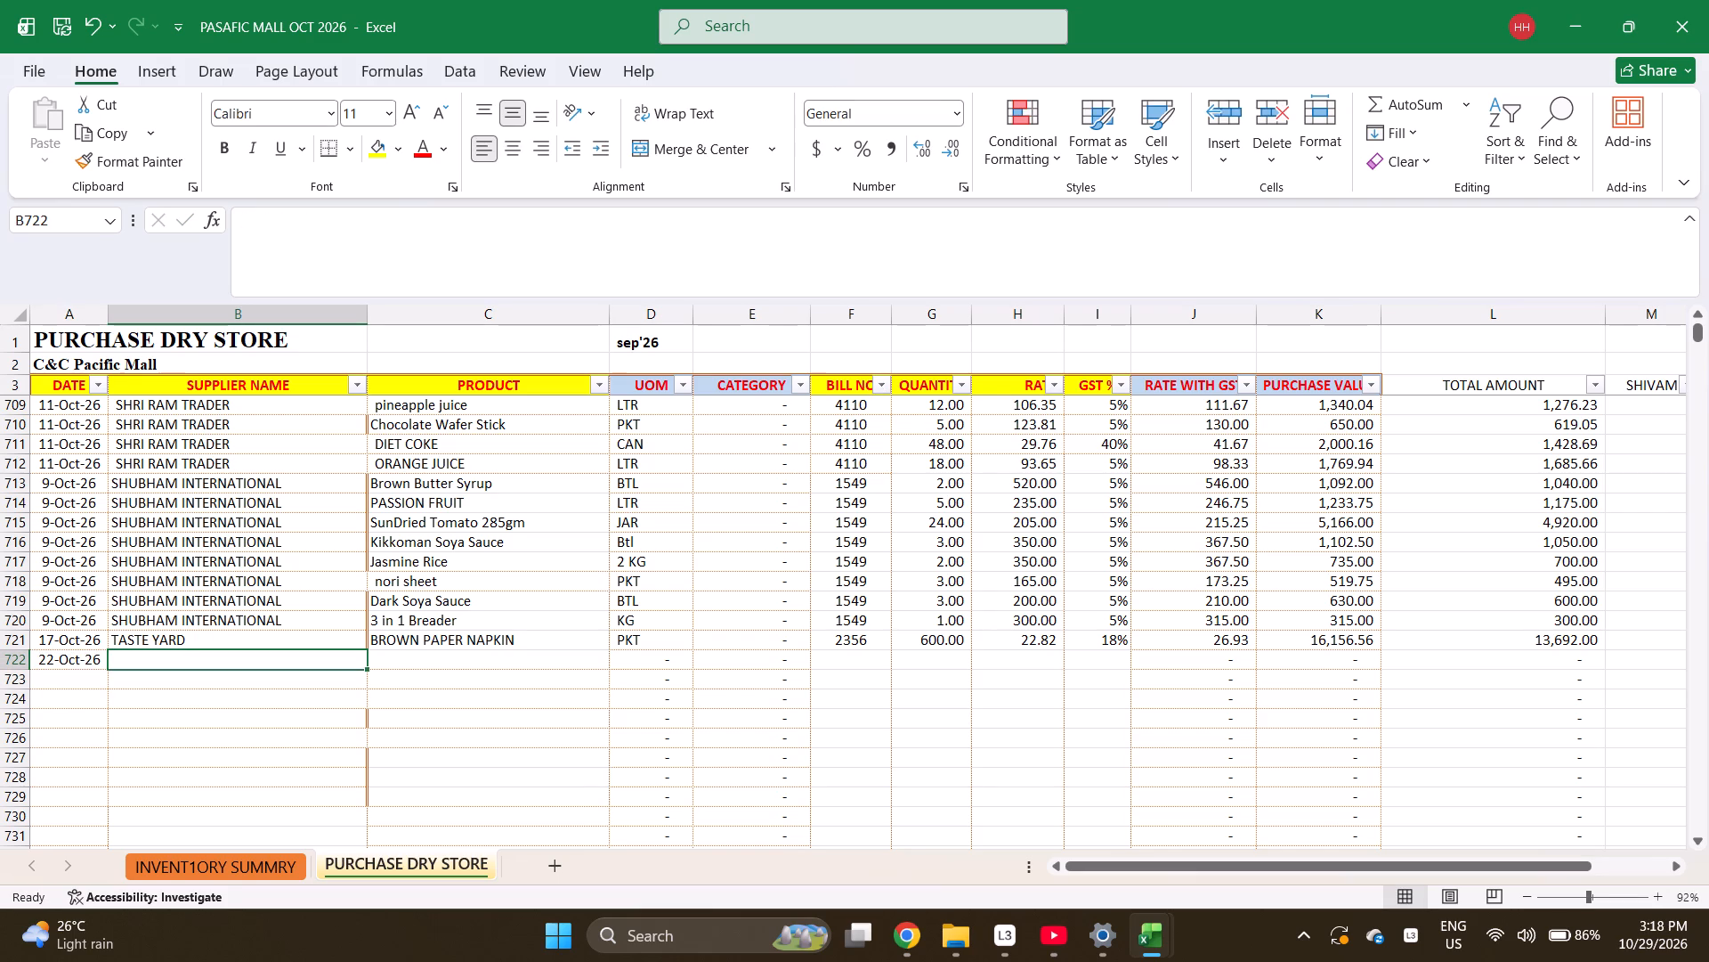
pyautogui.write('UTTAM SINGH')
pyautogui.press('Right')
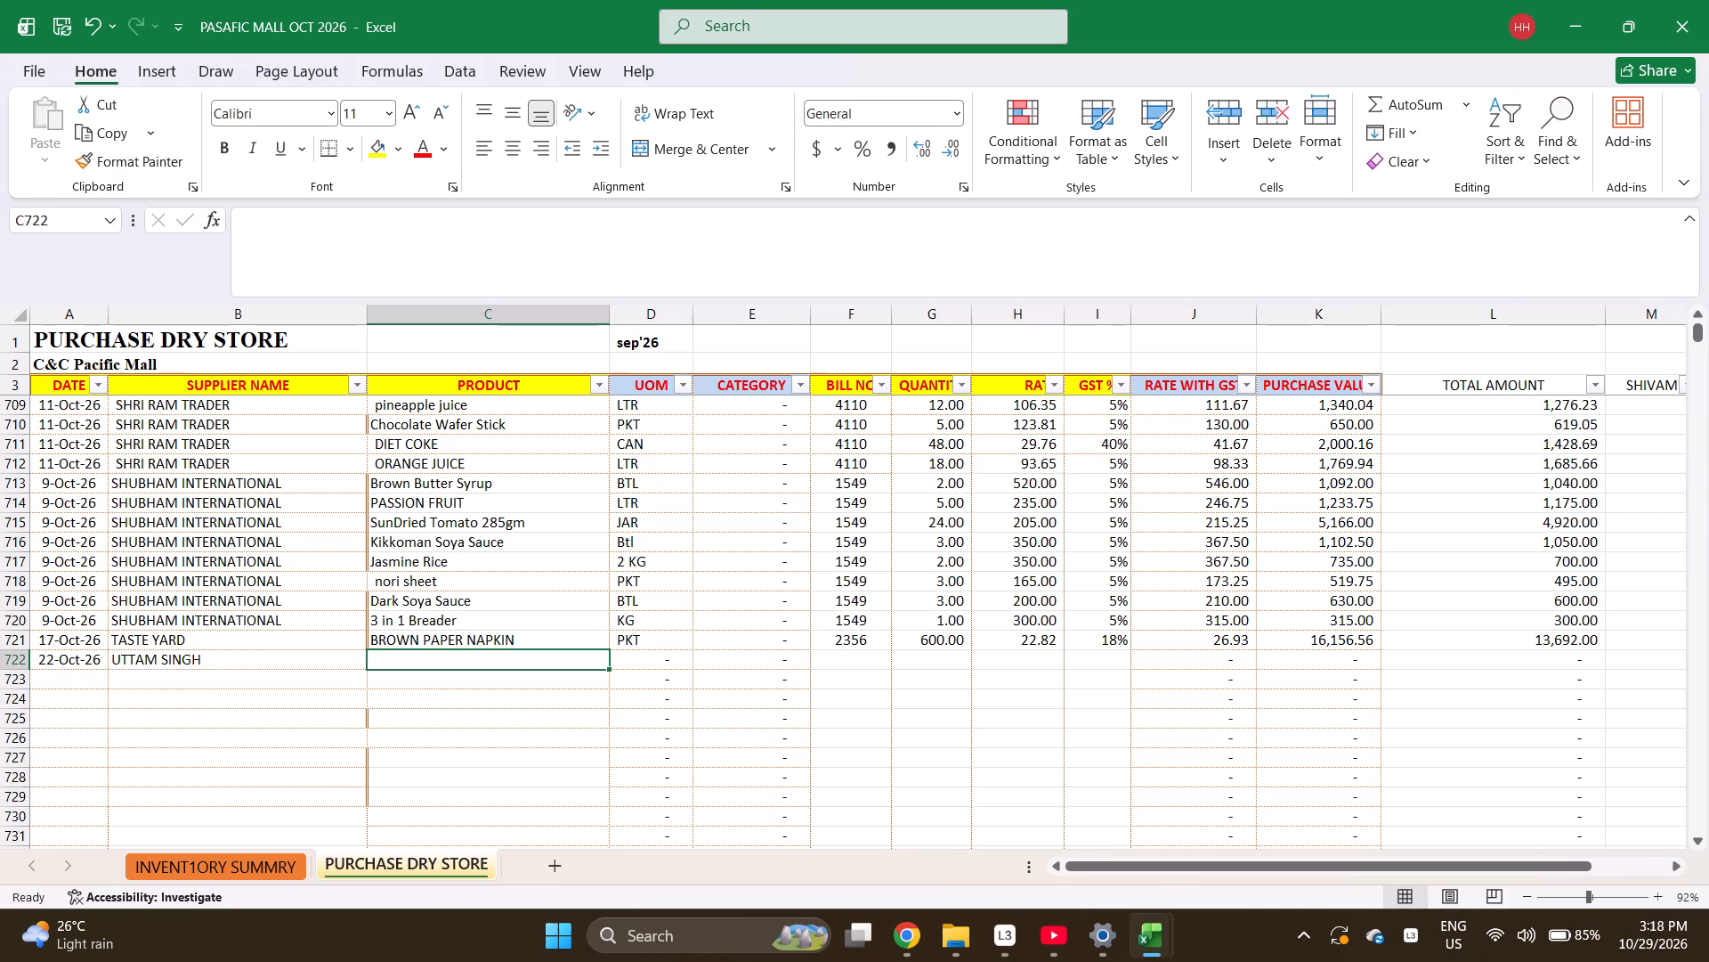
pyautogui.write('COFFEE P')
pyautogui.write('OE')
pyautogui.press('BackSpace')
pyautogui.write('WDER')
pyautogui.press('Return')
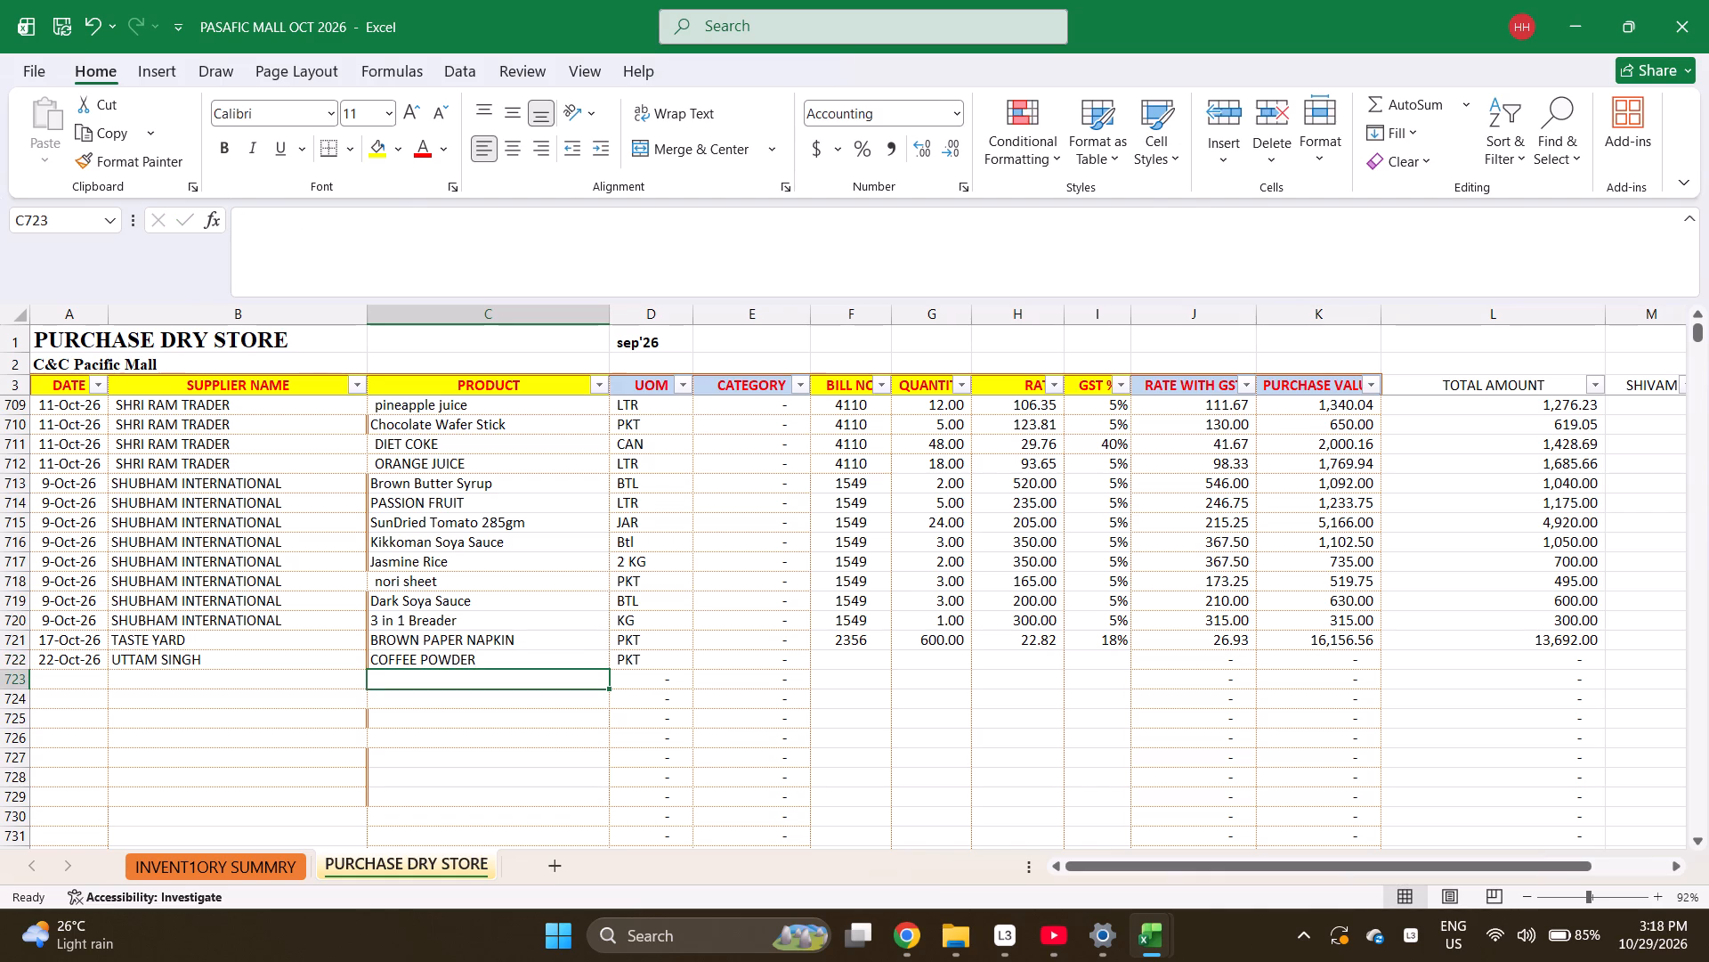
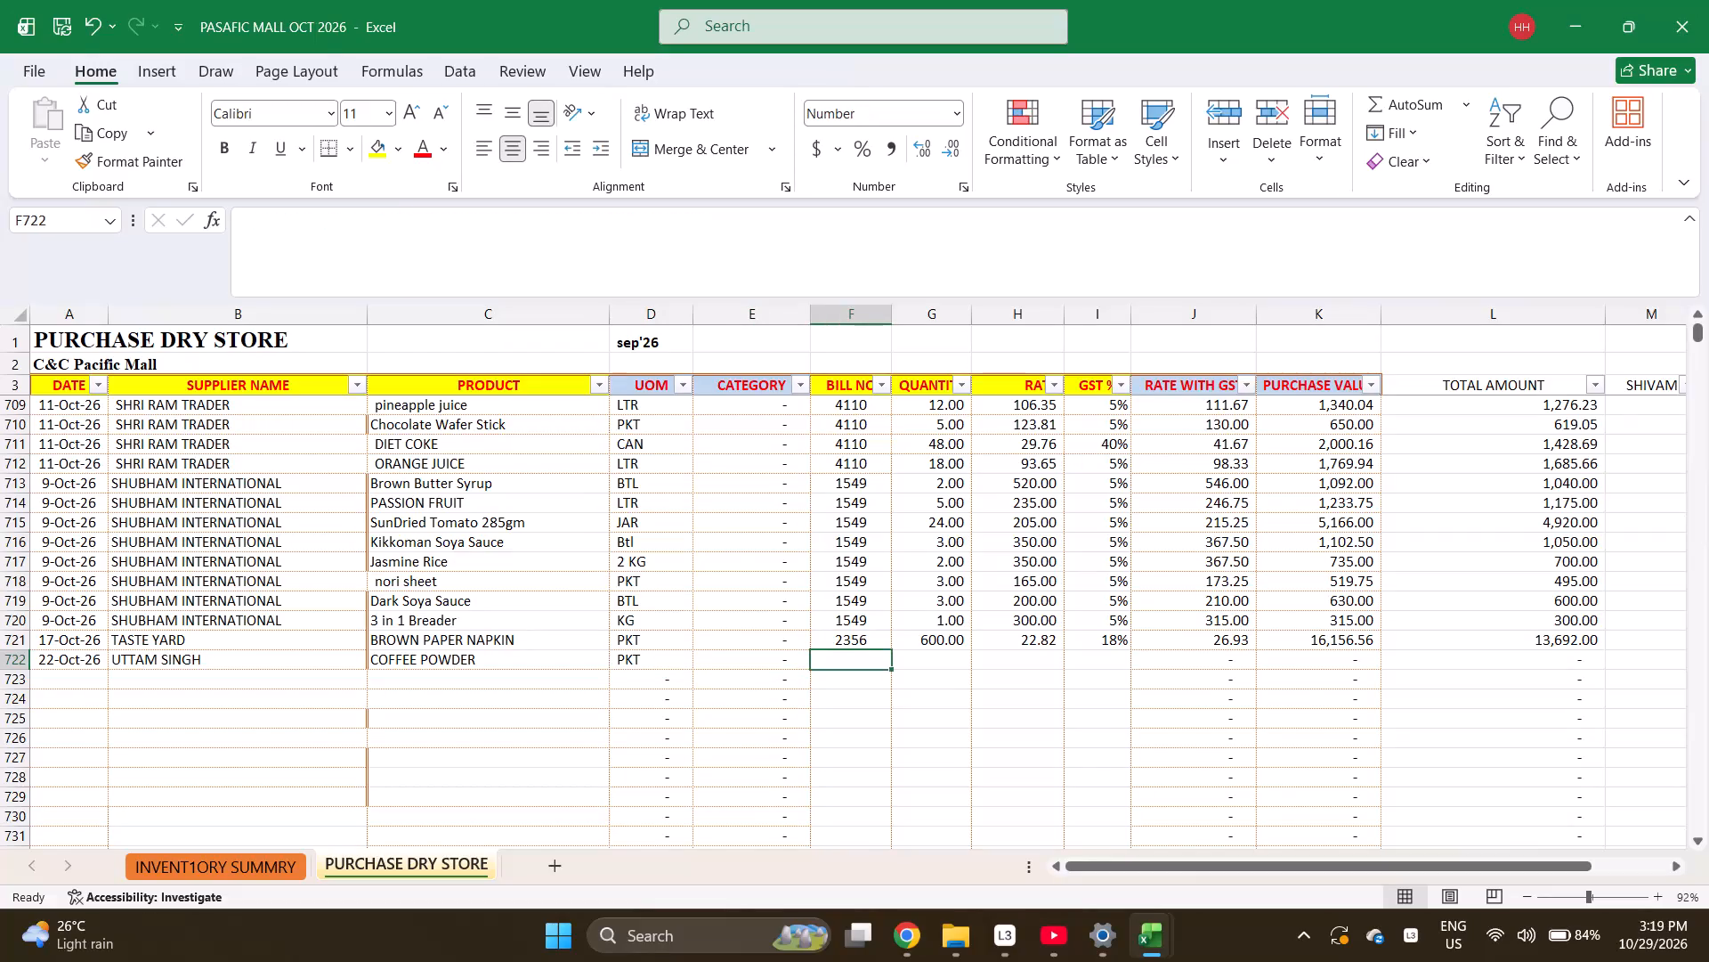
# Enter bill number 6997, quantity 2,095.23 and rate 2 for COFFEE POWDER in row 722.
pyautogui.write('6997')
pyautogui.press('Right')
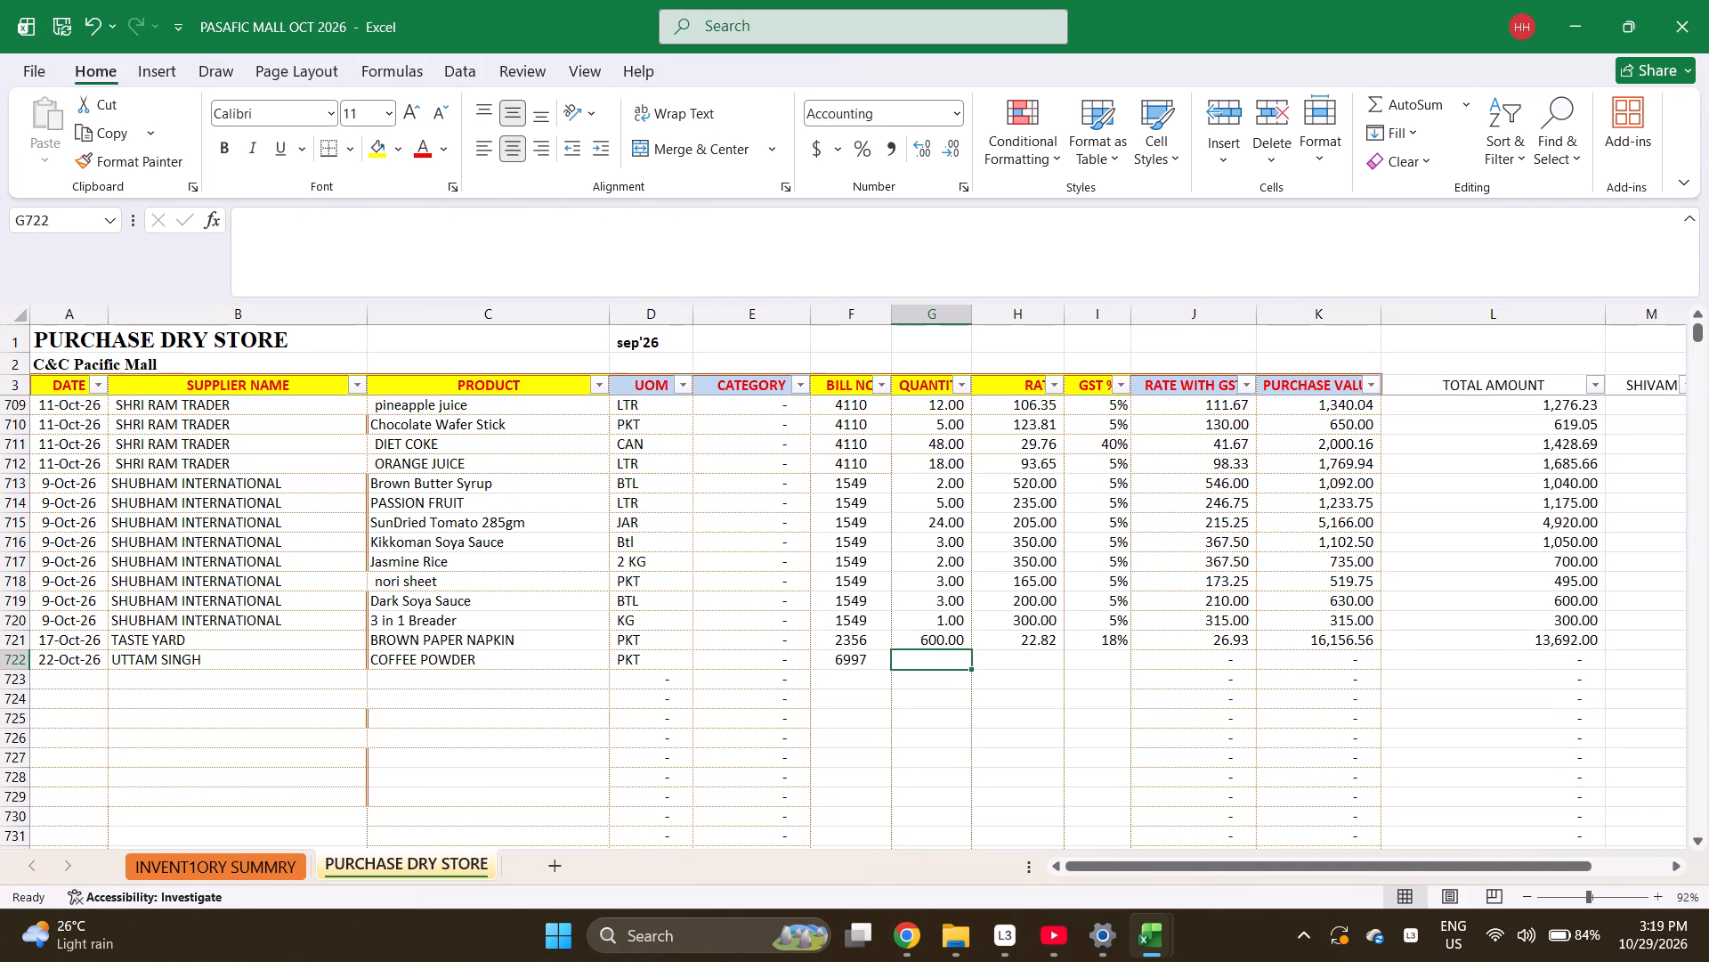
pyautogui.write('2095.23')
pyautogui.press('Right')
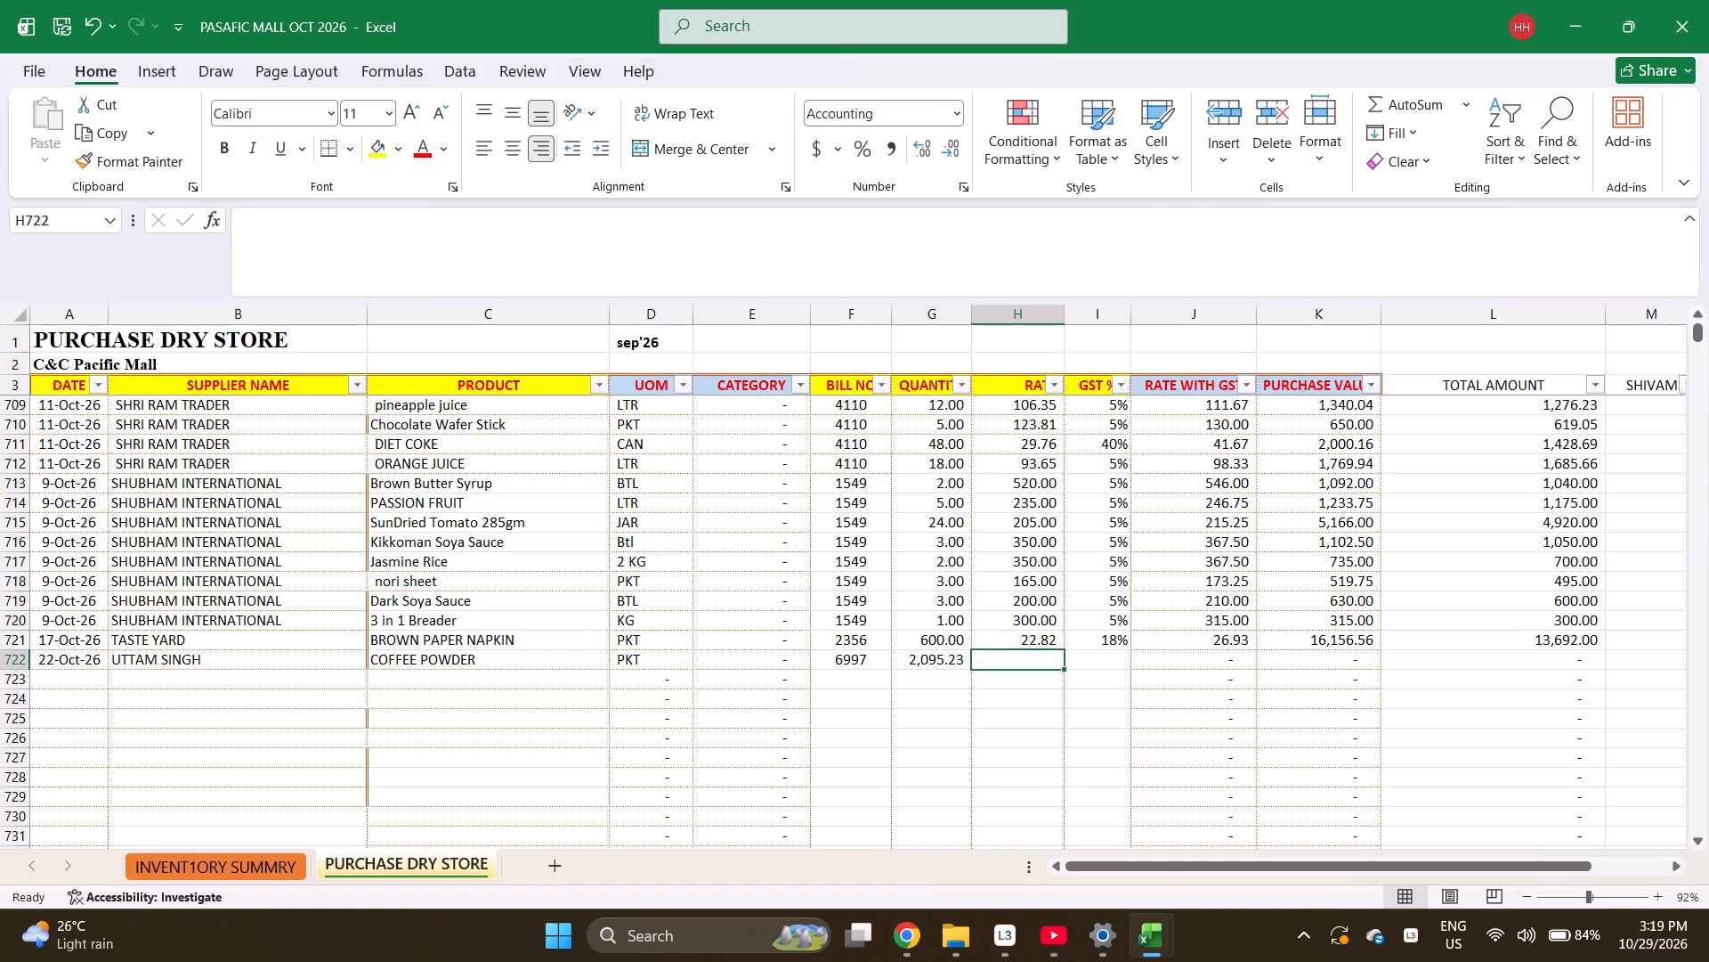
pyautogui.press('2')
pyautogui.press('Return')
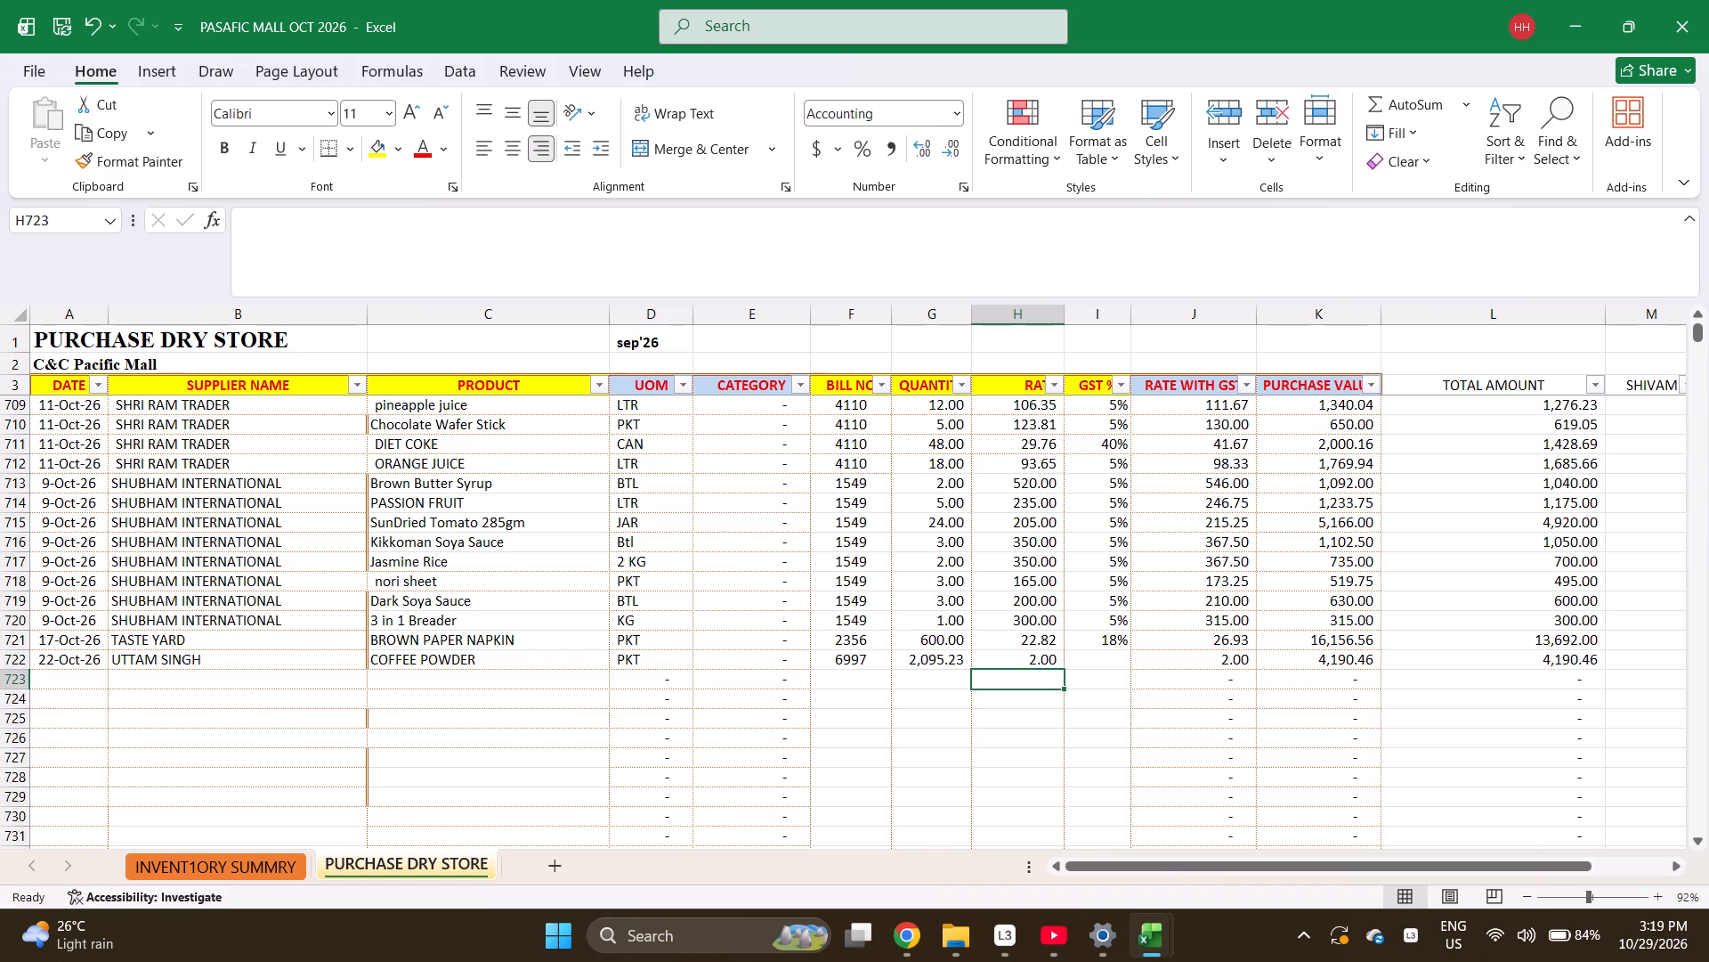
# Copy the quantity in row 722 into its rate cell as 2,095.23, and set the quantity to 2.
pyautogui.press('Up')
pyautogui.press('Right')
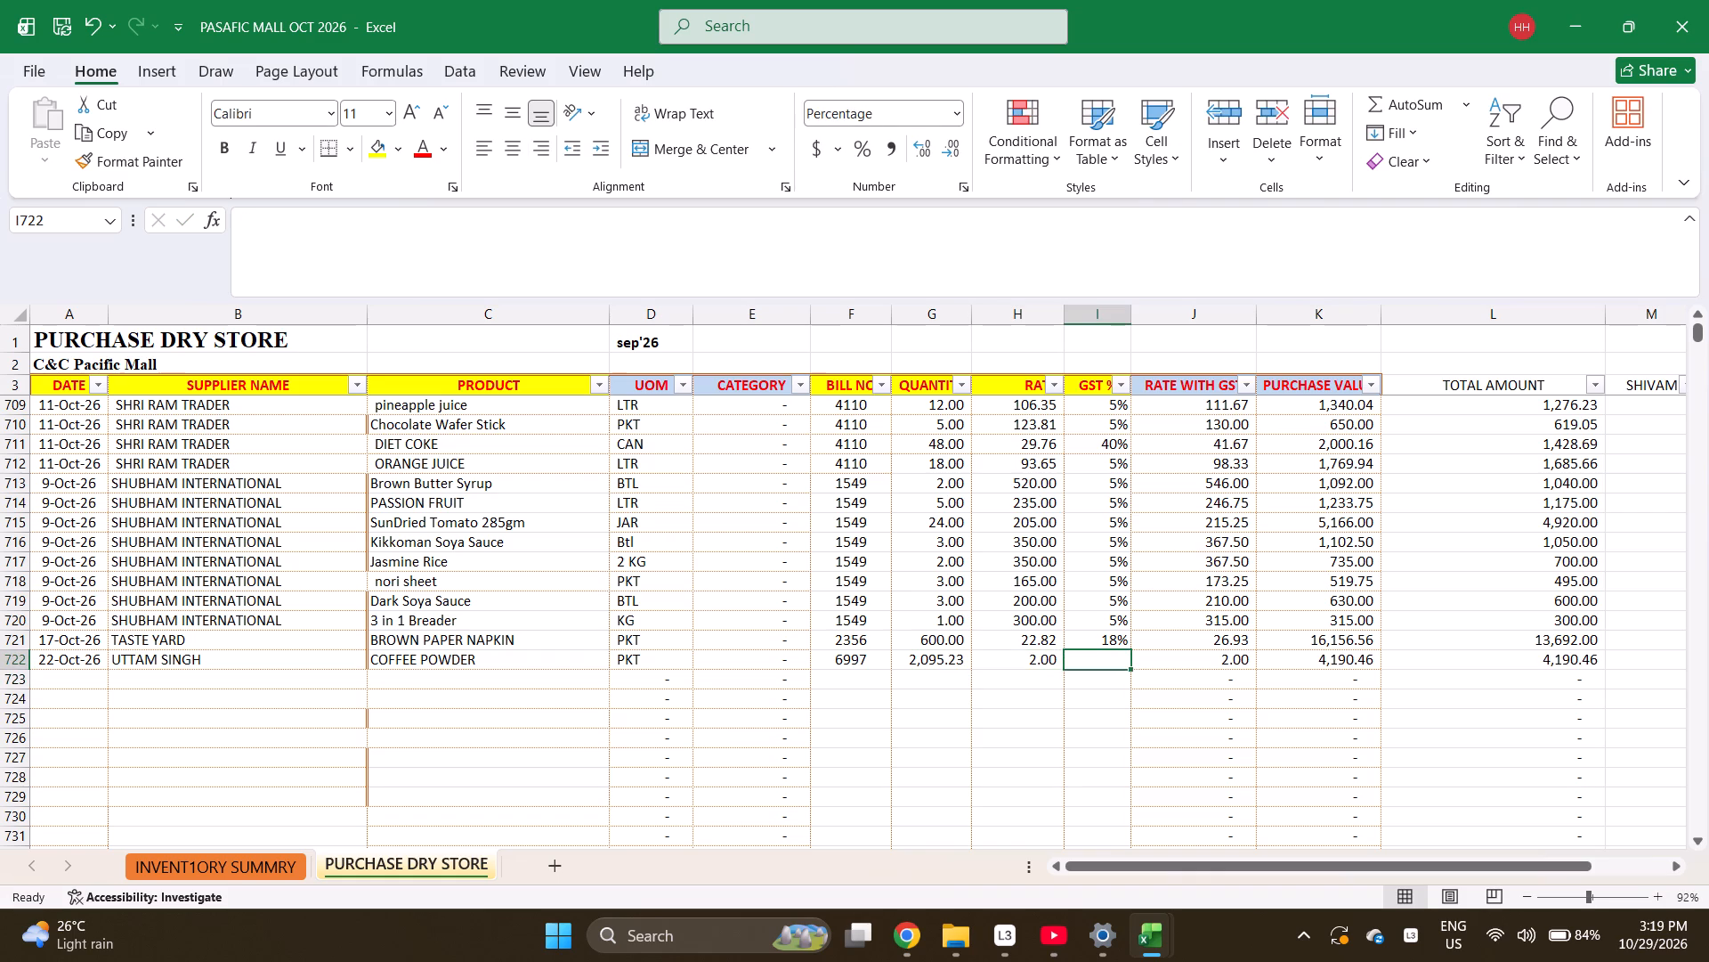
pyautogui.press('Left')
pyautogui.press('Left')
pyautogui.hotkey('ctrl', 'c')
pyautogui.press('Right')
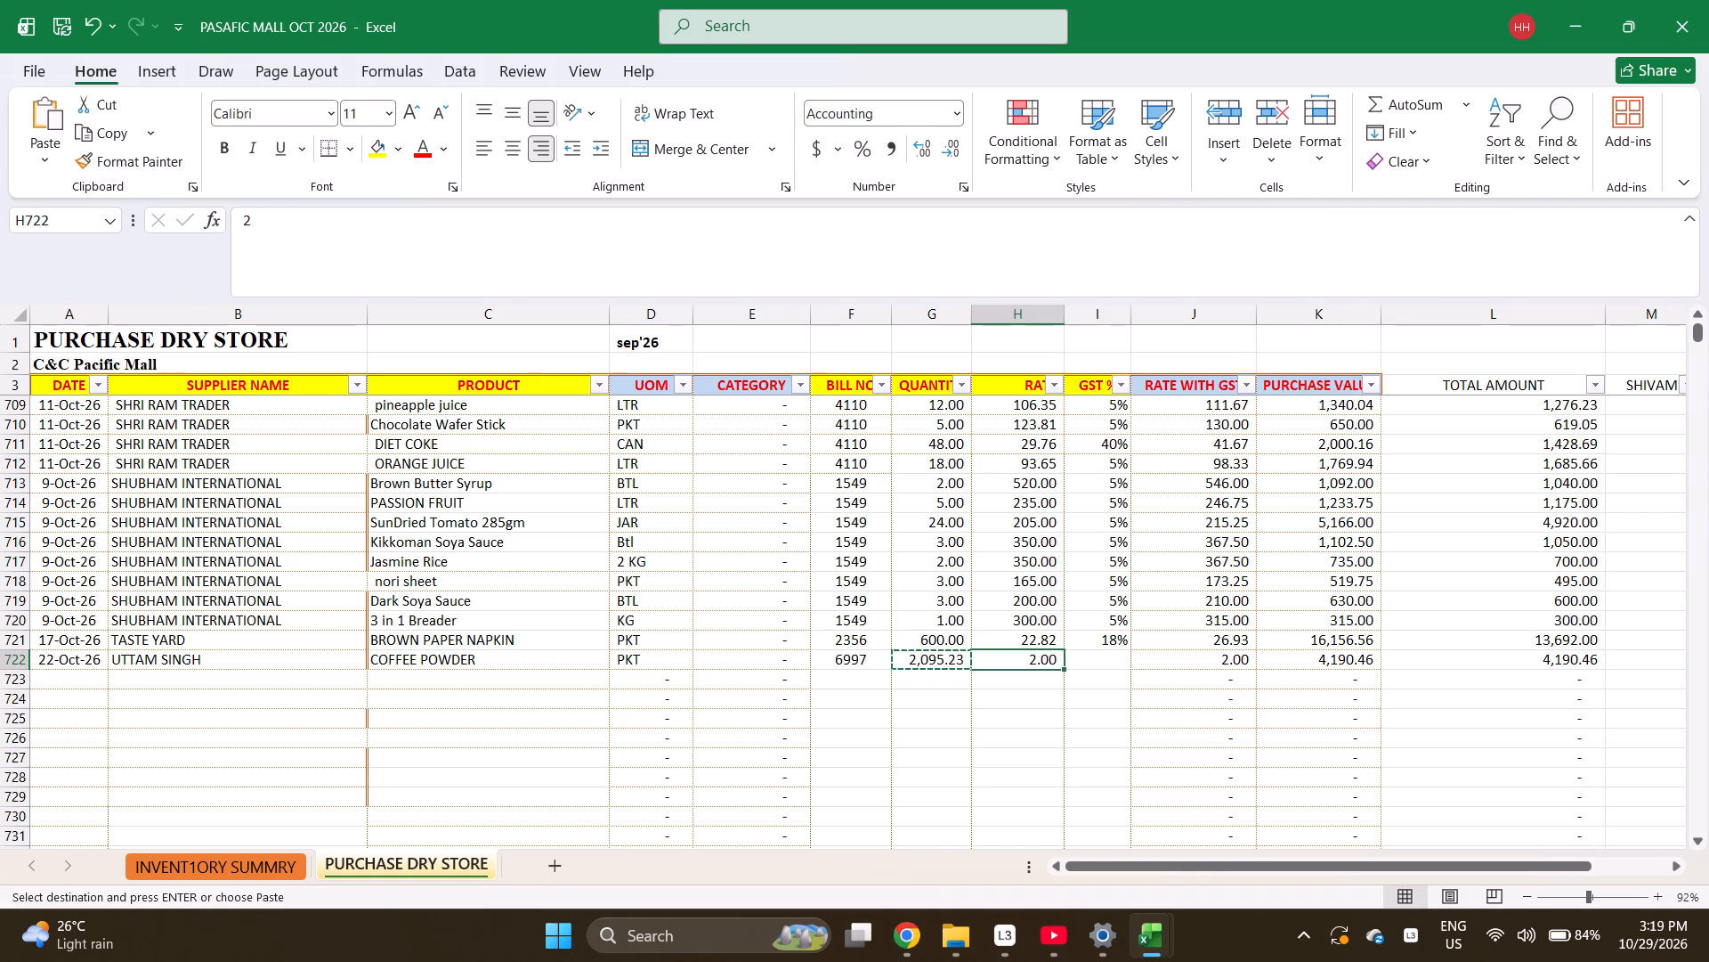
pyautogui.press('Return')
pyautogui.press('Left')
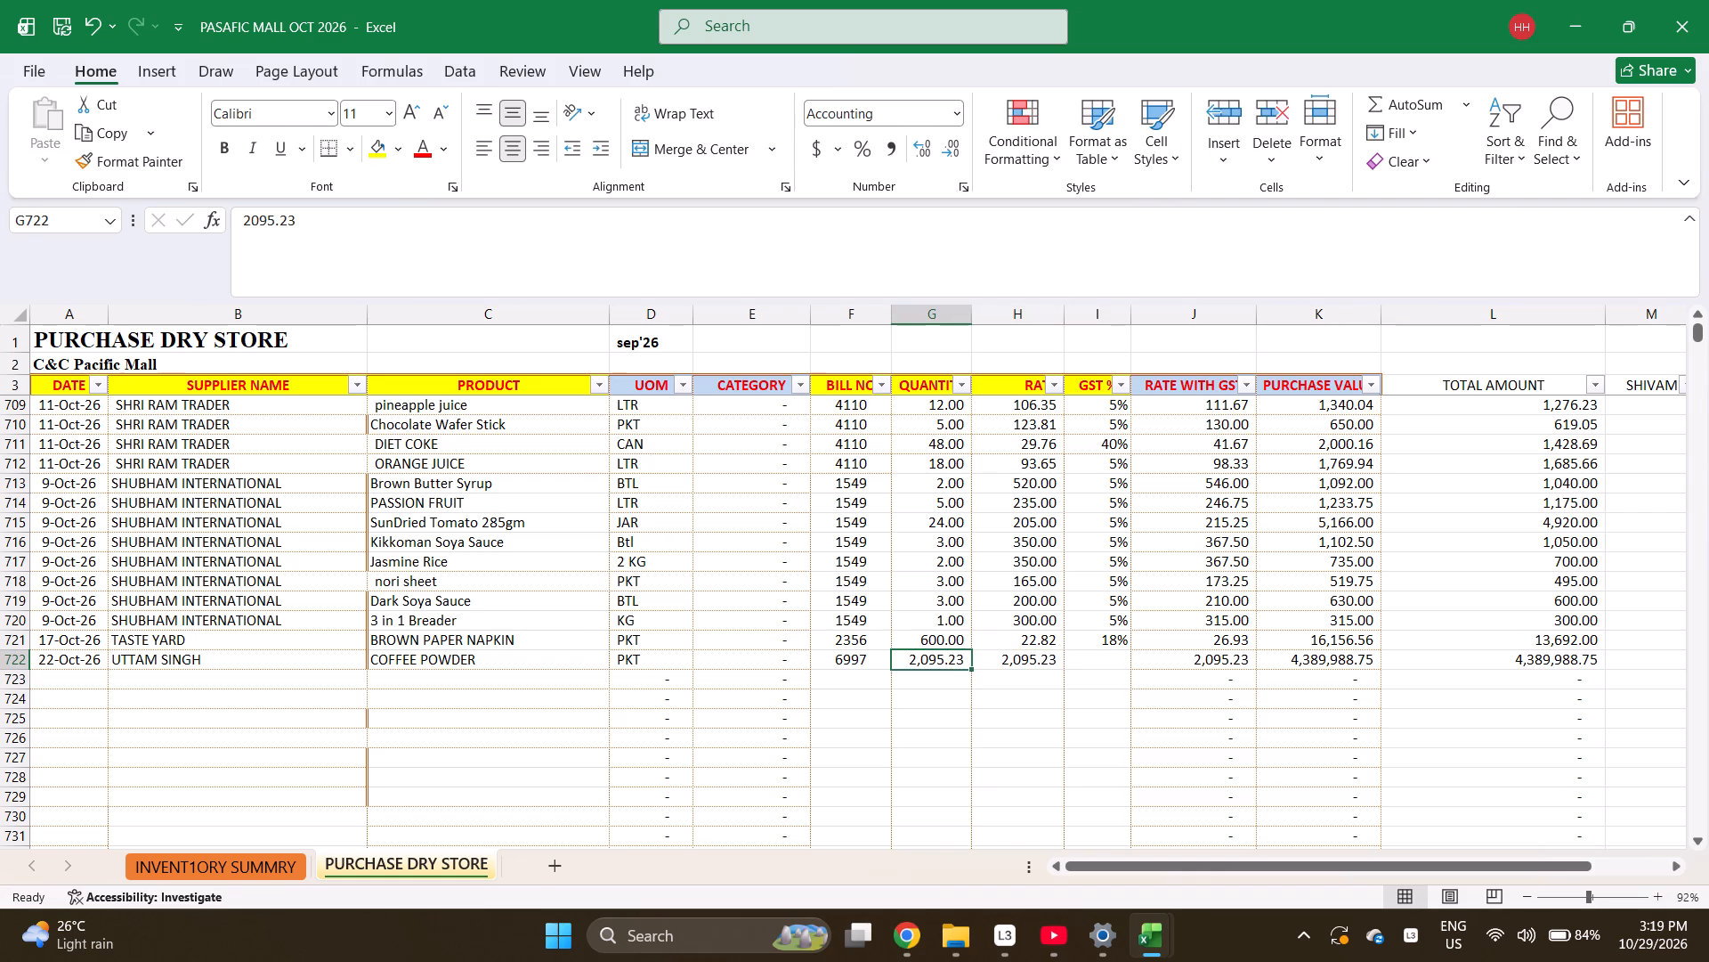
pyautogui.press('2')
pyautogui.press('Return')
# Set the GST of the COFFEE POWDER entry in row 722 to 5%.
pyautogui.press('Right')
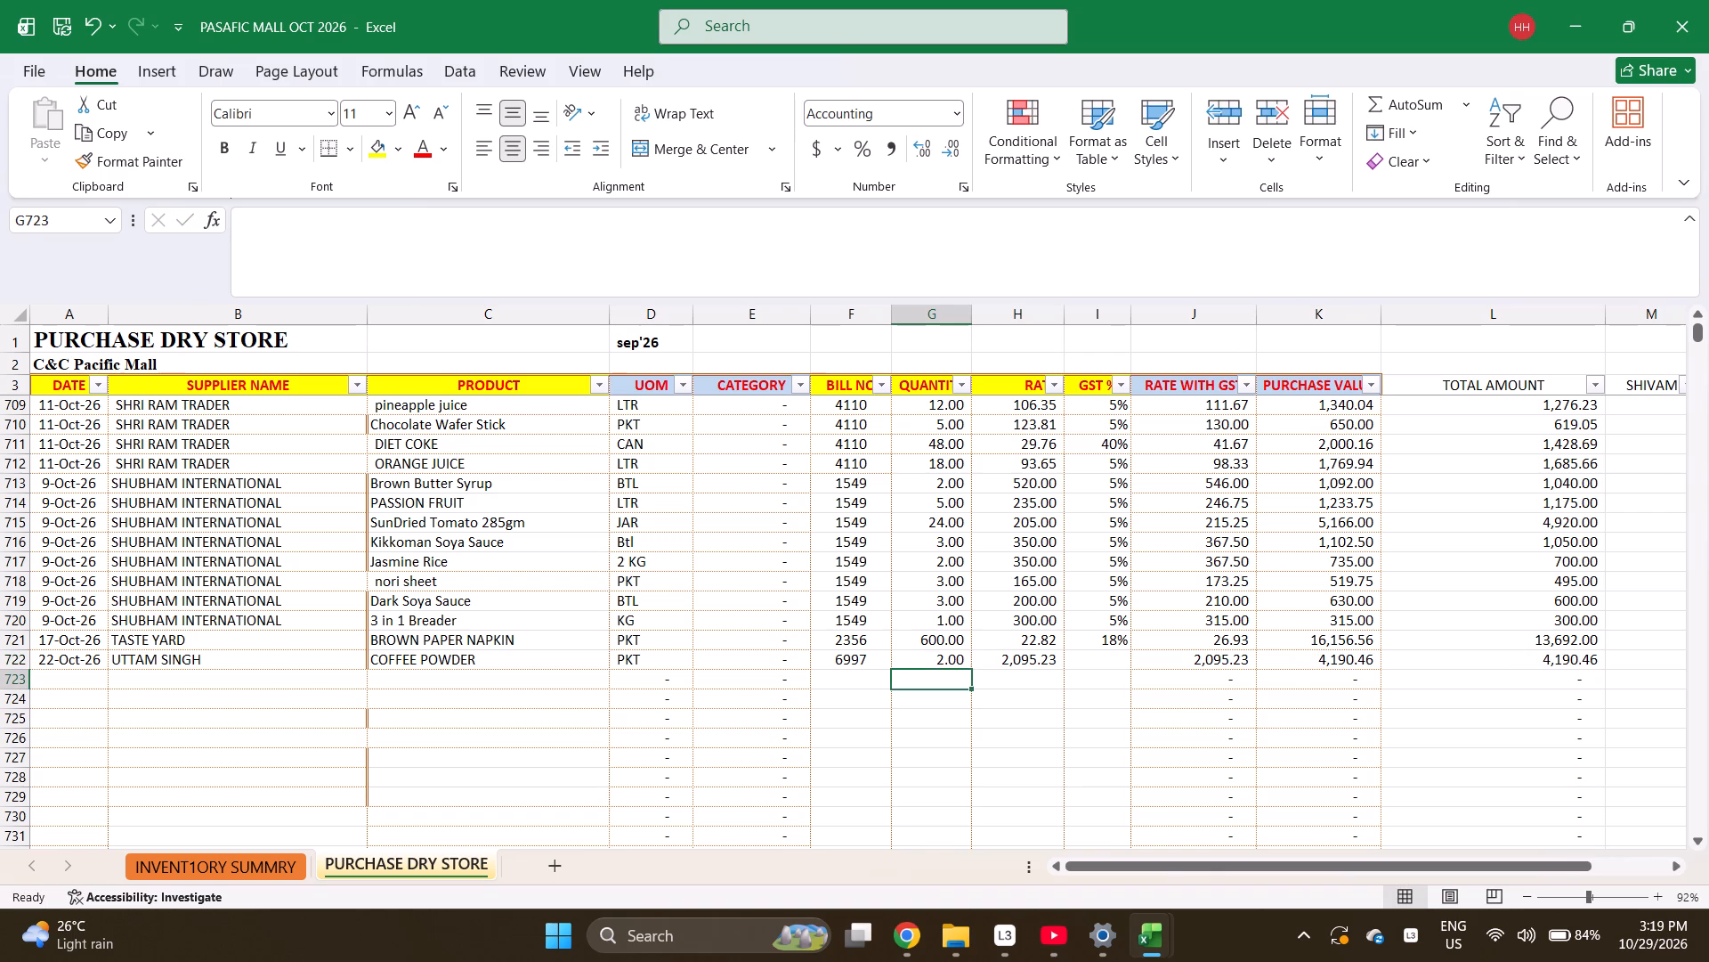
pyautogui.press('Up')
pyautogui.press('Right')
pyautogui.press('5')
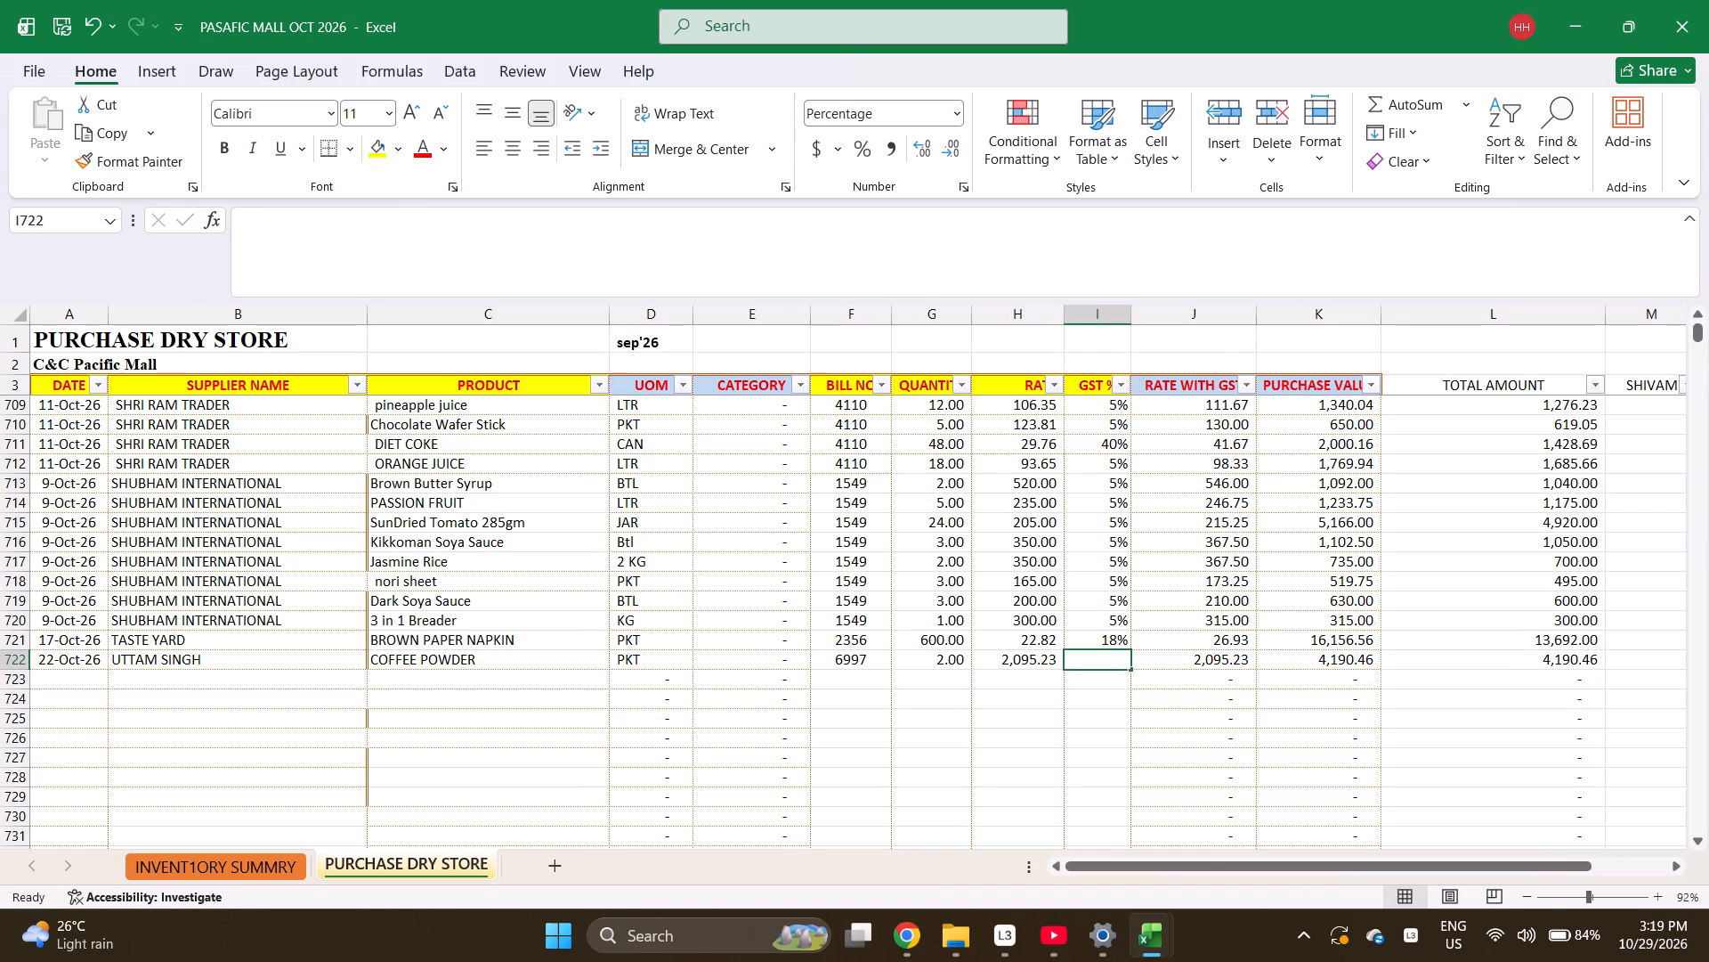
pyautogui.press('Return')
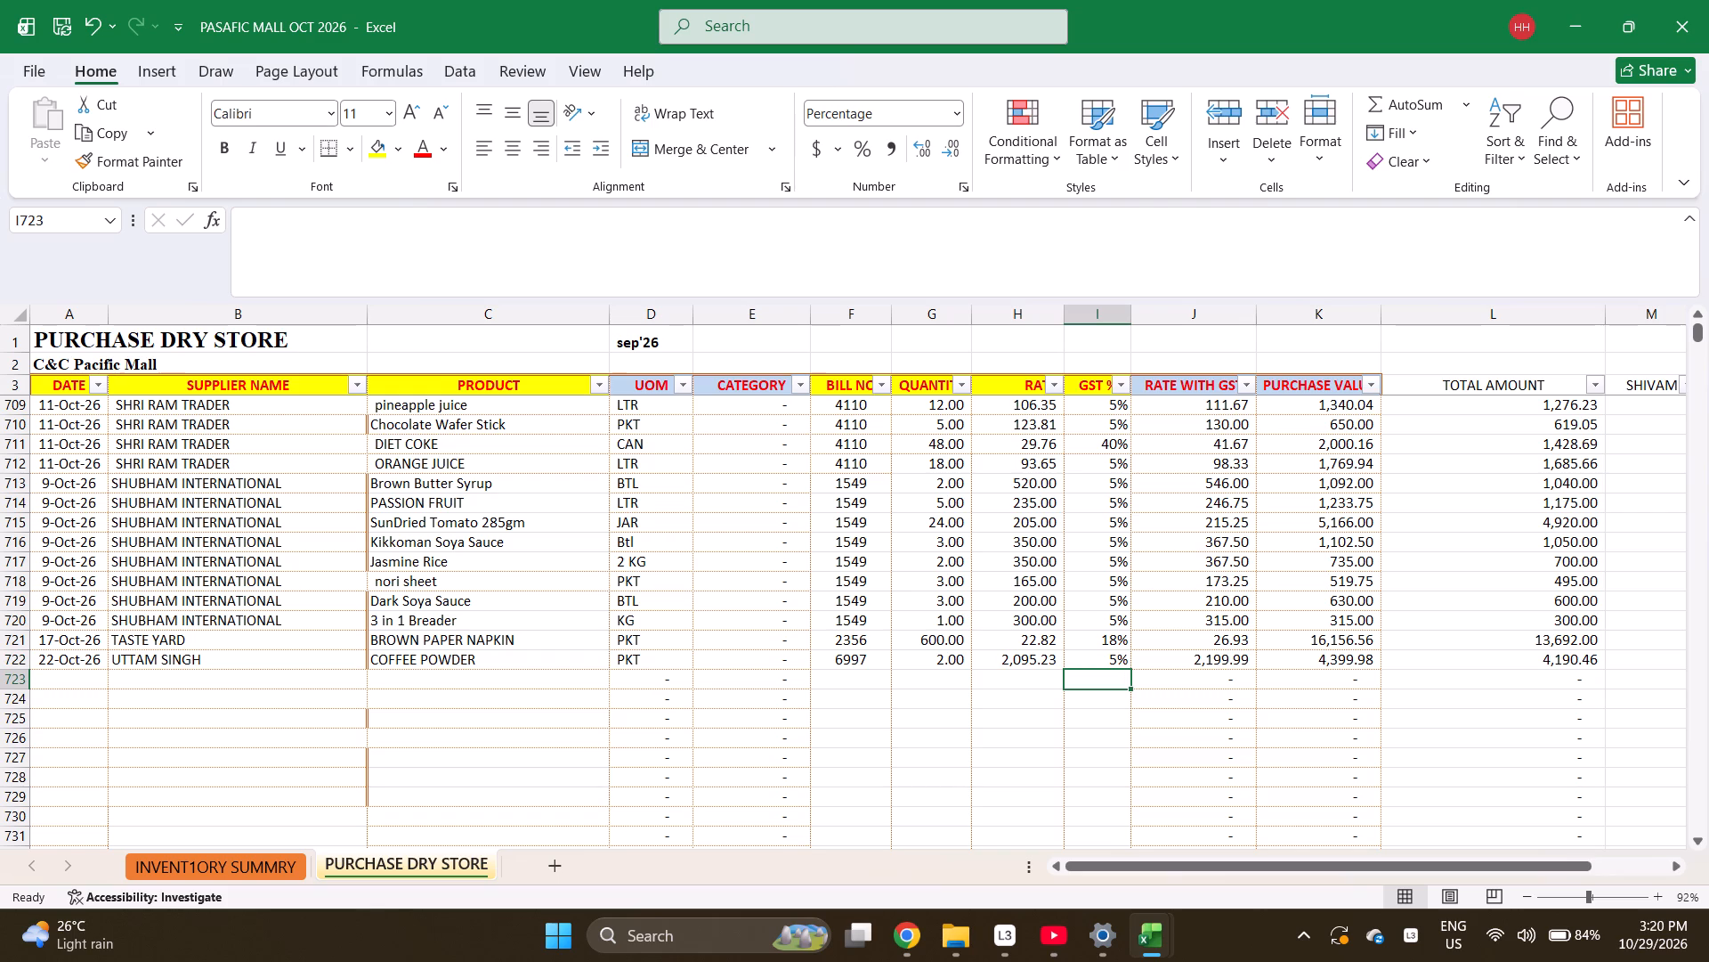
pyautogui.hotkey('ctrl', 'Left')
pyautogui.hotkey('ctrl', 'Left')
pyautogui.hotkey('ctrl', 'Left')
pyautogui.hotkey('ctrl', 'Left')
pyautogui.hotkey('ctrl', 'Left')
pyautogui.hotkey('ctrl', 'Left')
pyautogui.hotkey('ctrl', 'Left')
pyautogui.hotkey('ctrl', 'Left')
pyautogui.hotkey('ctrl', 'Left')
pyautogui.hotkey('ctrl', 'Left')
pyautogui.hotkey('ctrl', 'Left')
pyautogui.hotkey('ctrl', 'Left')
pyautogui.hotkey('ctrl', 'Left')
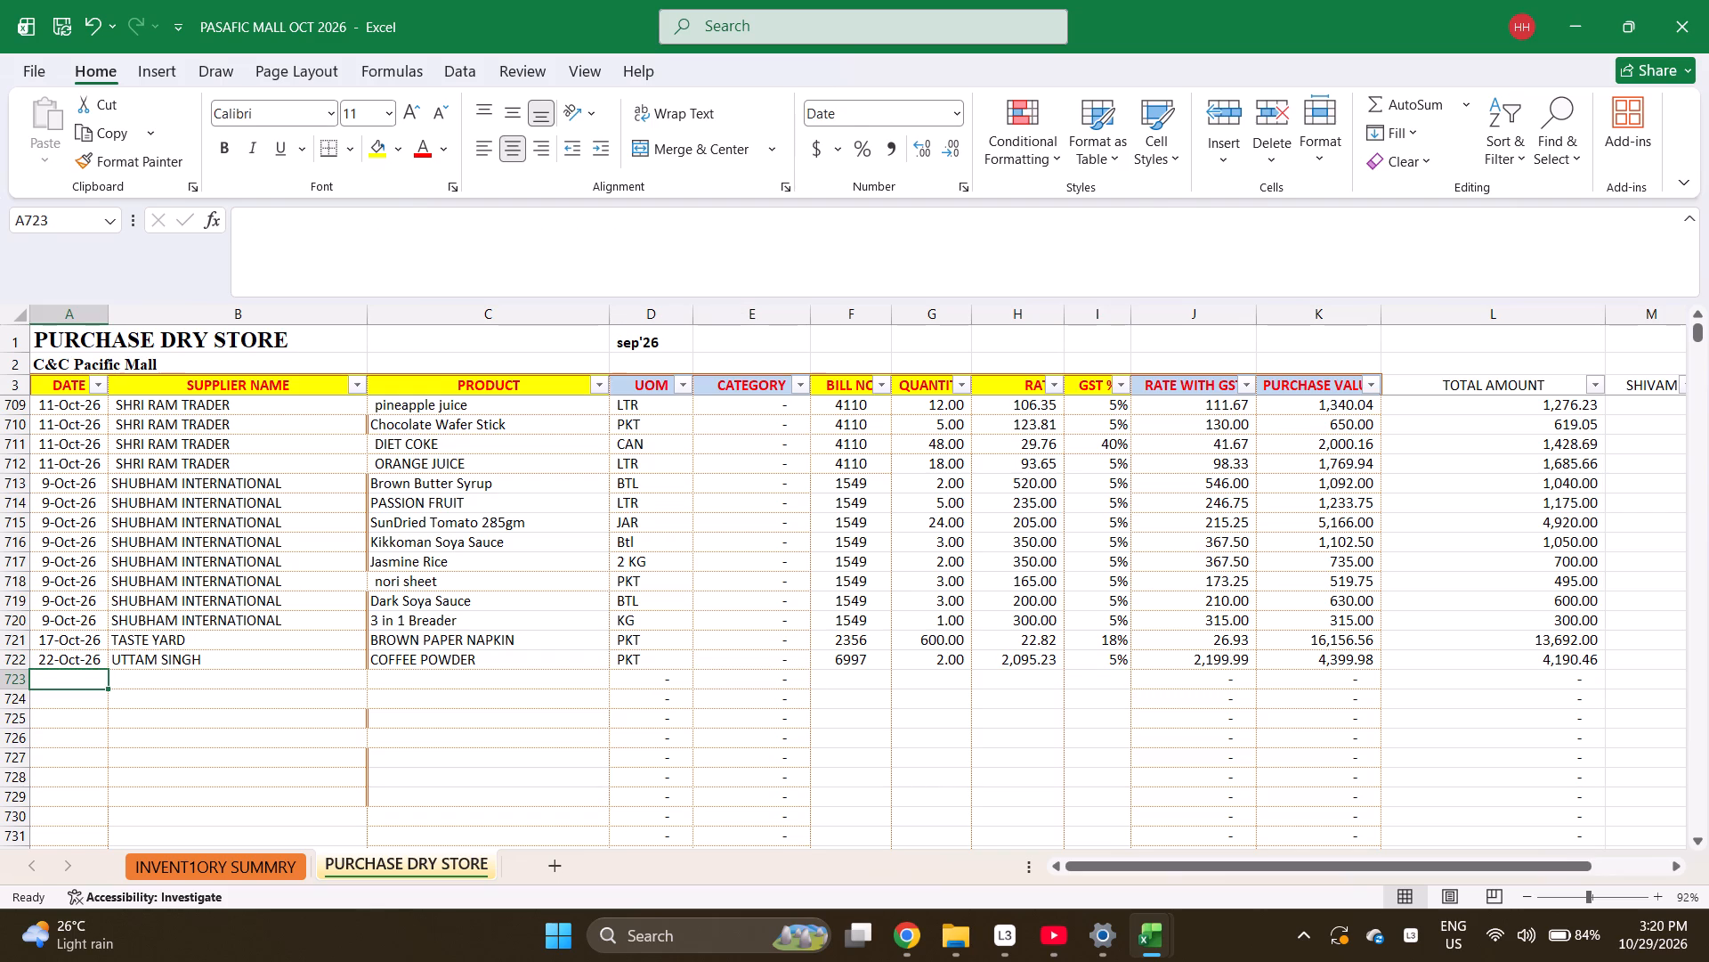
# Add the remark CASH PAID in column M of row 722, beside the total amount.
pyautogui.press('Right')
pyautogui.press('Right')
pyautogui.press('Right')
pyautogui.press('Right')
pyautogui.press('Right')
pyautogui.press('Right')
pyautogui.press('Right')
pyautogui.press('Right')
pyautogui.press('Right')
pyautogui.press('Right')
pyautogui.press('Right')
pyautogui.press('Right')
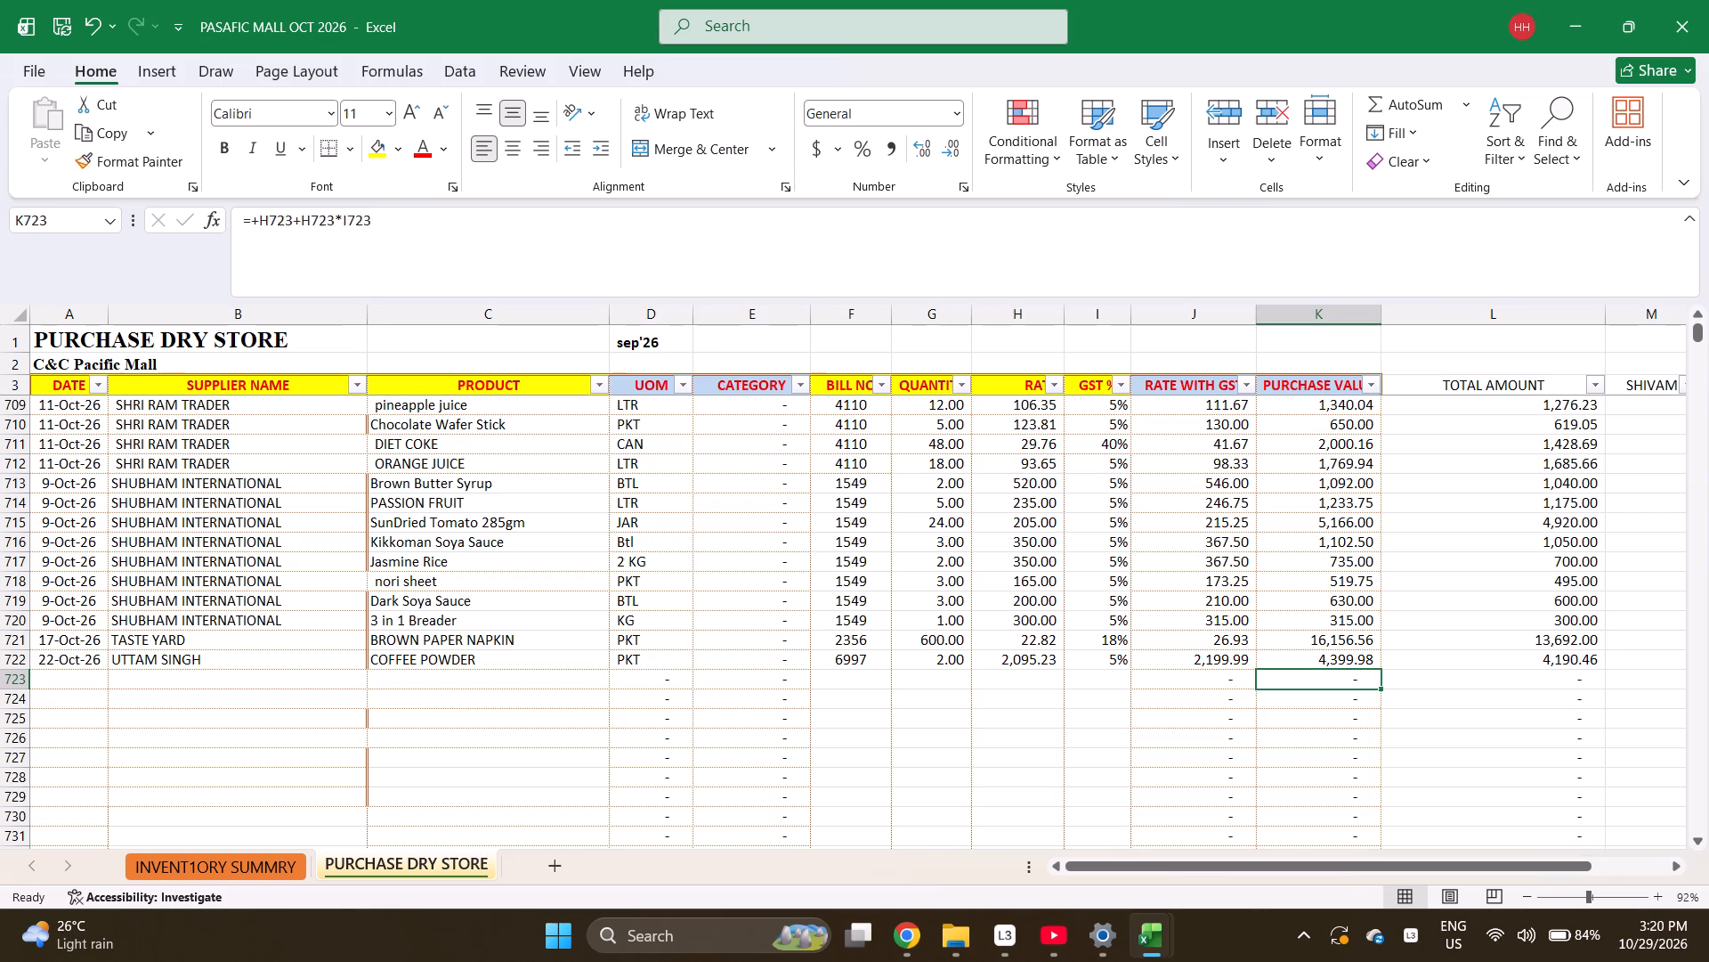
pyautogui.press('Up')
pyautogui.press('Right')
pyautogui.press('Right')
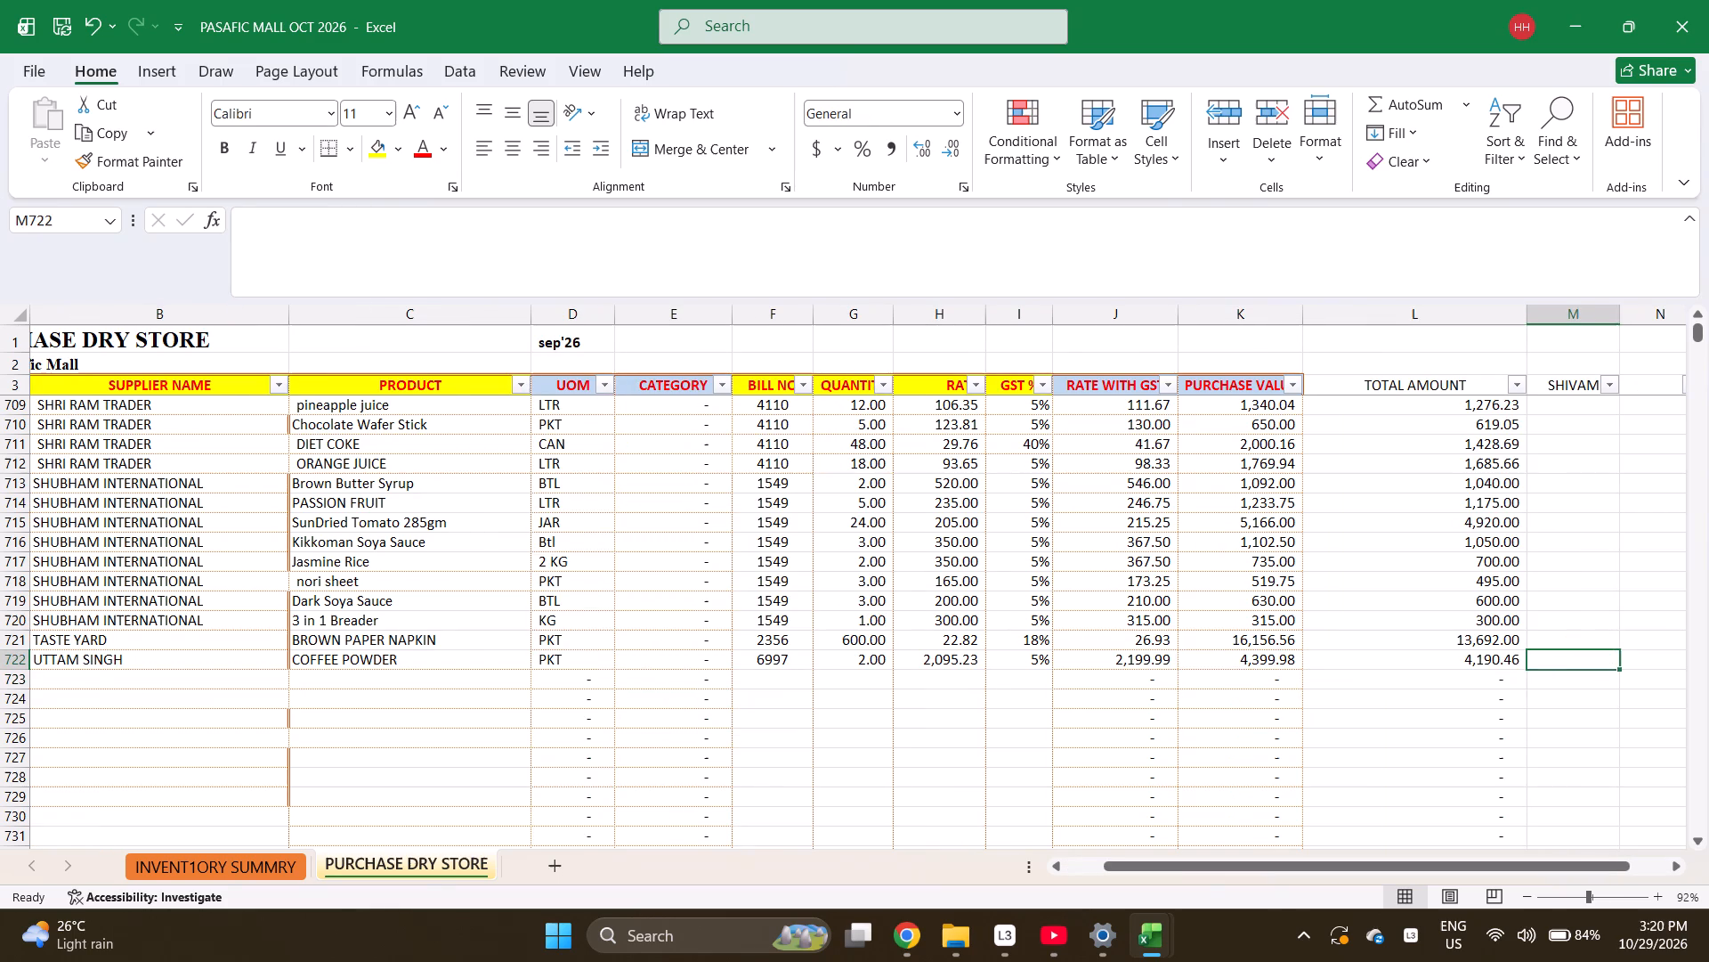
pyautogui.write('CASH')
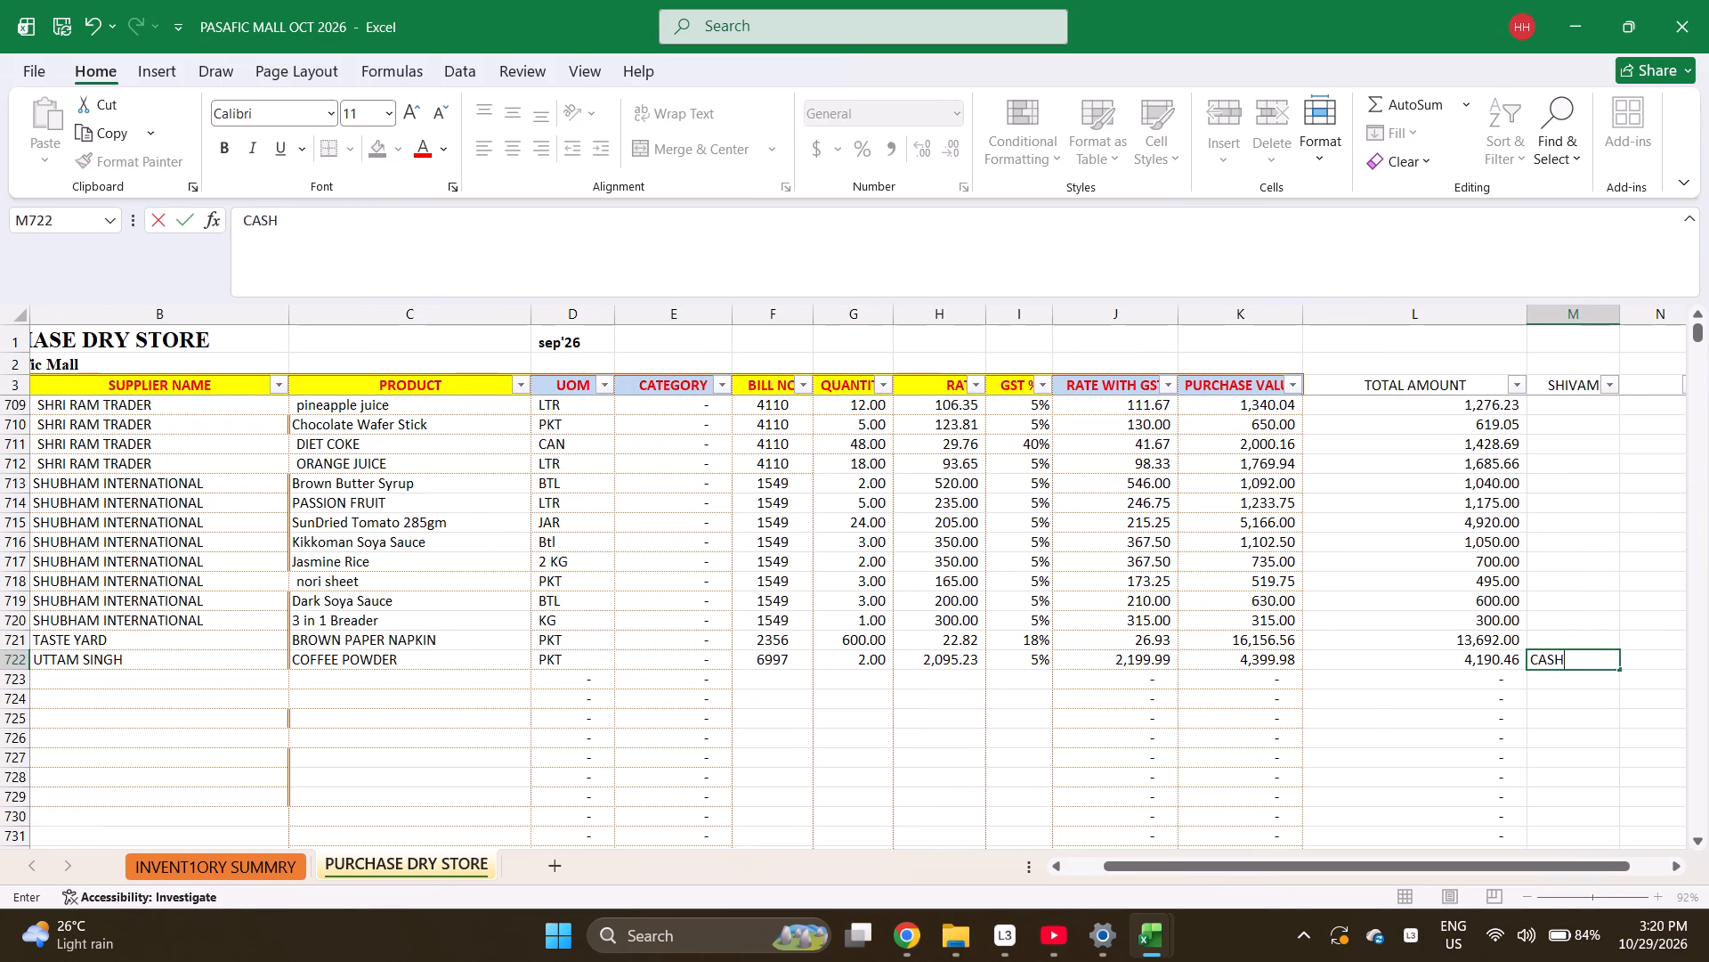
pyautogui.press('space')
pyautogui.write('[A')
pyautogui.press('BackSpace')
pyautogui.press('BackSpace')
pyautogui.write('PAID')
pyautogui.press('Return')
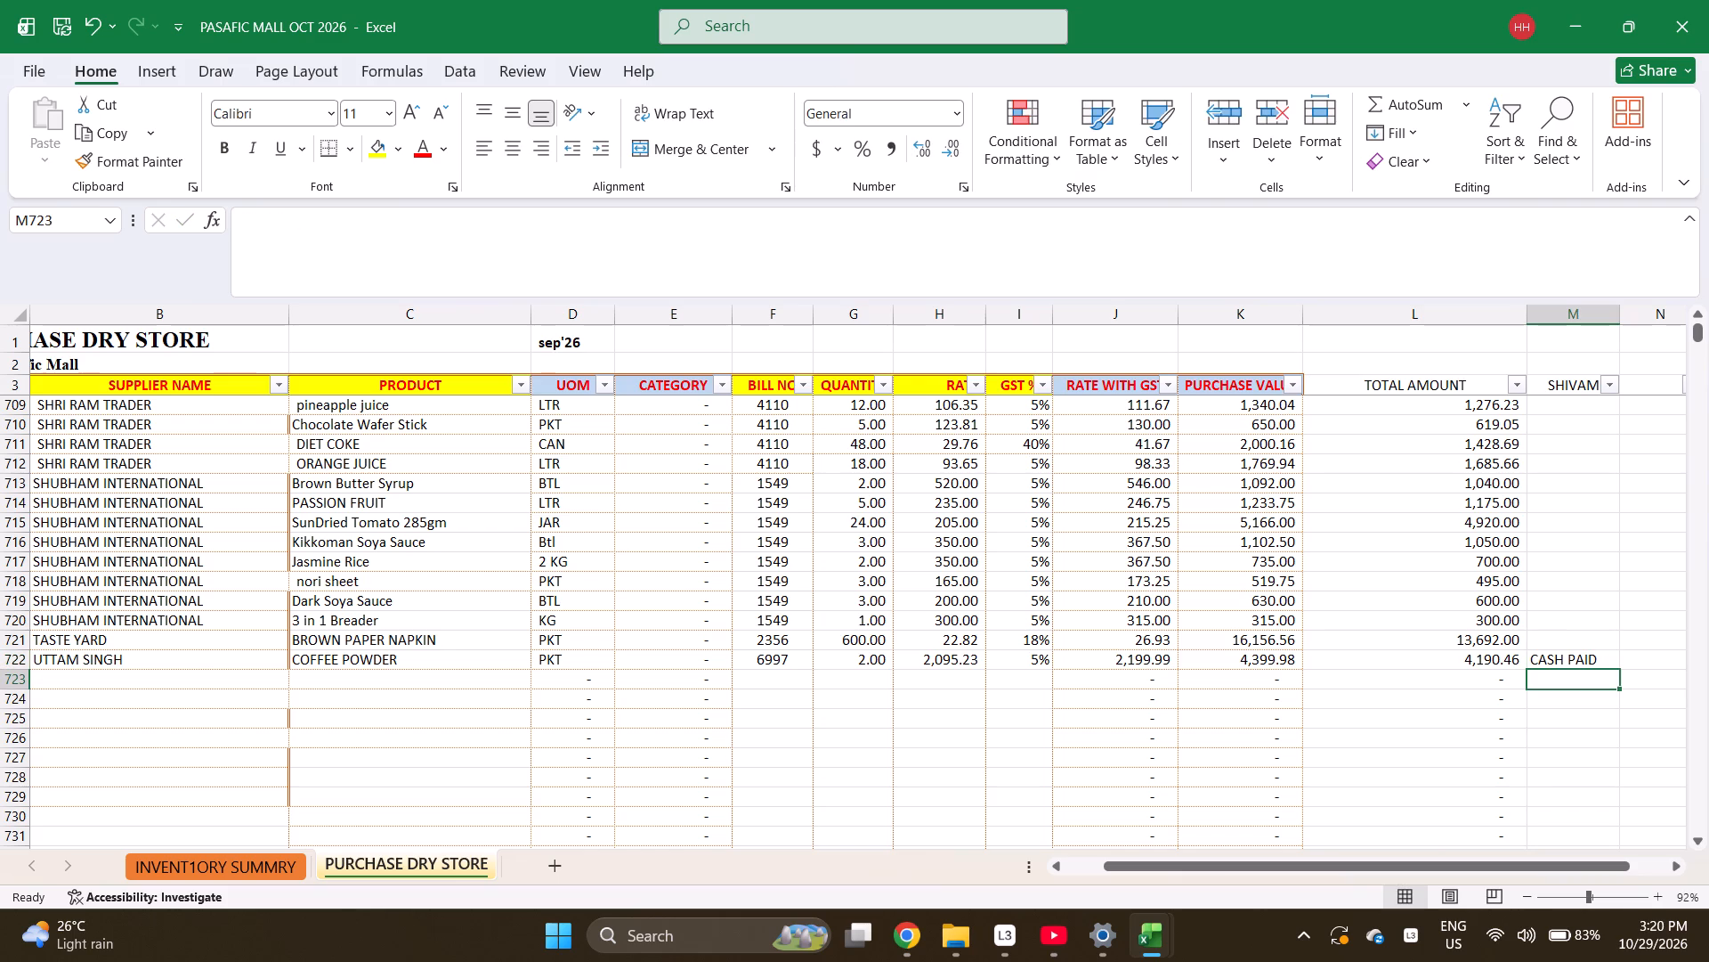
# Return to the empty date cell of row 723 for the next bill.
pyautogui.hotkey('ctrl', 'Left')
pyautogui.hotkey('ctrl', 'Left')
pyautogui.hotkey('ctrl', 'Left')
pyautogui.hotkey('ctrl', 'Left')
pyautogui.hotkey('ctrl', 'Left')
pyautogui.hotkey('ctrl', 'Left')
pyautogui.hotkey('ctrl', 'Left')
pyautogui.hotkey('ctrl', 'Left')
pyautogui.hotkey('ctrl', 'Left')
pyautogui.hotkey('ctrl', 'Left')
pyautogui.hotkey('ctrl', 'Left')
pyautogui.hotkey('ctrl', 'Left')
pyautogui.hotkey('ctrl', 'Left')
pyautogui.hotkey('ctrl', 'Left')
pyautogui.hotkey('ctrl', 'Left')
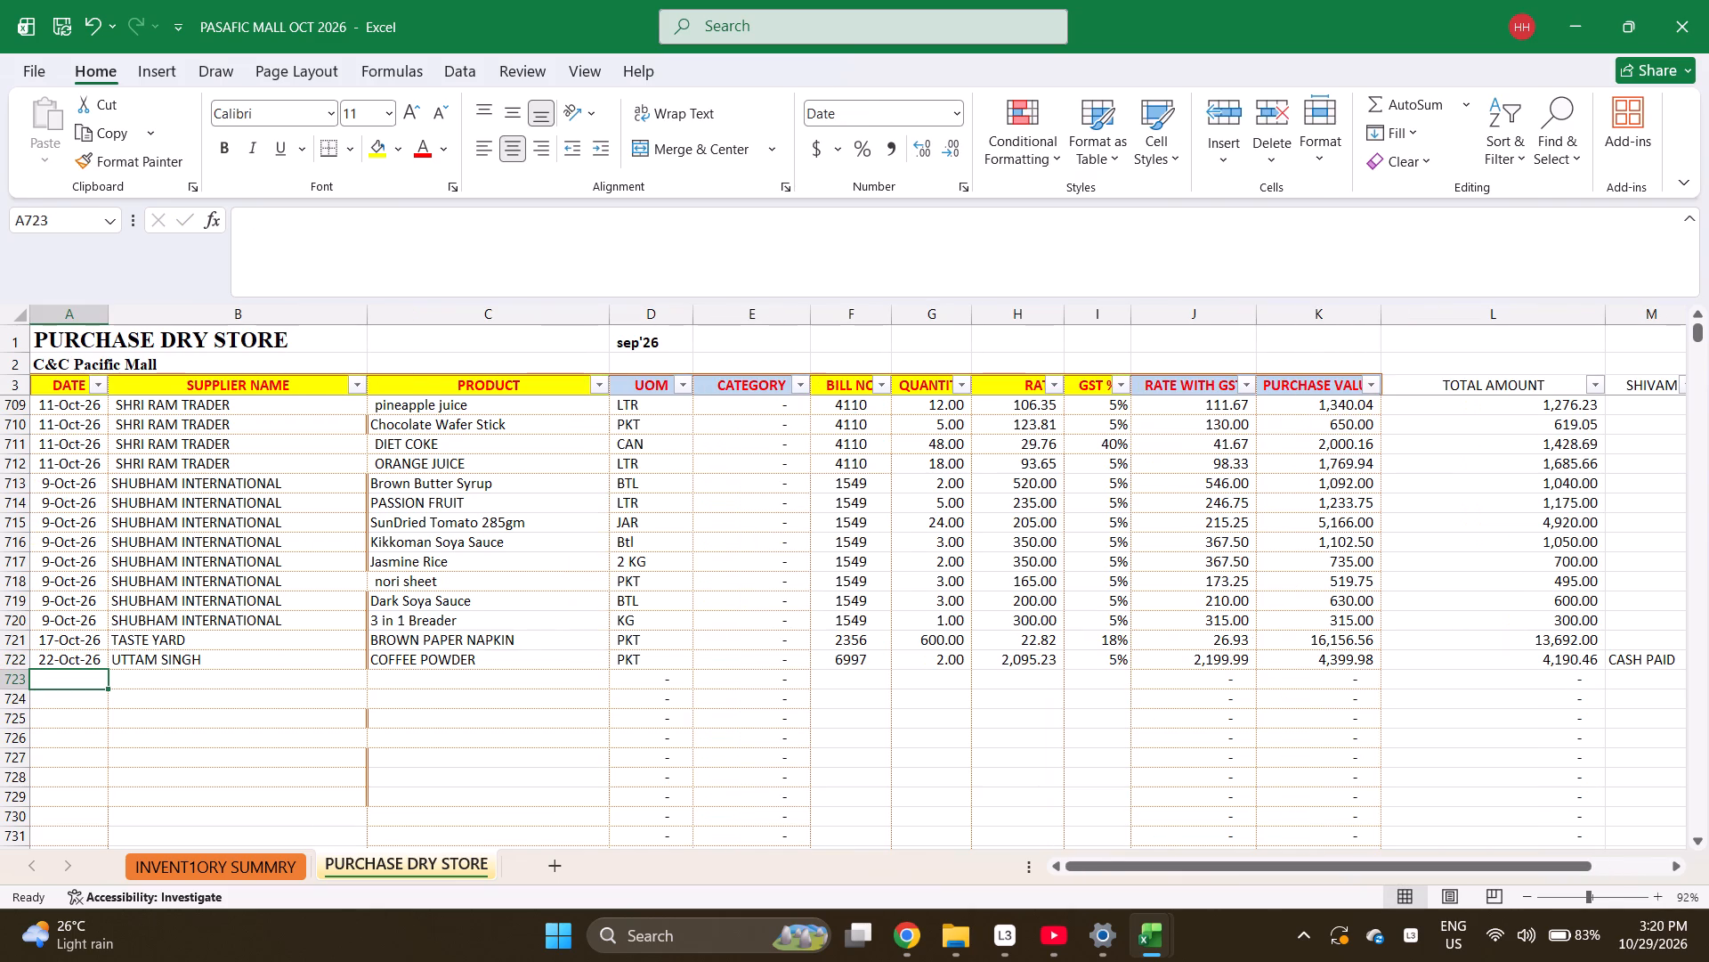
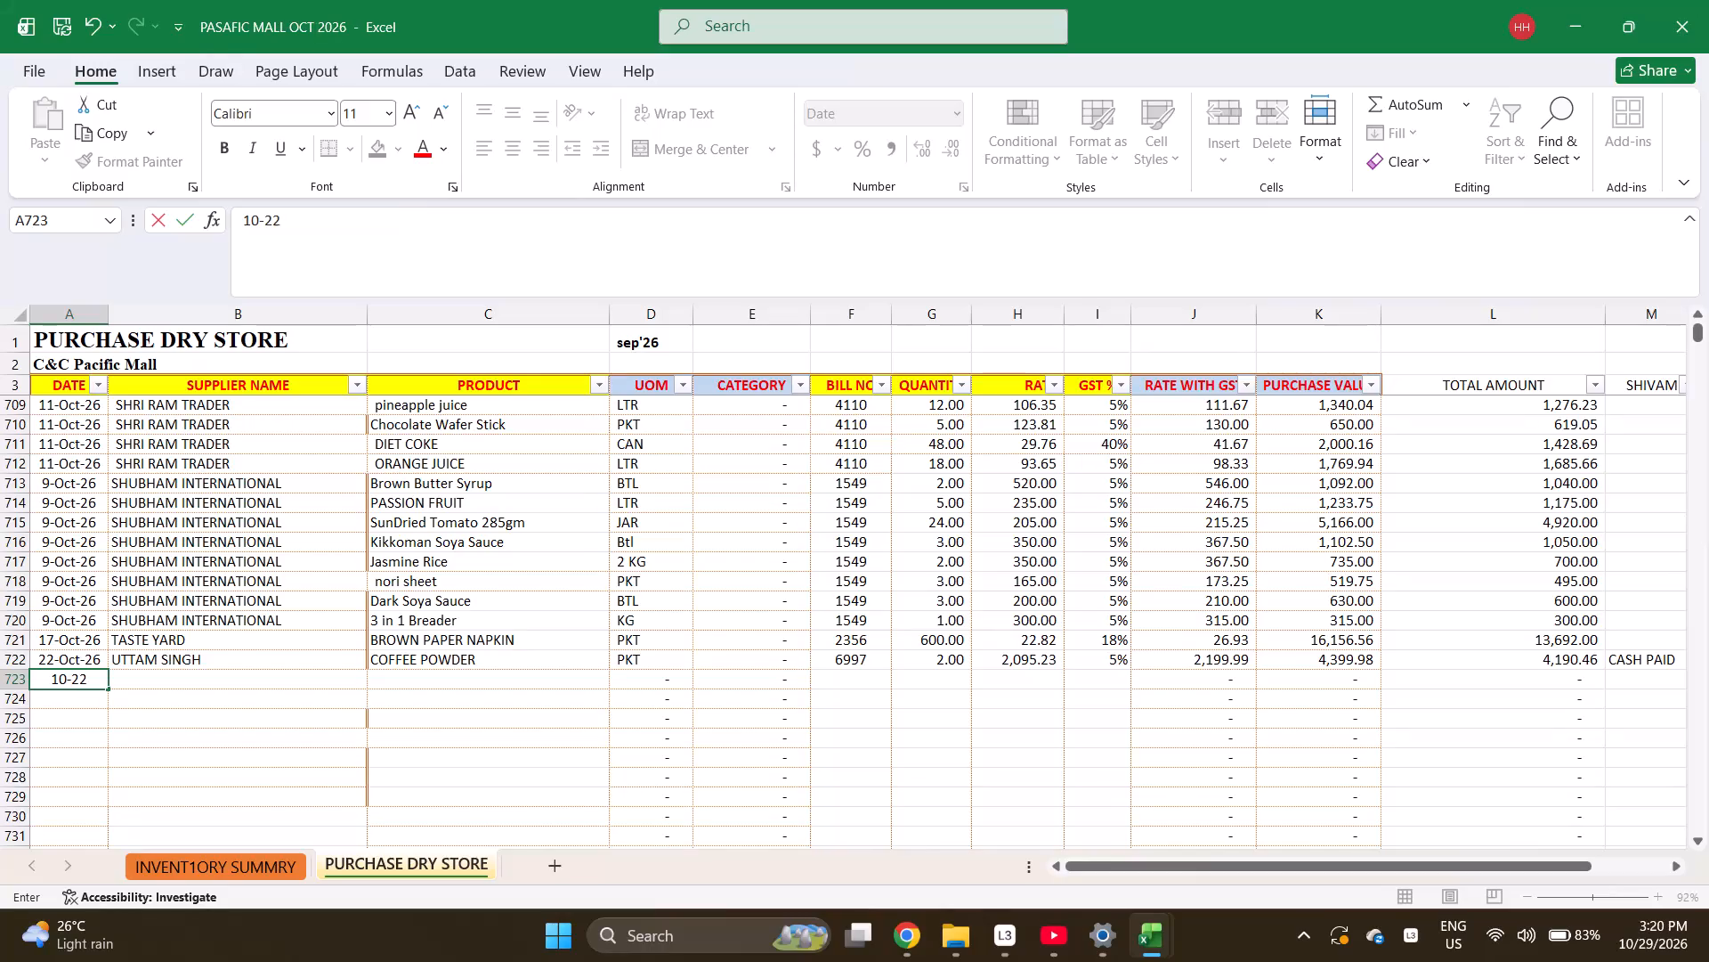
# Complete the date 10-22 in row 723 and enter HYPERPURE as the supplier name.
pyautogui.press('Right')
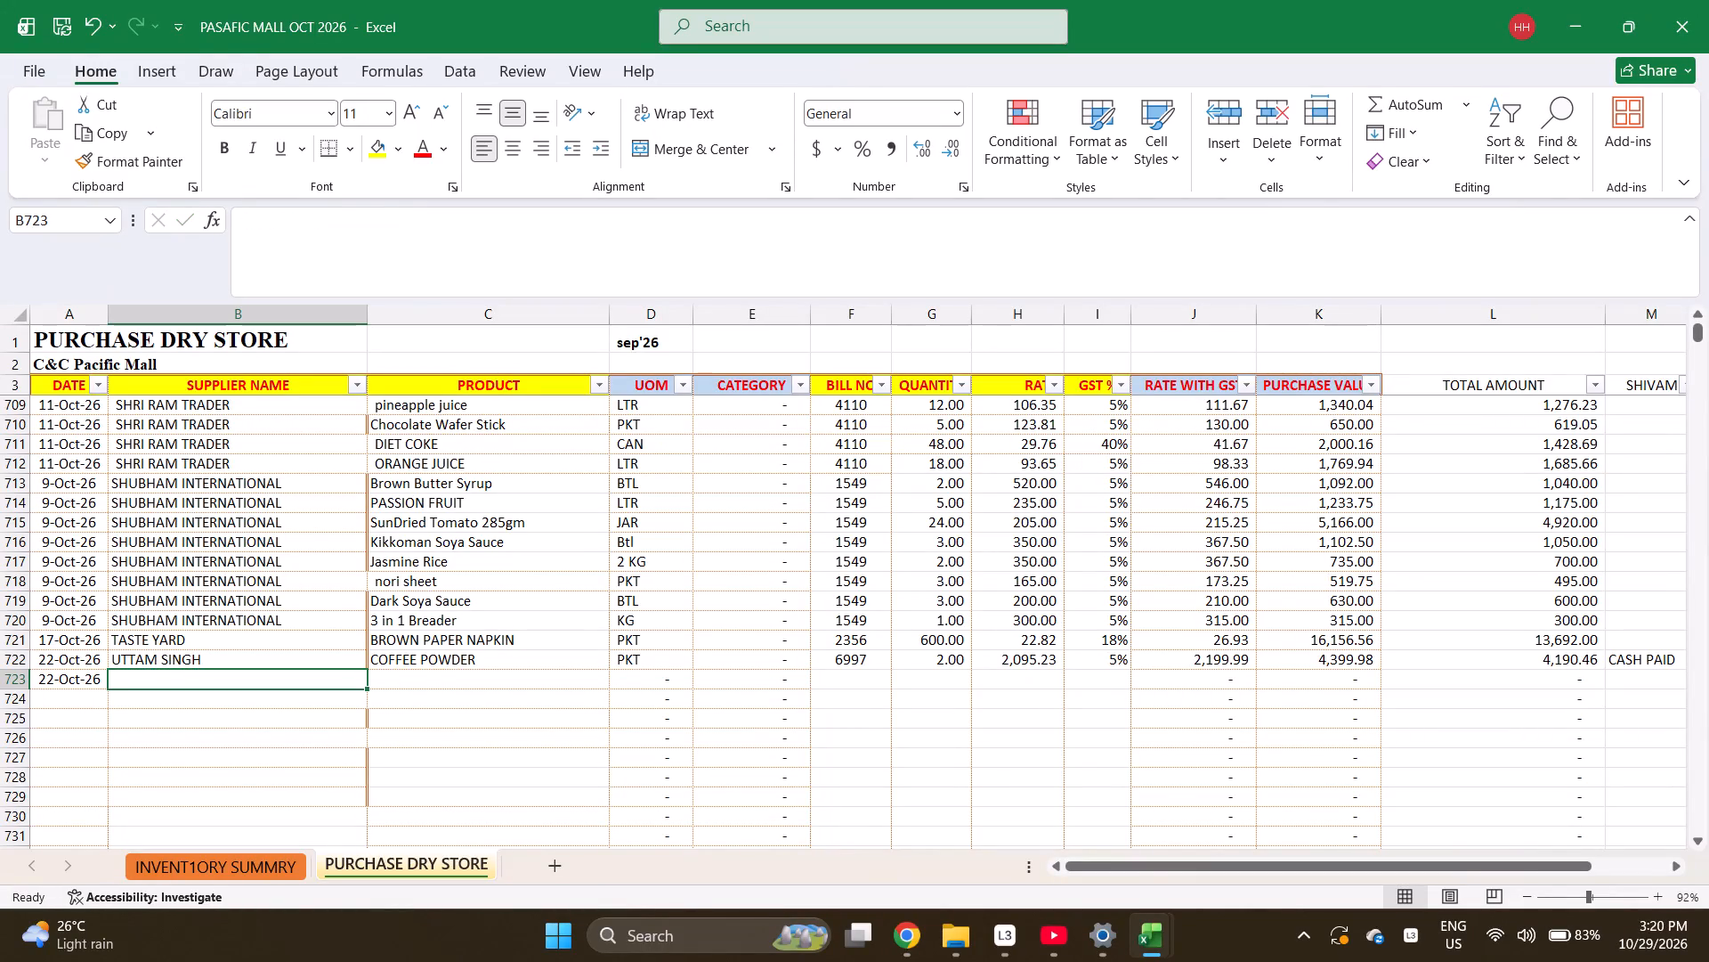
pyautogui.write('HY')
pyautogui.write('PER')
pyautogui.write('PURE')
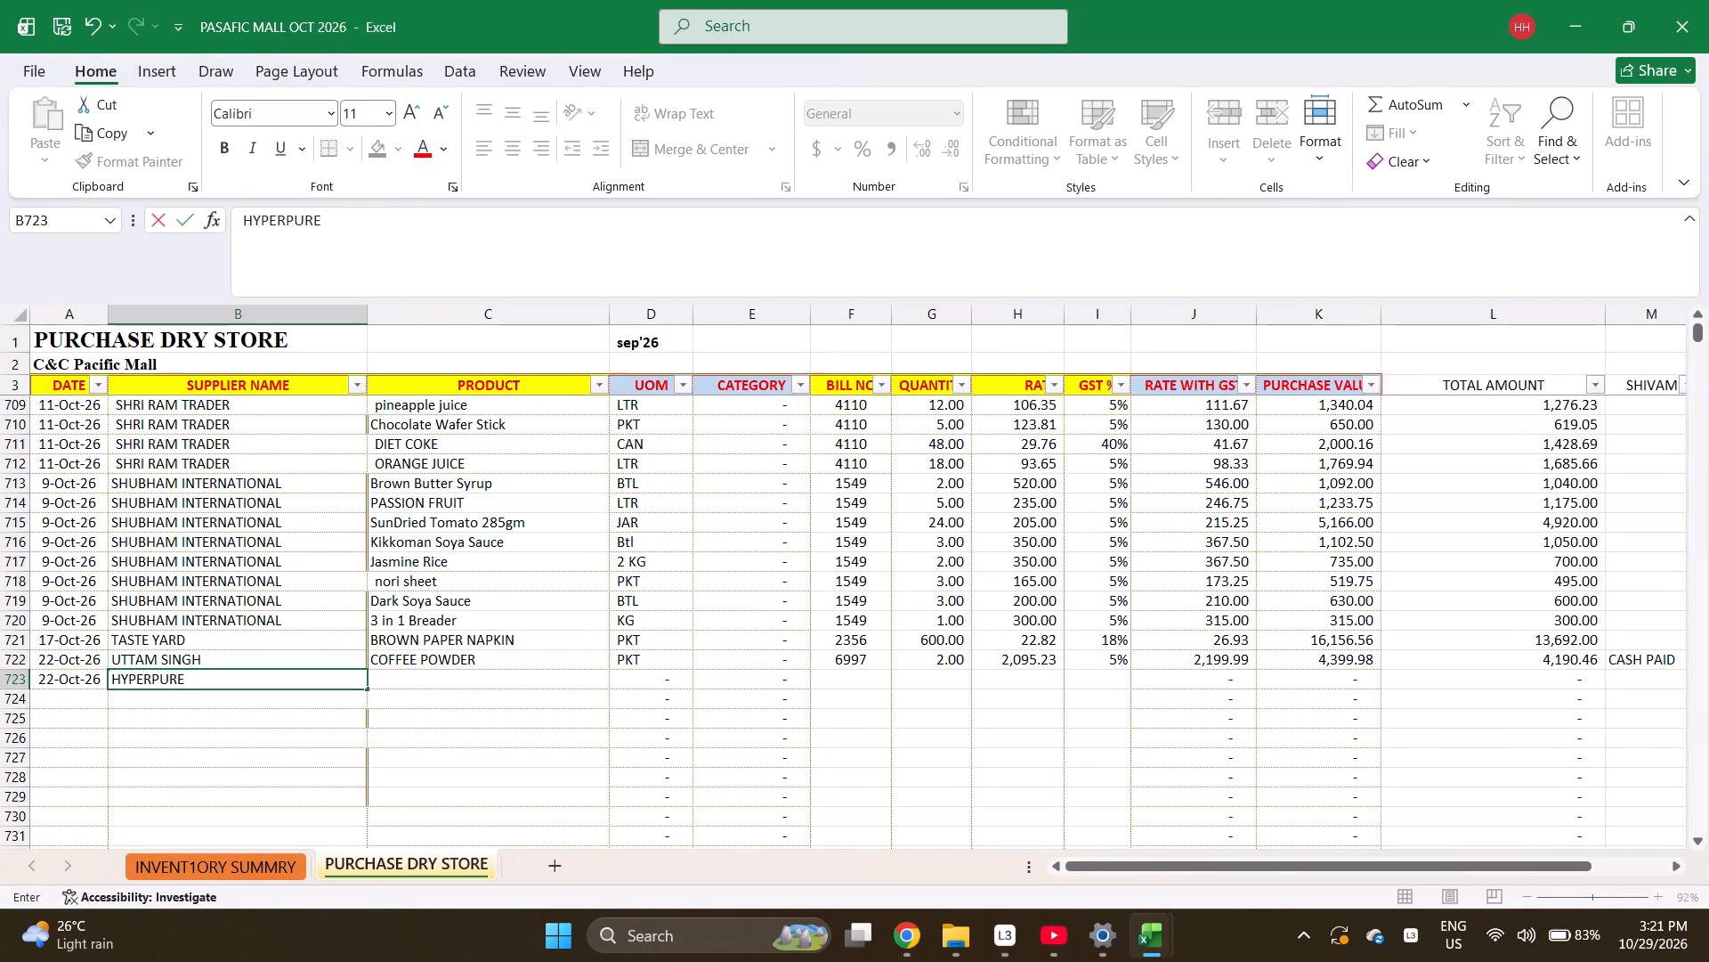
pyautogui.press('Up')
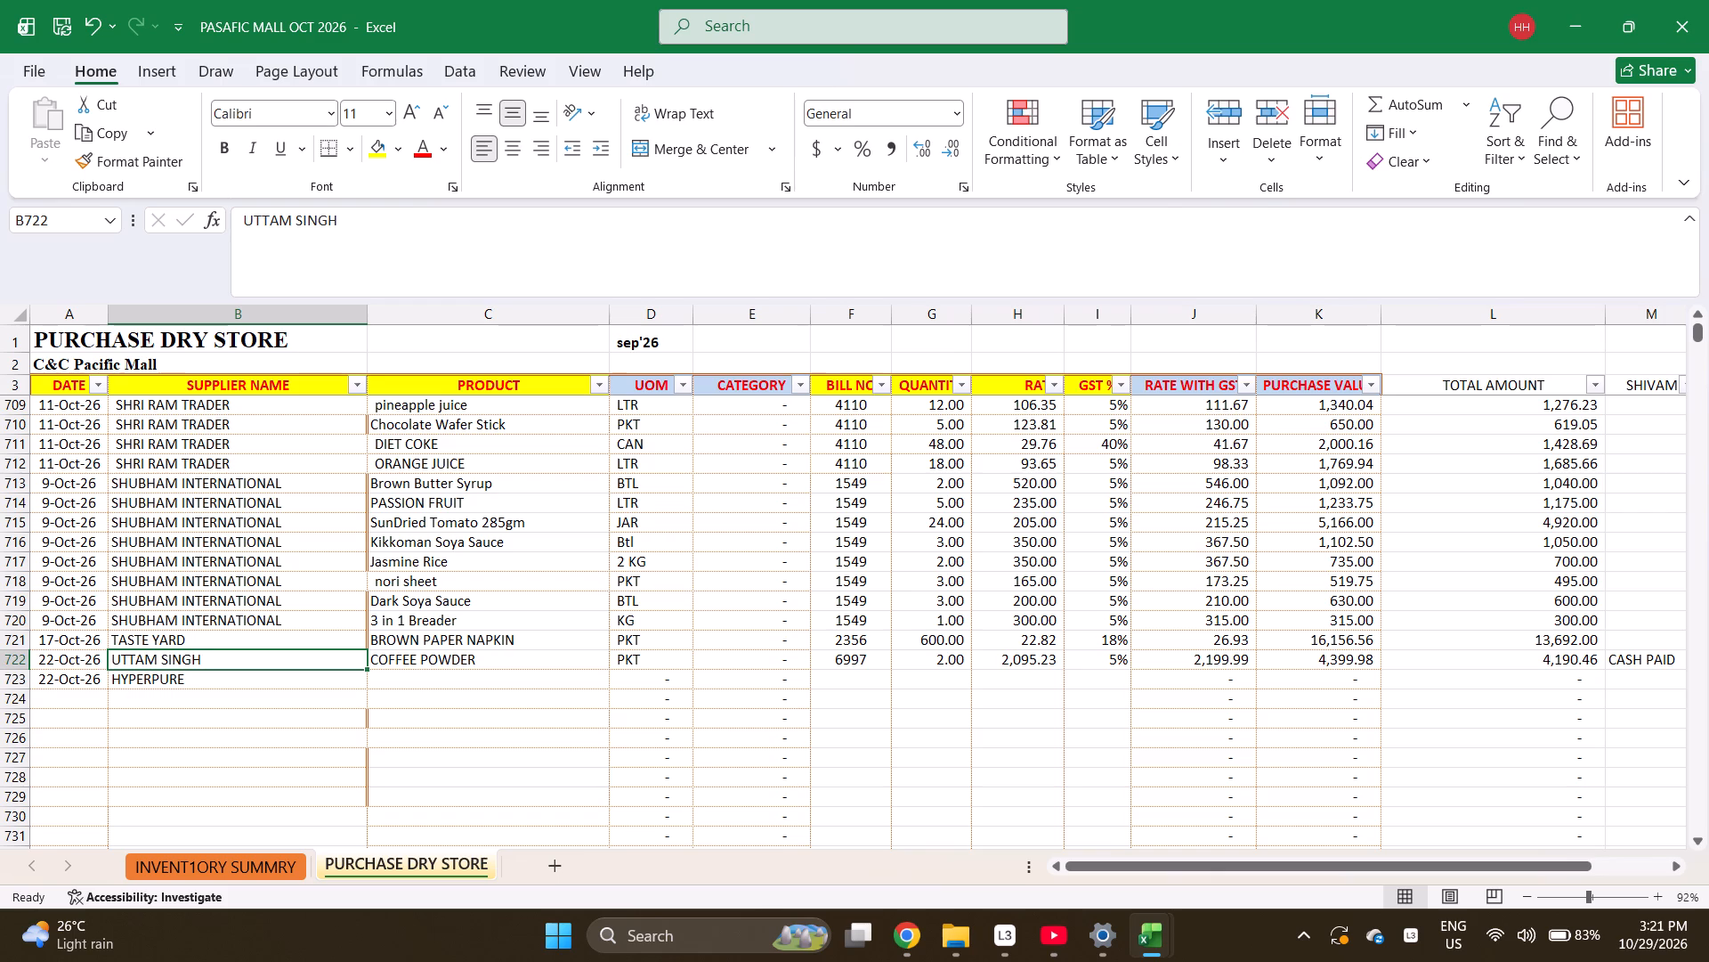
# Search the sheet for earlier HYPERPURE entries, using the supplier name copied from row 723.
pyautogui.press('Down')
pyautogui.hotkey('ctrl', 'c')
pyautogui.hotkey('ctrl', 'f')
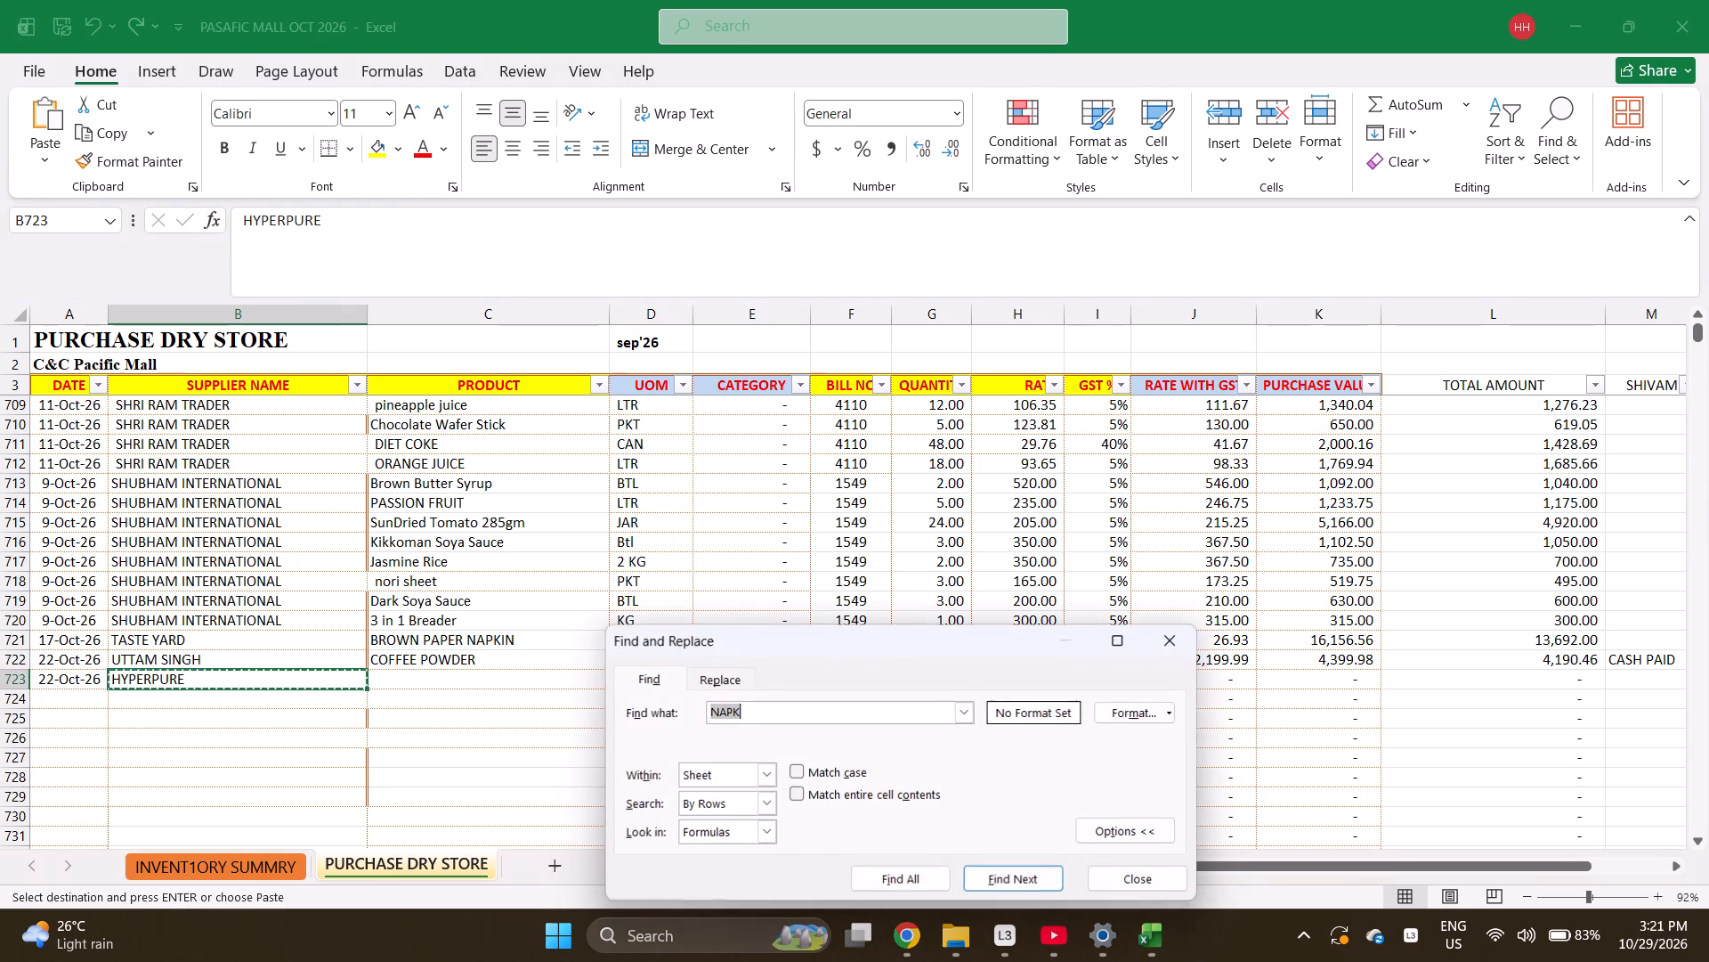
pyautogui.hotkey('ctrl', 'v')
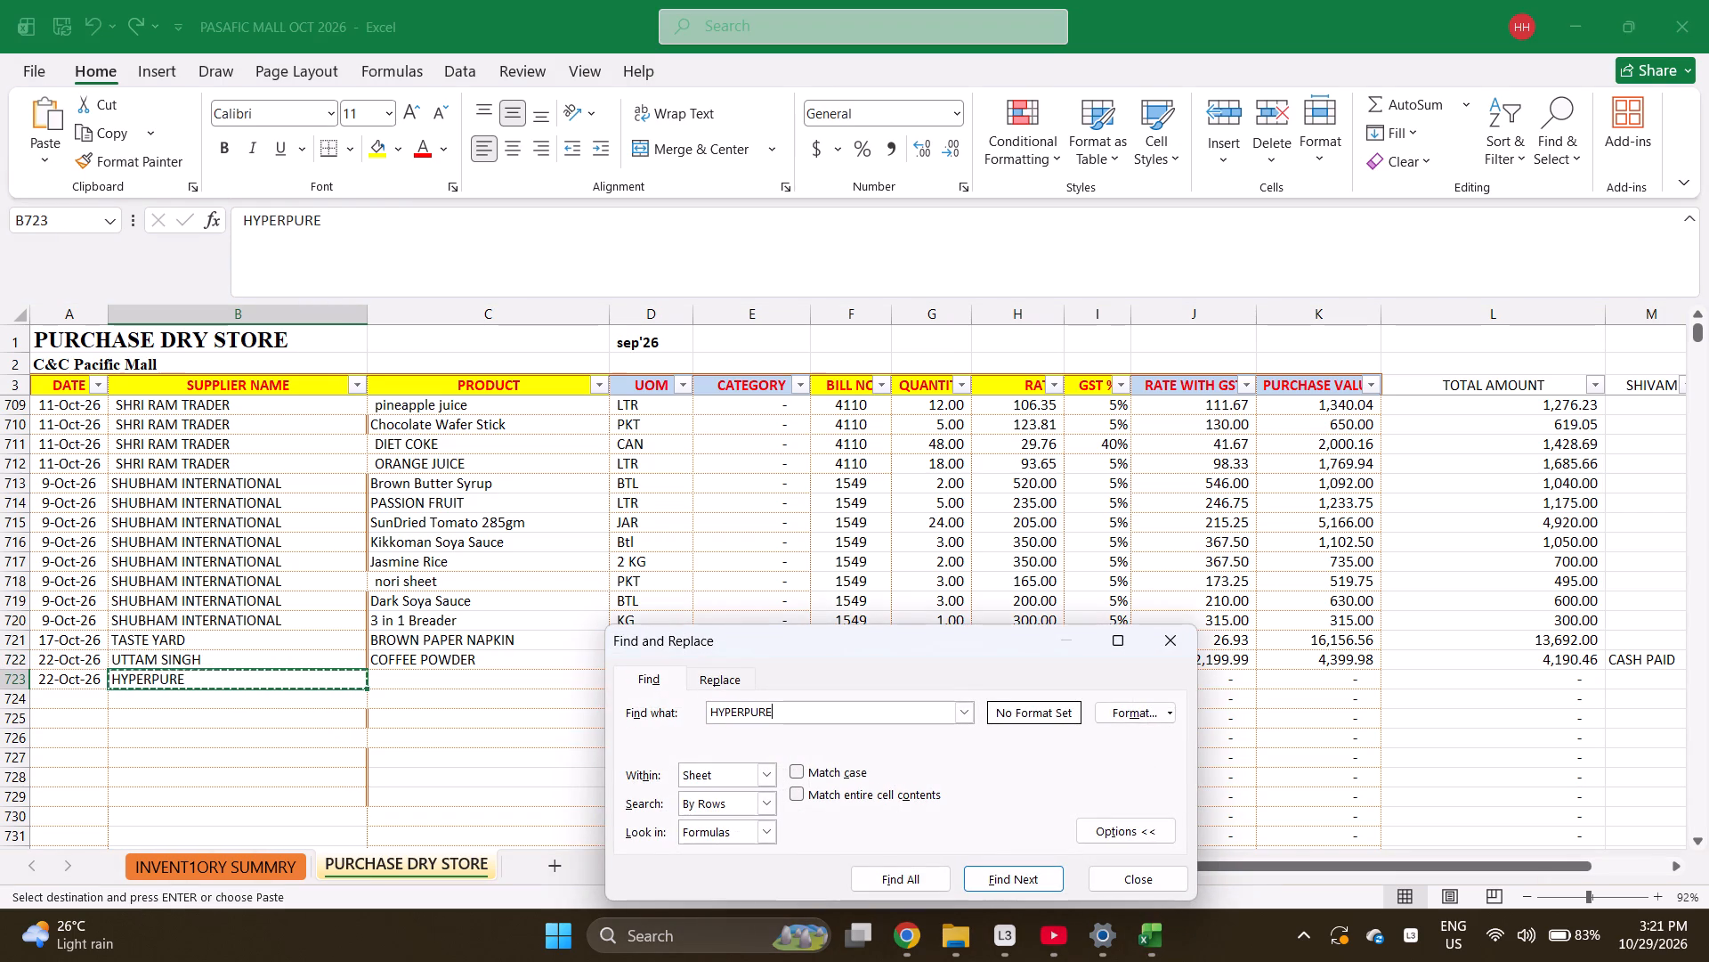
pyautogui.press('Return')
pyautogui.press('Return')
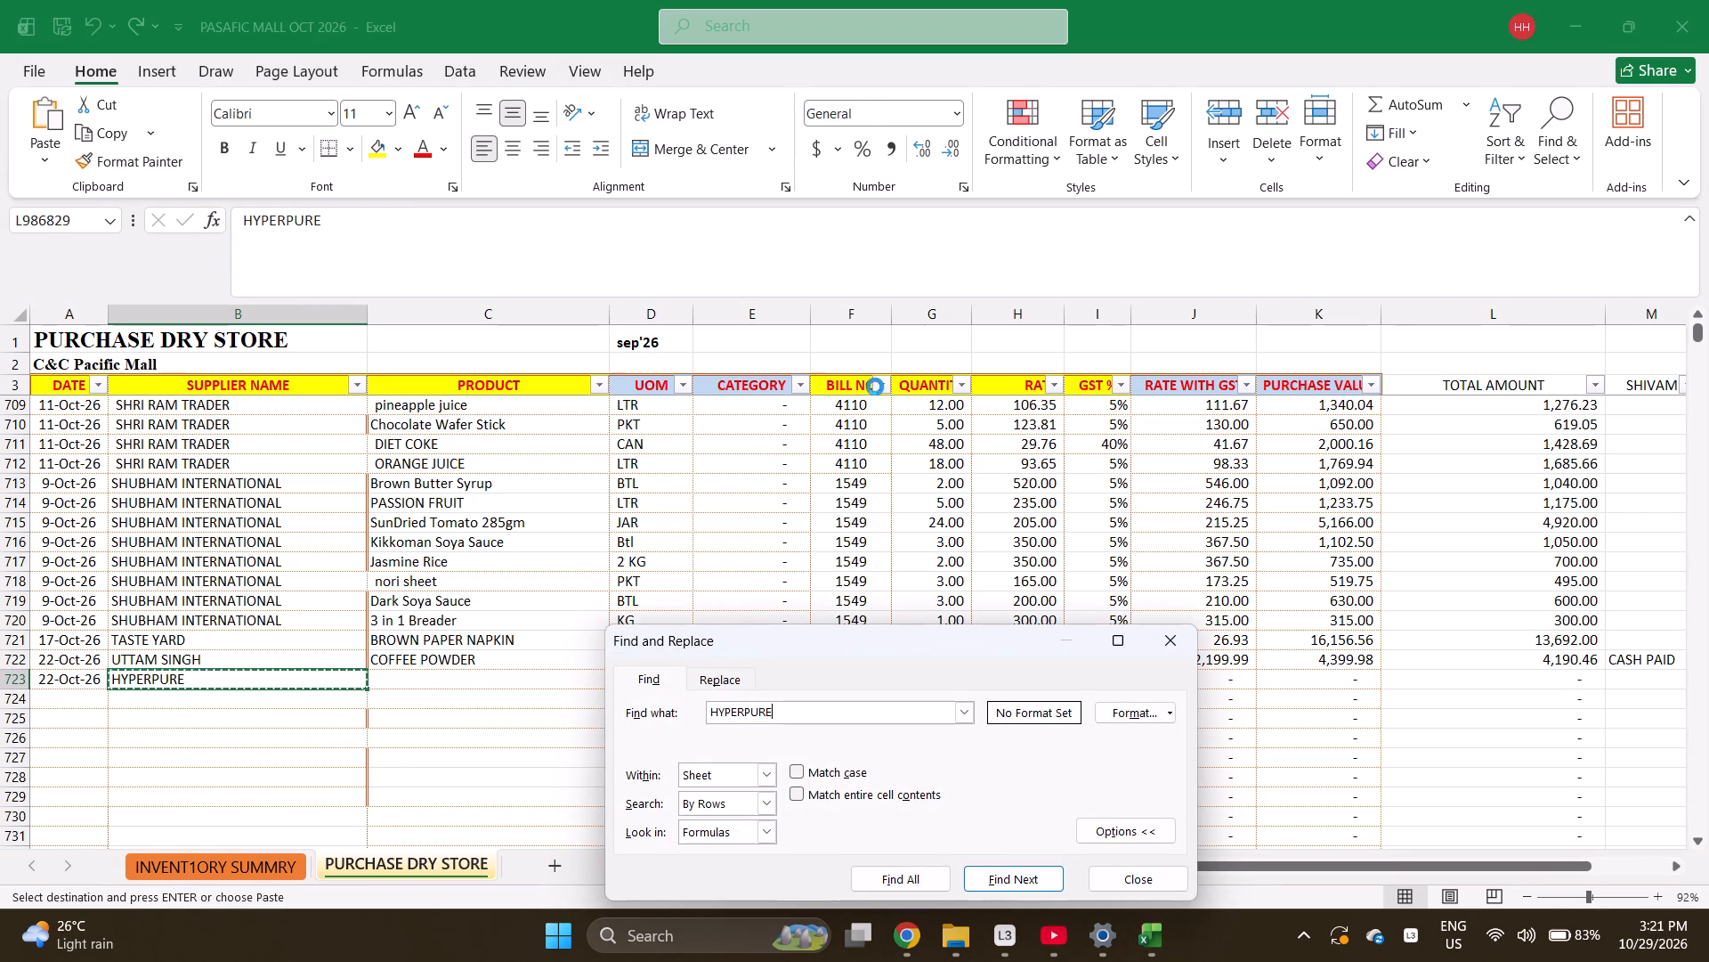
pyautogui.press('Escape')
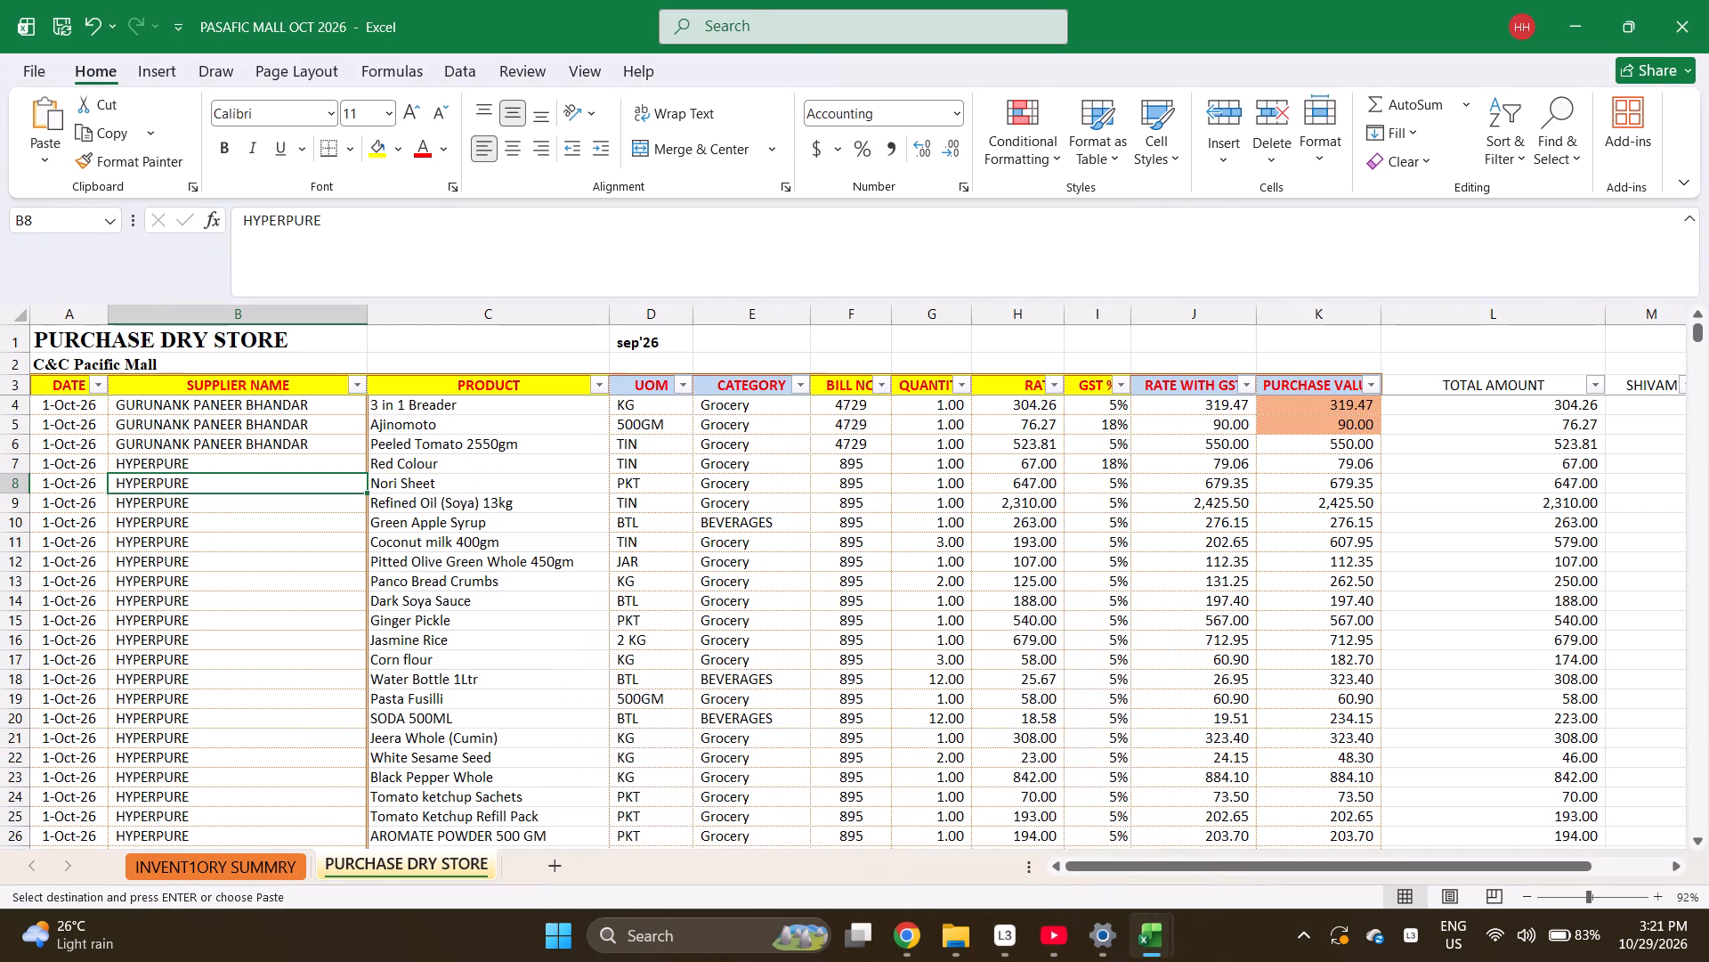
# Look through the supplier entries from row 8 down to the 6-Oct-26 rows around row 298, checking the earlier HYPERPURE bills.
pyautogui.hotkey('ctrl', 'c')
pyautogui.press('Down')
pyautogui.press('Down')
pyautogui.press('Down')
pyautogui.press('Down')
pyautogui.press('Down')
pyautogui.press('Down')
pyautogui.press('Down')
pyautogui.press('Down')
pyautogui.press('Down')
pyautogui.press('Down')
pyautogui.press('Down')
pyautogui.press('Down')
pyautogui.press('Down')
pyautogui.press('Down')
pyautogui.press('Down')
pyautogui.press('Down')
pyautogui.press('Down')
pyautogui.press('Down')
pyautogui.press('Down')
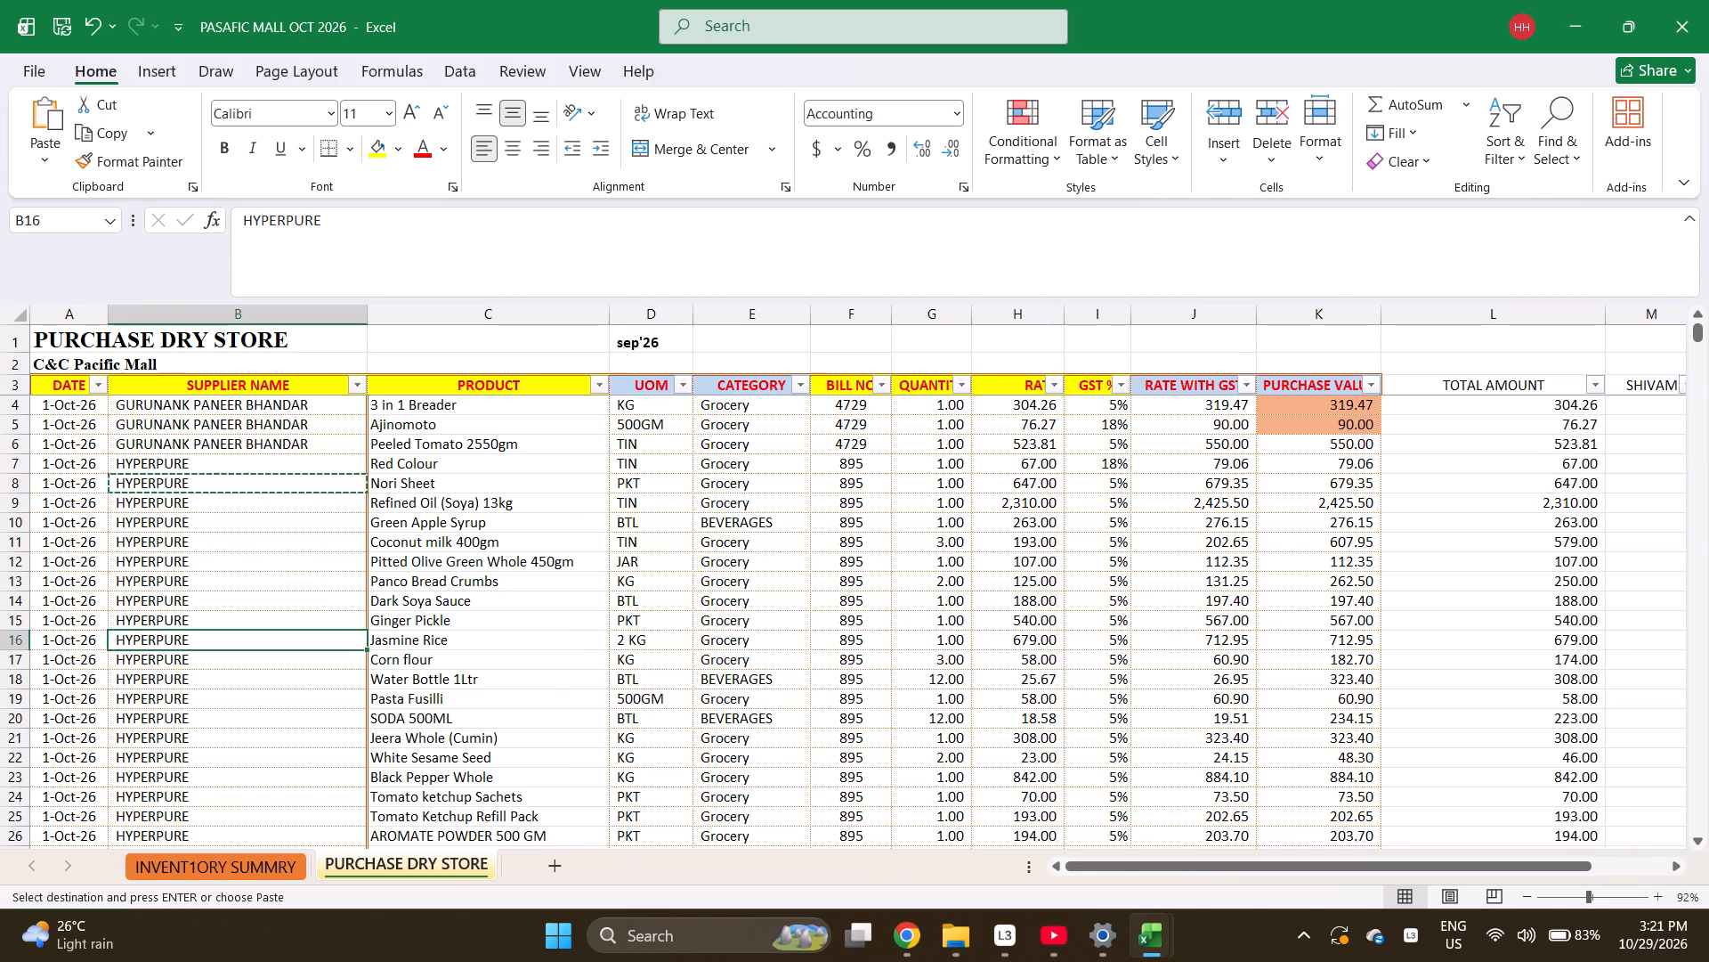
pyautogui.press('Escape')
pyautogui.press('Down')
pyautogui.press('Down')
pyautogui.press('Down')
pyautogui.press('Down')
pyautogui.press('Down')
pyautogui.press('Down')
pyautogui.press('Down')
pyautogui.press('Down')
pyautogui.press('Down')
pyautogui.press('Down')
pyautogui.press('Down')
pyautogui.press('Down')
pyautogui.press('Down')
pyautogui.press('Down')
pyautogui.press('Down')
pyautogui.press('Down')
pyautogui.press('Down')
pyautogui.press('Down')
pyautogui.press('Down')
pyautogui.press('Down')
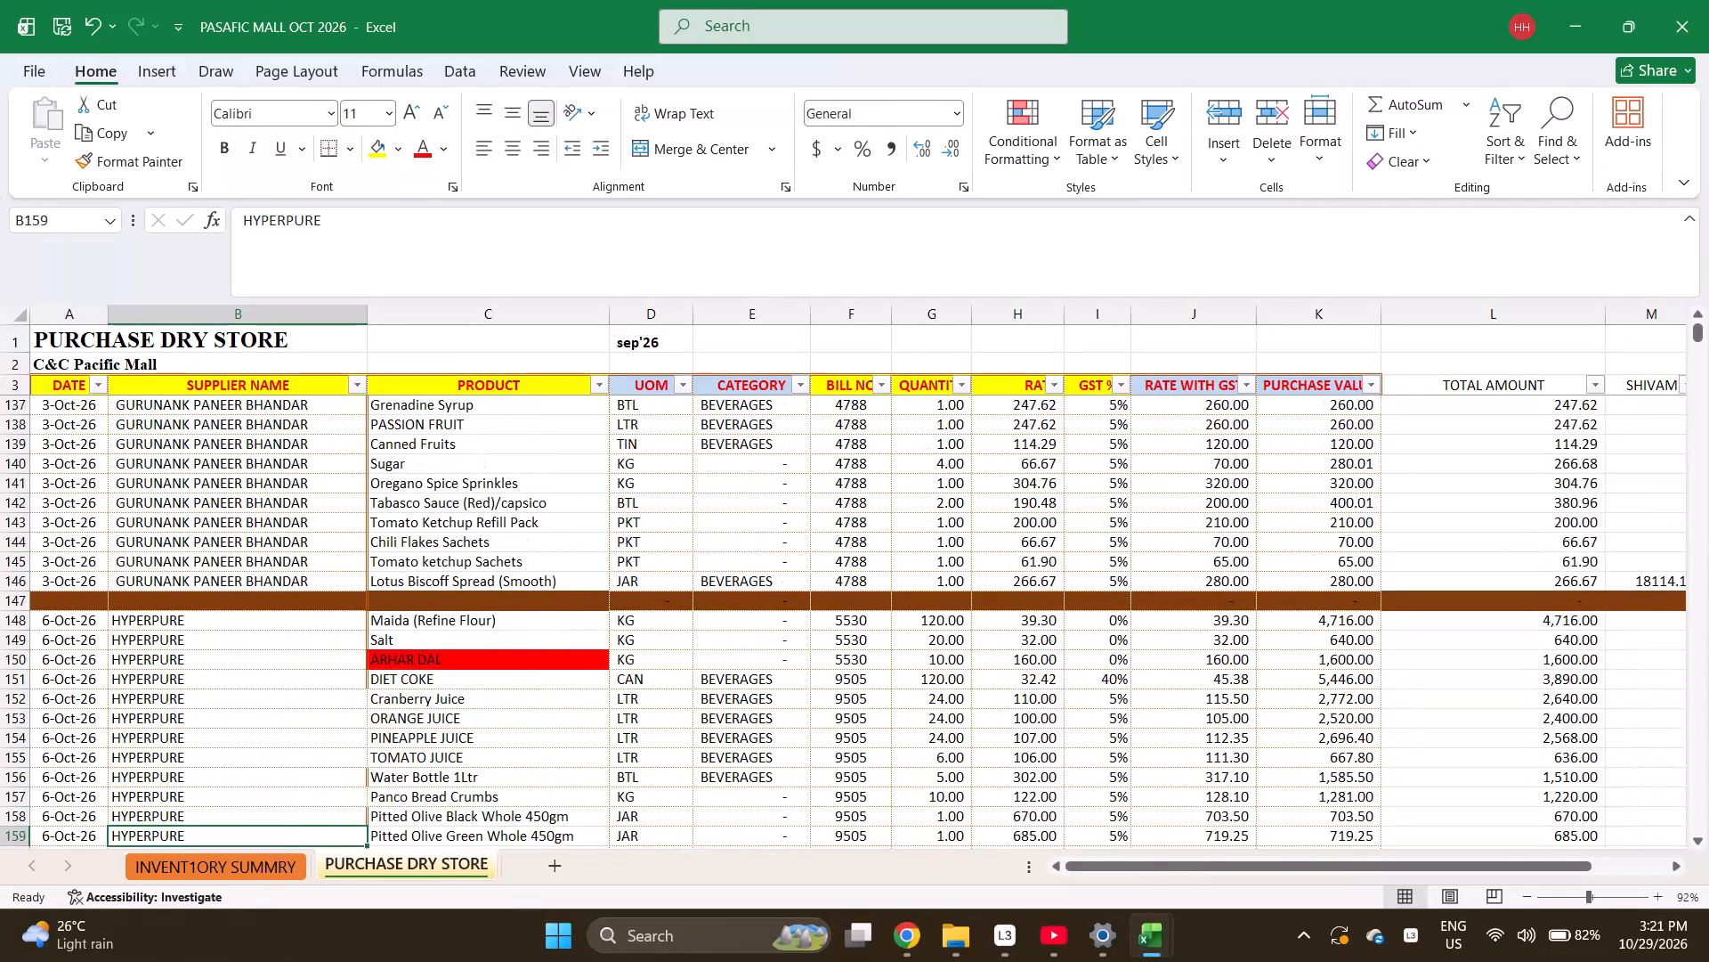
pyautogui.press('Down')
pyautogui.press('Down')
pyautogui.press('Down')
pyautogui.press('Down')
pyautogui.press('Down')
pyautogui.press('Down')
pyautogui.press('Down')
pyautogui.press('Down')
pyautogui.press('Down')
pyautogui.press('Down')
pyautogui.press('Down')
pyautogui.press('Down')
pyautogui.press('Down')
pyautogui.press('Down')
pyautogui.press('Down')
pyautogui.press('Down')
pyautogui.press('Down')
pyautogui.press('Down')
pyautogui.press('Down')
pyautogui.press('Down')
pyautogui.press('Down')
pyautogui.press('Down')
pyautogui.press('Down')
pyautogui.press('Down')
pyautogui.press('Down')
pyautogui.press('Down')
pyautogui.press('Down')
pyautogui.press('Down')
pyautogui.press('Down')
pyautogui.press('Down')
pyautogui.press('Down')
pyautogui.press('Down')
pyautogui.press('Down')
pyautogui.press('Down')
pyautogui.press('Down')
pyautogui.press('Down')
pyautogui.press('Down')
pyautogui.press('Down')
pyautogui.press('Down')
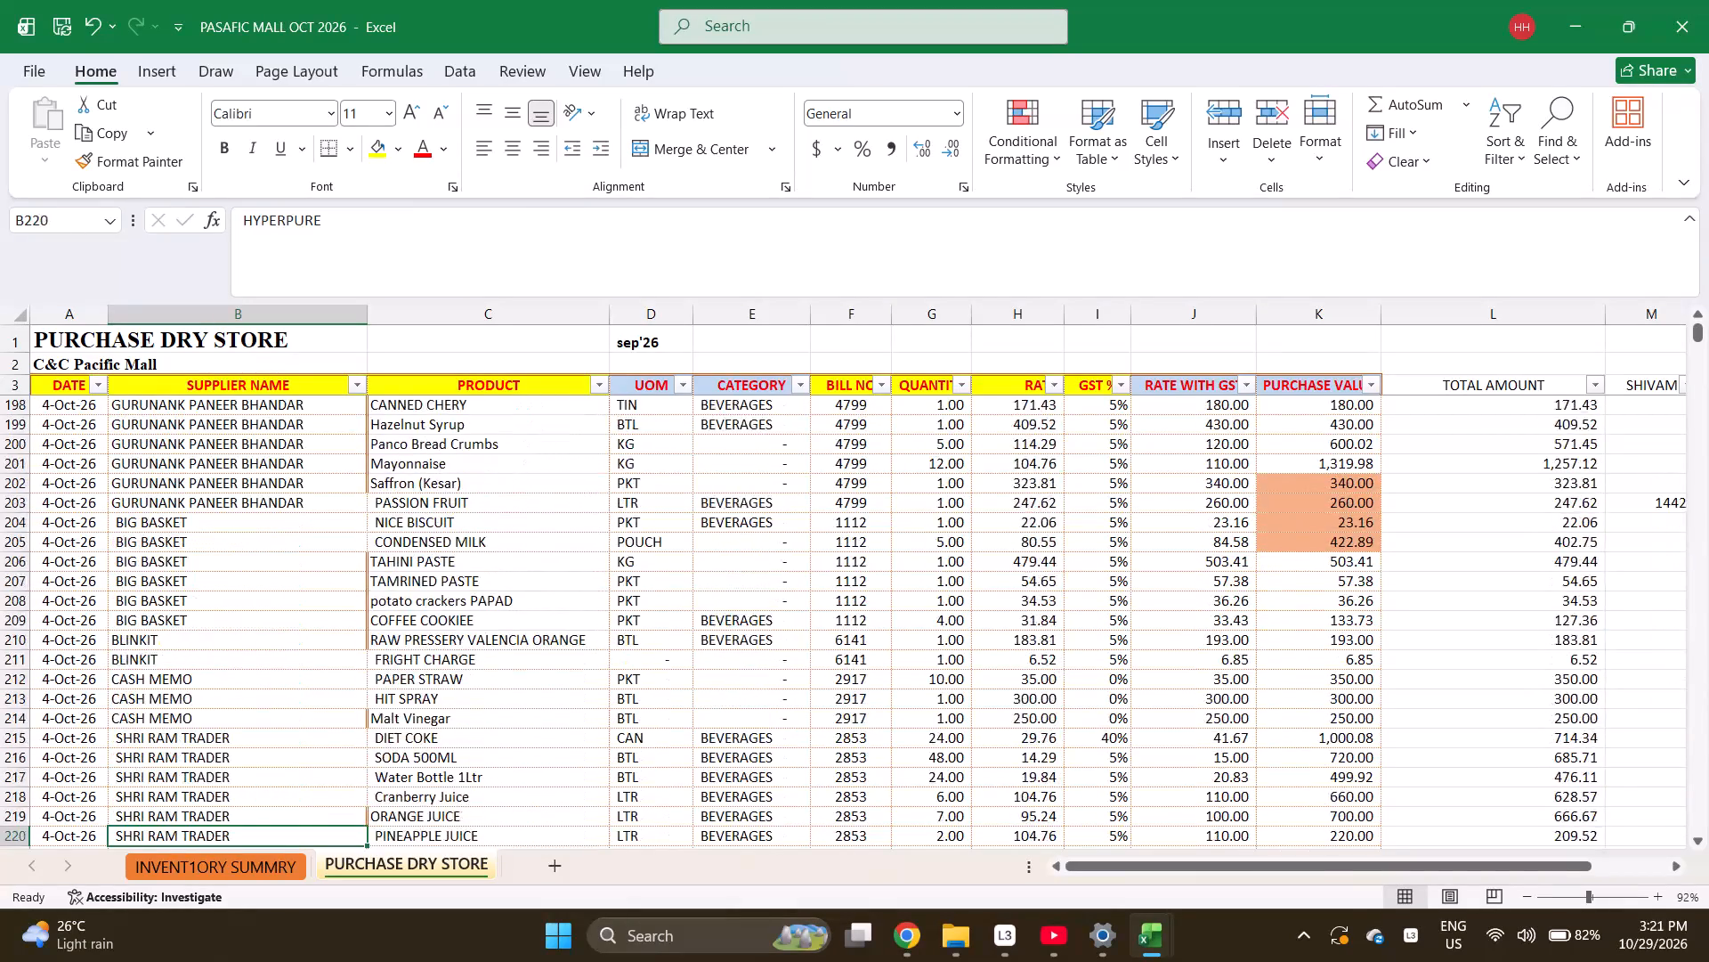
pyautogui.scroll(-7, 875, 387)
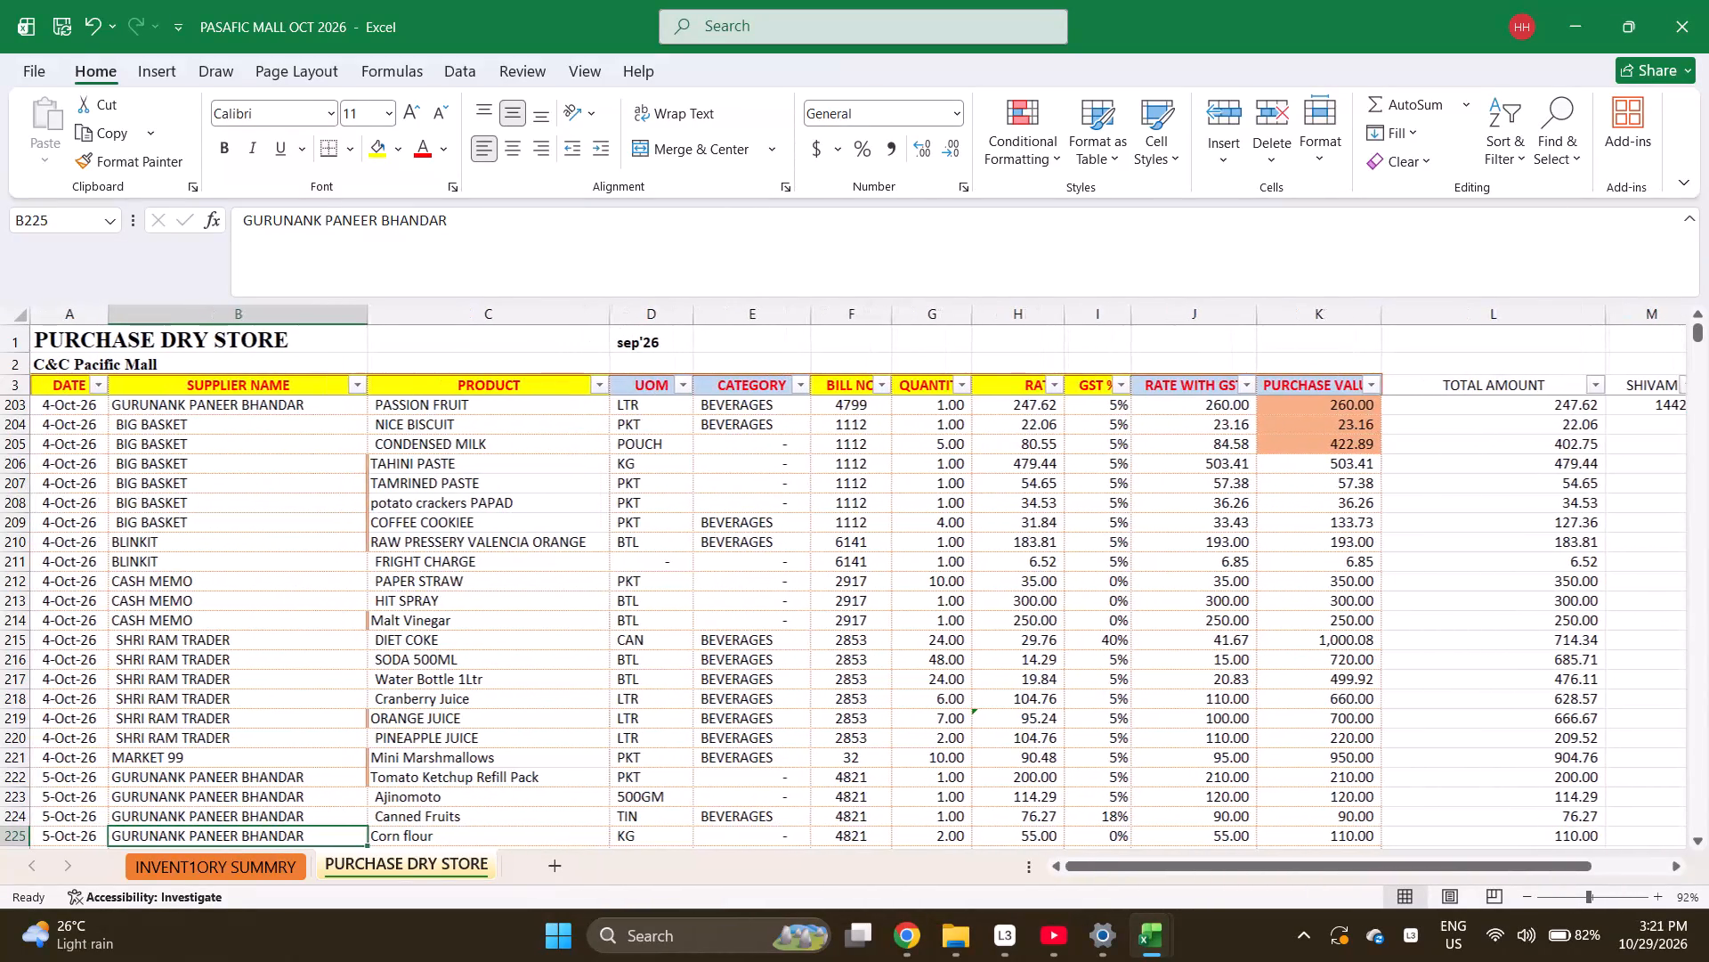
pyautogui.press('Down')
pyautogui.press('Down')
pyautogui.press('Down')
pyautogui.press('Down')
pyautogui.press('Down')
pyautogui.press('Down')
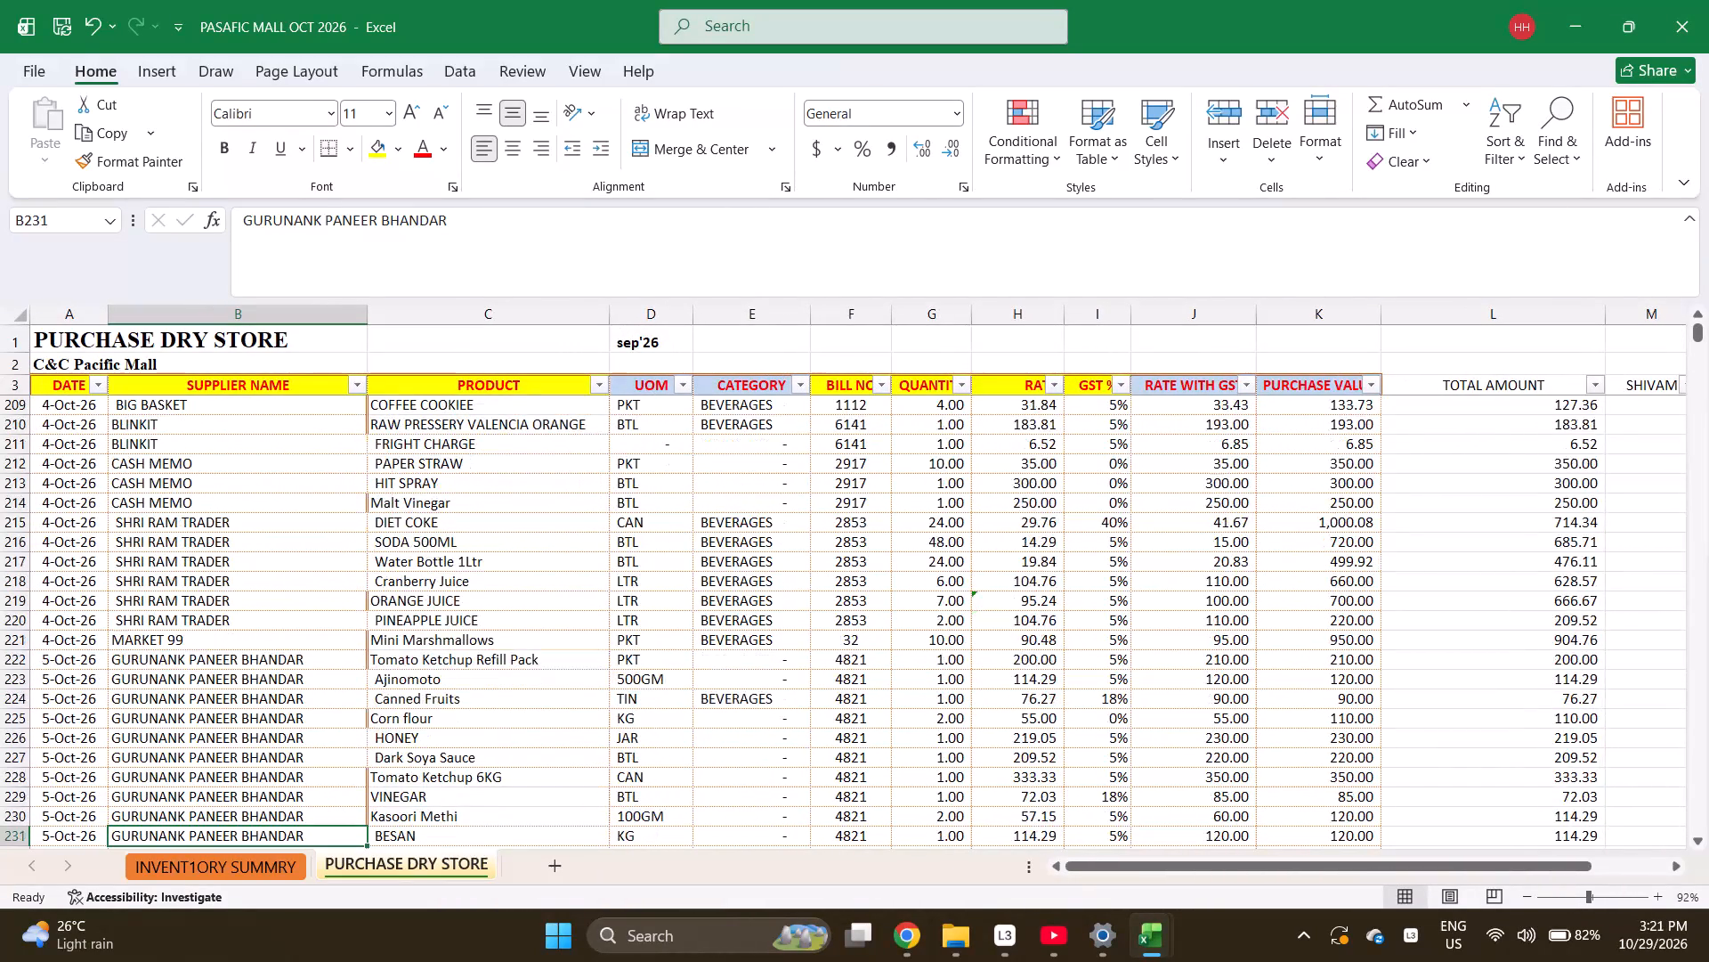
pyautogui.press('Down')
pyautogui.press('Down')
pyautogui.press('Down')
pyautogui.press('Down')
pyautogui.press('Down')
pyautogui.press('Down')
pyautogui.press('Down')
pyautogui.press('Down')
pyautogui.press('Down')
pyautogui.press('Down')
pyautogui.press('Down')
pyautogui.press('Down')
pyautogui.press('Down')
pyautogui.press('Down')
pyautogui.press('Down')
pyautogui.press('Down')
pyautogui.press('Down')
pyautogui.press('Down')
pyautogui.press('Down')
pyautogui.press('Down')
pyautogui.press('Down')
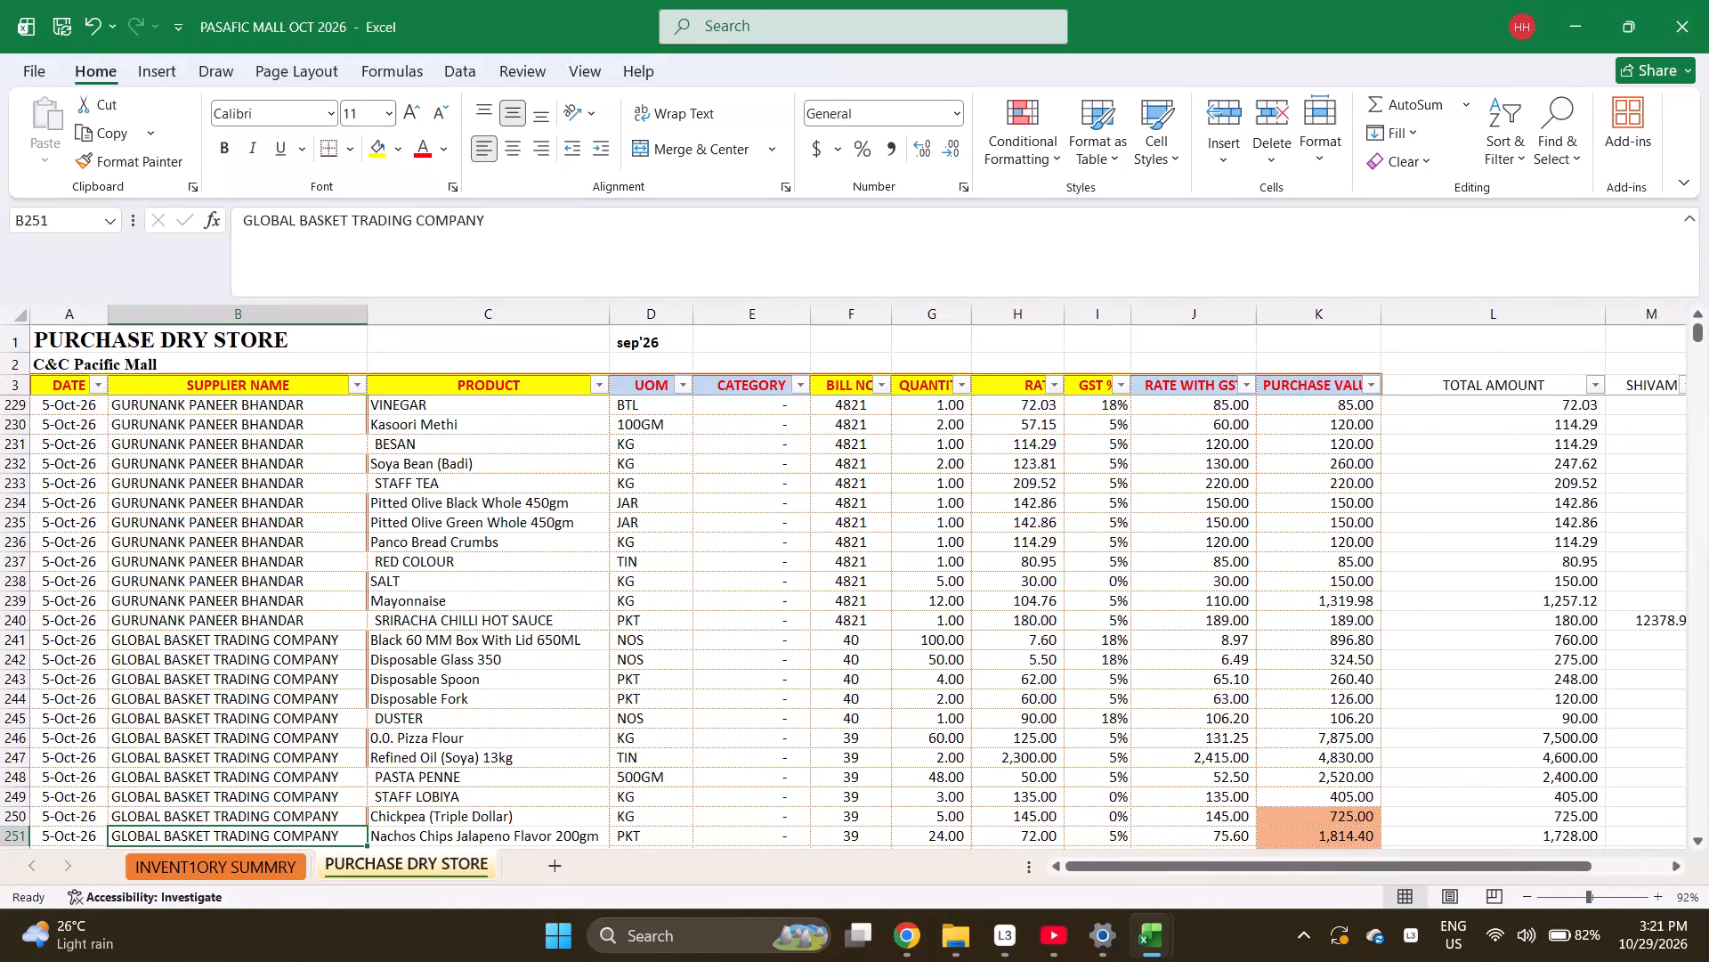
pyautogui.press('Up')
pyautogui.press('Down')
pyautogui.press('Down')
pyautogui.press('Down')
pyautogui.press('Down')
pyautogui.press('Down')
pyautogui.press('Down')
pyautogui.press('Down')
pyautogui.press('Down')
pyautogui.press('Down')
pyautogui.press('Down')
pyautogui.press('Down')
pyautogui.press('Down')
pyautogui.press('Down')
pyautogui.press('Down')
pyautogui.press('Down')
pyautogui.press('Down')
pyautogui.press('Down')
pyautogui.press('Down')
pyautogui.press('Down')
pyautogui.press('Down')
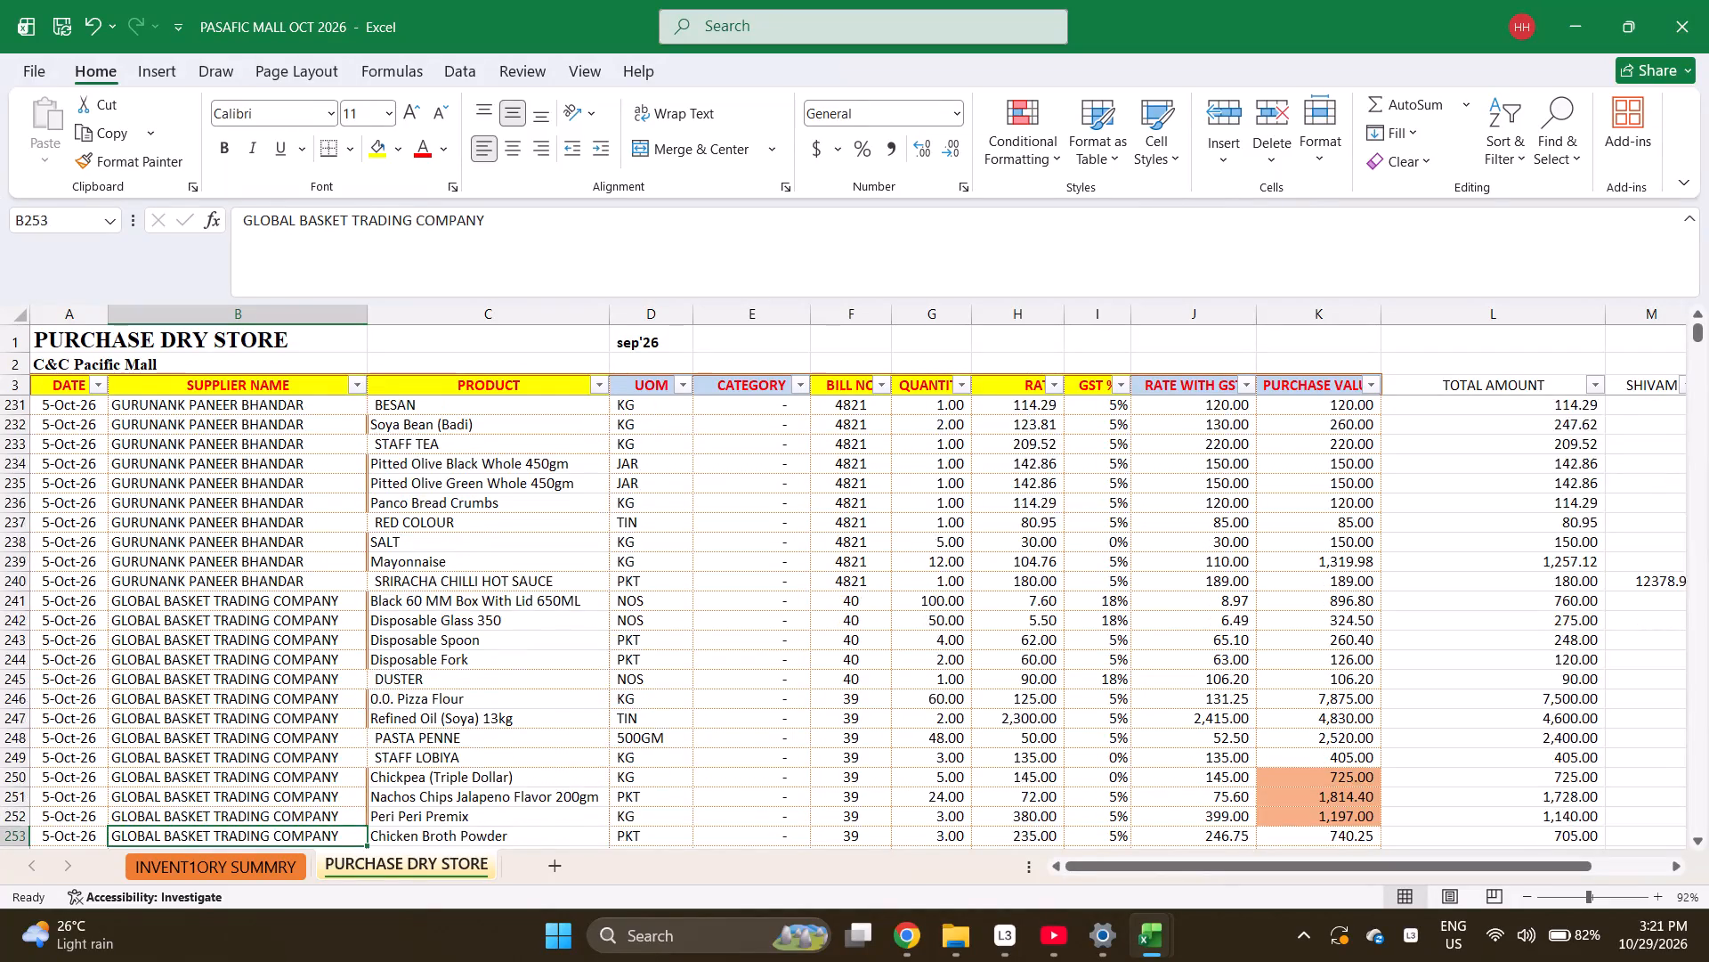
pyautogui.press('Up')
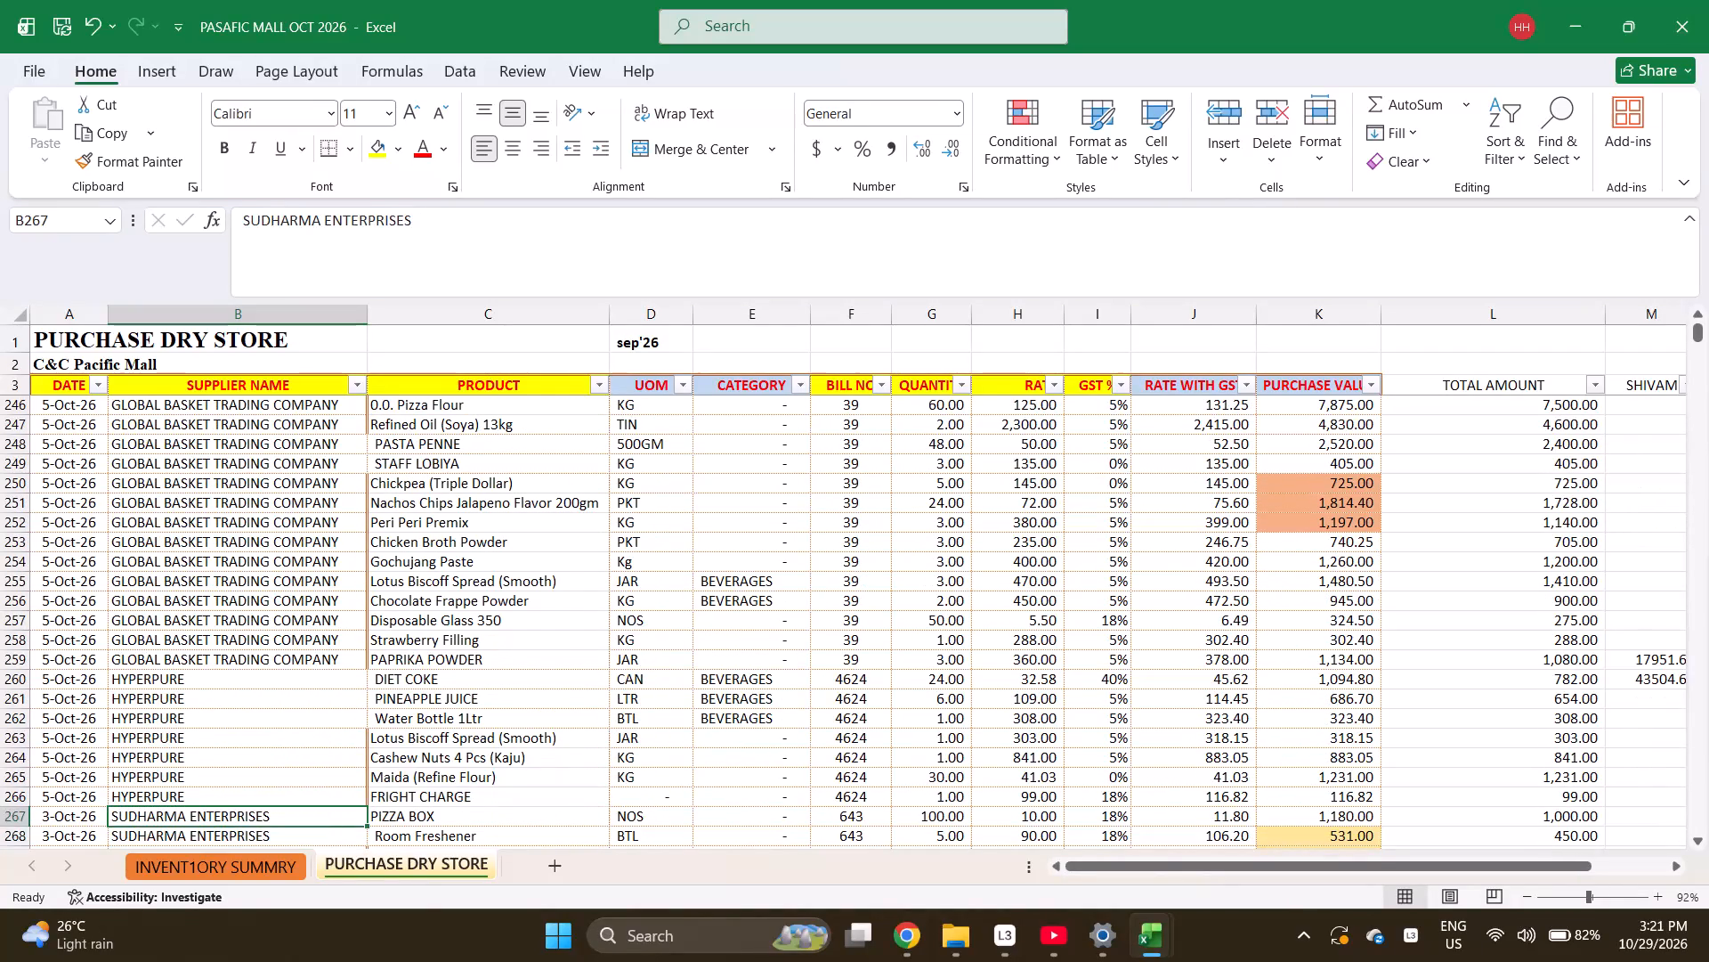
pyautogui.press('Down')
pyautogui.press('Down')
pyautogui.press('Down')
pyautogui.press('Down')
pyautogui.press('Down')
pyautogui.press('Down')
pyautogui.press('Down')
pyautogui.press('Down')
pyautogui.press('Down')
pyautogui.press('Down')
pyautogui.press('Down')
pyautogui.press('Down')
pyautogui.press('Down')
pyautogui.press('Down')
pyautogui.press('Down')
pyautogui.press('Down')
pyautogui.press('Down')
pyautogui.press('Down')
pyautogui.press('Down')
pyautogui.press('Down')
pyautogui.press('Down')
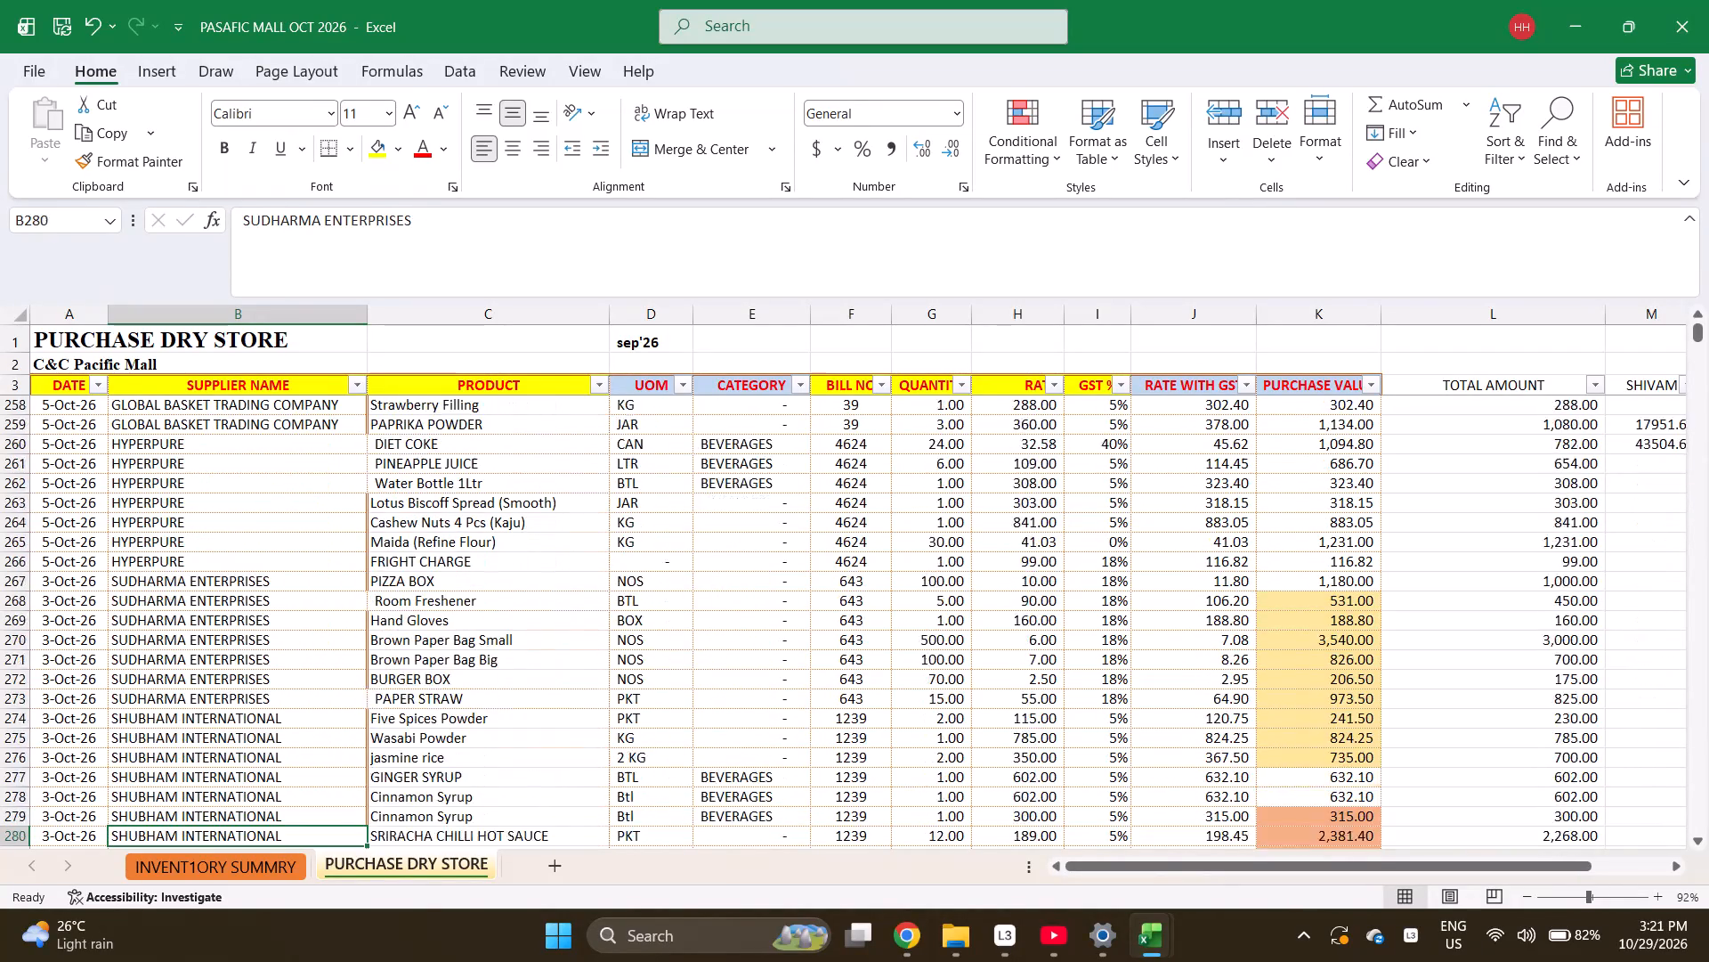
pyautogui.press('Down')
pyautogui.press('Down')
pyautogui.press('Down')
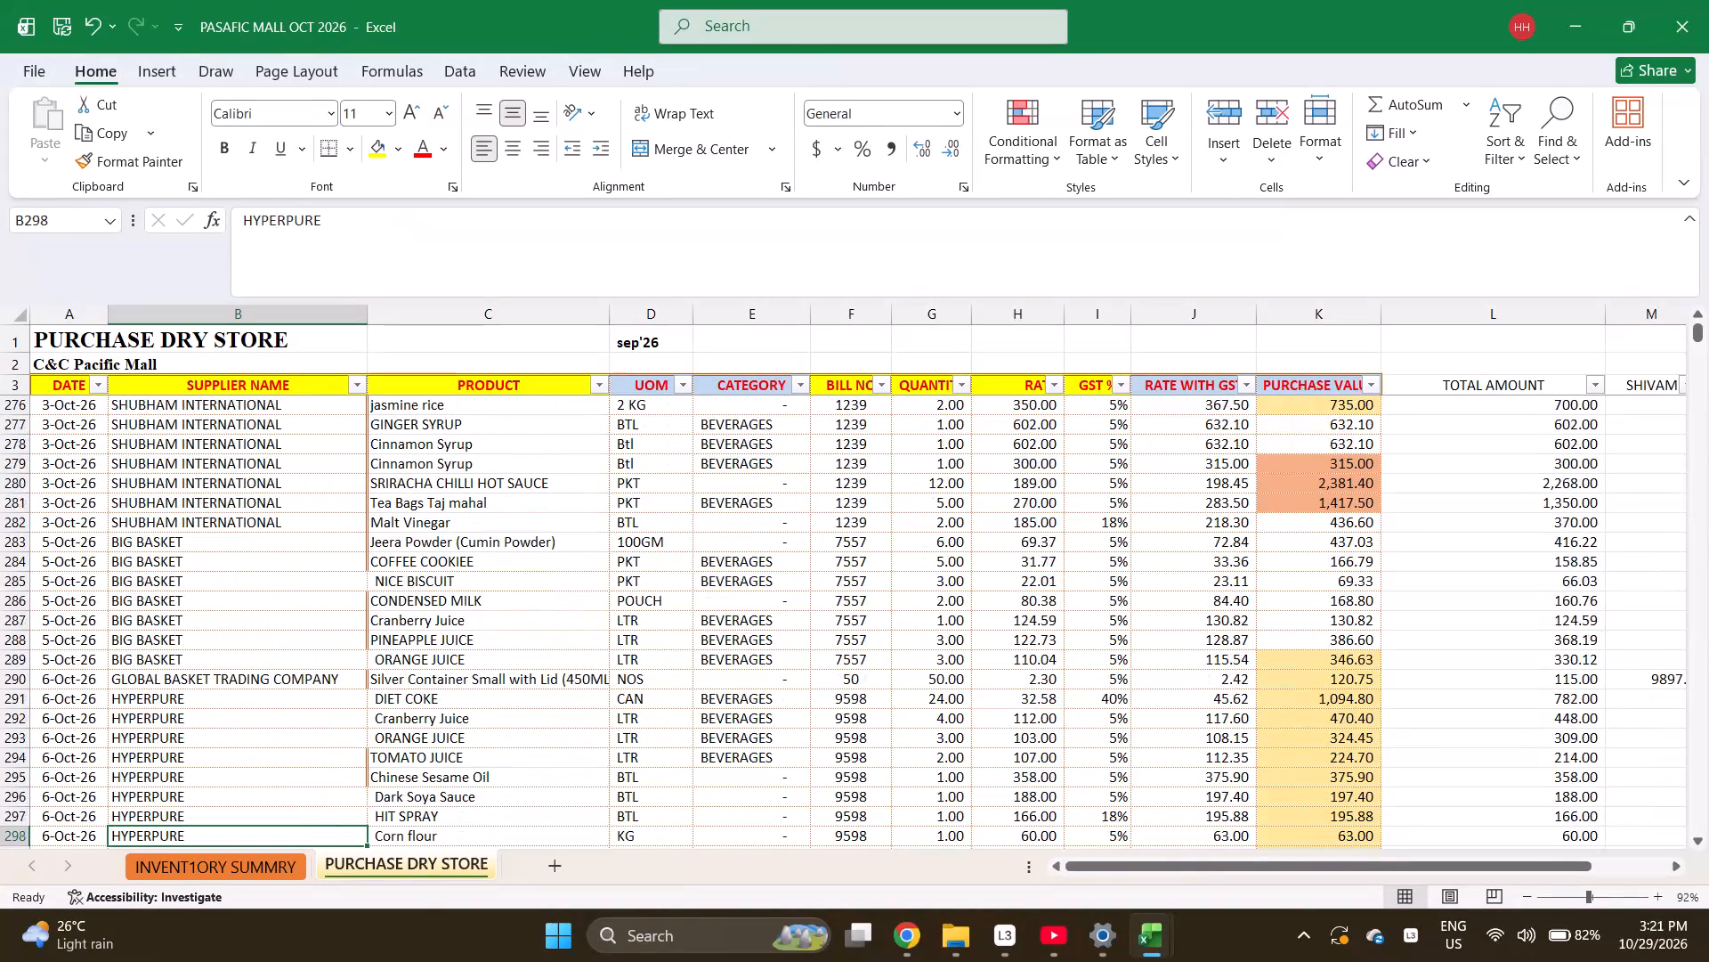
# Look through the supplier entries from row 298 down to the 17-Oct-26 BLINKIT rows around row 409, checking for HYPERPURE bills.
pyautogui.press('Down')
pyautogui.press('Down')
pyautogui.press('Down')
pyautogui.press('Down')
pyautogui.press('Down')
pyautogui.press('Down')
pyautogui.press('Down')
pyautogui.press('Down')
pyautogui.press('Down')
pyautogui.press('Down')
pyautogui.press('Down')
pyautogui.press('Down')
pyautogui.press('Down')
pyautogui.press('Down')
pyautogui.press('Down')
pyautogui.press('Down')
pyautogui.press('Down')
pyautogui.press('Down')
pyautogui.press('Down')
pyautogui.press('Down')
pyautogui.press('Down')
pyautogui.press('Down')
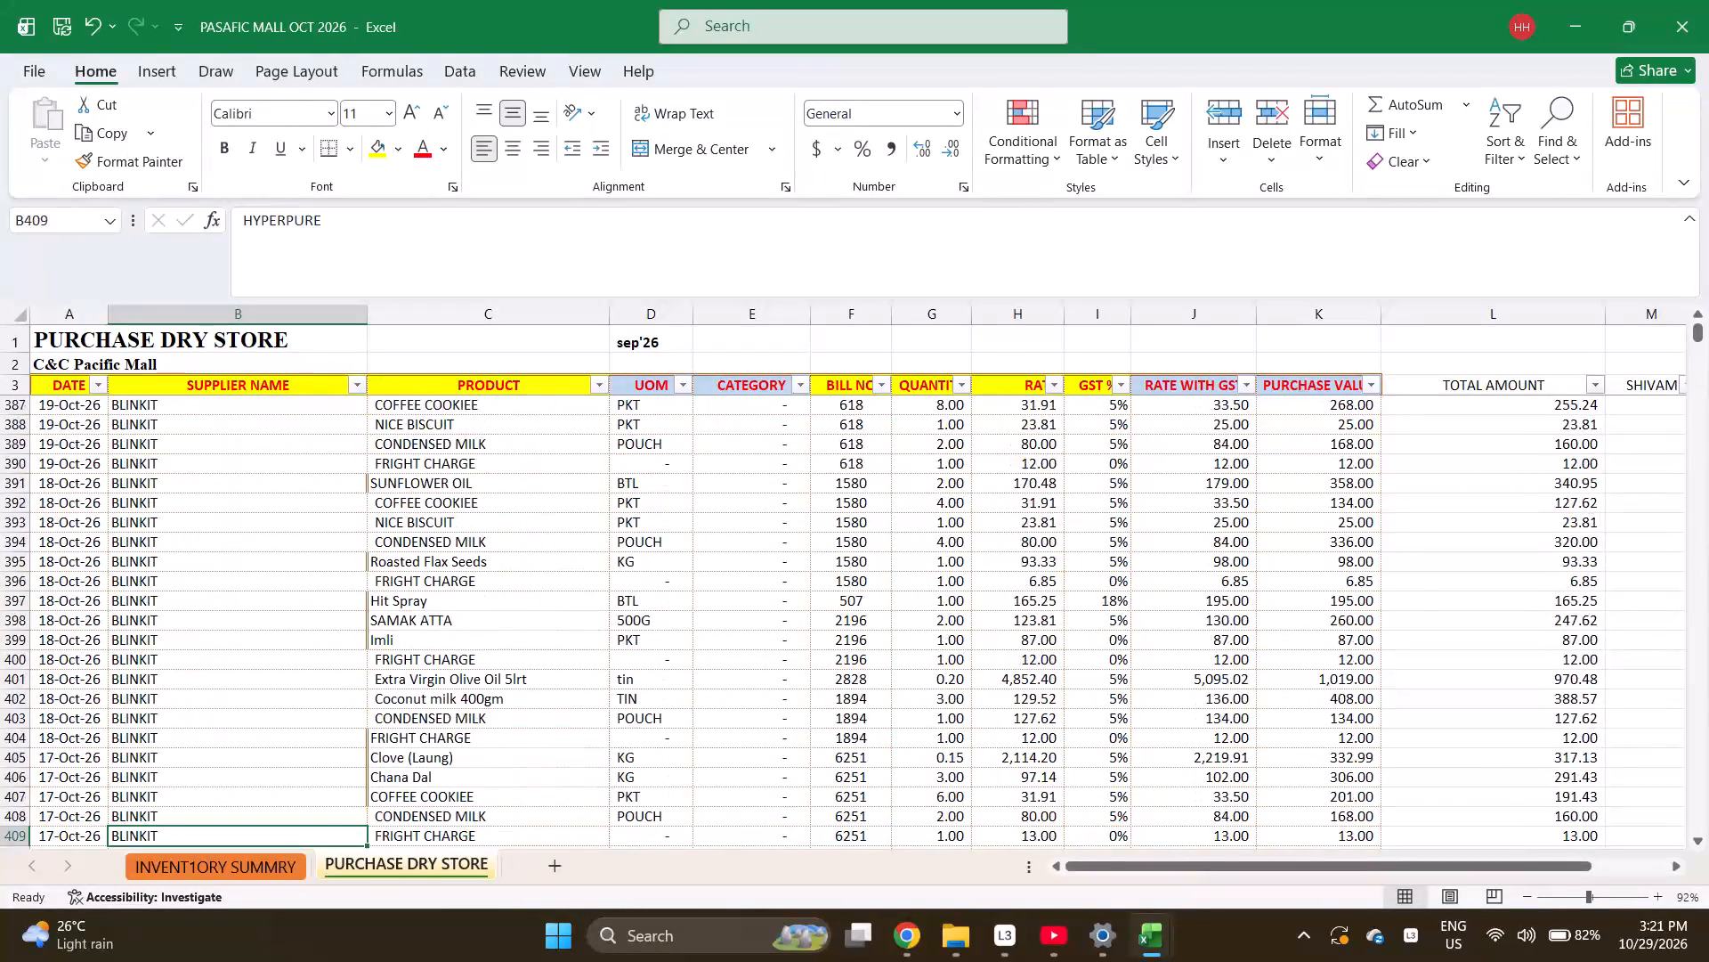
# Find Coffee Beans in the inventory summary sheet by searching COFFEE B, and copy it into the product cell of row 723.
pyautogui.hotkey('ctrl', 'Down')
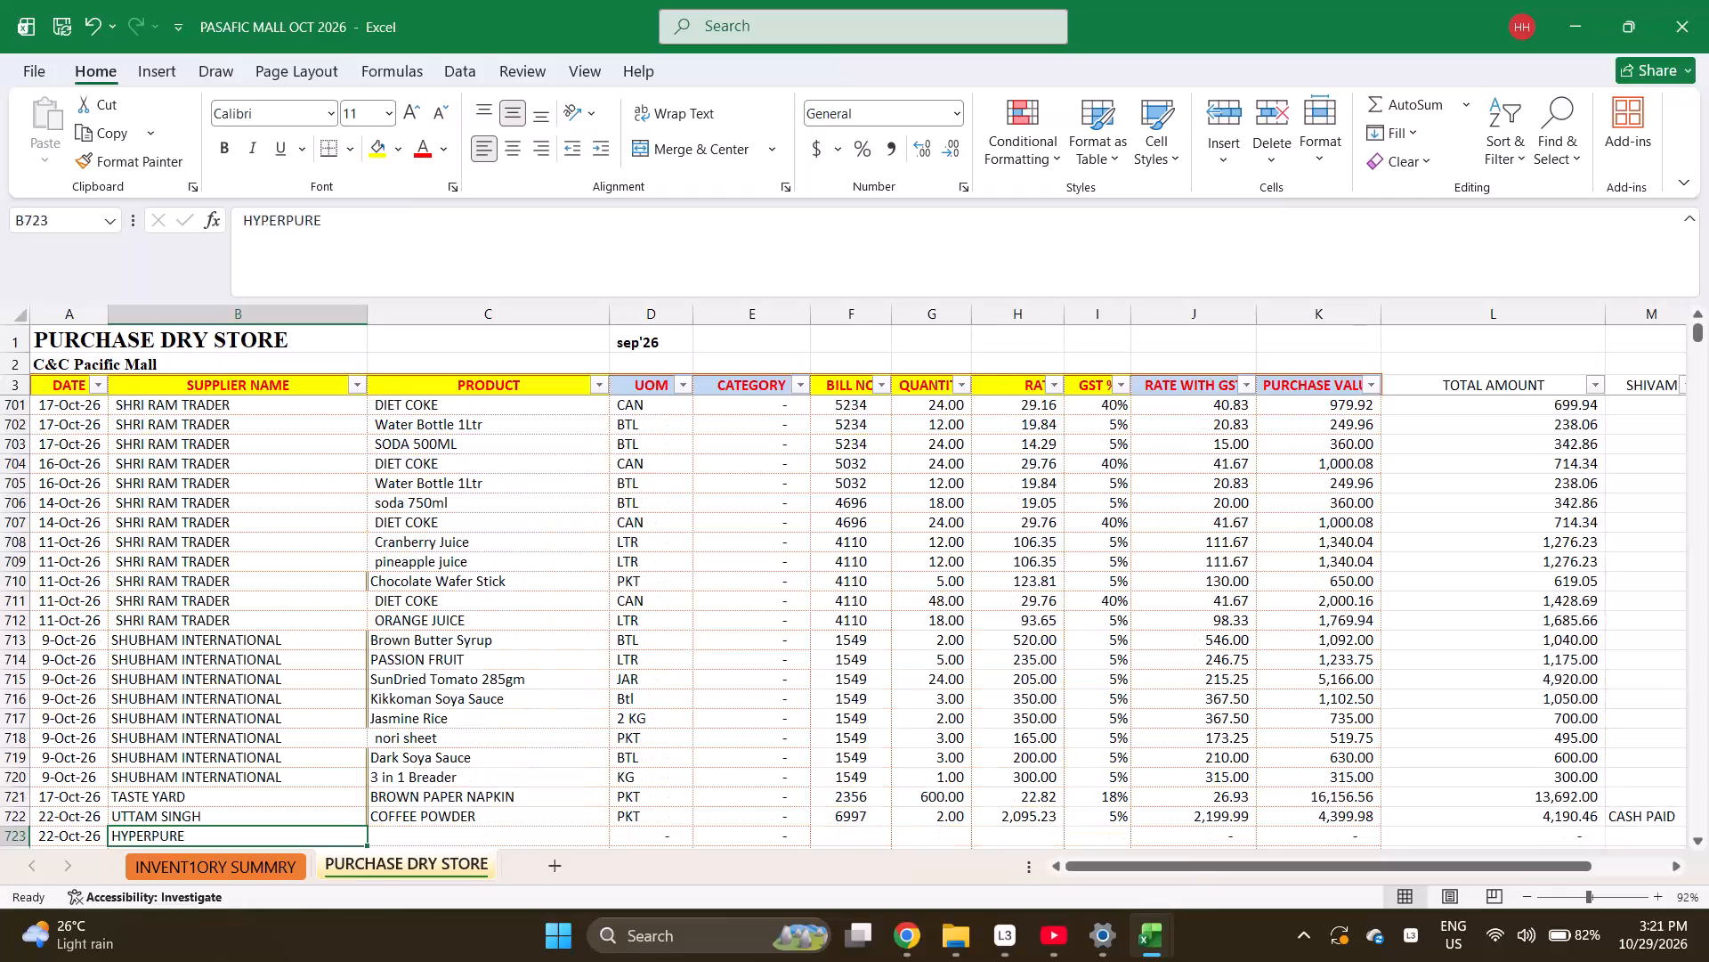
pyautogui.press('Right')
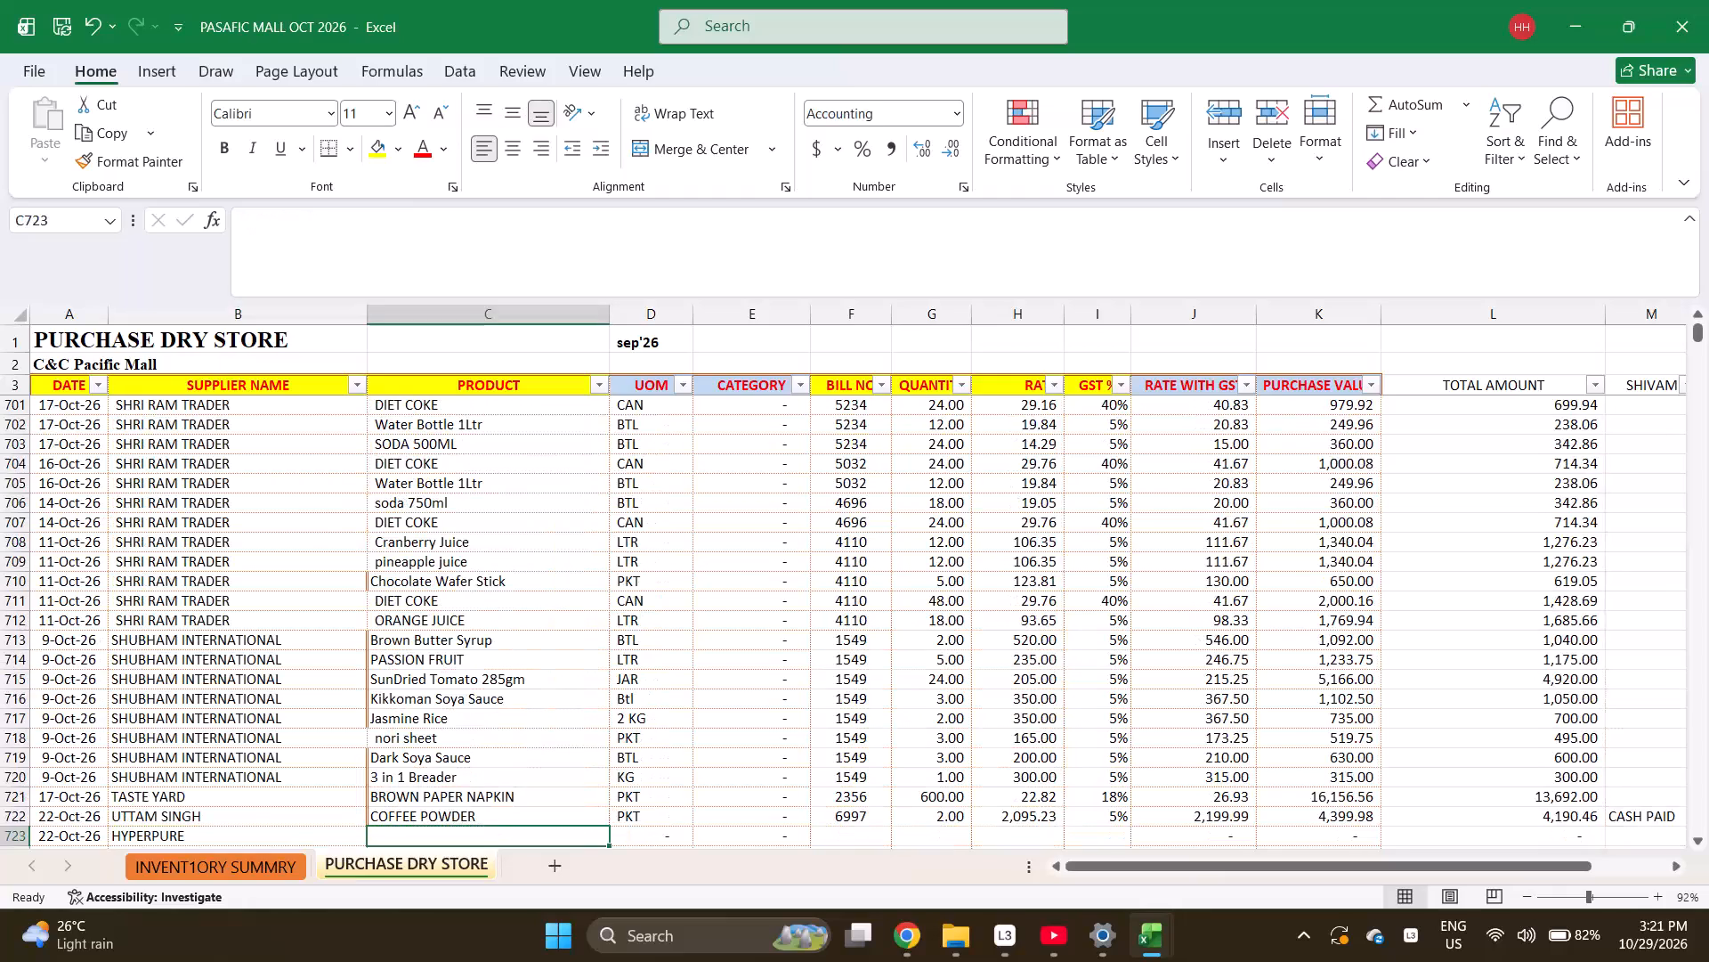
pyautogui.hotkey('ctrl', 'pageup')
pyautogui.hotkey('ctrl', 'f')
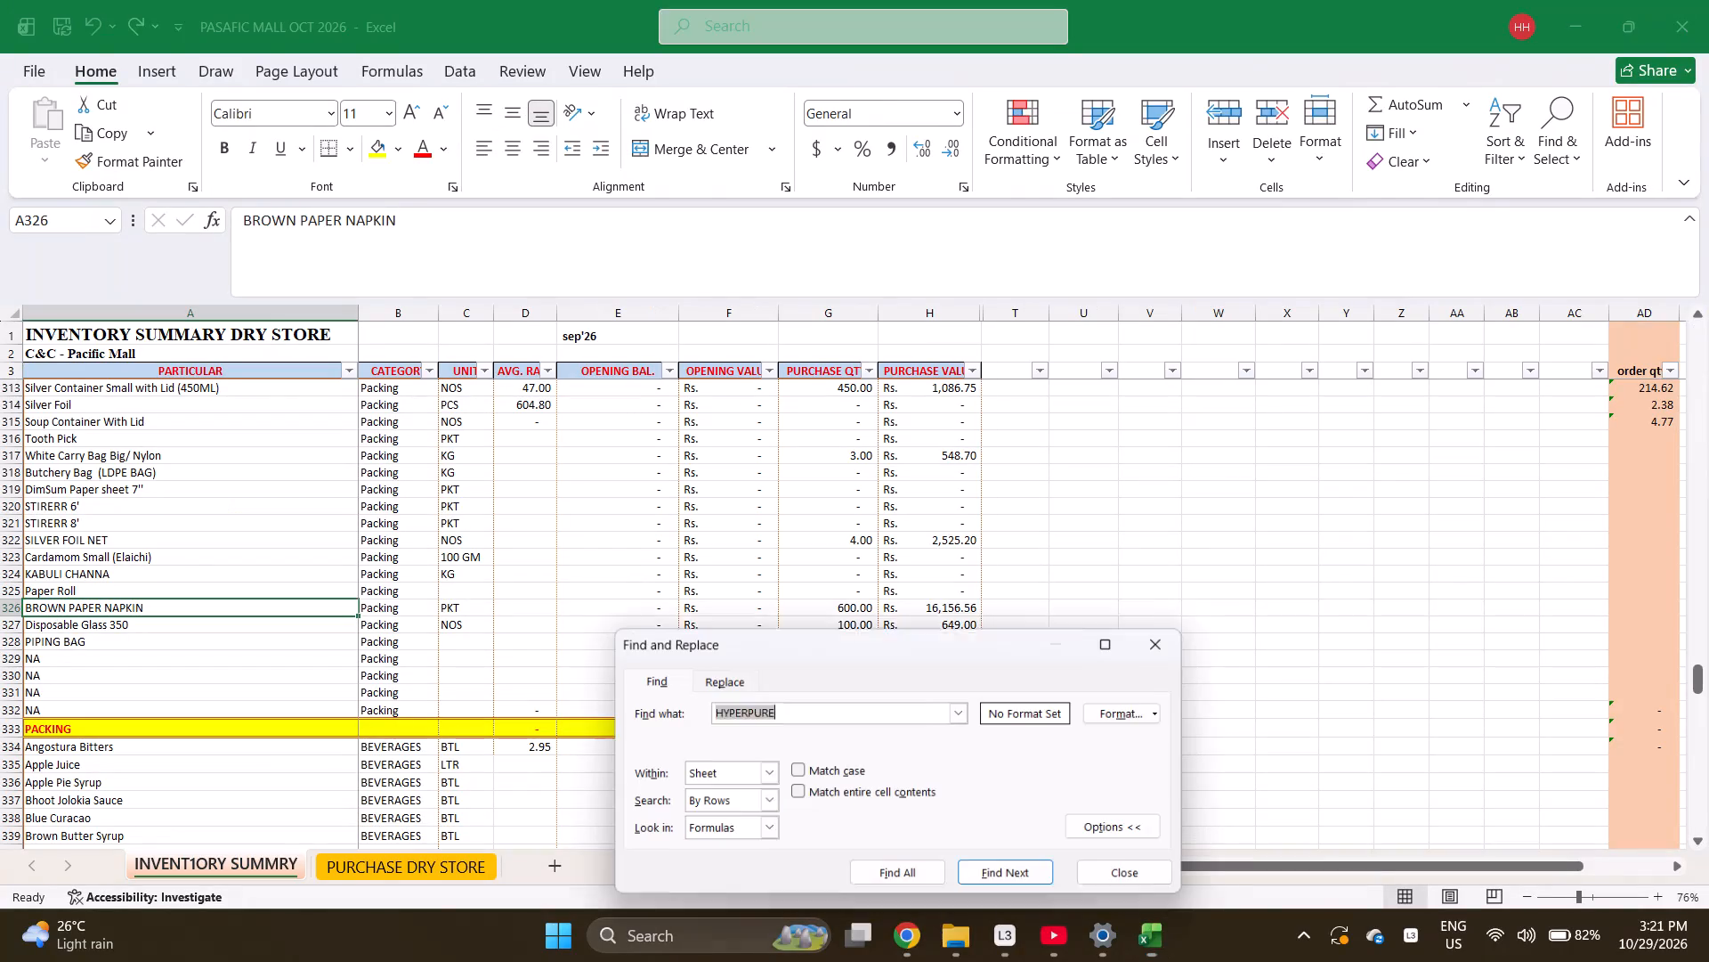
pyautogui.write('COFFEE B')
pyautogui.press('Return')
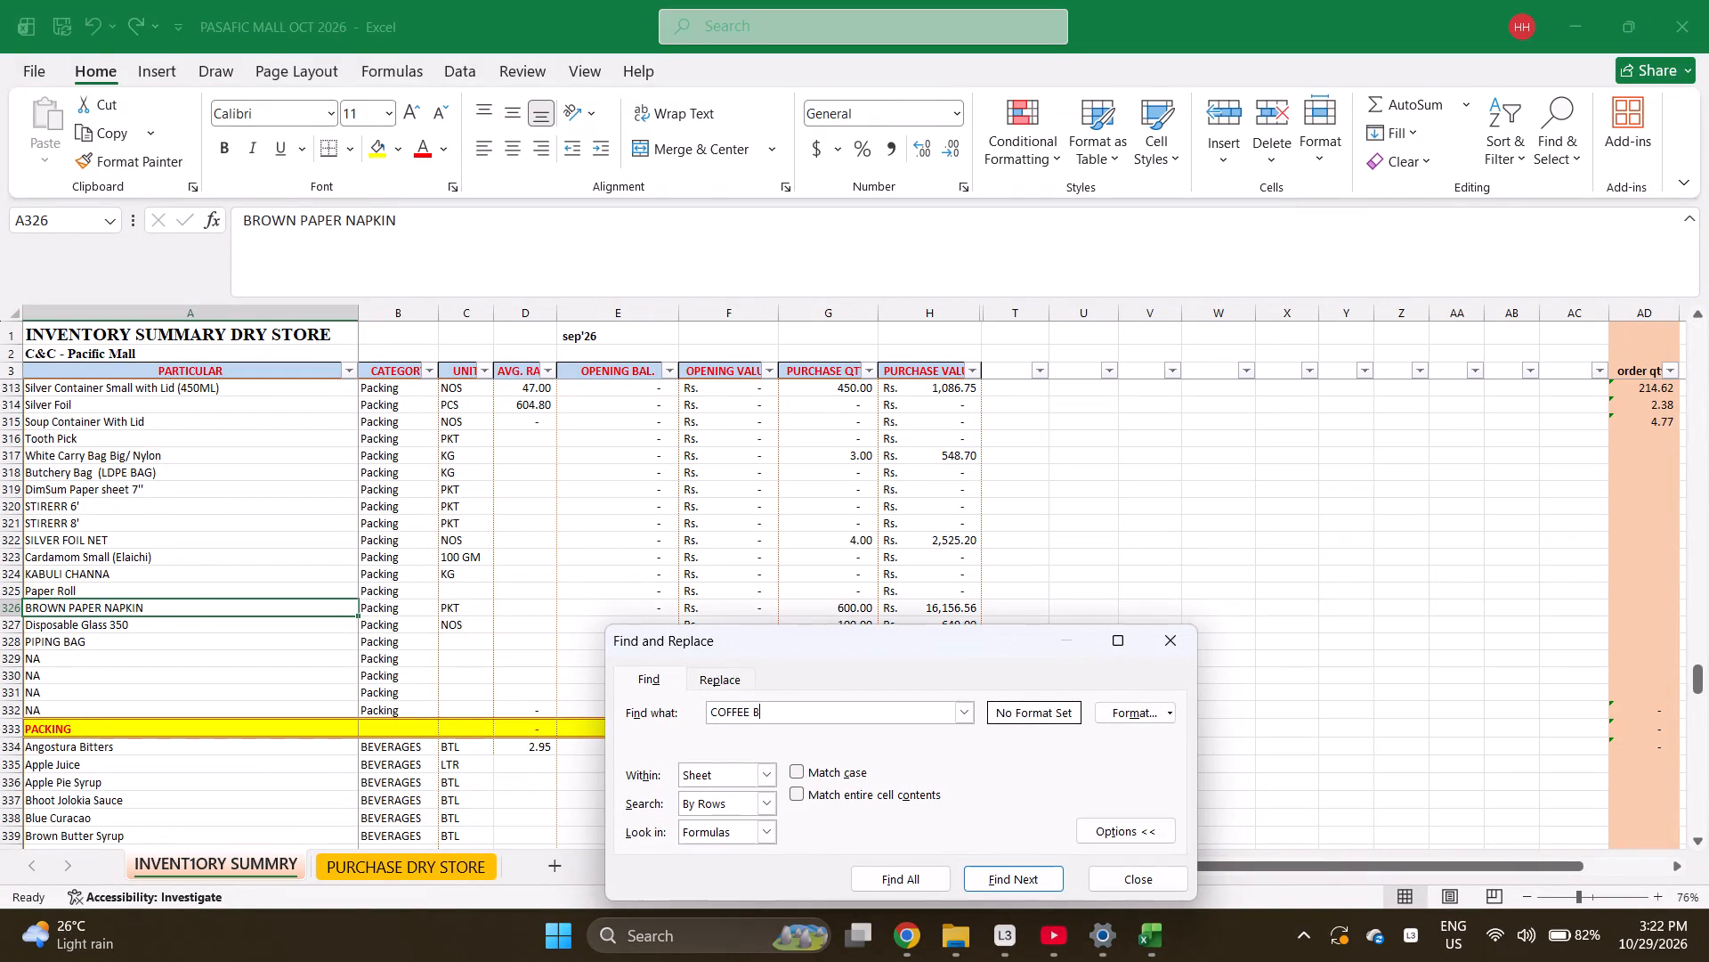
pyautogui.press('Escape')
pyautogui.hotkey('ctrl', 'c')
pyautogui.hotkey('ctrl', 'pagedown')
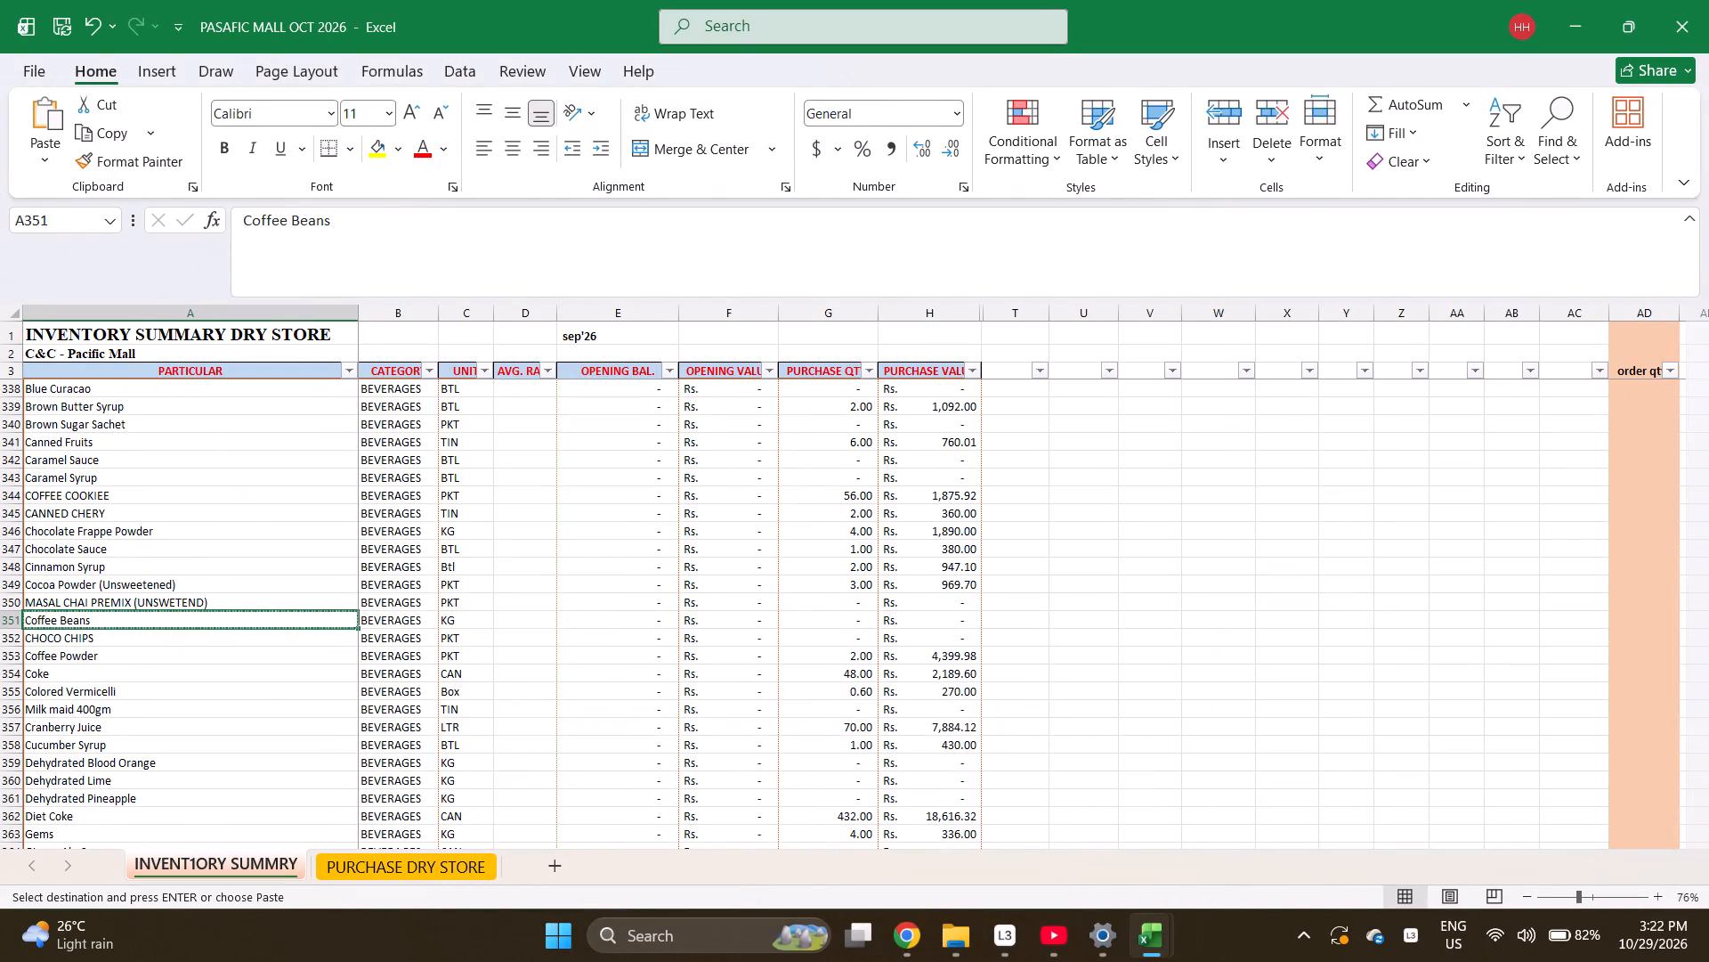
pyautogui.press('Return')
pyautogui.press('Return')
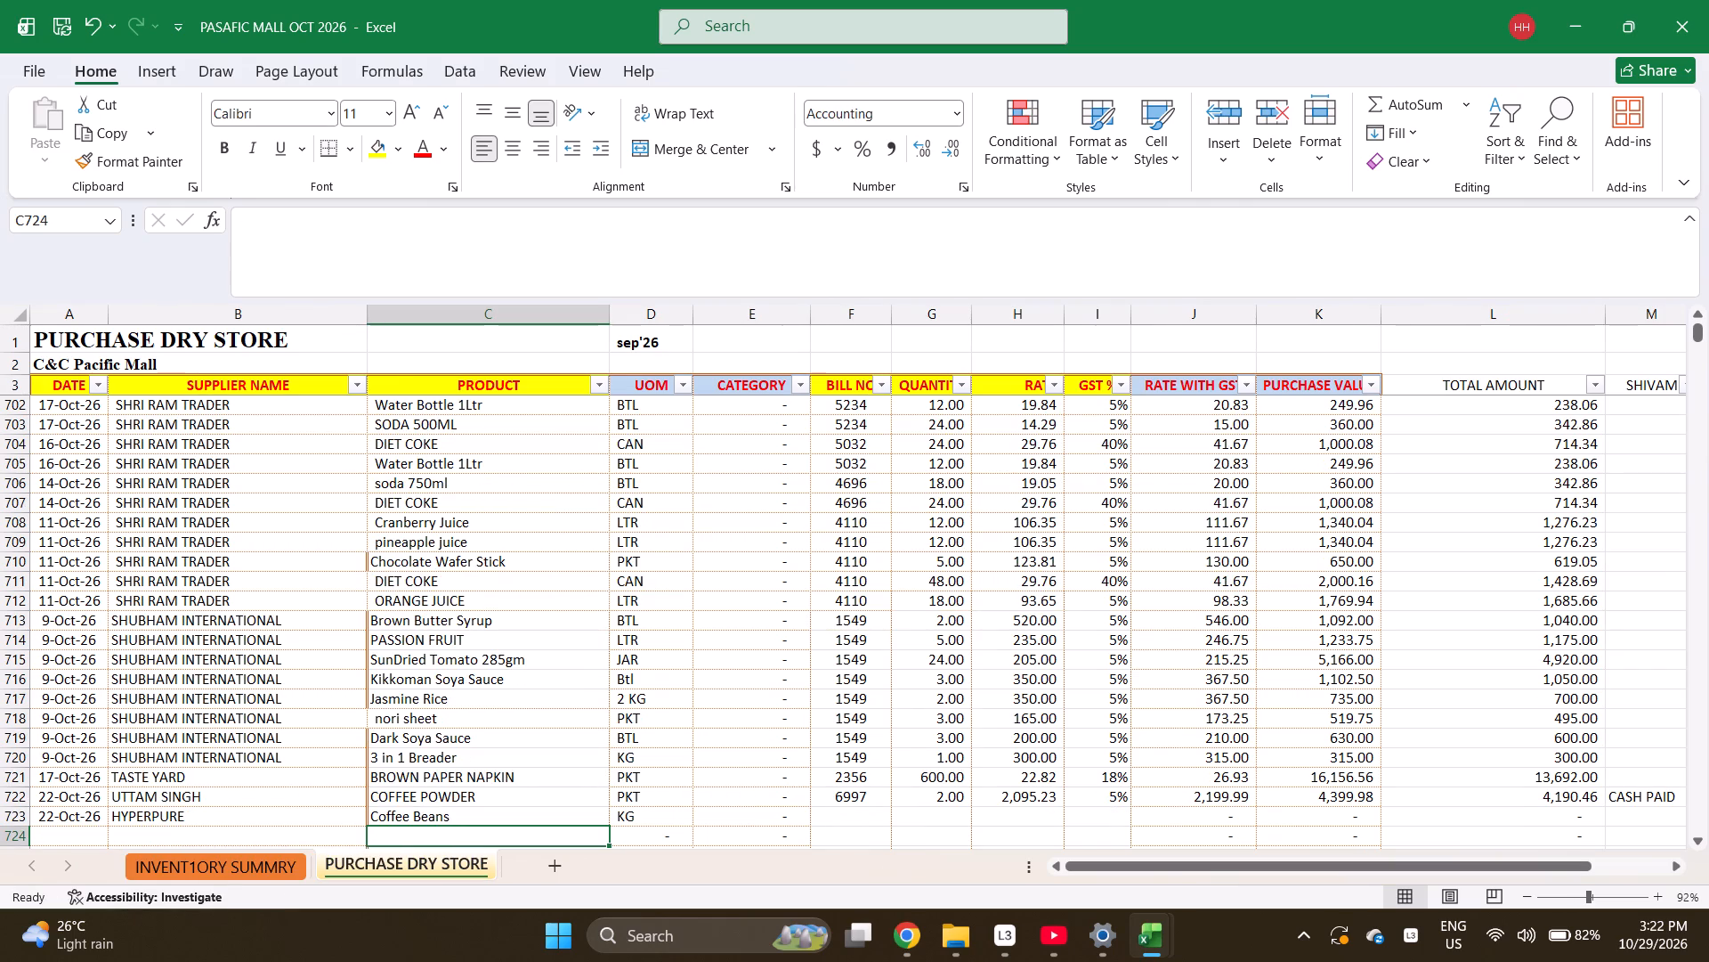
# Enter PANCO BREAD CRUMBS and OYSTER SAUCE as the products in rows 724 and 725.
pyautogui.write('PANCO BREAD CRI')
pyautogui.press('BackSpace')
pyautogui.write('UM')
pyautogui.write('BS')
pyautogui.press('Return')
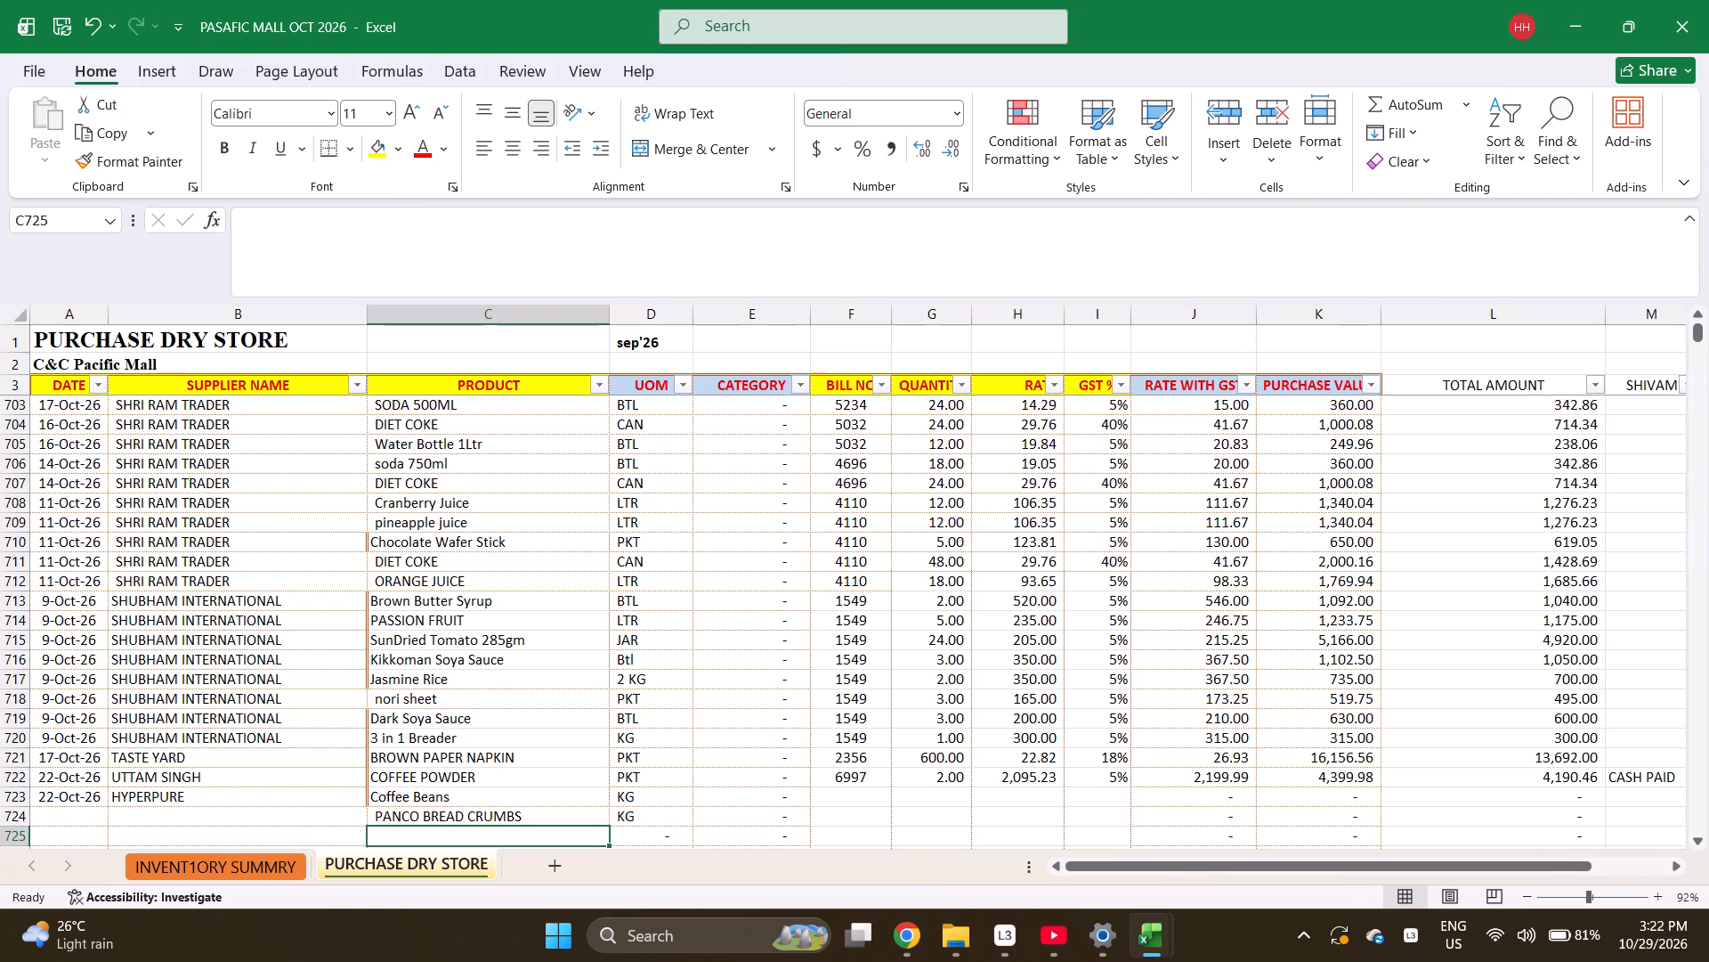
pyautogui.write('OY')
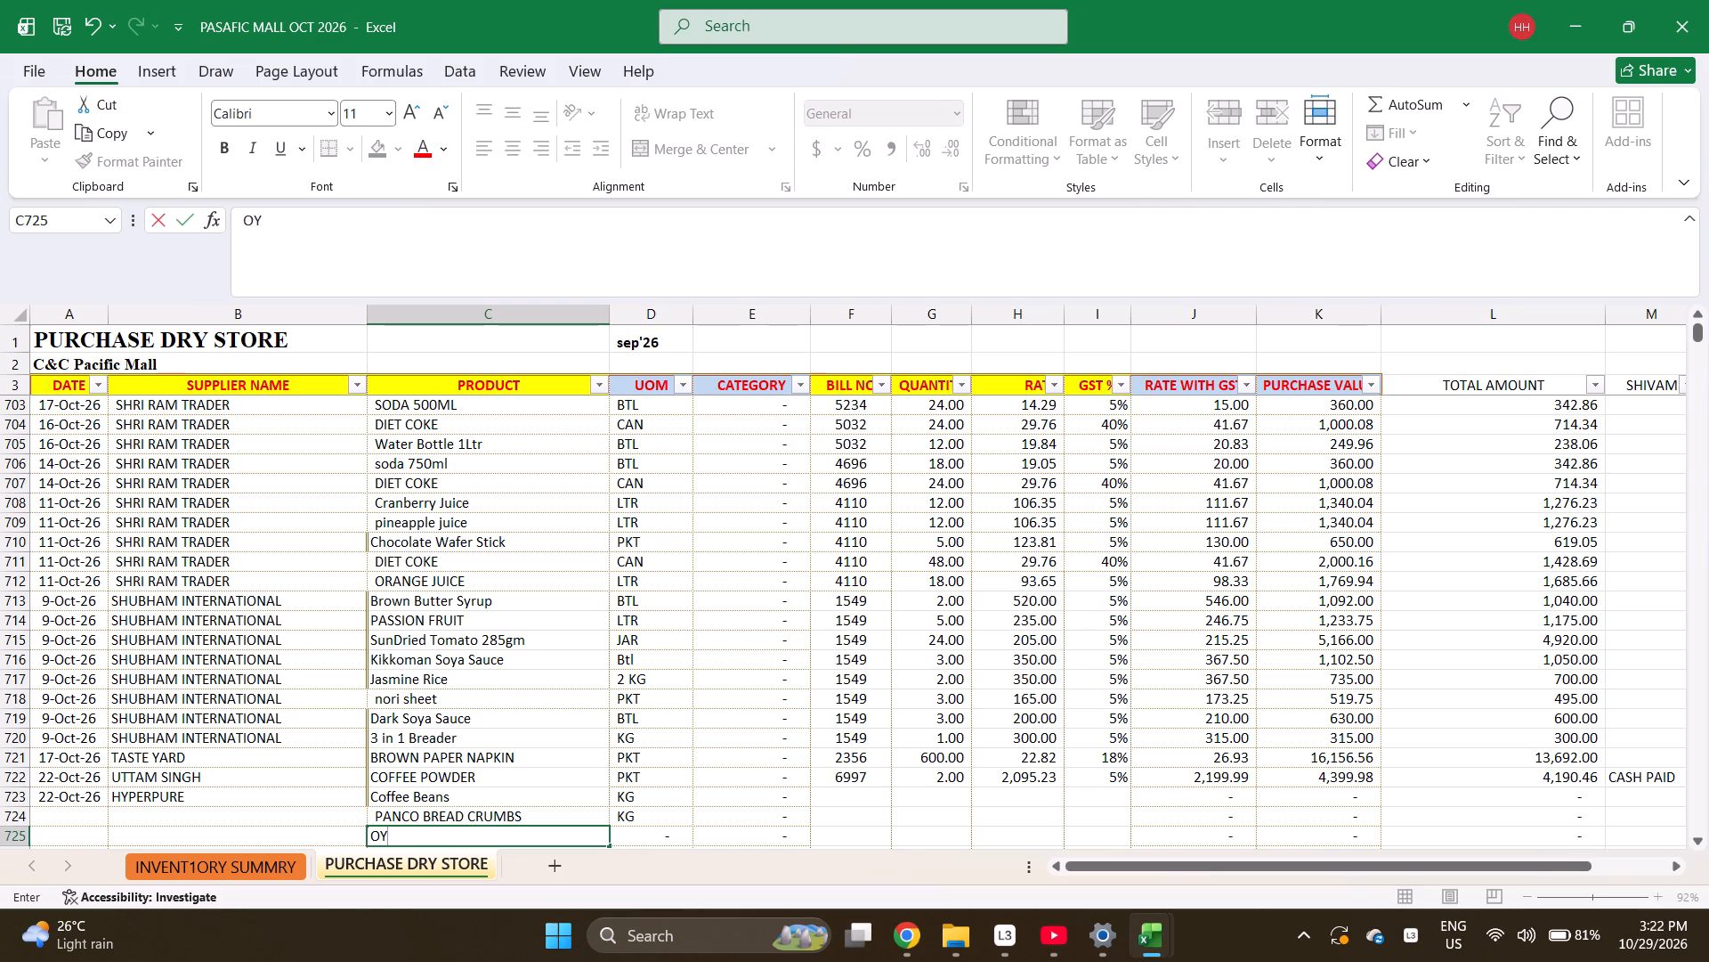
pyautogui.write('STER')
pyautogui.press('space')
pyautogui.write('SAUCE')
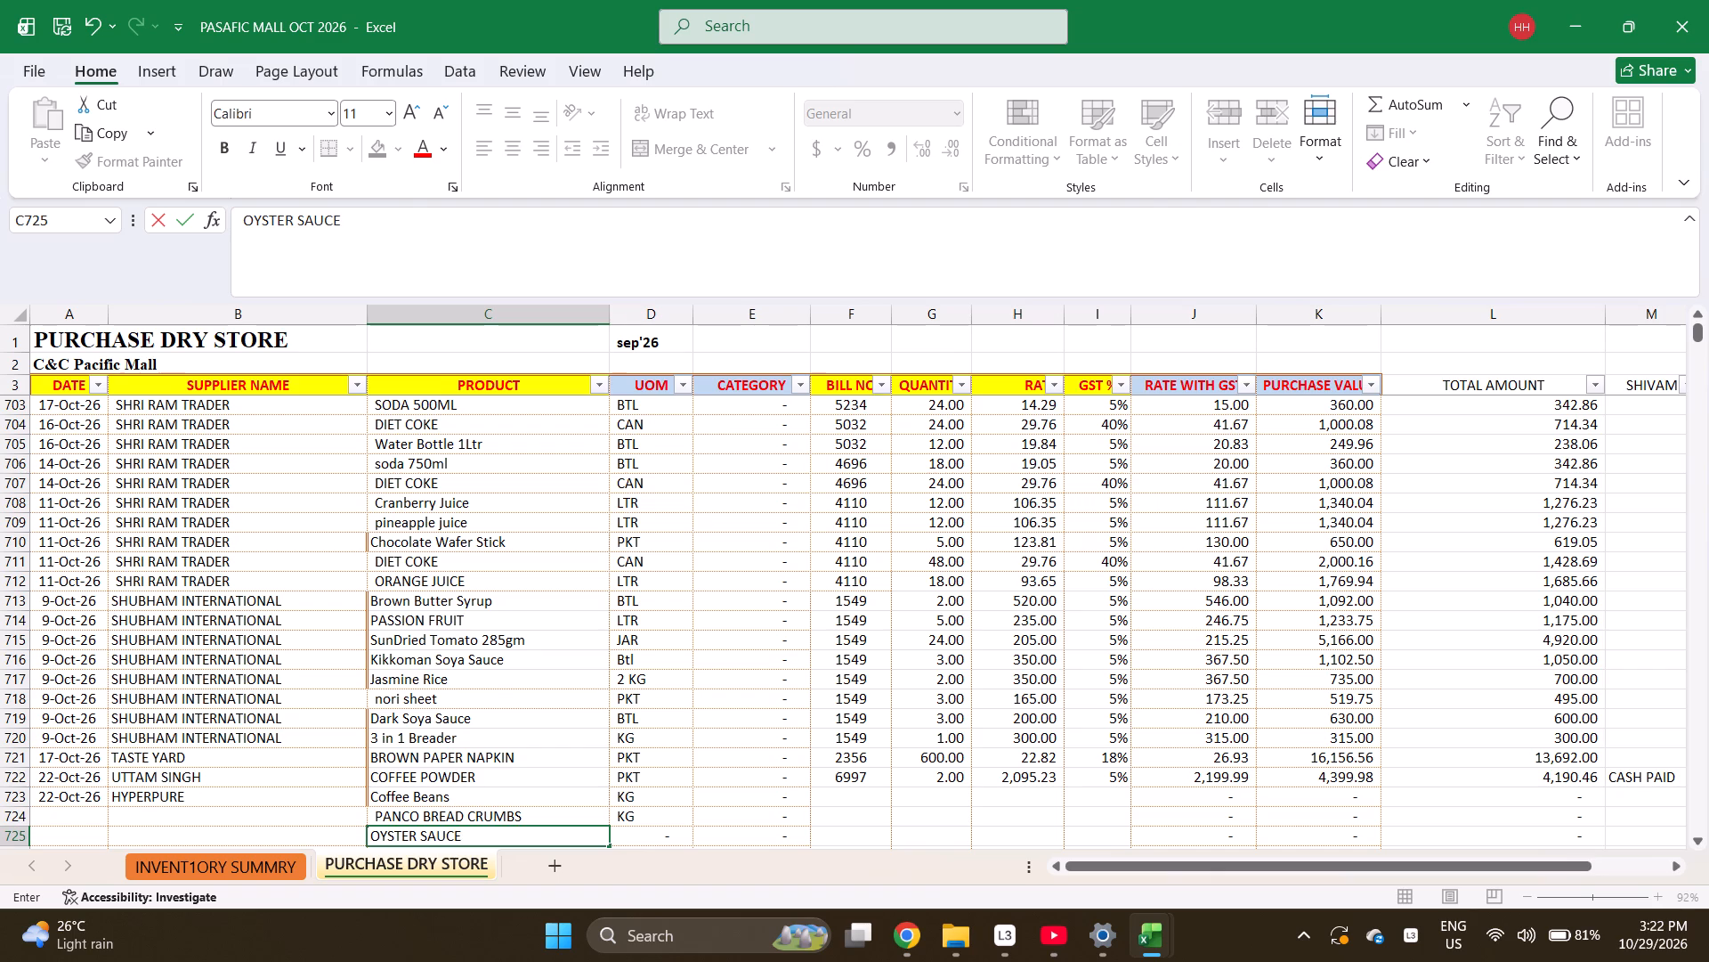
pyautogui.press('Return')
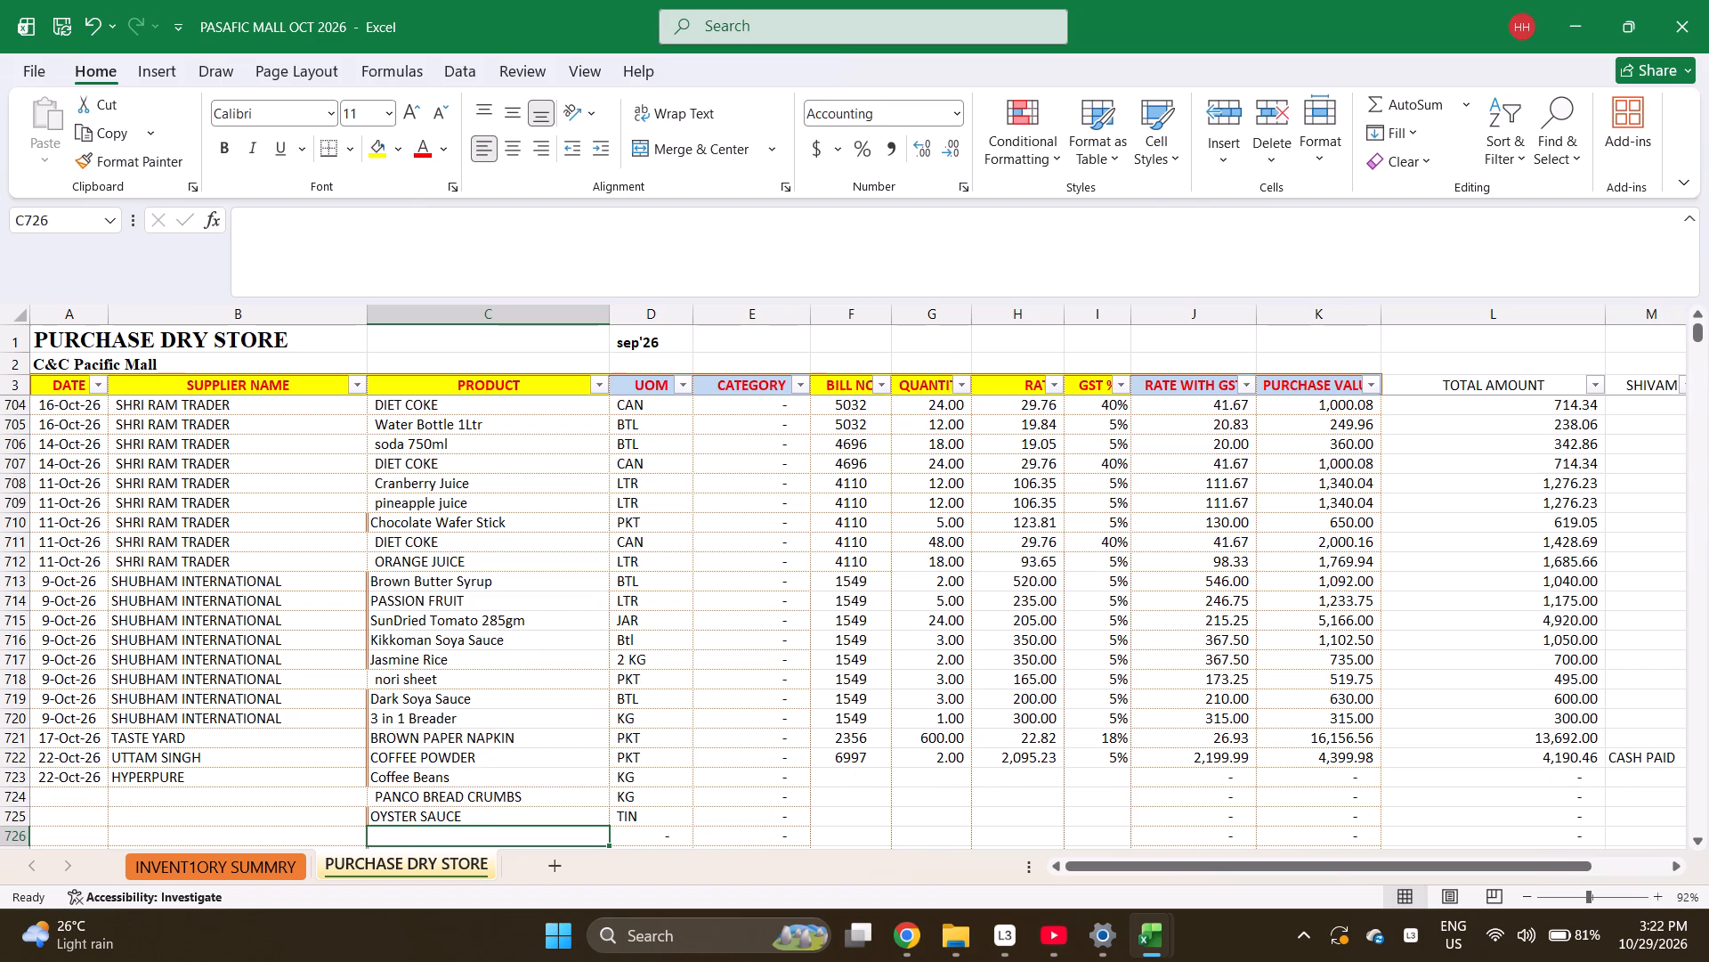
# Find Pasta Spaghetti in the inventory summary sheet by searching PASTA S, and copy it into the product cell of row 726.
pyautogui.hotkey('ctrl', 'pageup')
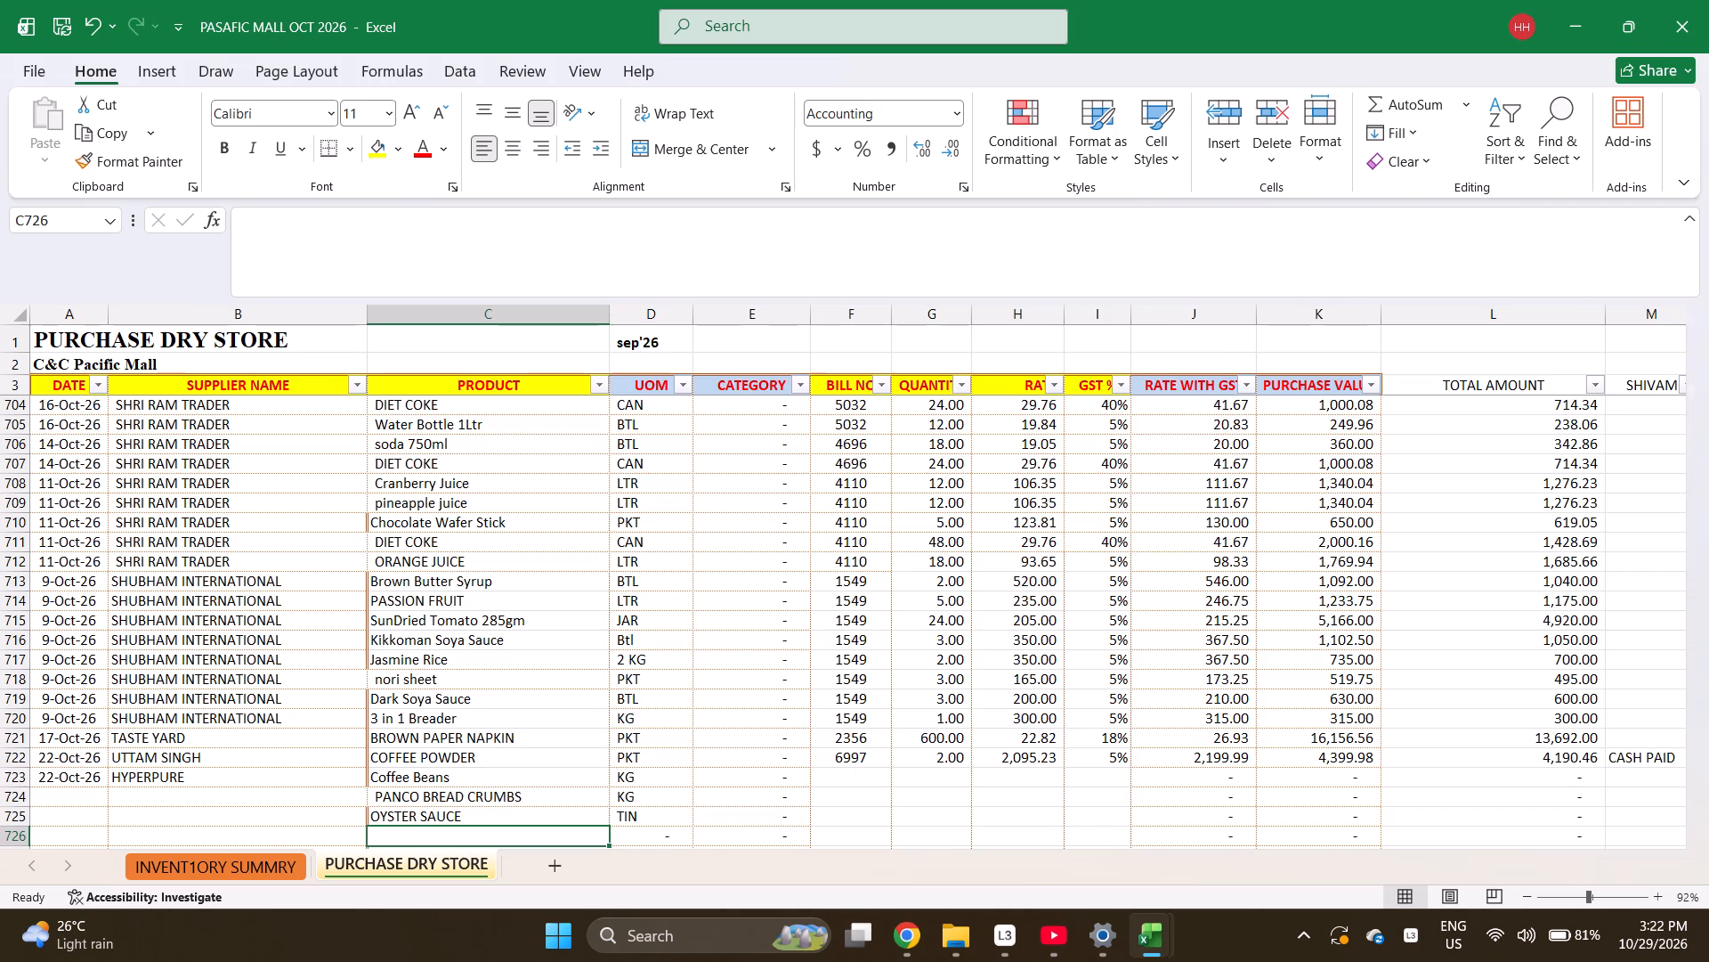
pyautogui.hotkey('ctrl', 'f')
pyautogui.write('PASTA S')
pyautogui.press('Return')
pyautogui.press('Escape')
pyautogui.hotkey('ctrl', 'c')
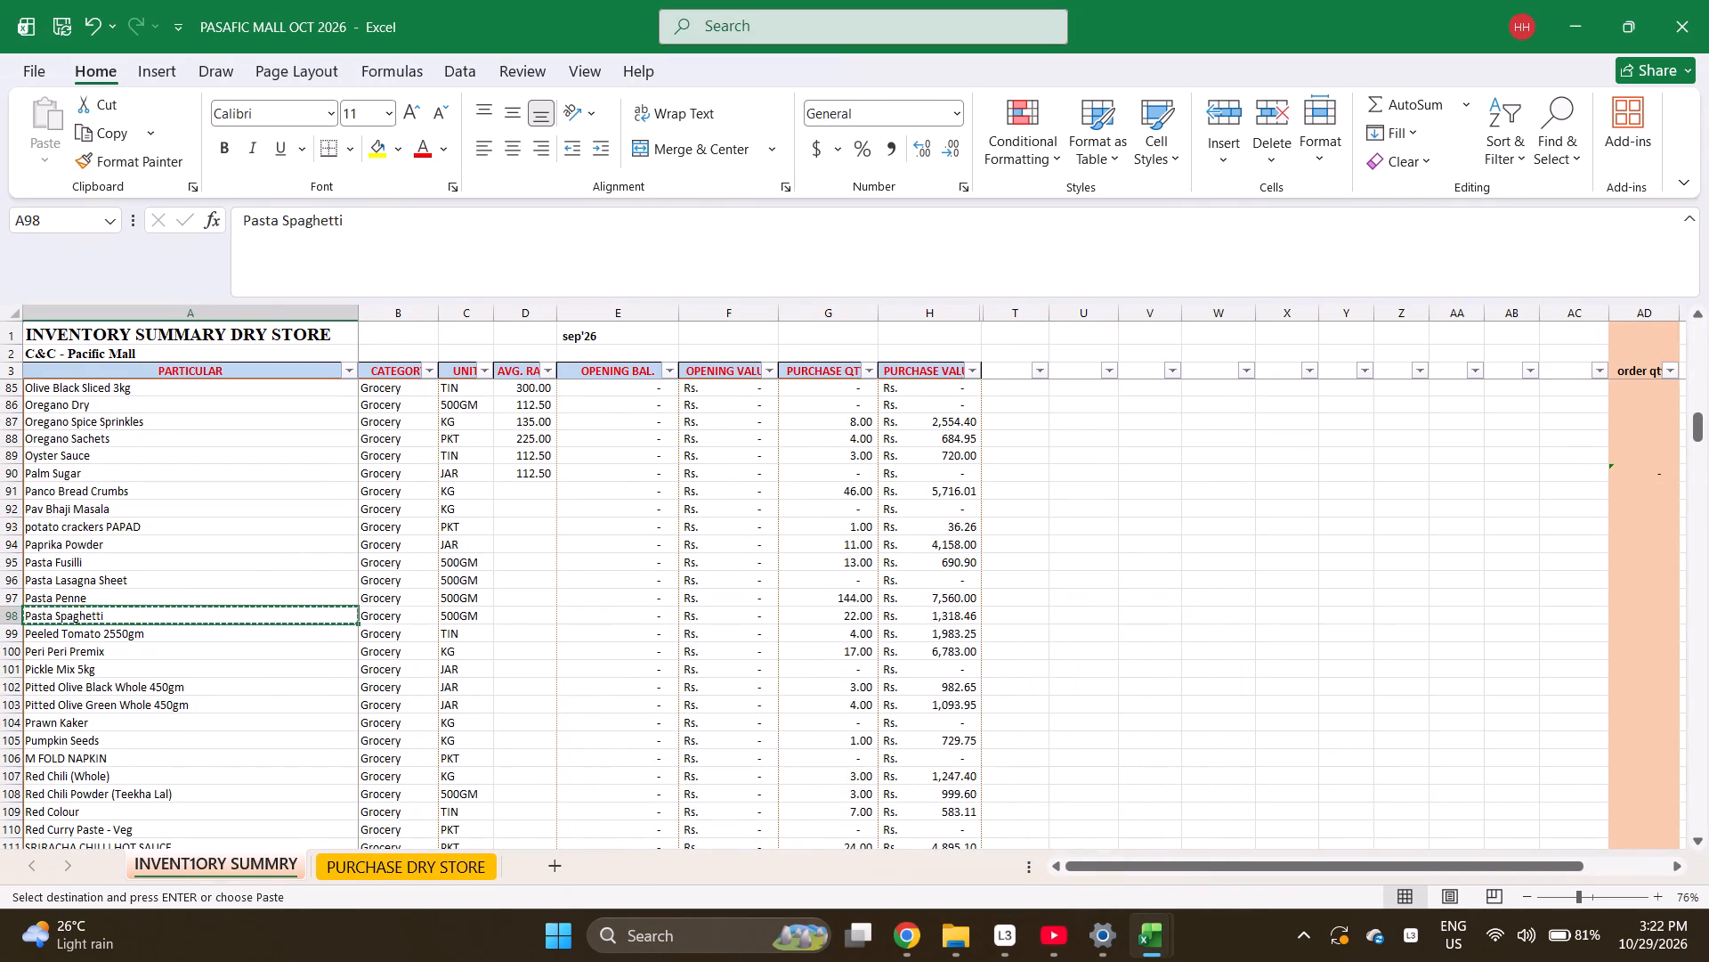
pyautogui.hotkey('ctrl', 'pagedown')
pyautogui.press('Return')
pyautogui.press('Return')
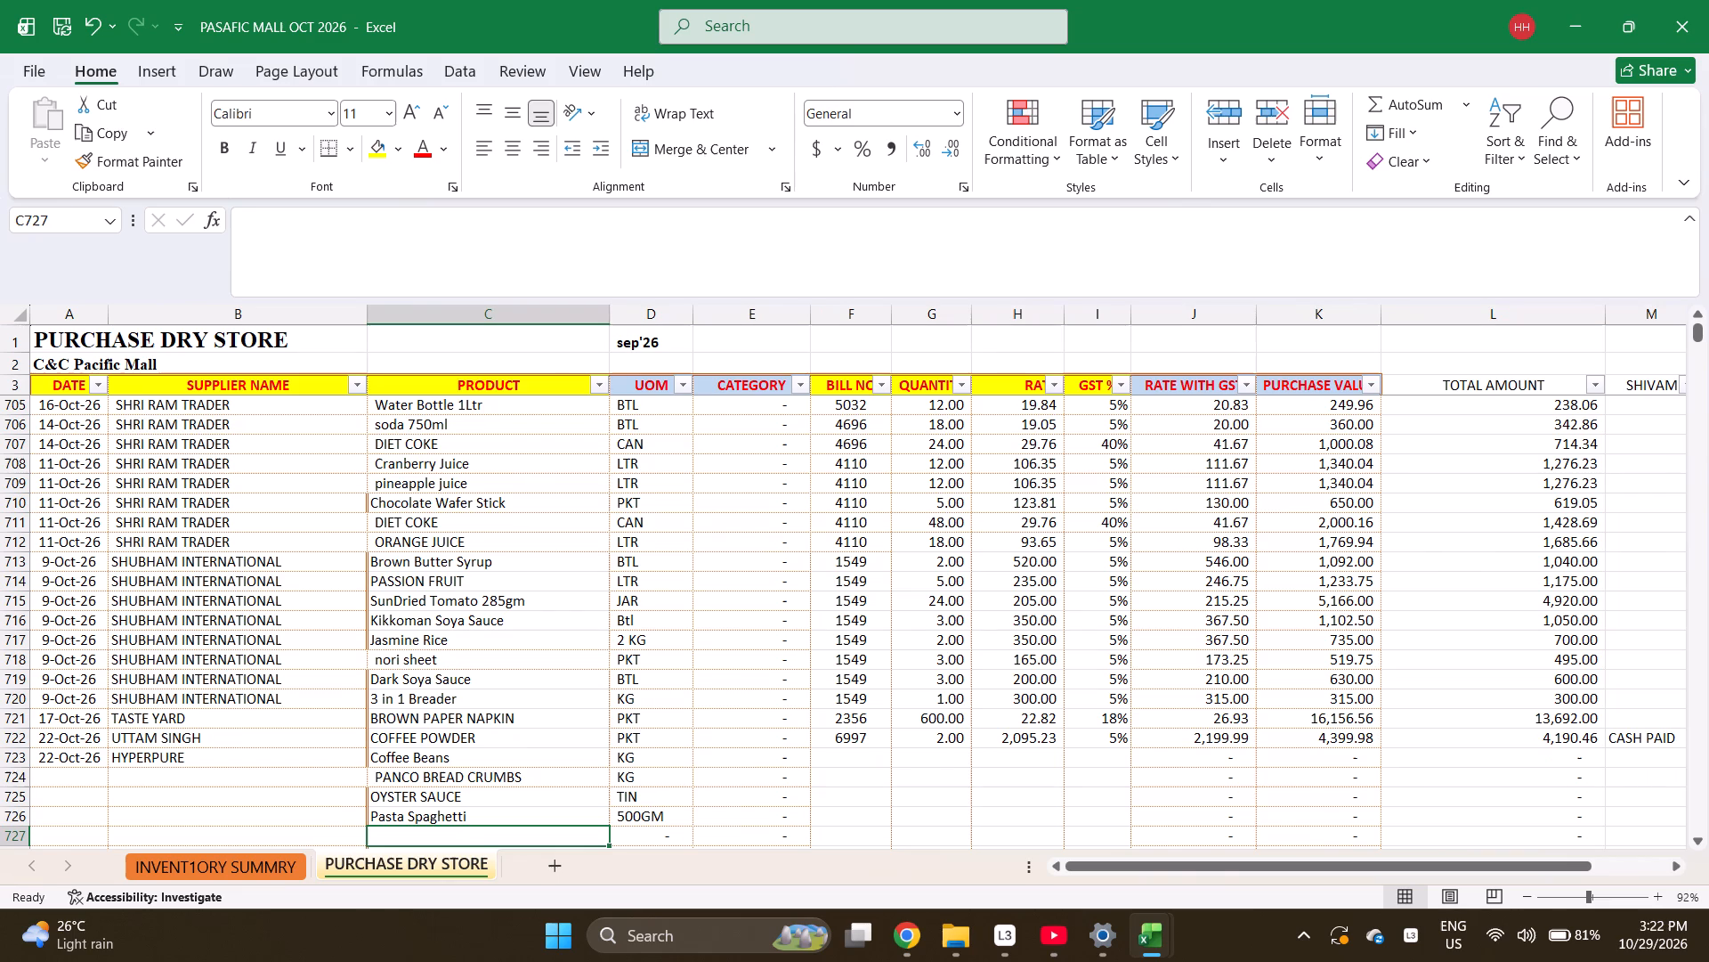
# Enter CLING WRAP as the product in row 727.
pyautogui.write('CLING')
pyautogui.press('space')
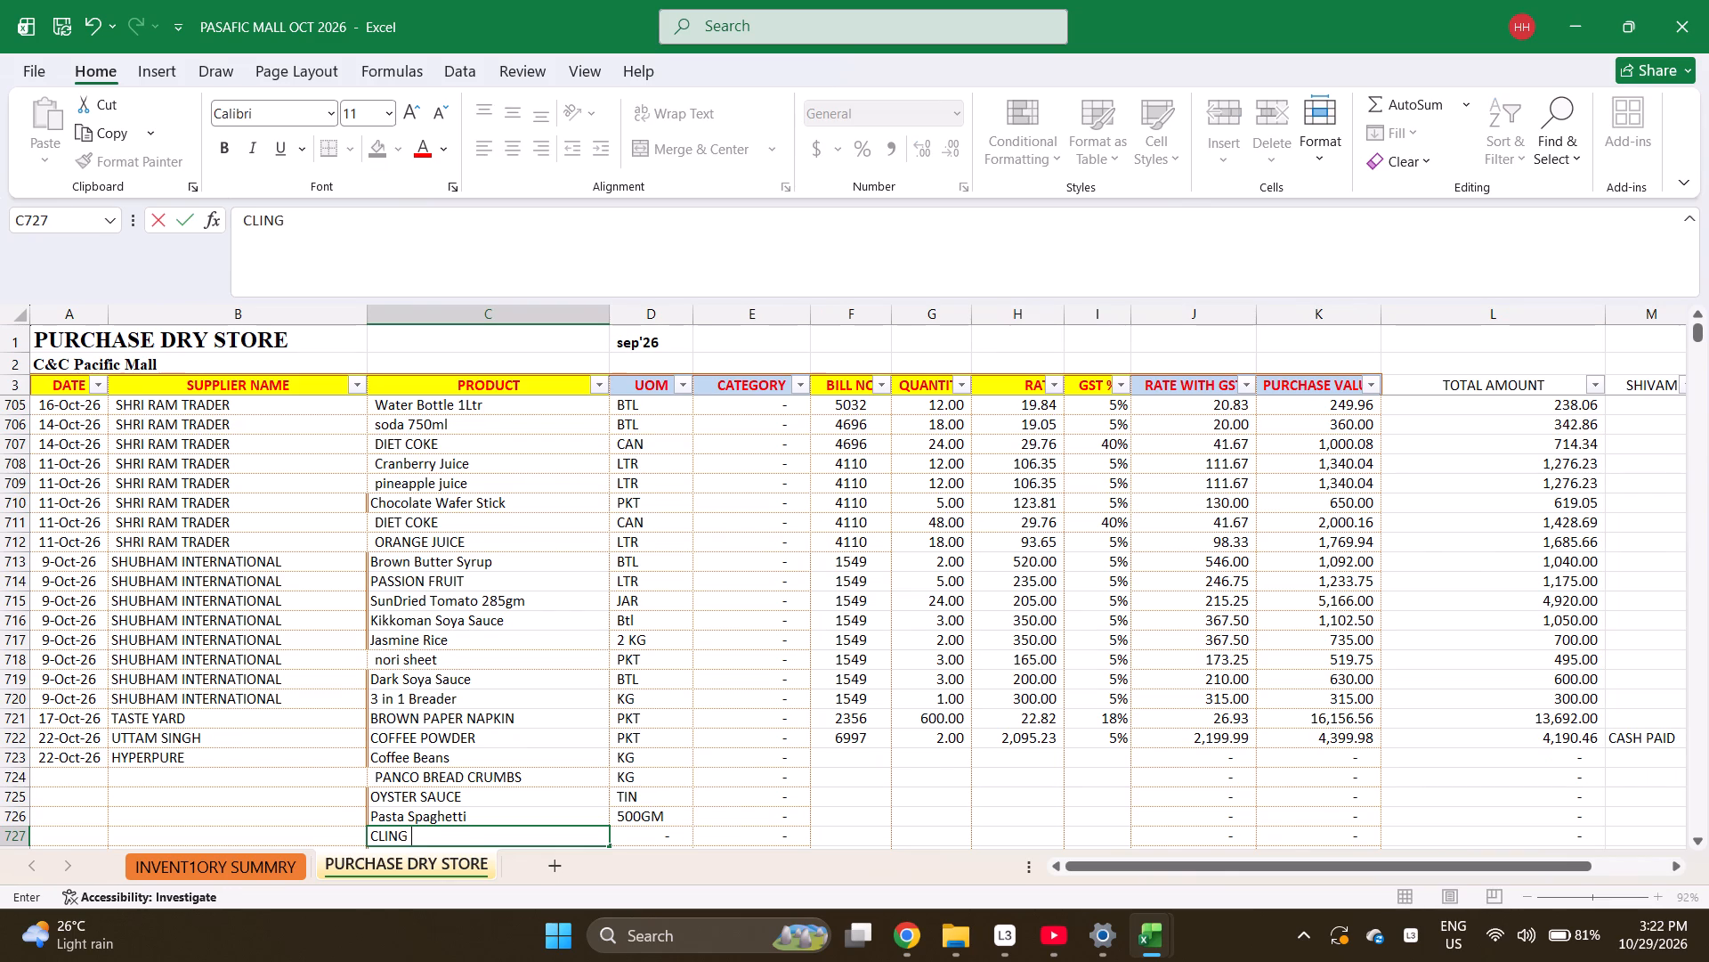
pyautogui.write('WRAP')
pyautogui.press('Return')
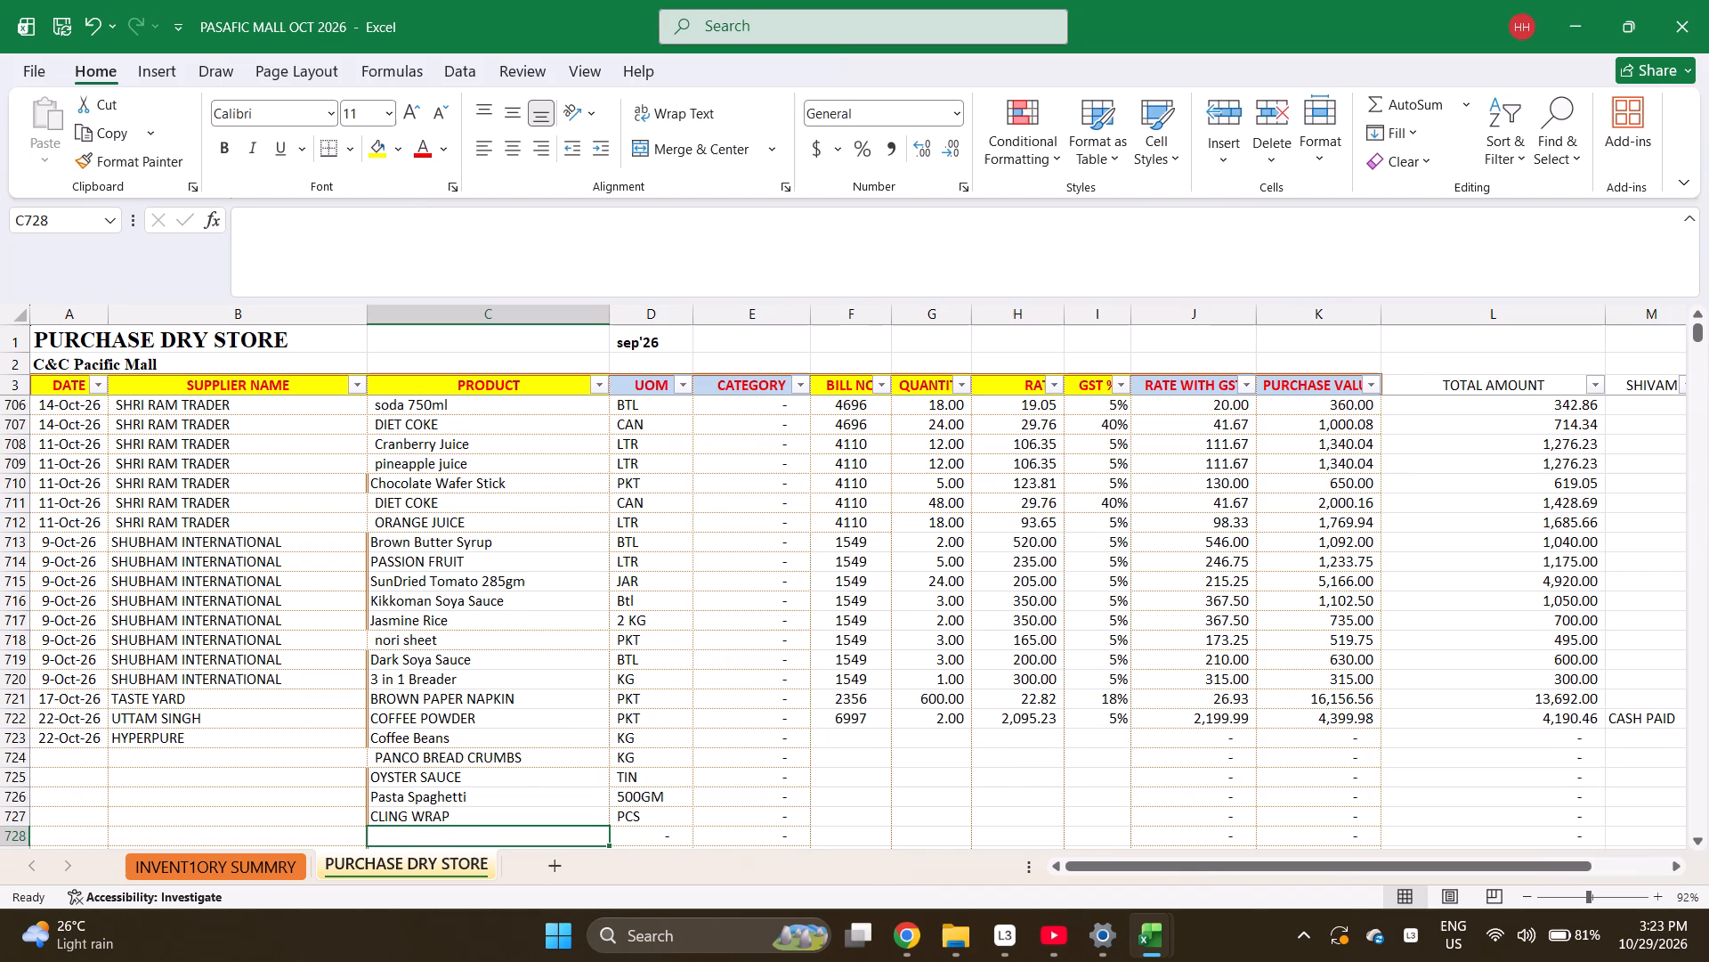
# Search the inventory summary sheet for VIM and copy VIM DISHWASH GEL from row 267 into the product cell of row 728.
pyautogui.hotkey('ctrl', 'pageup')
pyautogui.hotkey('ctrl', 'f')
pyautogui.write('VIM')
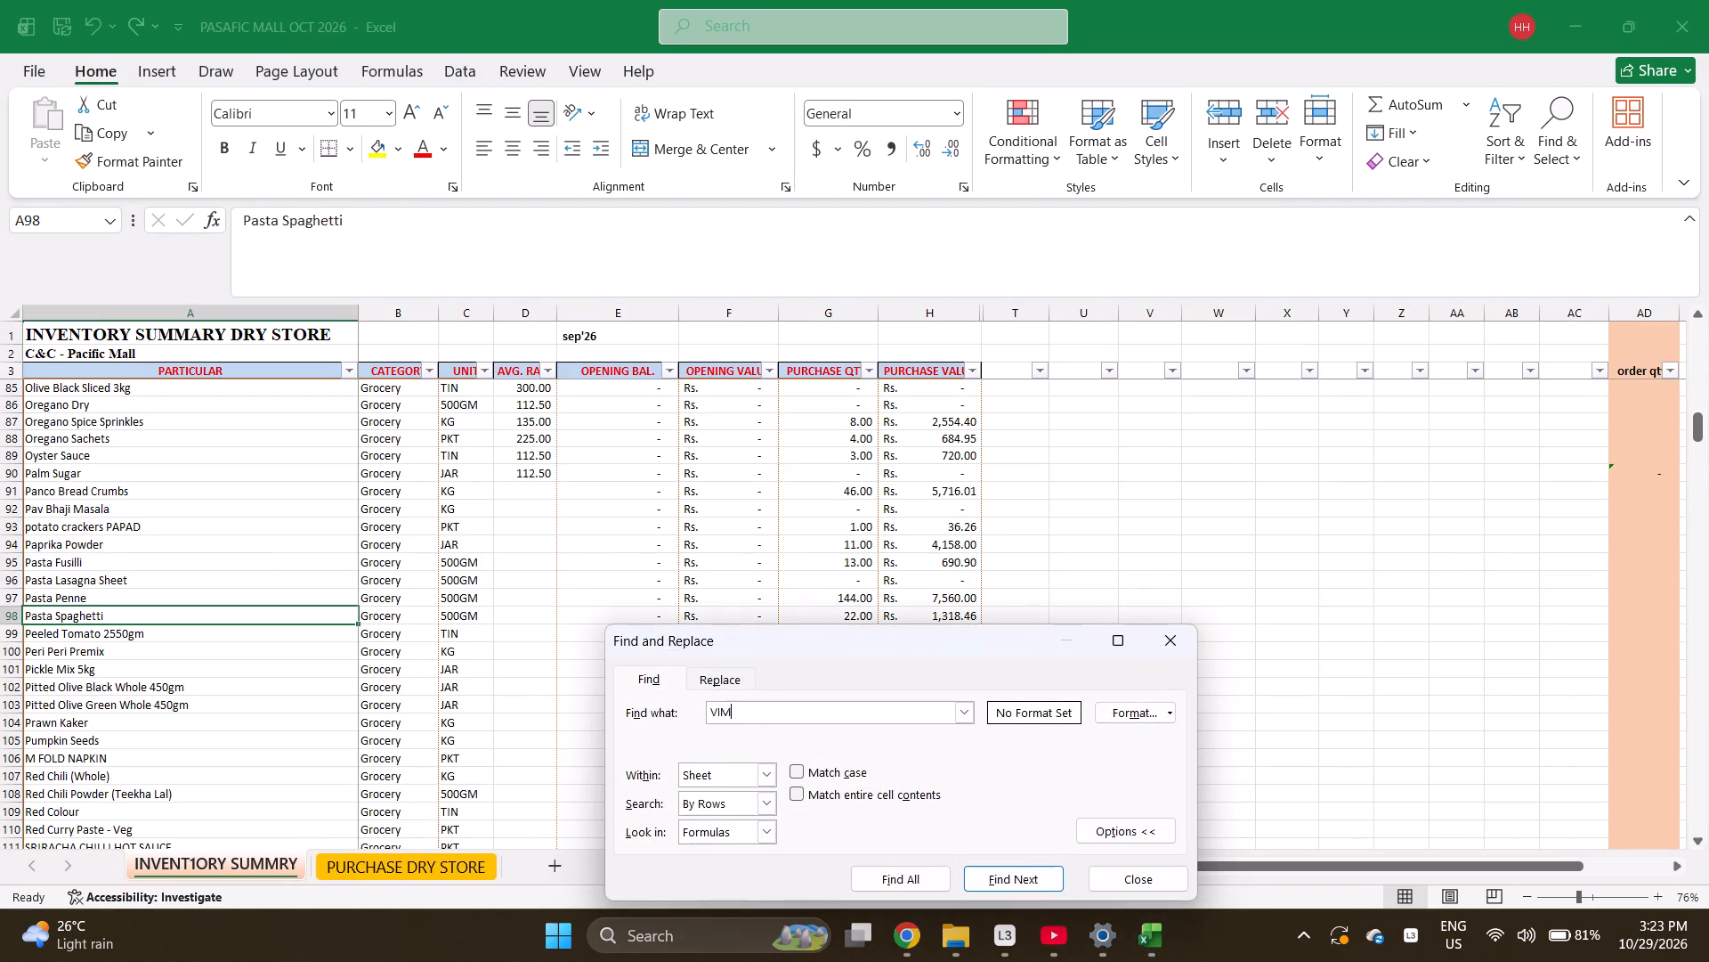
pyautogui.press('Return')
pyautogui.press('Return')
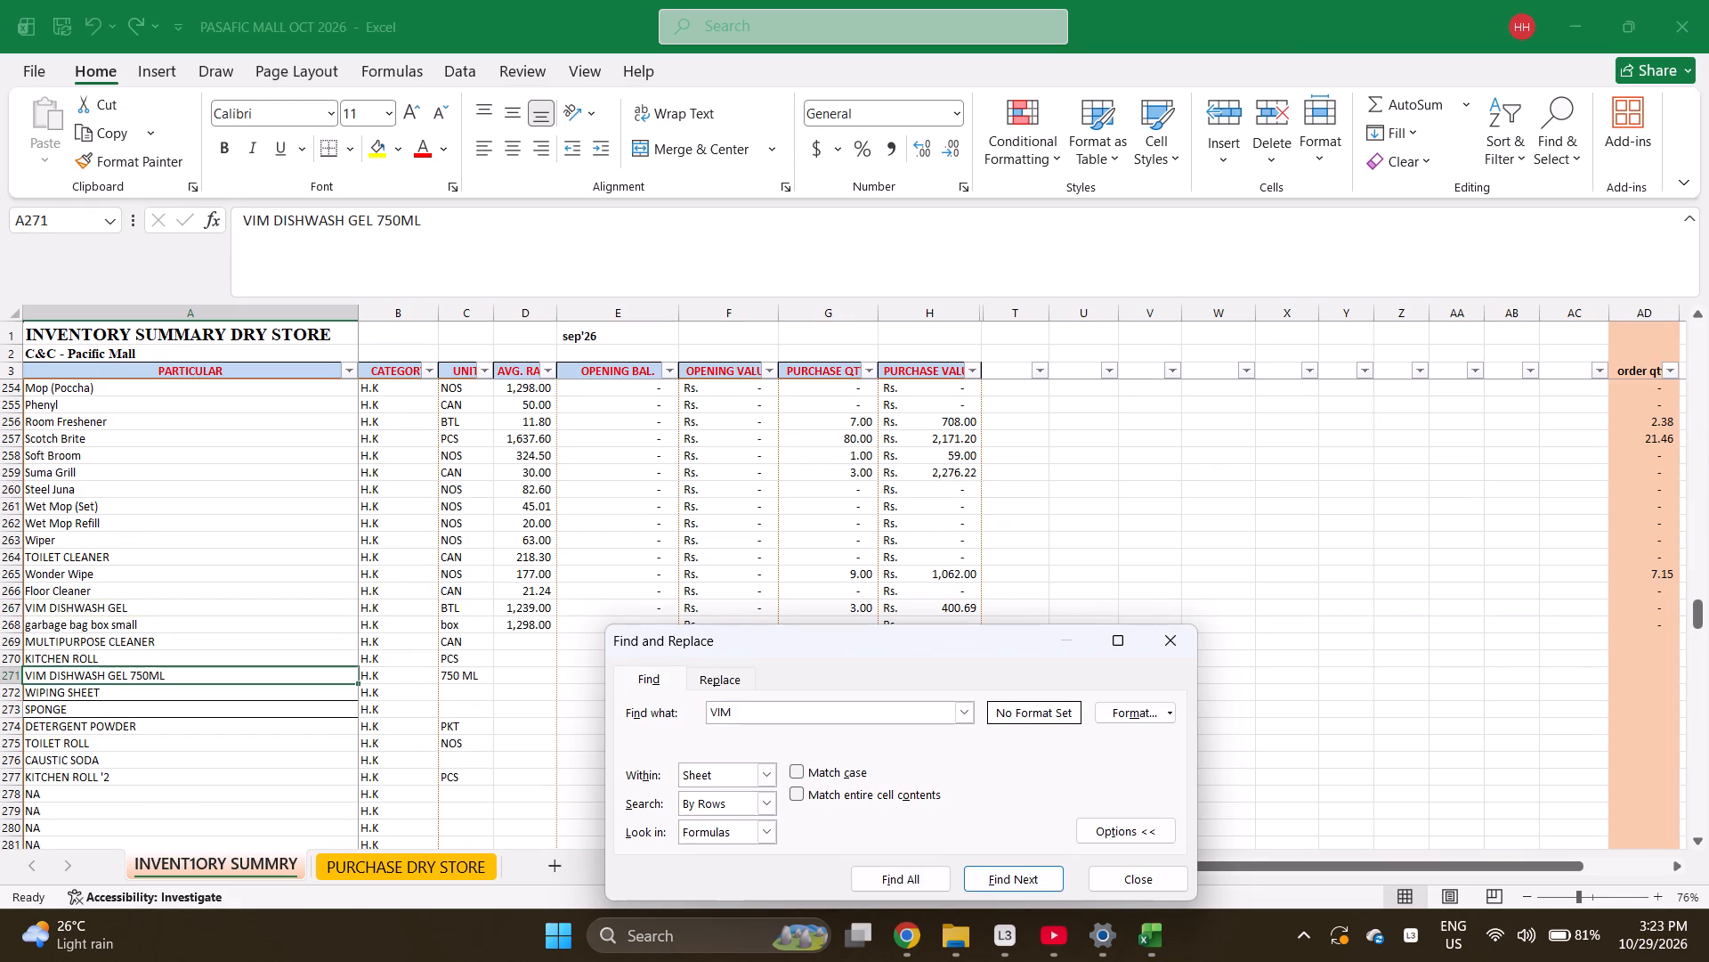
pyautogui.press('Return')
pyautogui.press('Return')
pyautogui.press('Return')
pyautogui.press('Escape')
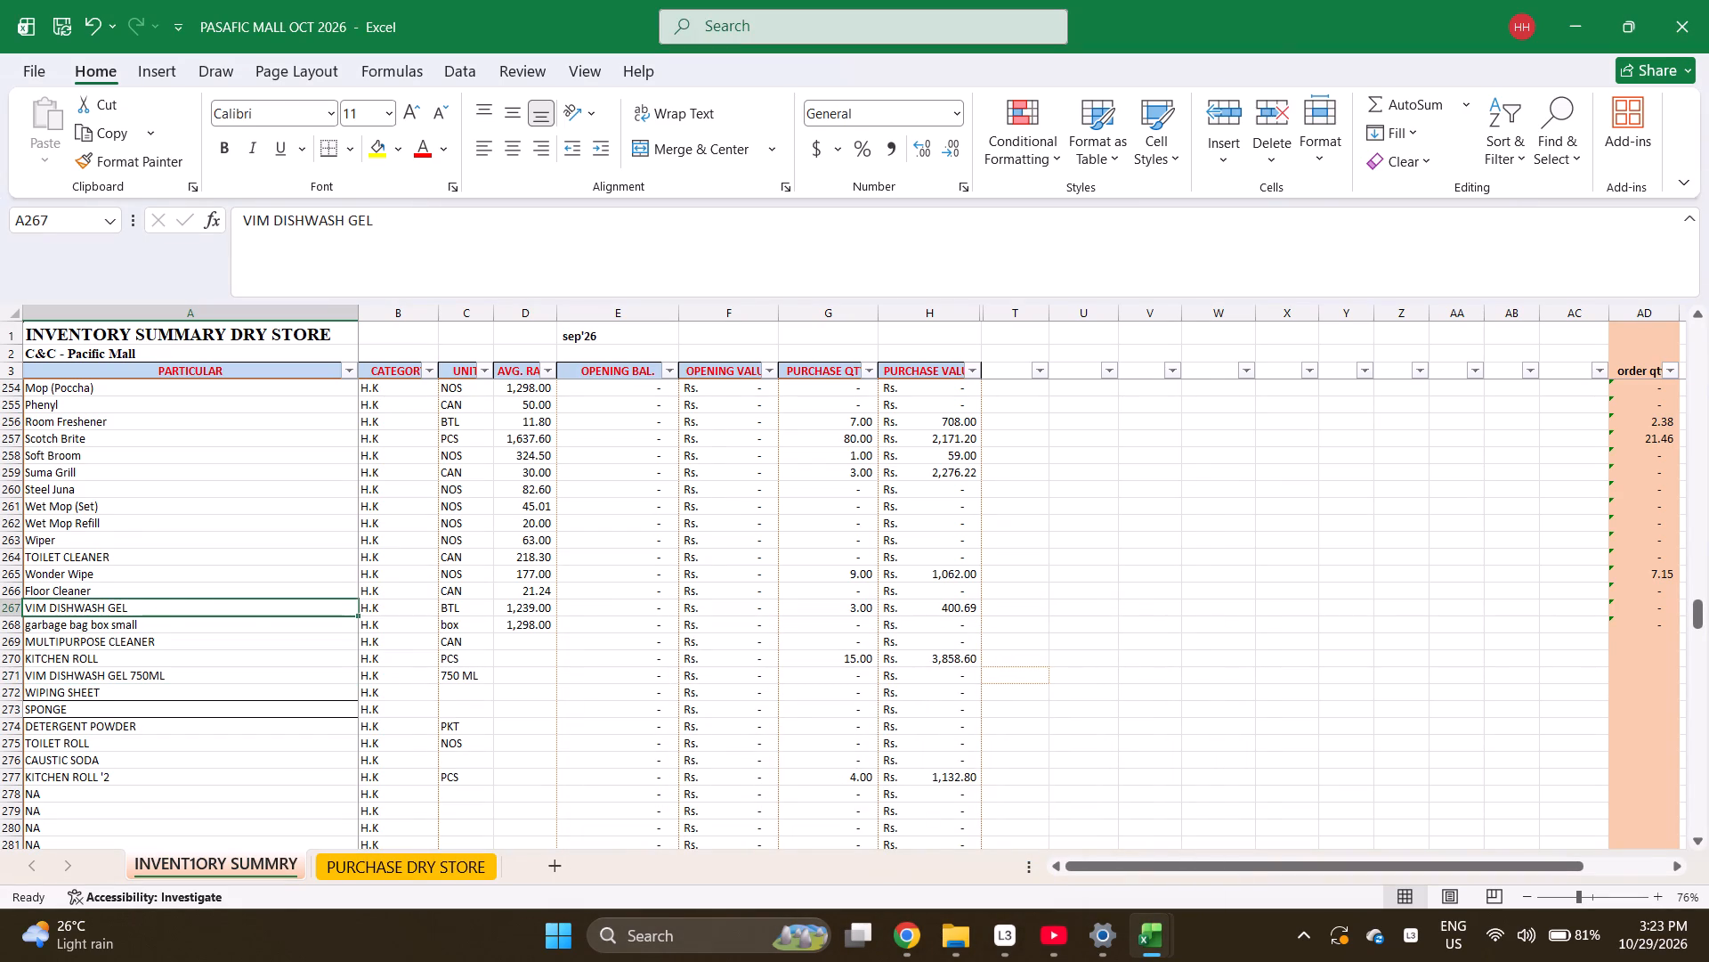
pyautogui.hotkey('ctrl', 'c')
pyautogui.hotkey('ctrl', 'pagedown')
pyautogui.press('Return')
pyautogui.press('Return')
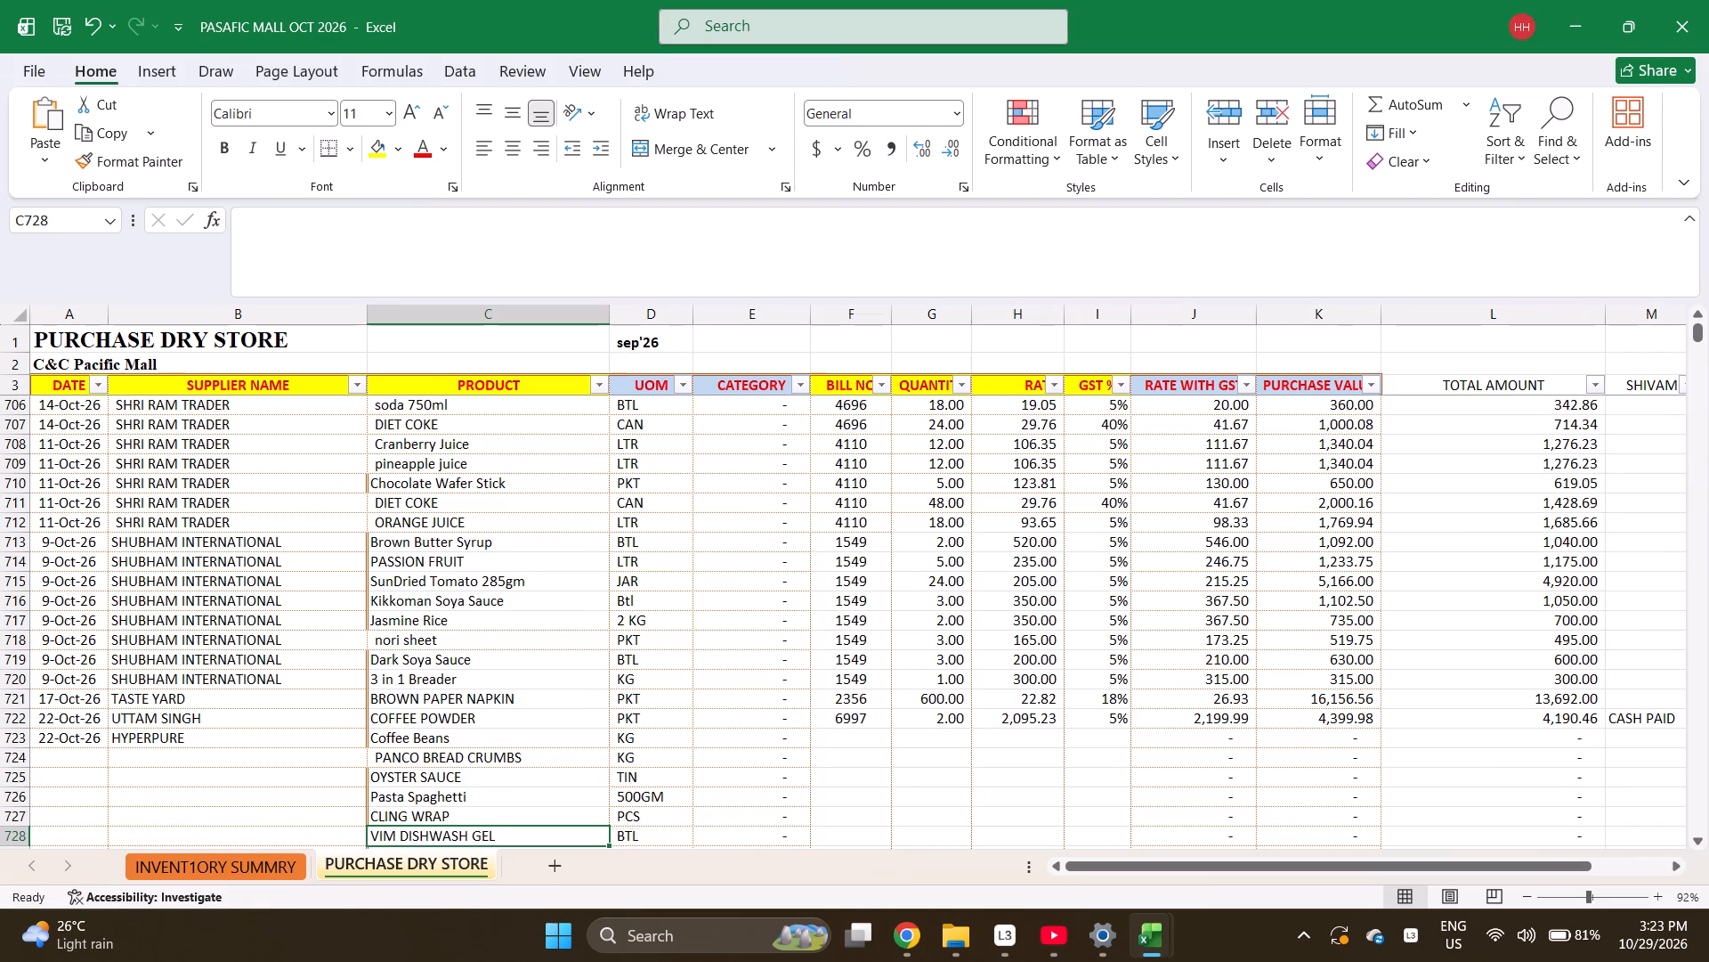
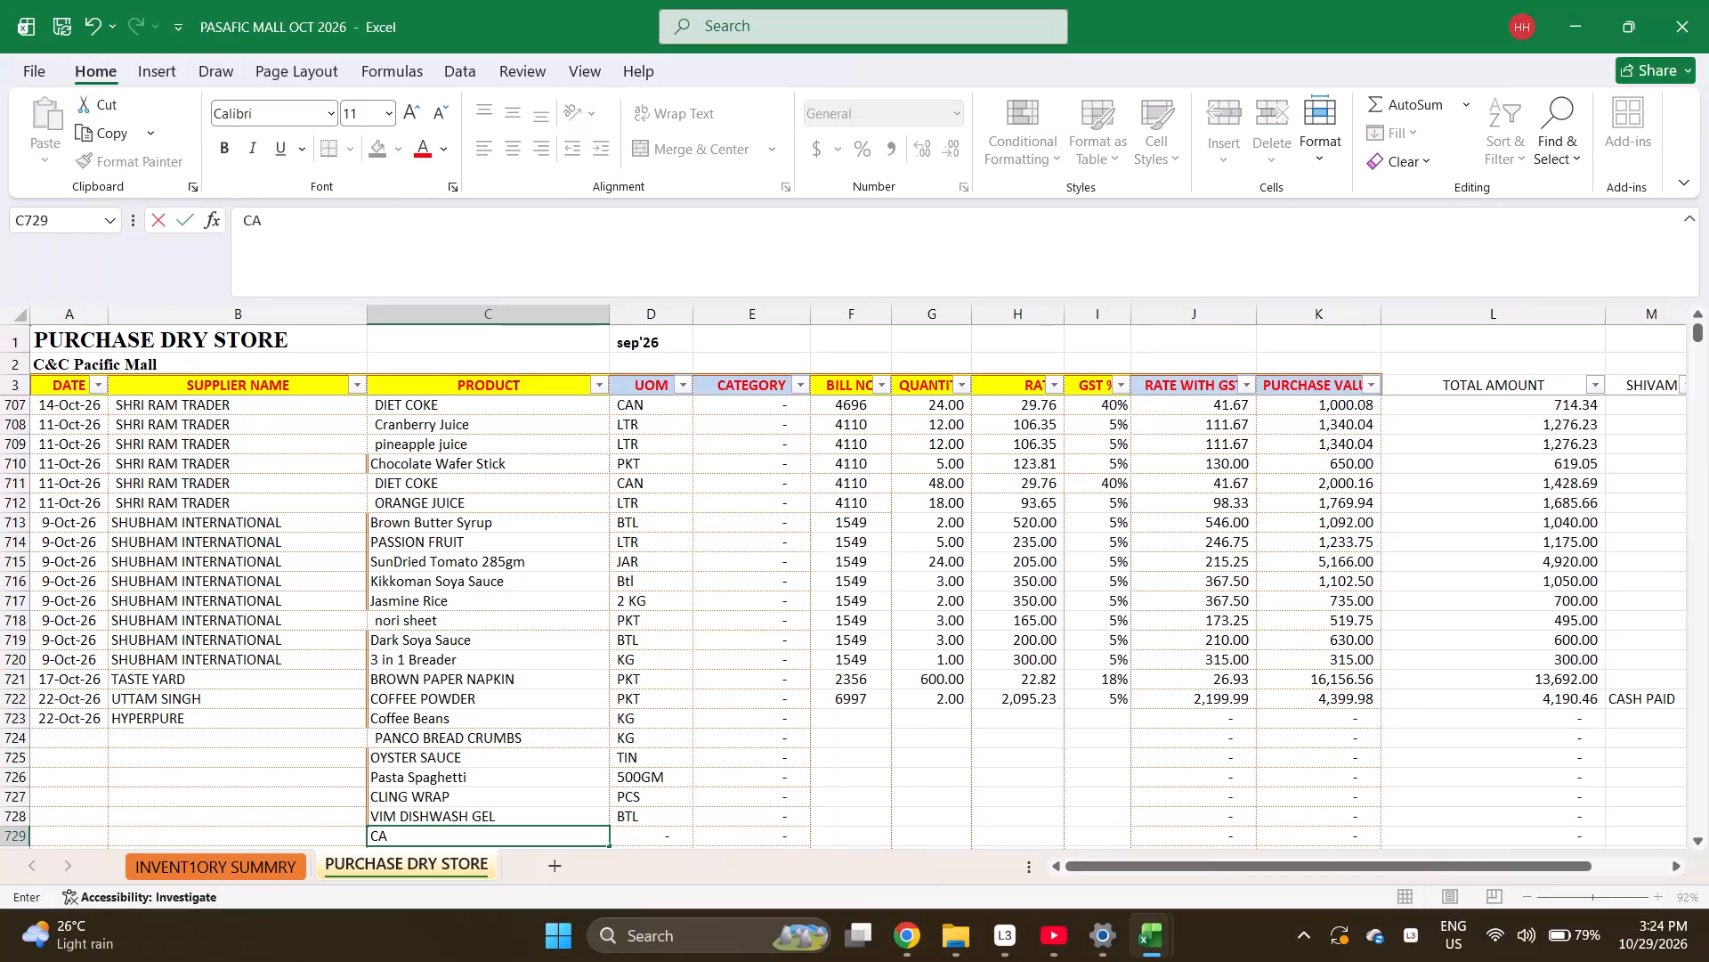
# Complete the product in row 729 as Cashew Nuts 4 Pcs (Kaju).
pyautogui.write('HEW')
pyautogui.press('Return')
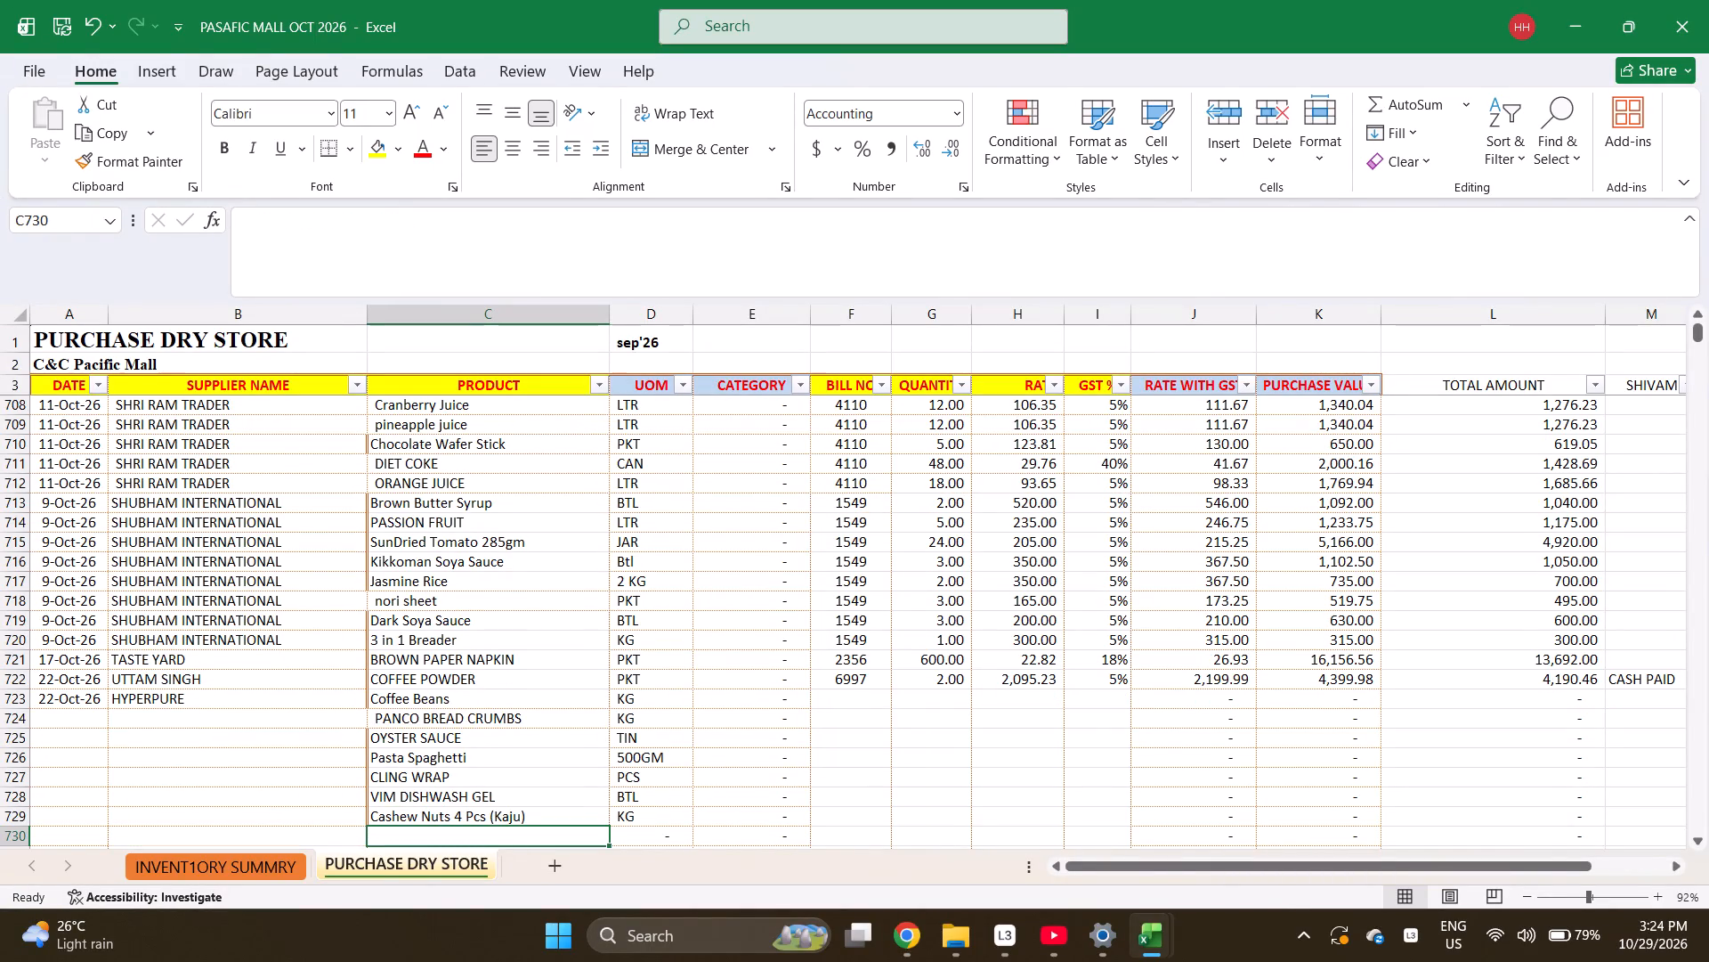
# Search the inventory summary sheet for CIN and check the matching cinnamon products.
pyautogui.hotkey('ctrl', 'pageup')
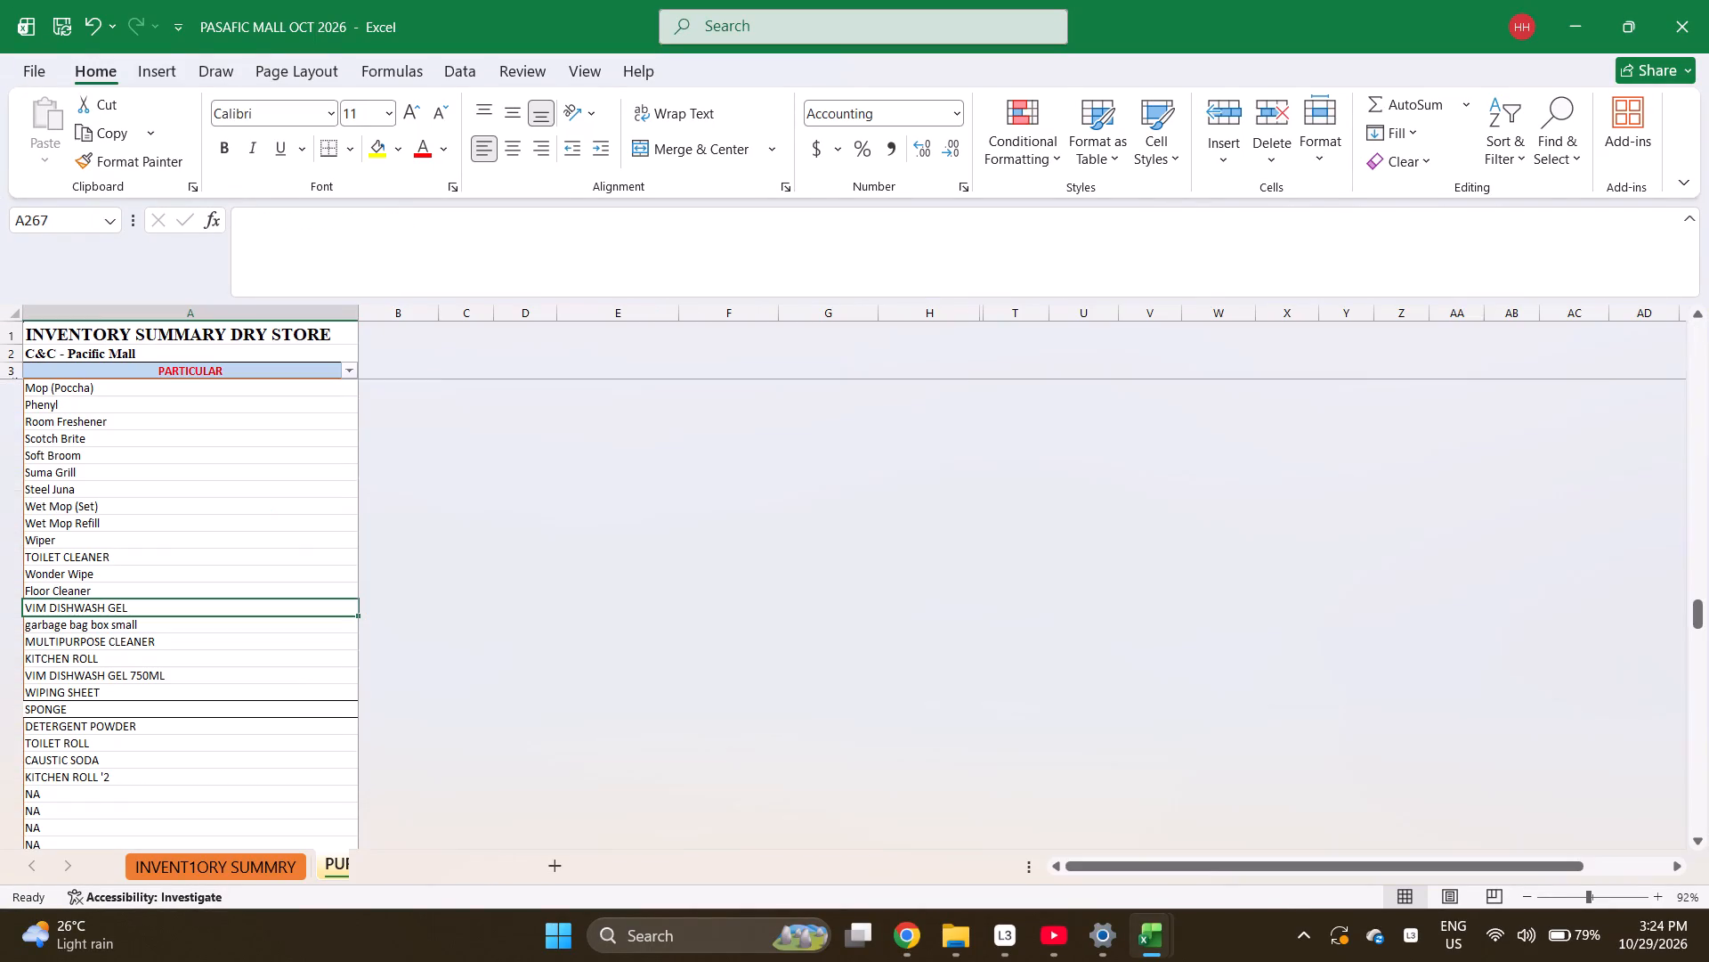
pyautogui.hotkey('ctrl', 'f')
pyautogui.write('CIN')
pyautogui.press('Return')
pyautogui.press('Return')
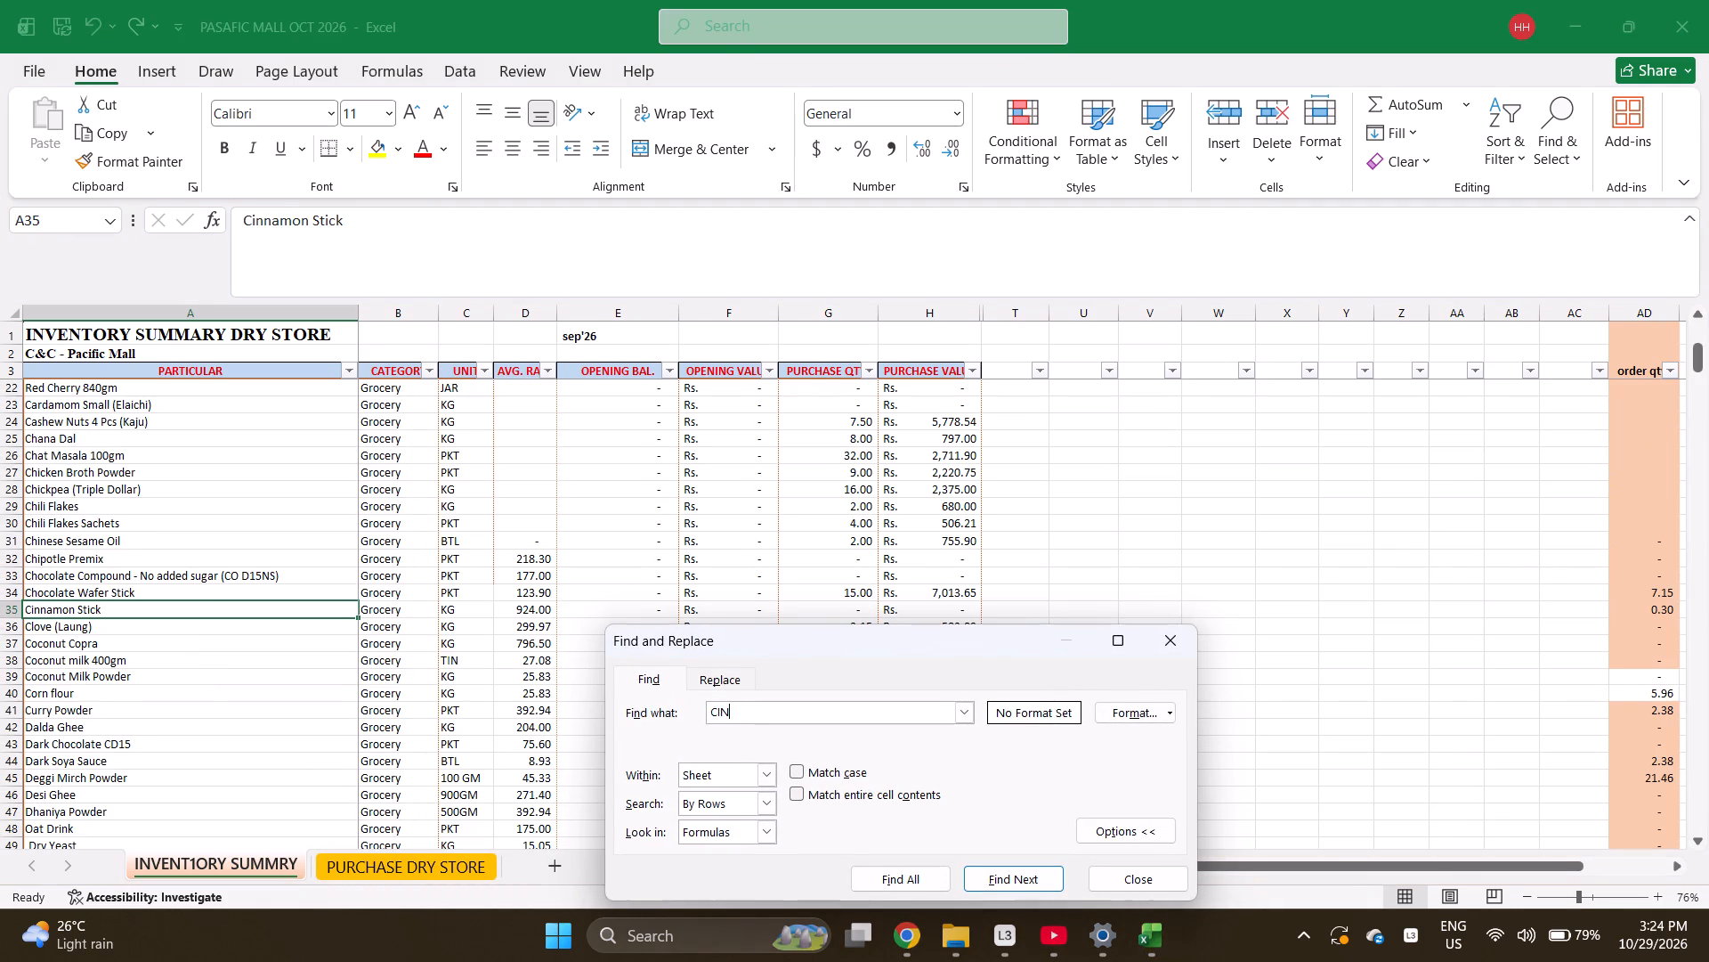
pyautogui.press('Return')
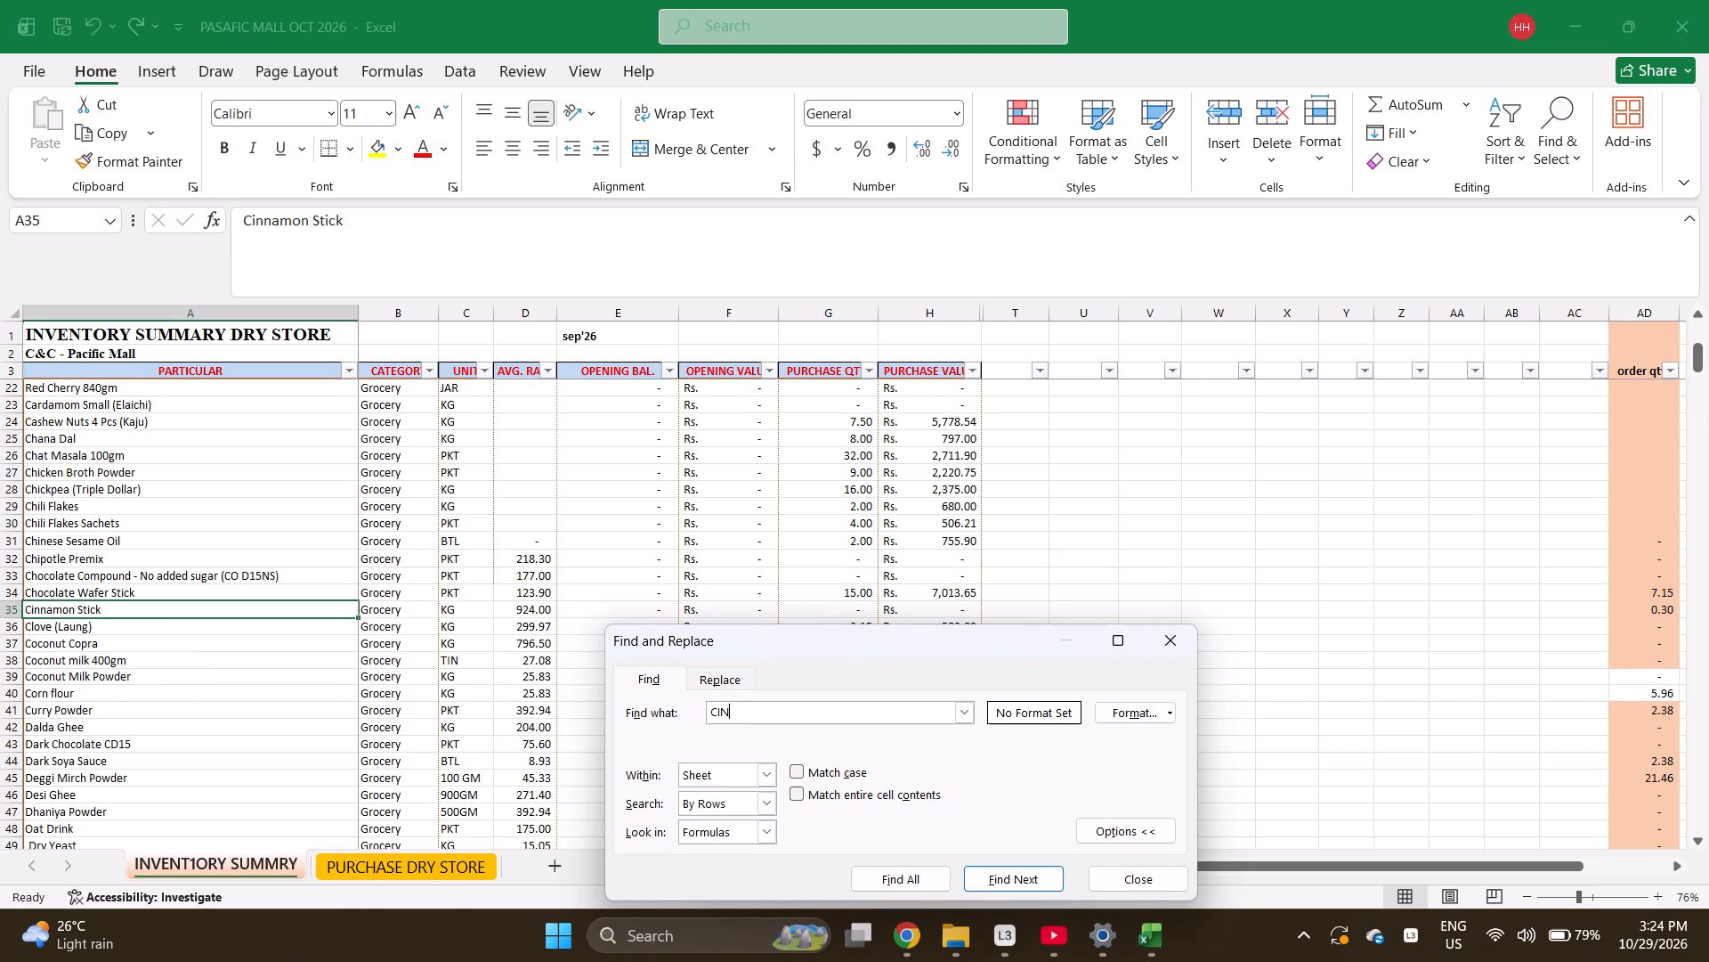
pyautogui.press('Escape')
pyautogui.hotkey('ctrl', 'f')
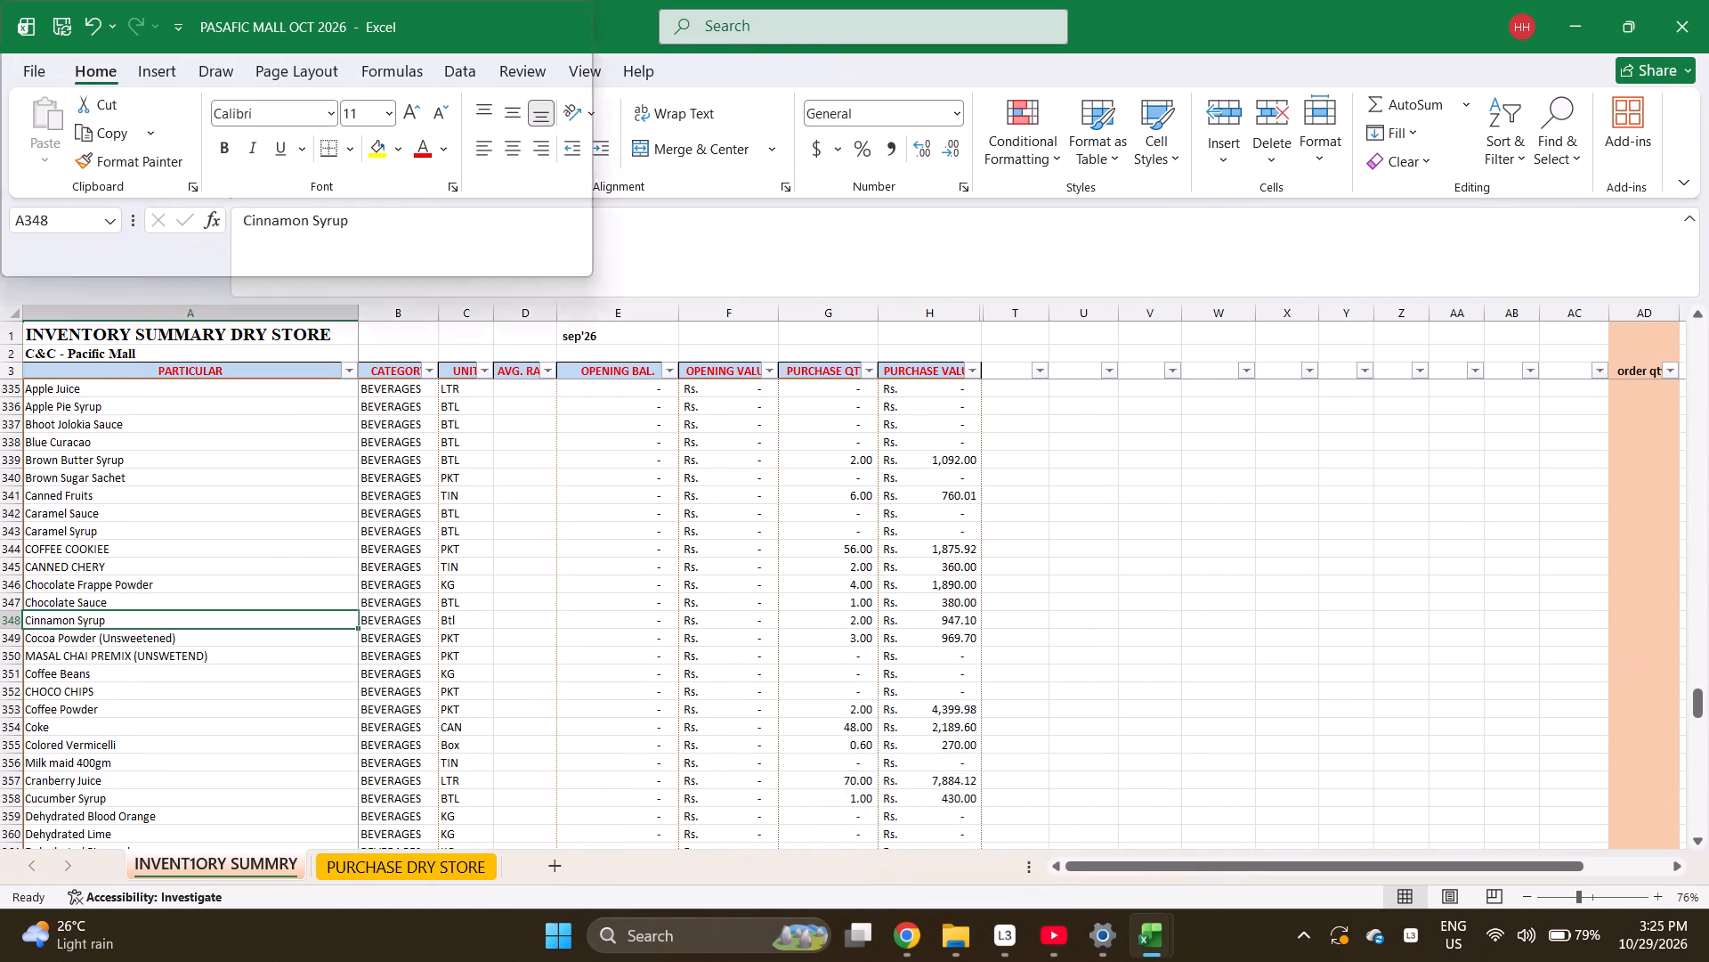
pyautogui.press('Return')
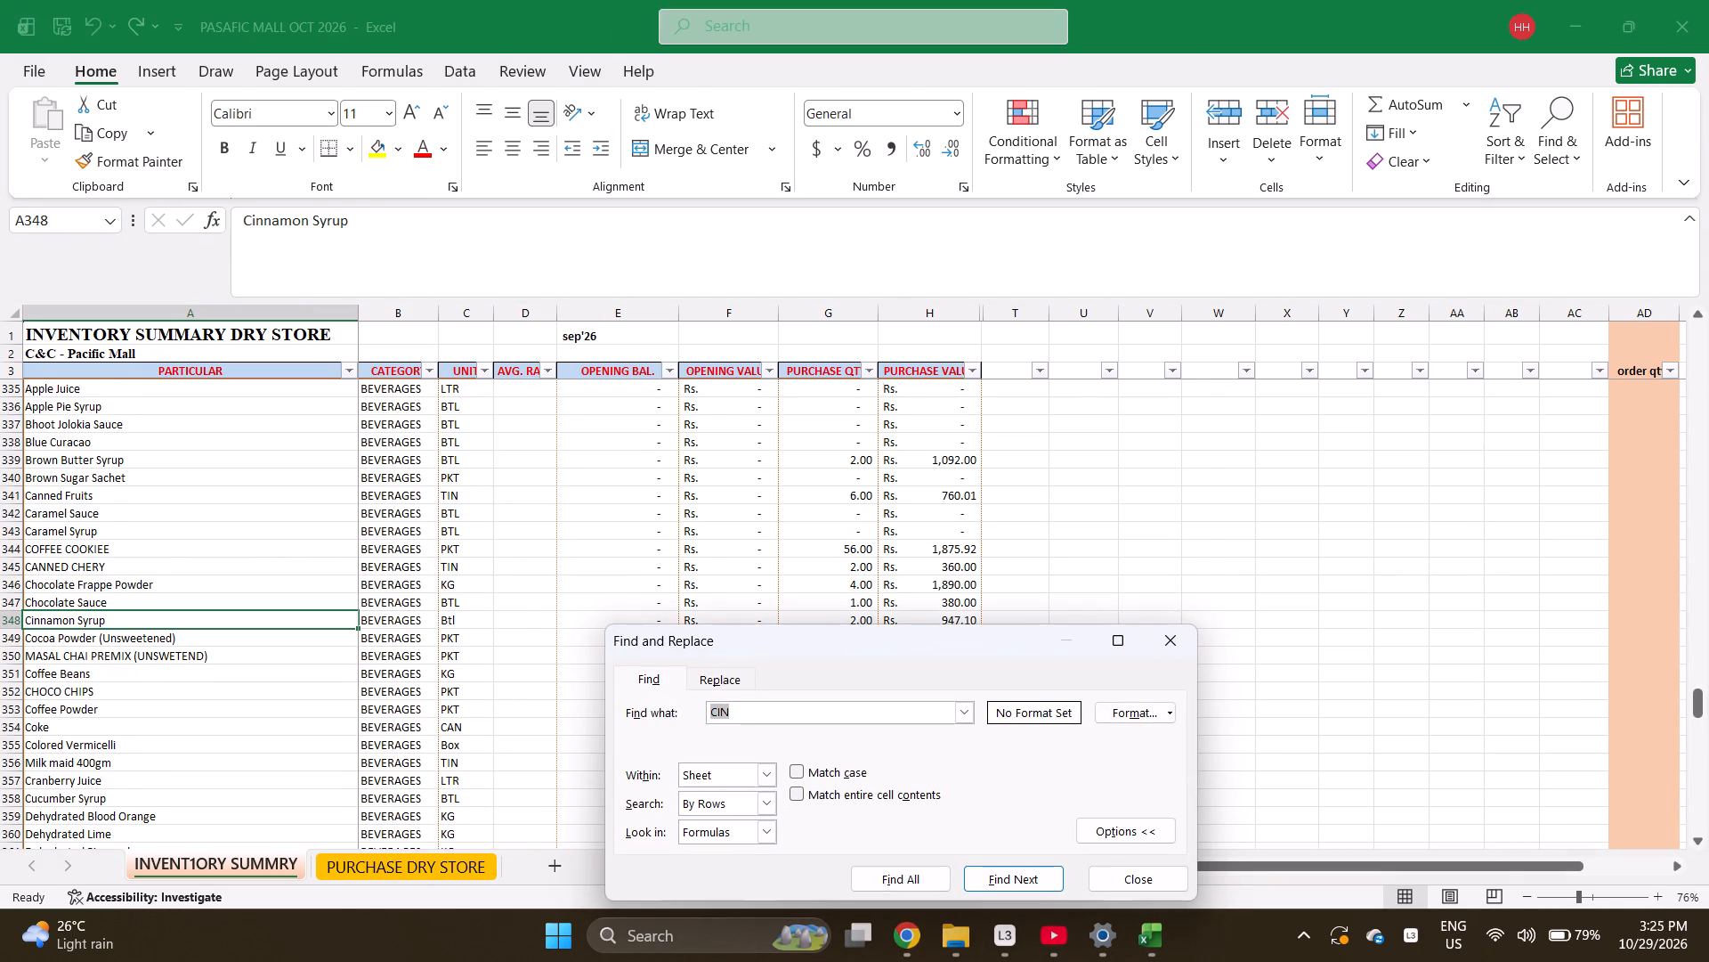
# Search the inventory summary sheet for DAL, narrowed to DAL C, to locate the DAL CHINI POWDER entry.
pyautogui.press('\\')
pyautogui.press('\\')
pyautogui.press('BackSpace')
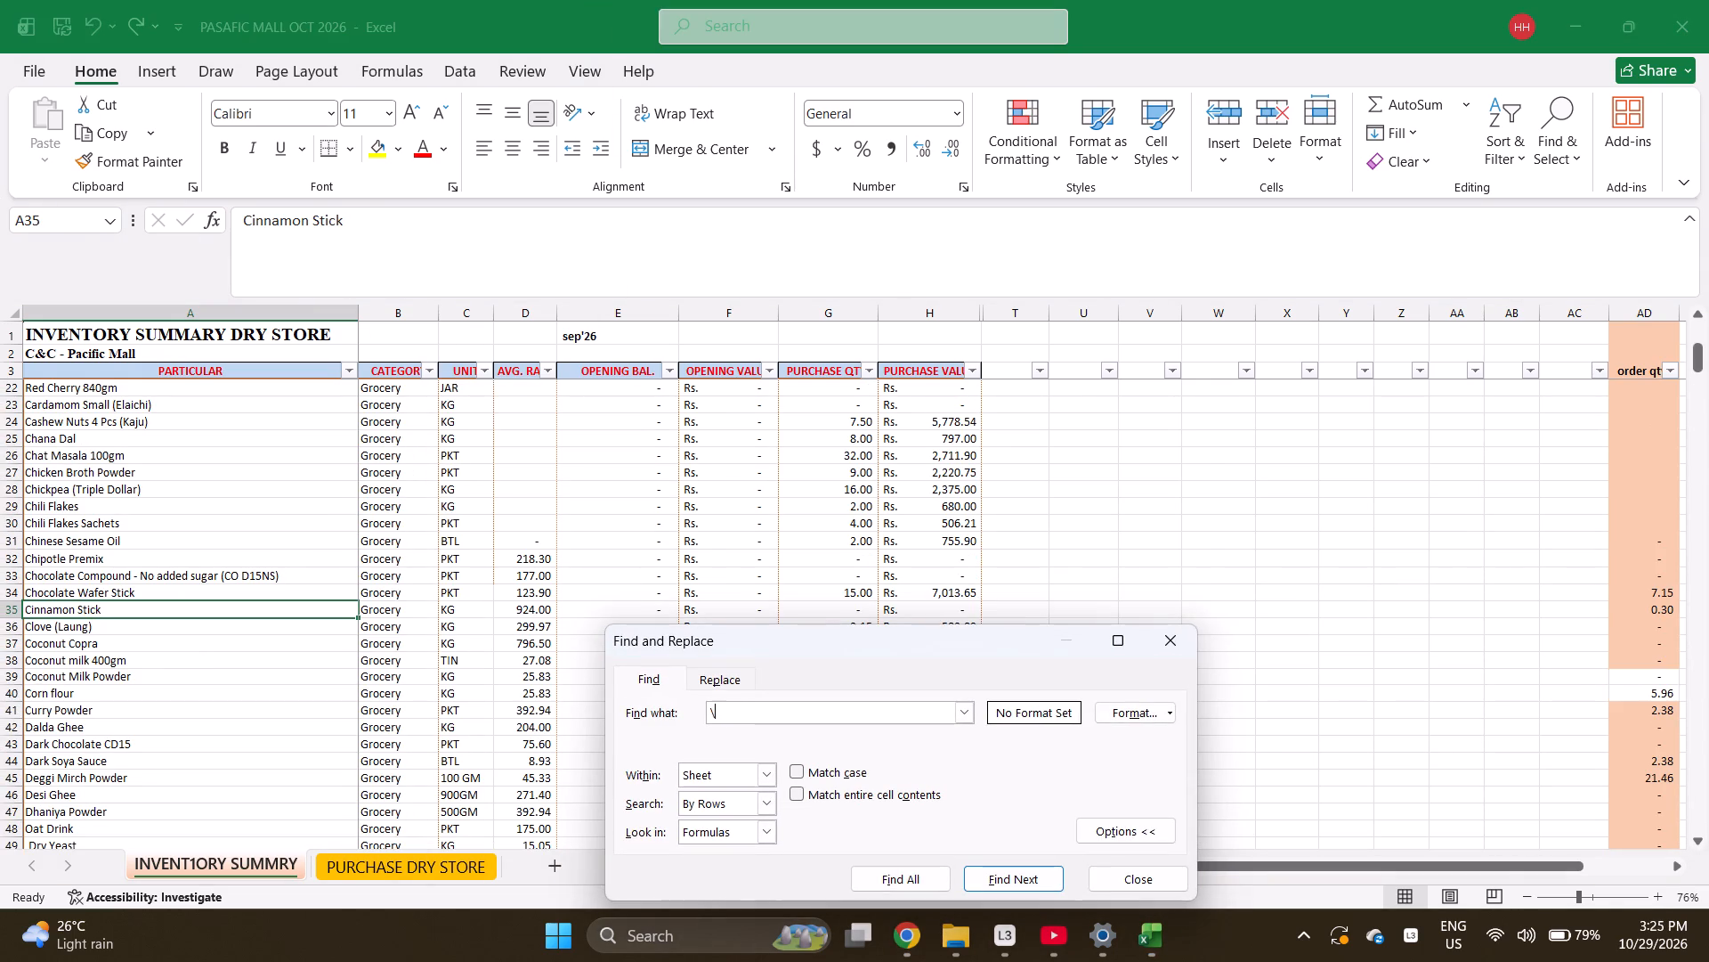
pyautogui.press('BackSpace')
pyautogui.press('BackSpace')
pyautogui.write('DAL')
pyautogui.press('Return')
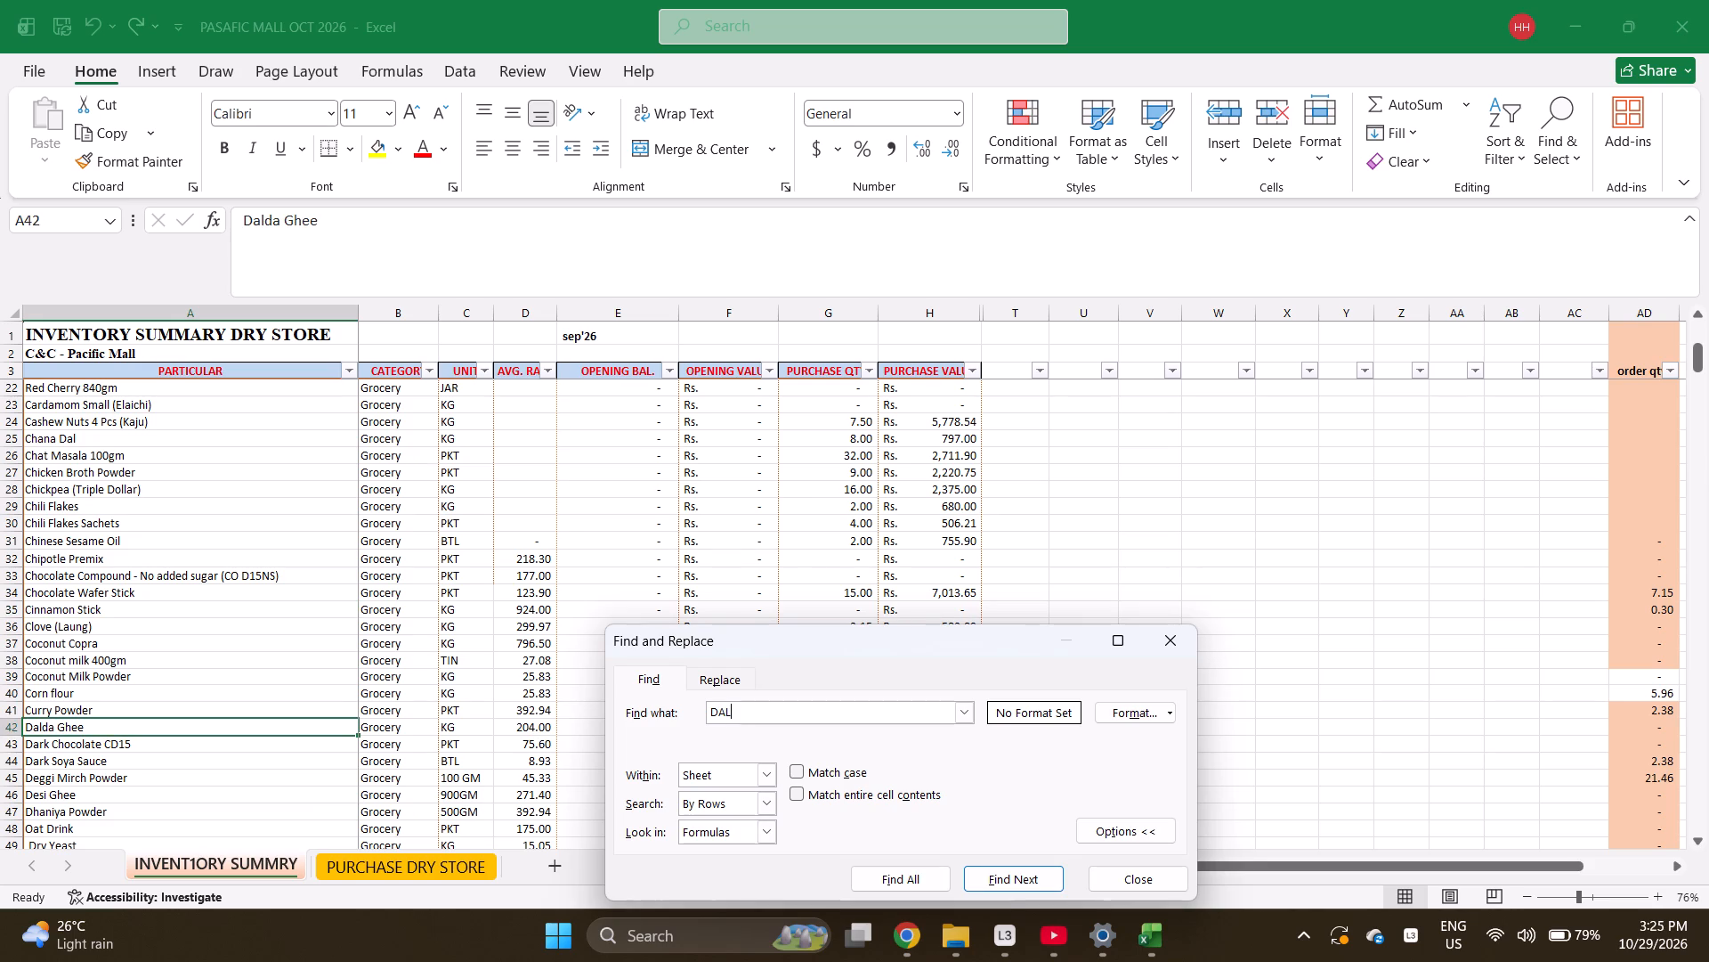
pyautogui.press('Return')
pyautogui.press('Return')
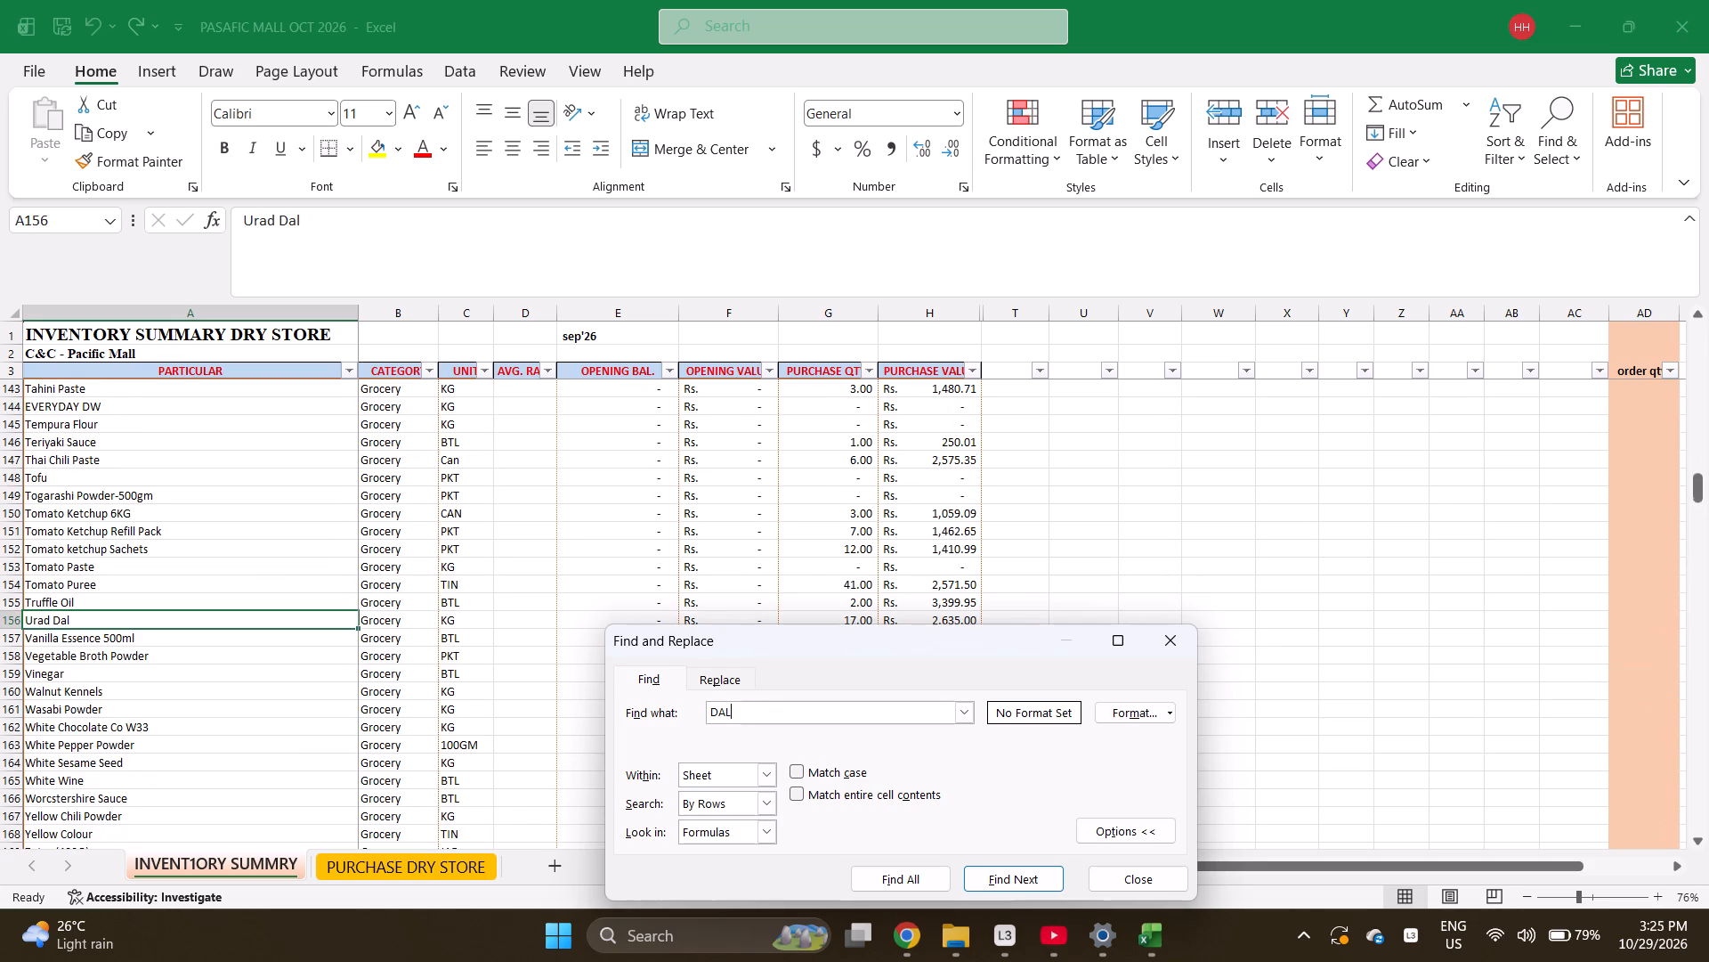
pyautogui.press('Return')
pyautogui.press('Return')
pyautogui.press('Return')
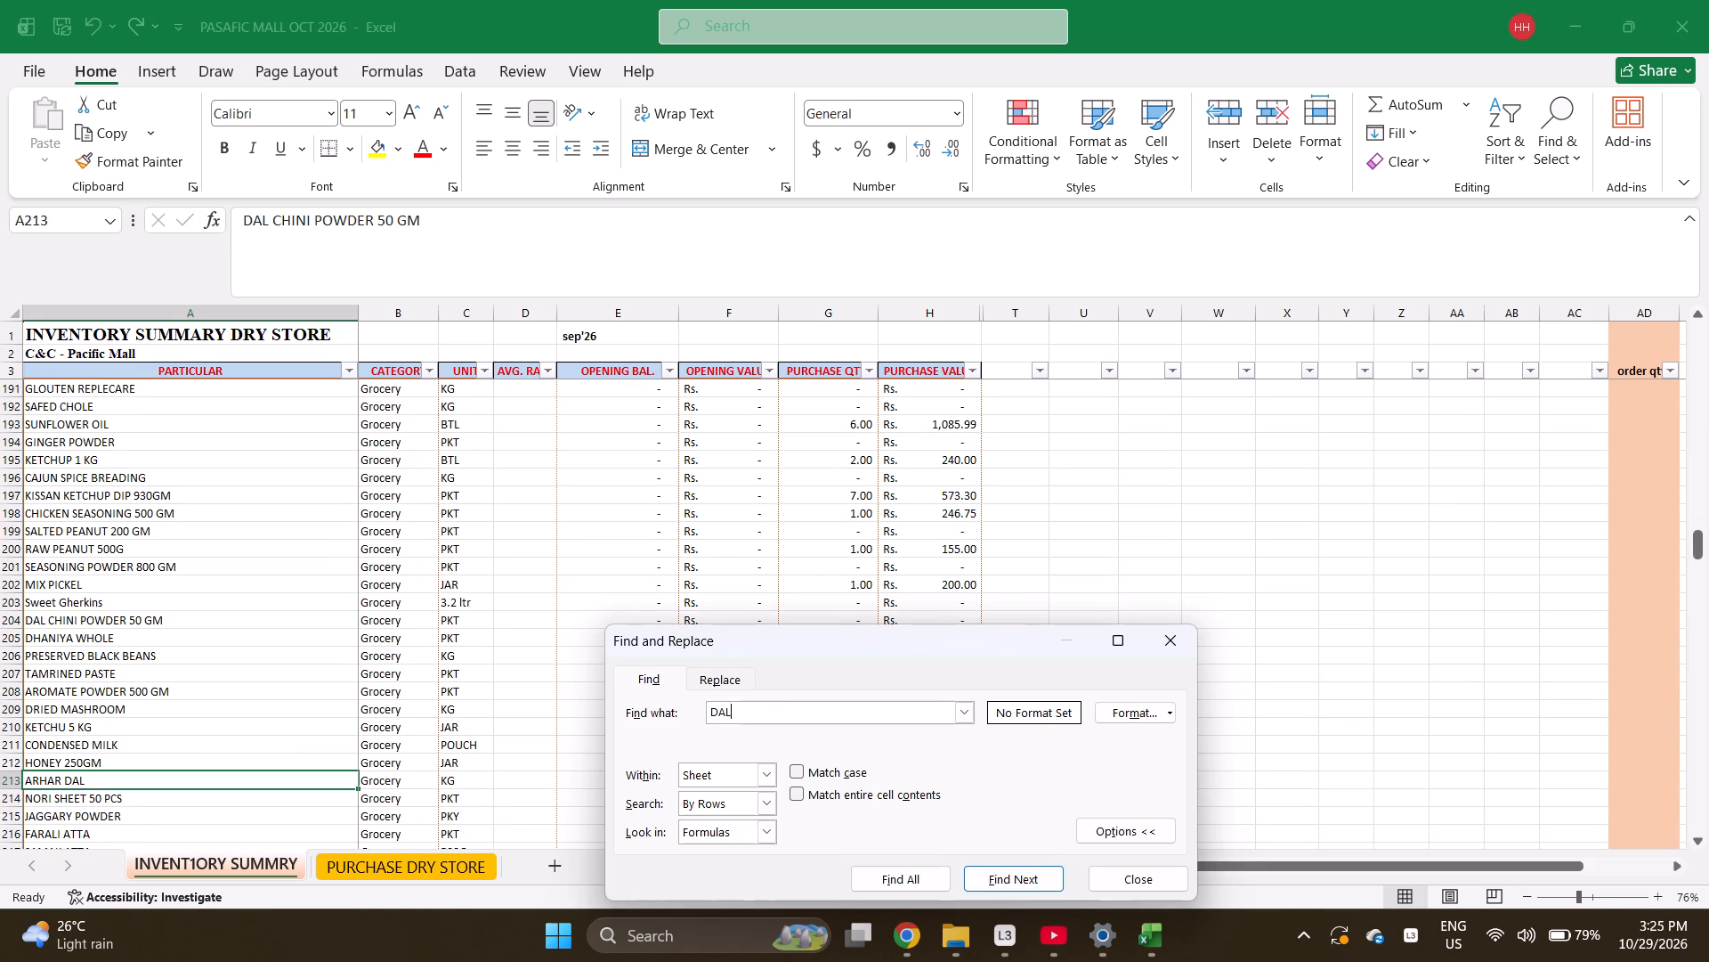
pyautogui.press('space')
pyautogui.write('C')
pyautogui.press('Return')
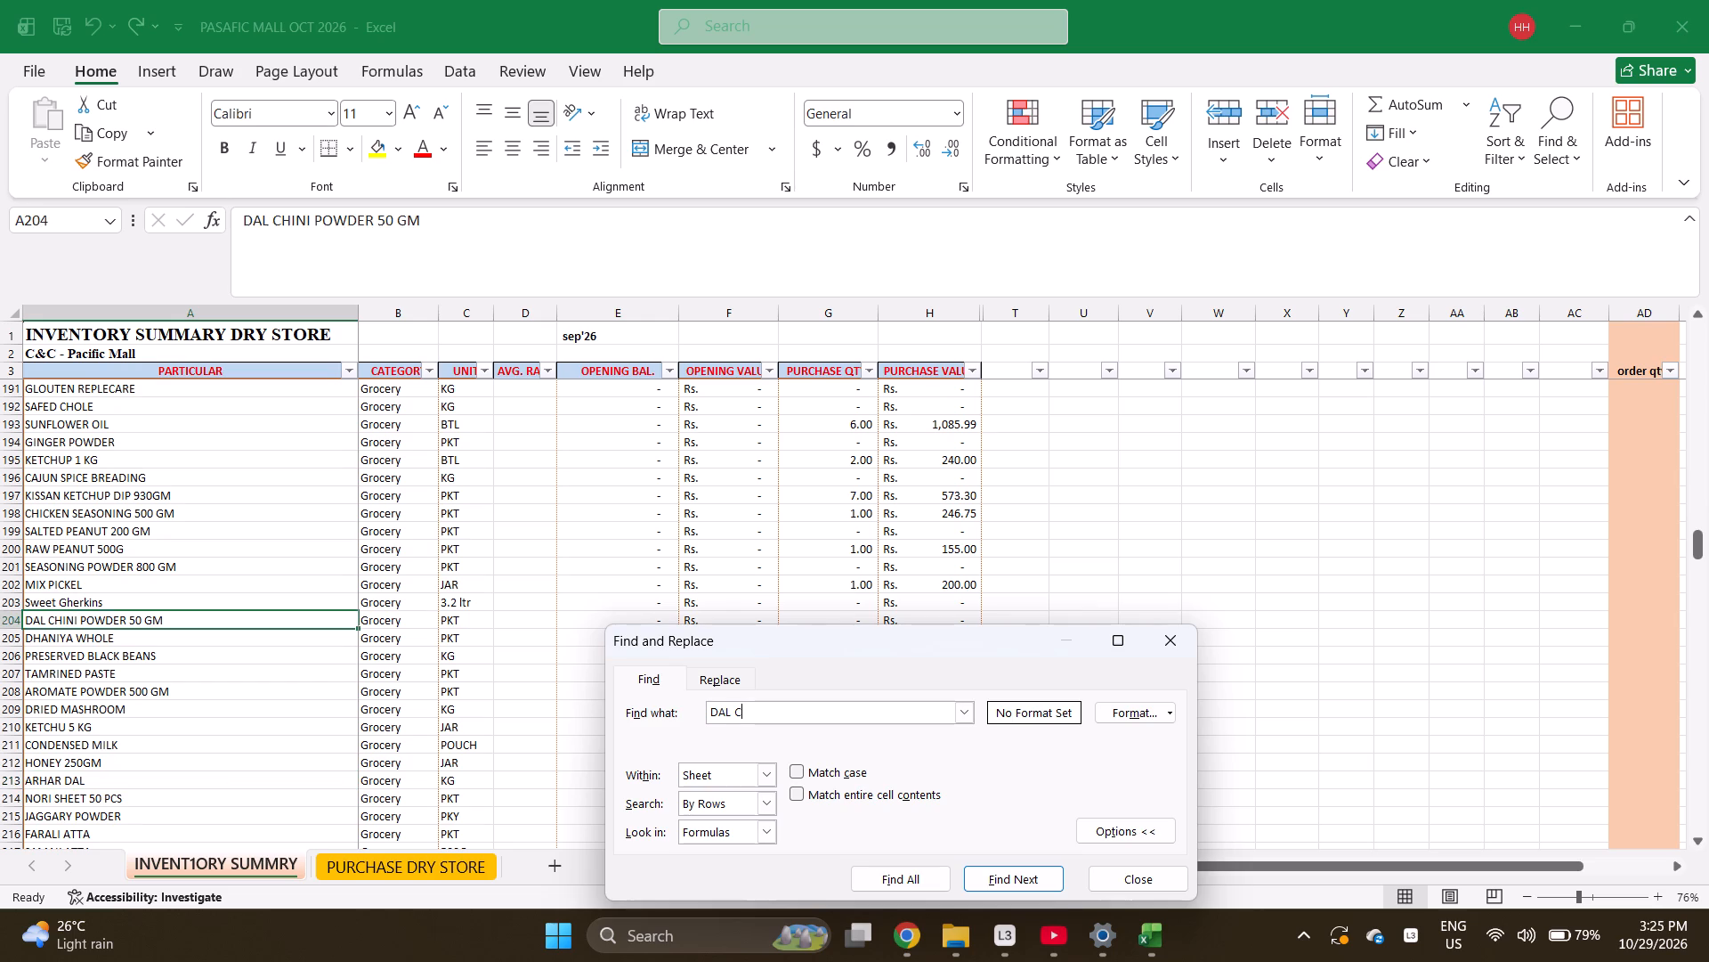
pyautogui.press('Escape')
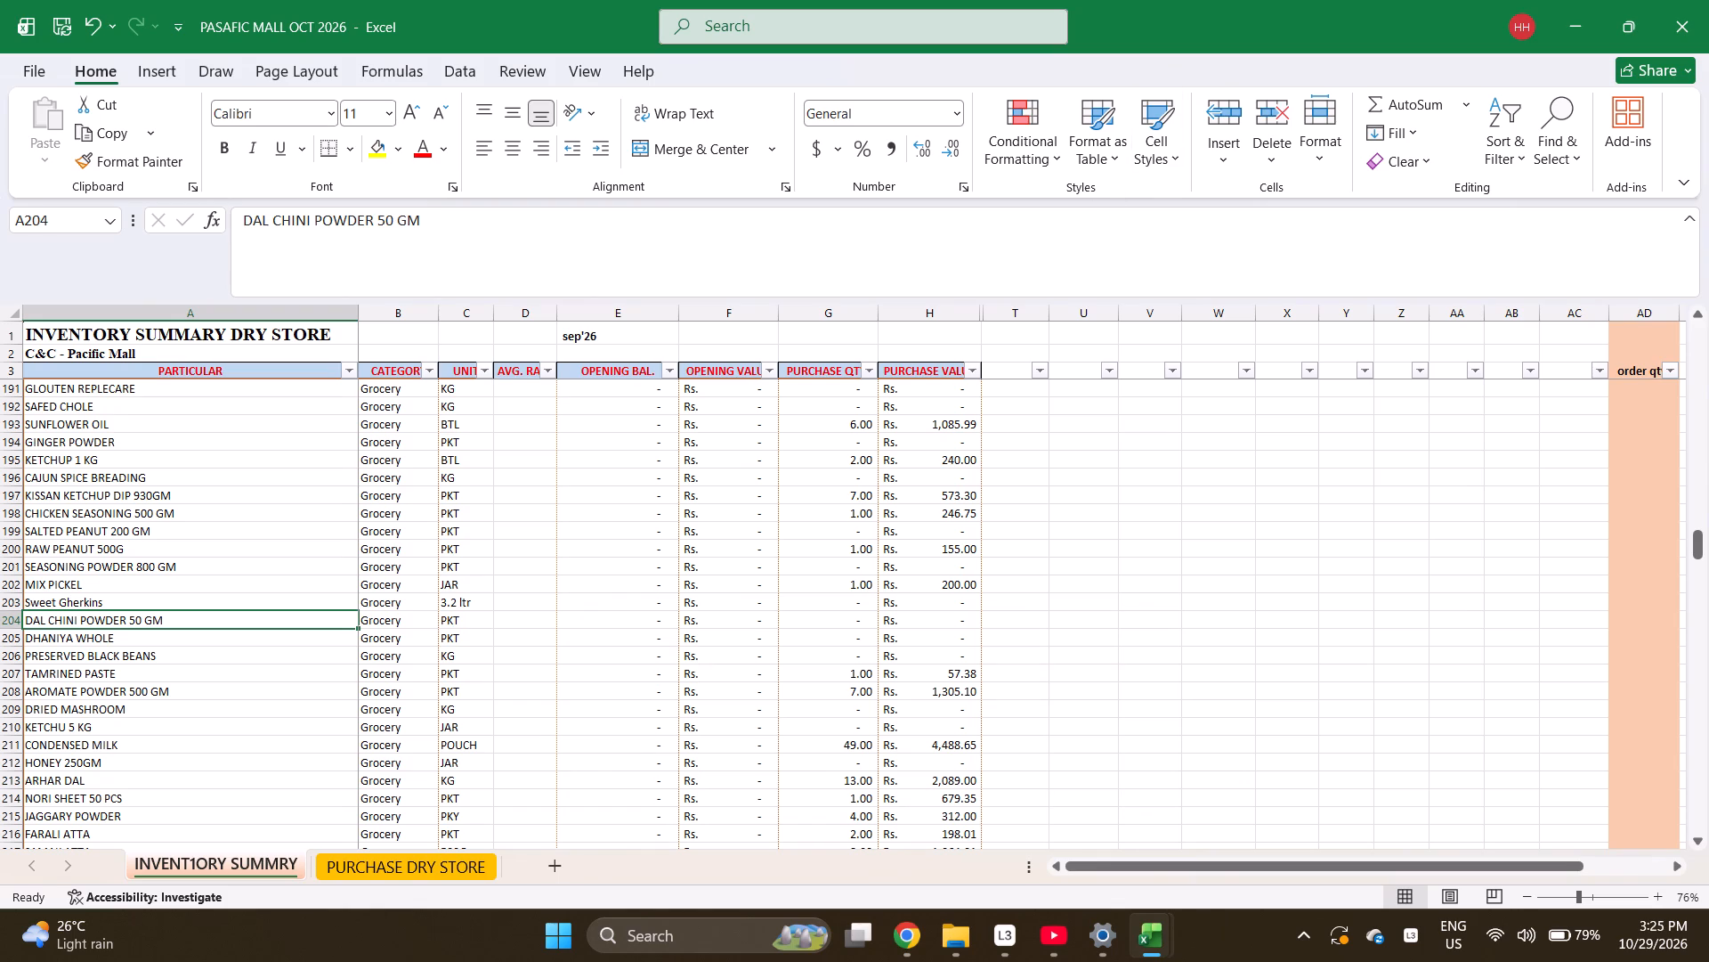
# Rename the product in row 204 of the inventory summary sheet as DAL CHINI POWDER 100GM.
pyautogui.click(1044, 237)
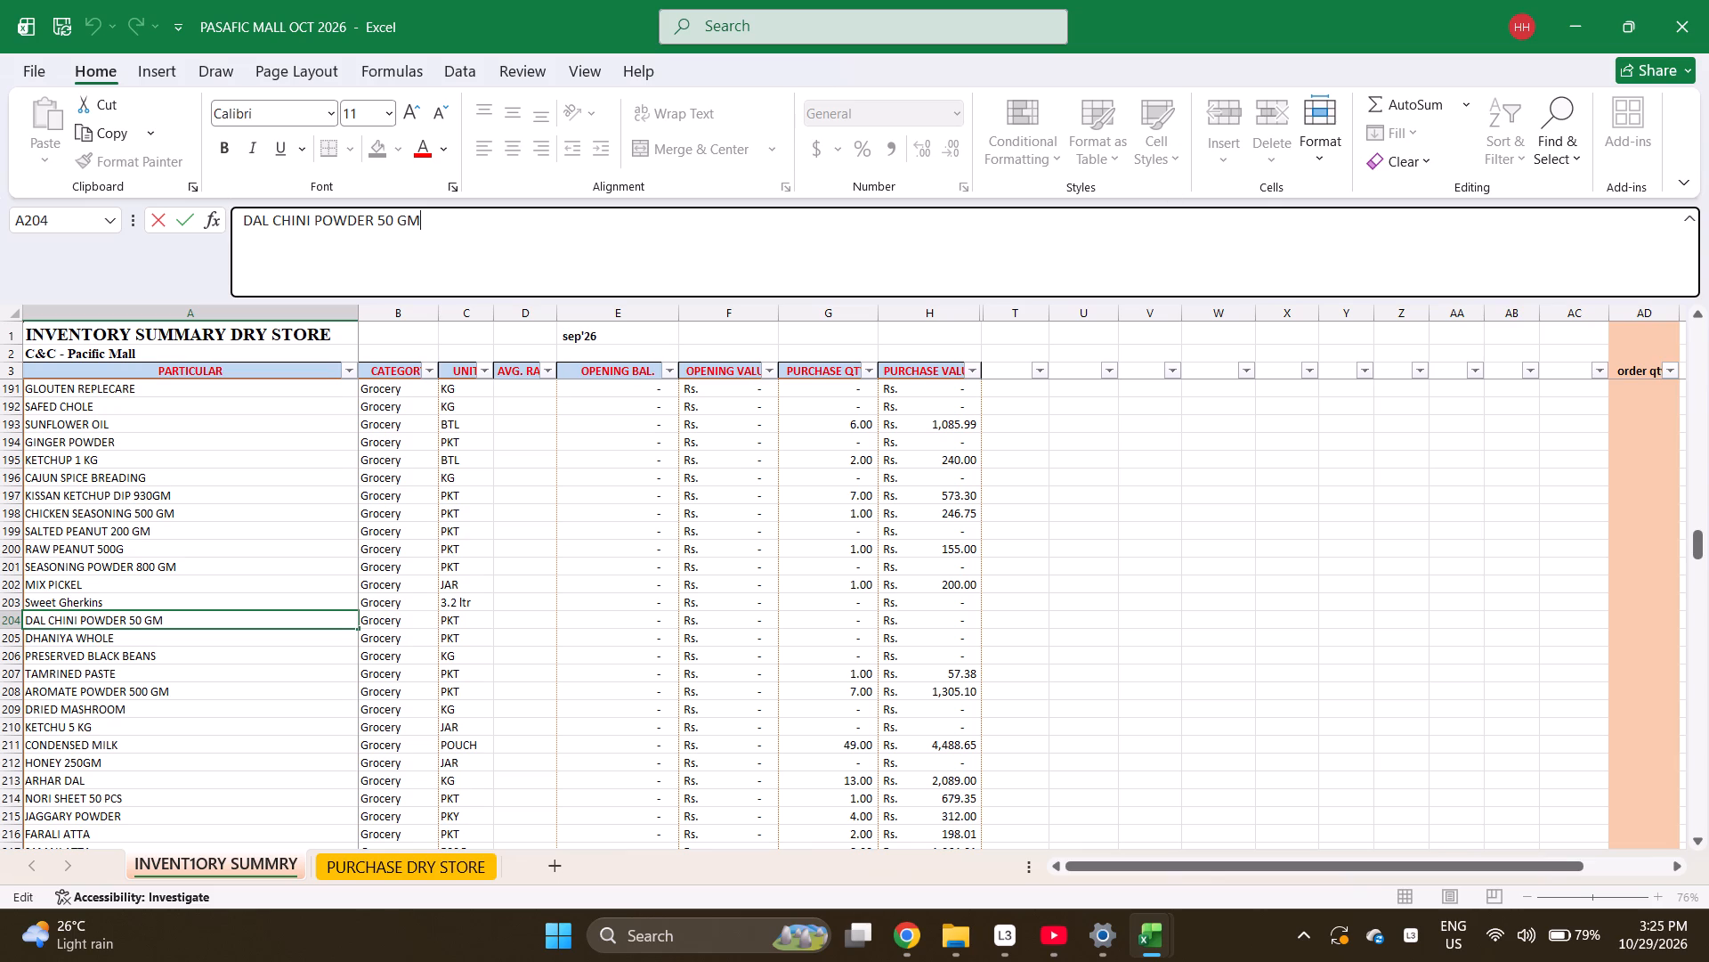
pyautogui.click(1057, 243)
pyautogui.press('BackSpace')
pyautogui.press('BackSpace')
pyautogui.press('BackSpace')
pyautogui.press('BackSpace')
pyautogui.press('BackSpace')
pyautogui.write('100')
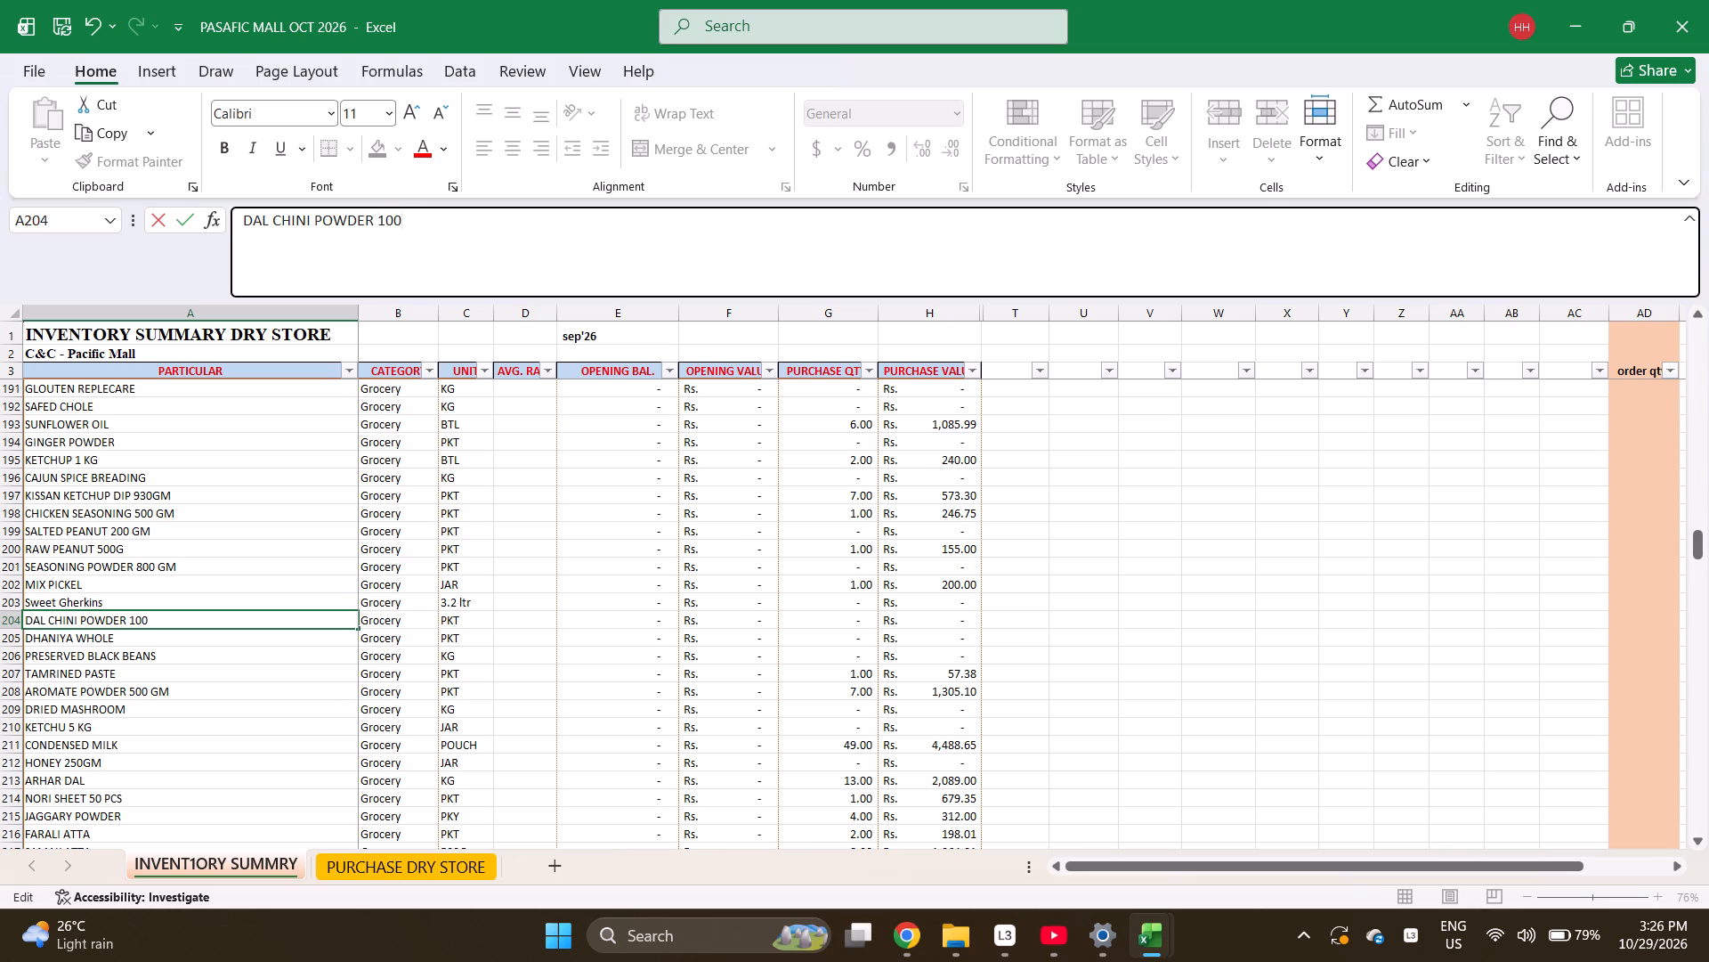
pyautogui.write('GM')
pyautogui.press('Return')
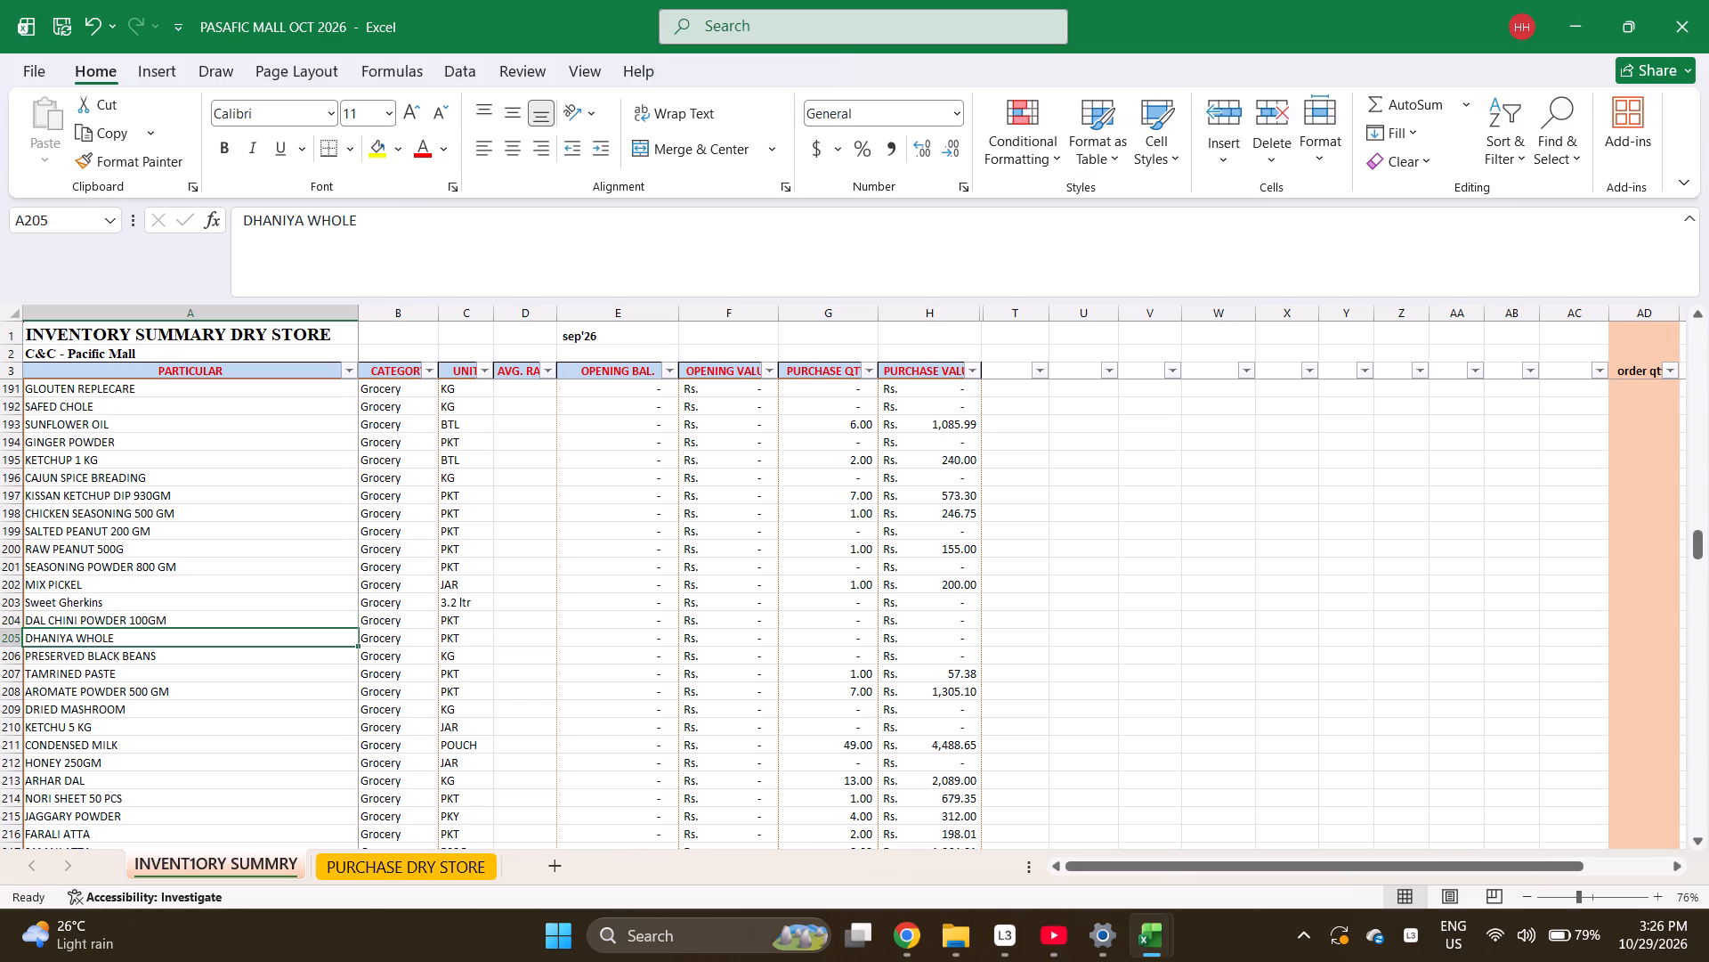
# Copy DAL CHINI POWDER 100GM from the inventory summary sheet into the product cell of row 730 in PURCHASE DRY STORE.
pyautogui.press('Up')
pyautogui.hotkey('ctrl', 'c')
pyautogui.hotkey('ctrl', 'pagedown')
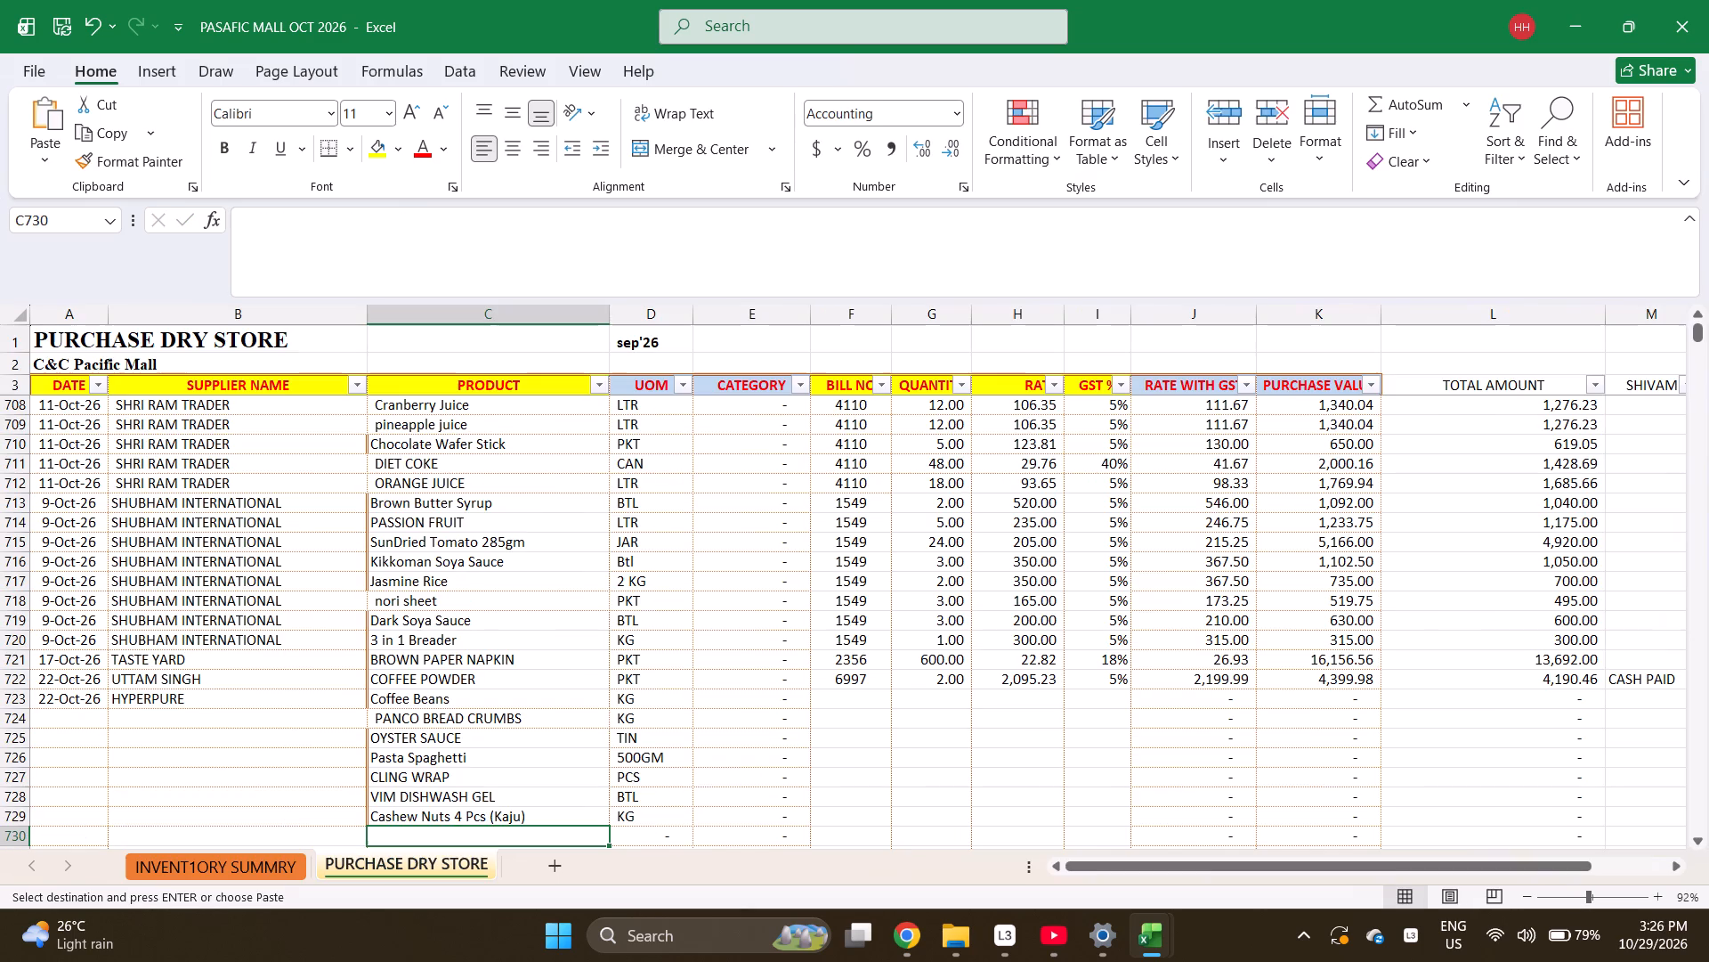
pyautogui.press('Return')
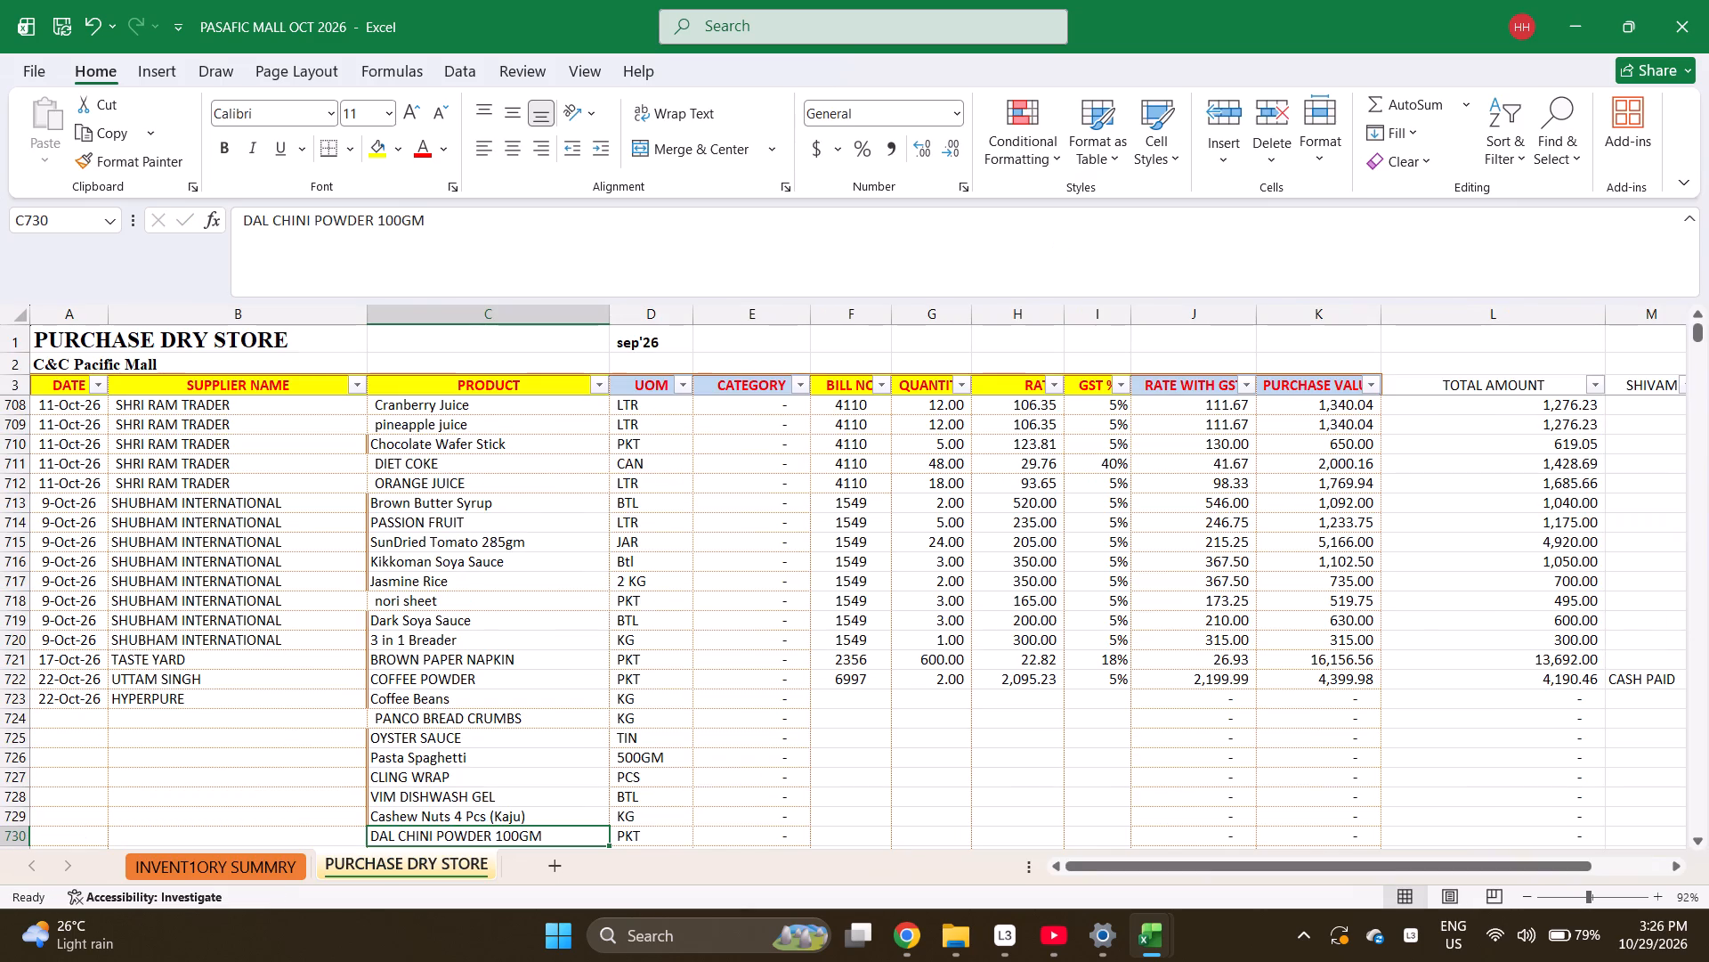
# Enter YELLOW CHILI as the product in row 730 and search the inventory summary sheet for YELLOW.
pyautogui.write('YELLOW CHILI')
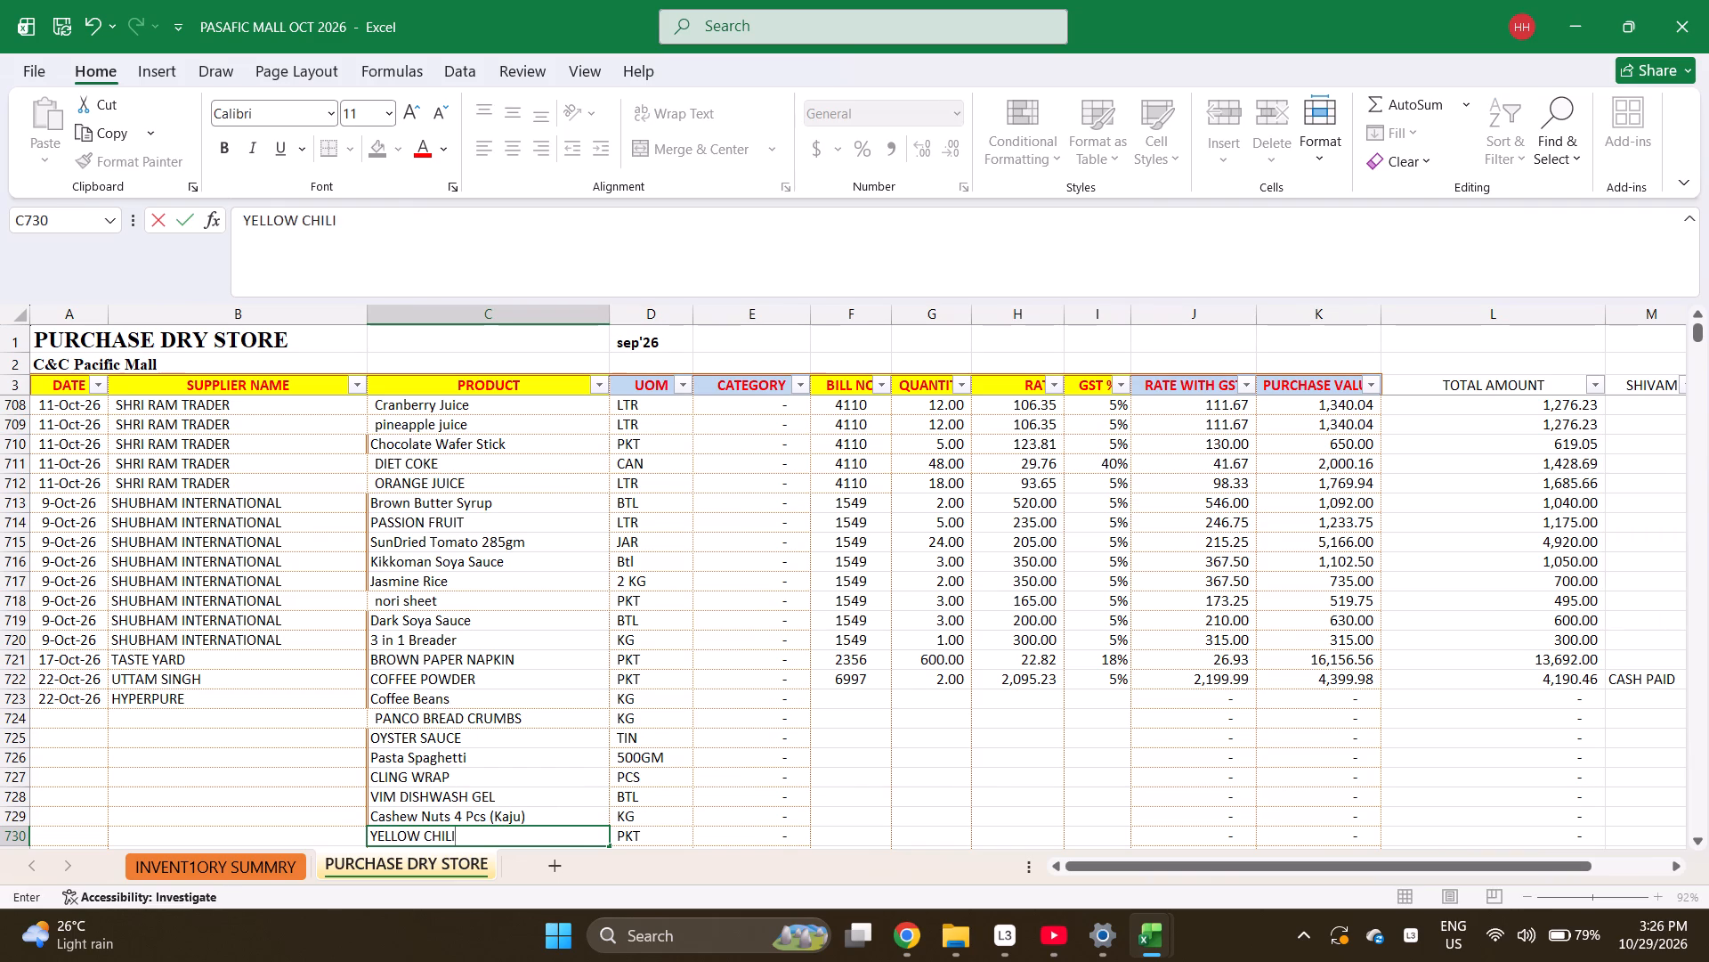
pyautogui.press('BackSpace')
pyautogui.press('i')
pyautogui.hotkey('ctrl', 'pageup')
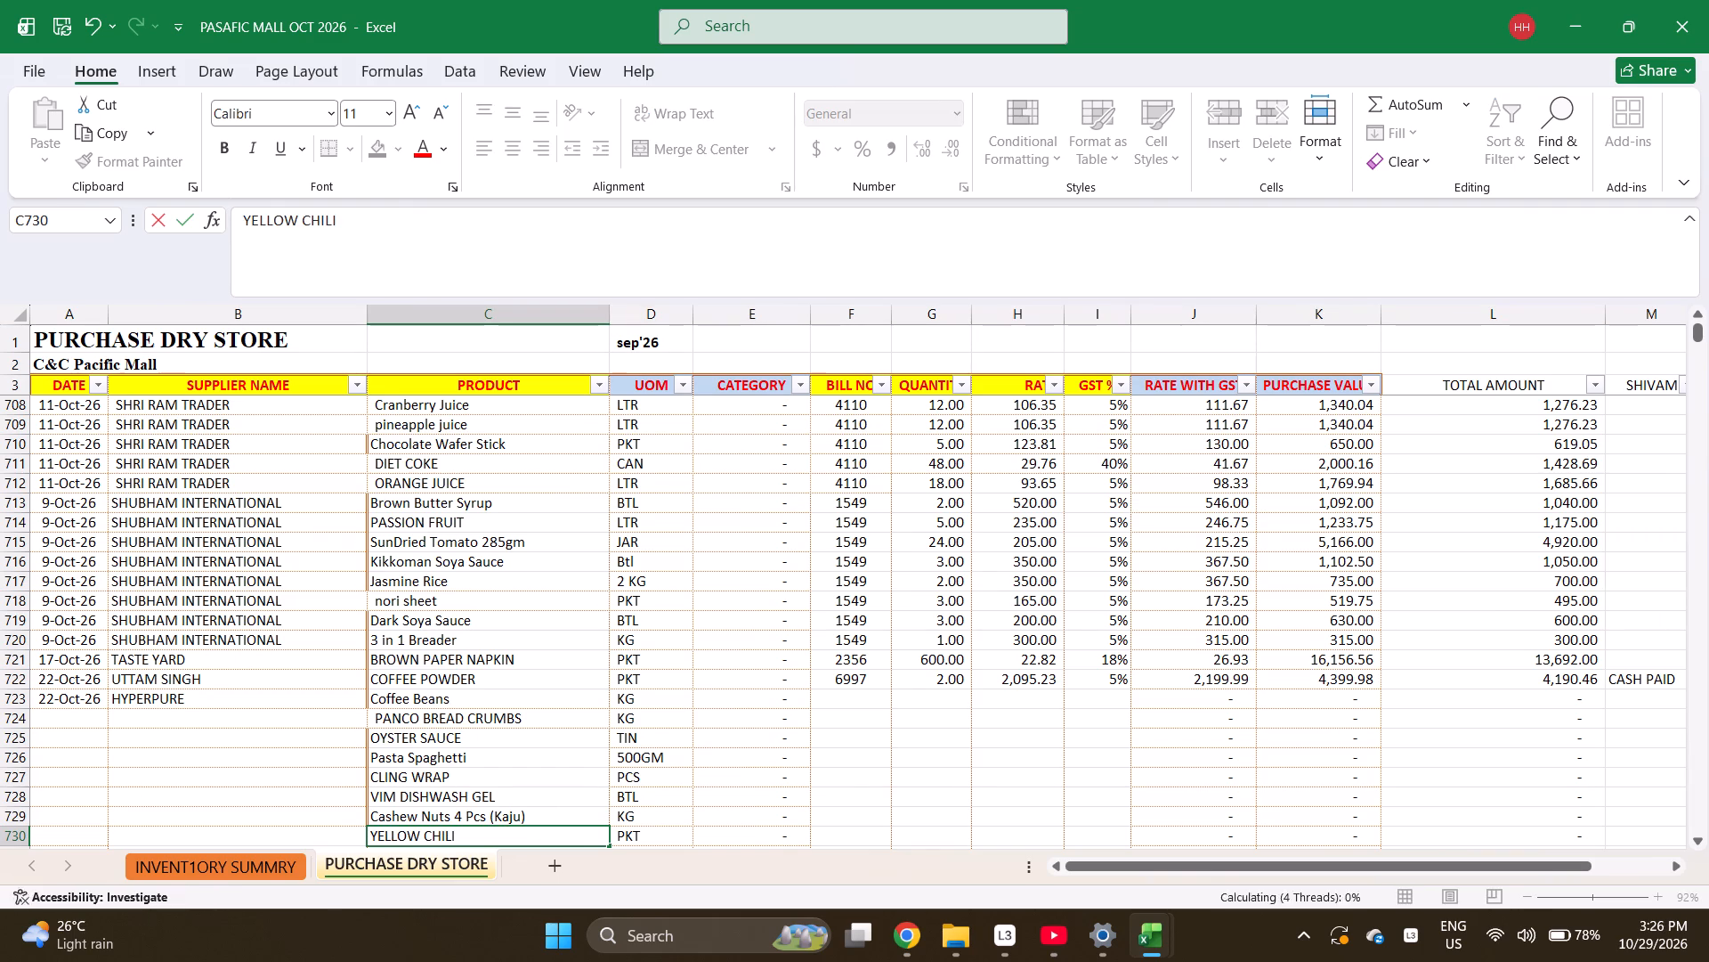
pyautogui.hotkey('ctrl', 'f')
pyautogui.write('YELOOW')
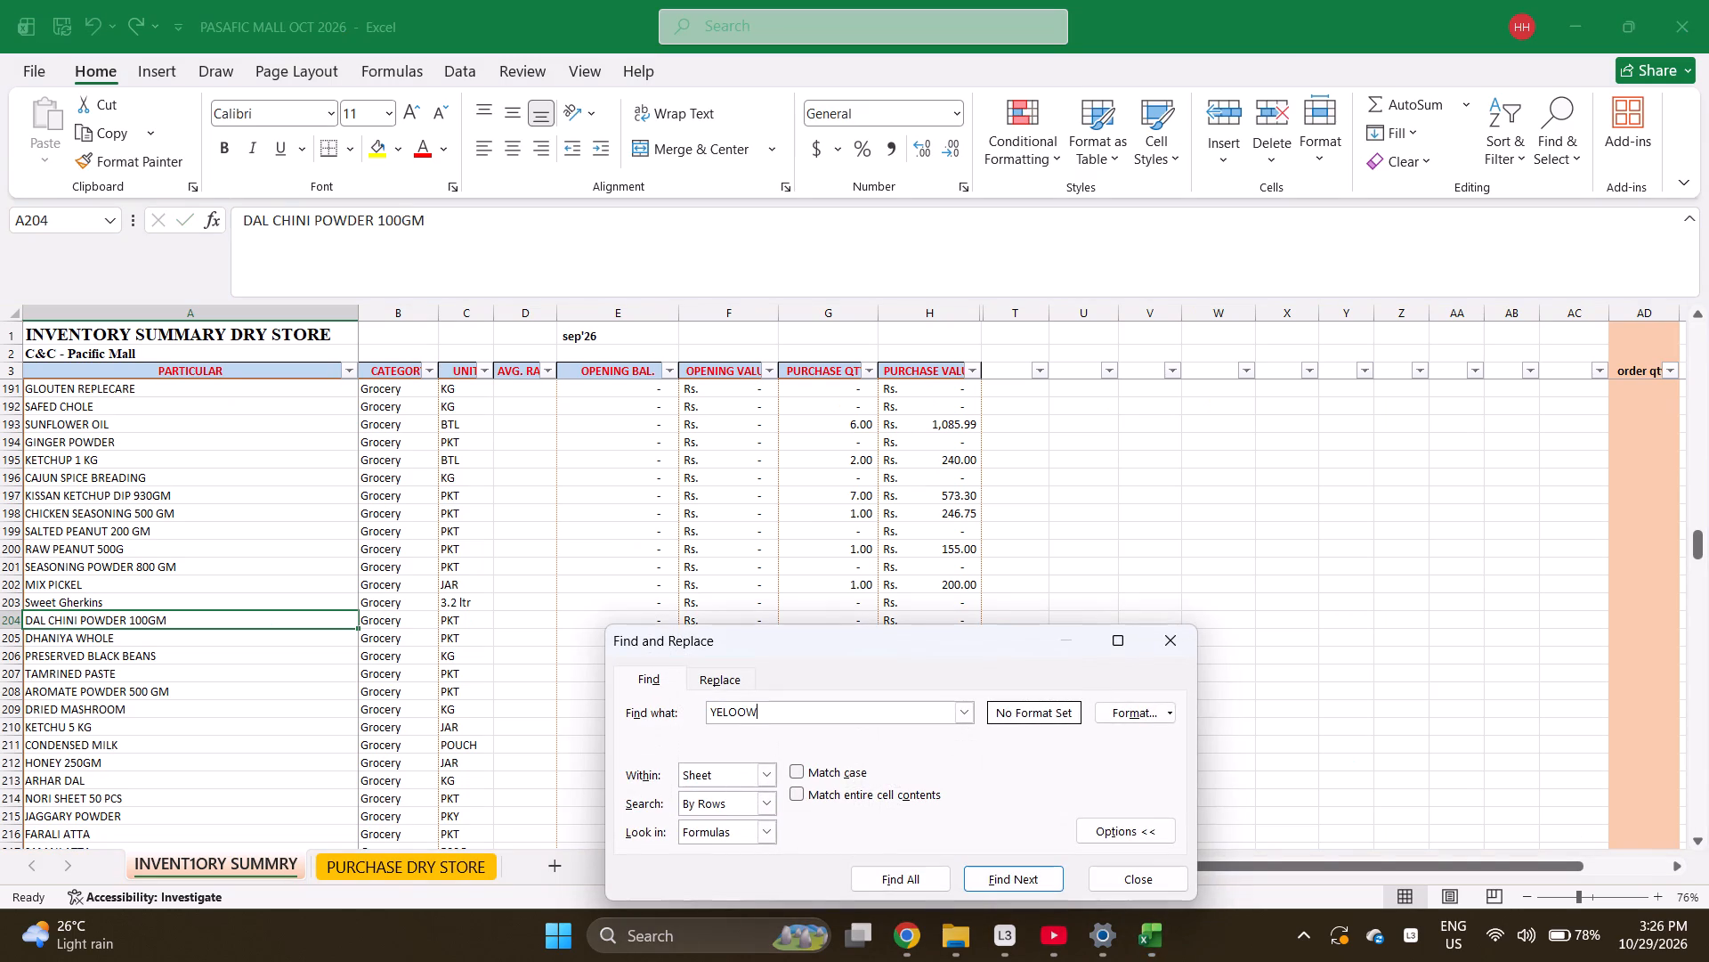
pyautogui.press('Return')
pyautogui.press('Return')
pyautogui.press('BackSpace')
pyautogui.press('BackSpace')
pyautogui.press('BackSpace')
pyautogui.write('LOW')
pyautogui.press('Return')
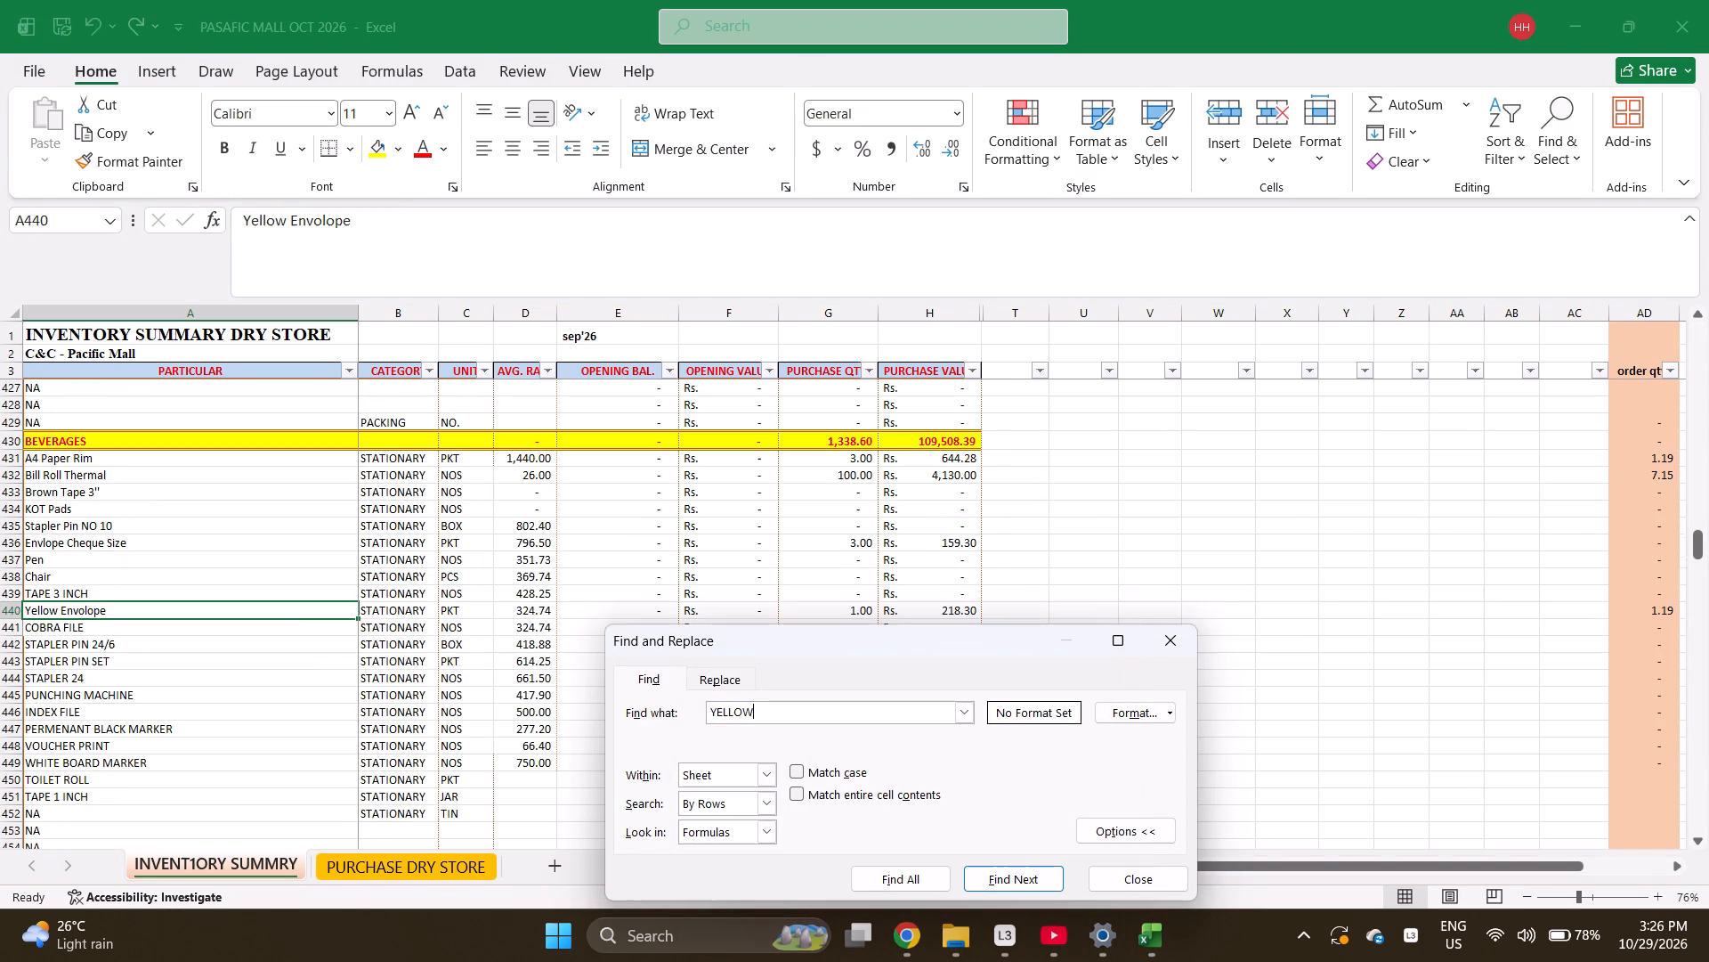
pyautogui.press('Escape')
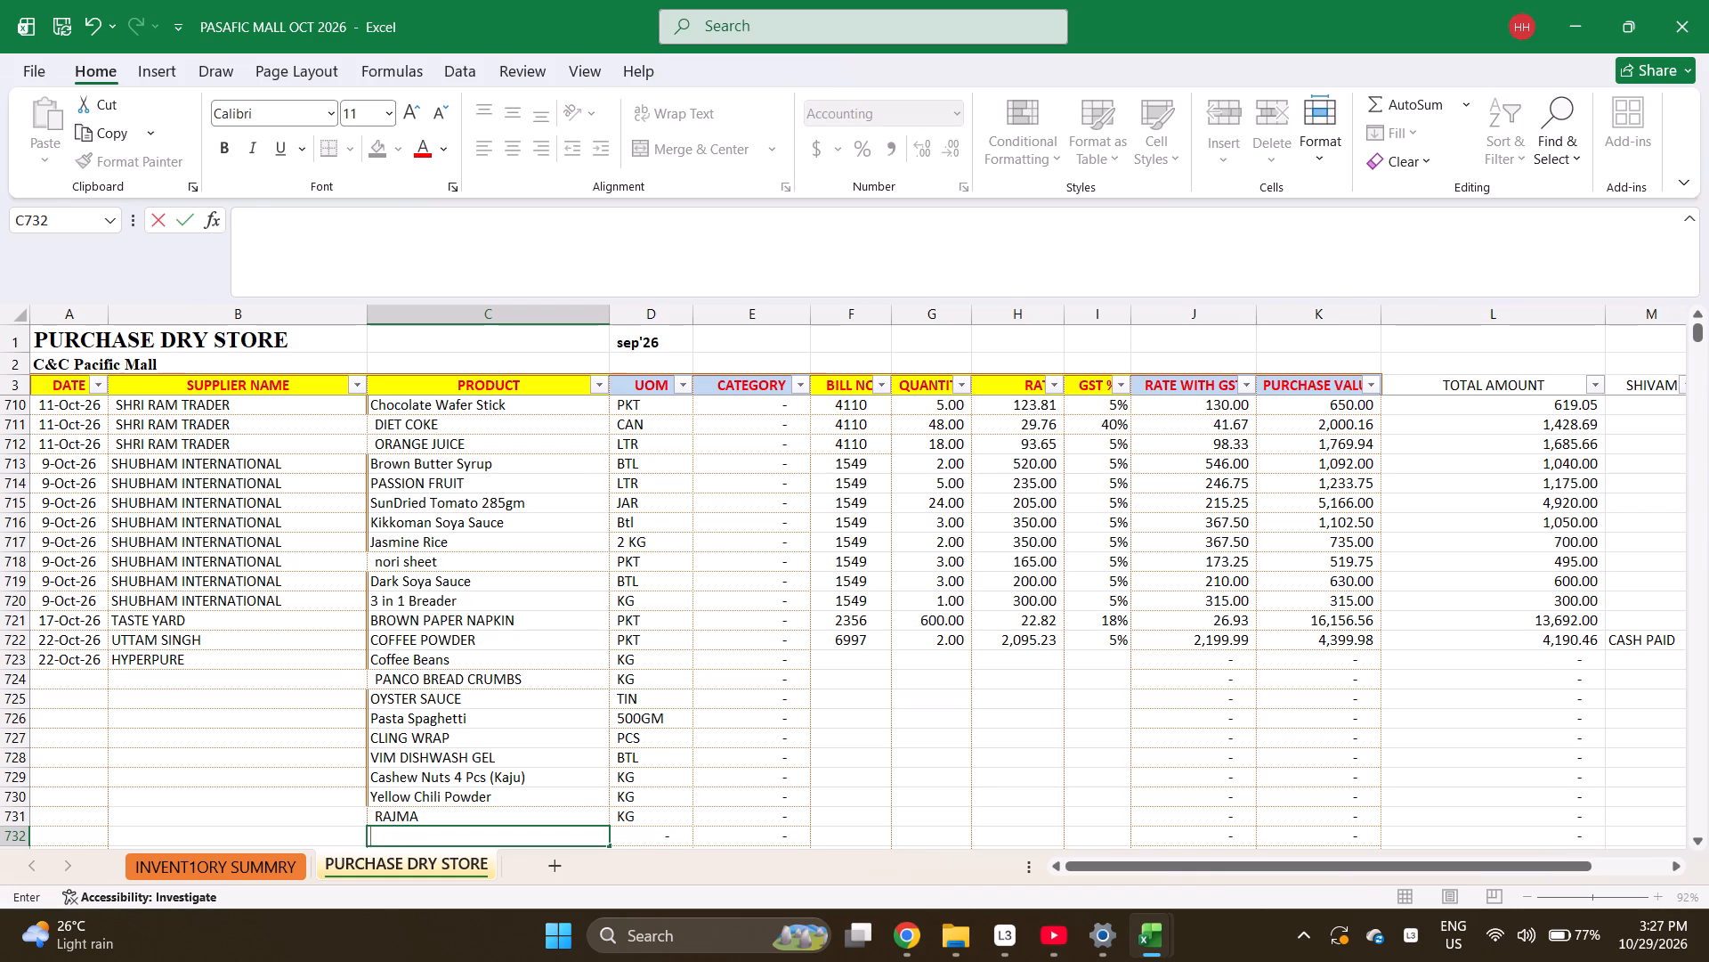
# Enter ENGLISH MUSTARD as the product in row 732.
pyautogui.write('ENGLIS')
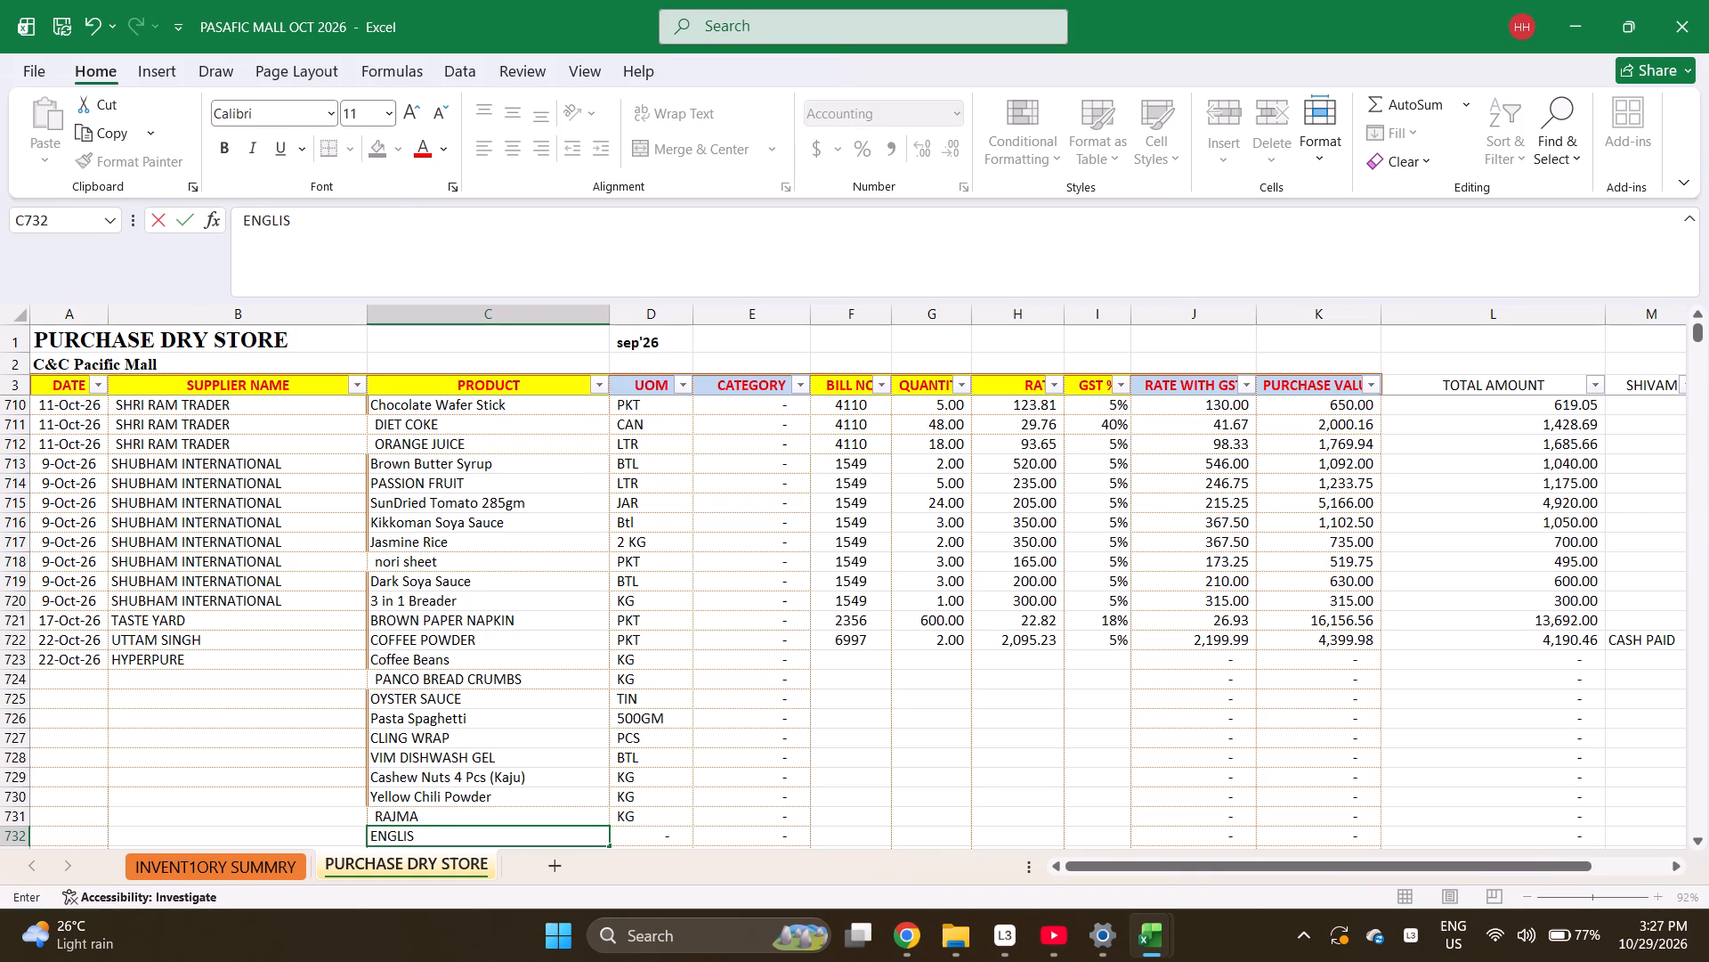
pyautogui.write('H MUS')
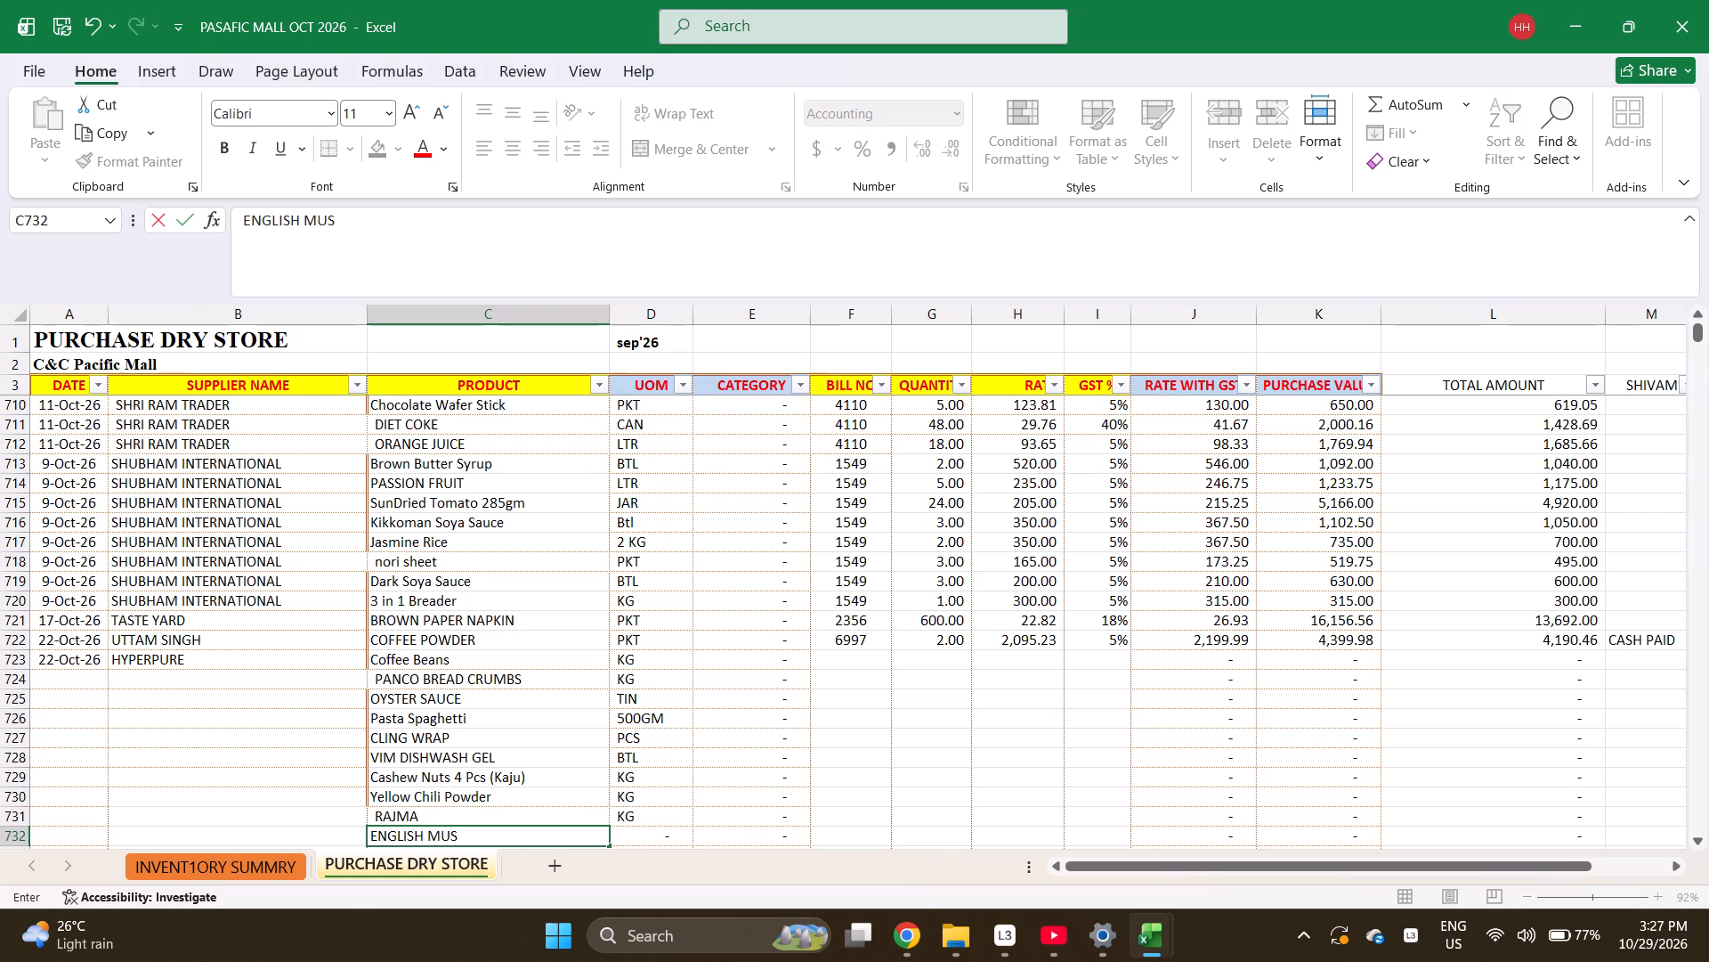
pyautogui.write('TARD')
pyautogui.press('Return')
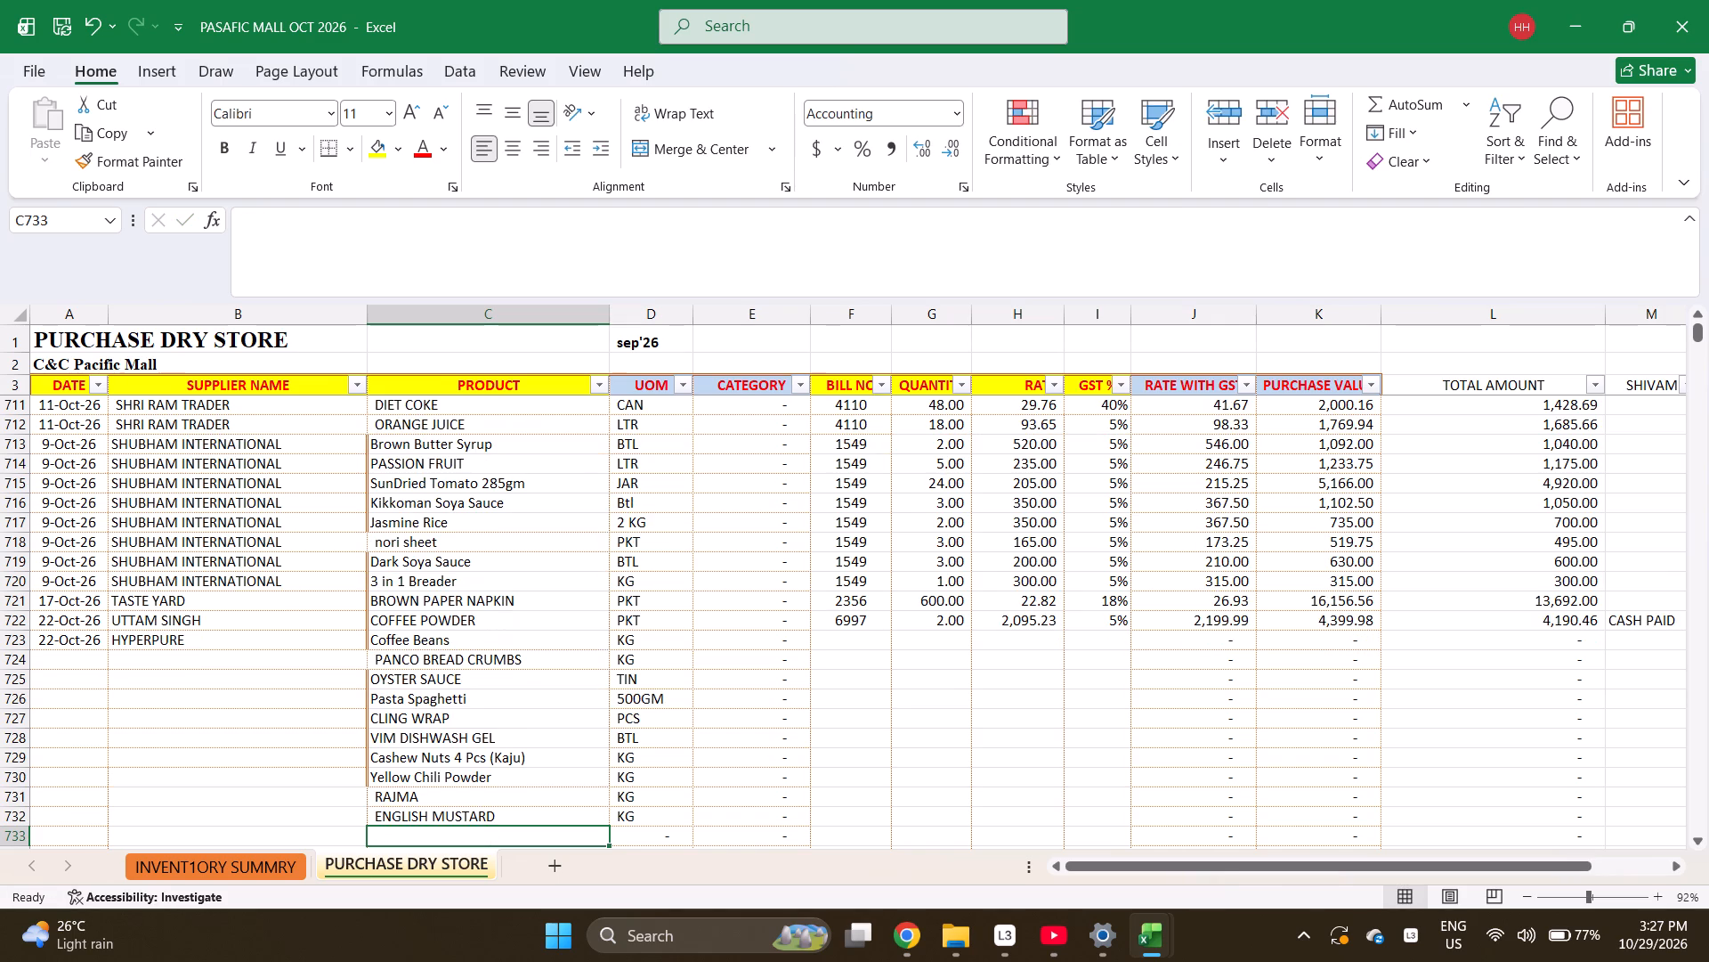
# Search the inventory summary sheet for AROM and copy AROMATE POWDER 500 GM into the product cell of row 733.
pyautogui.hotkey('ctrl', 'f')
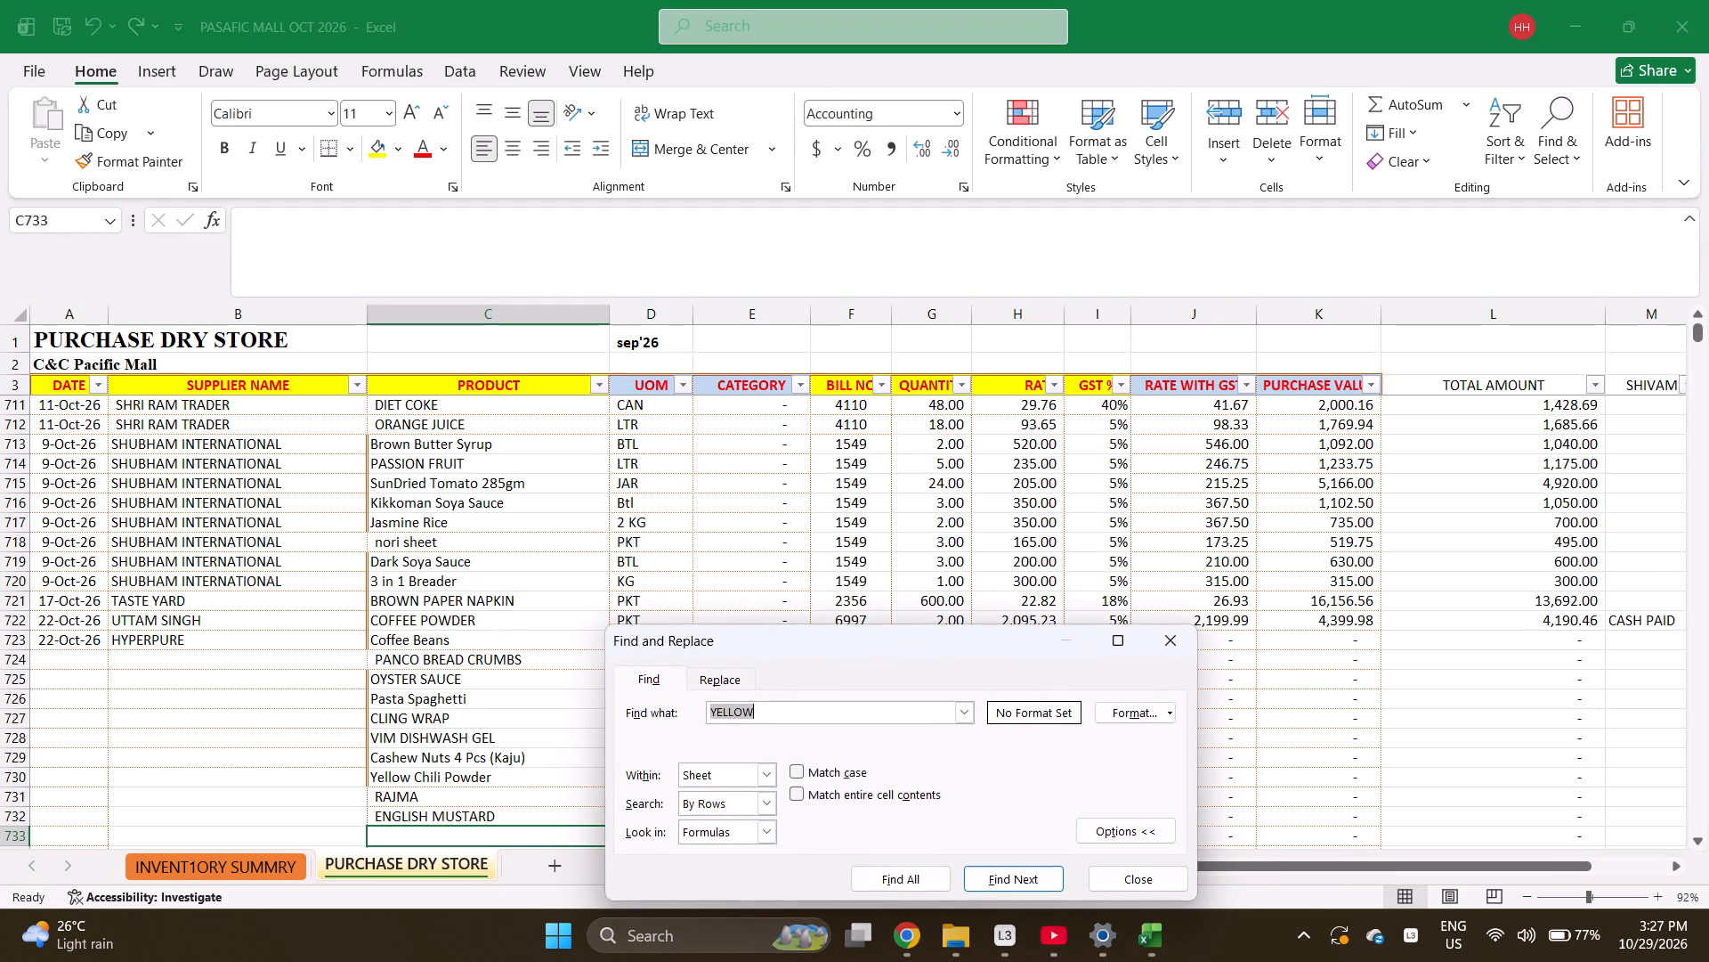
pyautogui.press('Escape')
pyautogui.write('AROMAT')
pyautogui.hotkey('ctrl', 'pageup')
pyautogui.hotkey('ctrl', 'f')
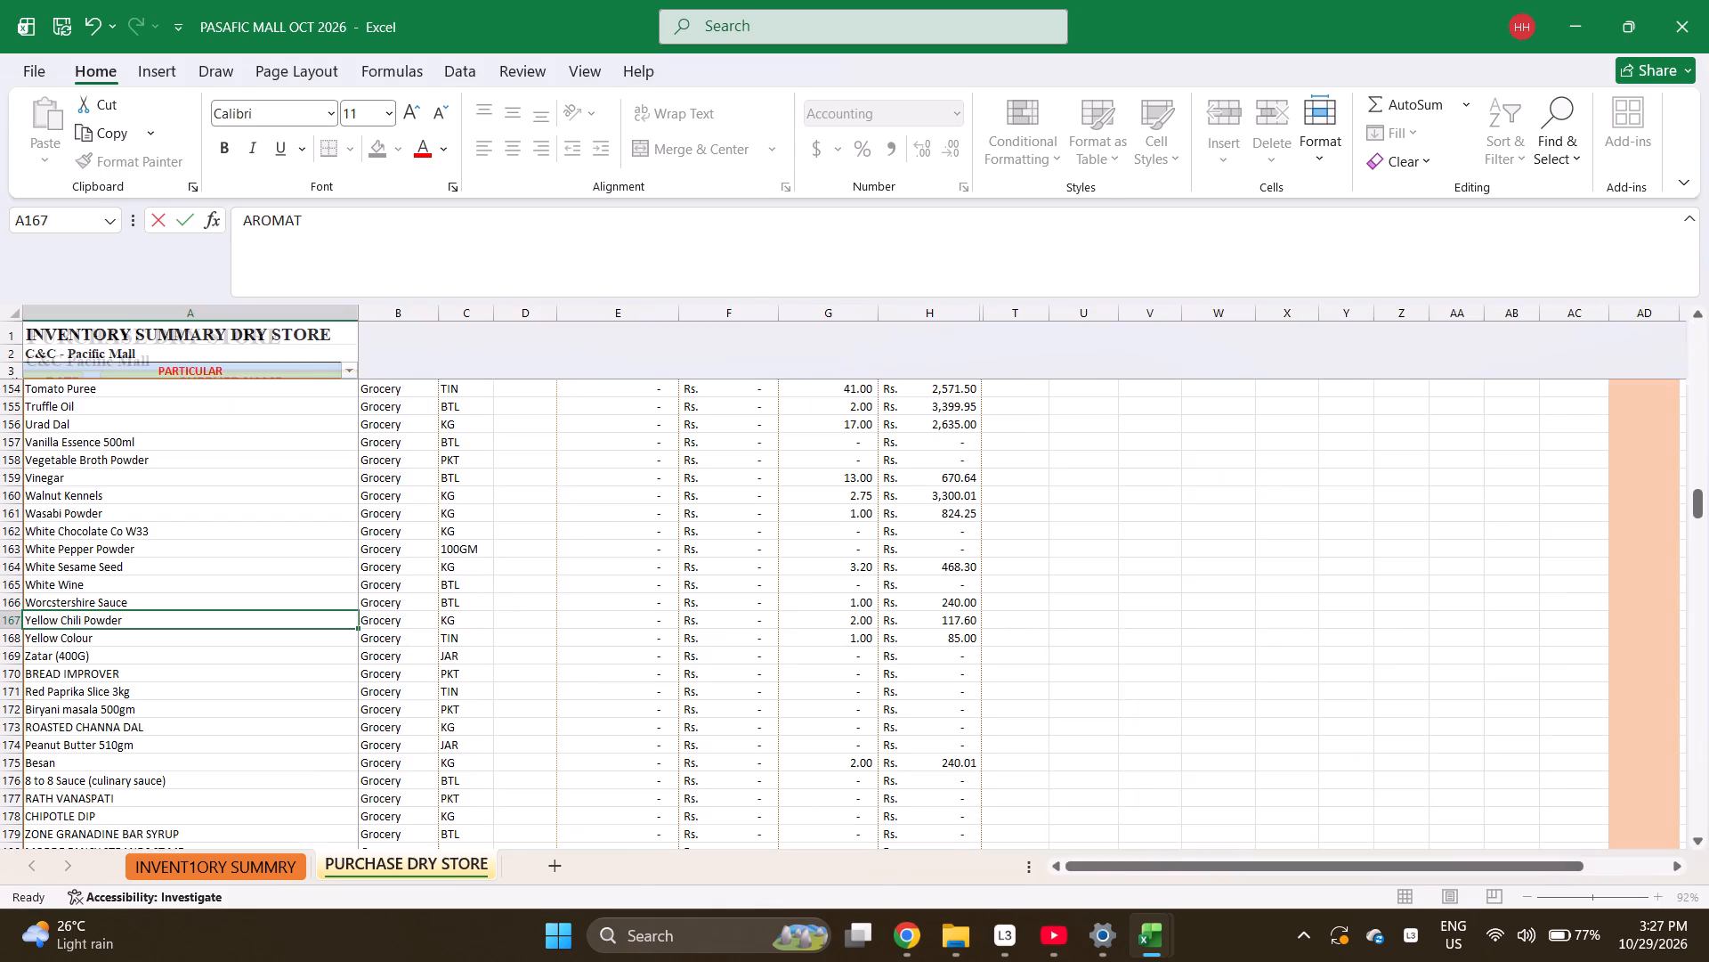
pyautogui.write('AROM')
pyautogui.press('Return')
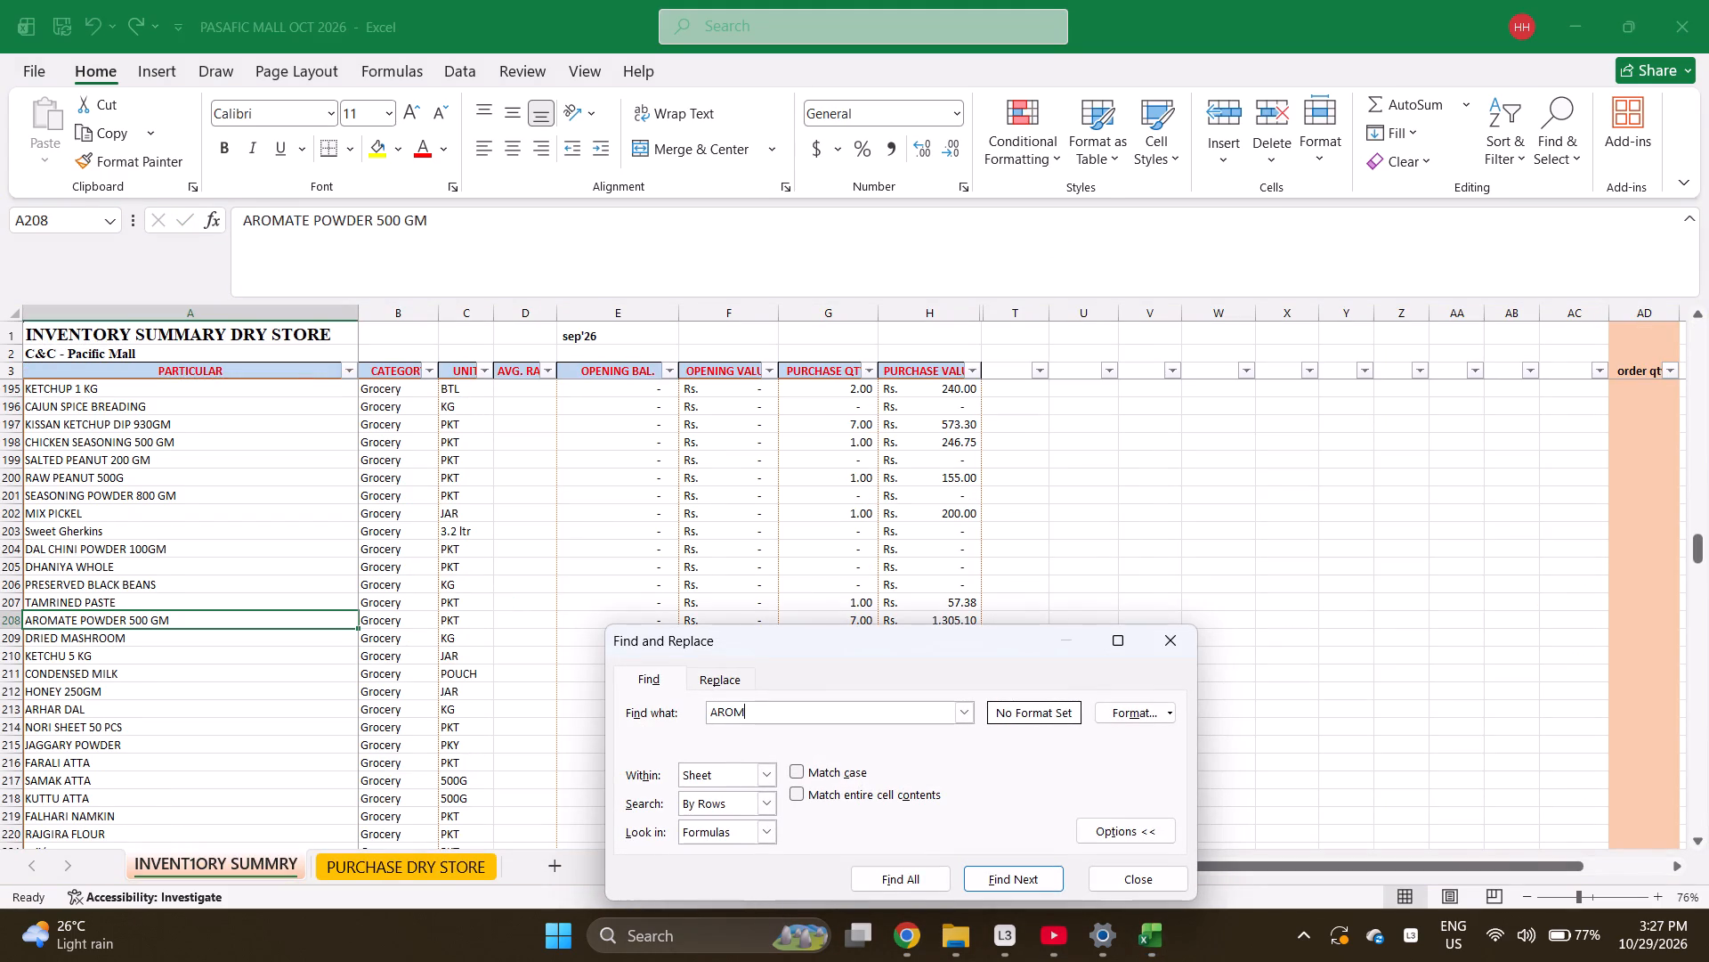
pyautogui.press('Escape')
pyautogui.hotkey('ctrl', 'c')
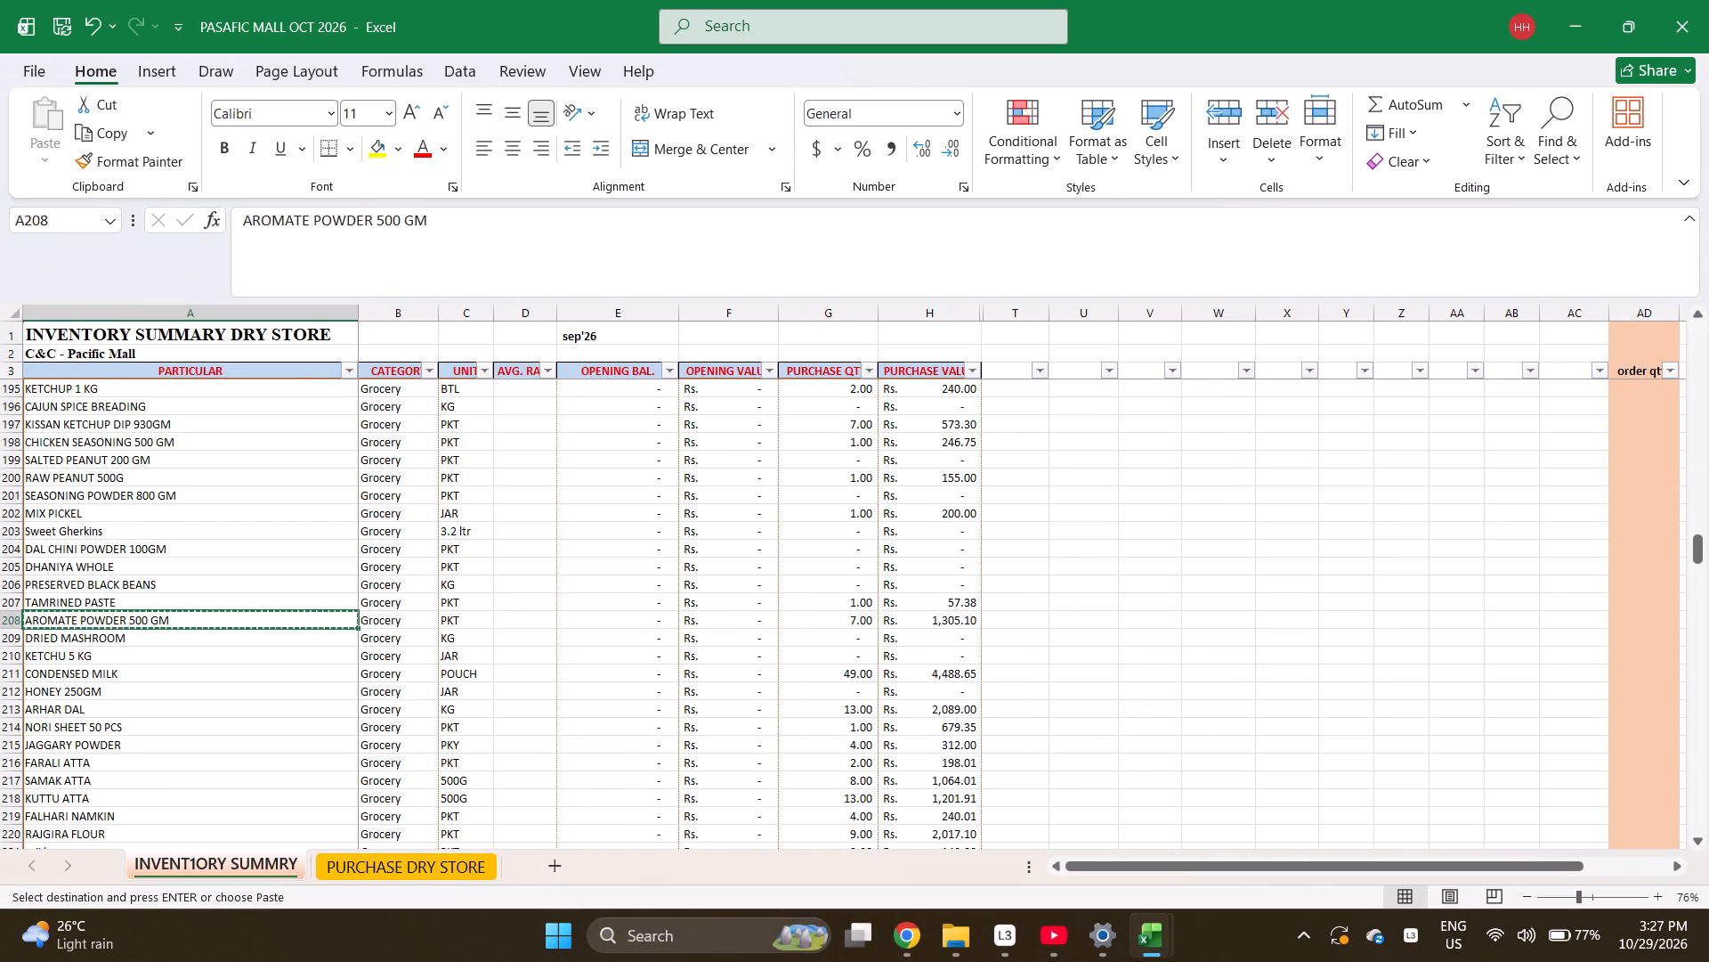
pyautogui.hotkey('ctrl', 'pagedown')
pyautogui.press('Return')
pyautogui.press('Return')
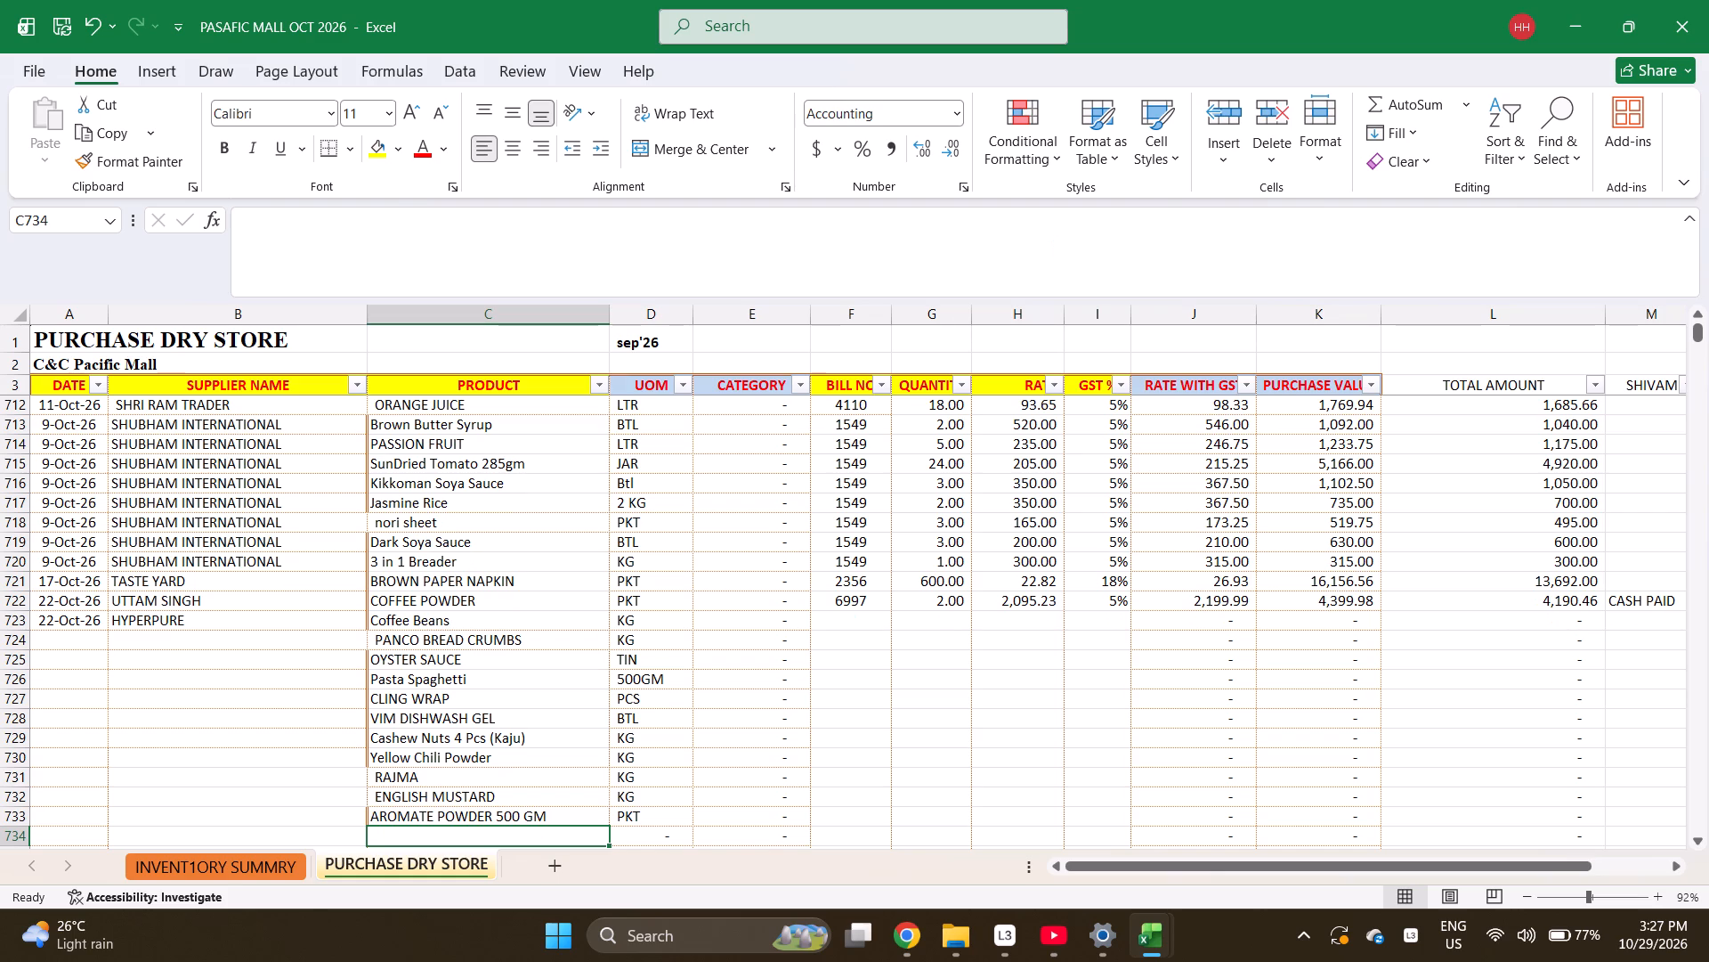
# Search the inventory summary sheet for SR and copy SRIRACHA CHILLI HOT SAUCE into the product cell of row 734 in PURCHASE DRY STORE.
pyautogui.write('SR')
pyautogui.write('IRACHA')
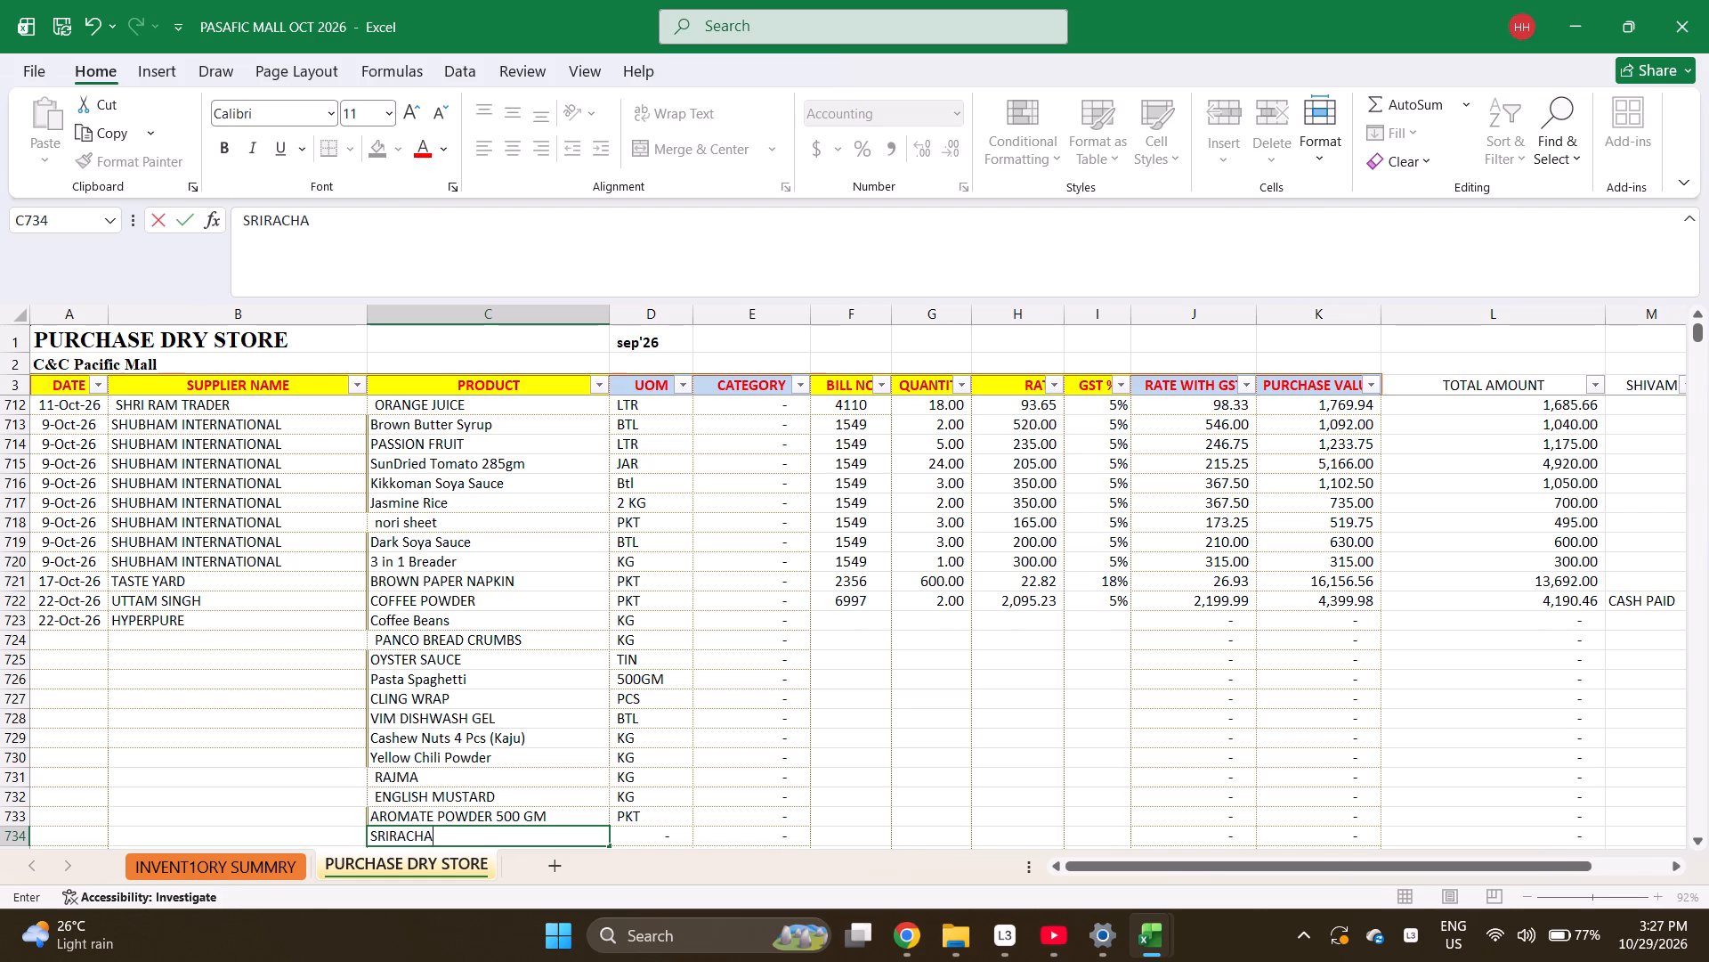
pyautogui.hotkey('ctrl', 'pageup')
pyautogui.hotkey('ctrl', 'f')
pyautogui.write('SR')
pyautogui.press('Return')
pyautogui.press('Escape')
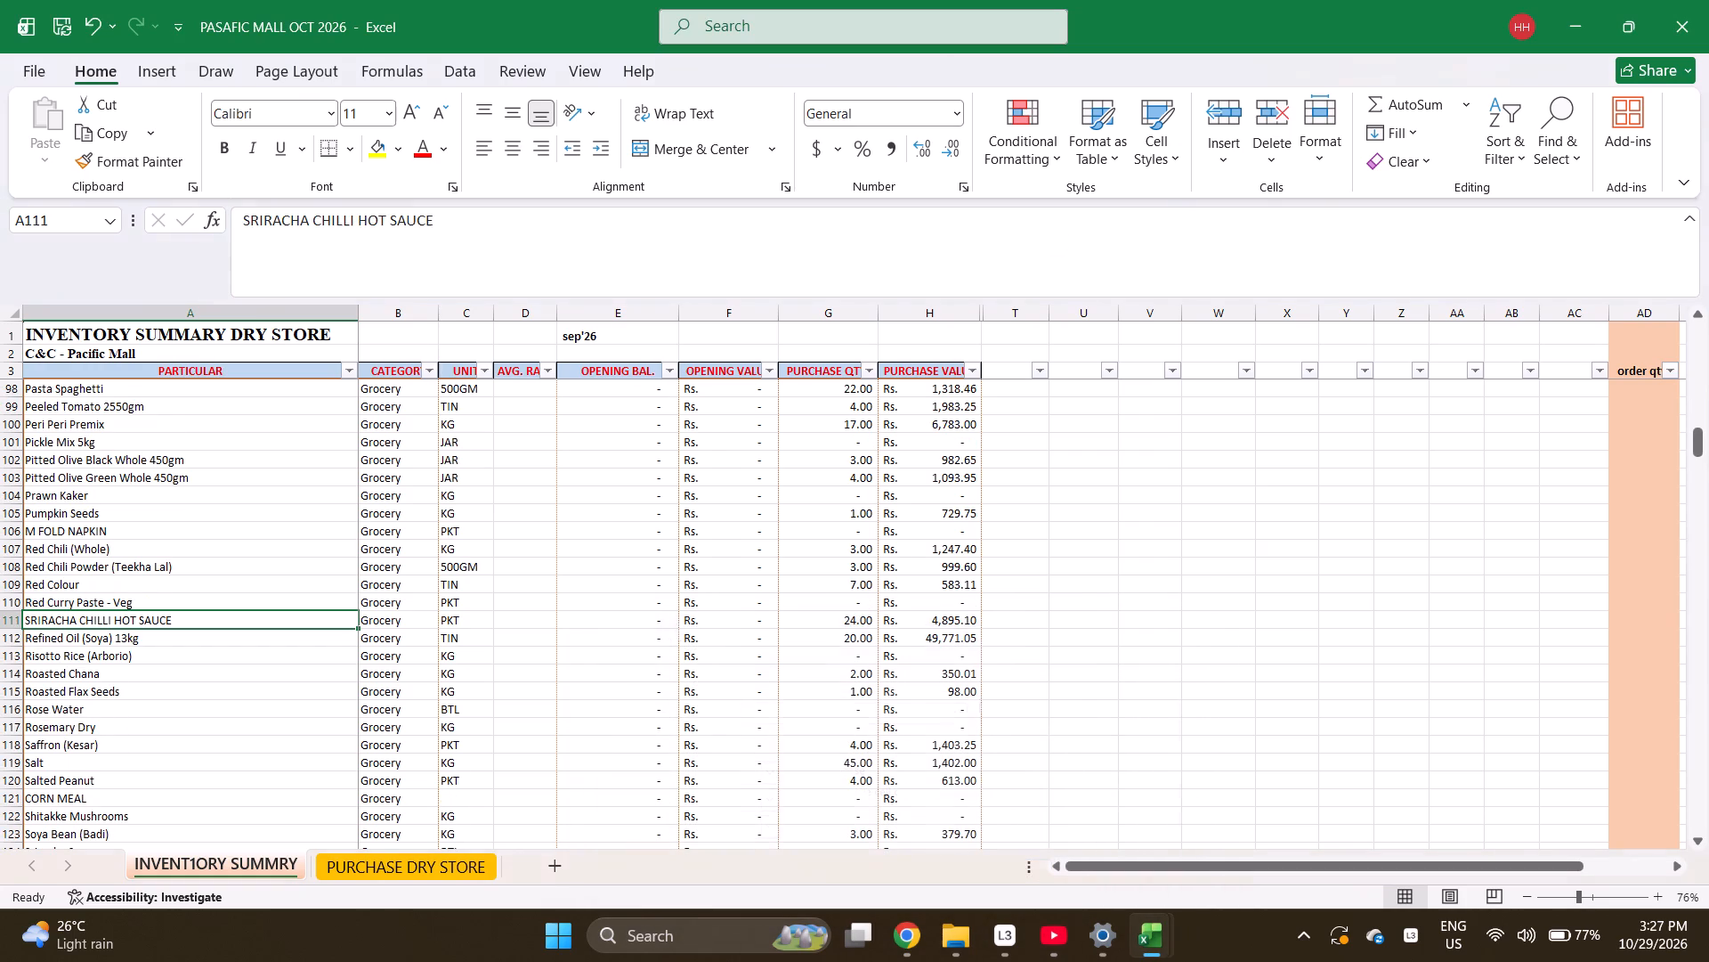
pyautogui.hotkey('ctrl', 'c')
pyautogui.hotkey('ctrl', 'pagedown')
pyautogui.press('Return')
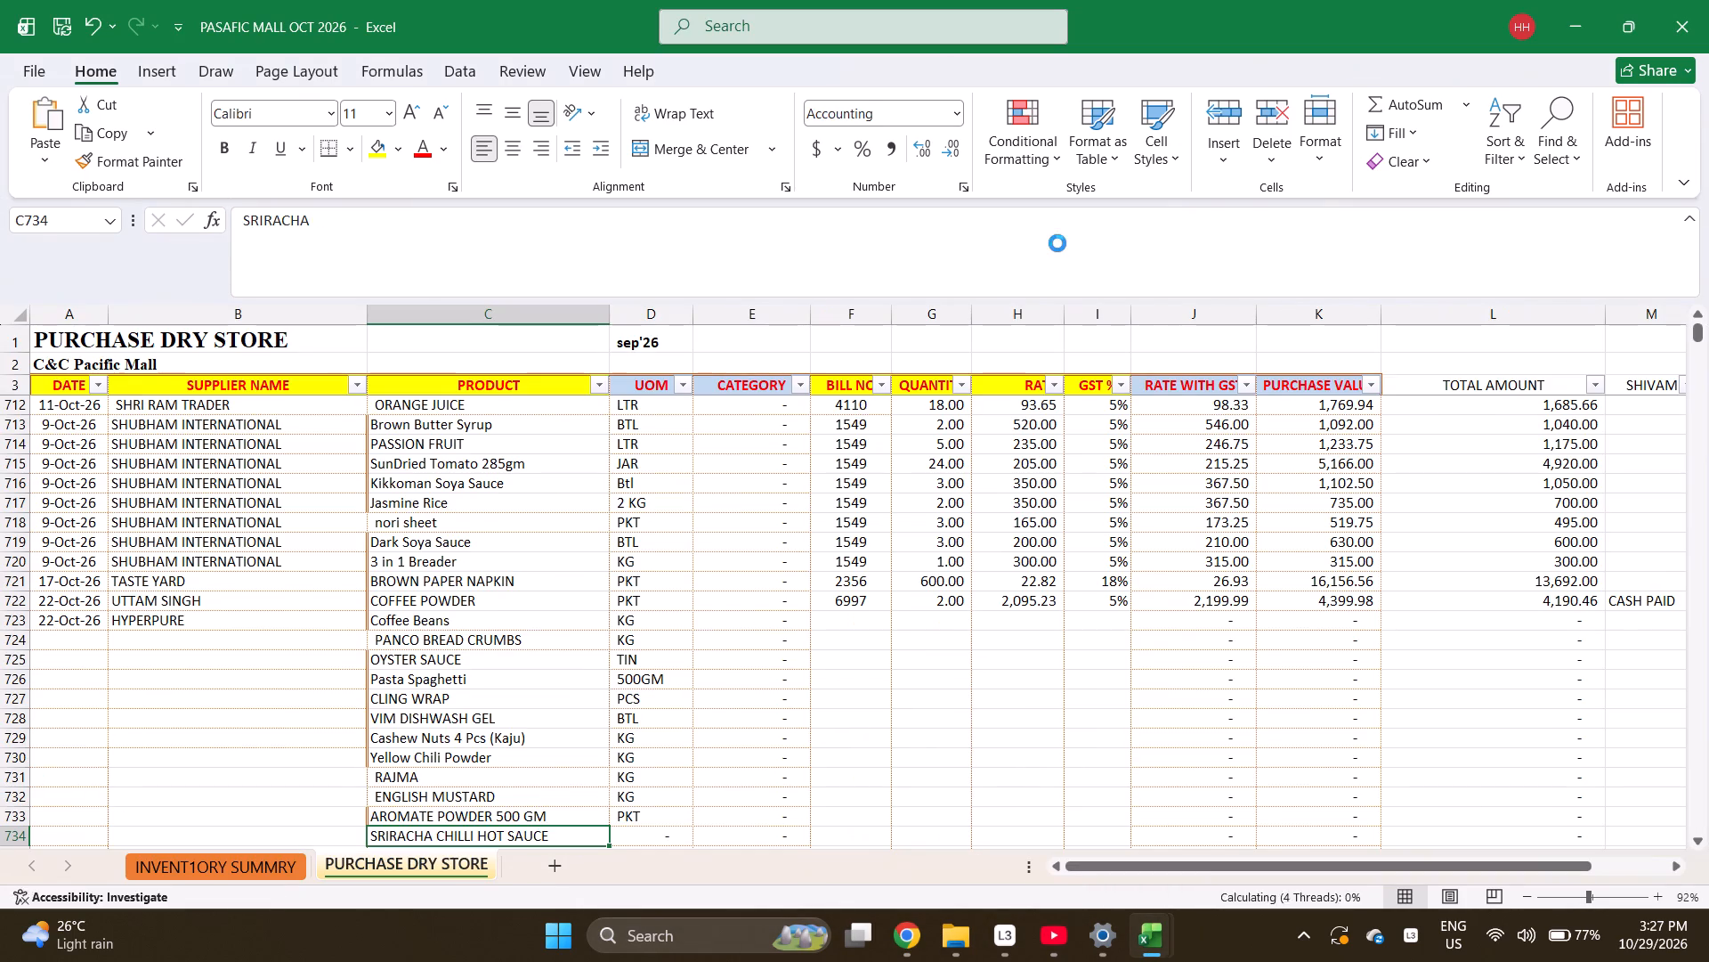
pyautogui.press('Return')
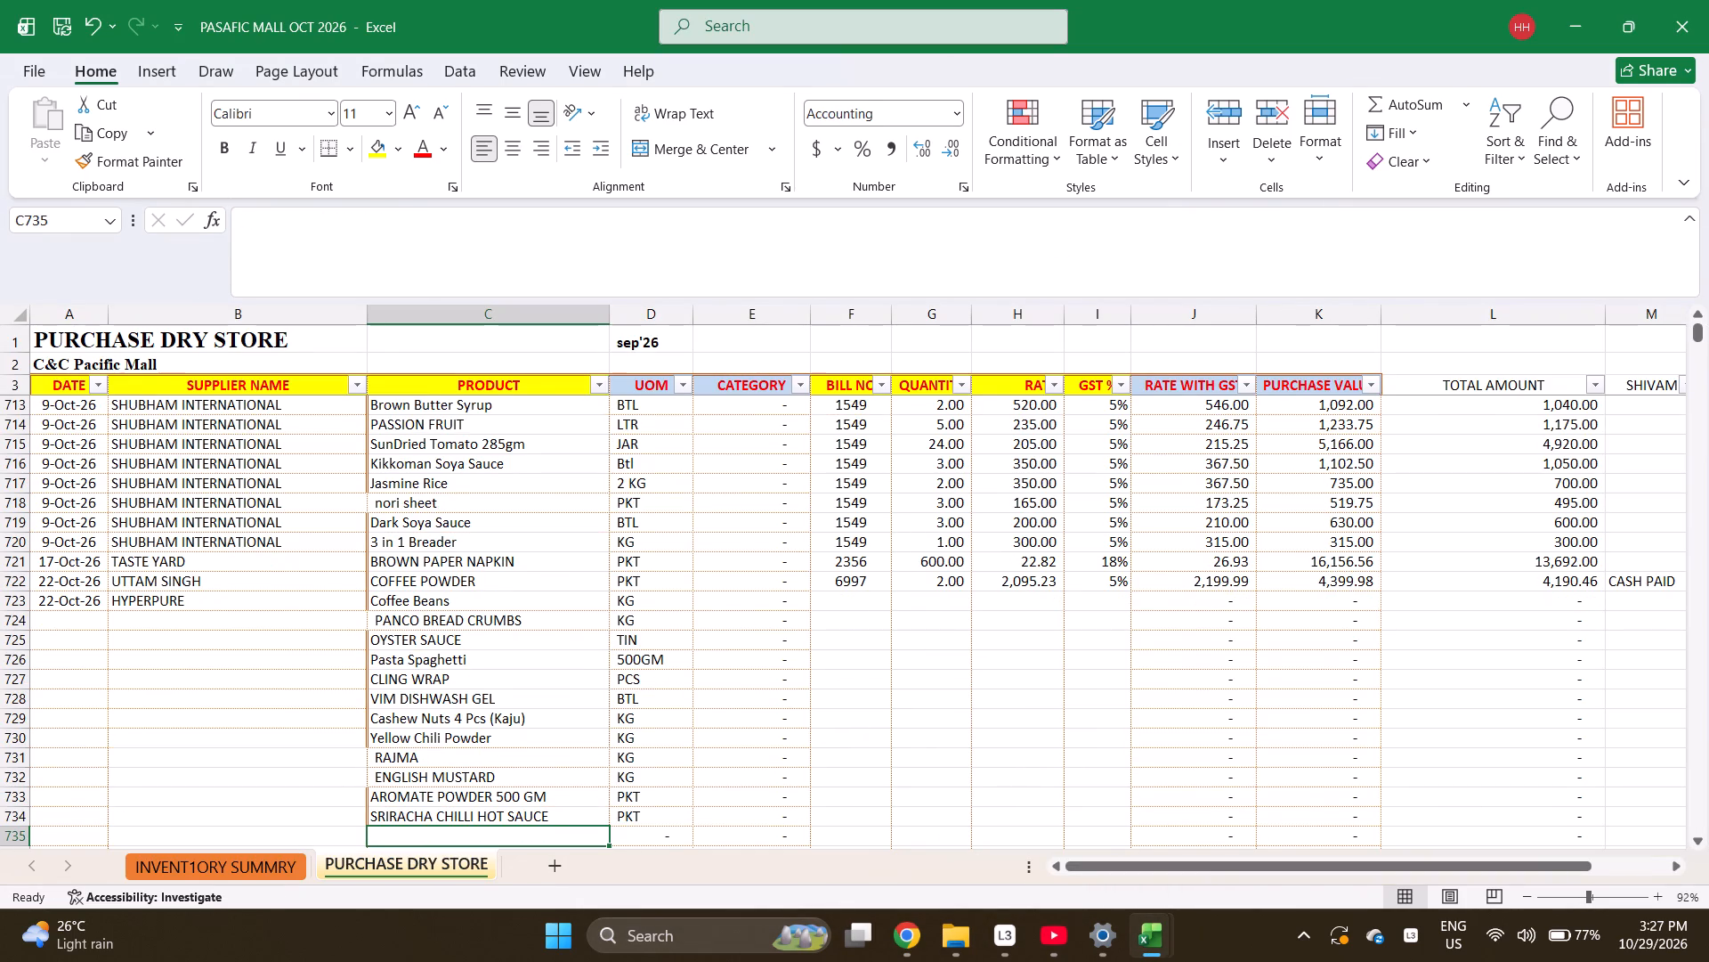
# Review the HYPERPURE product list in rows 723 to 734, going through the entries one by one for completeness and order.
pyautogui.press('Right')
pyautogui.press('Right')
pyautogui.press('Right')
pyautogui.press('Left')
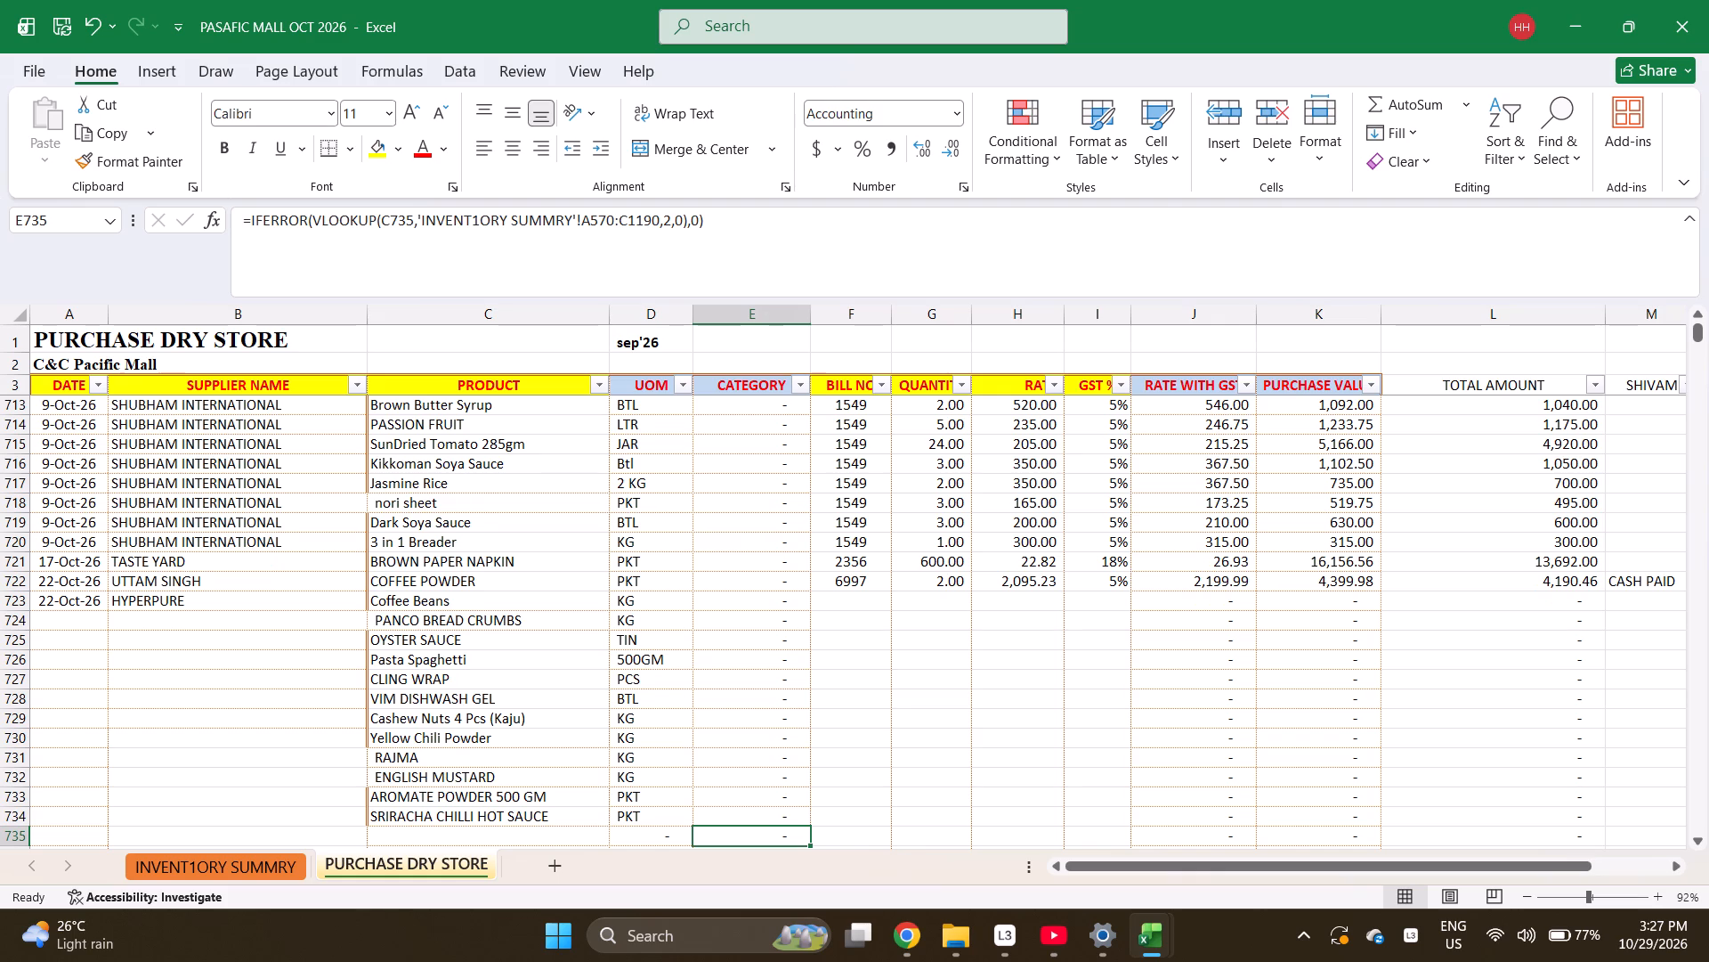
pyautogui.press('Left')
pyautogui.press('Left')
pyautogui.press('Left')
pyautogui.press('Left')
pyautogui.hotkey('ctrl', 'Up')
pyautogui.press('Right')
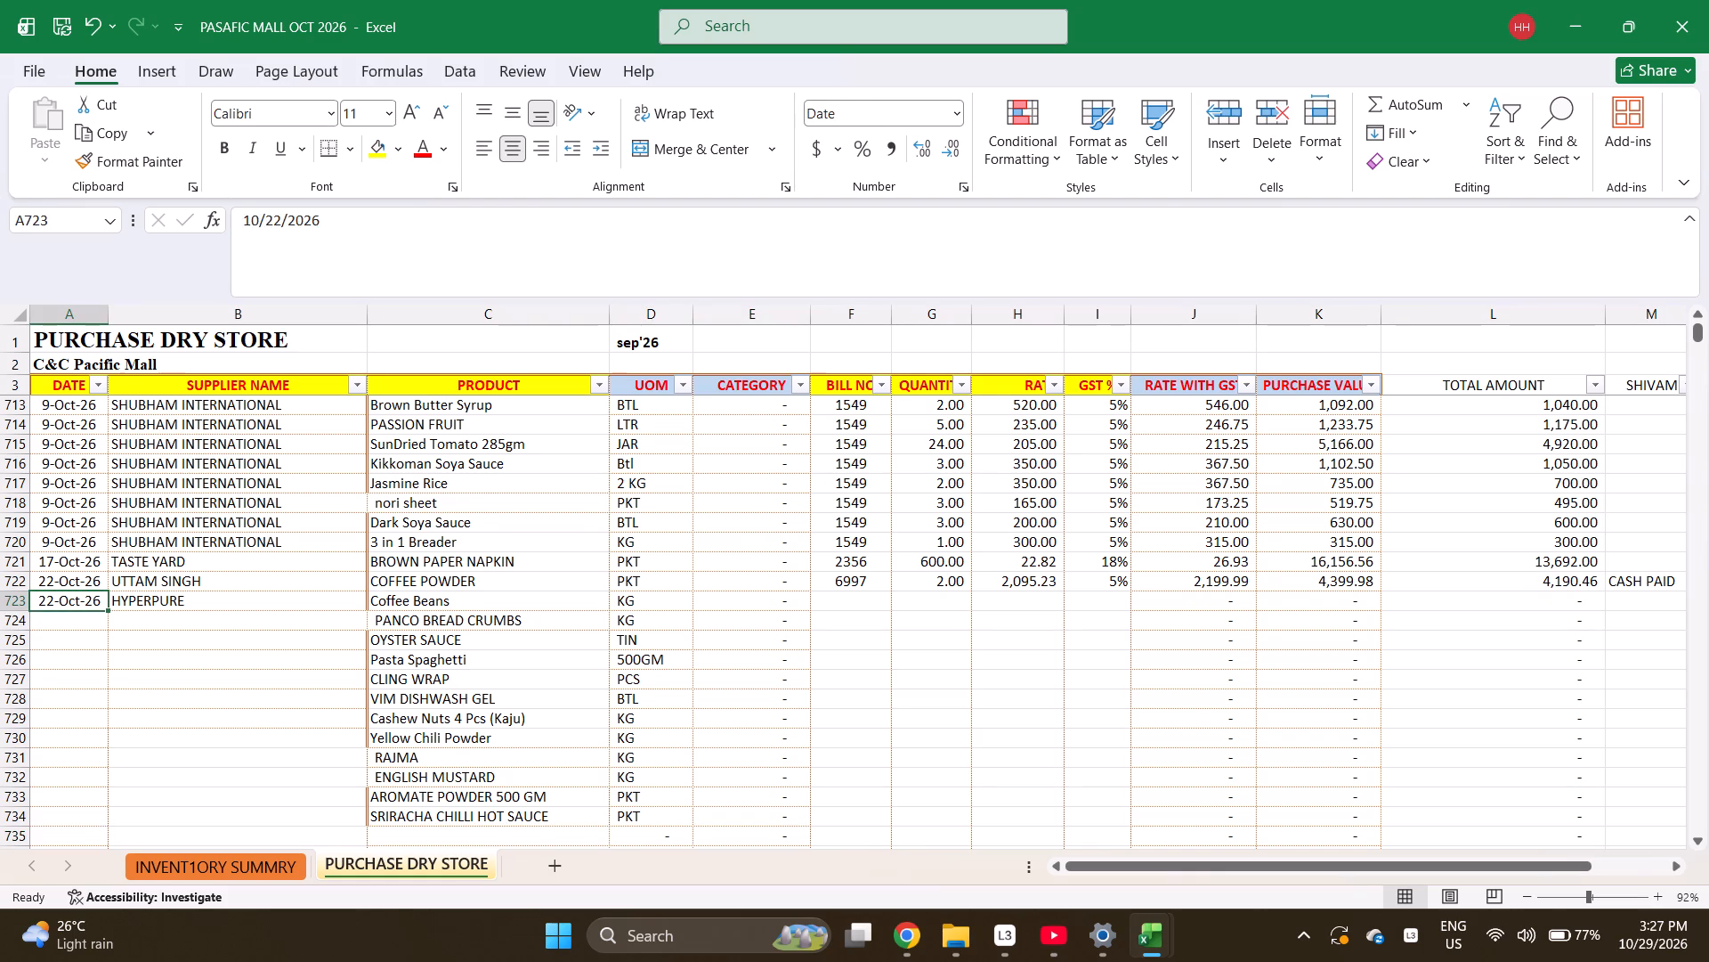
pyautogui.press('Right')
pyautogui.hotkey('shift', 'Down')
pyautogui.hotkey('shift', 'Down')
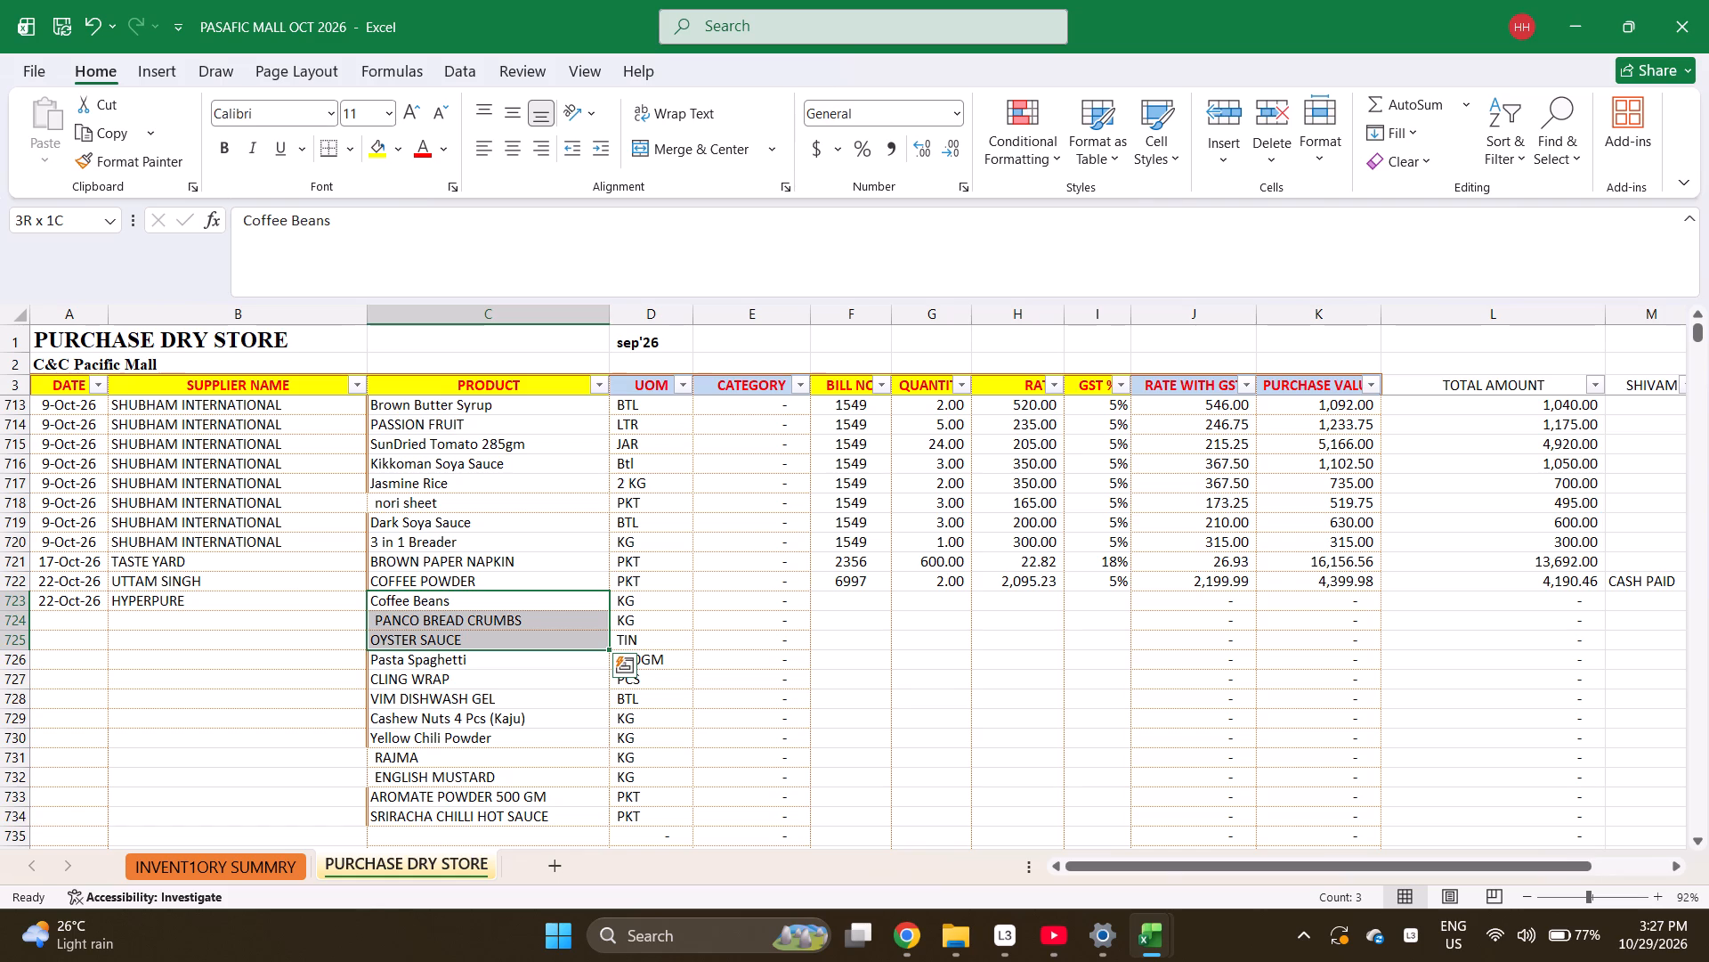
pyautogui.hotkey('ctrl', 'shift', 'Down')
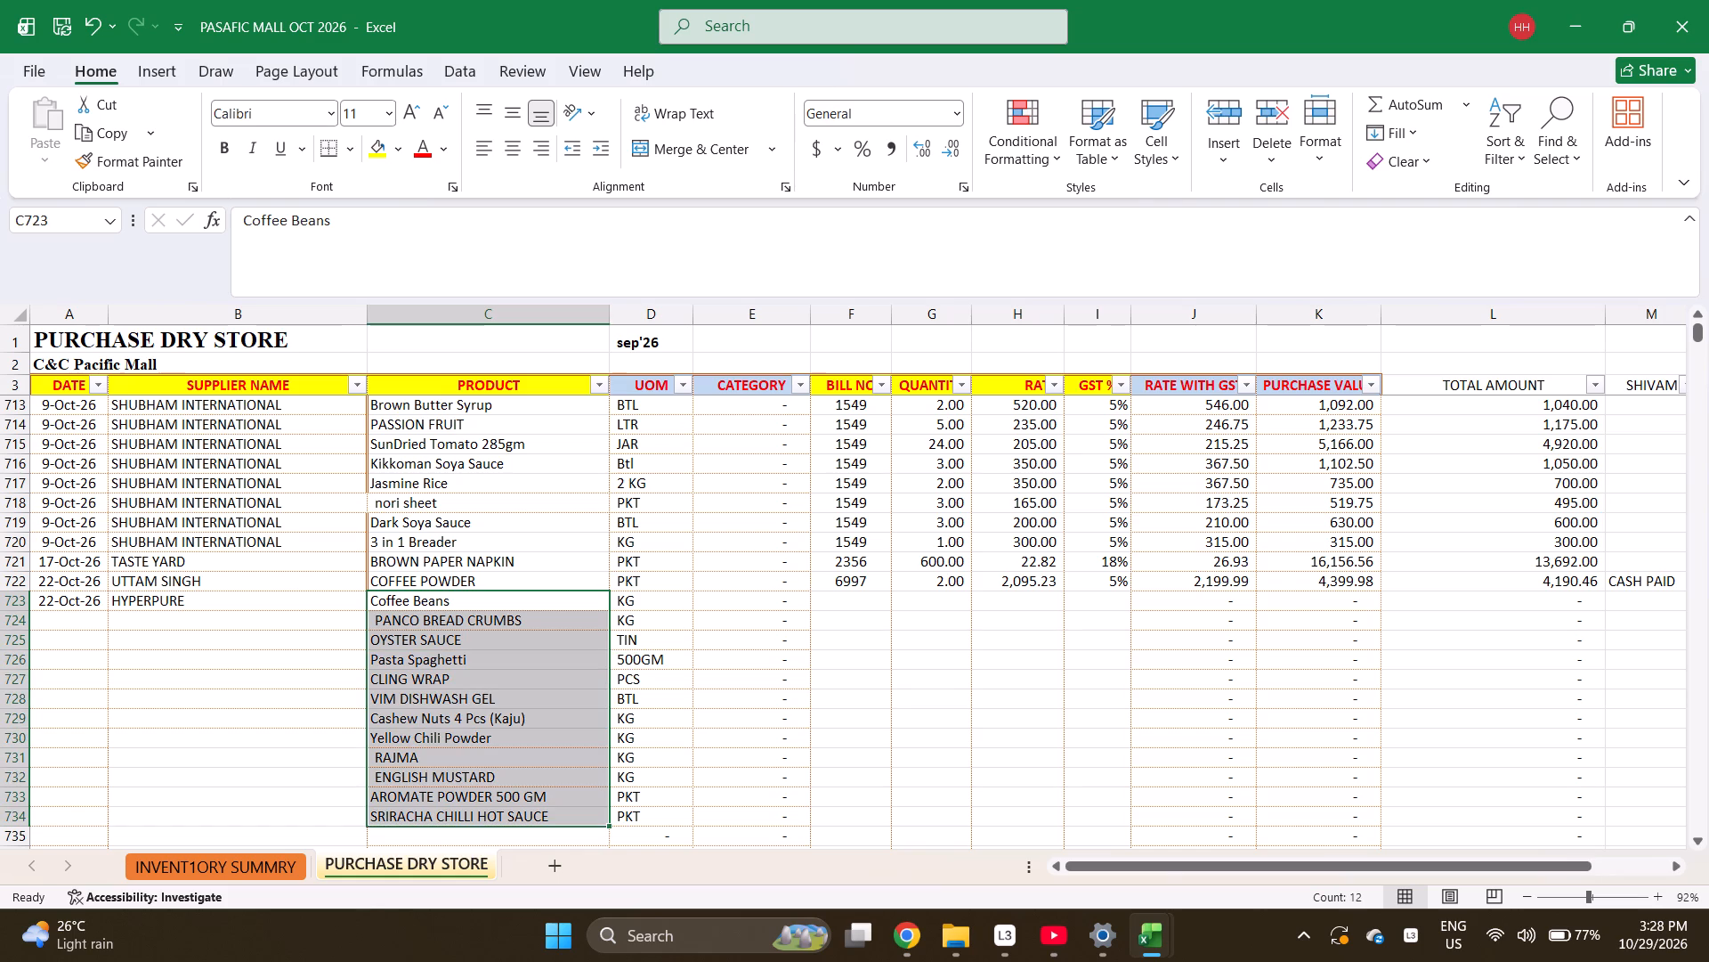
pyautogui.hotkey('shift', 'Up')
pyautogui.hotkey('shift', 'Up')
pyautogui.hotkey('shift', 'Up')
pyautogui.hotkey('shift', 'Up')
pyautogui.hotkey('shift', 'Up')
pyautogui.hotkey('shift', 'Up')
pyautogui.hotkey('shift', 'Up')
pyautogui.hotkey('shift', 'Up')
pyautogui.hotkey('shift', 'Up')
pyautogui.hotkey('shift', 'Up')
pyautogui.hotkey('shift', 'Up')
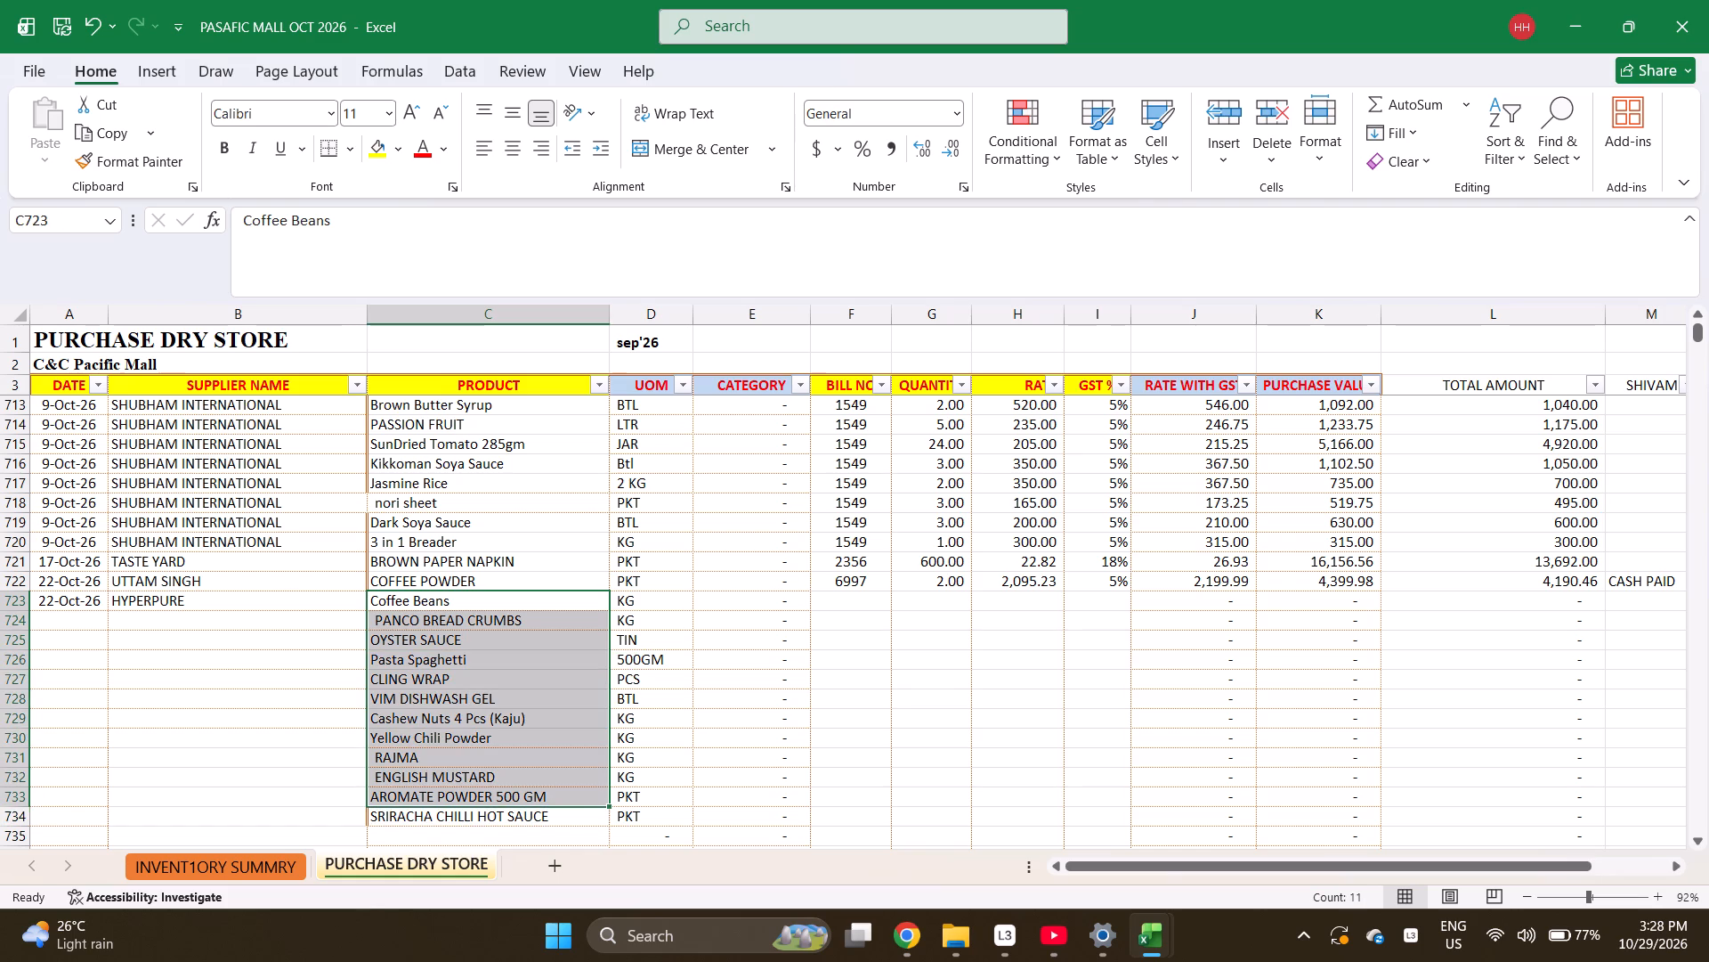
pyautogui.hotkey('shift', 'Down')
pyautogui.hotkey('shift', 'Down')
pyautogui.hotkey('shift', 'Down')
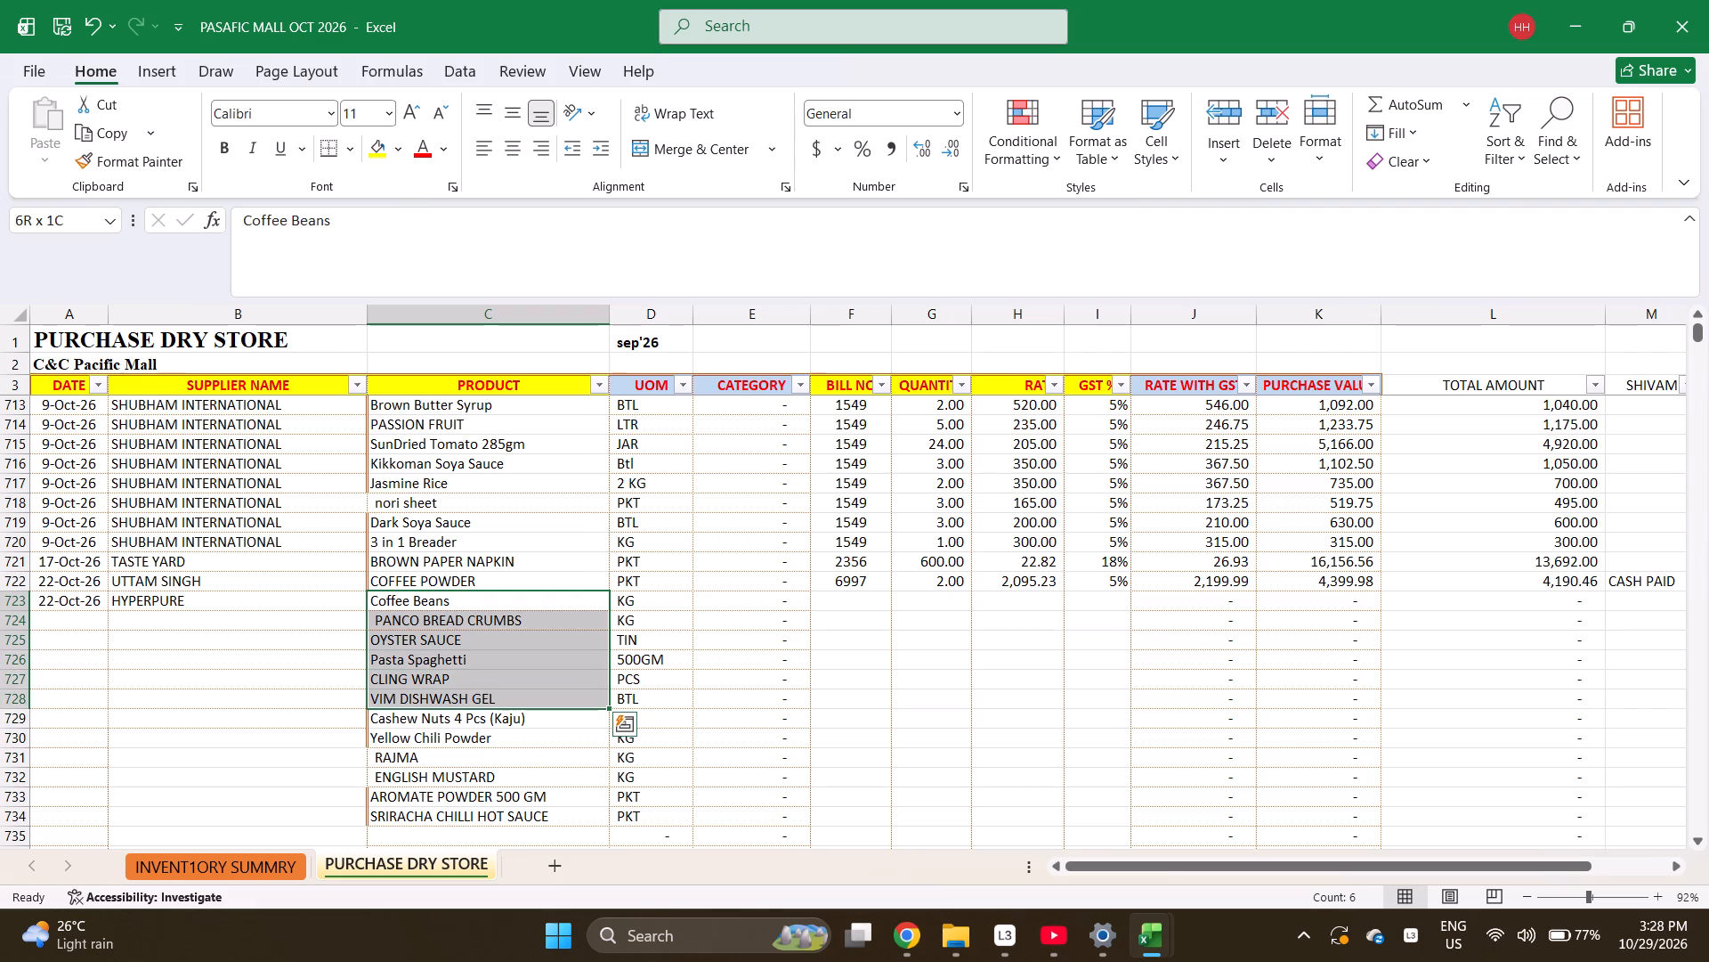
pyautogui.hotkey('shift', 'Down')
pyautogui.hotkey('shift', 'Down')
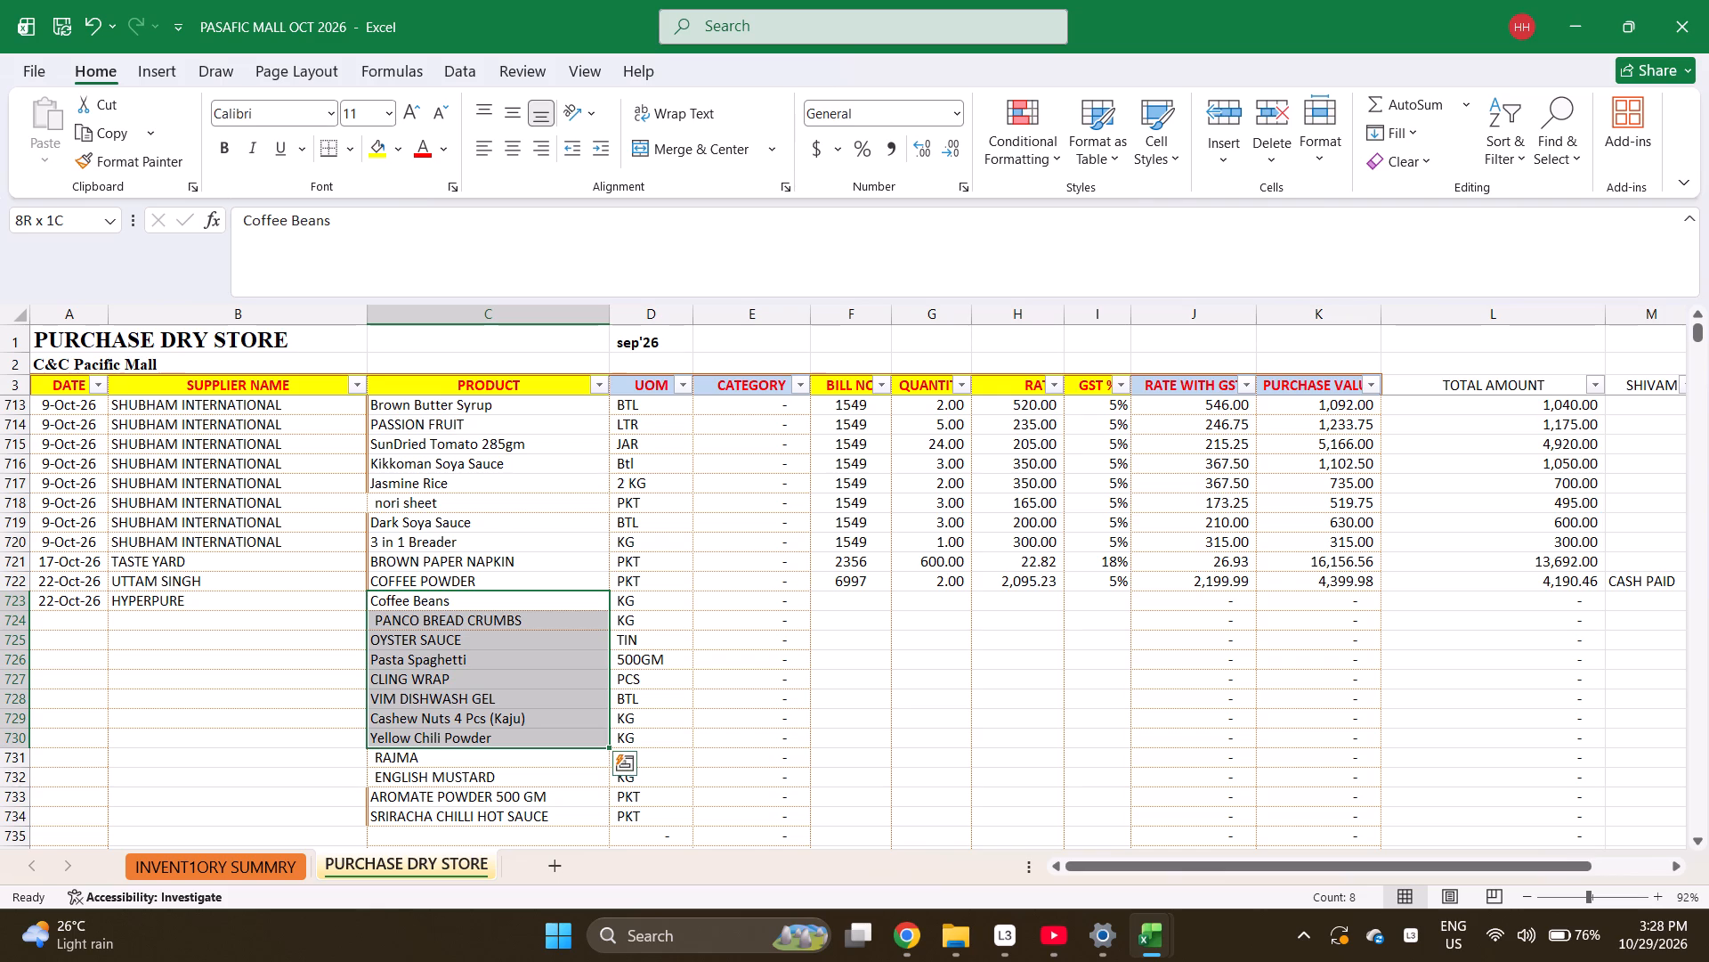
pyautogui.press('Up')
pyautogui.press('Down')
pyautogui.press('Down')
pyautogui.press('Down')
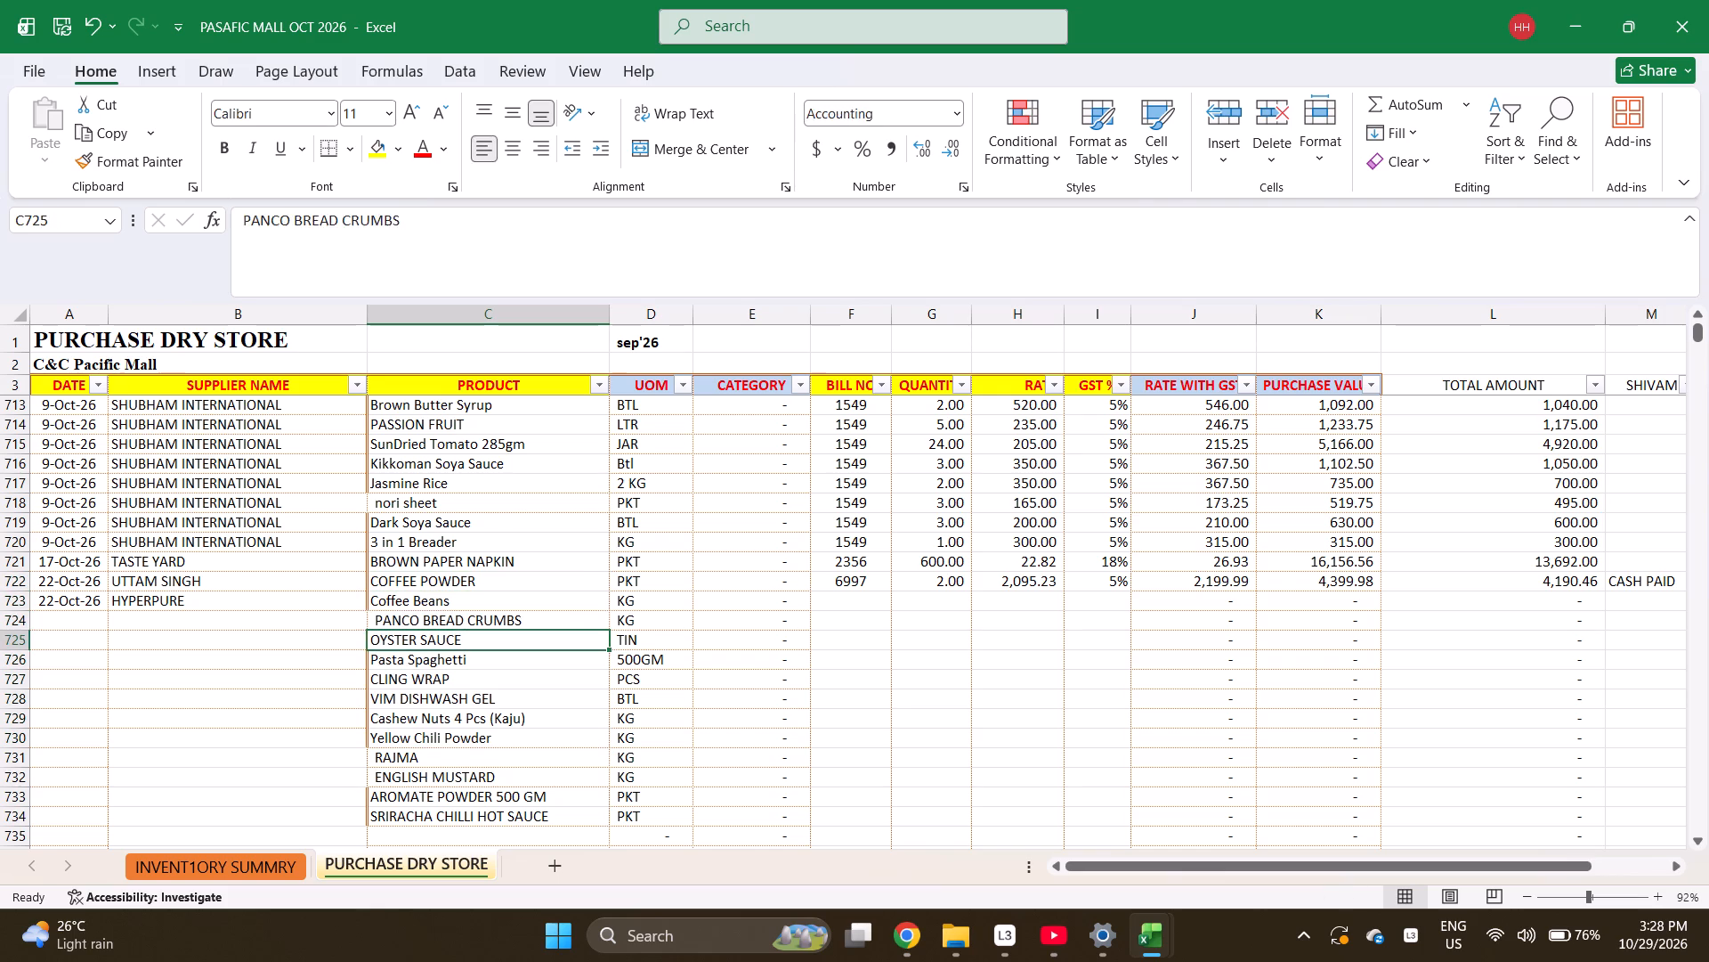
pyautogui.press('Down')
pyautogui.press('Down')
pyautogui.press('Down')
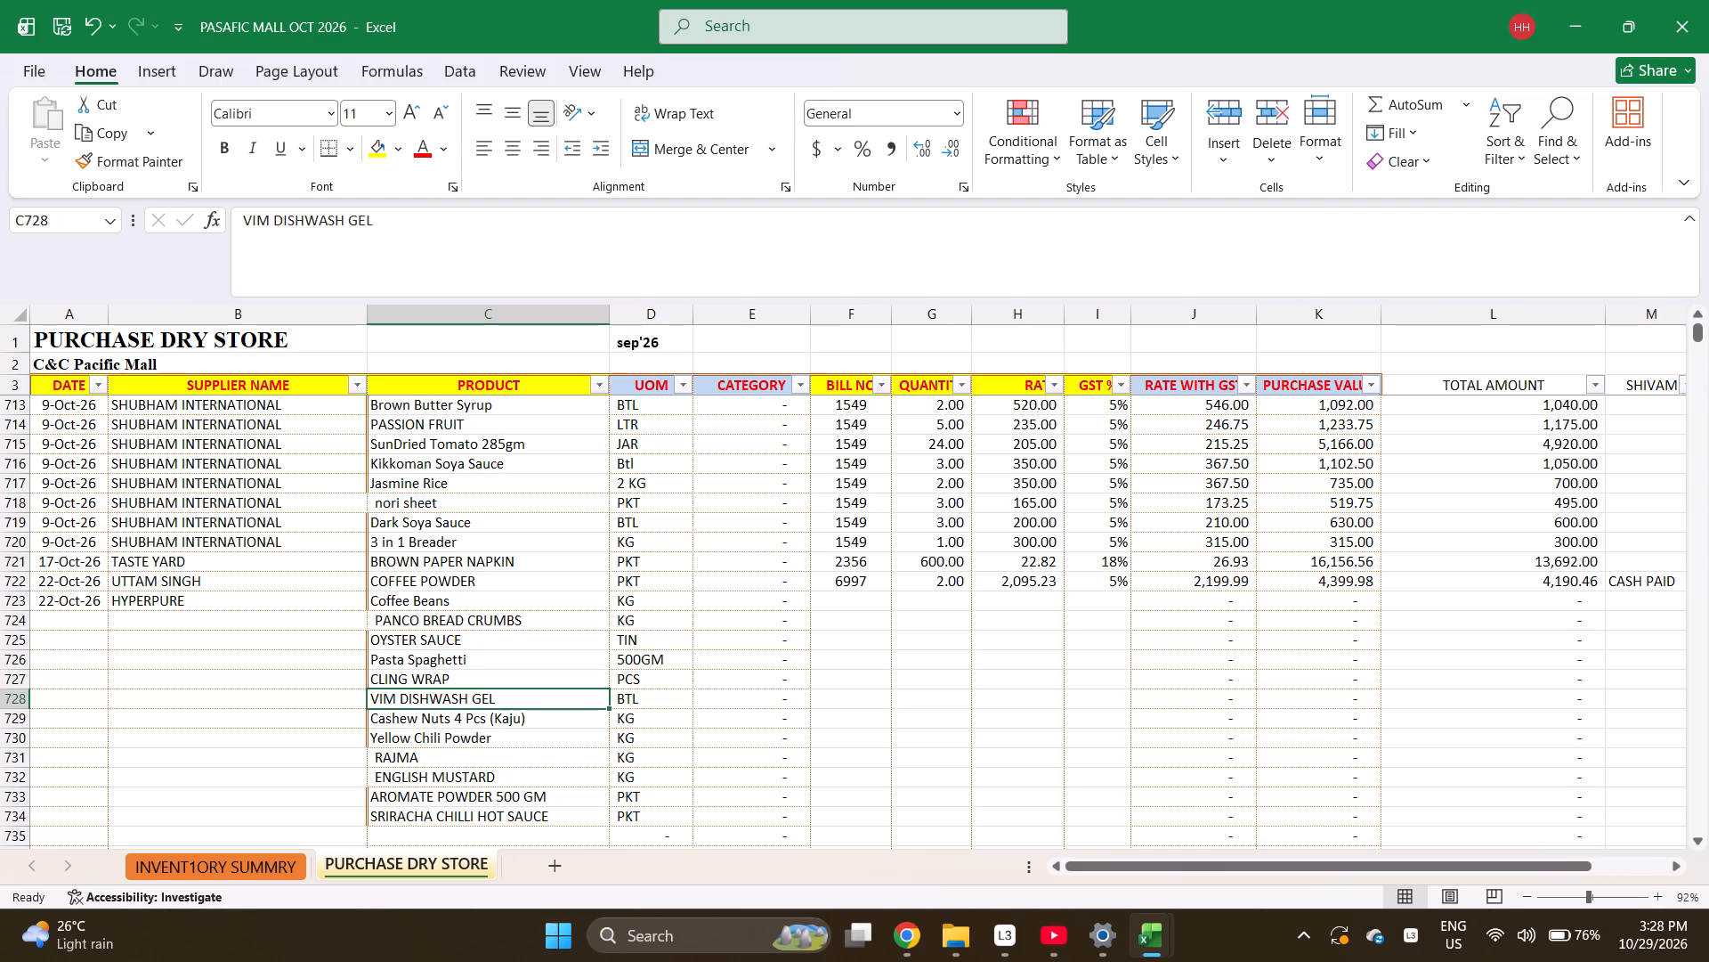
# Copy the products from Yellow Chili Powder to SRIRACHA CHILLI HOT SAUCE one row down, into rows 731 to 735.
pyautogui.press('Down')
pyautogui.press('Down')
pyautogui.hotkey('shift', 'Down')
pyautogui.hotkey('shift', 'Down')
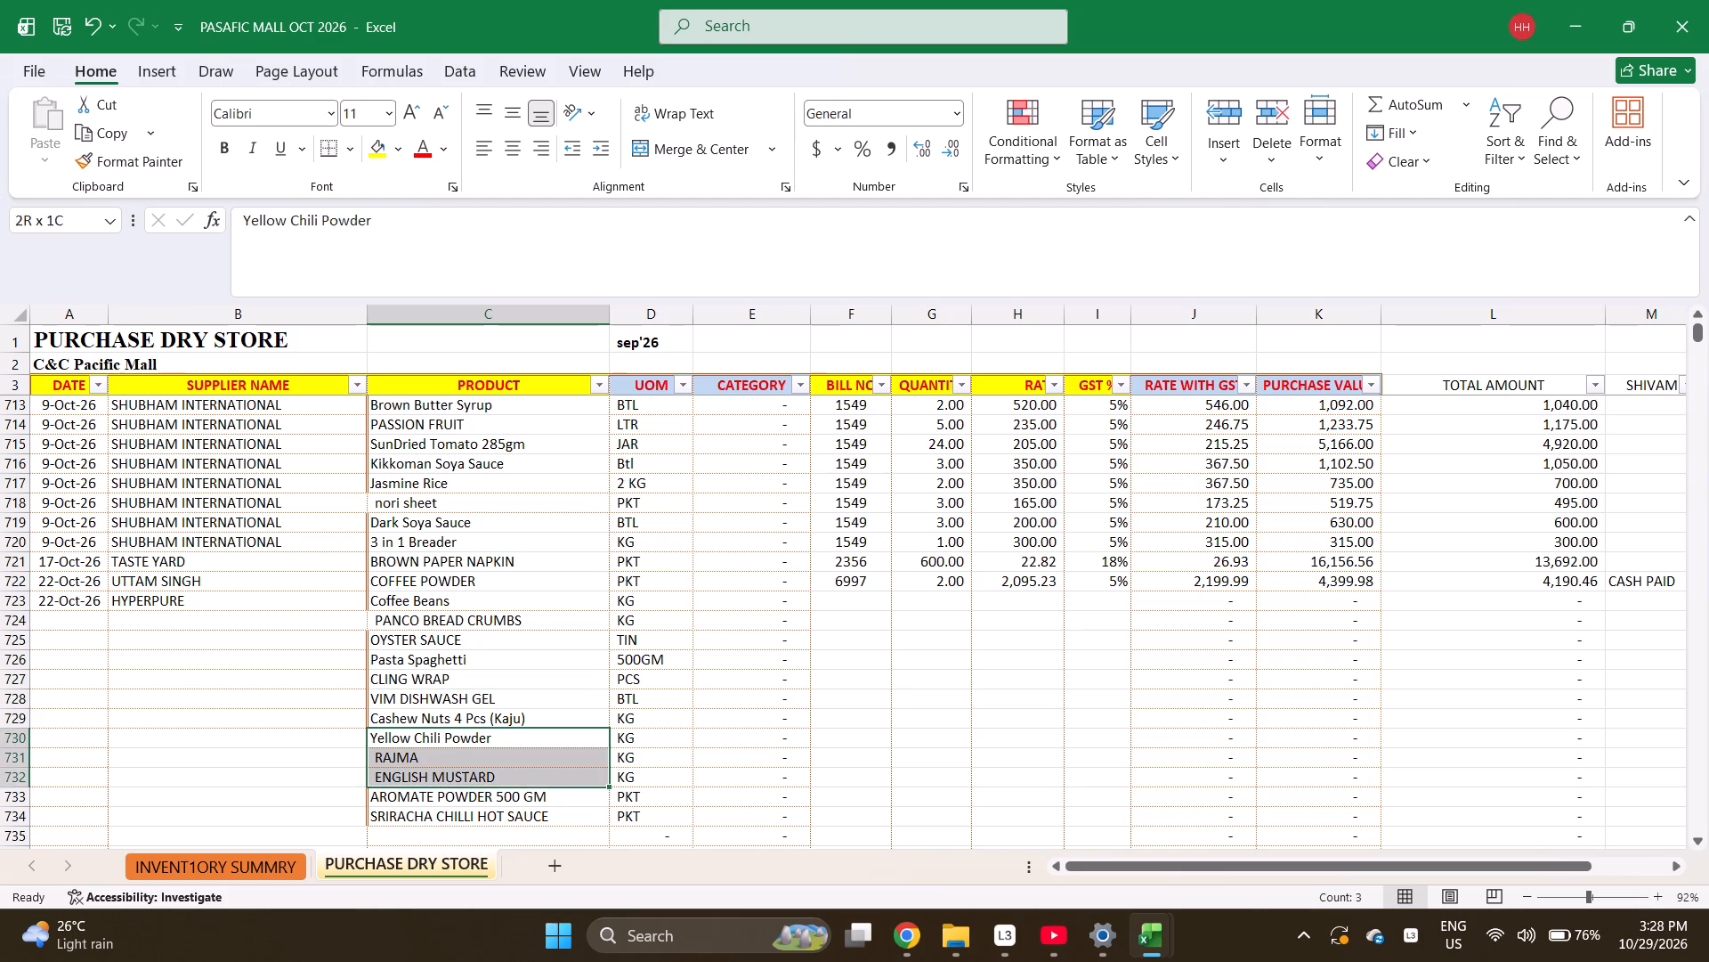
pyautogui.hotkey('shift', 'Down')
pyautogui.hotkey('shift', 'Down')
pyautogui.hotkey('shift', 'Down')
pyautogui.hotkey('shift', 'Down')
pyautogui.hotkey('shift', 'Up')
pyautogui.hotkey('shift', 'Up')
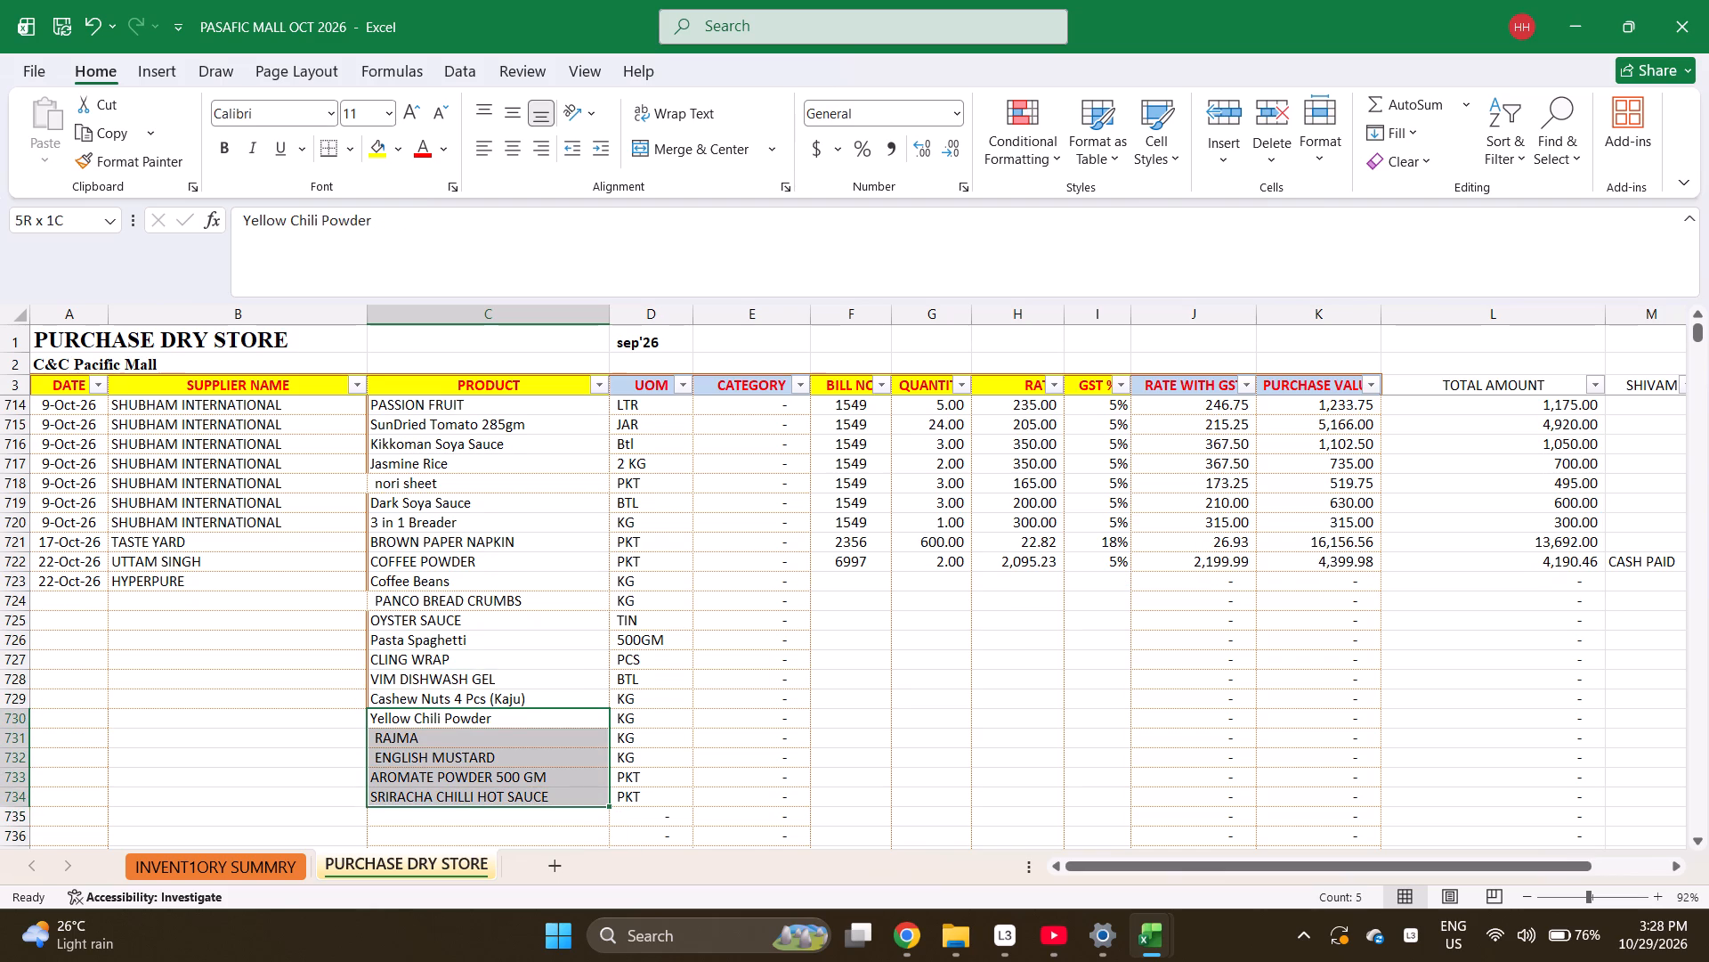
pyautogui.hotkey('ctrl', 'c')
pyautogui.press('Down')
pyautogui.press('Return')
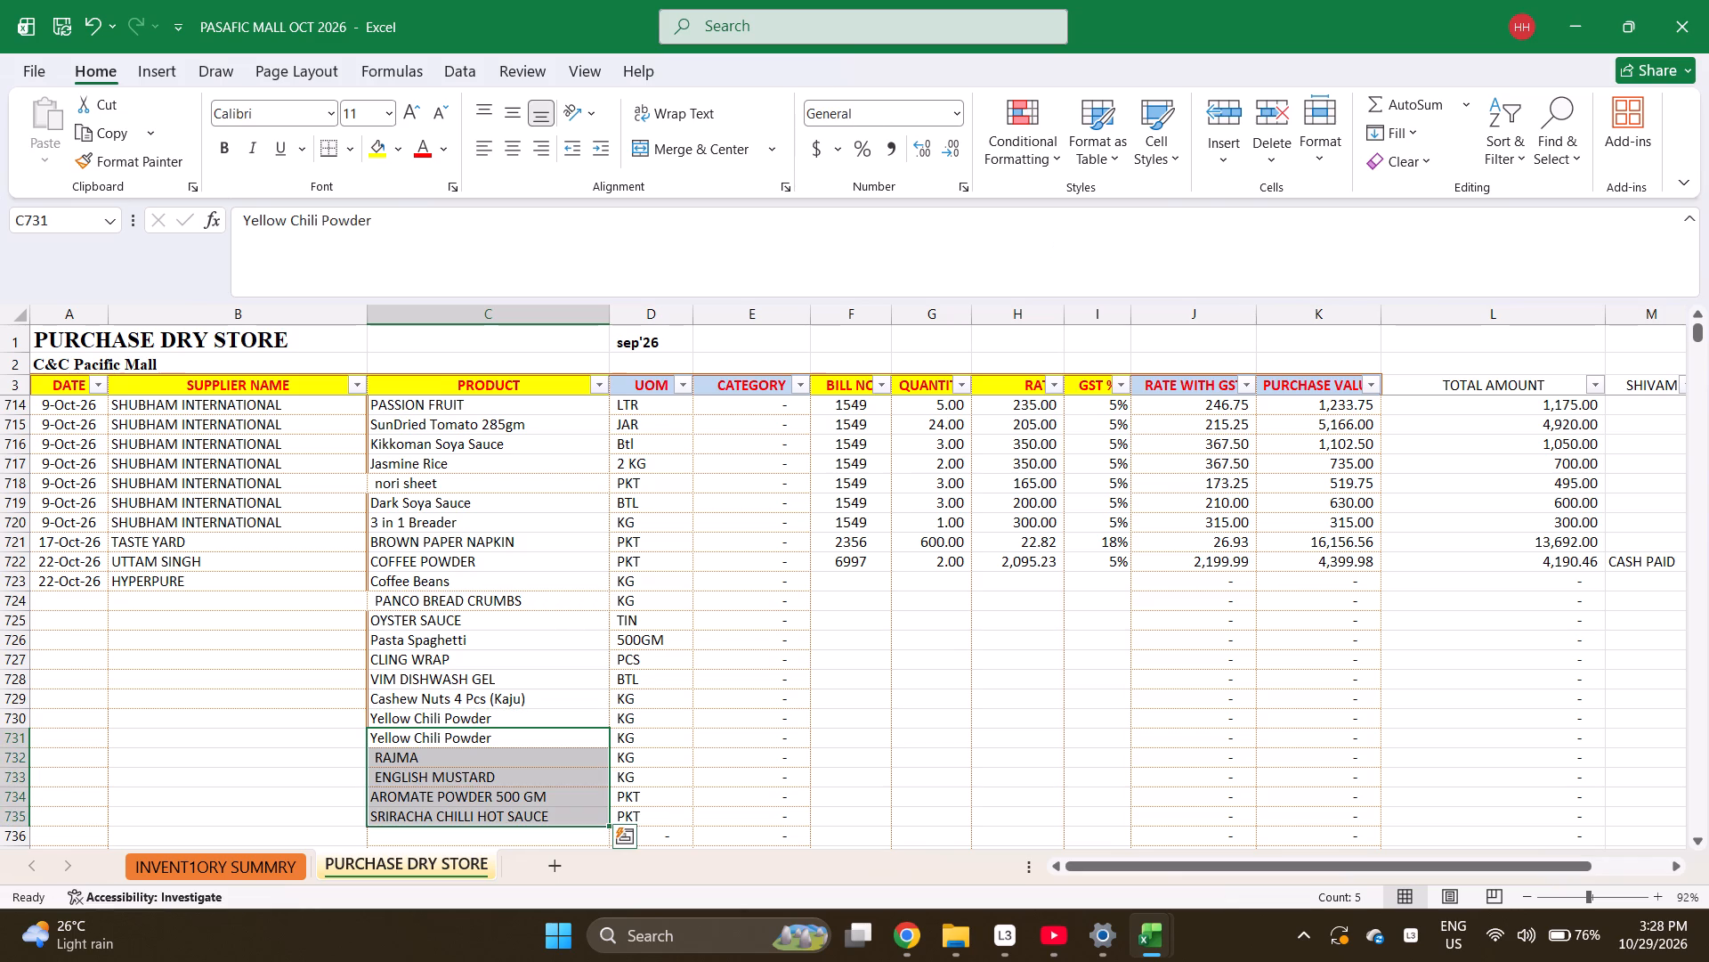
# Search the inventory summary sheet for DAL C and copy DAL CHINI POWDER 100GM into the product cell of row 730.
pyautogui.hotkey('ctrl', 'pageup')
pyautogui.hotkey('ctrl', 'f')
pyautogui.write('DAL')
pyautogui.press('Return')
pyautogui.press('Return')
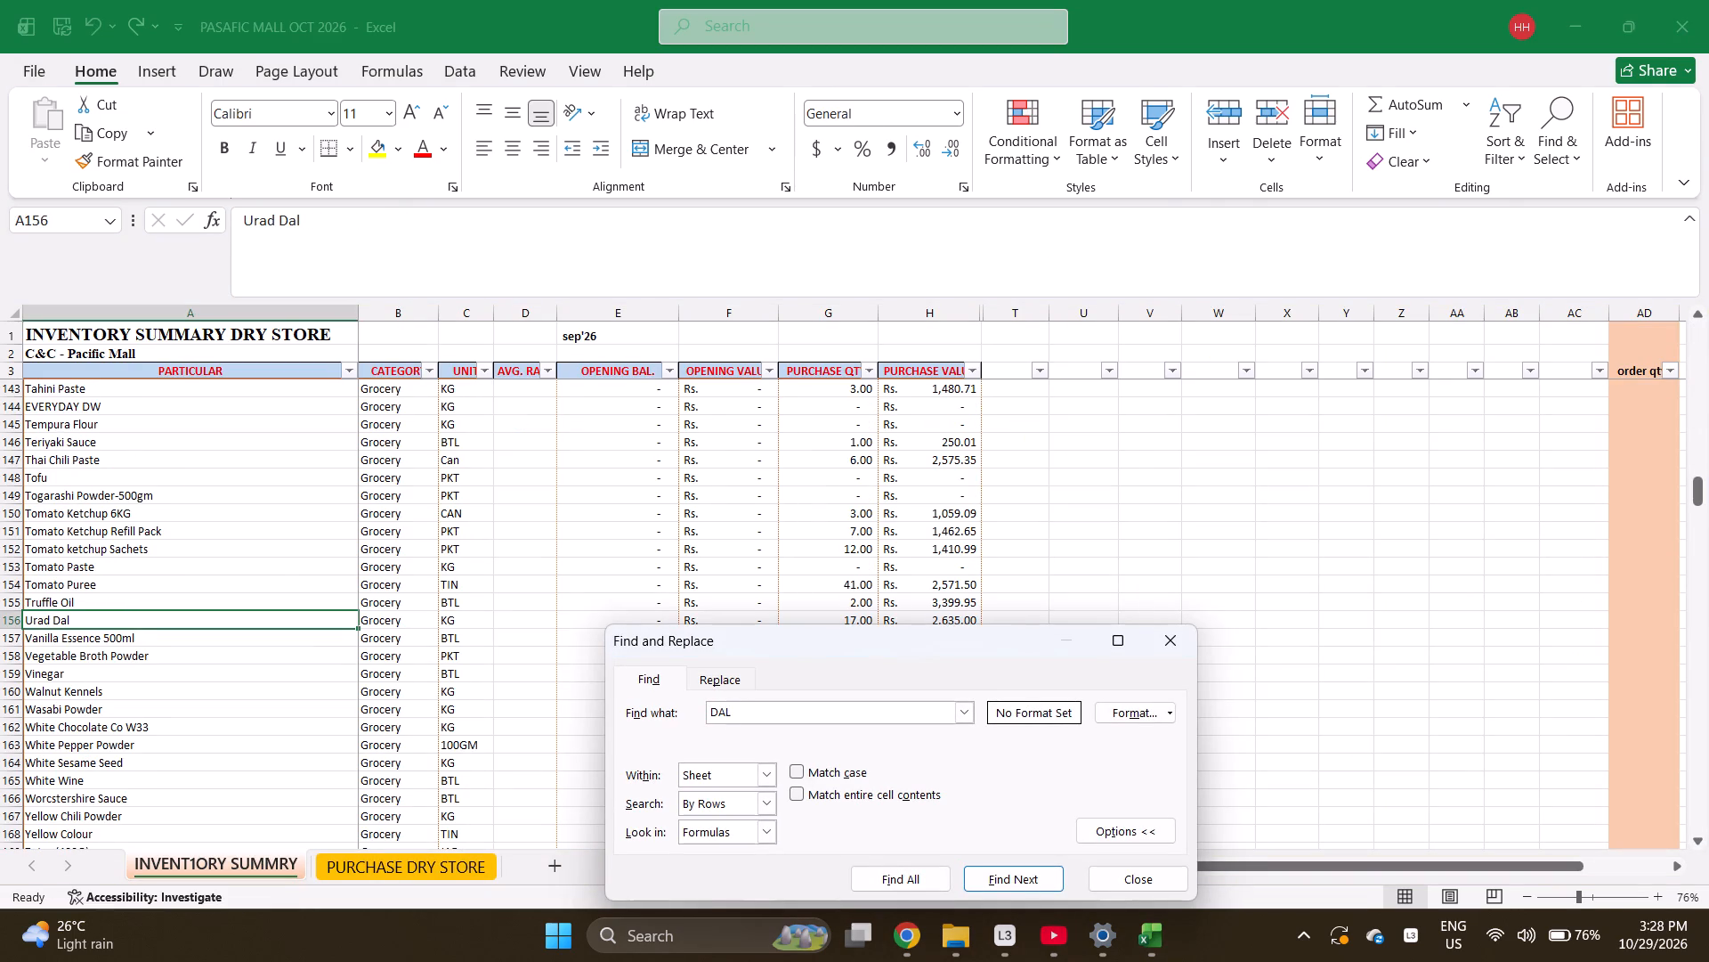
pyautogui.press('space')
pyautogui.write('C')
pyautogui.press('Return')
pyautogui.press('Escape')
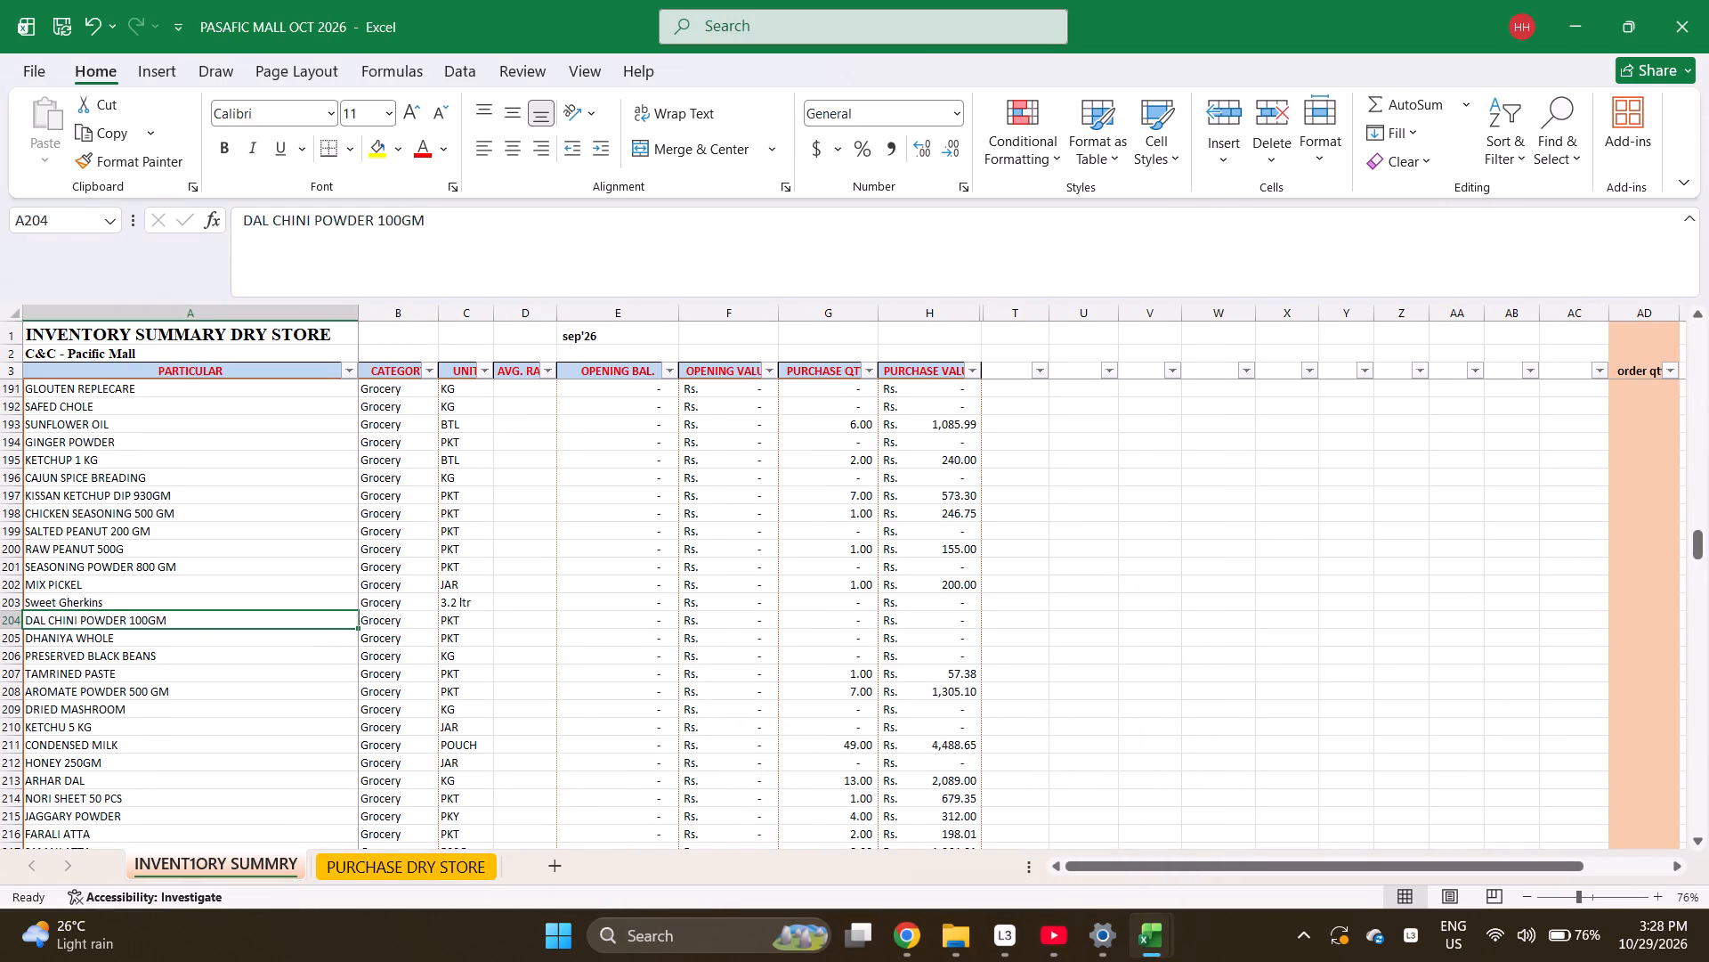
pyautogui.hotkey('ctrl', 'c')
pyautogui.hotkey('ctrl', 'pagedown')
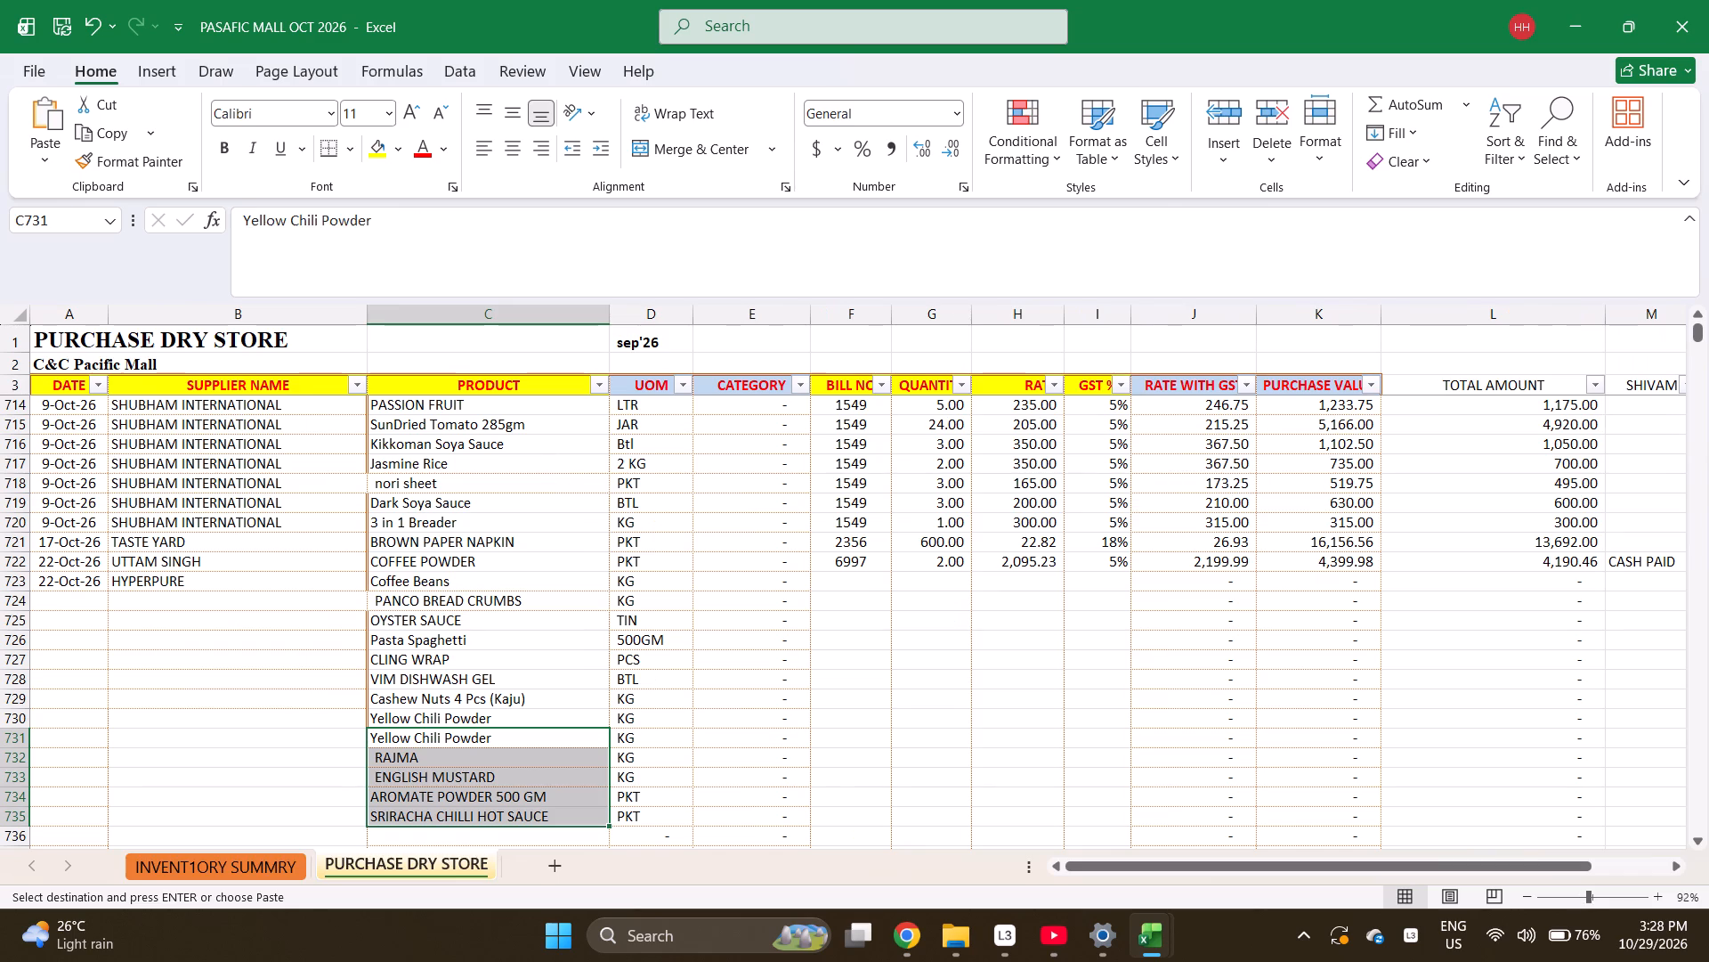
pyautogui.press('Up')
pyautogui.press('Return')
pyautogui.press('Right')
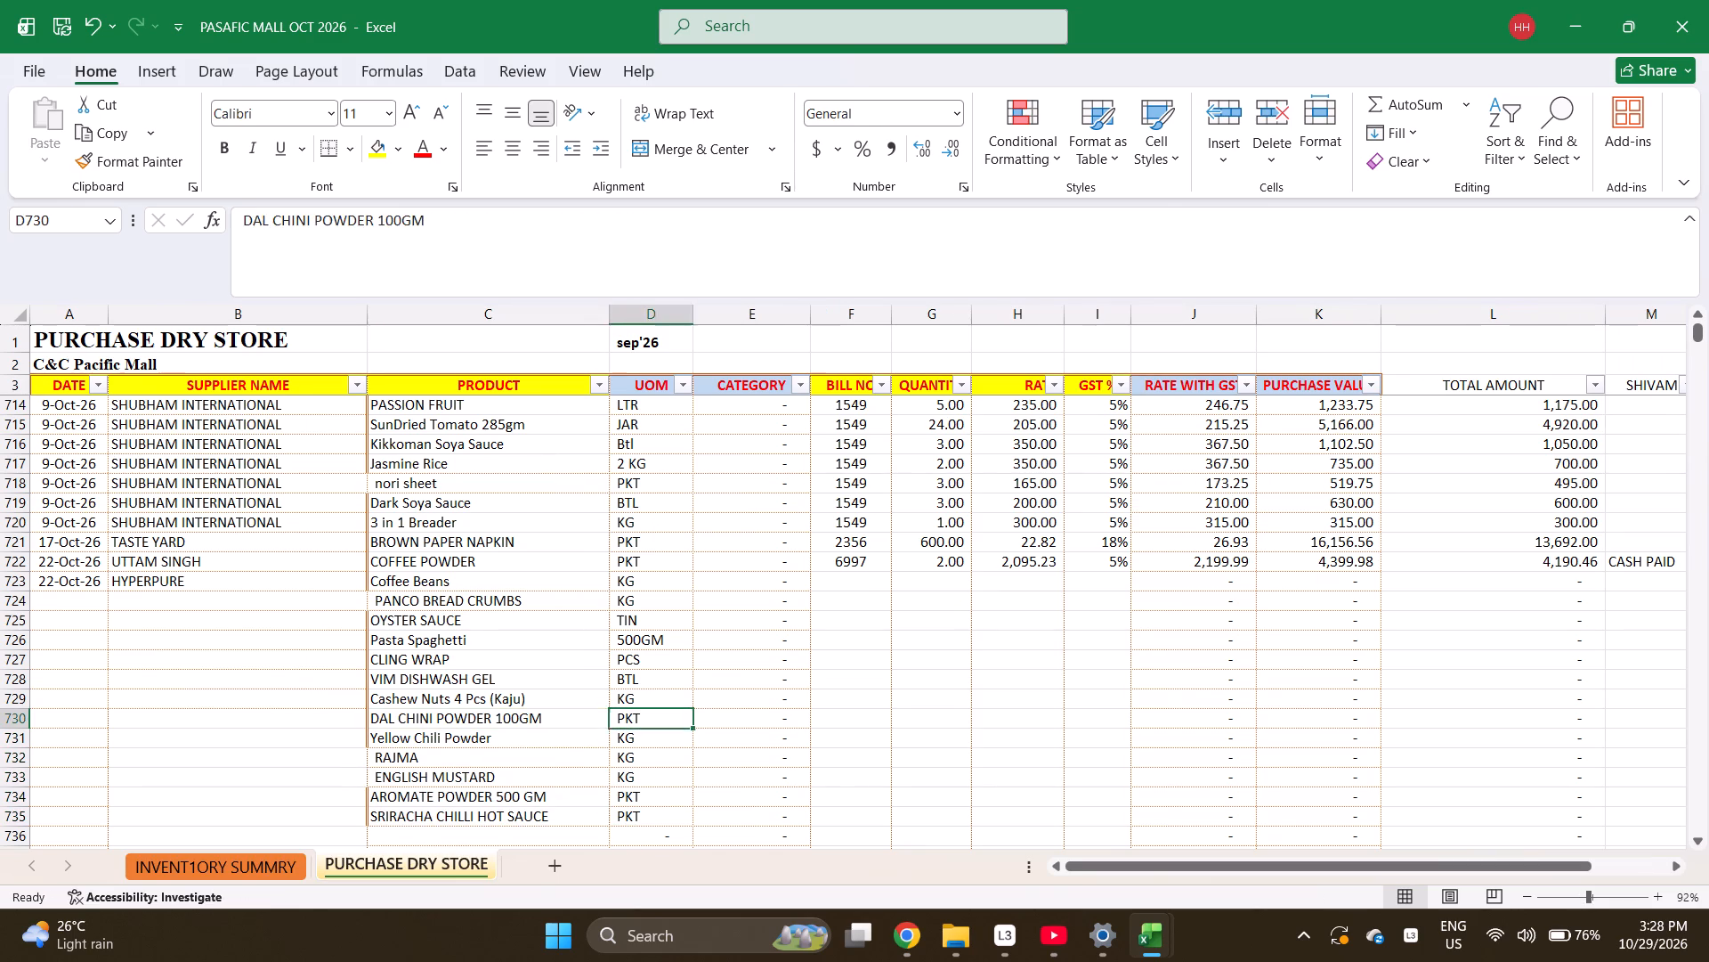
# Enter bill number 7985 for the HYPERPURE Coffee Beans entry in row 723.
pyautogui.press('Right')
pyautogui.press('Right')
pyautogui.hotkey('ctrl', 'Up')
pyautogui.press('Down')
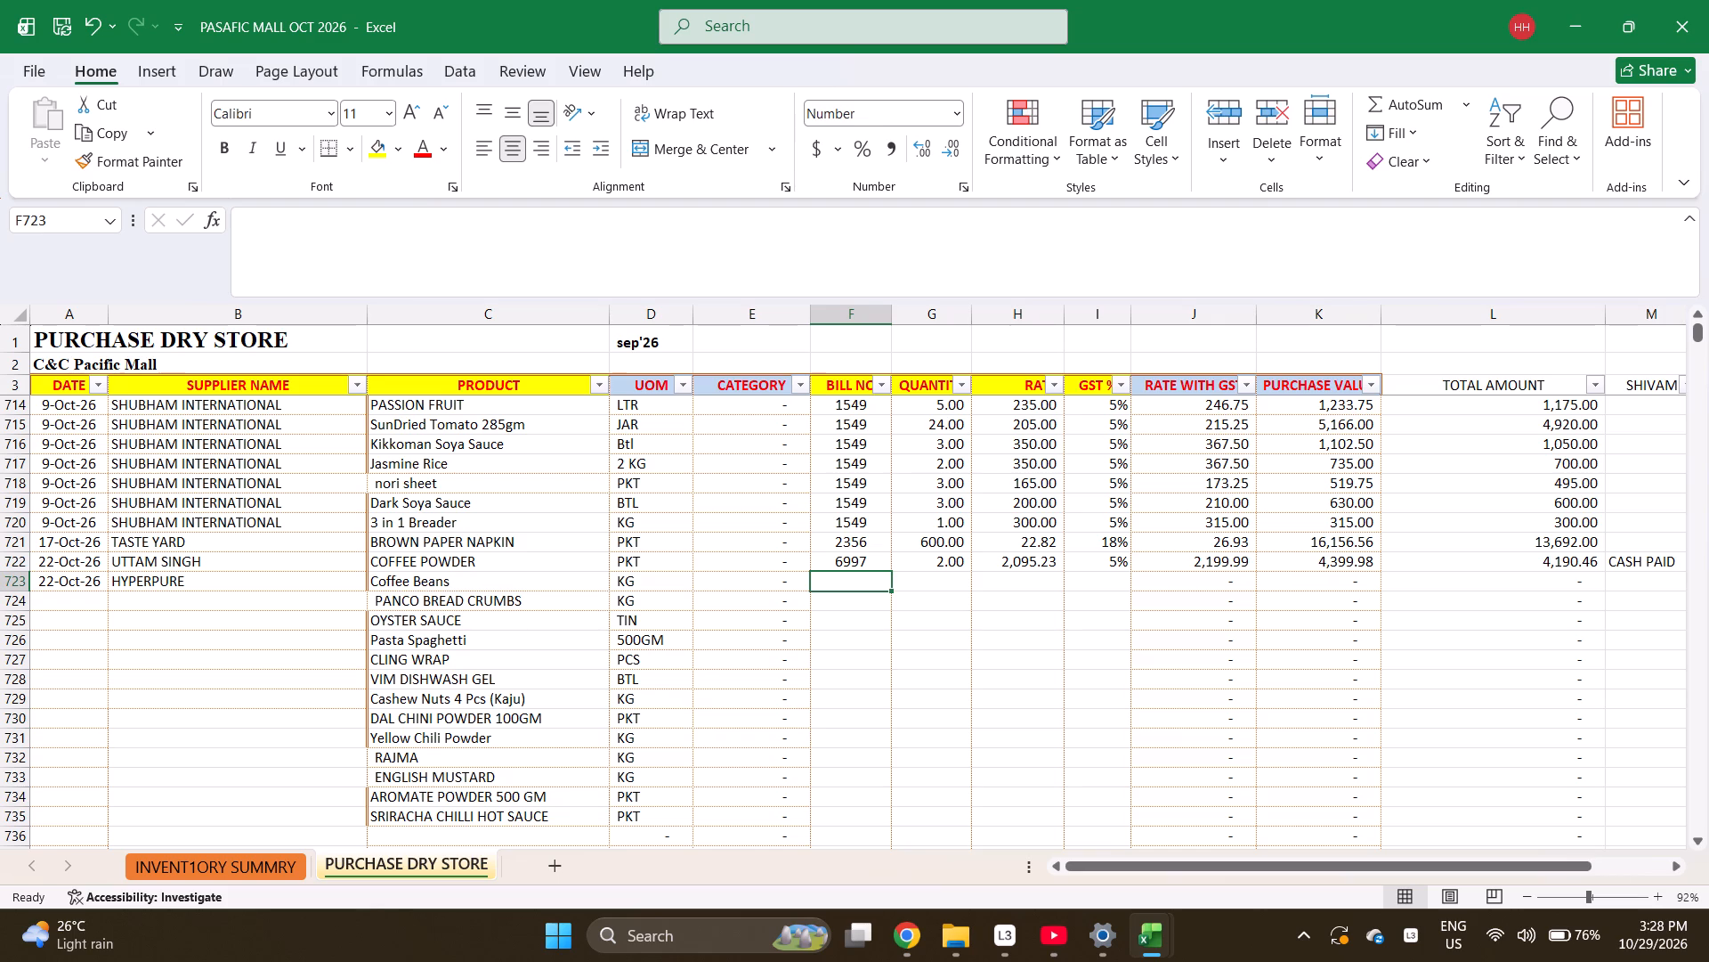
pyautogui.write('7985')
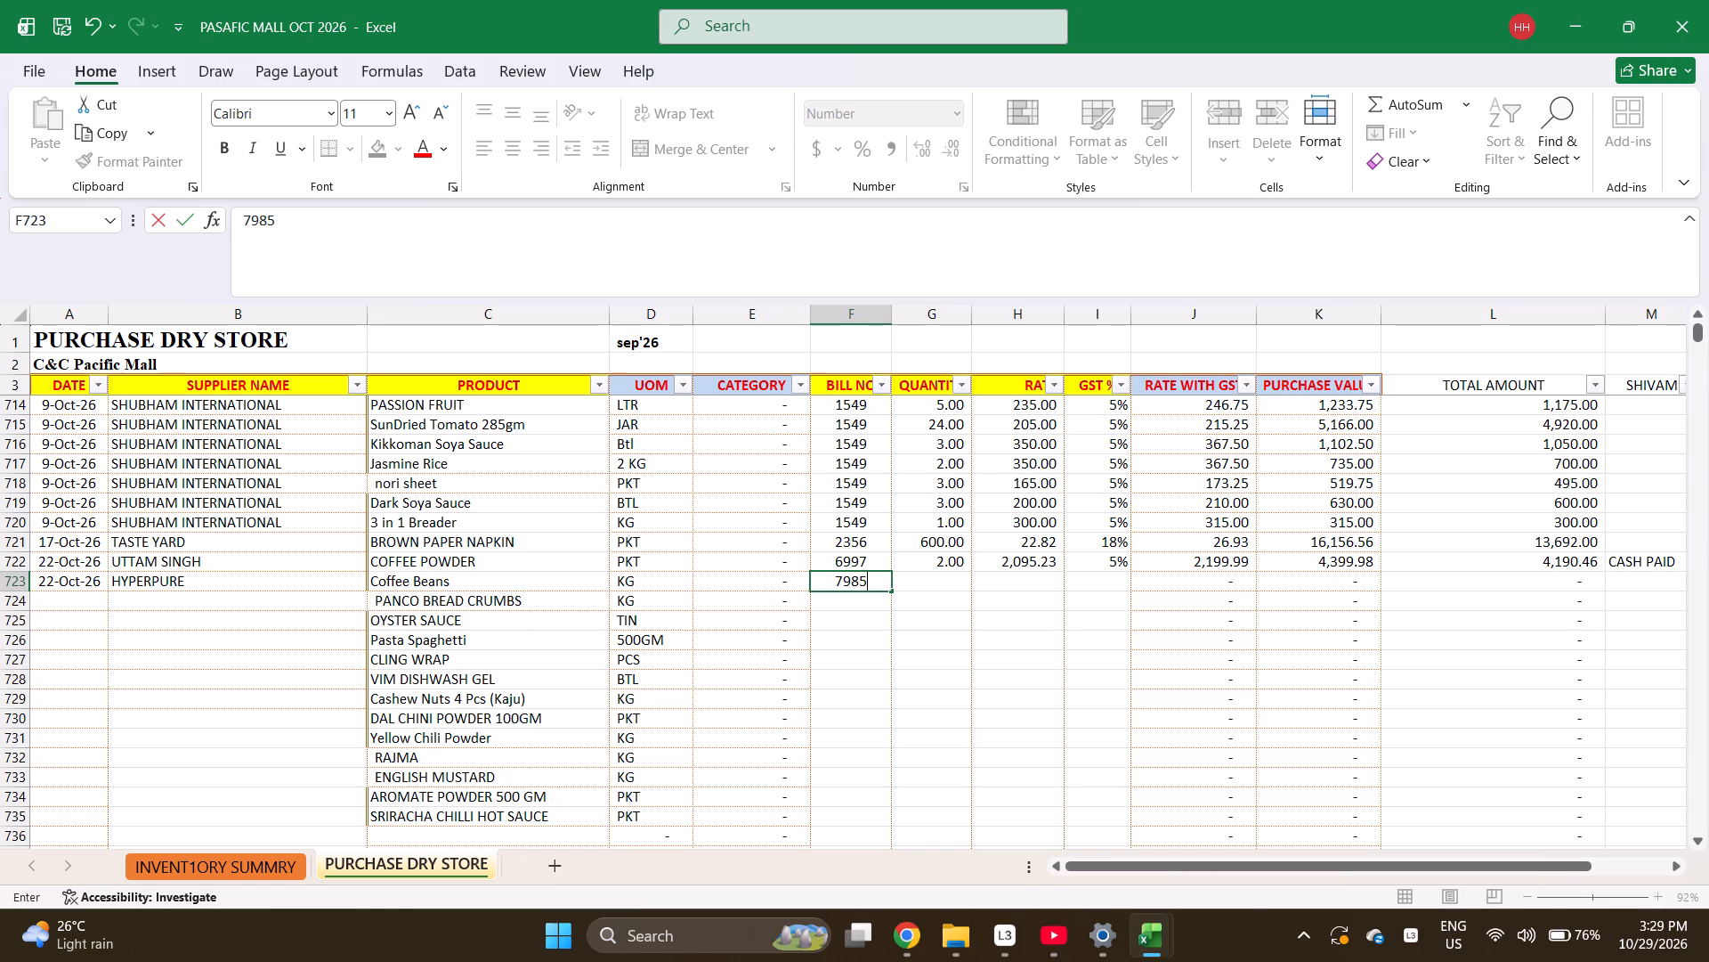
pyautogui.press('Right')
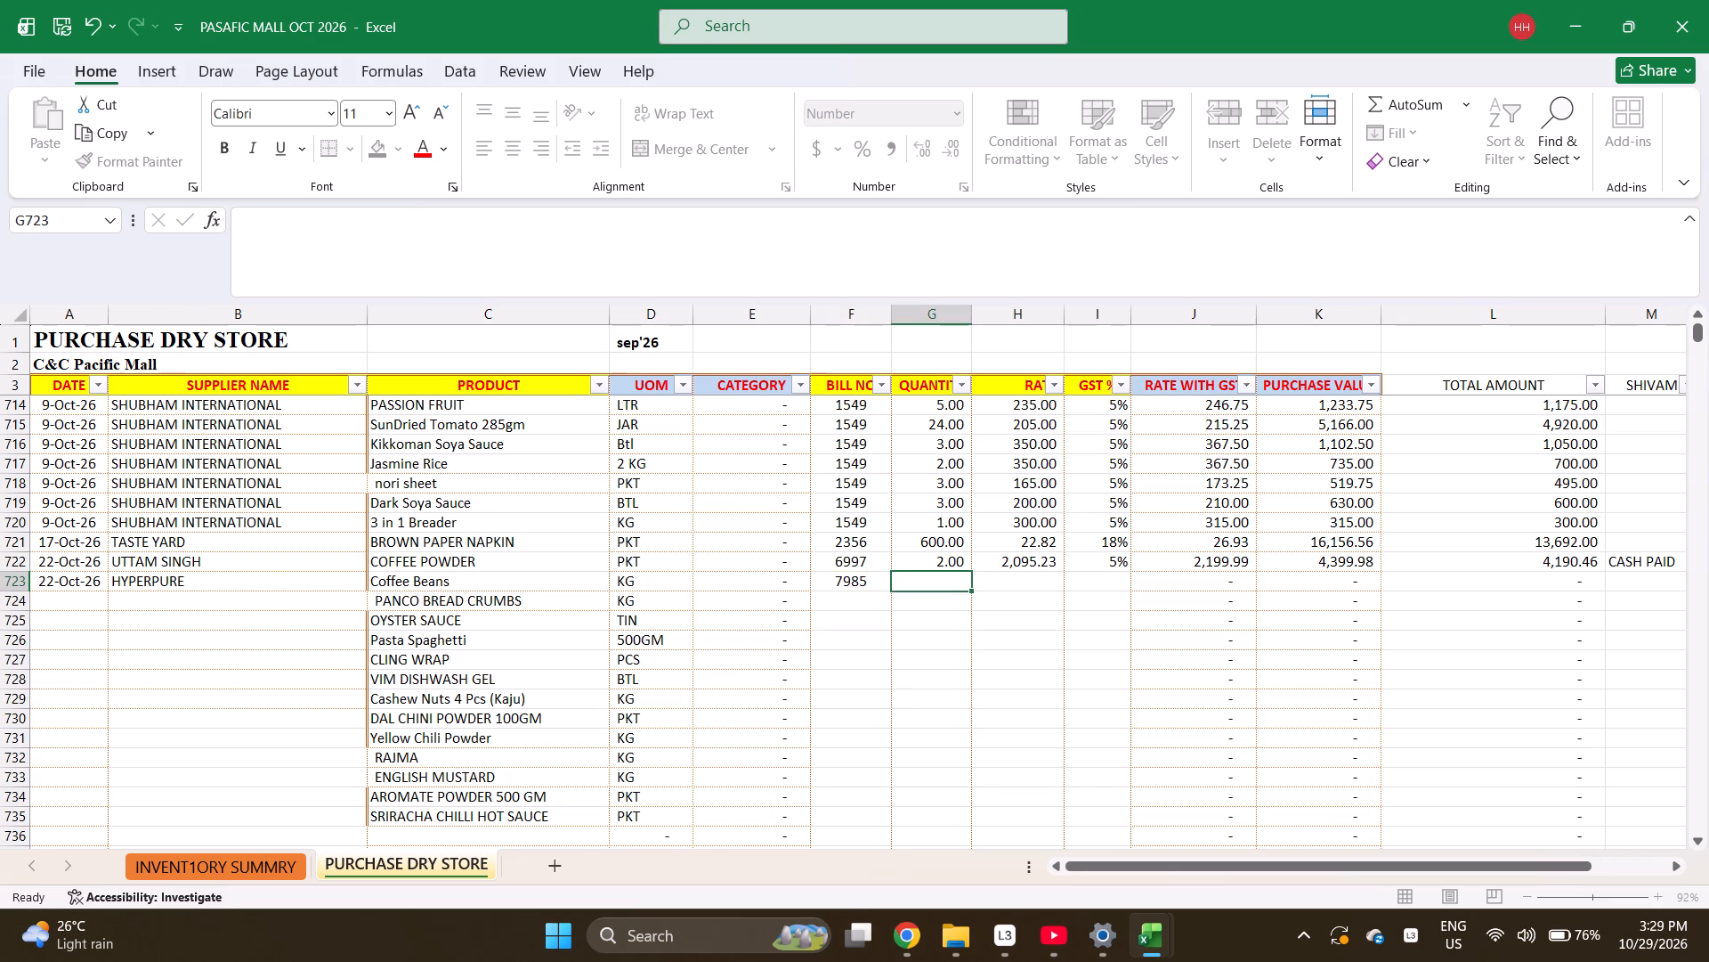
# Enter the quantities 1, 3, 1, 2, 1 and 1 for rows 723 to 728, Coffee Beans through VIM DISHWASH GEL.
pyautogui.press('1')
pyautogui.press('Return')
pyautogui.press('3')
pyautogui.press('Return')
pyautogui.press('1')
pyautogui.press('Return')
pyautogui.press('2')
pyautogui.press('Return')
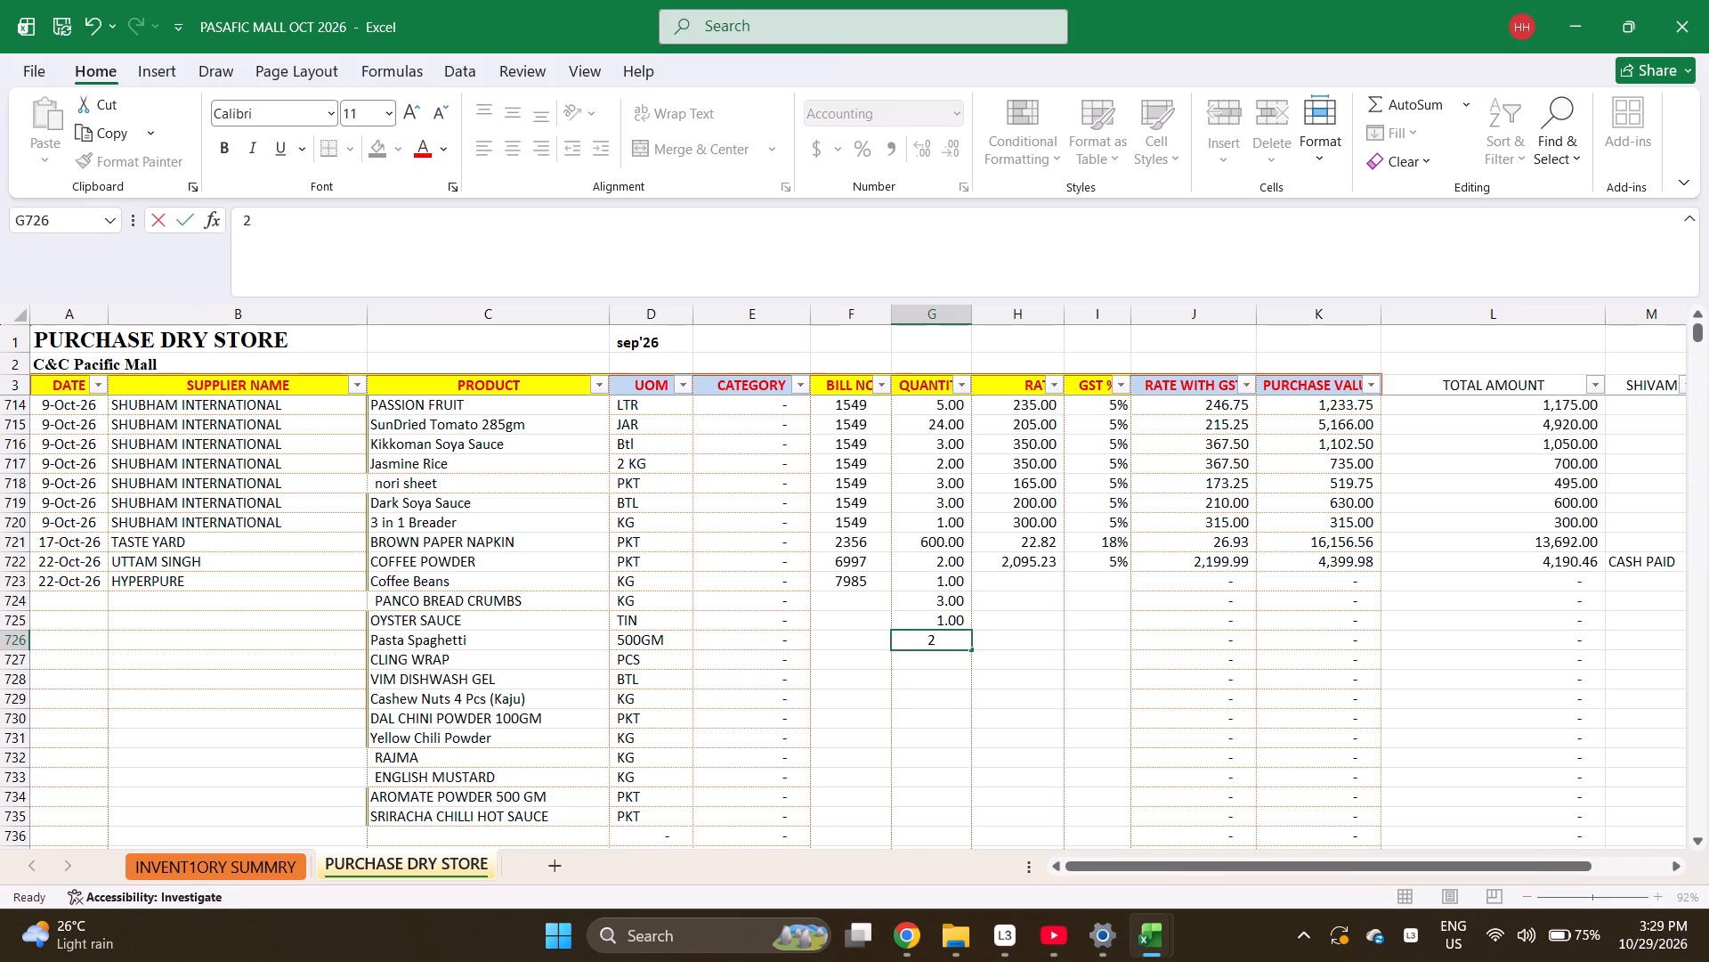
pyautogui.press('1')
pyautogui.press('Return')
pyautogui.press('1')
pyautogui.press('Return')
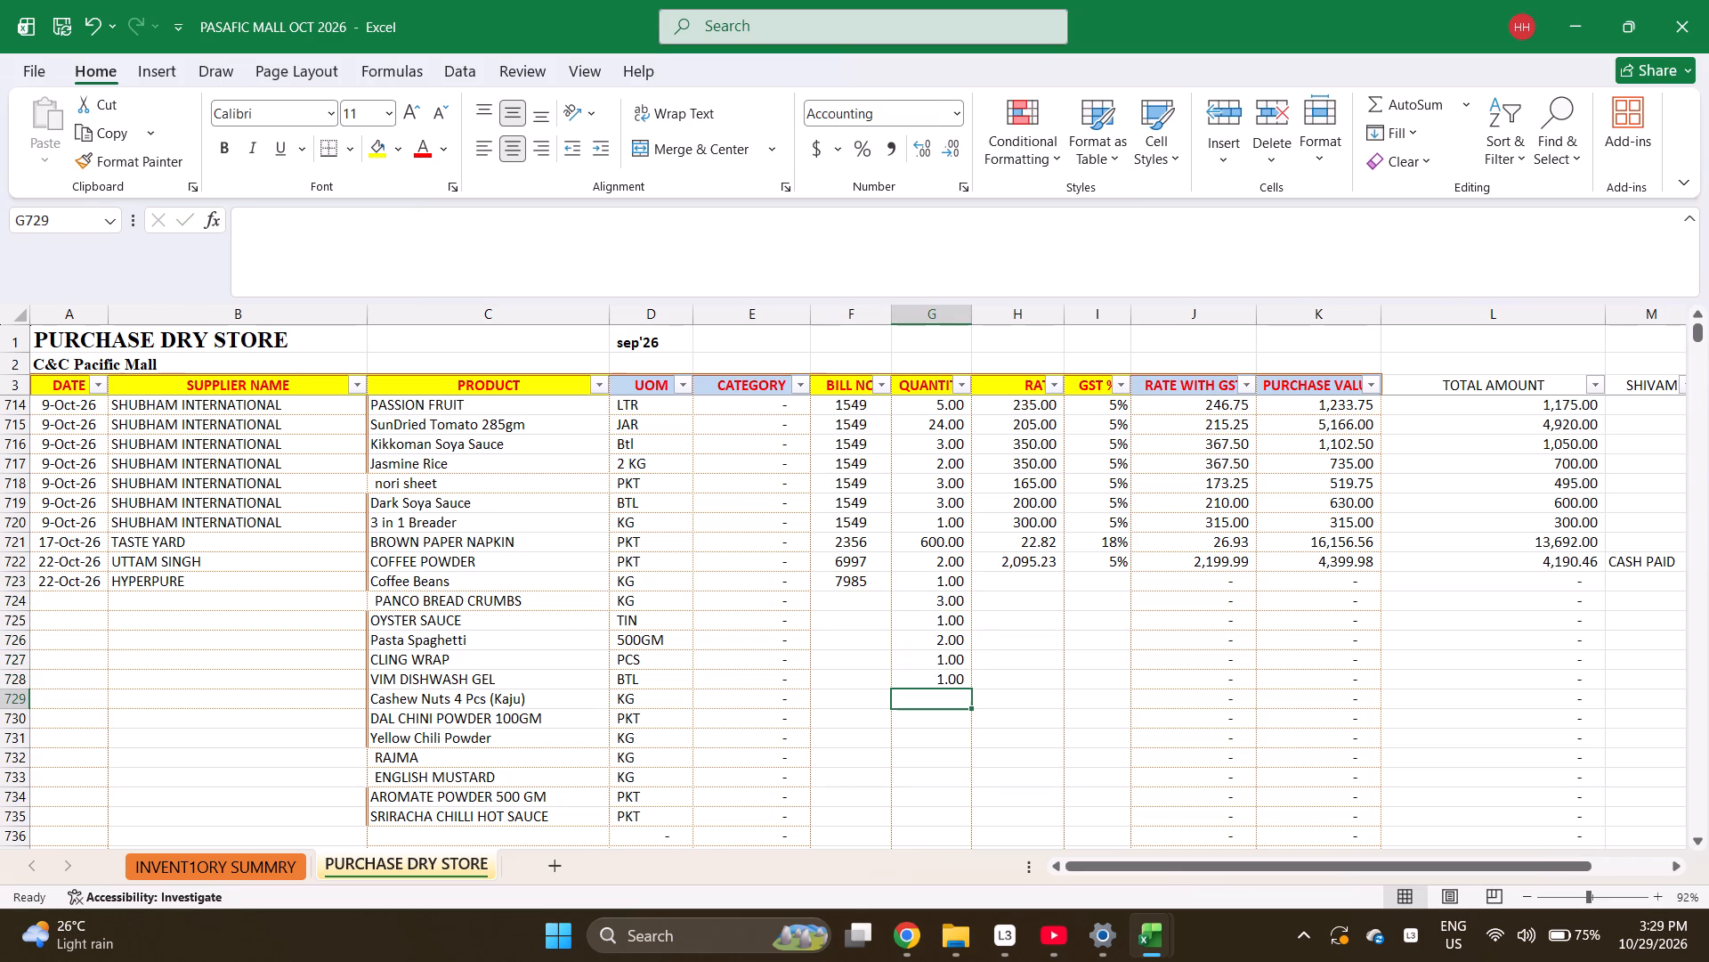
# Enter the quantities 2, 2, 1, 2, 1, 1 and 1 for rows 729 to 735, Cashew Nuts through SRIRACHA CHILLI HOT SAUCE.
pyautogui.press('2')
pyautogui.press('Return')
pyautogui.press('2')
pyautogui.press('Return')
pyautogui.press('1')
pyautogui.press('Return')
pyautogui.press('2')
pyautogui.press('Return')
pyautogui.press('1')
pyautogui.press('Return')
pyautogui.press('1')
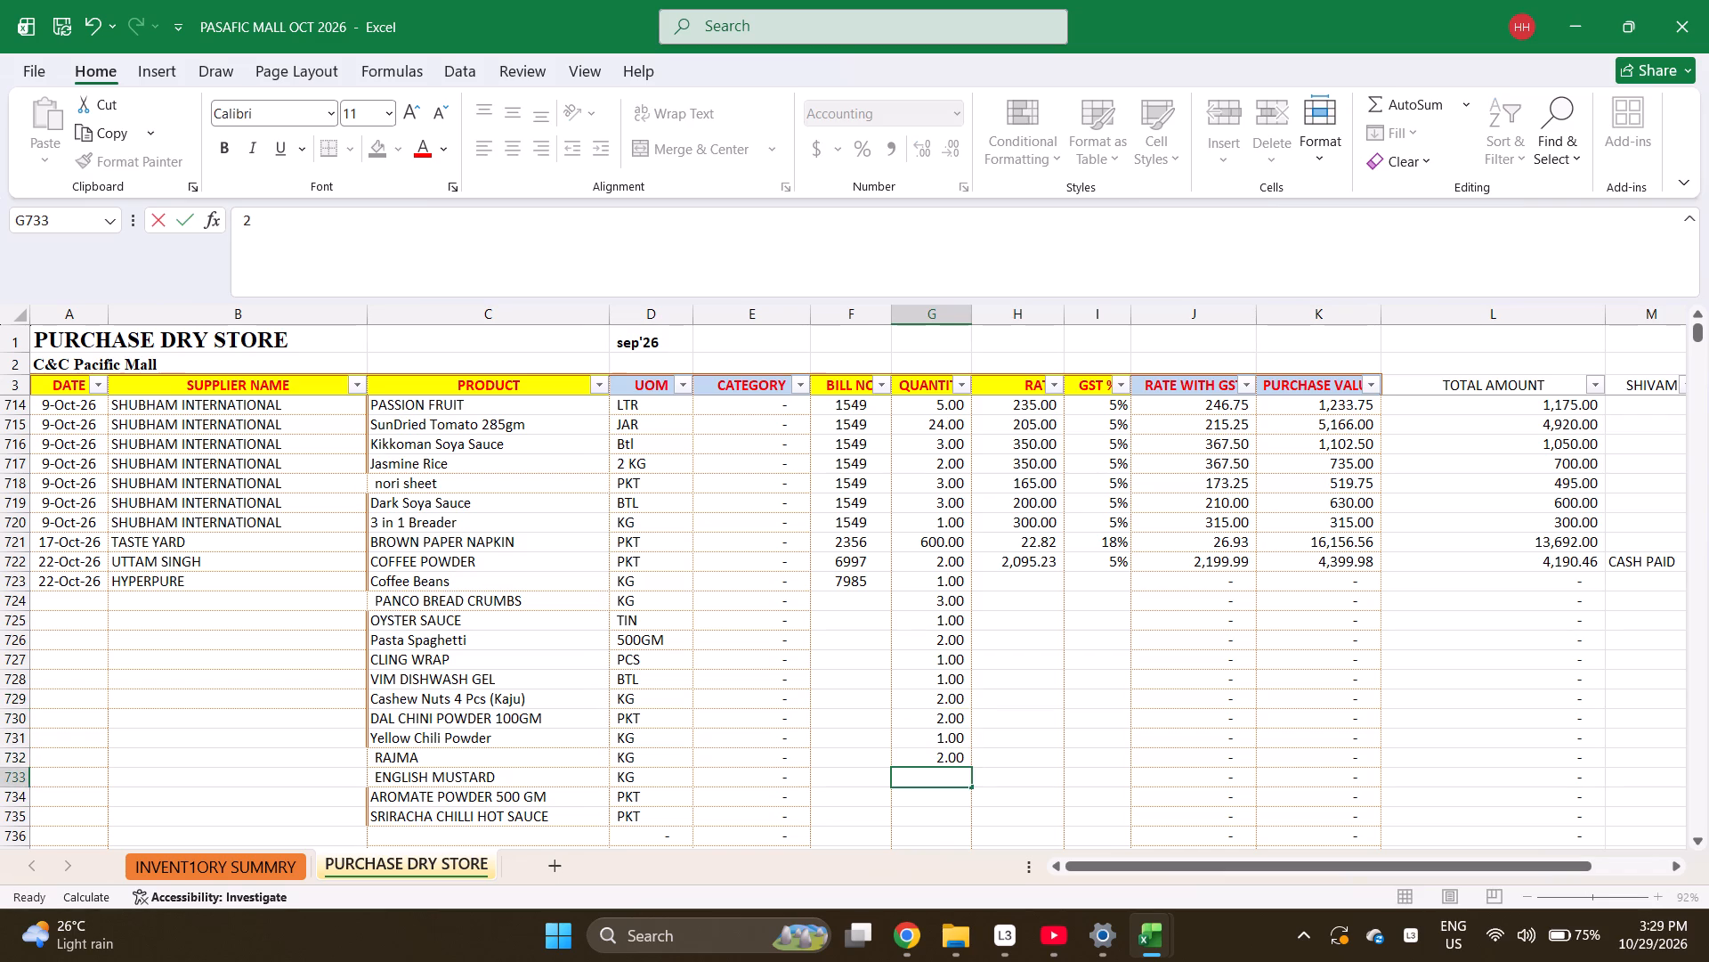
pyautogui.press('Return')
pyautogui.press('1')
pyautogui.press('Return')
# Begin the rate entries for the HYPERPURE bill at the Coffee Beans rate cell in row 723.
pyautogui.press('Right')
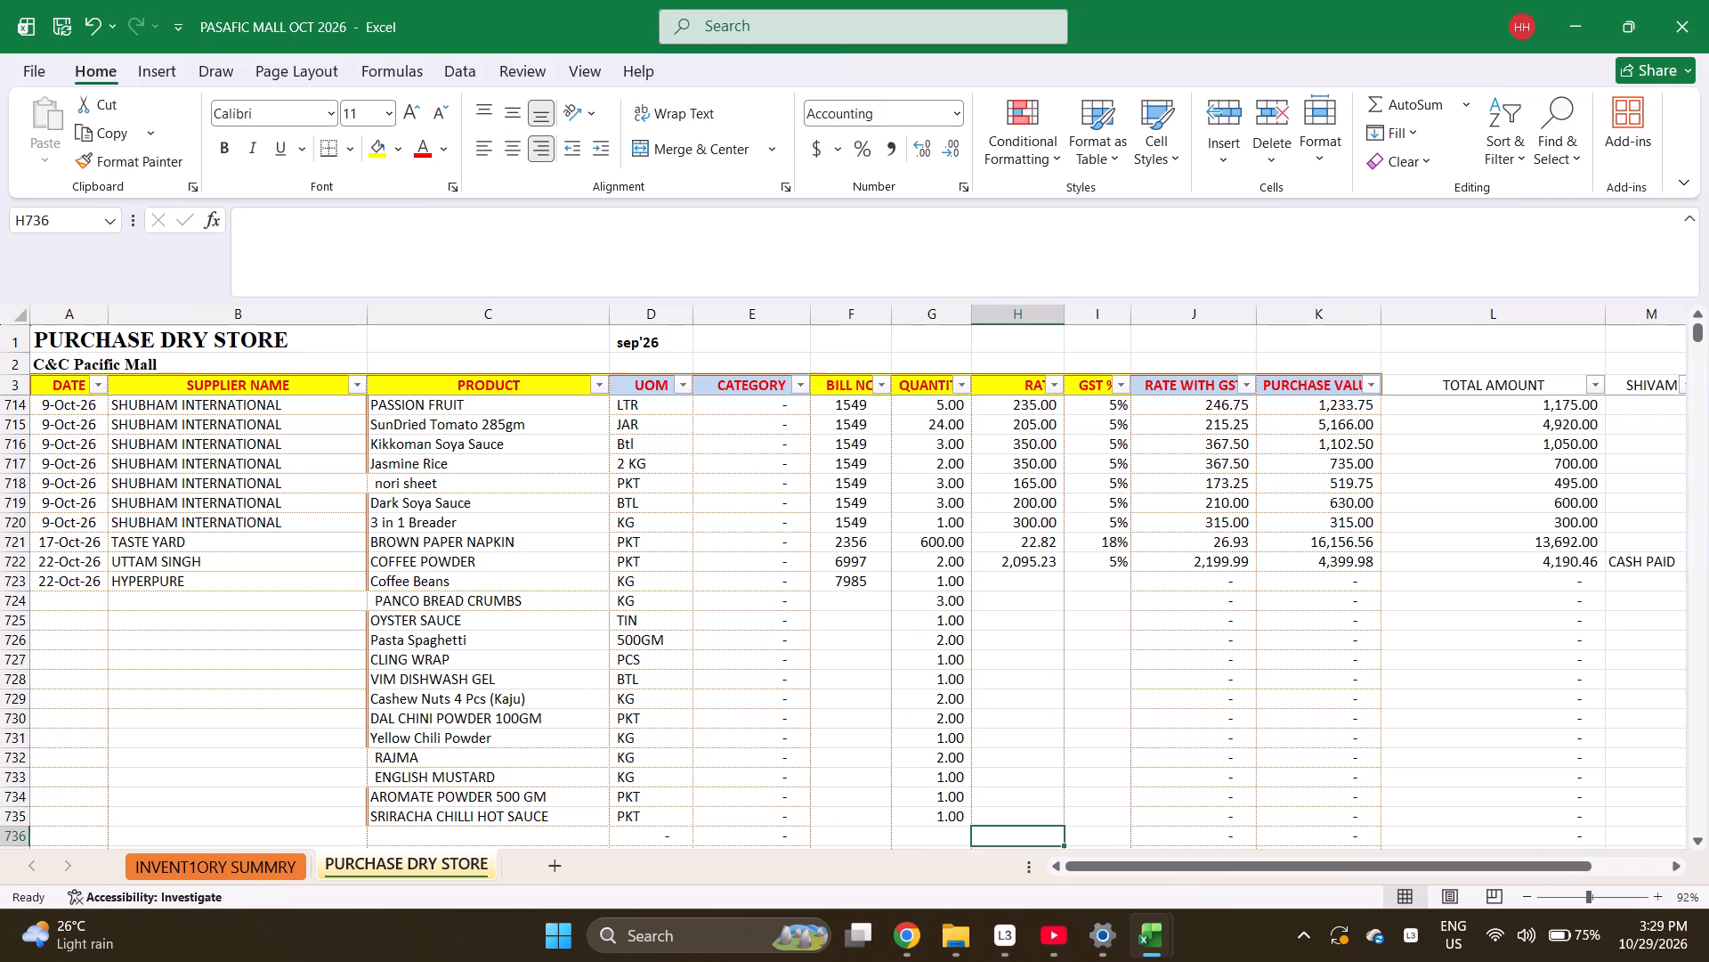
pyautogui.hotkey('ctrl', 'Up')
pyautogui.press('Down')
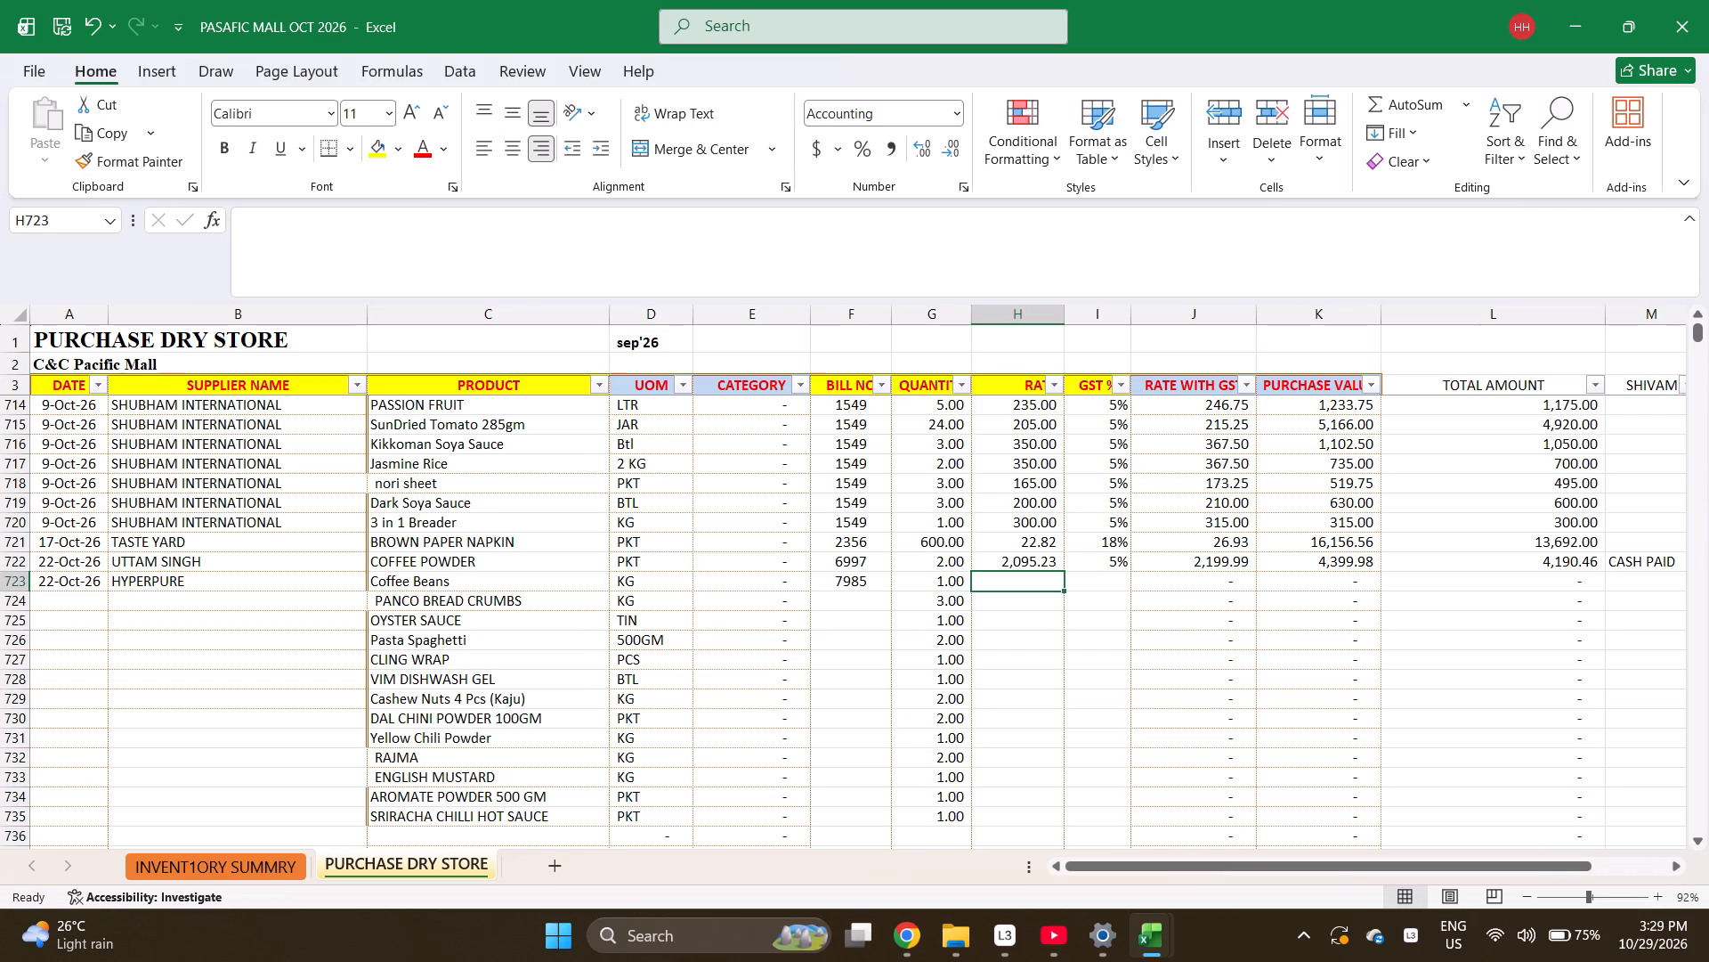
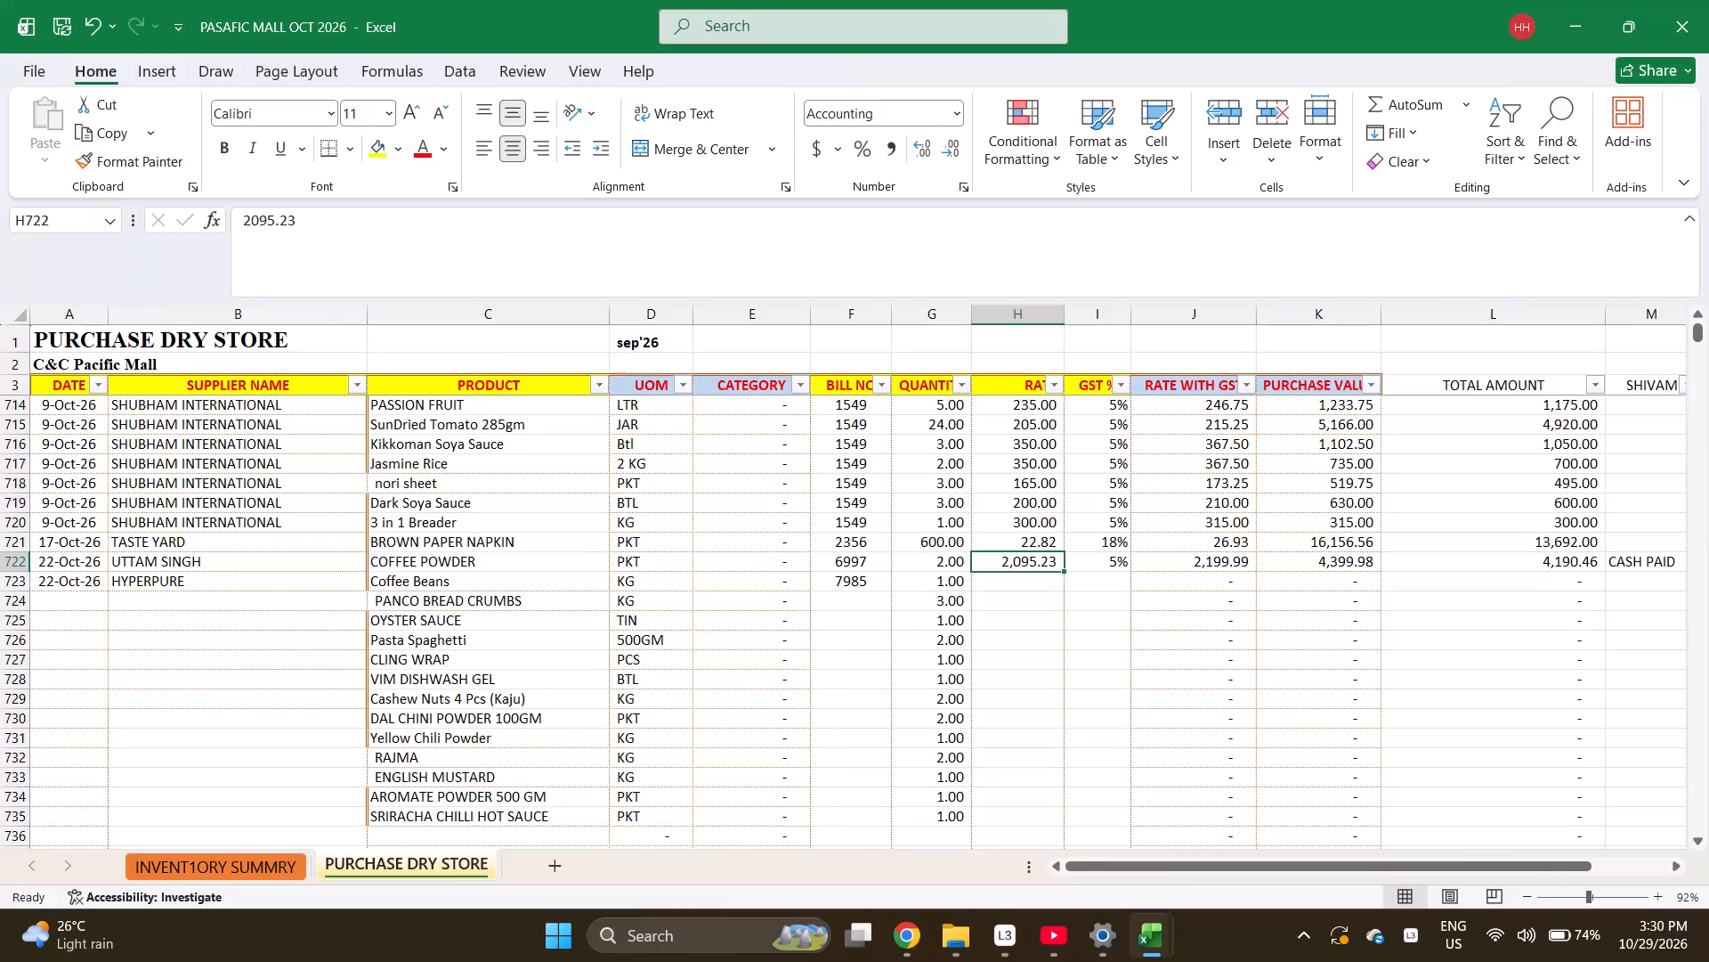
# Enter the rates 1211, 125, 205 and 56 for rows 723 to 726, Coffee Beans through Pasta Spaghetti.
pyautogui.hotkey('shift', 'space')
pyautogui.press('Down')
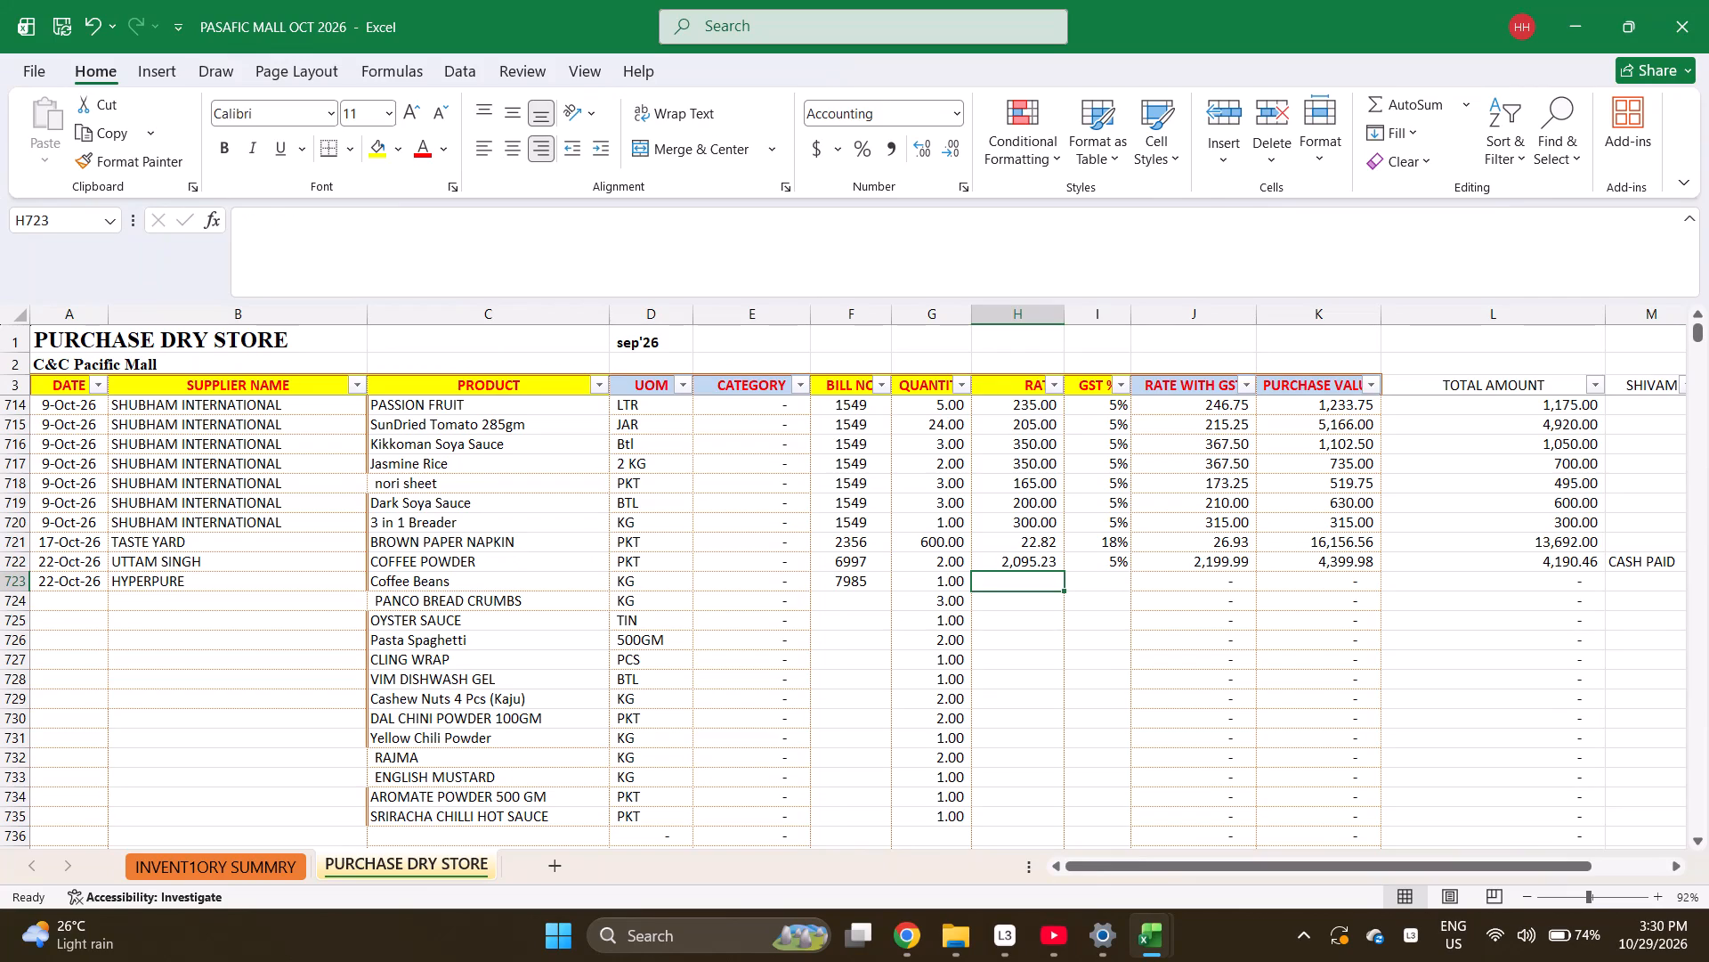
pyautogui.write('1211')
pyautogui.press('Return')
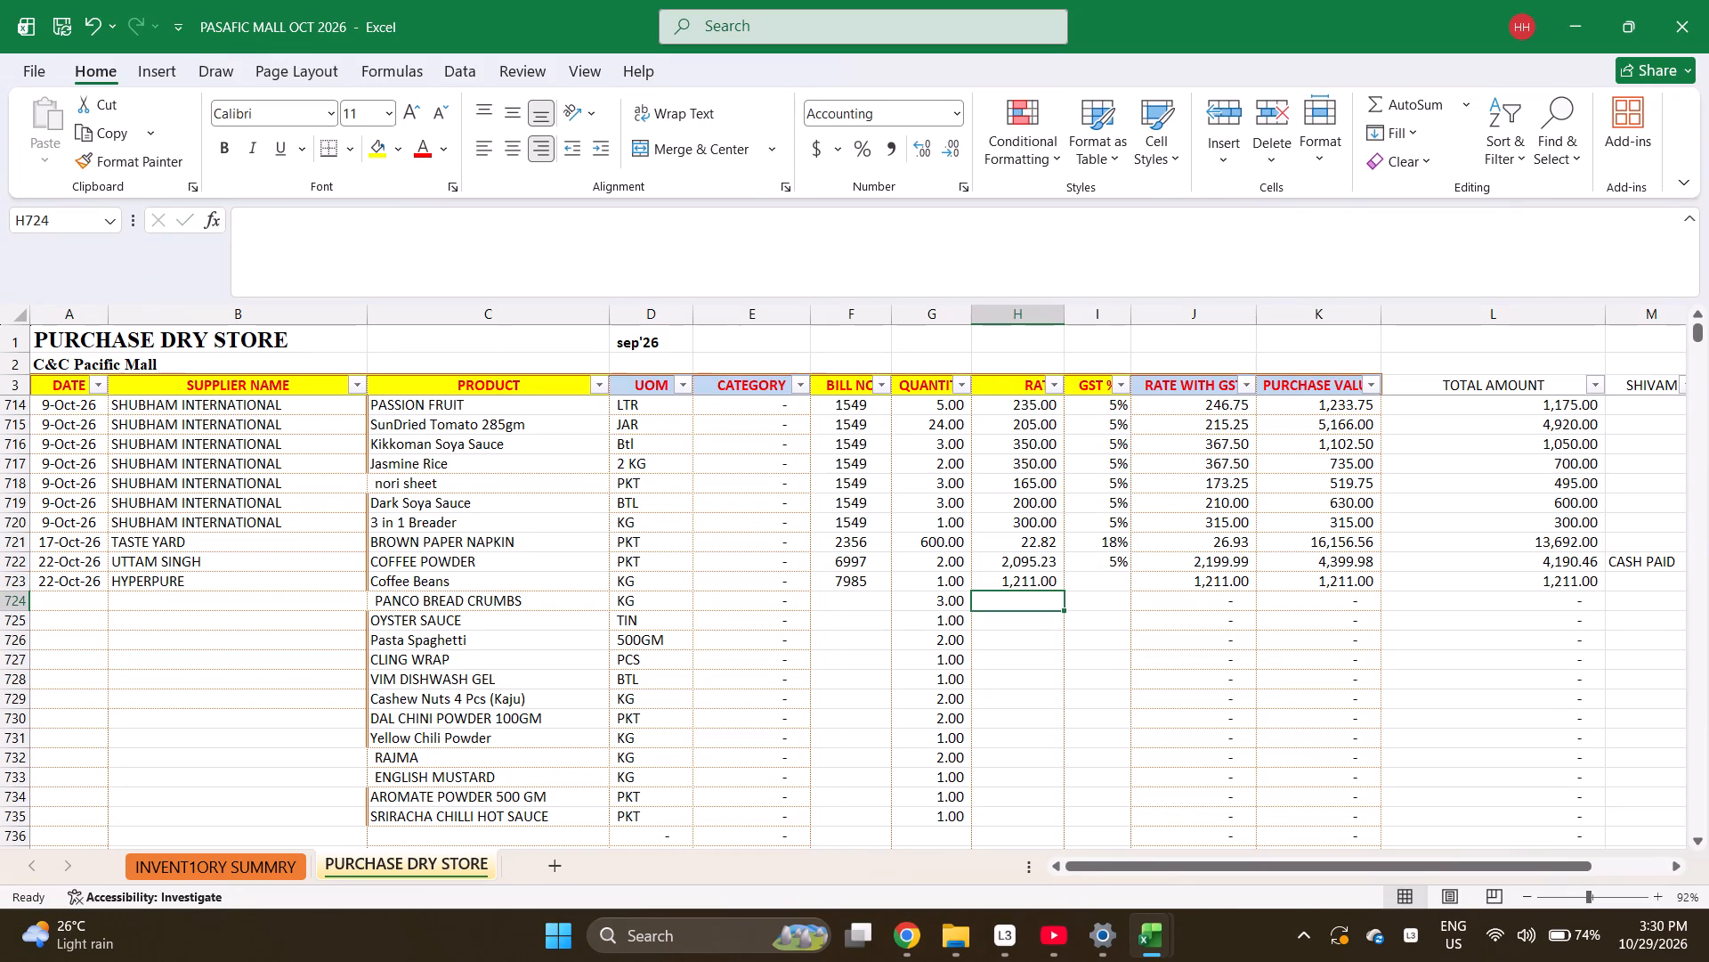
pyautogui.write('375')
pyautogui.press('Return')
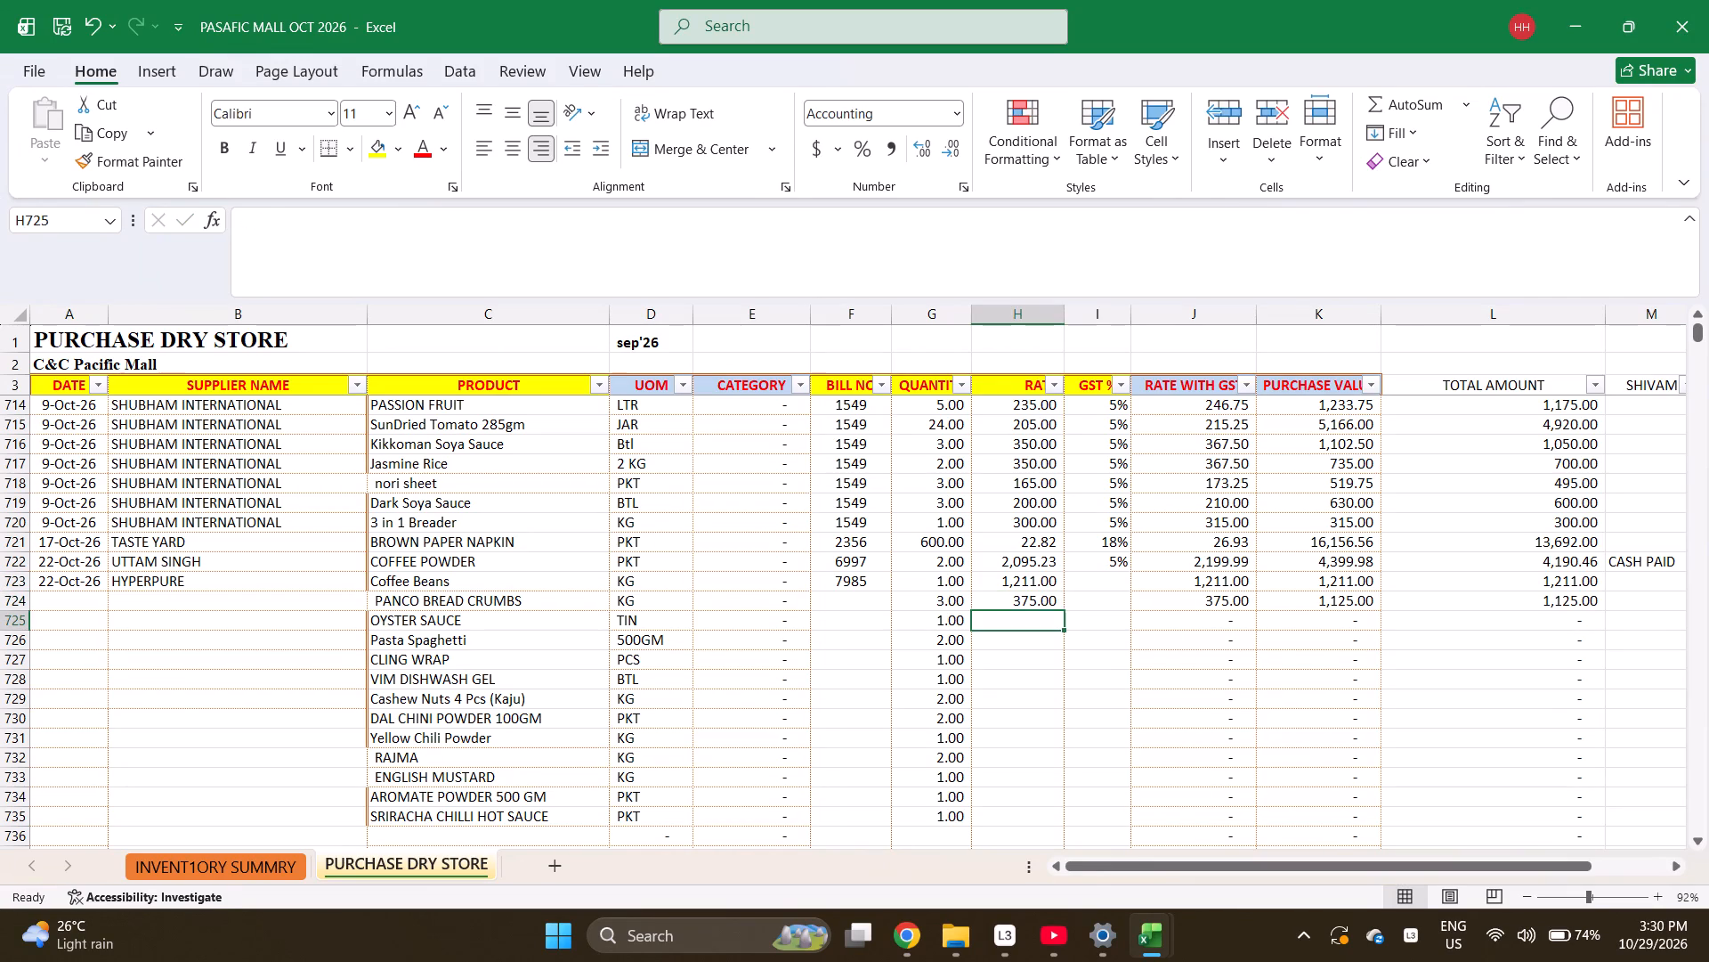
pyautogui.press('Up')
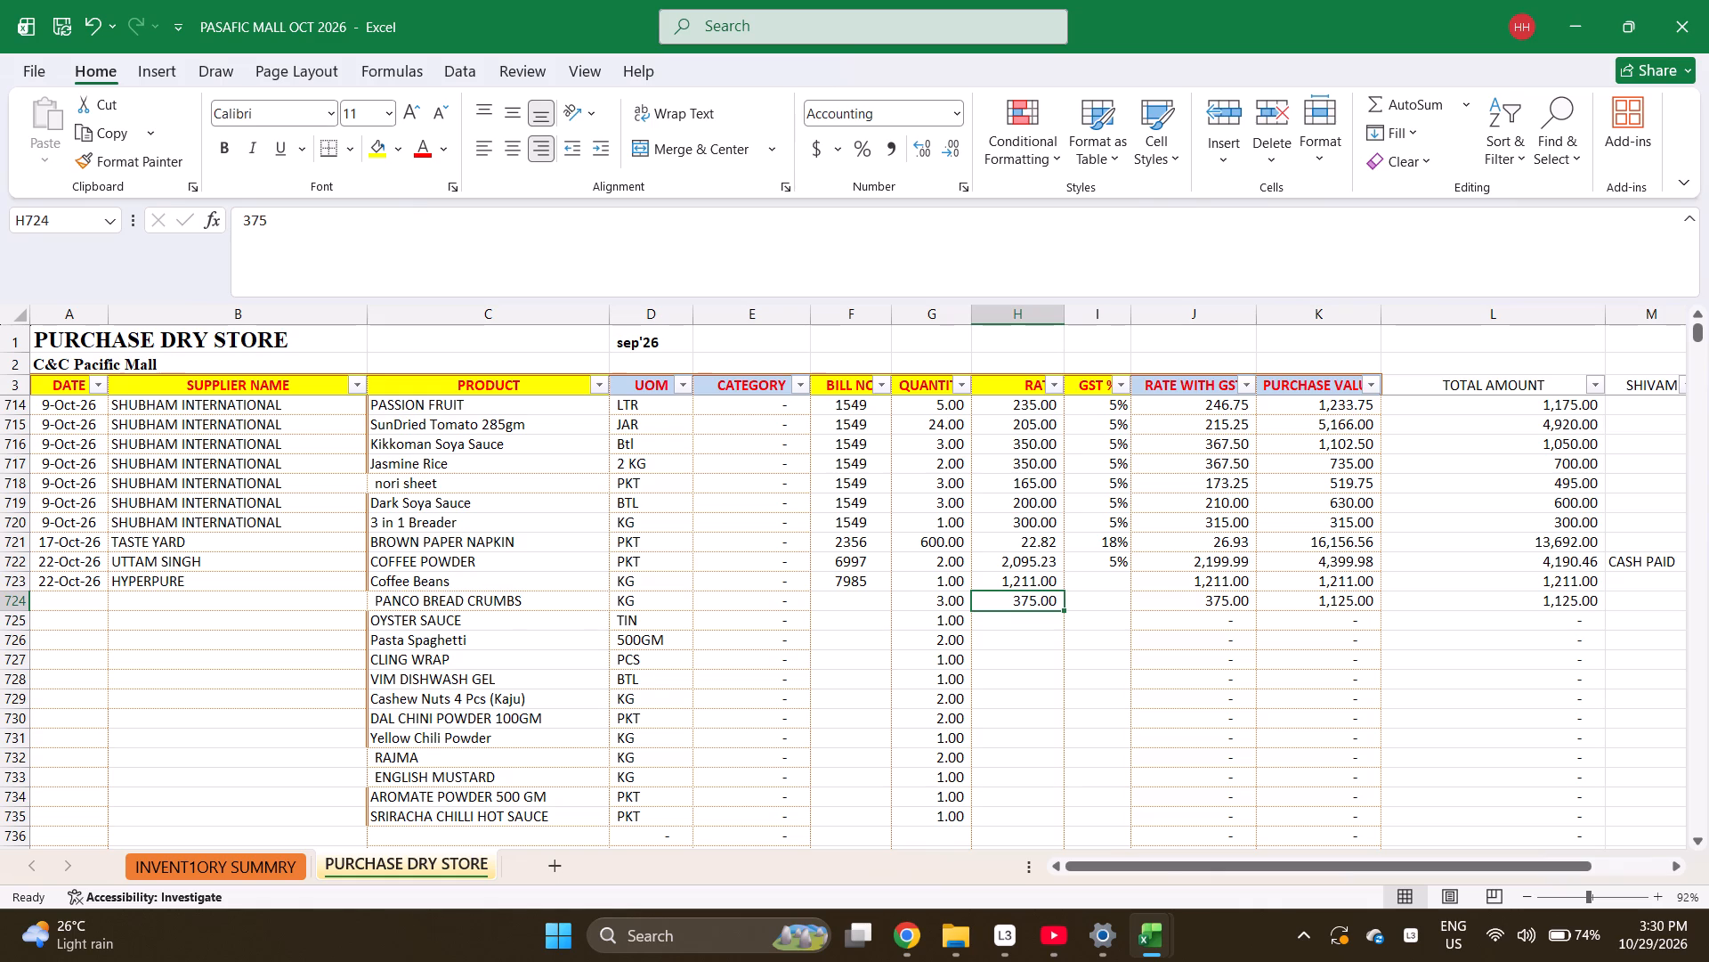
pyautogui.write('125')
pyautogui.press('Return')
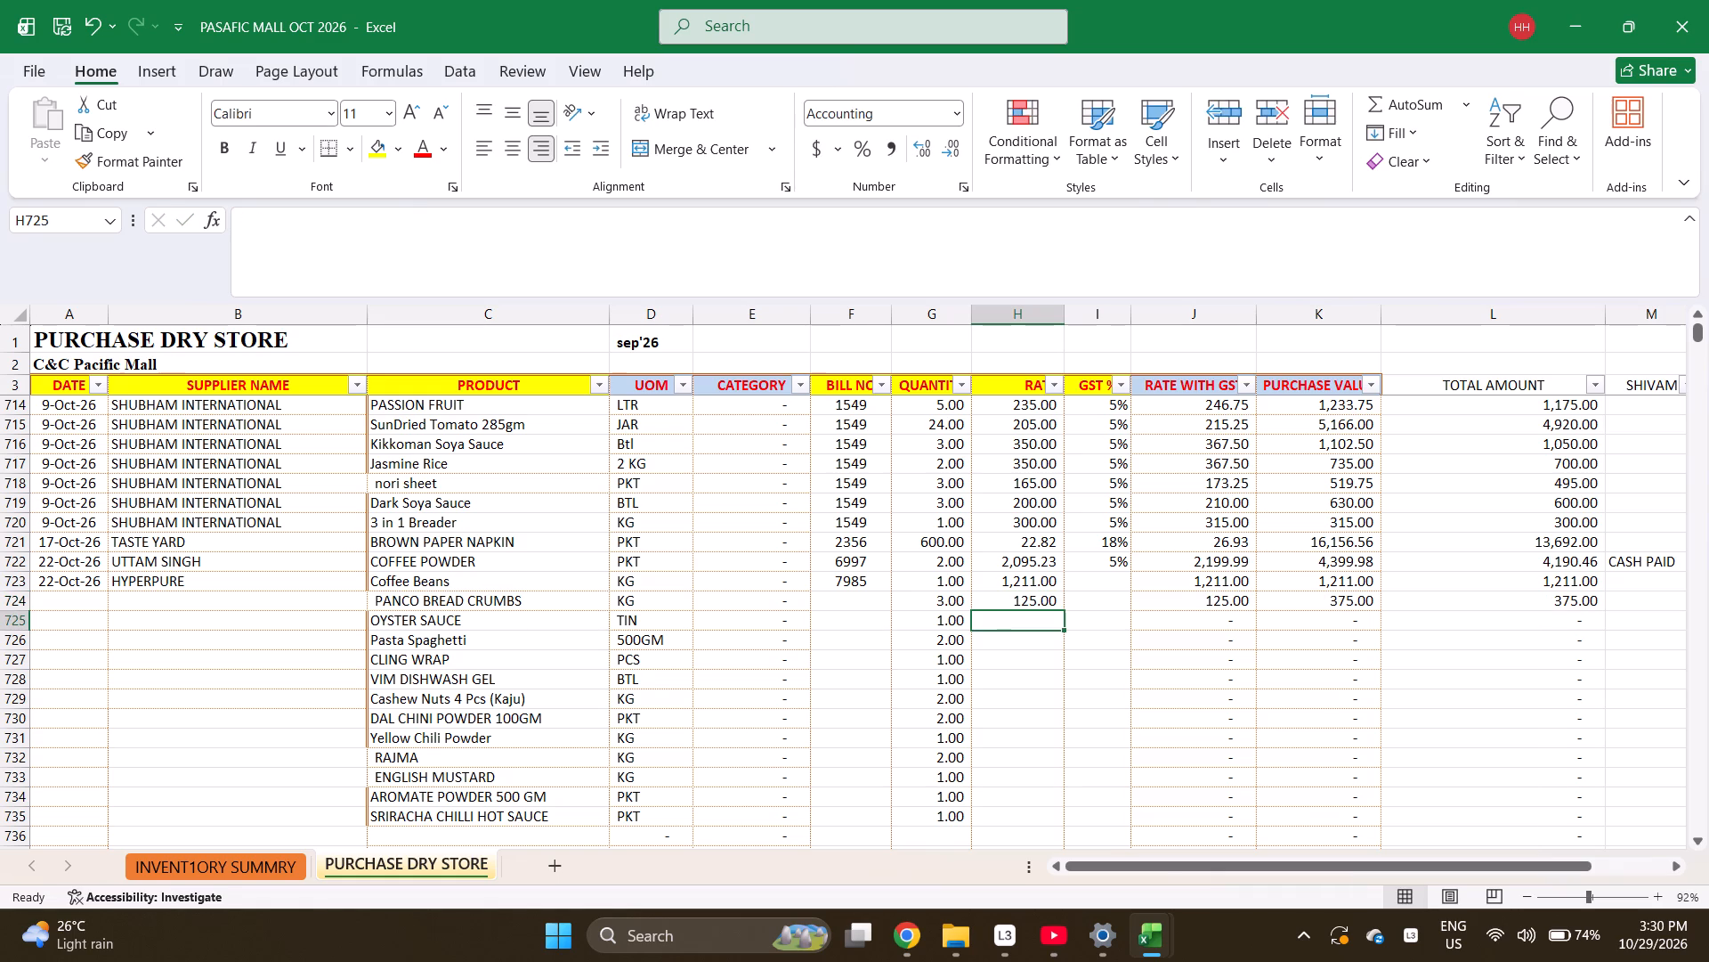
pyautogui.write('205')
pyautogui.press('Return')
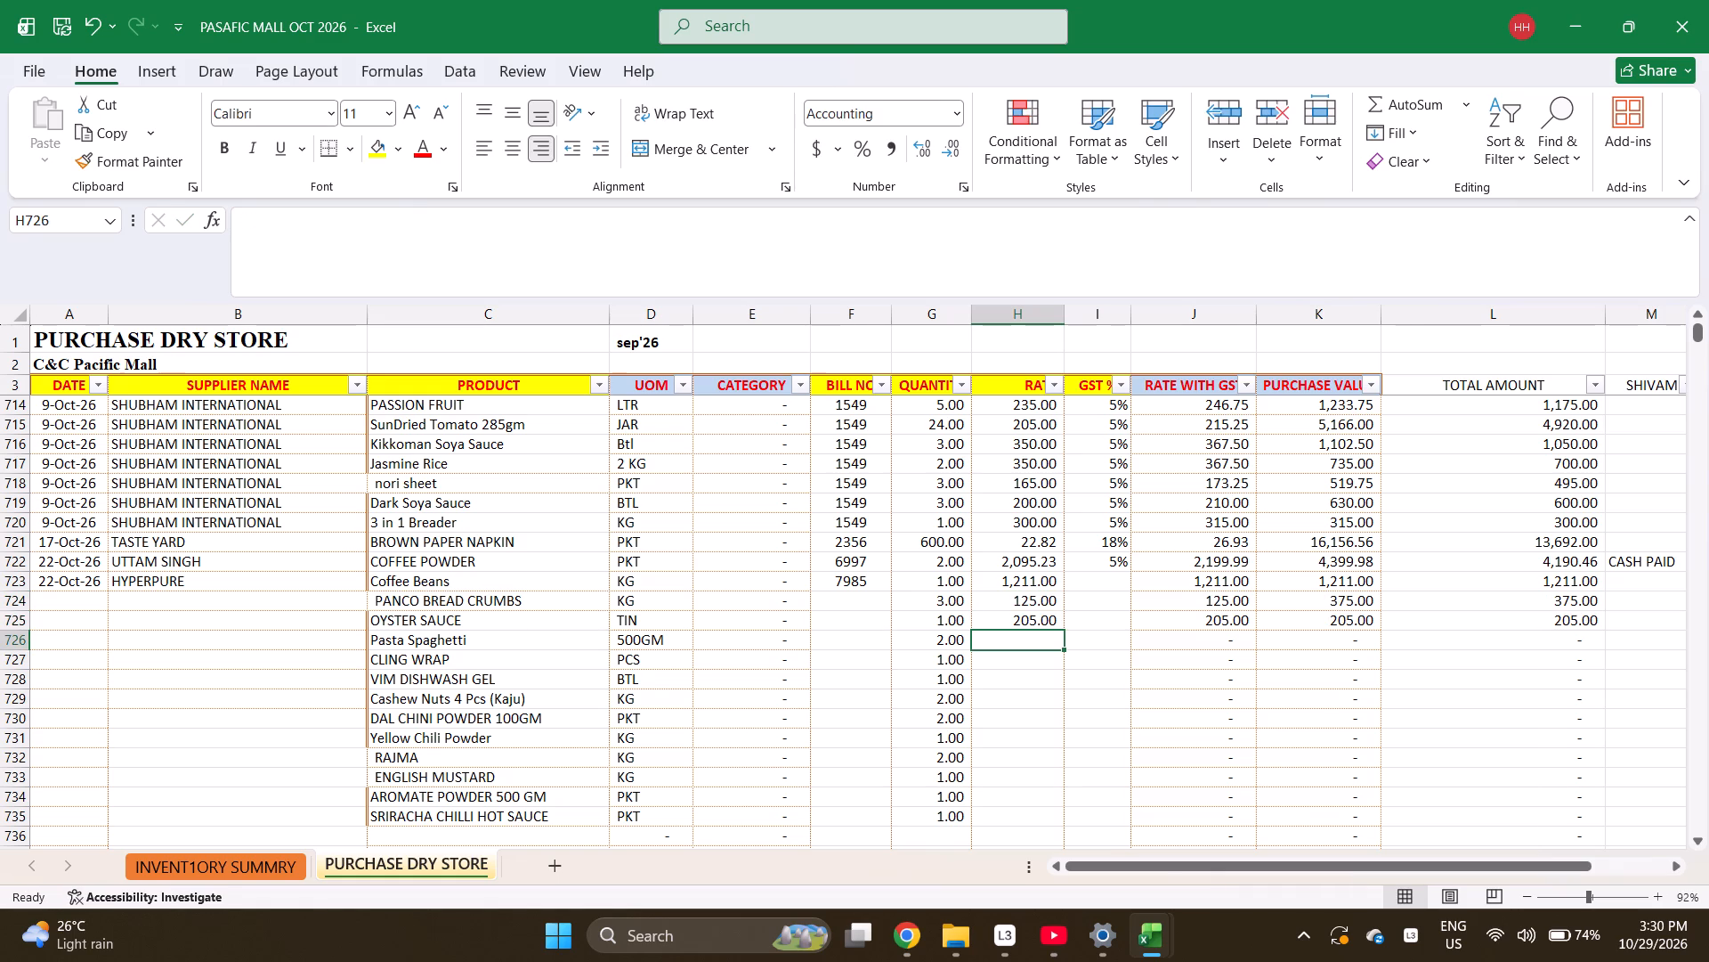
pyautogui.write('56')
pyautogui.press('Return')
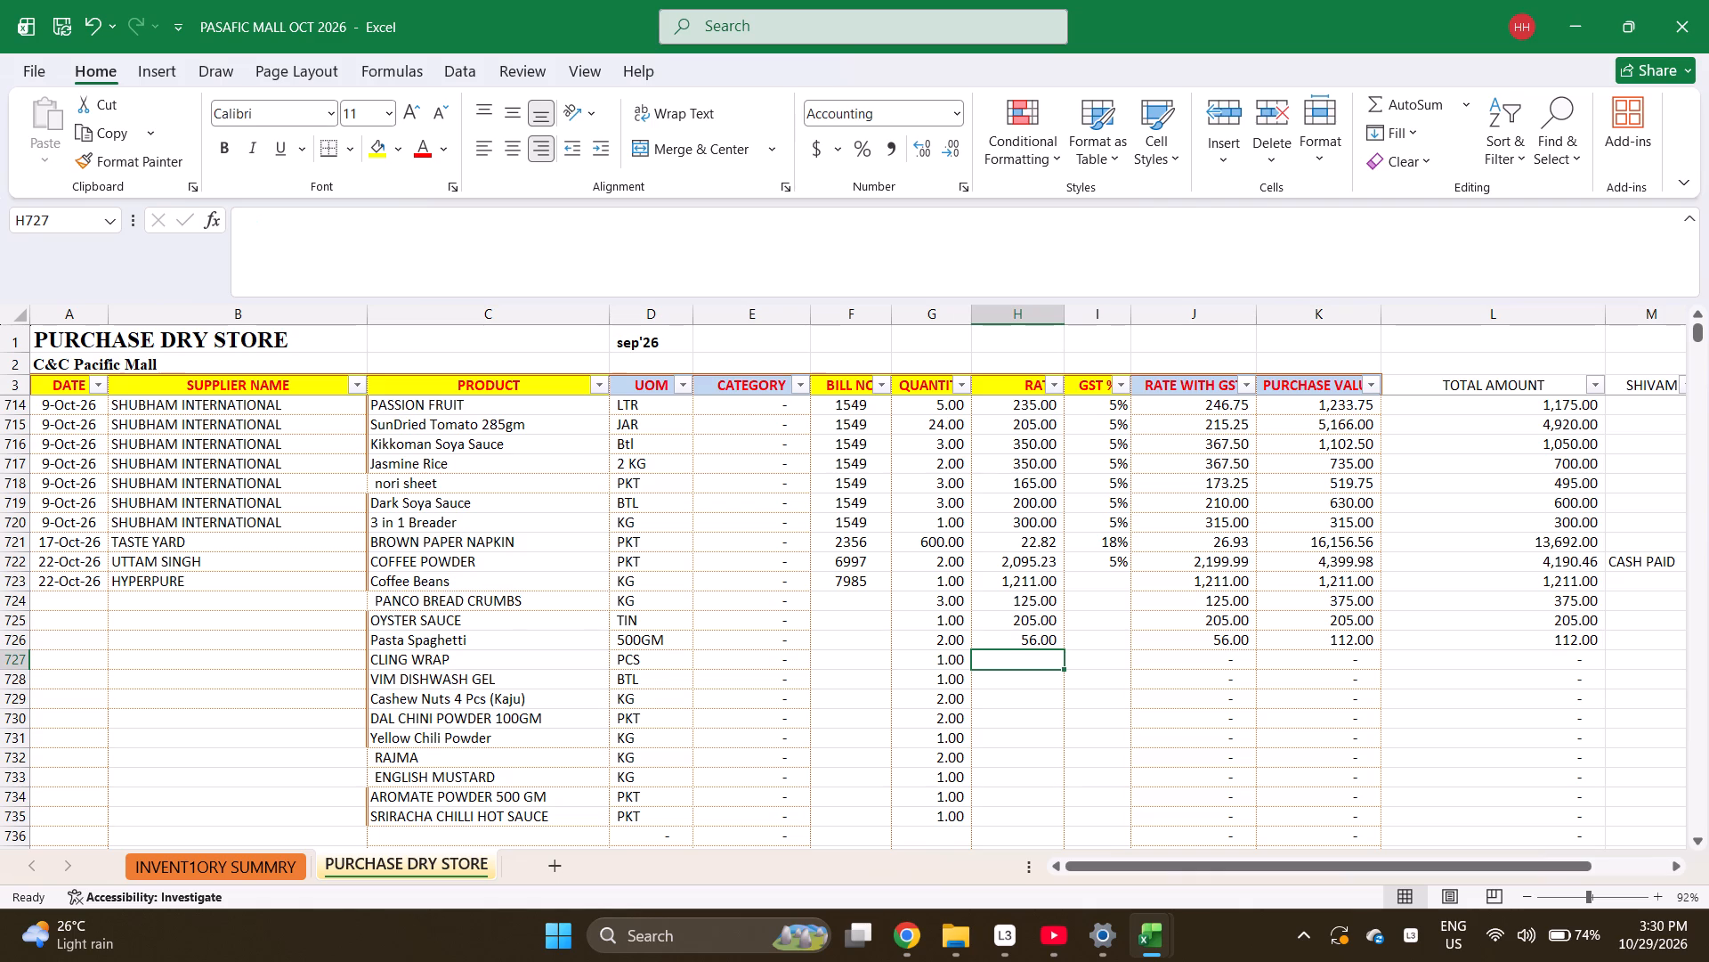
# Enter the rates 258, 102, 841 and 40 for rows 727 to 730, CLING WRAP through DAL CHINI POWDER.
pyautogui.write('28')
pyautogui.press('BackSpace')
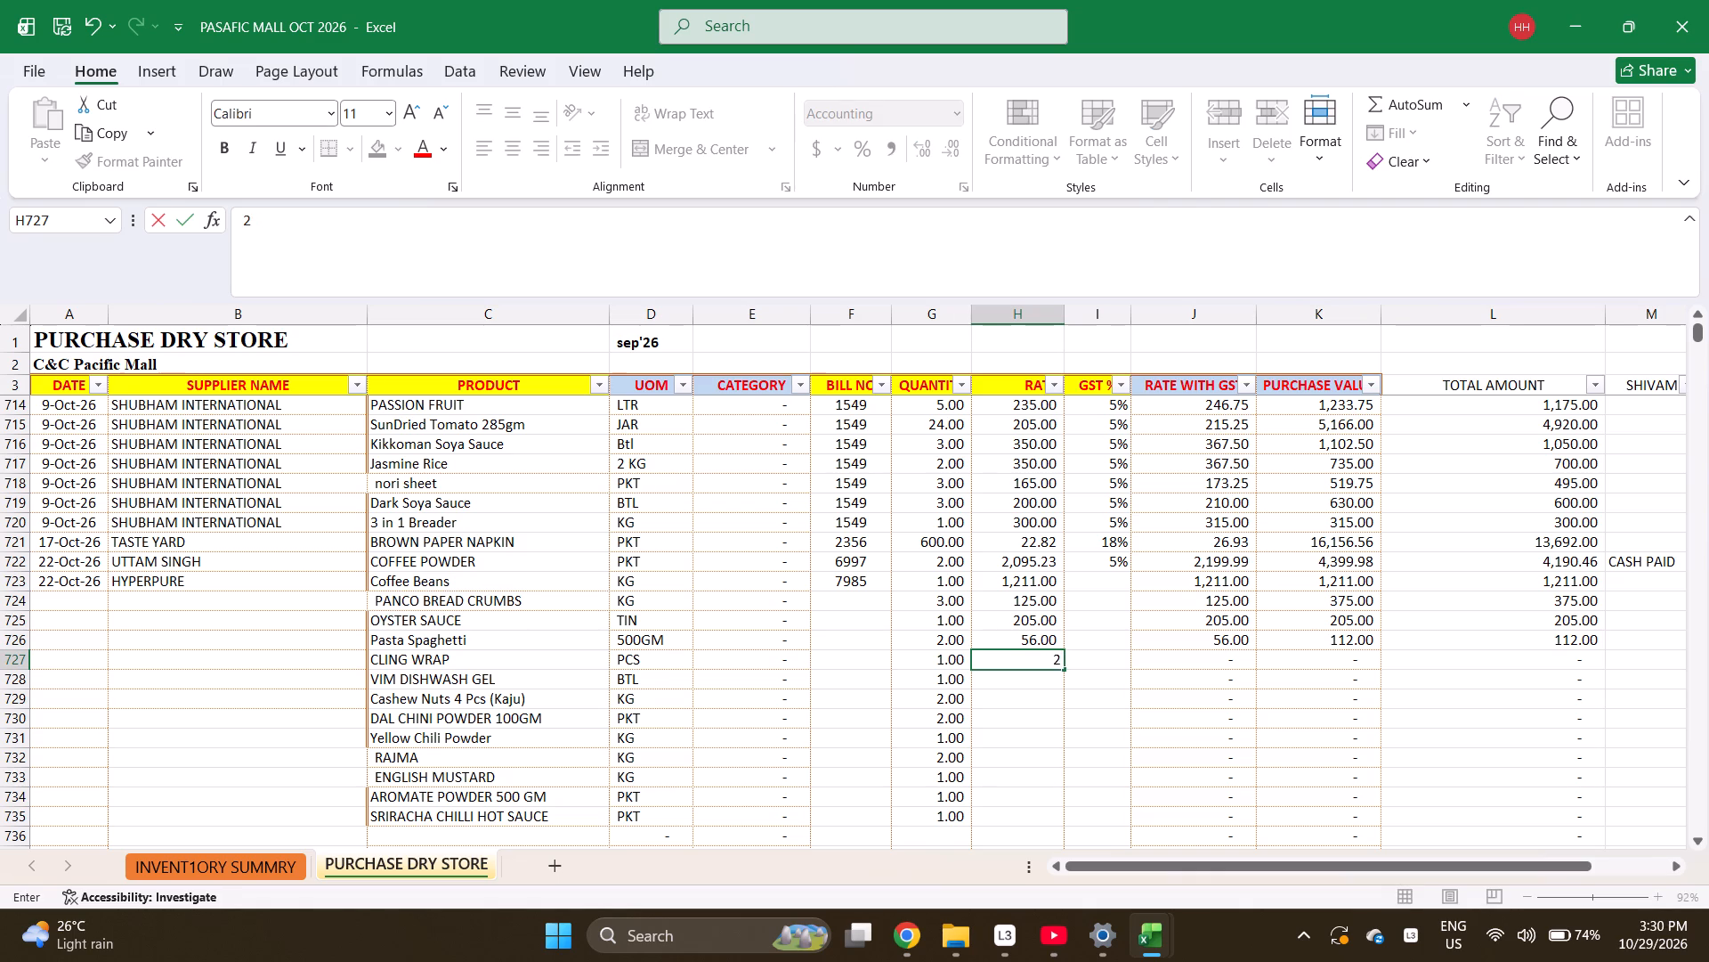
pyautogui.press('5')
pyautogui.press('8')
pyautogui.press('Return')
pyautogui.write('102')
pyautogui.press('Return')
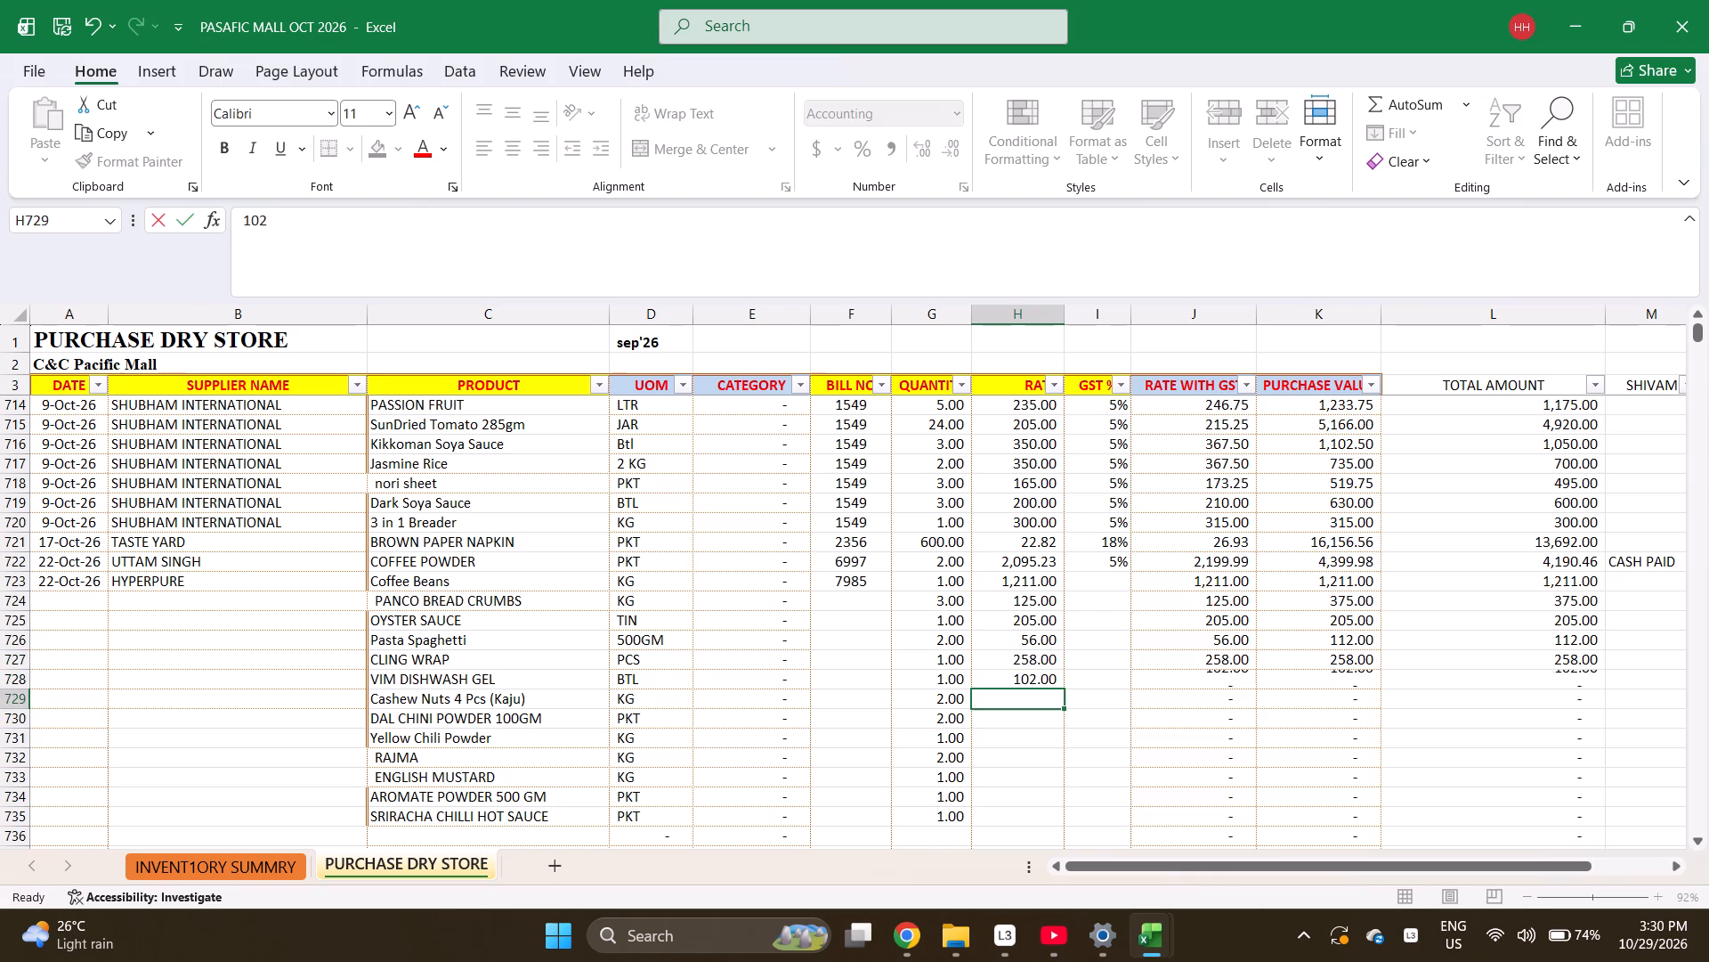
pyautogui.write('841')
pyautogui.press('Return')
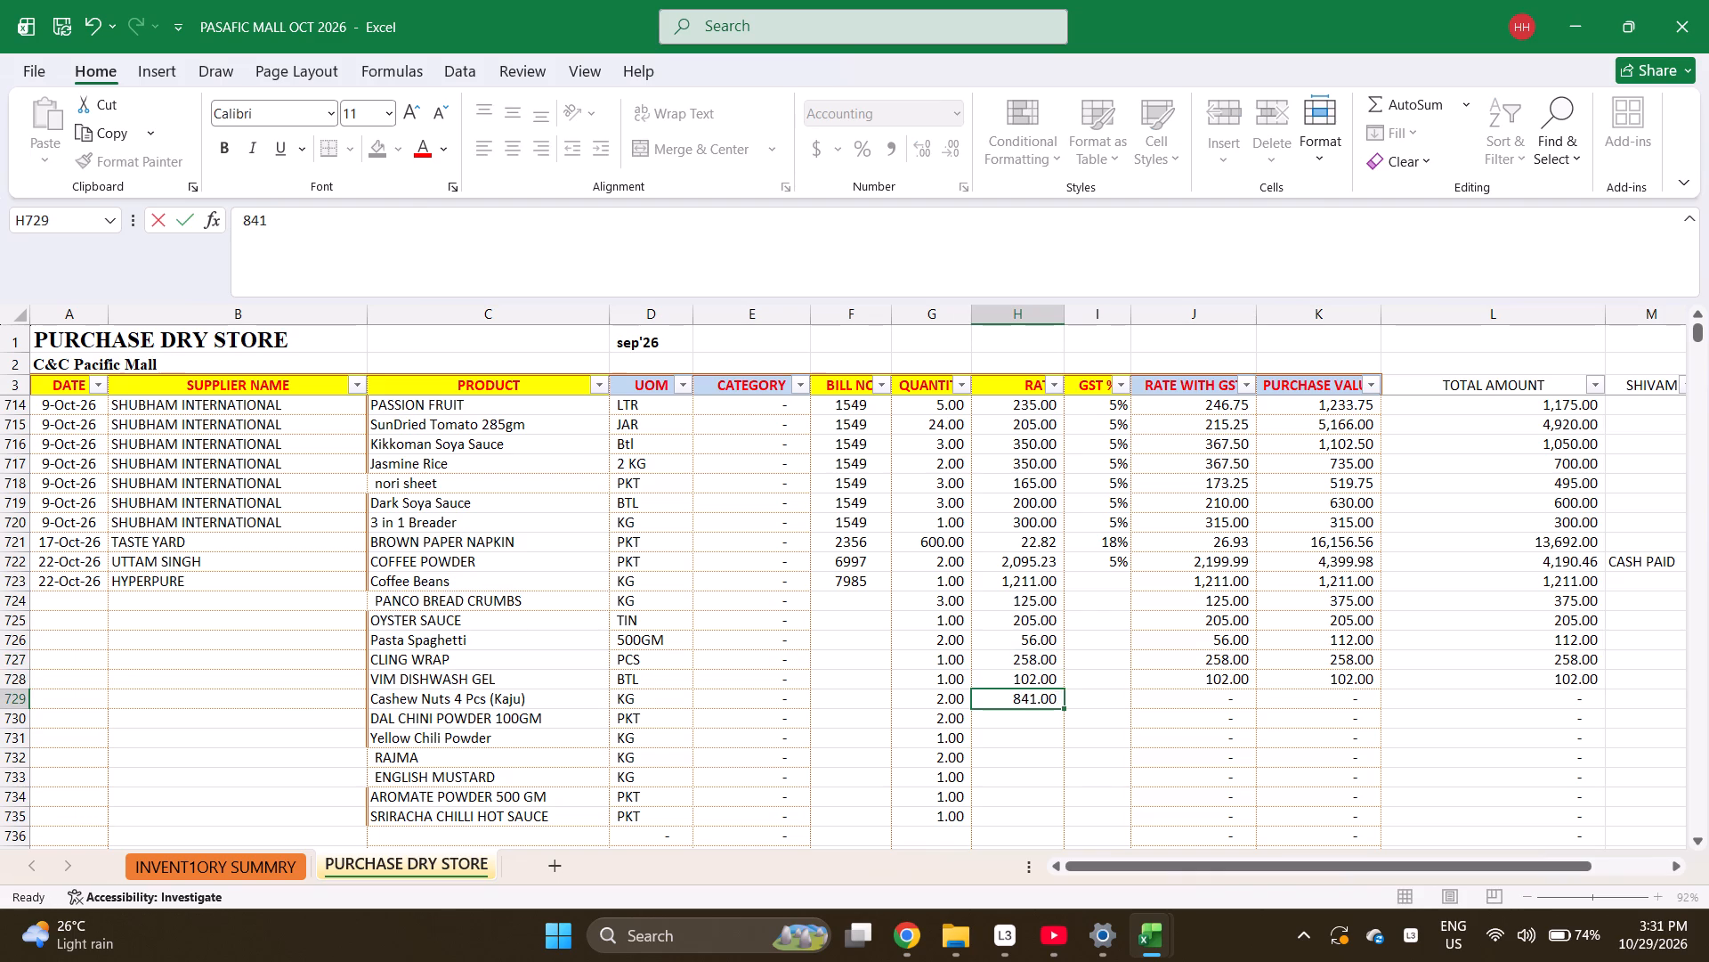
pyautogui.write('40')
pyautogui.press('Return')
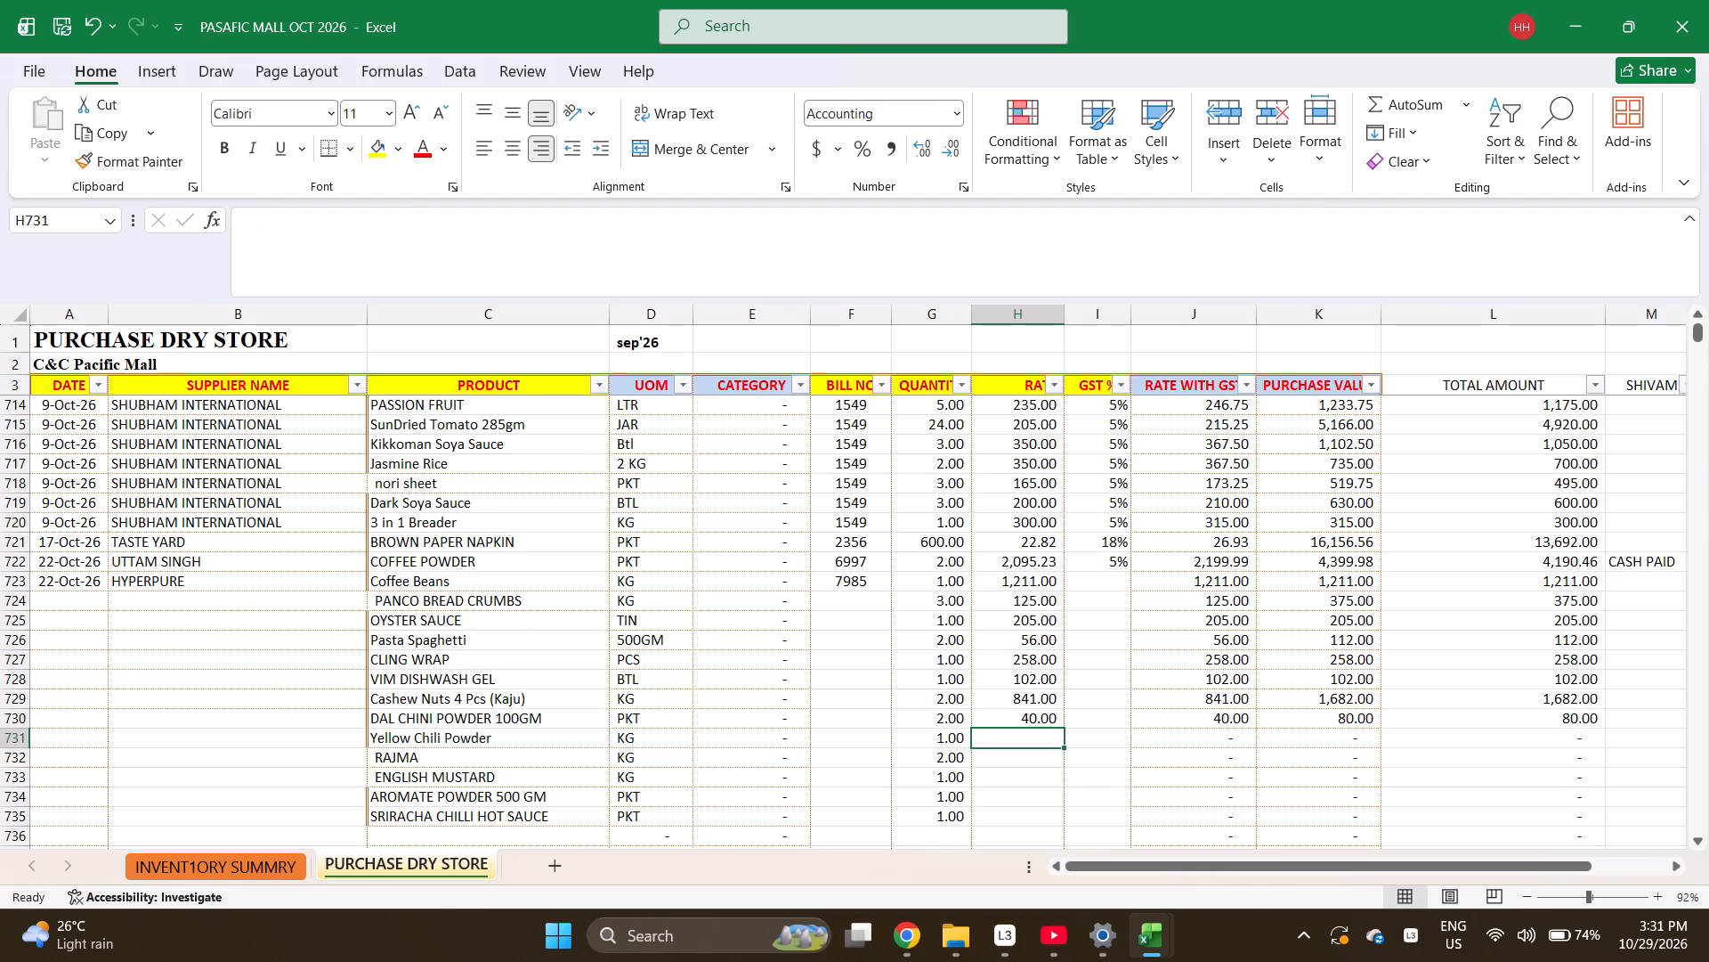
# Enter the rates 57, 141, 164, 194 and 208 for rows 731 to 735, Yellow Chili Powder through SRIRACHA CHILLI HOT SAUCE.
pyautogui.write('57')
pyautogui.press('Return')
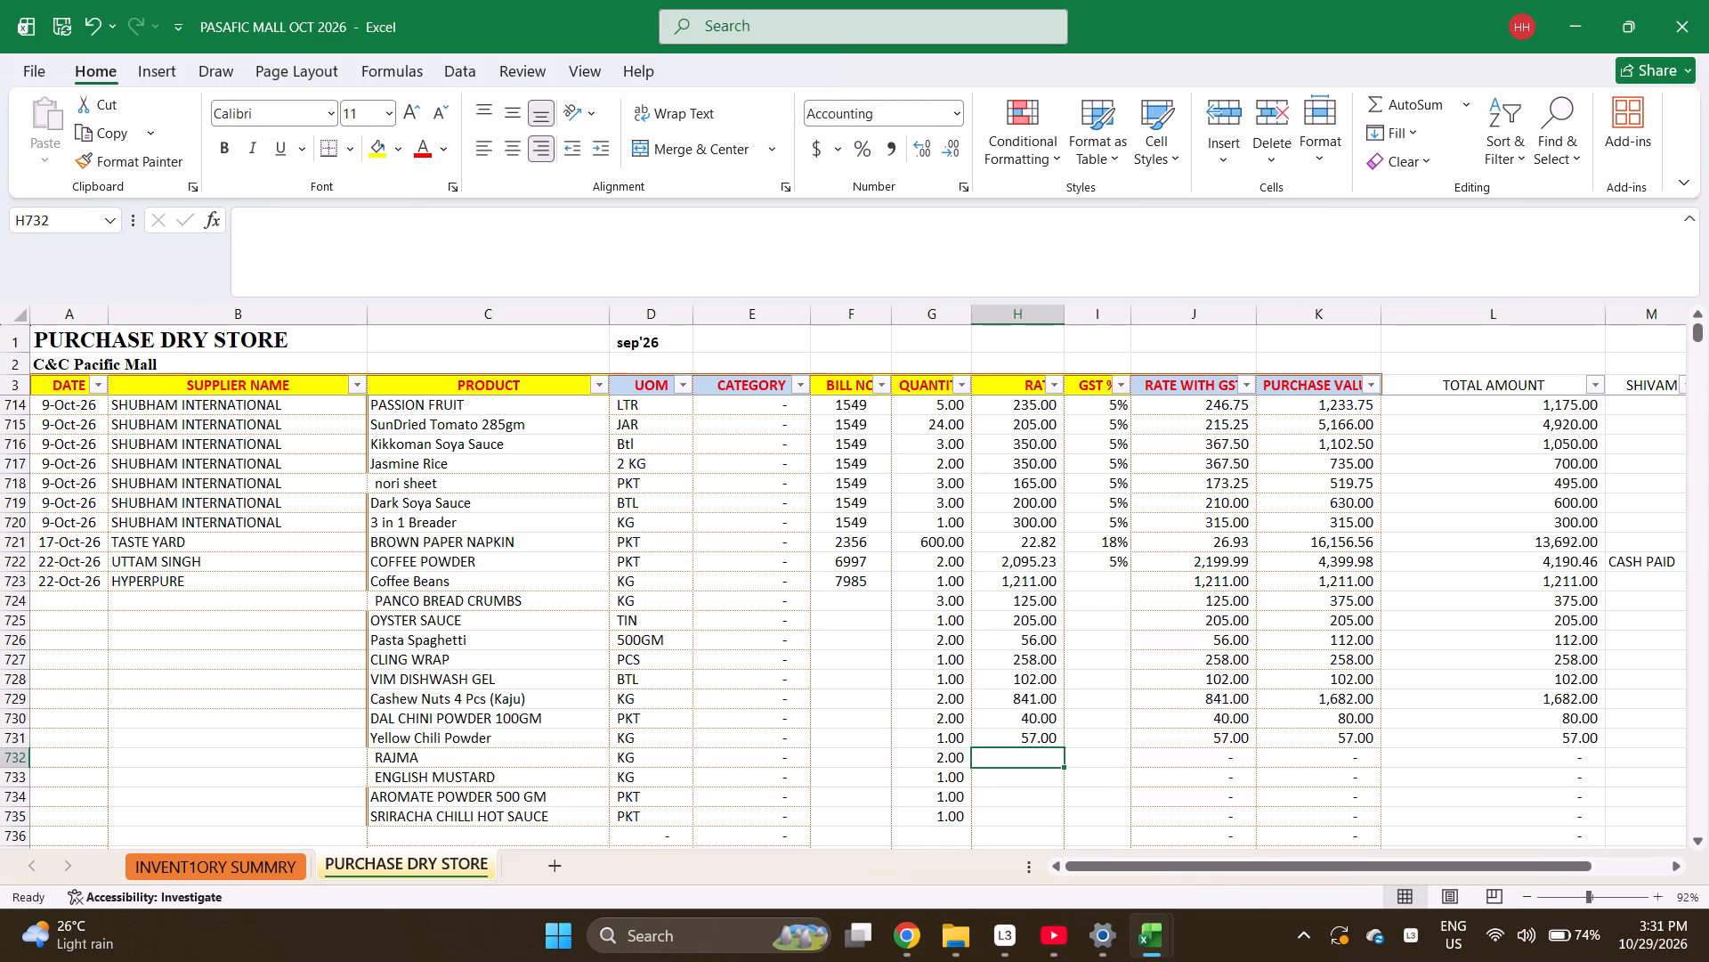
pyautogui.write('141')
pyautogui.press('Return')
pyautogui.write('164')
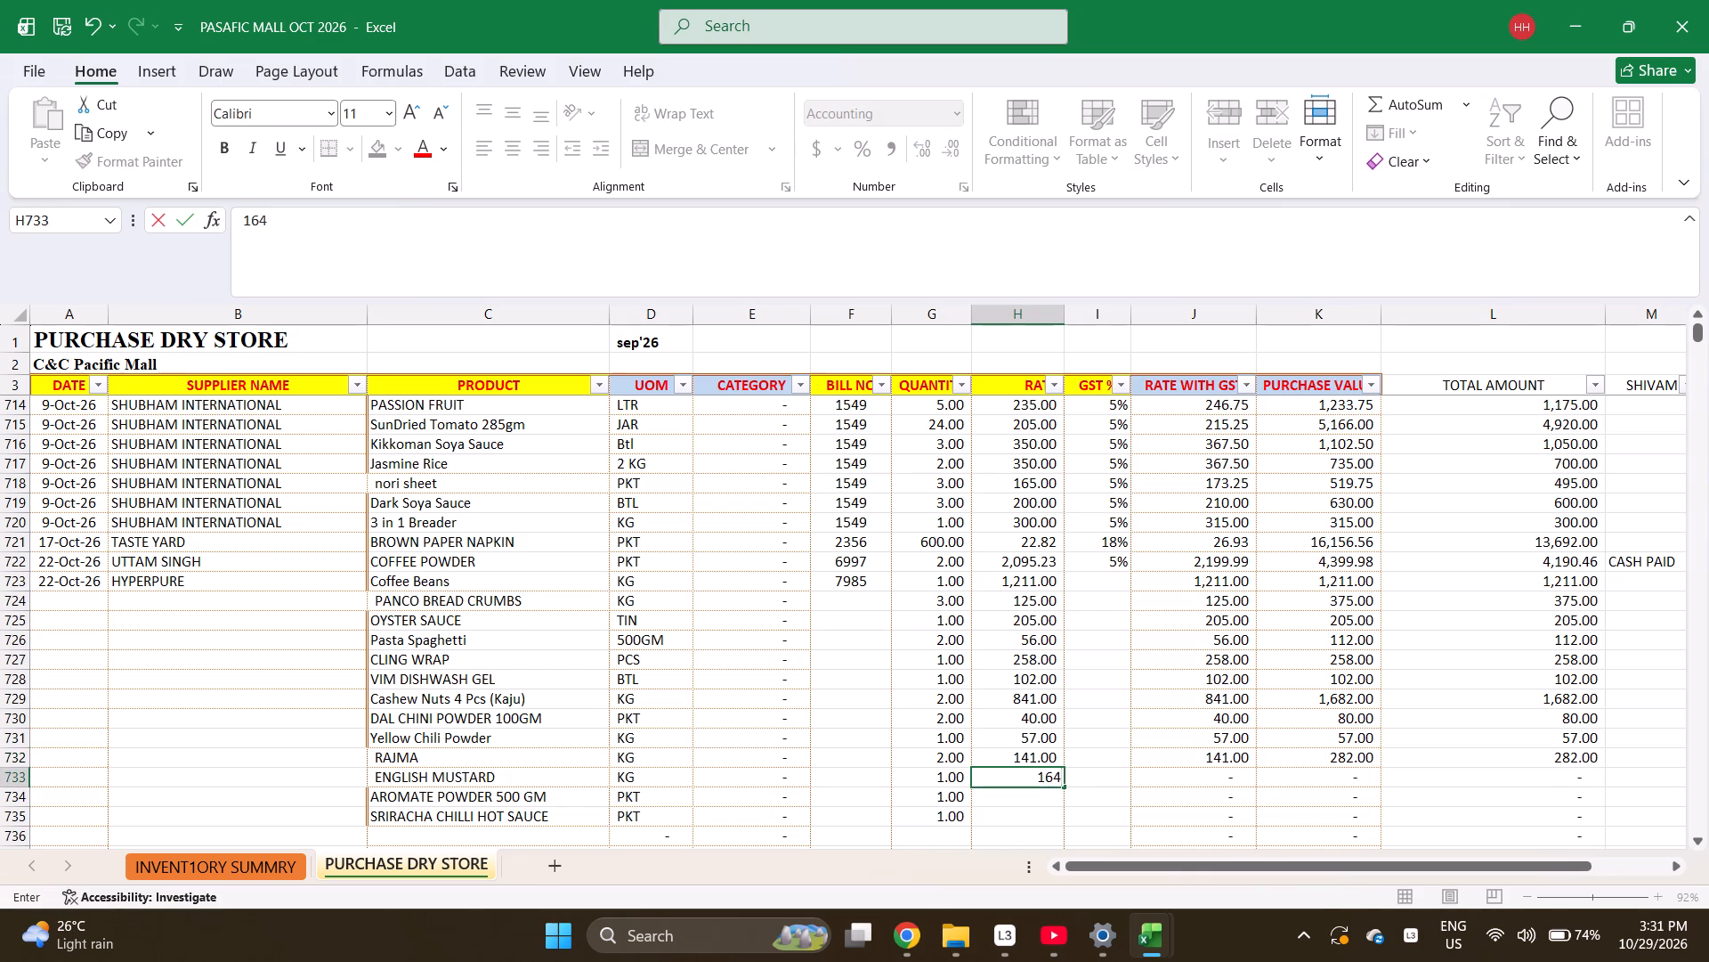
pyautogui.press('Return')
pyautogui.write('194')
pyautogui.press('Return')
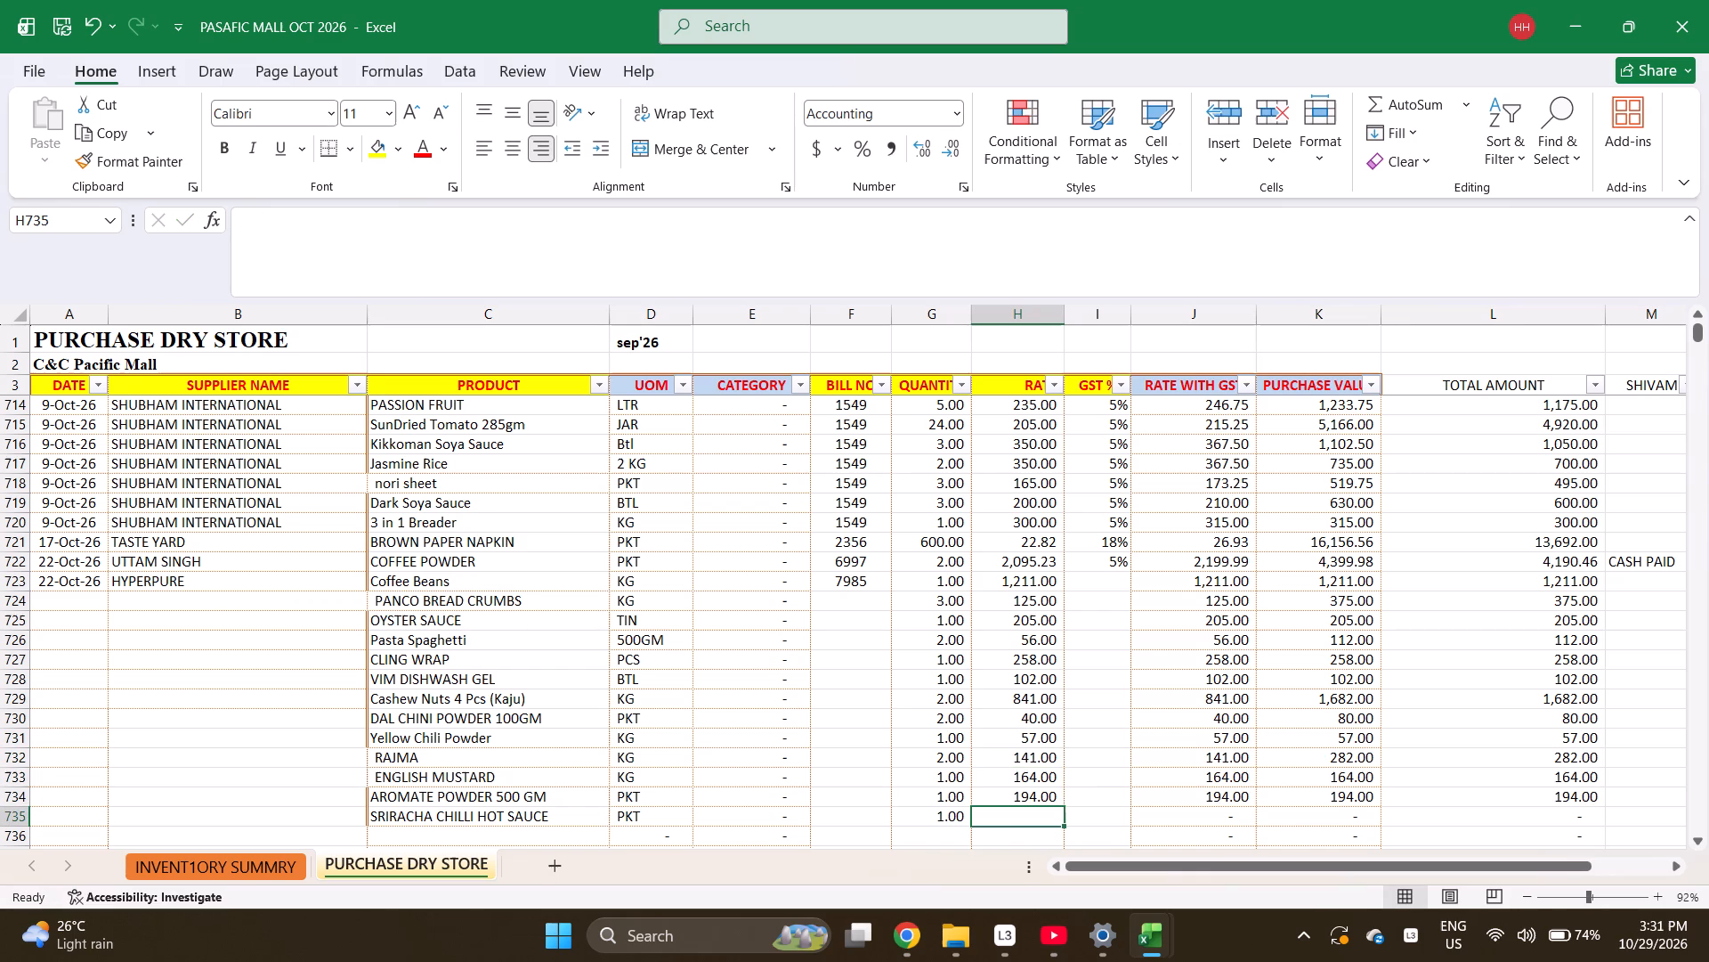
pyautogui.write('2080')
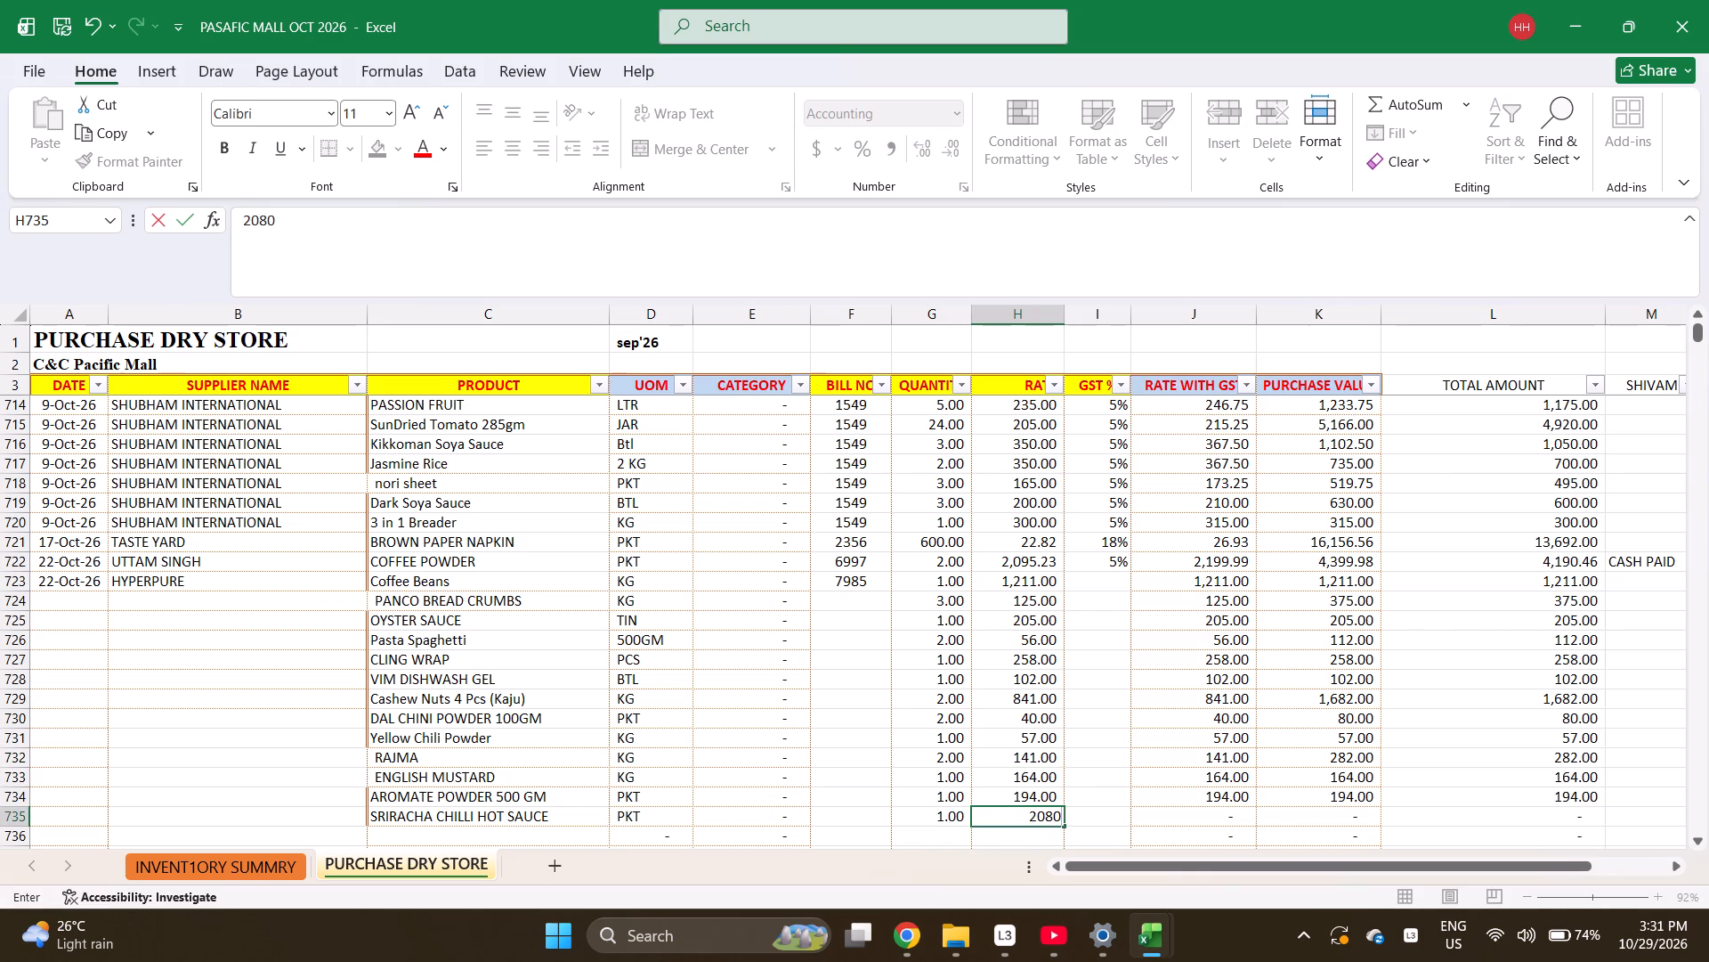
pyautogui.press('BackSpace')
pyautogui.press('Right')
# Fill the 5% GST from row 722 down to rows 723 to 726, Coffee Beans through Pasta Spaghetti.
pyautogui.hotkey('ctrl', 'Up')
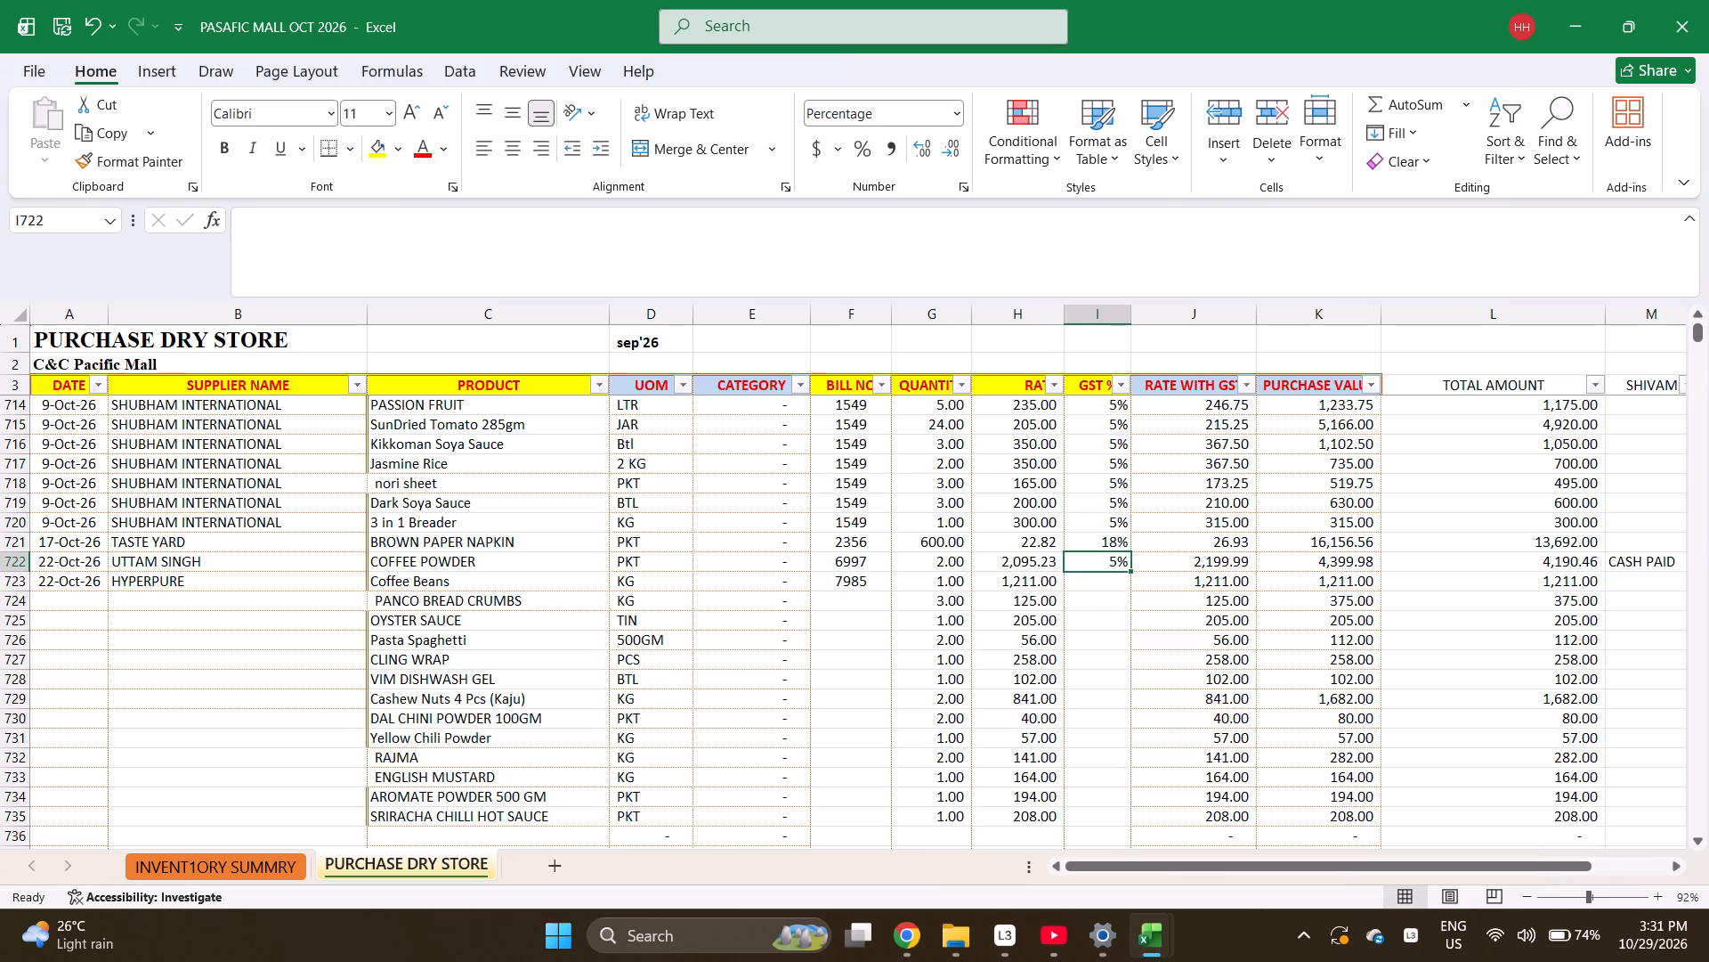
pyautogui.hotkey('shift', 'Down')
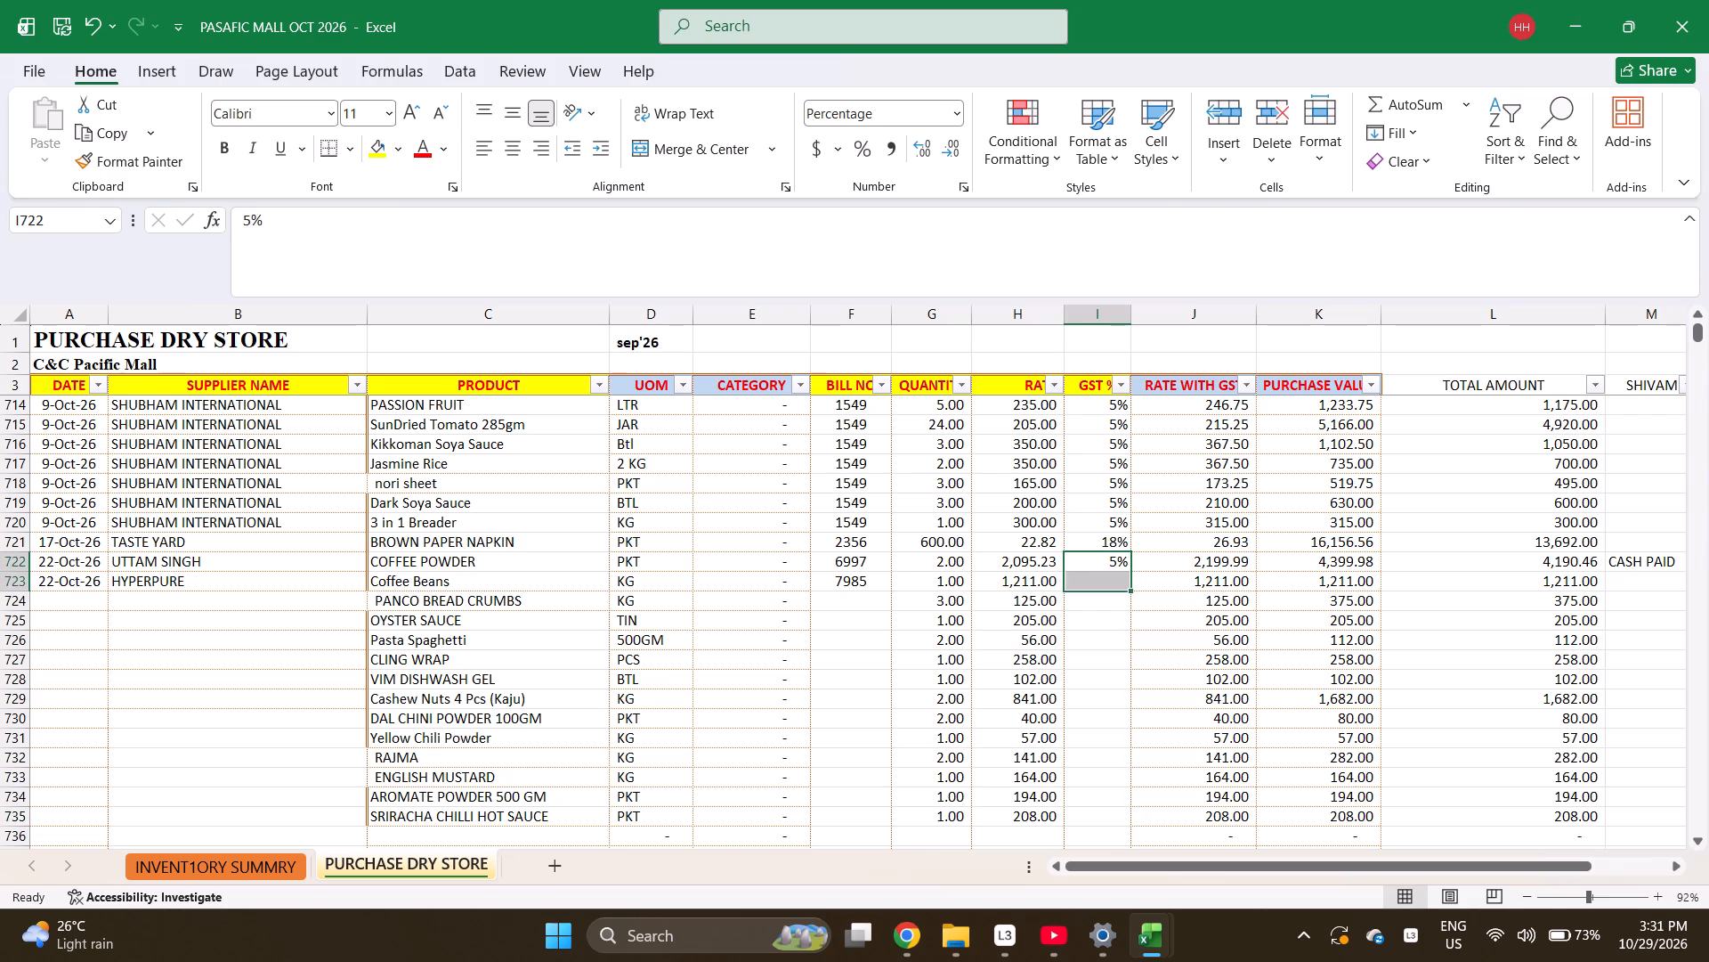
pyautogui.hotkey('shift', 'Down')
pyautogui.hotkey('shift', 'Down')
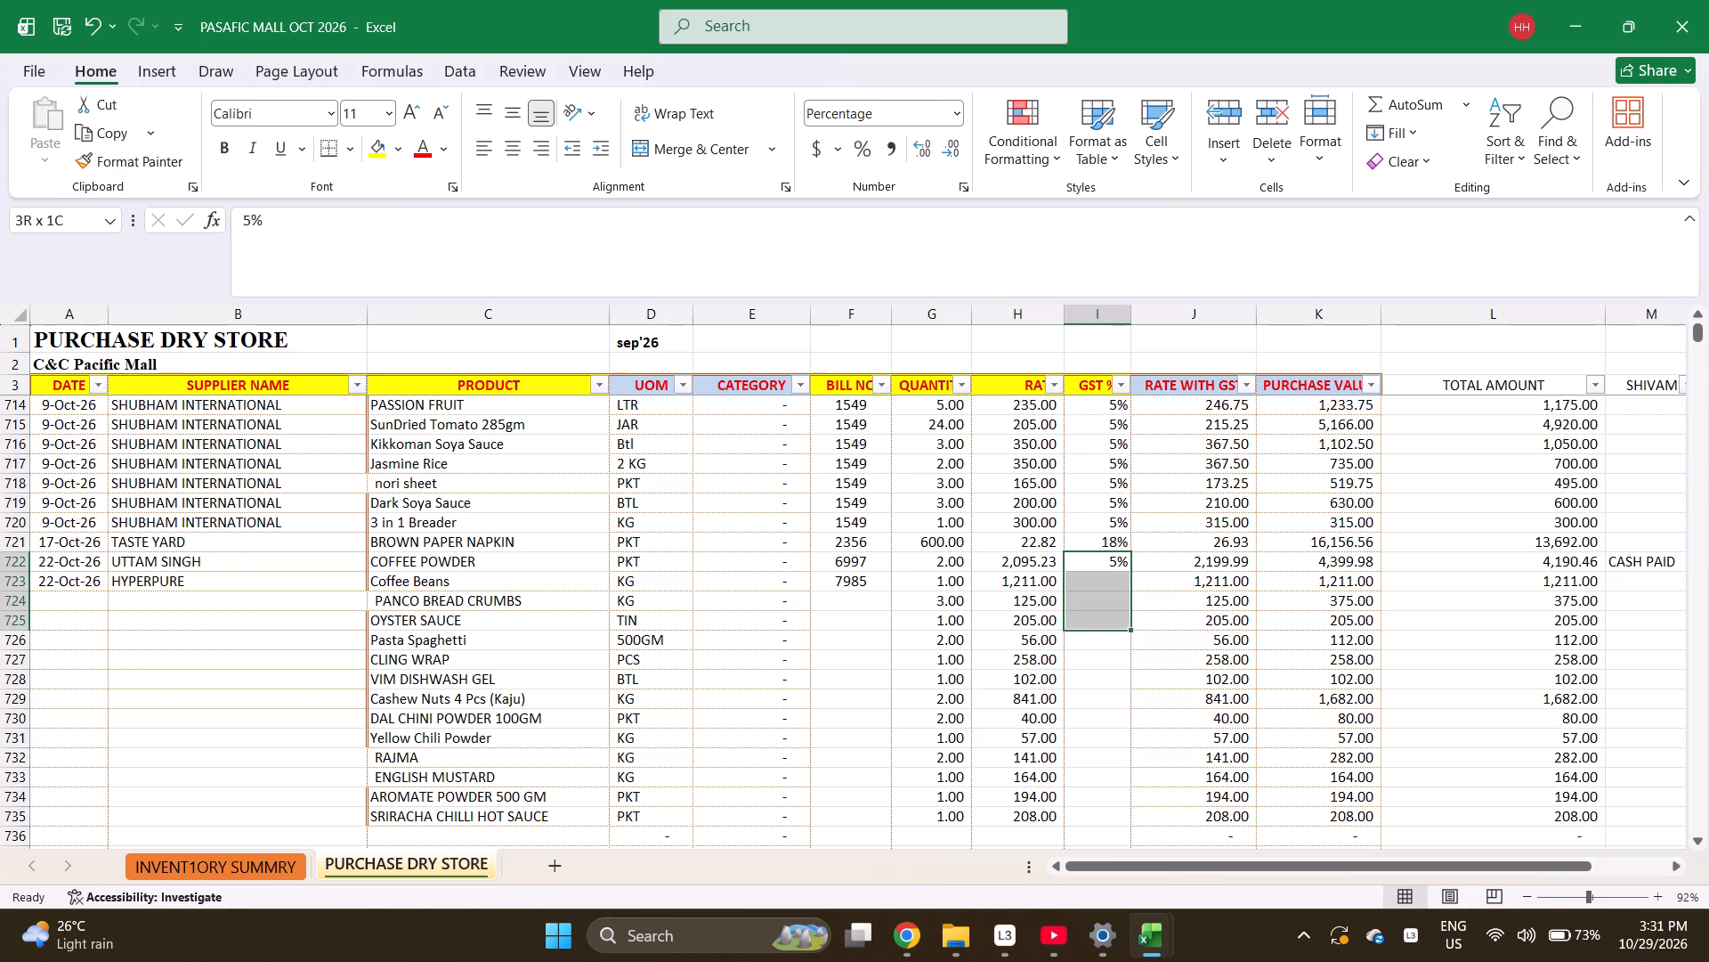
pyautogui.hotkey('shift', 'Down')
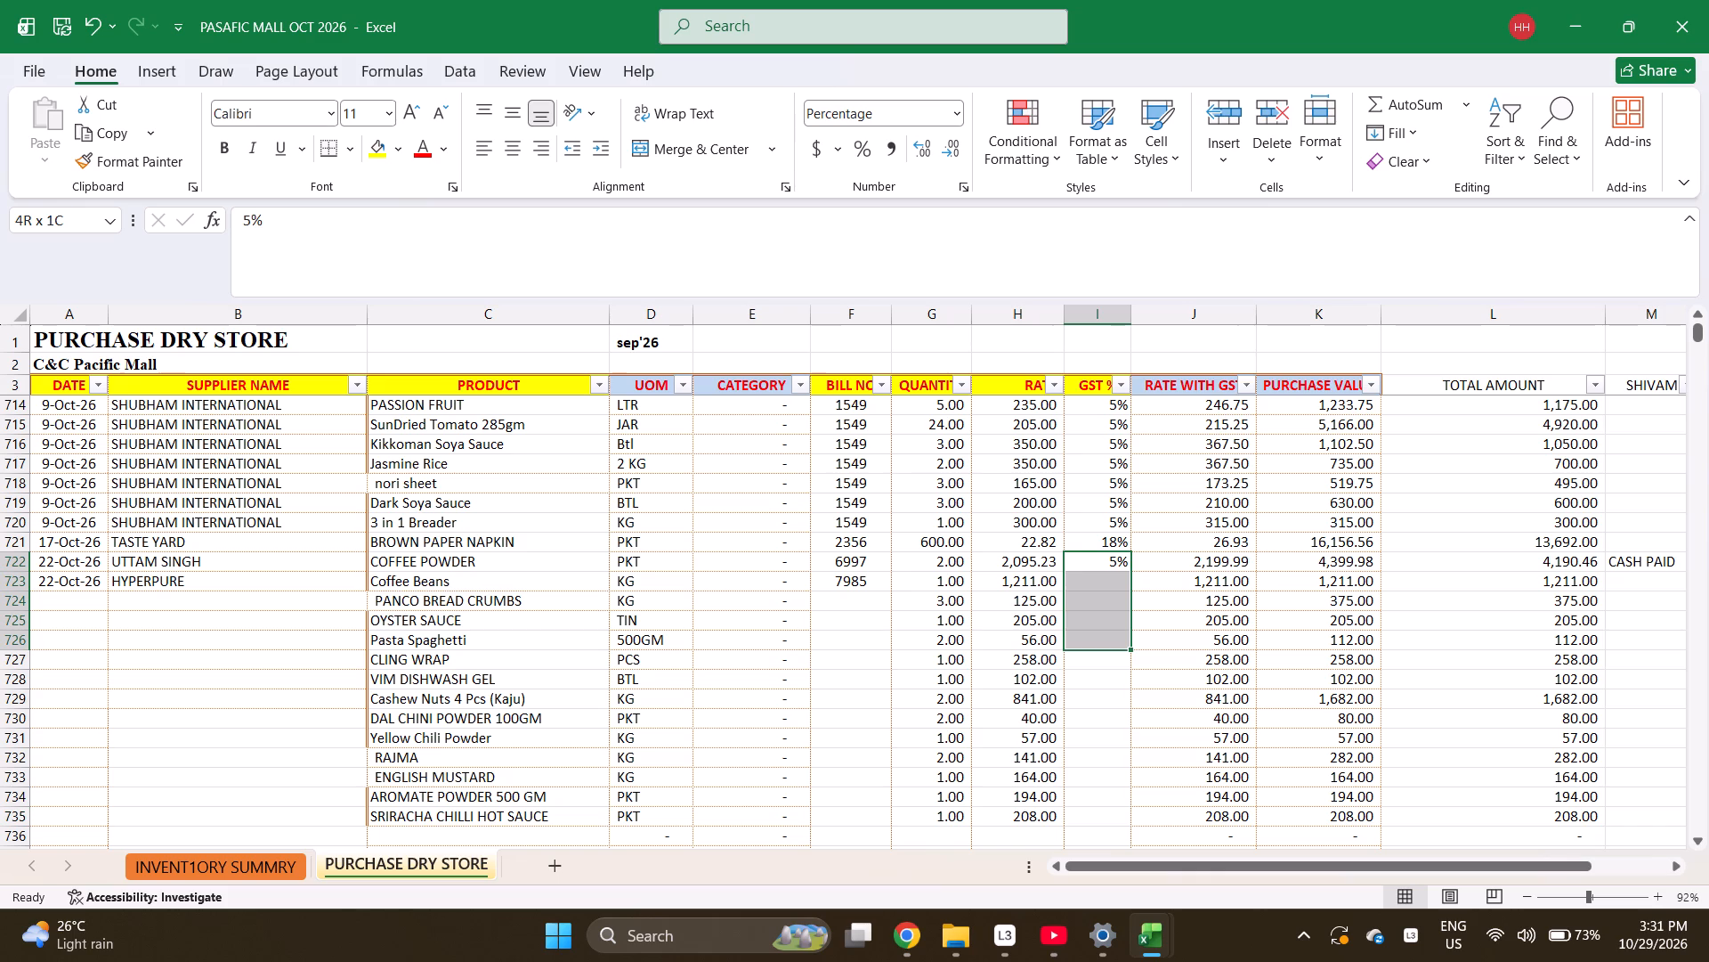
pyautogui.hotkey('ctrl', 'd')
# Enter 18% GST for CLING WRAP and VIM DISHWASH GEL in rows 727 and 728.
pyautogui.hotkey('ctrl', 'Down')
pyautogui.press('Down')
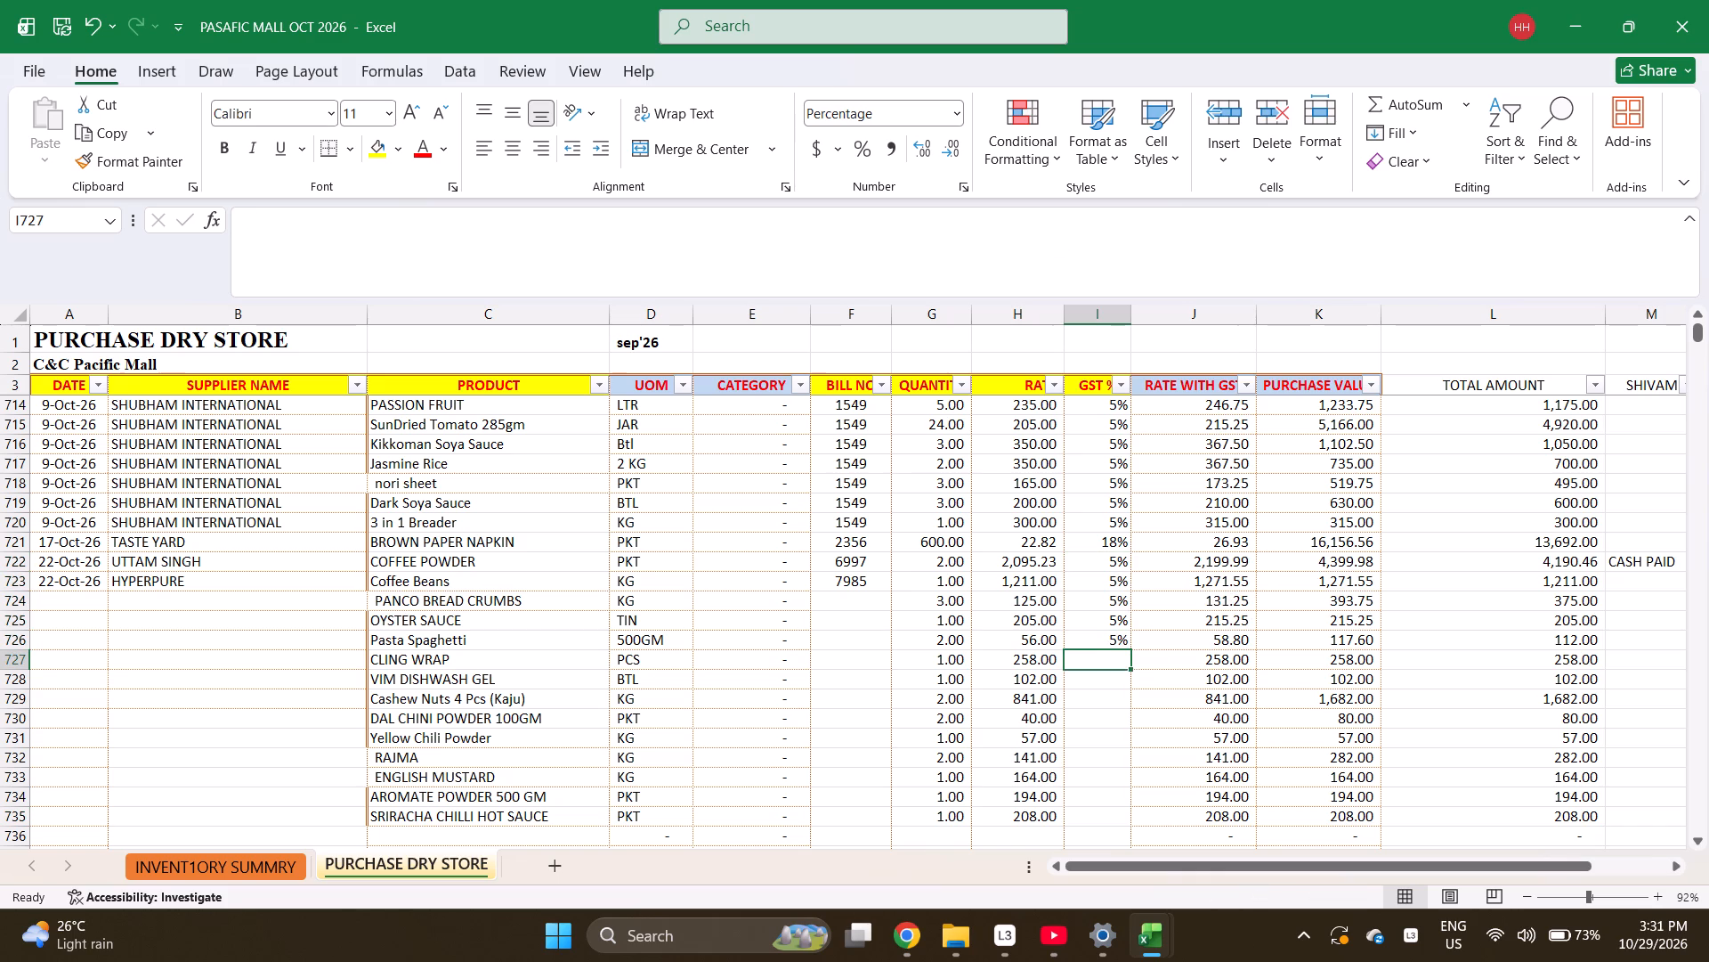
pyautogui.write('18')
pyautogui.press('Return')
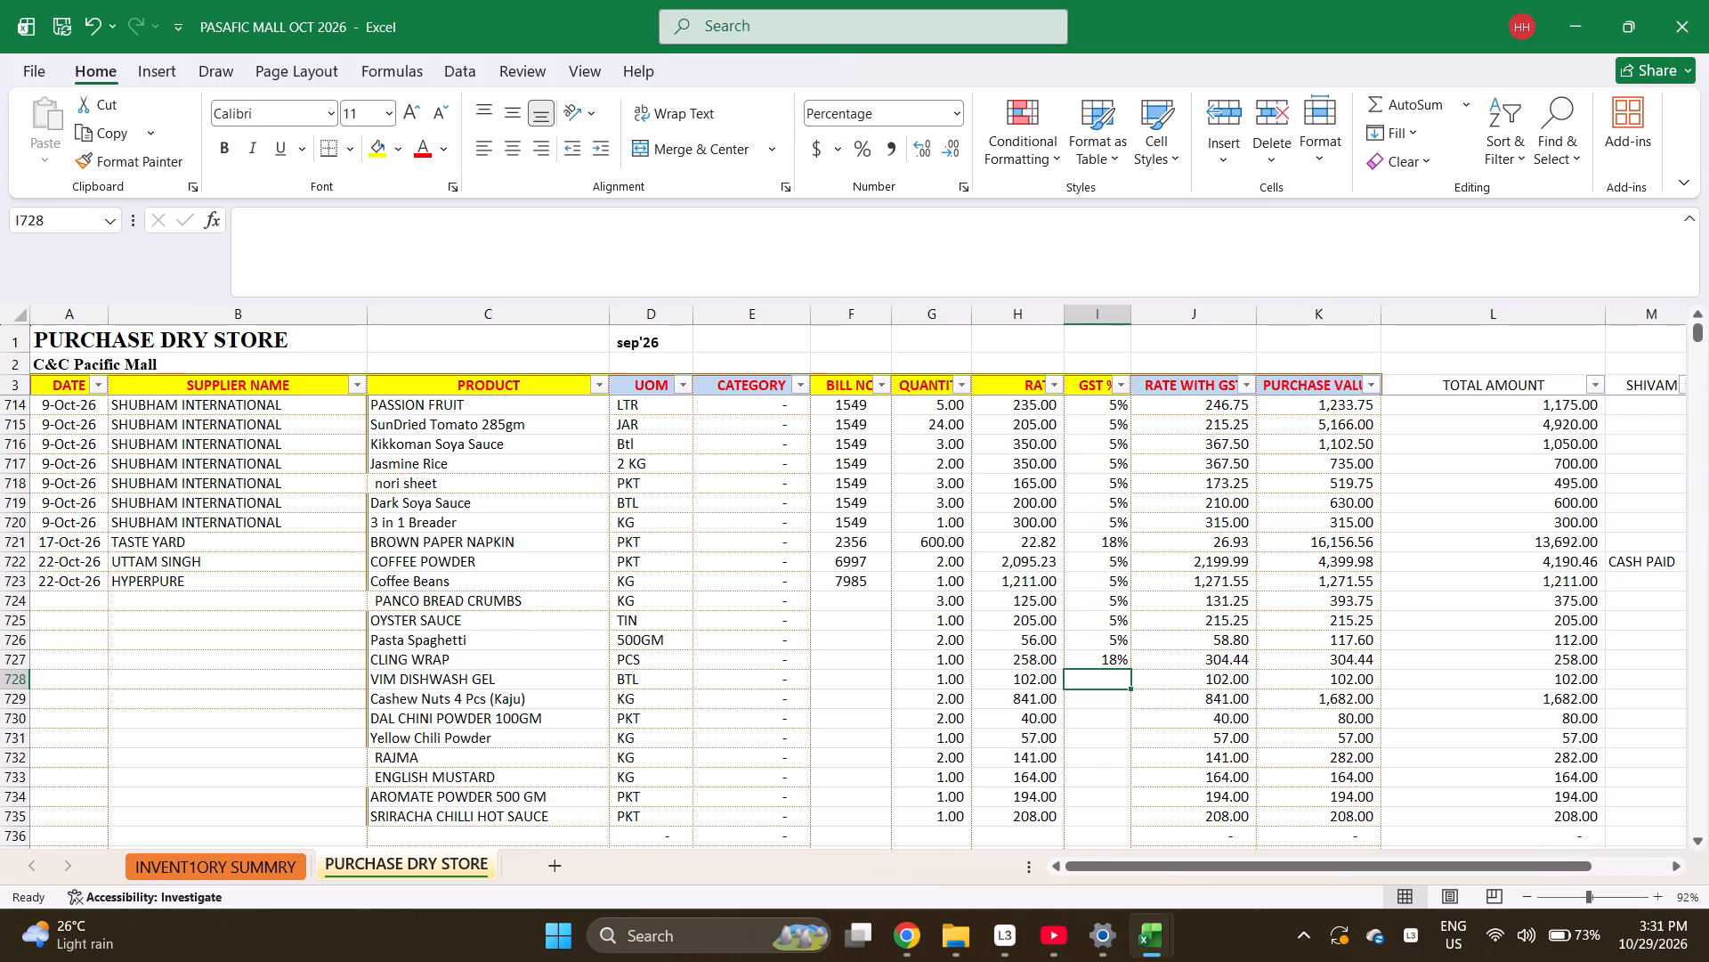
pyautogui.write('18')
pyautogui.press('Return')
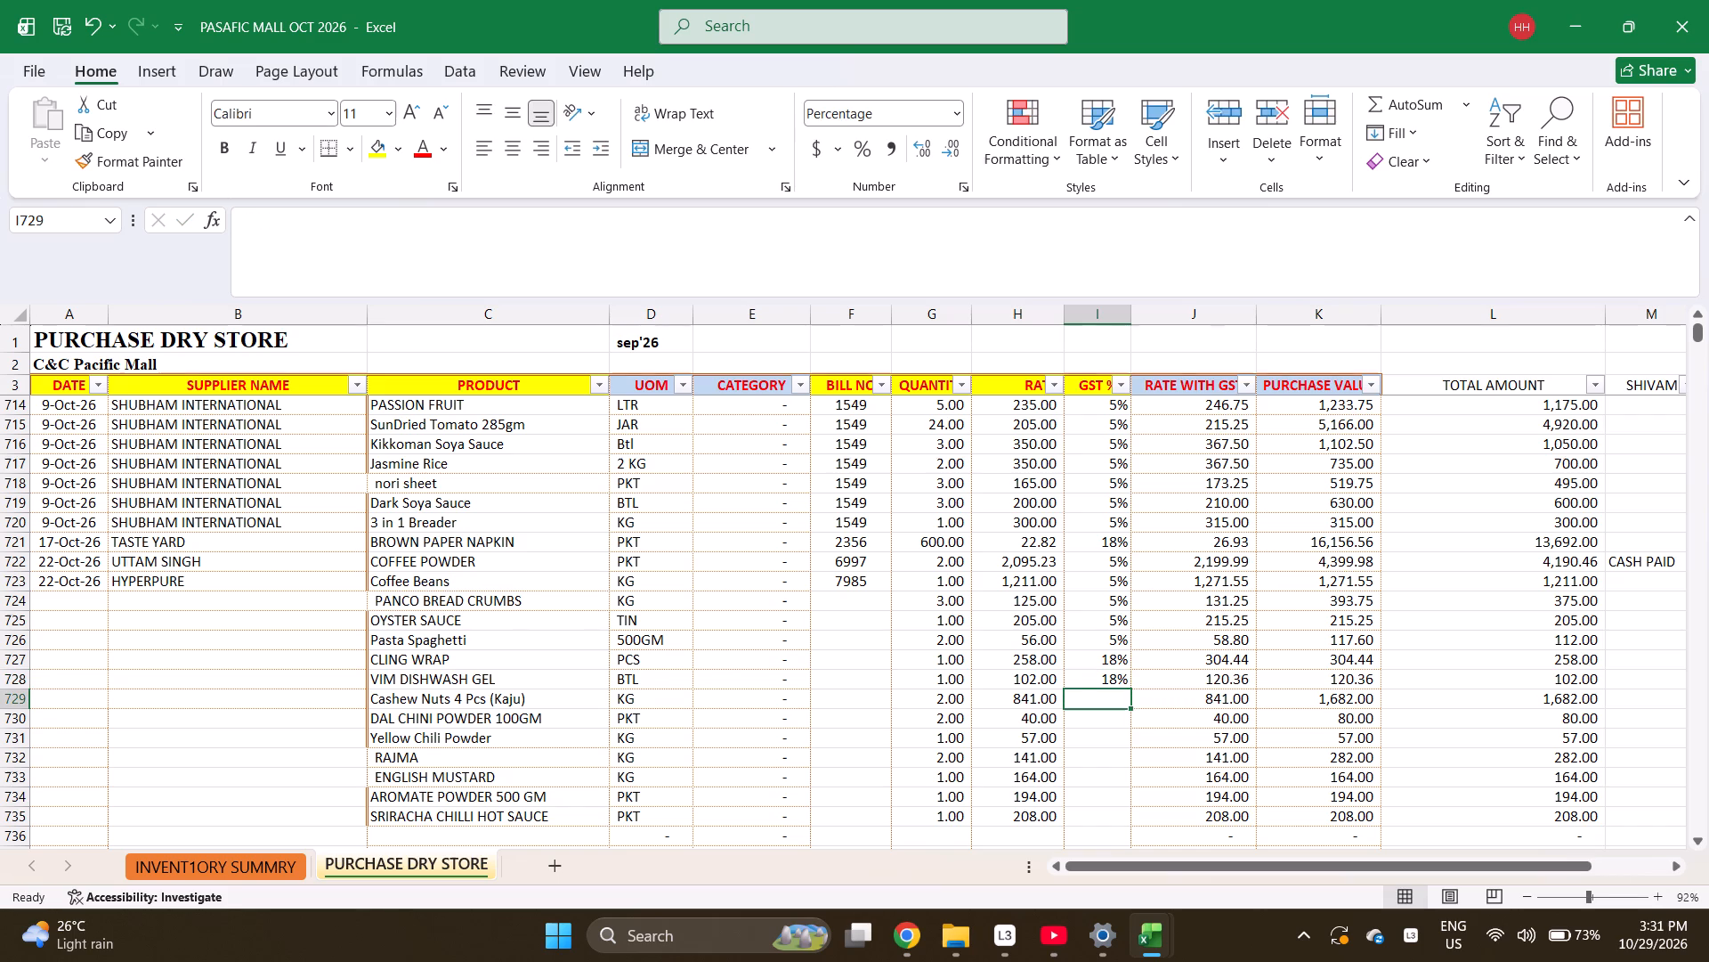
# Enter 5% GST for rows 729 to 736, from Cashew Nuts through the empty row below SRIRACHA CHILLI HOT SAUCE.
pyautogui.press('5')
pyautogui.press('Return')
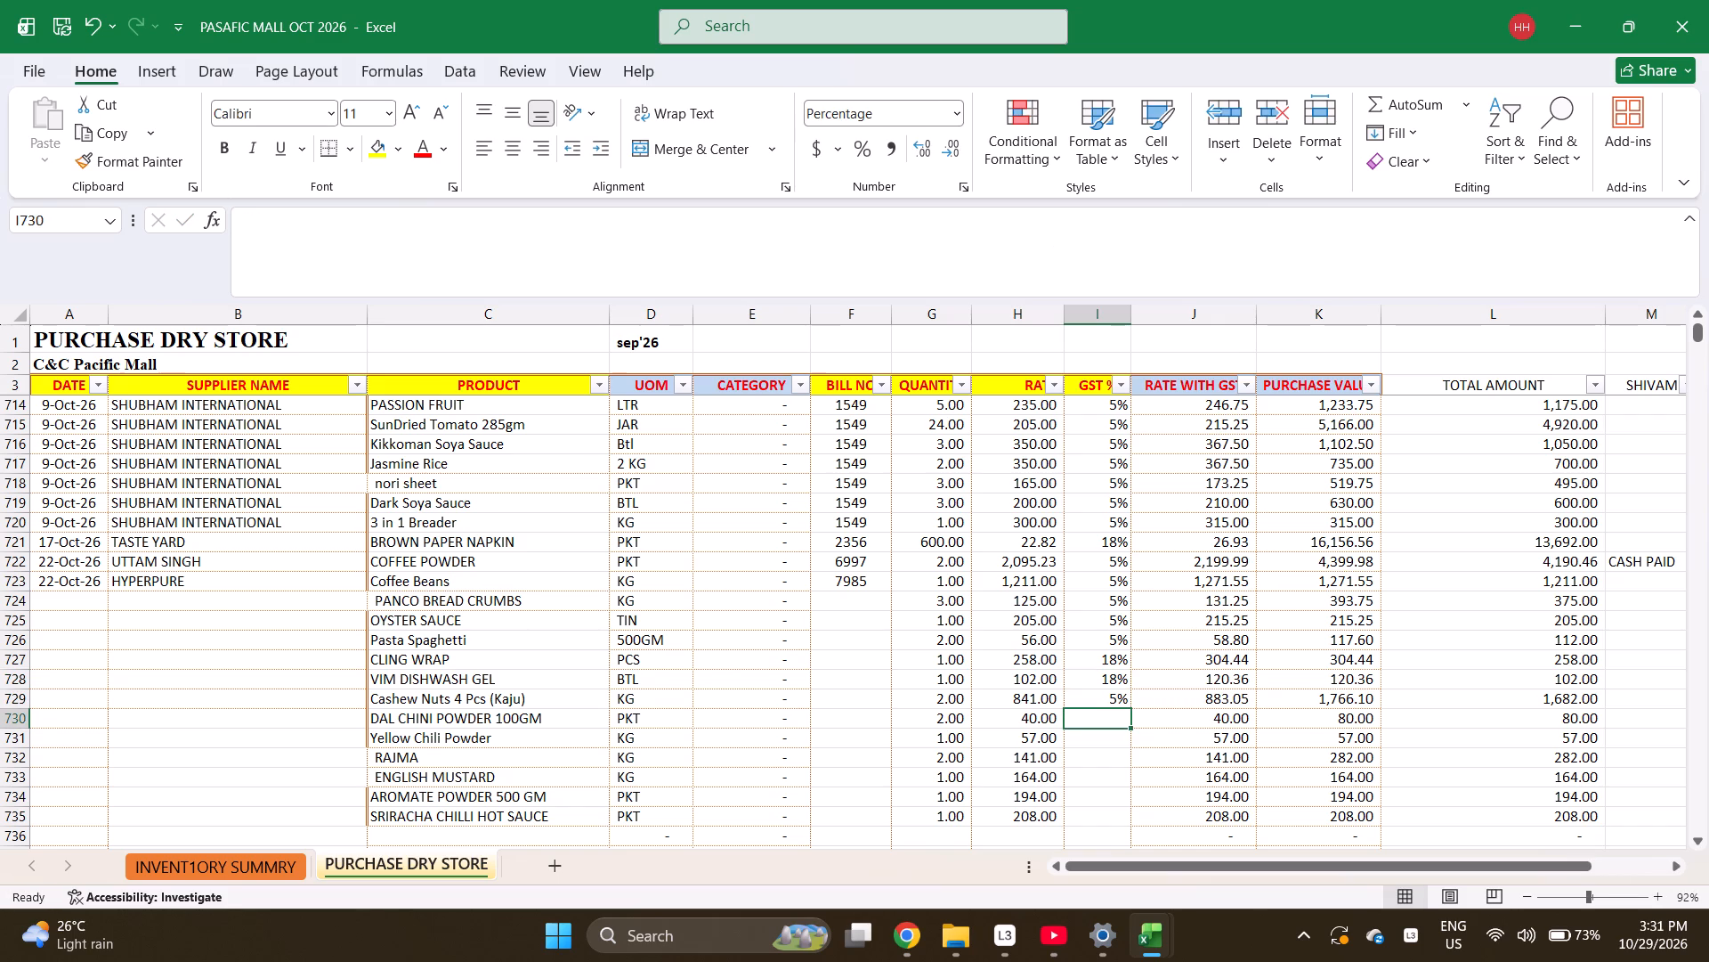
pyautogui.press('5')
pyautogui.press('Return')
pyautogui.press('5')
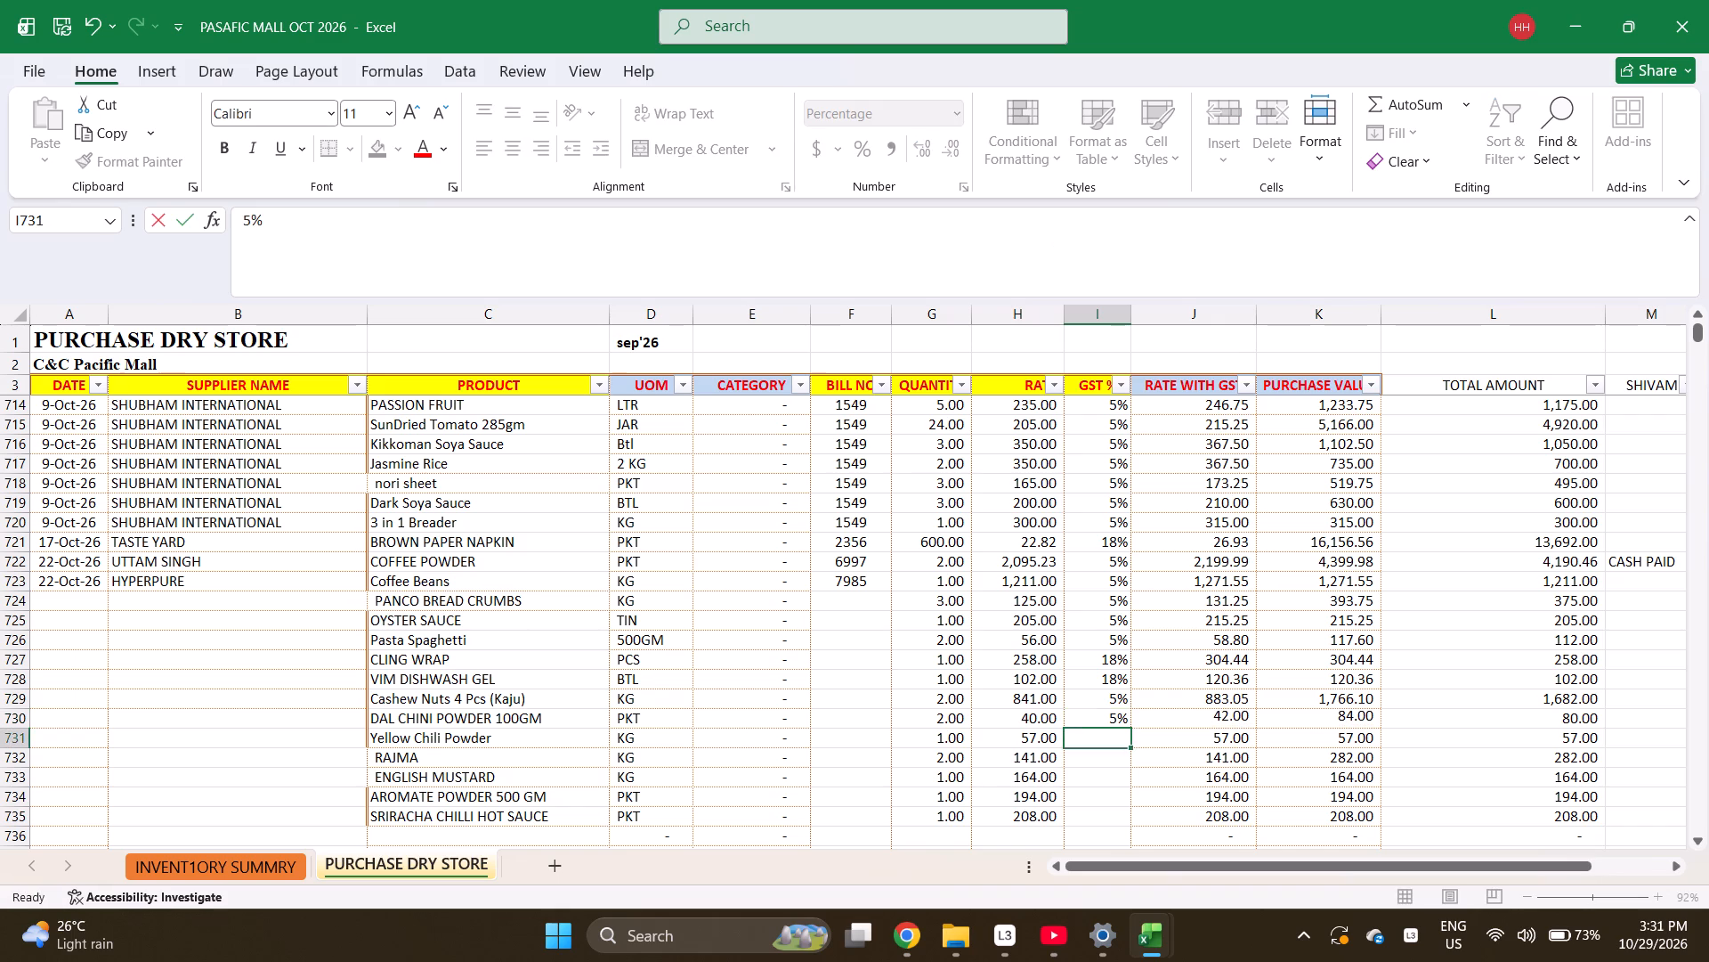
pyautogui.press('Return')
pyautogui.press('5')
pyautogui.press('Return')
pyautogui.press('5')
pyautogui.press('Return')
pyautogui.press('5')
pyautogui.press('Return')
pyautogui.press('5')
pyautogui.press('Return')
pyautogui.press('5')
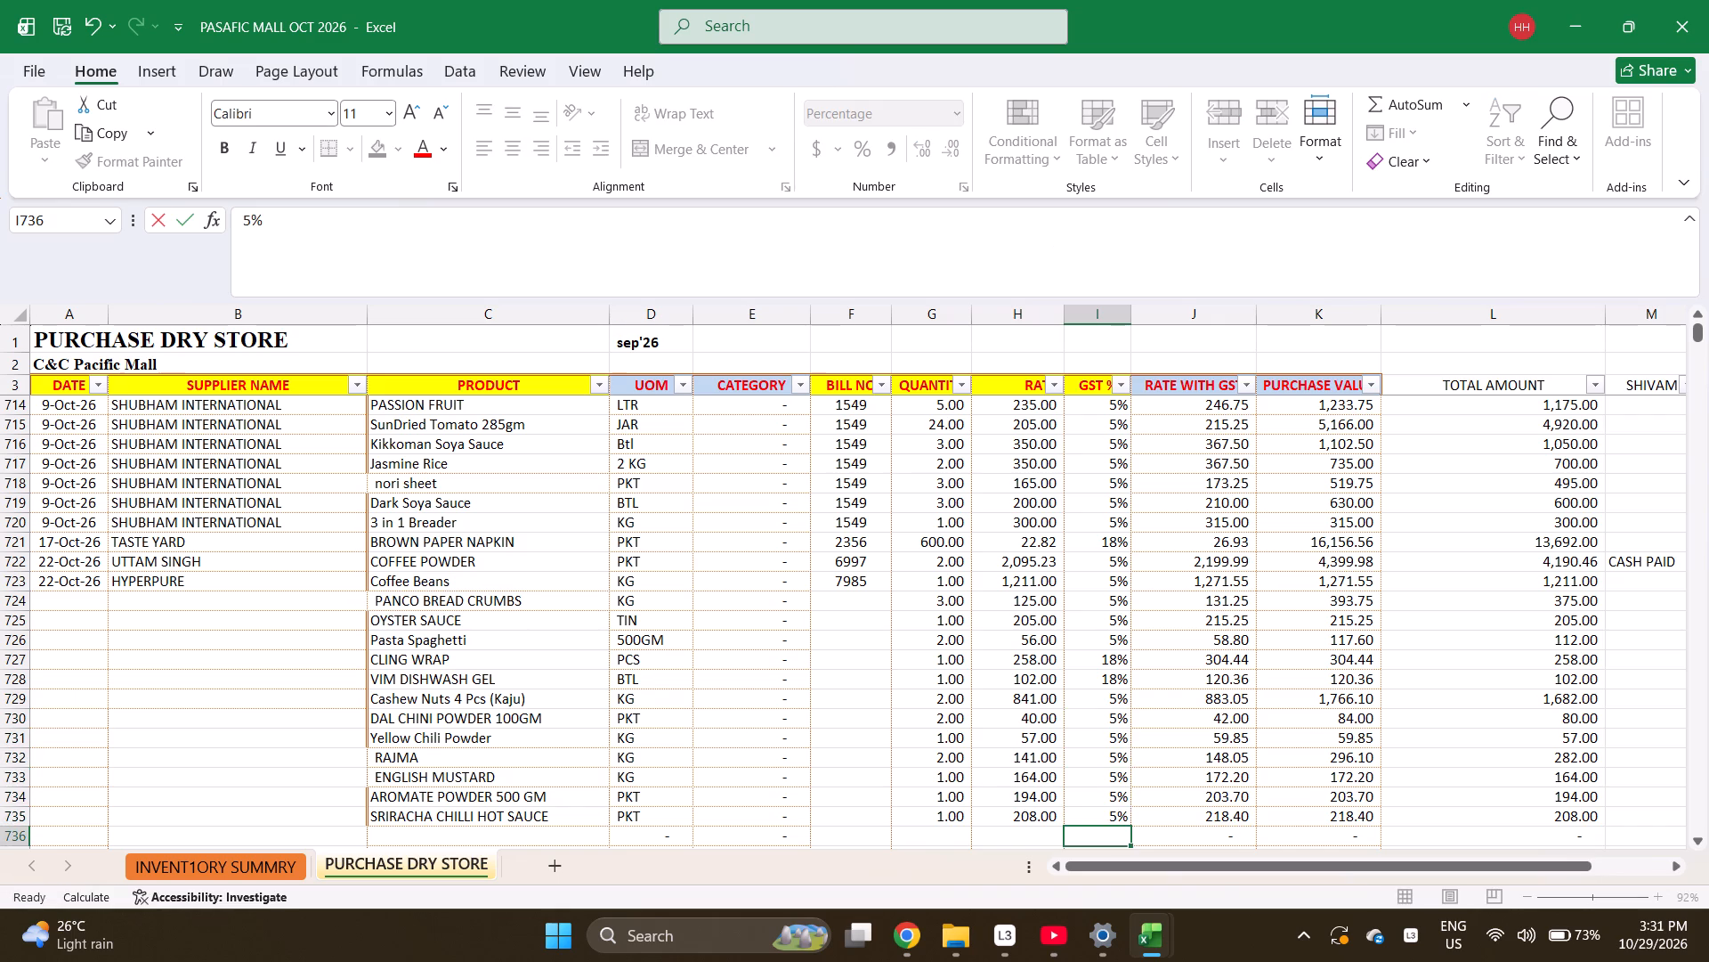
pyautogui.press('Left')
# Fill bill number 7985 down from row 723 through row 735.
pyautogui.press('Left')
pyautogui.press('Left')
pyautogui.hotkey('ctrl', 'Up')
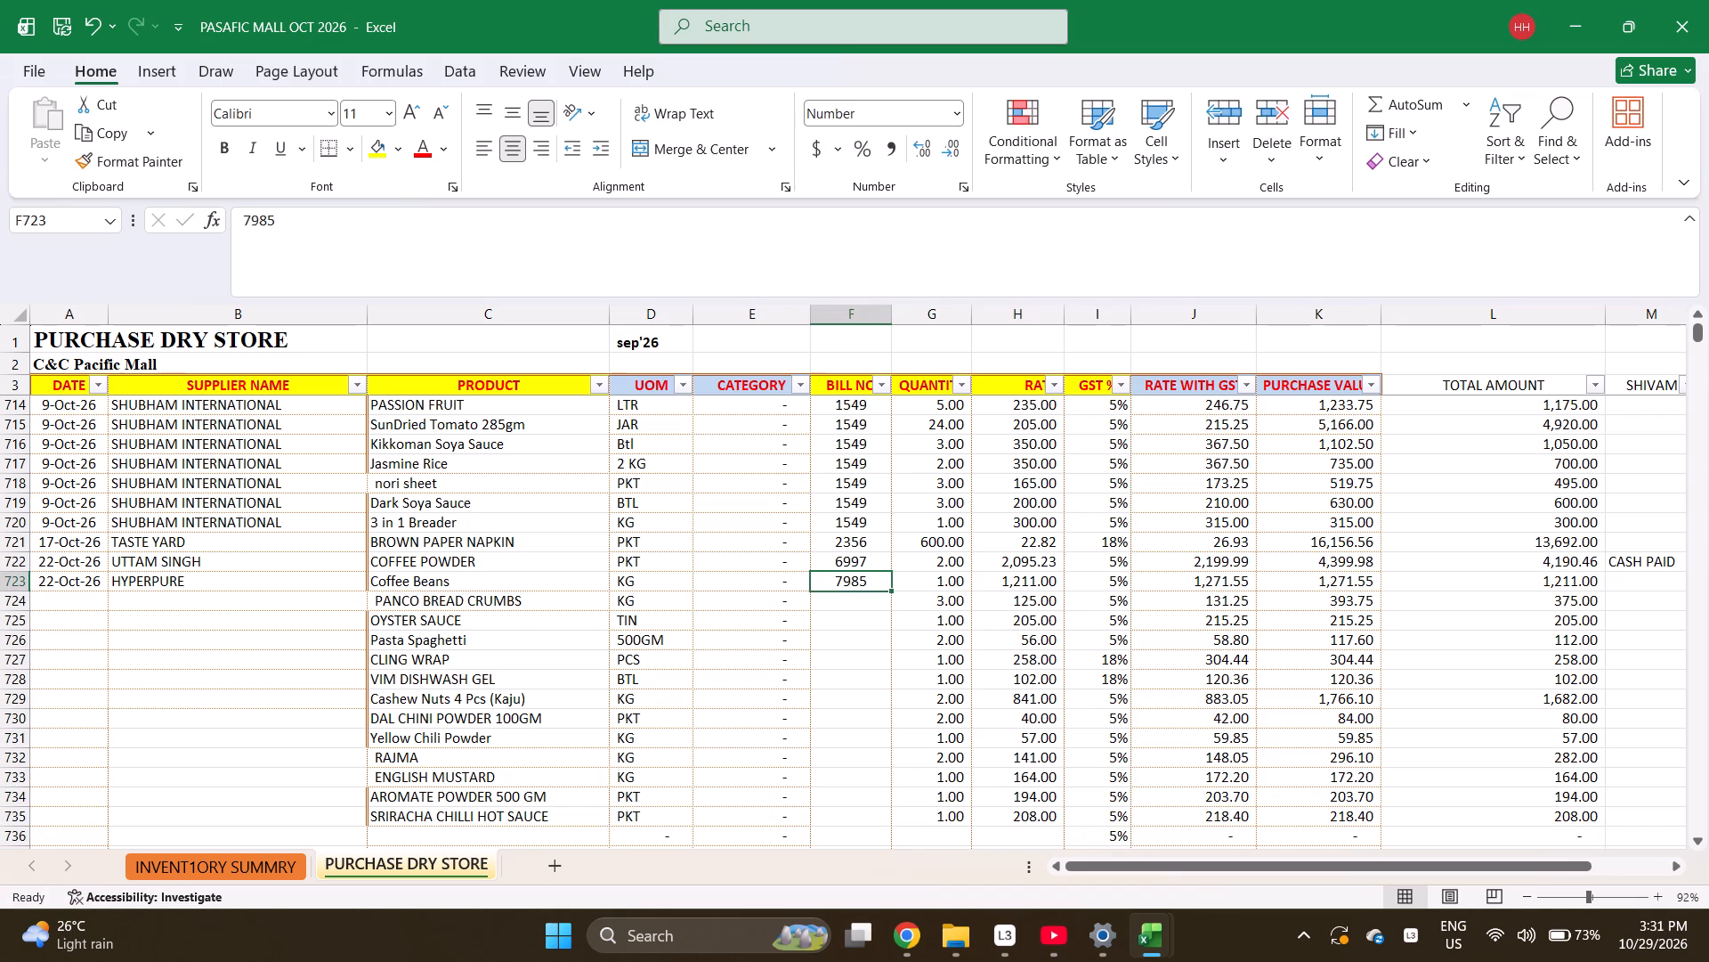
pyautogui.hotkey('shift', 'Down')
pyautogui.hotkey('shift', 'Down')
pyautogui.hotkey('shift', 'Down')
pyautogui.hotkey('shift', 'Down')
pyautogui.hotkey('shift', 'Down')
pyautogui.hotkey('shift', 'Down')
pyautogui.hotkey('shift', 'Down')
pyautogui.hotkey('shift', 'Down')
pyautogui.hotkey('shift', 'Down')
pyautogui.hotkey('shift', 'Down')
pyautogui.hotkey('shift', 'Down')
pyautogui.hotkey('shift', 'Down')
pyautogui.hotkey('shift', 'Down')
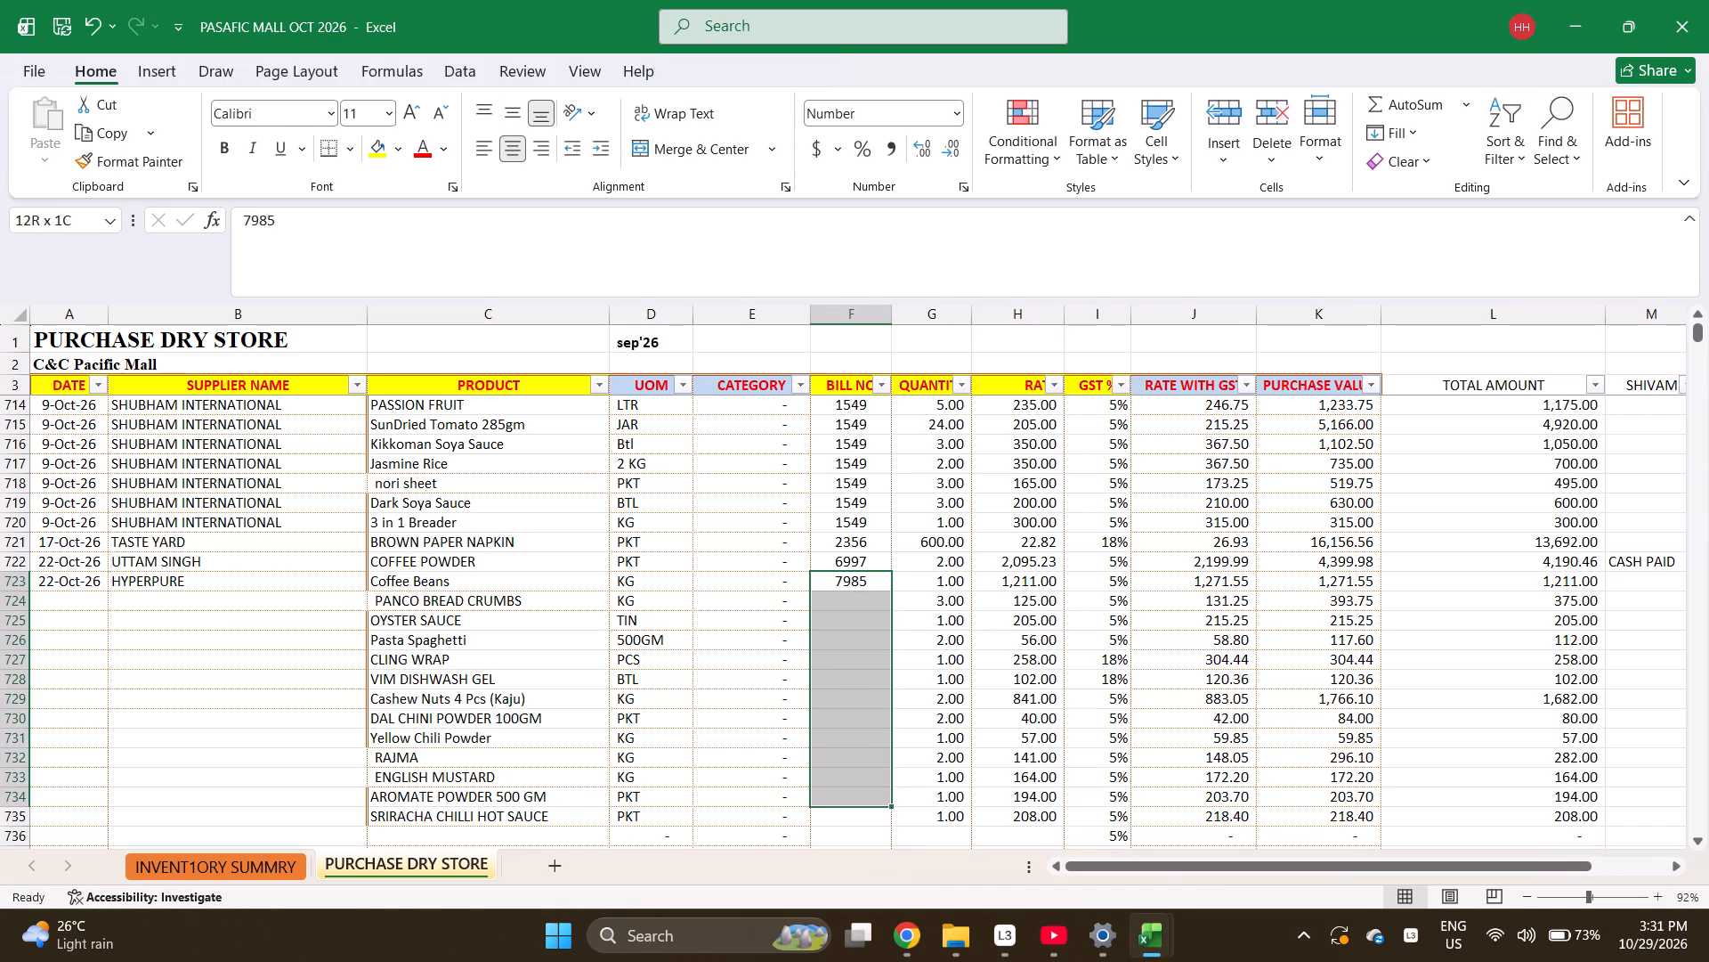
pyautogui.hotkey('shift', 'Down')
pyautogui.hotkey('ctrl', 'd')
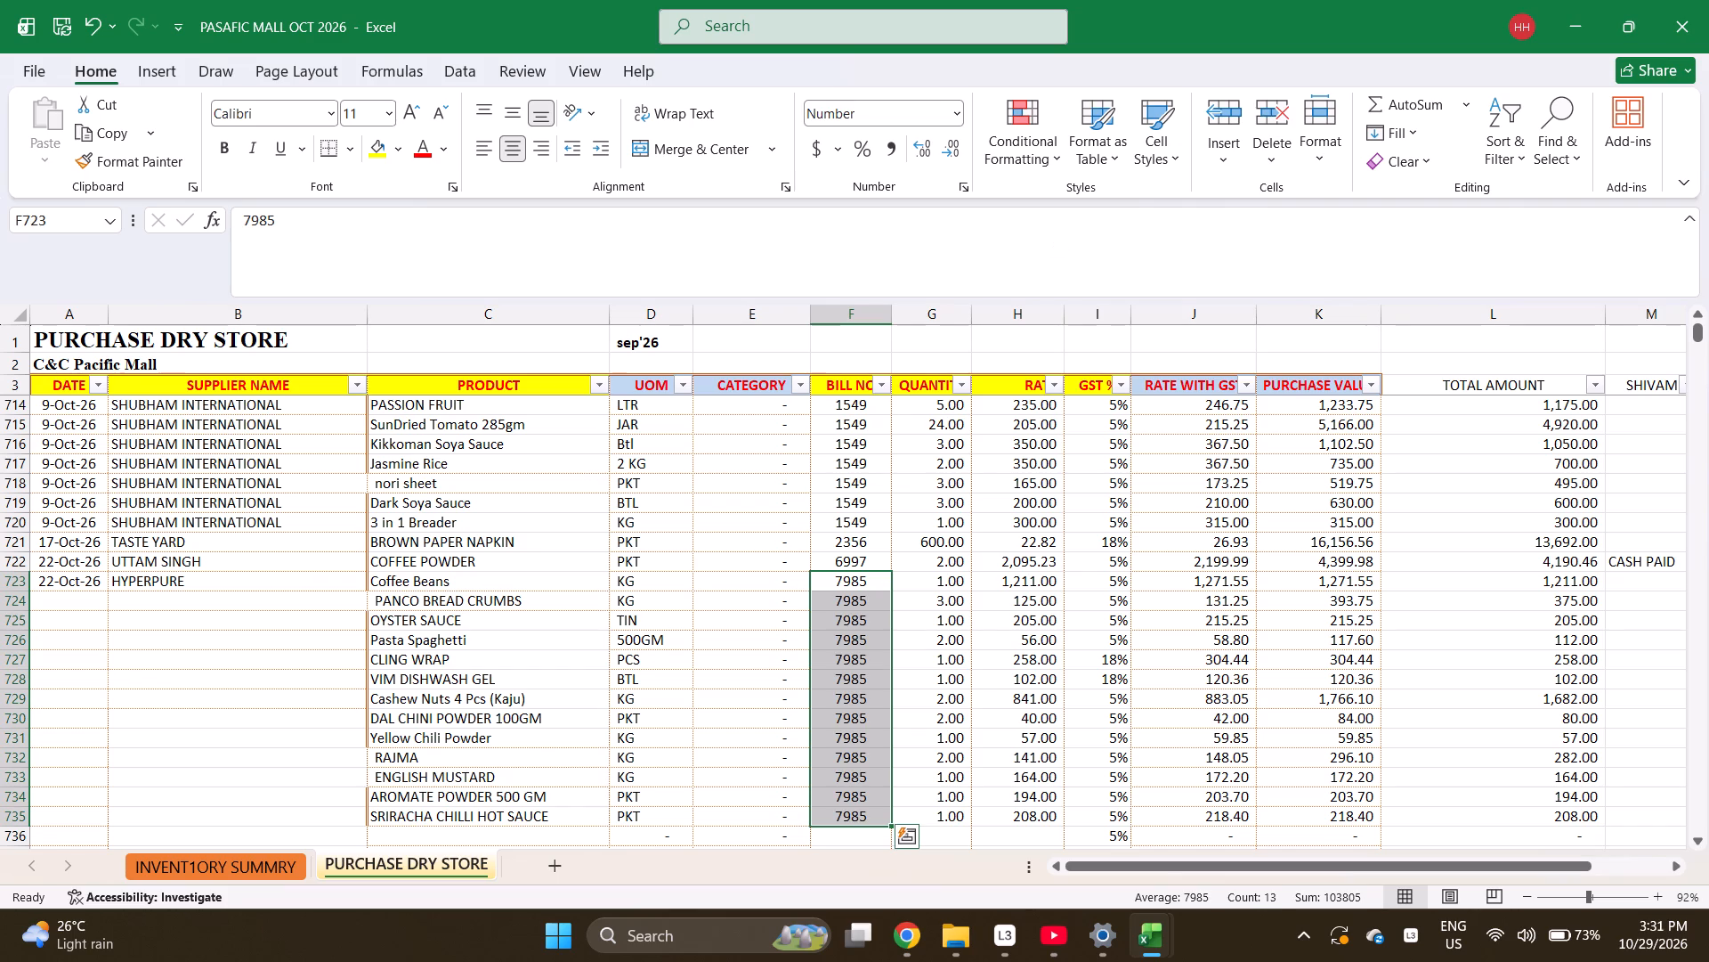
# Fill the date 22-Oct-26 and supplier HYPERPURE down from row 723 through row 735.
pyautogui.hotkey('ctrl', 'Left')
pyautogui.hotkey('shift', 'Right')
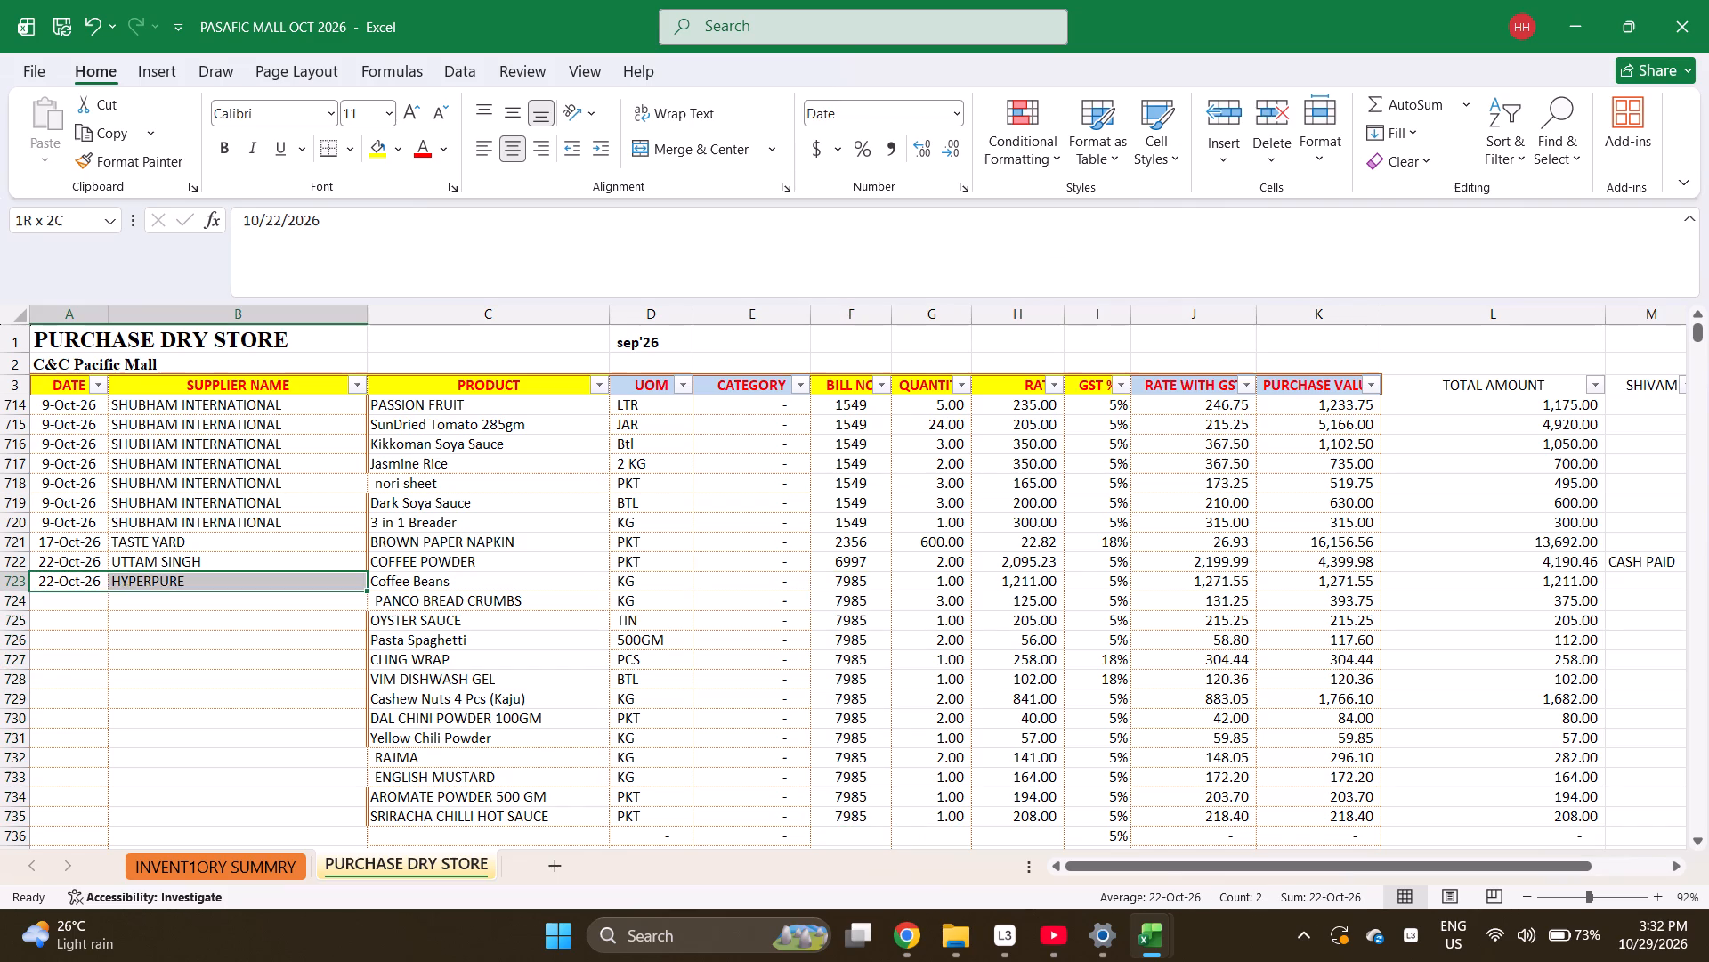
pyautogui.hotkey('shift', 'Down')
pyautogui.hotkey('shift', 'Down')
pyautogui.hotkey('shift', 'Down')
pyautogui.hotkey('shift', 'Down')
pyautogui.hotkey('shift', 'Down')
pyautogui.hotkey('shift', 'Down')
pyautogui.hotkey('shift', 'Down')
pyautogui.hotkey('shift', 'Down')
pyautogui.hotkey('shift', 'Down')
pyautogui.hotkey('shift', 'Down')
pyautogui.hotkey('shift', 'Down')
pyautogui.hotkey('shift', 'Down')
pyautogui.hotkey('shift', 'Down')
pyautogui.hotkey('shift', 'Down')
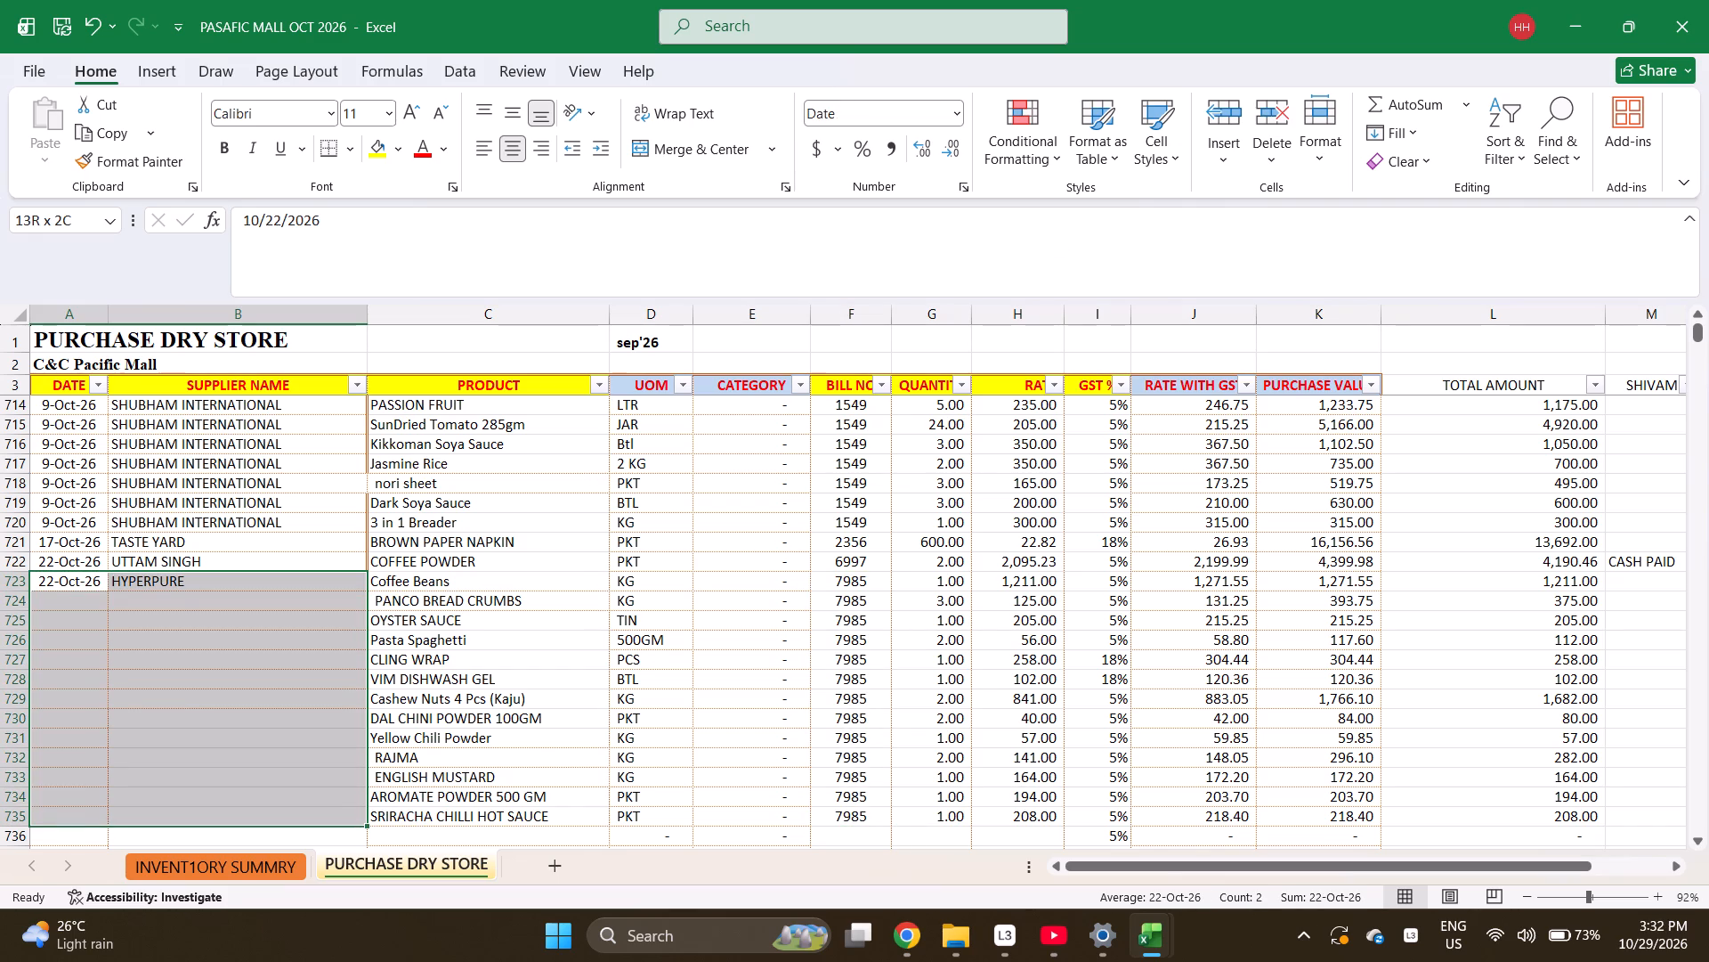
pyautogui.hotkey('ctrl', 'd')
pyautogui.hotkey('ctrl', 'd')
pyautogui.hotkey('ctrl', 'd')
# Check the total of the HYPERPURE bill's purchase values in rows 723 to 735.
pyautogui.hotkey('ctrl', 'Right')
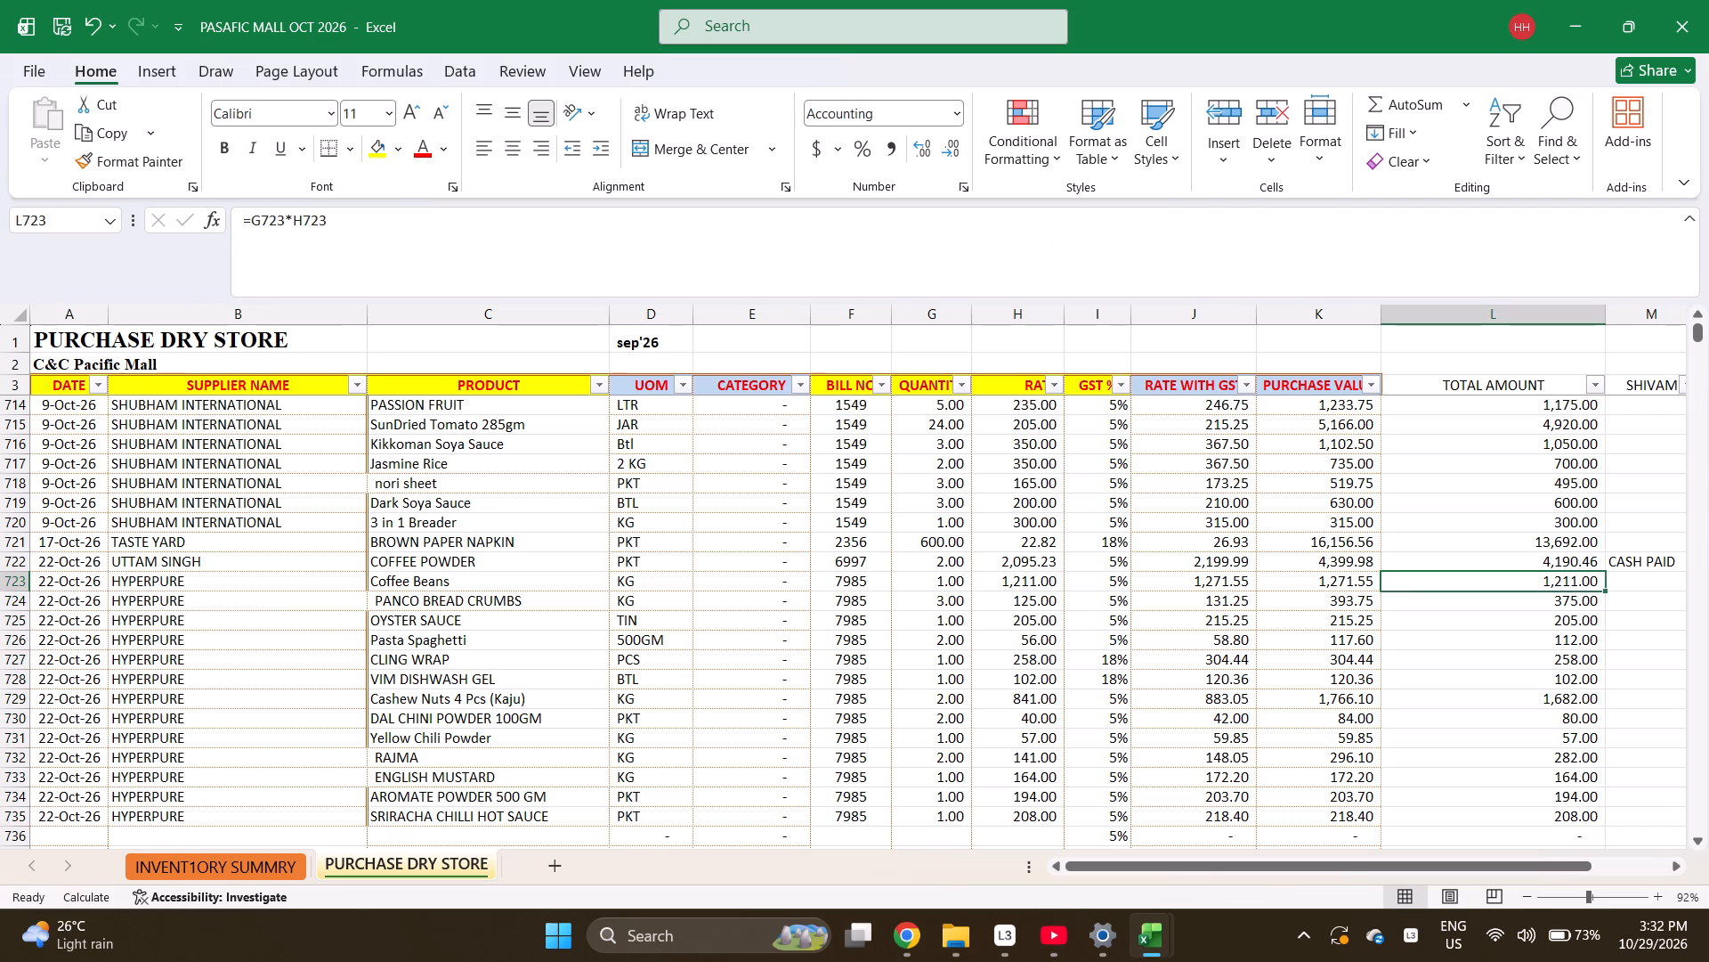
pyautogui.press('Left')
pyautogui.hotkey('shift', 'Down')
pyautogui.hotkey('shift', 'Down')
pyautogui.hotkey('shift', 'Down')
pyautogui.hotkey('shift', 'Down')
pyautogui.hotkey('shift', 'Down')
pyautogui.hotkey('shift', 'Down')
pyautogui.hotkey('shift', 'Down')
pyautogui.hotkey('shift', 'Down')
pyautogui.hotkey('shift', 'Down')
pyautogui.hotkey('shift', 'Down')
pyautogui.hotkey('shift', 'Down')
pyautogui.hotkey('shift', 'Down')
pyautogui.hotkey('shift', 'Down')
pyautogui.hotkey('shift', 'Down')
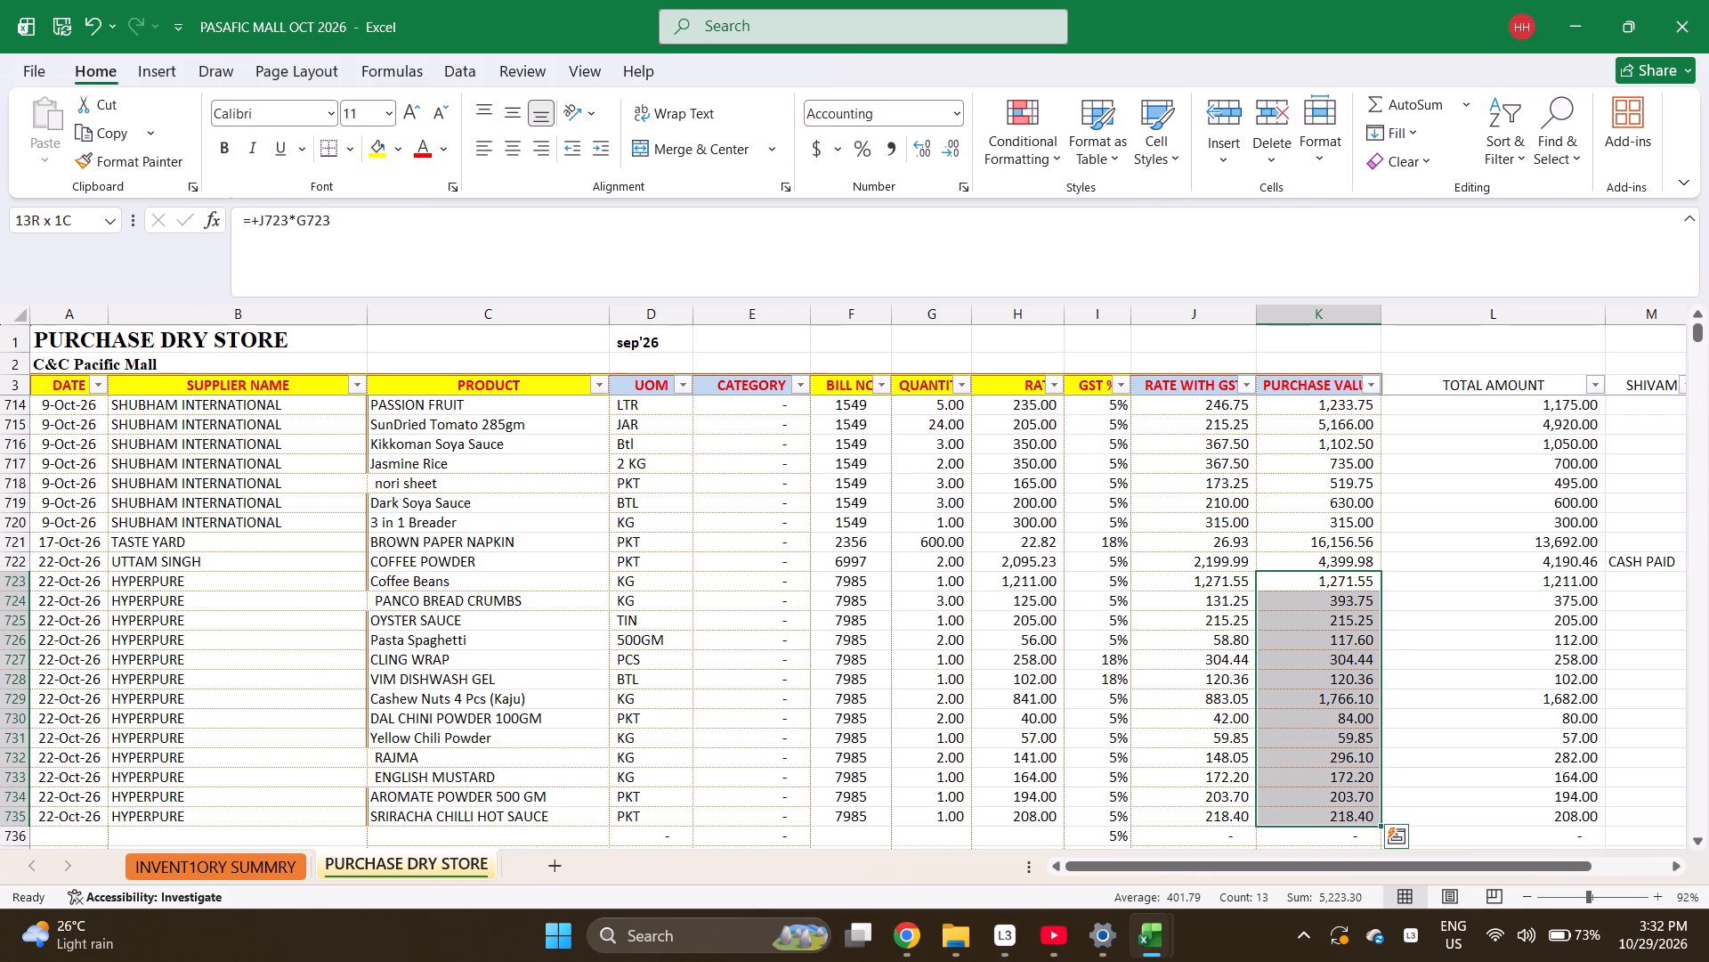
# Fill the date 22-Oct-26 and supplier HYPERPURE down into row 736.
pyautogui.hotkey('ctrl', 'Left')
pyautogui.hotkey('ctrl', 'Left')
pyautogui.hotkey('ctrl', 'Down')
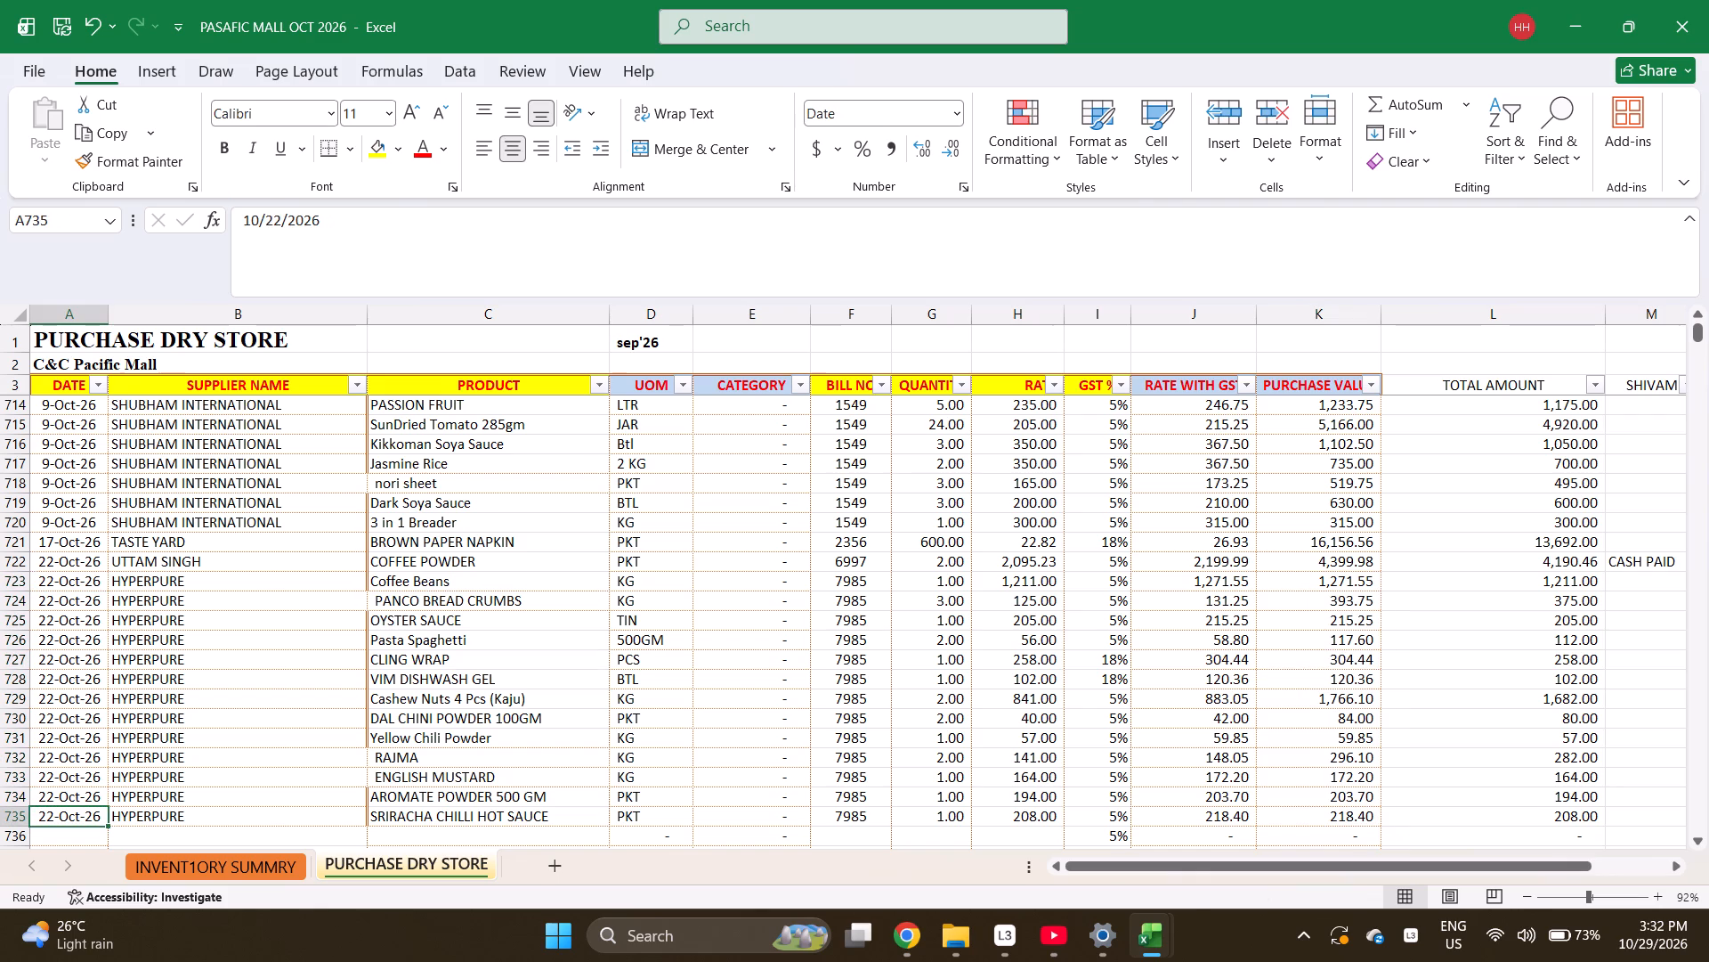
pyautogui.press('Down')
pyautogui.hotkey('shift', 'Right')
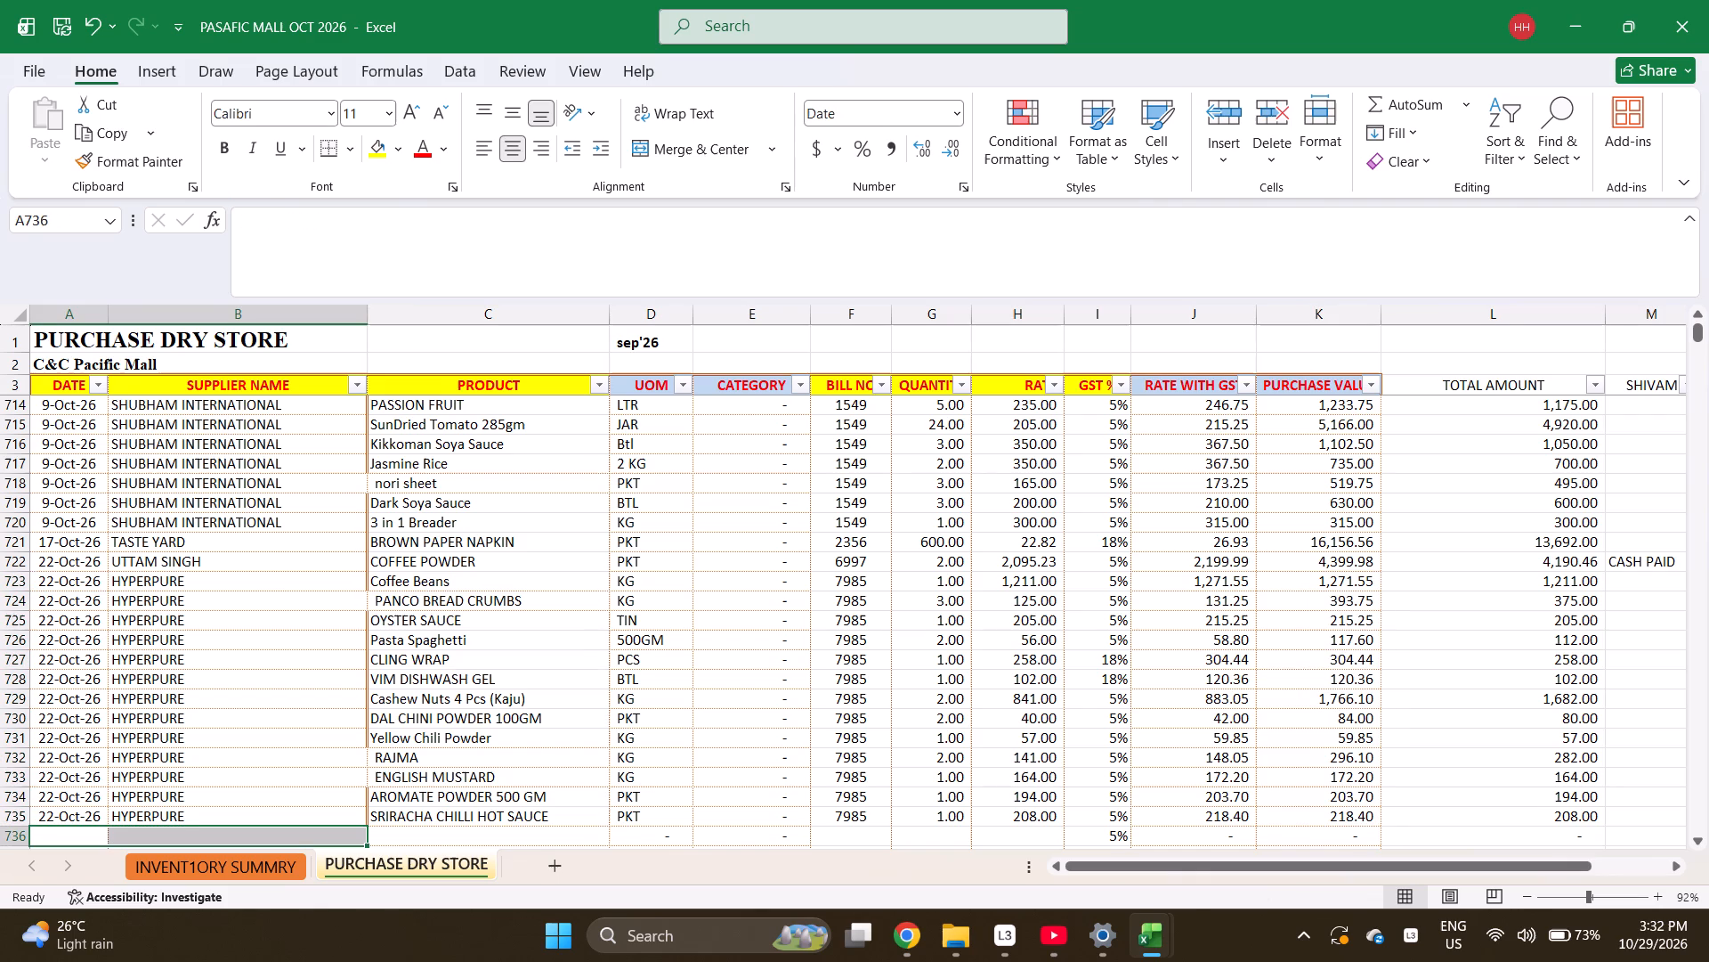
pyautogui.hotkey('ctrl', 'd')
# Enter FRIGHT CHARGE as the product in row 736.
pyautogui.press('Right')
pyautogui.press('Right')
pyautogui.write('FR')
pyautogui.press('9')
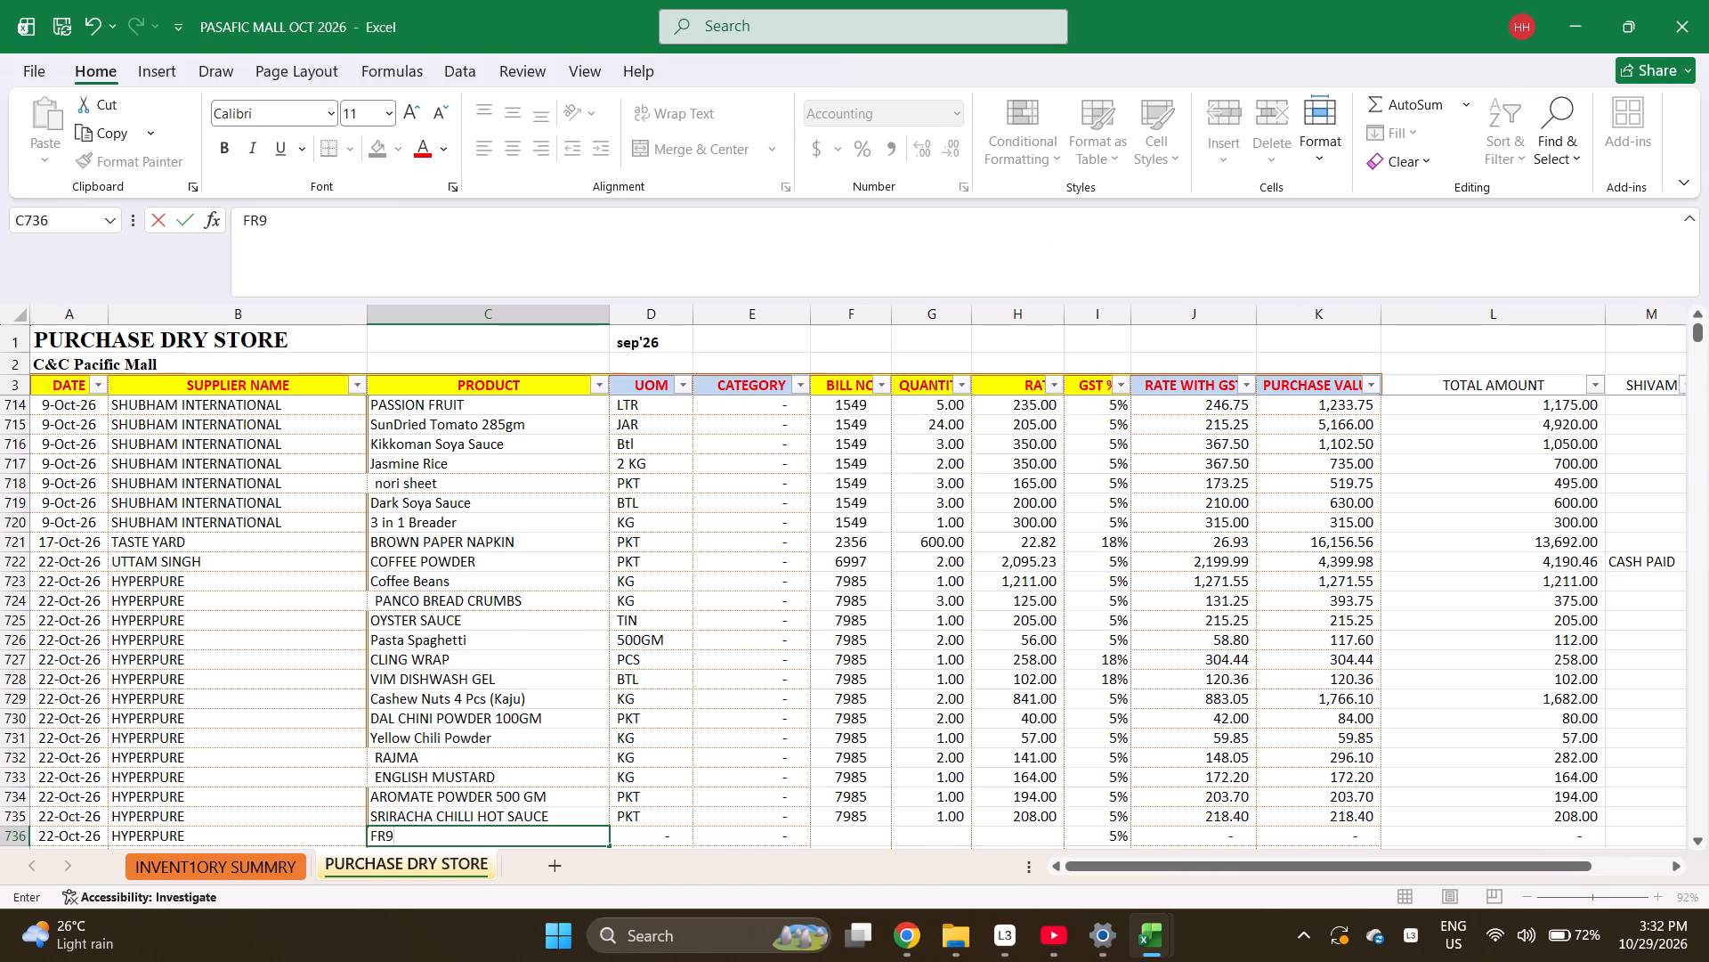
pyautogui.press('BackSpace')
pyautogui.press('BackSpace')
pyautogui.press('BackSpace')
pyautogui.press('BackSpace')
pyautogui.write('FRIH=')
pyautogui.press('BackSpace')
pyautogui.press('BackSpace')
pyautogui.press('h')
pyautogui.press('BackSpace')
pyautogui.write('GHS')
pyautogui.press('BackSpace')
pyautogui.press('t')
pyautogui.press('Return')
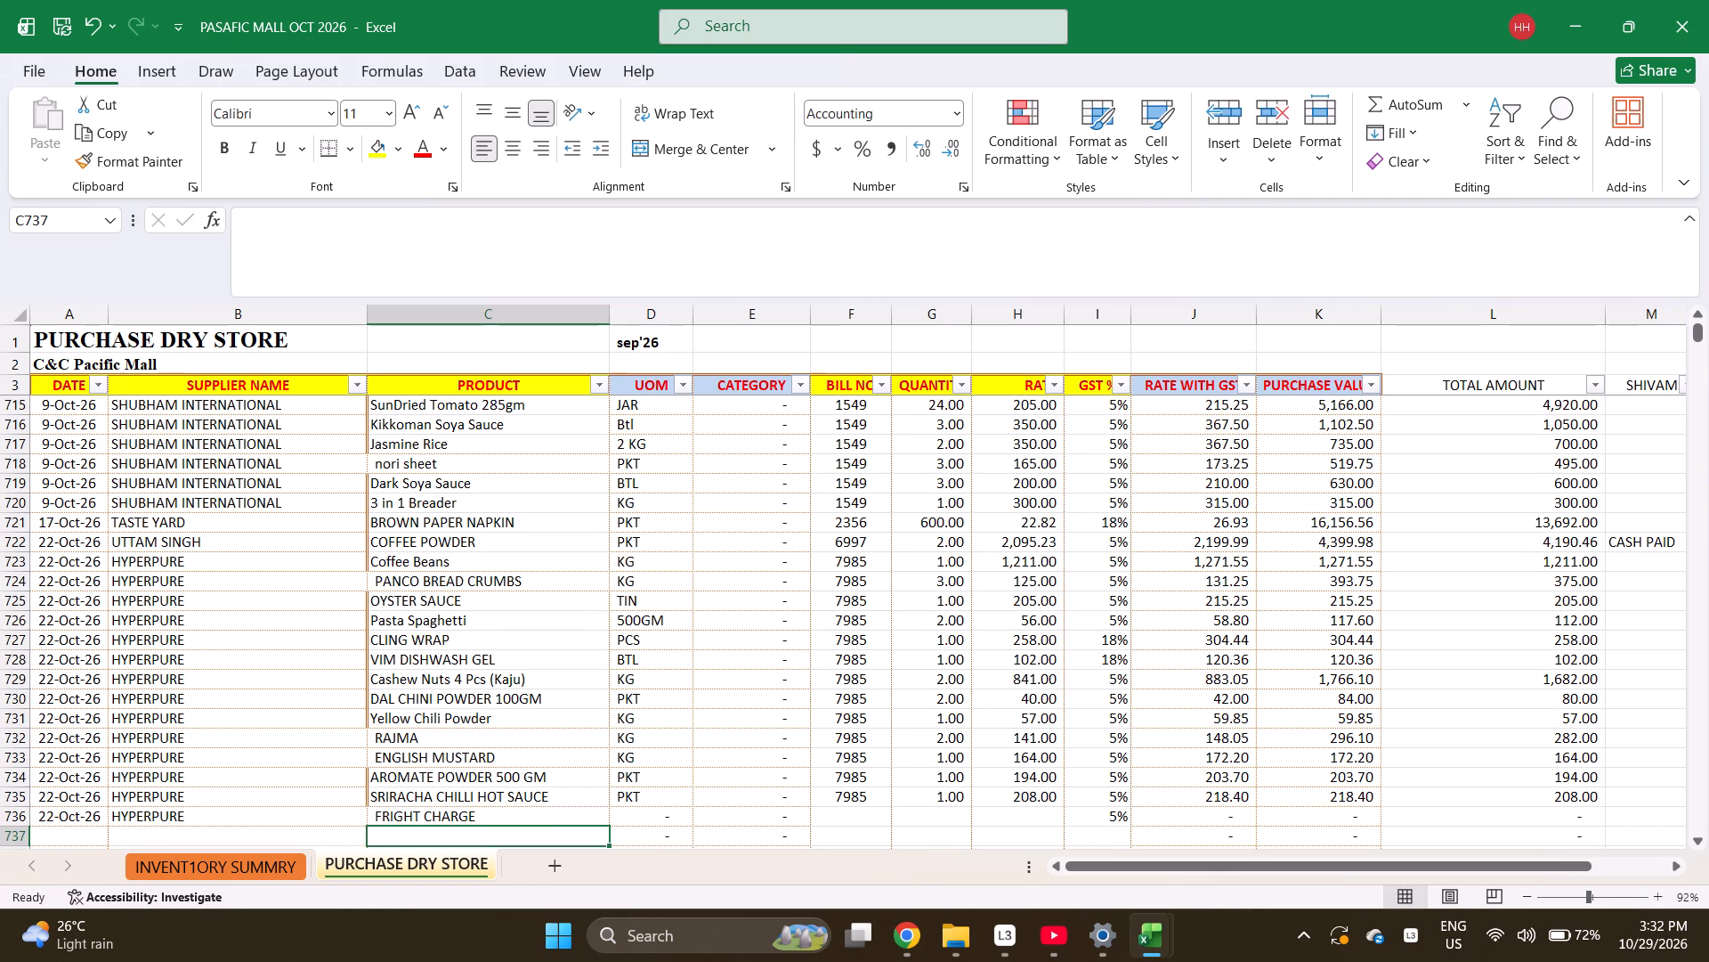
# Complete the FRIGHT CHARGE row with bill number 7985, quantity 1, rate 99 and 18% GST.
pyautogui.press('Up')
pyautogui.press('Right')
pyautogui.press('Right')
pyautogui.press('Right')
pyautogui.hotkey('ctrl', 'd')
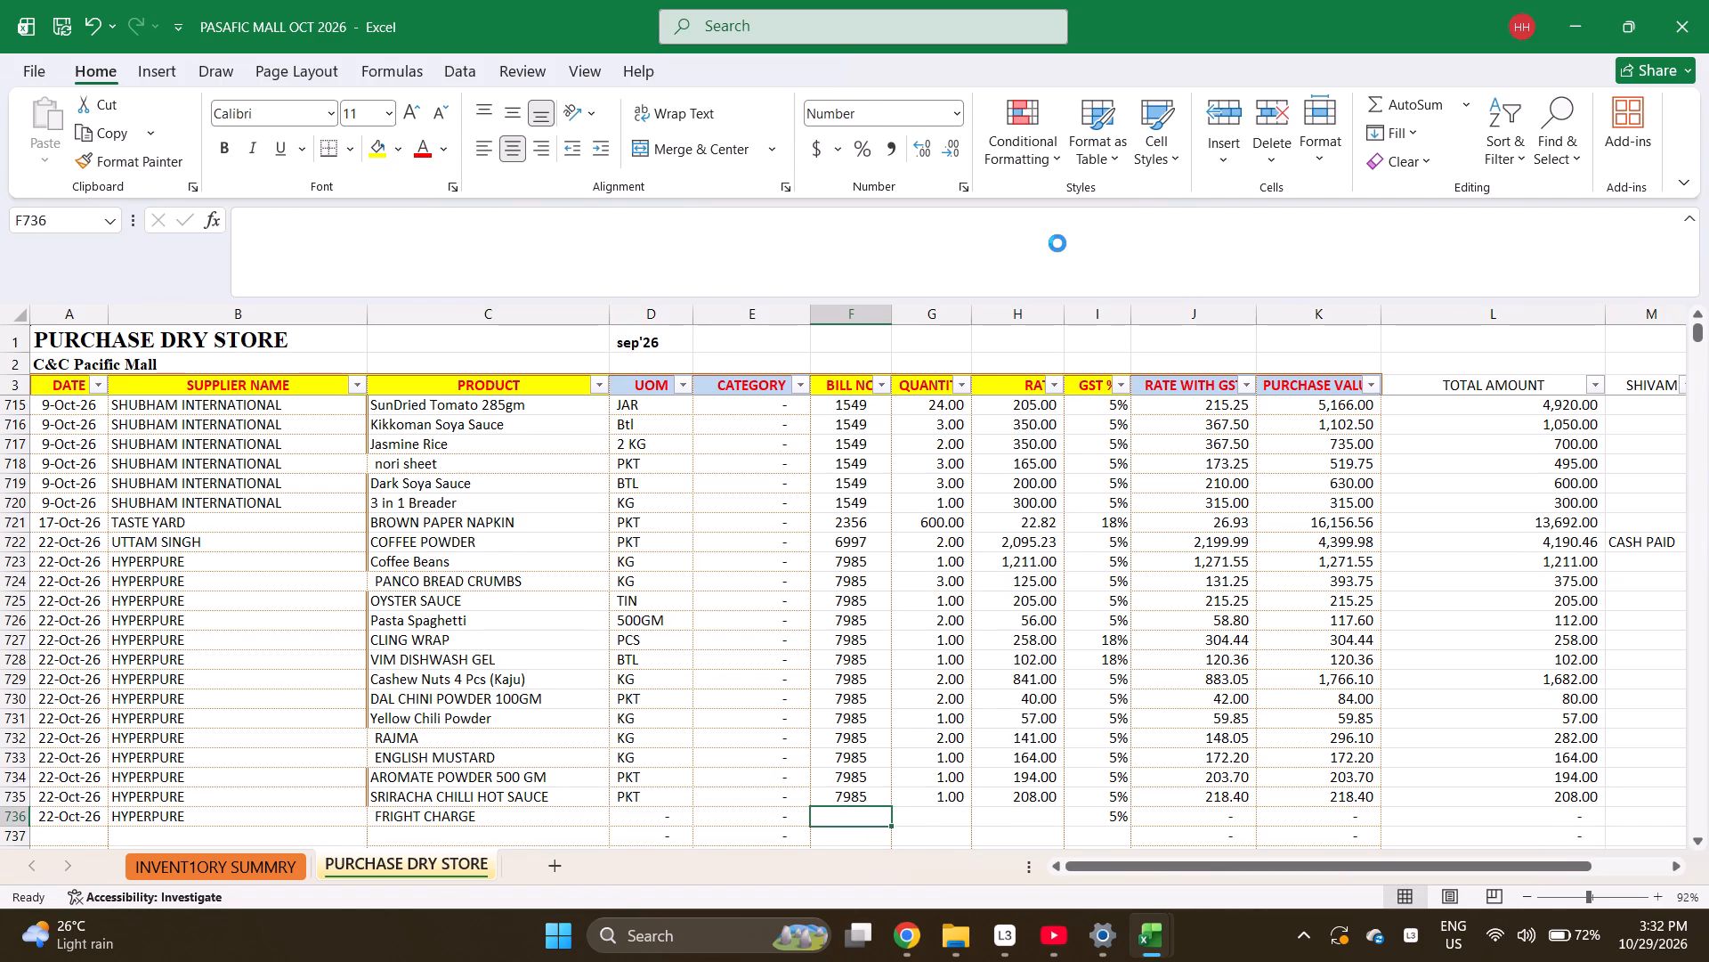
pyautogui.press('Right')
pyautogui.press('1')
pyautogui.press('Right')
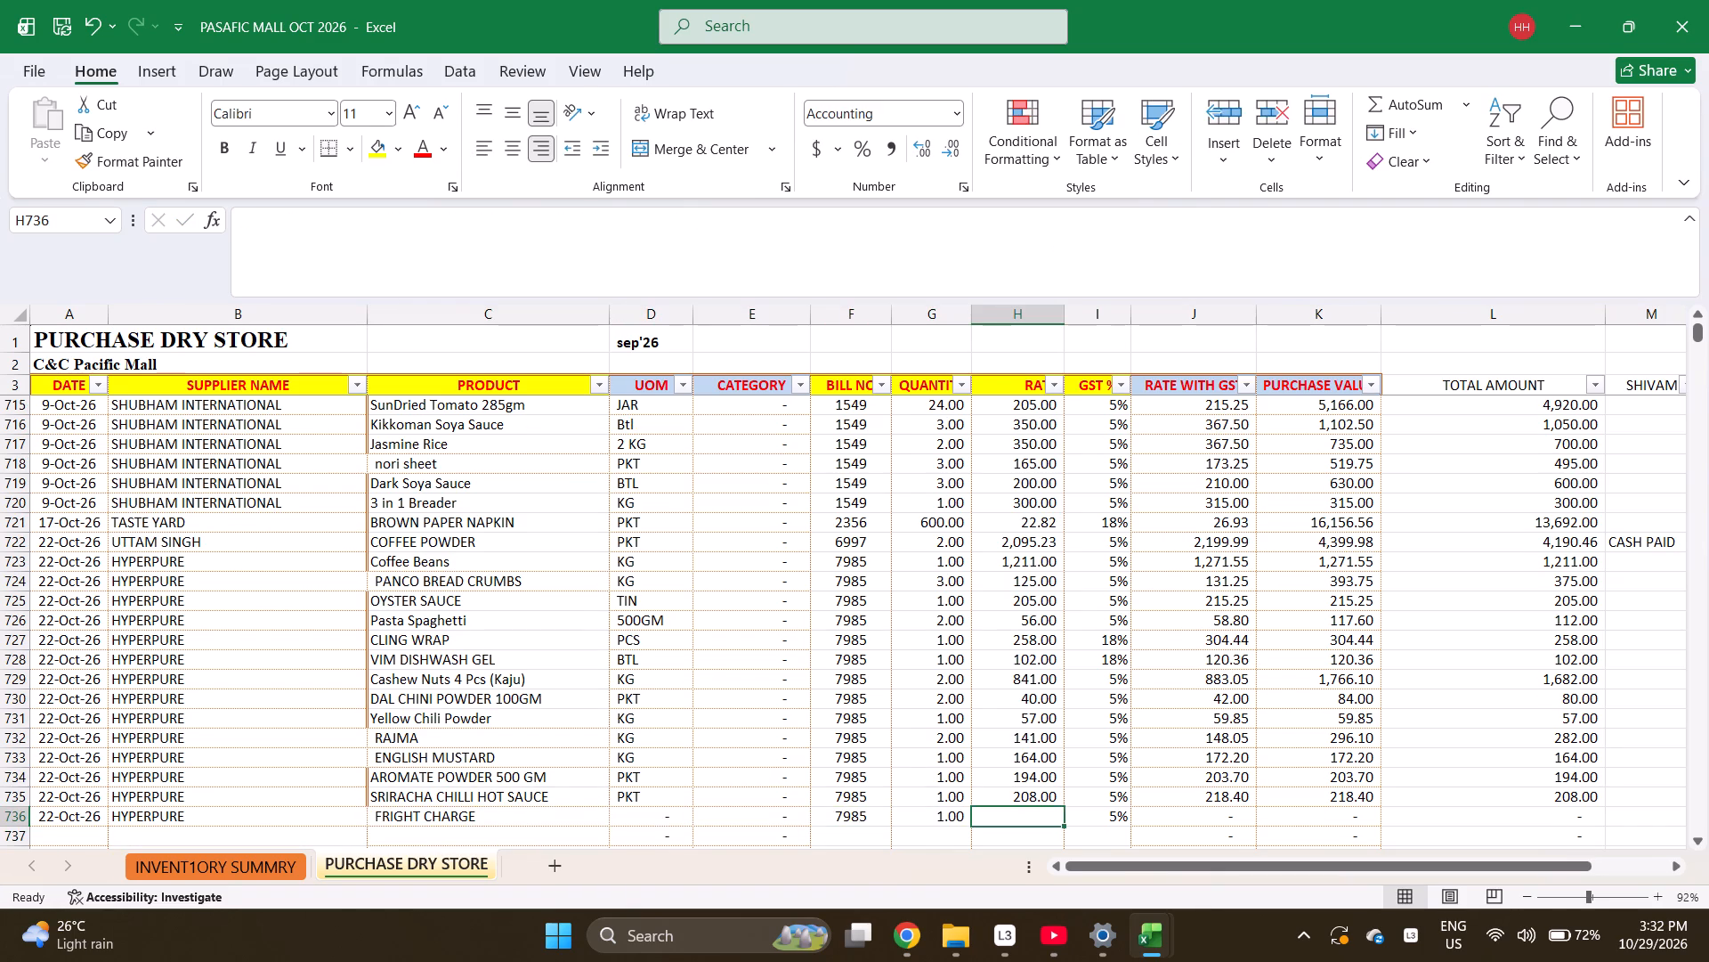
pyautogui.write('99')
pyautogui.press('Right')
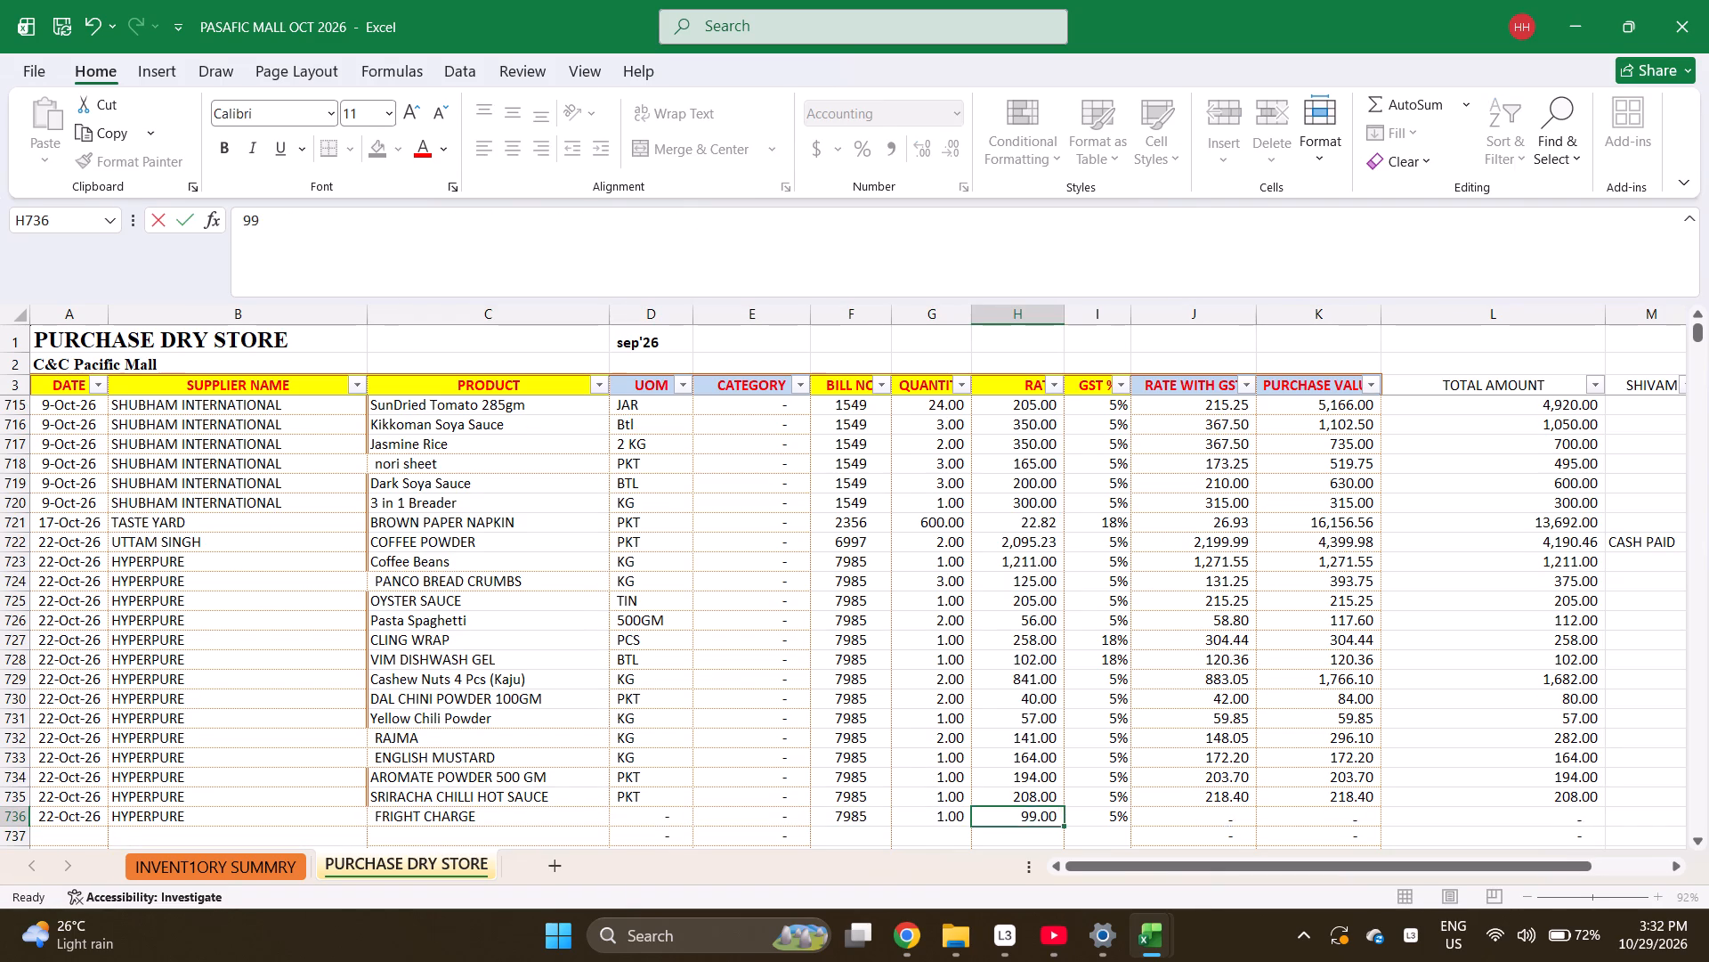
pyautogui.press('1')
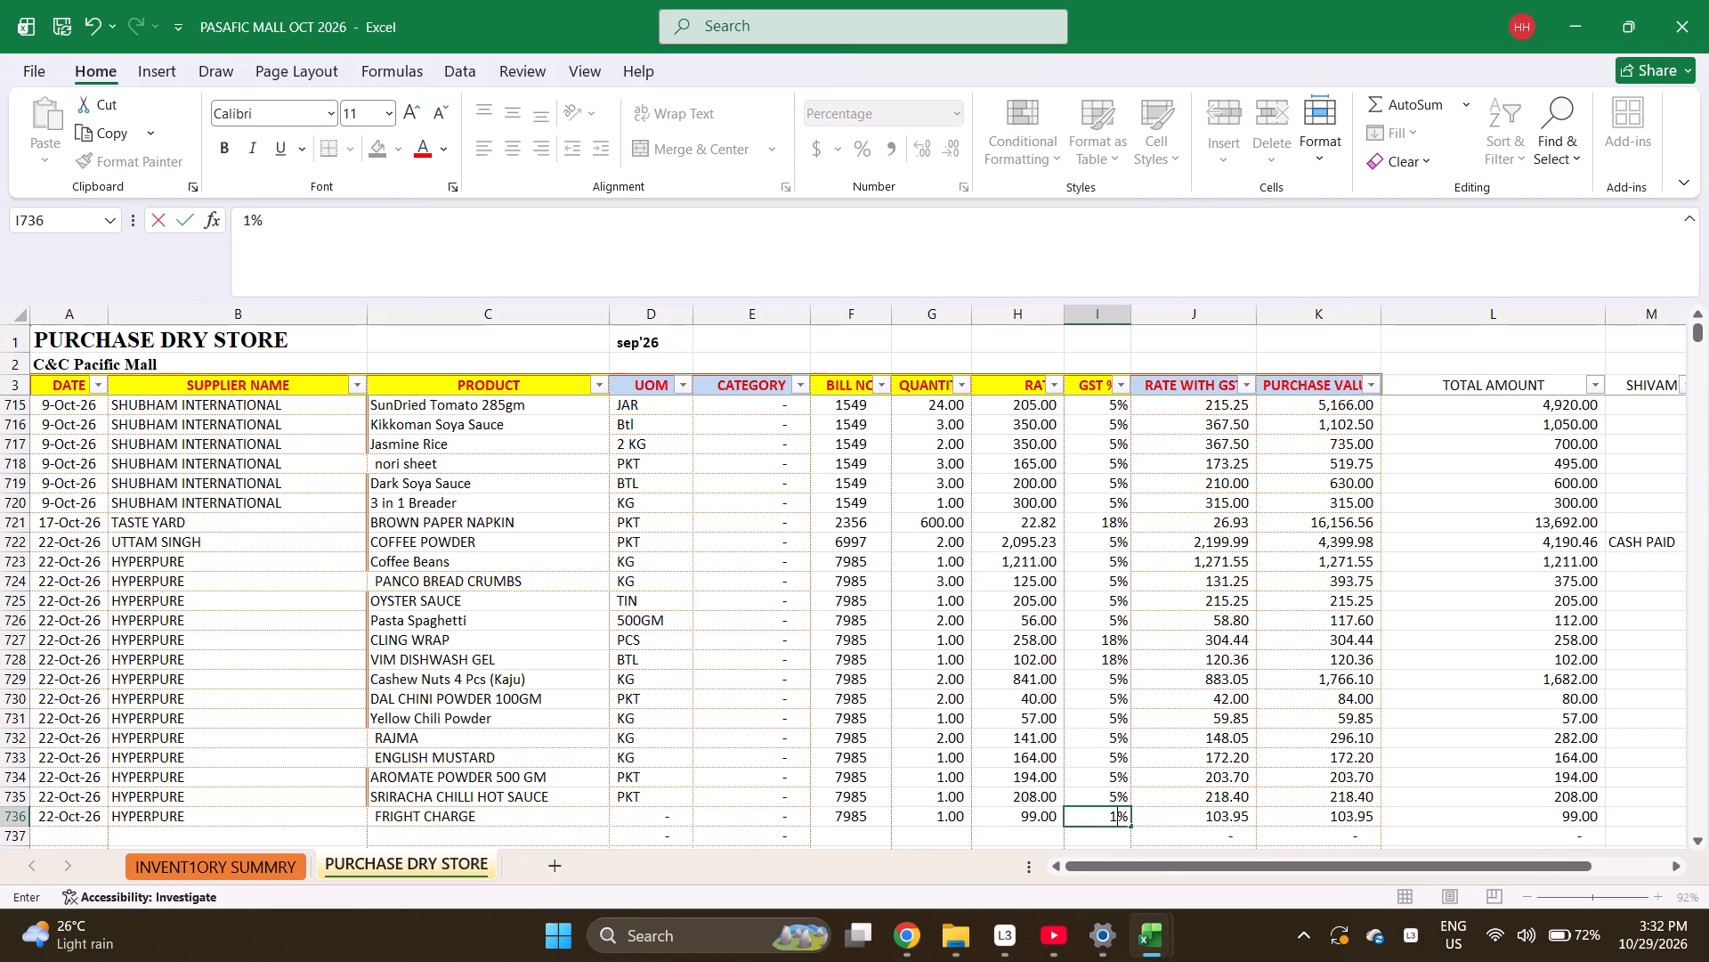
pyautogui.press('8')
pyautogui.press('Right')
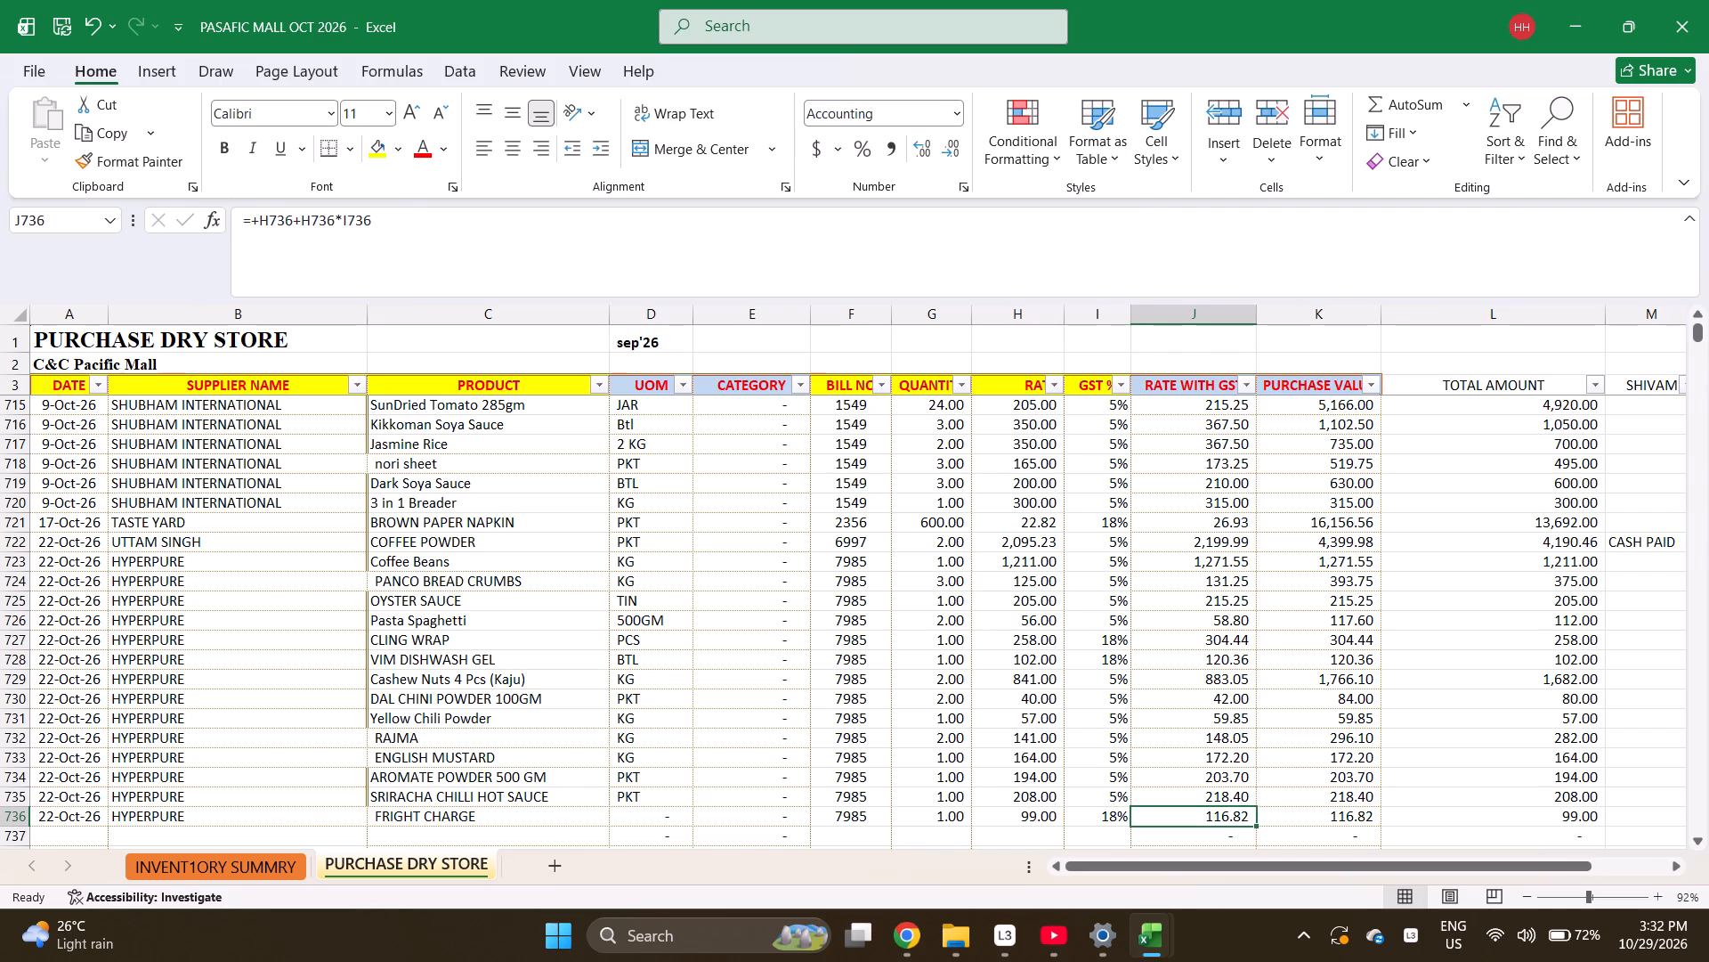
# Check the total of the HYPERPURE bill's purchase values in rows 723 to 736, including the freight charge.
pyautogui.press('Right')
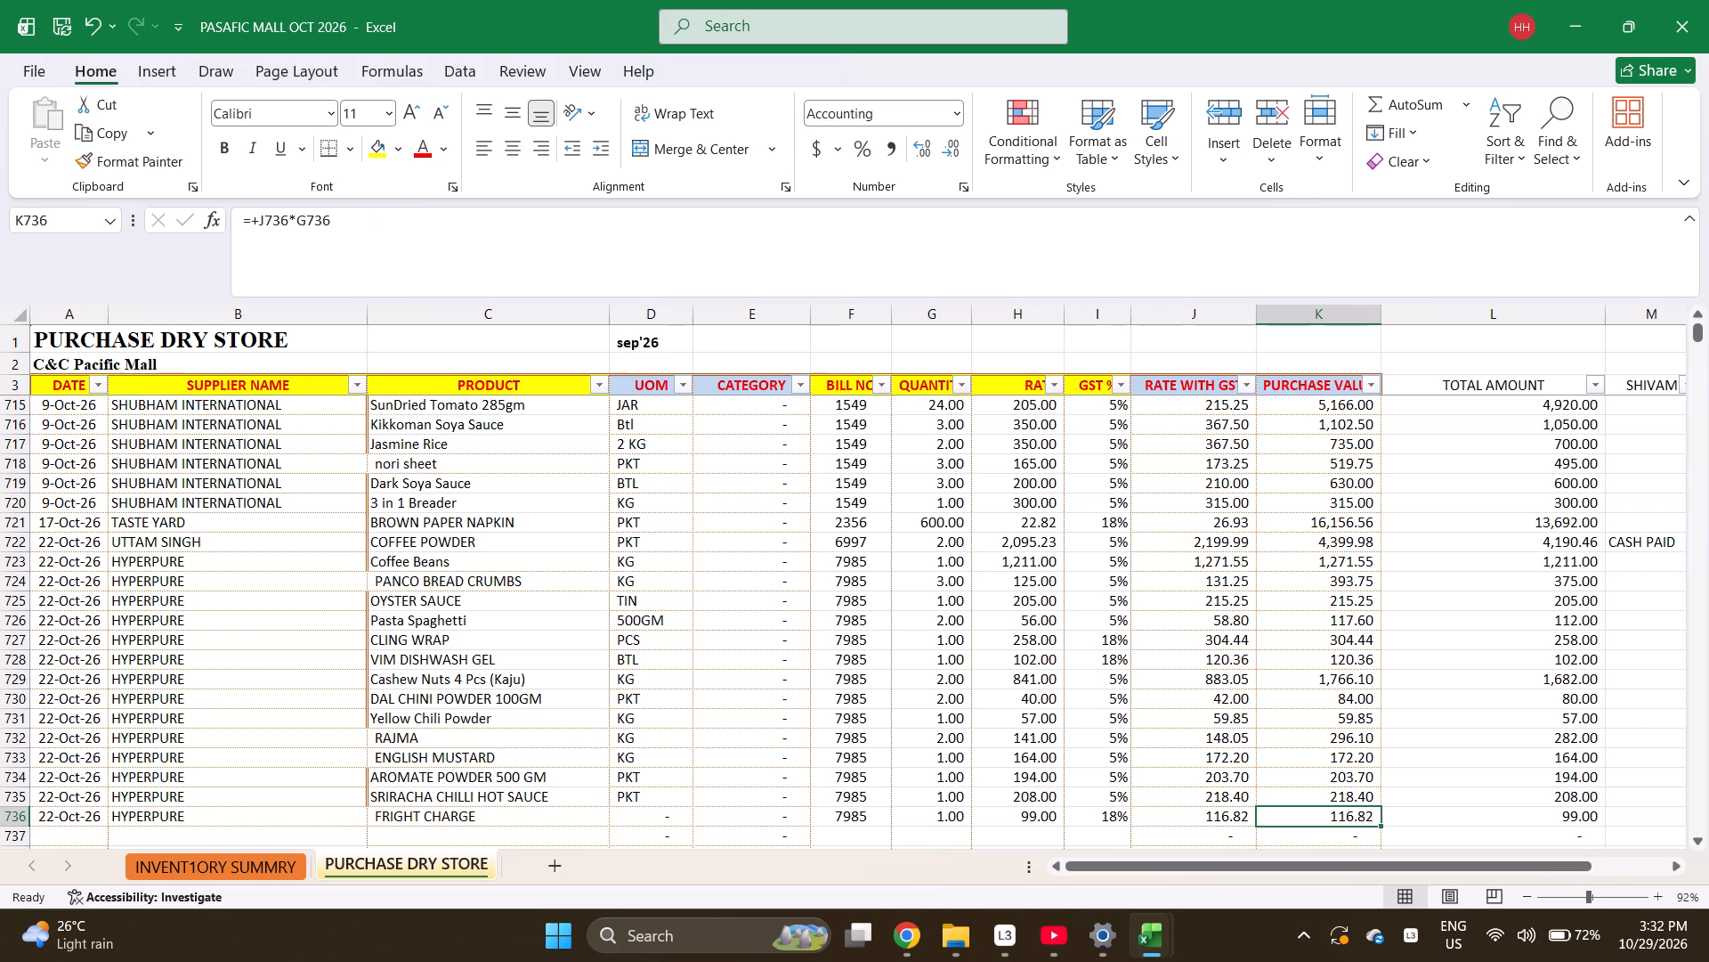
pyautogui.hotkey('shift', 'Up')
pyautogui.hotkey('shift', 'Up')
pyautogui.hotkey('shift', 'Up')
pyautogui.hotkey('shift', 'Up')
pyautogui.hotkey('shift', 'Up')
pyautogui.hotkey('shift', 'Up')
pyautogui.hotkey('shift', 'Up')
pyautogui.hotkey('shift', 'Up')
pyautogui.hotkey('shift', 'Up')
pyautogui.hotkey('shift', 'Up')
pyautogui.hotkey('shift', 'Up')
pyautogui.hotkey('shift', 'Up')
pyautogui.hotkey('shift', 'Up')
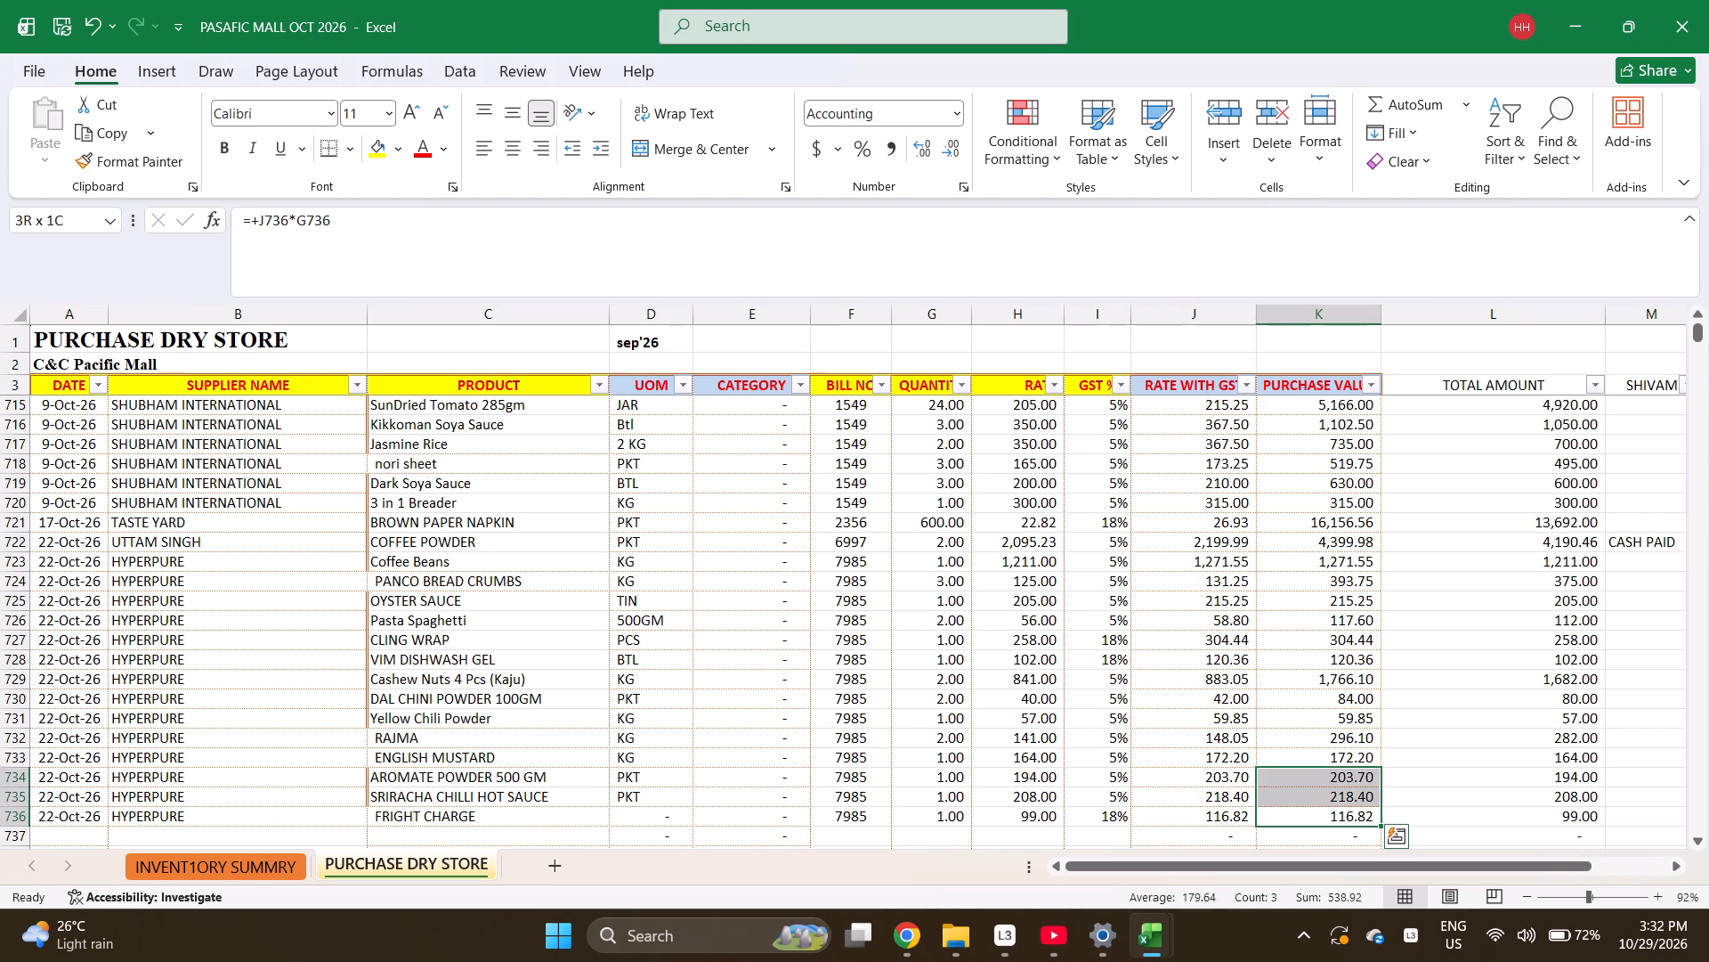
pyautogui.hotkey('shift', 'Up')
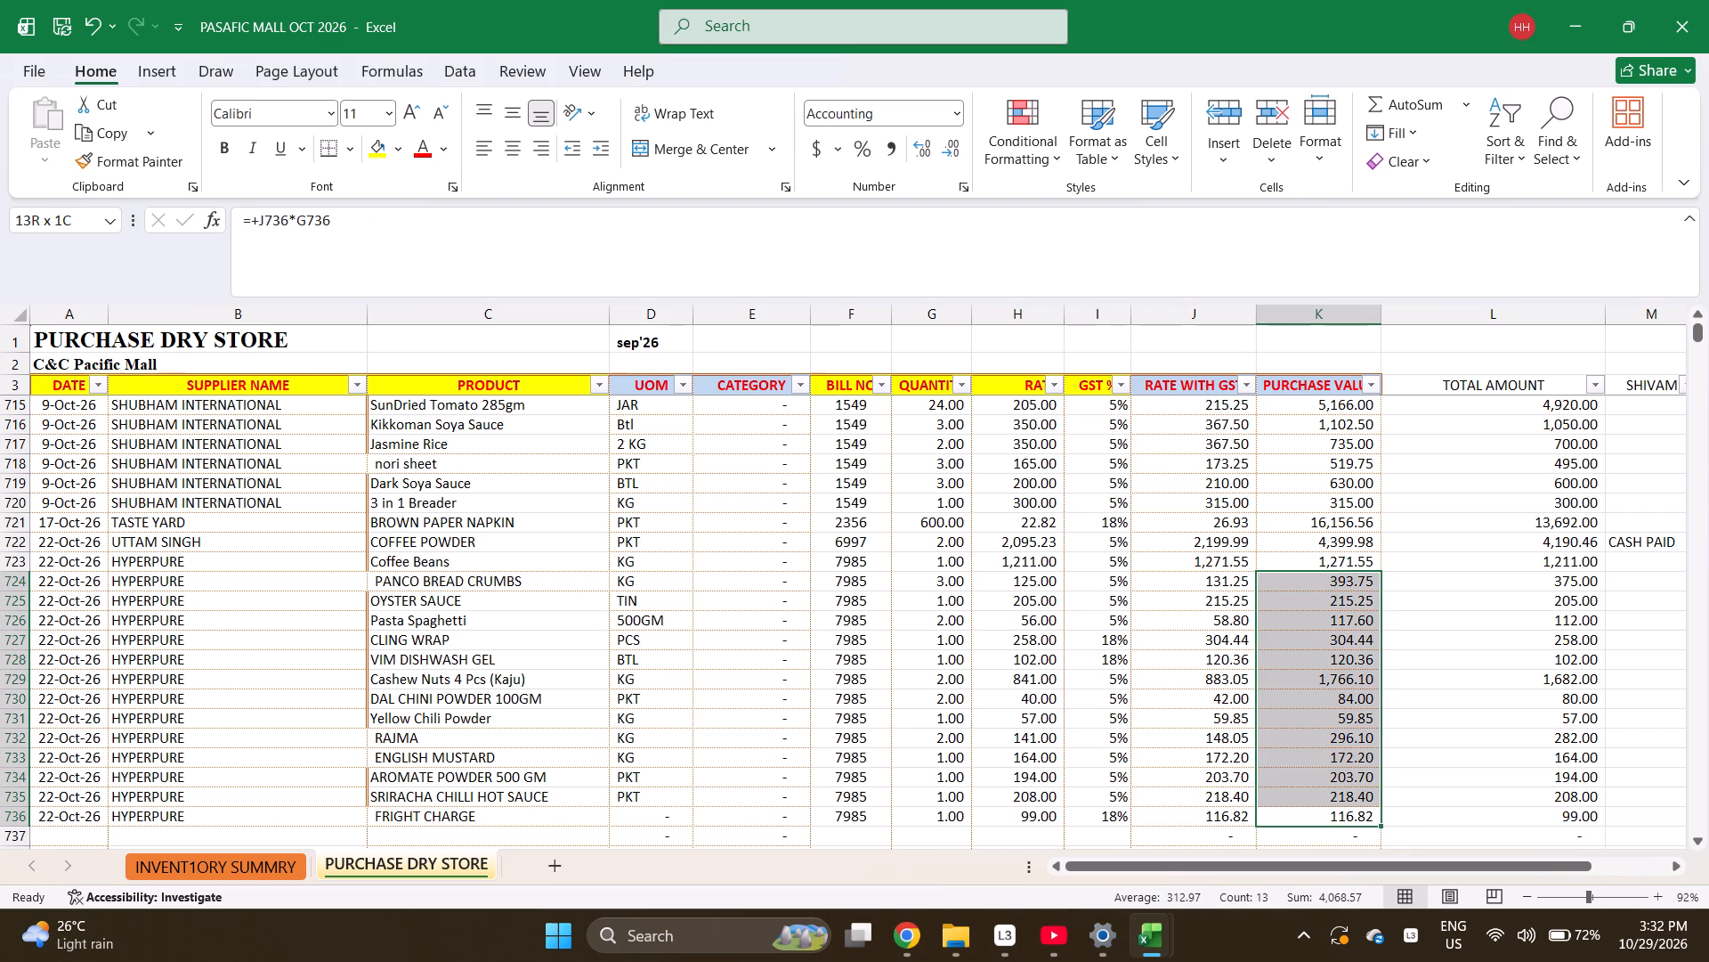
pyautogui.hotkey('shift', 'Up')
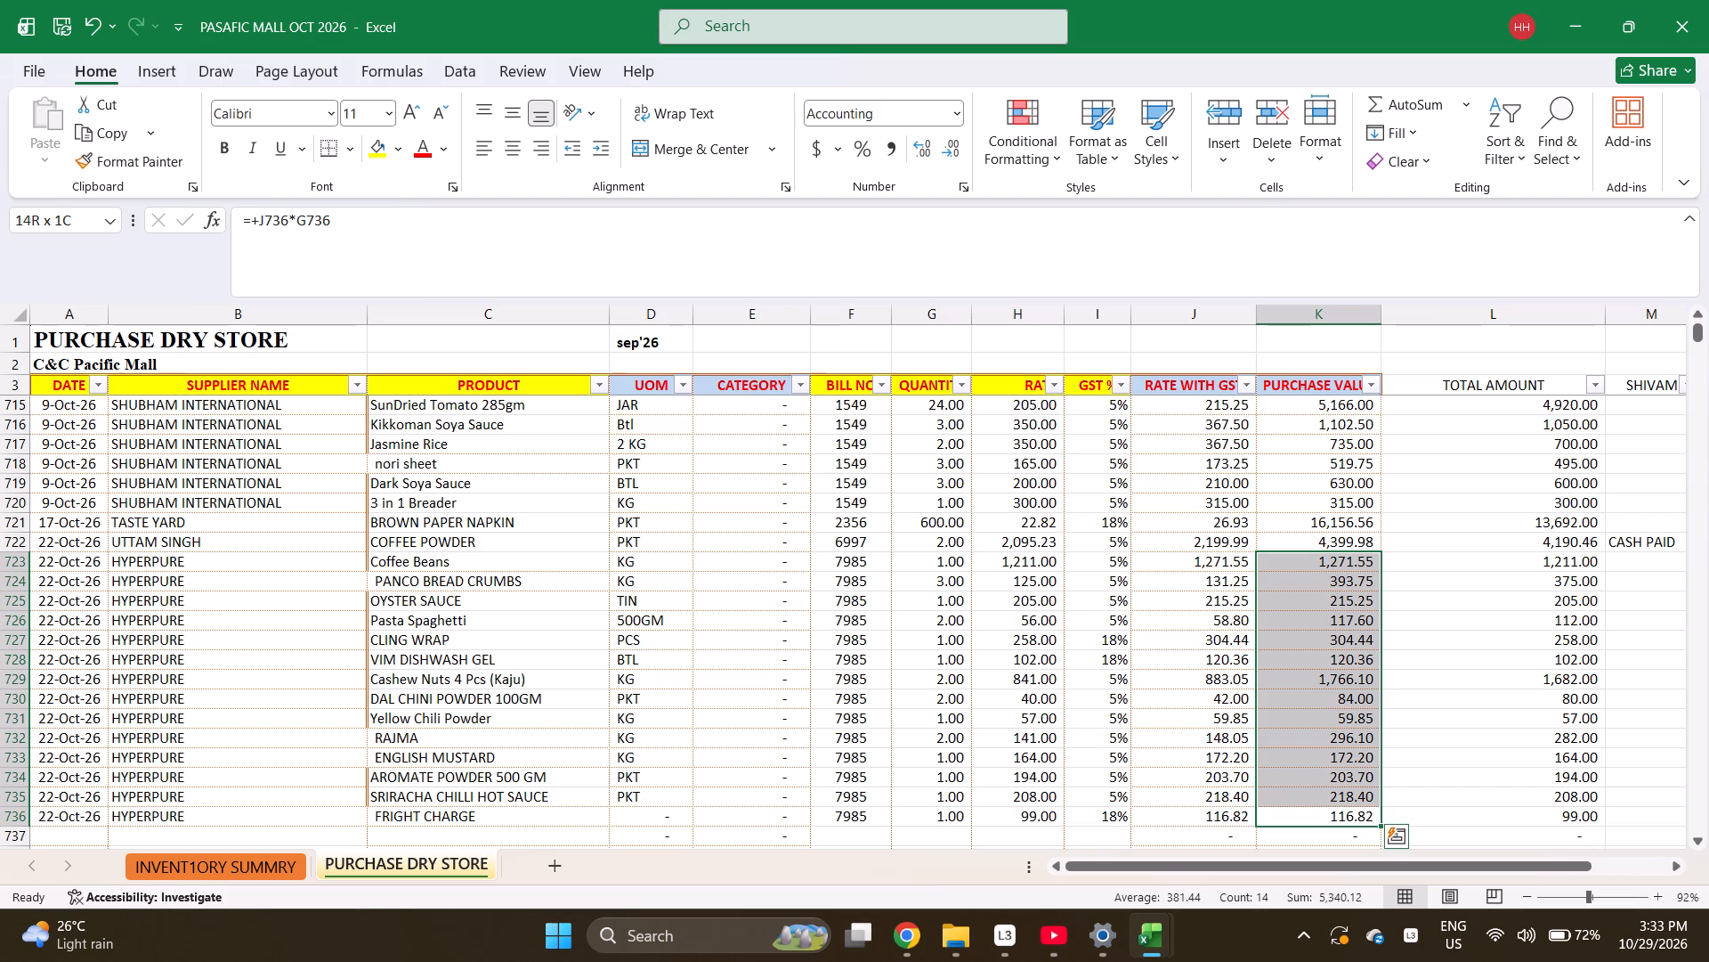
# Start a new bill in row 737 with the date 21-Oct-26 and supplier HYPERPURE.
pyautogui.hotkey('ctrl', 'Left')
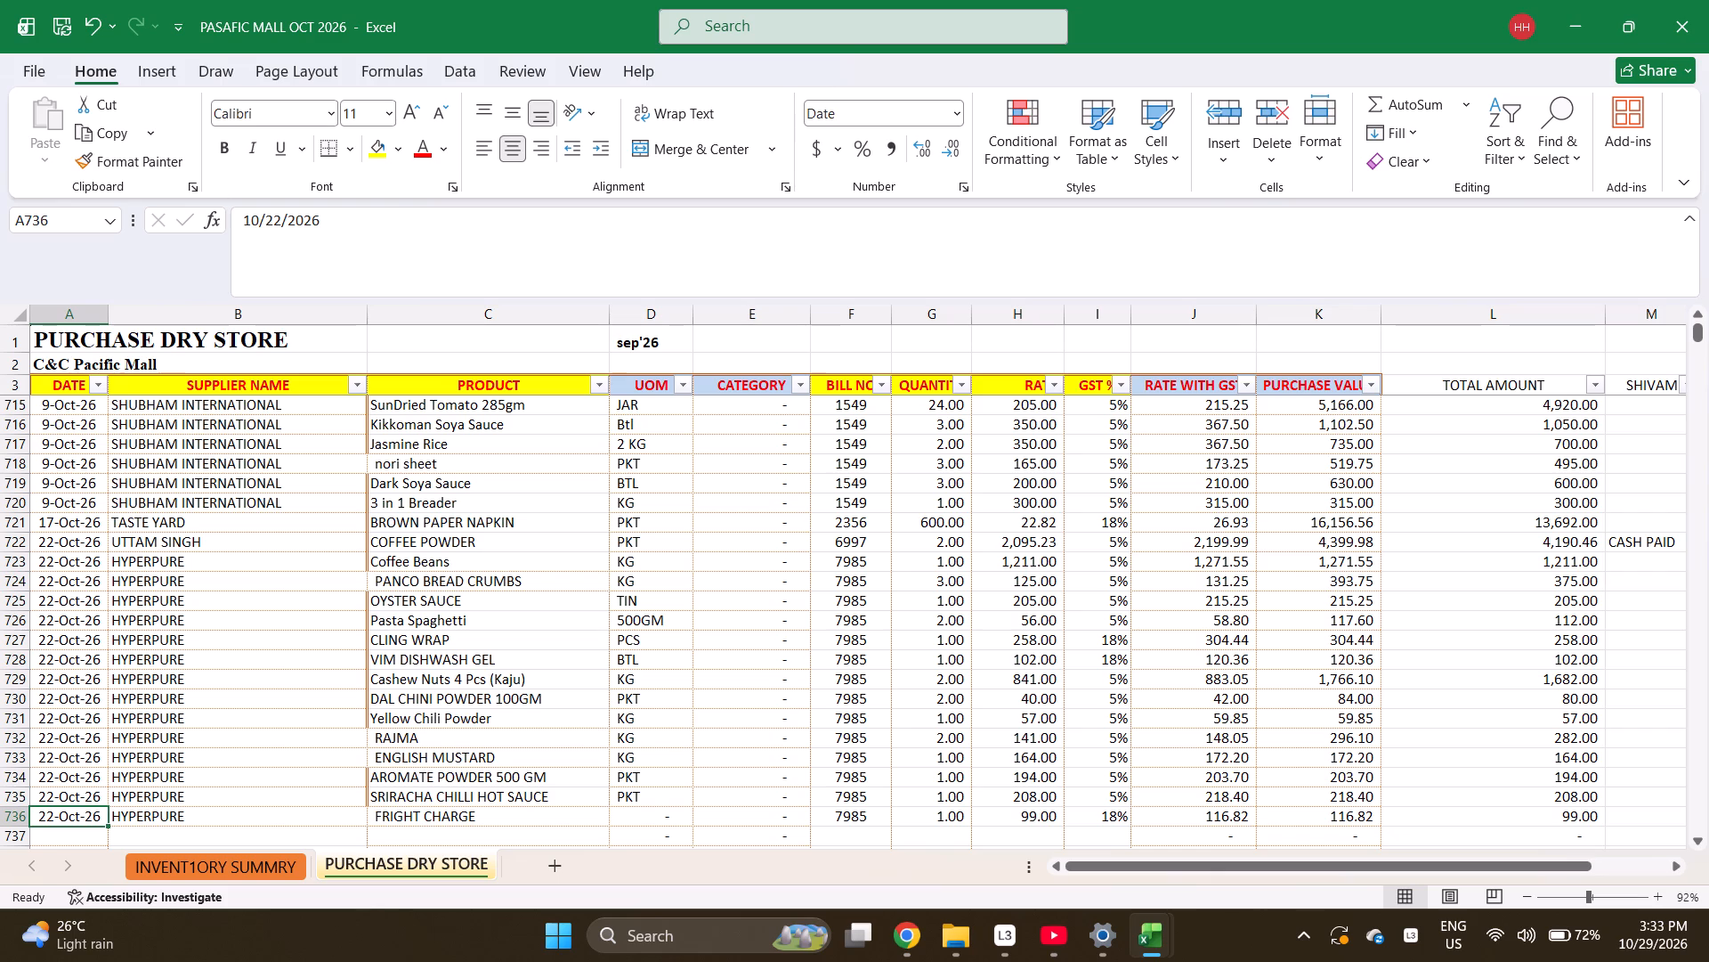
pyautogui.press('Down')
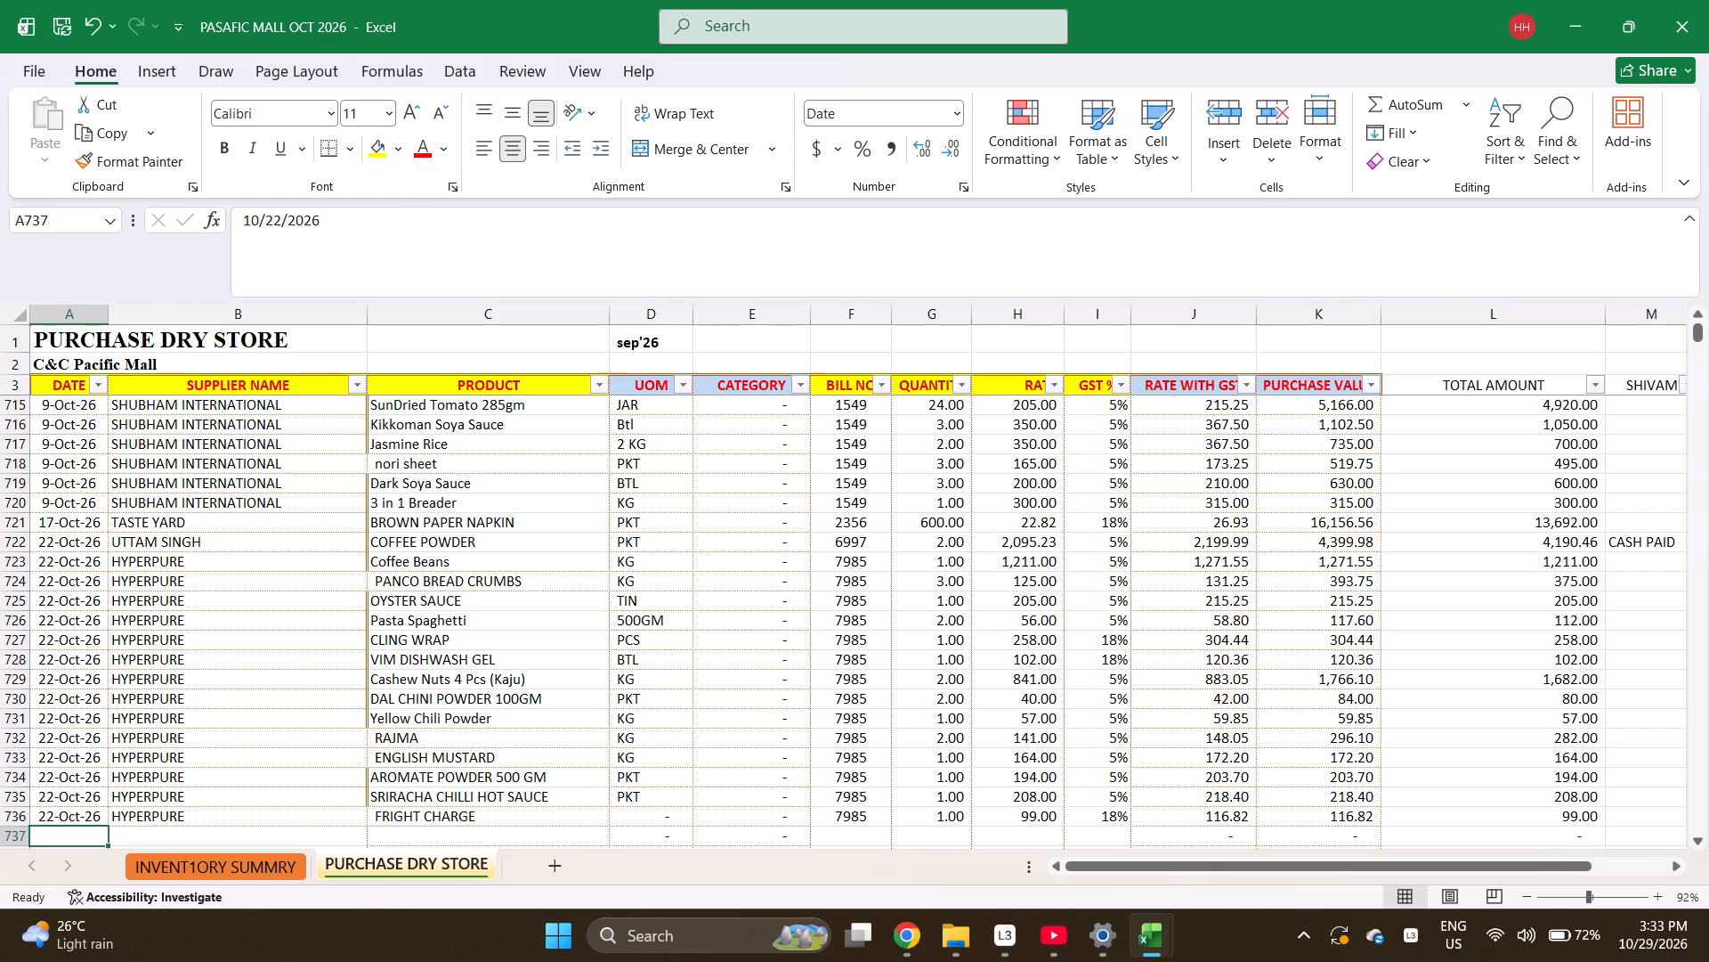
pyautogui.write('201')
pyautogui.press('BackSpace')
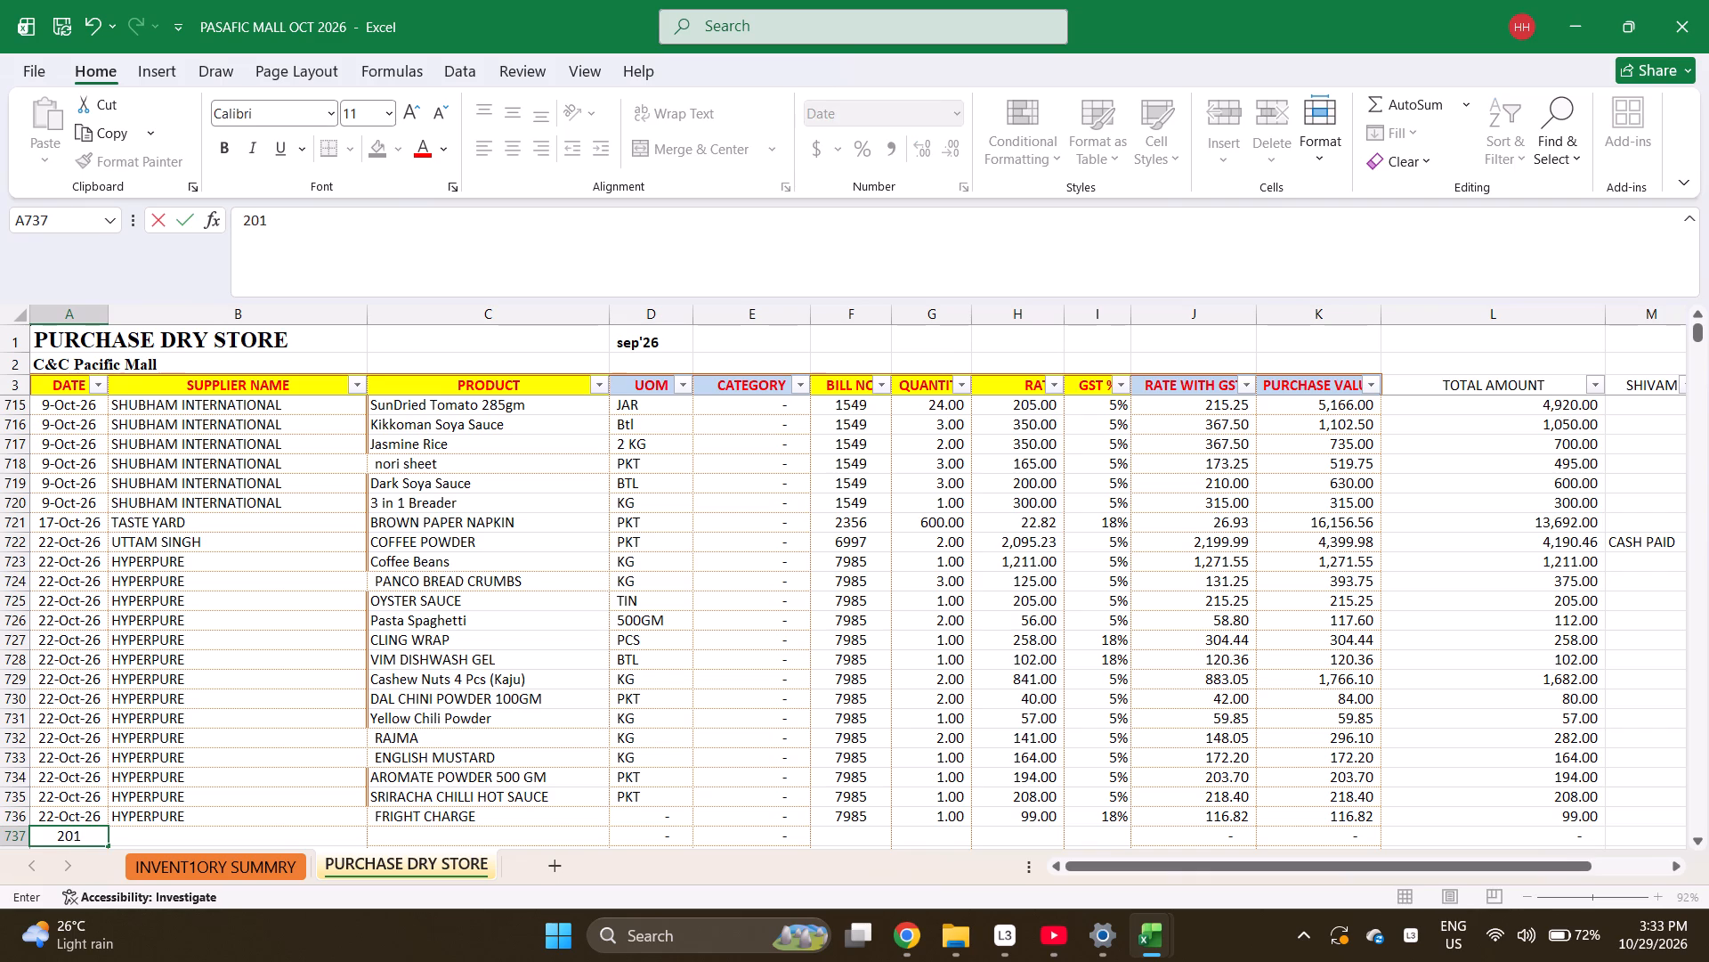
pyautogui.press('BackSpace')
pyautogui.press('BackSpace')
pyautogui.write('10-21-2026')
pyautogui.press('Right')
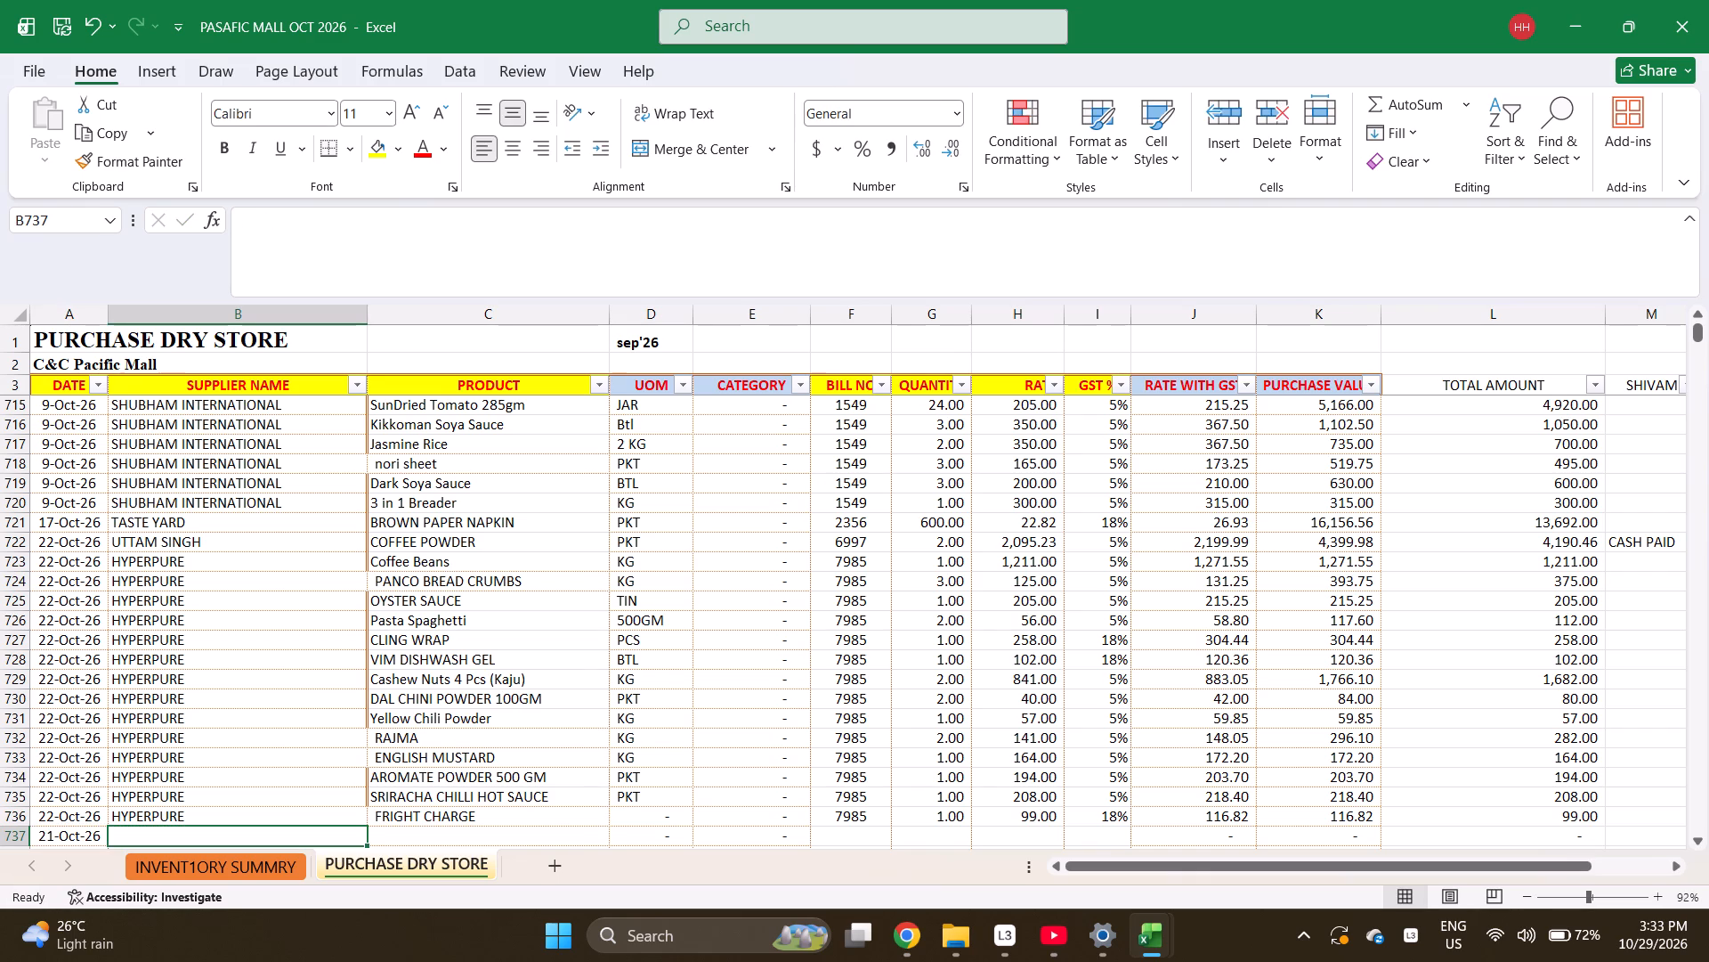
pyautogui.hotkey('ctrl', 'd')
pyautogui.press('Right')
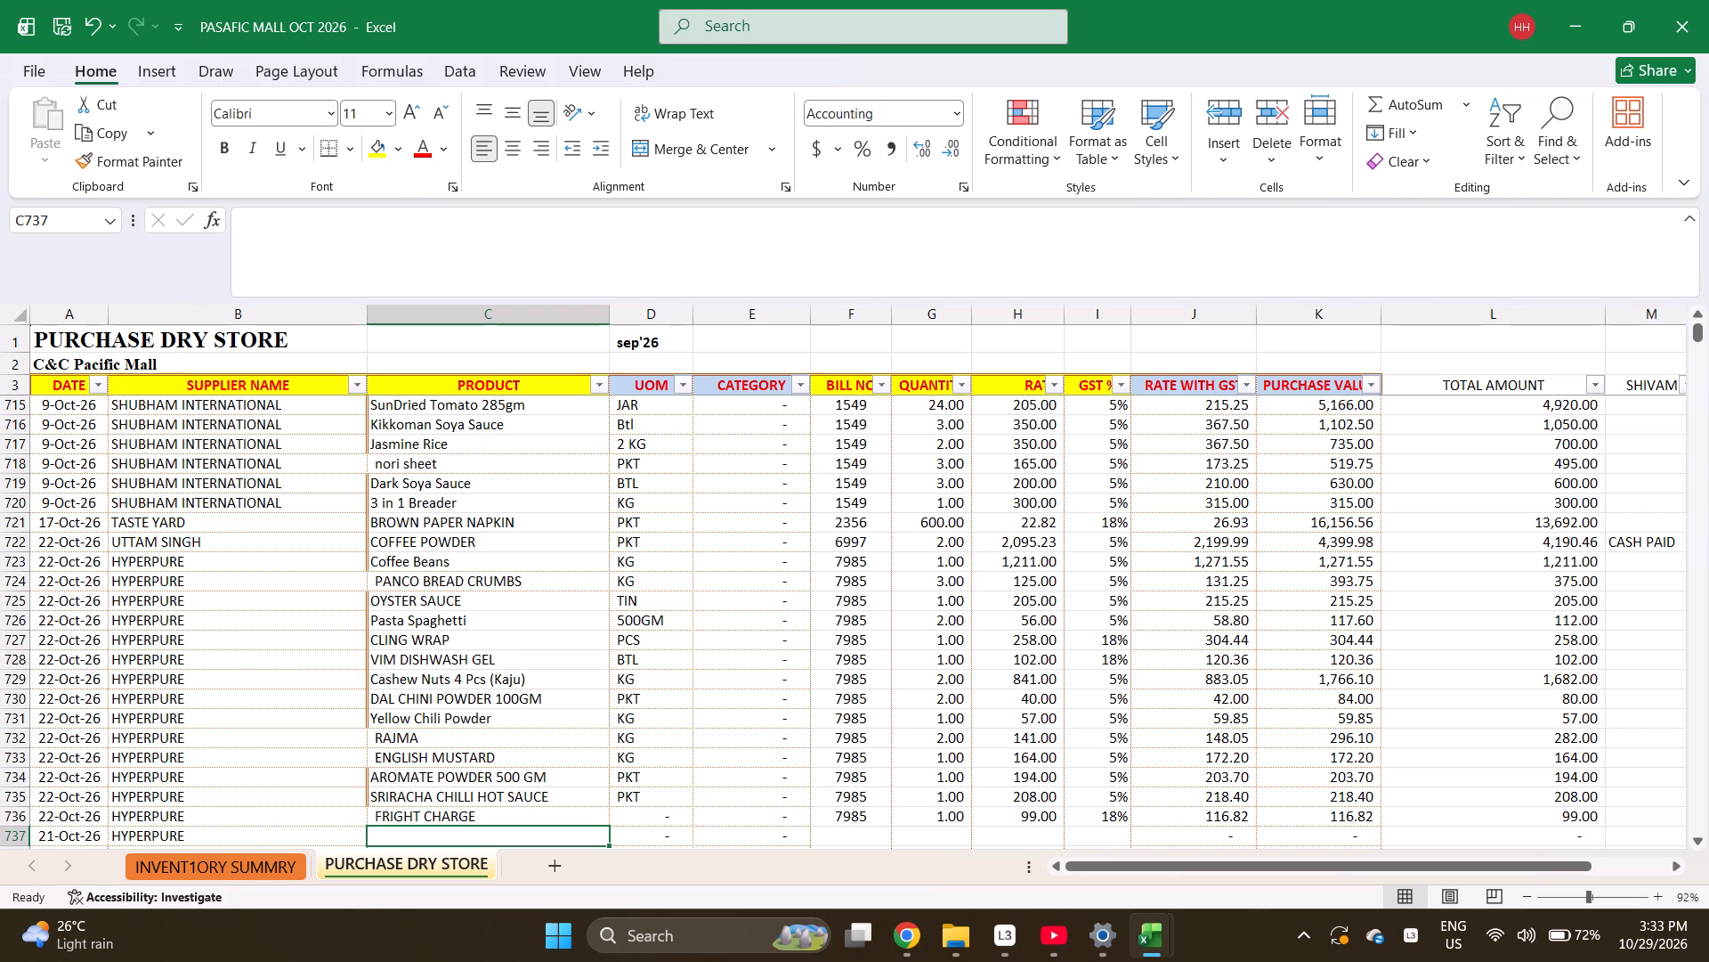
# Enter CLING WRAP as the product in row 737.
pyautogui.write('CLI')
pyautogui.press('Return')
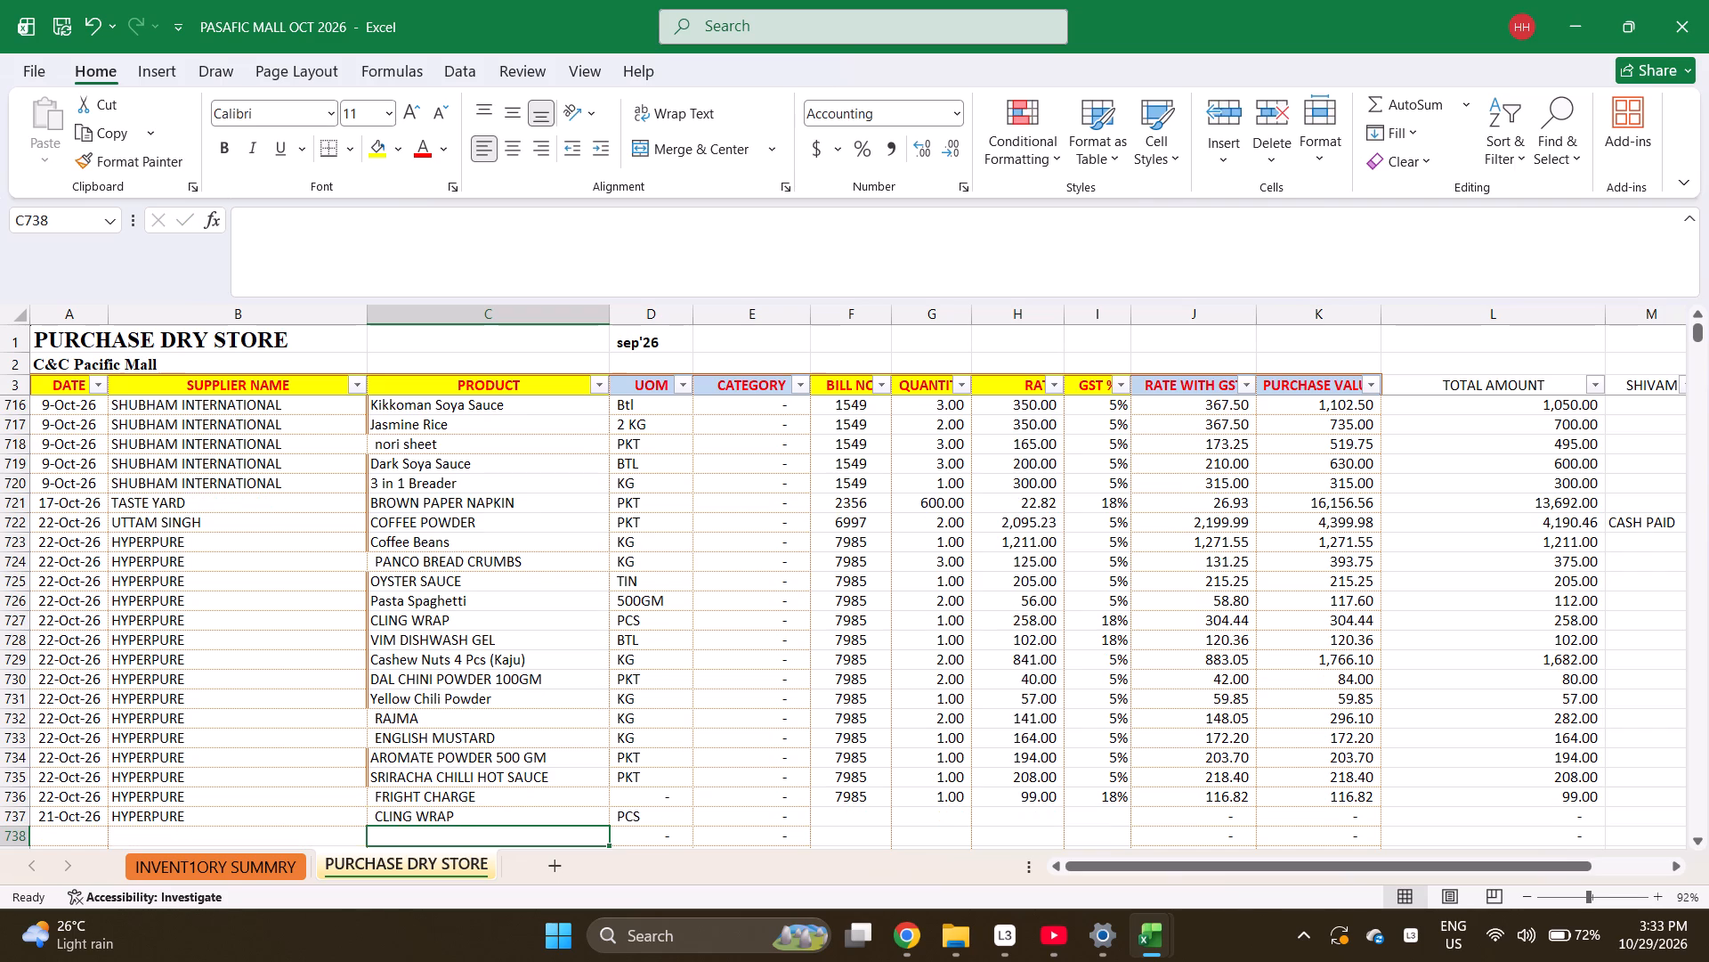
# Find SUMA in the inventory summary sheet and copy the Suma Grill name into the product cell of row 738.
pyautogui.press('s')
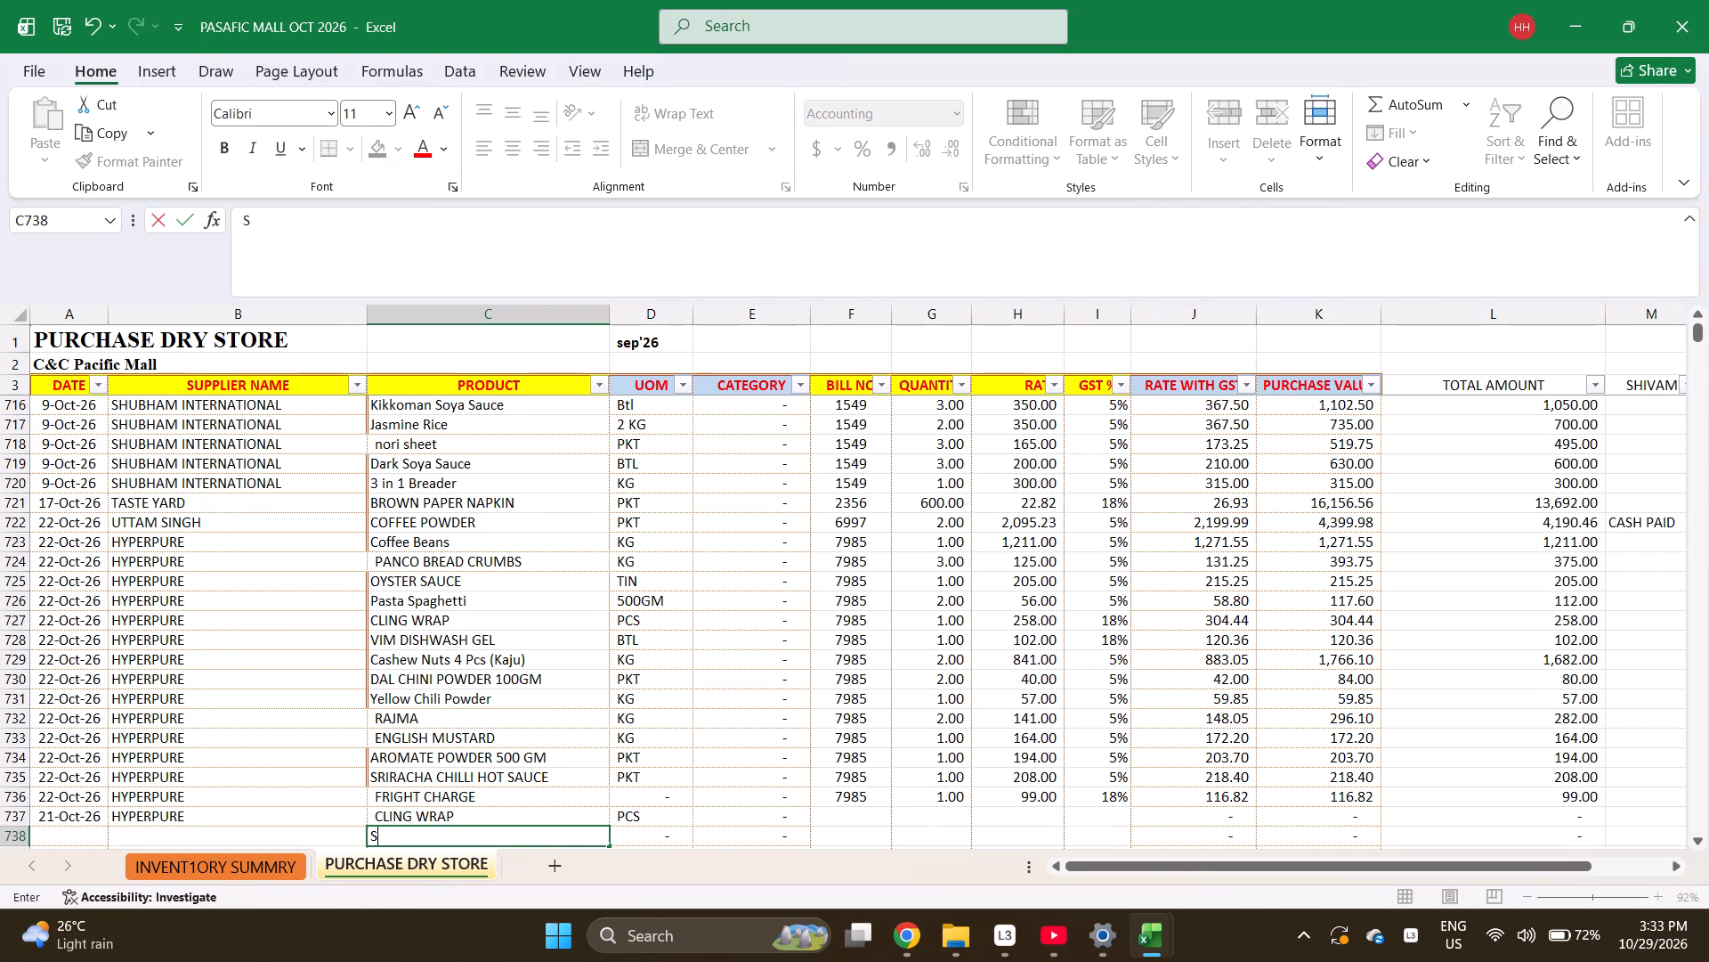
pyautogui.hotkey('ctrl', 'pageup')
pyautogui.press('f')
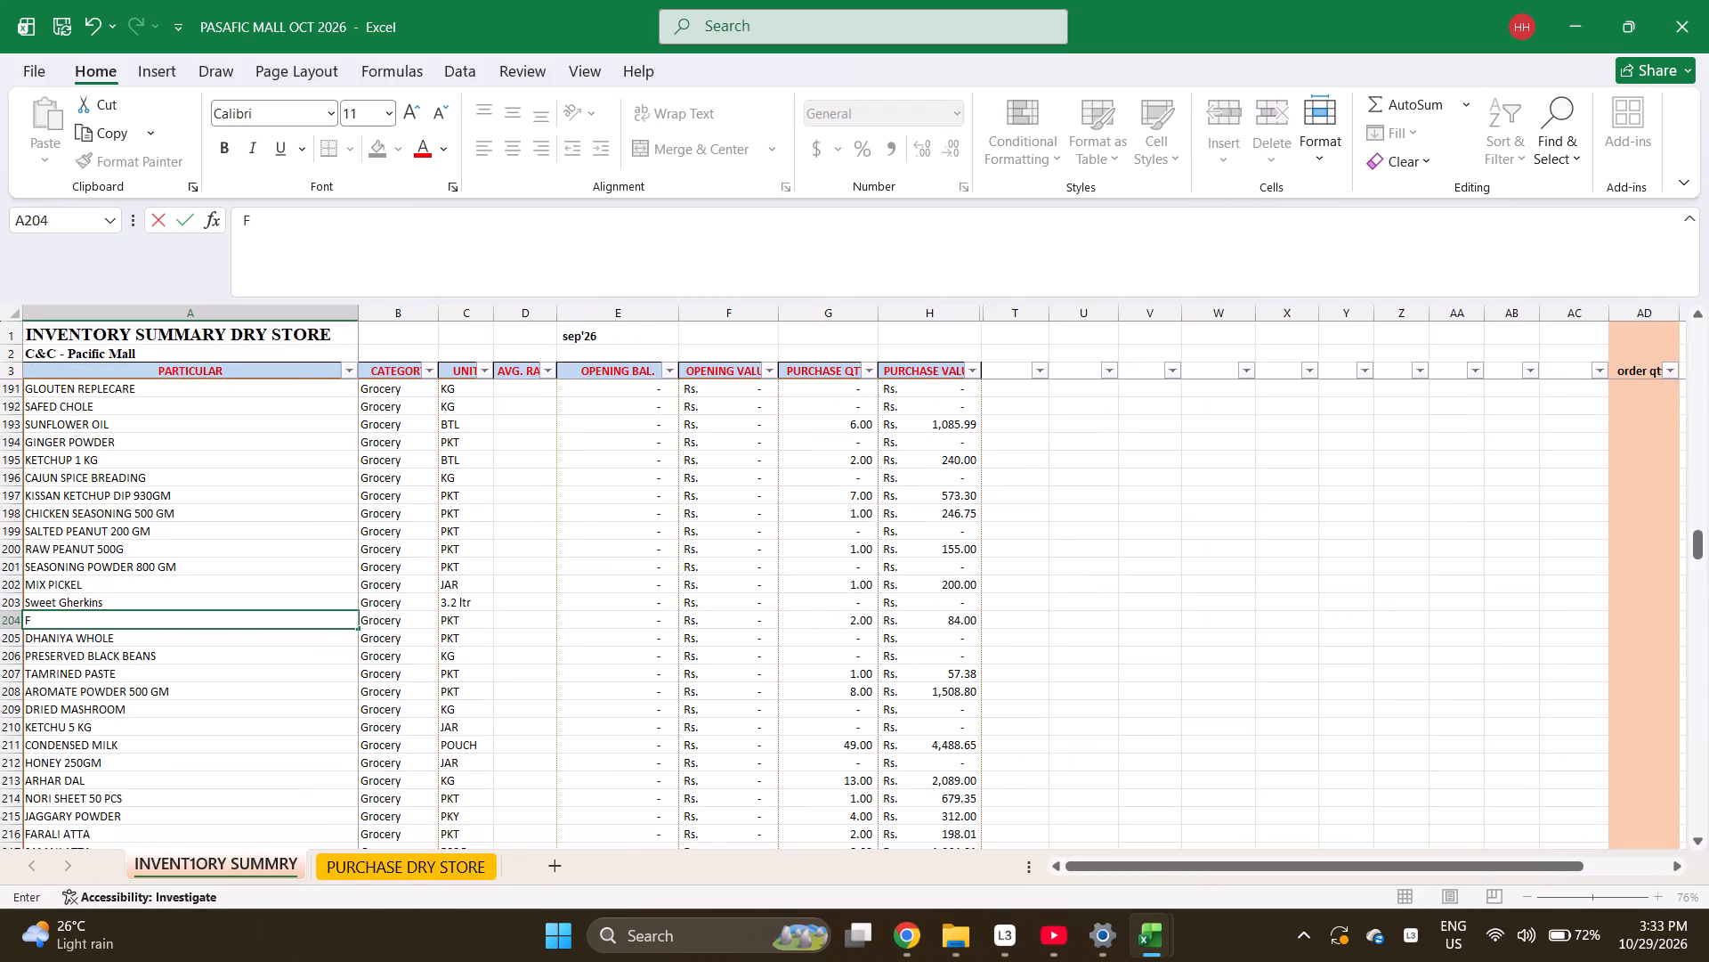
pyautogui.press('Escape')
pyautogui.hotkey('ctrl', 'f')
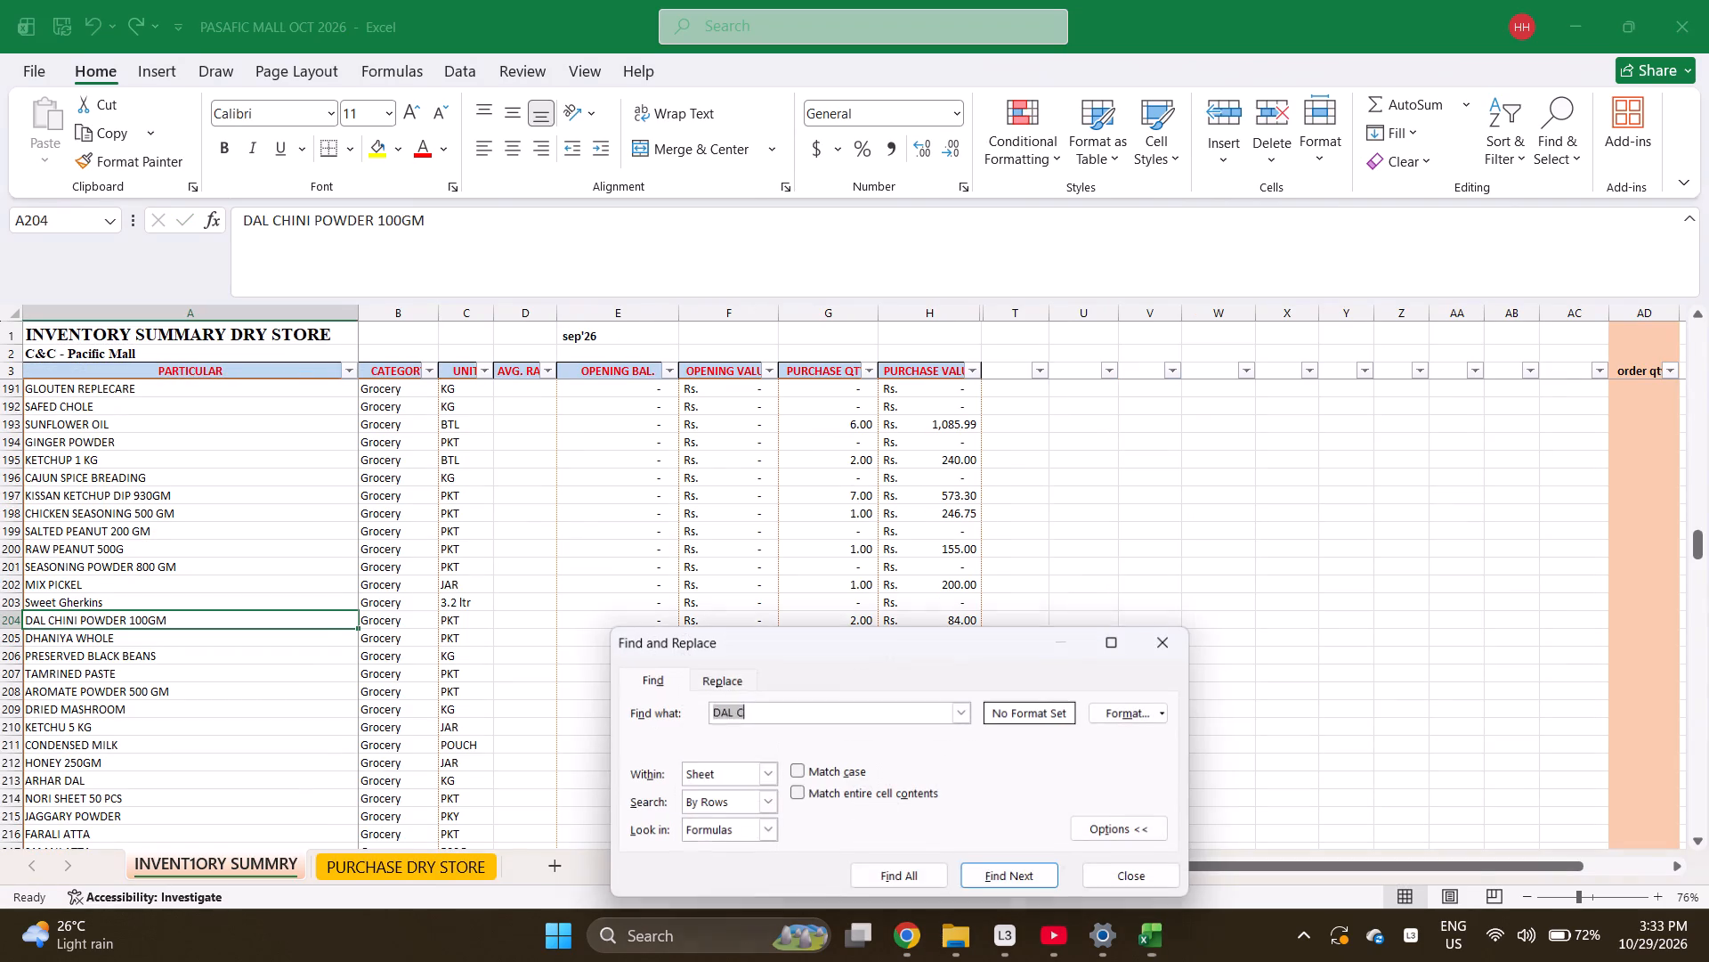
pyautogui.write('SUMA')
pyautogui.press('Return')
pyautogui.press('Escape')
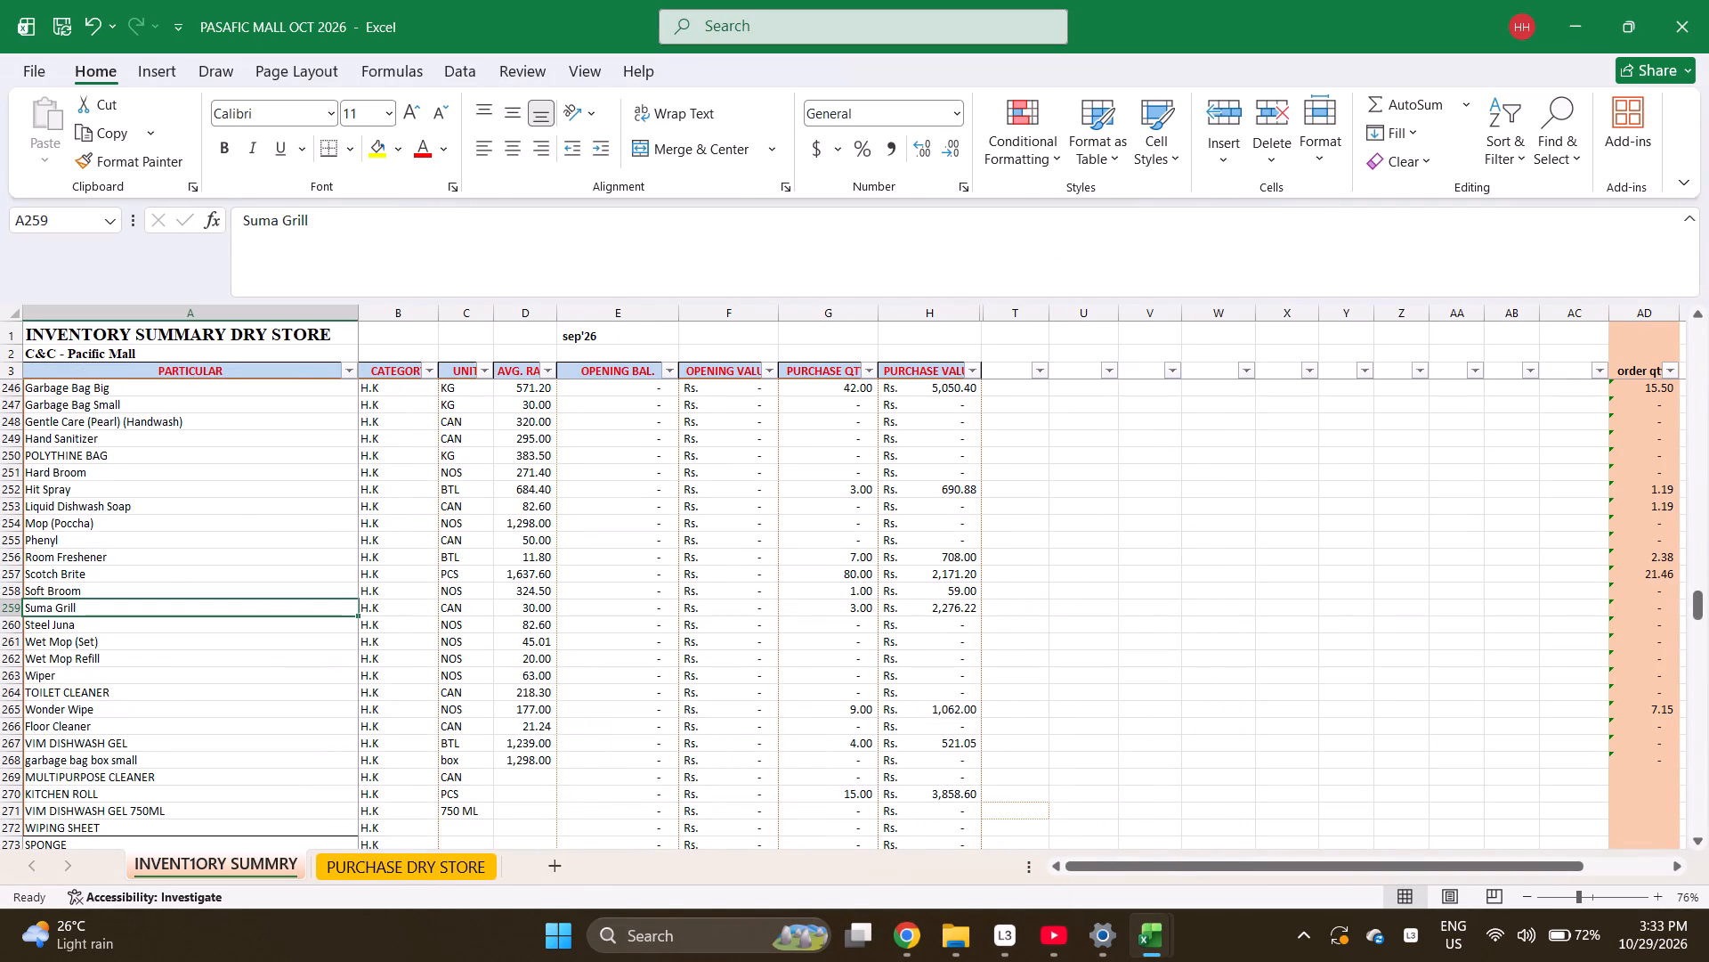
pyautogui.hotkey('ctrl', 'c')
pyautogui.hotkey('ctrl', 'pagedown')
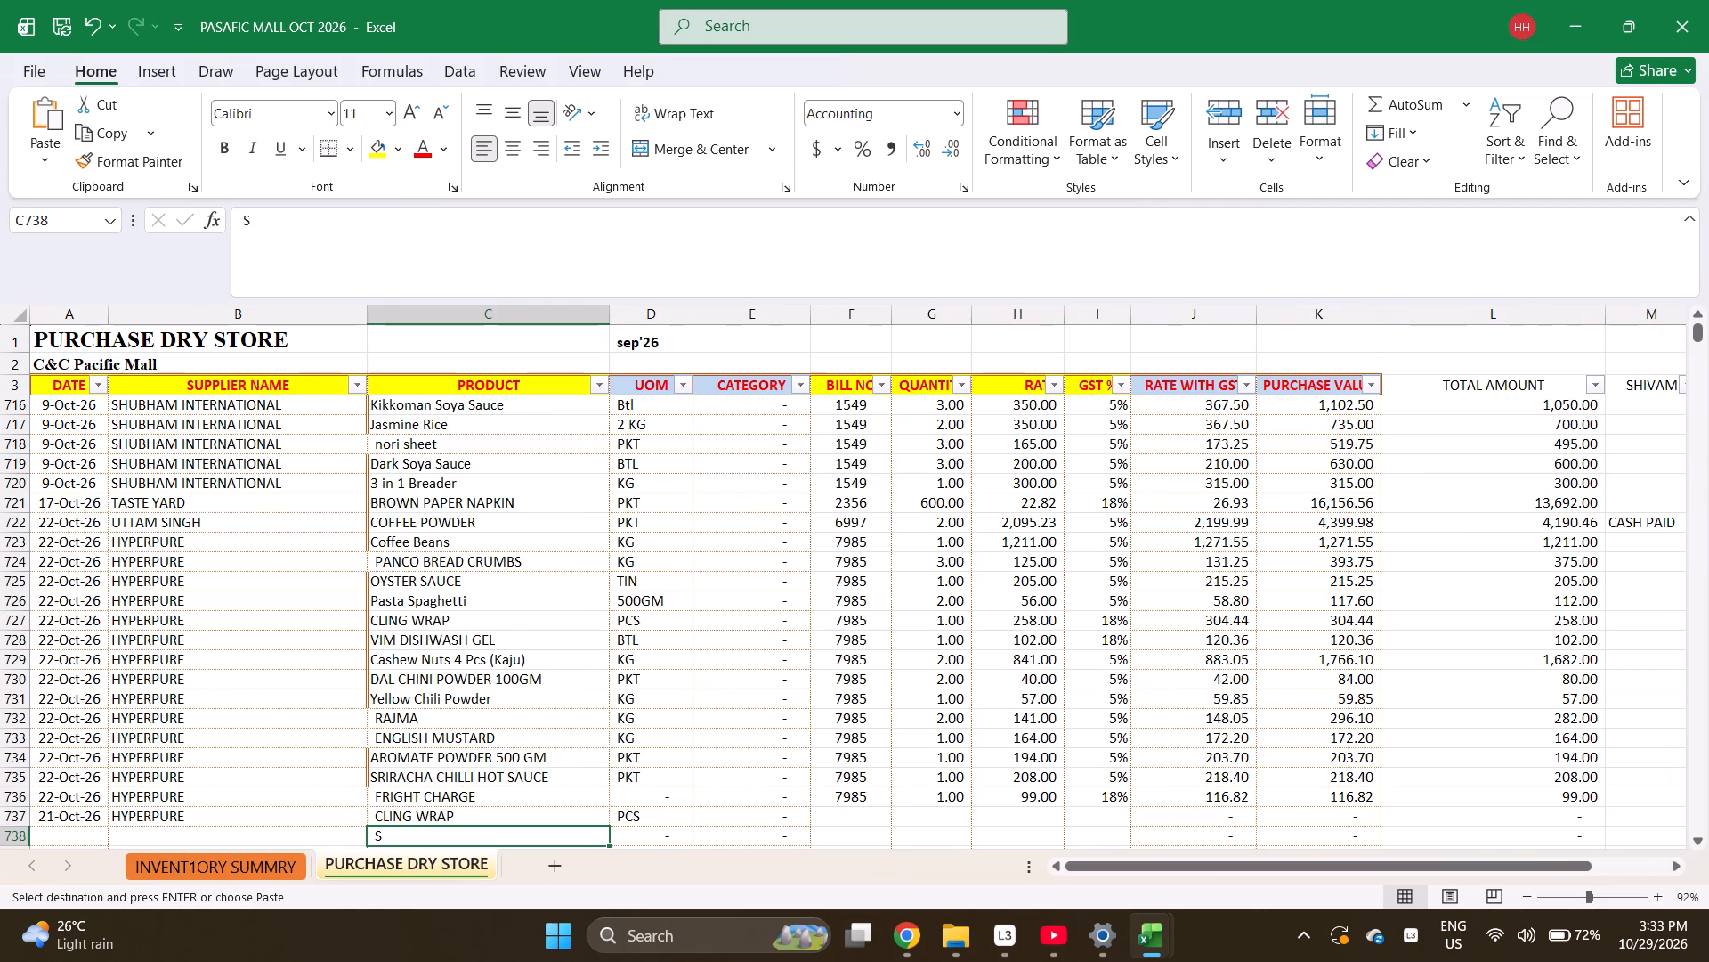
pyautogui.press('Return')
pyautogui.press('Return')
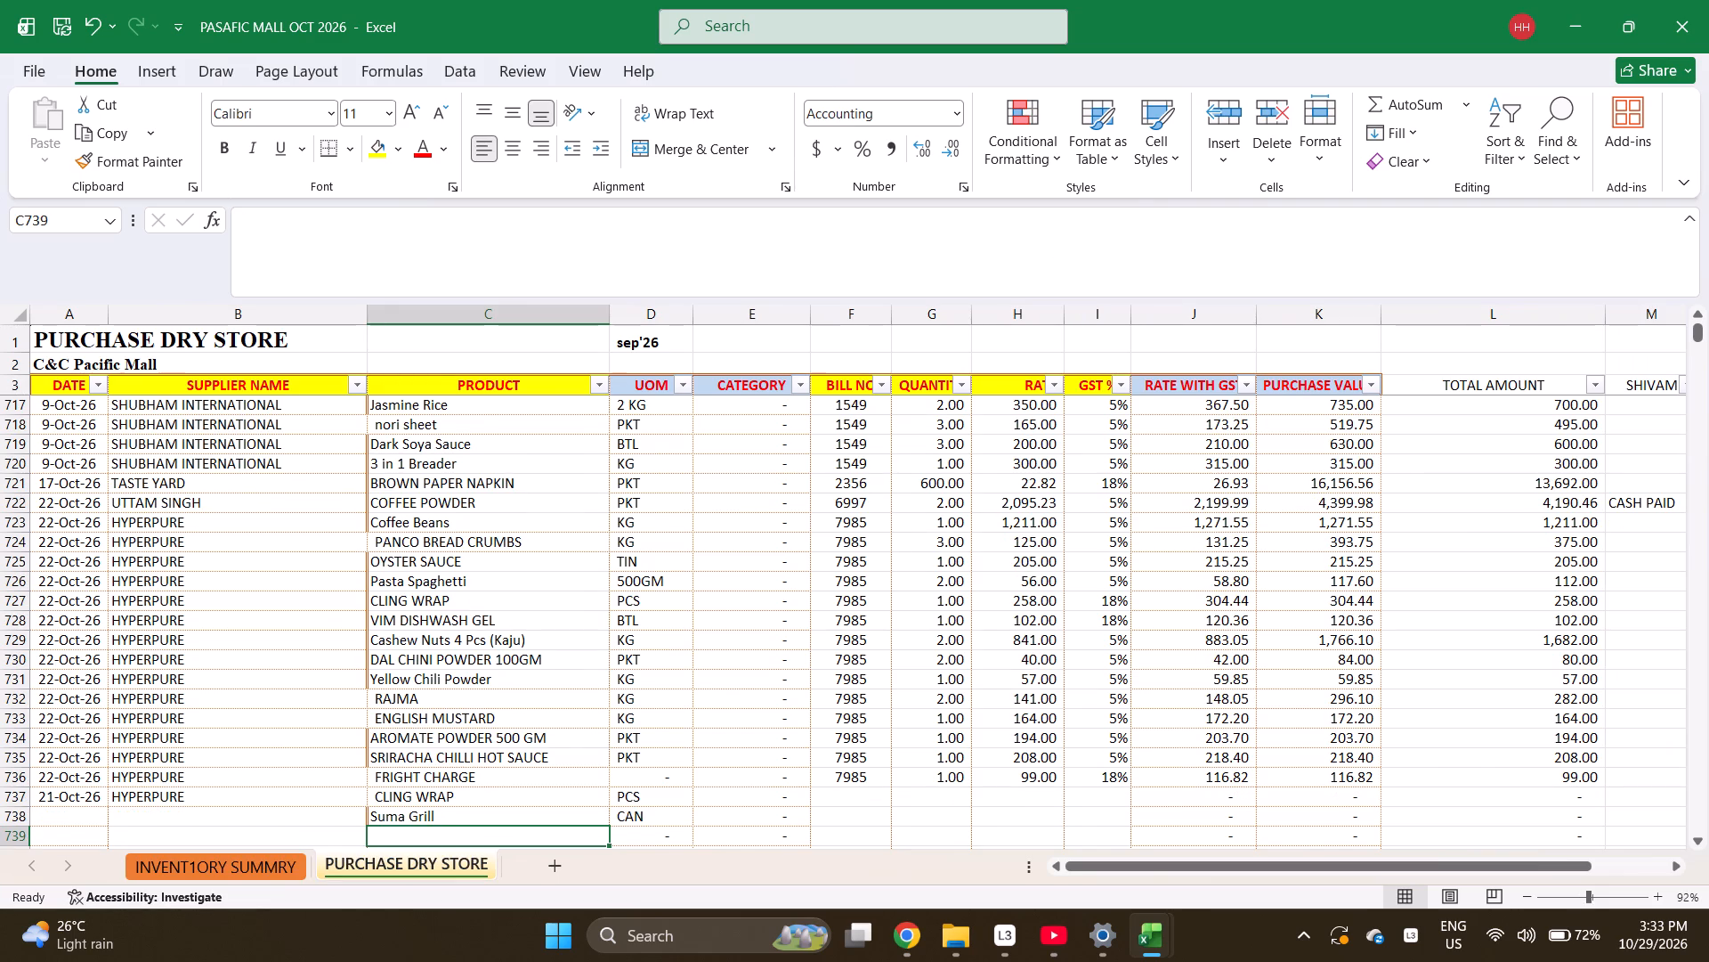
# Enter VINEGAR as the product in row 739.
pyautogui.hotkey('ctrl', 'pageup')
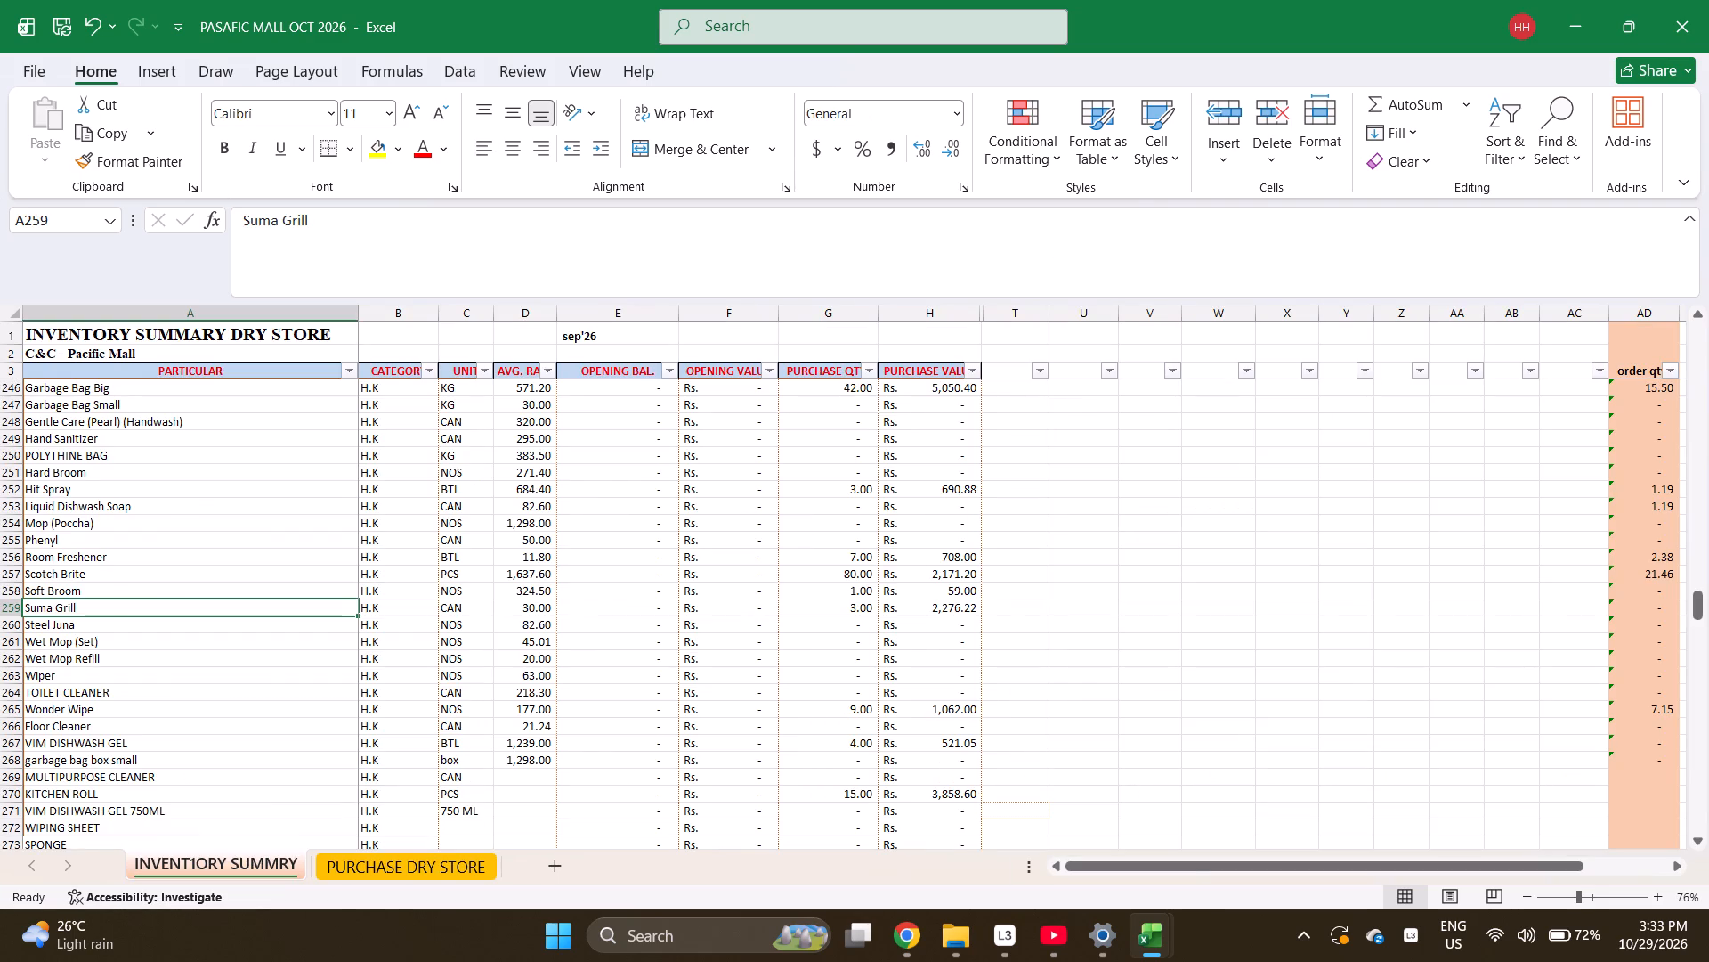
pyautogui.hotkey('ctrl', 'pagedown')
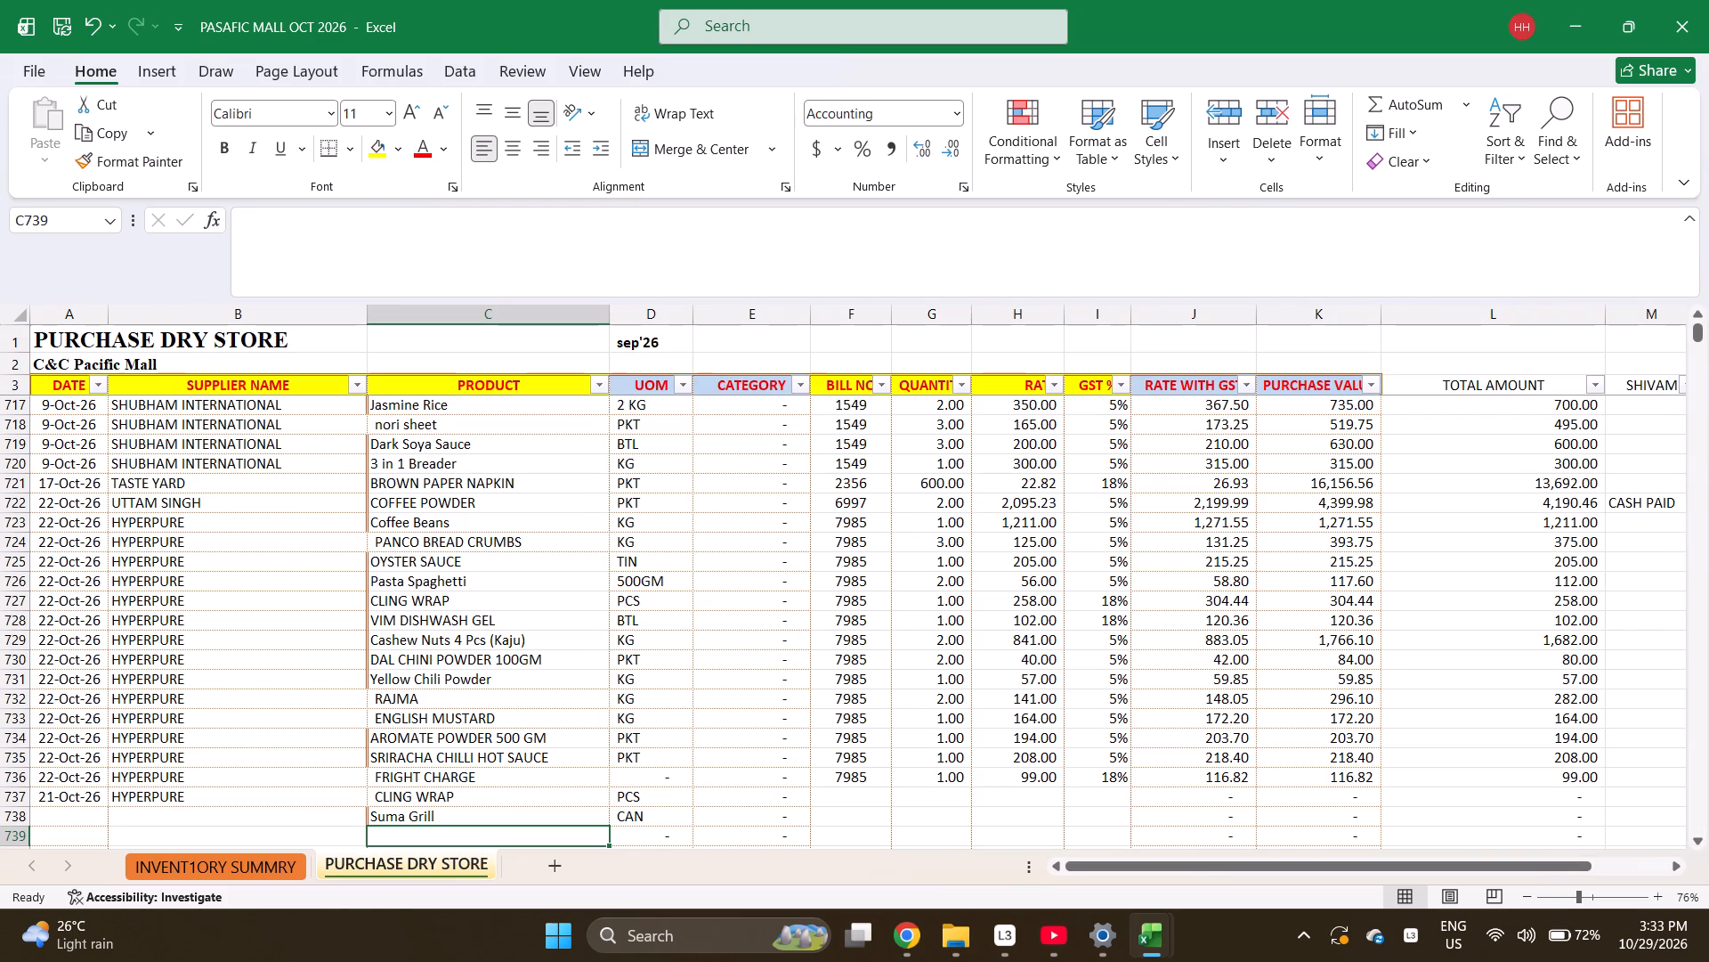
pyautogui.write('VIN')
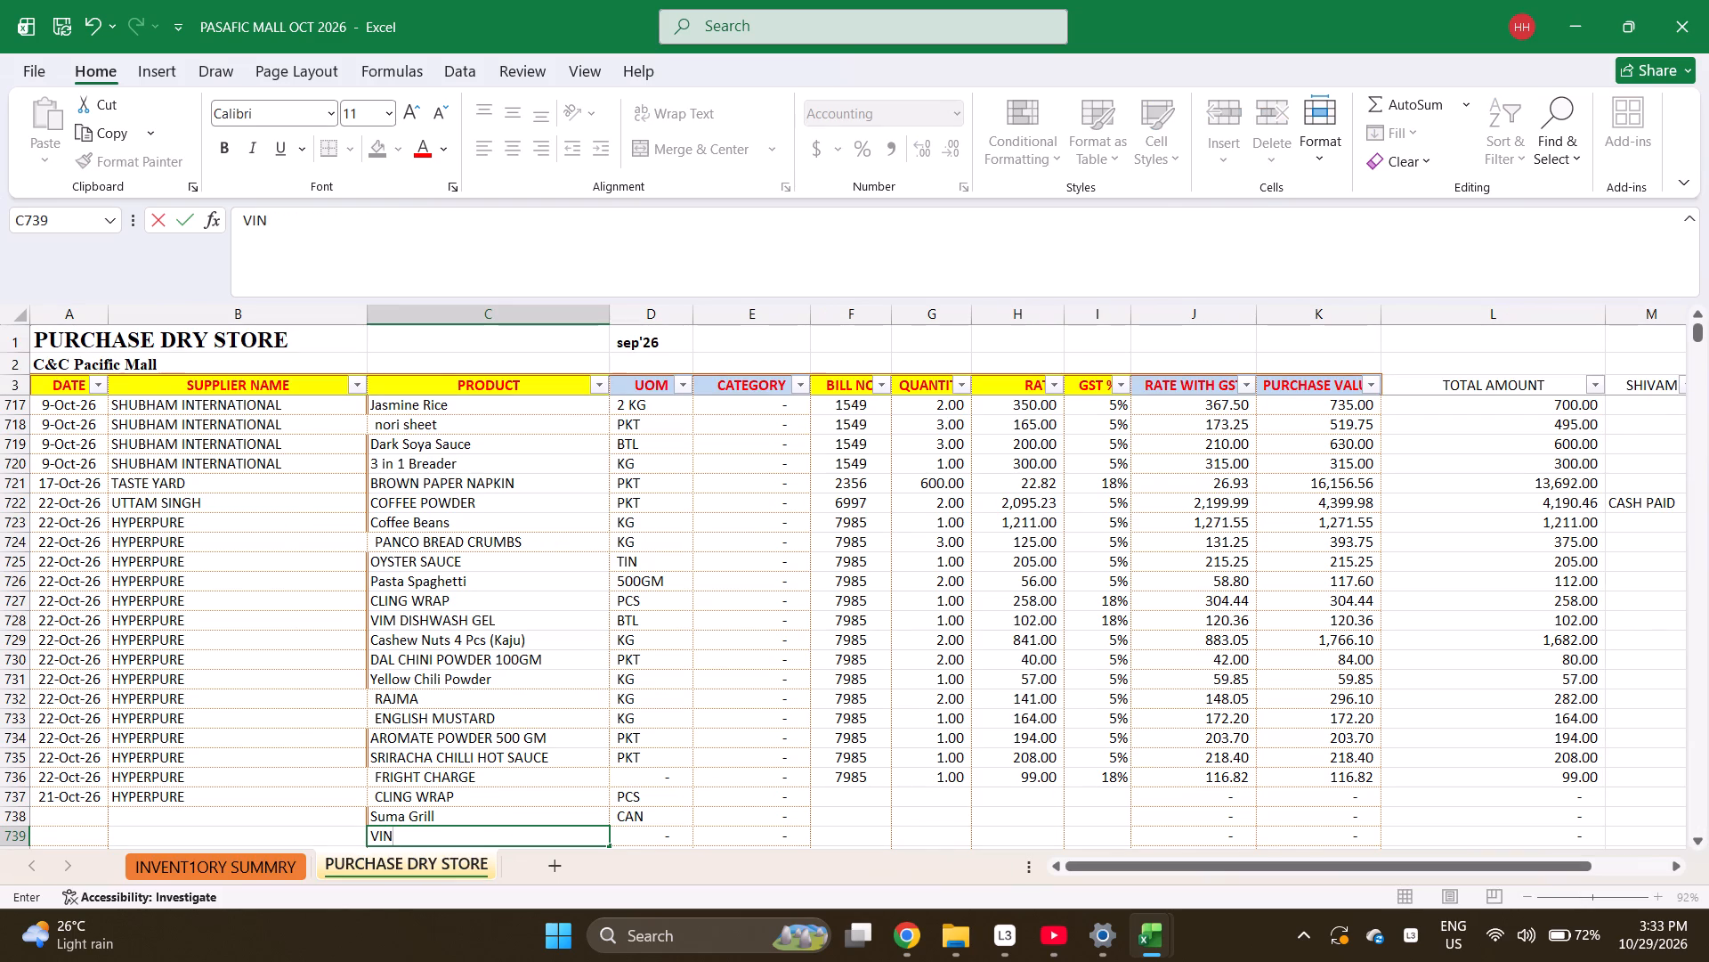
pyautogui.write('EGAR')
pyautogui.press('Return')
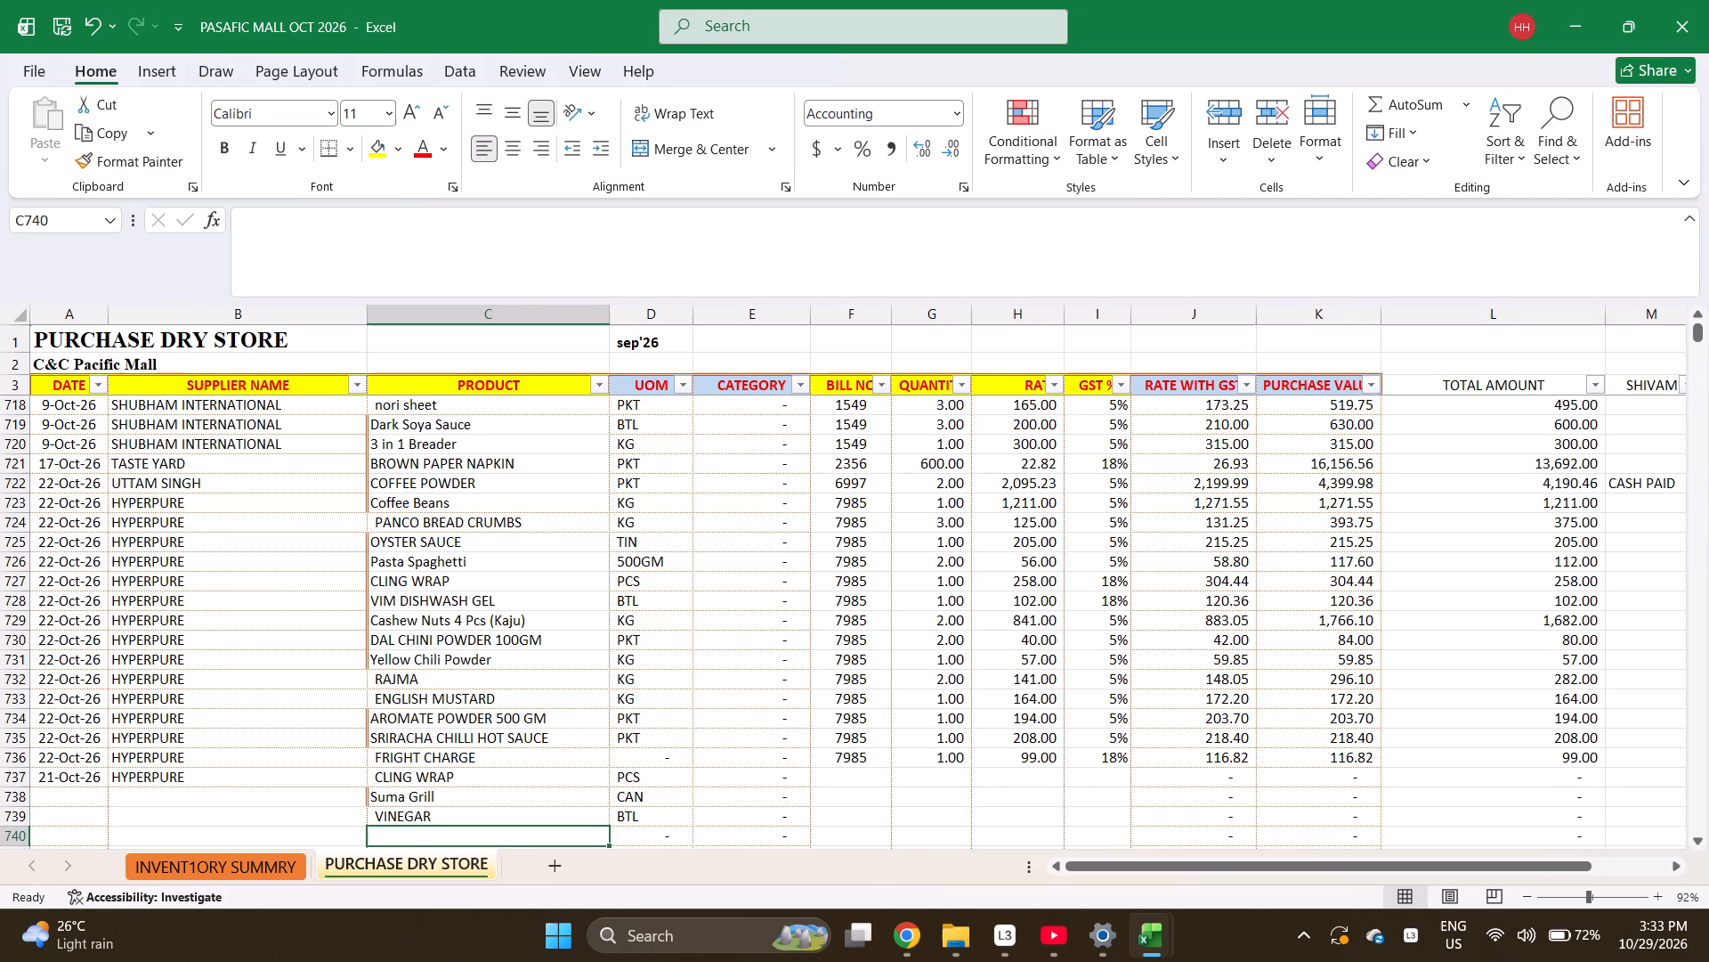
# Enter HONEY as the product in row 740.
pyautogui.write('HOA')
pyautogui.press('BackSpace')
pyautogui.press('n')
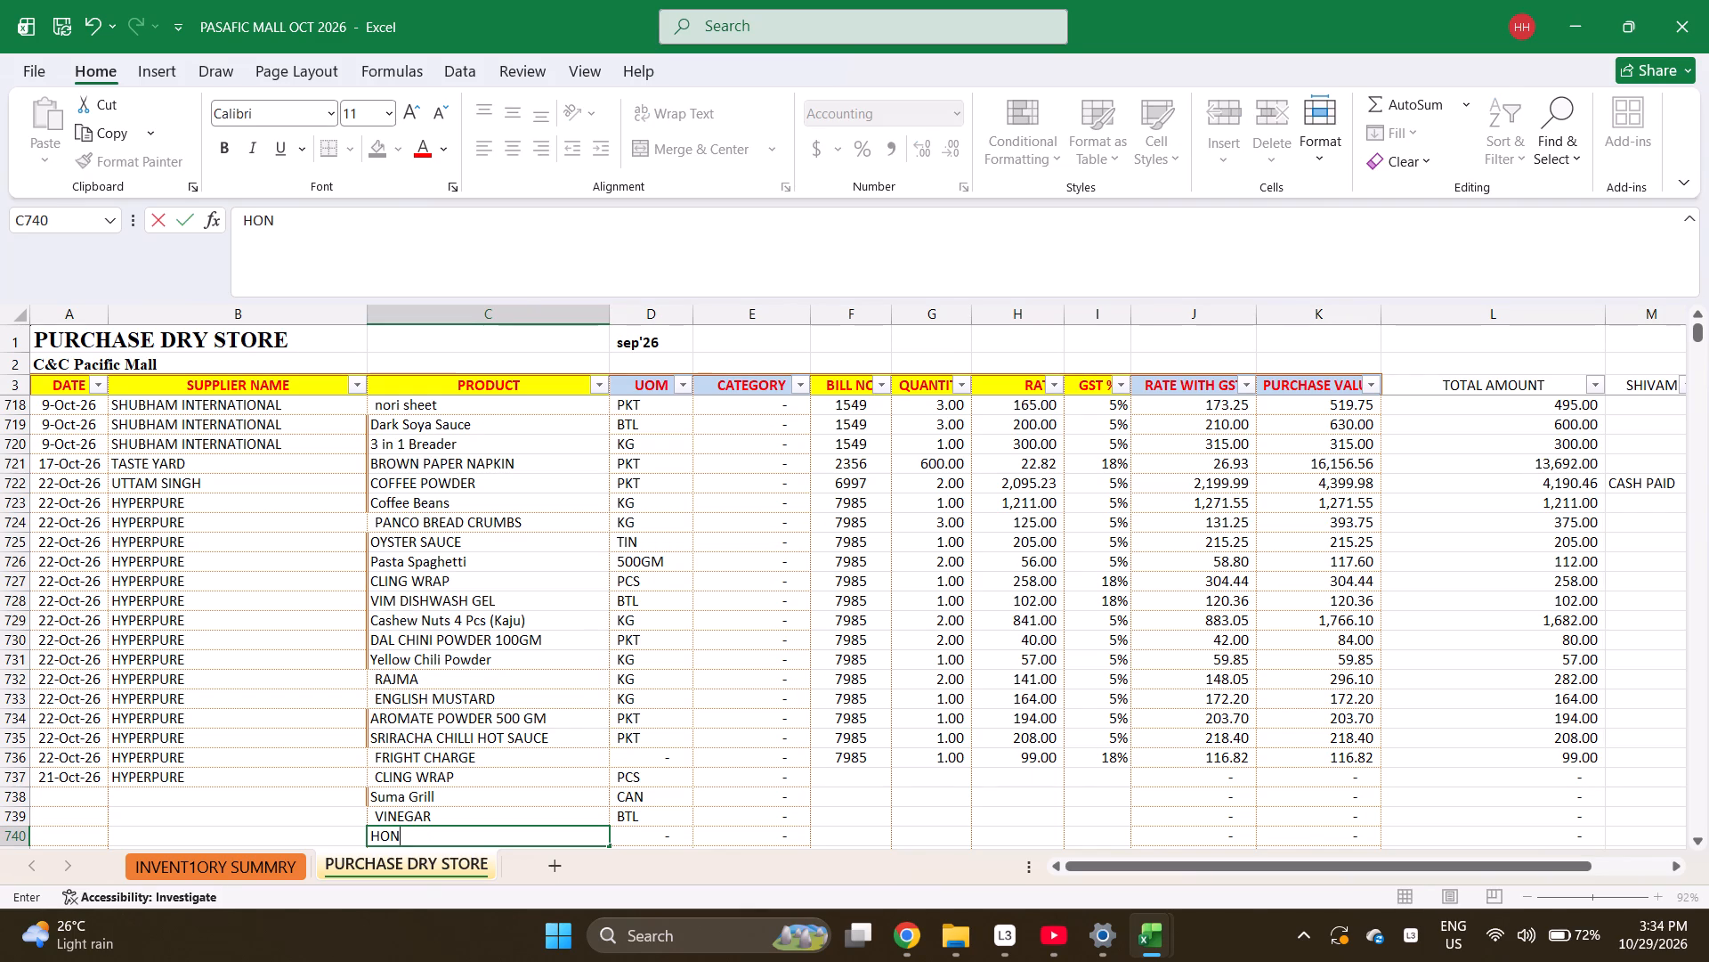
pyautogui.write('EY')
pyautogui.press('Return')
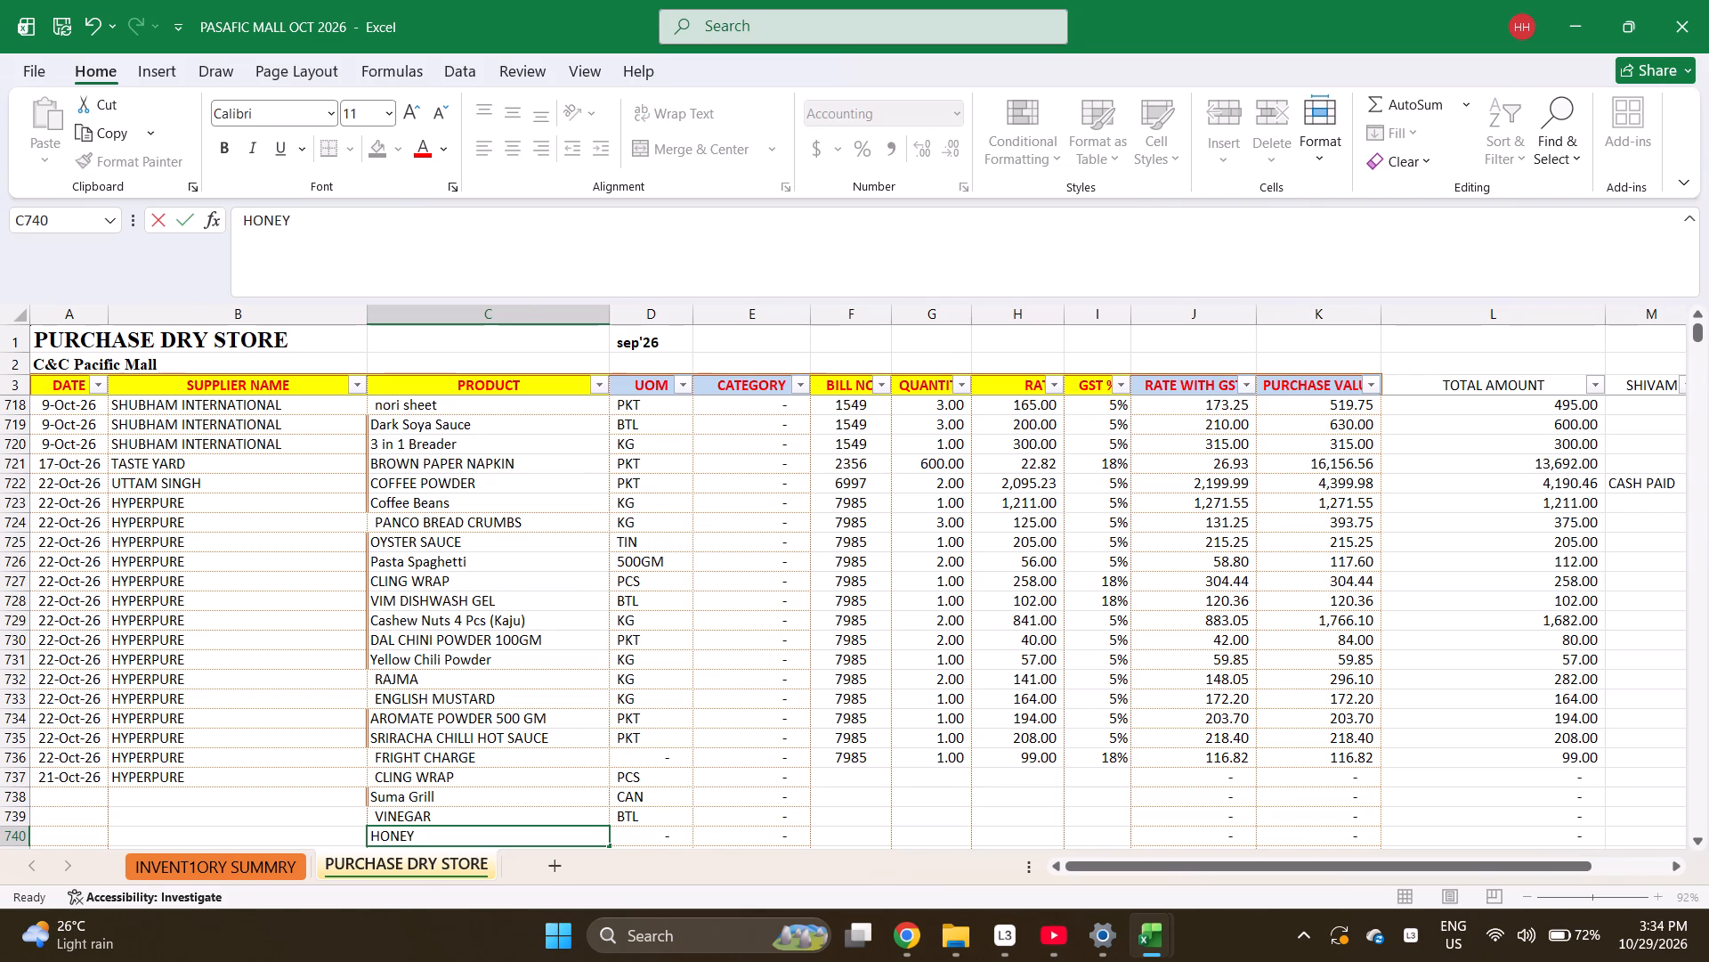
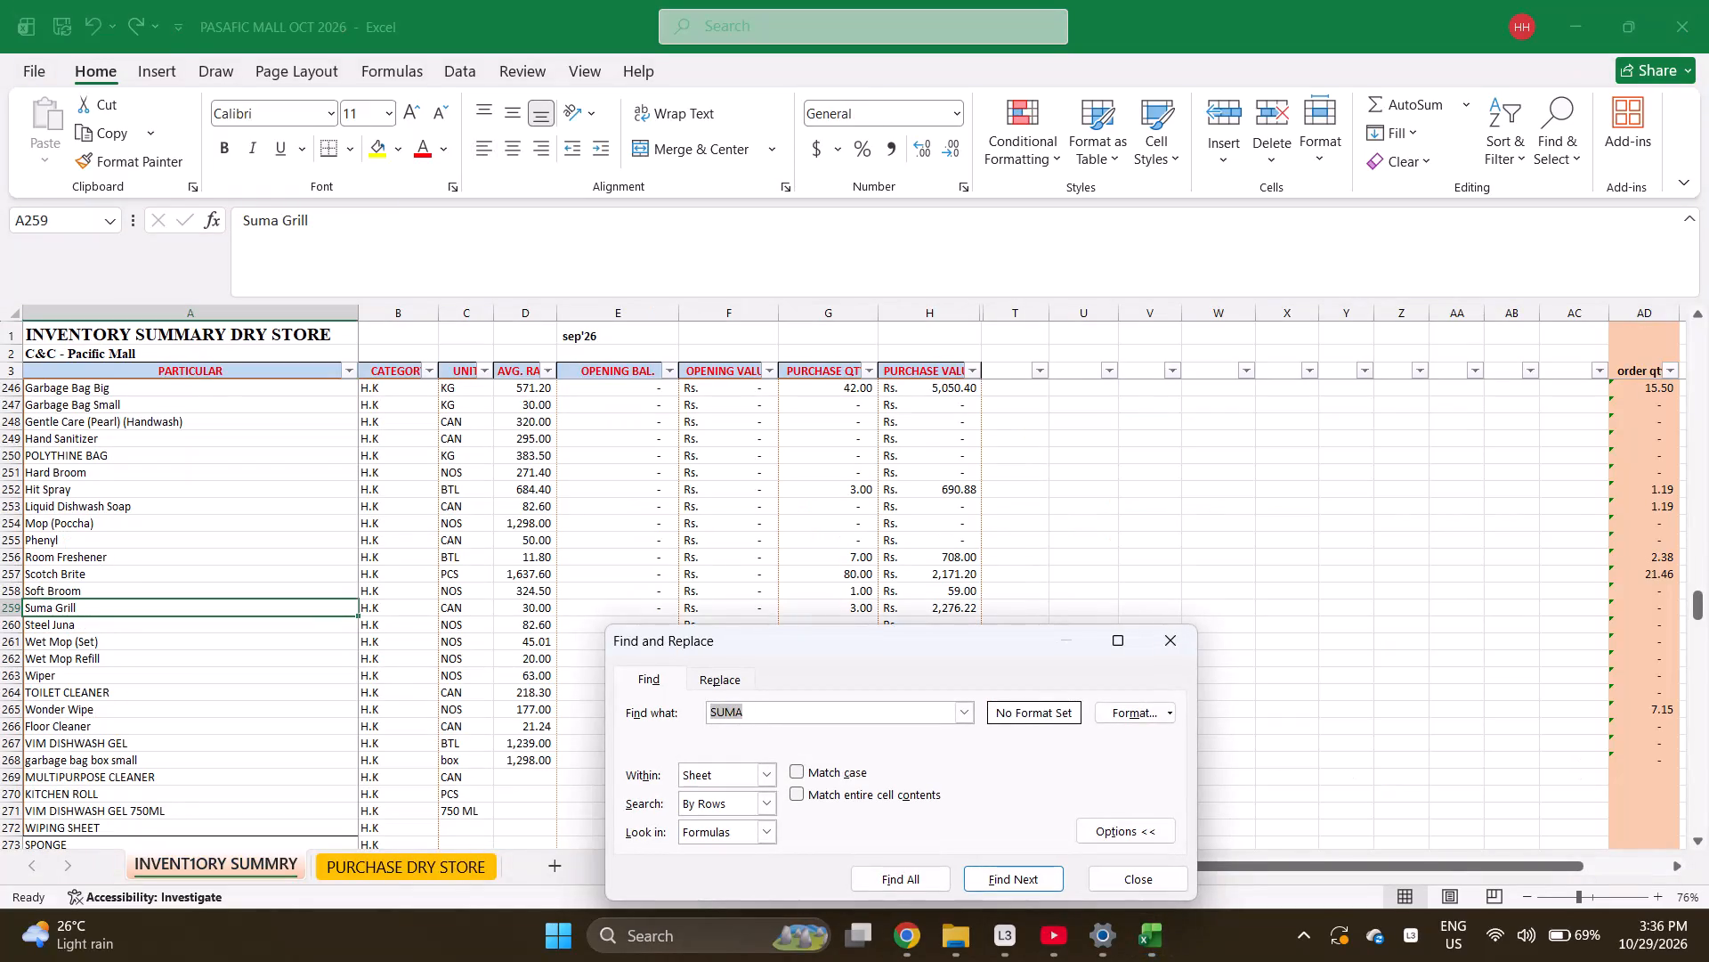
# Find BEAN in the inventory summary sheet and copy the ROASTED COFFEE BEANS name into the product cell of row 741.
pyautogui.write('BEAN')
pyautogui.press('Return')
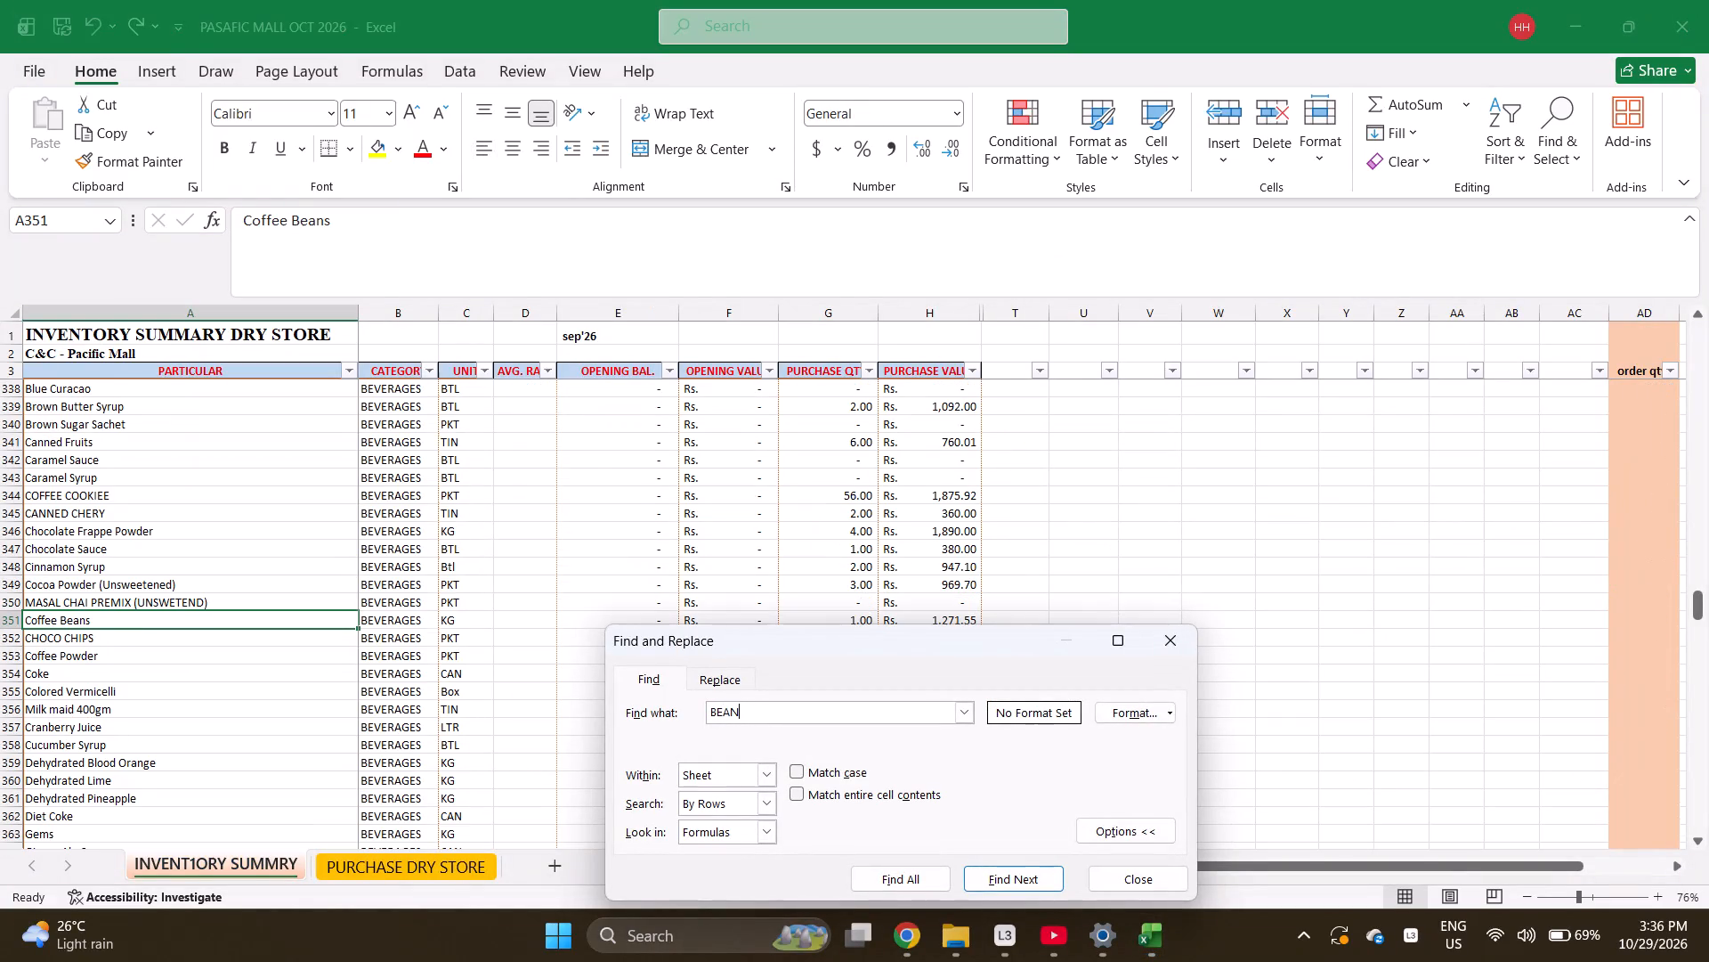
pyautogui.press('Return')
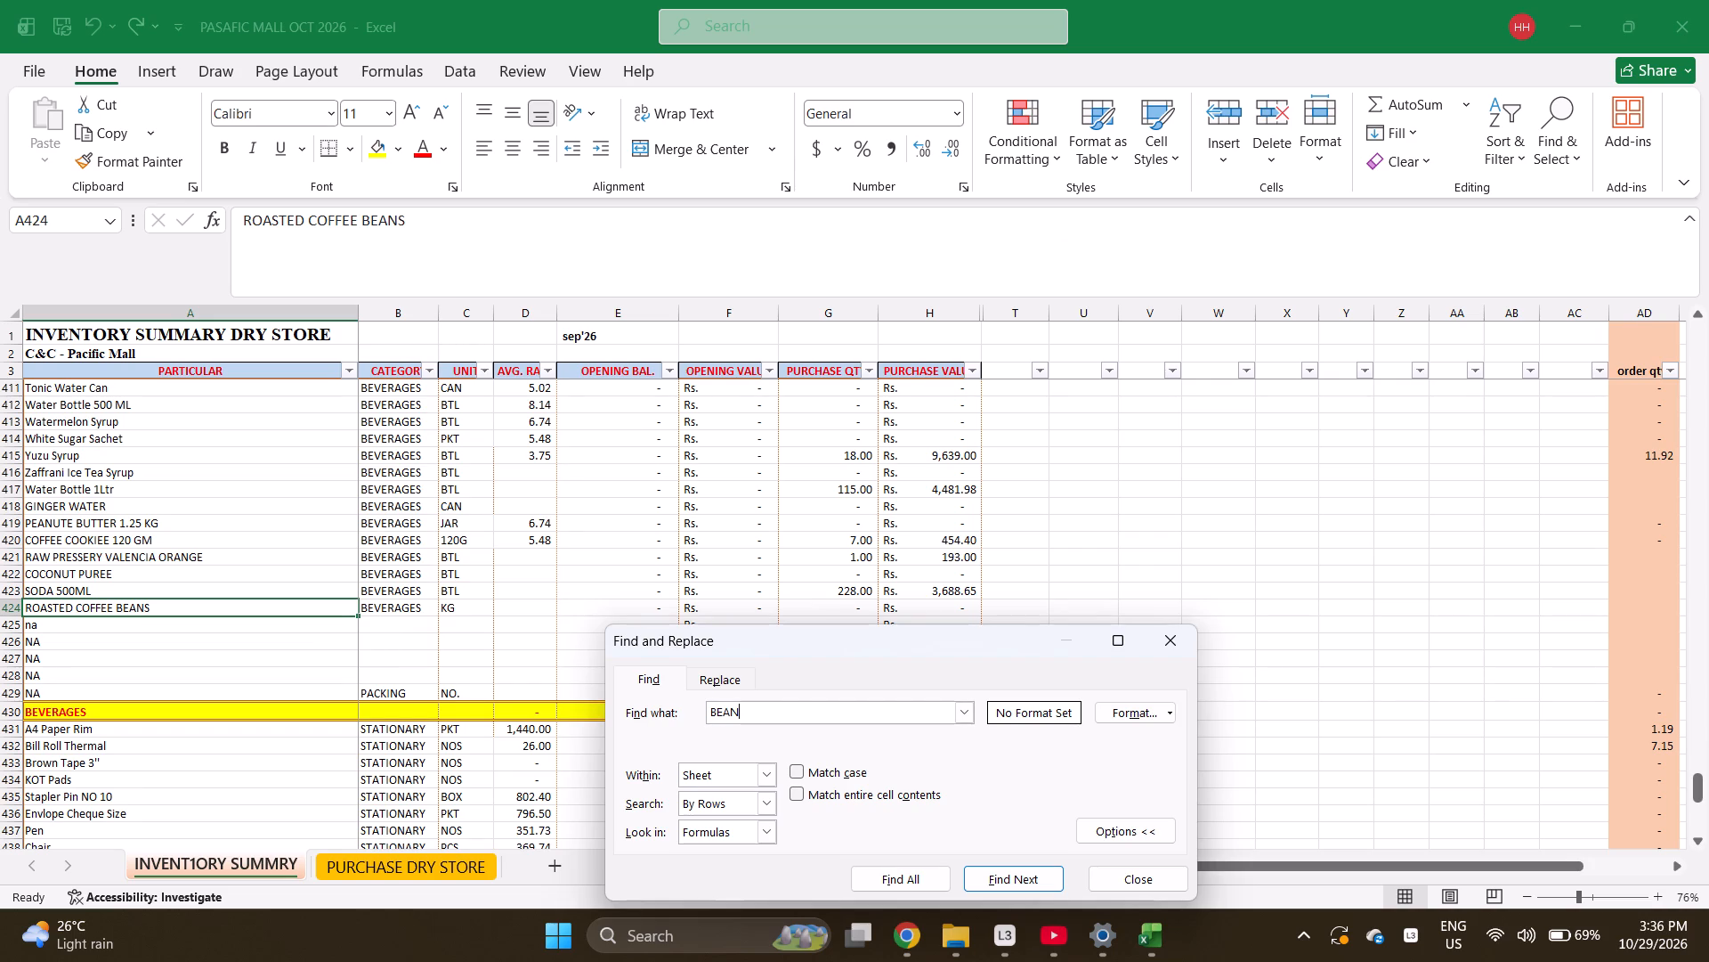
pyautogui.press('Escape')
pyautogui.hotkey('ctrl', 'c')
pyautogui.hotkey('ctrl', 'pagedown')
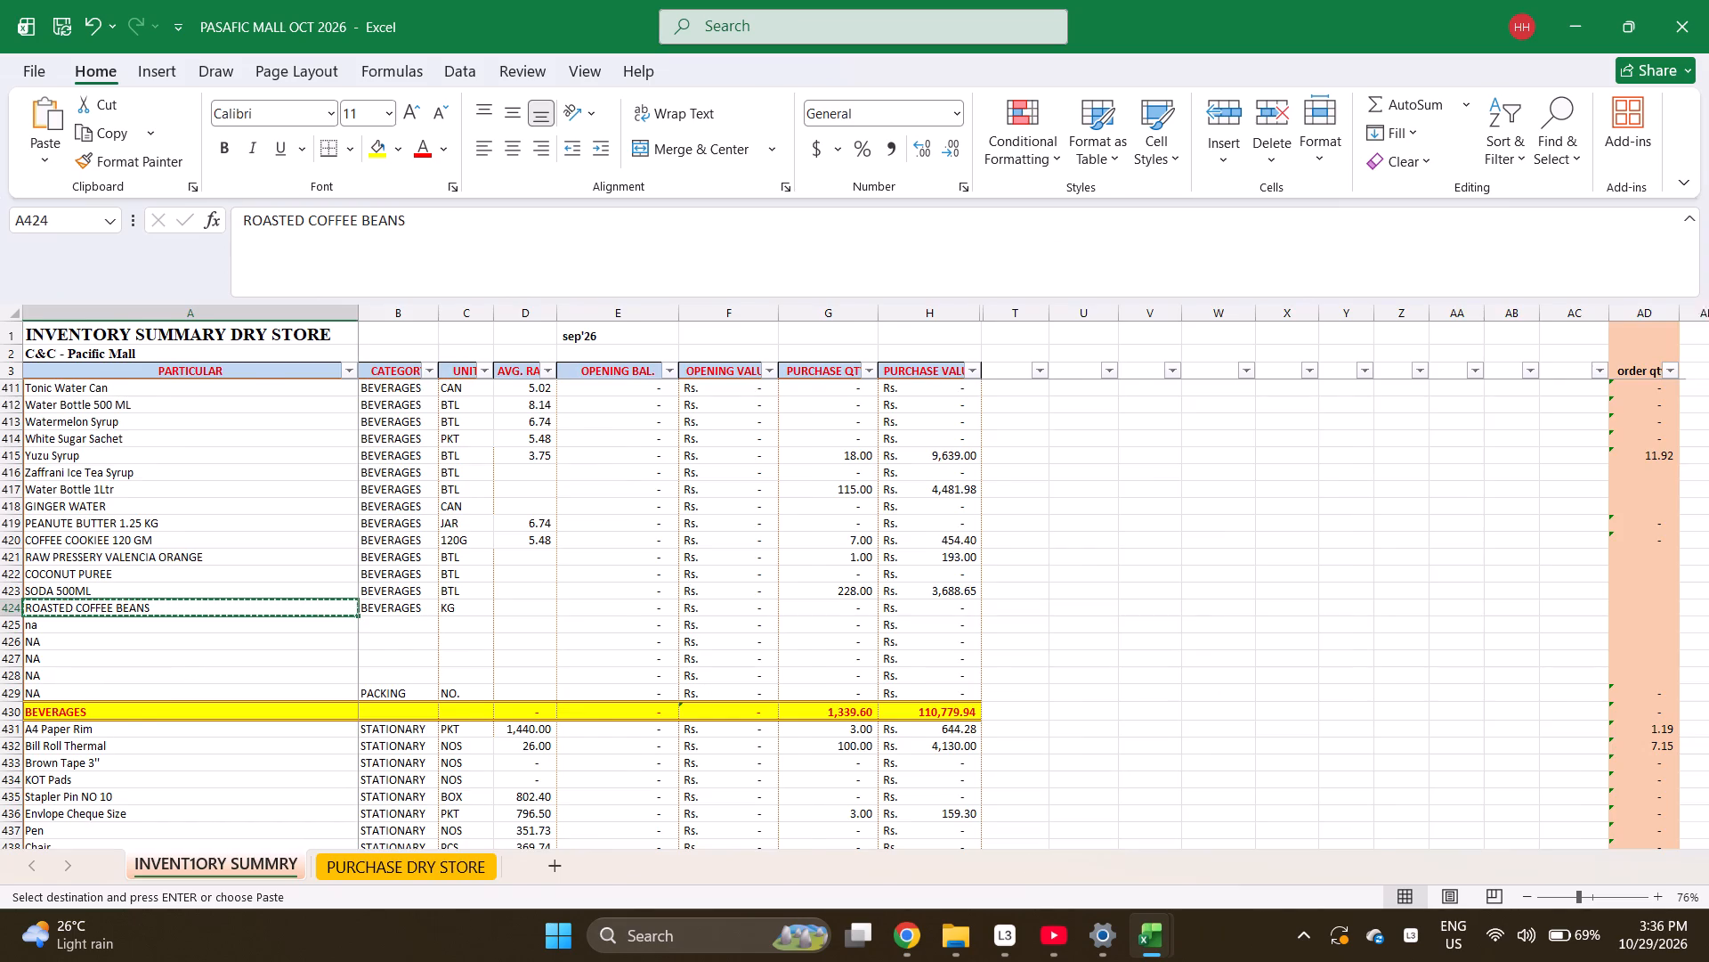
pyautogui.press('Return')
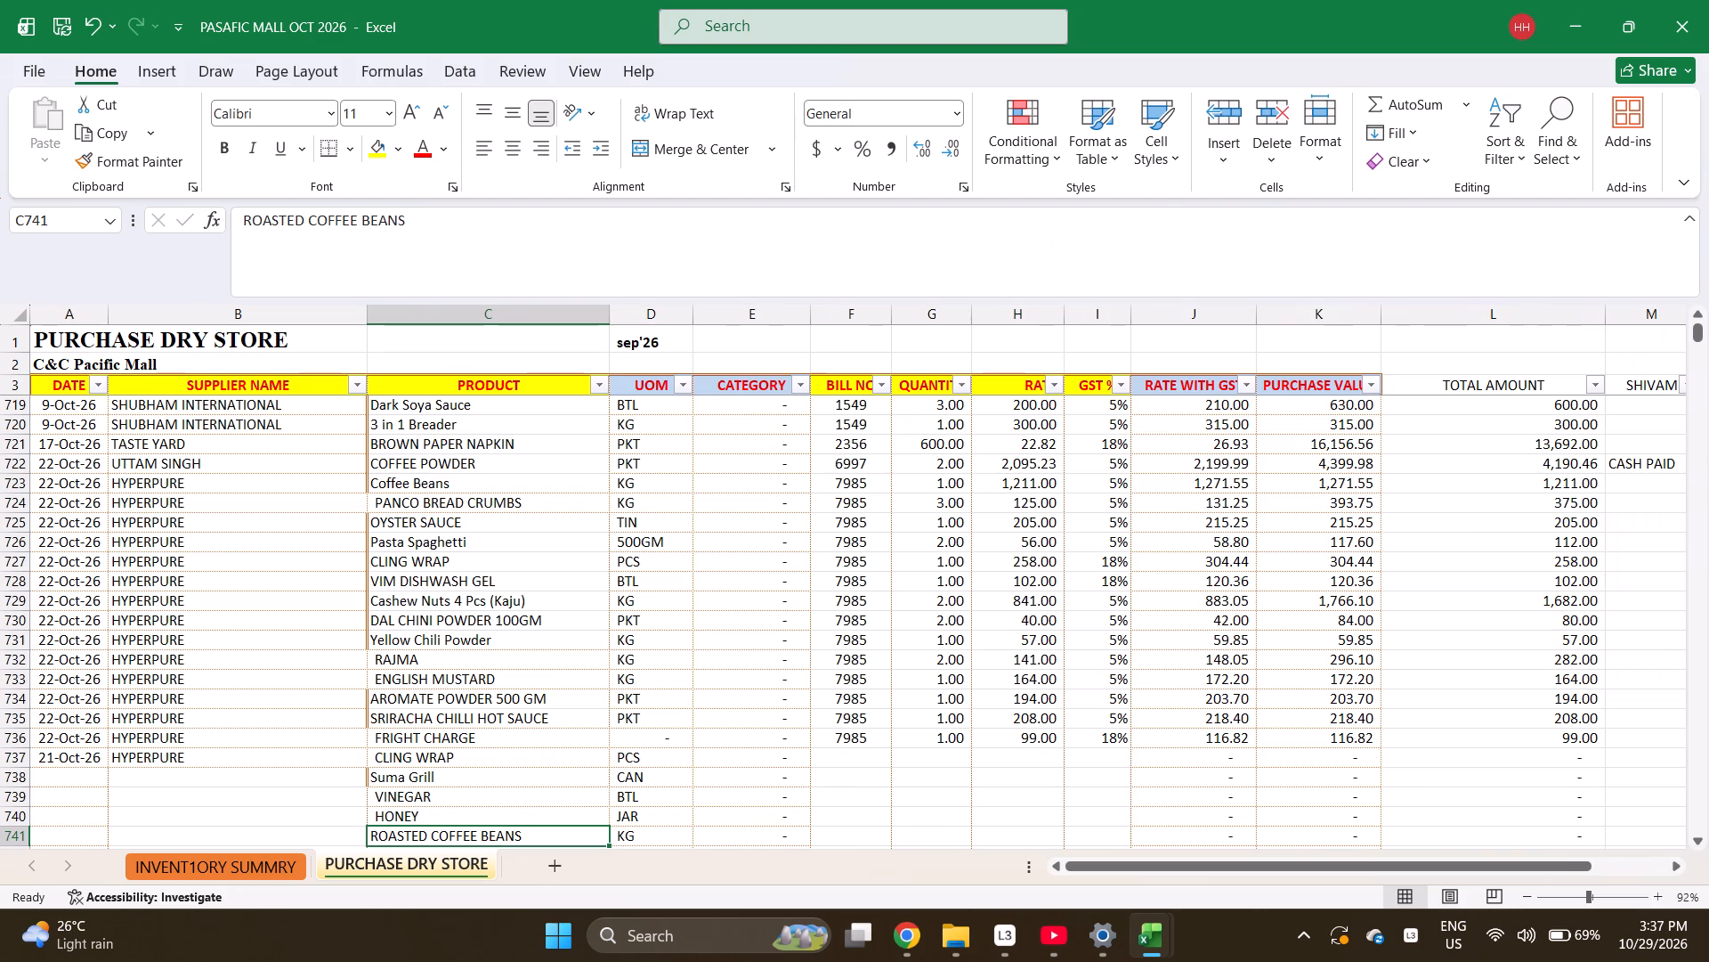
# Enter STAFF TEA as the product in row 742.
pyautogui.press('Down')
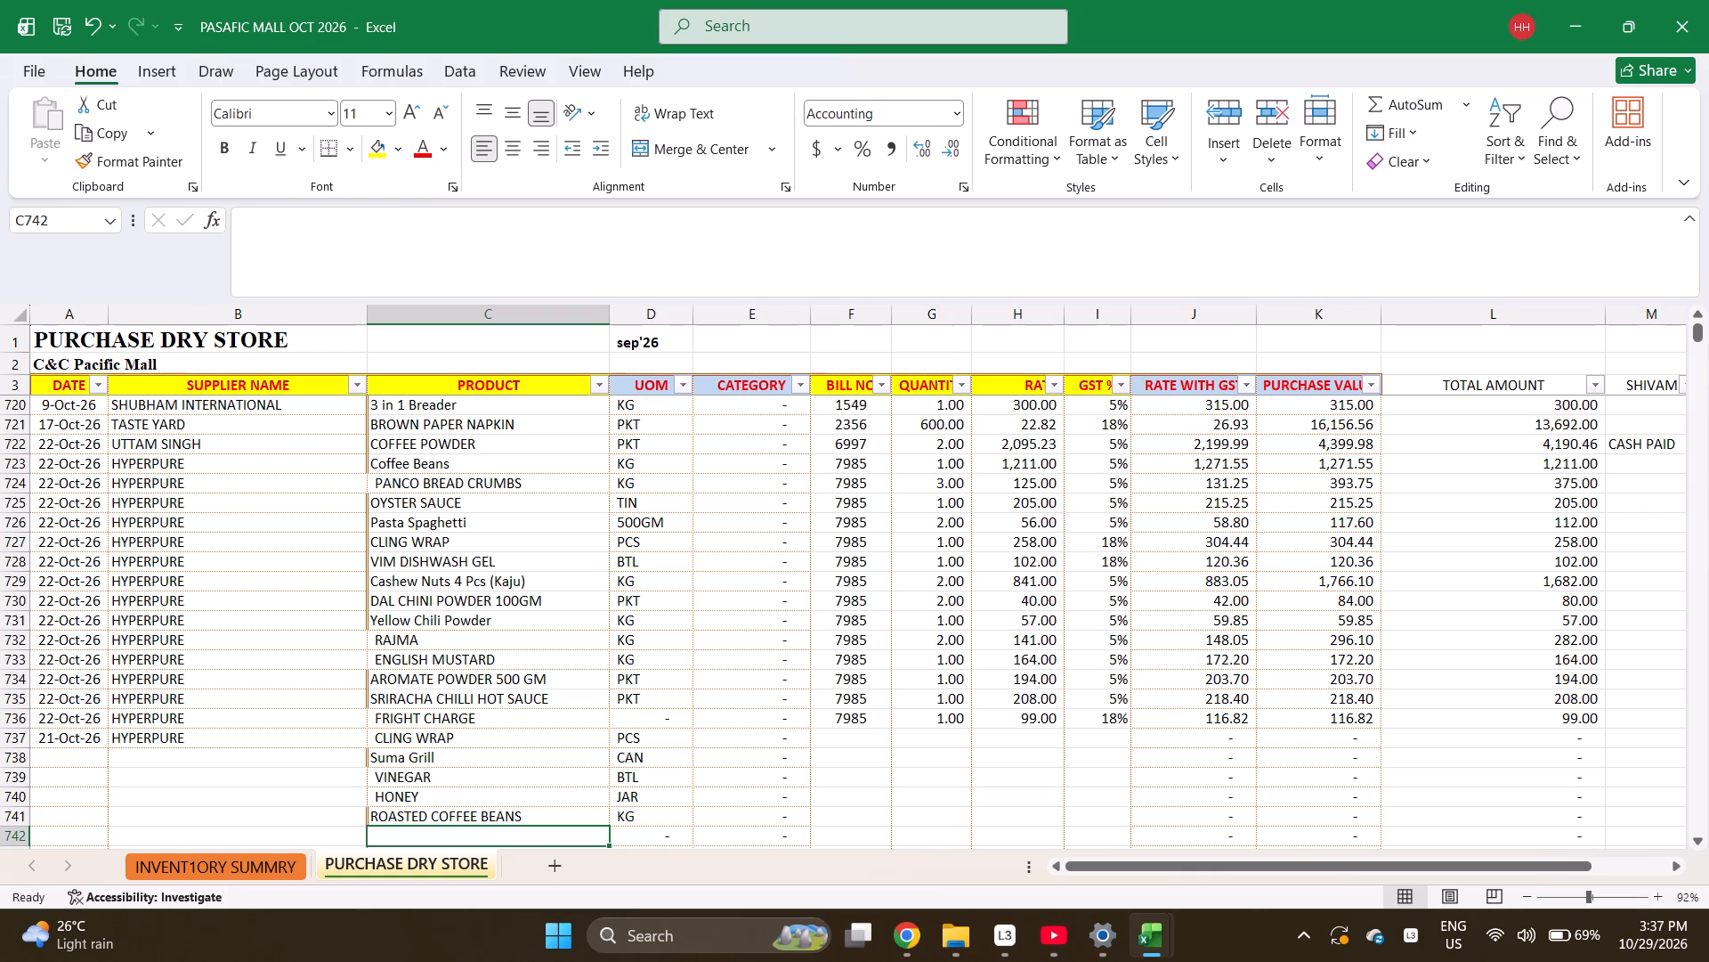
pyautogui.write('SY')
pyautogui.press('BackSpace')
pyautogui.write('TAFF T')
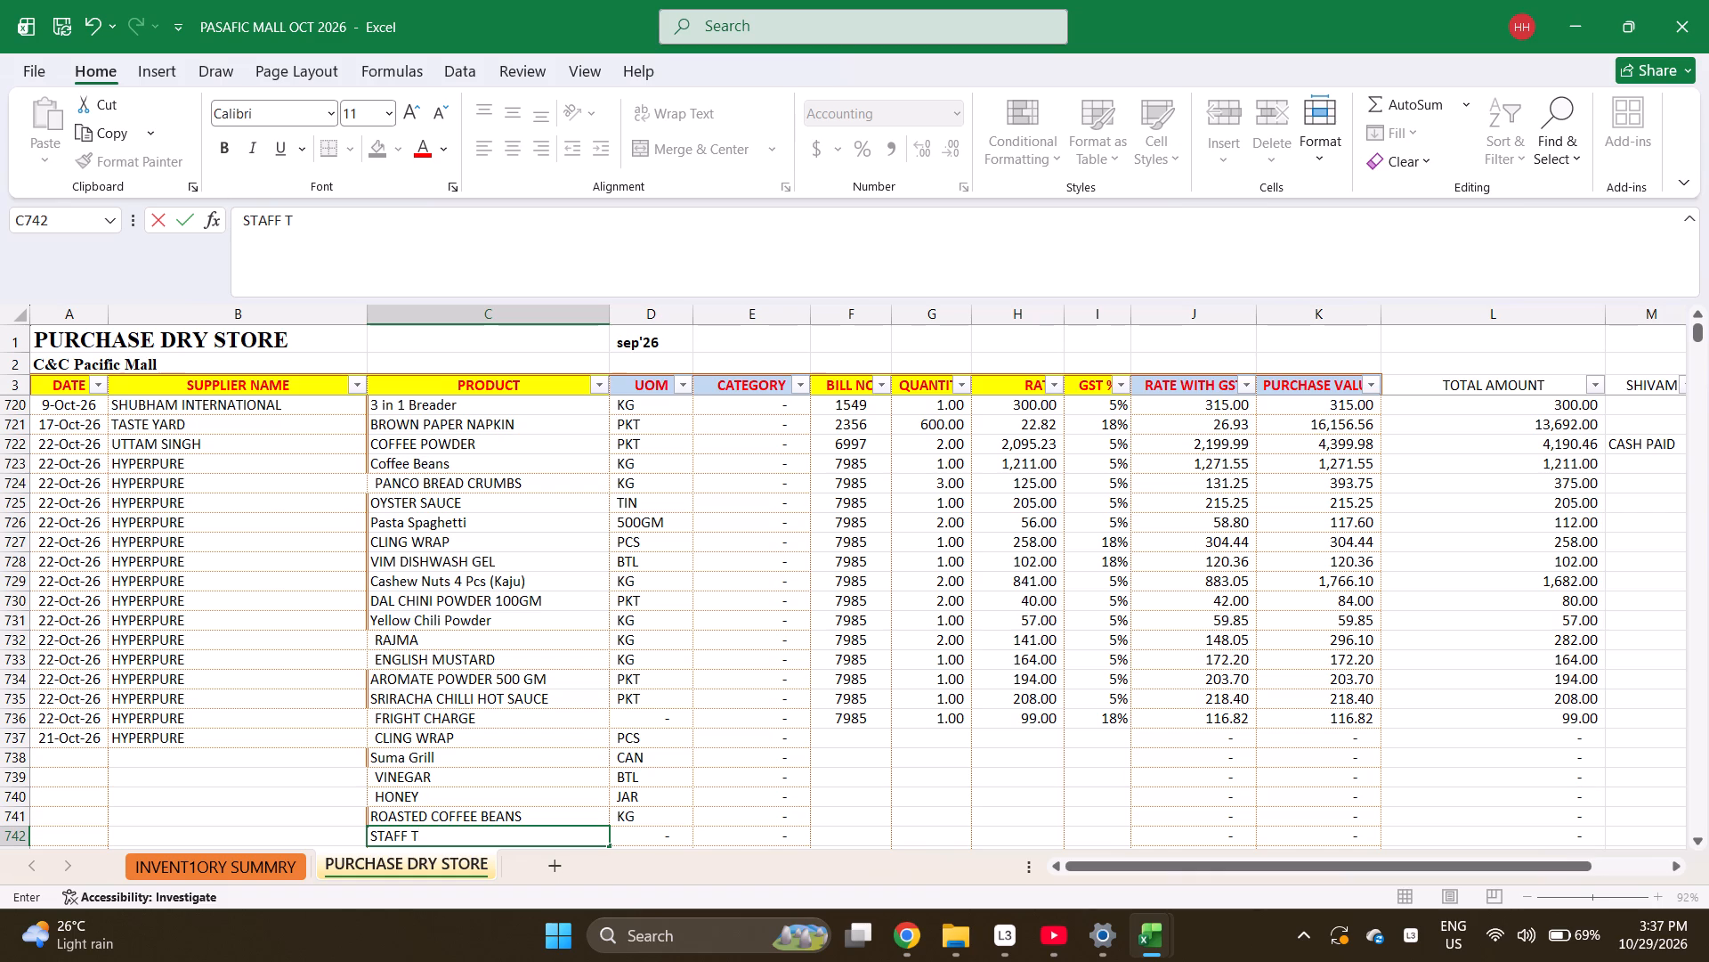
pyautogui.write('EA')
pyautogui.press('Return')
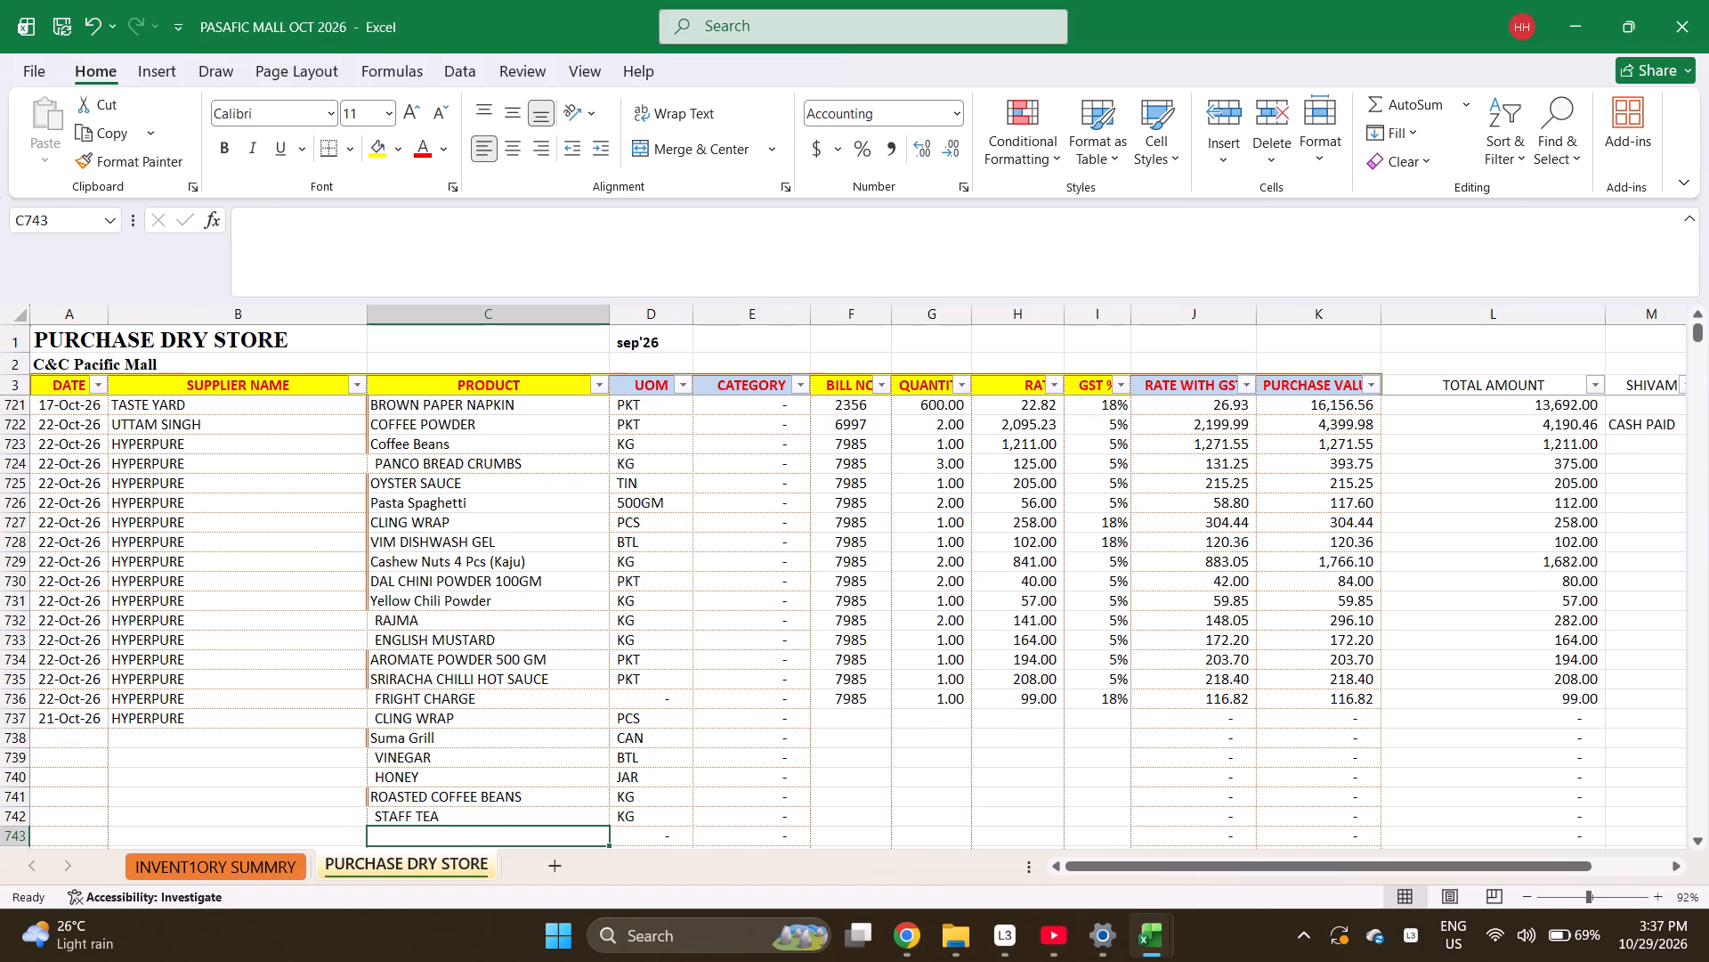
# Find THAI in the inventory summary sheet and copy the Thai Chili Paste name into the product cell of row 743.
pyautogui.write('TA')
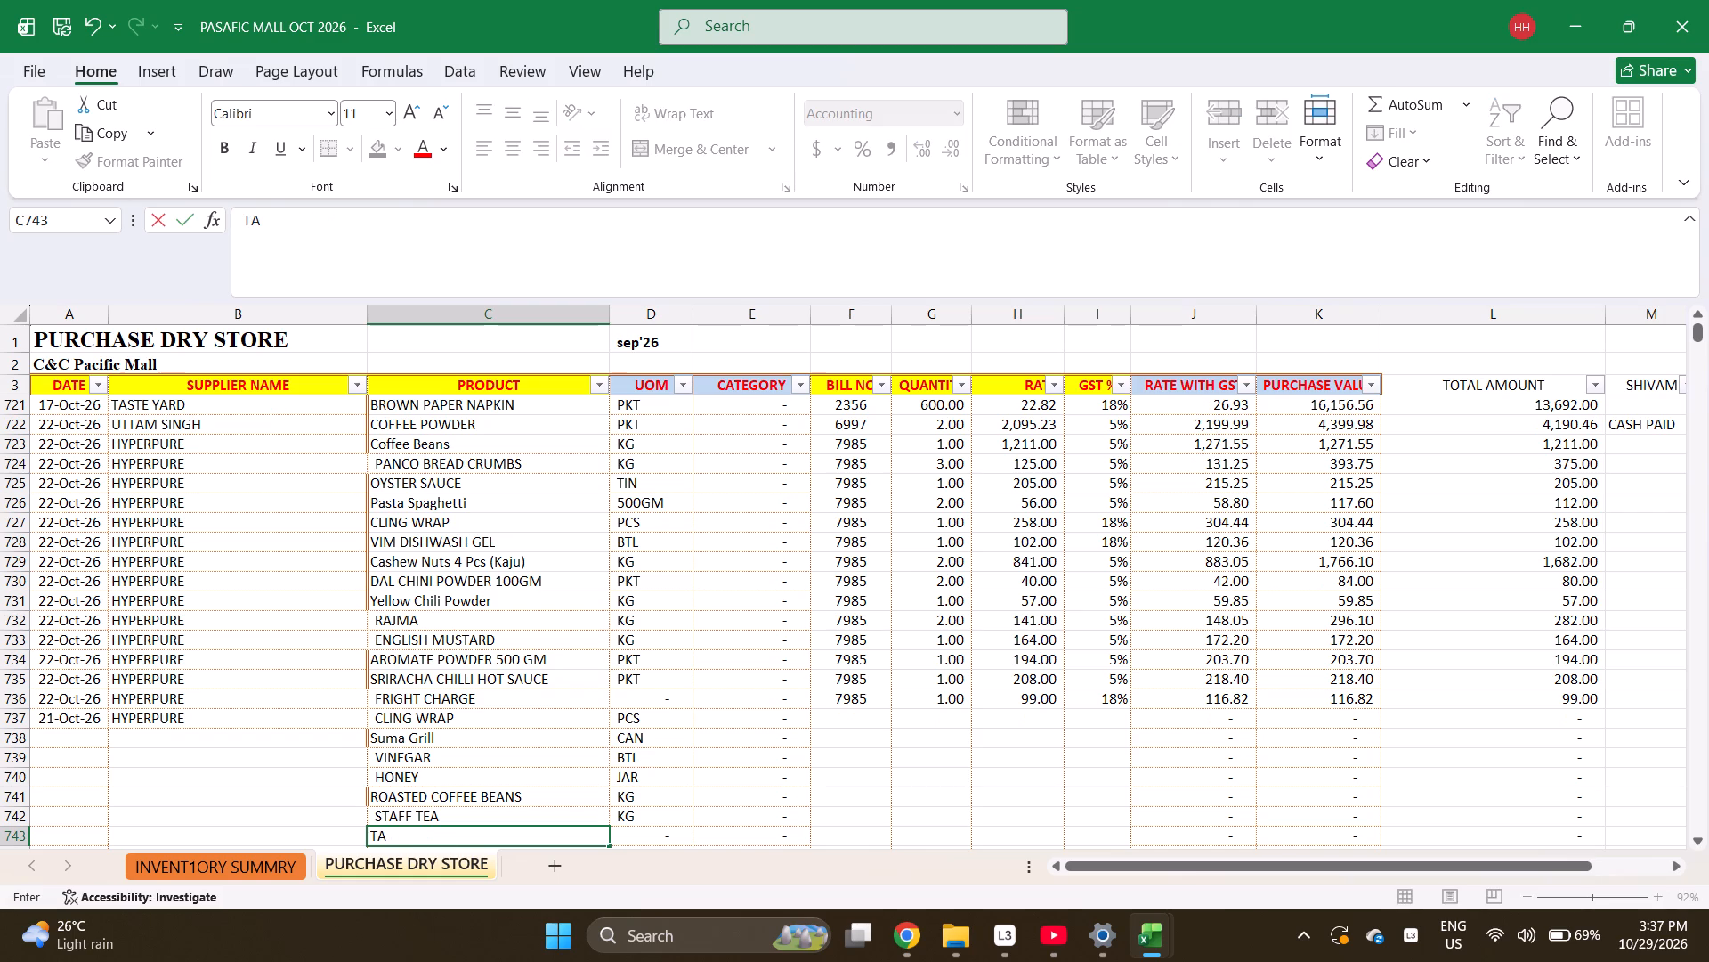
pyautogui.press('BackSpace')
pyautogui.write('HAI CHILLI')
pyautogui.hotkey('ctrl', 'pageup')
pyautogui.hotkey('ctrl', 'f')
pyautogui.write('THAI')
pyautogui.press('Return')
pyautogui.press('Escape')
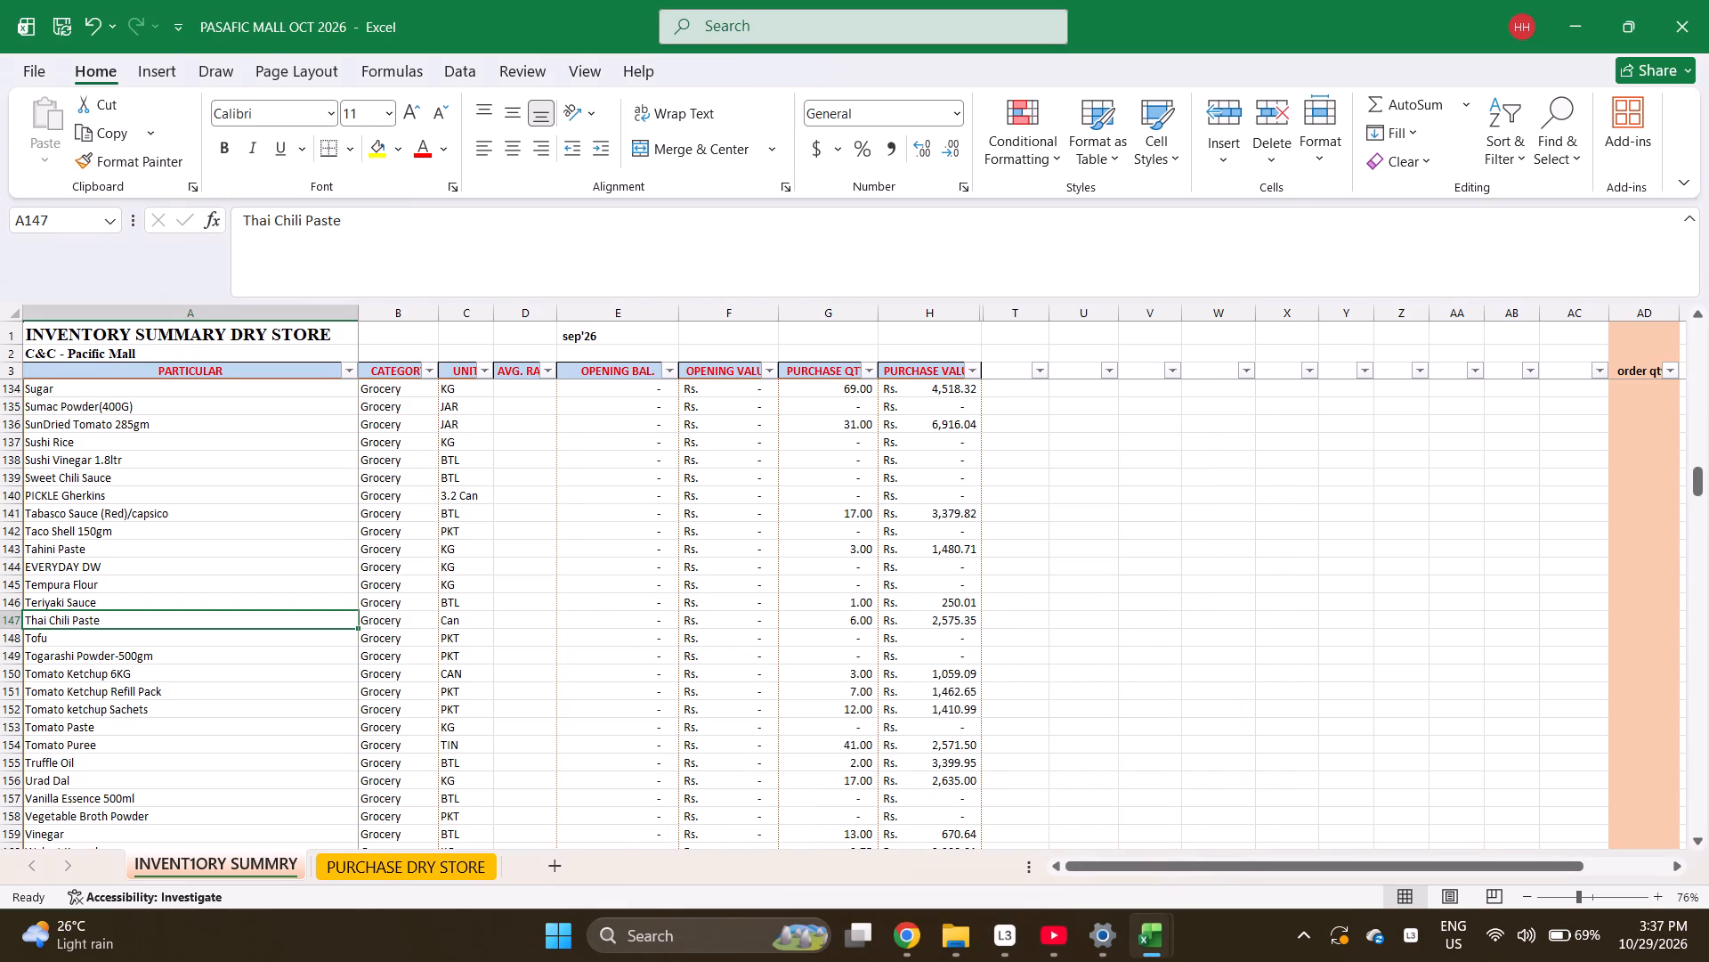
pyautogui.hotkey('ctrl', 'c')
pyautogui.hotkey('ctrl', 'pagedown')
pyautogui.press('Return')
# Find TERI in the inventory summary sheet and copy the Teriyaki Sauce name into the product cell of row 744.
pyautogui.press('Return')
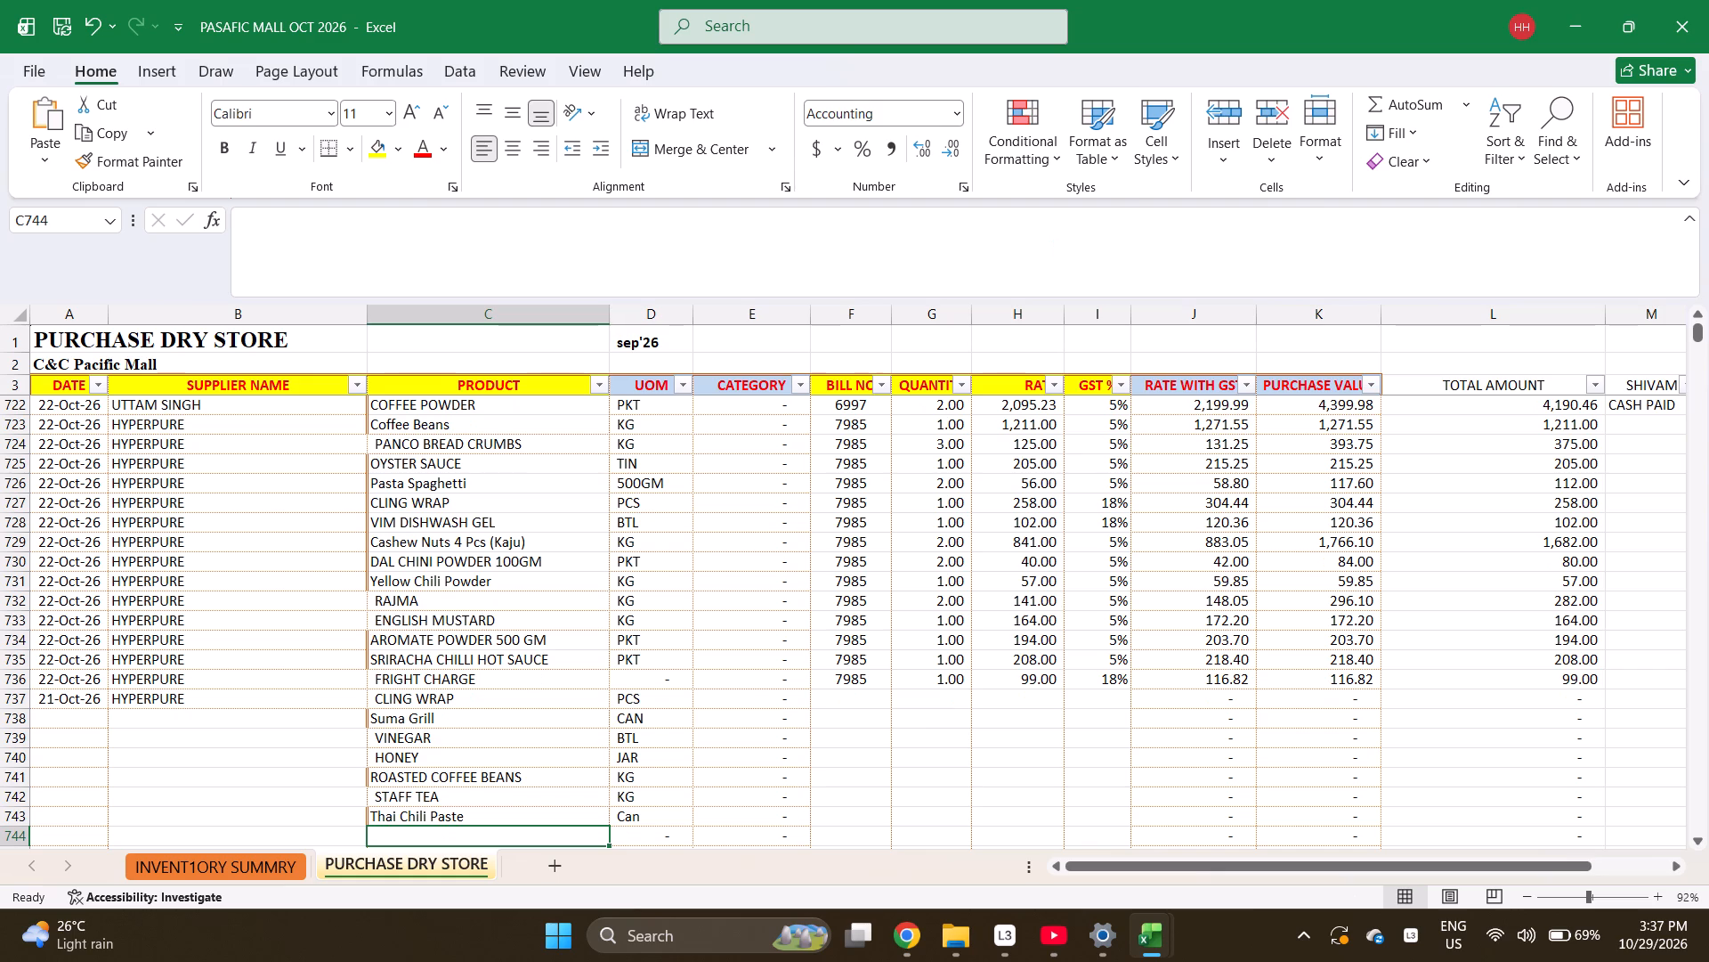
pyautogui.hotkey('ctrl', 'pageup')
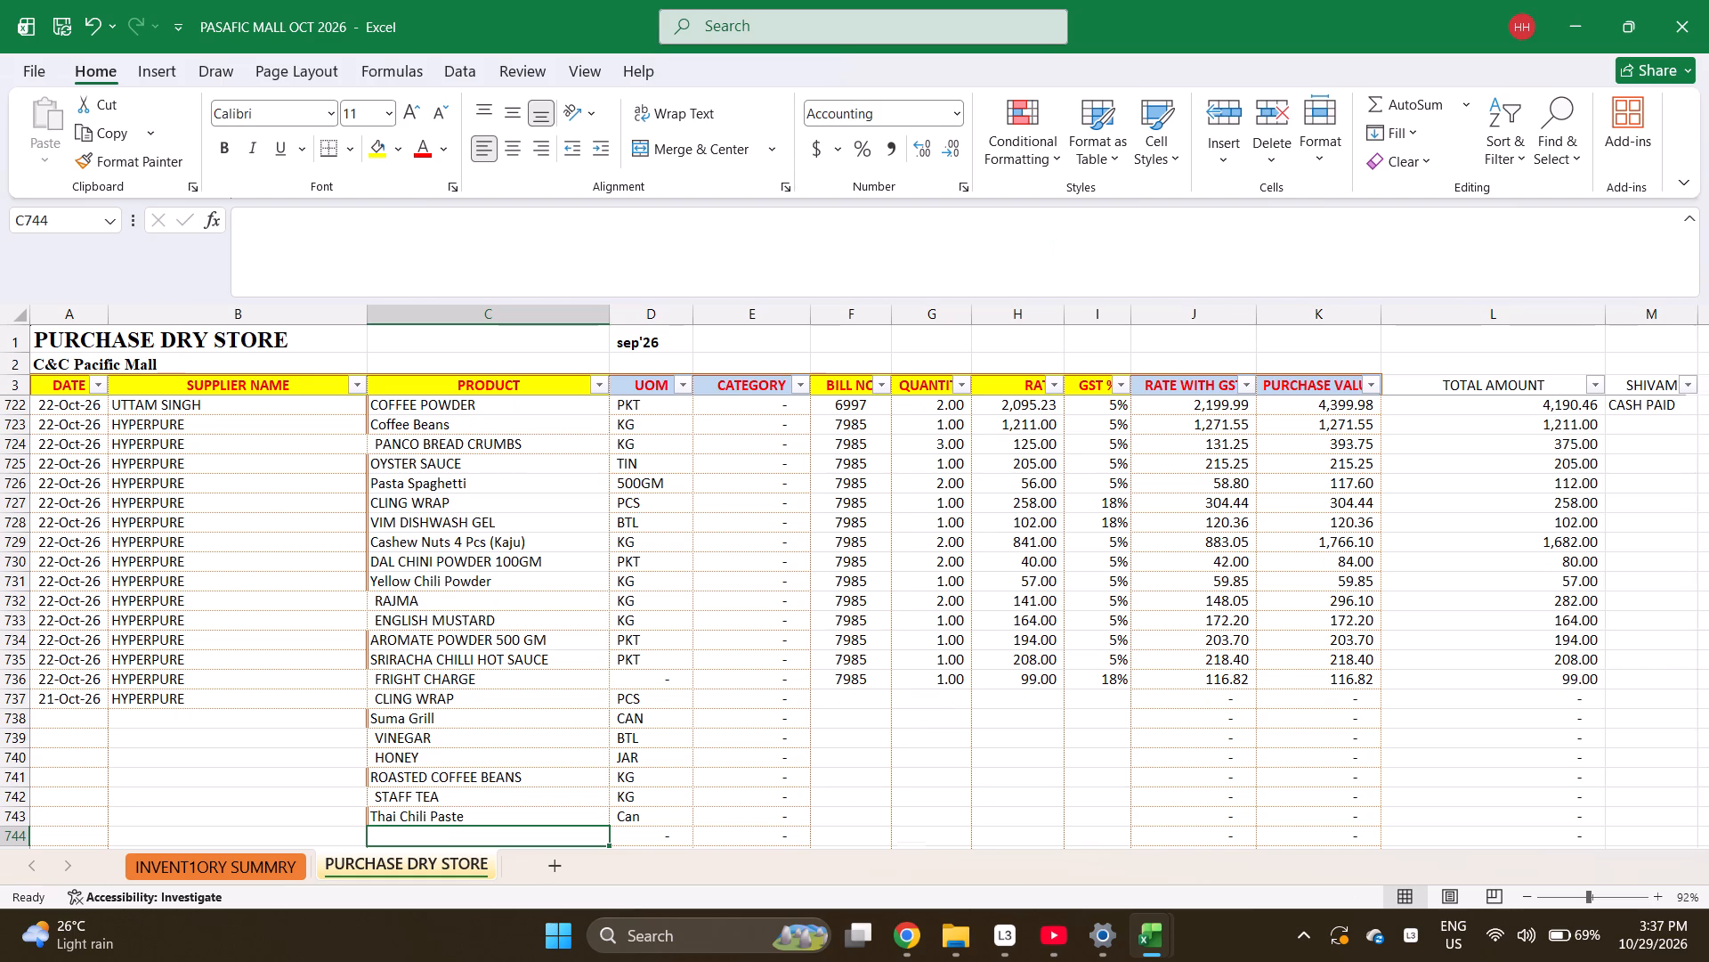
pyautogui.hotkey('ctrl', 'f')
pyautogui.write('TEIR')
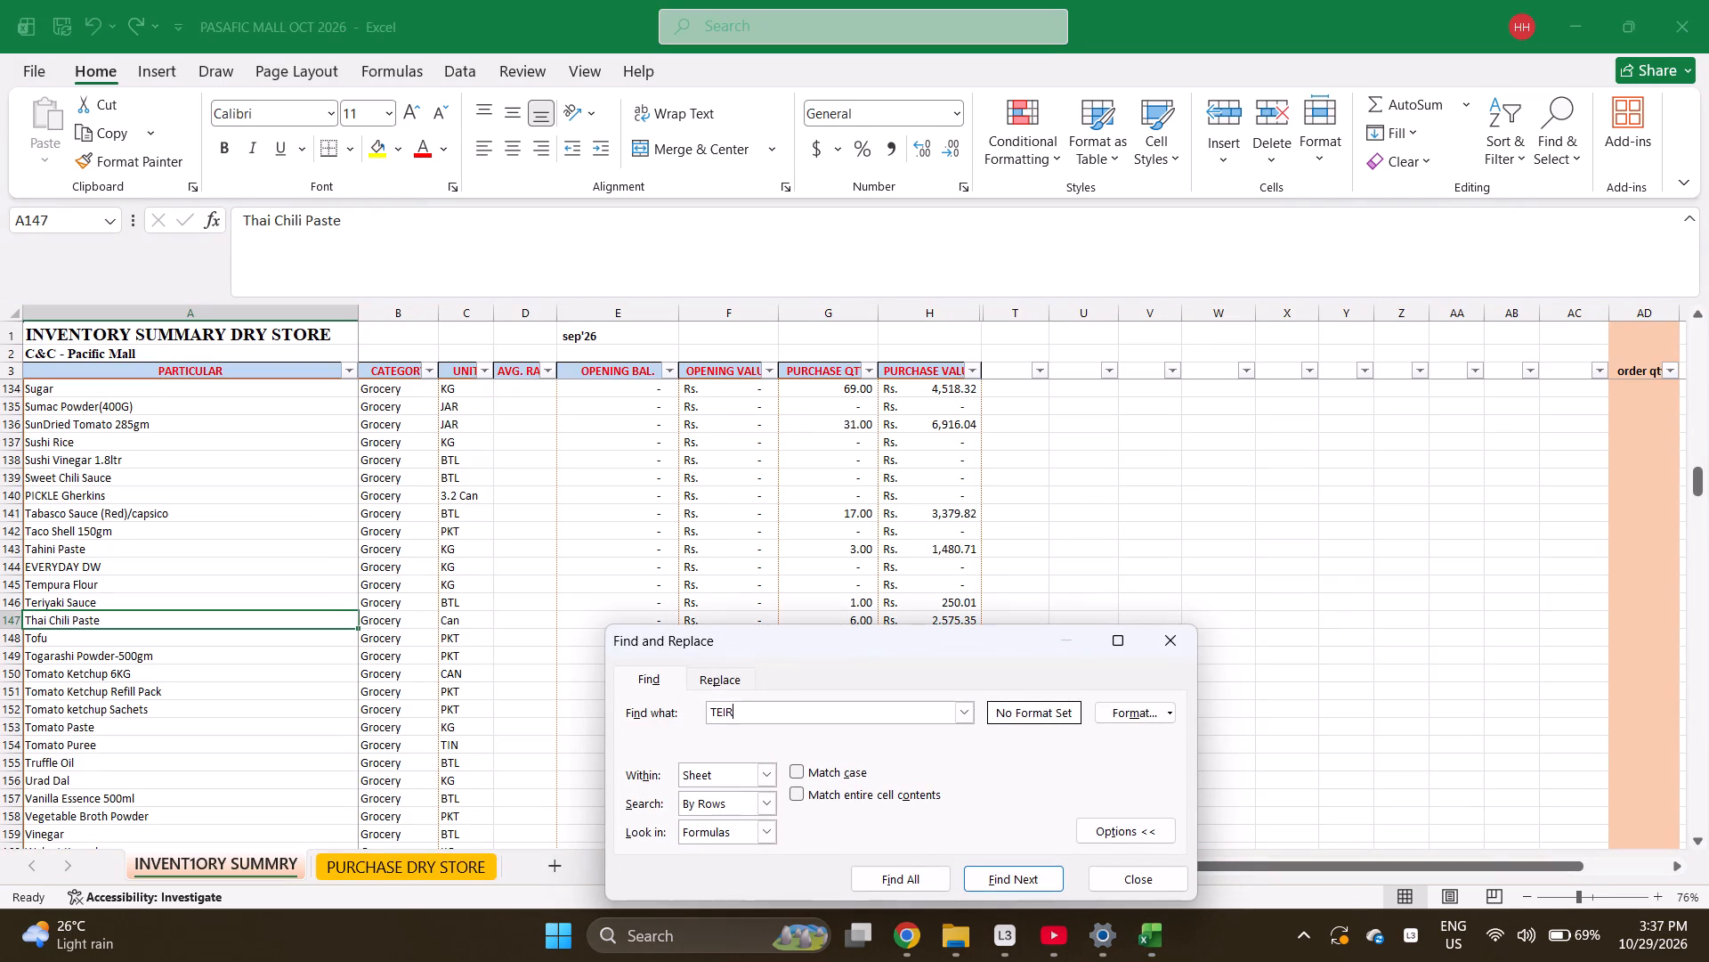
pyautogui.press('Return')
pyautogui.press('Return')
pyautogui.press('BackSpace')
pyautogui.press('BackSpace')
pyautogui.write('RI')
pyautogui.press('Return')
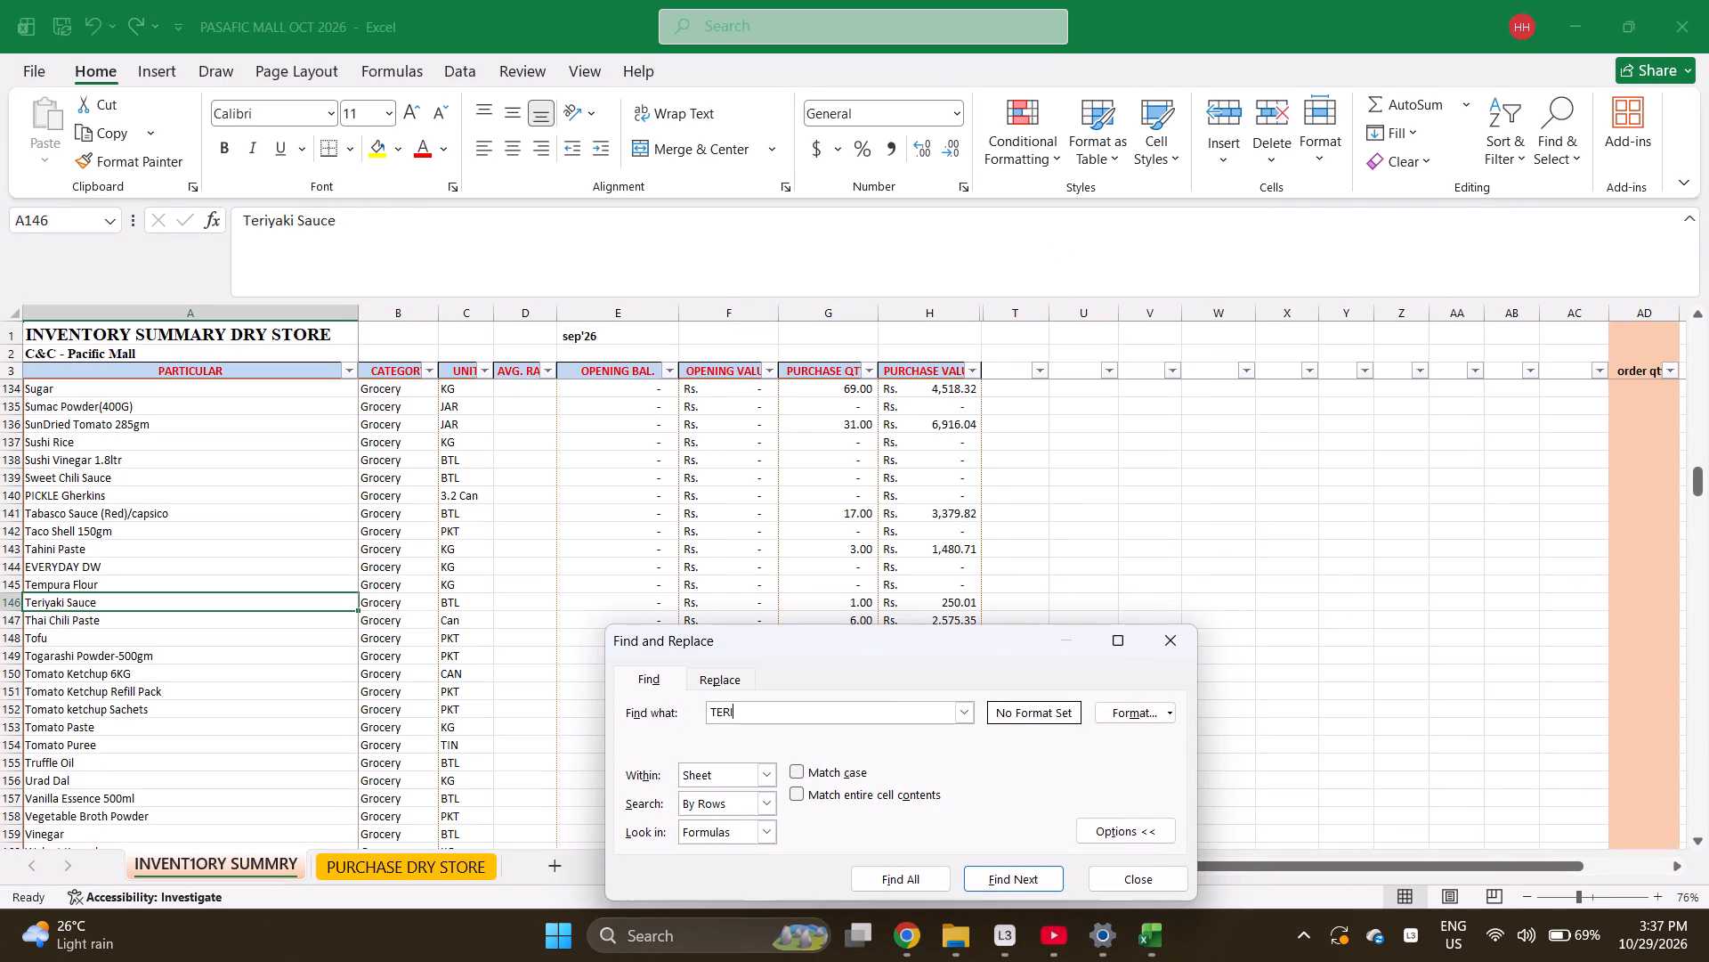
pyautogui.press('Escape')
pyautogui.hotkey('ctrl', 'c')
pyautogui.hotkey('ctrl', 'pagedown')
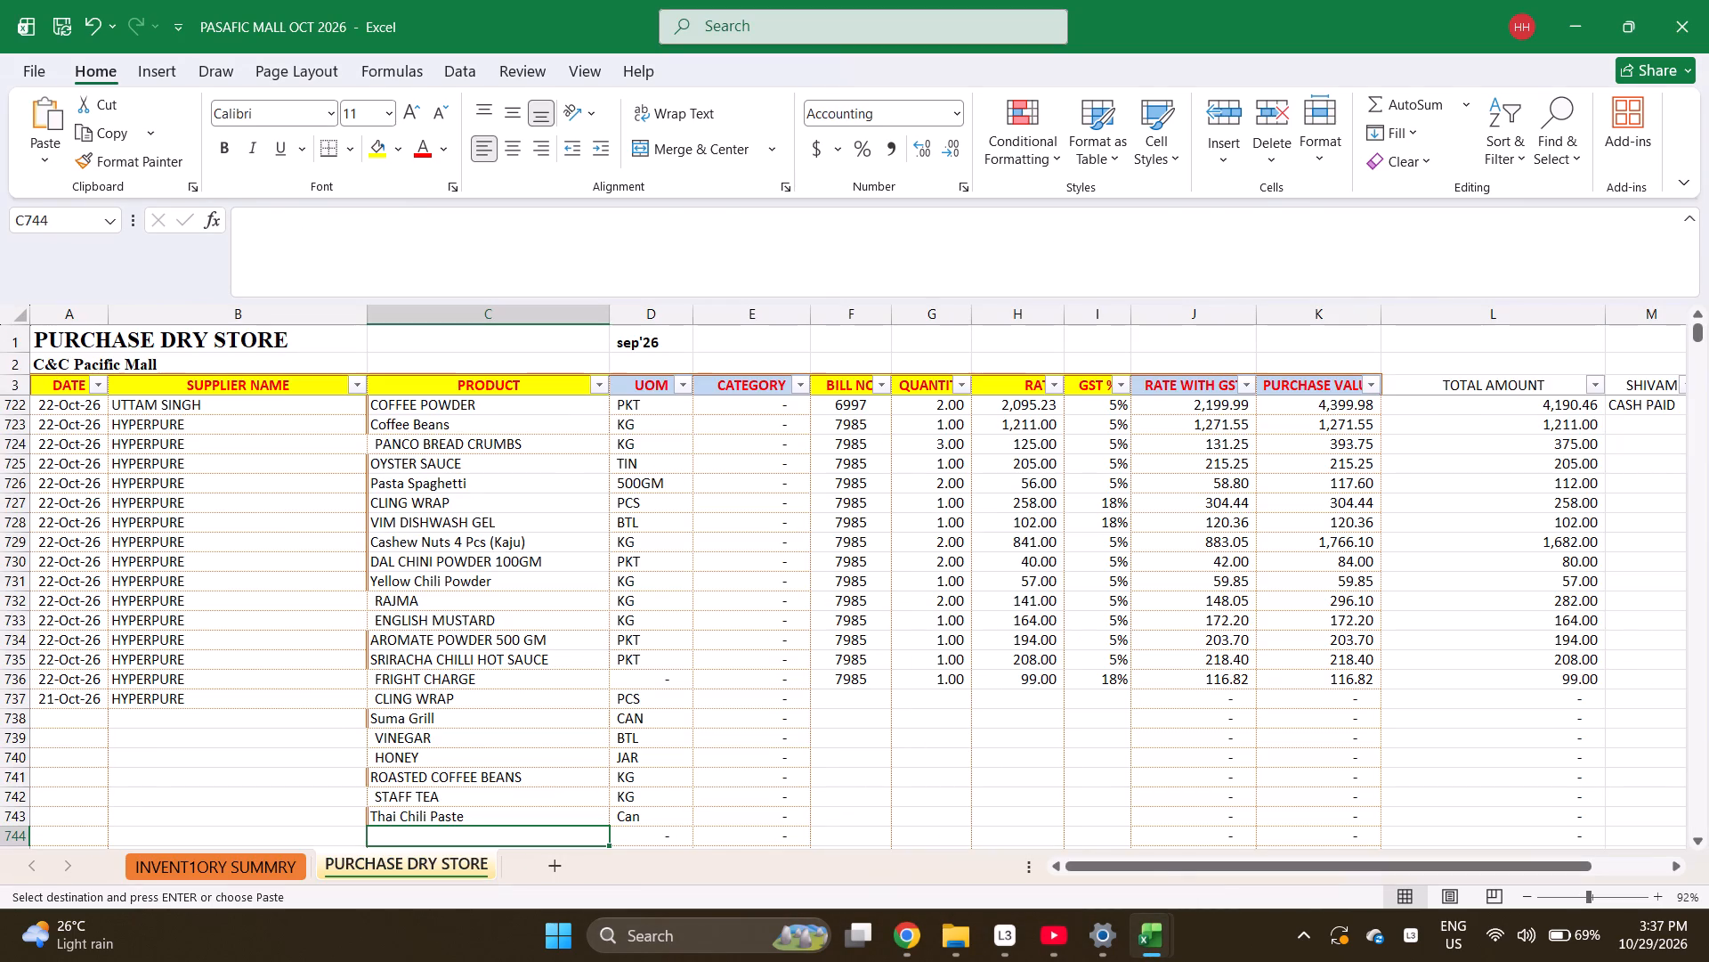
pyautogui.press('Return')
# Find MAGG in the inventory summary sheet and copy the Maggi Seasoning 200ml name into the product cell of row 745.
pyautogui.press('Return')
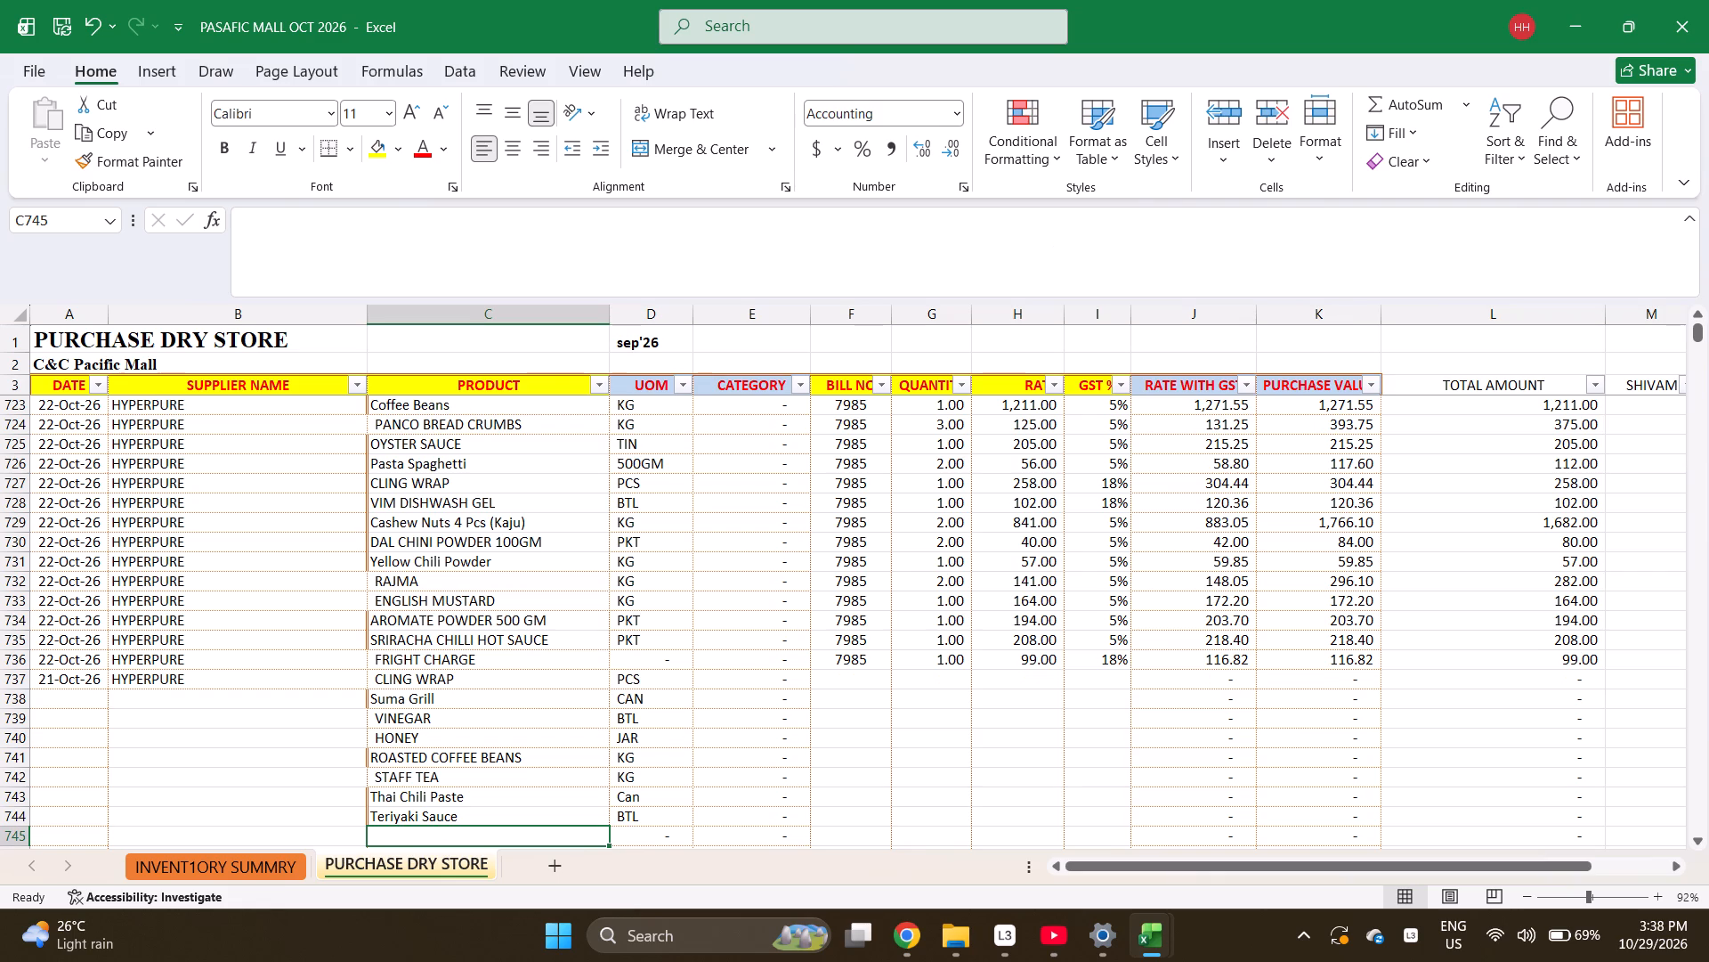
pyautogui.hotkey('ctrl', 'f')
pyautogui.write('MA')
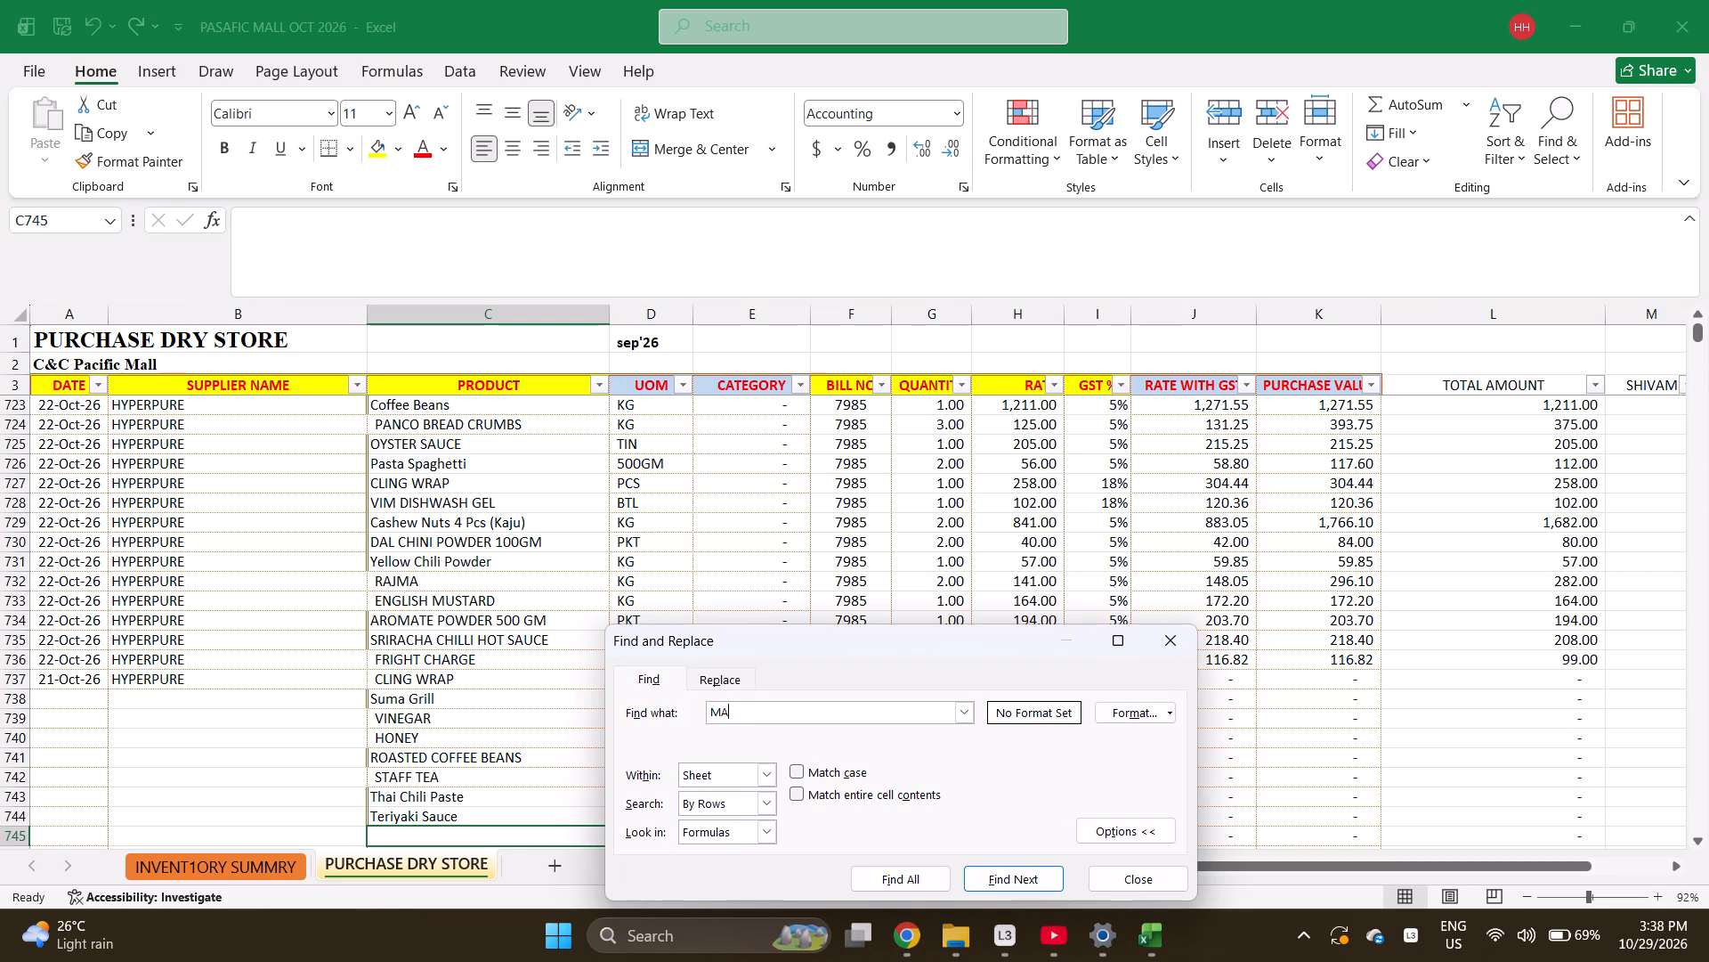
pyautogui.press('Escape')
pyautogui.hotkey('ctrl', 'pageup')
pyautogui.hotkey('ctrl', 'f')
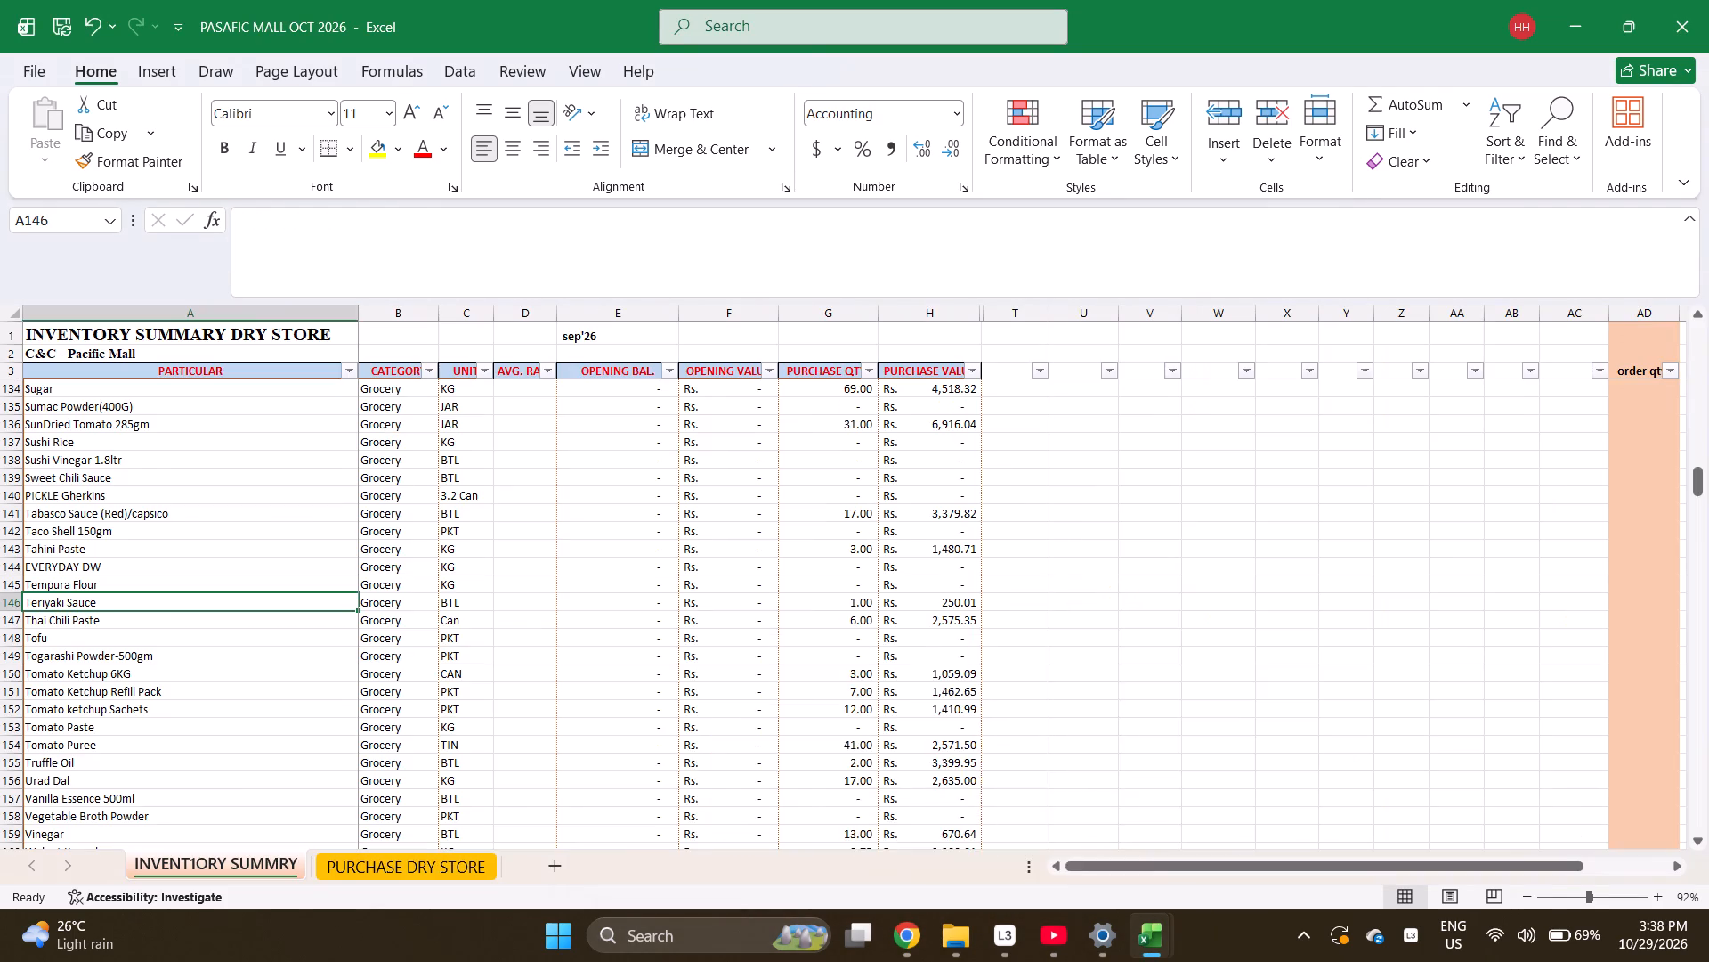
pyautogui.write('MAGG')
pyautogui.press('Return')
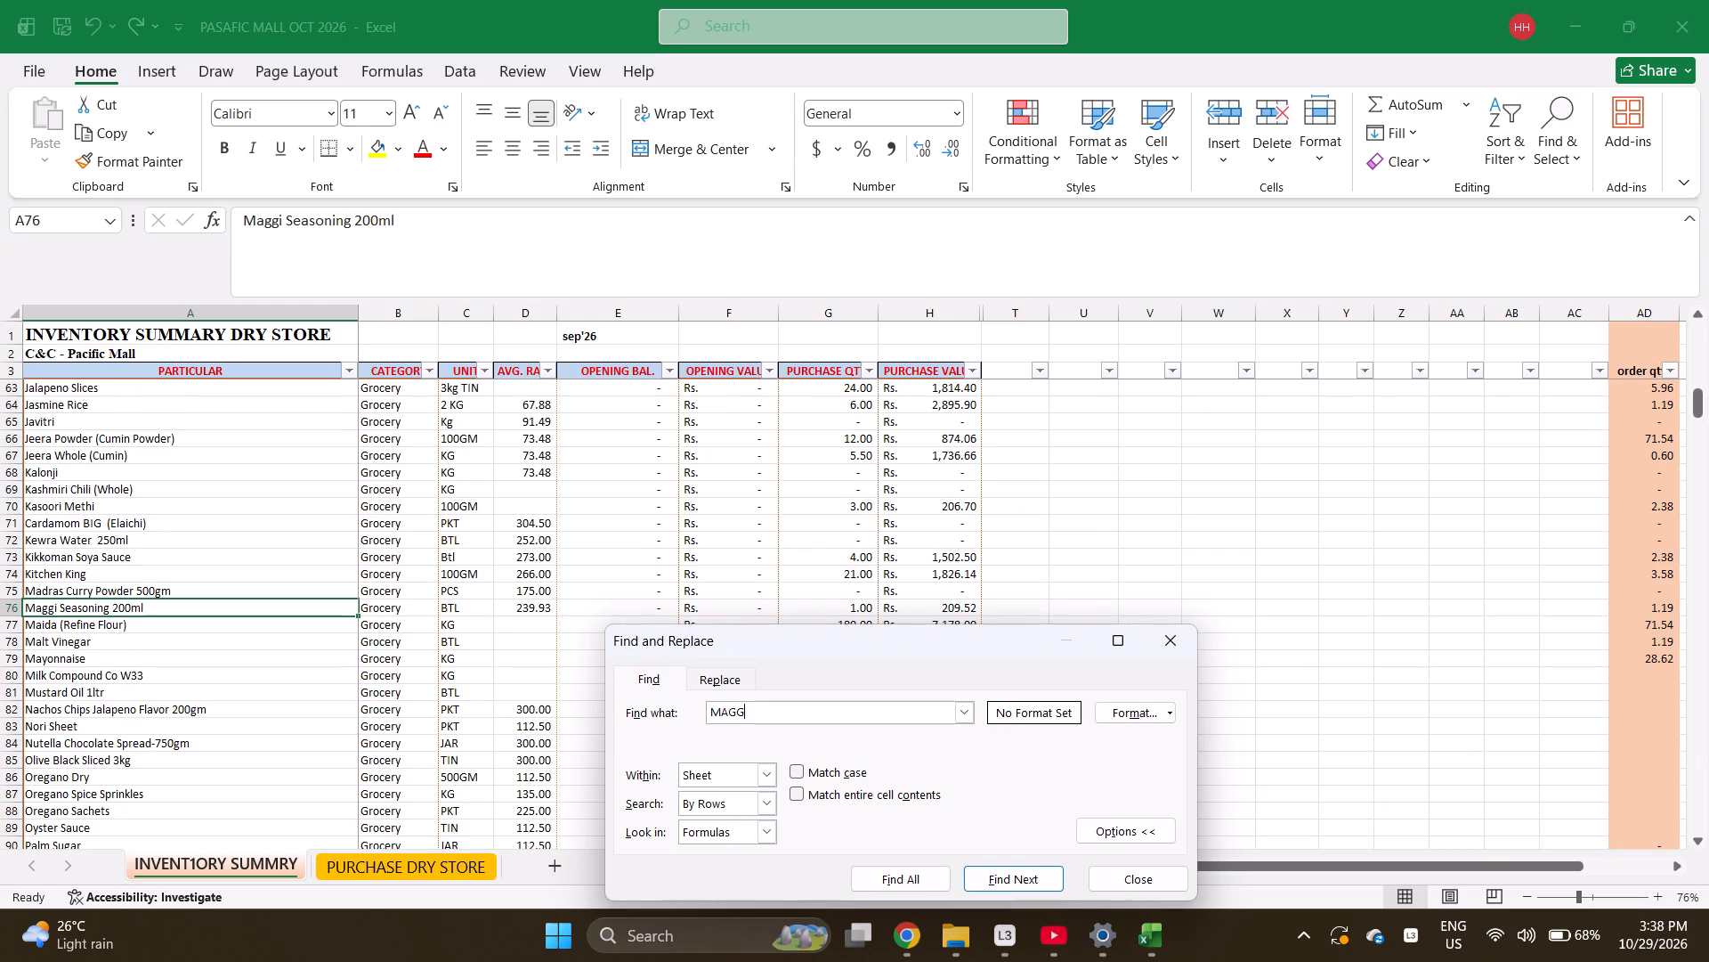
pyautogui.press('Escape')
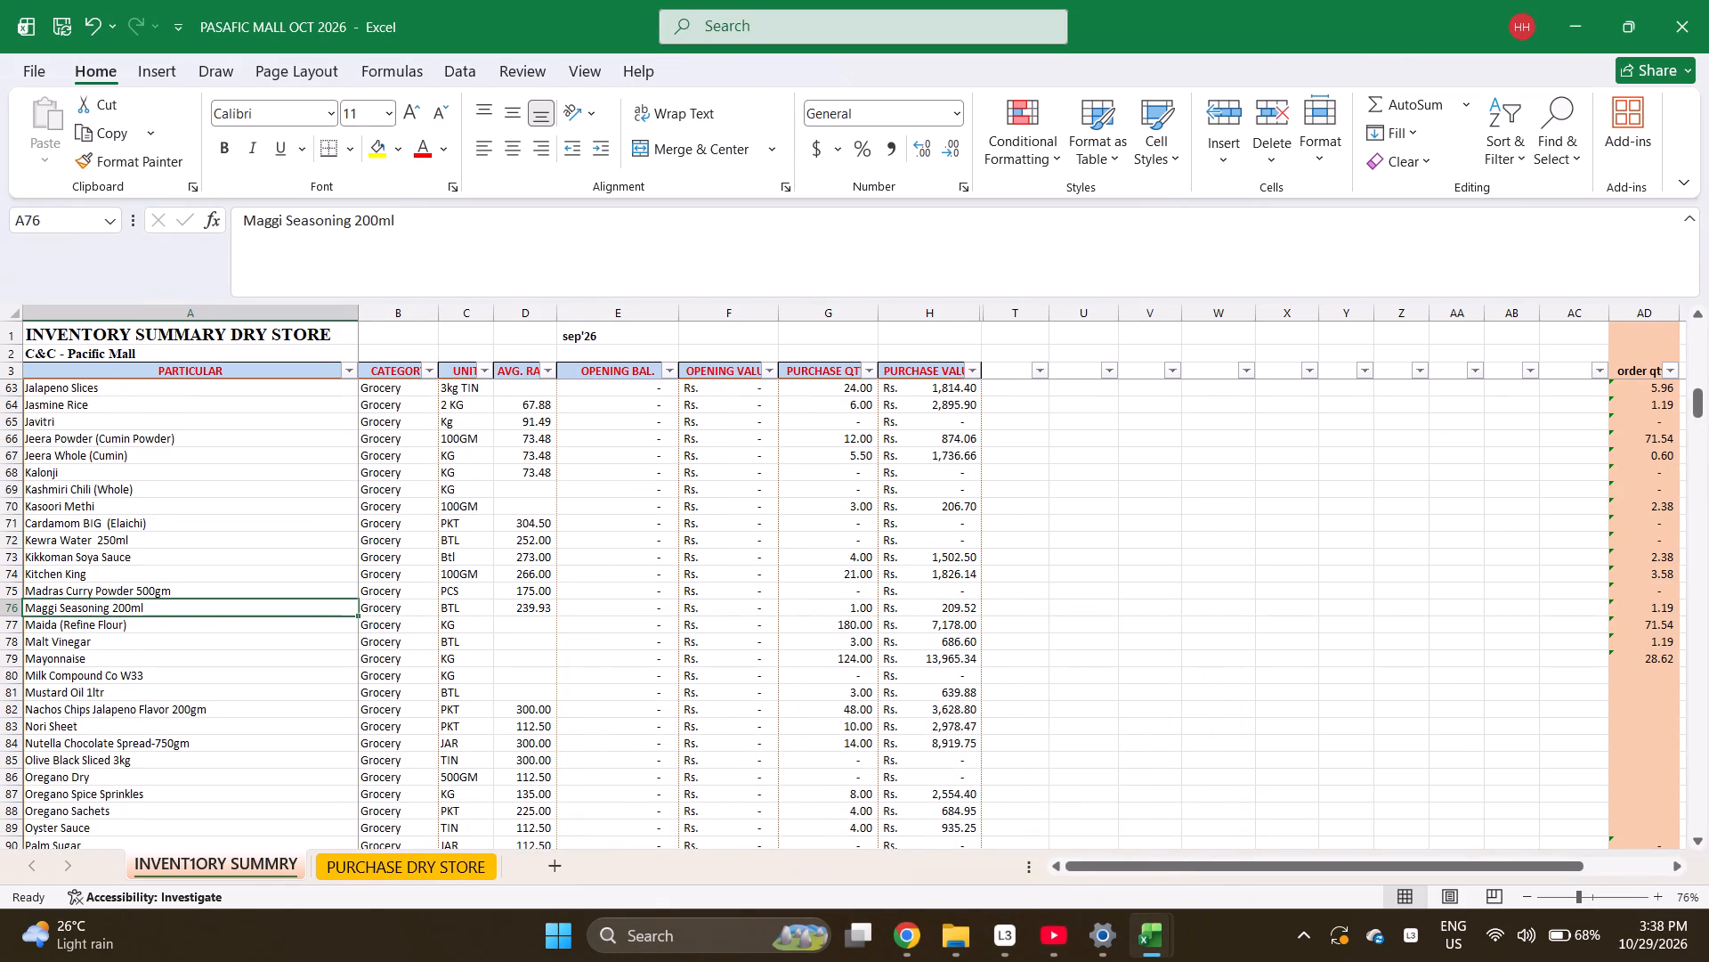
pyautogui.hotkey('ctrl', 'c')
pyautogui.hotkey('ctrl', 'pagedown')
pyautogui.press('Return')
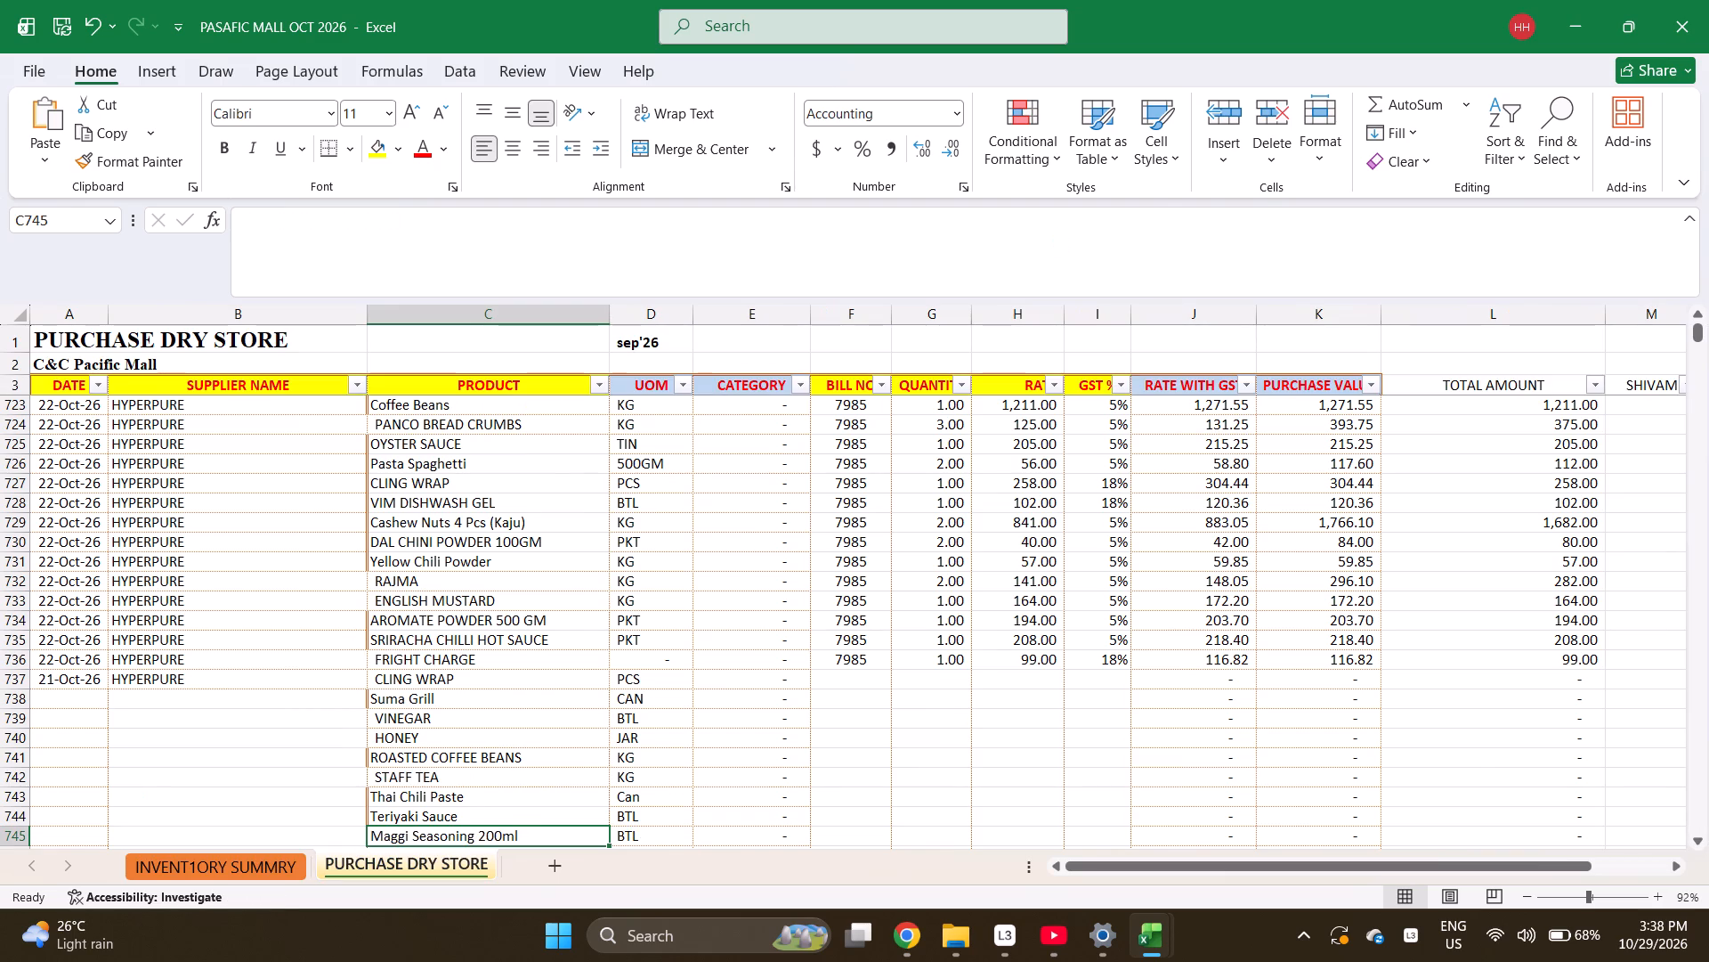
# Enter nori sheet as the product in row 746.
pyautogui.press('Return')
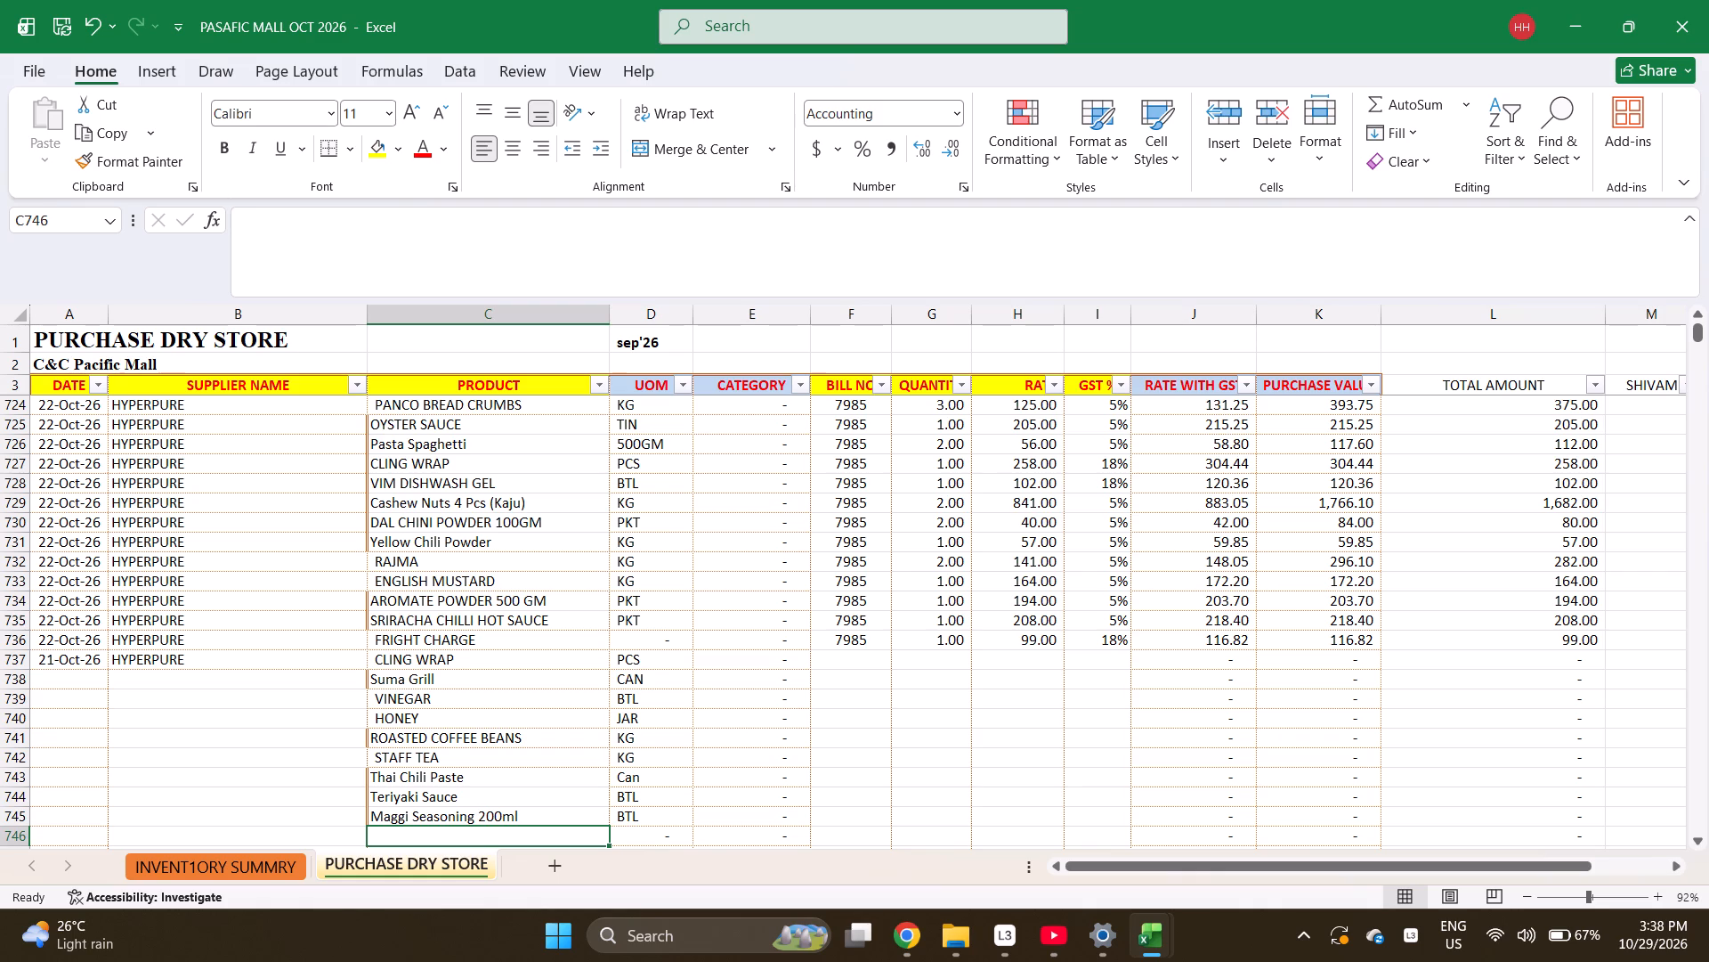
pyautogui.write('NORI')
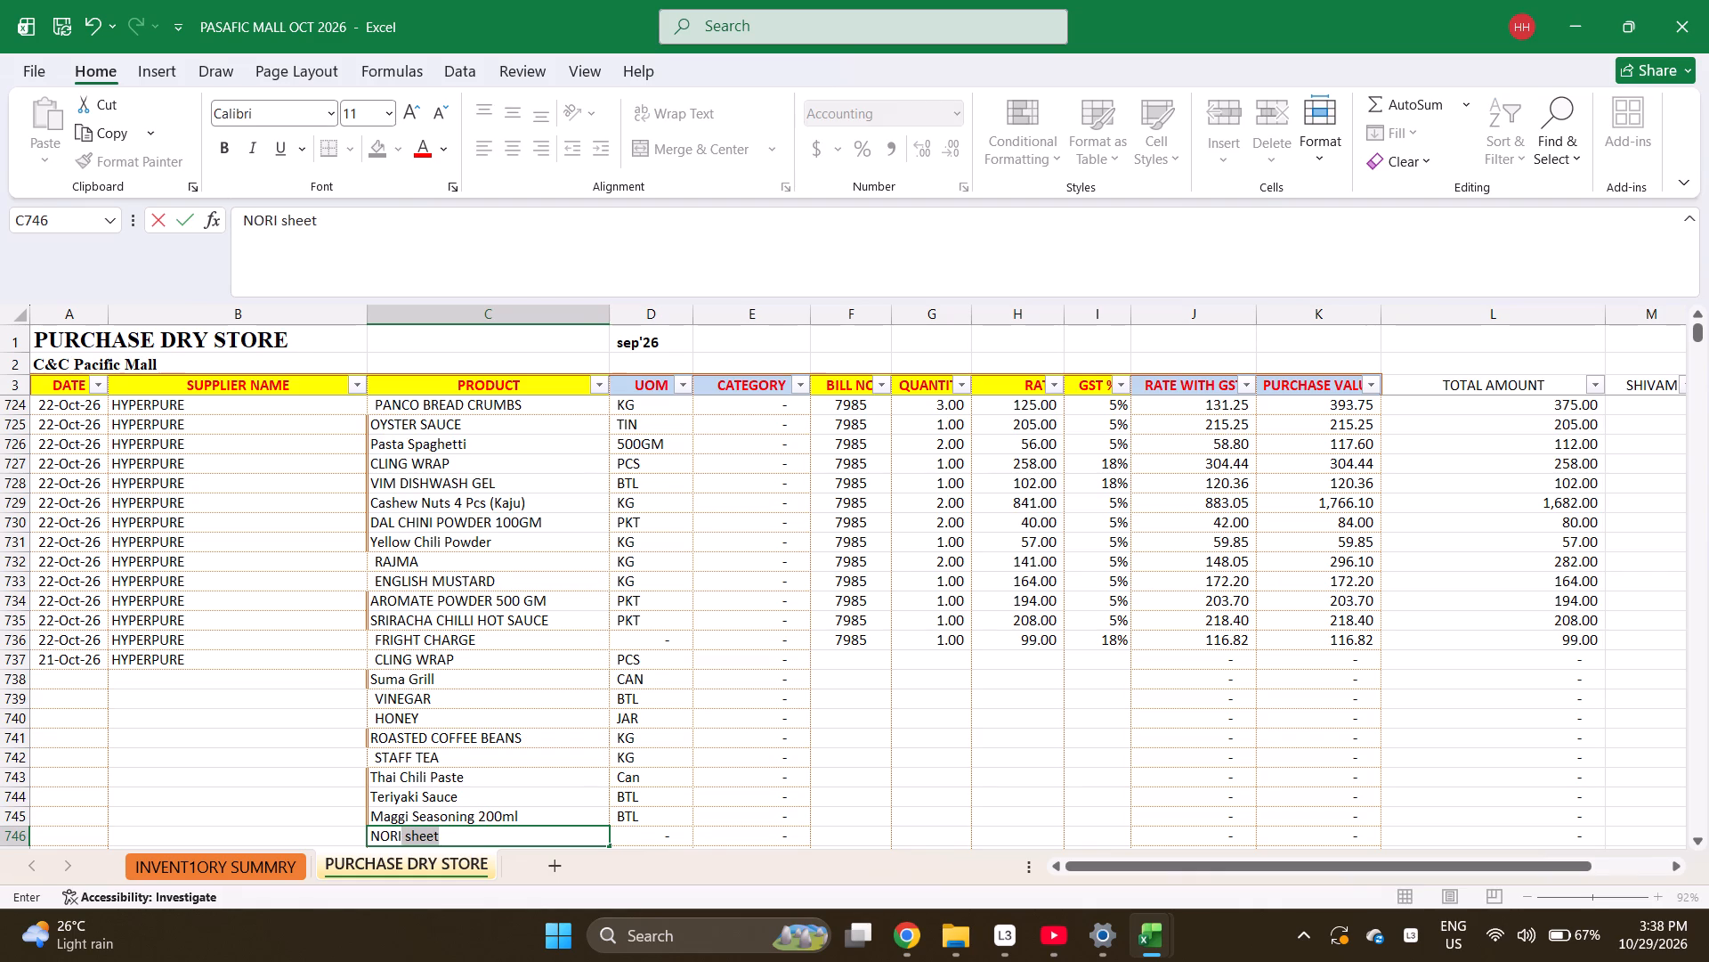
pyautogui.press('Return')
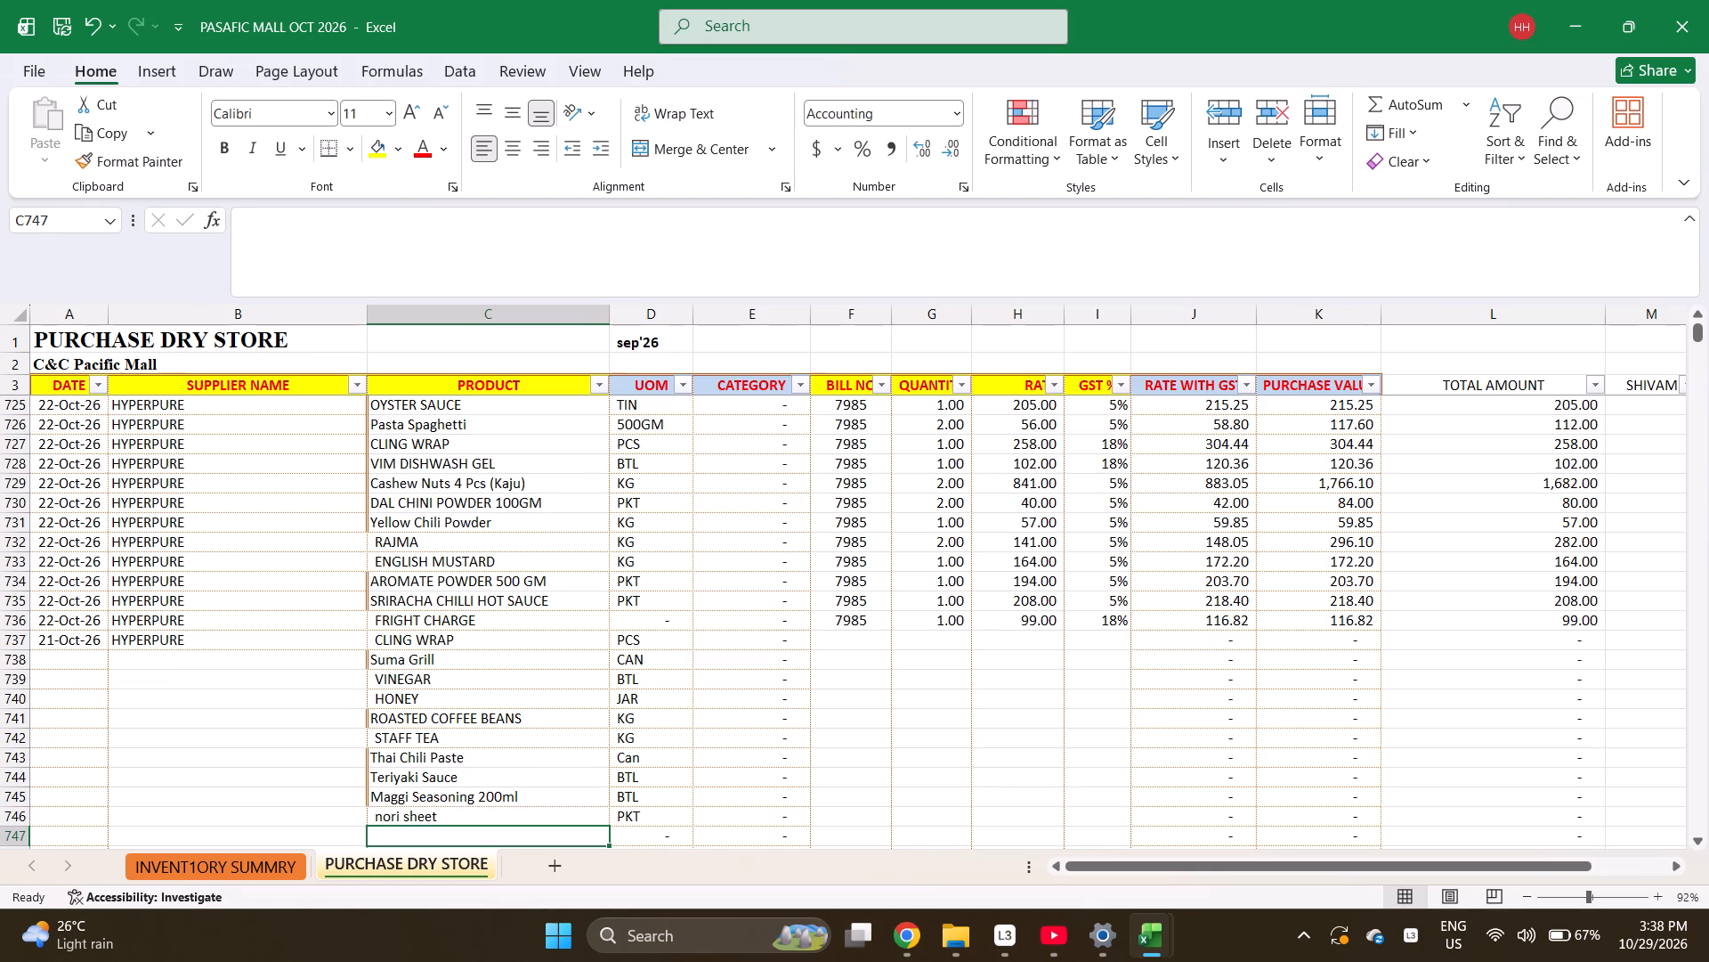
# Enter Pasta Spaghetti as the product in row 747.
pyautogui.write('PASTA')
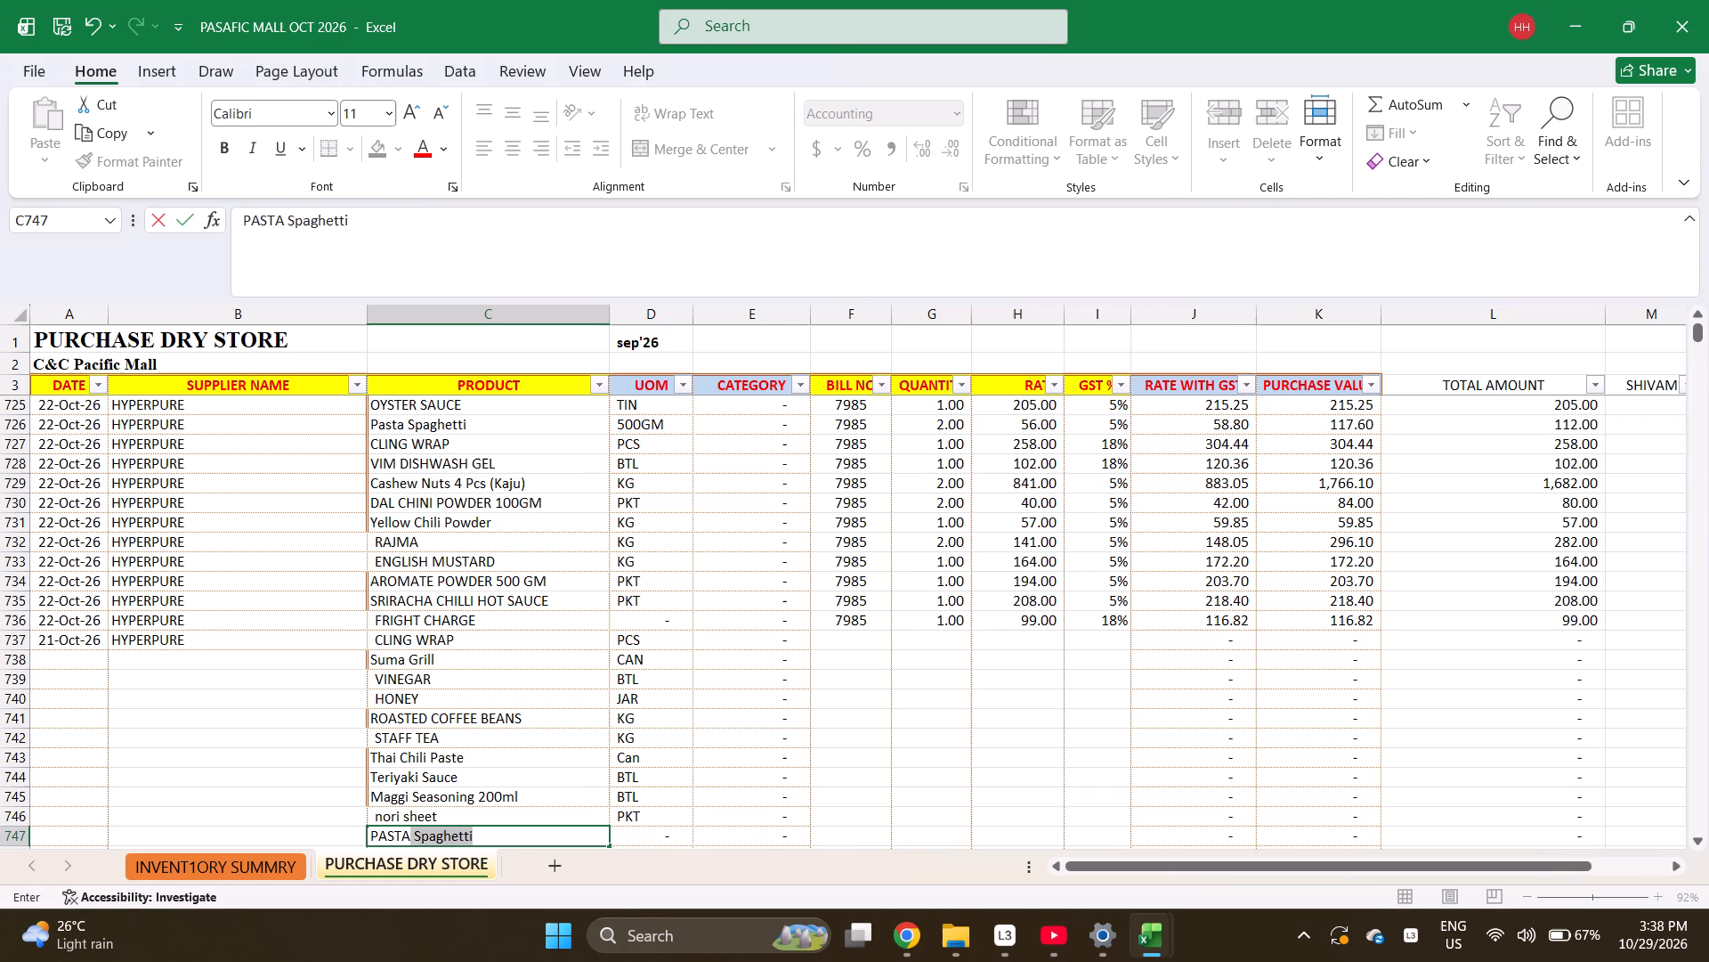
pyautogui.press('Return')
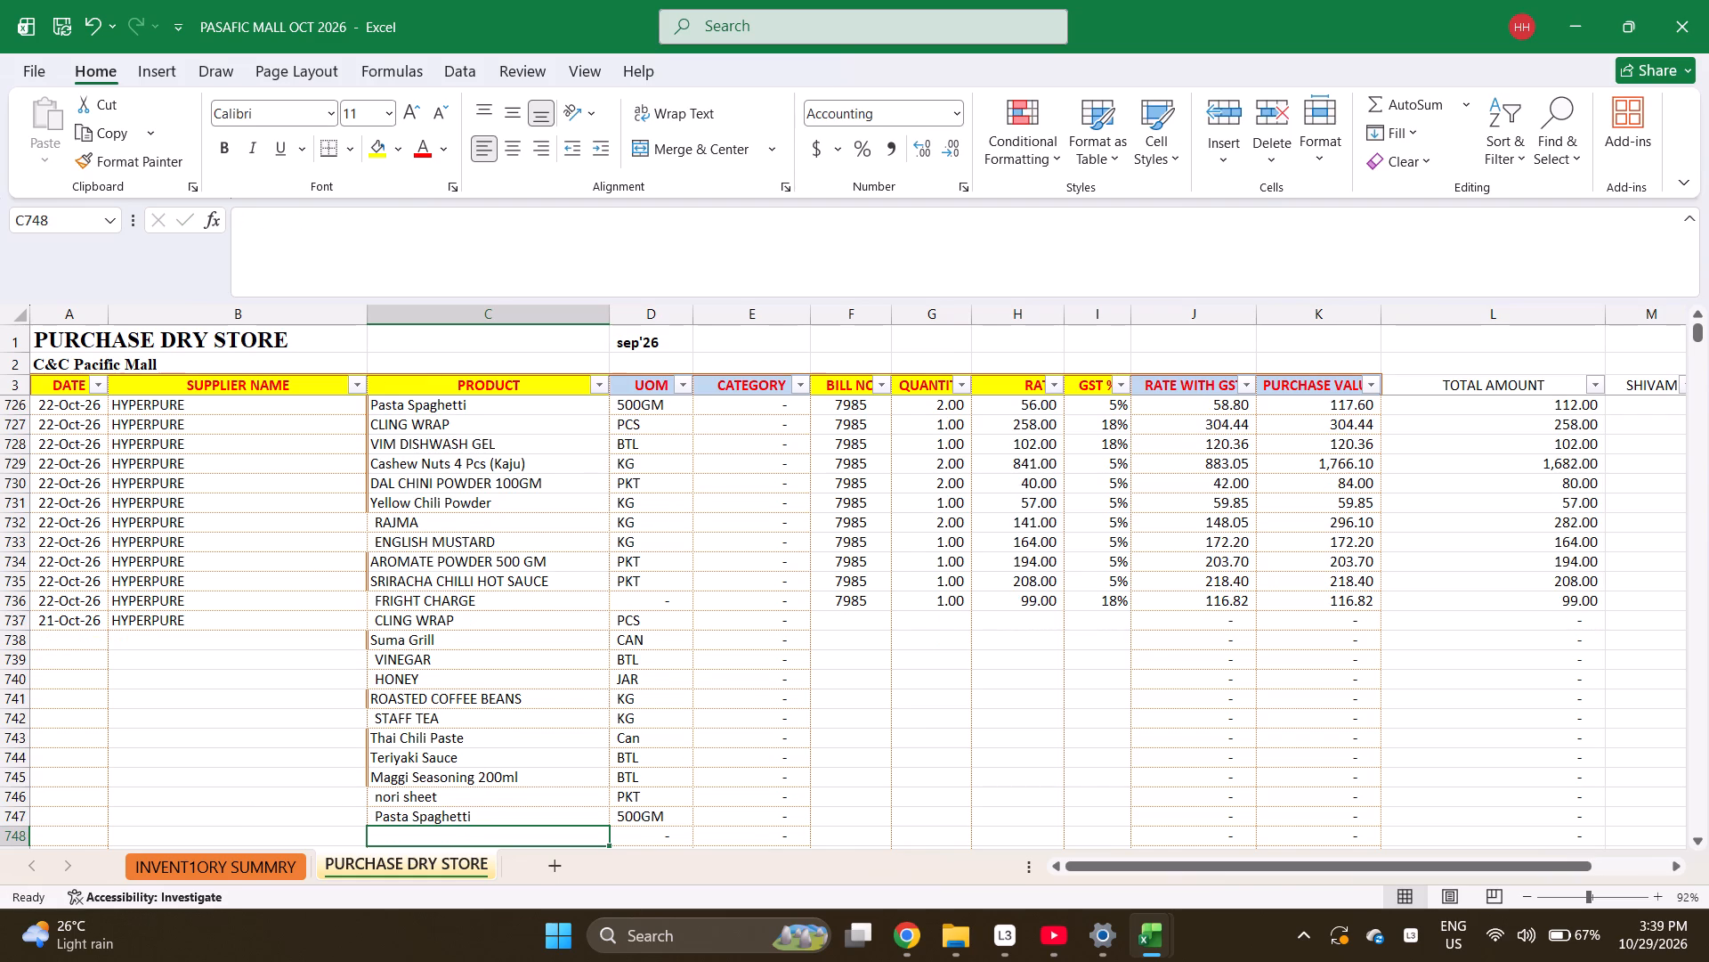
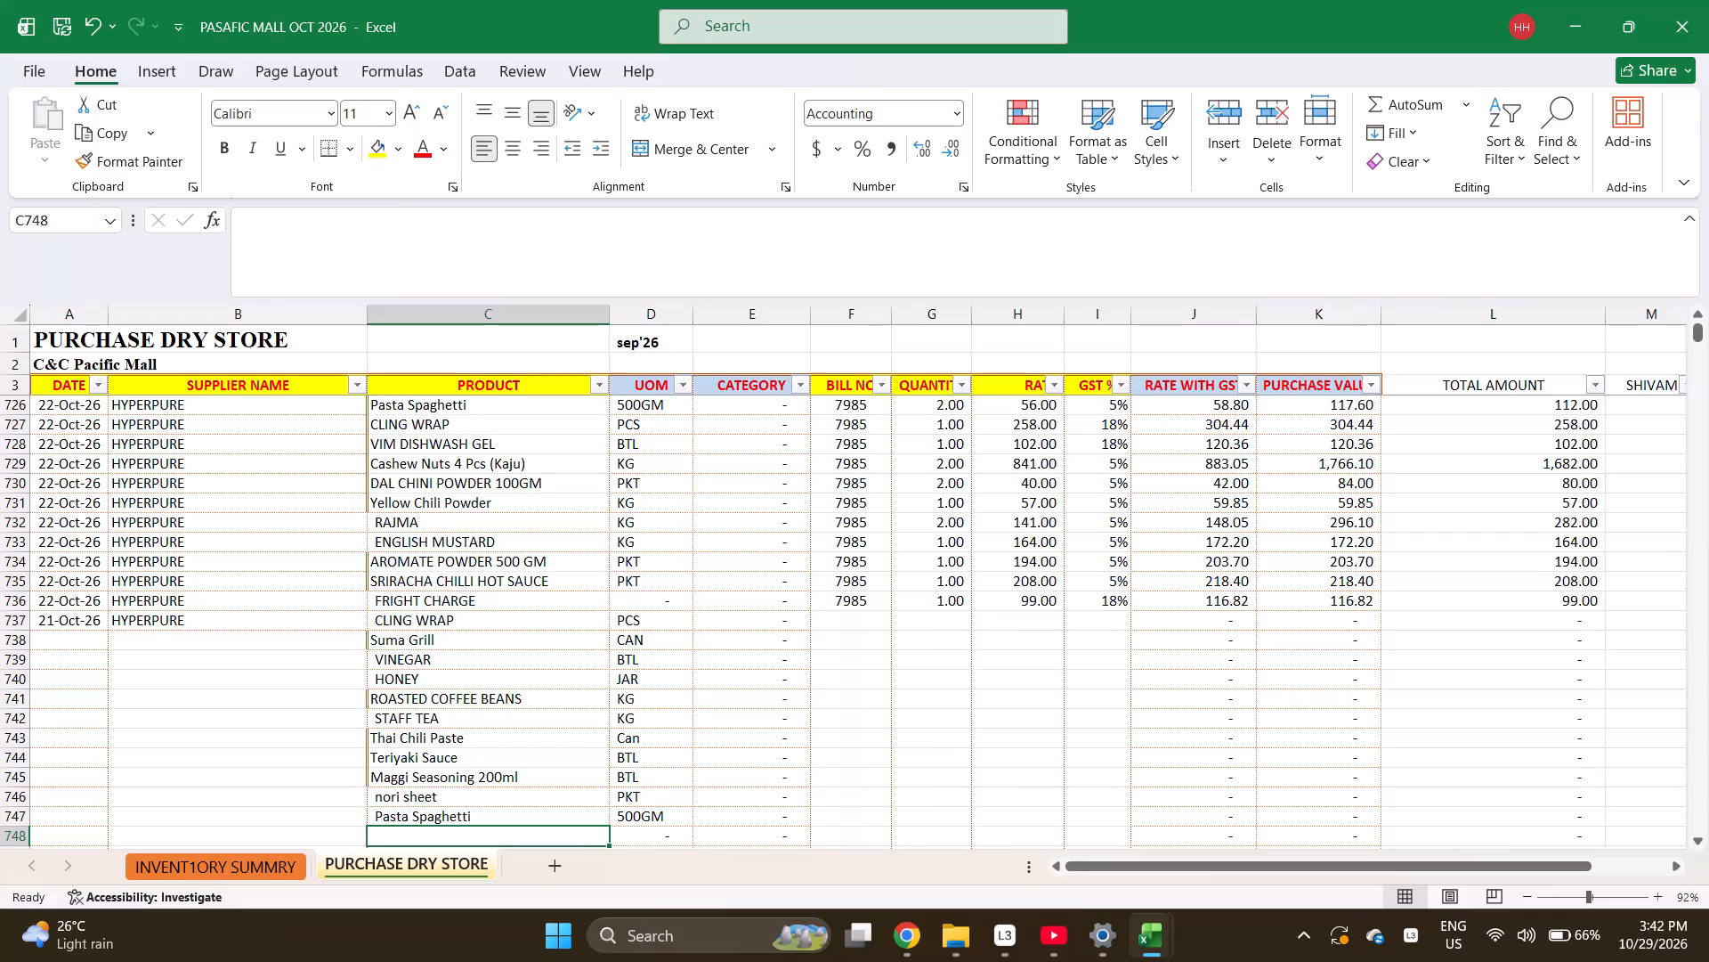
# Enter SALT as the product in row 748.
pyautogui.write('SALT')
pyautogui.press('Return')
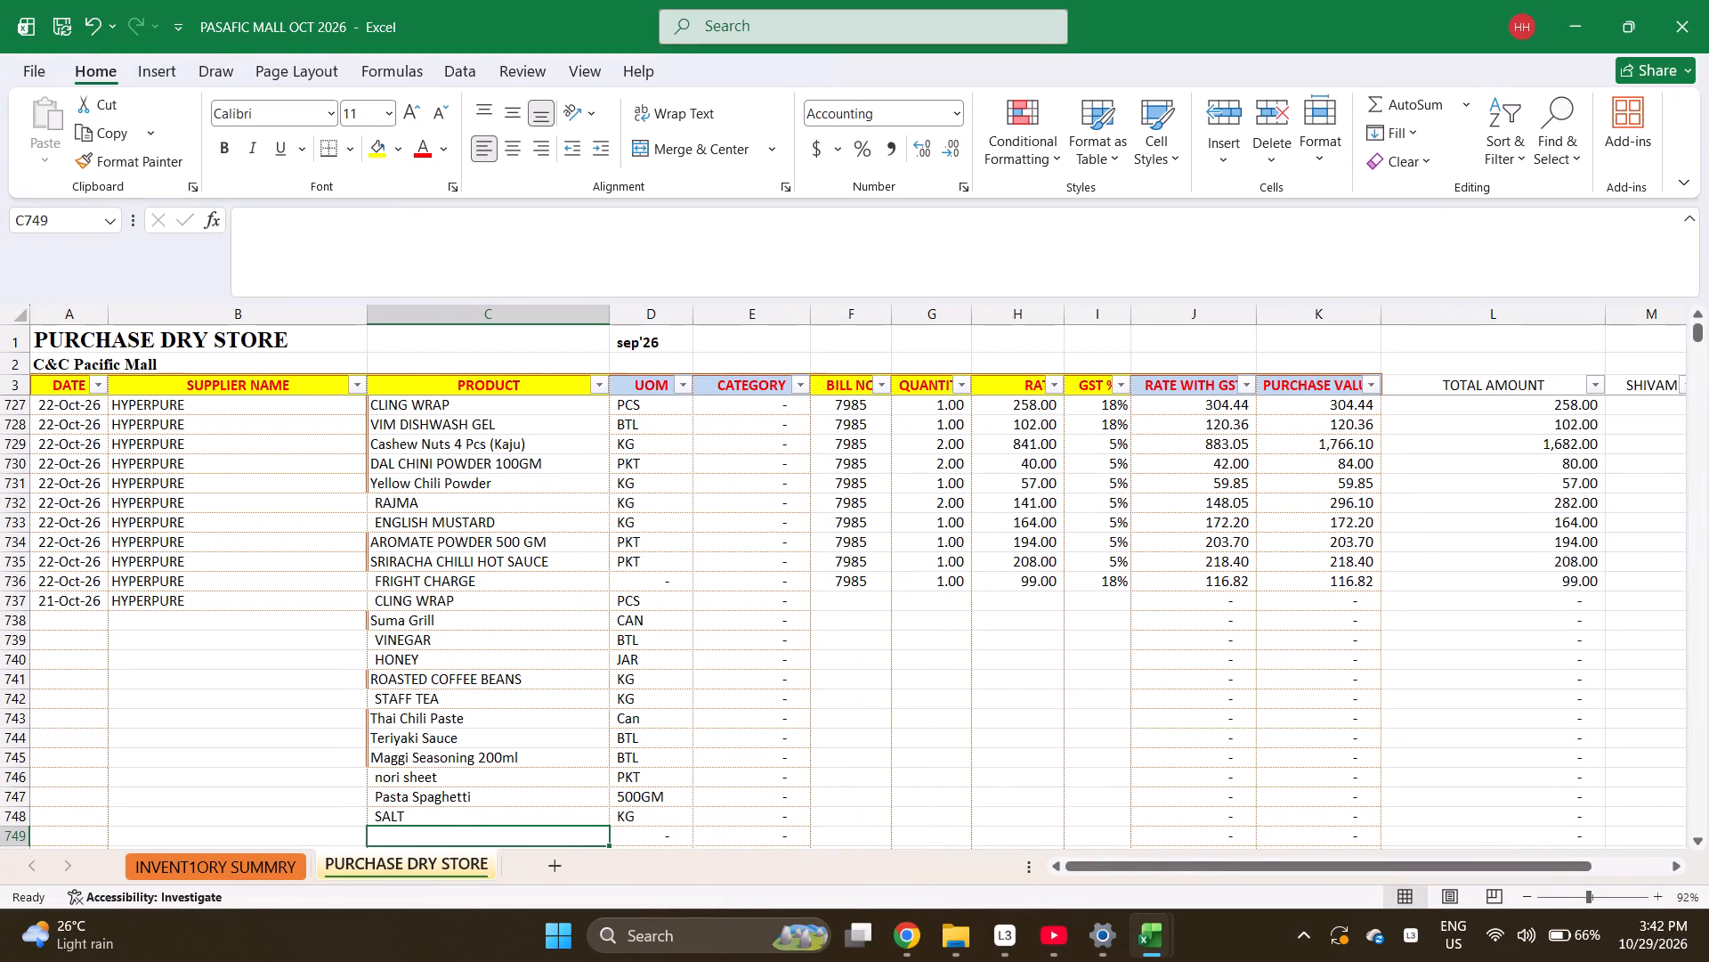
# Select the 21-Oct-26 bill's products from CLING WRAP to SALT, rows 737 to 748, to check the item count.
pyautogui.hotkey('shift', 'Up')
pyautogui.hotkey('shift', 'Up')
pyautogui.hotkey('shift', 'Up')
pyautogui.hotkey('shift', 'Up')
pyautogui.hotkey('shift', 'Up')
pyautogui.hotkey('shift', 'Up')
pyautogui.hotkey('shift', 'Up')
pyautogui.press('Left')
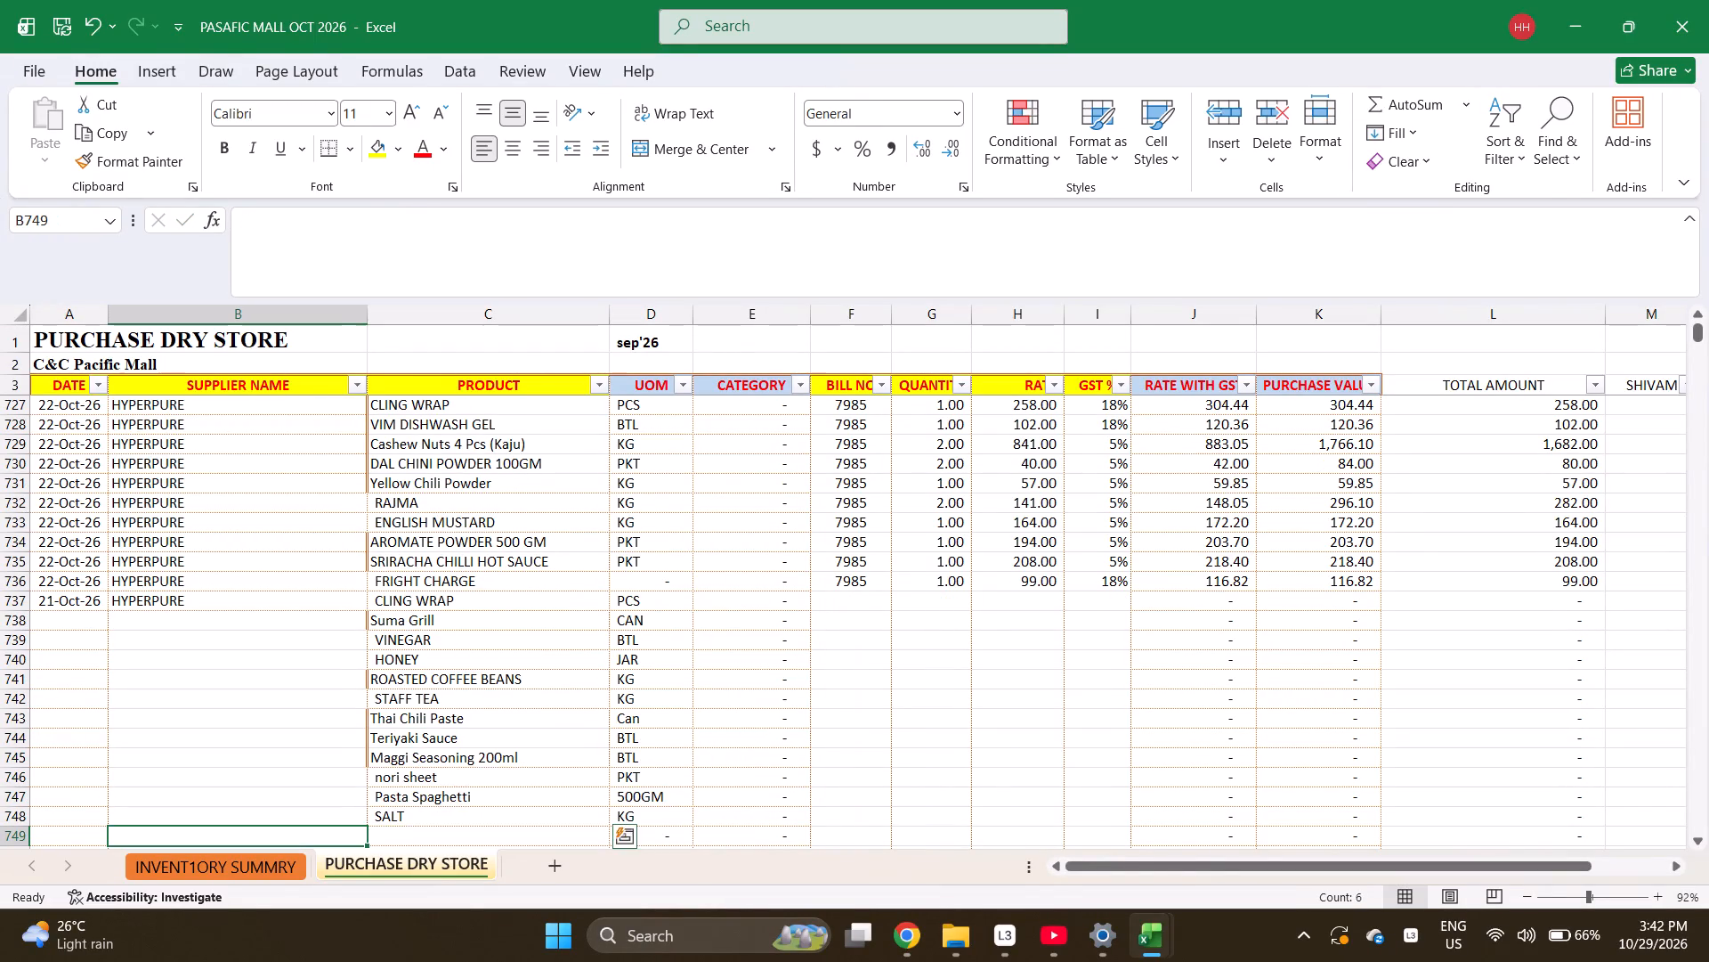
pyautogui.hotkey('ctrl', 'Up')
pyautogui.press('Right')
pyautogui.hotkey('shift', 'Down')
pyautogui.hotkey('shift', 'Down')
pyautogui.hotkey('shift', 'Down')
pyautogui.hotkey('shift', 'Down')
pyautogui.hotkey('shift', 'Down')
pyautogui.hotkey('shift', 'Down')
pyautogui.hotkey('shift', 'Down')
pyautogui.hotkey('shift', 'Down')
pyautogui.hotkey('shift', 'Down')
pyautogui.hotkey('shift', 'Down')
pyautogui.hotkey('shift', 'Down')
pyautogui.hotkey('shift', 'Down')
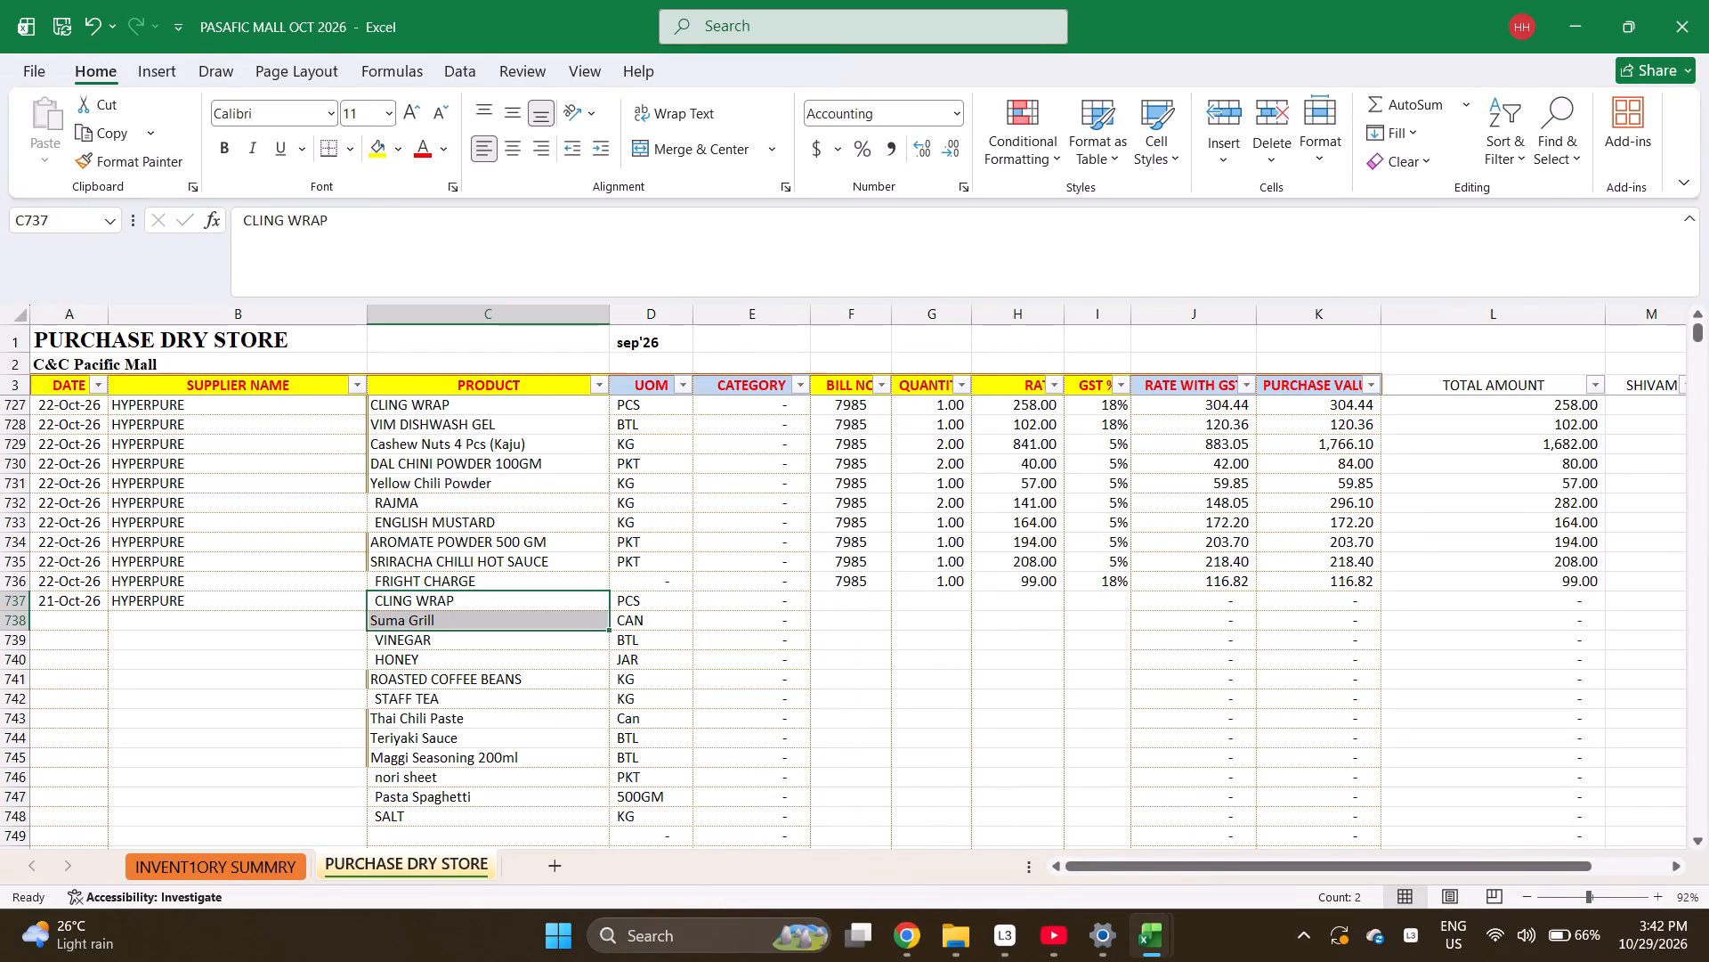
pyautogui.hotkey('shift', 'Down')
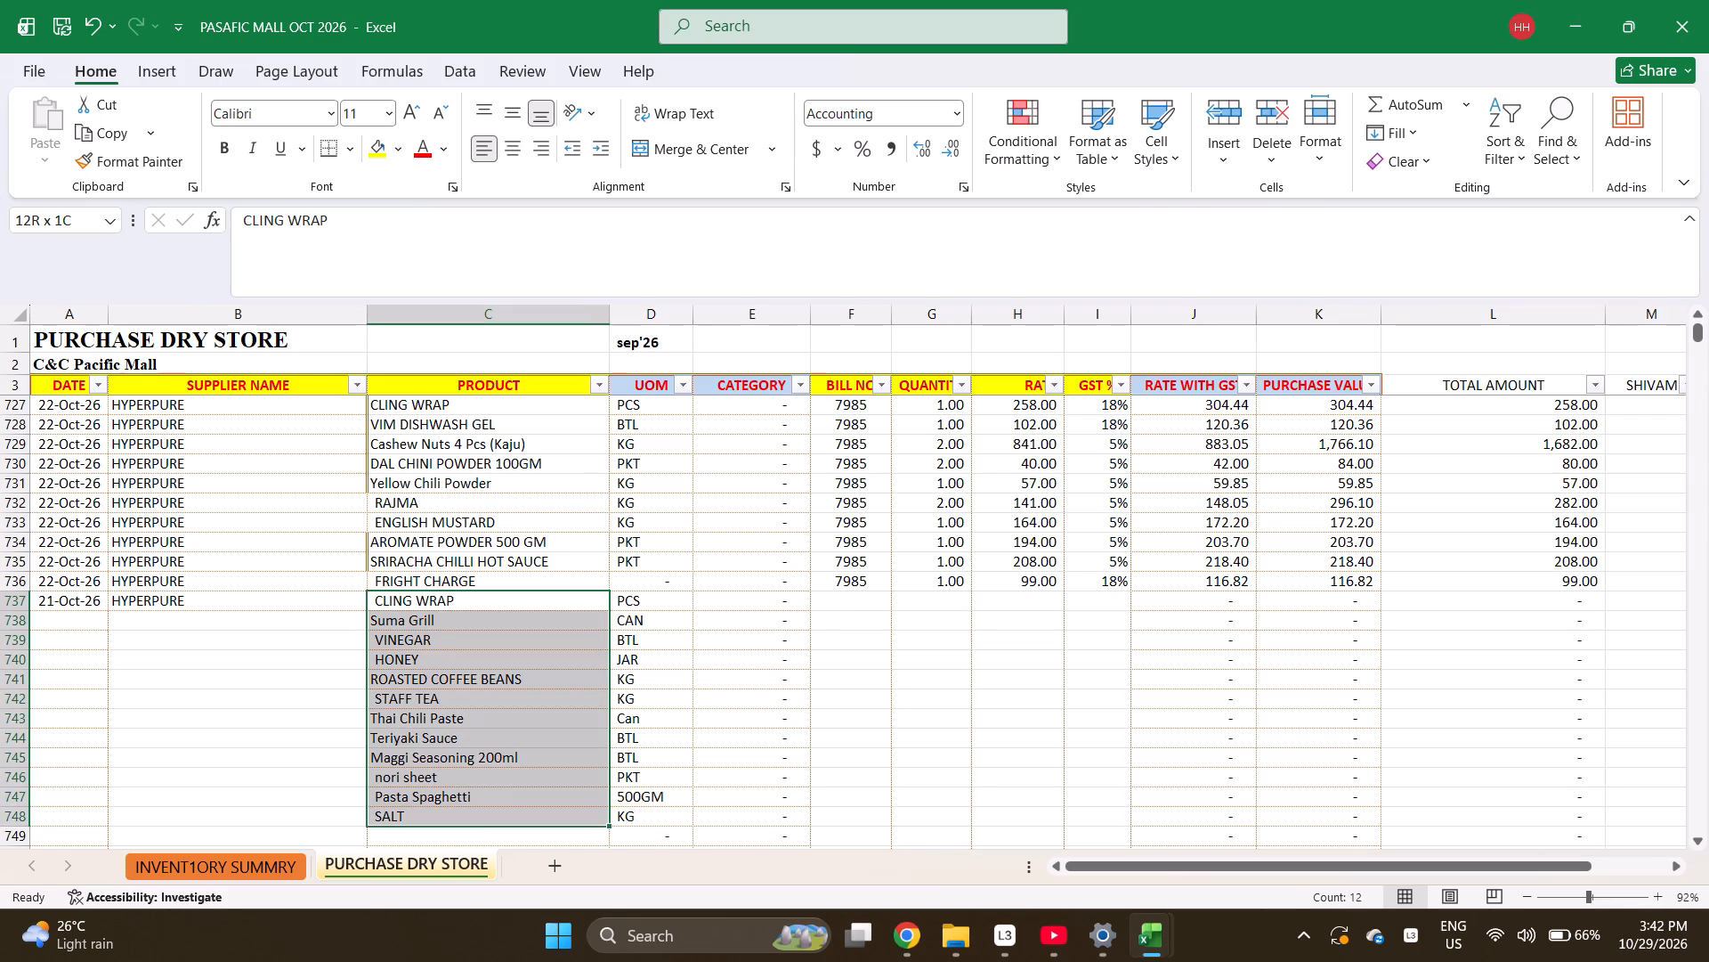
# Enter 8701 as the bill number for CLING WRAP in row 737.
pyautogui.press('Right')
pyautogui.press('Right')
pyautogui.press('Right')
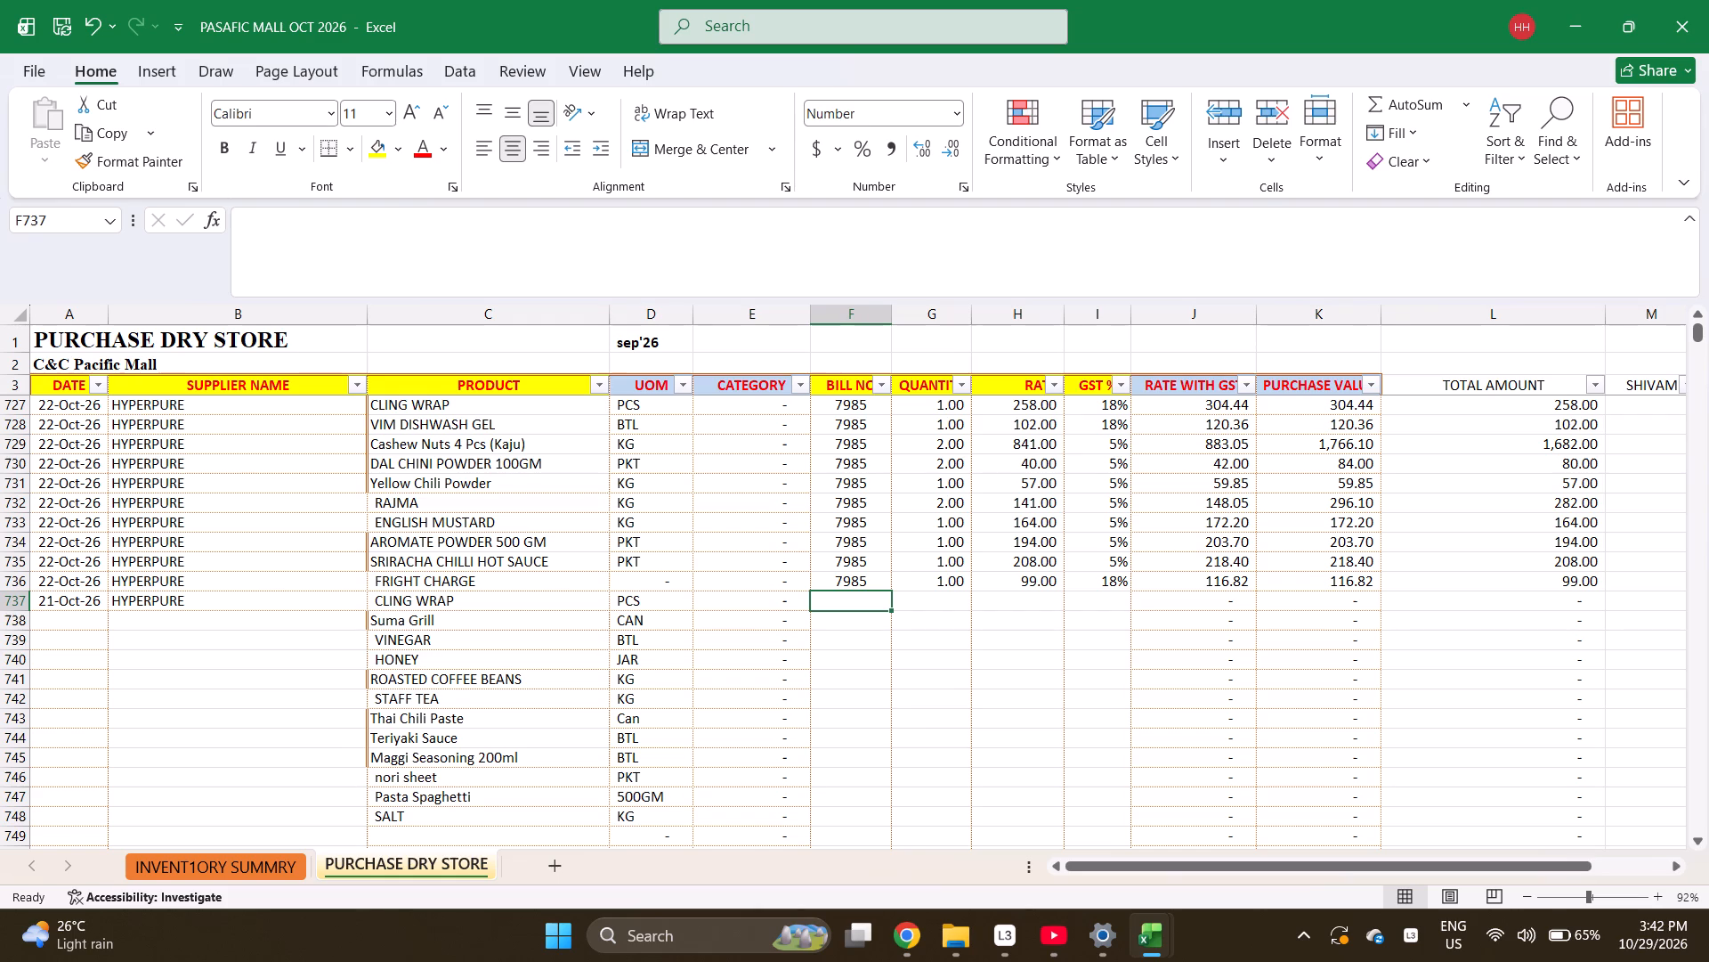
pyautogui.write('8701')
pyautogui.press('Right')
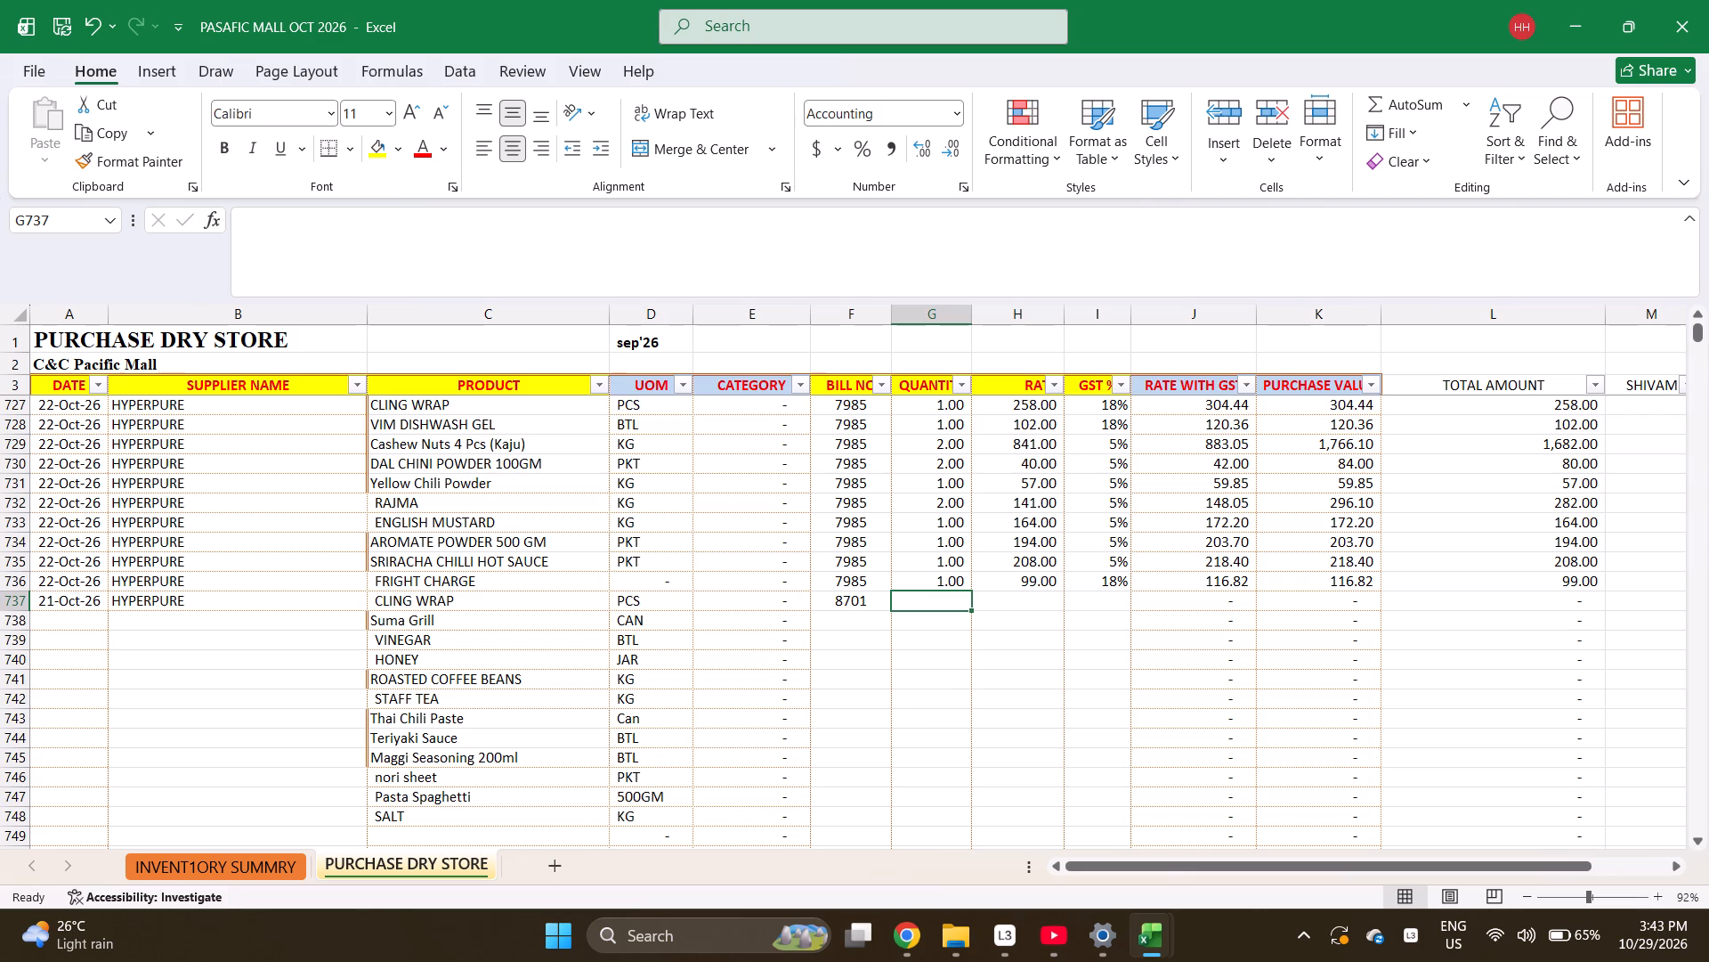
# Enter the quantities for rows 737 to 743: 2 for HONEY and 1 for each other product.
pyautogui.press('1')
pyautogui.press('Return')
pyautogui.press('1')
pyautogui.press('Return')
pyautogui.press('1')
pyautogui.press('Return')
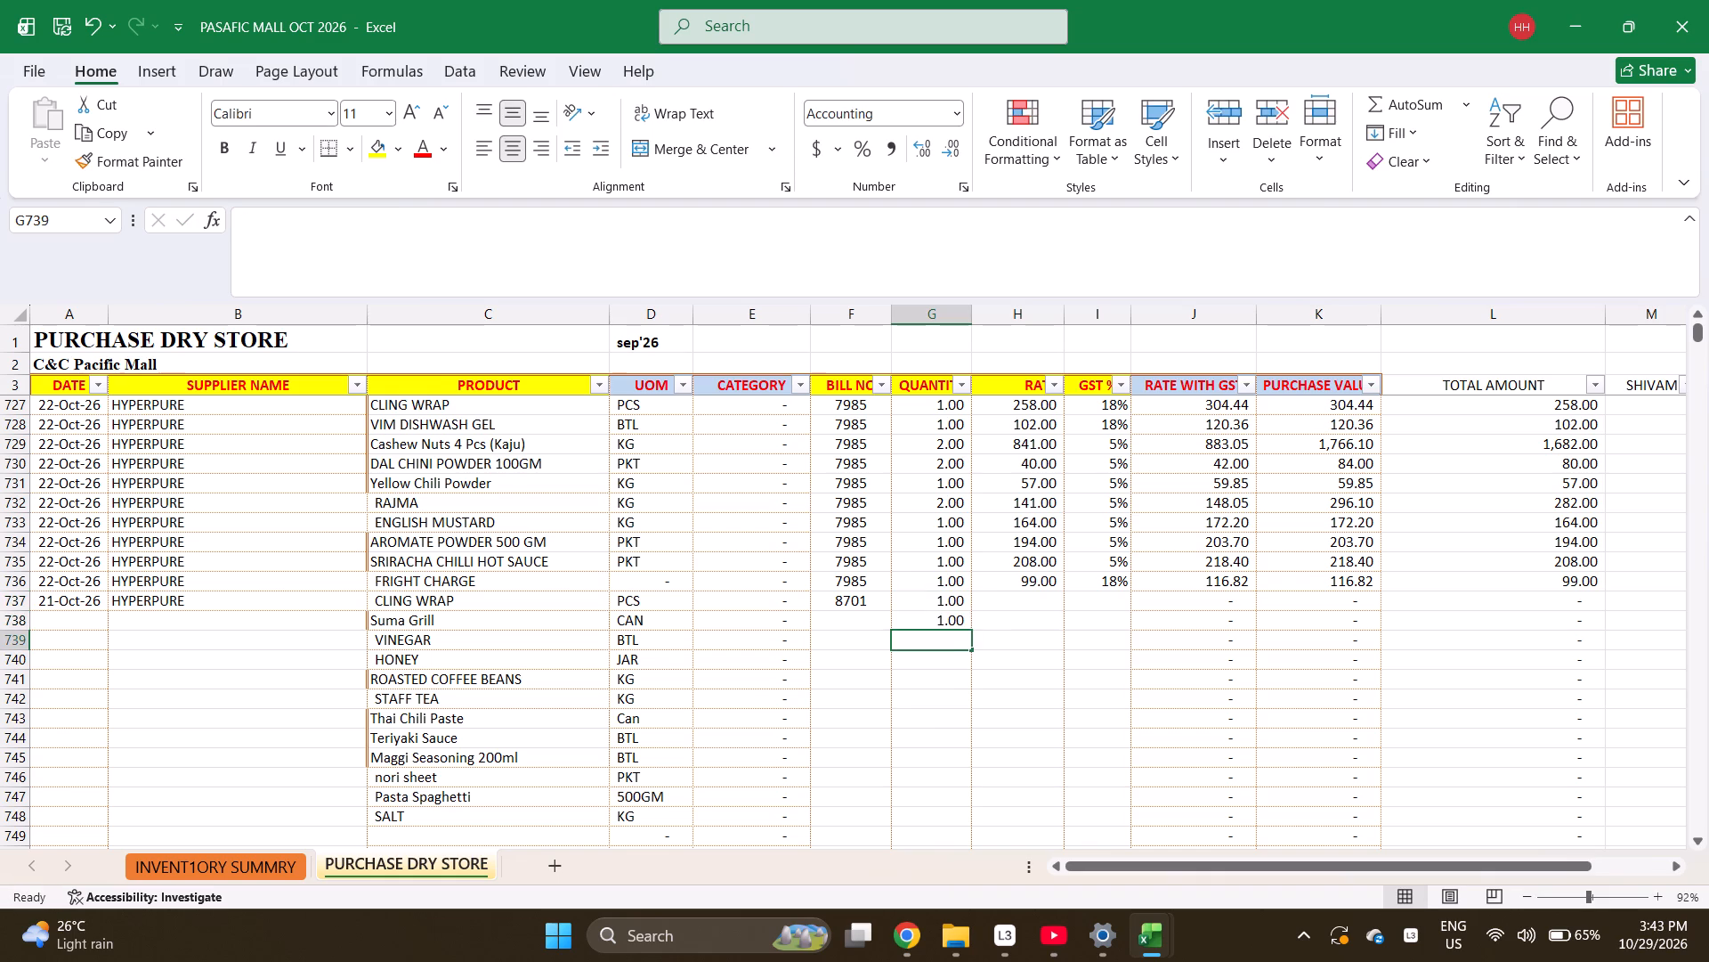
pyautogui.press('2')
pyautogui.press('Return')
pyautogui.press('1')
pyautogui.press('Return')
pyautogui.press('1')
pyautogui.press('Return')
pyautogui.press('1')
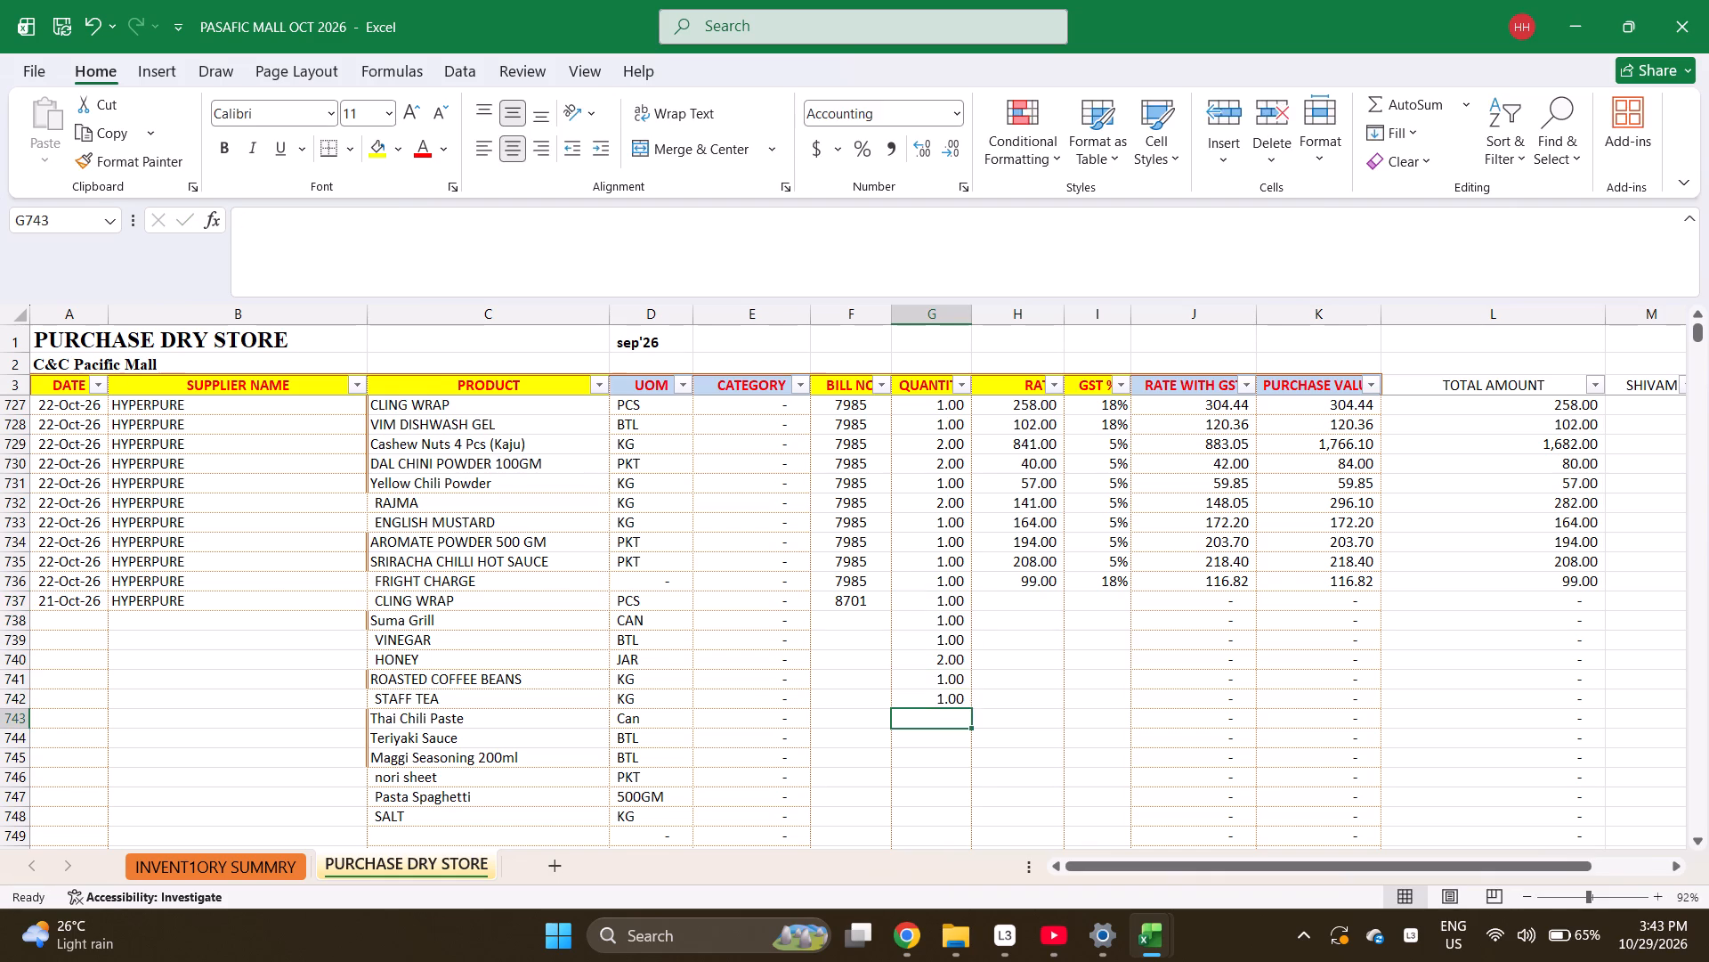
pyautogui.press('Return')
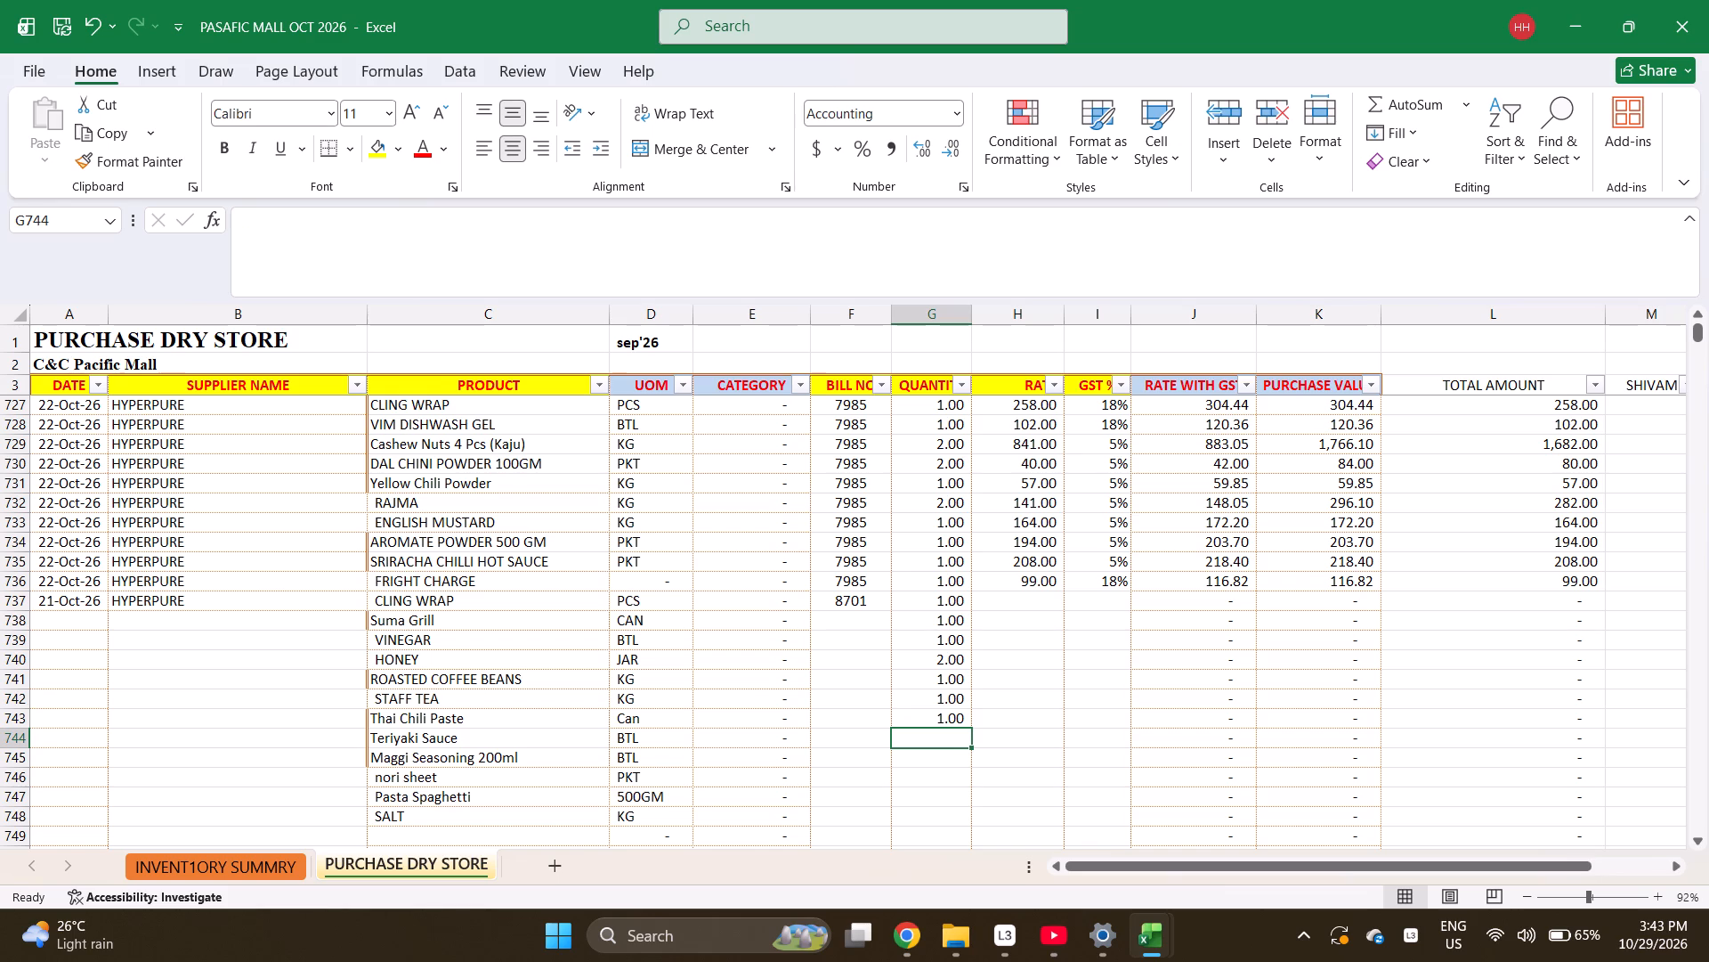
# Go back over the quantities entered from row 737 onward and check them against their products.
pyautogui.press('Up')
pyautogui.press('Up')
pyautogui.press('Up')
pyautogui.press('Up')
pyautogui.press('Up')
pyautogui.press('Up')
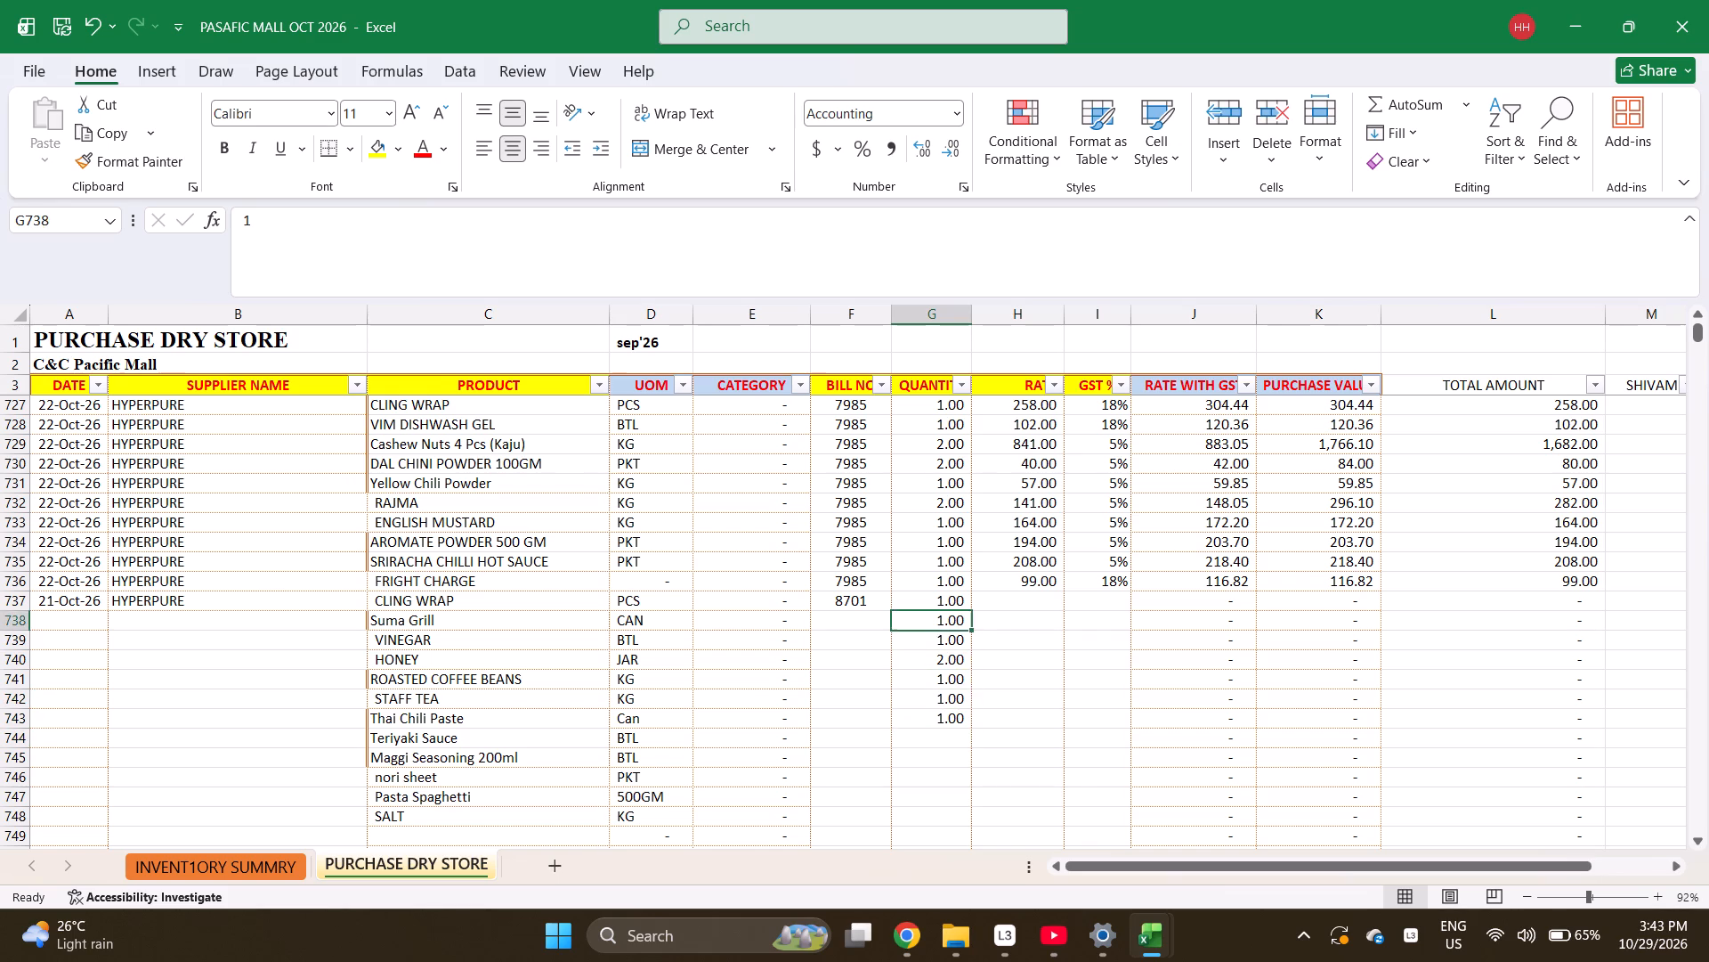
pyautogui.press('Up')
pyautogui.press('Down')
pyautogui.press('Down')
pyautogui.press('Up')
pyautogui.press('Up')
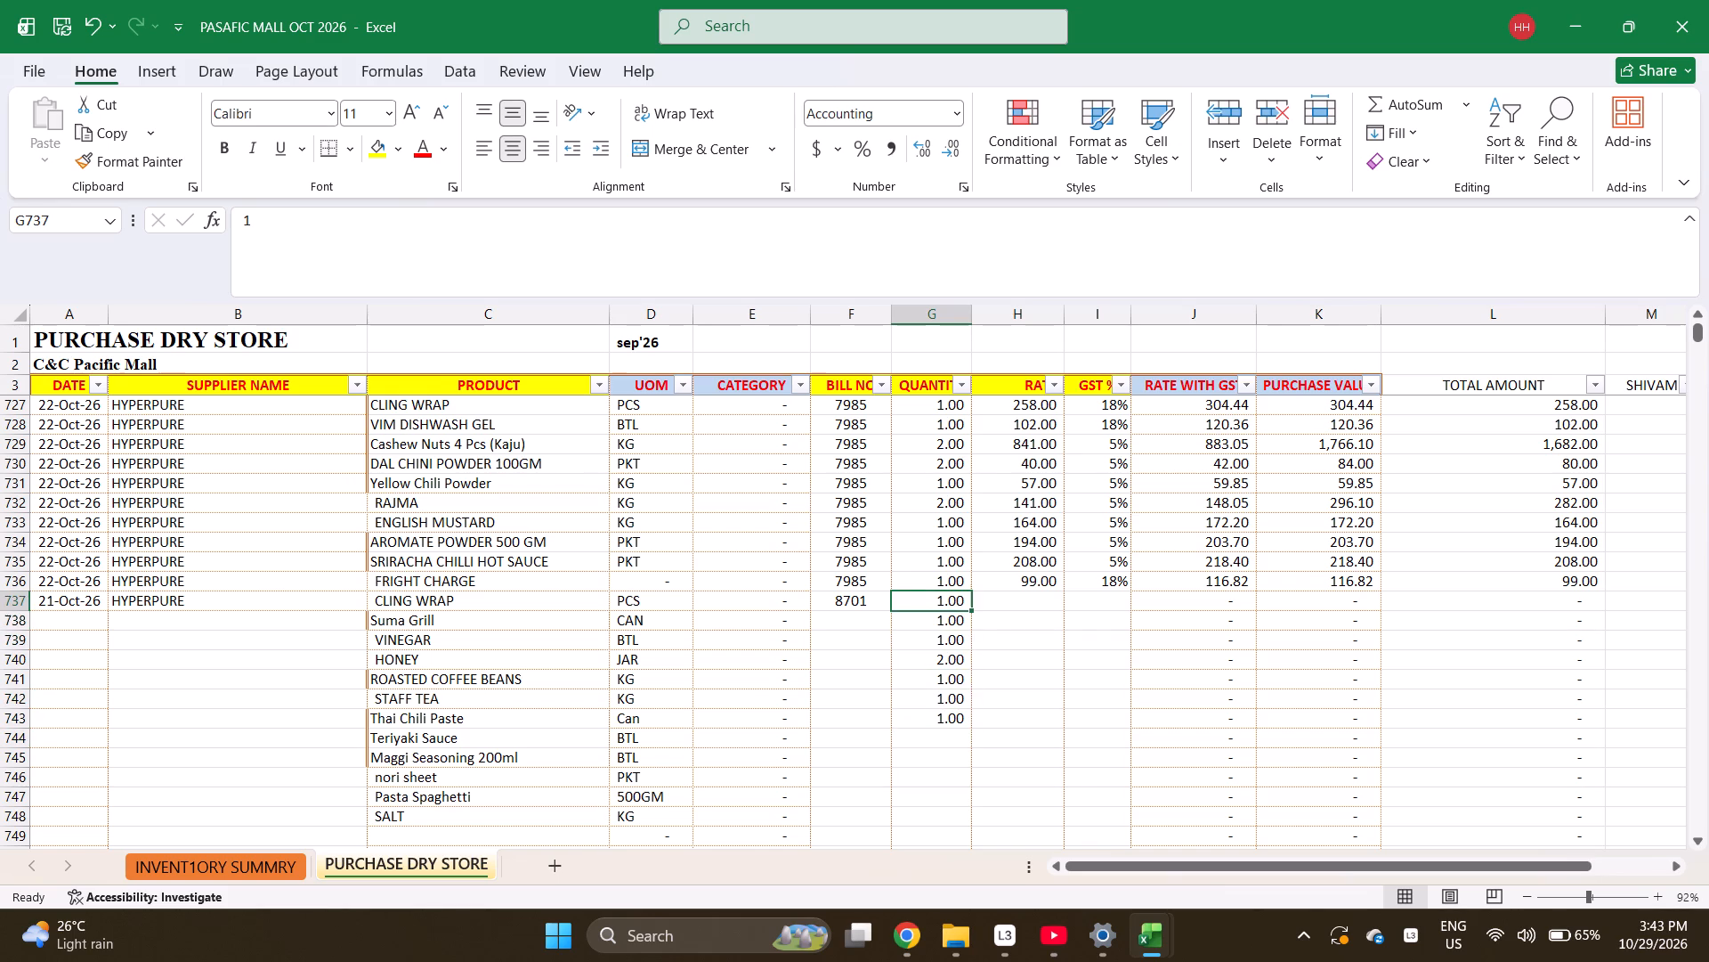
pyautogui.press('Down')
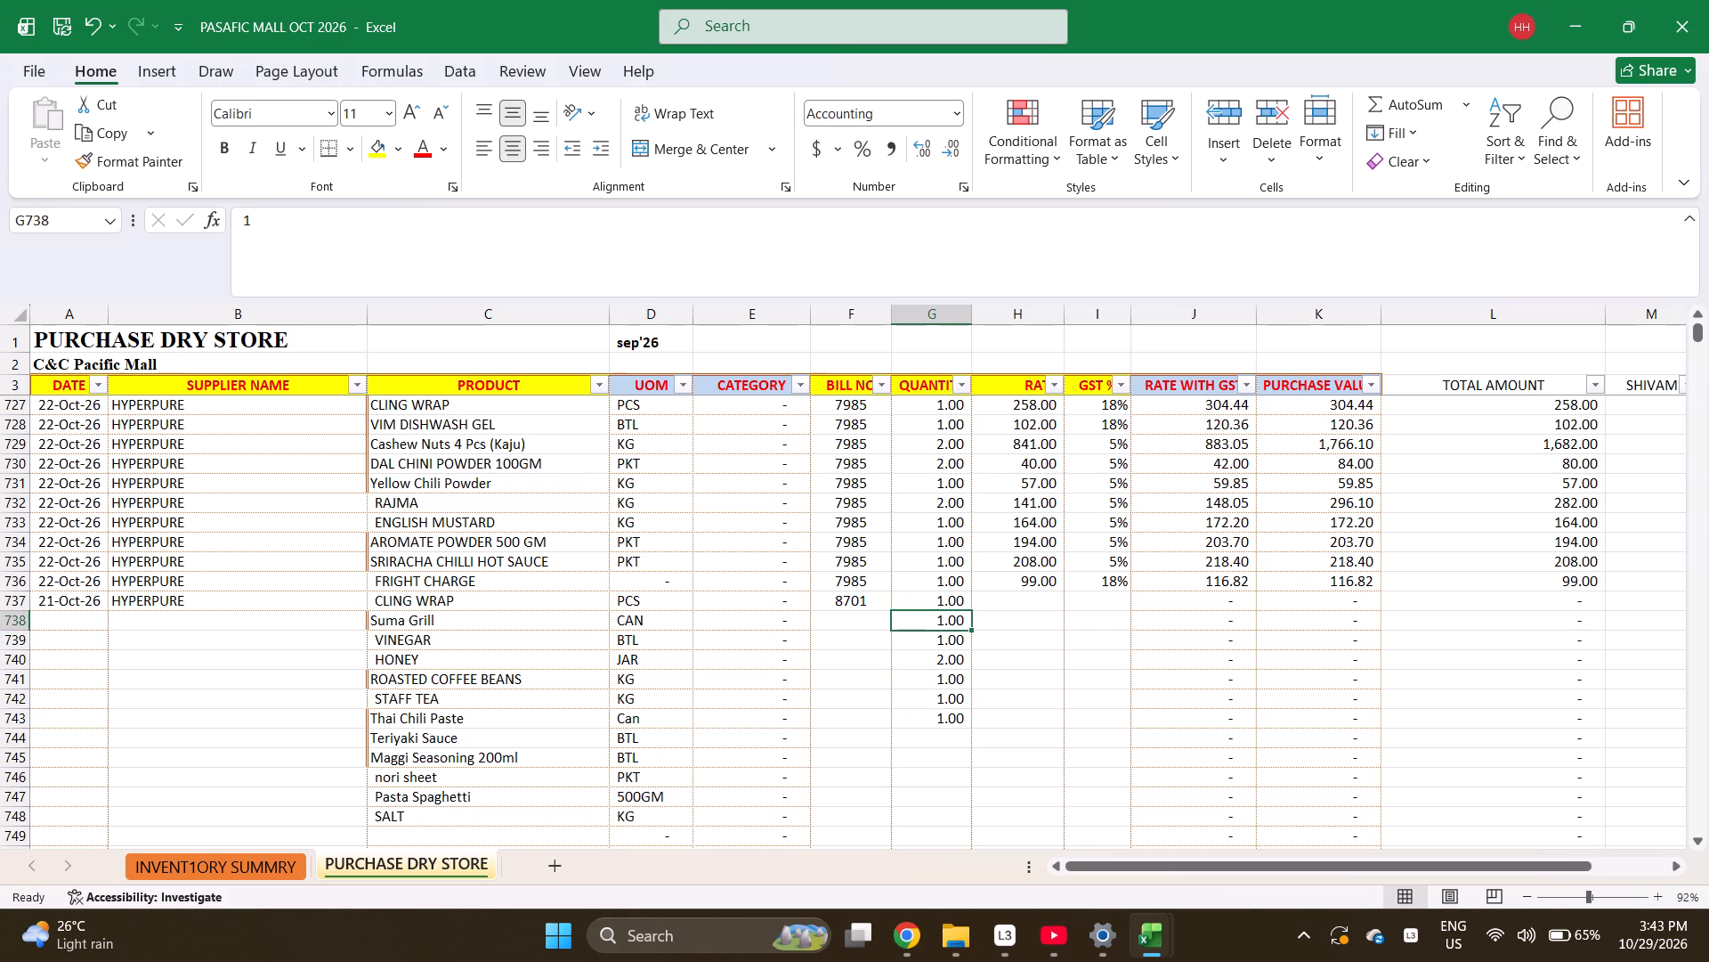
pyautogui.press('Down')
pyautogui.press('Down')
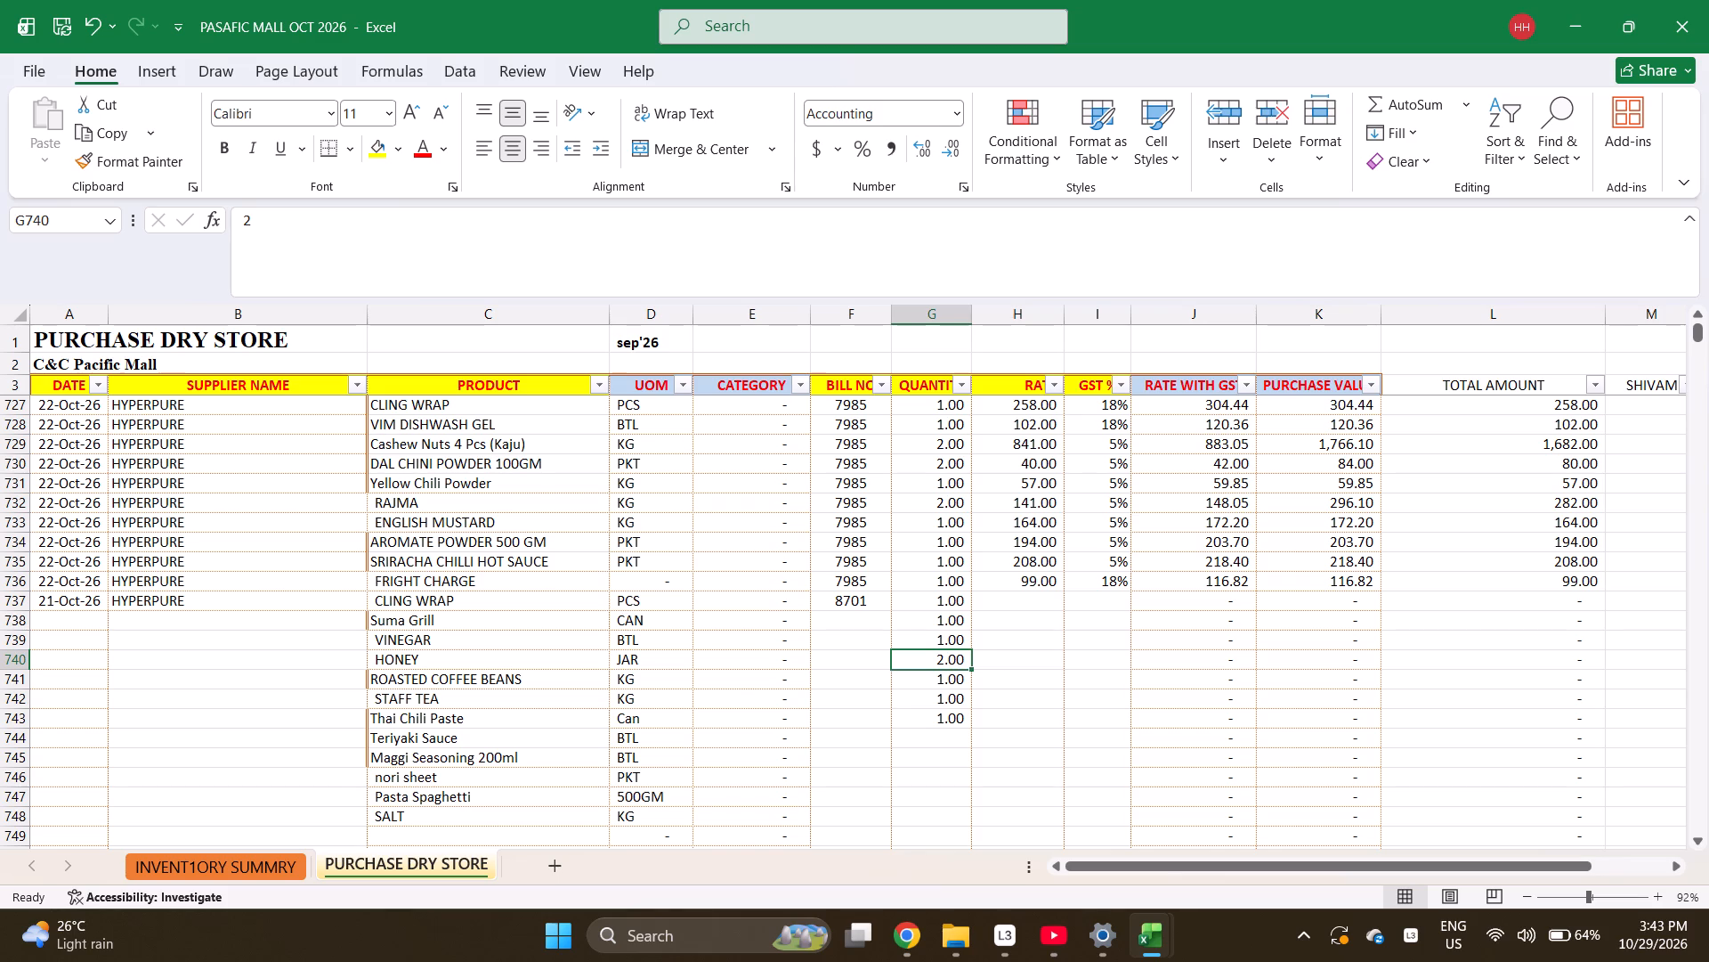
pyautogui.press('Down')
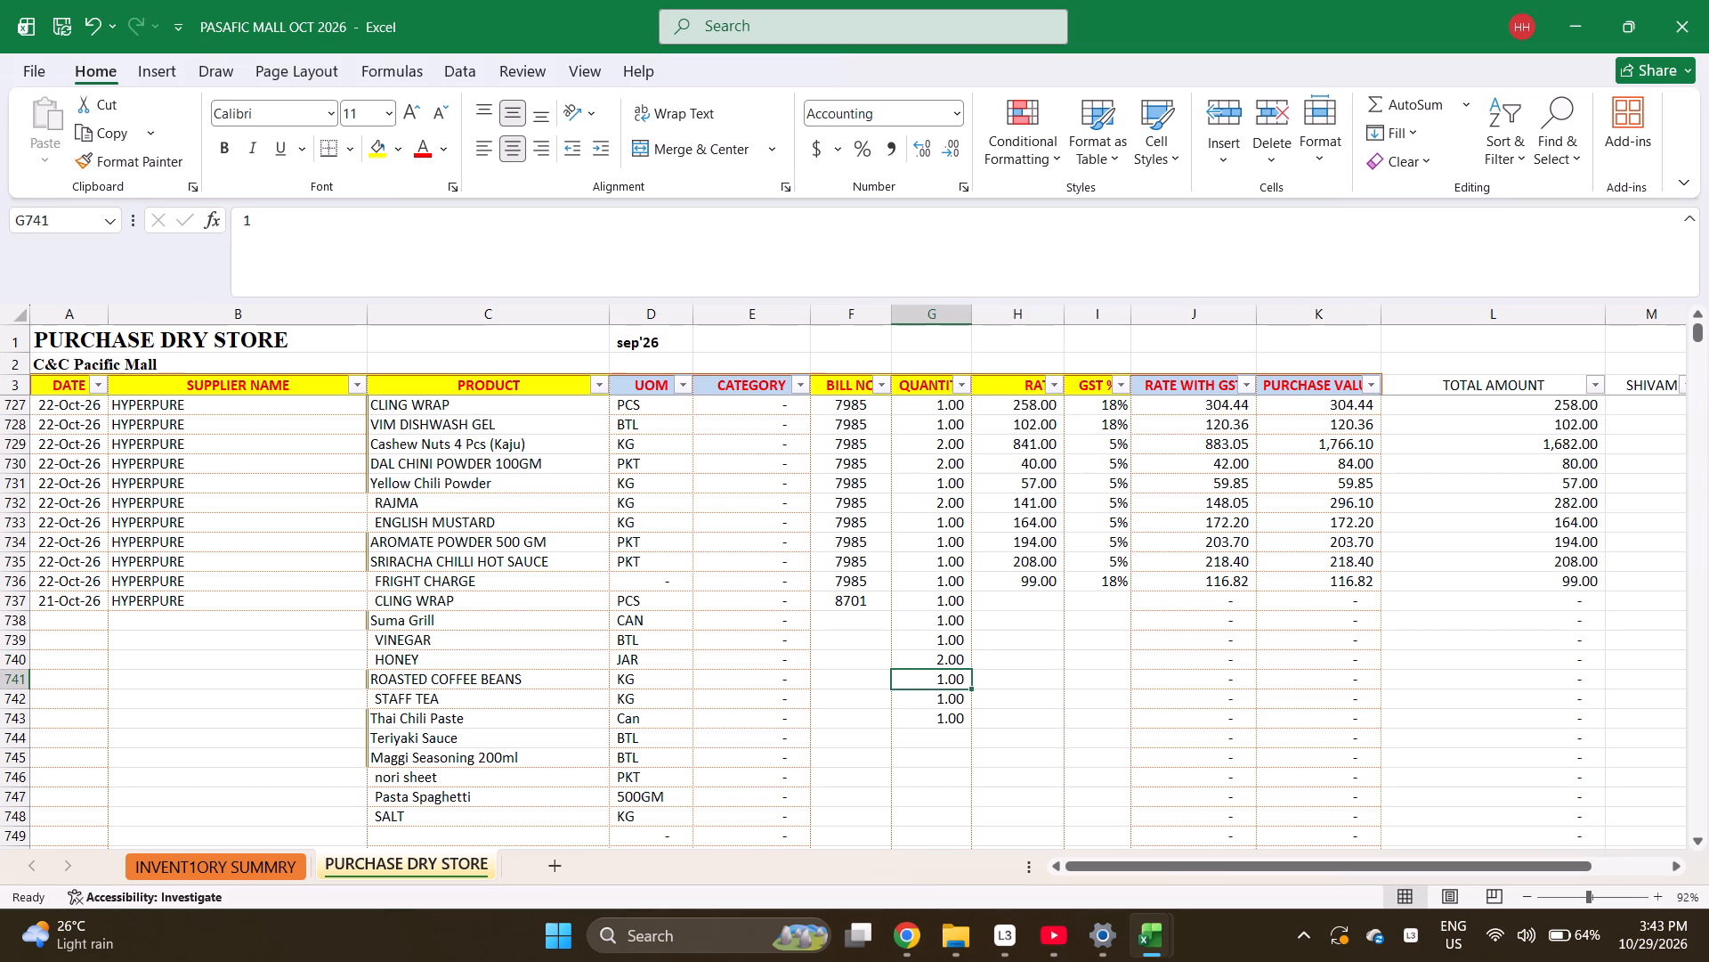
# Enter quantity 1 for each product from STAFF TEA to Pasta Spaghetti, rows 742 to 747, and 5 for SALT in row 748.
pyautogui.press('Down')
pyautogui.press('1')
pyautogui.press('Return')
pyautogui.press('1')
pyautogui.press('Return')
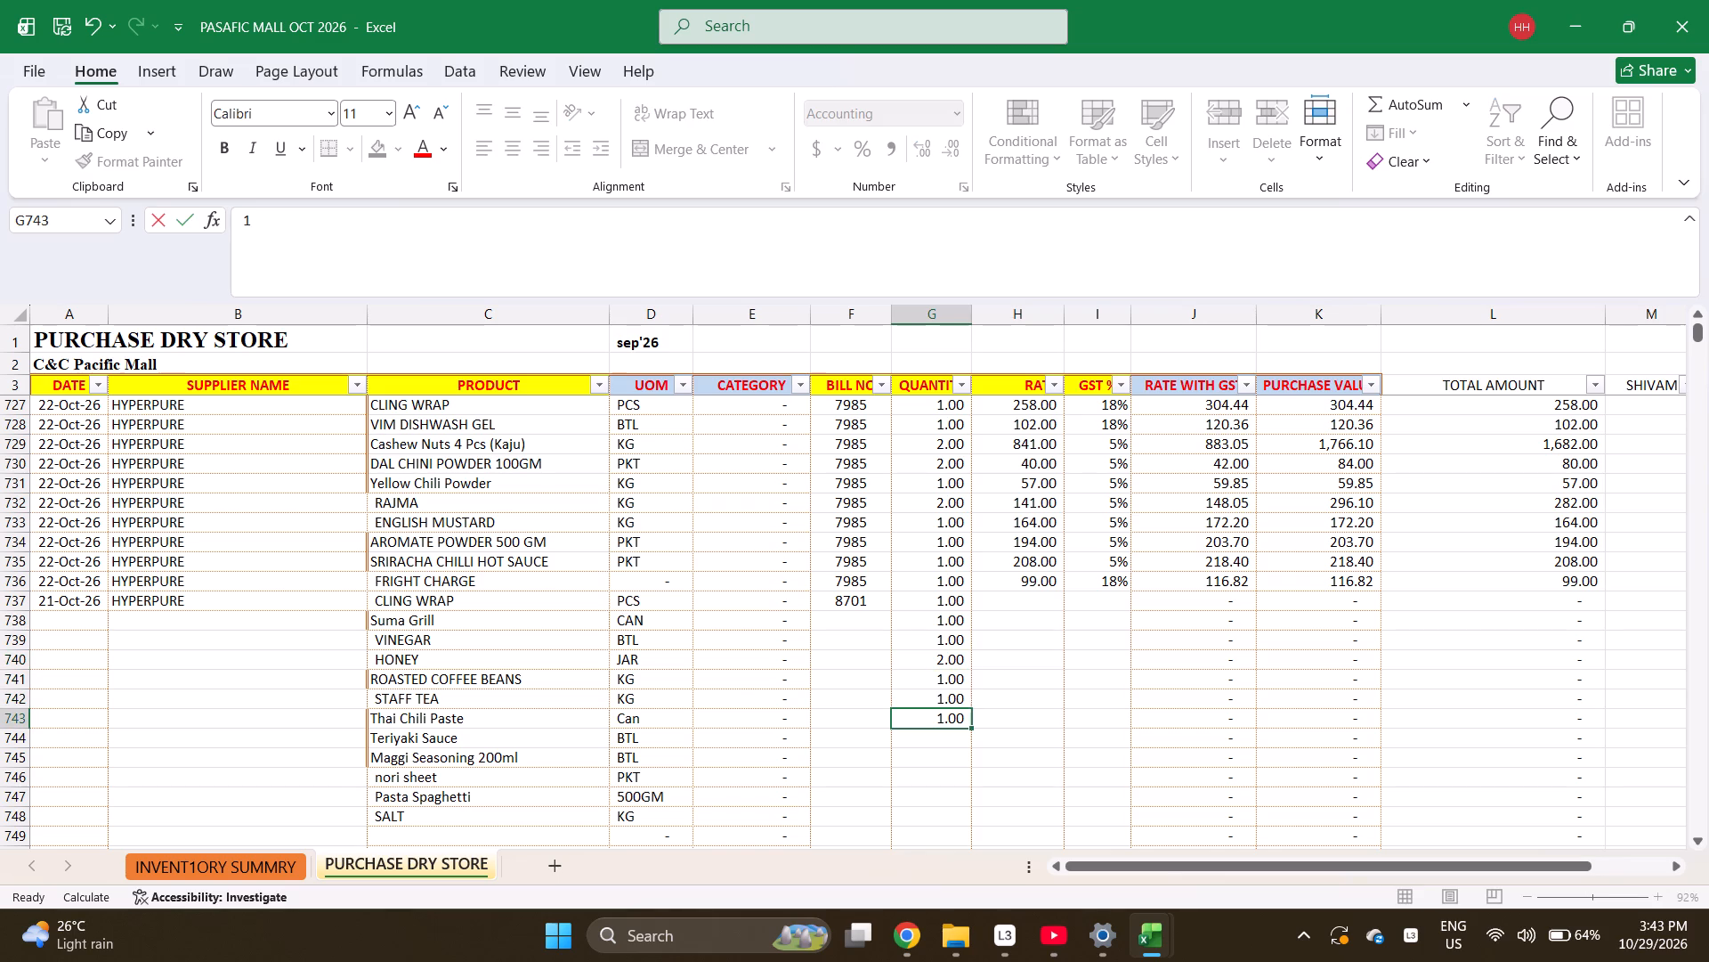
pyautogui.press('1')
pyautogui.press('Return')
pyautogui.press('1')
pyautogui.press('Return')
pyautogui.press('1')
pyautogui.press('Return')
pyautogui.press('1')
pyautogui.press('Return')
pyautogui.press('1')
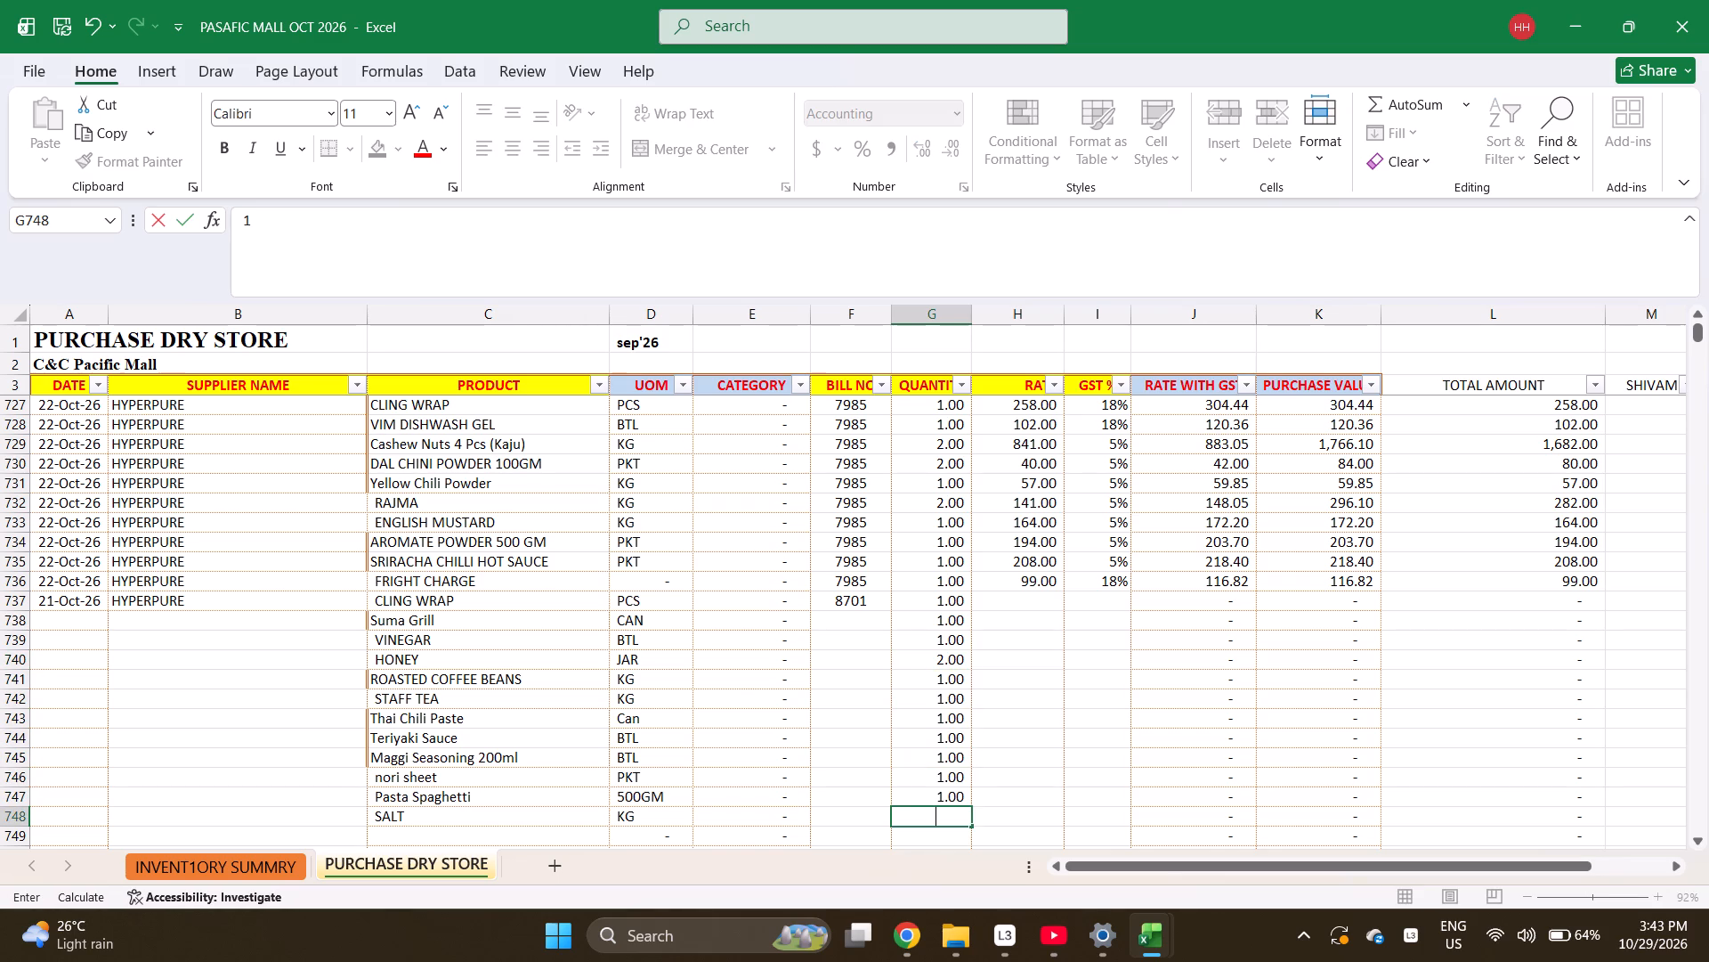
pyautogui.press('BackSpace')
pyautogui.press('5')
pyautogui.press('Return')
# Enter the rates for rows 737 to 741: CLING WRAP 258, Suma Grill 643, VINEGAR 62, HONEY 327, ROASTED COFFEE BEANS 1413.
pyautogui.press('Right')
pyautogui.hotkey('ctrl', 'Up')
pyautogui.press('Down')
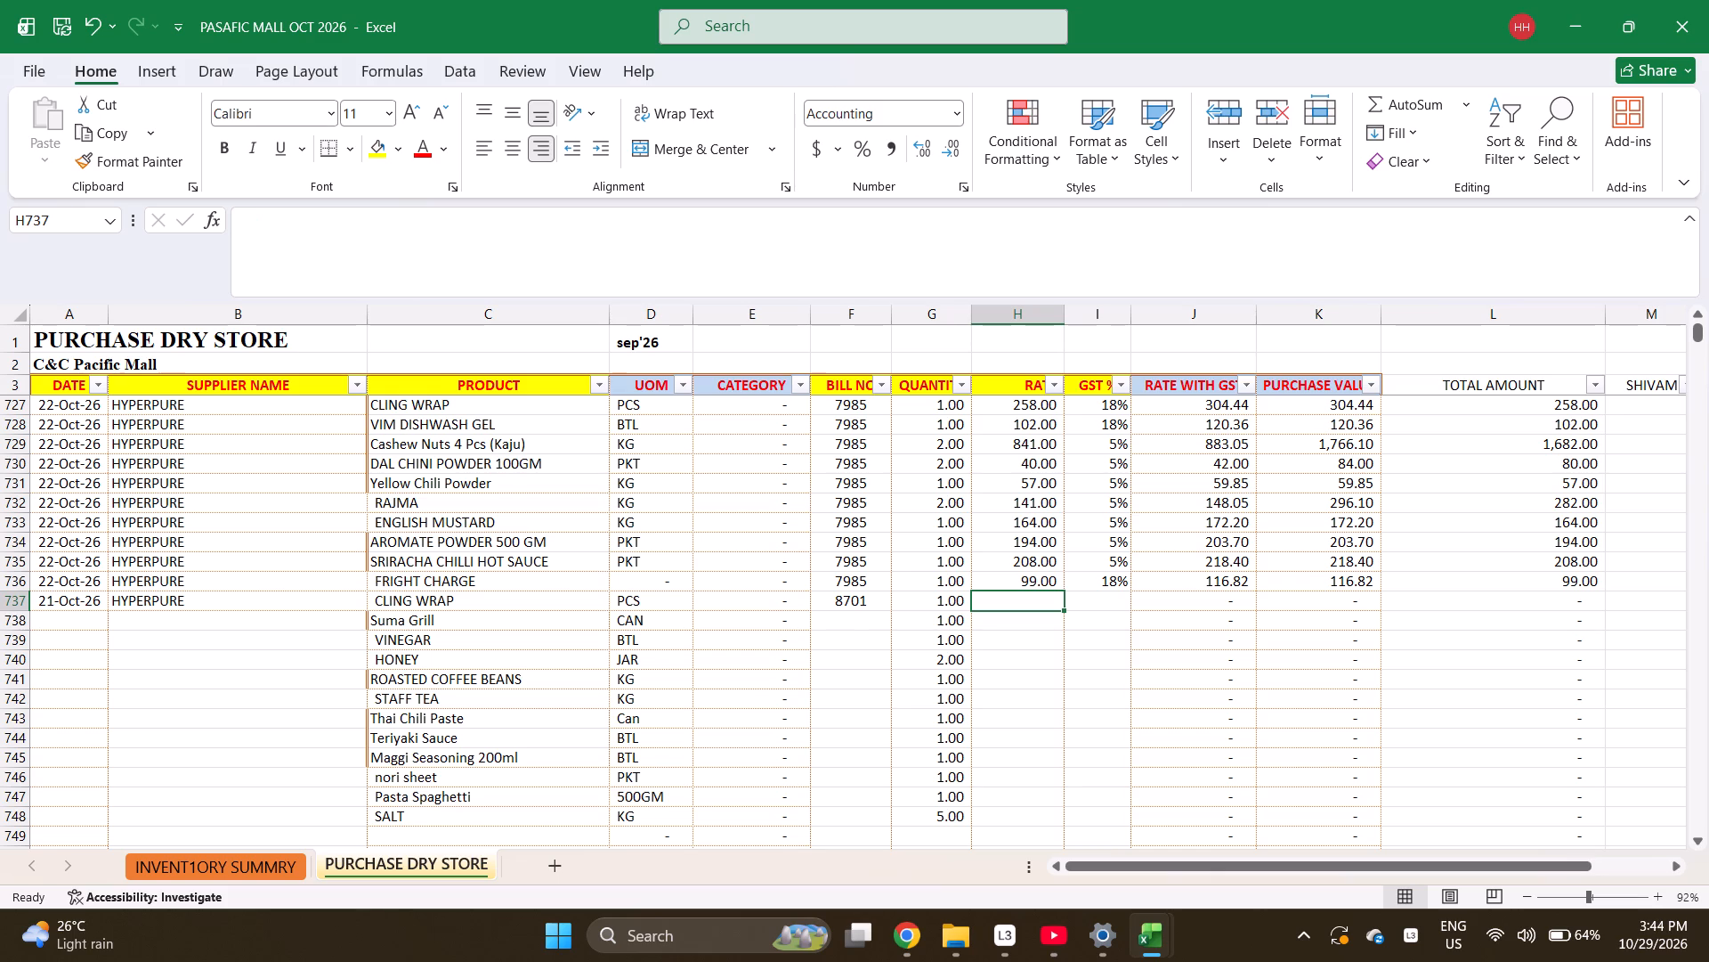
pyautogui.write('258')
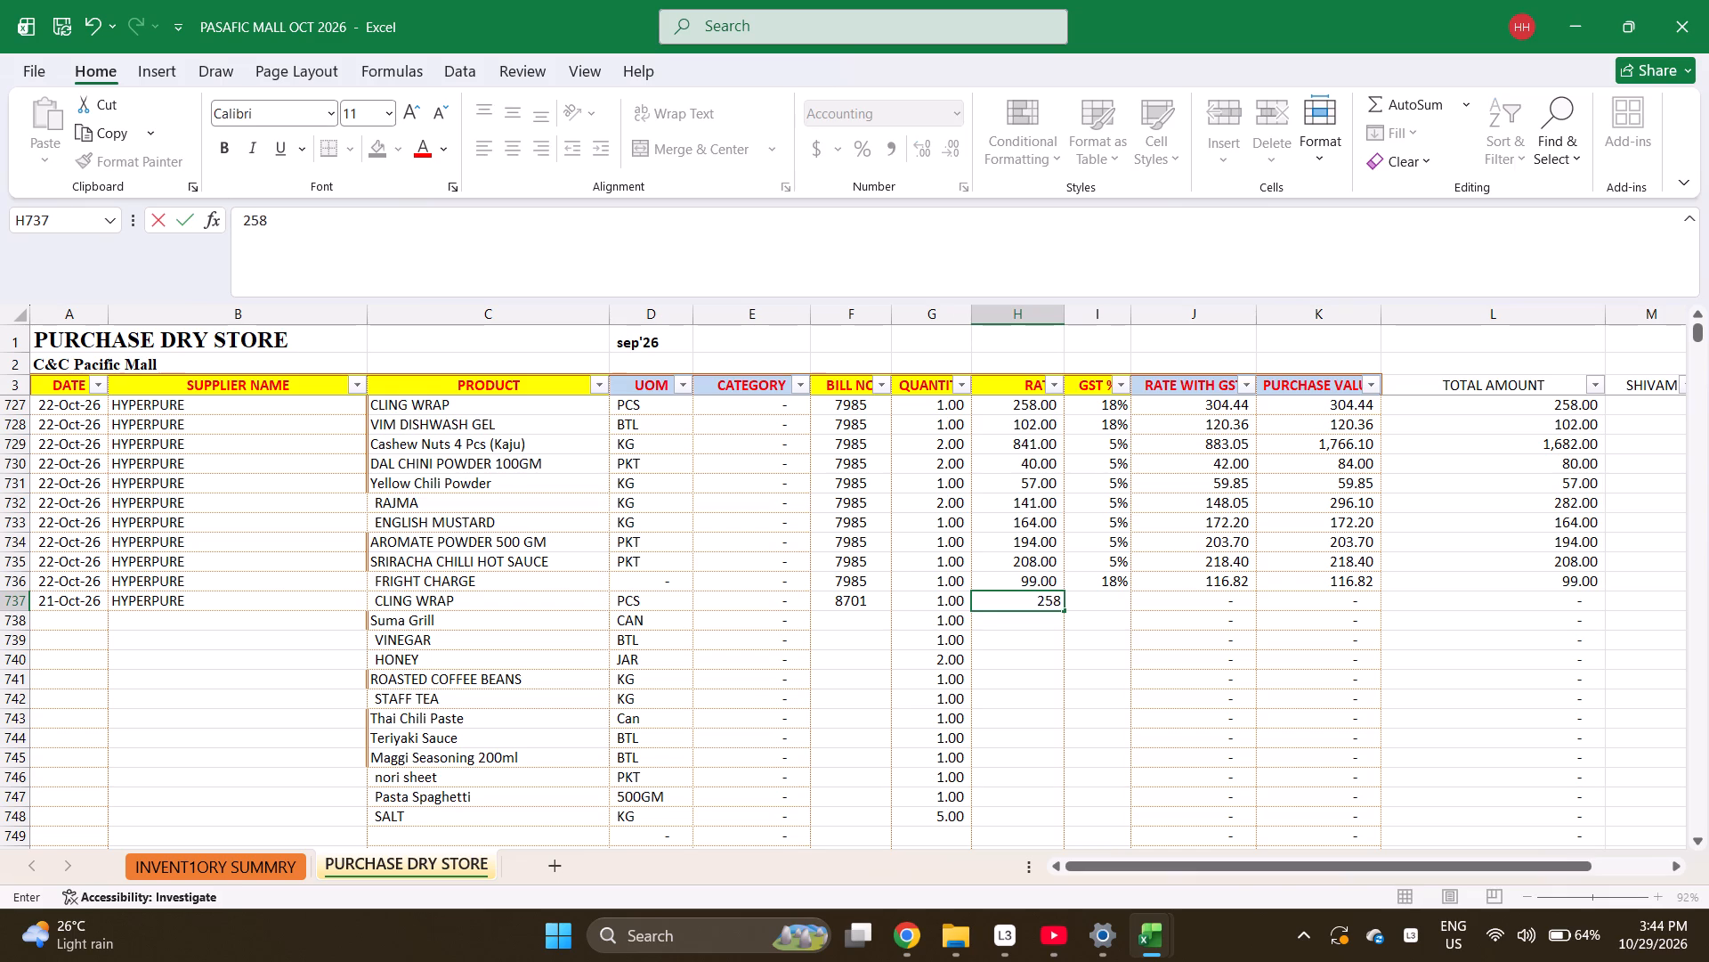
pyautogui.press('Return')
pyautogui.write('643')
pyautogui.press('Return')
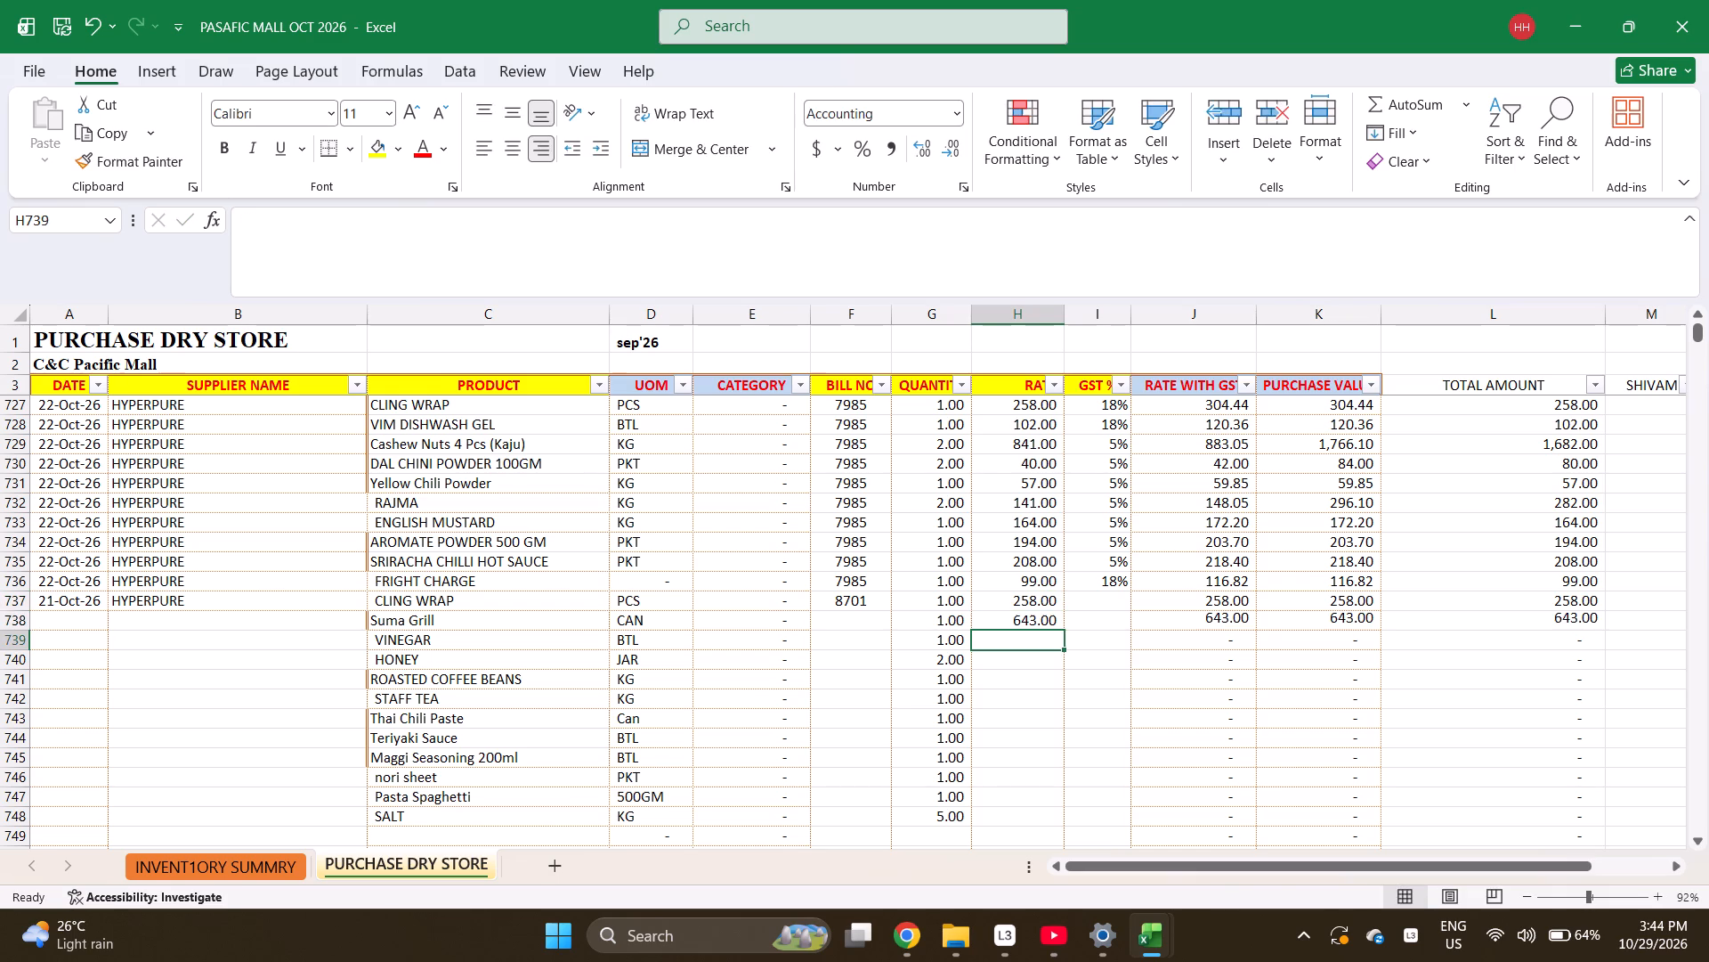
pyautogui.write('62')
pyautogui.press('Return')
pyautogui.write('327')
pyautogui.press('Return')
pyautogui.write('1413')
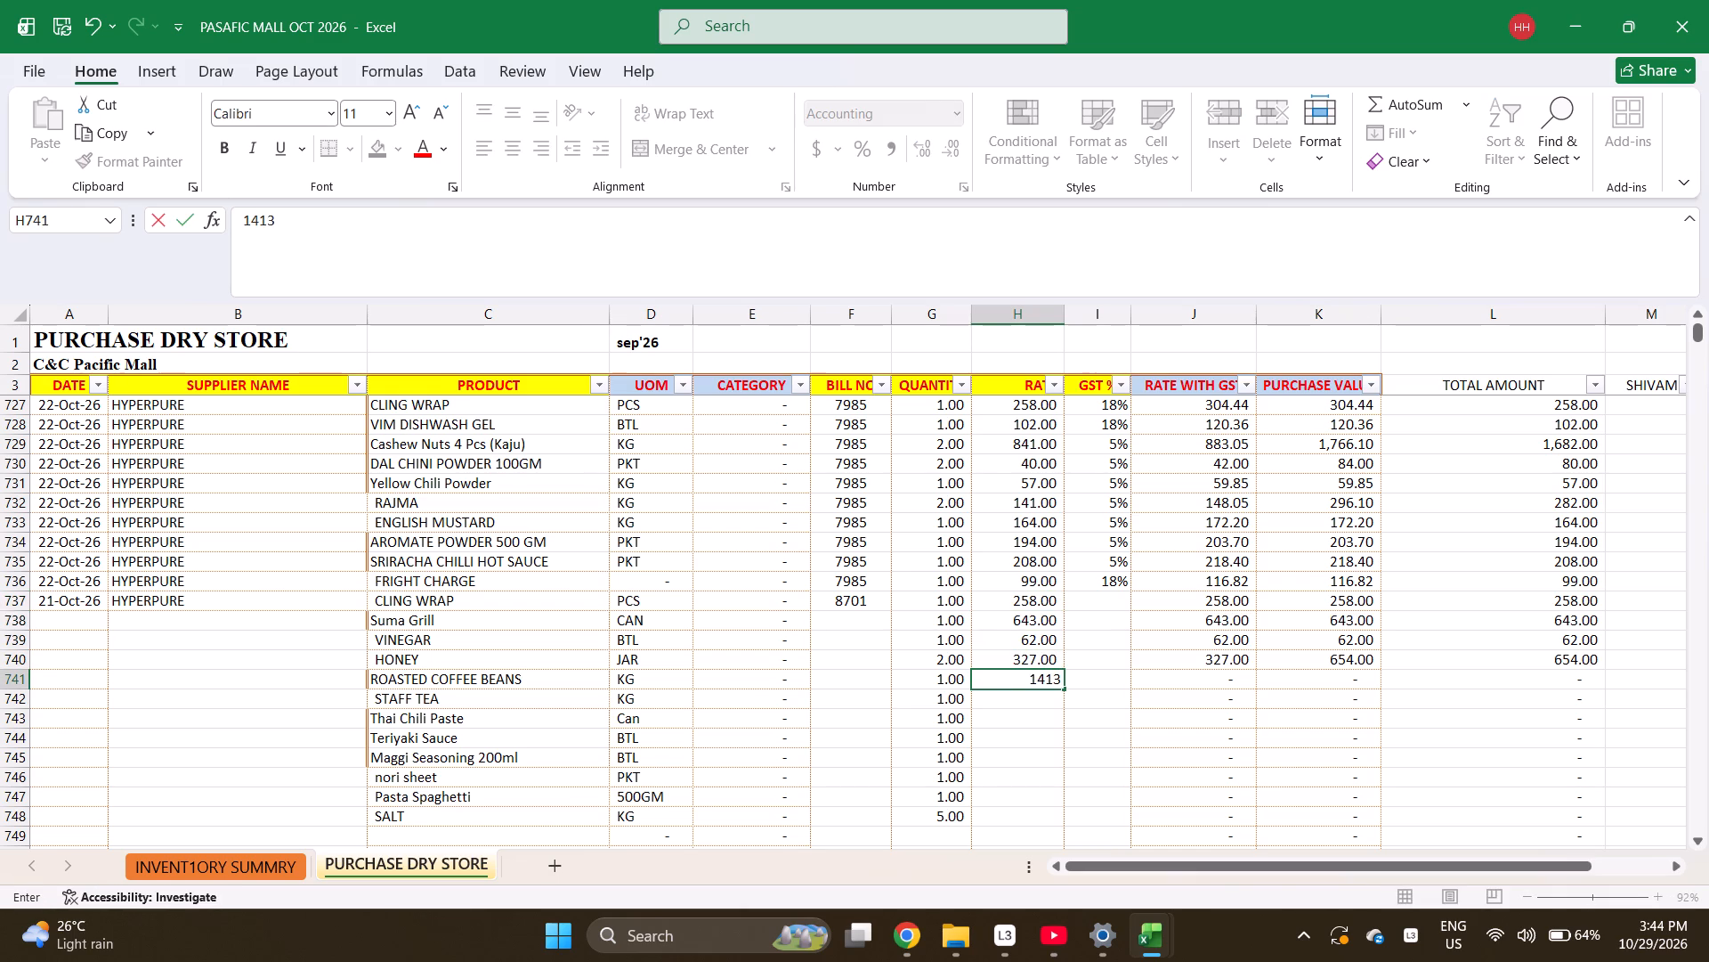
pyautogui.press('Return')
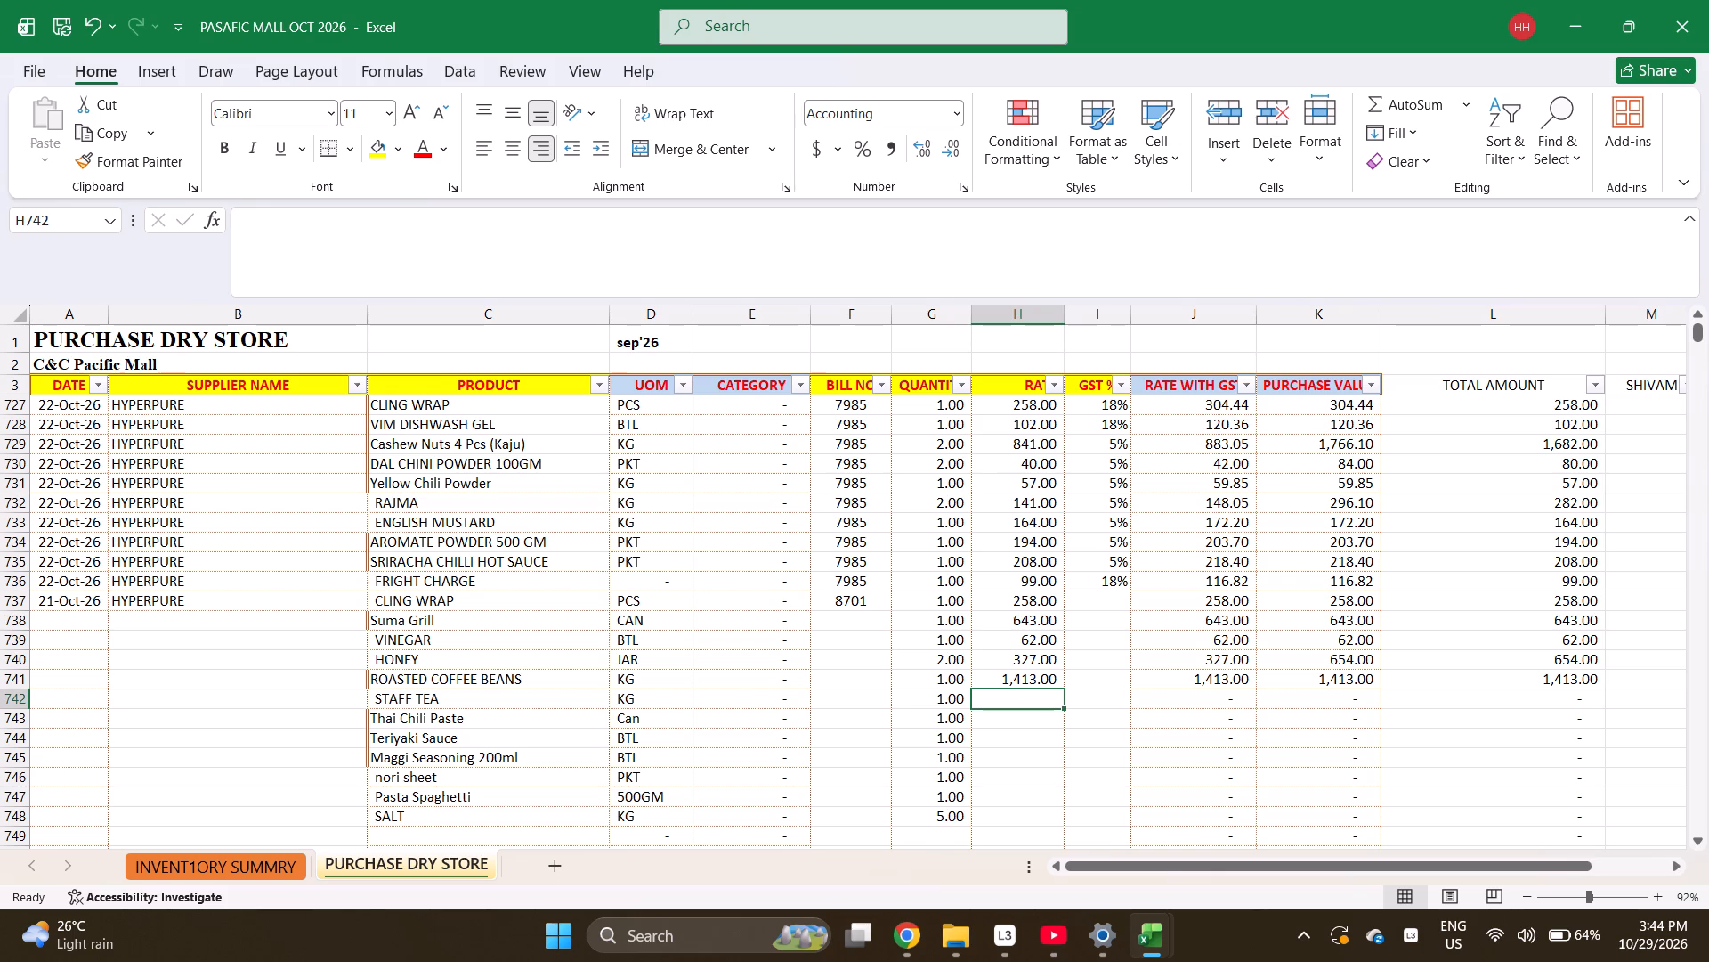
# Enter the rates from STAFF TEA to SALT, rows 742 to 748: 191, 389, 215, 160, 647, 56 and 32.
pyautogui.write('191')
pyautogui.press('Return')
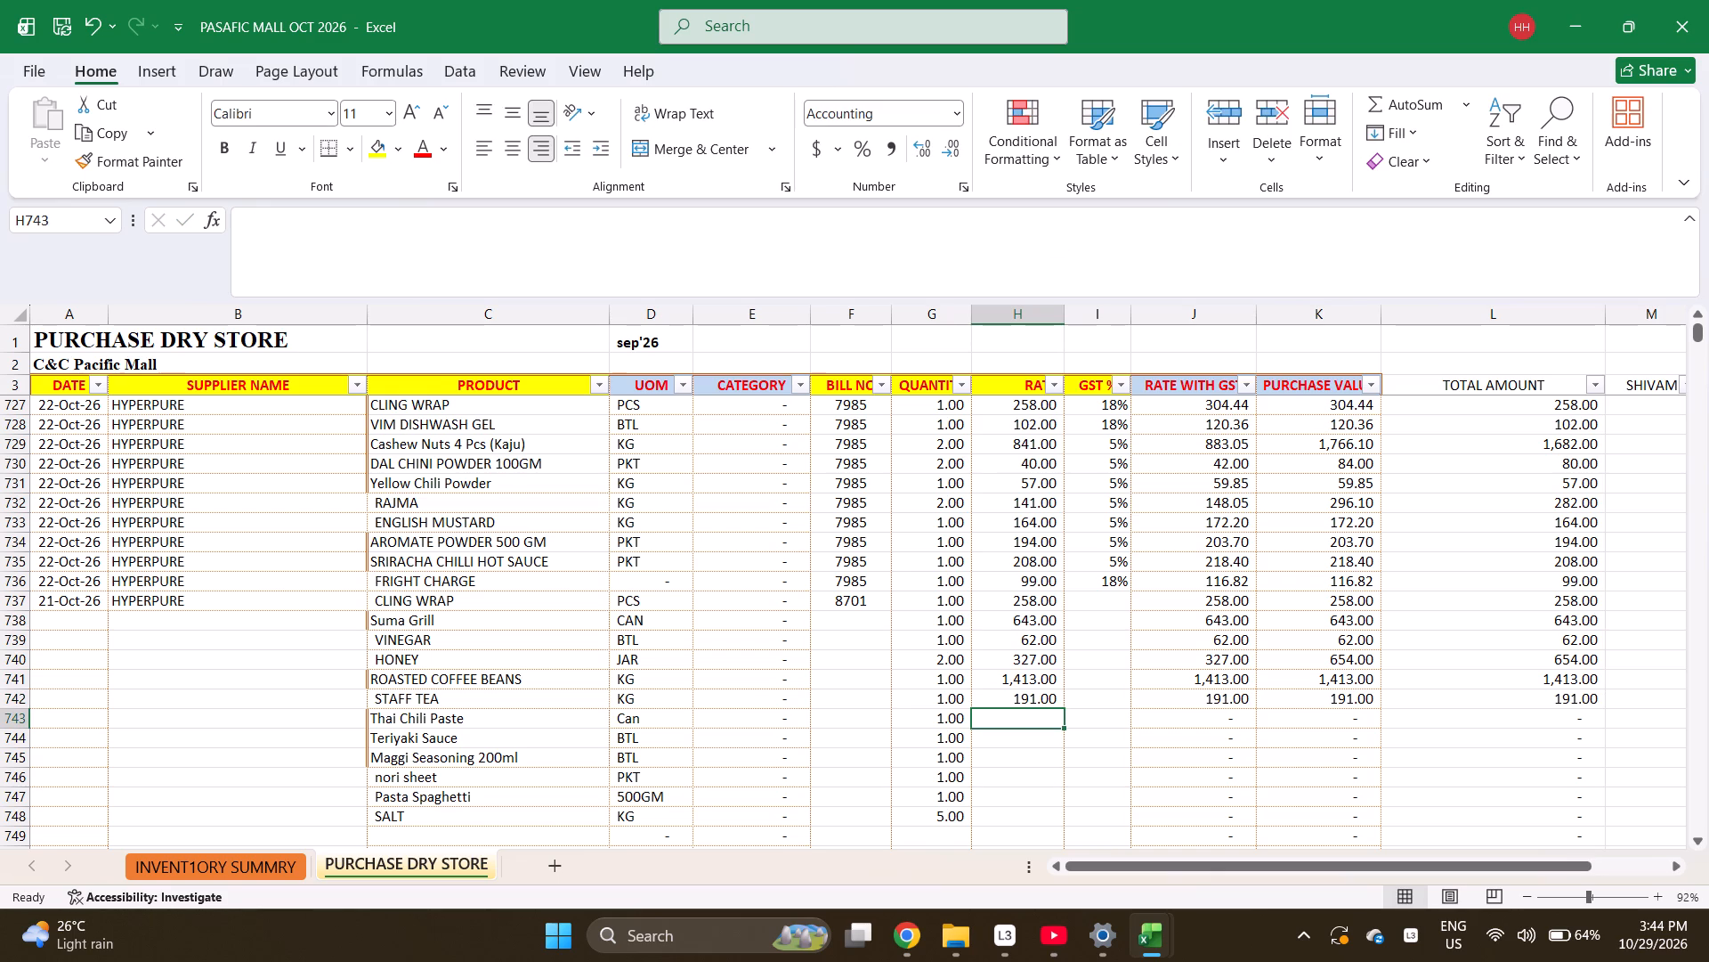
pyautogui.write('389')
pyautogui.press('Return')
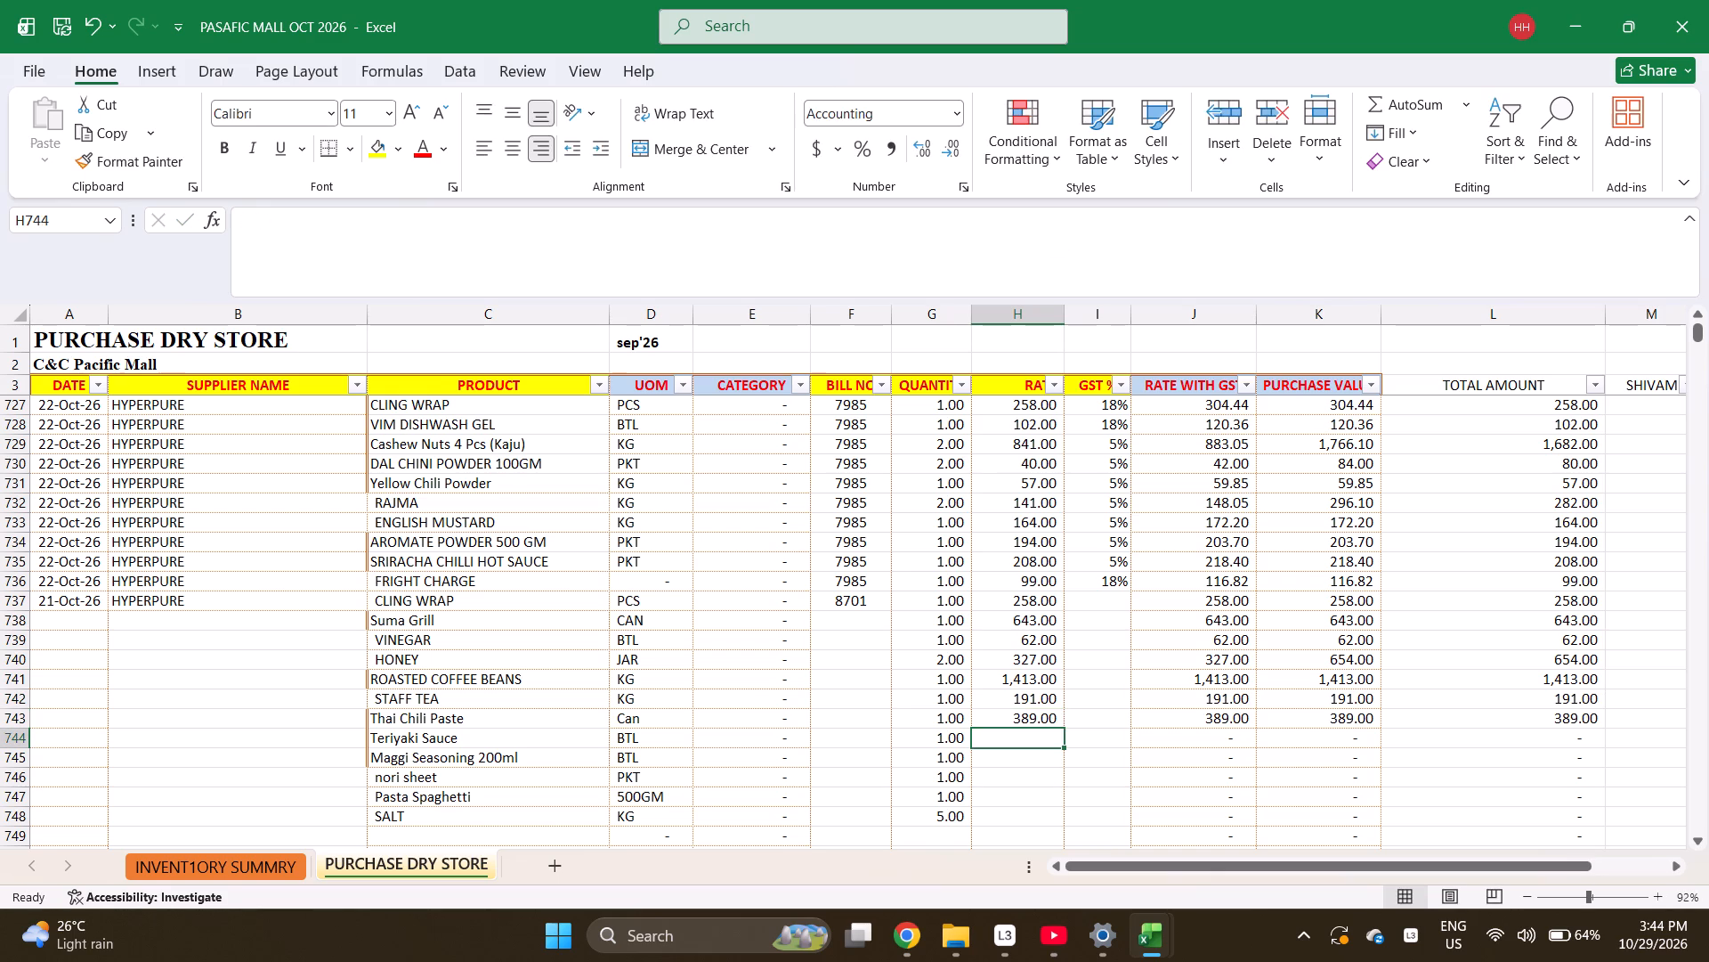
pyautogui.write('215')
pyautogui.press('Return')
pyautogui.write('160')
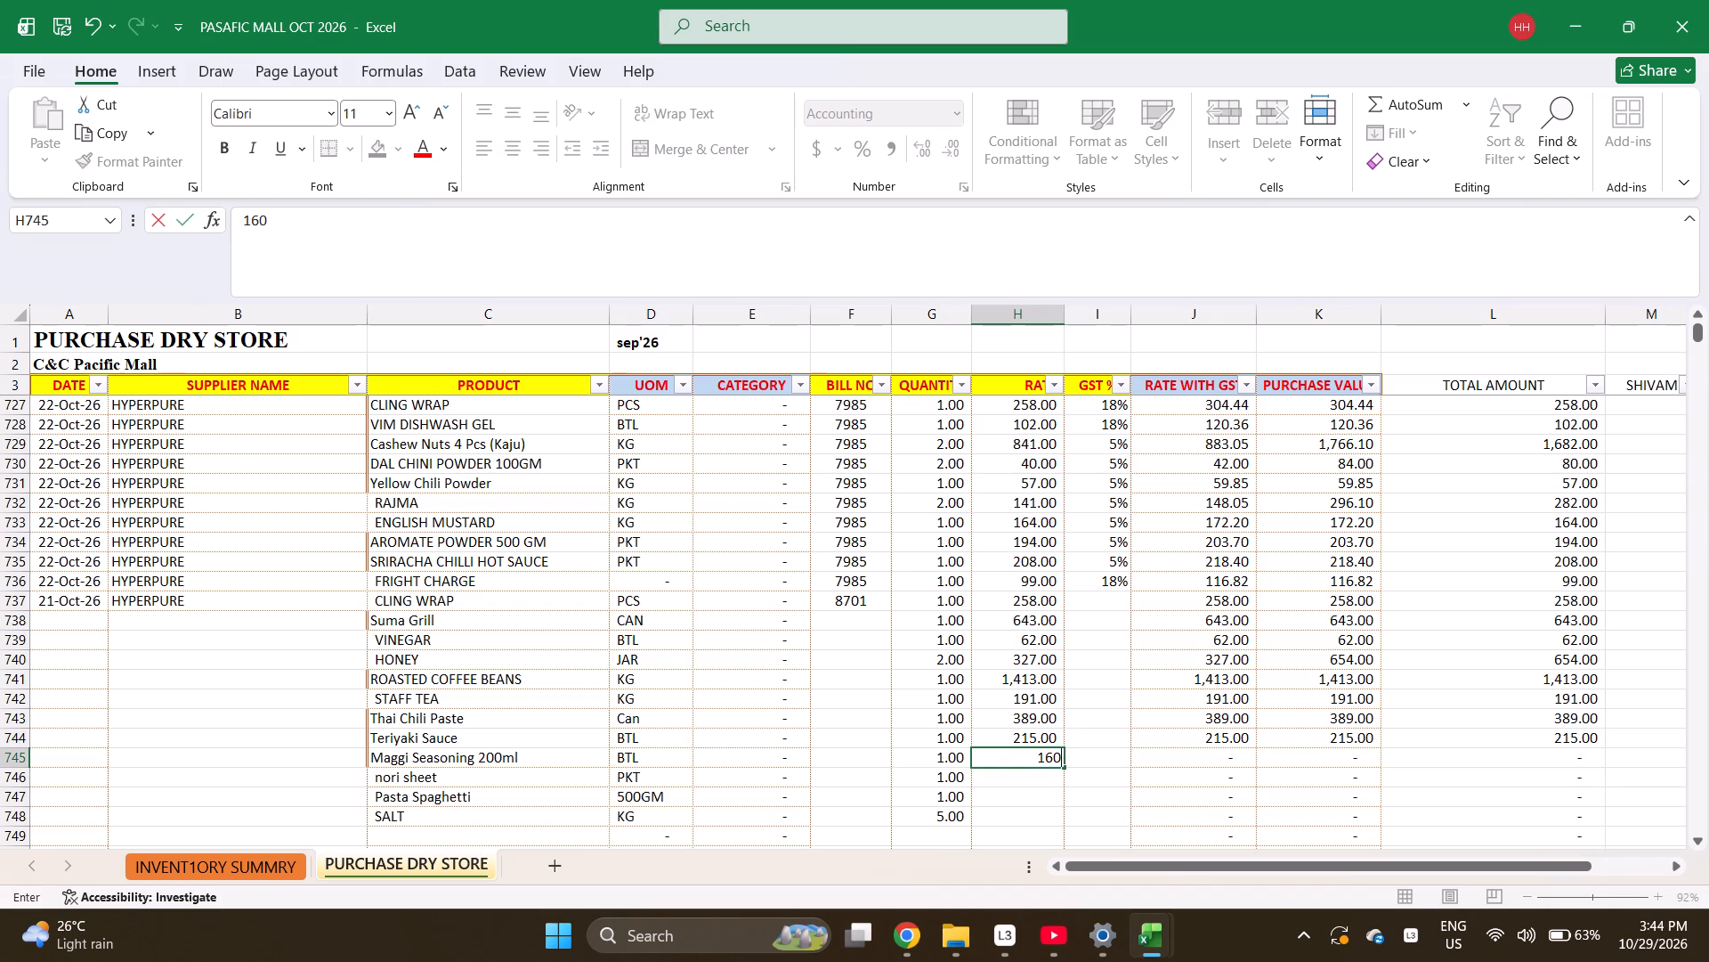
pyautogui.press('Return')
pyautogui.write('647')
pyautogui.press('Return')
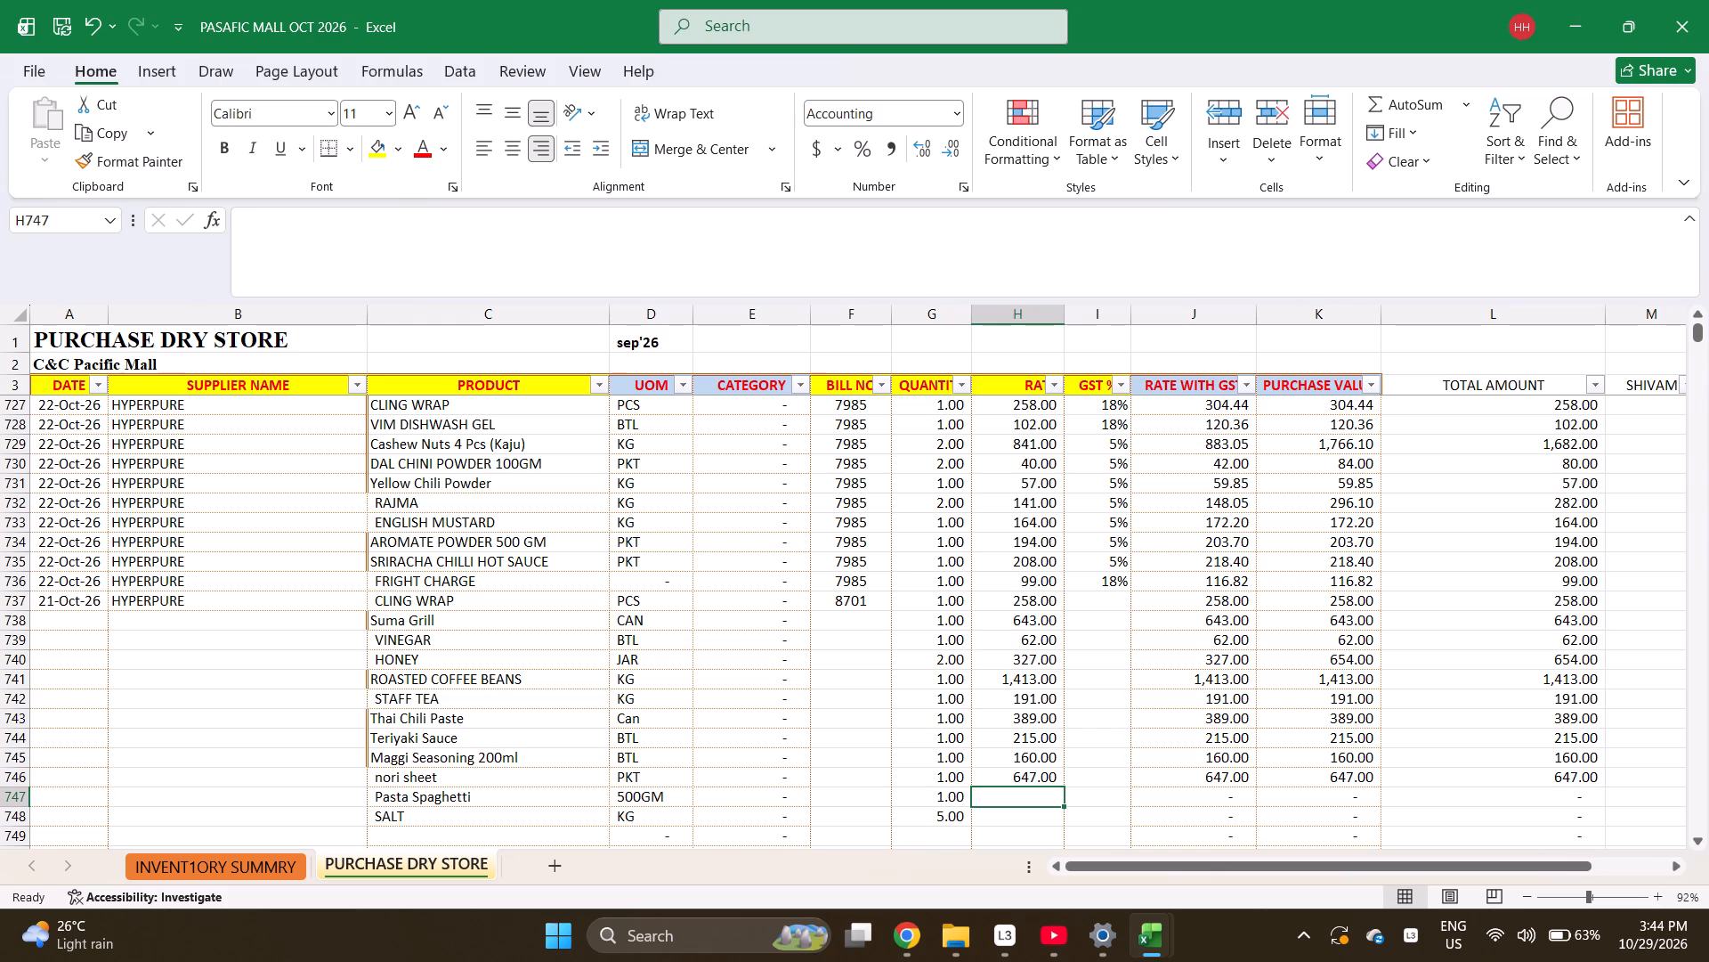
pyautogui.write('56')
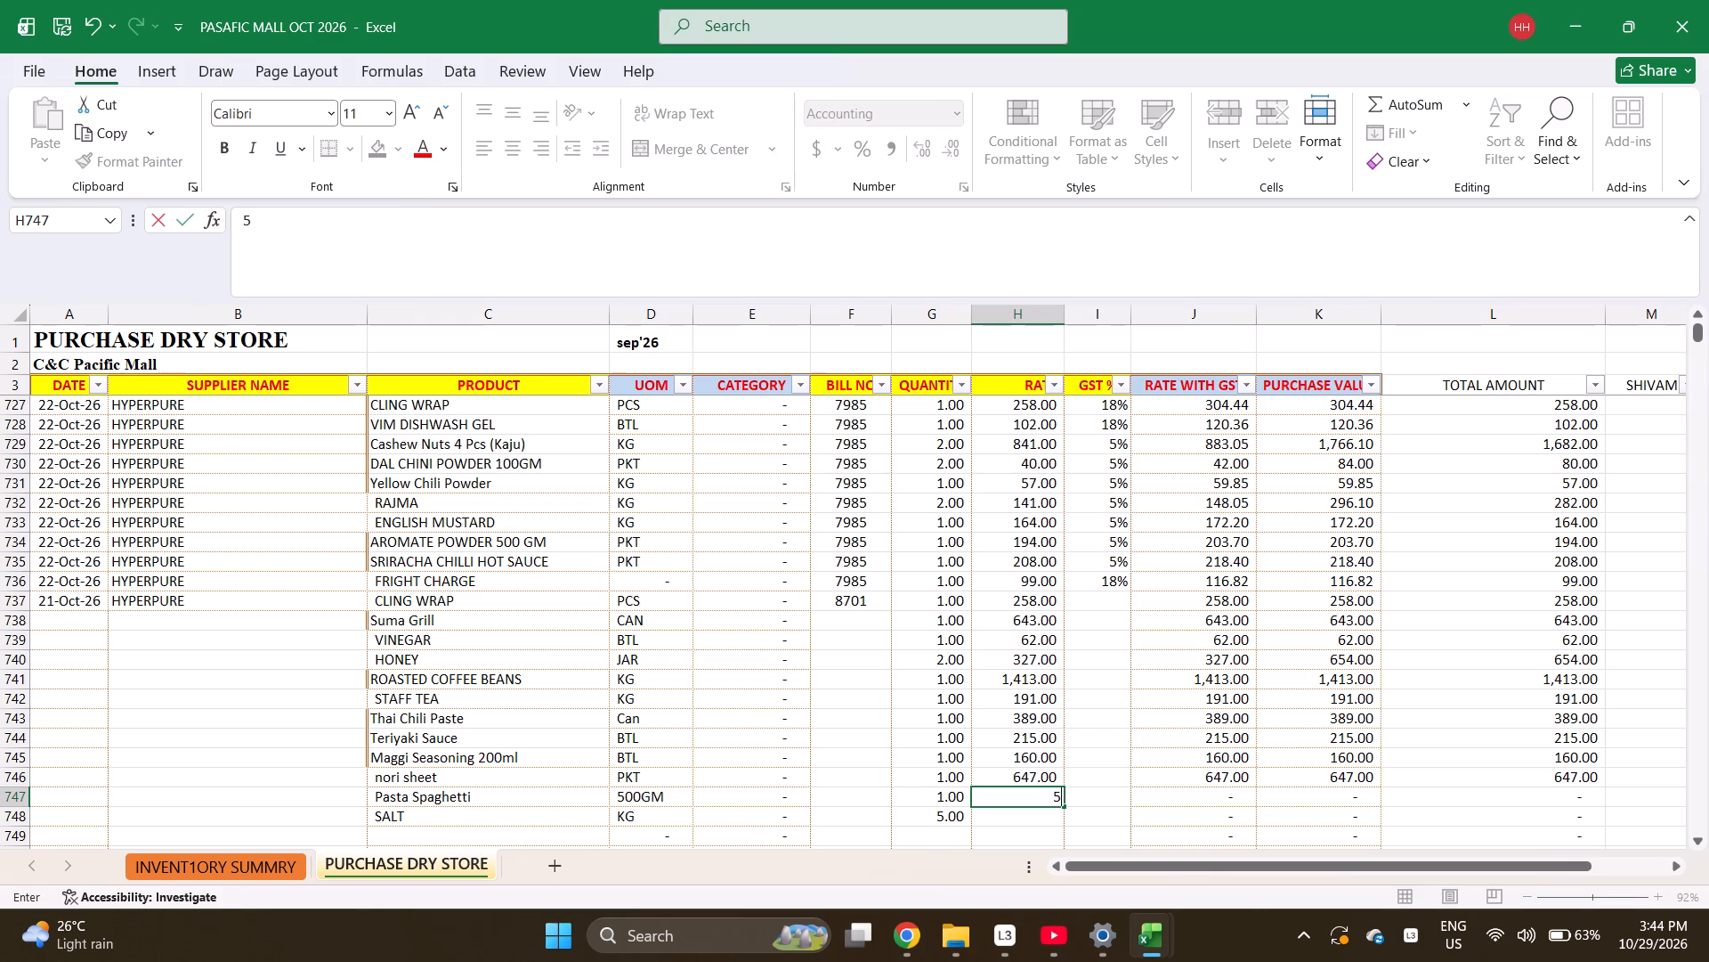
pyautogui.press('Return')
pyautogui.write('32')
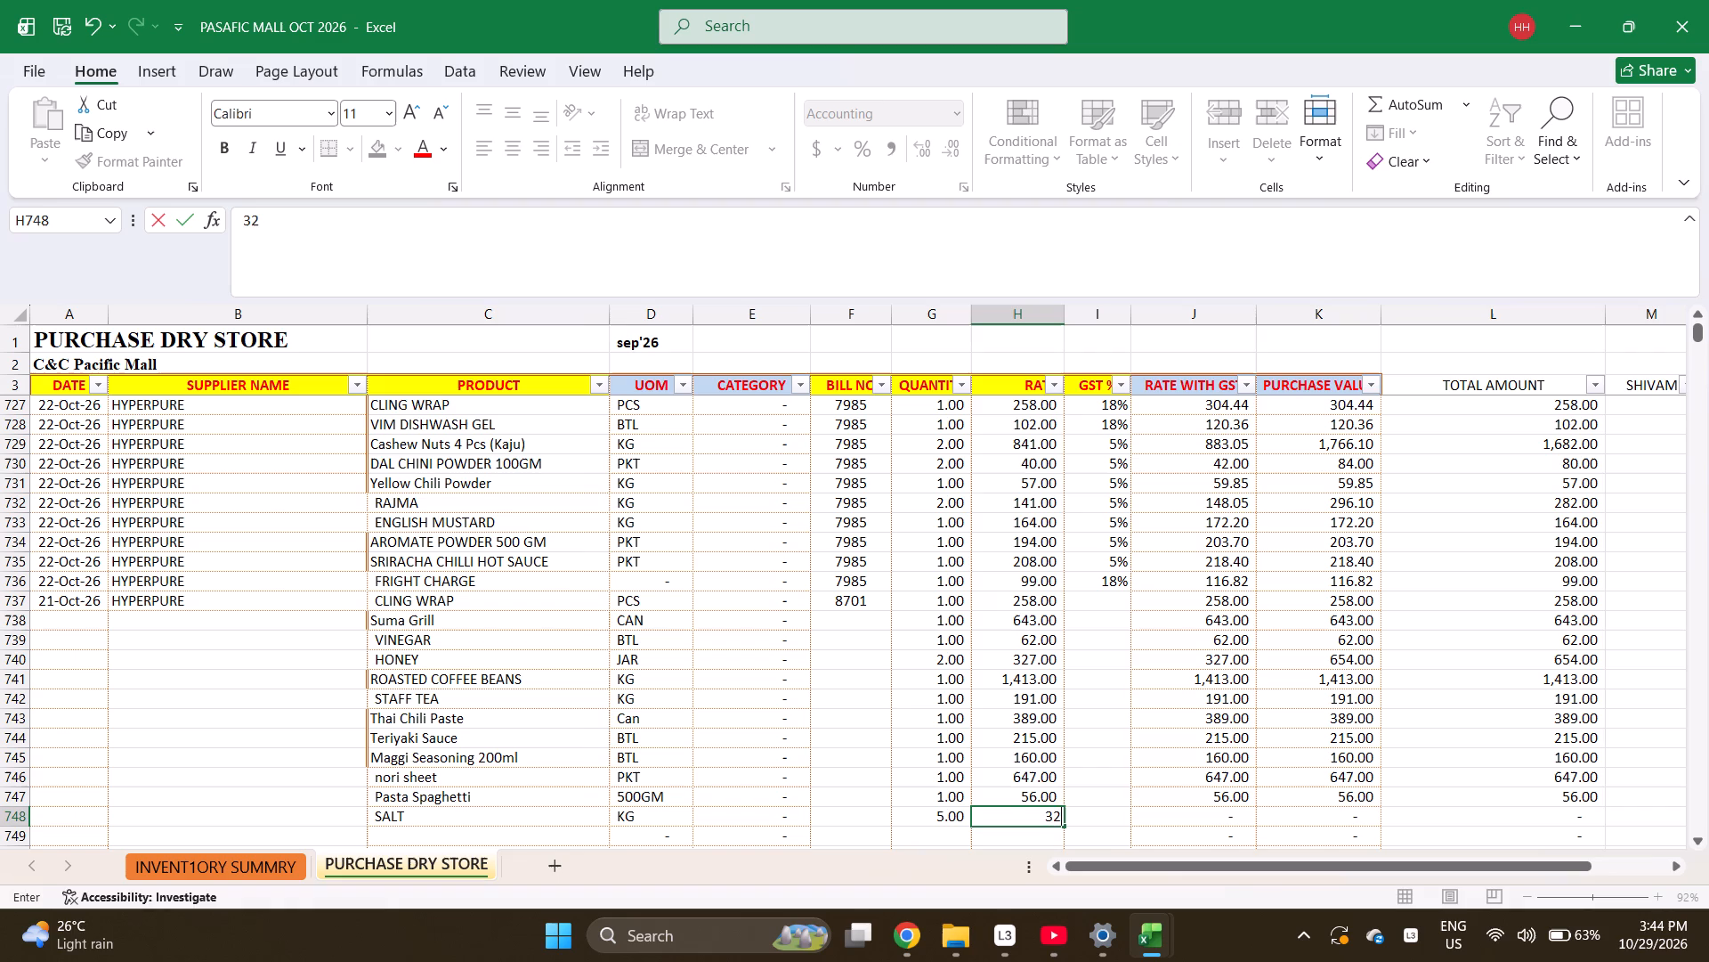
pyautogui.press('Return')
# Enter 18% GST for CLING WRAP, Suma Grill and VINEGAR in rows 737 to 739.
pyautogui.press('Right')
pyautogui.hotkey('ctrl', 'Up')
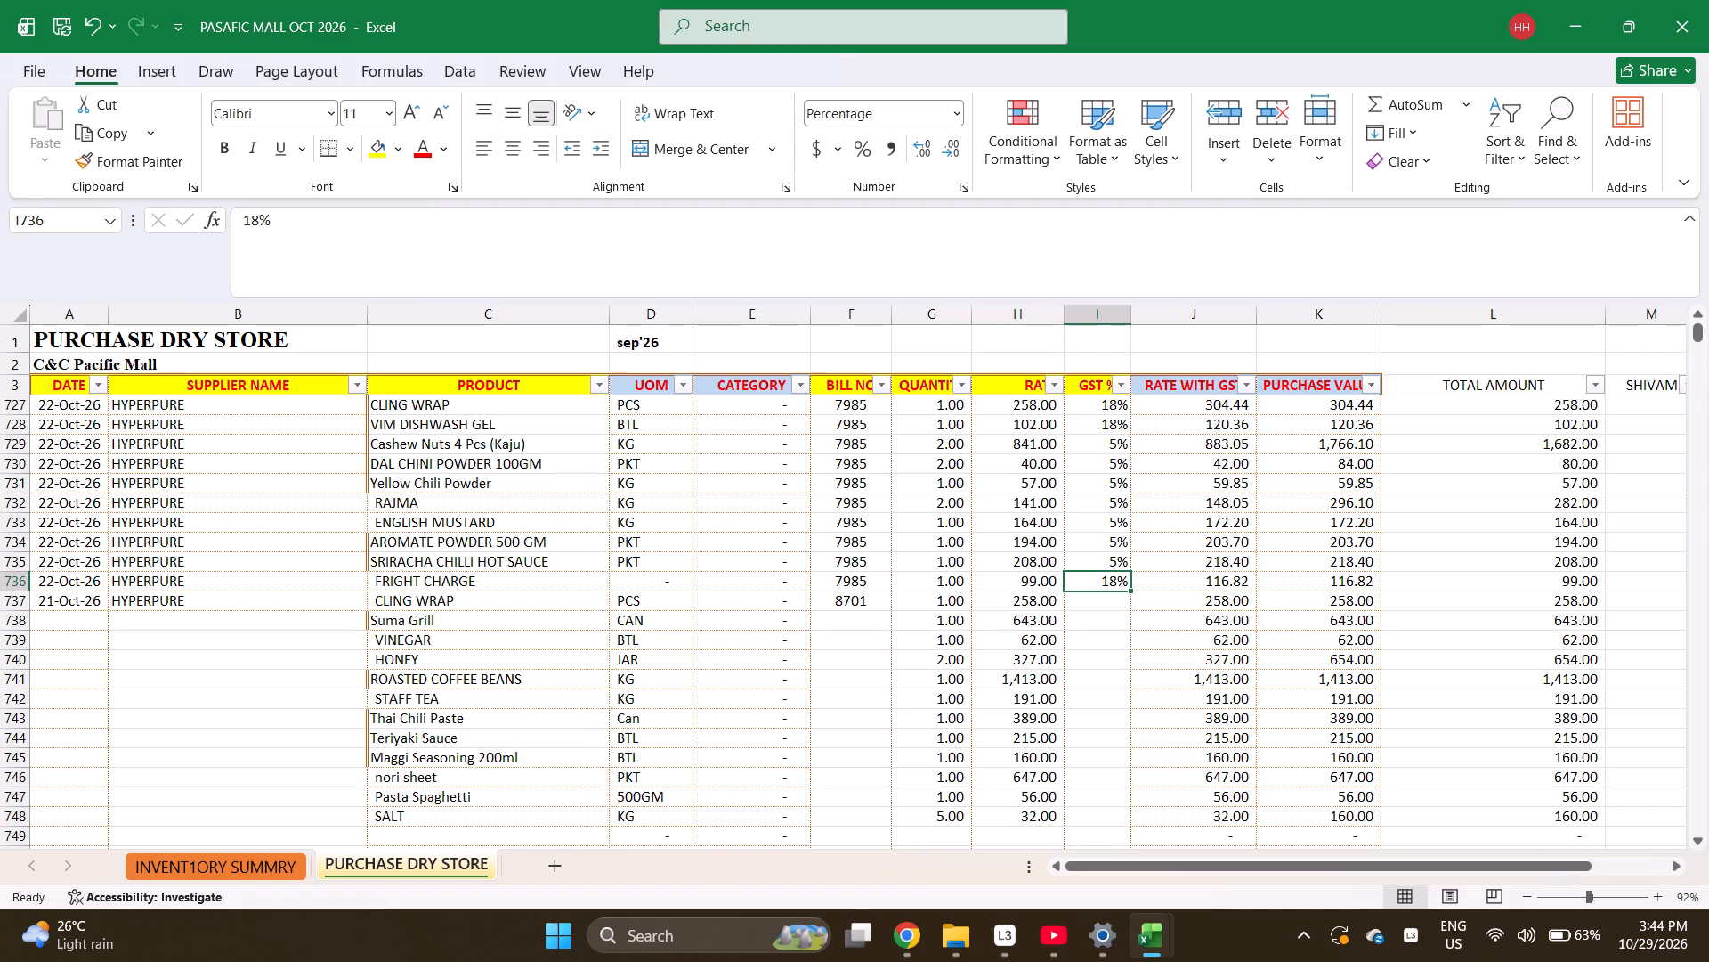
pyautogui.press('Down')
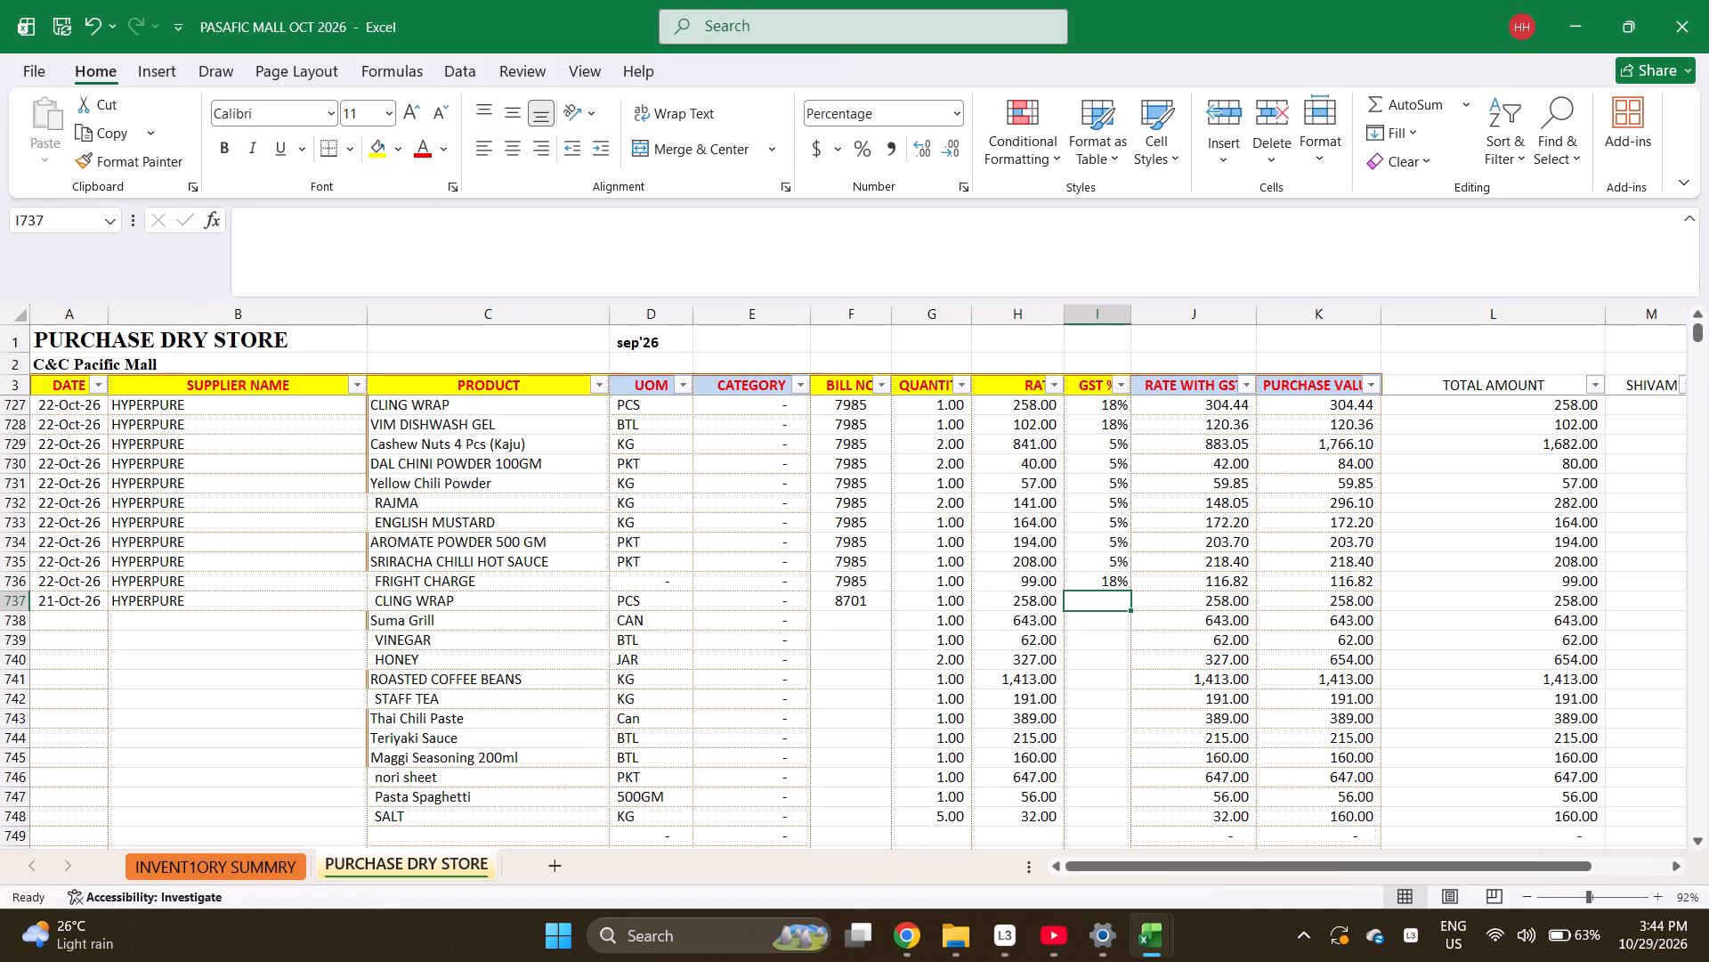
pyautogui.write('18')
pyautogui.press('Return')
pyautogui.write('18')
pyautogui.press('Return')
pyautogui.write('18')
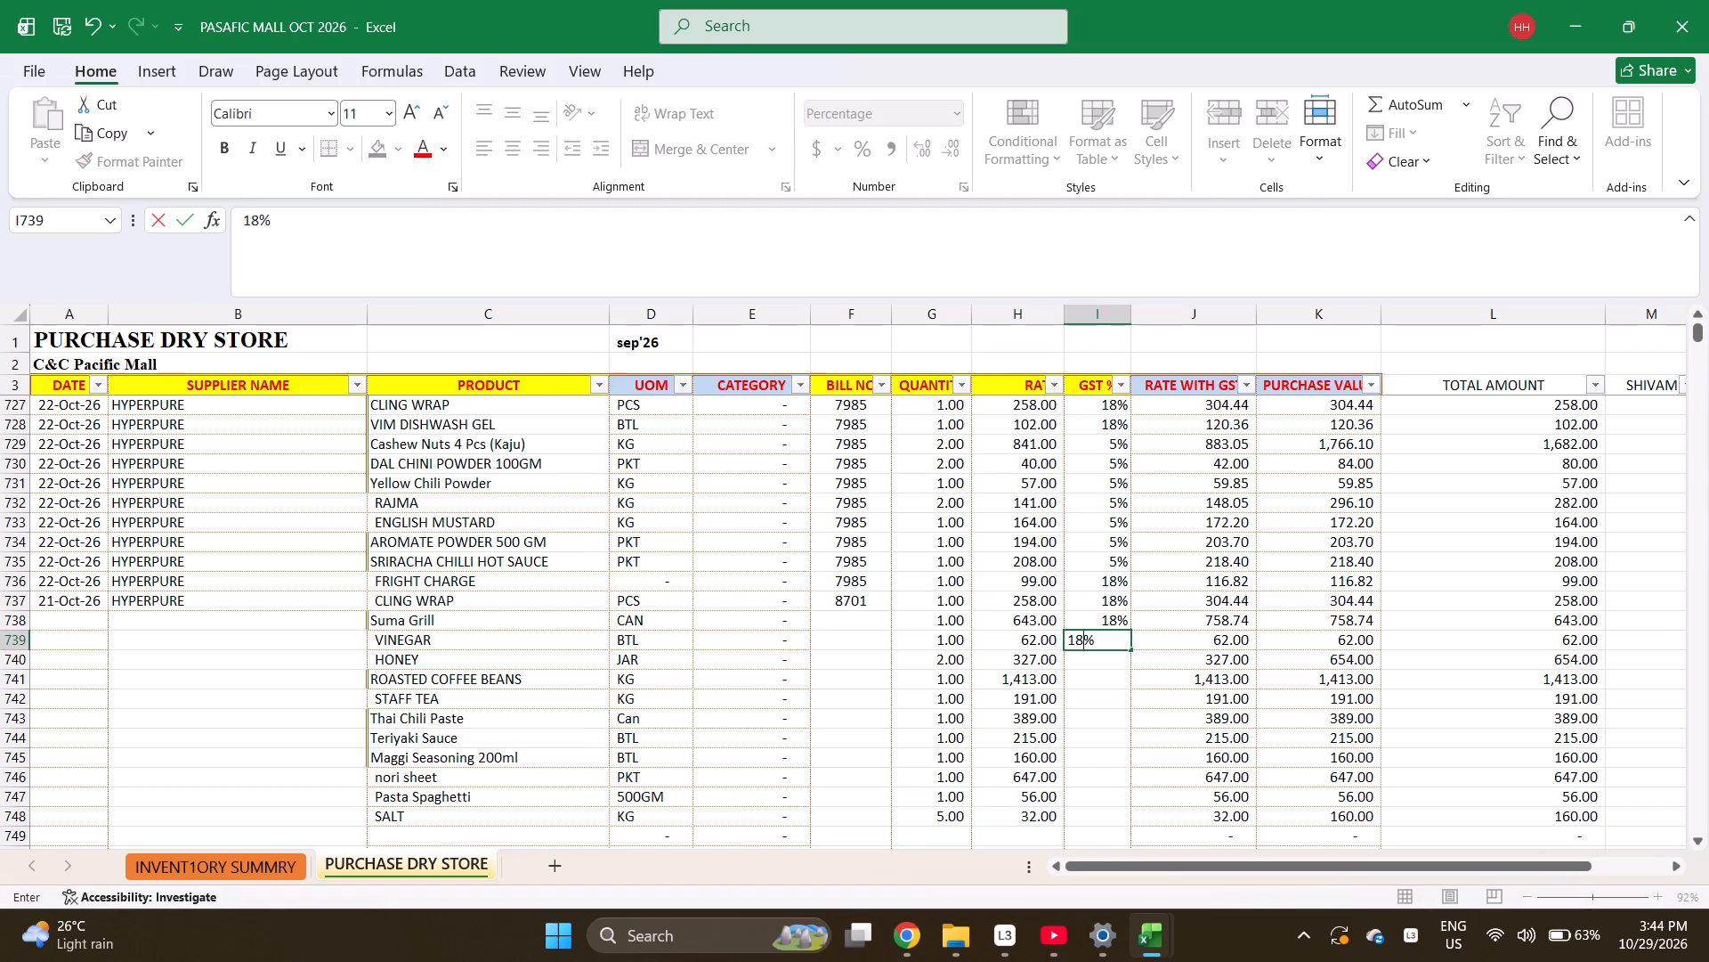
pyautogui.press('Return')
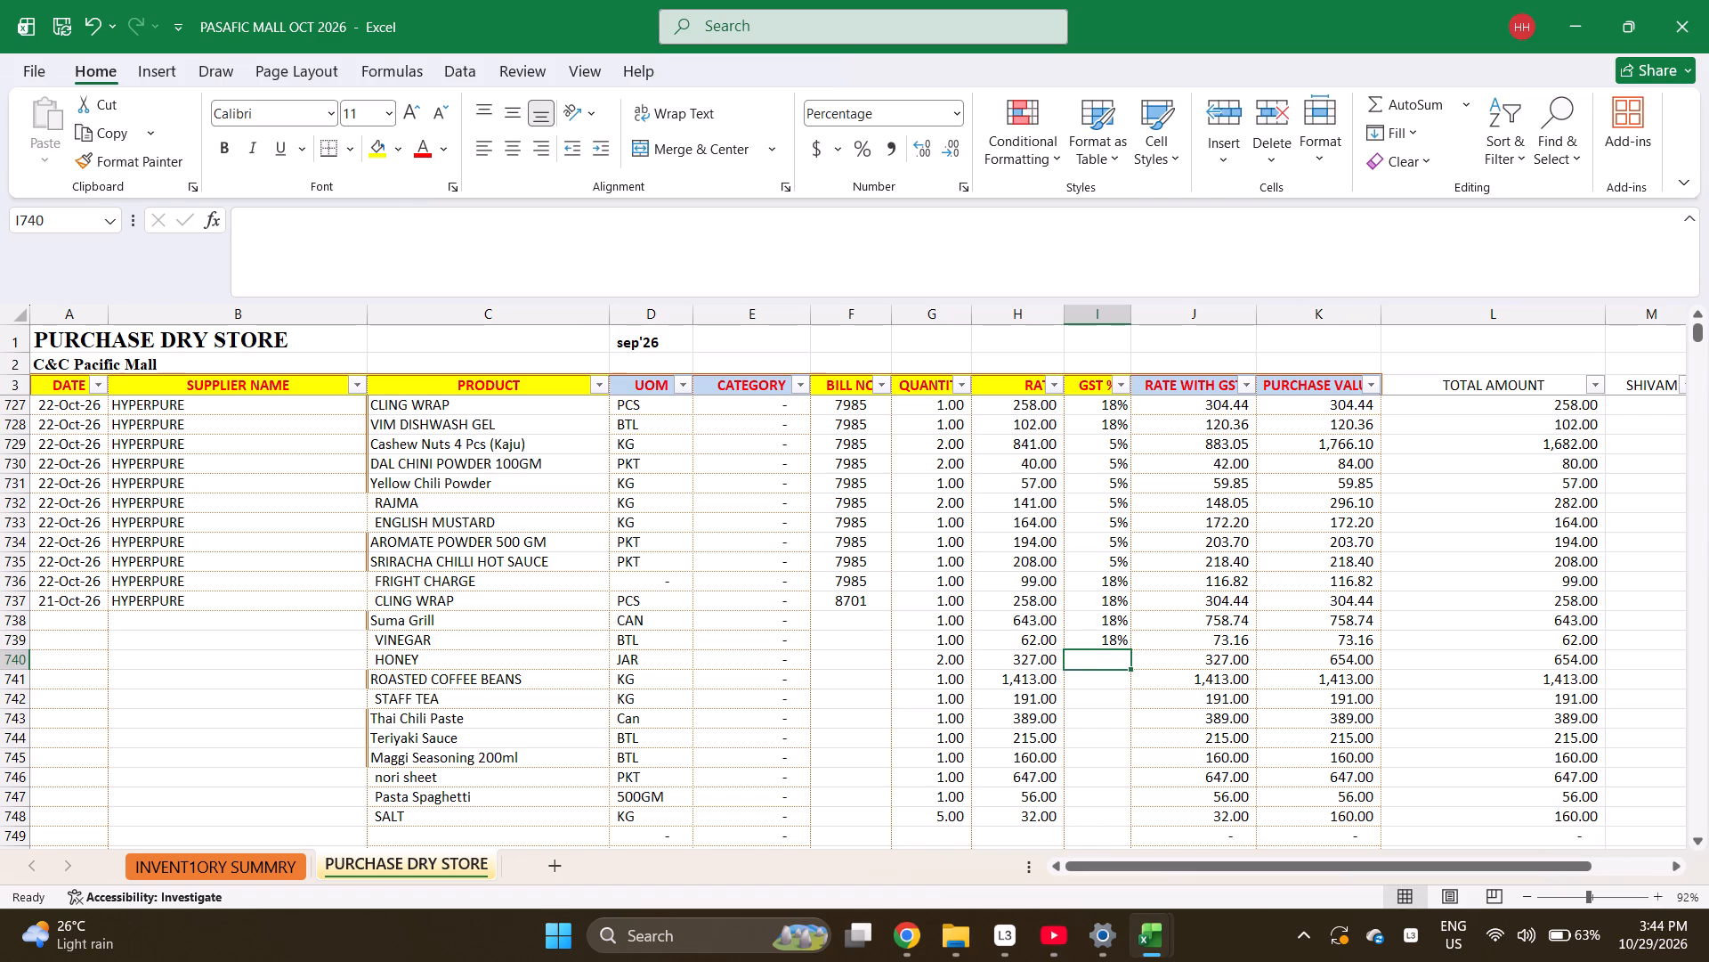
# Enter 5% GST for each product from HONEY to SALT, rows 740 to 748.
pyautogui.press('5')
pyautogui.press('Return')
pyautogui.press('5')
pyautogui.press('Return')
pyautogui.press('5')
pyautogui.press('Return')
pyautogui.press('5')
pyautogui.press('Return')
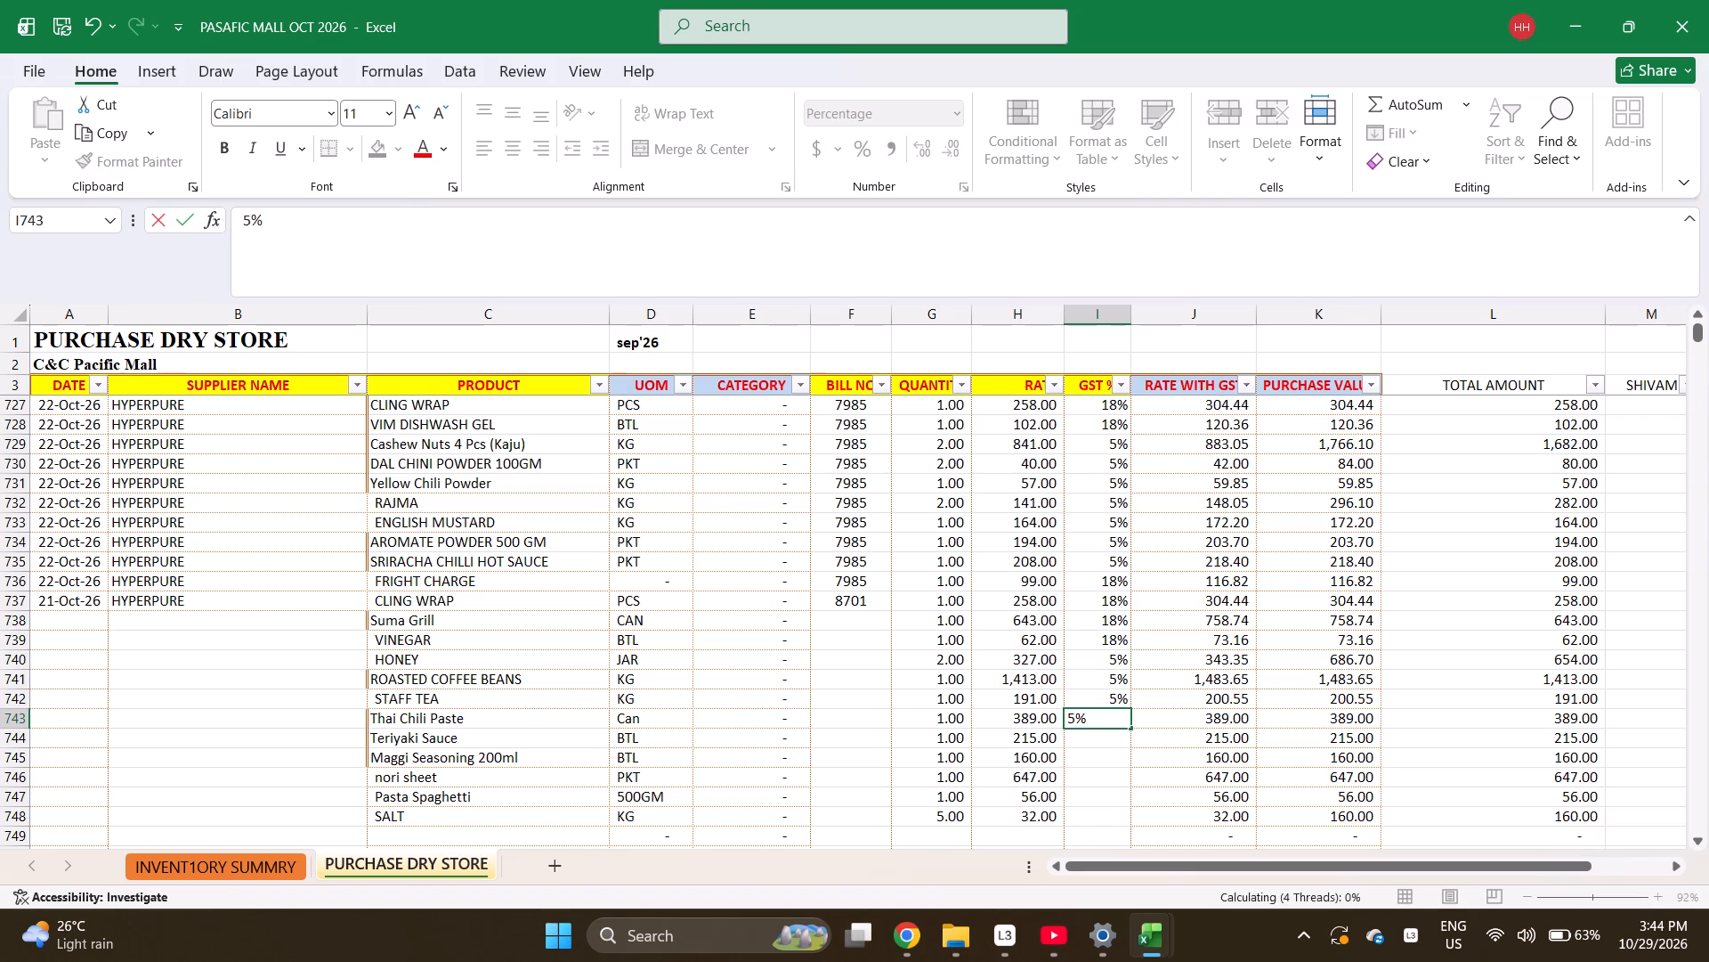
pyautogui.press('5')
pyautogui.press('Return')
pyautogui.press('5')
pyautogui.press('Return')
pyautogui.press('5')
pyautogui.press('Return')
pyautogui.press('5')
pyautogui.press('Return')
pyautogui.press('5')
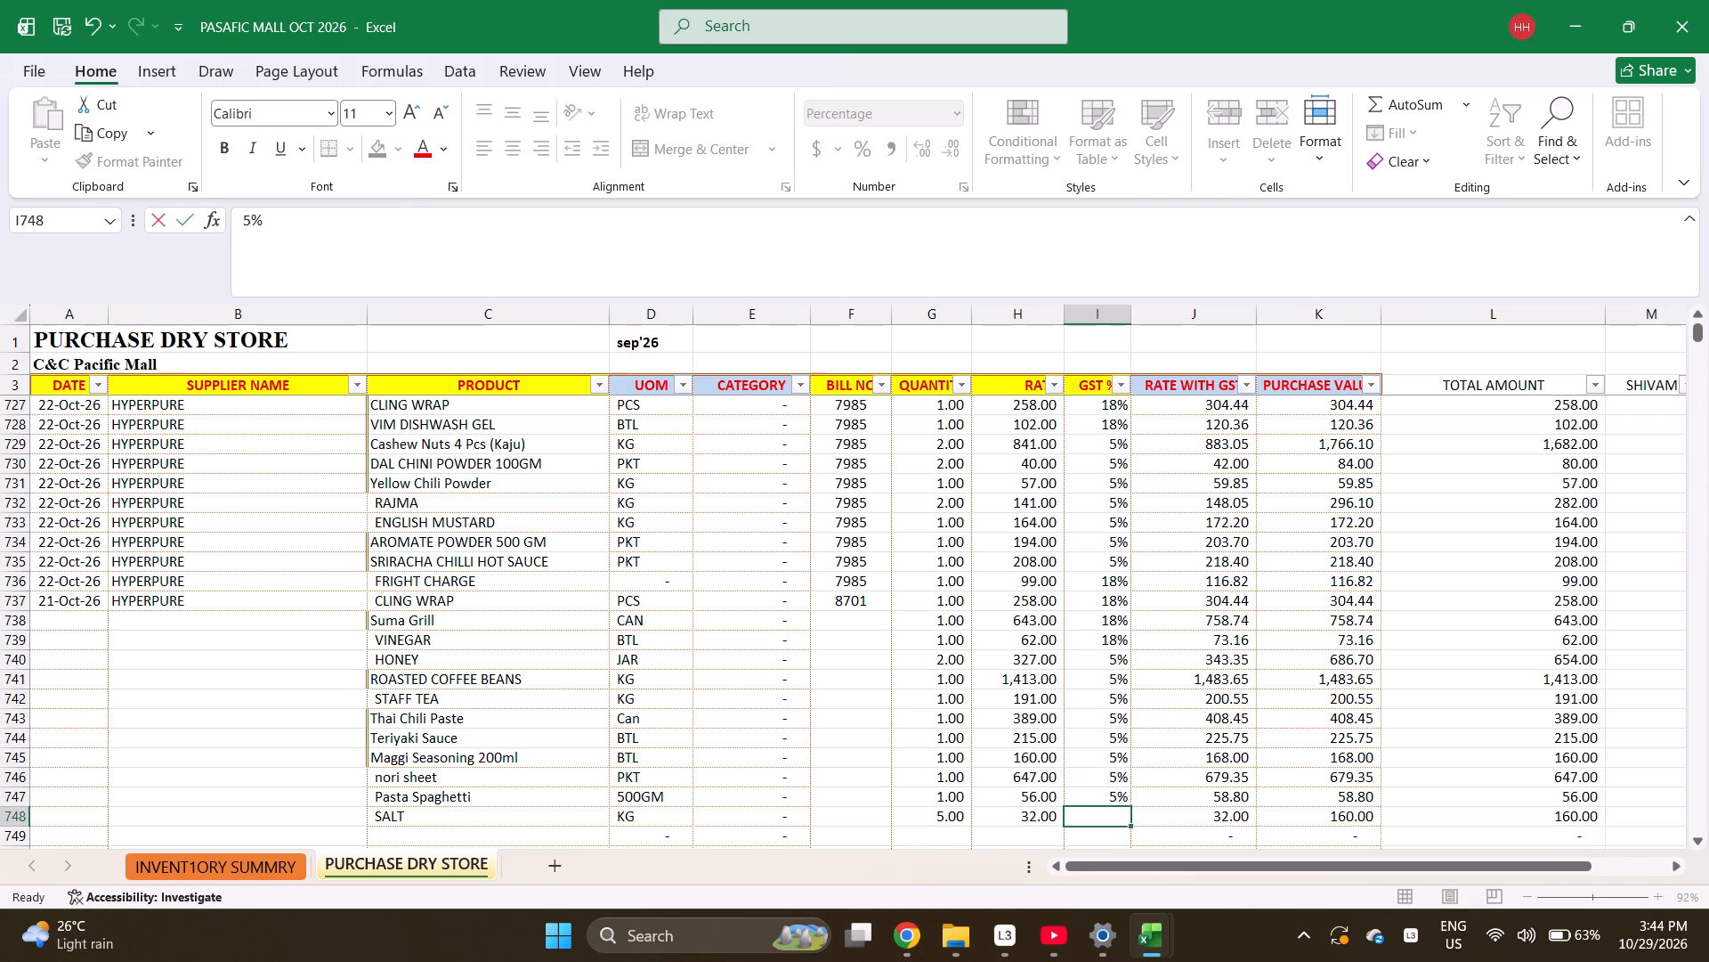
pyautogui.press('Return')
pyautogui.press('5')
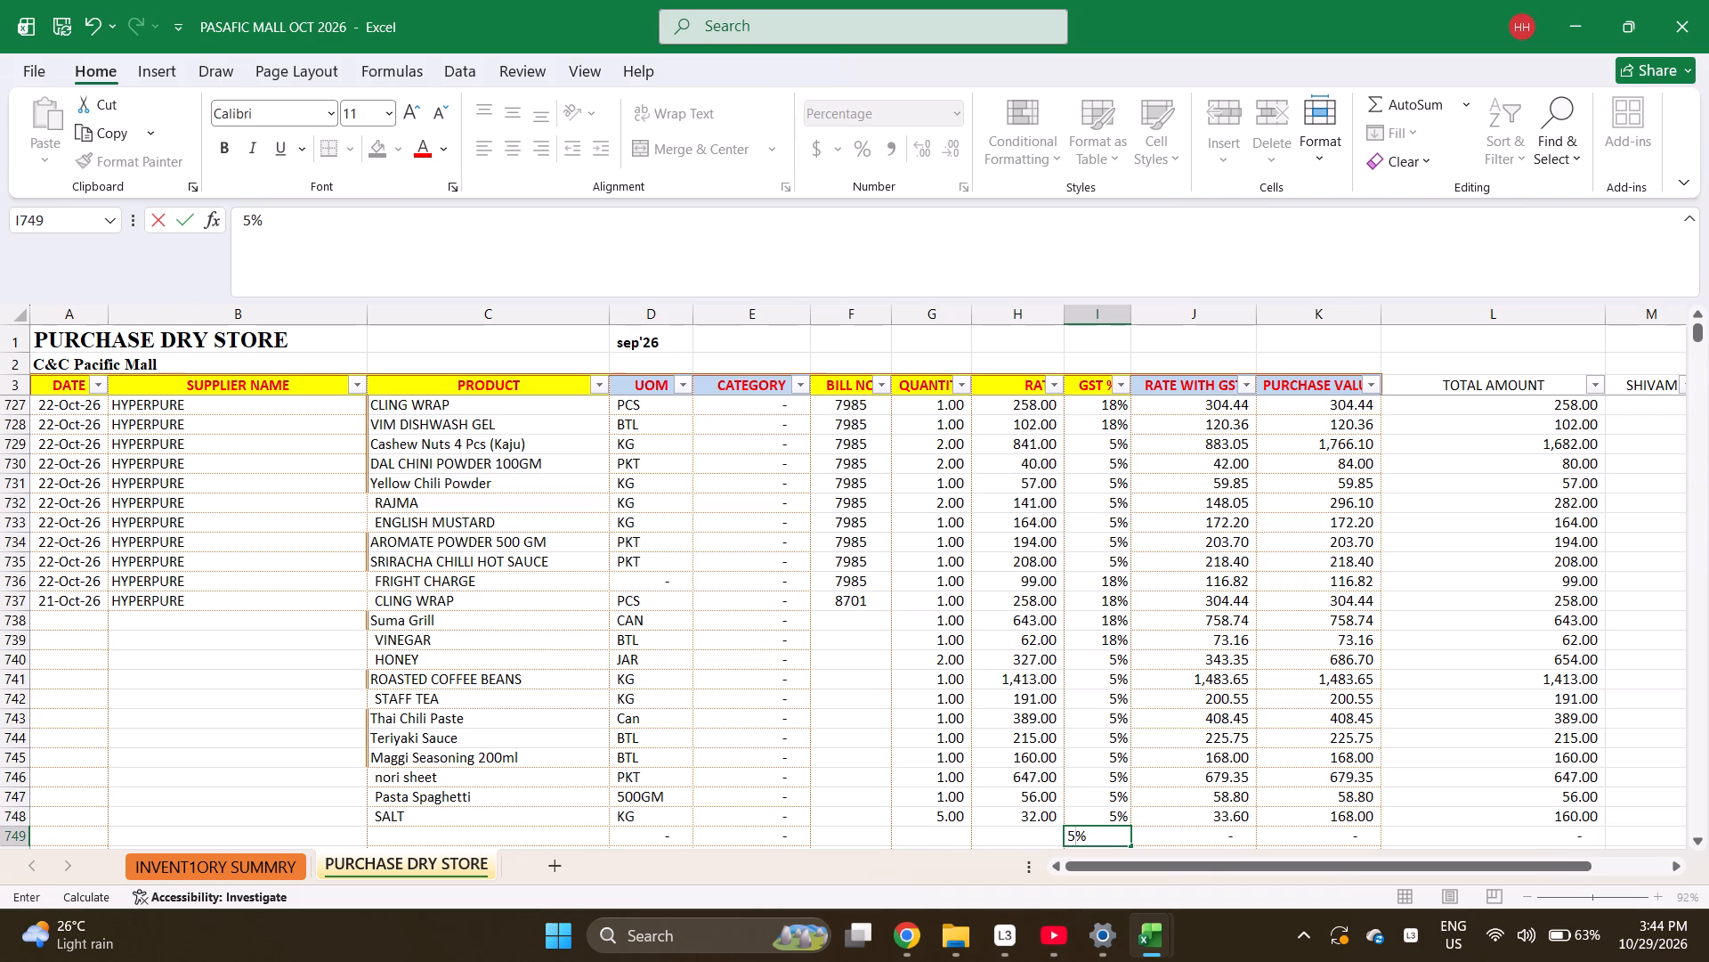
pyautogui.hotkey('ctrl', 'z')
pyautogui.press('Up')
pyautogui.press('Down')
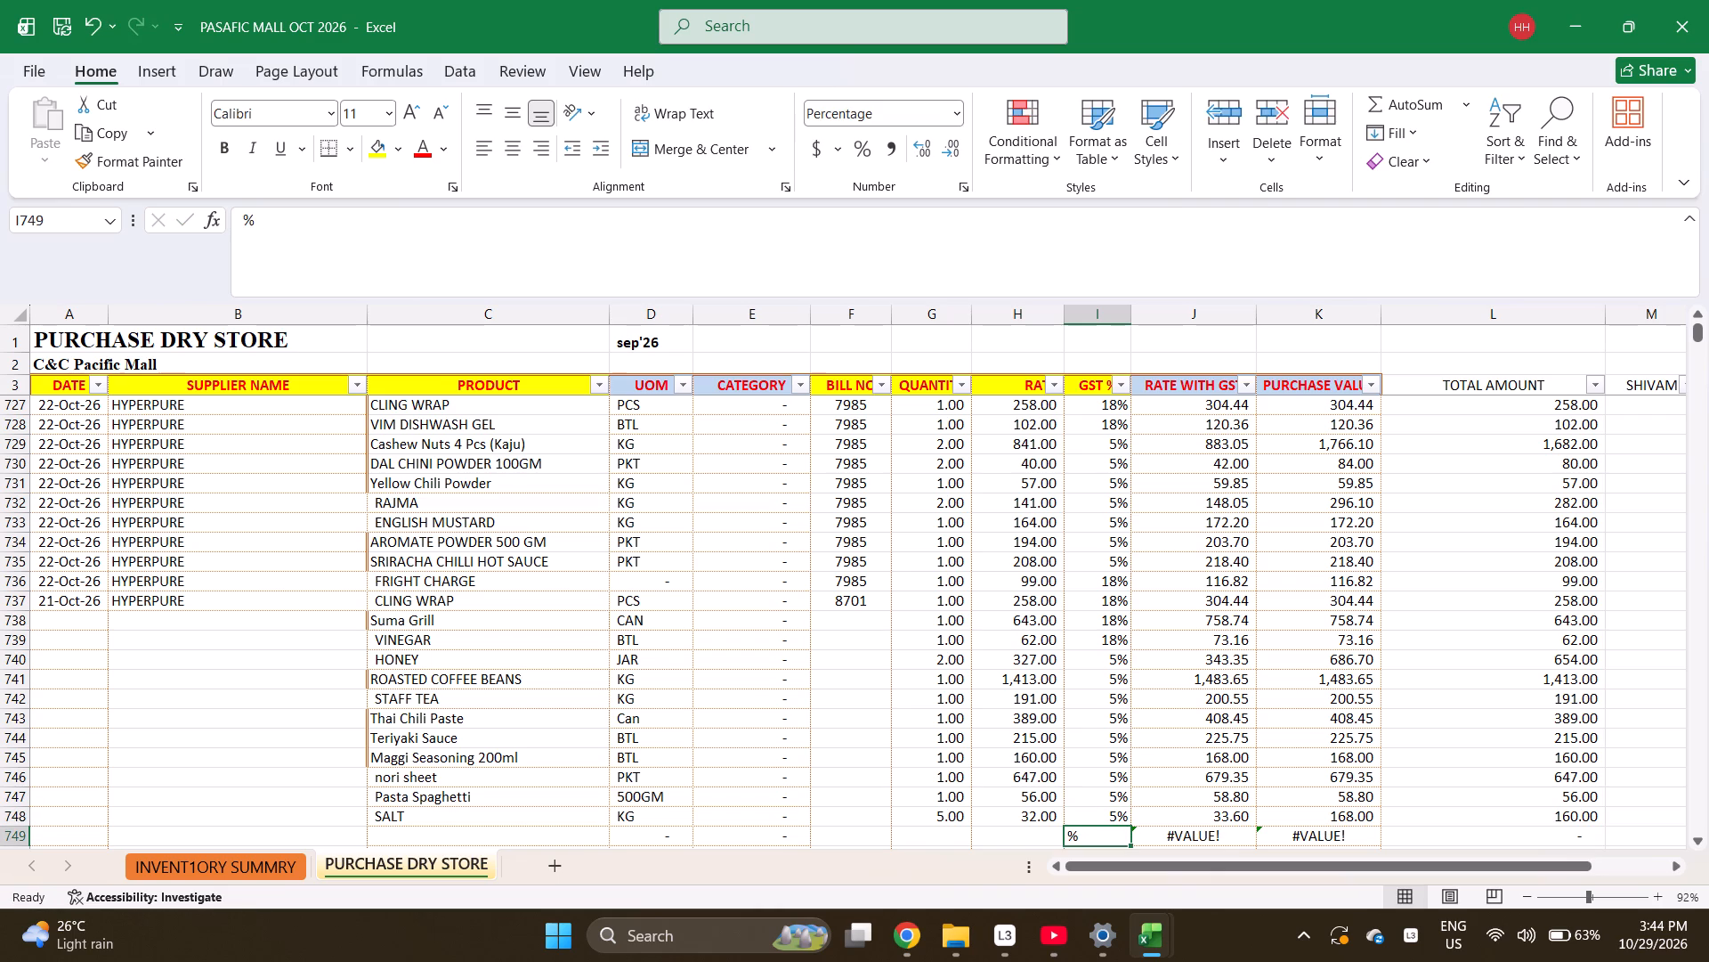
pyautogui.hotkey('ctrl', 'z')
# Set the GST for SALT in row 748 to 0%.
pyautogui.press('Up')
pyautogui.press('0')
pyautogui.press('Return')
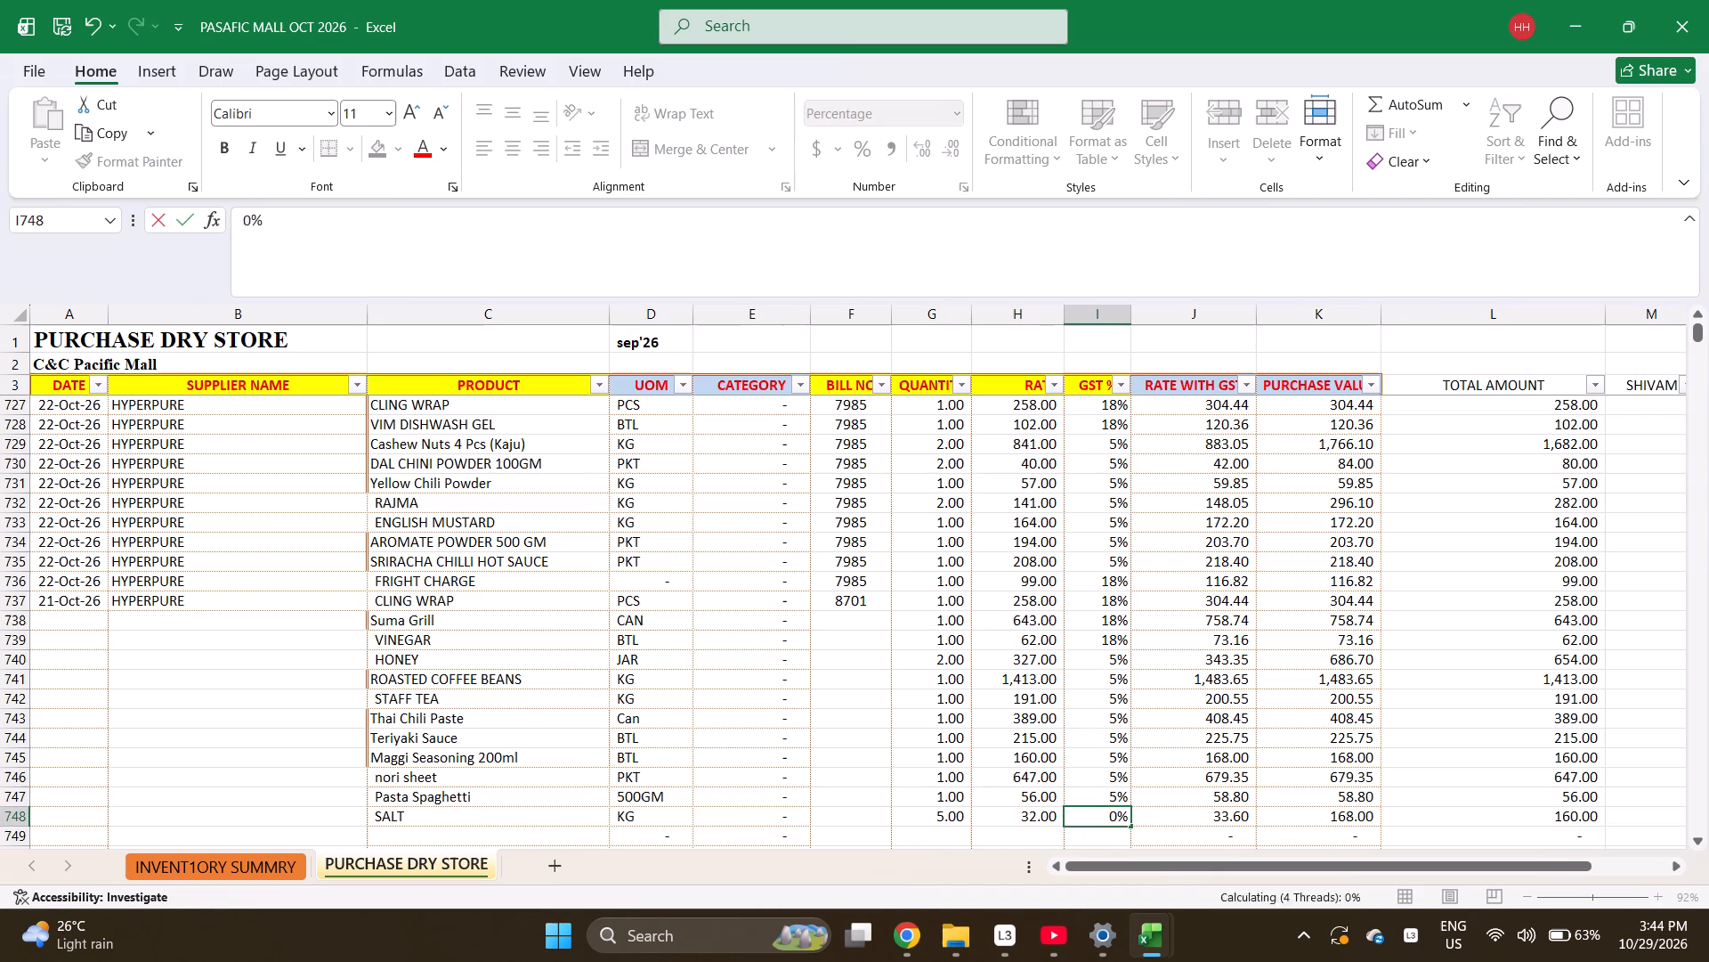
# Fill bill number 8701 from CLING WRAP in row 737 down through SALT in row 748.
pyautogui.press('Left')
pyautogui.press('Left')
pyautogui.press('Left')
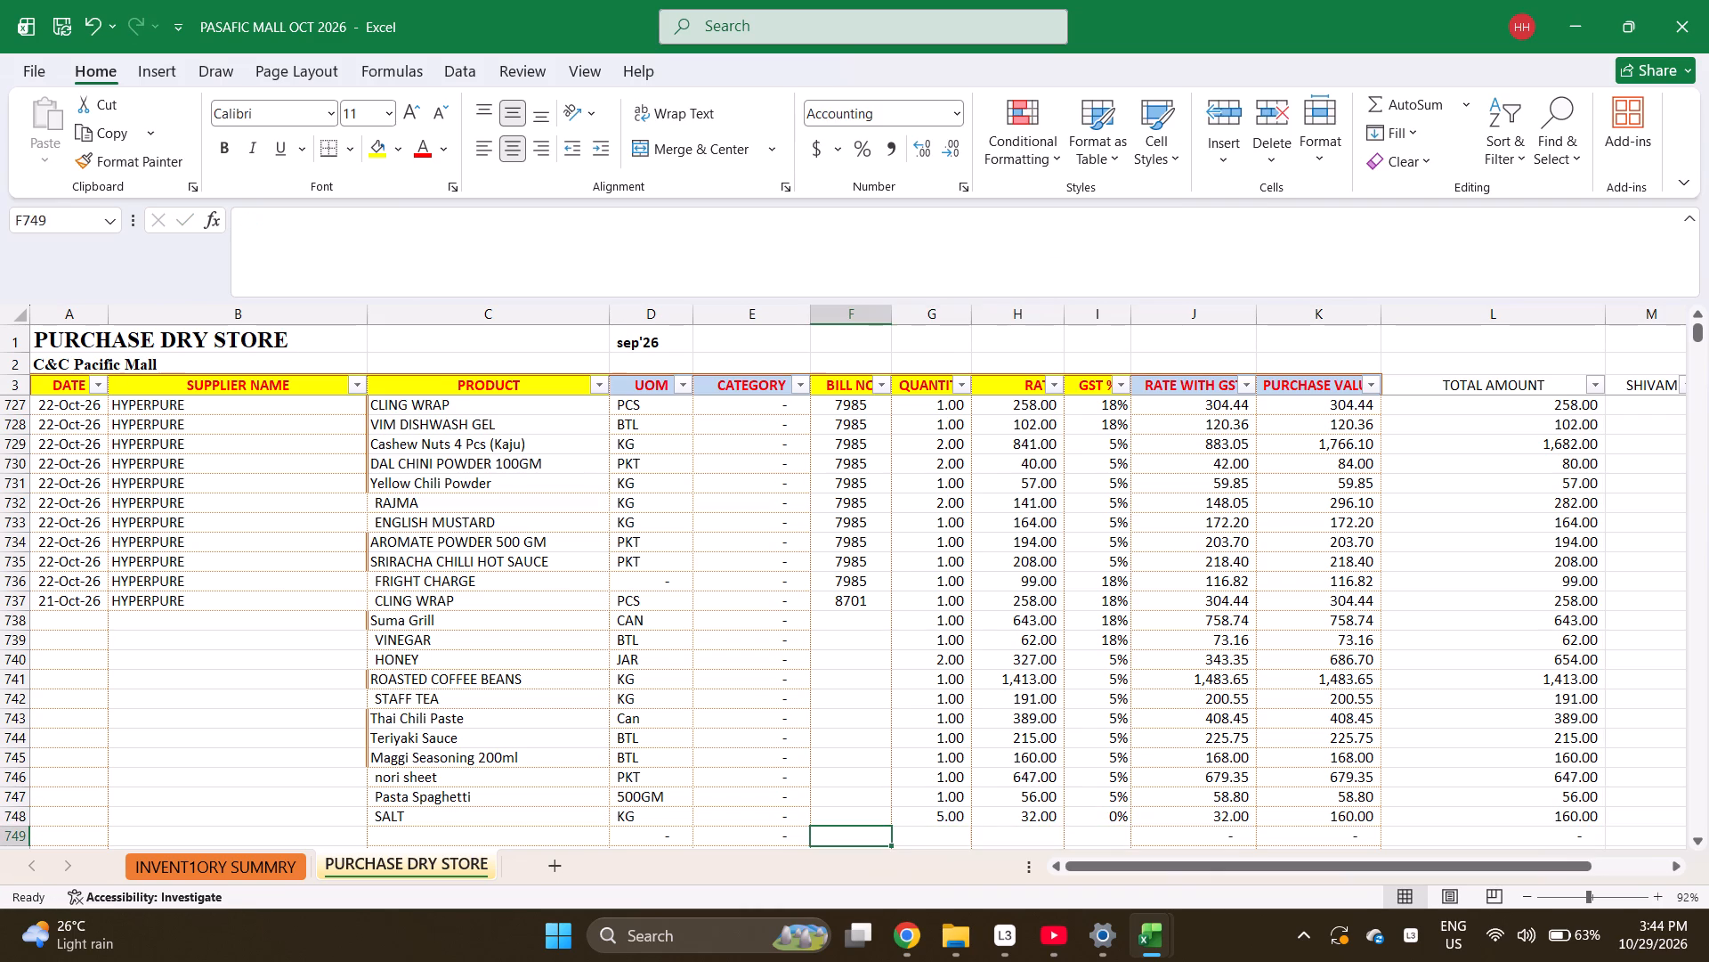
pyautogui.hotkey('ctrl', 'Up')
pyautogui.hotkey('shift', 'Down')
pyautogui.hotkey('shift', 'Down')
pyautogui.hotkey('shift', 'Down')
pyautogui.hotkey('shift', 'Down')
pyautogui.hotkey('shift', 'Down')
pyautogui.hotkey('shift', 'Down')
pyautogui.hotkey('shift', 'Down')
pyautogui.hotkey('shift', 'Down')
pyautogui.hotkey('shift', 'Down')
pyautogui.hotkey('shift', 'Down')
pyautogui.hotkey('shift', 'Down')
pyautogui.hotkey('shift', 'Down')
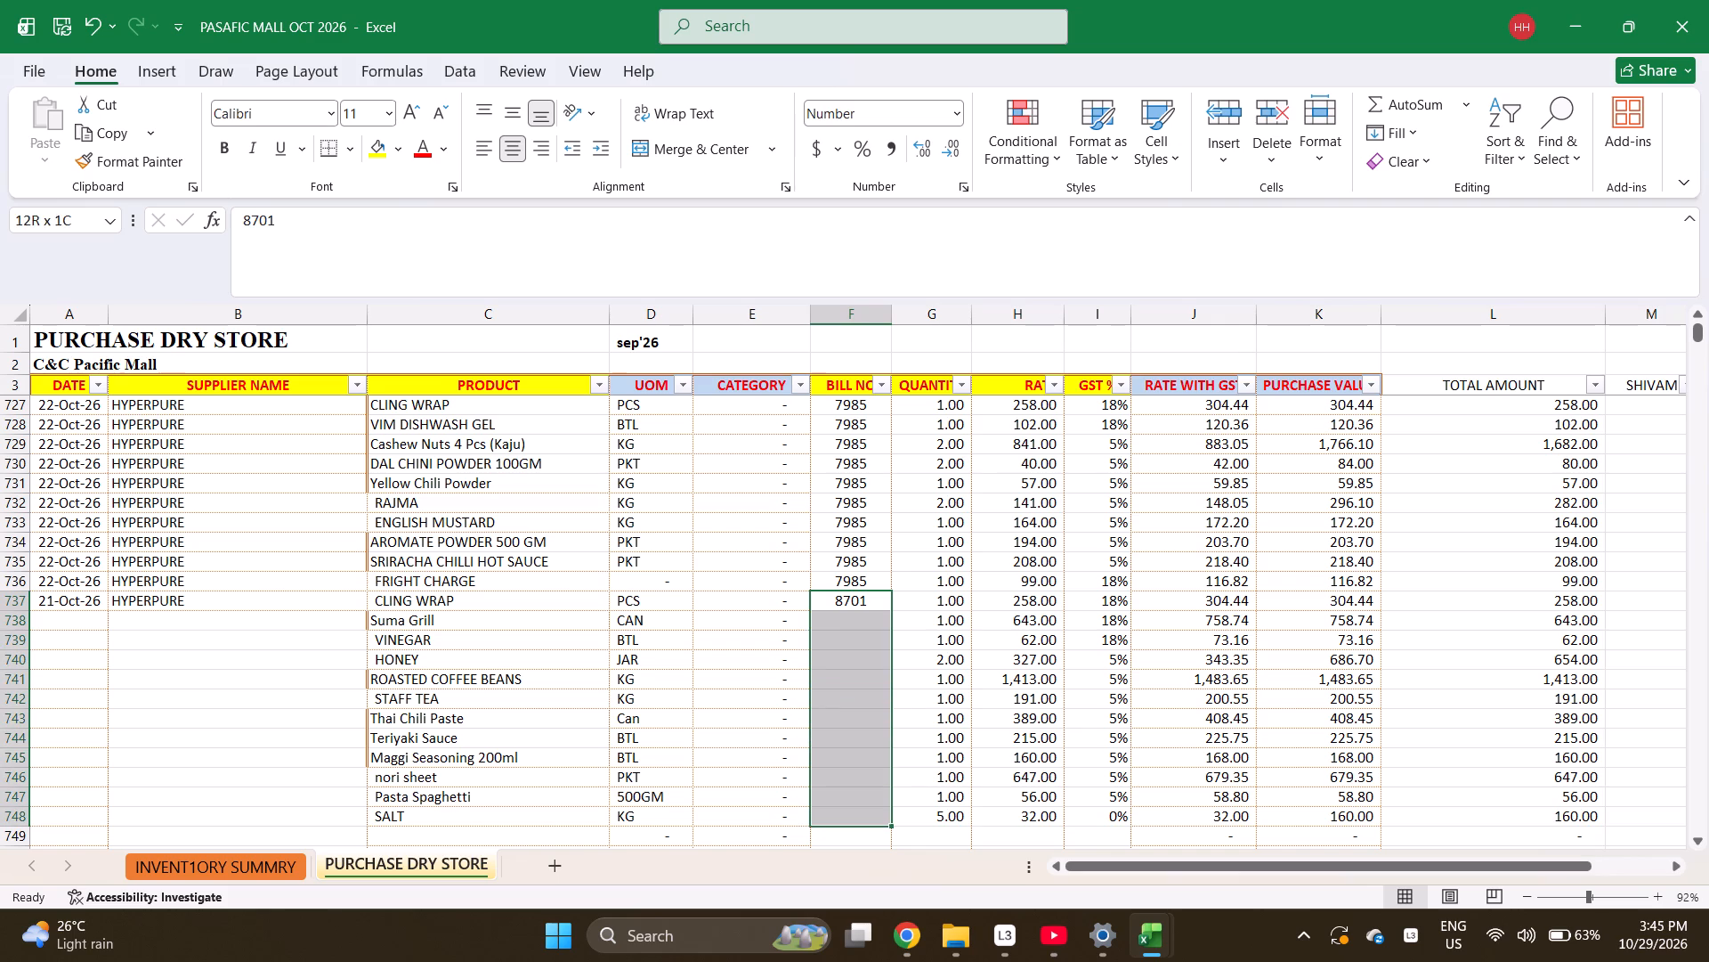
pyautogui.hotkey('ctrl', 'd')
# Fill the date 21-Oct-26 and supplier HYPERPURE from row 737 down the remaining rows of bill 8701.
pyautogui.hotkey('ctrl', 'Left')
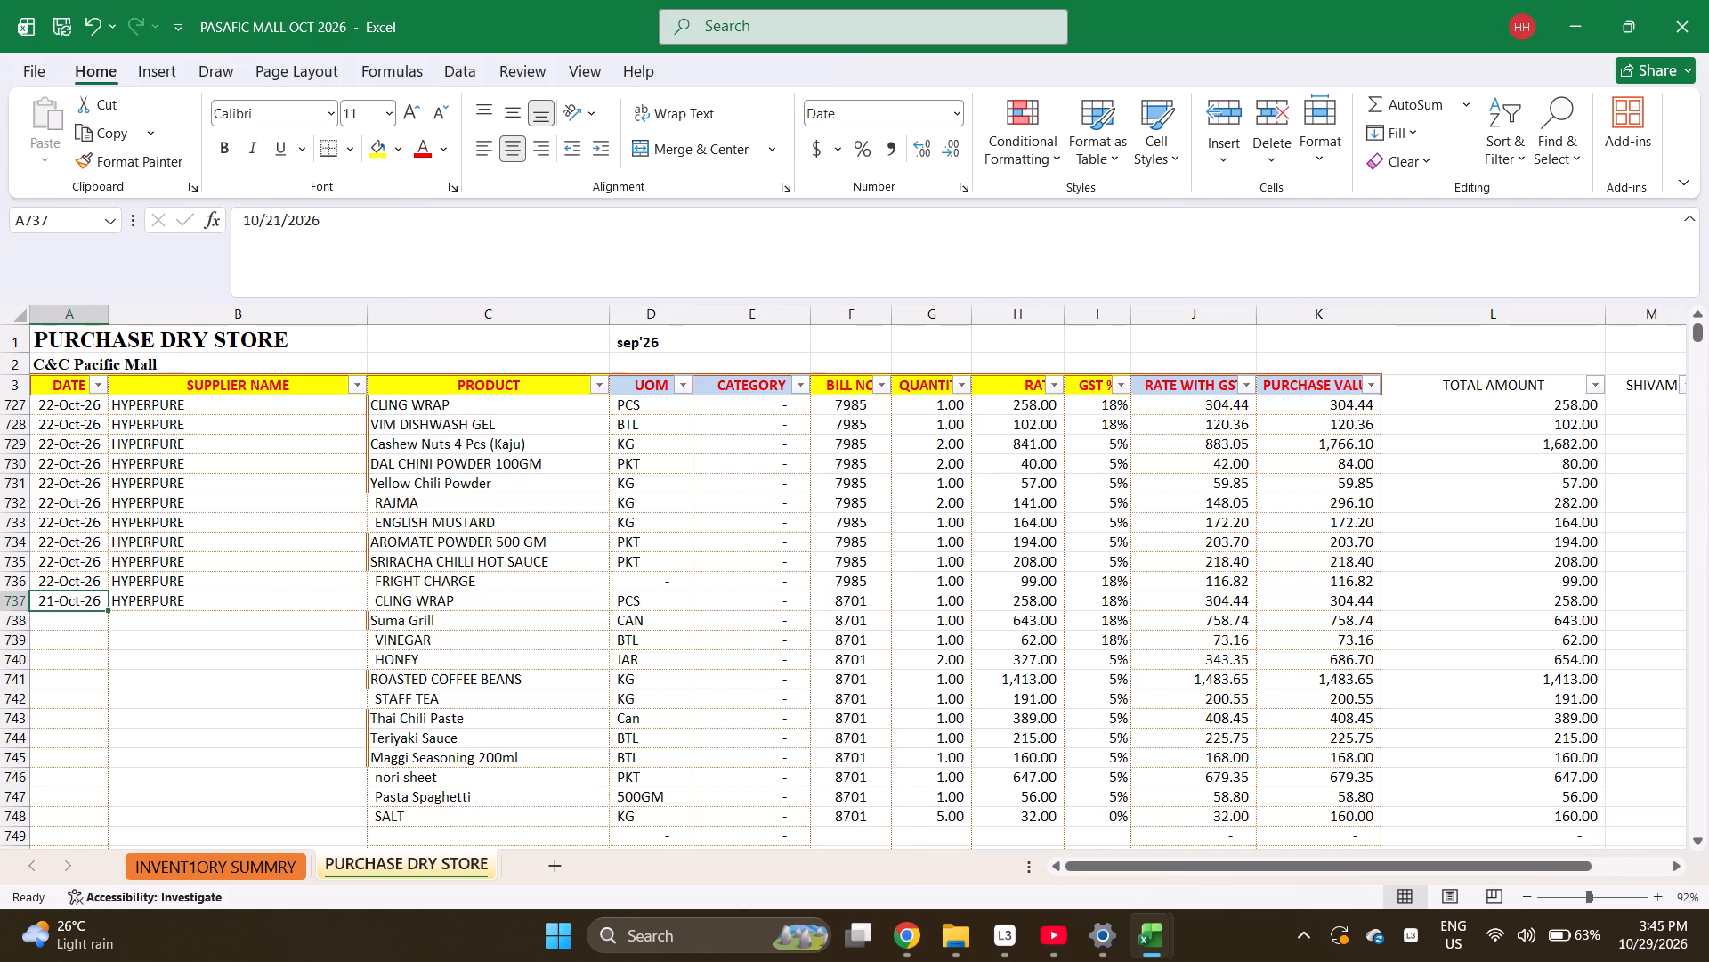
pyautogui.hotkey('shift', 'Right')
pyautogui.hotkey('shift', 'Down')
pyautogui.hotkey('shift', 'Down')
pyautogui.hotkey('shift', 'Down')
pyautogui.hotkey('shift', 'Down')
pyautogui.hotkey('shift', 'Down')
pyautogui.hotkey('shift', 'Down')
pyautogui.hotkey('shift', 'Down')
pyautogui.hotkey('shift', 'Down')
pyautogui.hotkey('shift', 'Down')
pyautogui.hotkey('shift', 'Down')
pyautogui.hotkey('shift', 'Down')
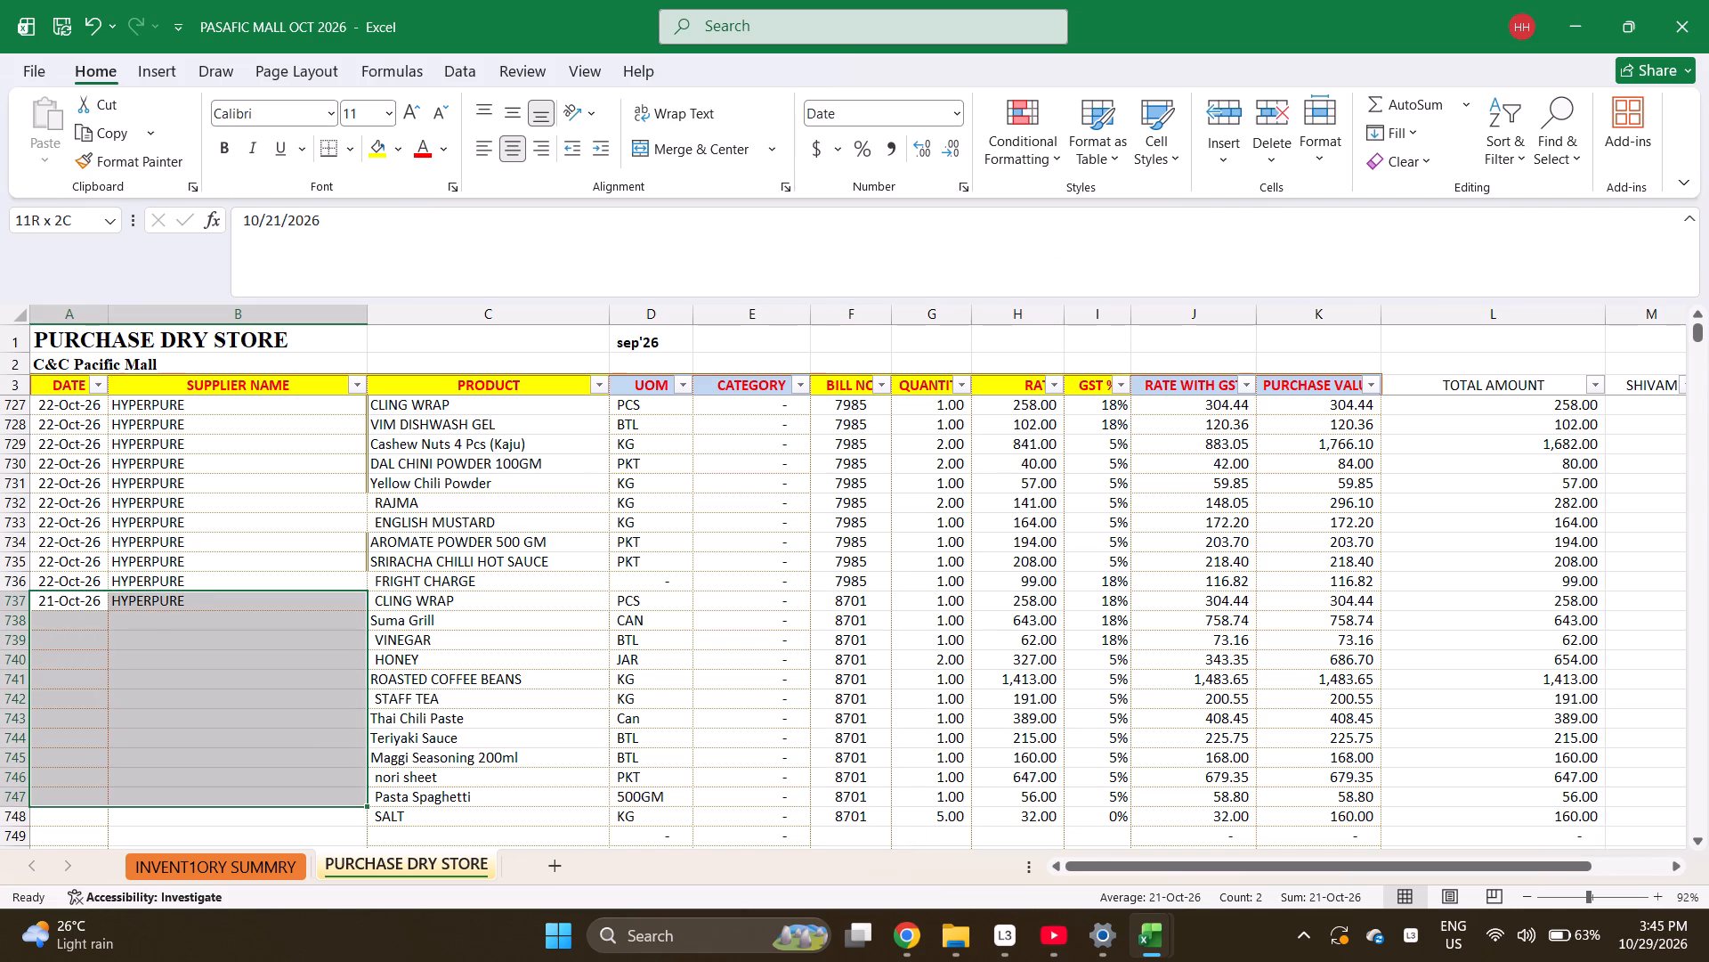
pyautogui.hotkey('ctrl', 'd')
# Check the sum of the purchase values from CLING WRAP to SALT, rows 737 to 748.
pyautogui.hotkey('ctrl', 'Right')
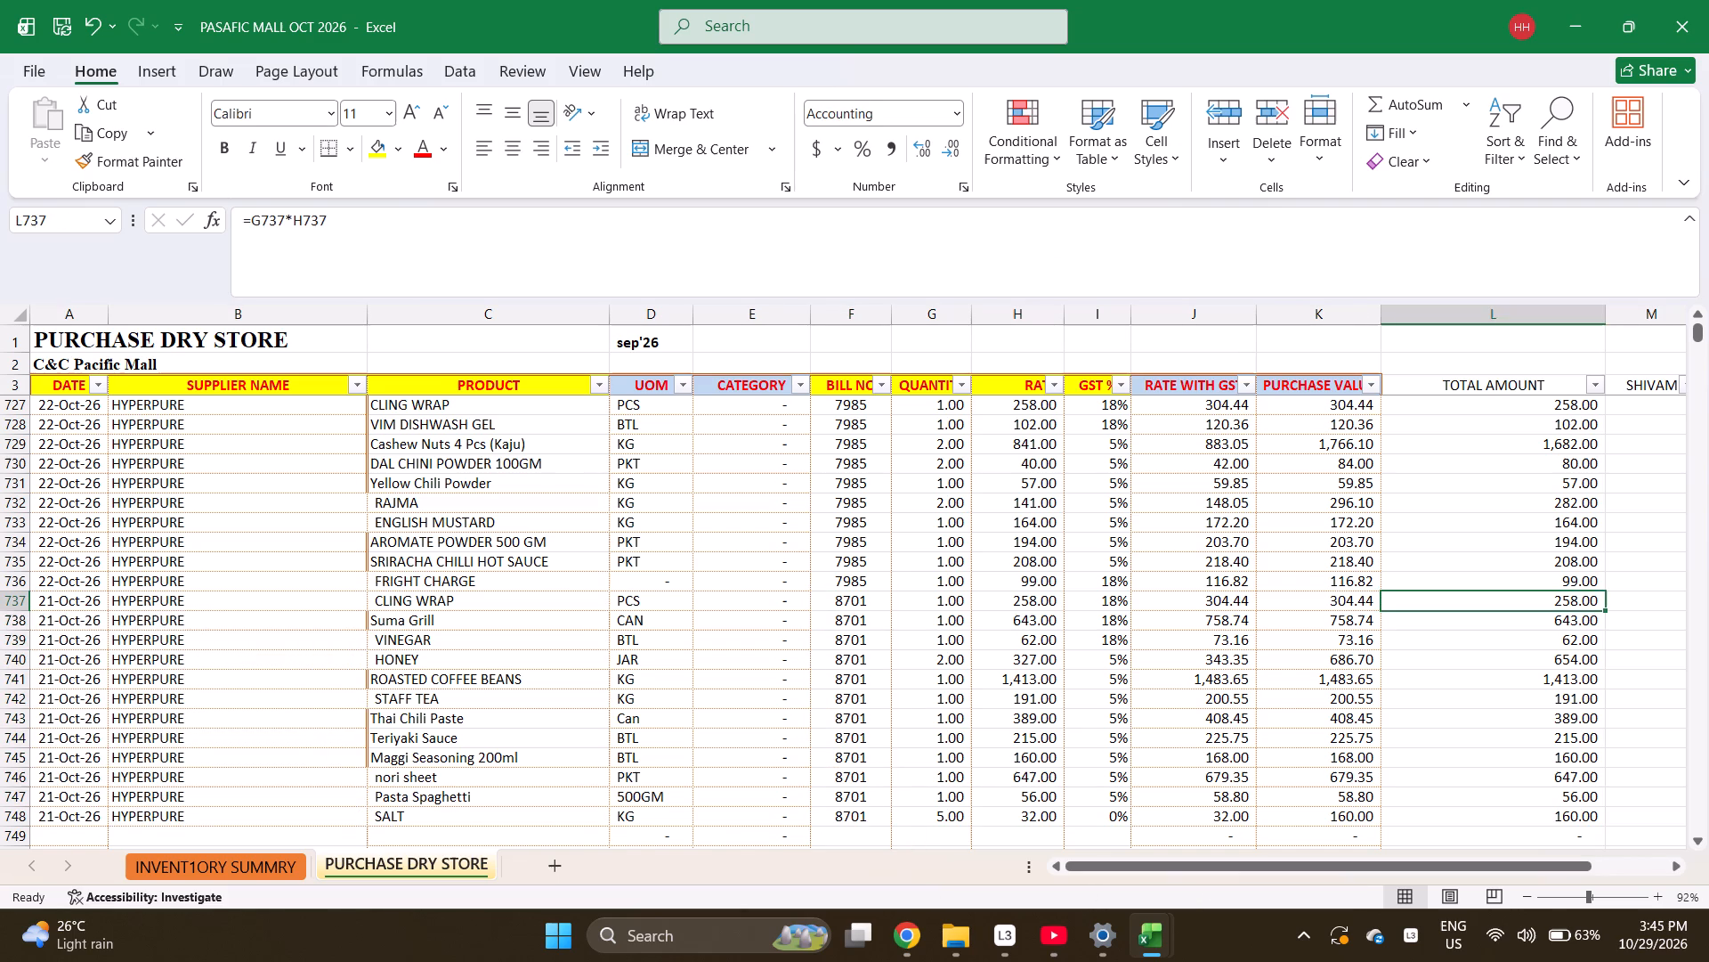
pyautogui.press('Left')
pyautogui.hotkey('shift', 'Down')
pyautogui.hotkey('shift', 'Down')
pyautogui.hotkey('shift', 'Down')
pyautogui.hotkey('shift', 'Down')
pyautogui.hotkey('shift', 'Down')
pyautogui.hotkey('shift', 'Down')
pyautogui.hotkey('shift', 'Down')
pyautogui.hotkey('shift', 'Down')
pyautogui.hotkey('shift', 'Down')
pyautogui.hotkey('shift', 'Down')
pyautogui.hotkey('shift', 'Down')
pyautogui.hotkey('shift', 'Down')
pyautogui.hotkey('shift', 'Down')
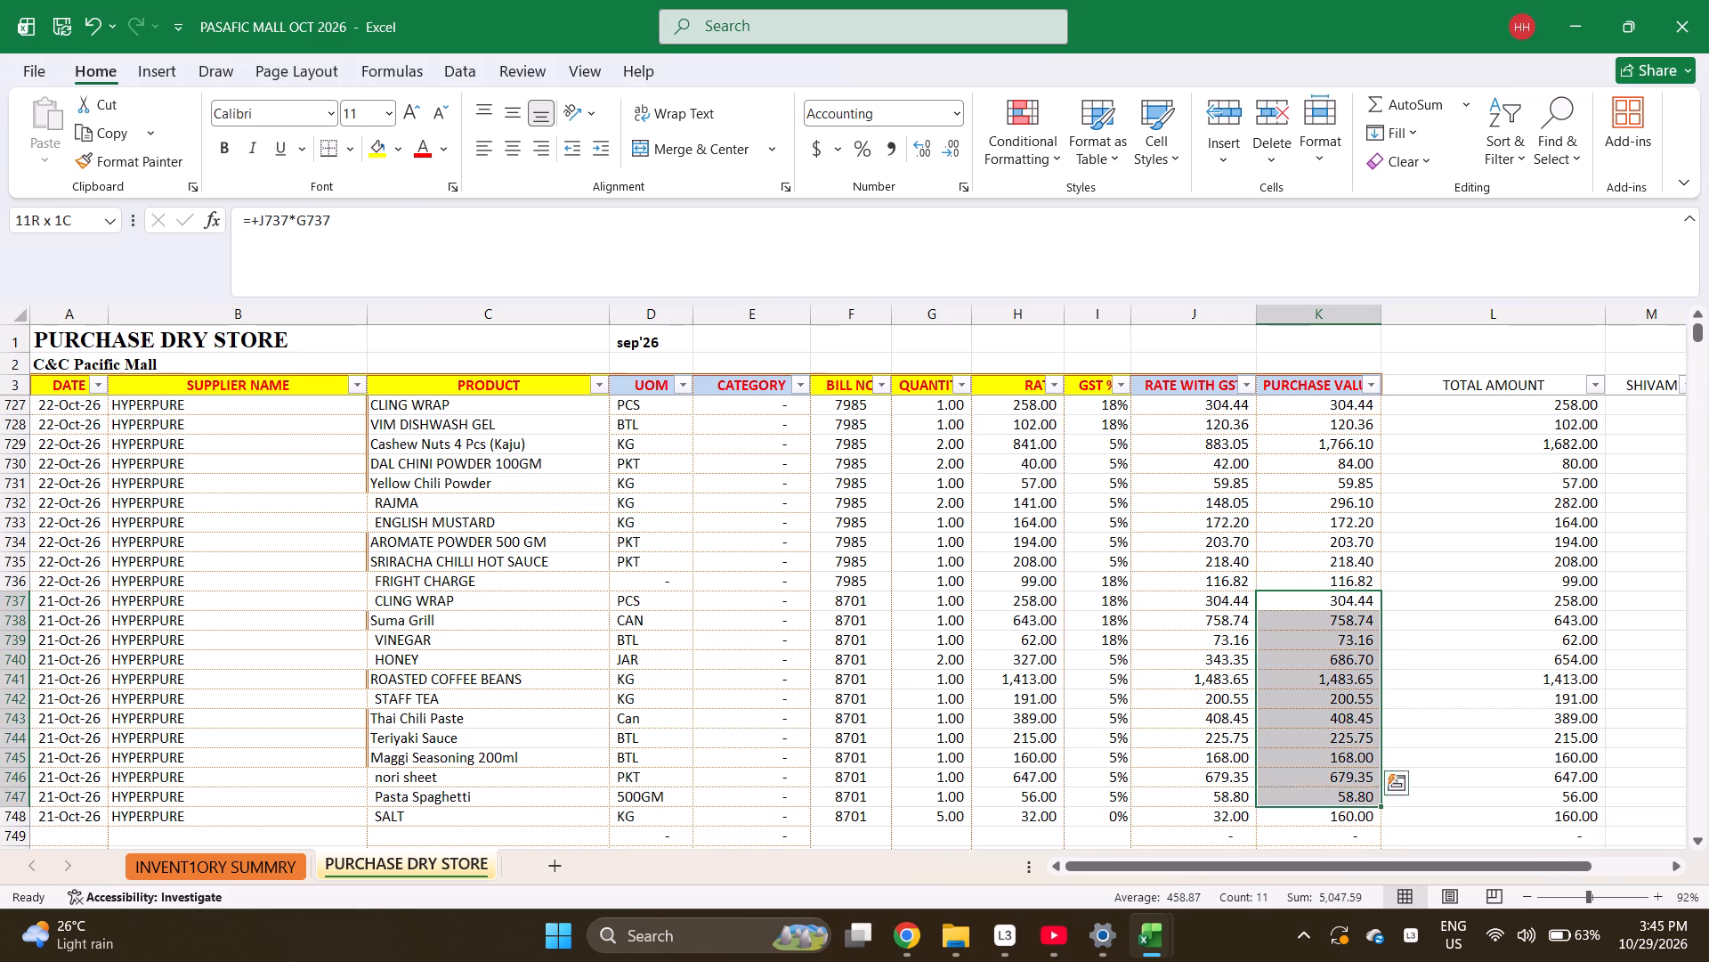
pyautogui.hotkey('shift', 'Down')
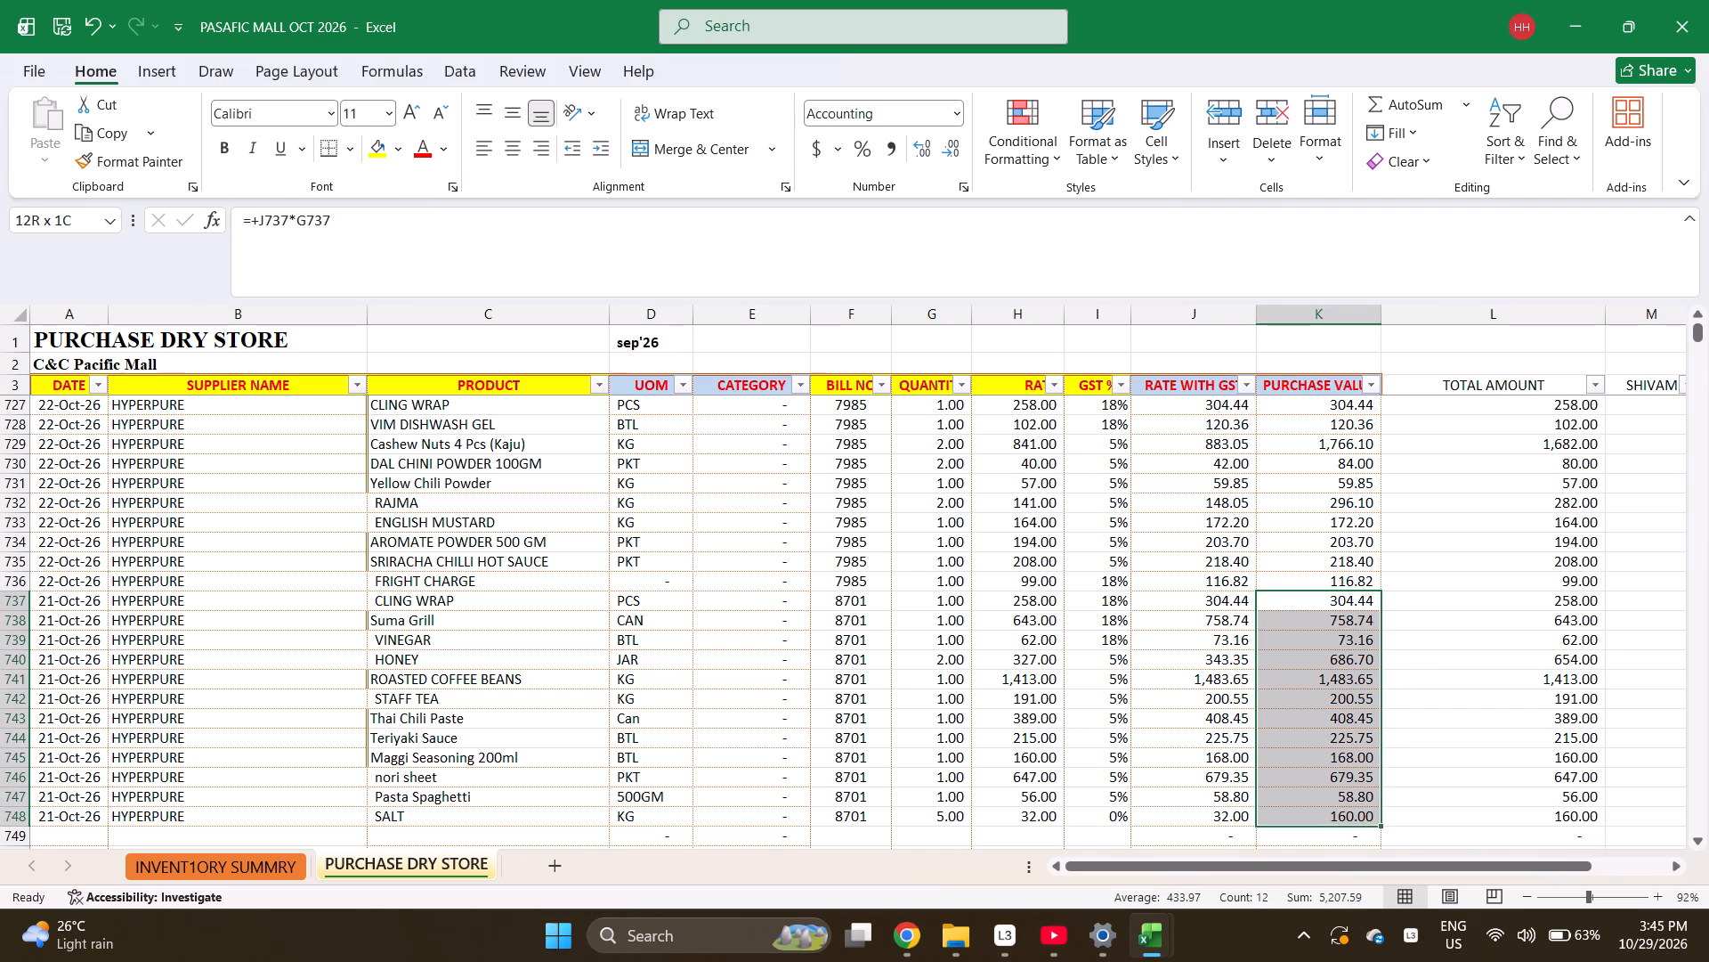
# Enter a charge line in row 749 with quantity 1, rate 99 and GST 18%.
pyautogui.press('Left')
pyautogui.press('Left')
pyautogui.press('Left')
pyautogui.press('Left')
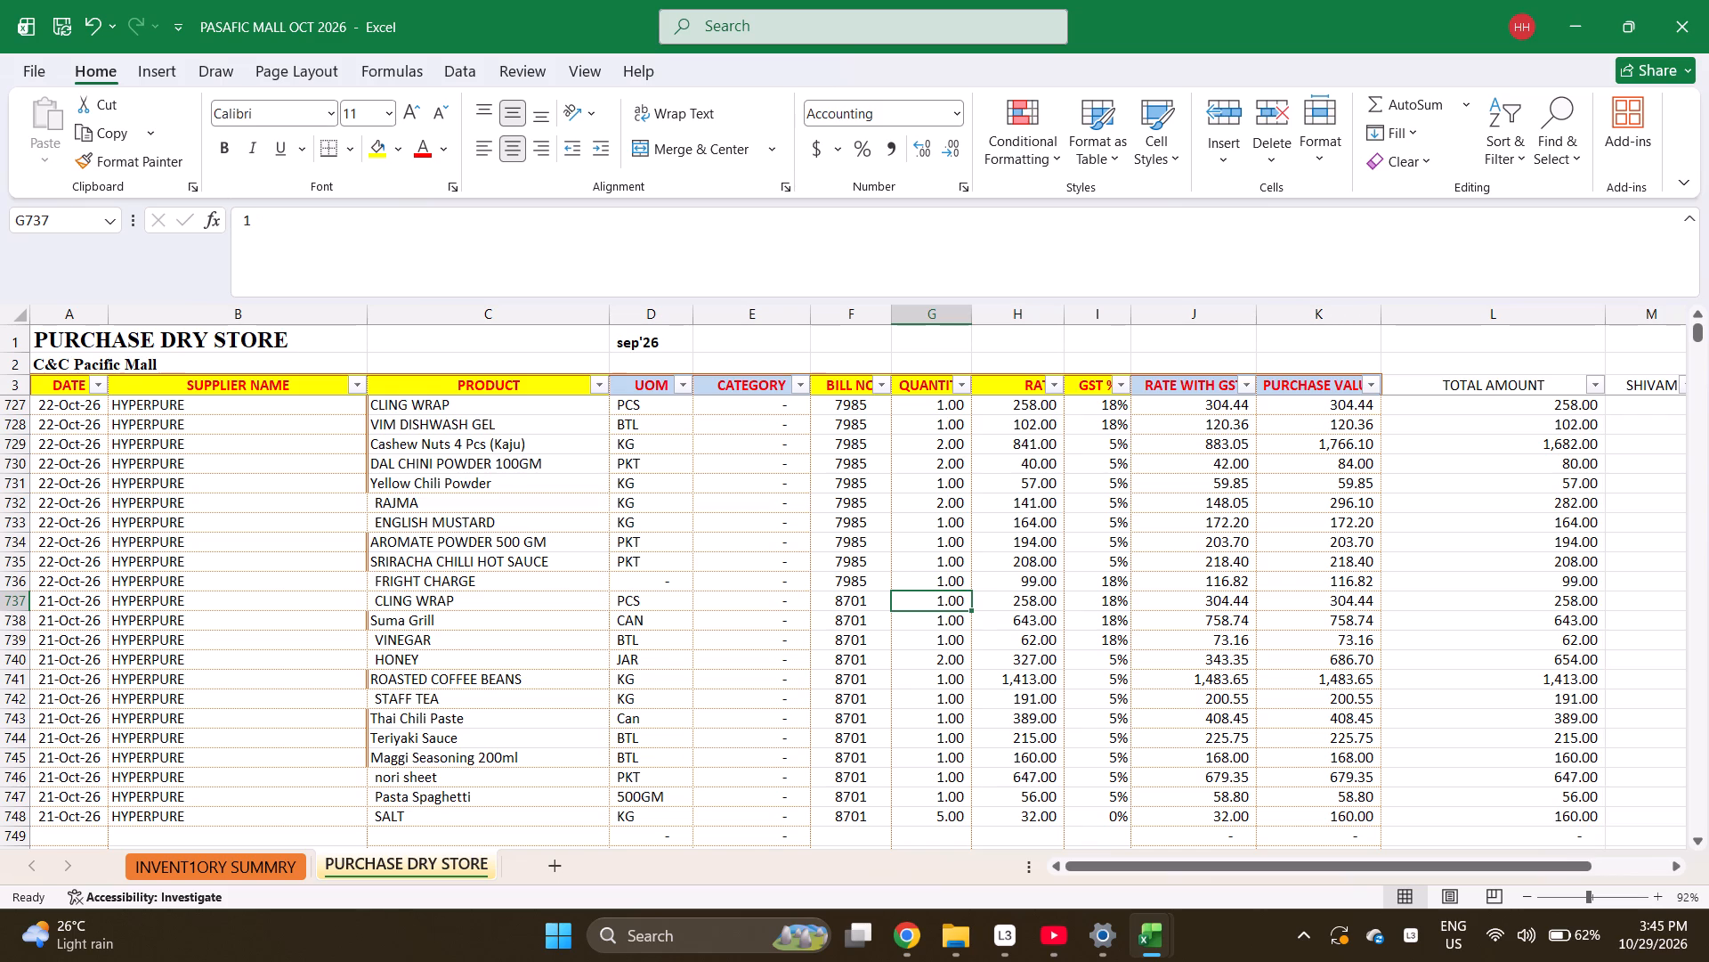
pyautogui.hotkey('ctrl', 'Down')
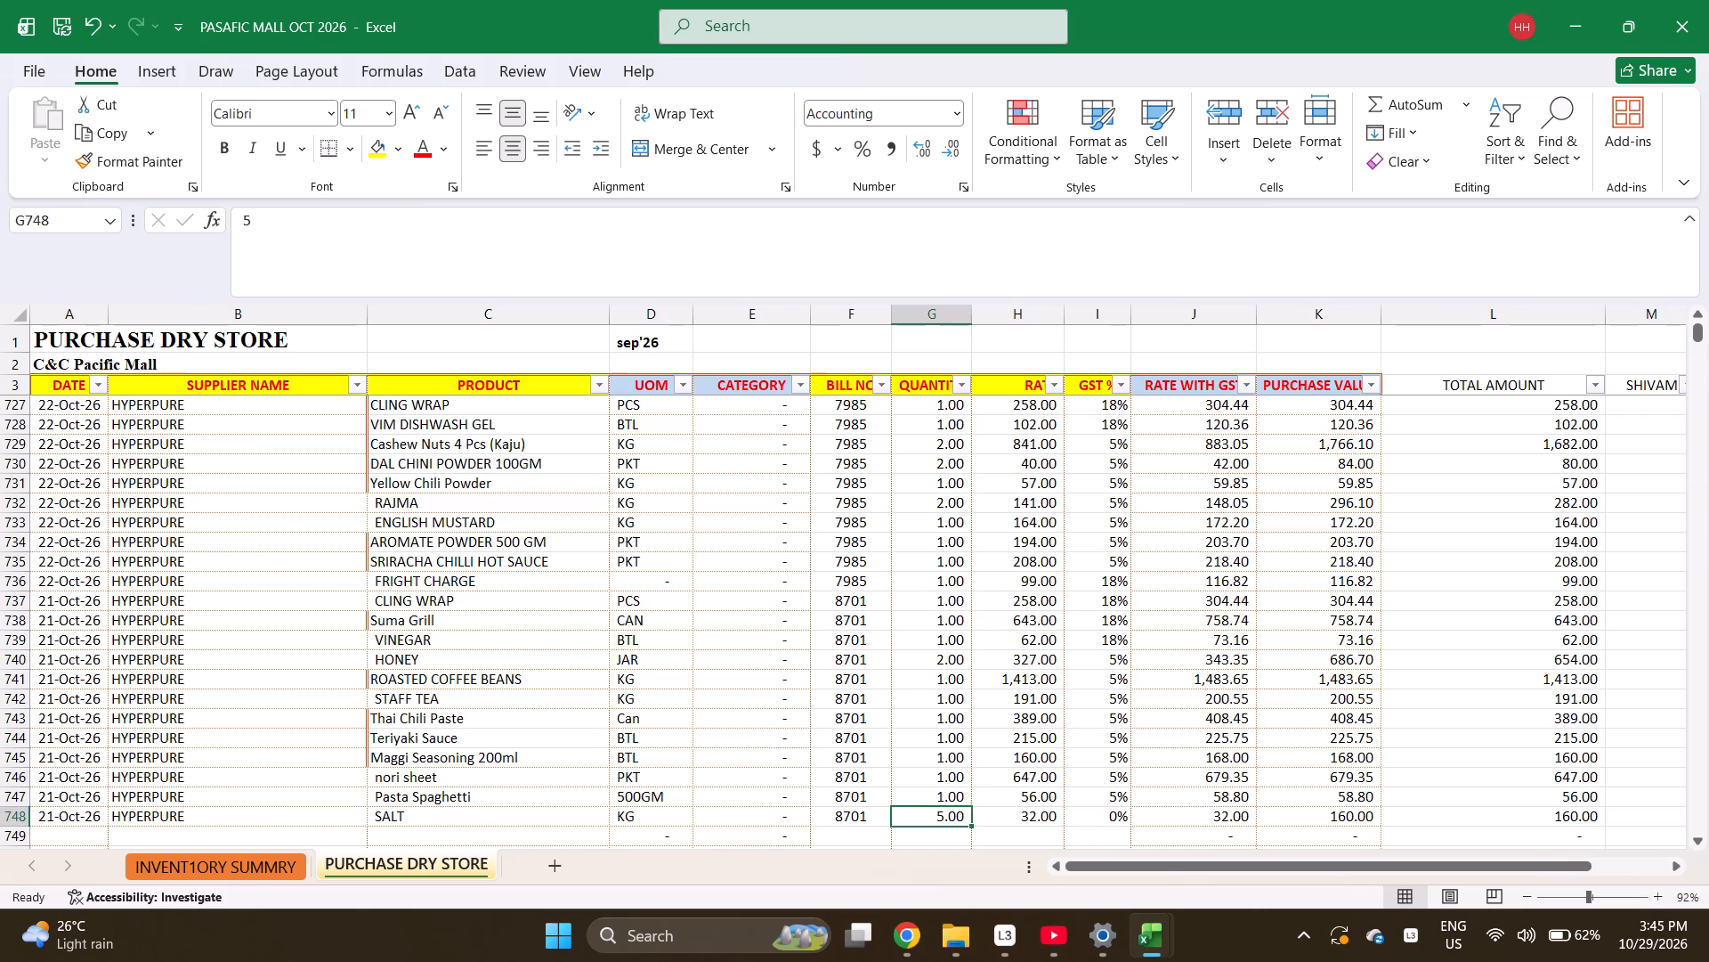
pyautogui.press('Down')
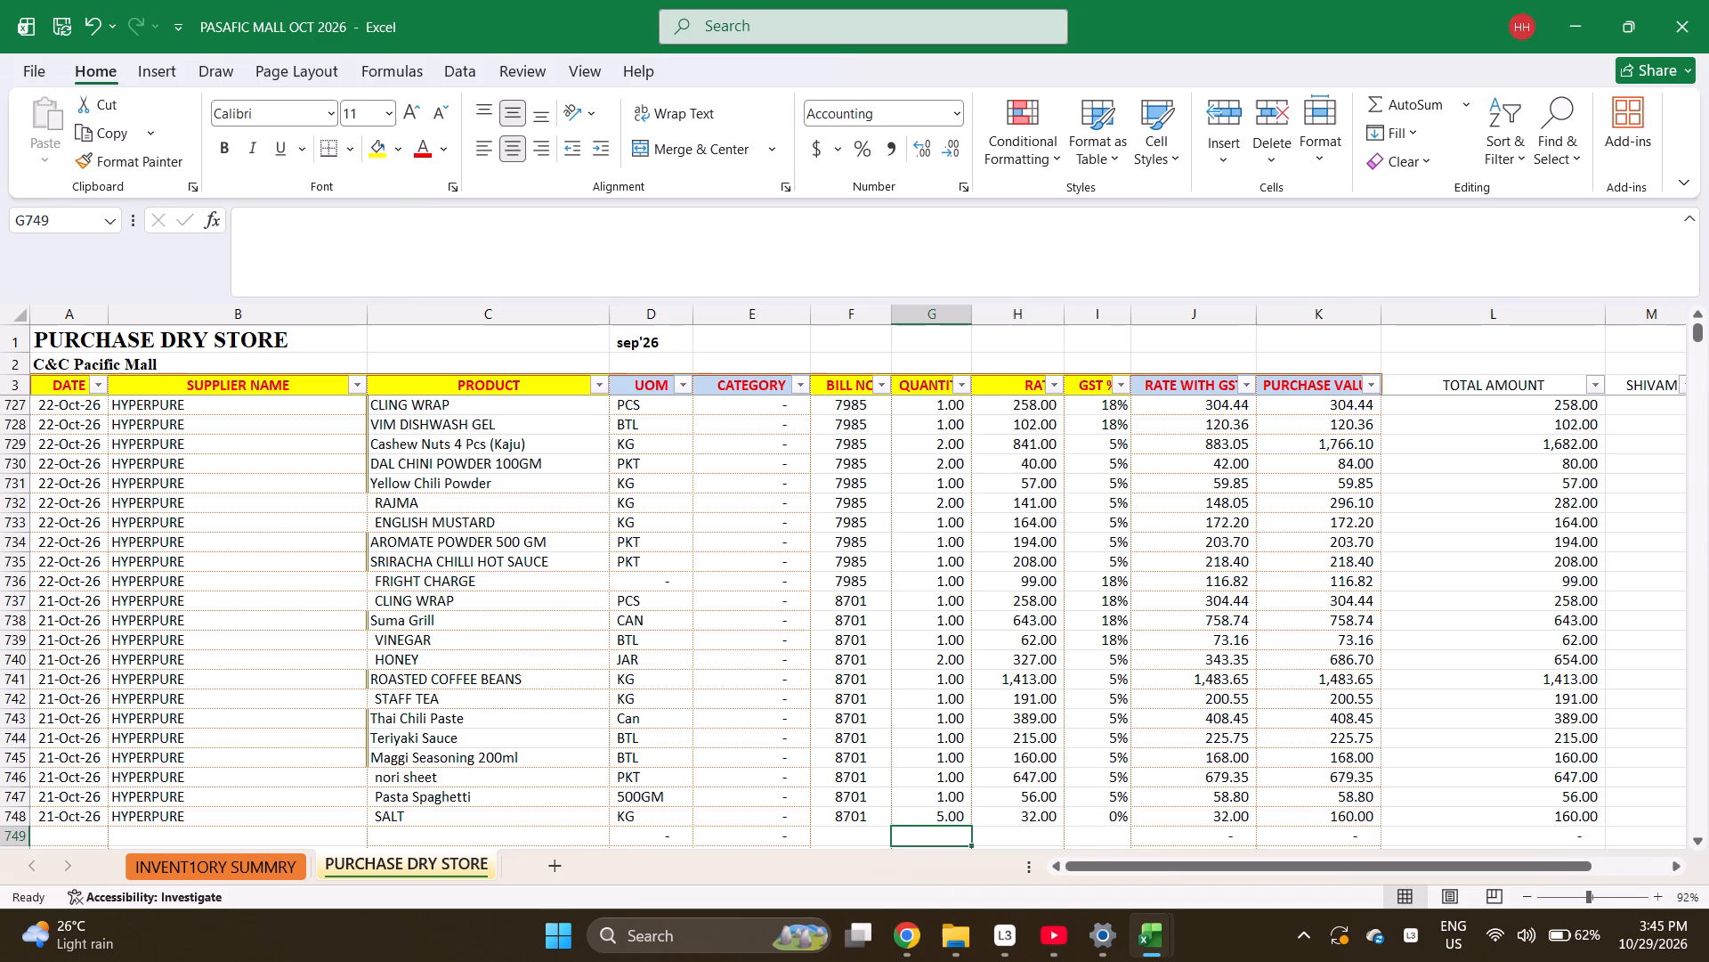
pyautogui.press('1')
pyautogui.press('Right')
pyautogui.write('99')
pyautogui.press('Right')
pyautogui.write('18')
pyautogui.press('Return')
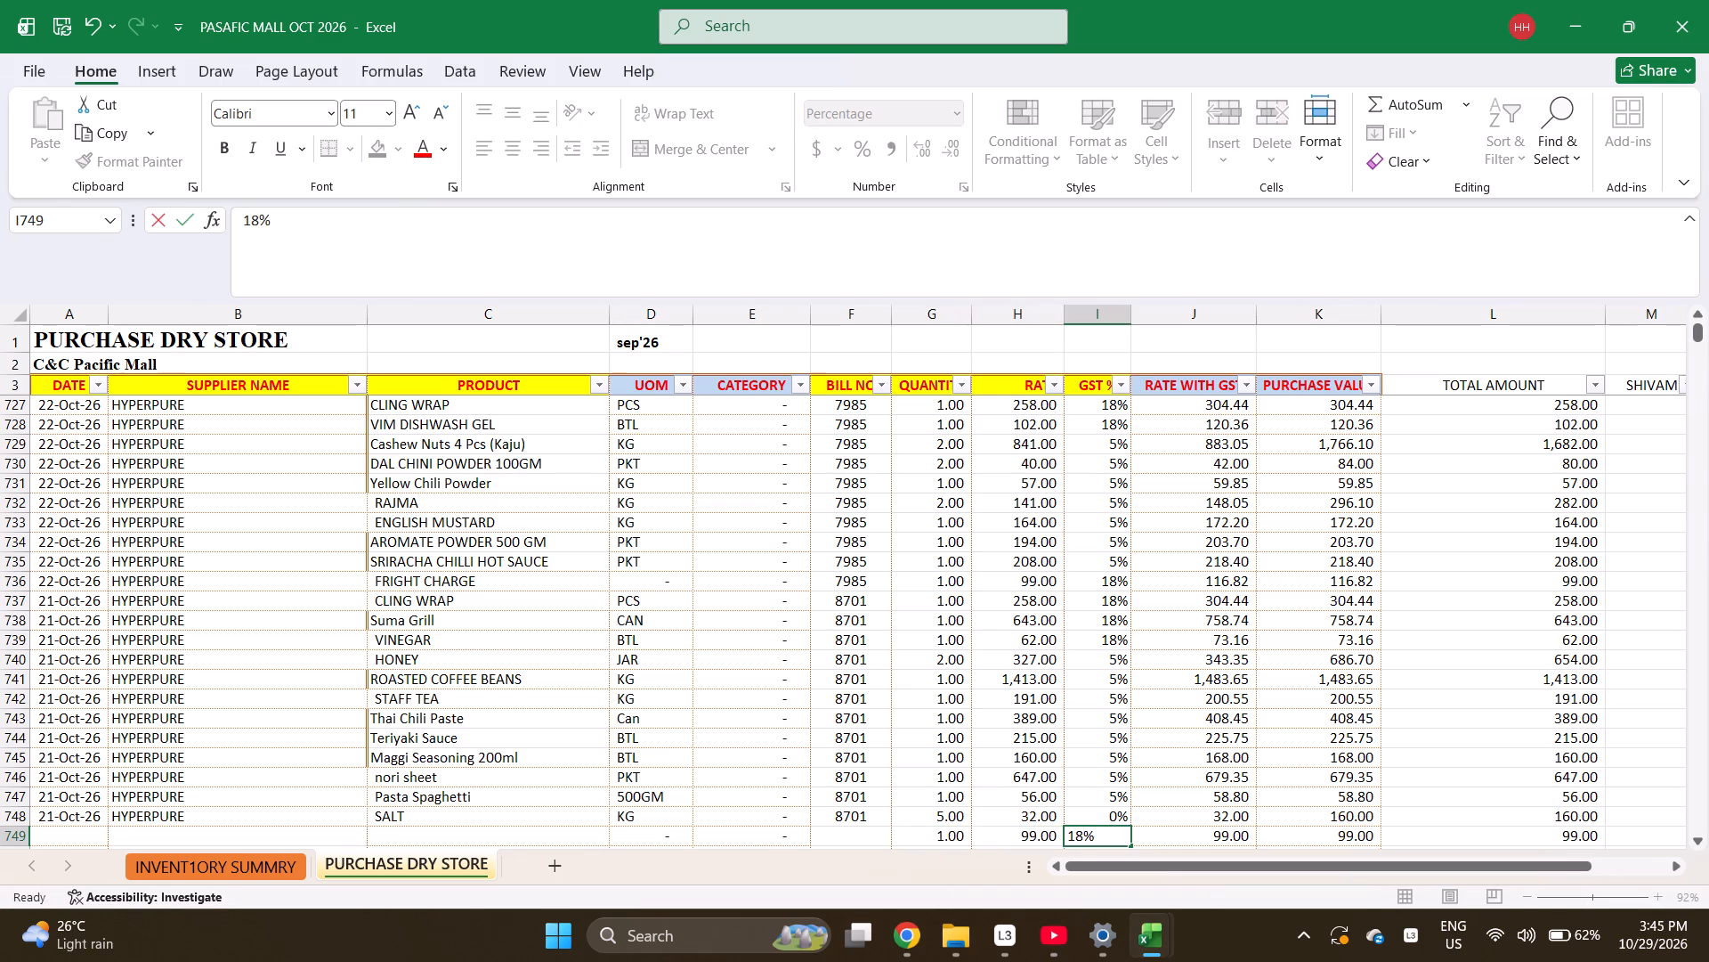
# Check the sum of bill 8701's purchase values for rows 737 to 749, including the added charge.
pyautogui.press('Right')
pyautogui.press('Right')
pyautogui.press('Up')
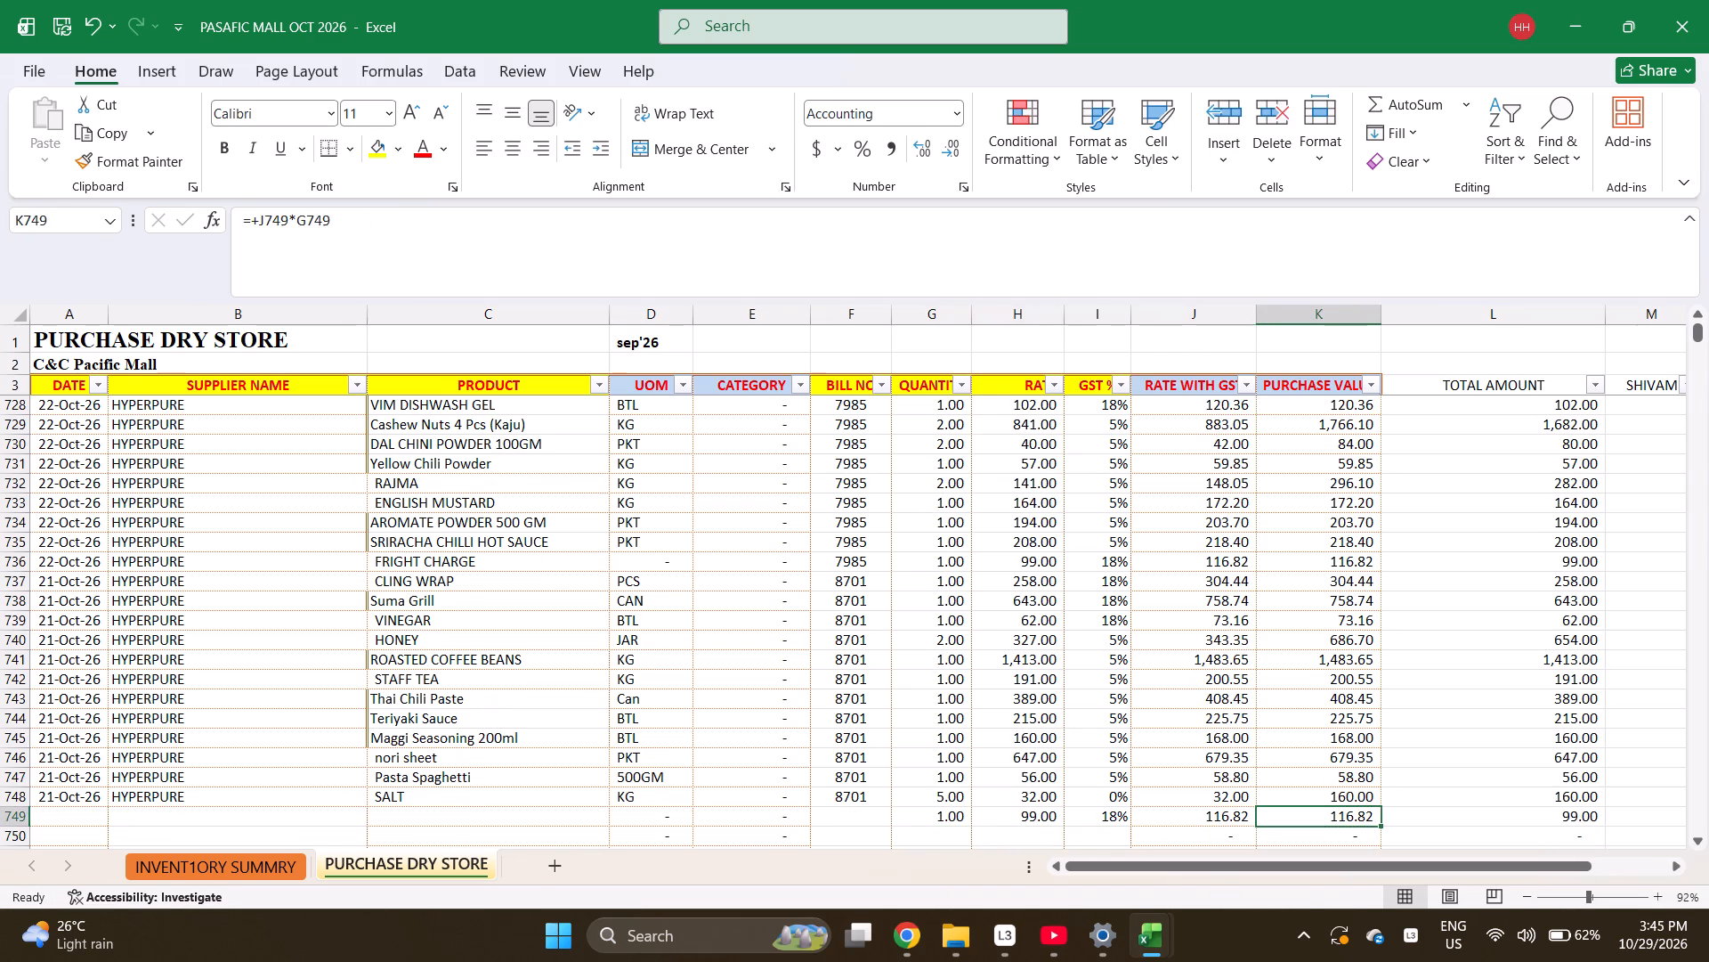
pyautogui.hotkey('shift', 'Up')
pyautogui.hotkey('shift', 'Up')
pyautogui.hotkey('shift', 'Up')
pyautogui.hotkey('shift', 'Up')
pyautogui.hotkey('shift', 'Up')
pyautogui.hotkey('shift', 'Up')
pyautogui.hotkey('shift', 'Up')
pyautogui.hotkey('shift', 'Up')
pyautogui.hotkey('shift', 'Up')
pyautogui.hotkey('shift', 'Up')
pyautogui.hotkey('shift', 'Up')
pyautogui.hotkey('shift', 'Up')
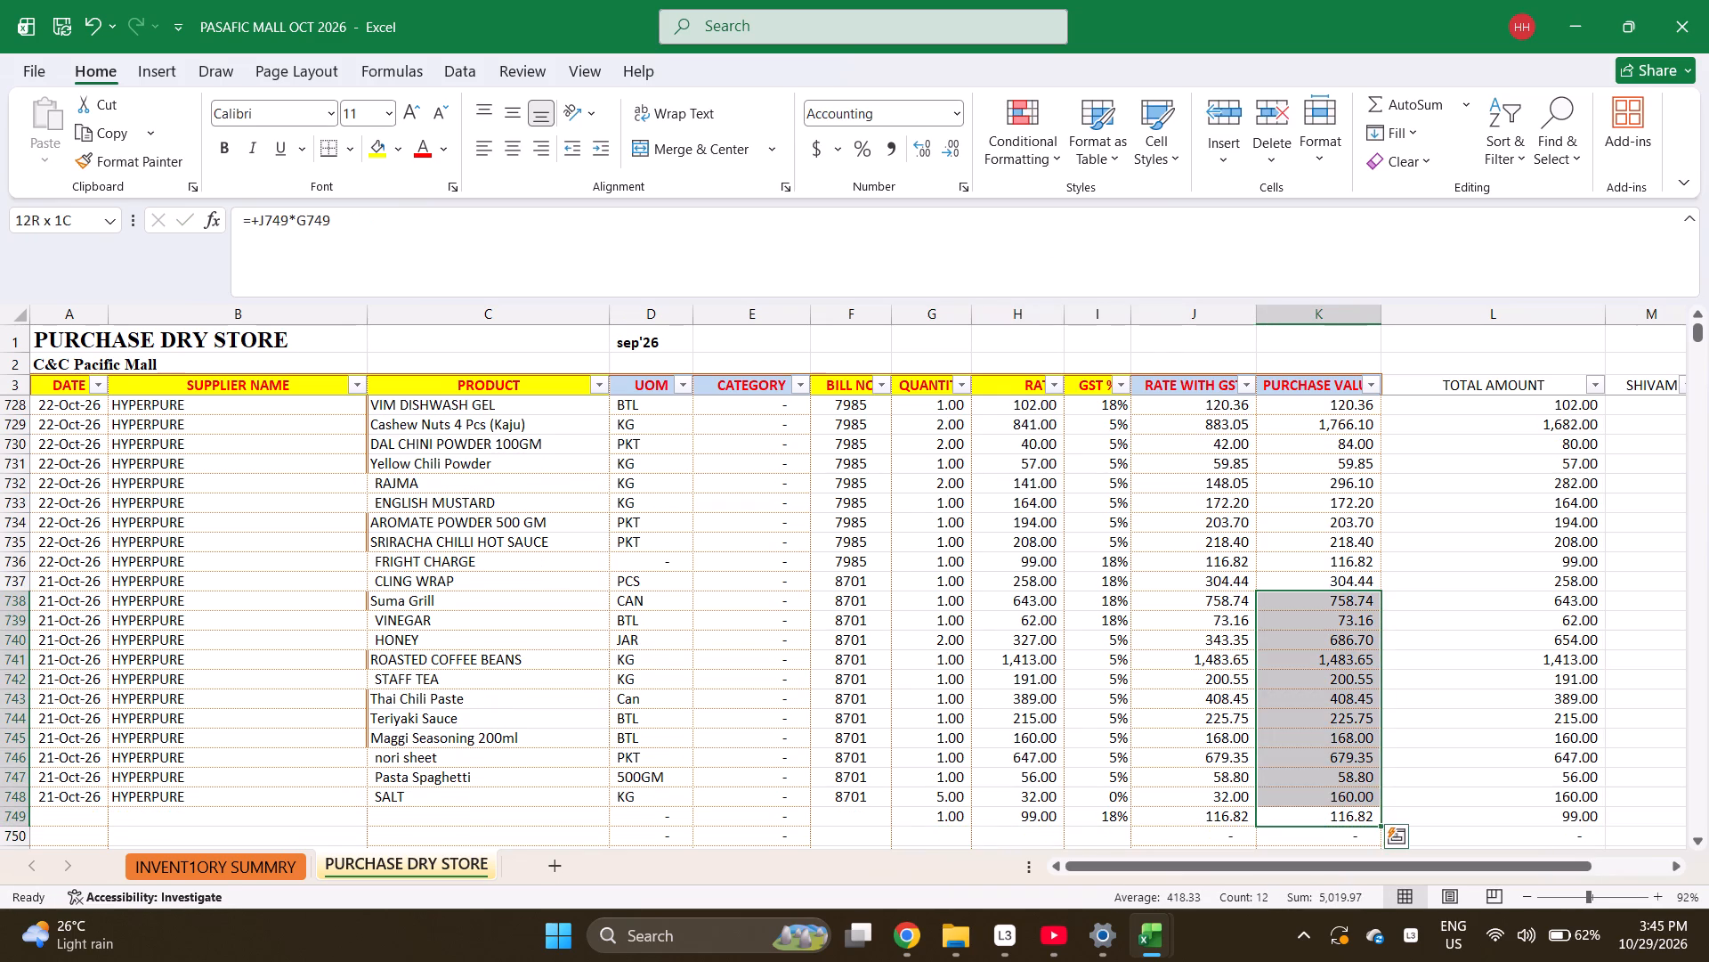
pyautogui.hotkey('shift', 'Up')
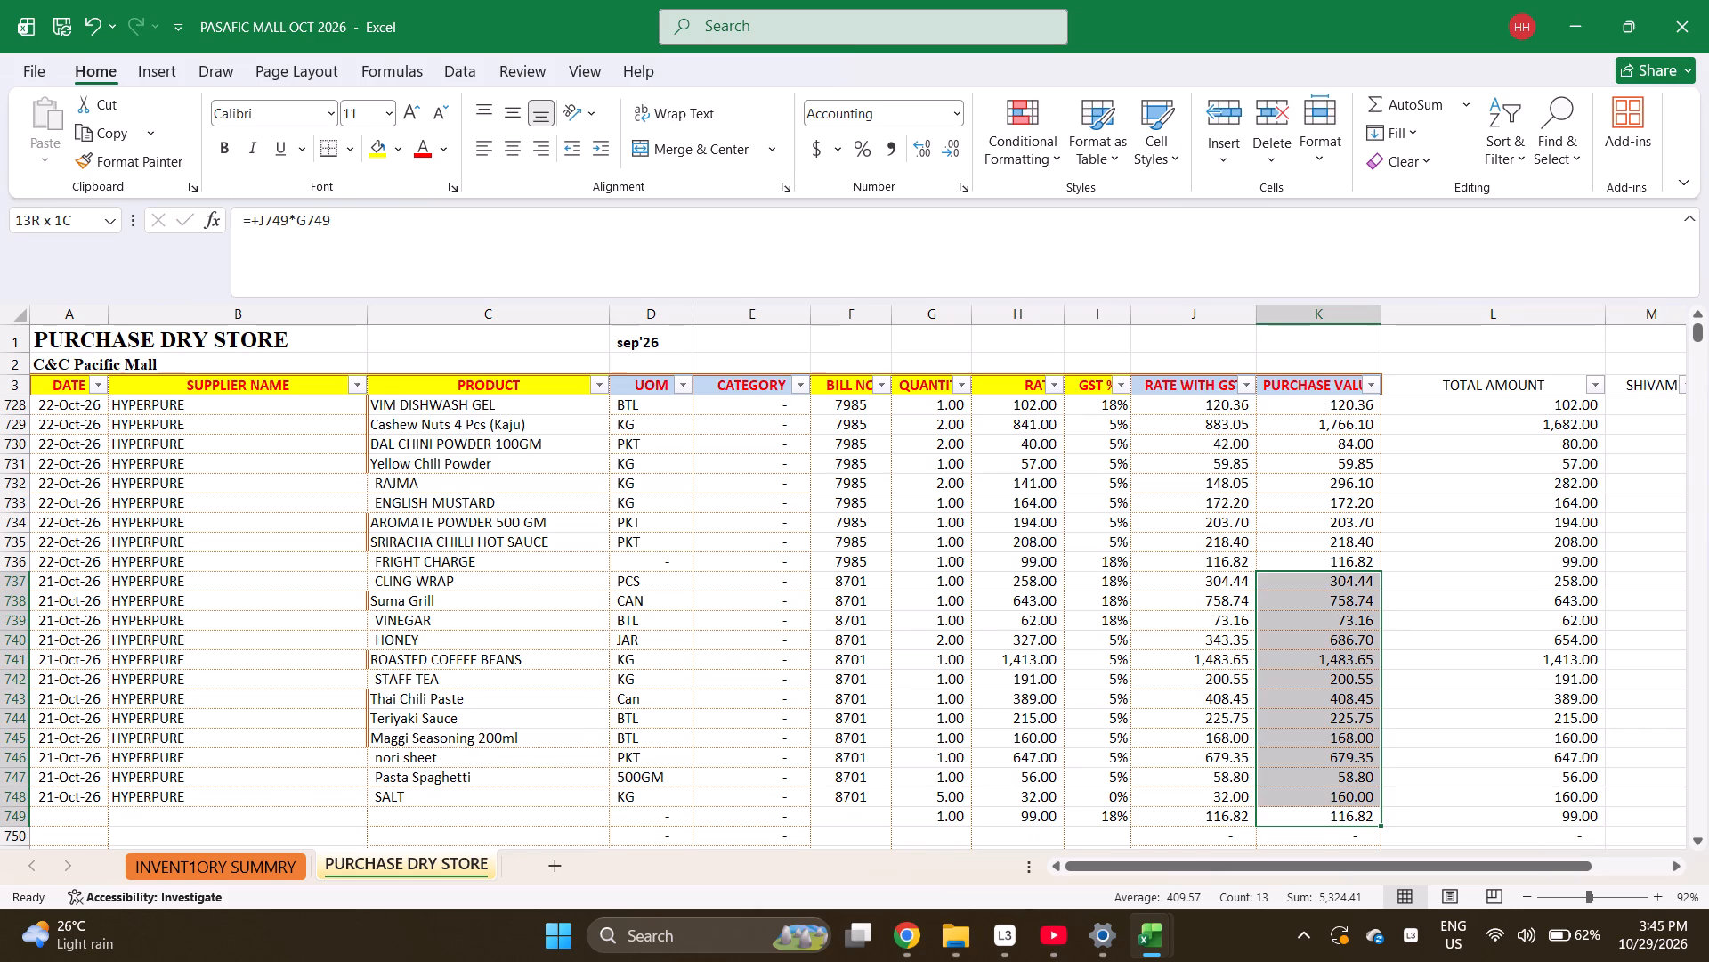
# Copy bill number 8701, the date 21-Oct-26 and supplier HYPERPURE from row 748 into row 749.
pyautogui.hotkey('ctrl', 'Left')
pyautogui.press('Left')
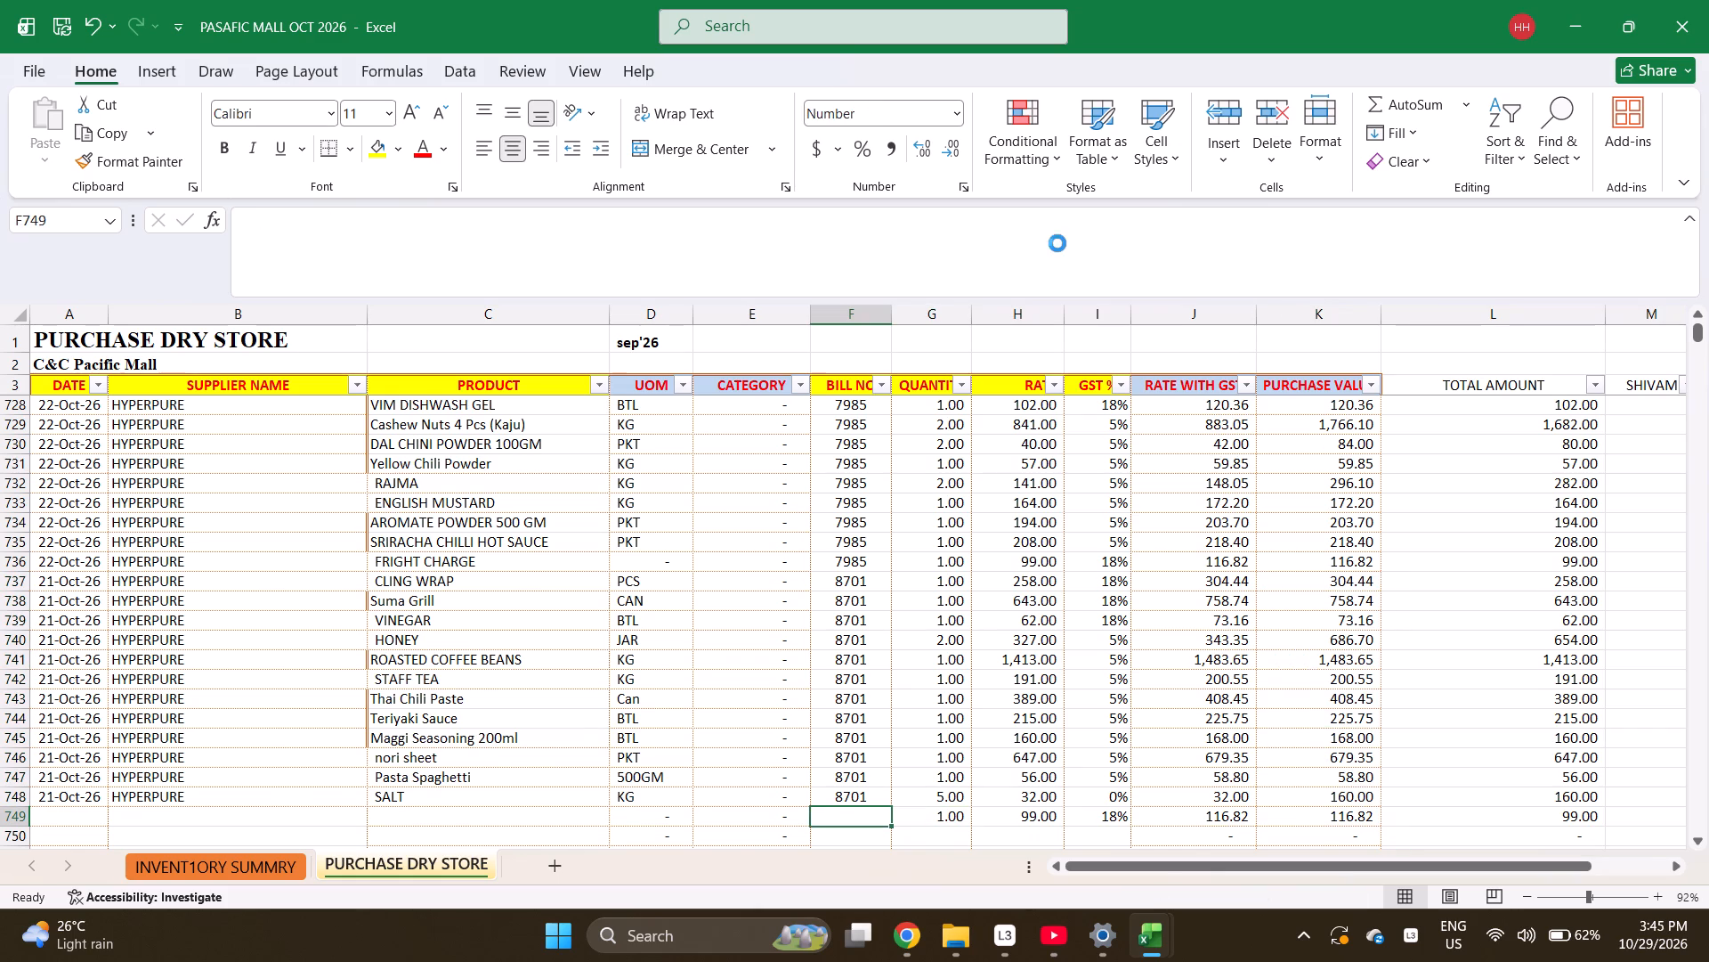
pyautogui.hotkey('ctrl', 'd')
pyautogui.hotkey('ctrl', 'Left')
pyautogui.hotkey('ctrl', 'Left')
pyautogui.hotkey('ctrl', 'Left')
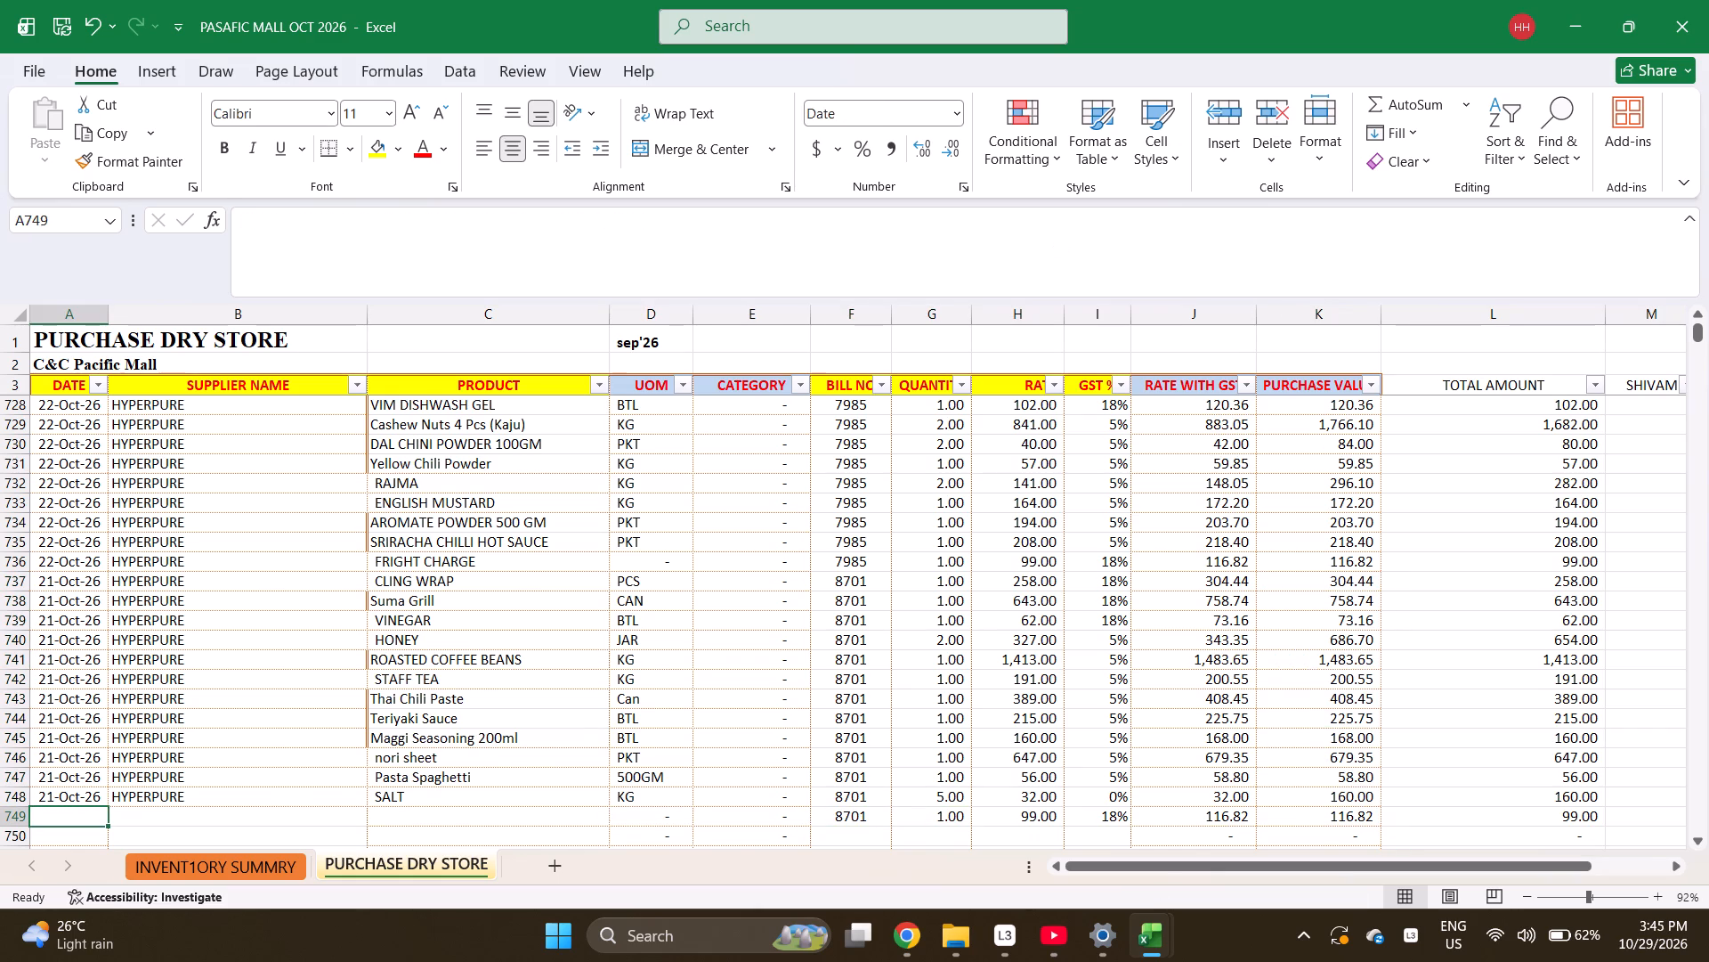
pyautogui.hotkey('shift', 'Right')
pyautogui.hotkey('ctrl', 'd')
# Enter FRIGHT CHARGE as the product in row 749.
pyautogui.press('Right')
pyautogui.press('Right')
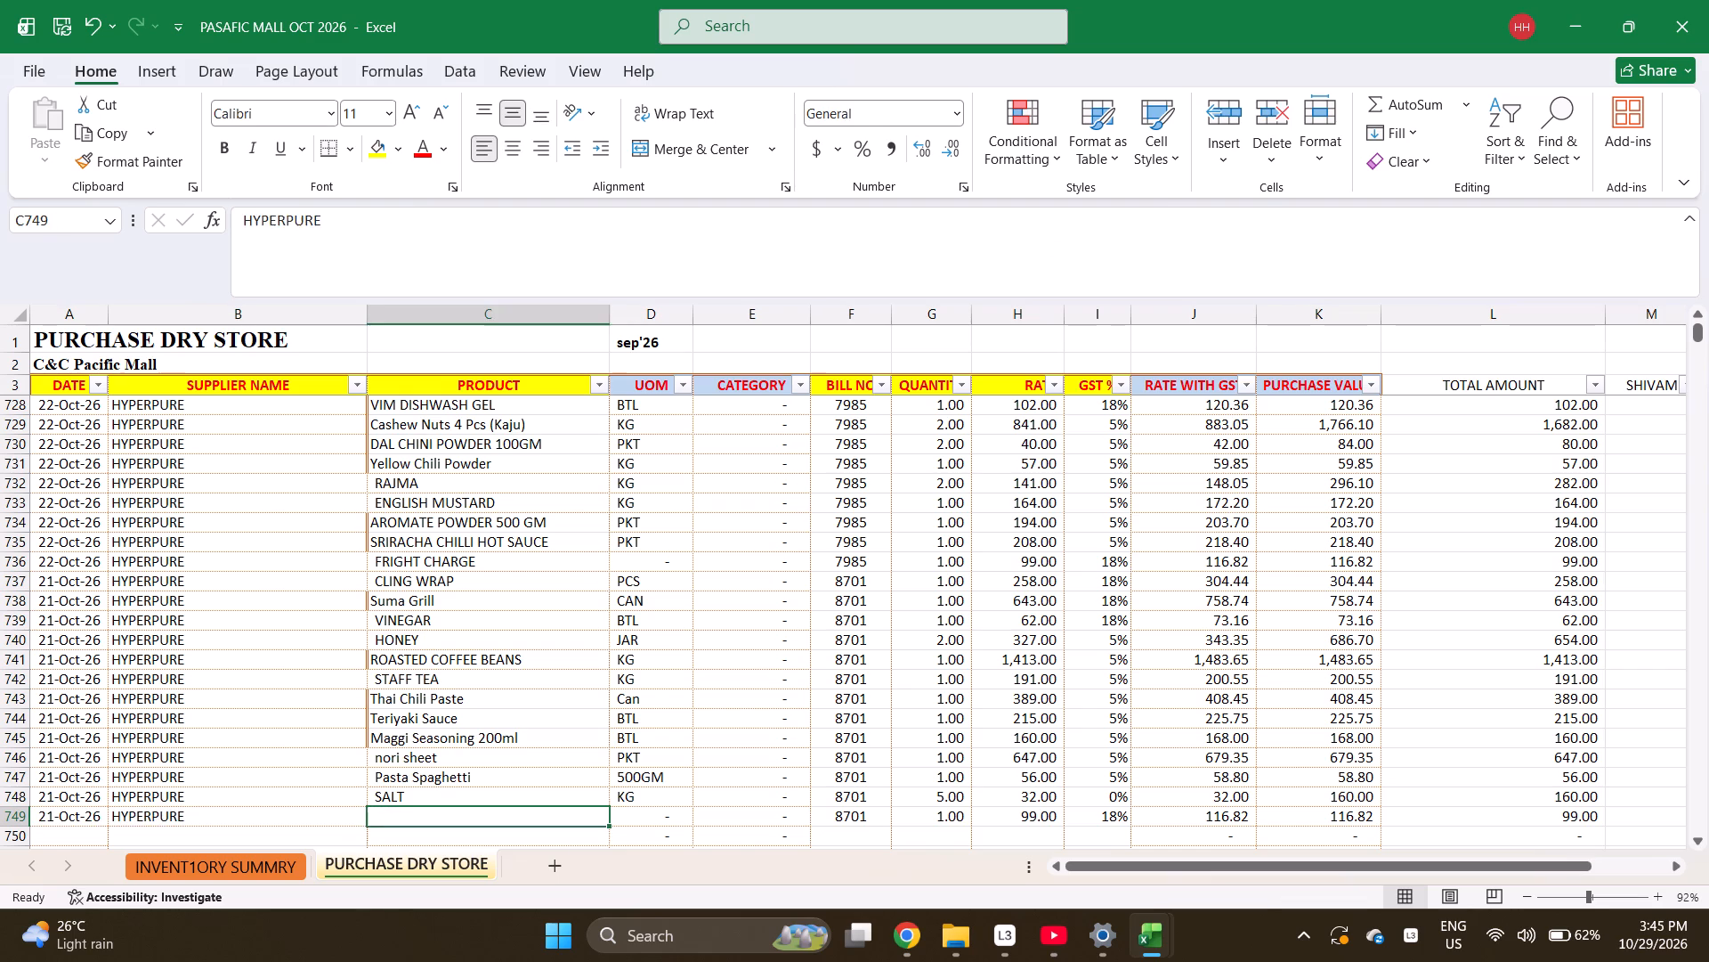
pyautogui.write('FR')
pyautogui.press('Right')
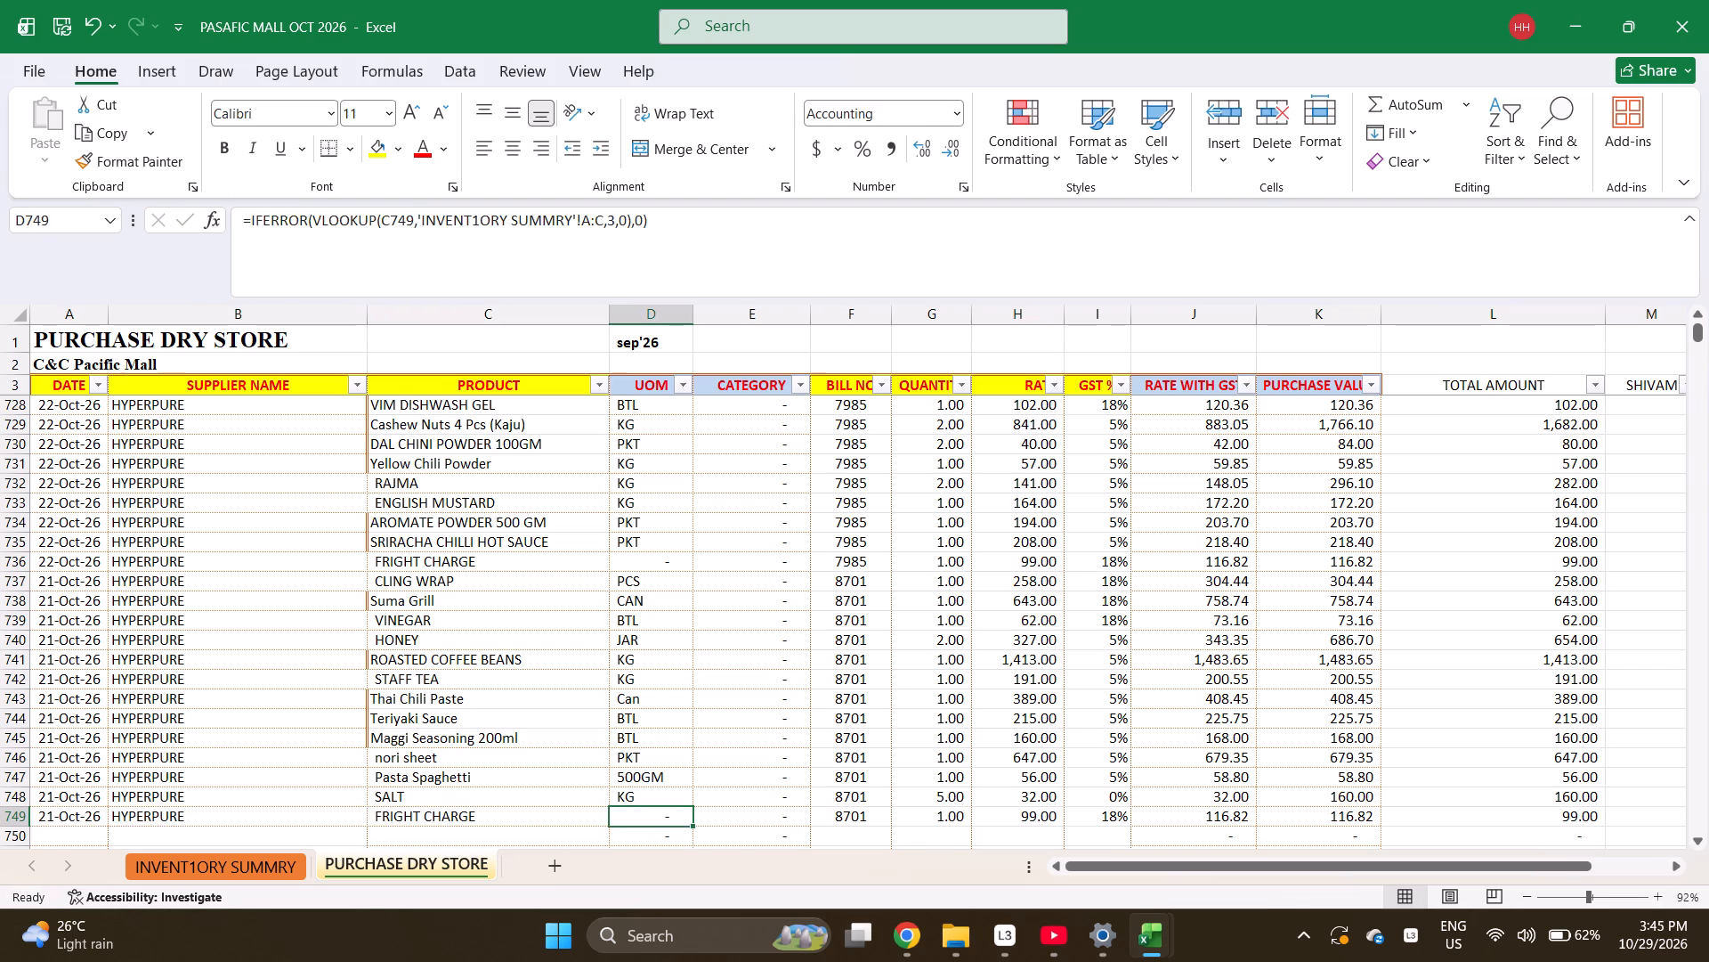
# Start a new bill in row 750 with the date 20-Oct-26 and supplier HYPERPURE.
pyautogui.press('Left')
pyautogui.press('Left')
pyautogui.press('Left')
pyautogui.press('Left')
pyautogui.press('Left')
pyautogui.press('Left')
pyautogui.press('Left')
pyautogui.press('Left')
pyautogui.press('Left')
pyautogui.press('Left')
pyautogui.press('Down')
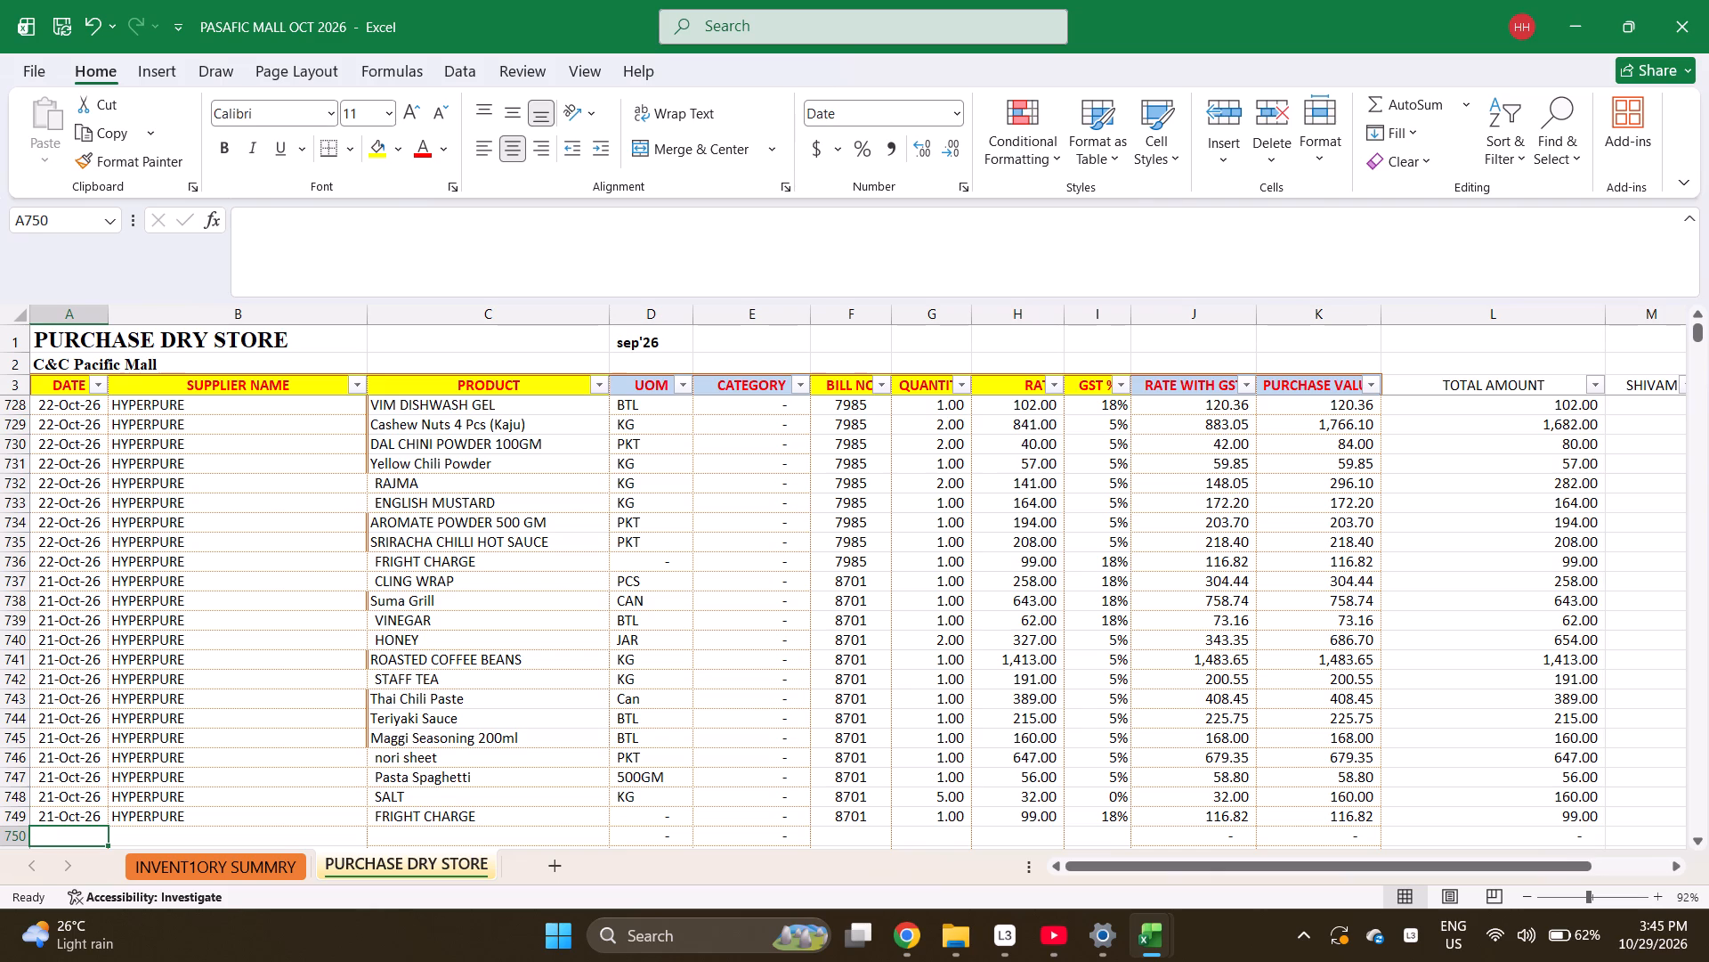
pyautogui.write('10-20-26')
pyautogui.press('Right')
pyautogui.hotkey('ctrl', 'd')
# Enter the products in rows 750 to 754: SunDried Tomato 285gm, Coconut milk 400gm, PASTA PENNE, Pasta Spaghetti and Refined Oil (Soya) 13kg.
pyautogui.press('Right')
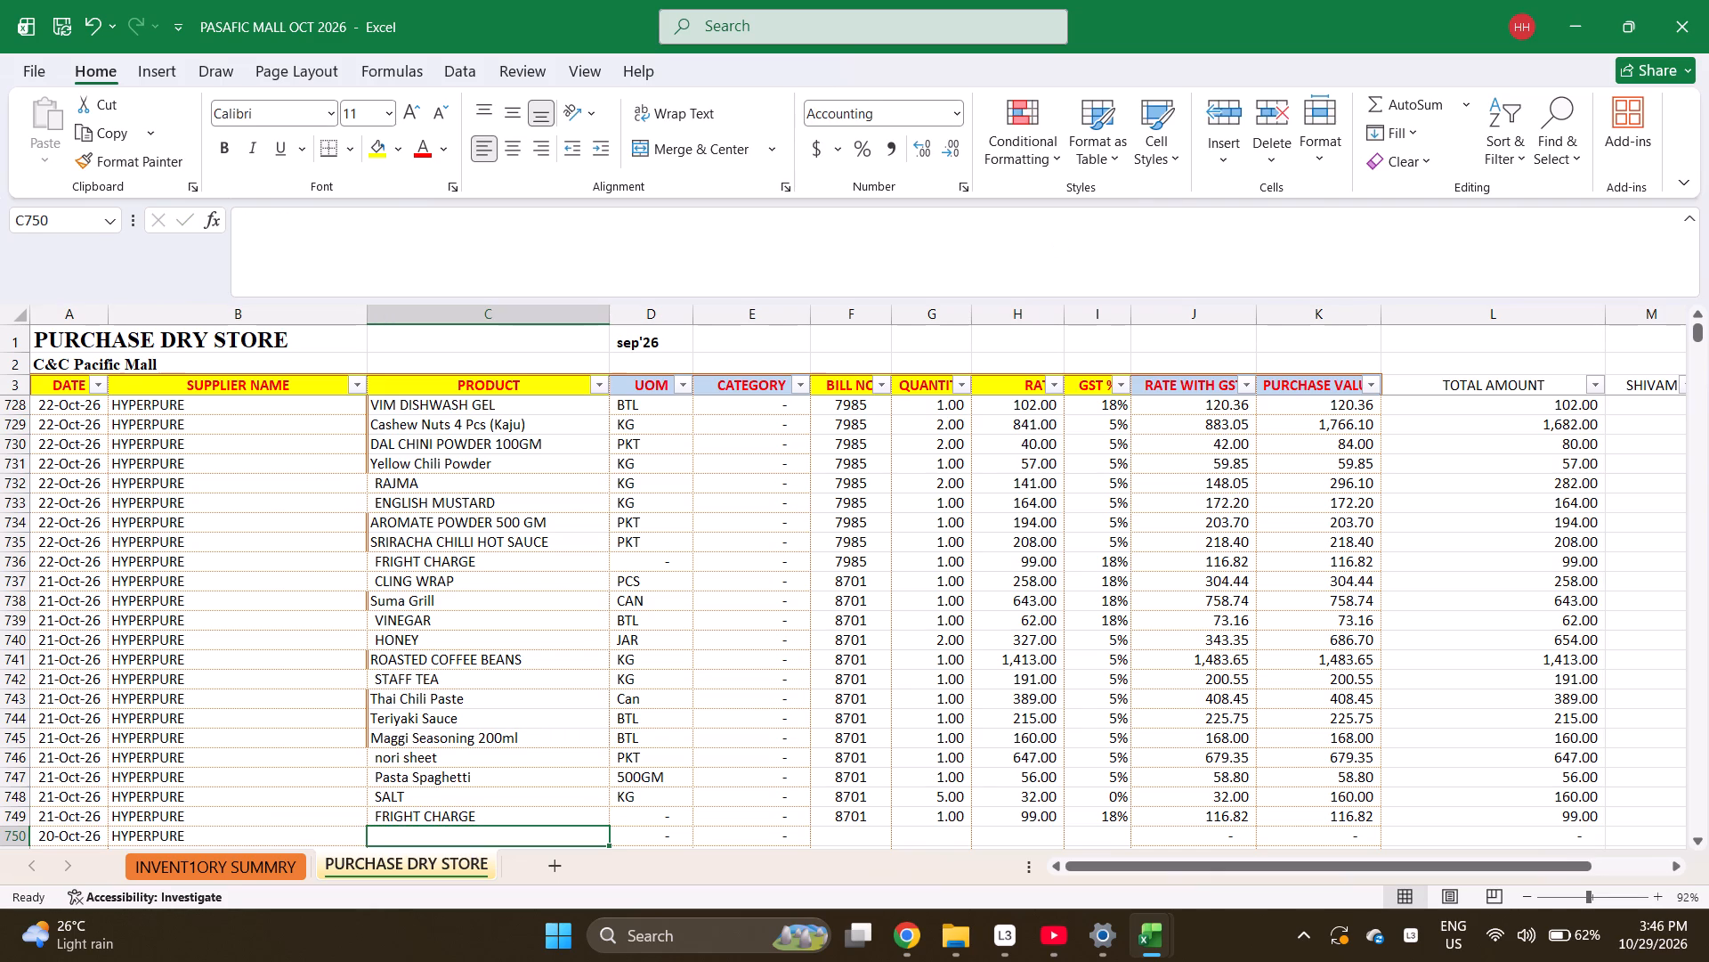
pyautogui.write('SUND')
pyautogui.press('Return')
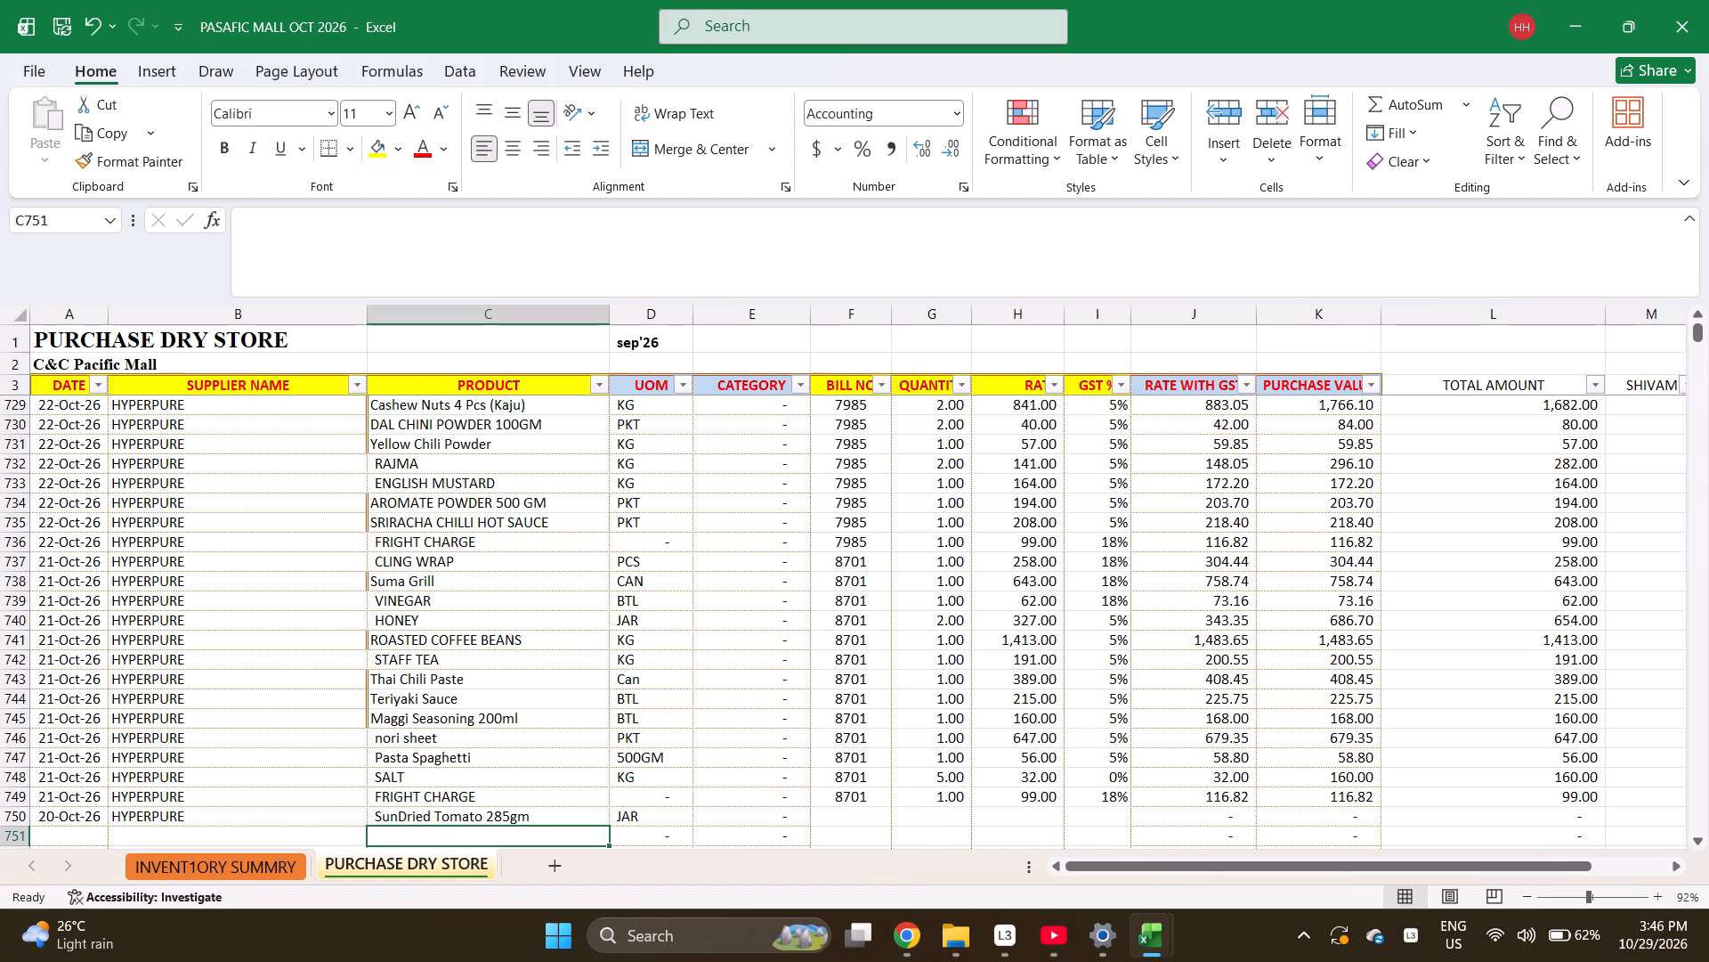
pyautogui.write('COCO')
pyautogui.write('NUT')
pyautogui.press('Return')
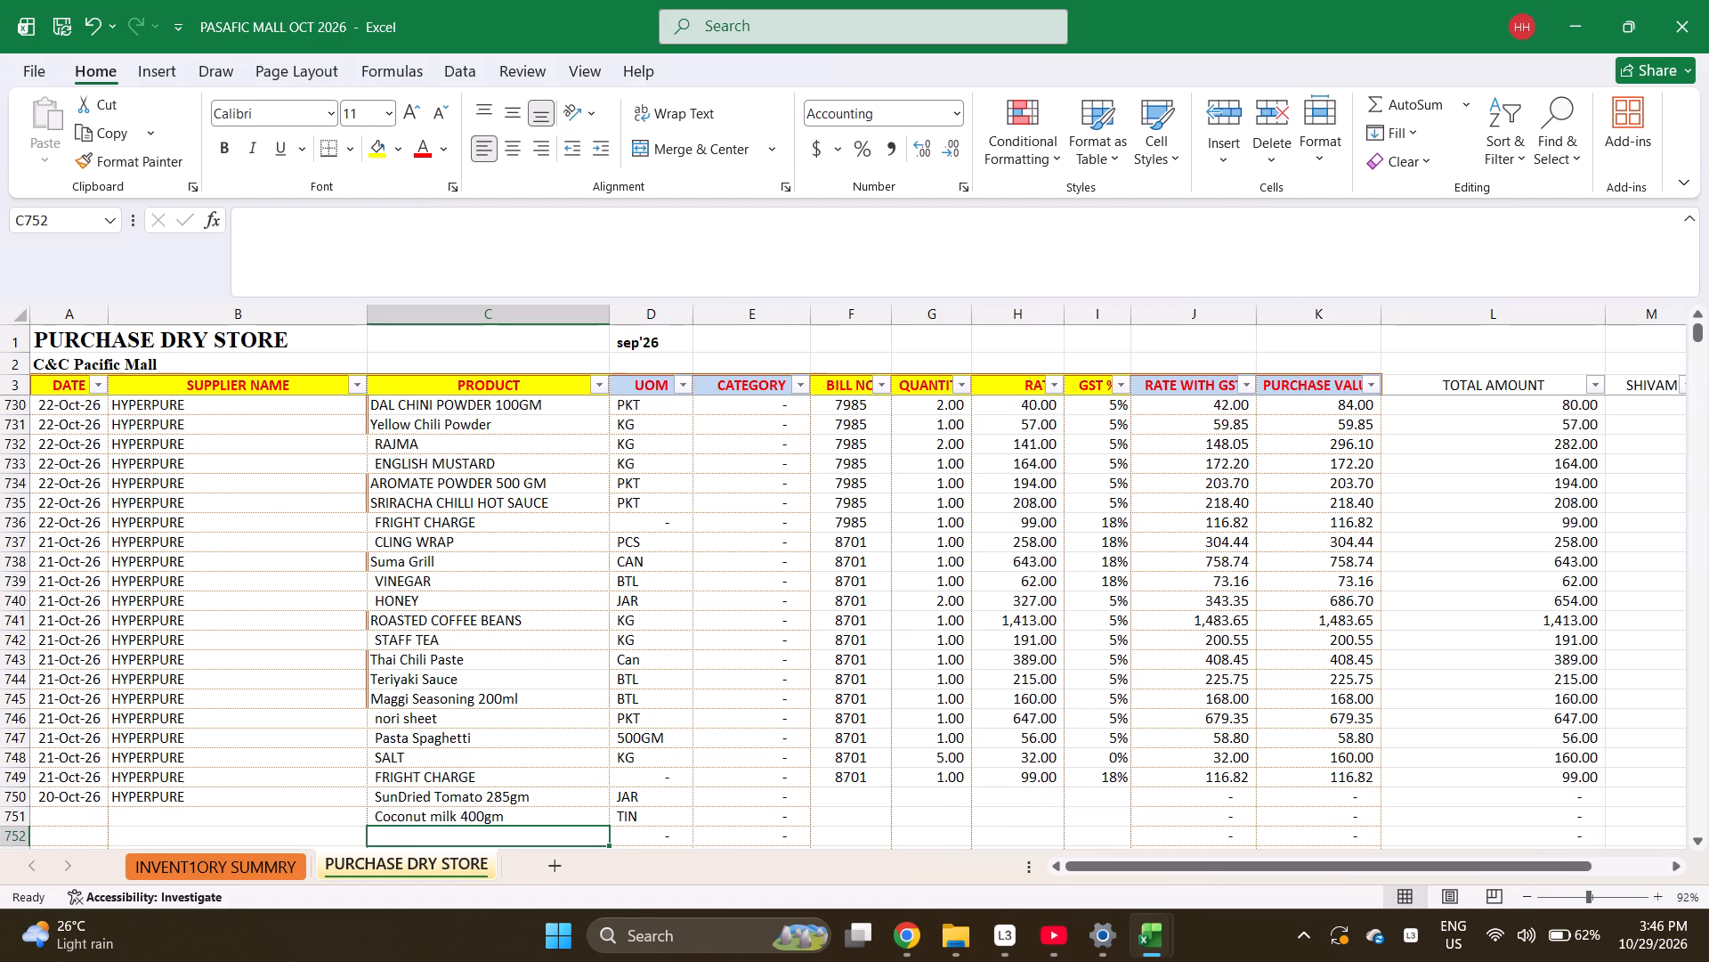
pyautogui.write('PASTA')
pyautogui.press('space')
pyautogui.press('p')
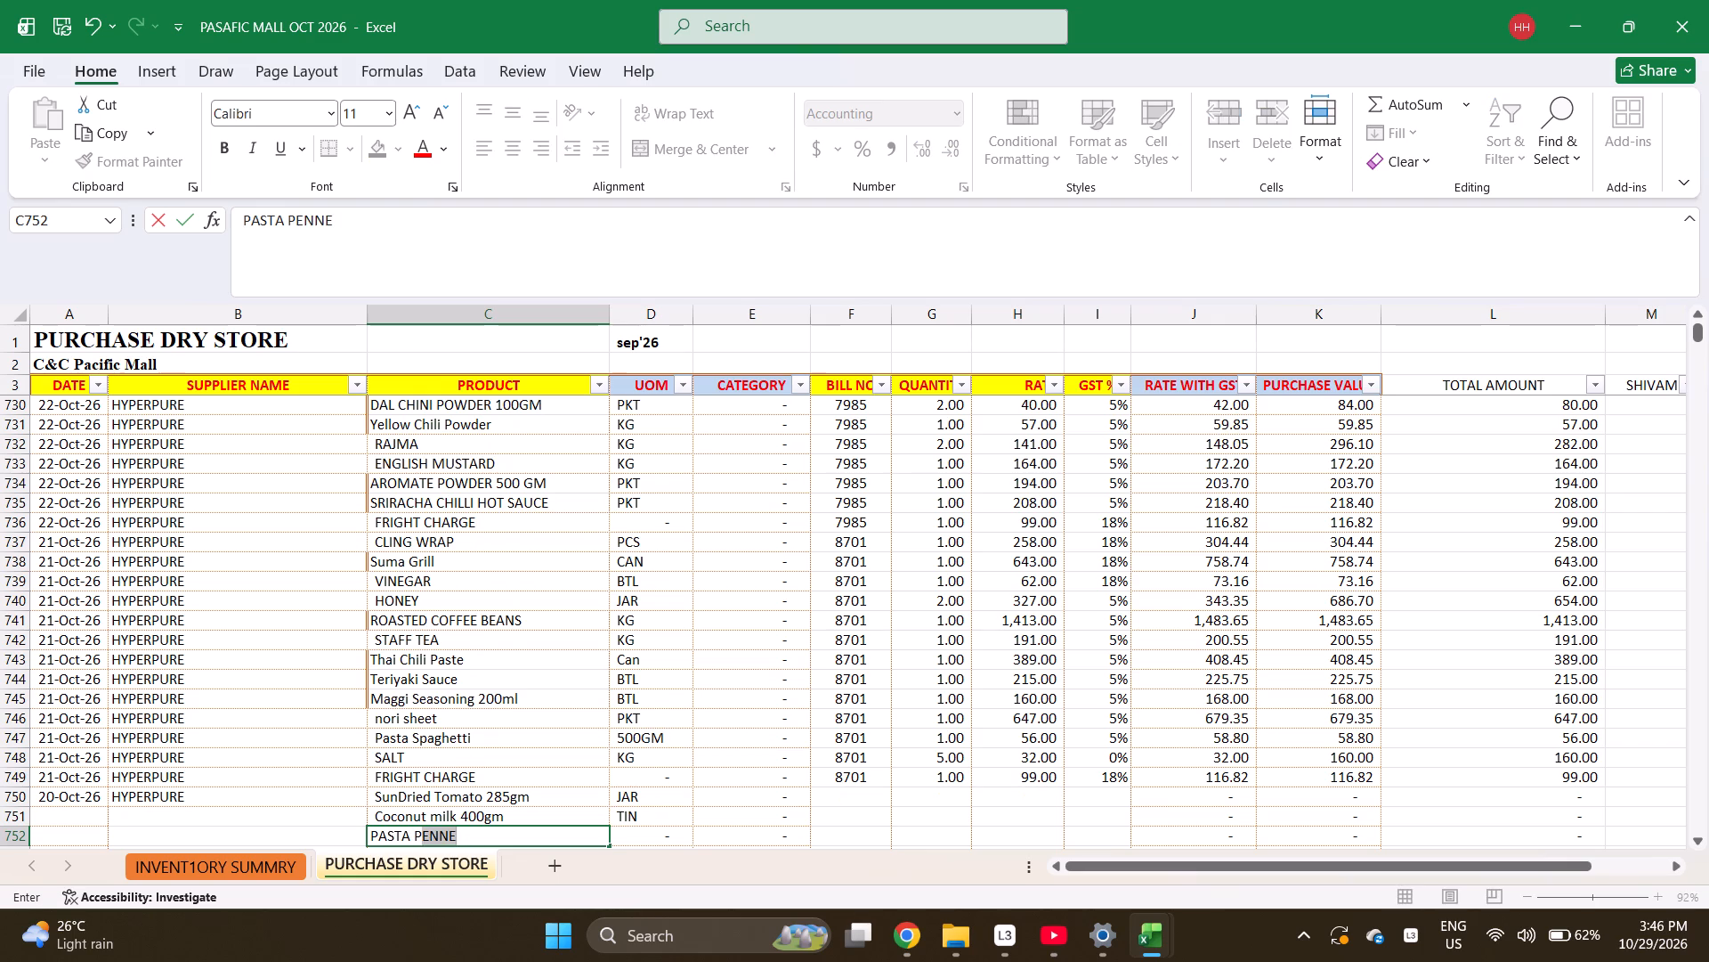
pyautogui.press('Return')
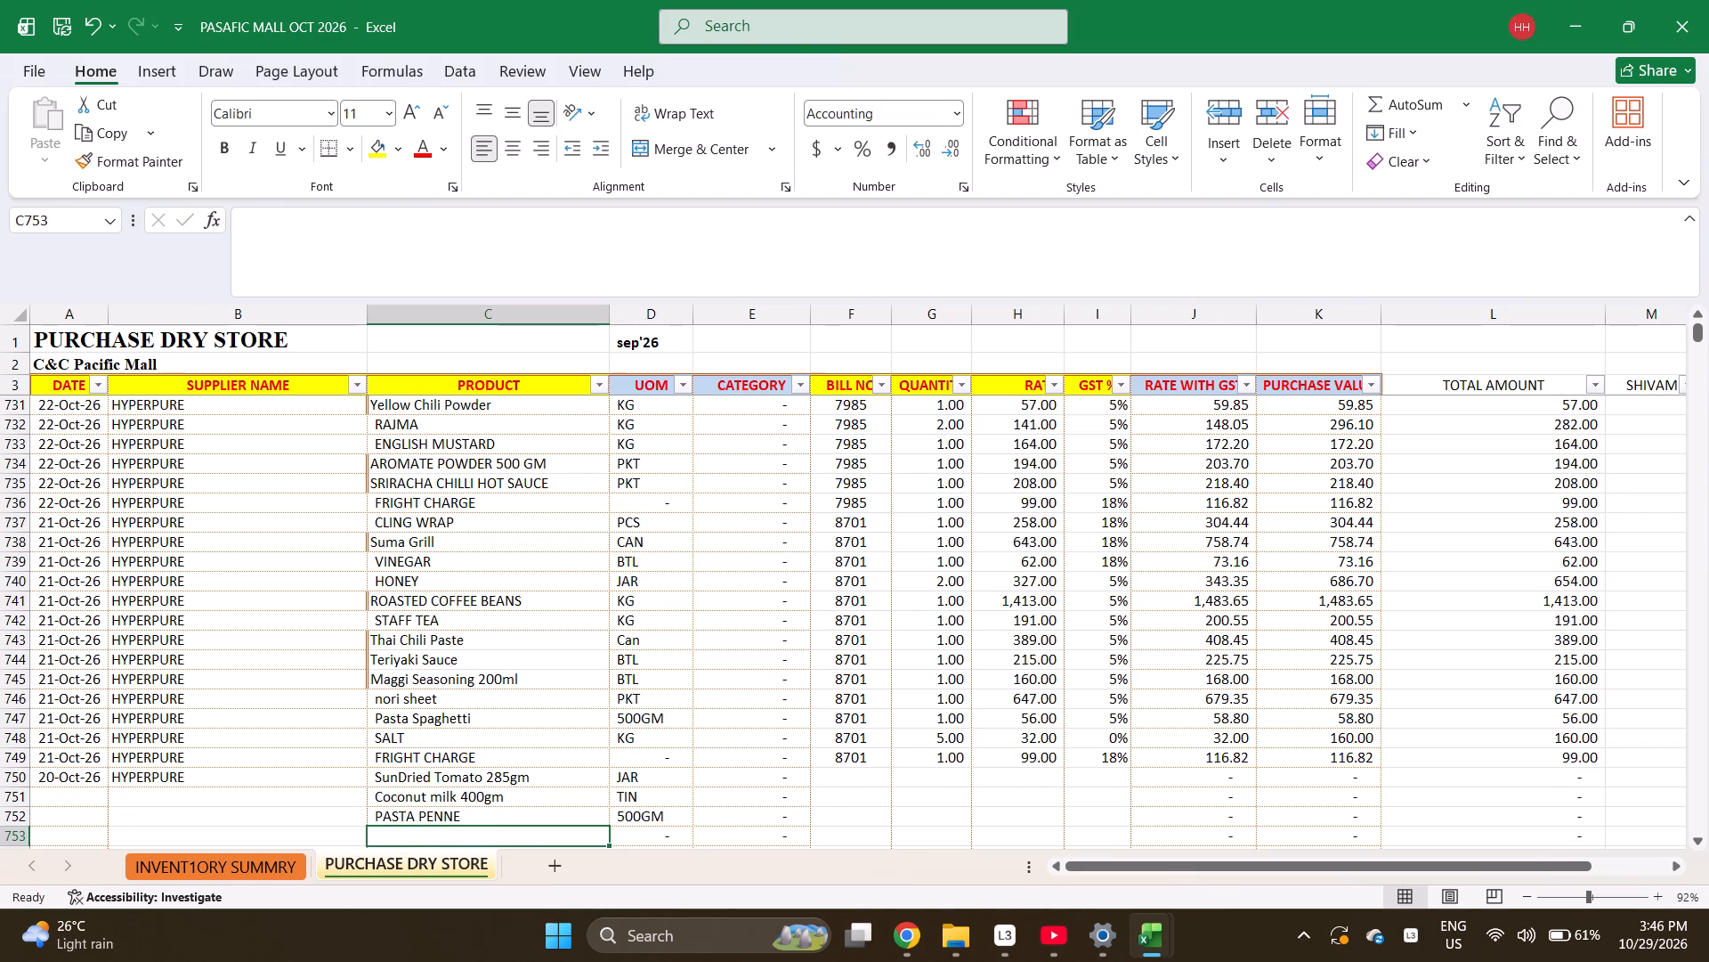
pyautogui.write('PASTA S')
pyautogui.press('Return')
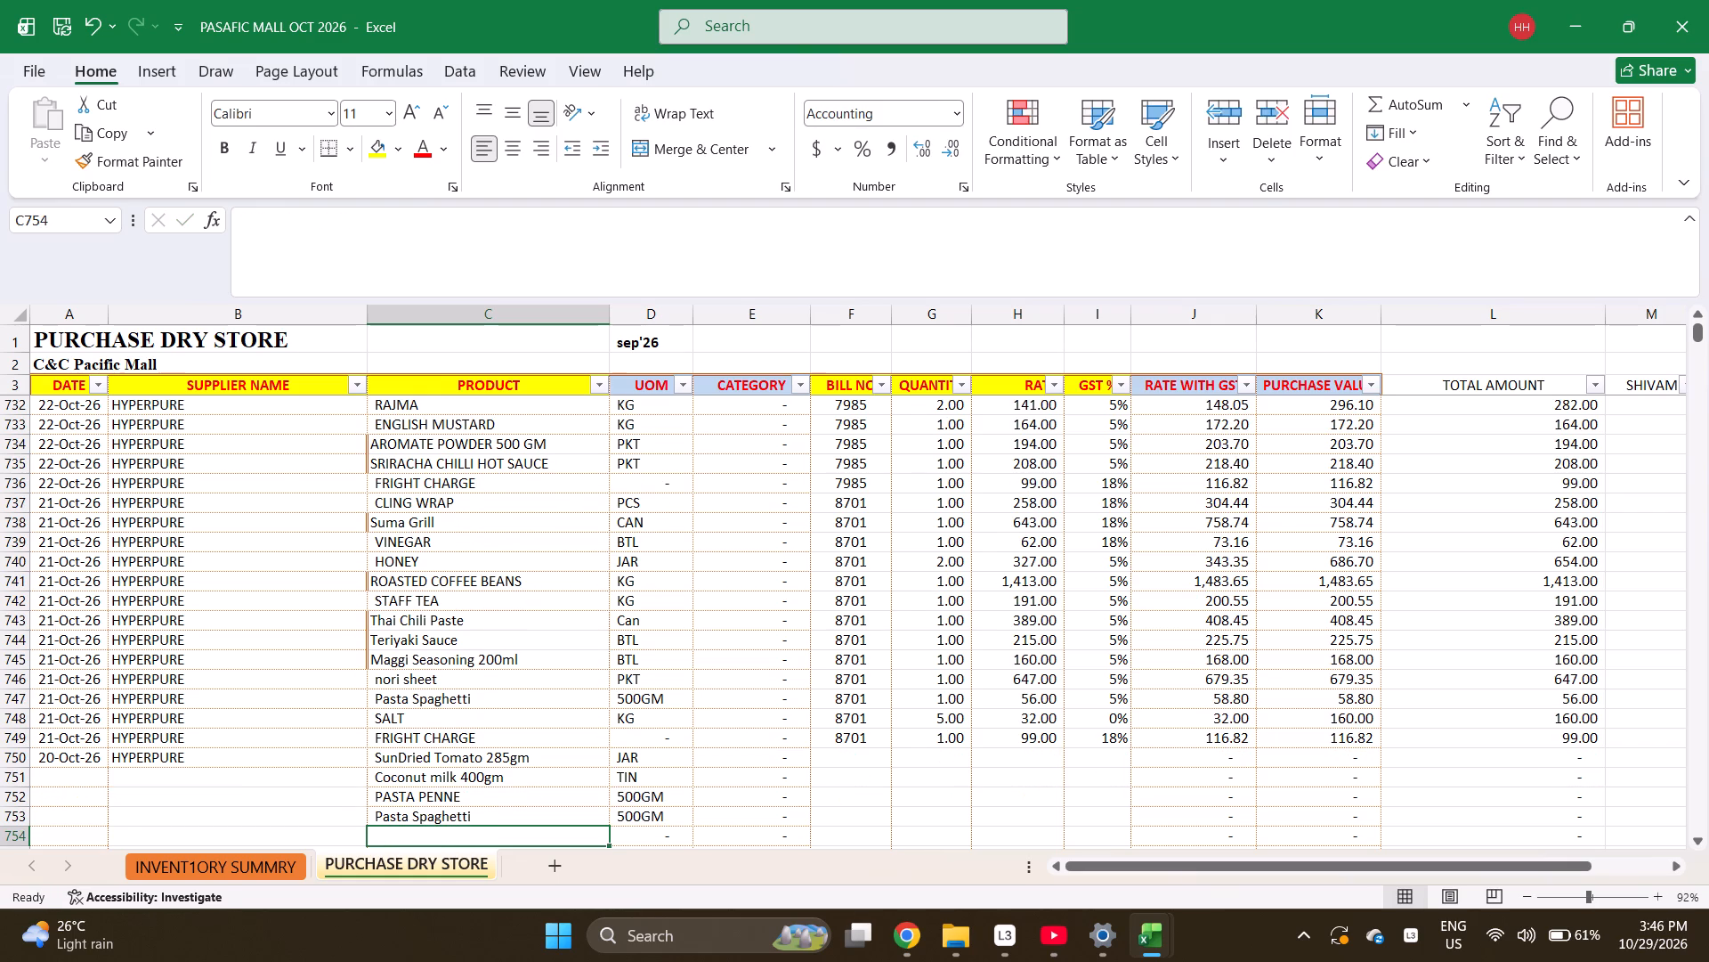
pyautogui.write('REF')
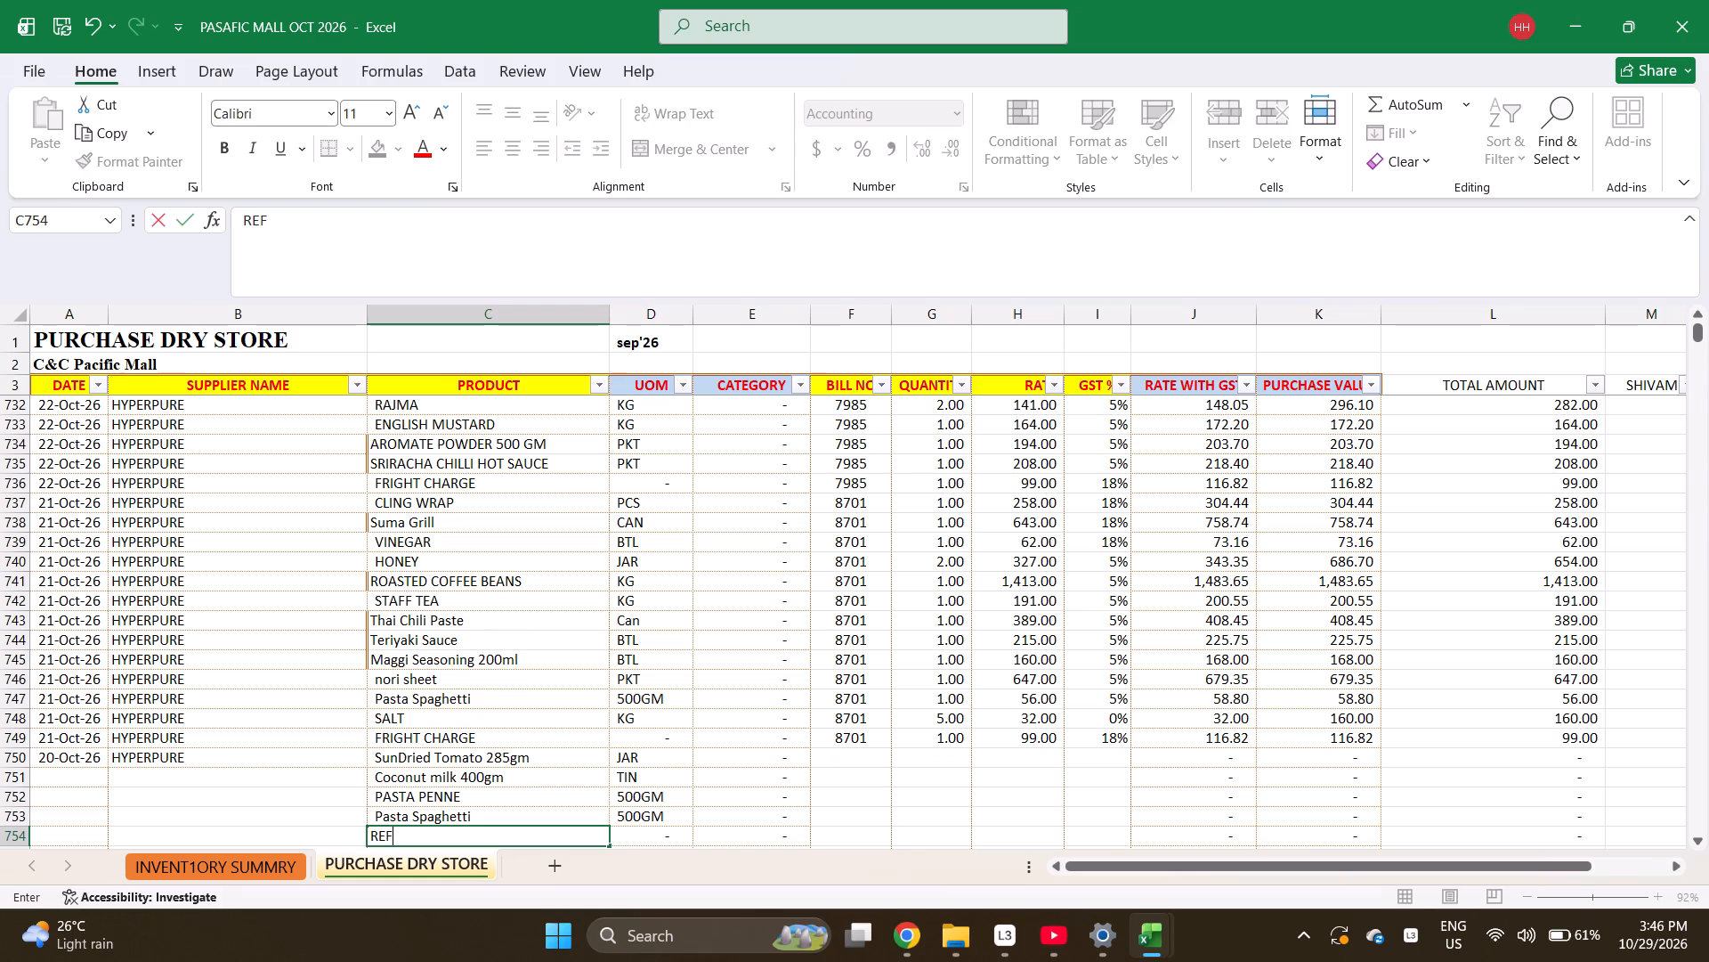
pyautogui.write('INED')
pyautogui.press('Return')
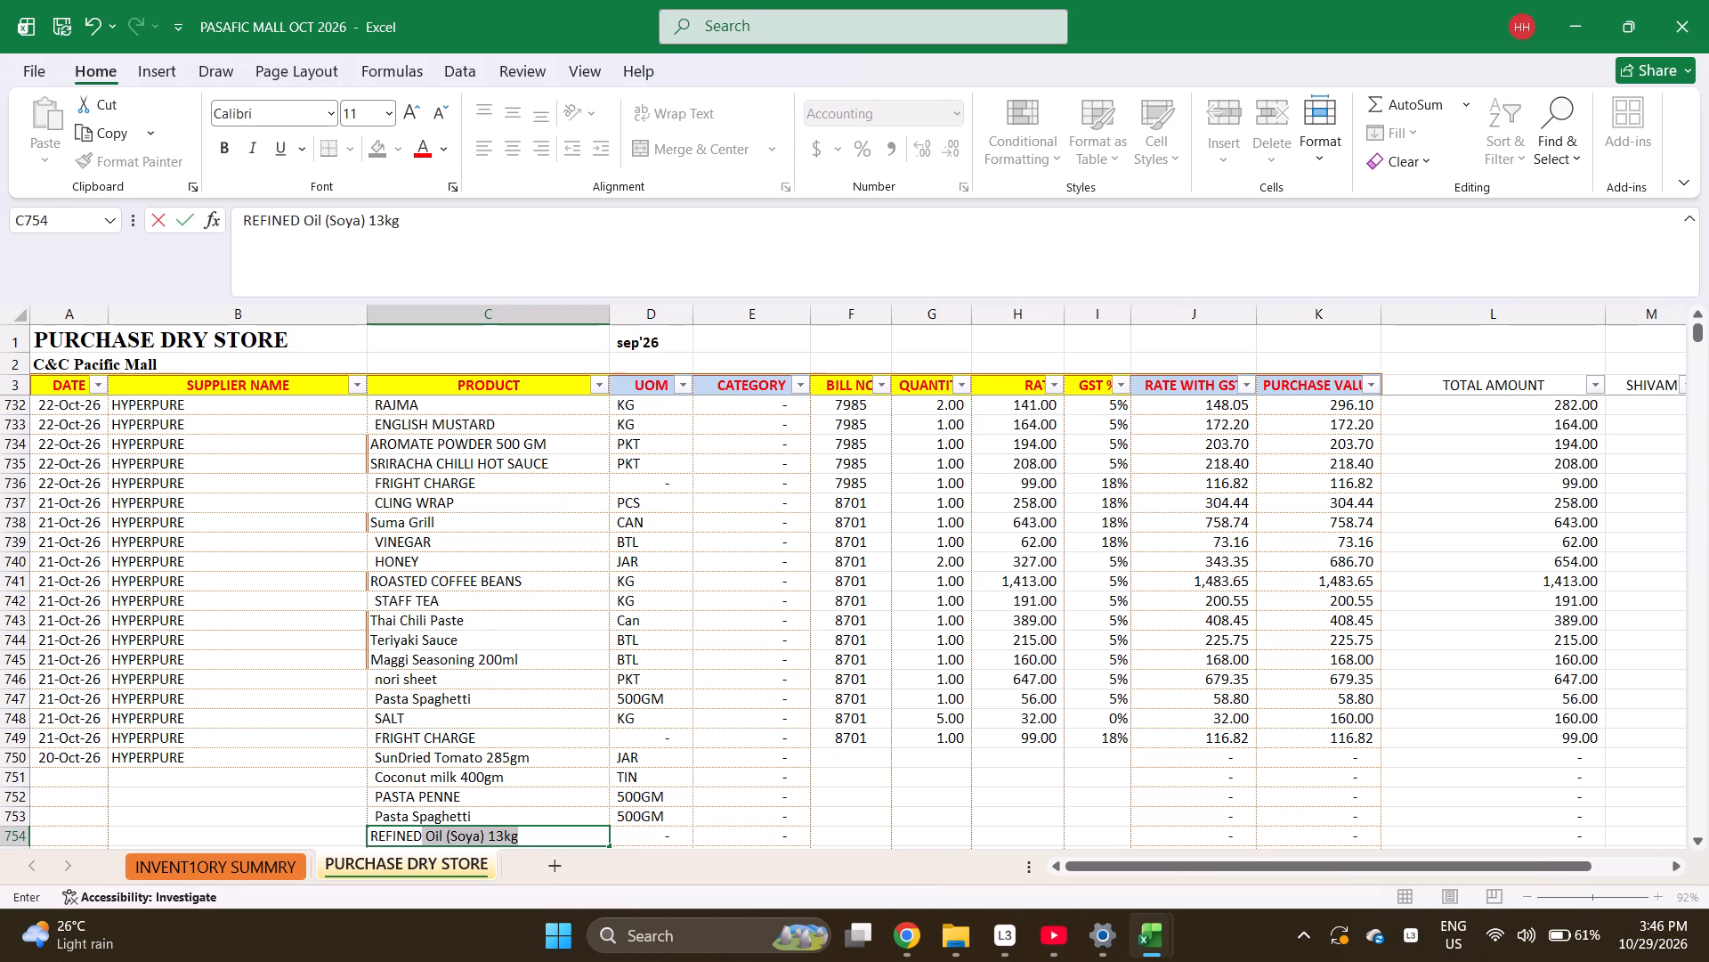
# Enter bill number 5673 for SunDried Tomato in row 750.
pyautogui.press('Right')
pyautogui.press('Right')
pyautogui.press('Right')
pyautogui.hotkey('ctrl', 'Up')
pyautogui.press('Down')
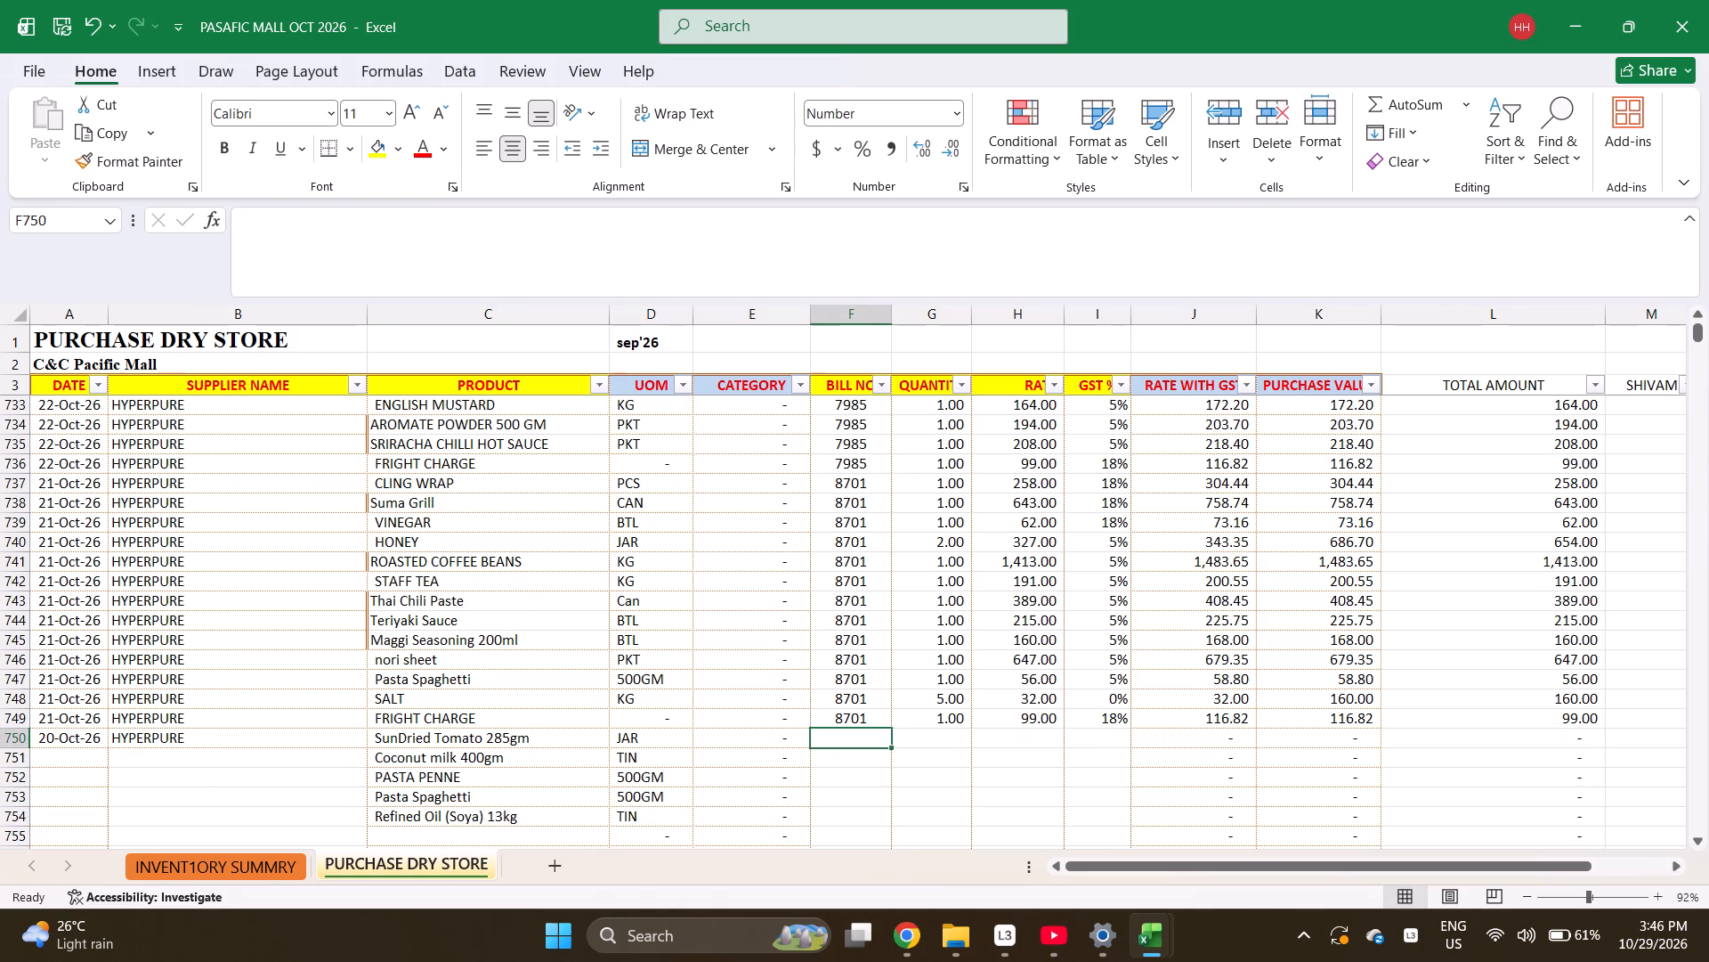
pyautogui.write('5673')
# Enter the quantities from SunDried Tomato to Refined Oil, rows 750 to 754: 12, 1, 15, 1 and 1.
pyautogui.press('Right')
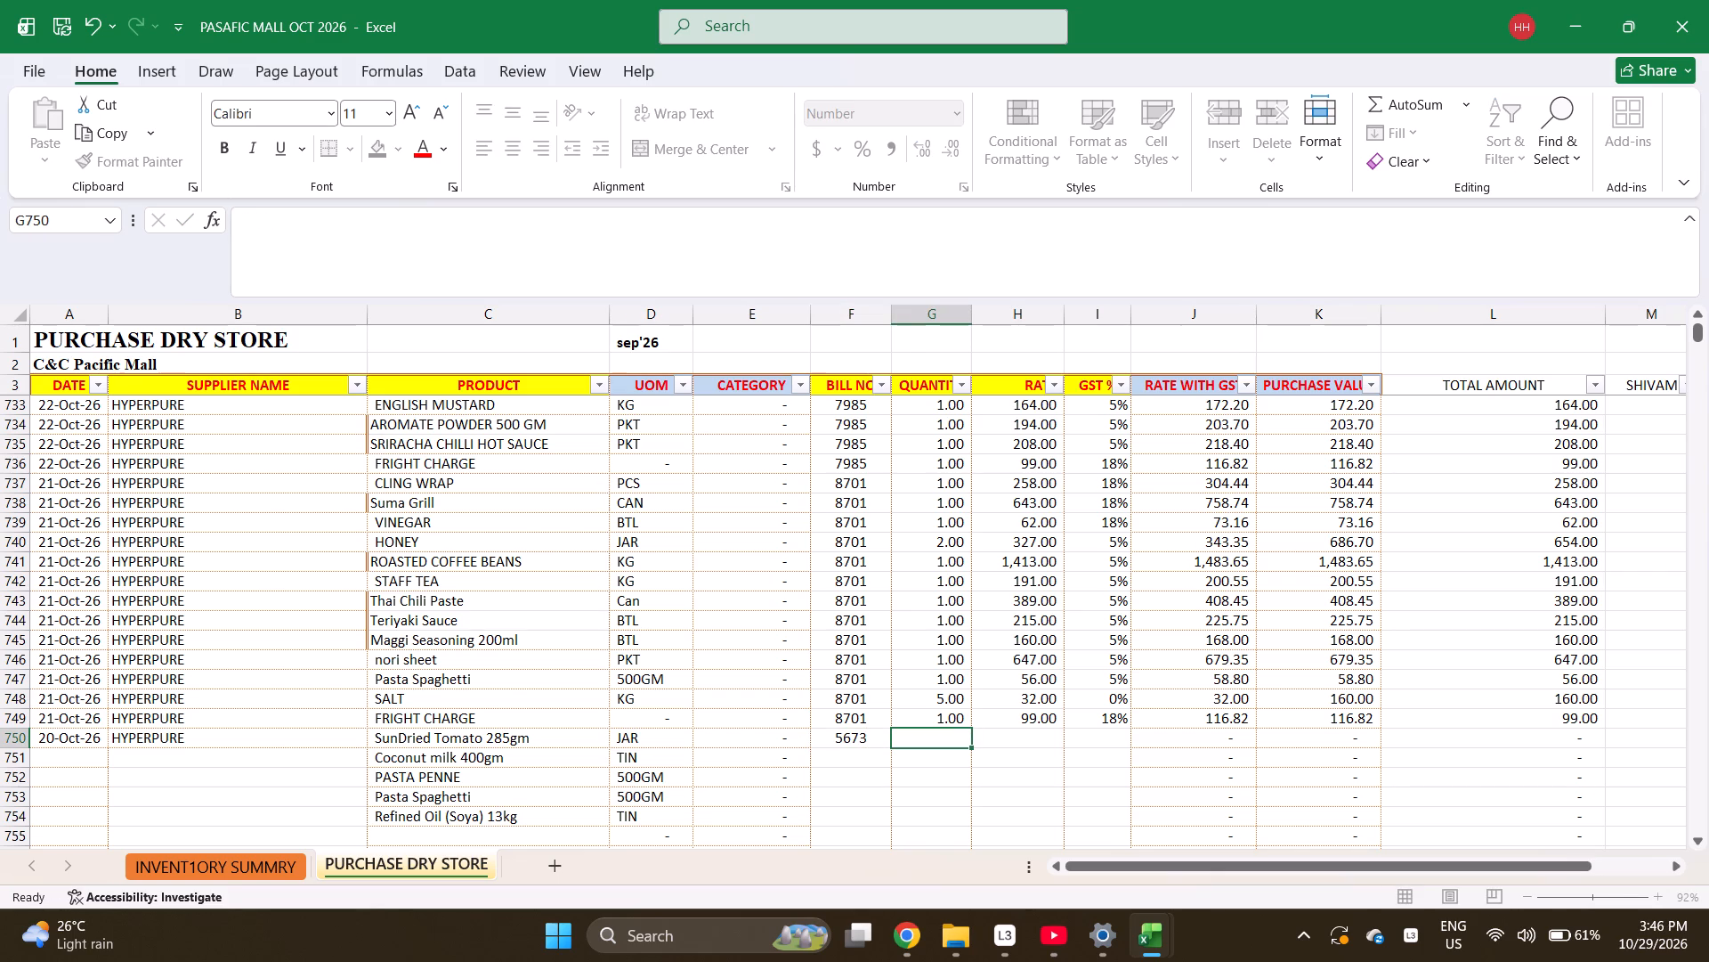
pyautogui.write('12')
pyautogui.press('Return')
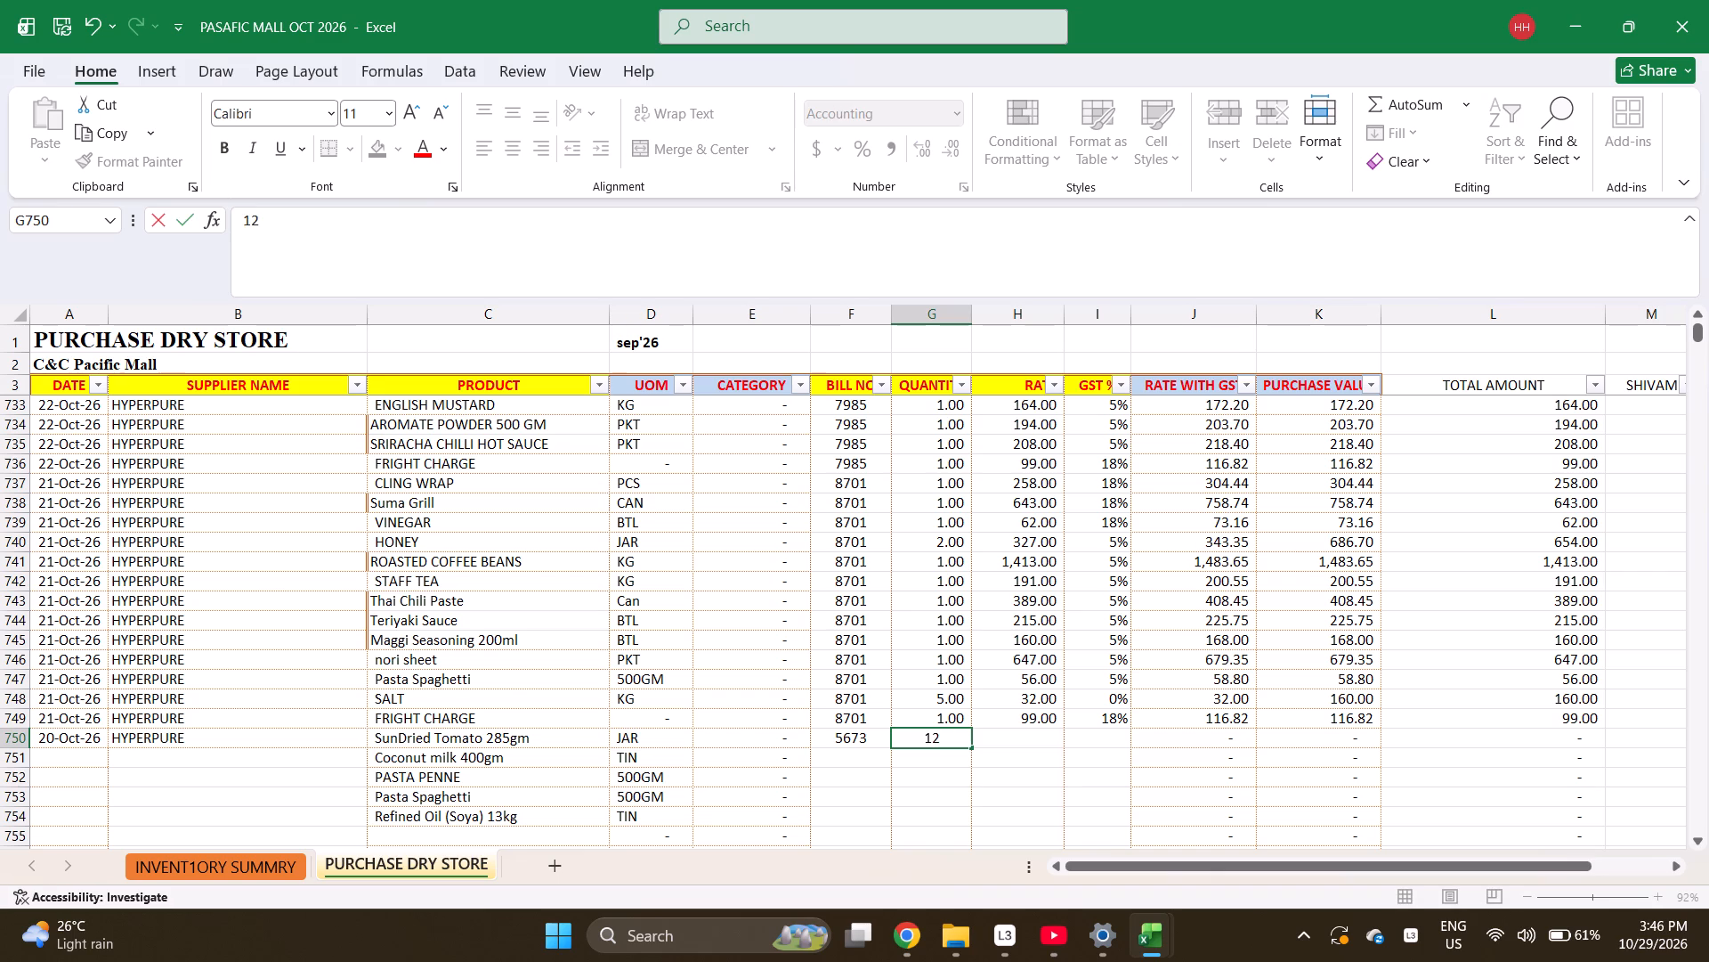
pyautogui.press('1')
pyautogui.press('Return')
pyautogui.write('15')
pyautogui.press('Return')
pyautogui.press('1')
pyautogui.press('Return')
pyautogui.press('1')
pyautogui.press('Return')
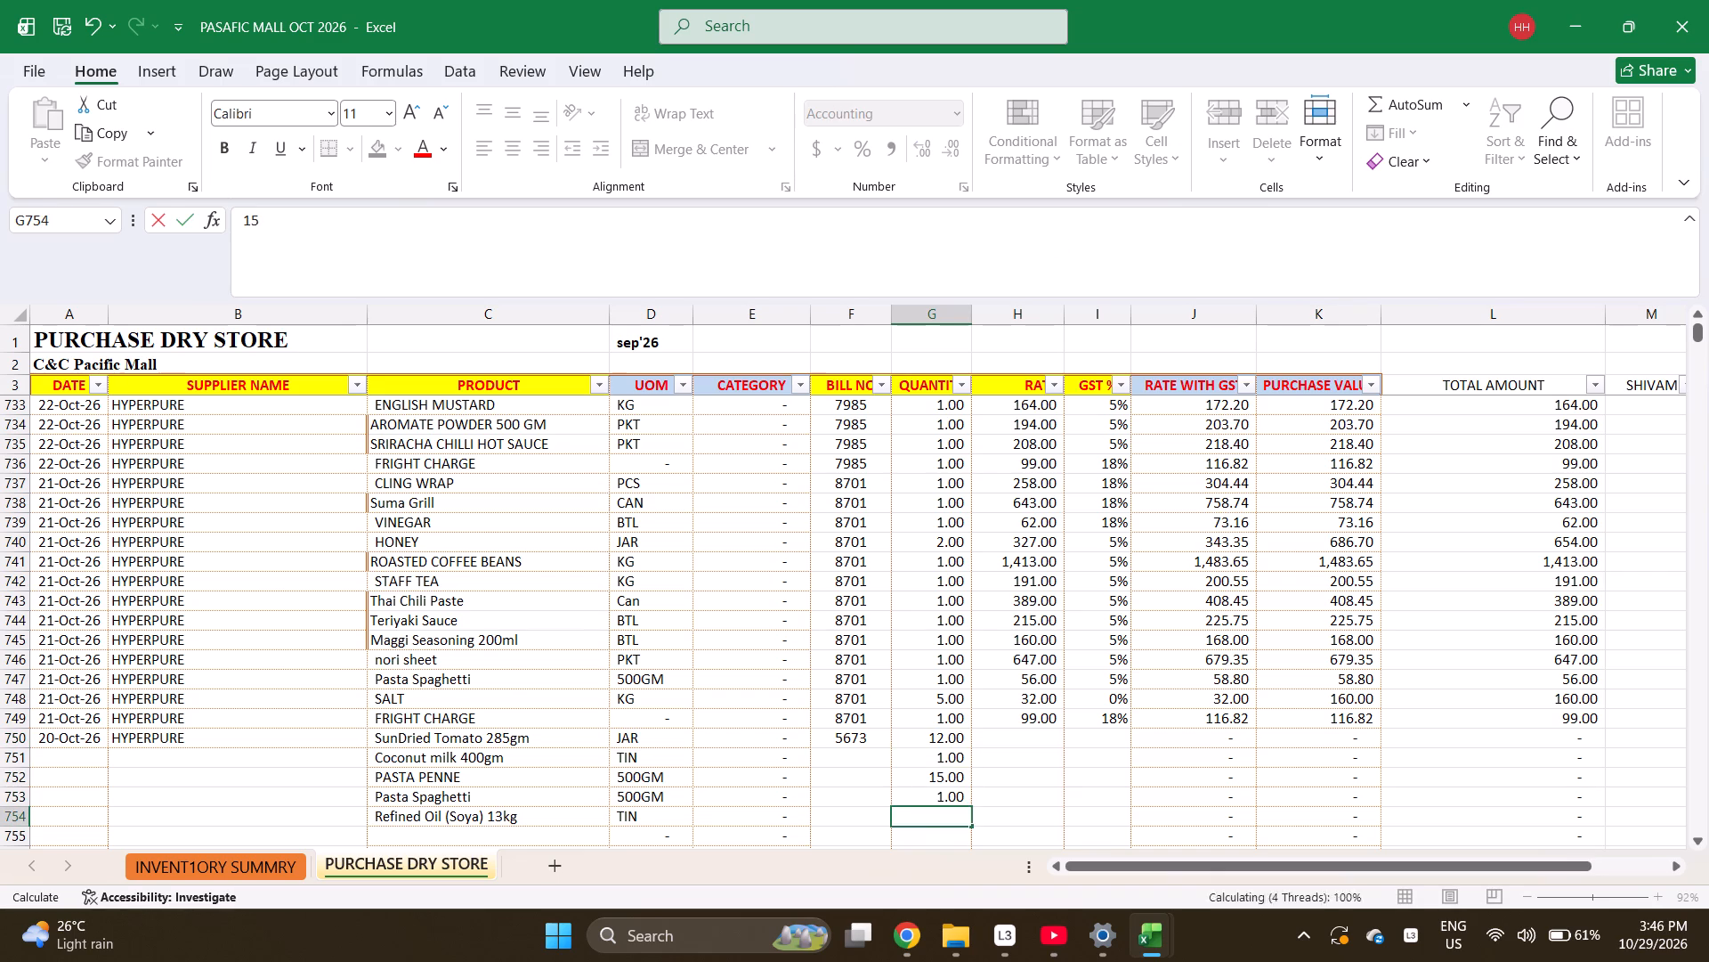
# Fill bill number 5673 down from SunDried Tomato to Refined Oil, rows 751 to 754.
pyautogui.press('Left')
pyautogui.hotkey('ctrl', 'Up')
pyautogui.hotkey('shift', 'Down')
pyautogui.hotkey('shift', 'Down')
pyautogui.hotkey('shift', 'Down')
pyautogui.hotkey('shift', 'Down')
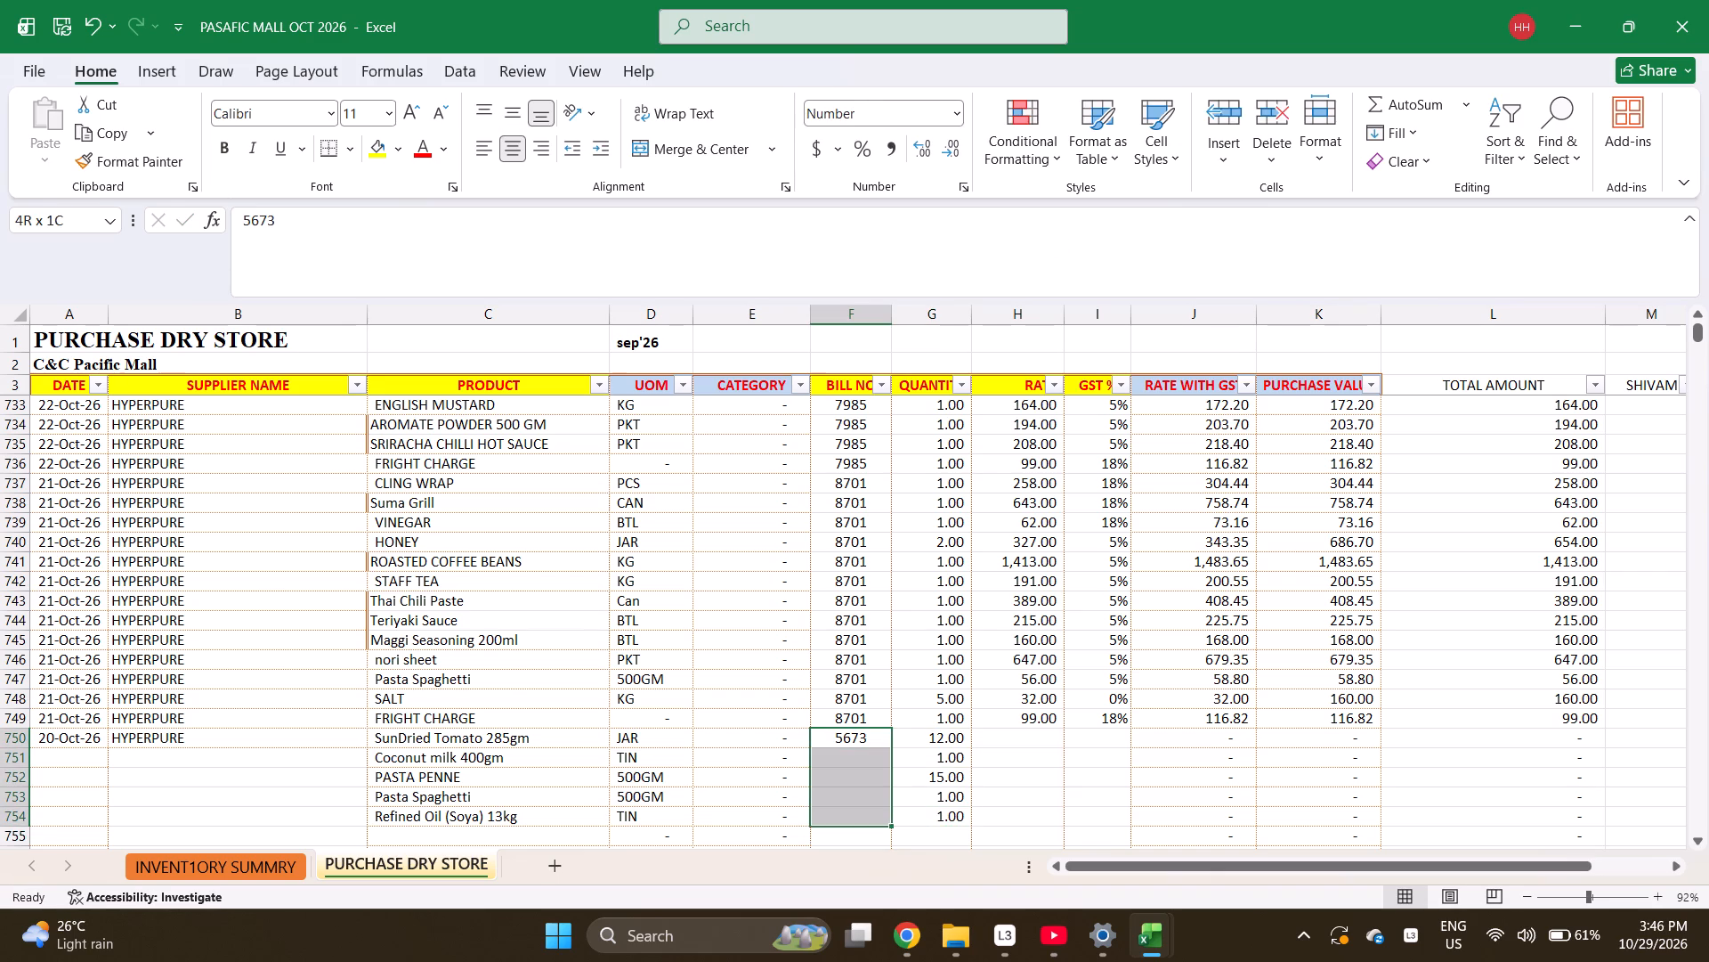
pyautogui.hotkey('ctrl', 'd')
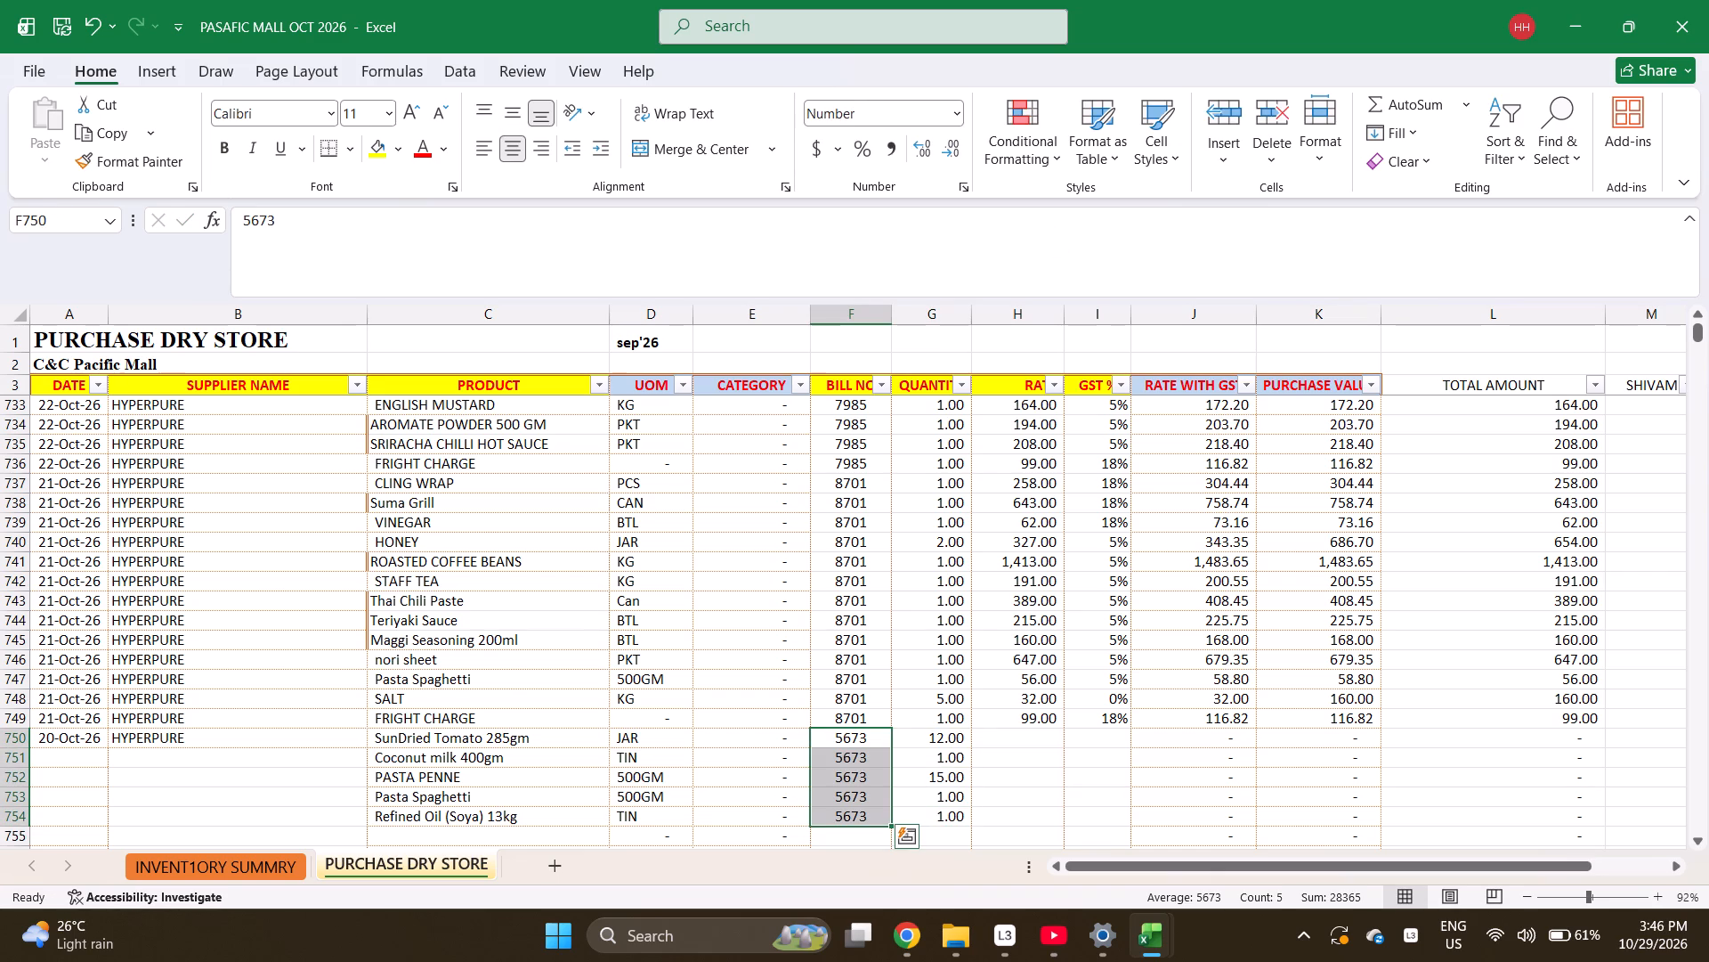
# Enter the rates from SunDried Tomato to Refined Oil, rows 750 to 754: 218, 835, 57, 56 and 2412.
pyautogui.hotkey('ctrl', 'Right')
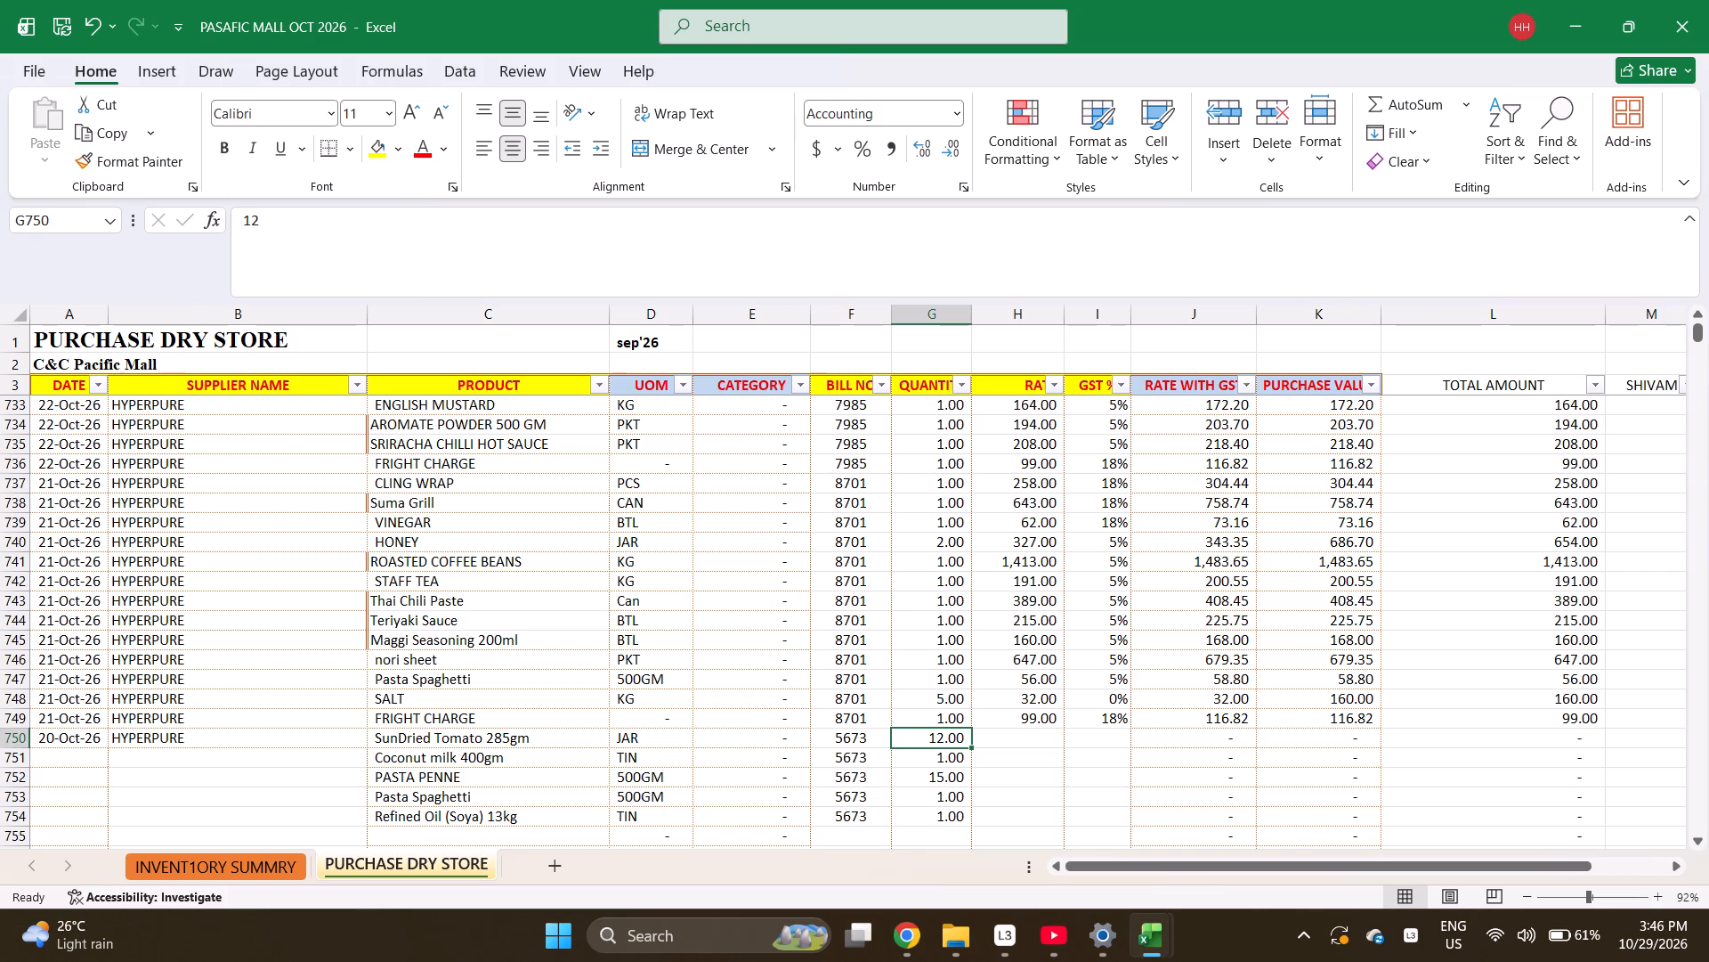
pyautogui.press('Right')
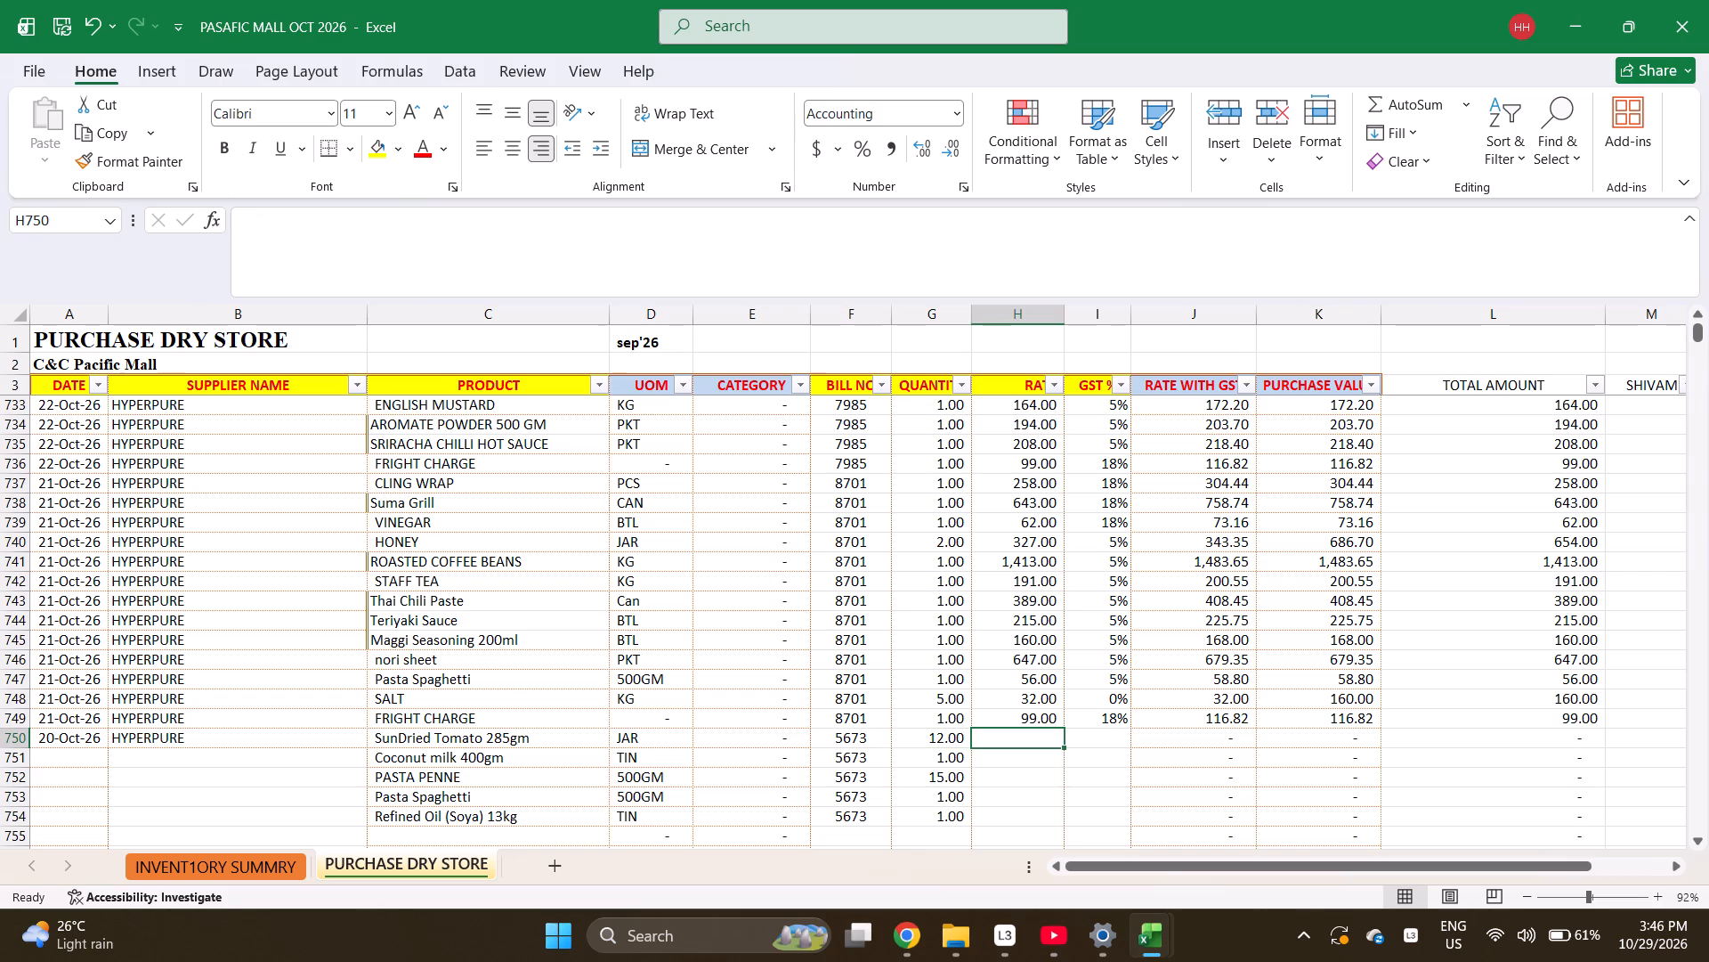
pyautogui.write('218')
pyautogui.press('Return')
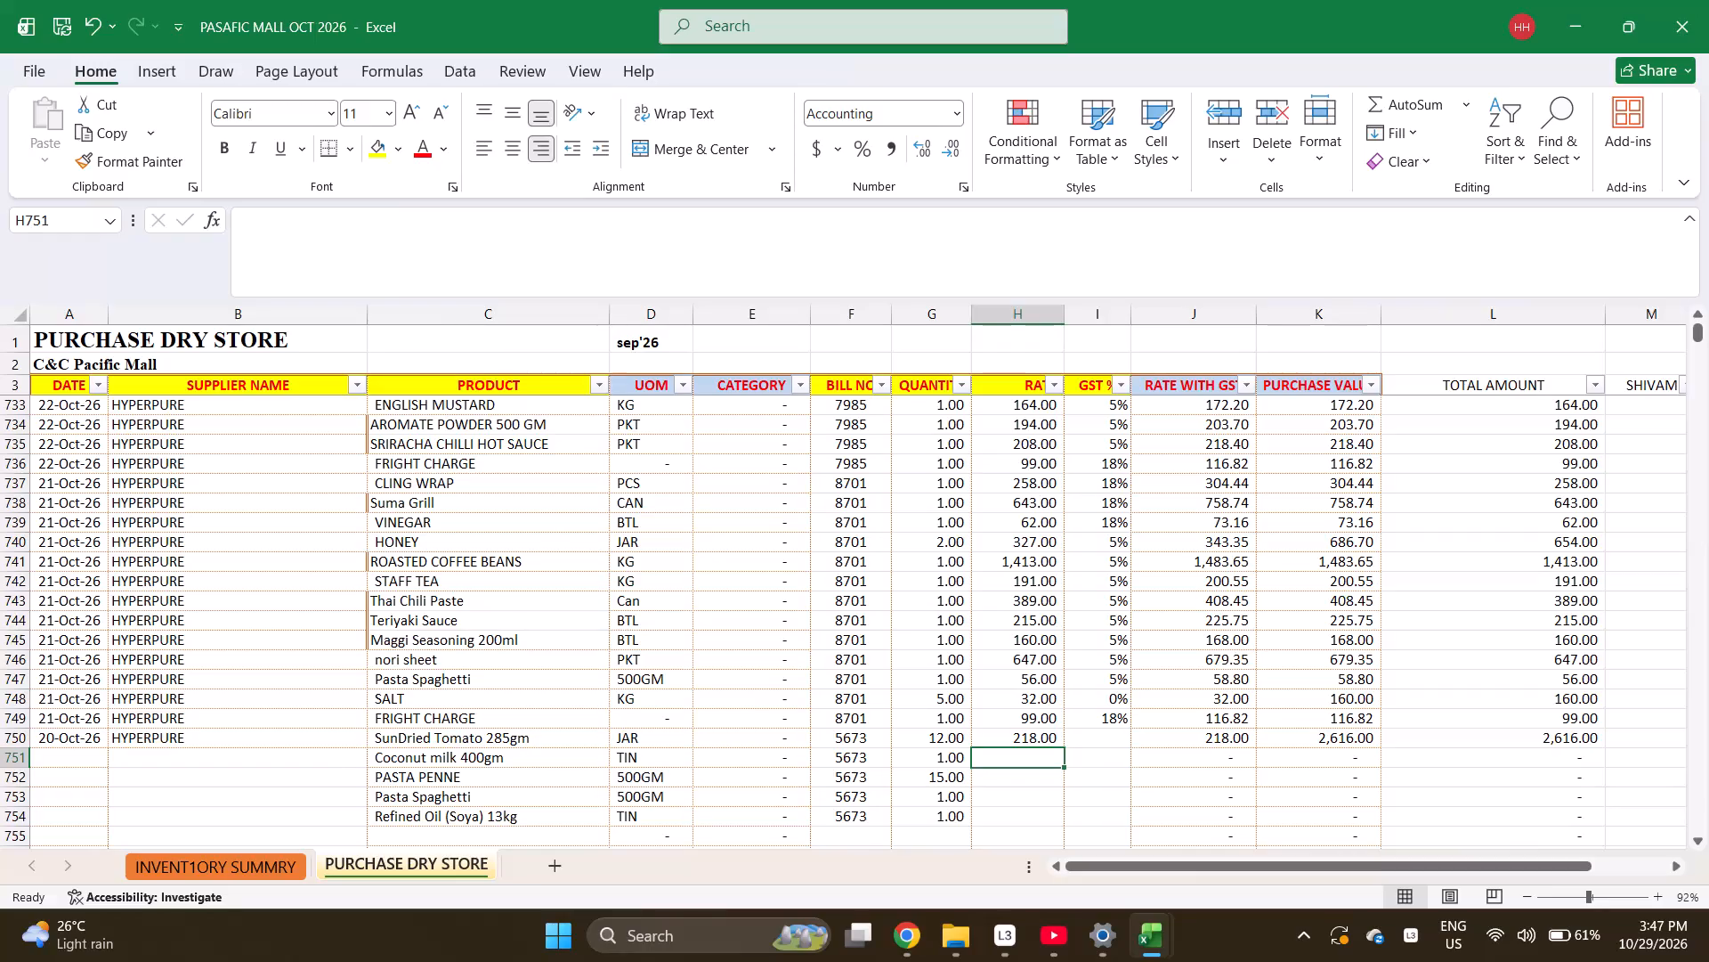
pyautogui.write('835')
pyautogui.press('Return')
pyautogui.write('57')
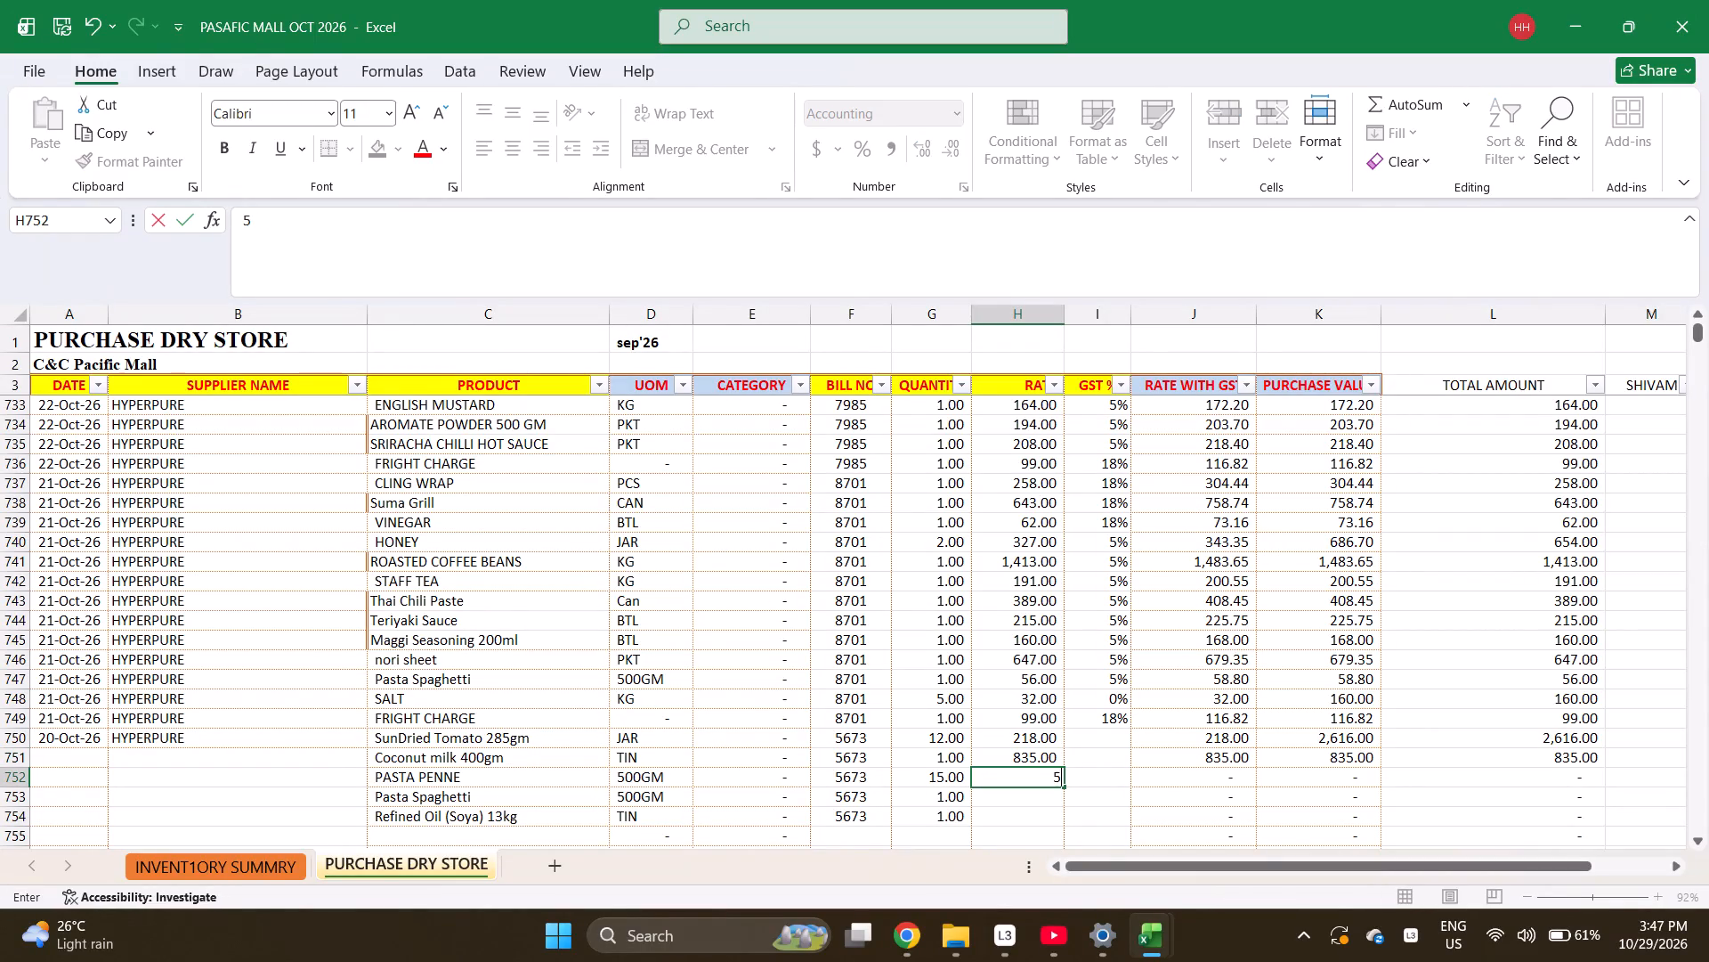
pyautogui.press('Return')
pyautogui.write('56')
pyautogui.press('Return')
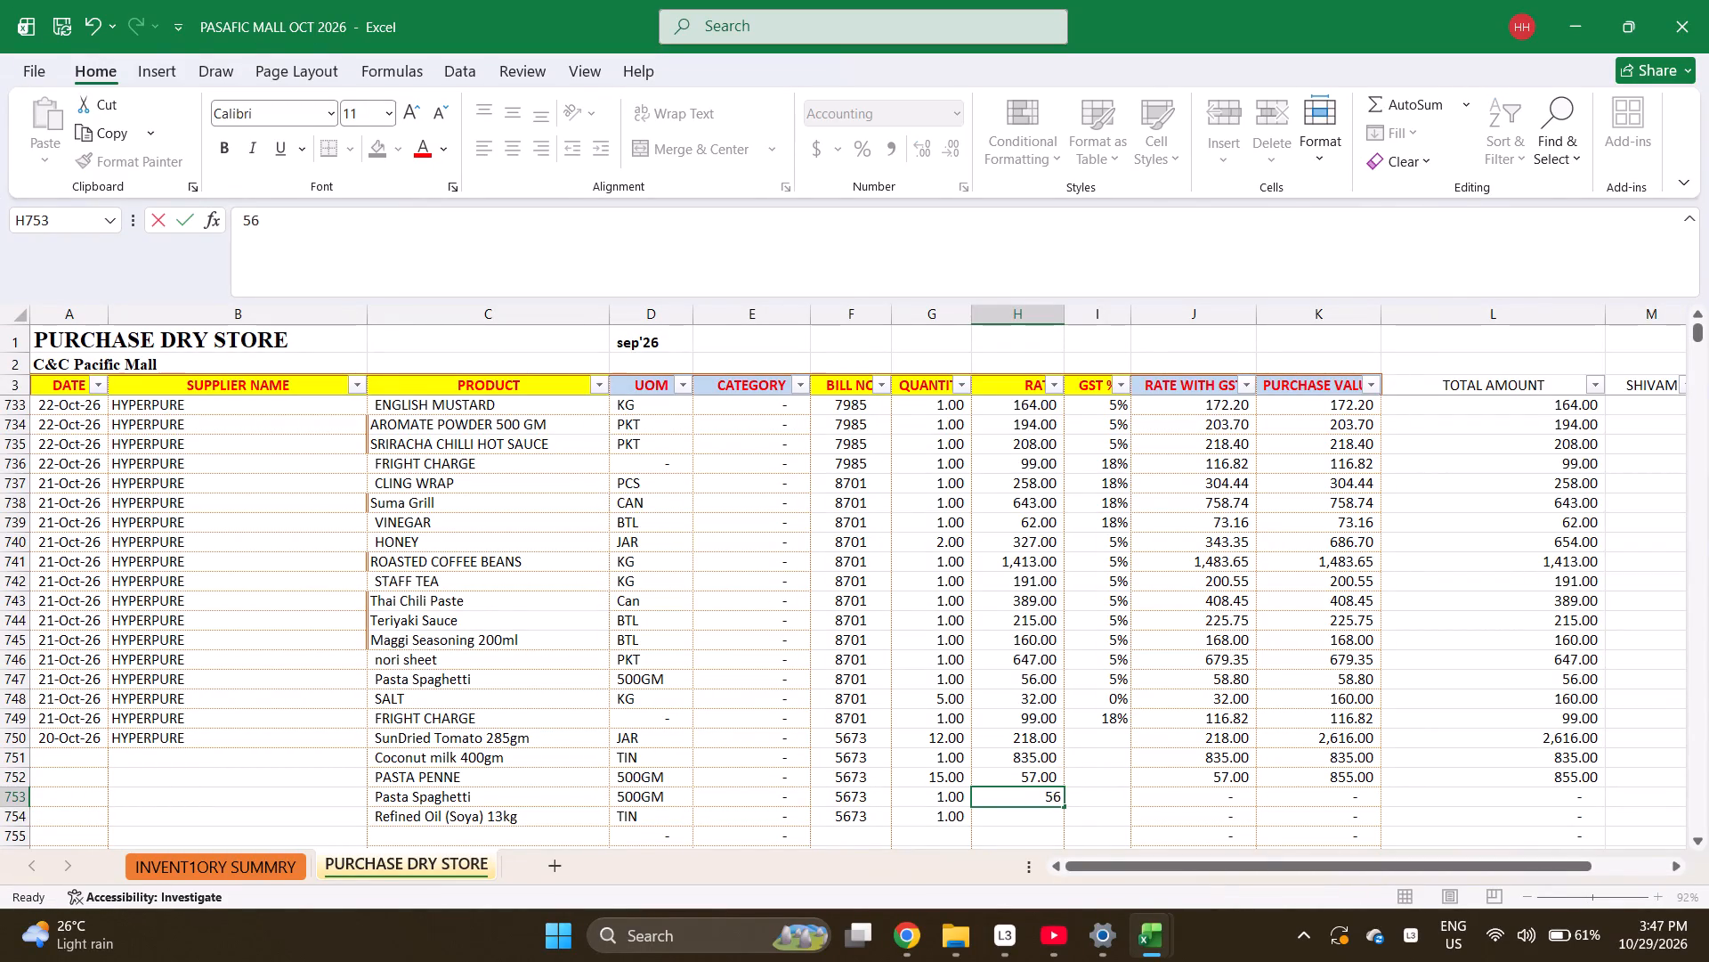
pyautogui.write('2412')
pyautogui.press('Return')
# Set the GST to 5% for all five products of bill 5673, rows 750 to 754.
pyautogui.press('Right')
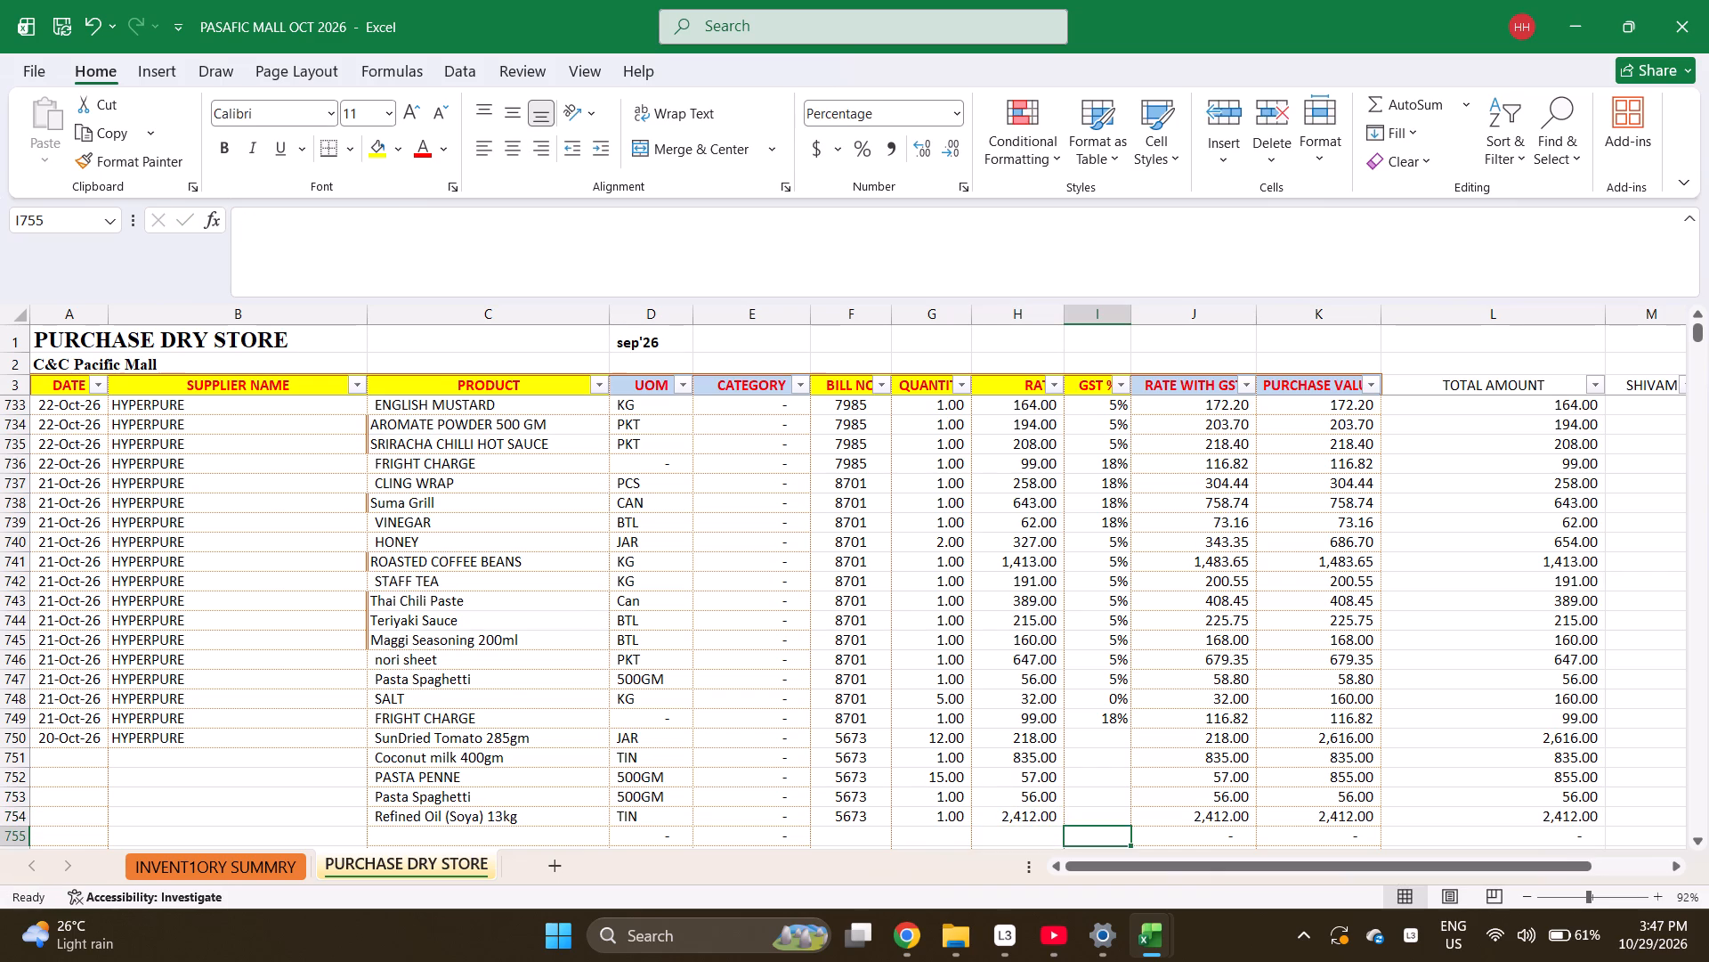
pyautogui.hotkey('ctrl', 'Up')
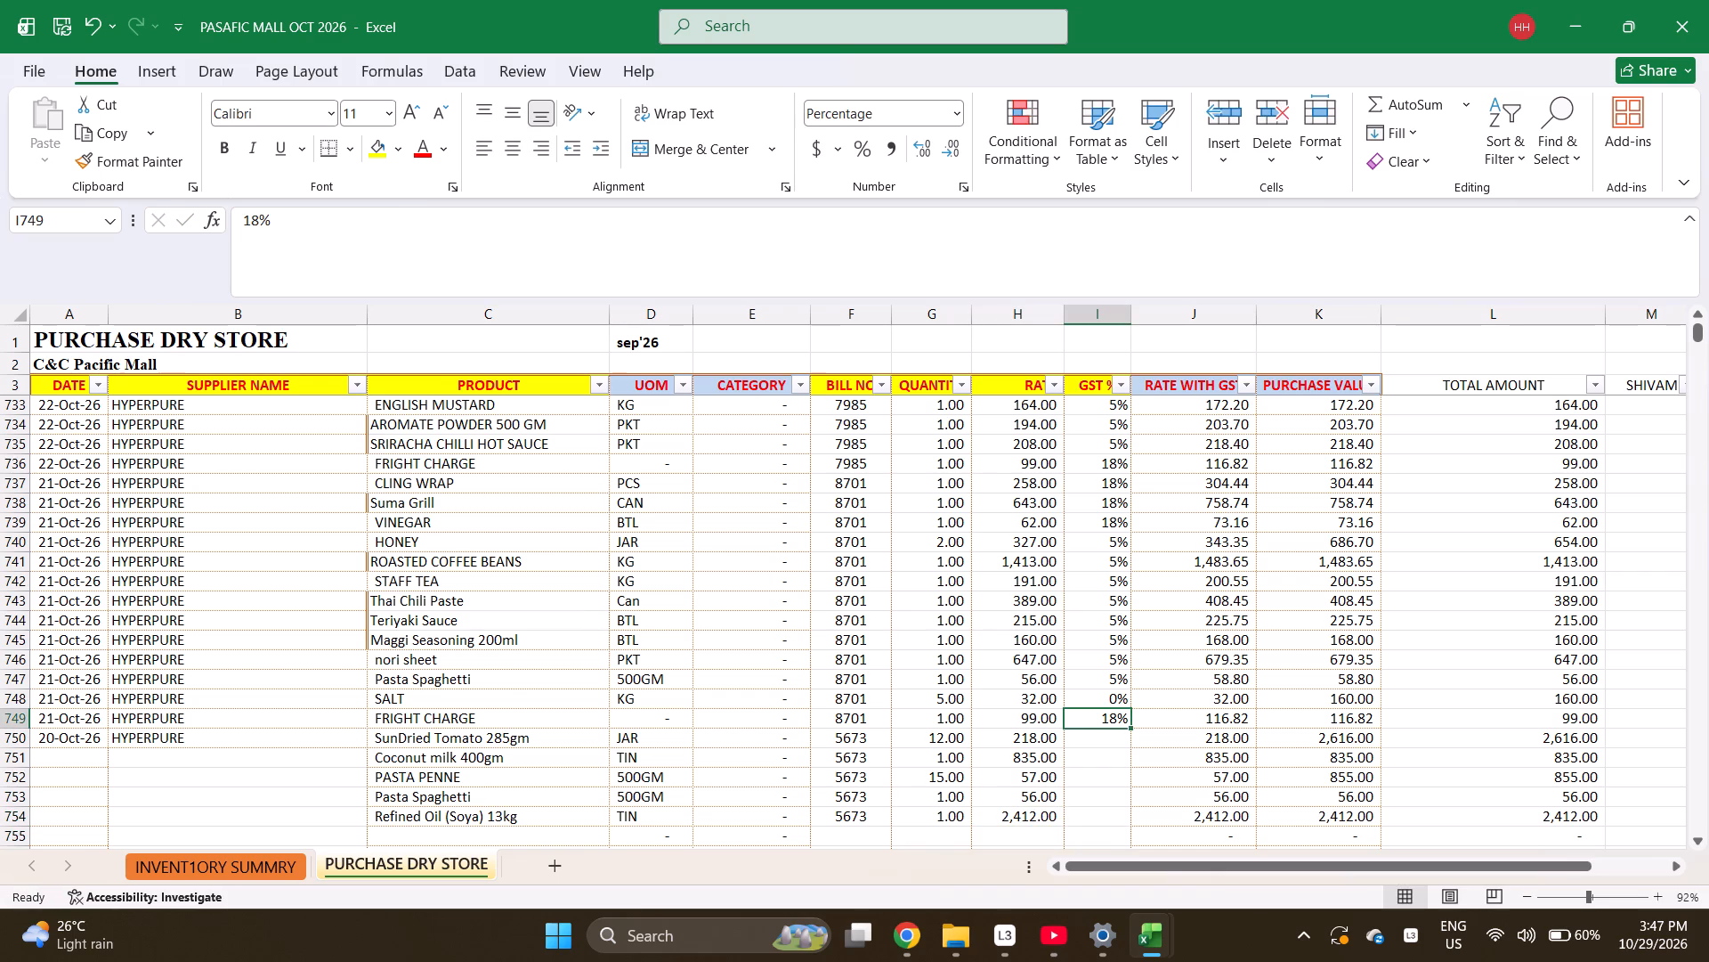
pyautogui.press('Down')
pyautogui.press('5')
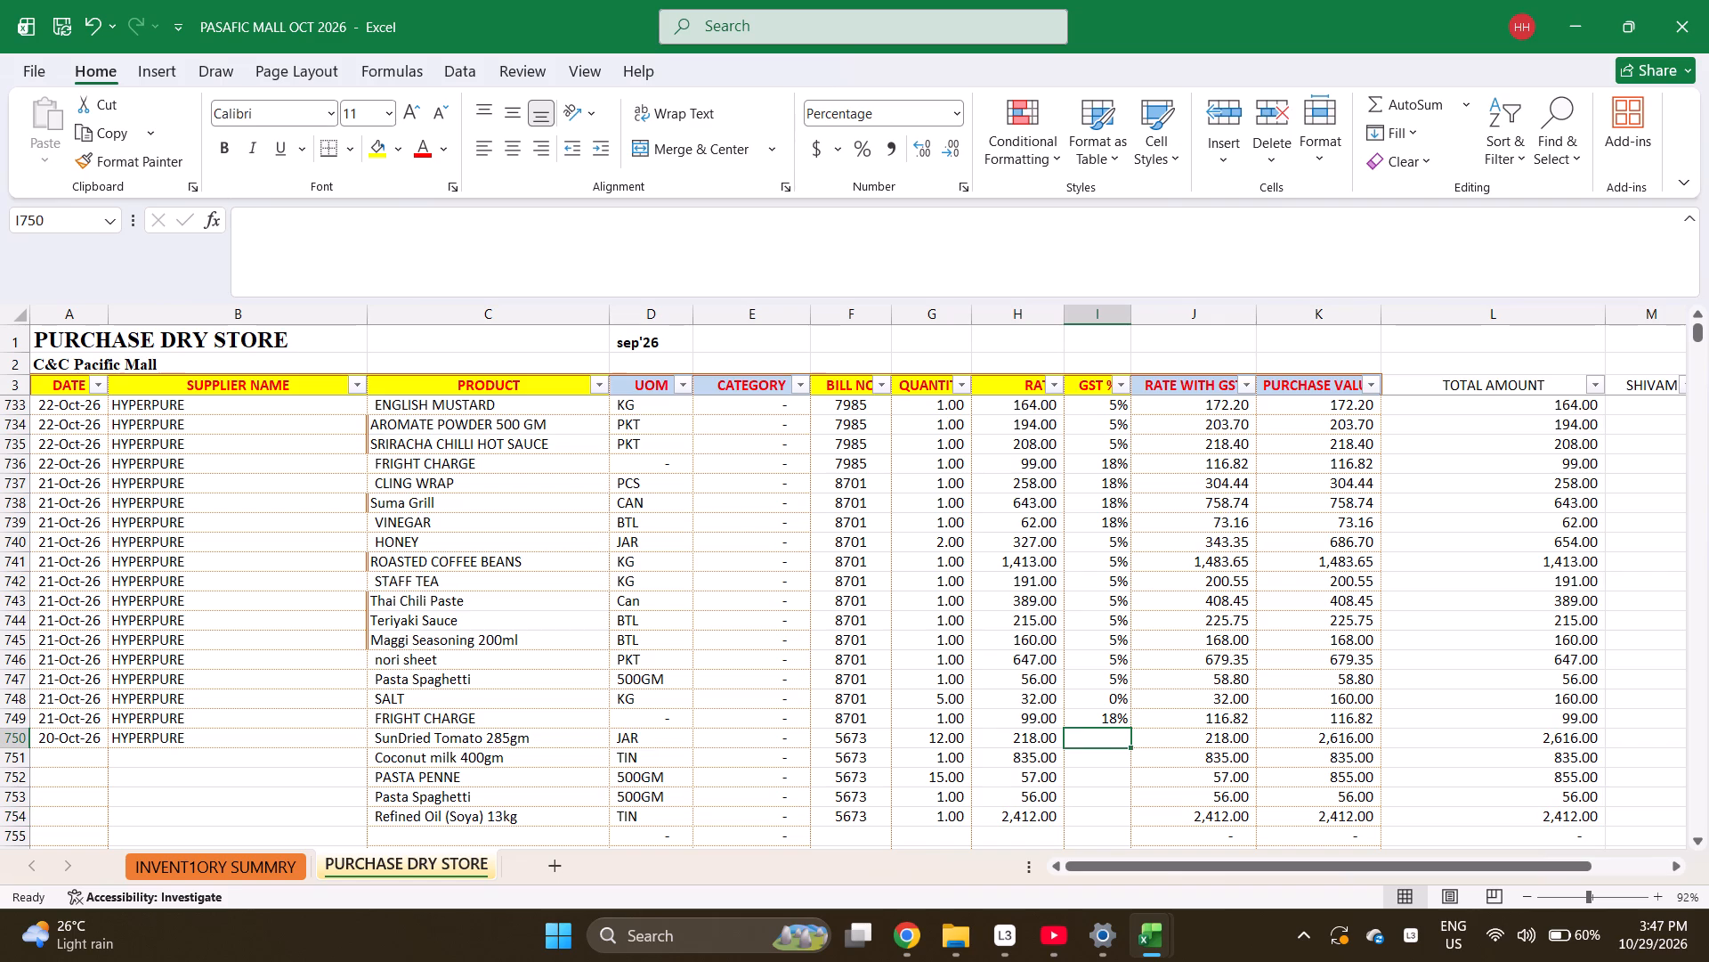
pyautogui.press('Return')
pyautogui.press('5')
pyautogui.press('Return')
pyautogui.press('5')
pyautogui.press('Return')
pyautogui.press('5')
pyautogui.press('Return')
pyautogui.press('5')
pyautogui.press('Return')
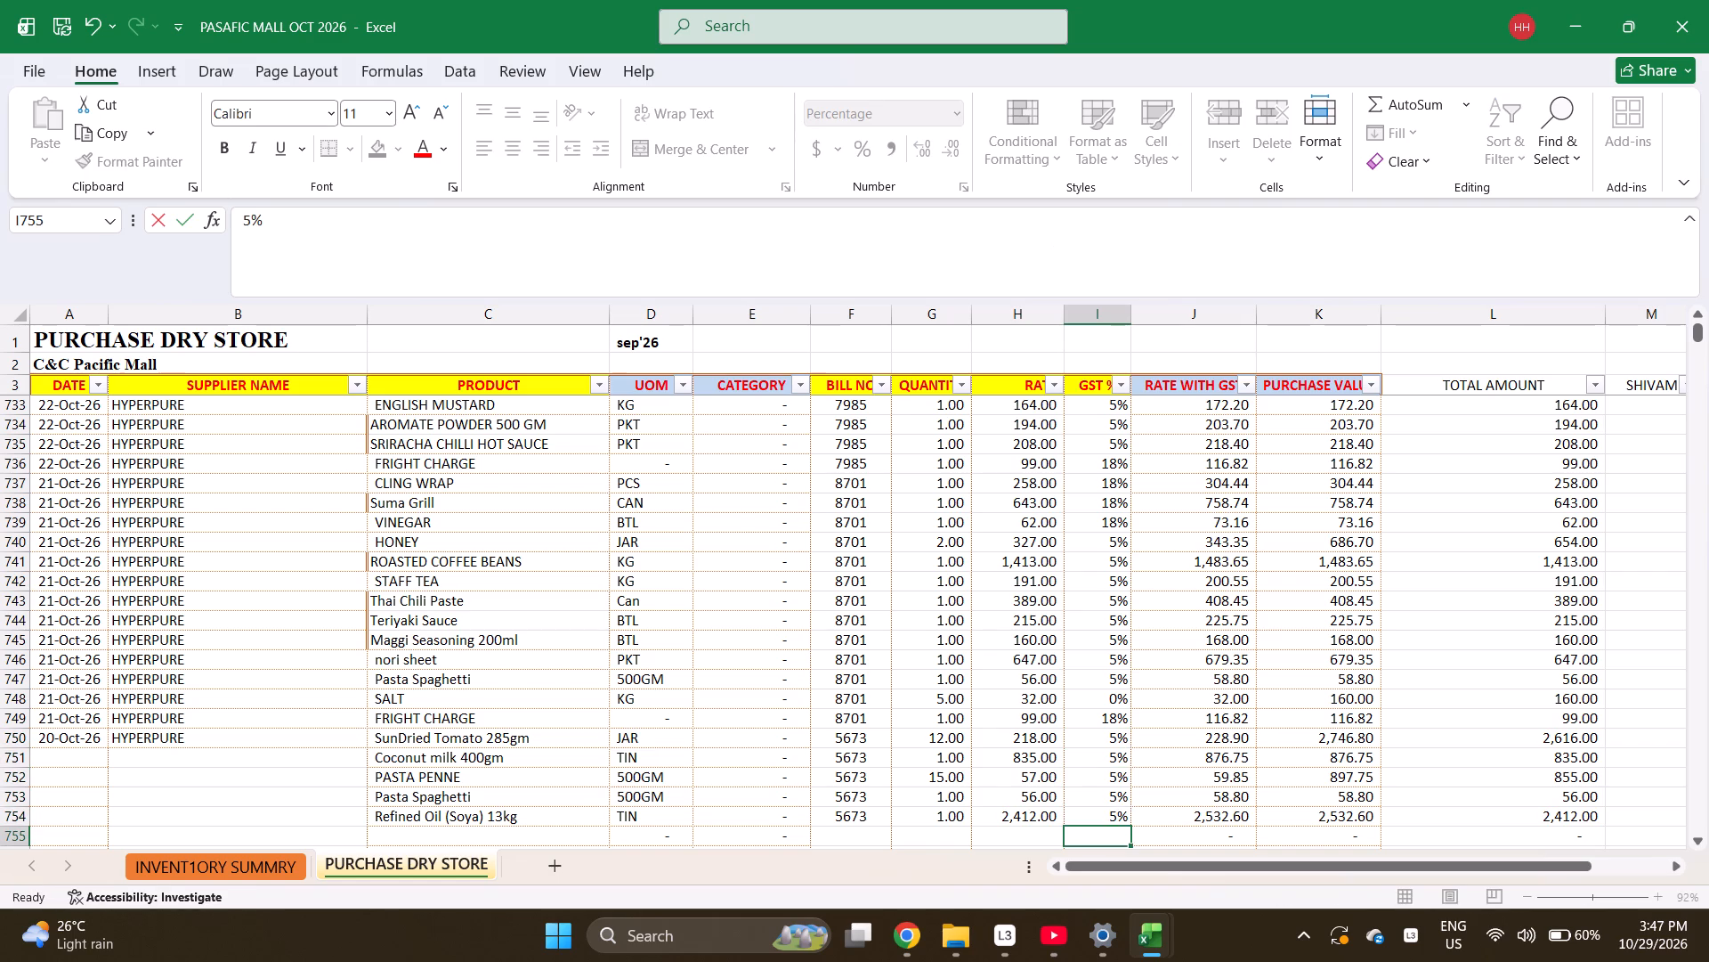
# Fill the date 20-Oct-26 and supplier HYPERPURE from row 750 down through row 754.
pyautogui.hotkey('ctrl', 'Left')
pyautogui.hotkey('ctrl', 'Left')
pyautogui.hotkey('ctrl', 'Left')
pyautogui.hotkey('ctrl', 'Left')
pyautogui.hotkey('ctrl', 'Left')
pyautogui.hotkey('ctrl', 'Left')
pyautogui.hotkey('ctrl', 'Left')
pyautogui.hotkey('ctrl', 'Left')
pyautogui.hotkey('ctrl', 'Up')
pyautogui.hotkey('shift', 'Right')
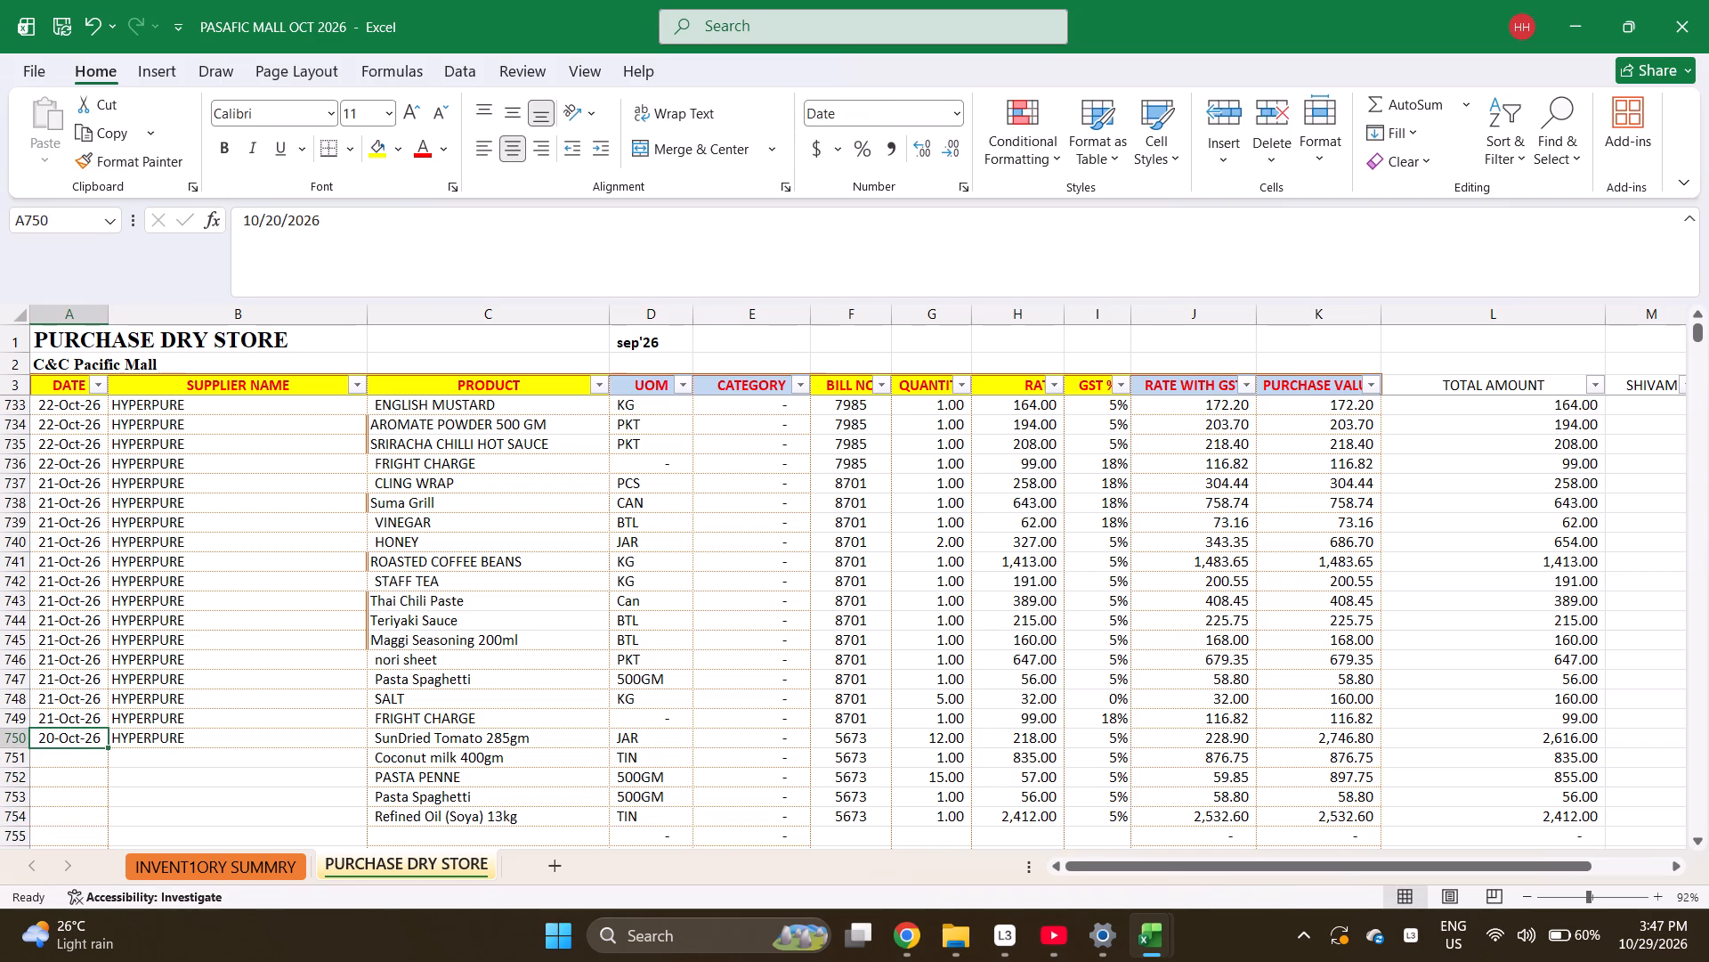
pyautogui.hotkey('shift', 'Down')
pyautogui.hotkey('shift', 'Down')
pyautogui.hotkey('shift', 'Down')
pyautogui.hotkey('shift', 'Down')
pyautogui.hotkey('ctrl', 'd')
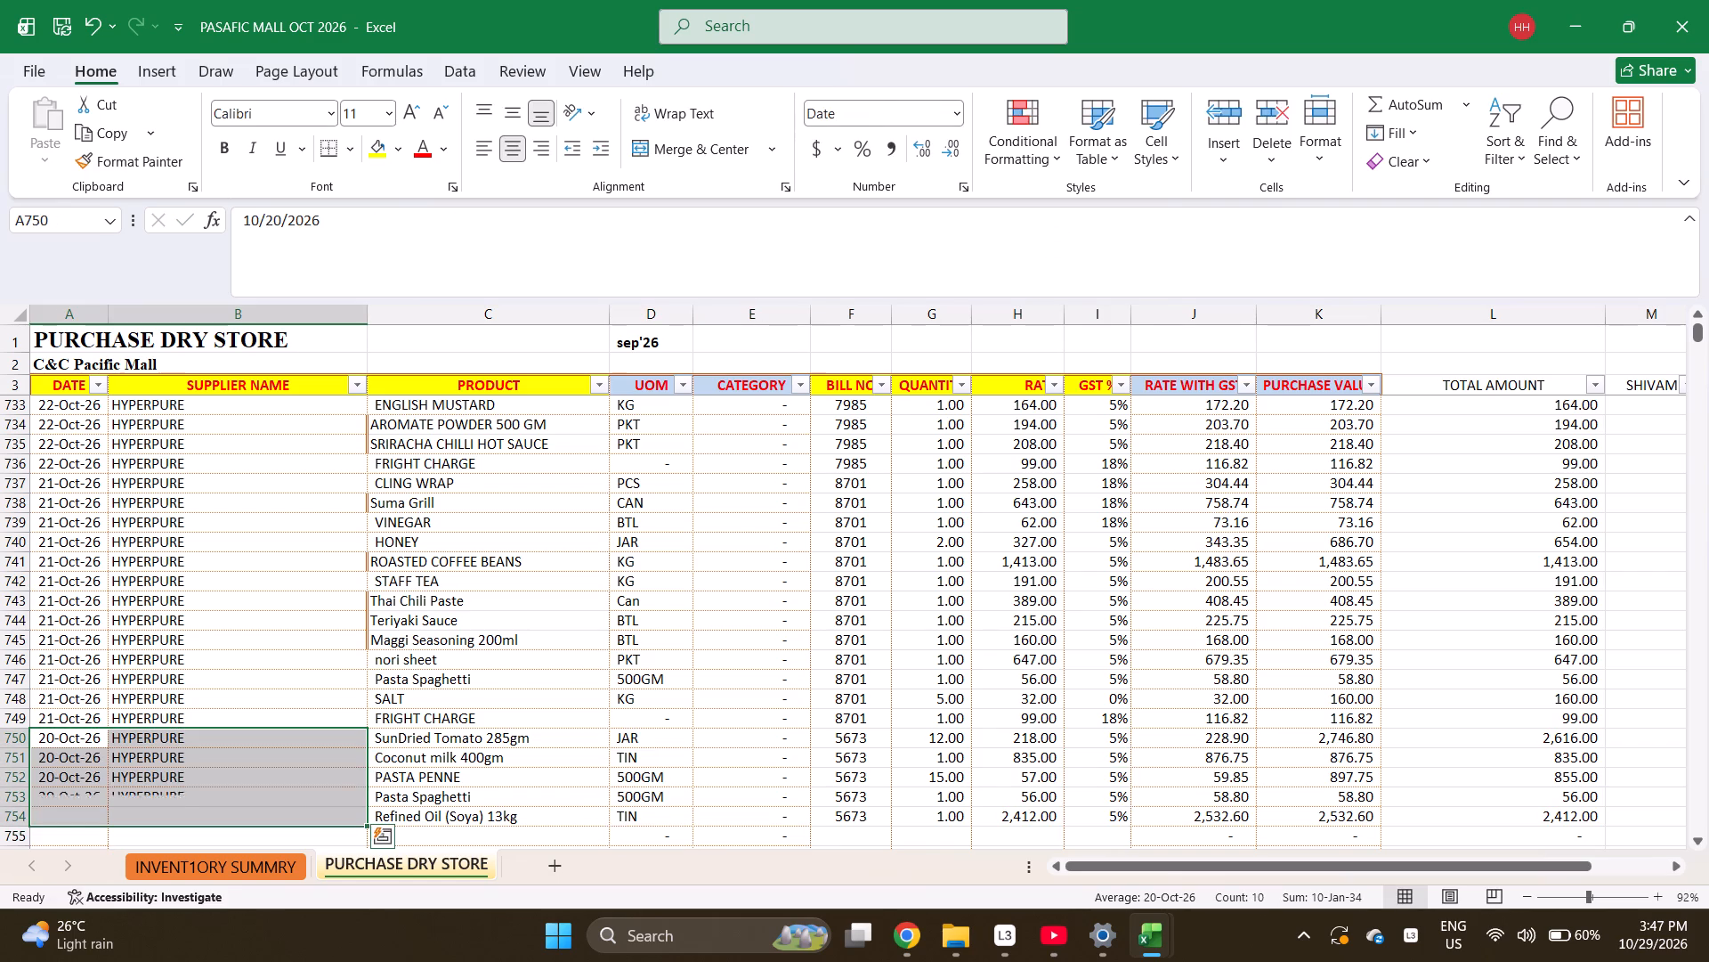
# Check the sum of the purchase values for the five products in rows 750 to 754.
pyautogui.press('Right')
pyautogui.press('Right')
pyautogui.press('Right')
pyautogui.press('Right')
pyautogui.press('Right')
pyautogui.press('Right')
pyautogui.press('Right')
pyautogui.press('Right')
pyautogui.press('Right')
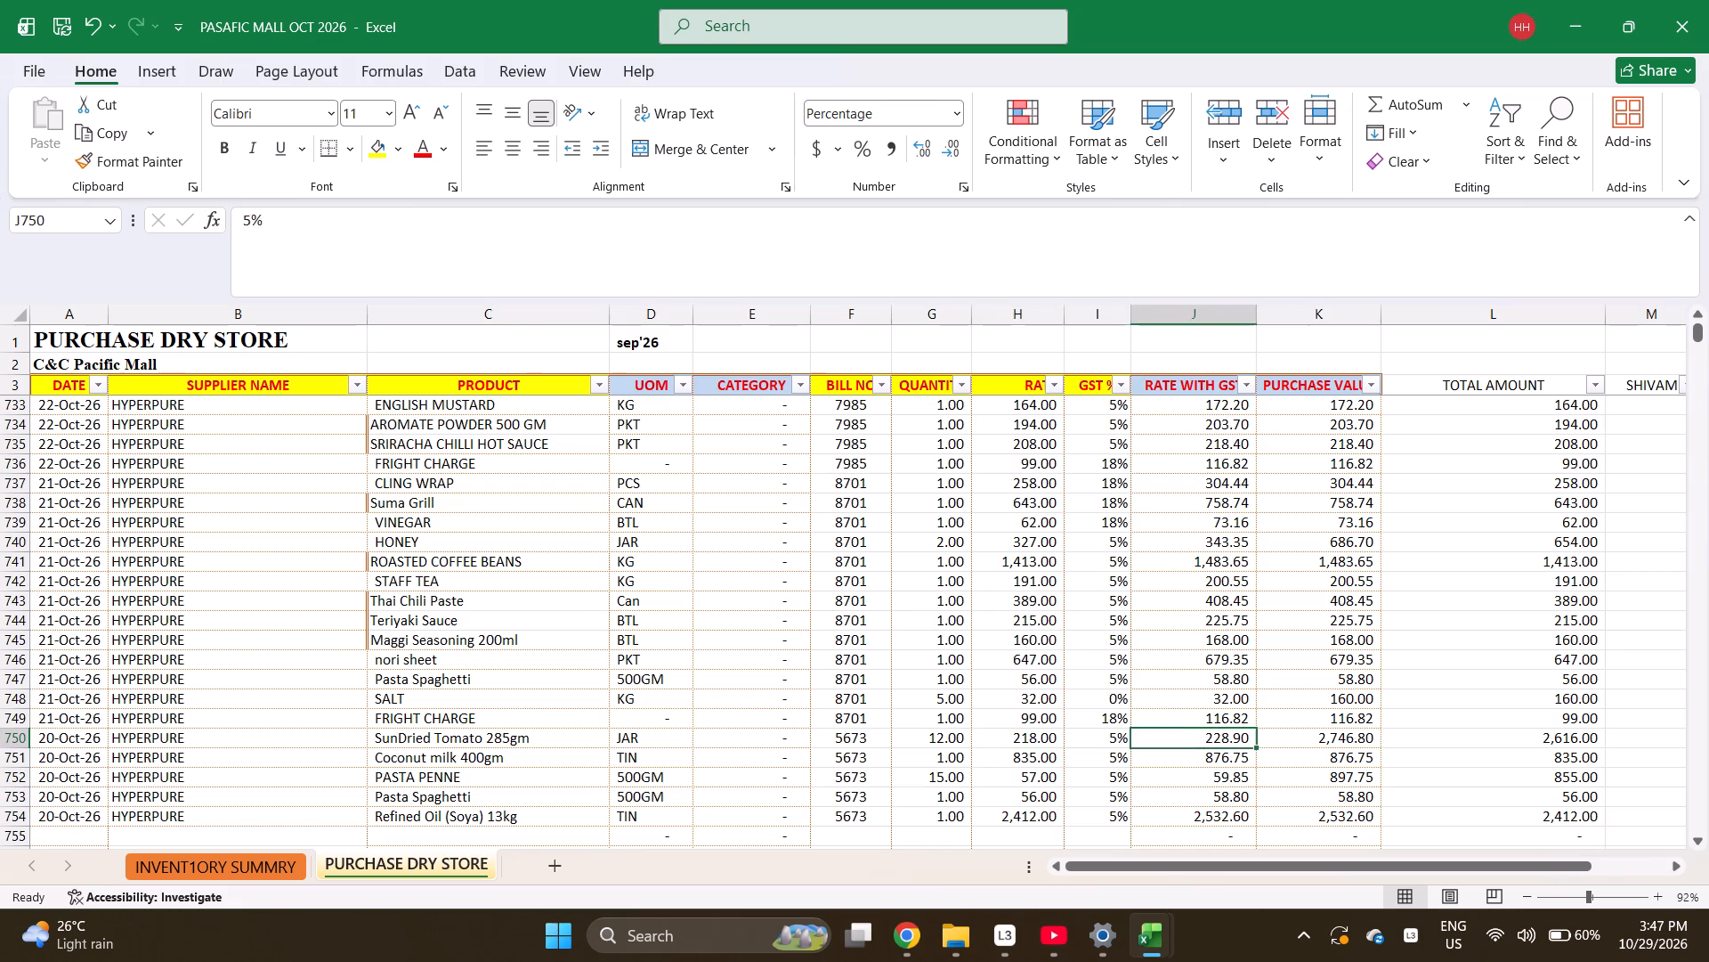
pyautogui.press('Right')
pyautogui.hotkey('shift', 'Down')
pyautogui.hotkey('shift', 'Down')
pyautogui.hotkey('shift', 'Down')
pyautogui.hotkey('shift', 'Down')
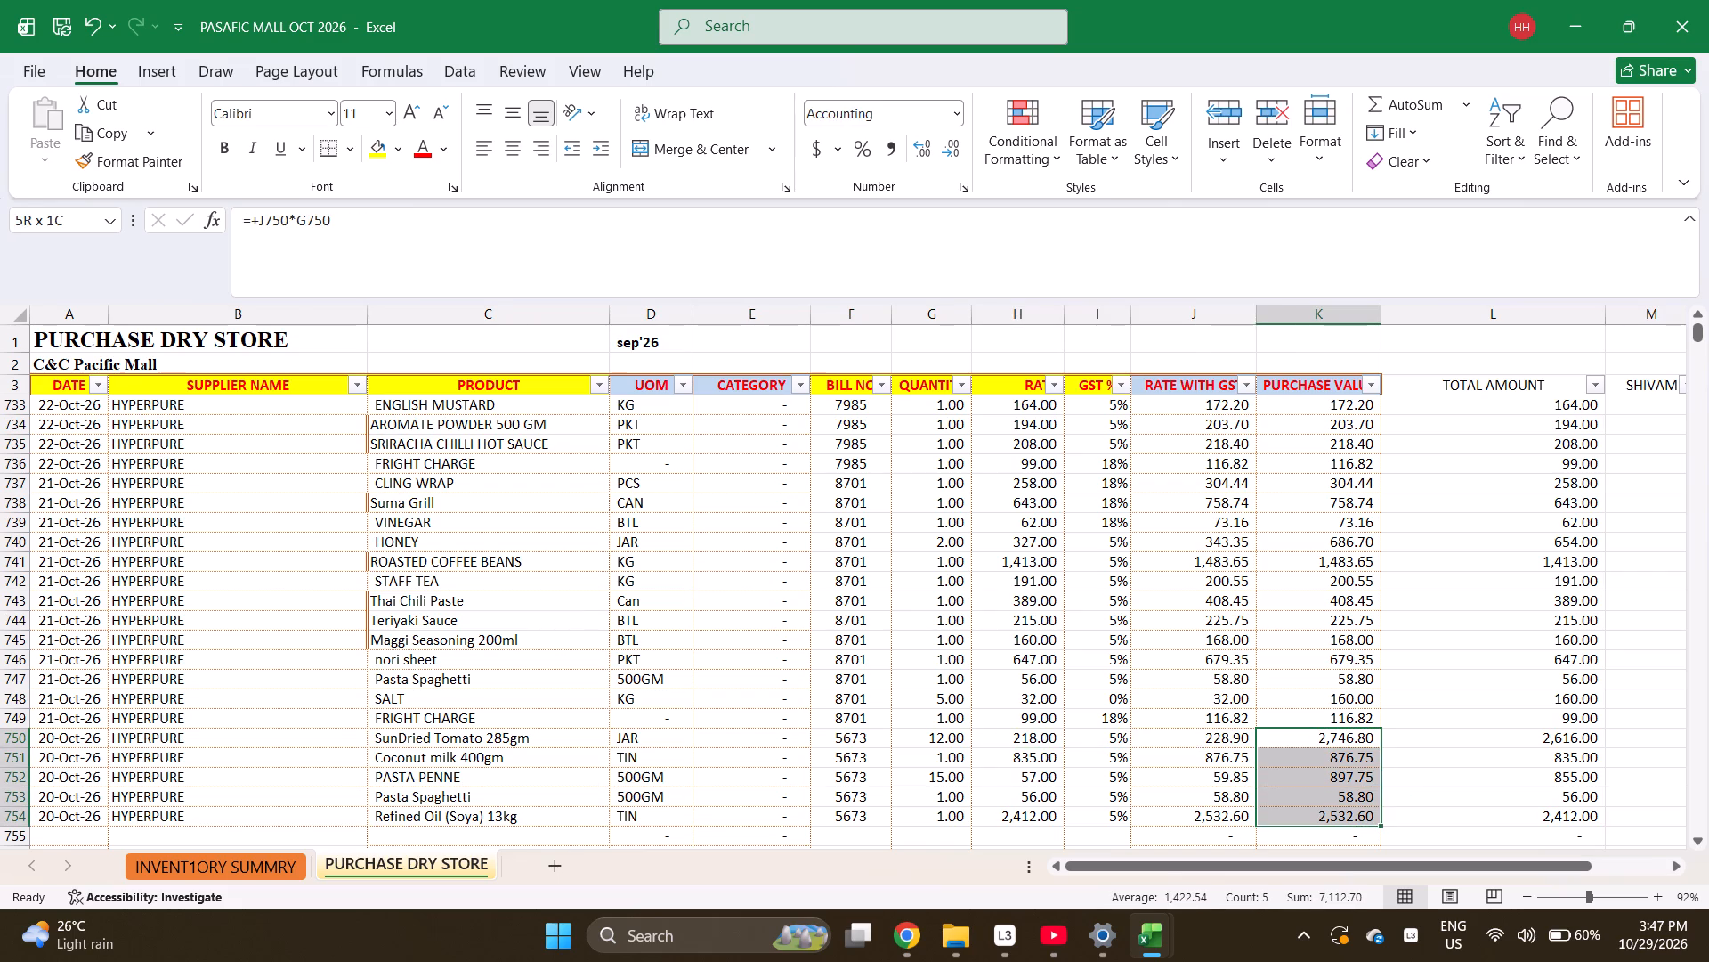
# Add a charge line in row 755 with quantity 1, rate 99 and GST 18%.
pyautogui.press('Left')
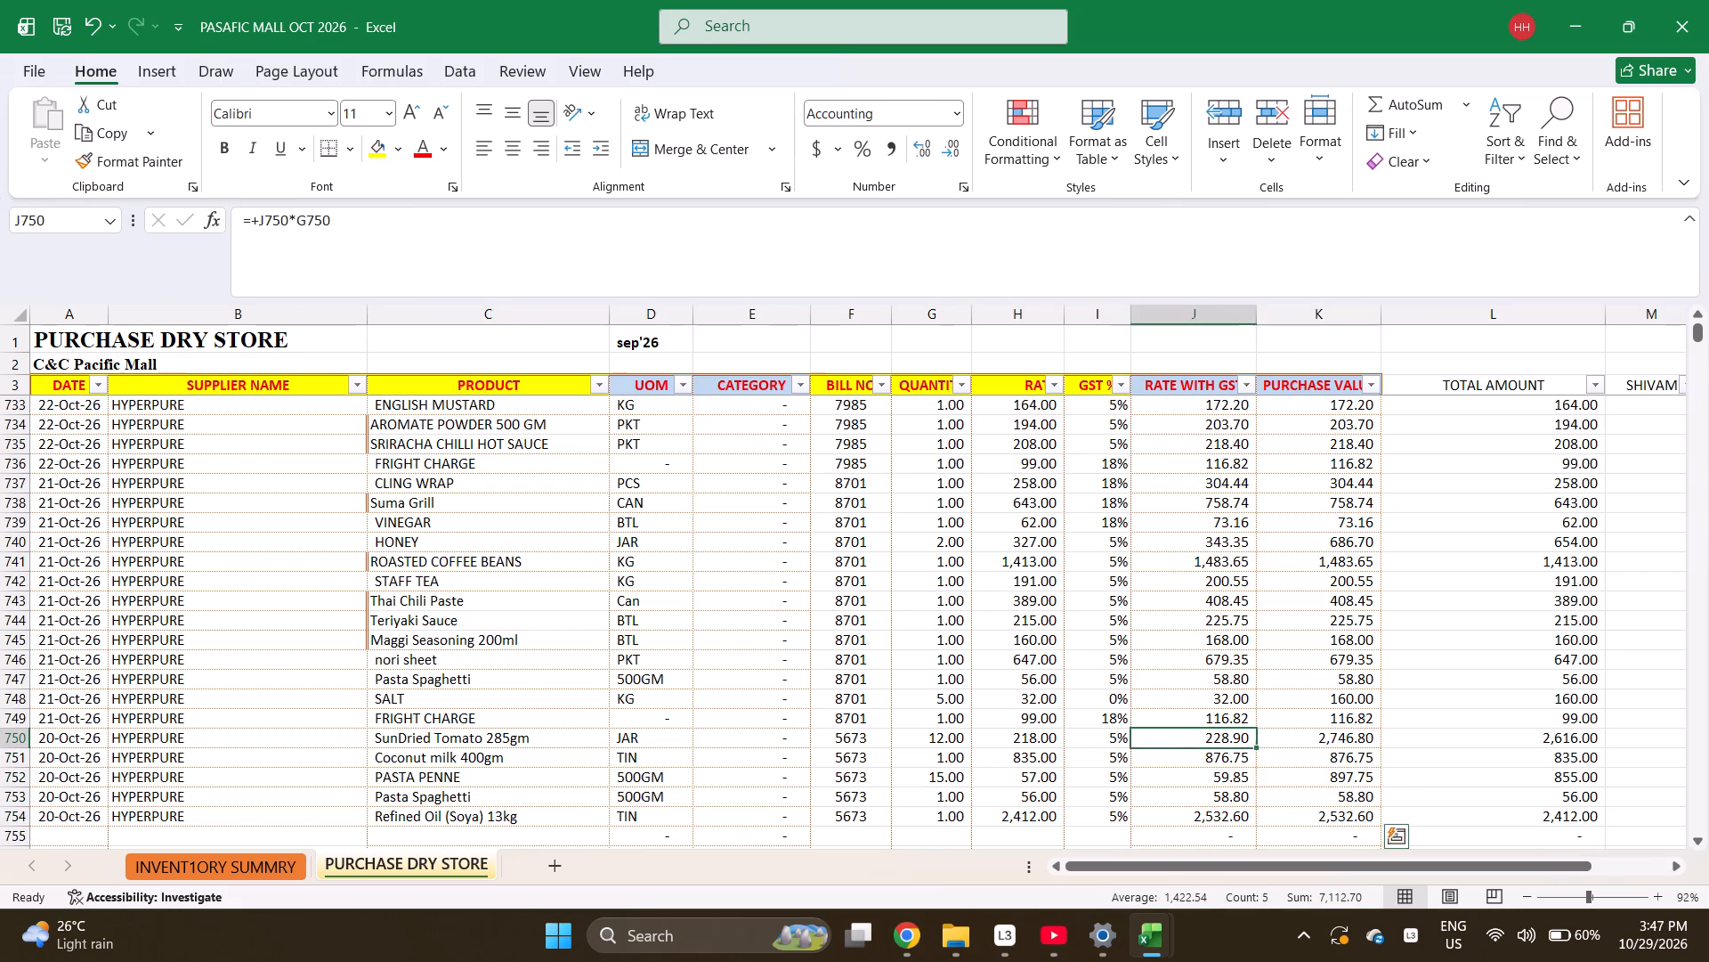
pyautogui.press('Left')
pyautogui.press('Left')
pyautogui.press('Down')
pyautogui.press('Down')
pyautogui.press('Down')
pyautogui.press('Left')
pyautogui.press('Down')
pyautogui.press('Down')
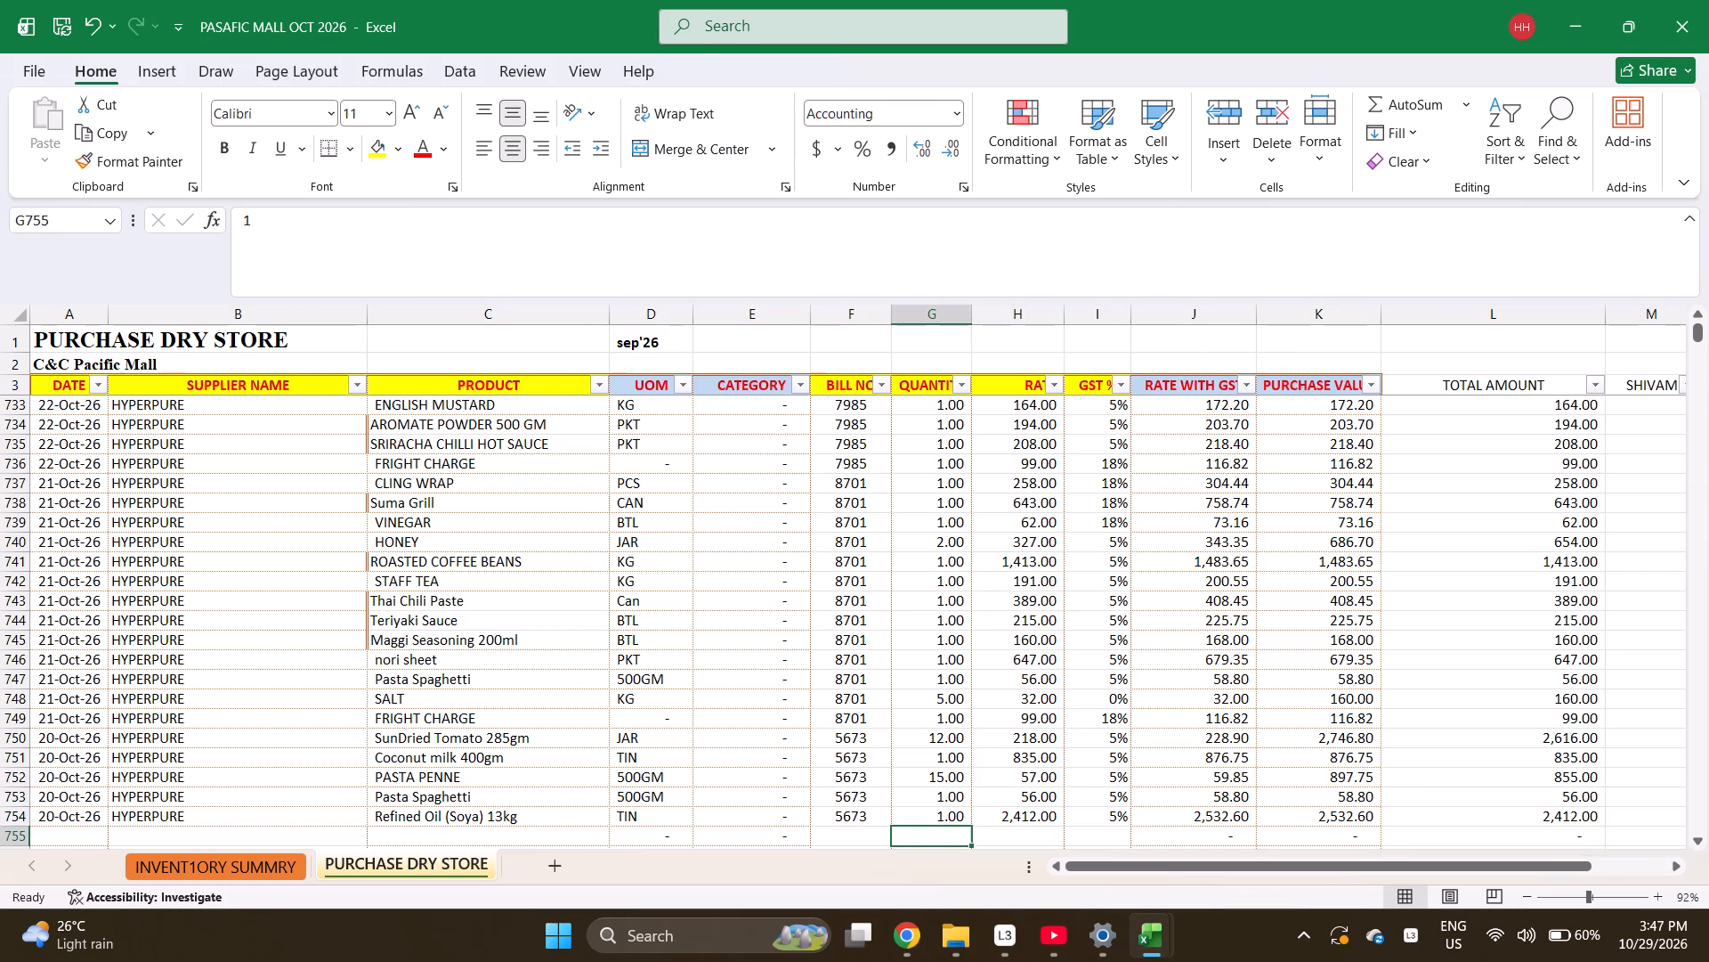
pyautogui.press('1')
pyautogui.press('Right')
pyautogui.write('99')
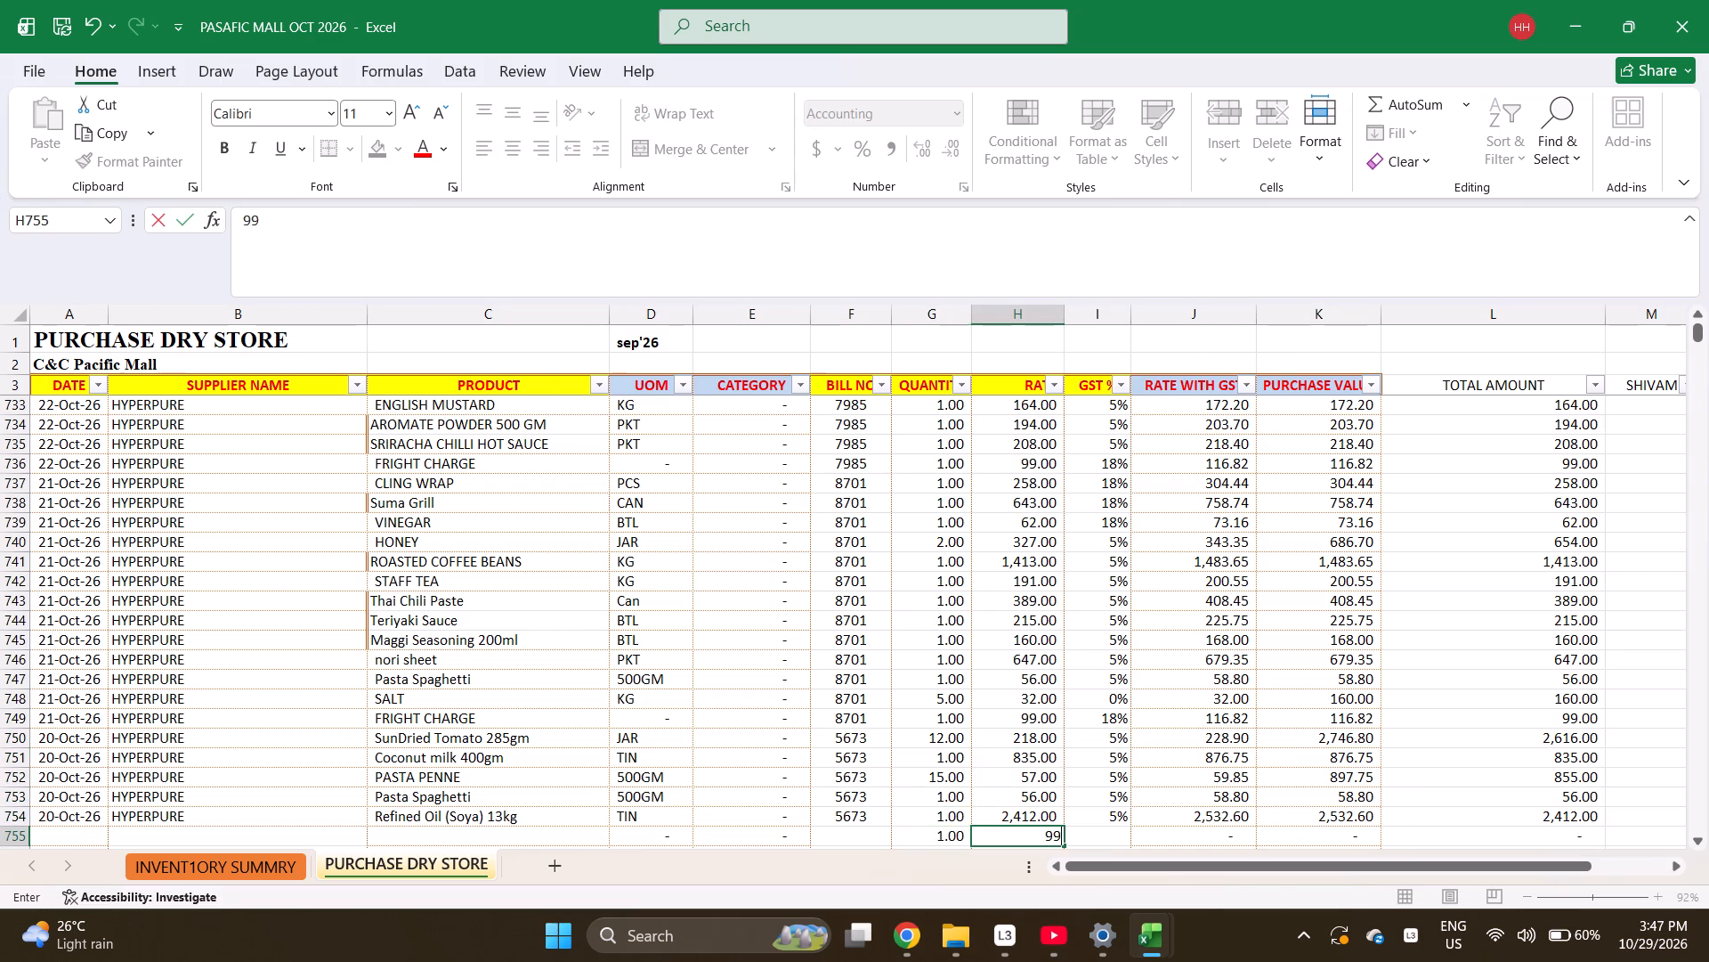
pyautogui.press('Right')
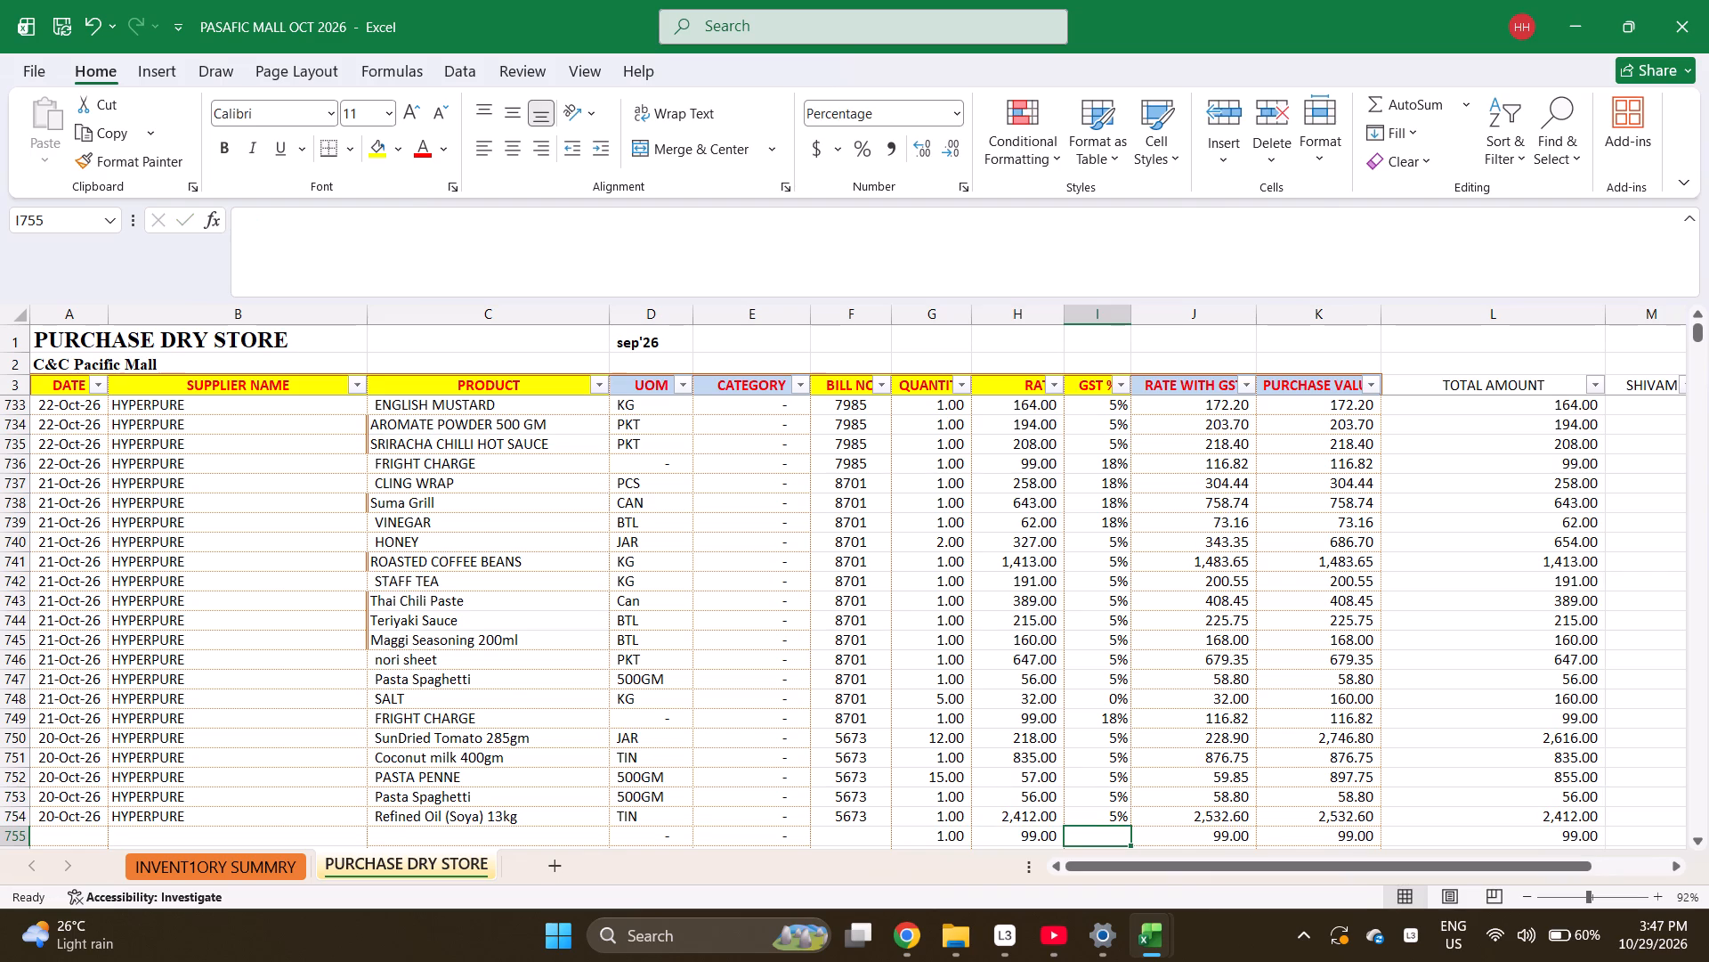
pyautogui.press('5')
pyautogui.press('BackSpace')
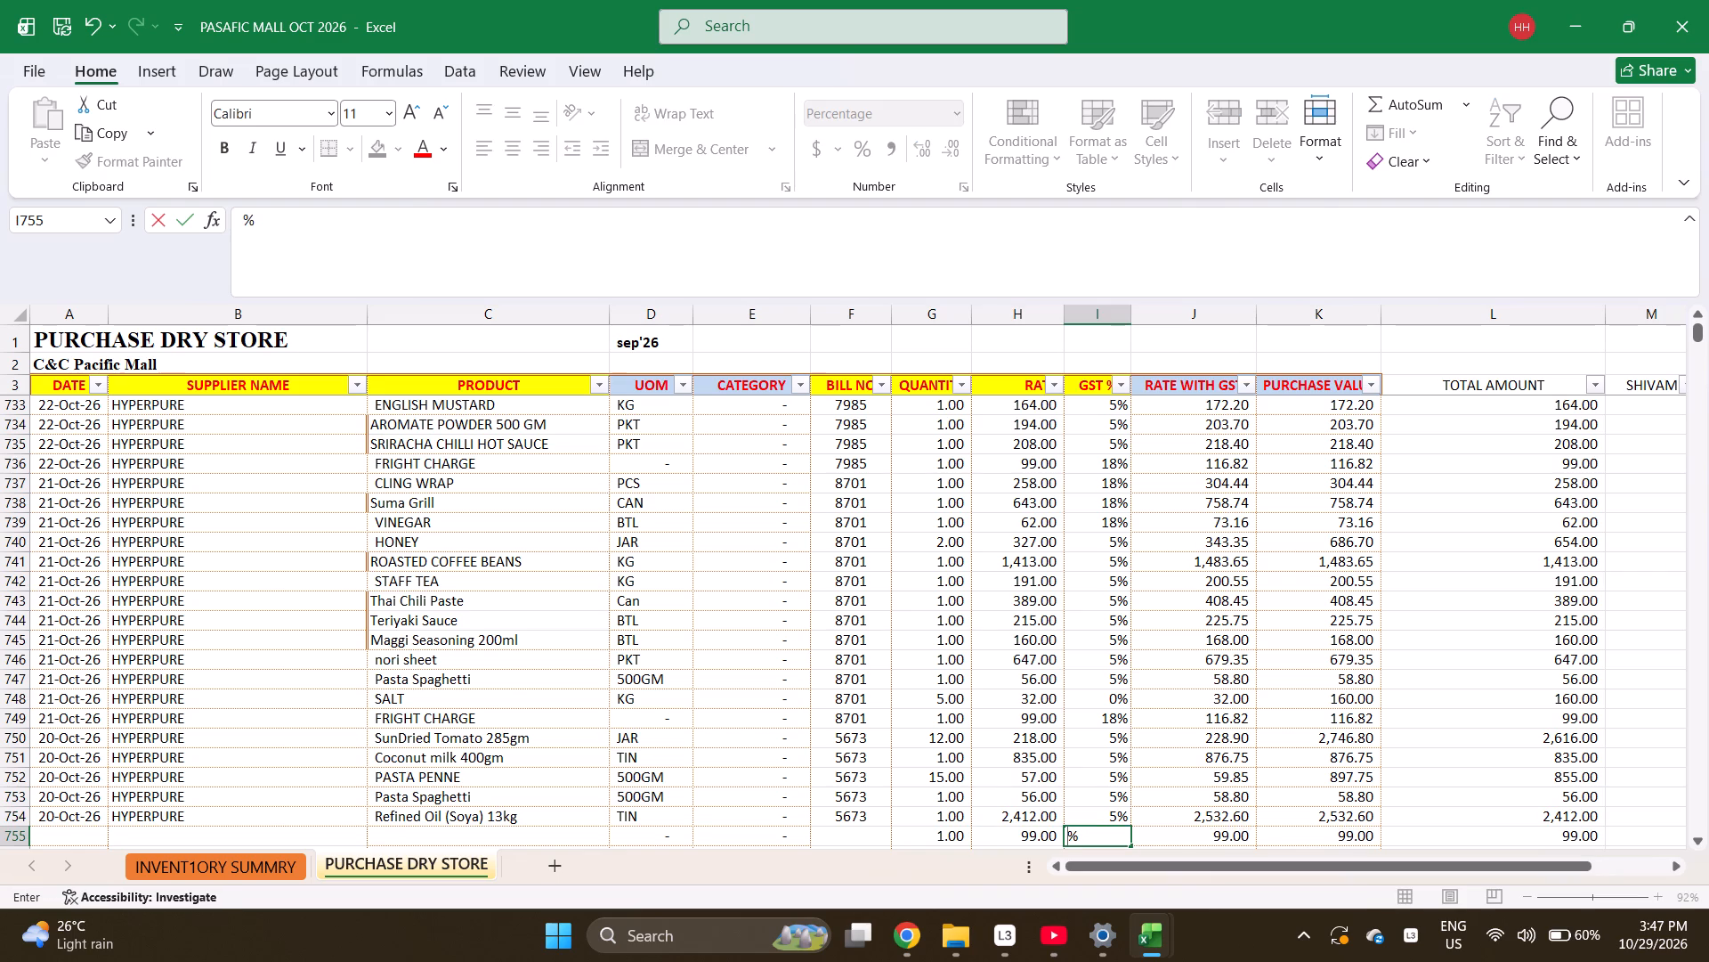
pyautogui.write('18')
# Copy the date 20-Oct-26 and supplier HYPERPURE from row 754 into row 755.
pyautogui.hotkey('ctrl', 'Left')
pyautogui.hotkey('ctrl', 'Left')
pyautogui.hotkey('ctrl', 'Left')
pyautogui.hotkey('ctrl', 'Left')
pyautogui.hotkey('ctrl', 'Left')
pyautogui.hotkey('ctrl', 'Left')
pyautogui.hotkey('ctrl', 'Left')
pyautogui.hotkey('ctrl', 'Left')
pyautogui.hotkey('ctrl', 'Left')
pyautogui.hotkey('ctrl', 'Left')
pyautogui.hotkey('ctrl', 'Left')
pyautogui.hotkey('ctrl', 'Left')
pyautogui.hotkey('ctrl', 'Left')
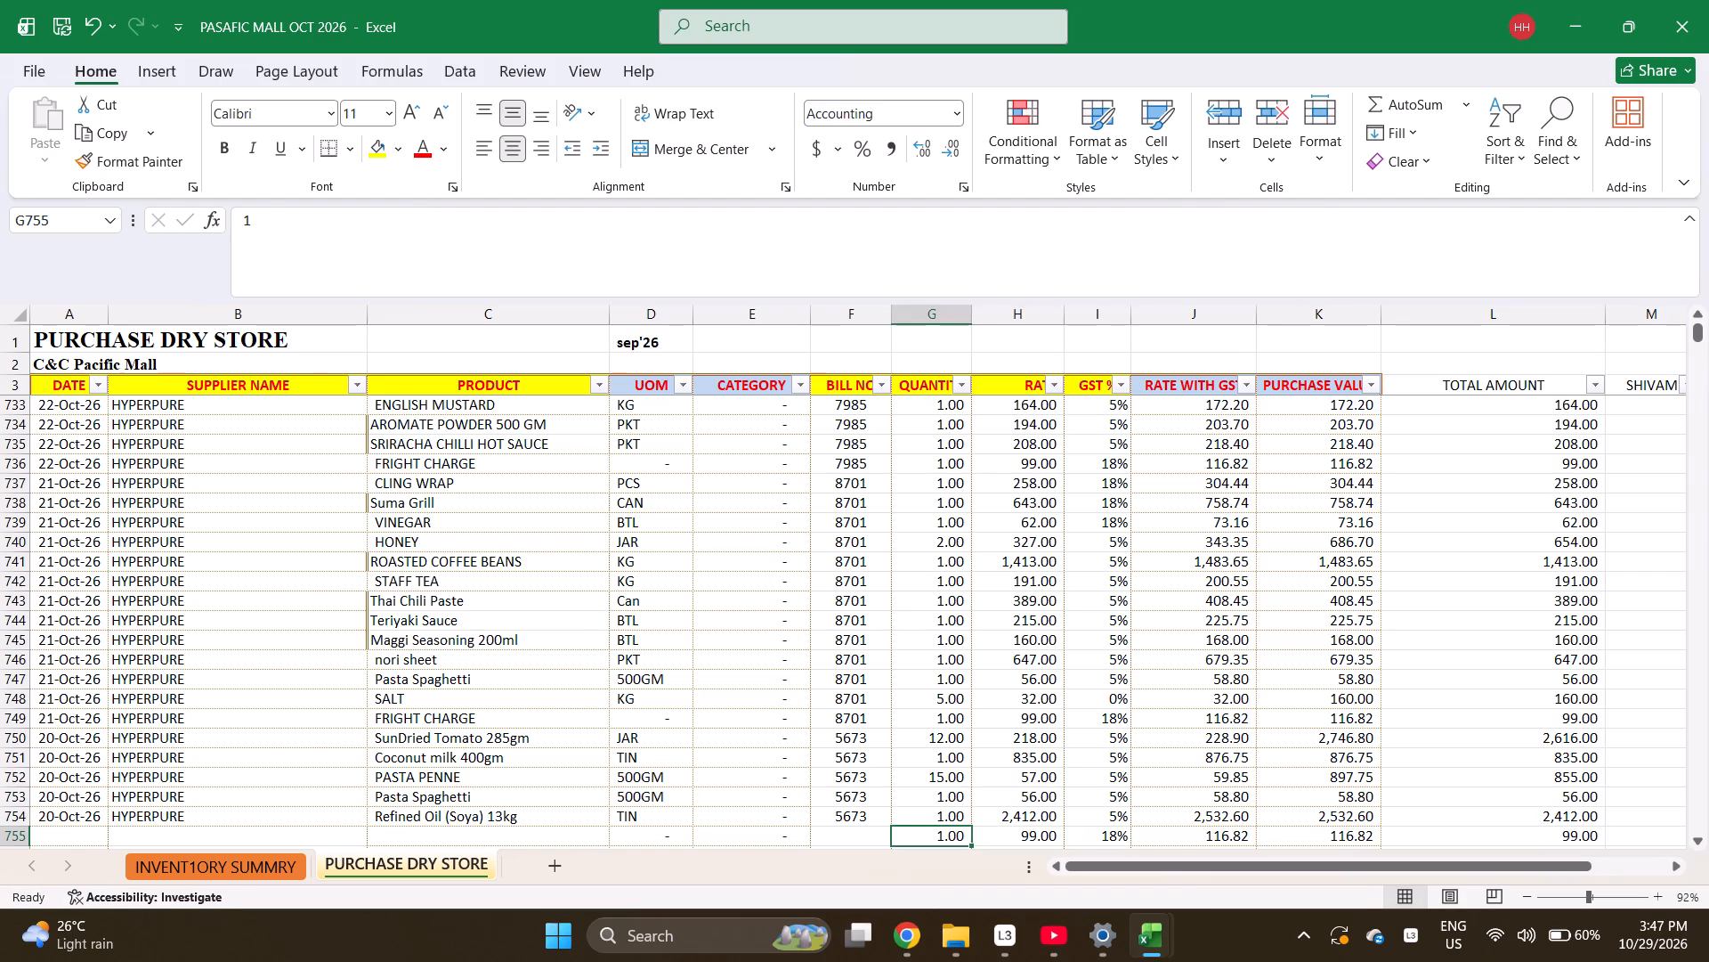
pyautogui.hotkey('shift', 'Right')
pyautogui.hotkey('ctrl', 'd')
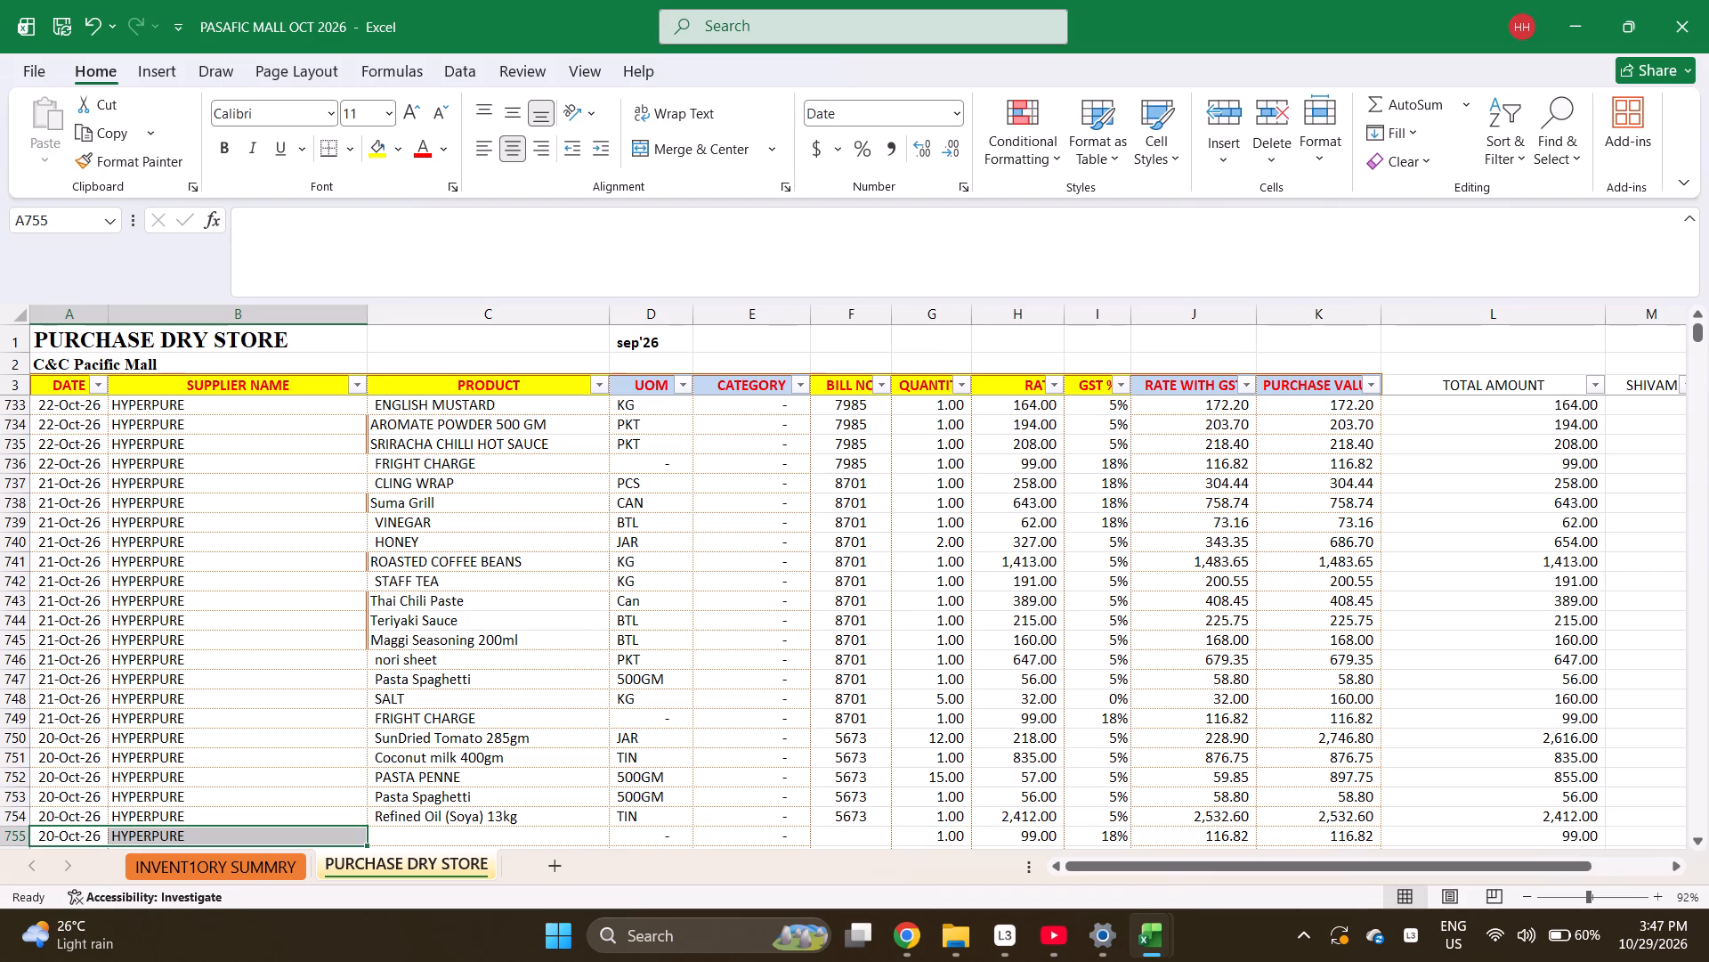
# Enter FRIGHT CHARGE as the product in row 755 and give it bill number 5673.
pyautogui.press('Right')
pyautogui.press('Right')
pyautogui.press('f')
pyautogui.press('Right')
pyautogui.press('Right')
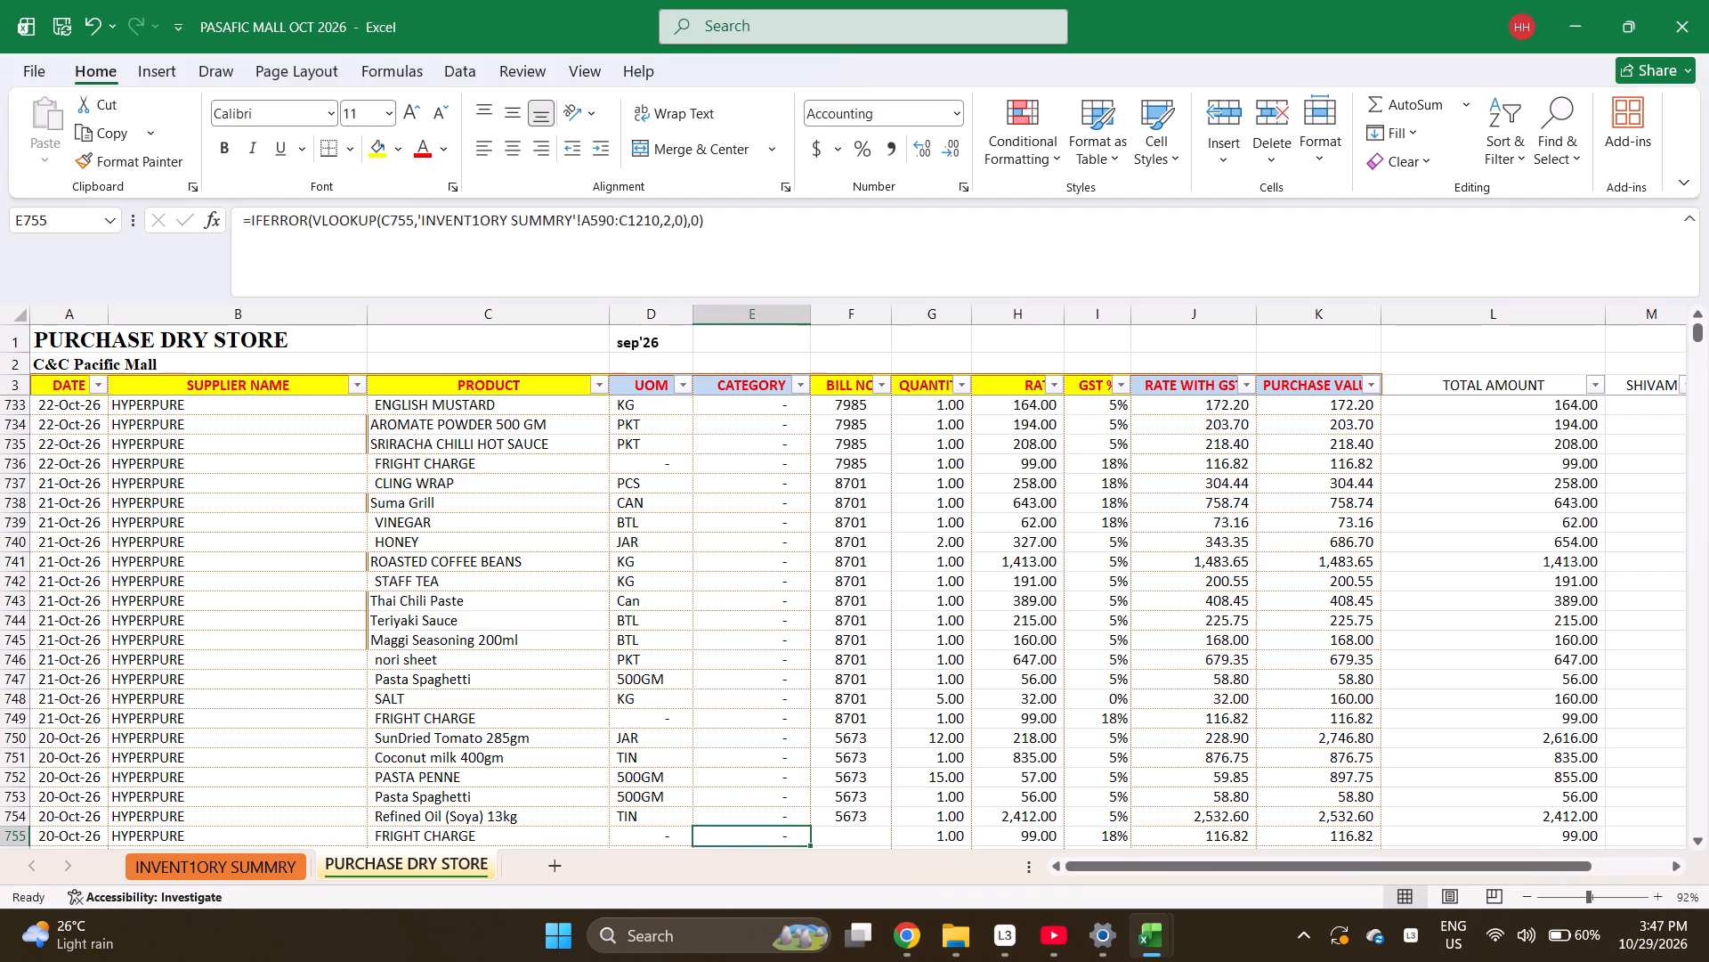
pyautogui.press('Right')
pyautogui.hotkey('ctrl', 'd')
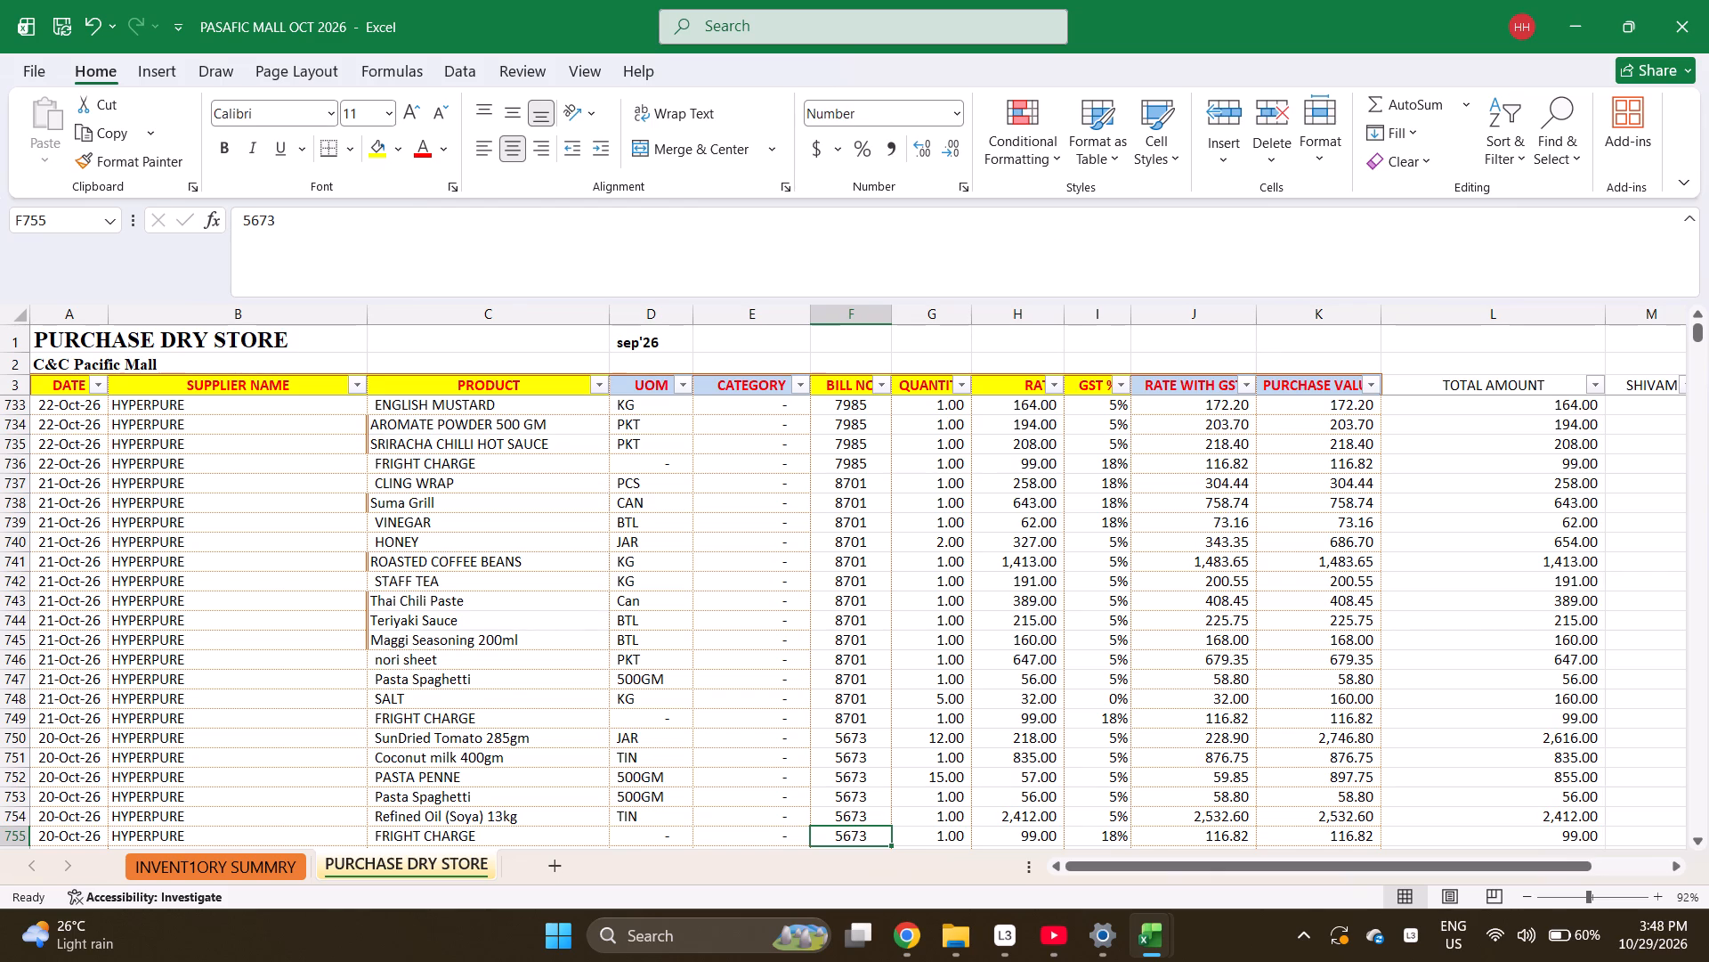
# Check the sum of the purchase values for the whole of bill 5673, rows 750 to 755.
pyautogui.press('Right')
pyautogui.press('Right')
pyautogui.press('Right')
pyautogui.press('Right')
pyautogui.press('Right')
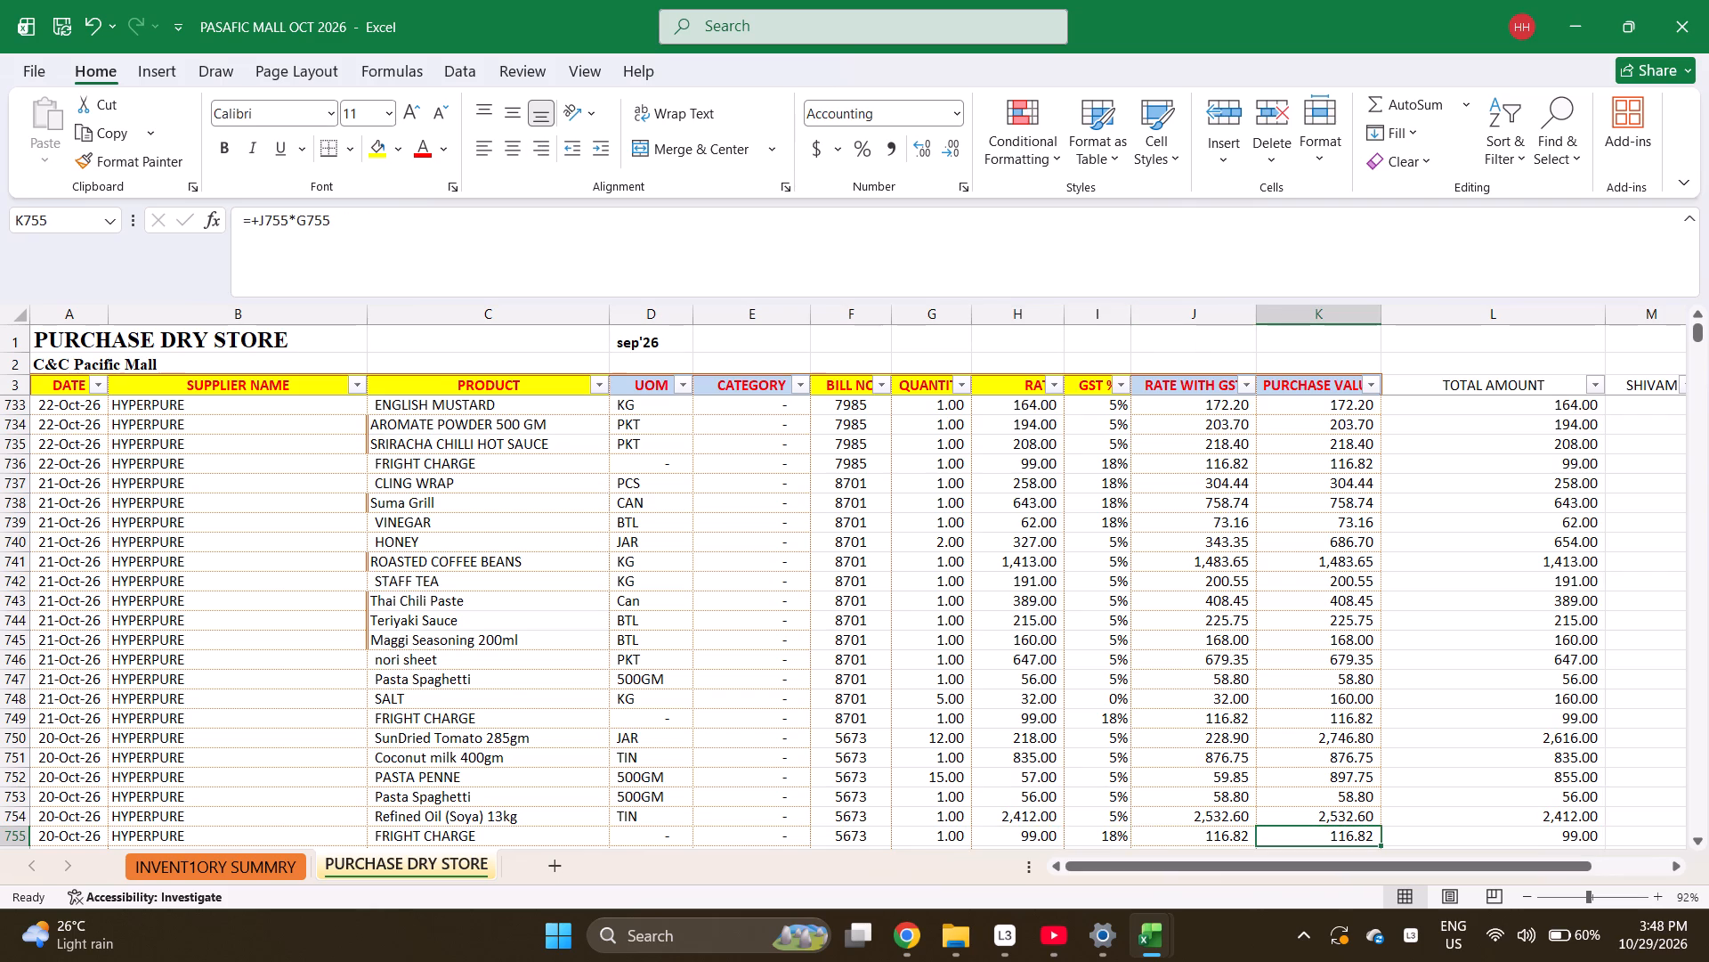
pyautogui.hotkey('shift', 'Up')
pyautogui.hotkey('shift', 'Up')
pyautogui.hotkey('shift', 'Up')
pyautogui.hotkey('shift', 'Up')
pyautogui.hotkey('shift', 'Up')
pyautogui.hotkey('shift', 'Up')
pyautogui.hotkey('shift', 'Up')
pyautogui.hotkey('shift', 'Up')
pyautogui.hotkey('shift', 'Up')
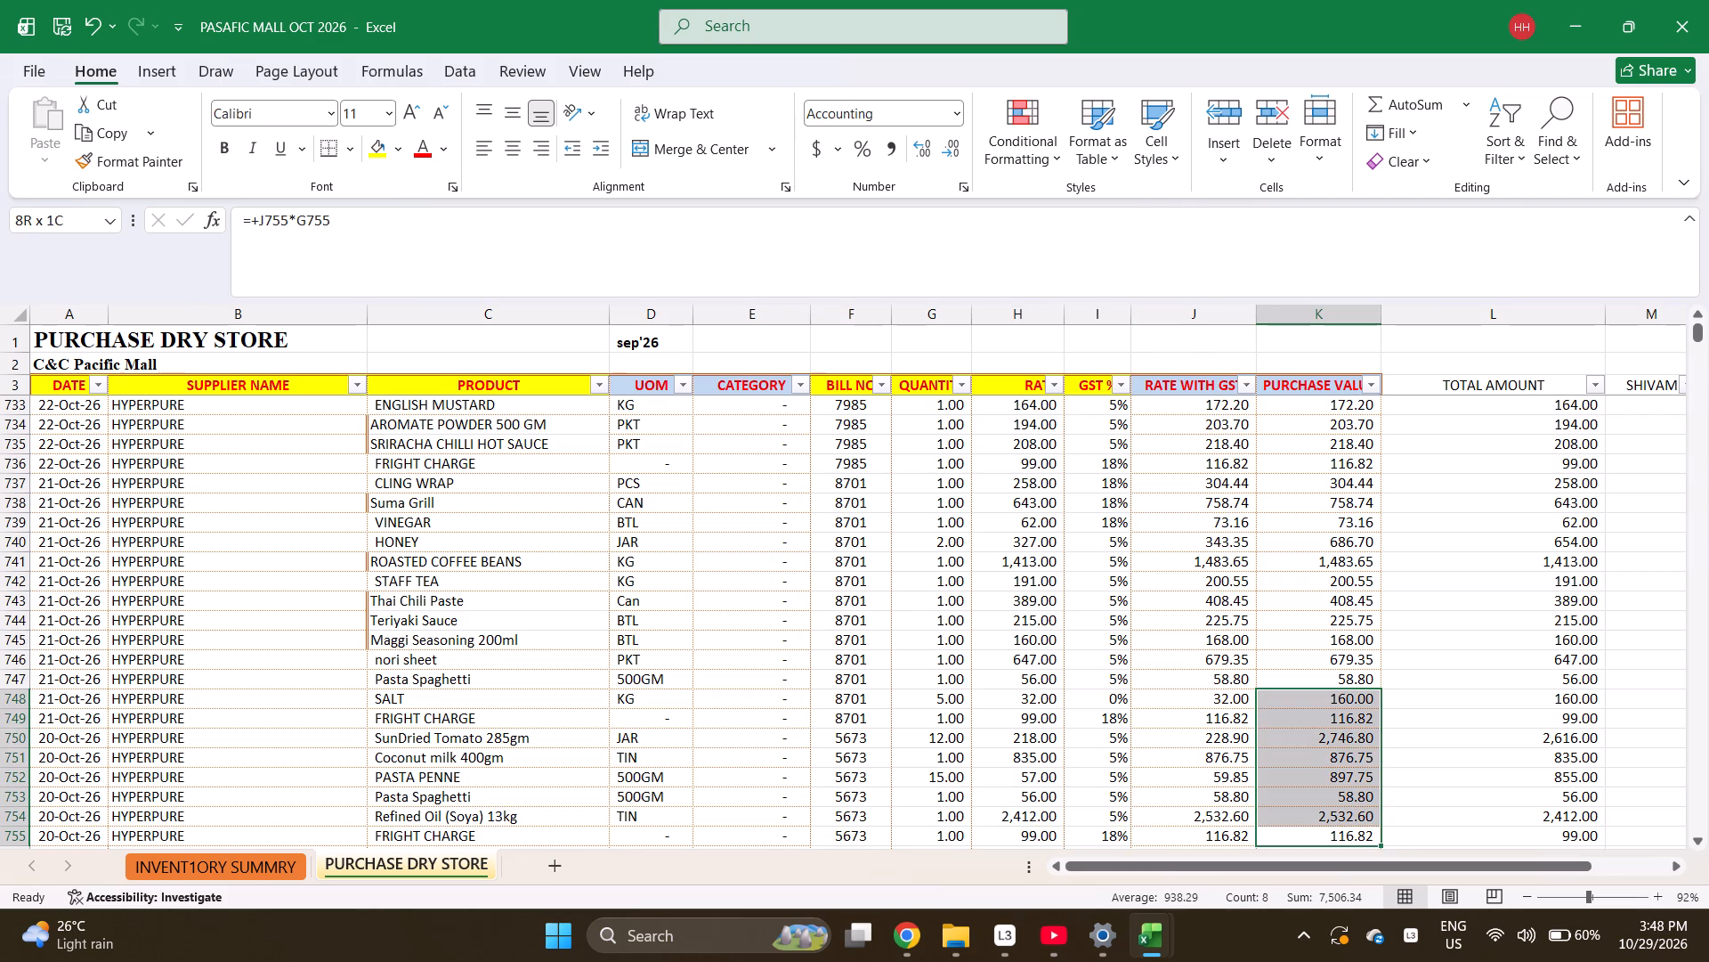
pyautogui.hotkey('shift', 'Down')
pyautogui.hotkey('shift', 'Down')
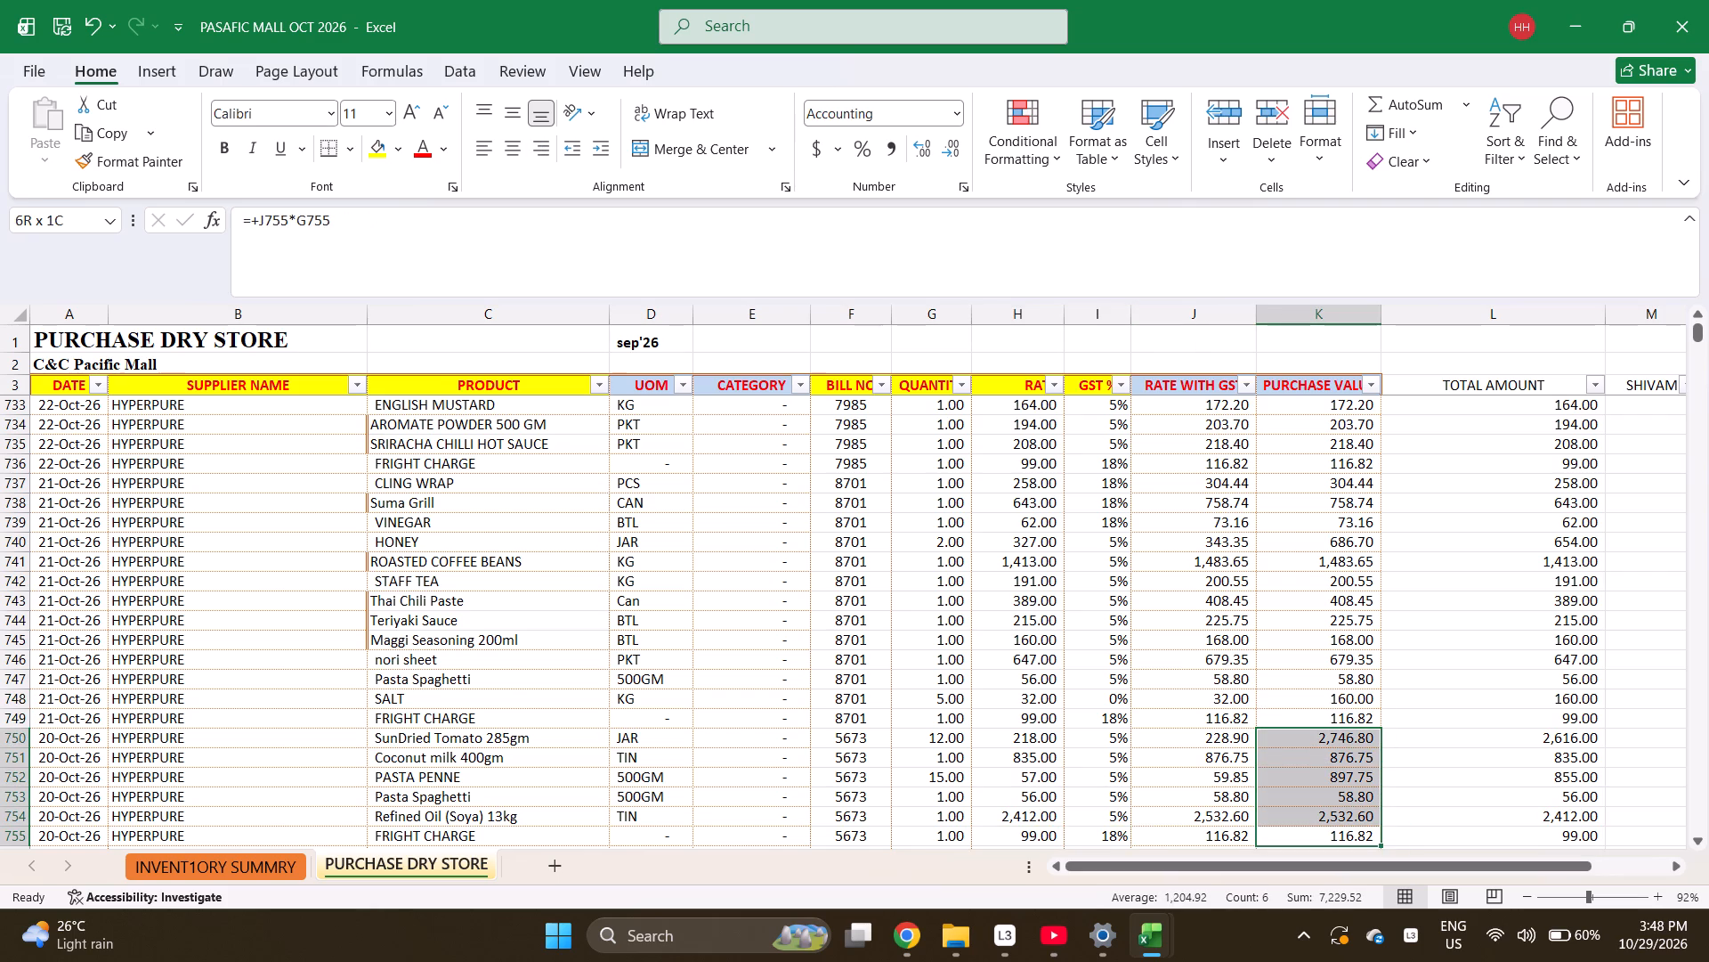
pyautogui.hotkey('shift', 'Up')
pyautogui.hotkey('shift', 'Down')
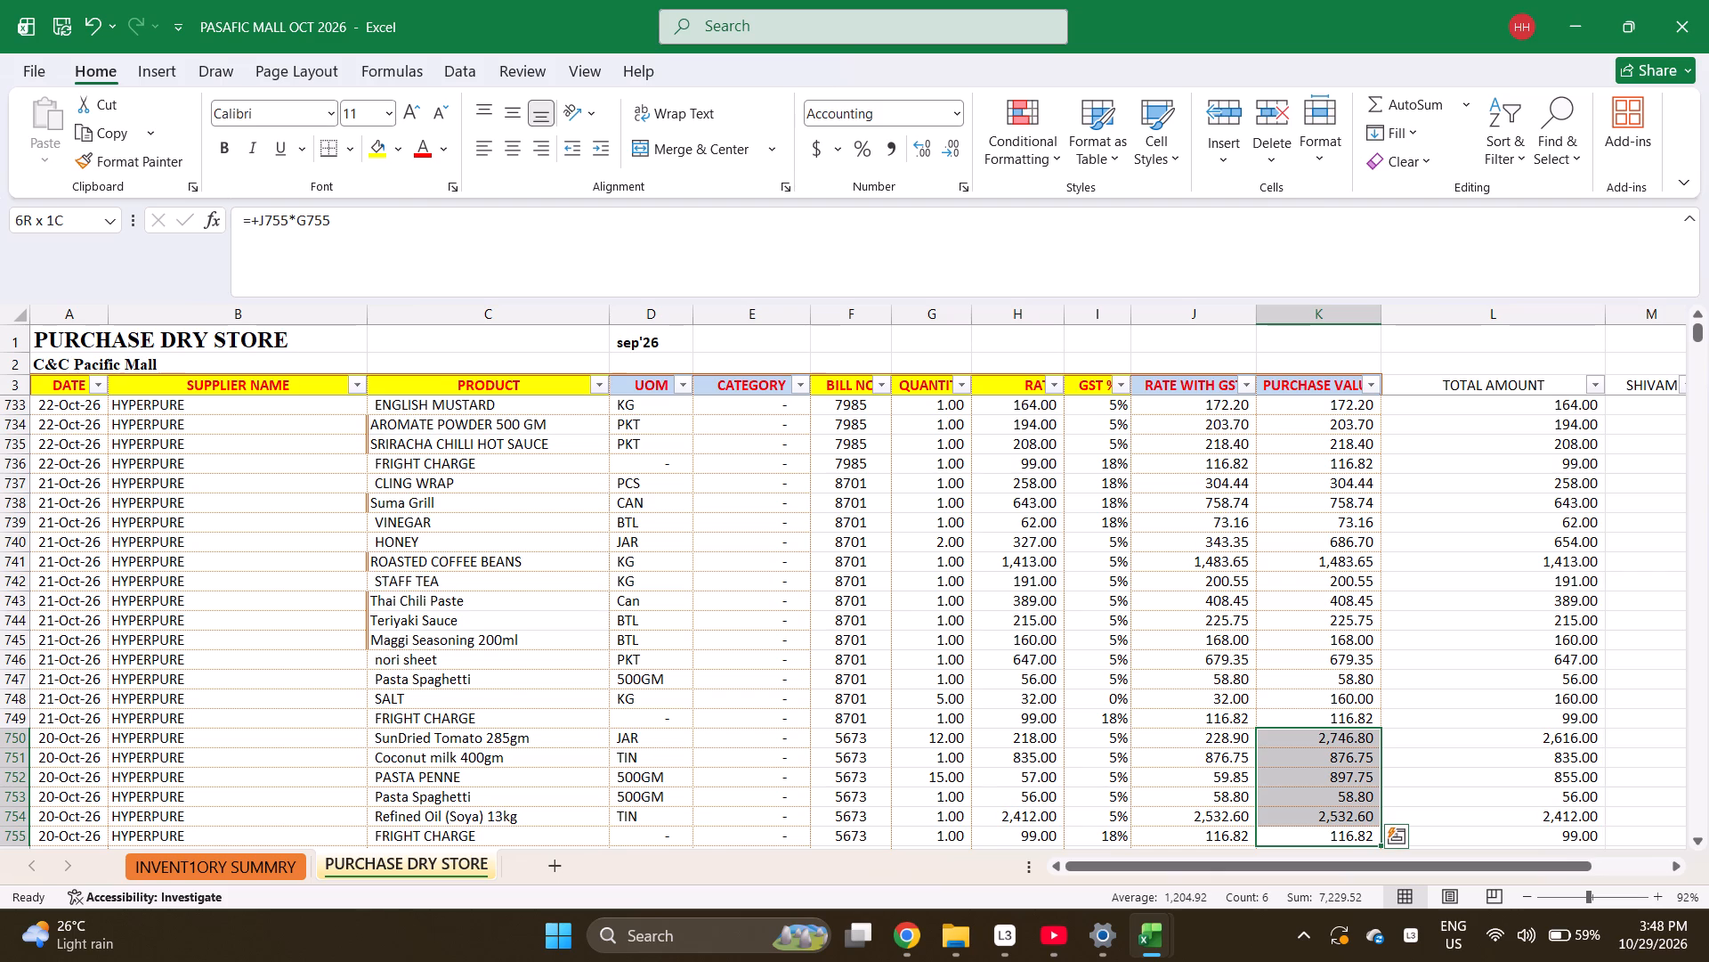
# Start a new bill in row 756 with the date 20-Oct-26 and supplier HYPERPURE.
pyautogui.hotkey('ctrl', 'Left')
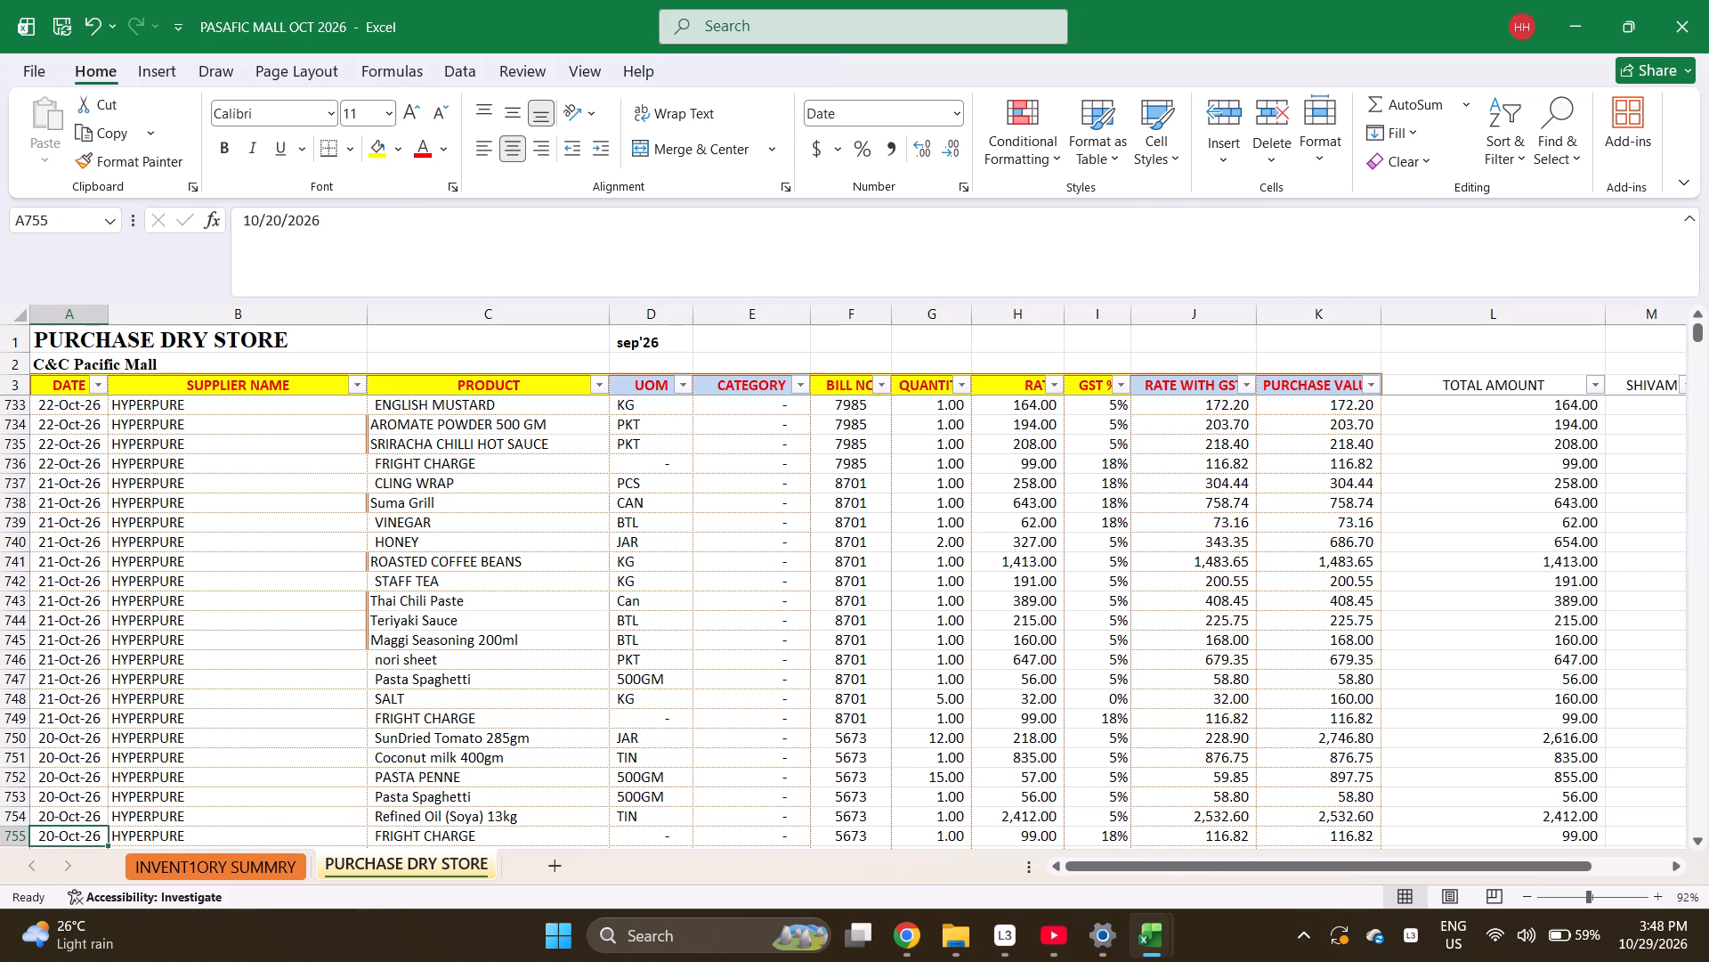
pyautogui.press('Down')
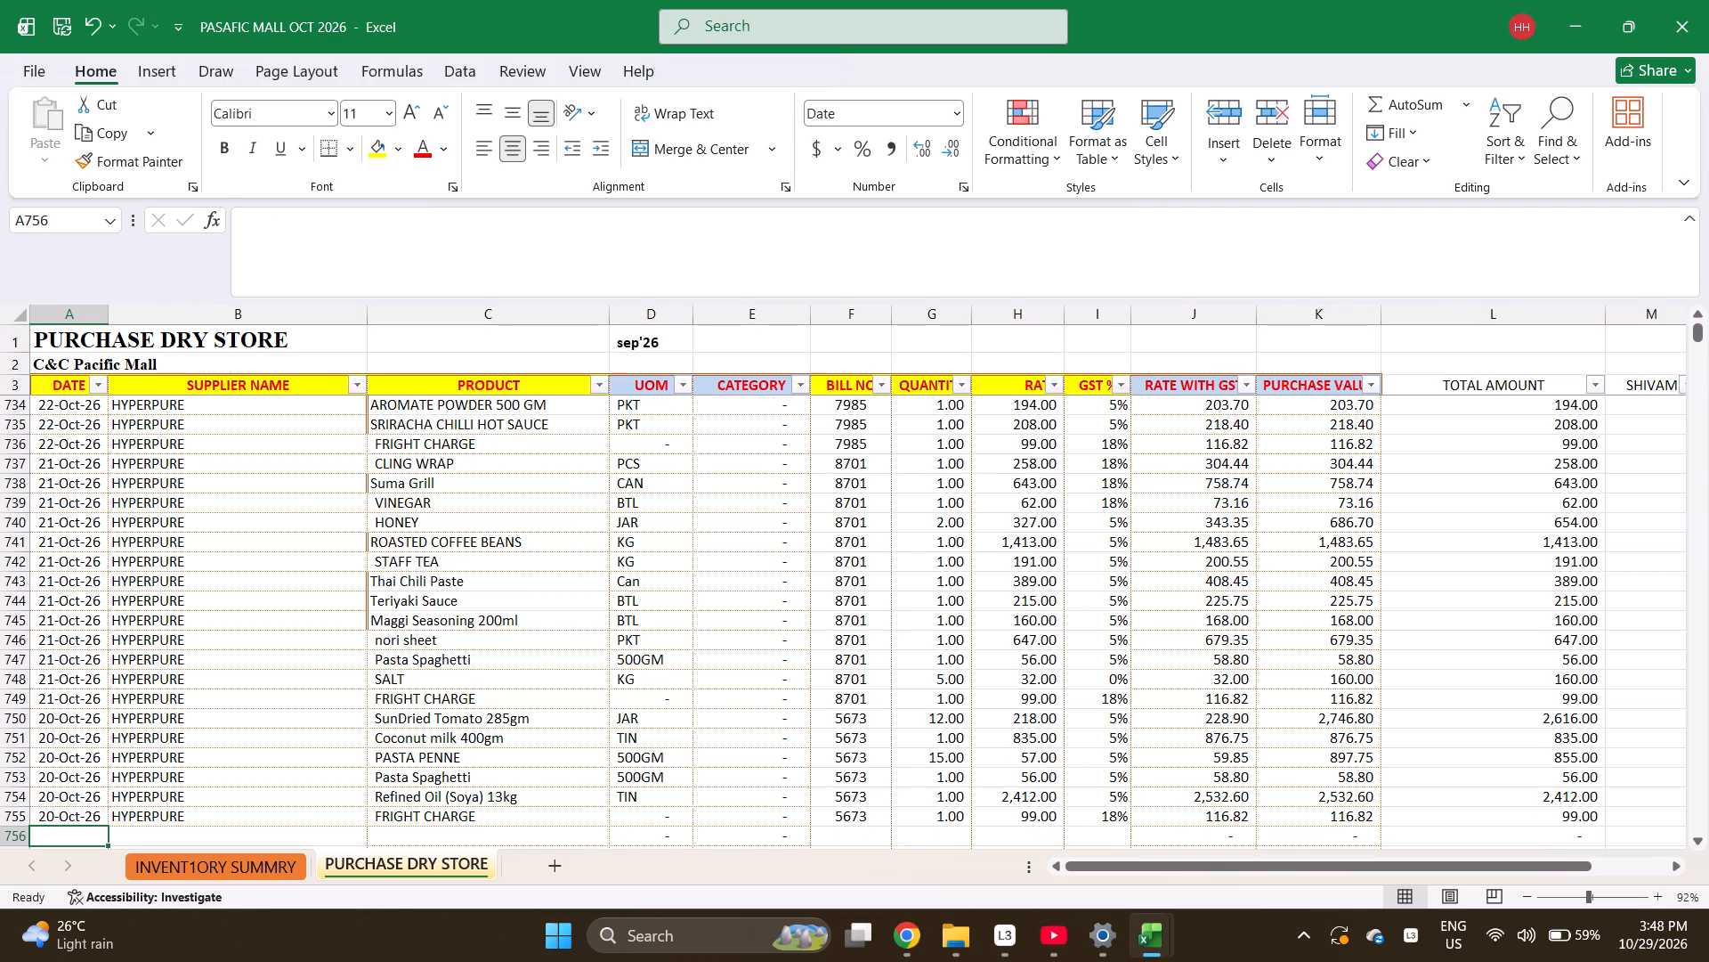
pyautogui.write('10-20-26')
pyautogui.press('Right')
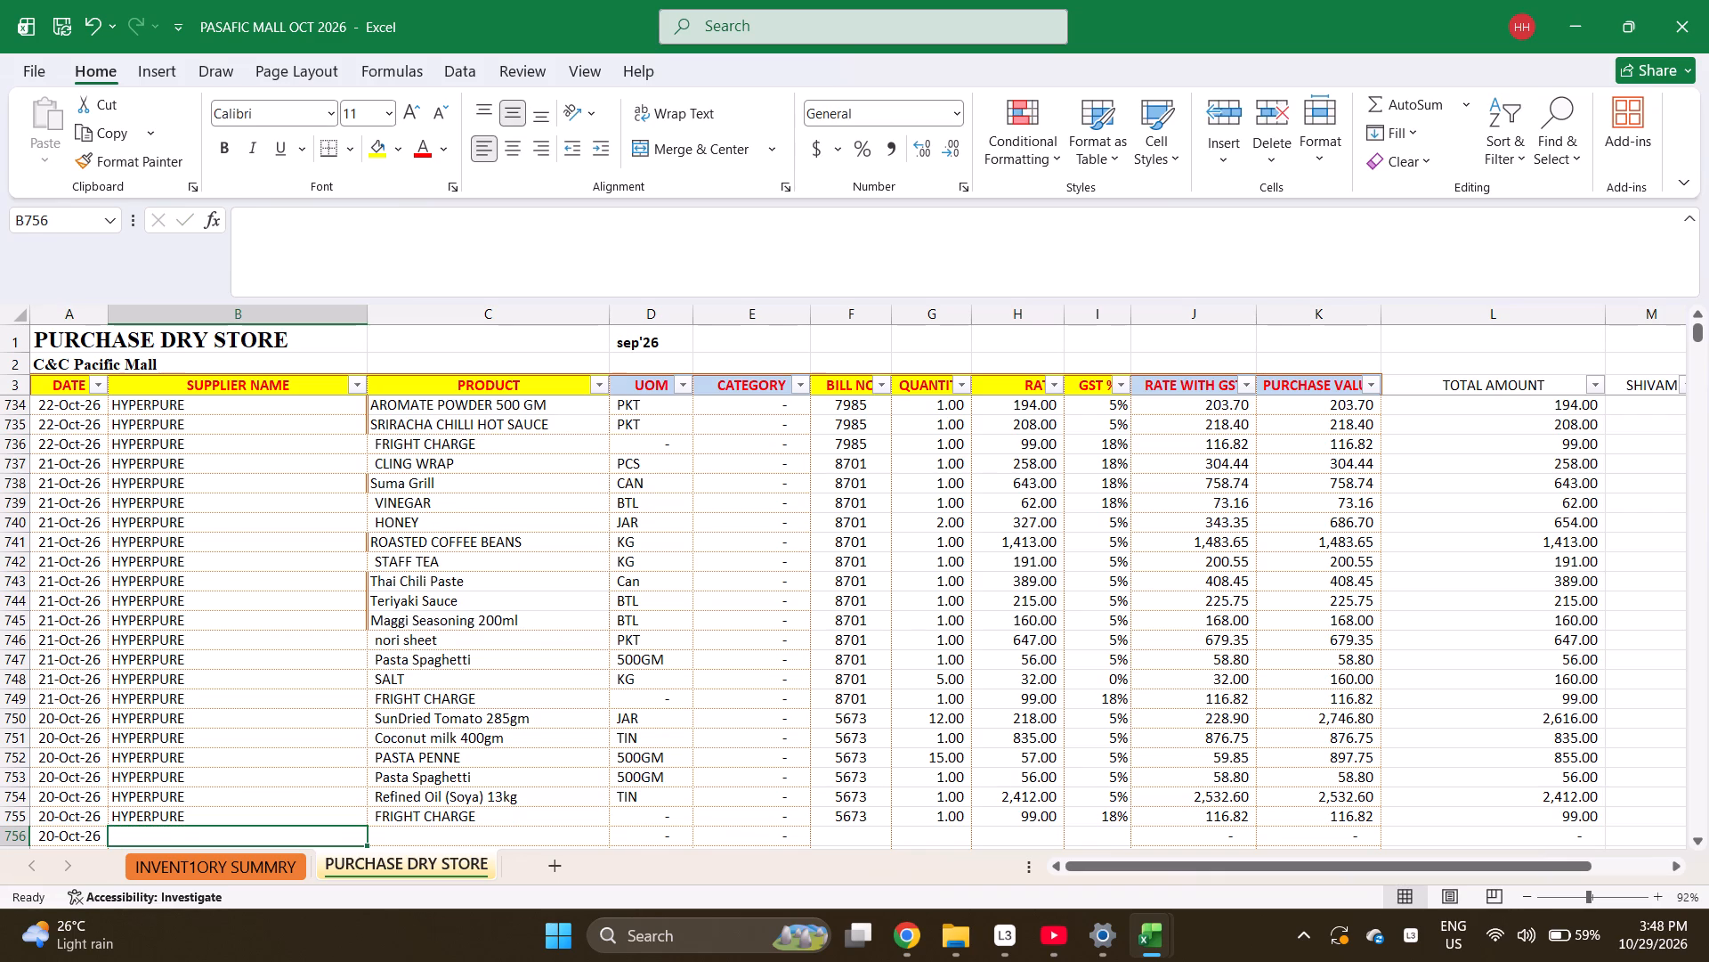
pyautogui.hotkey('ctrl', 'd')
pyautogui.press('Right')
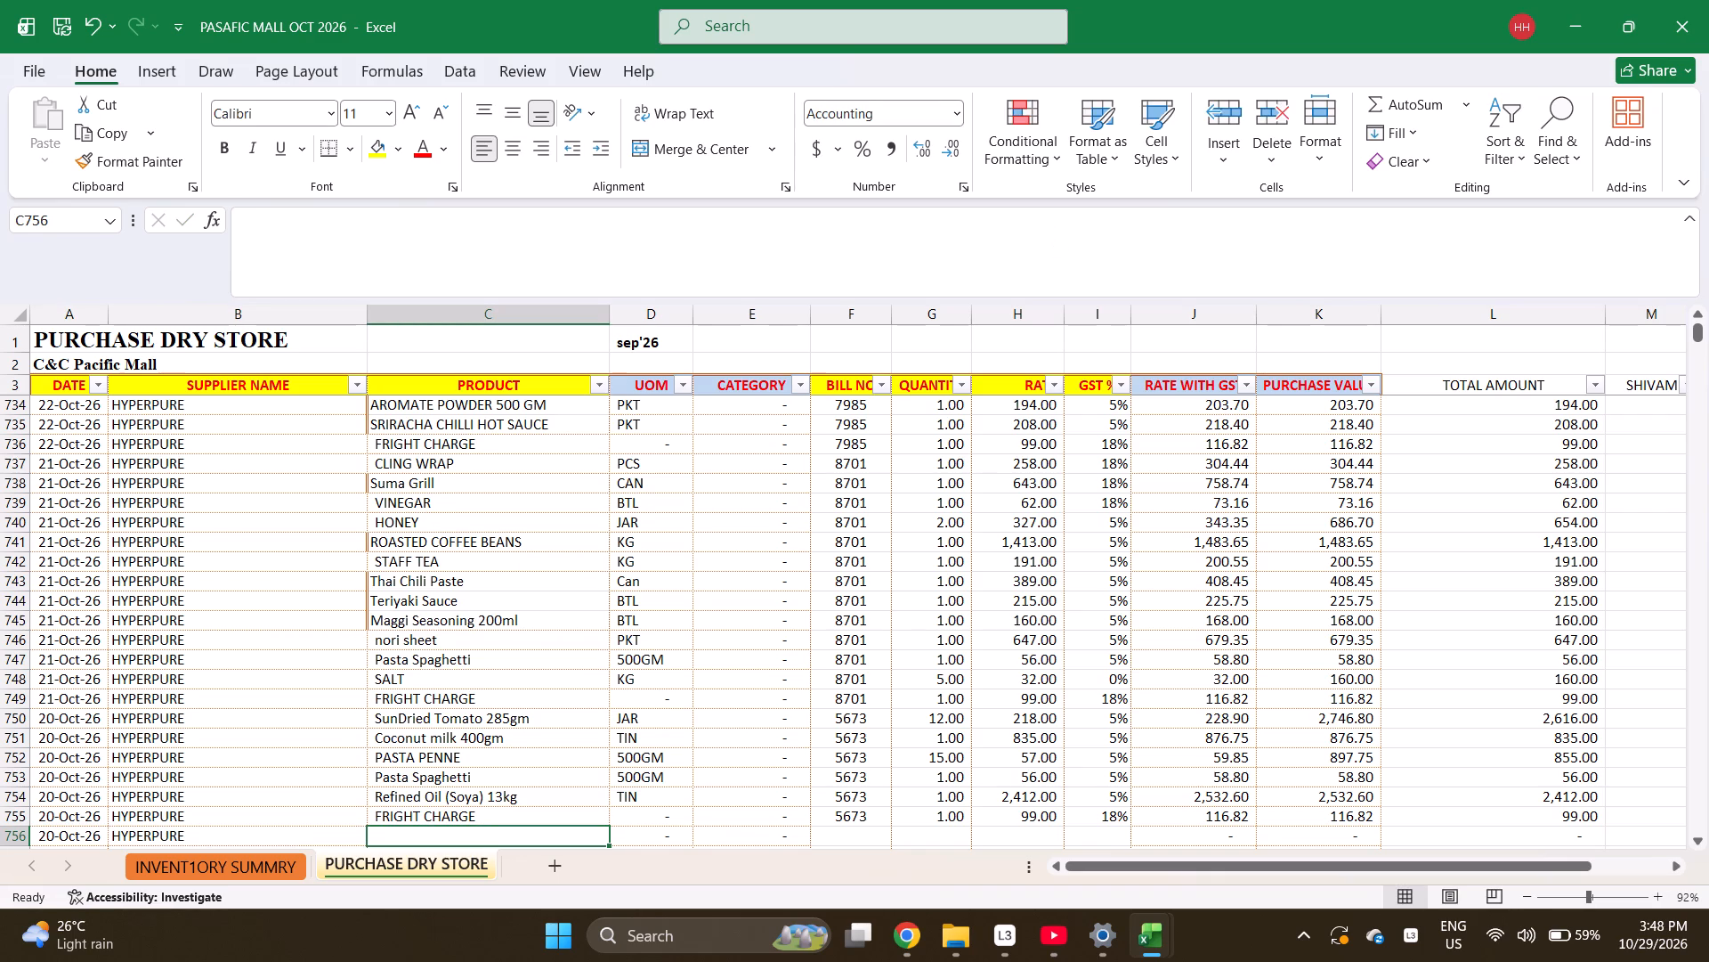
# Enter the products DIET COKE, CLING WRAP, Suma Grill and HIT SPRAY in rows 756 to 759.
pyautogui.write('DIER')
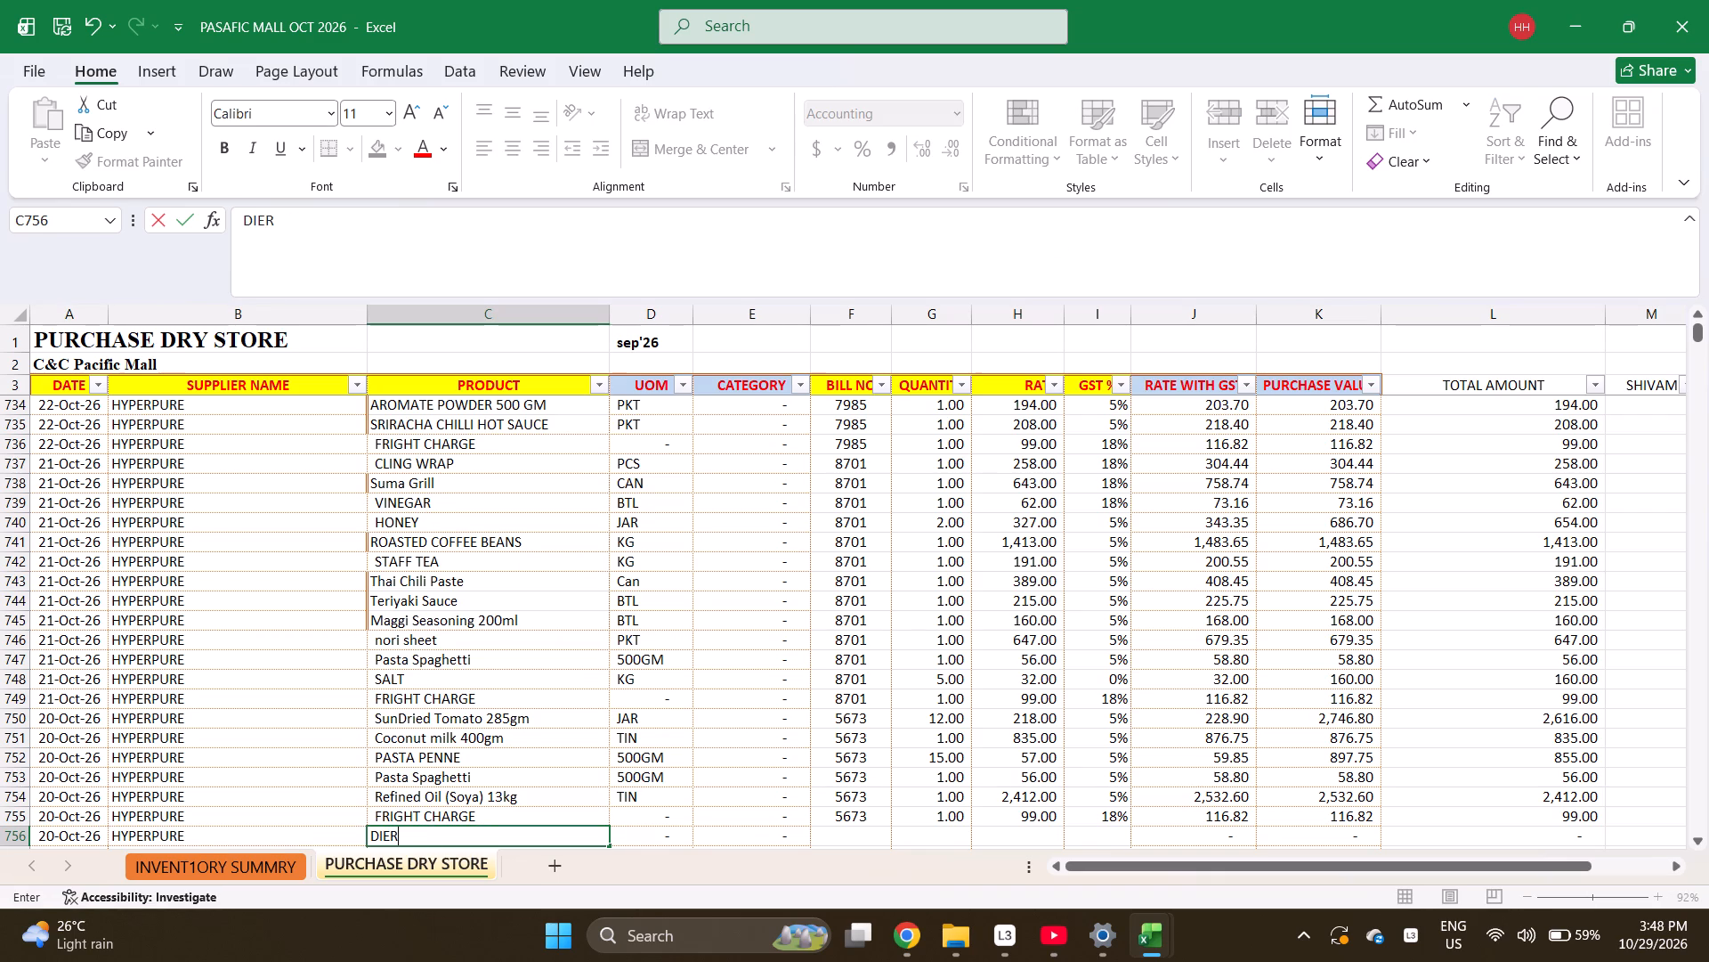
pyautogui.press('BackSpace')
pyautogui.press('t')
pyautogui.press('Return')
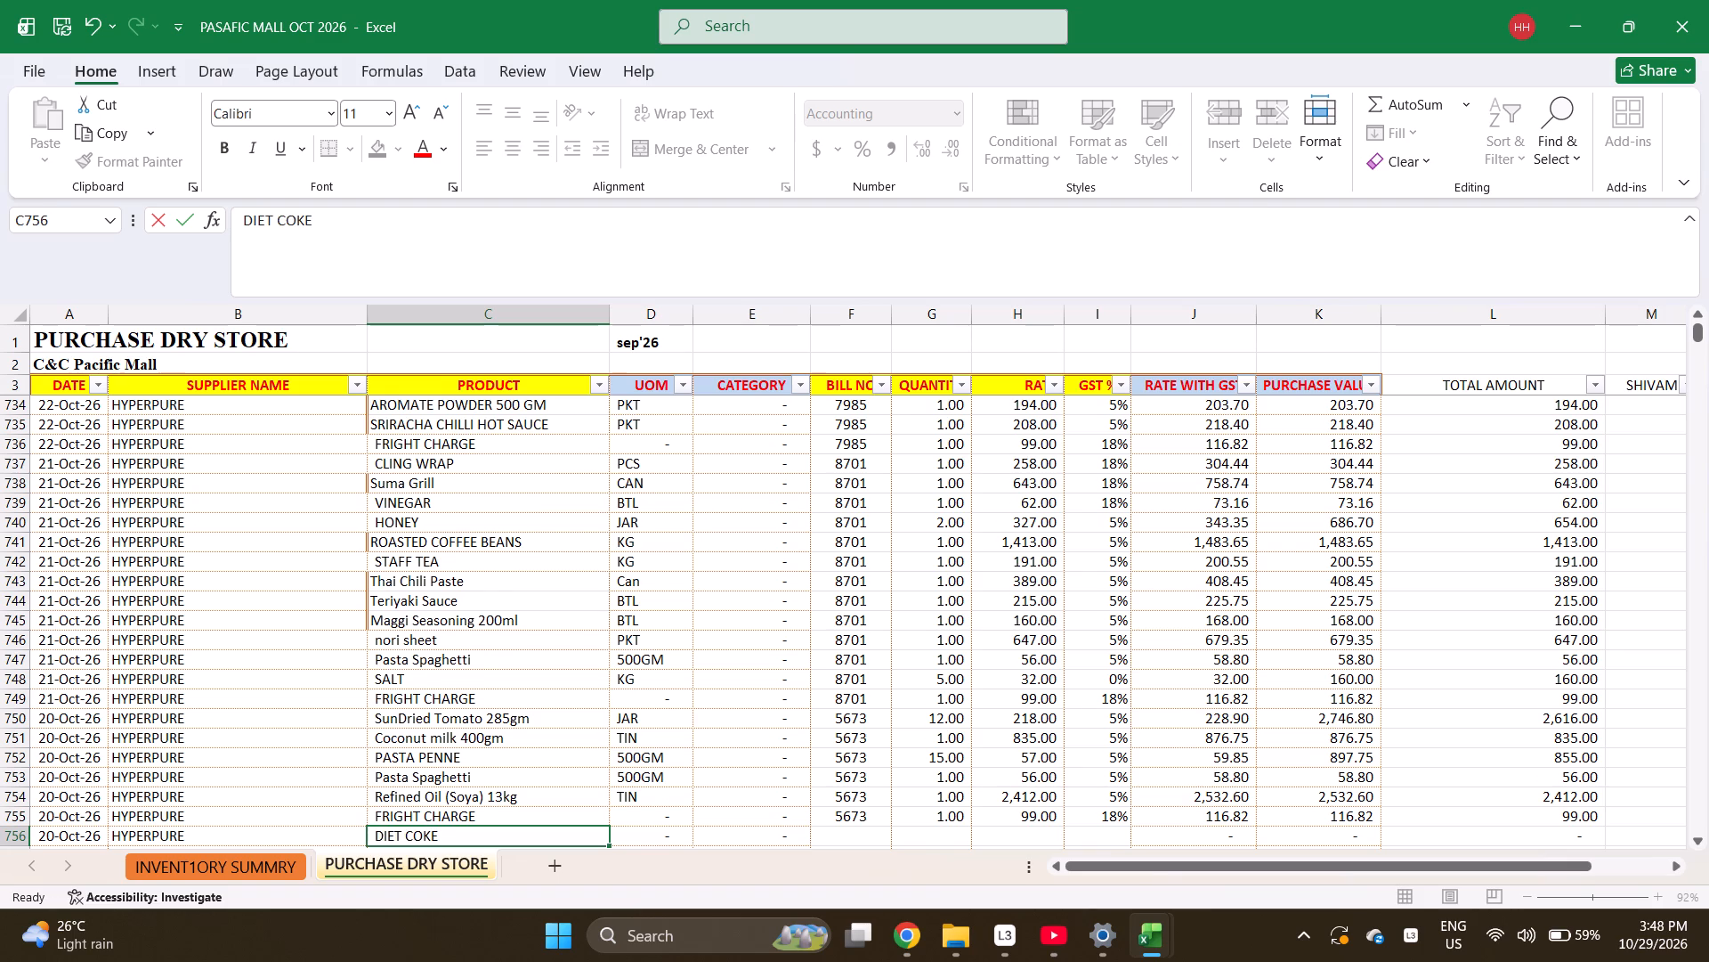
pyautogui.write('CLING')
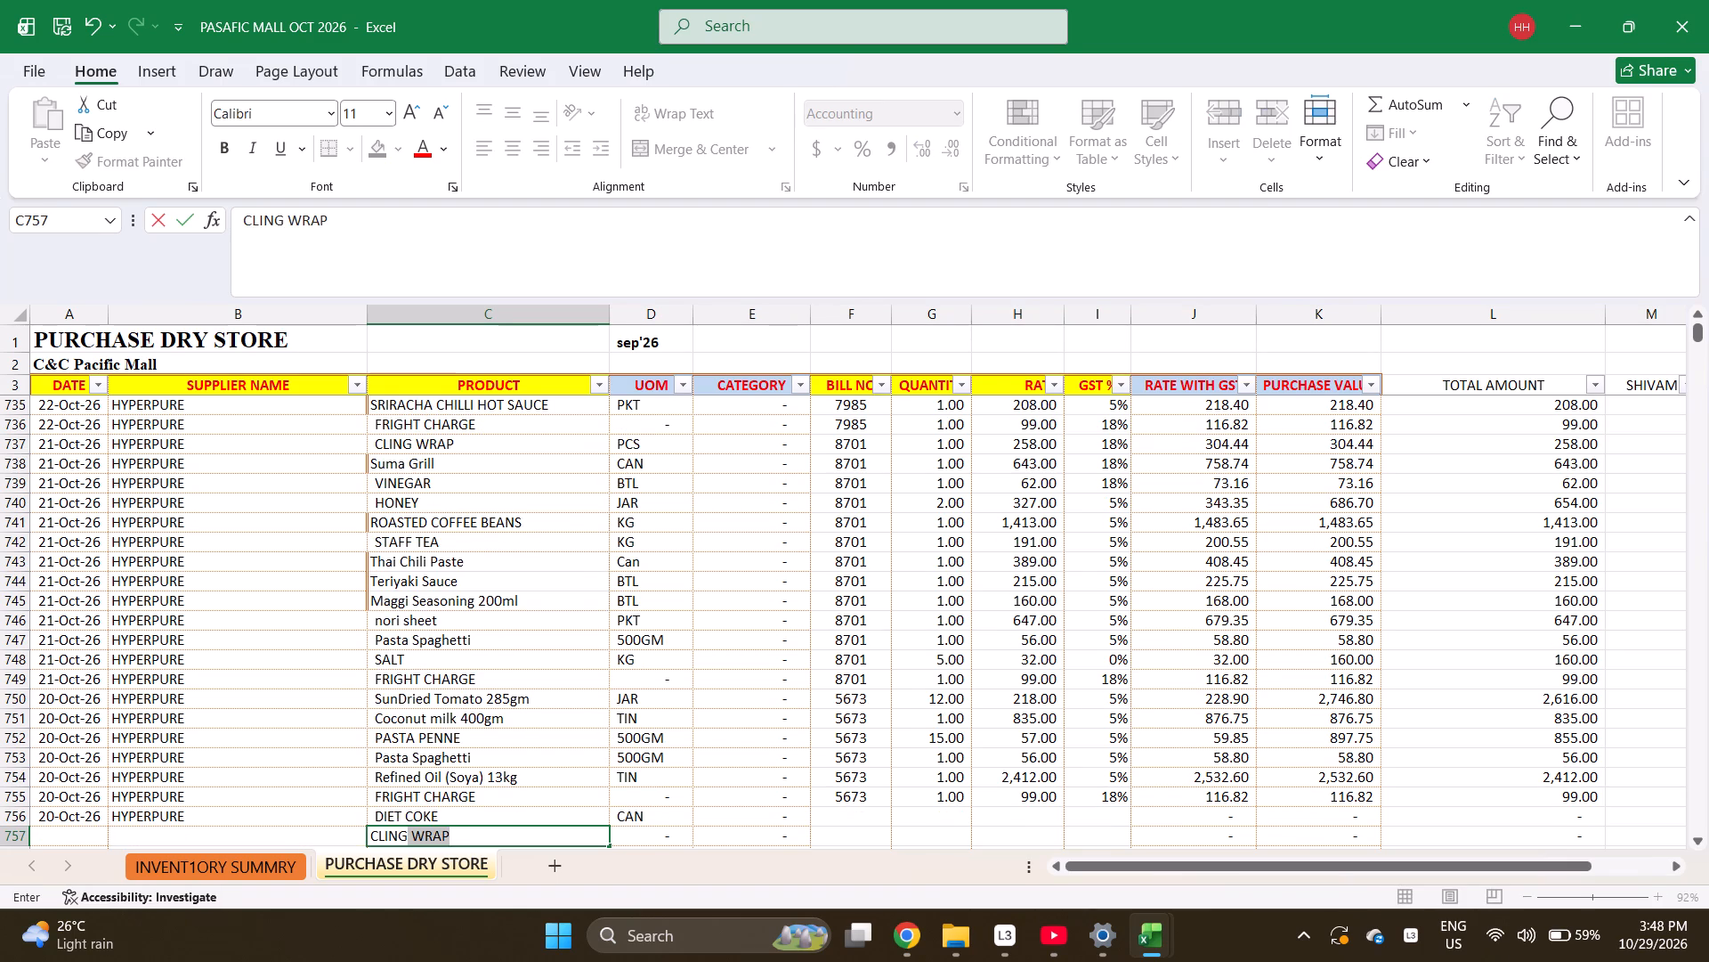
pyautogui.press('Return')
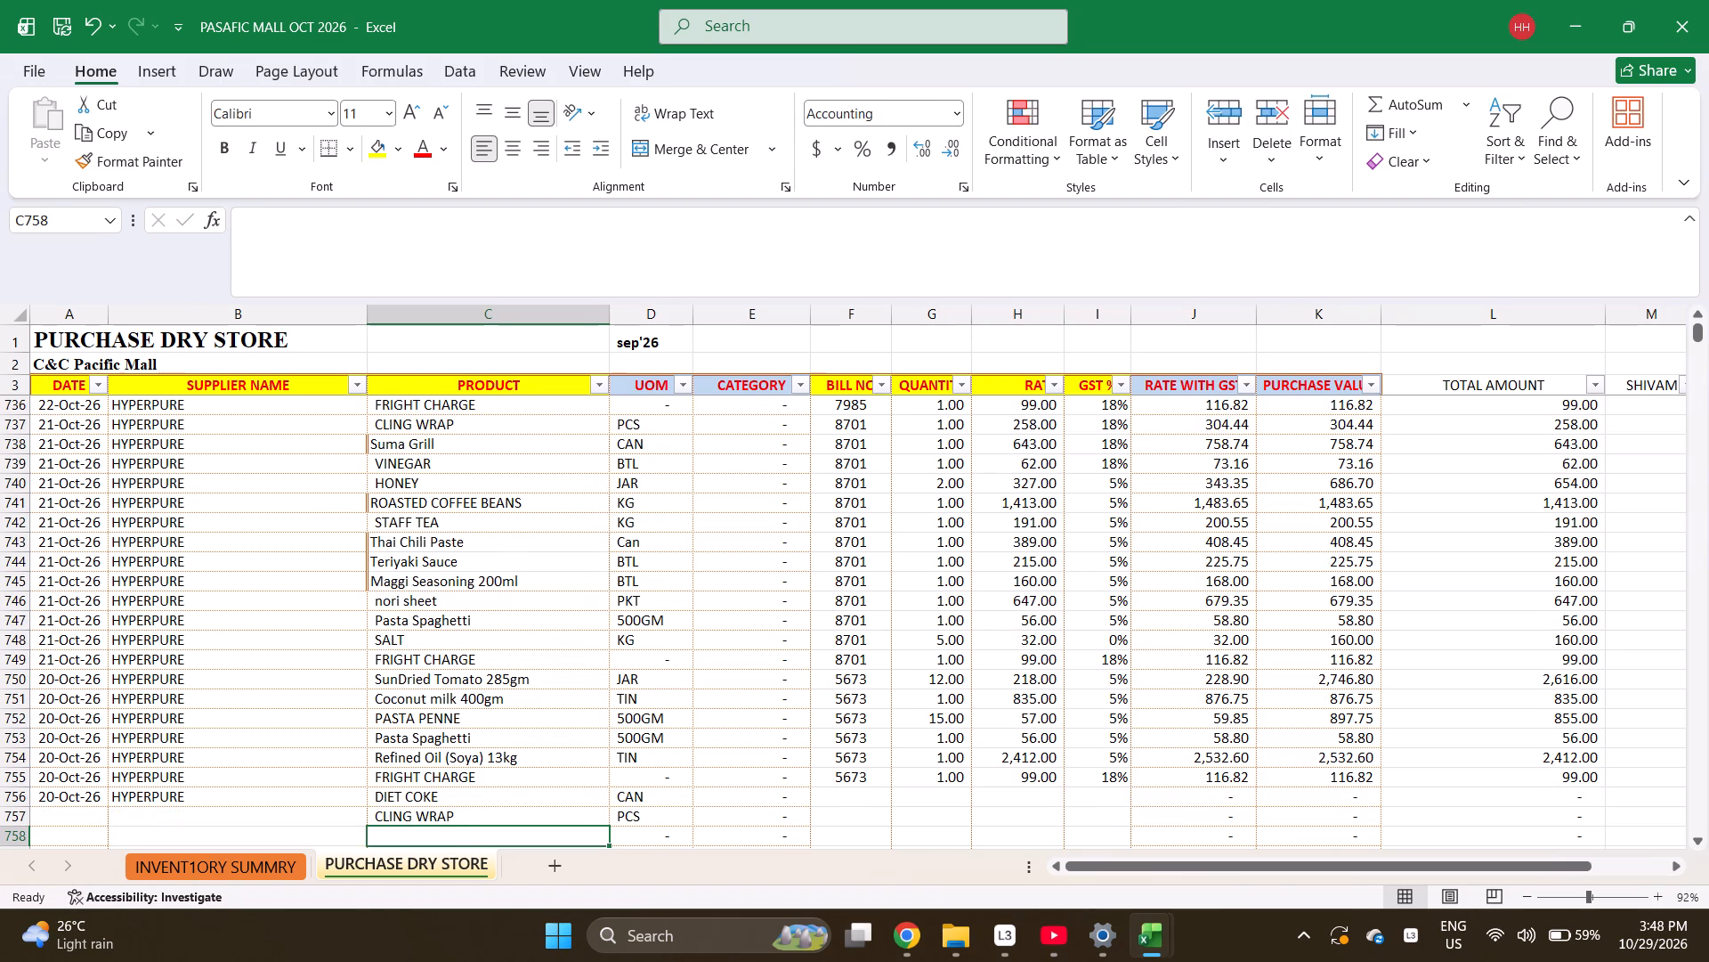
pyautogui.write('SUMA')
pyautogui.press('Return')
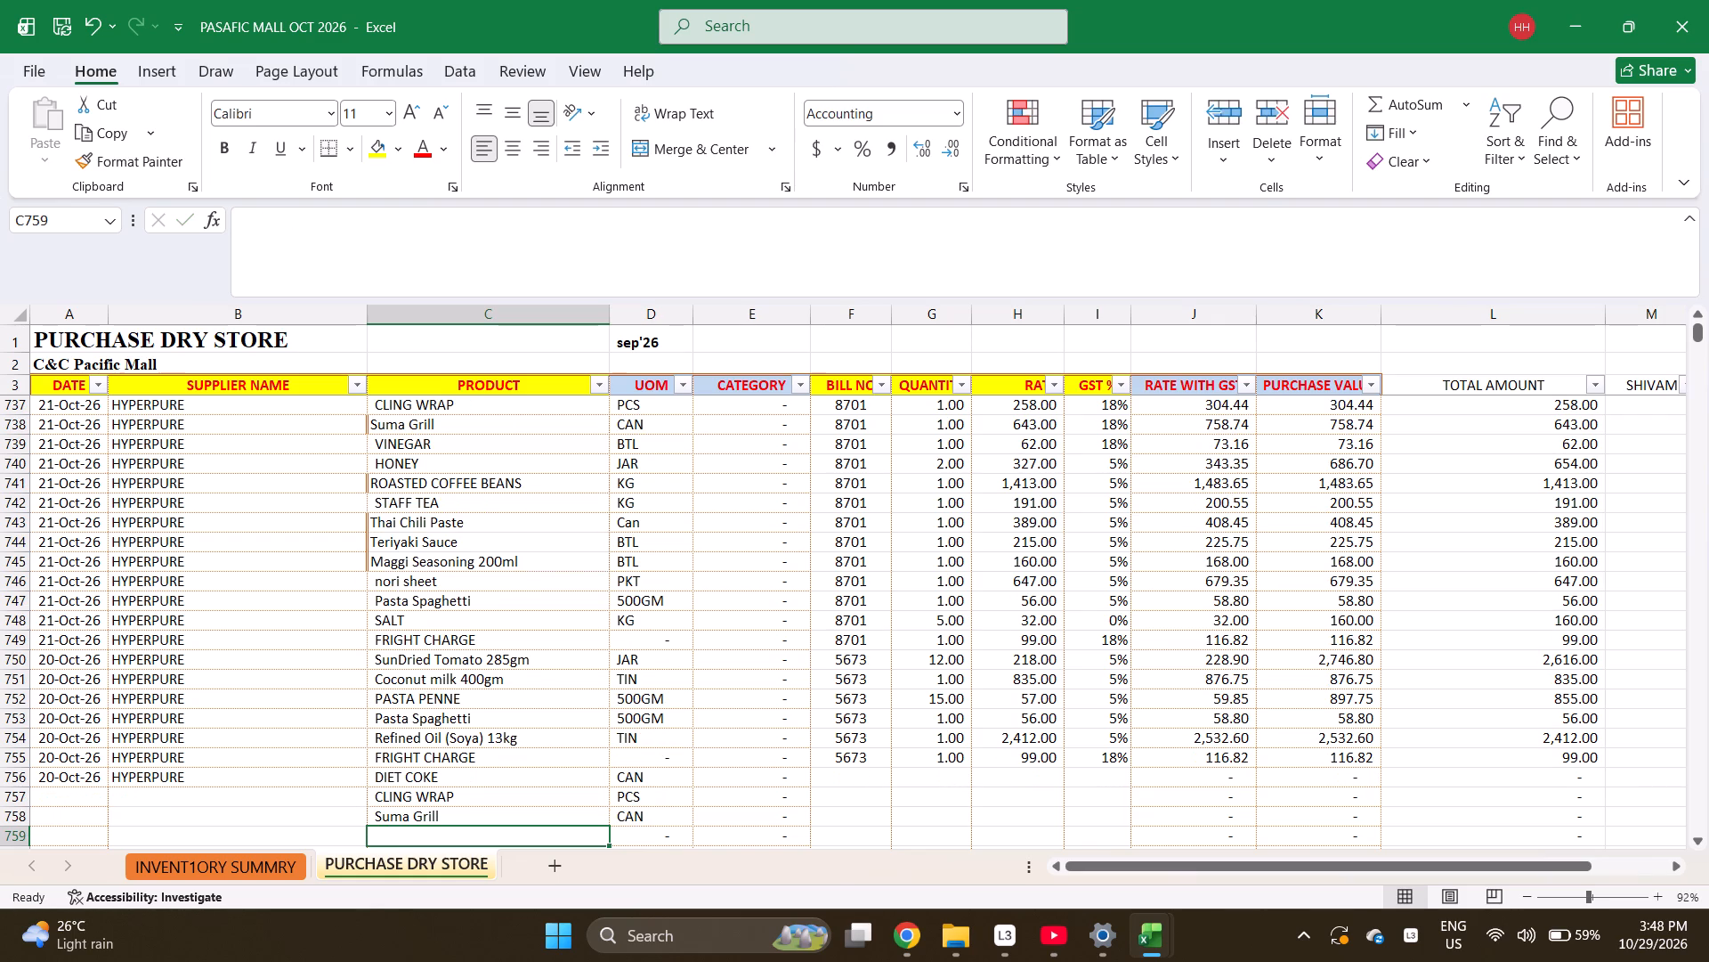
pyautogui.write('HI')
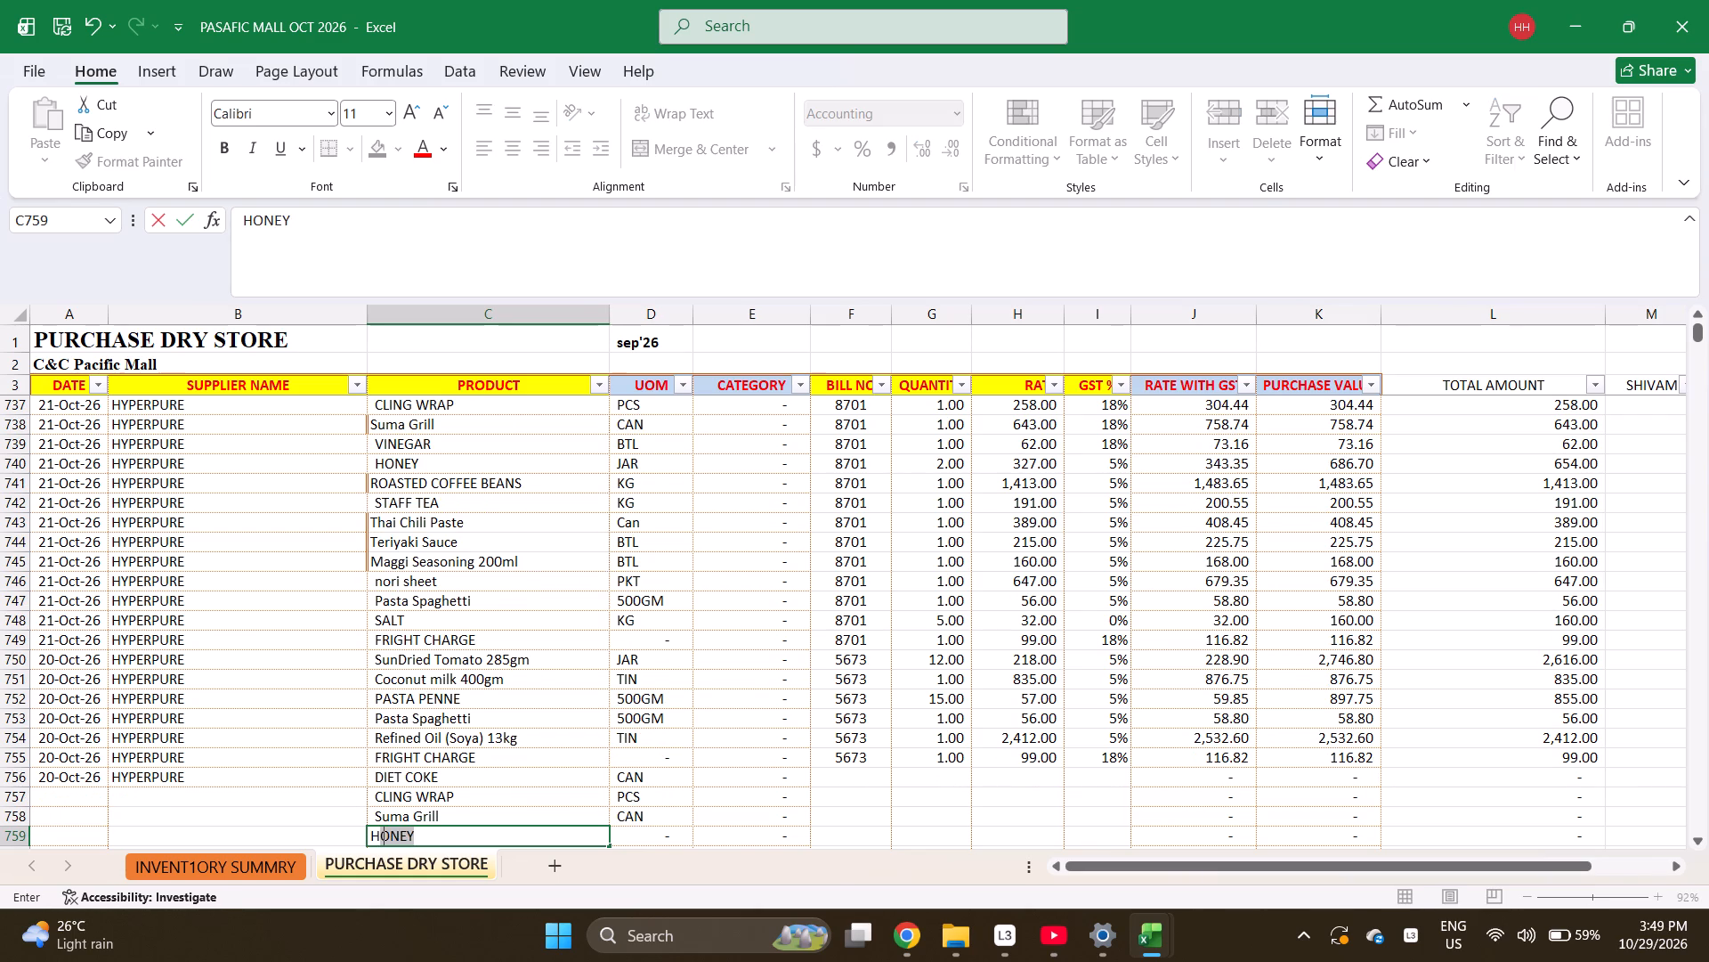
pyautogui.write('T')
pyautogui.press('space')
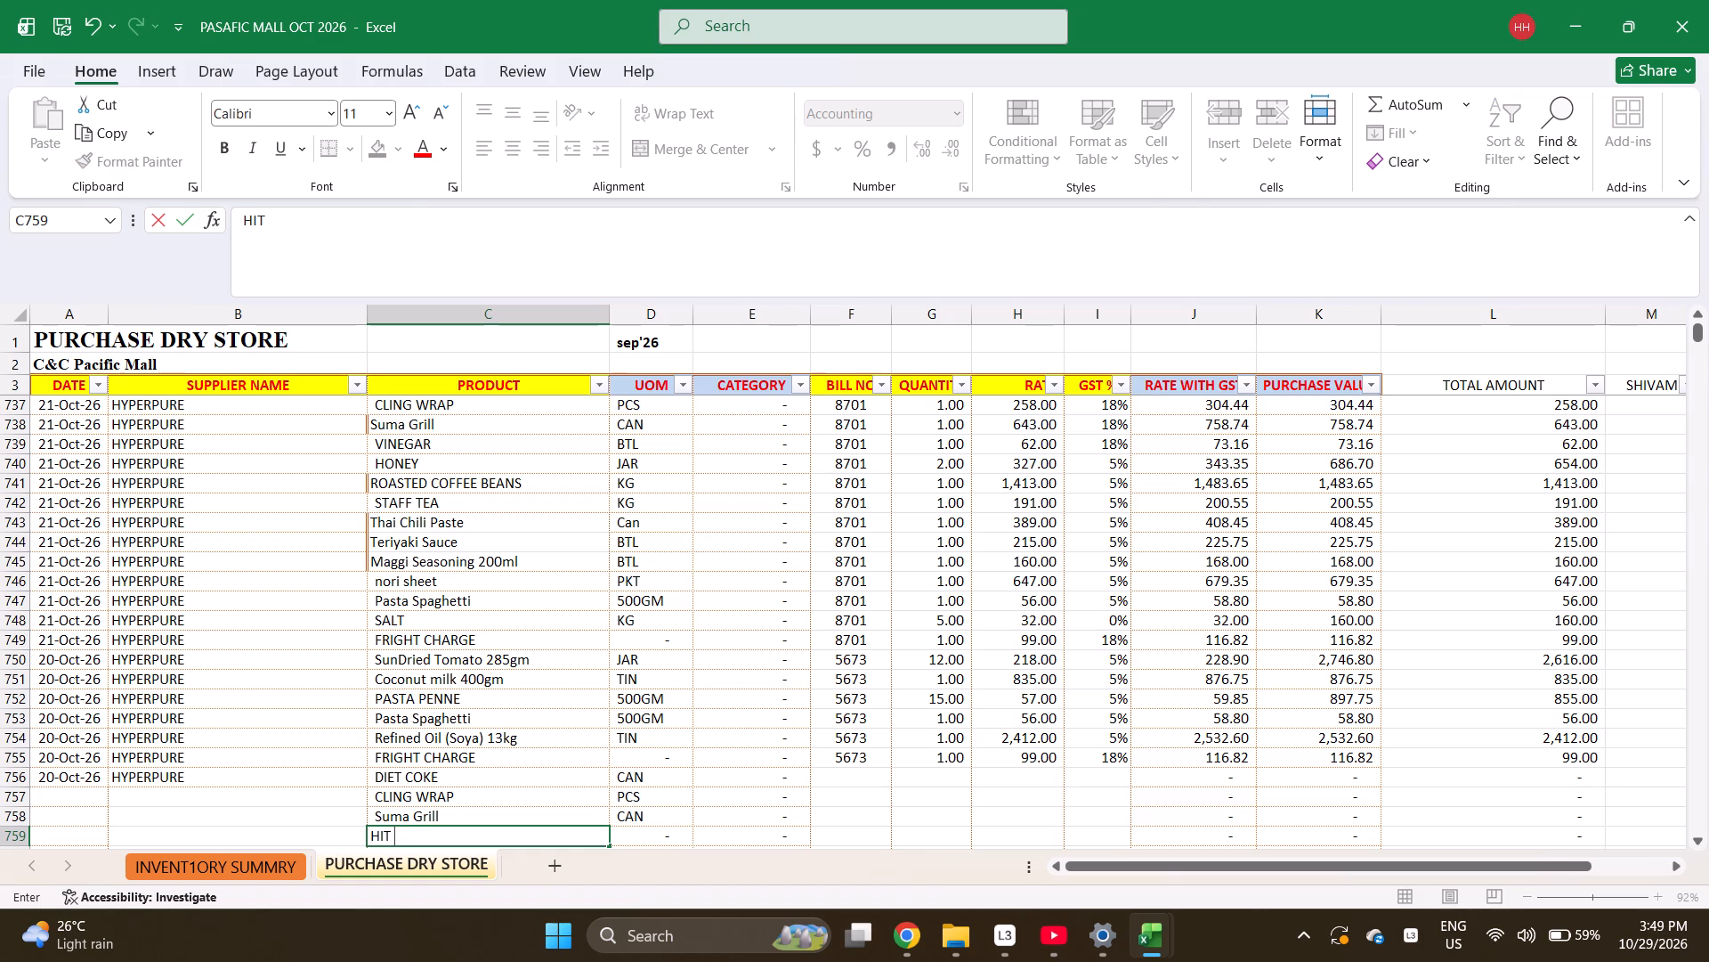
pyautogui.press('s')
pyautogui.write('PRAY')
pyautogui.press('Return')
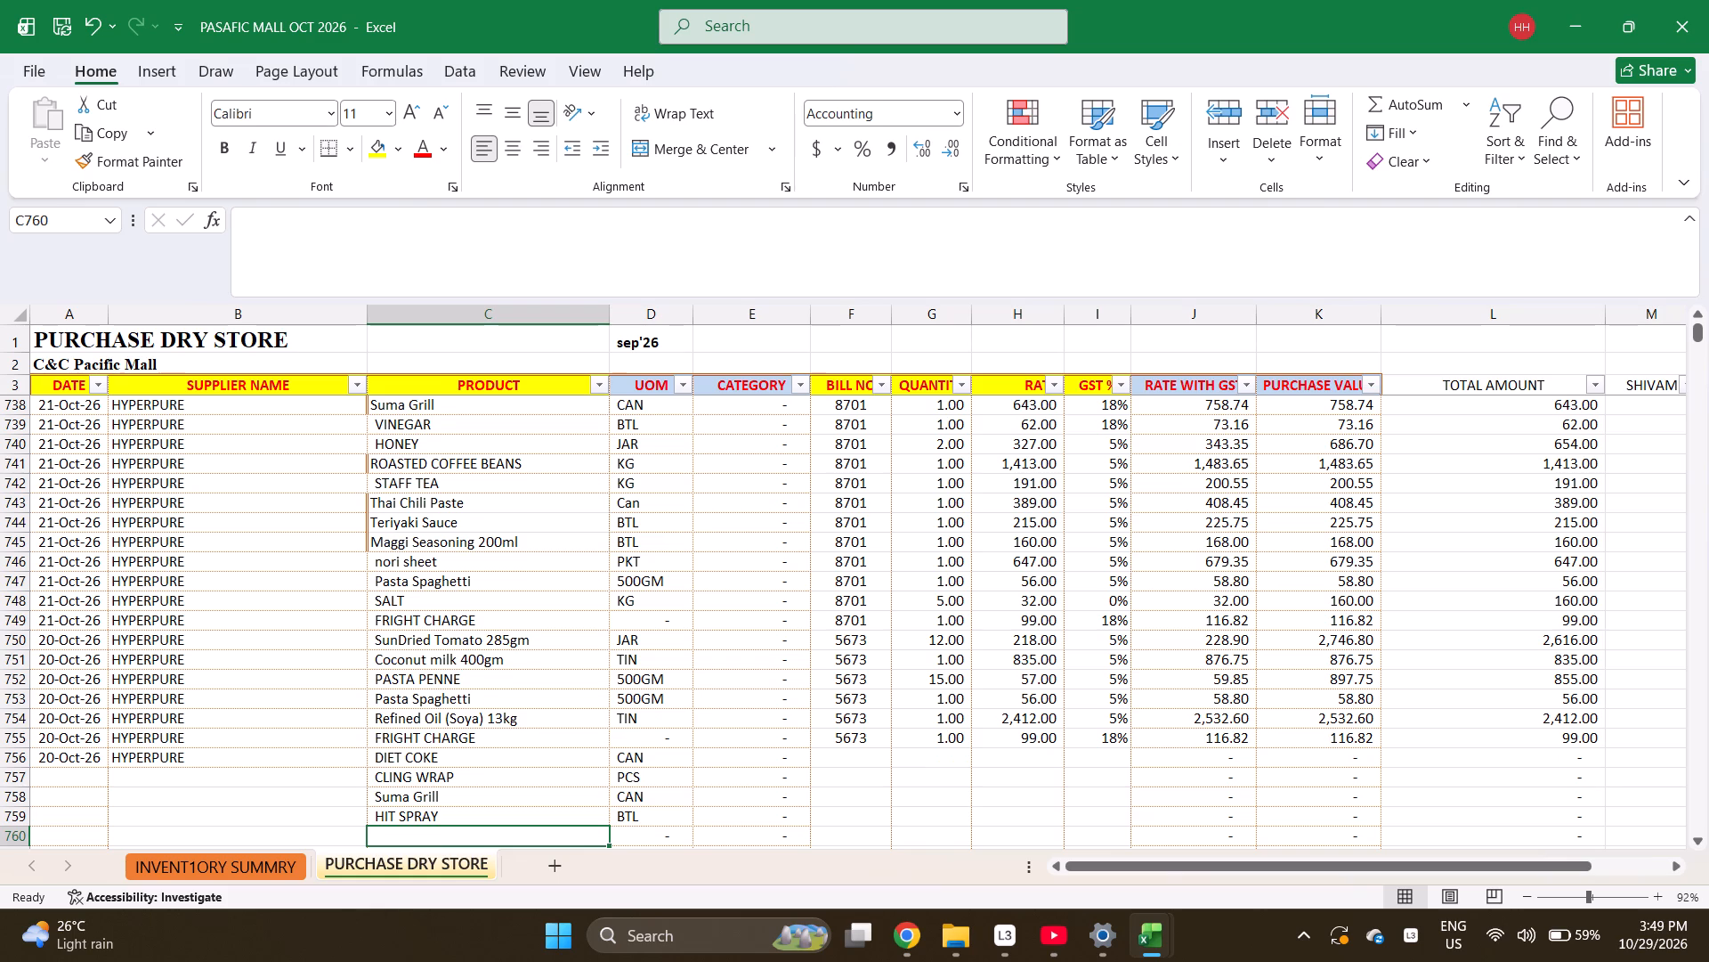
# Search the sheet for KITCHEN K.
pyautogui.hotkey('ctrl', 'f')
pyautogui.write('KITCHEN K')
pyautogui.press('Return')
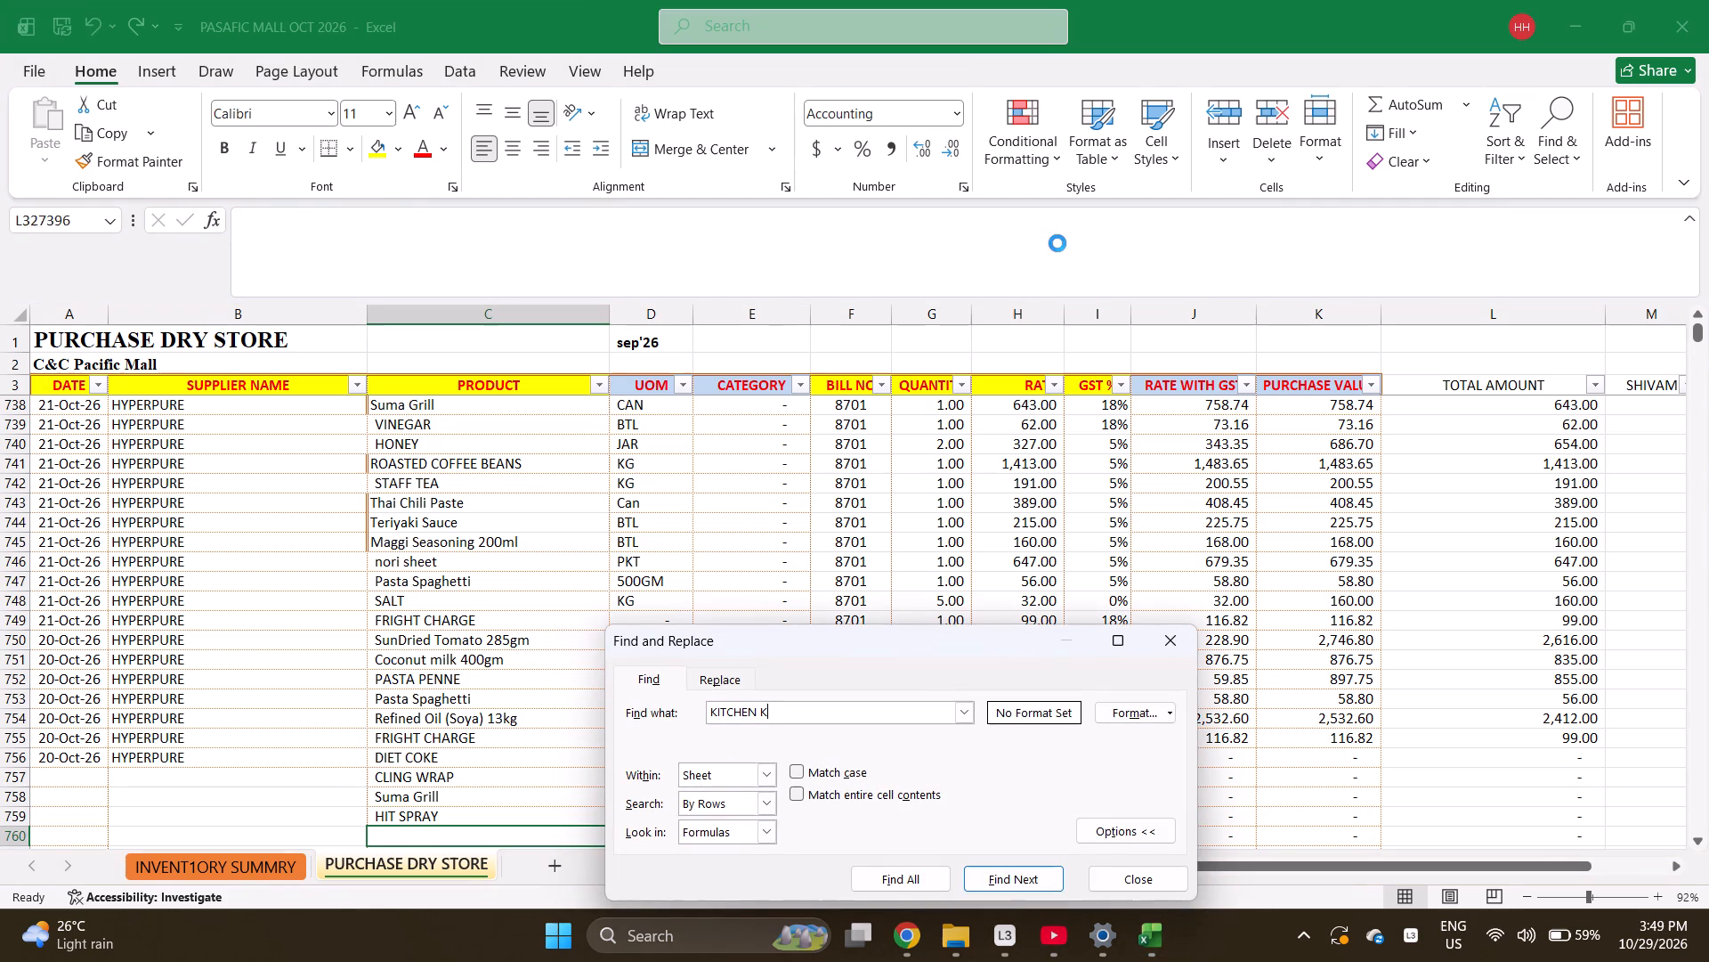
pyautogui.press('Escape')
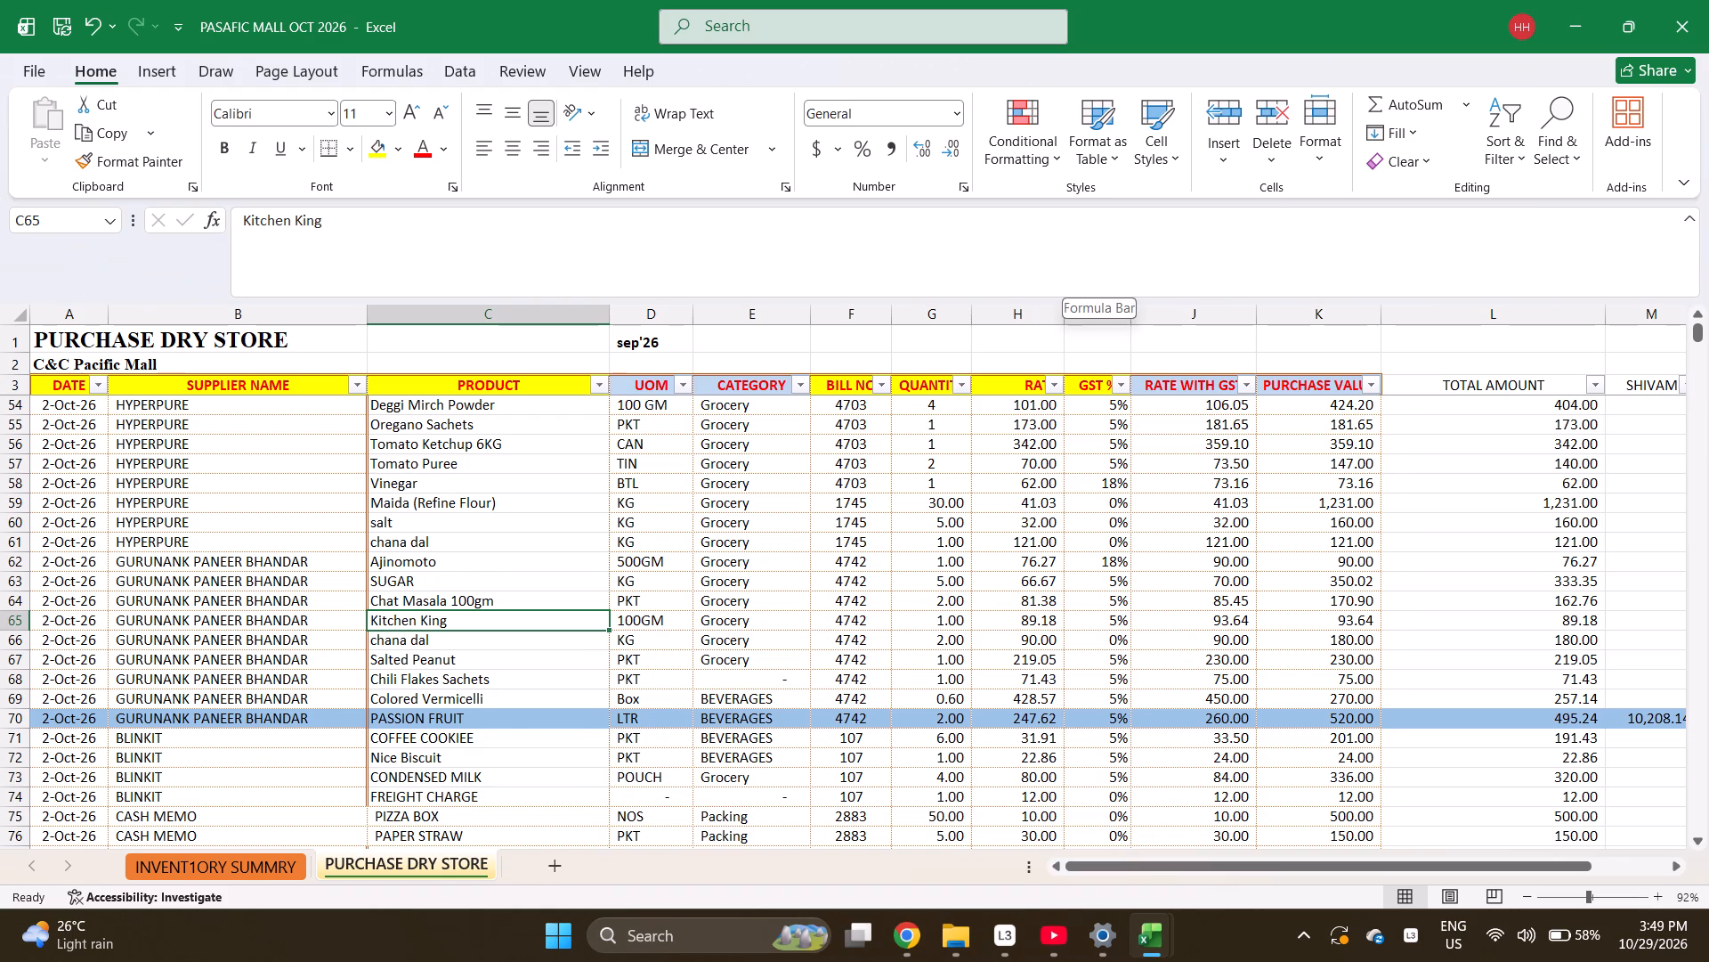
# Continue the product list below HIT SPRAY with KITCHEN ROLL, BUTTER PAPER and CHEF CAP in rows 760 to 762.
pyautogui.hotkey('ctrl', 'Down')
pyautogui.press('Down')
pyautogui.press('Down')
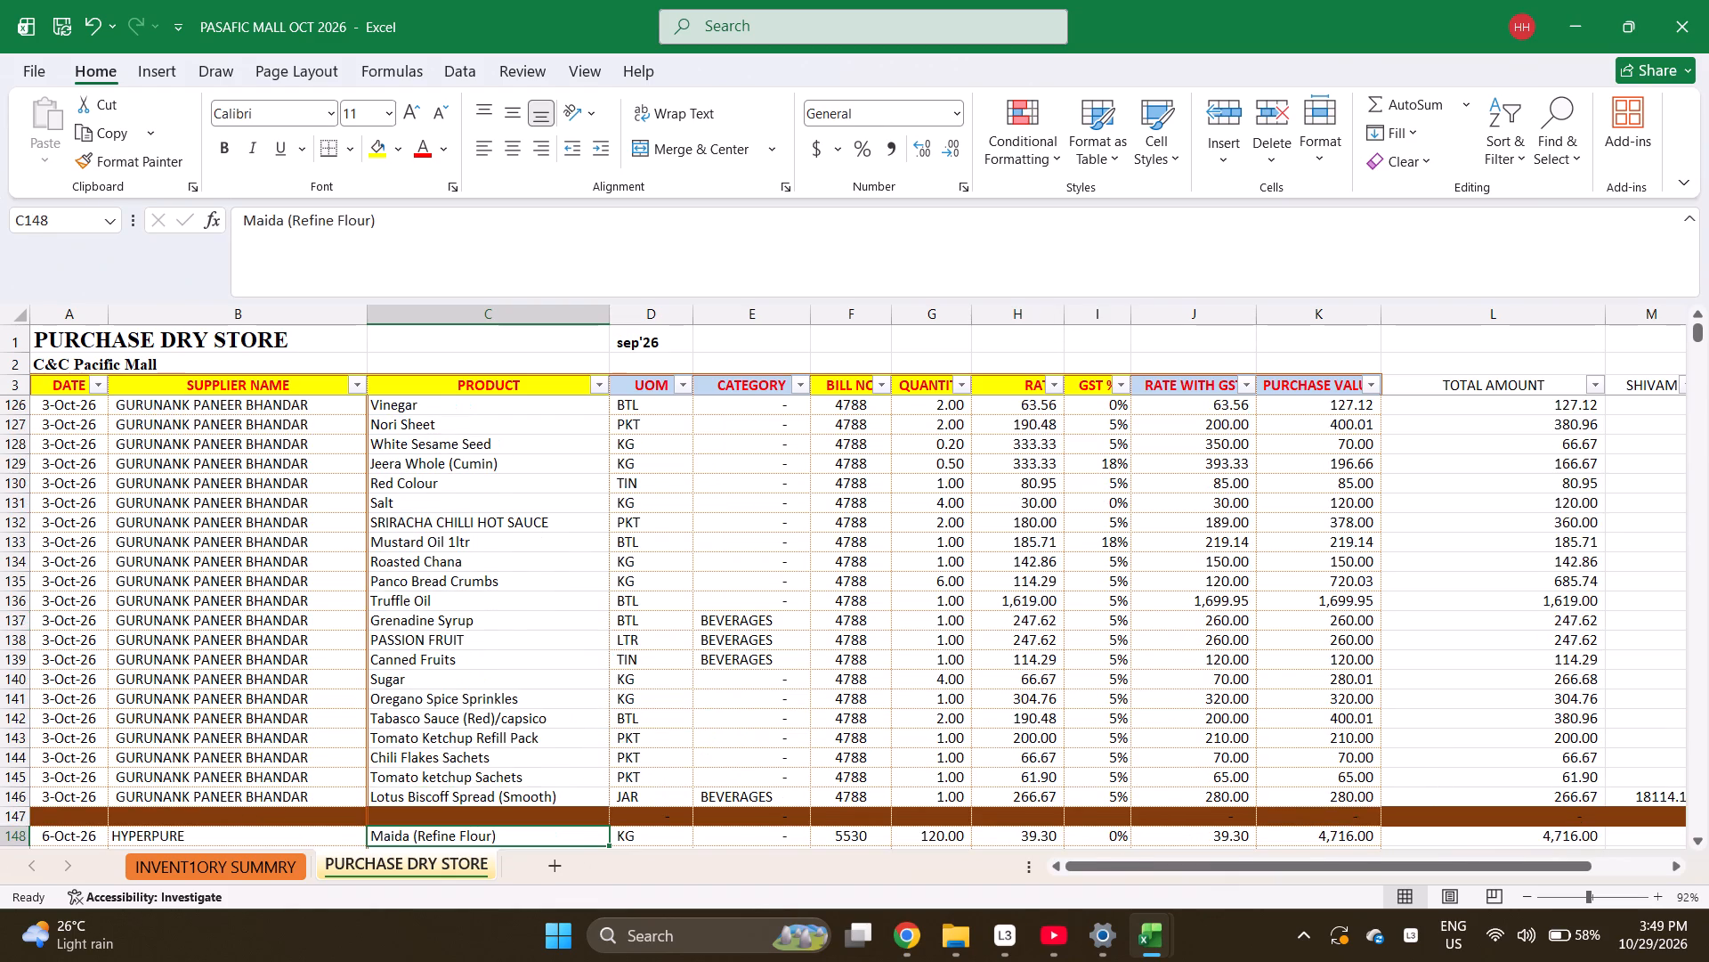
pyautogui.hotkey('ctrl', 'Down')
pyautogui.press('Down')
pyautogui.write('KITCHEN')
pyautogui.press('space')
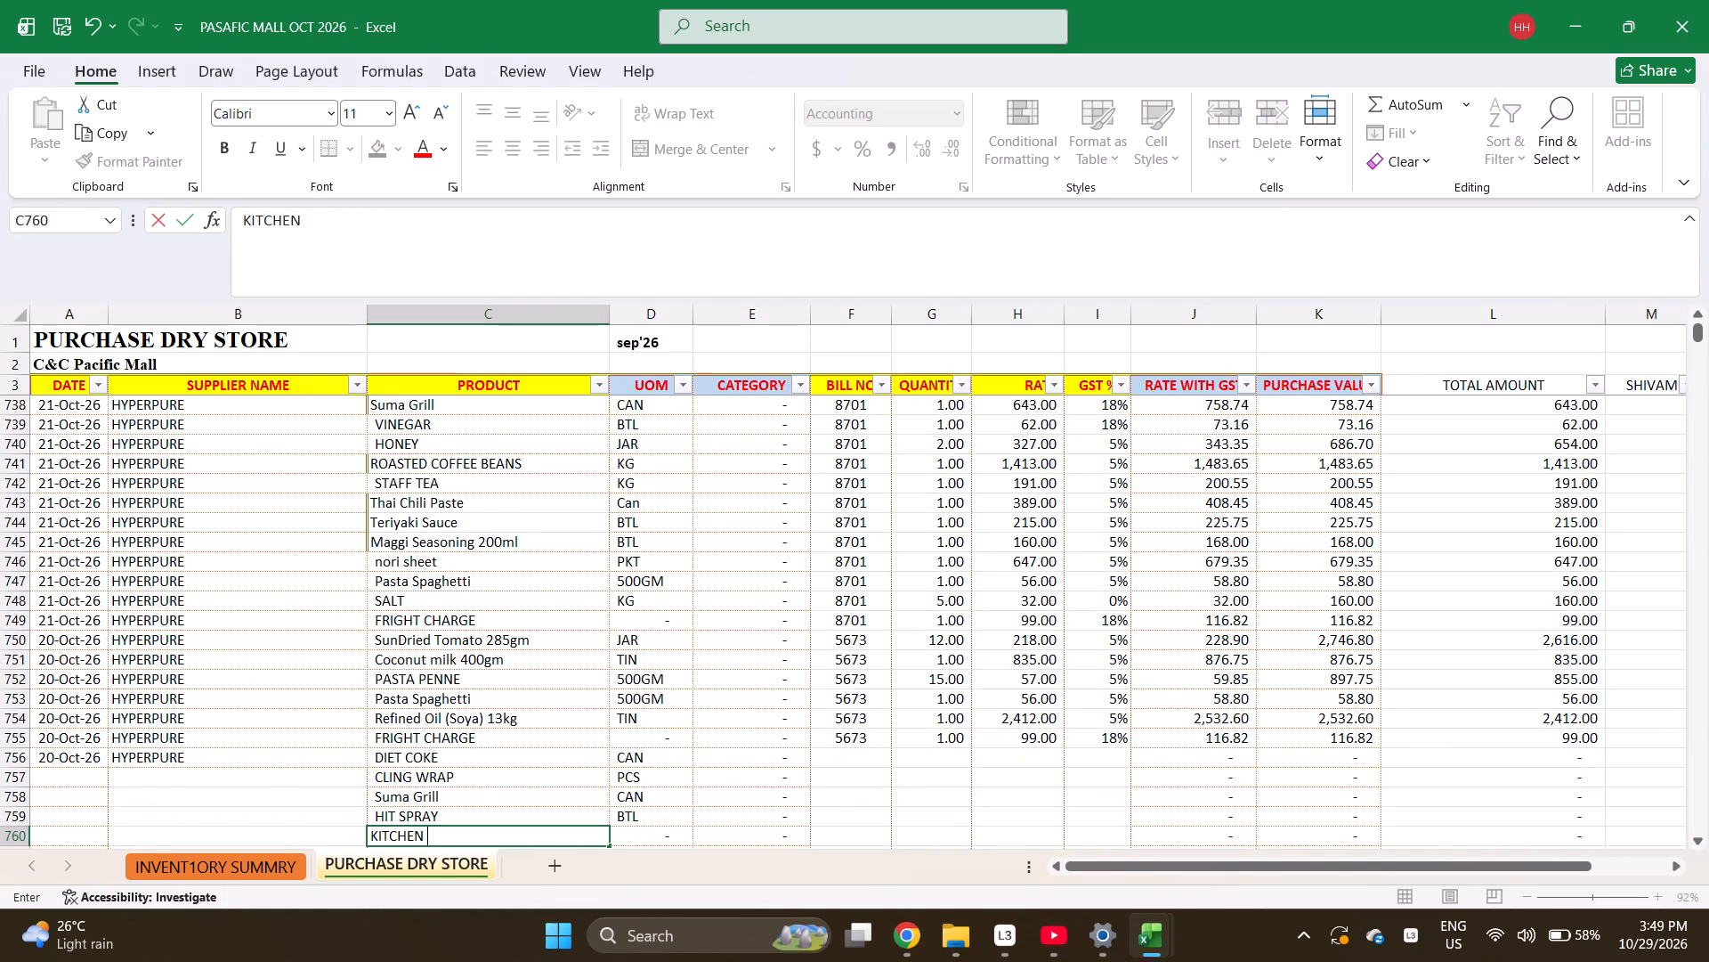
pyautogui.write('ROLL')
pyautogui.press('Return')
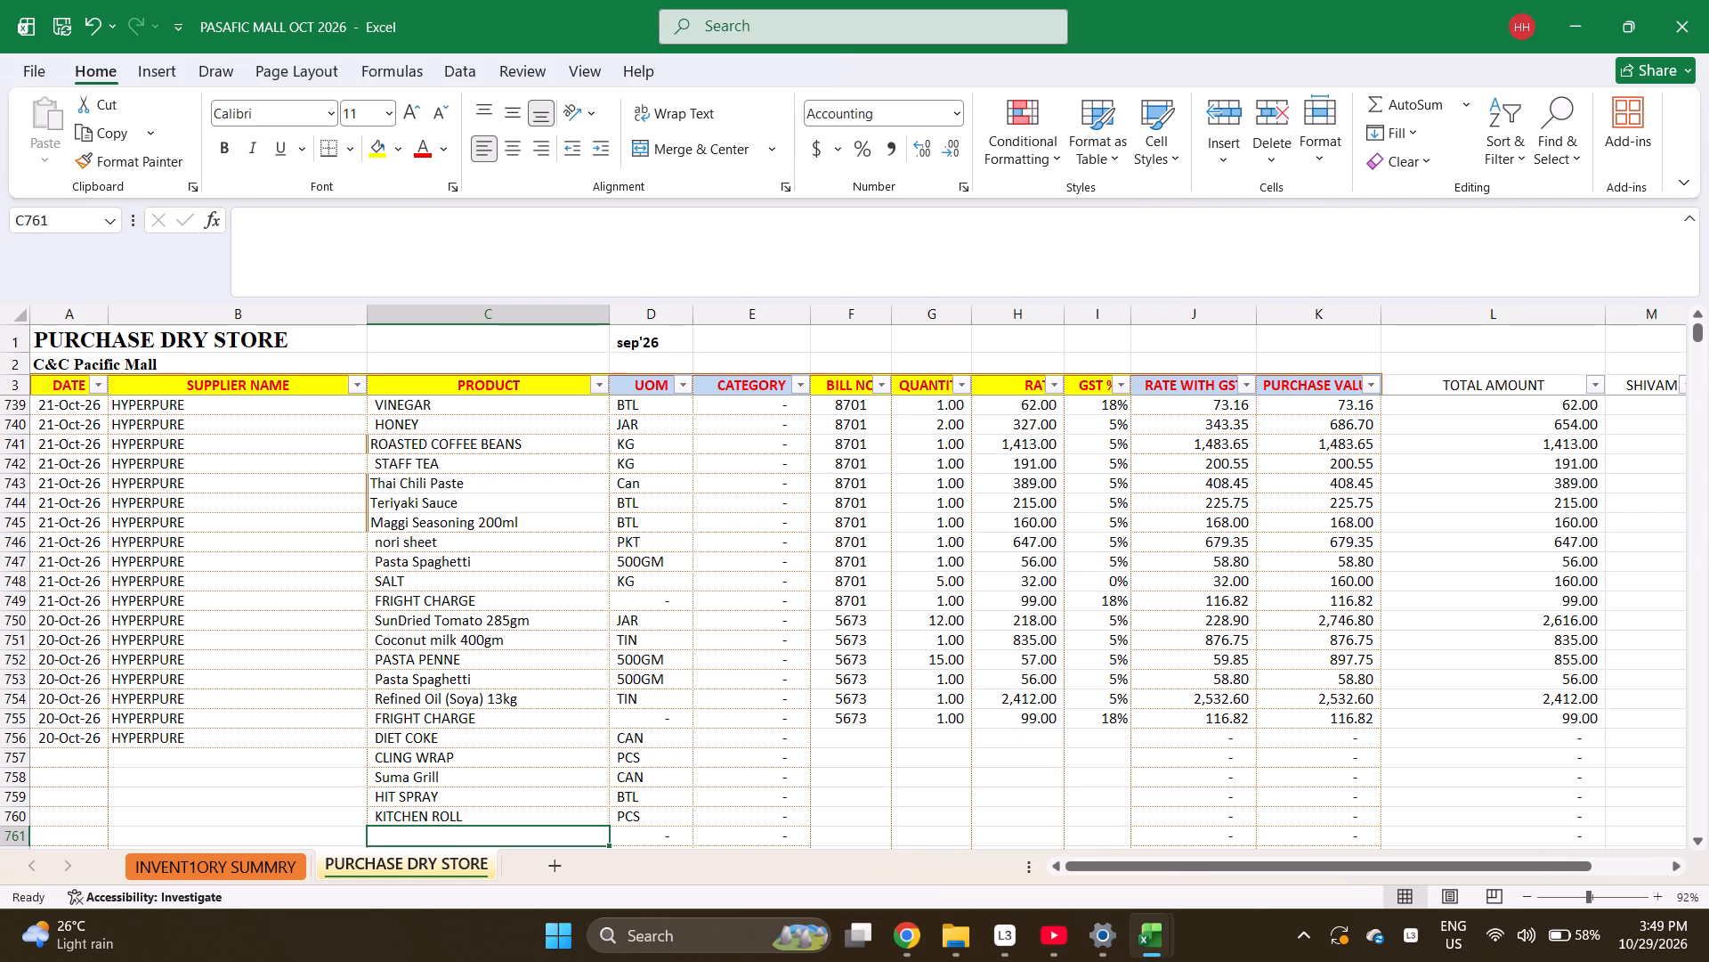
pyautogui.write('BUTTER PAPER')
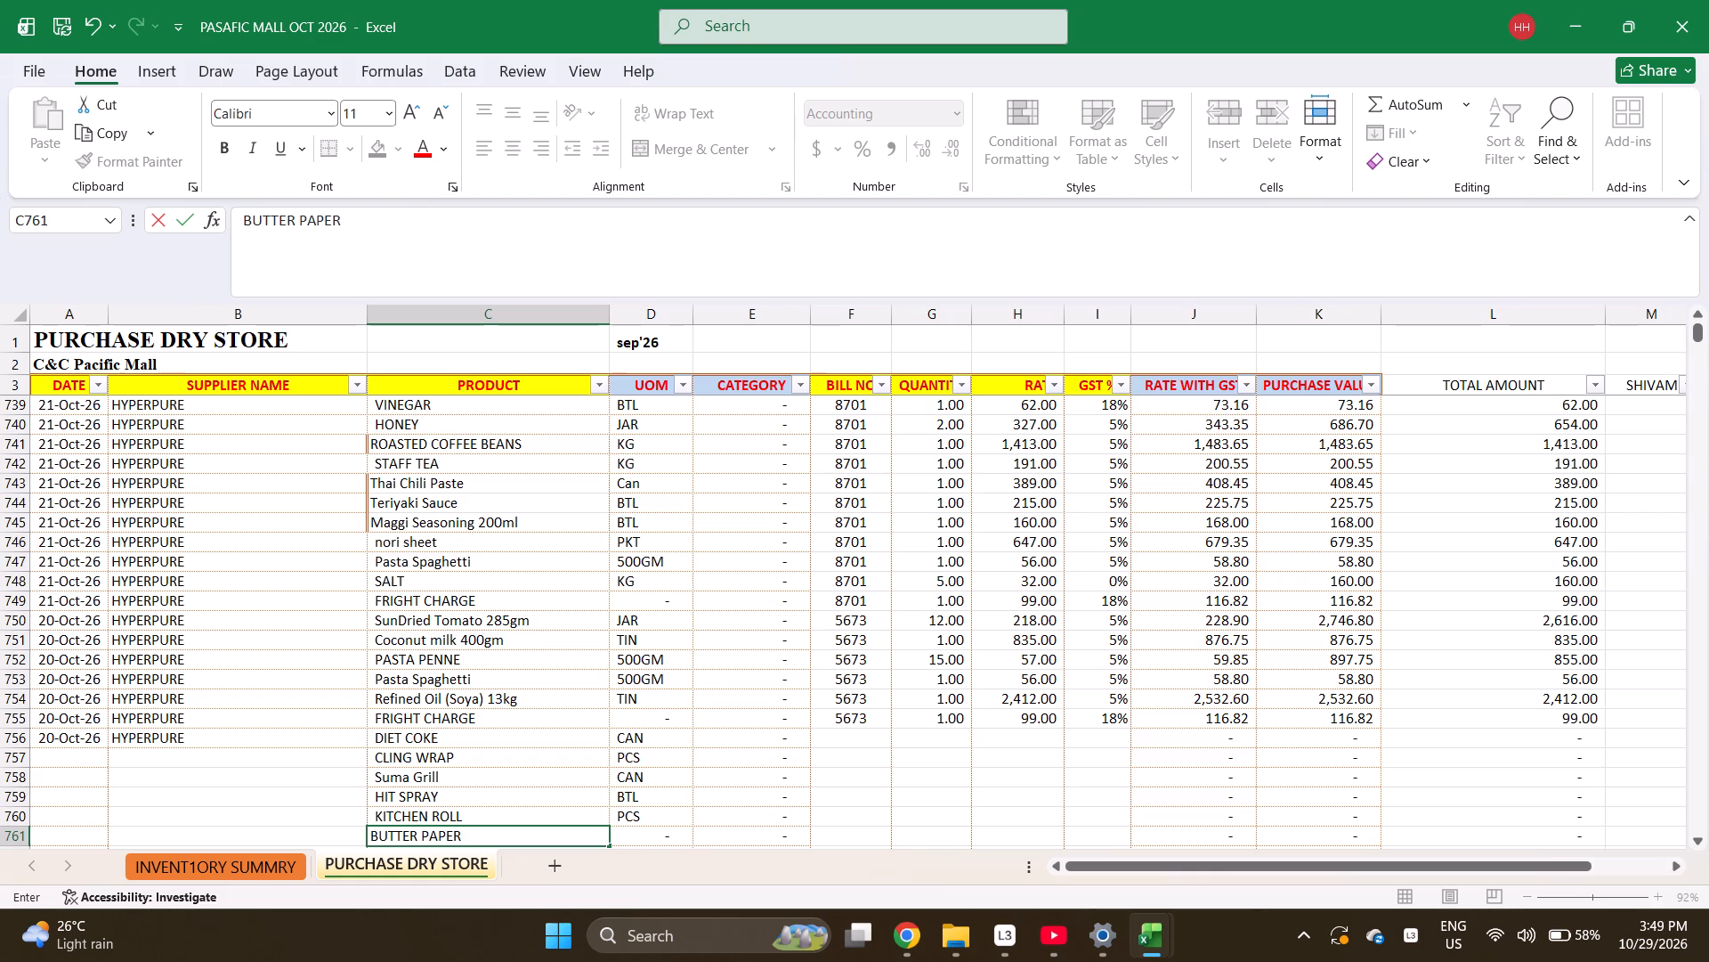
pyautogui.press('Return')
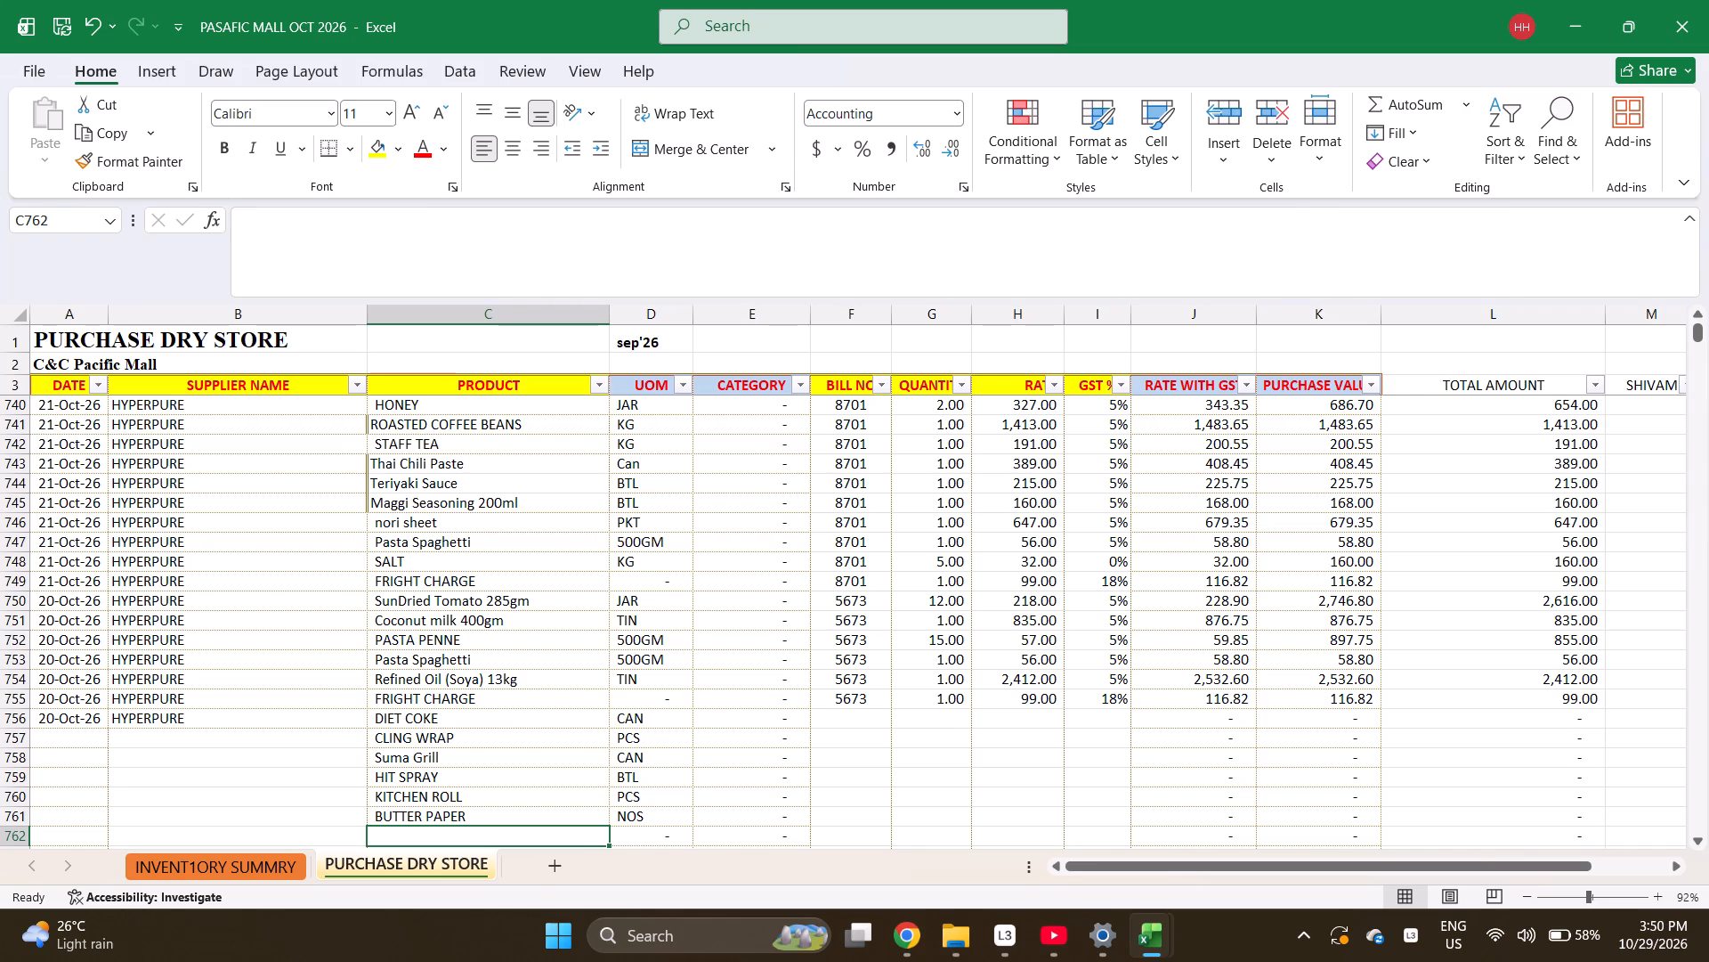
pyautogui.write('CHEF CAP')
pyautogui.press('Return')
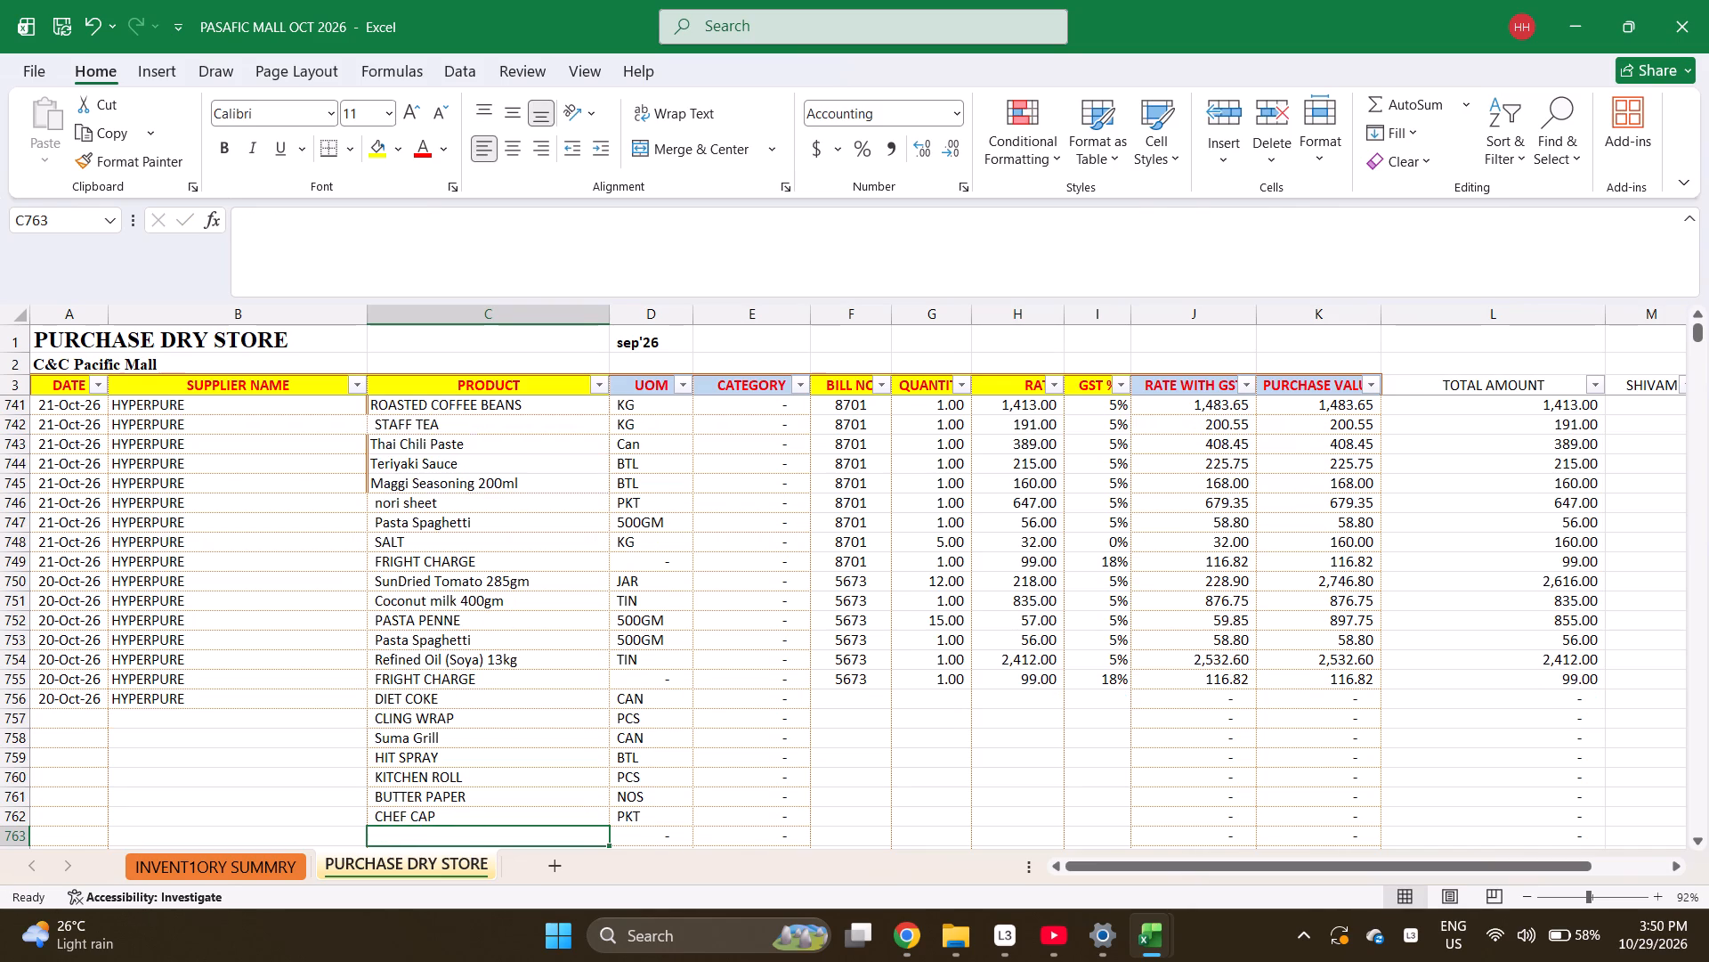
# Enter bill number 5785 for DIET COKE in row 756.
pyautogui.press('Right')
pyautogui.press('Right')
pyautogui.press('Right')
pyautogui.press('Right')
pyautogui.hotkey('ctrl', 'Up')
pyautogui.press('Left')
pyautogui.press('Down')
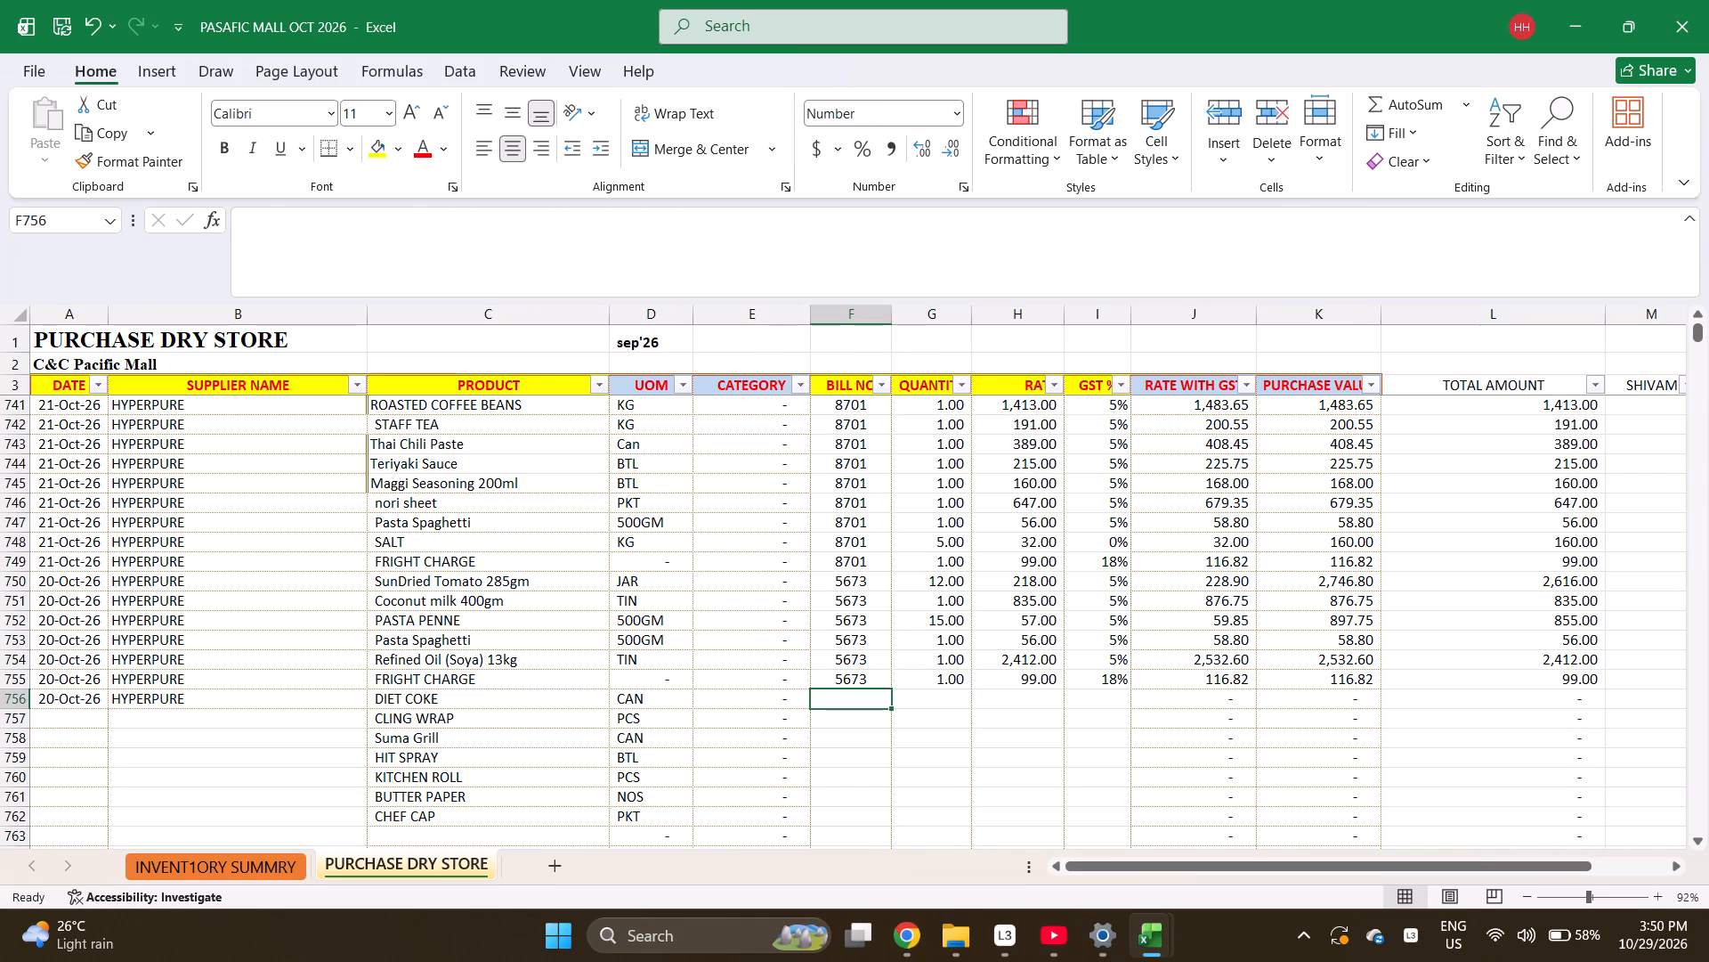
pyautogui.press('5')
pyautogui.write('785')
pyautogui.press('Right')
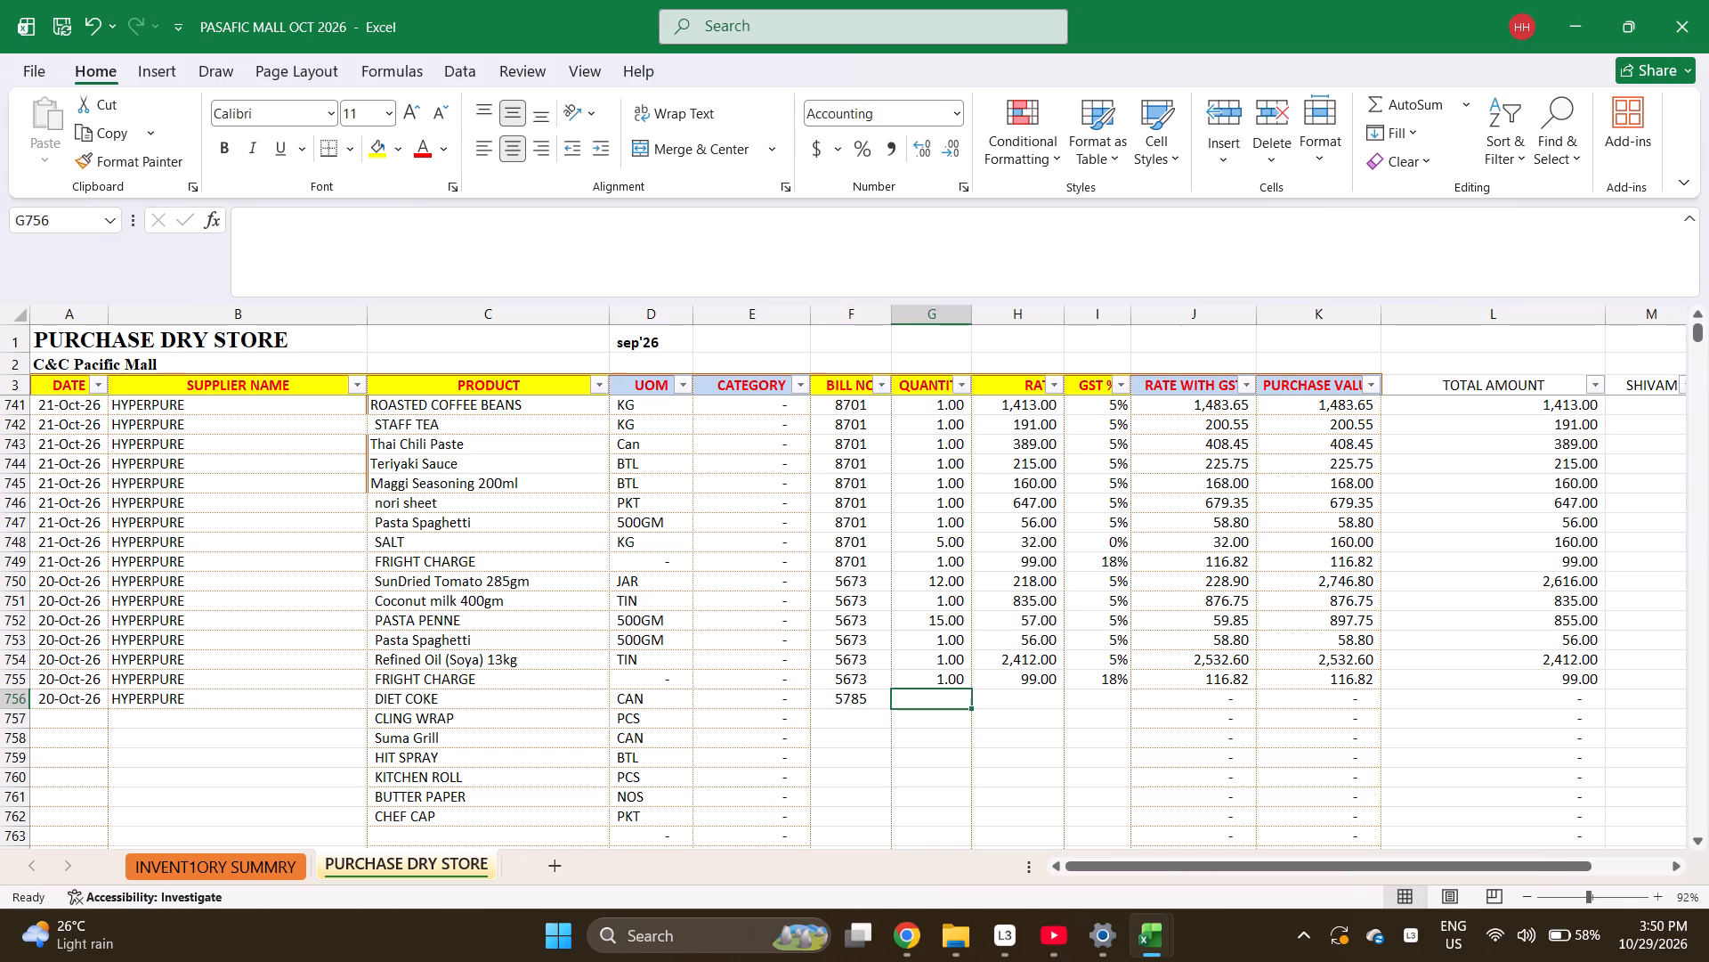
# Enter the quantities 2, 1, 1, 2, 2, 1 and 1 for the products in rows 756 to 762.
pyautogui.press('2')
pyautogui.press('Return')
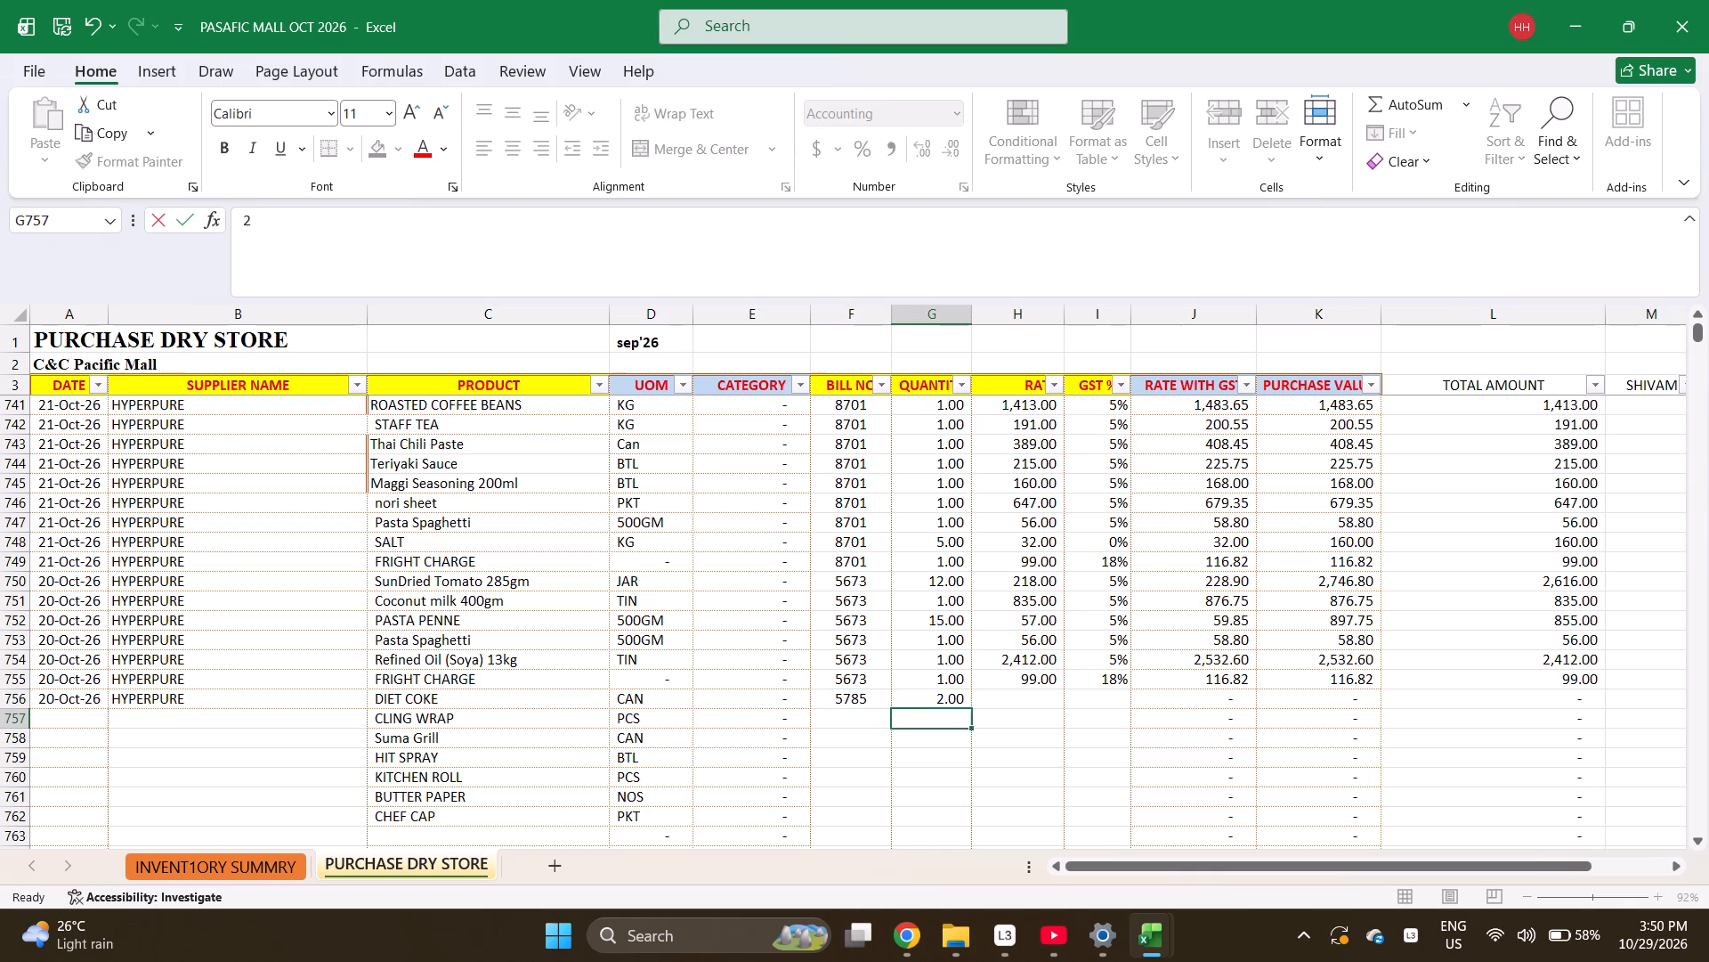
pyautogui.press('1')
pyautogui.press('Return')
pyautogui.press('1')
pyautogui.press('Return')
pyautogui.press('2')
pyautogui.press('Return')
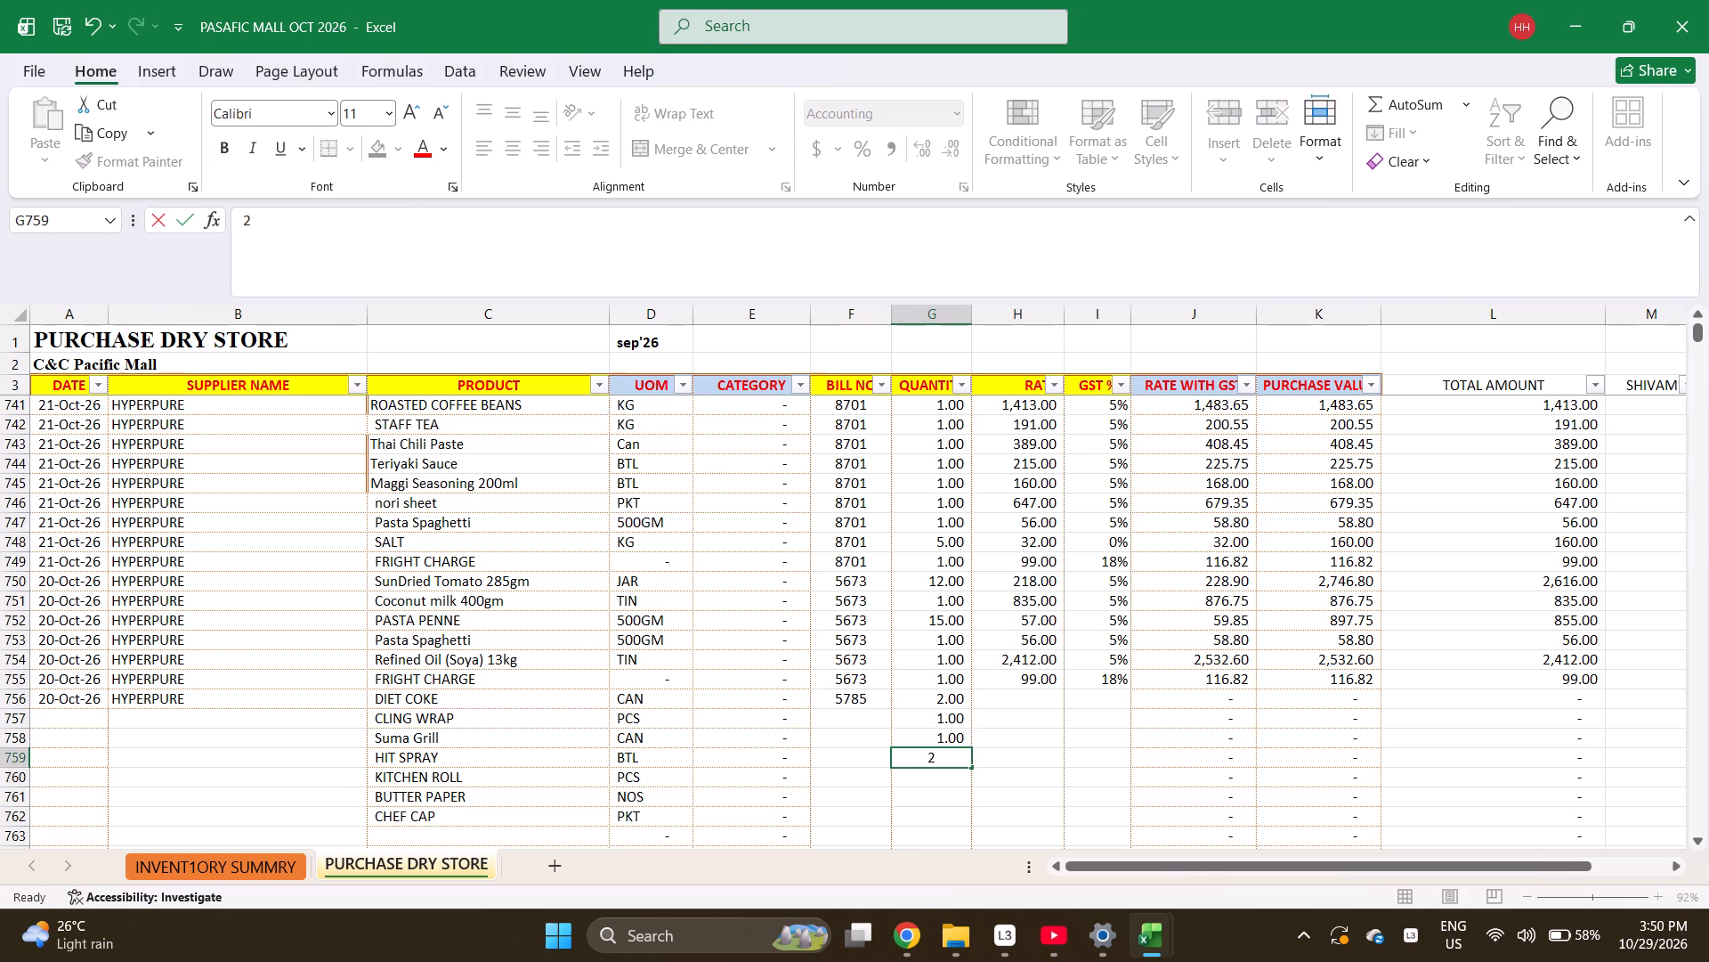
pyautogui.press('2')
pyautogui.press('Return')
pyautogui.press('1')
pyautogui.press('Return')
pyautogui.press('1')
pyautogui.press('Return')
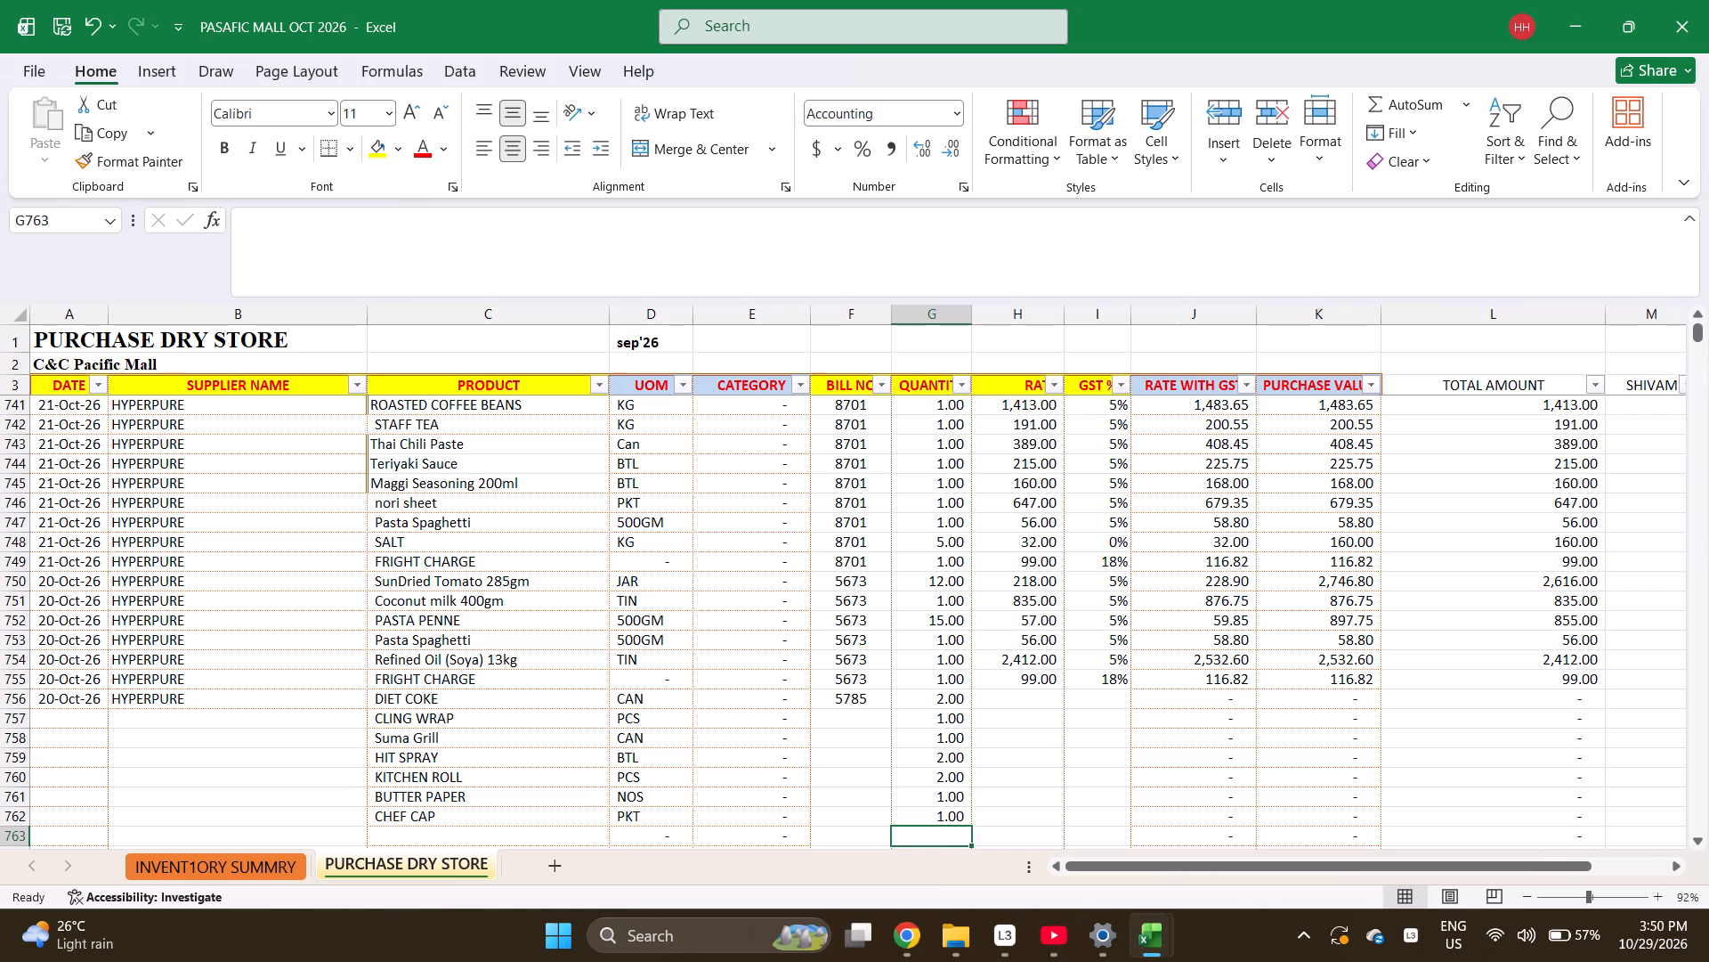
# Enter the rates 782 for DIET COKE, 258 for CLING WRAP and 255 for Suma Grill in rows 756 to 758.
pyautogui.press('Right')
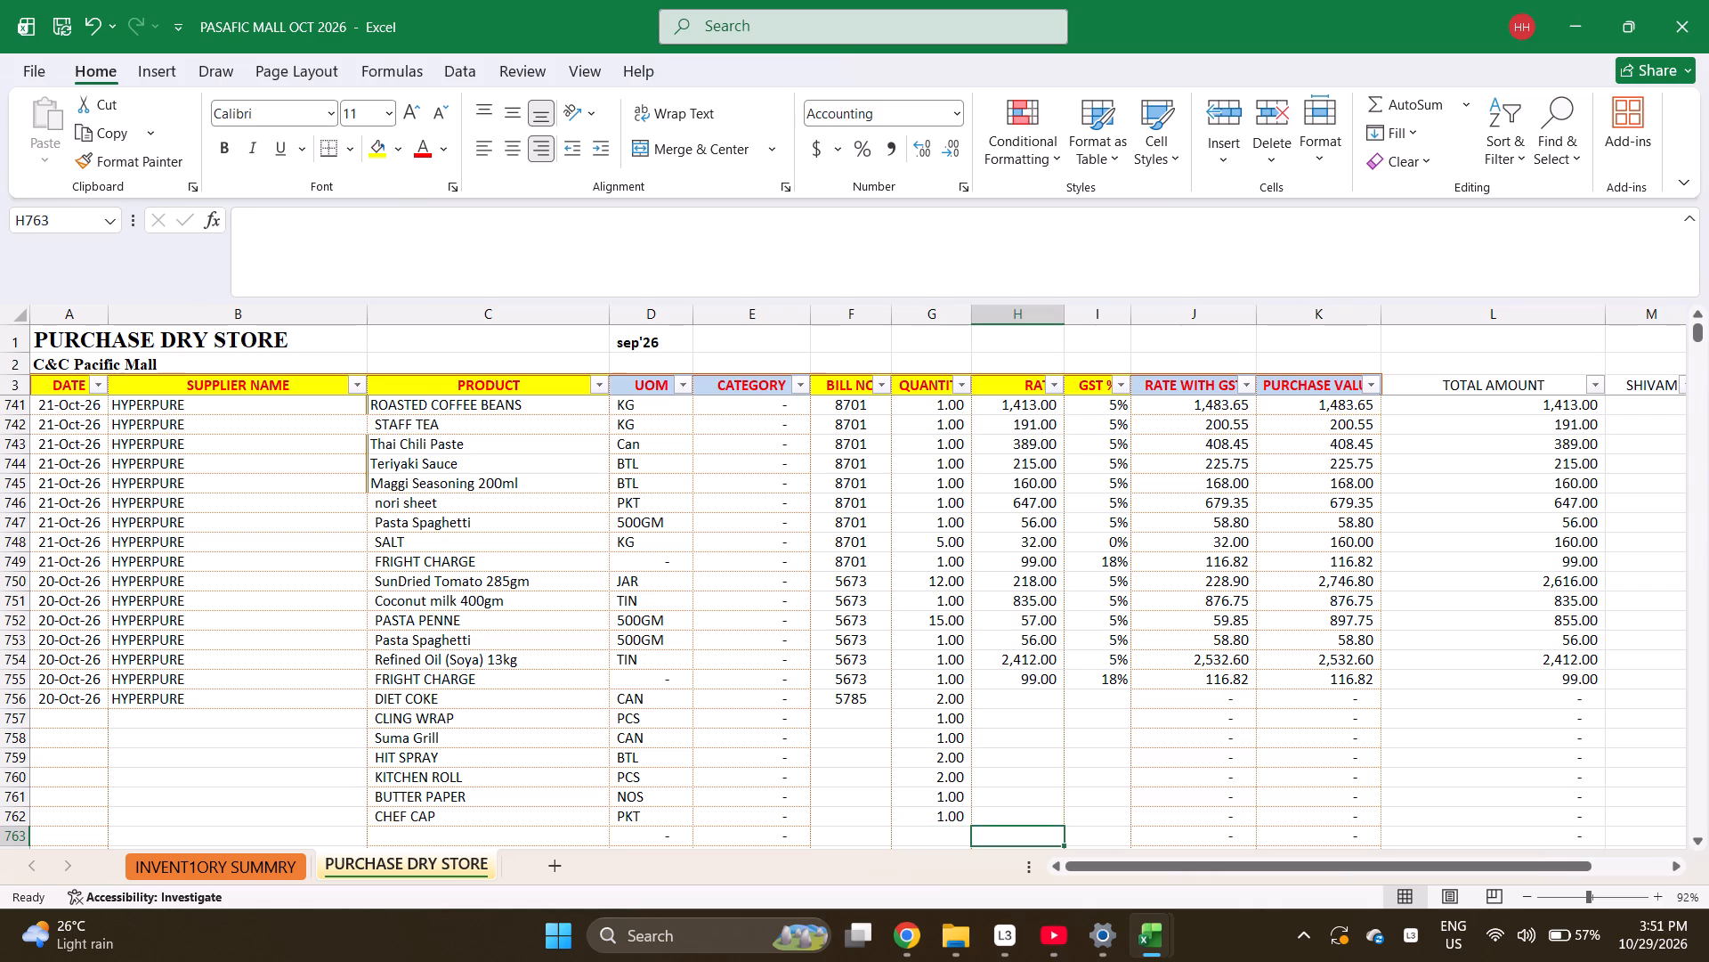
pyautogui.hotkey('ctrl', 'Up')
pyautogui.press('Down')
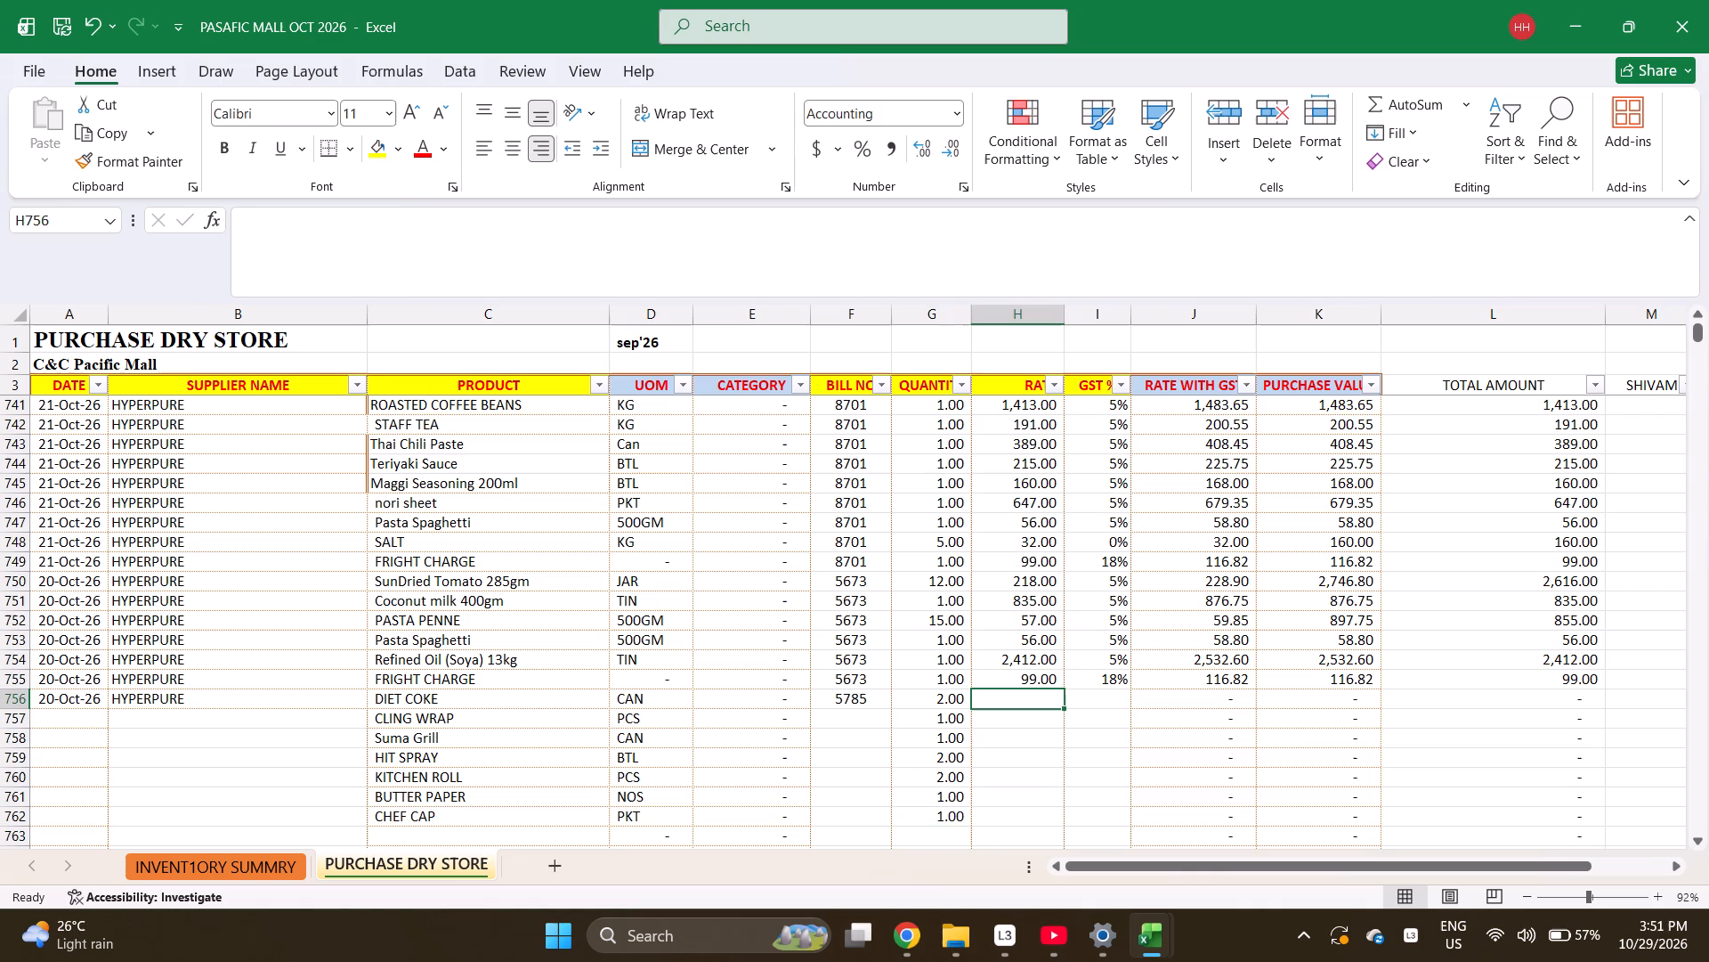
pyautogui.write('782')
pyautogui.press('Return')
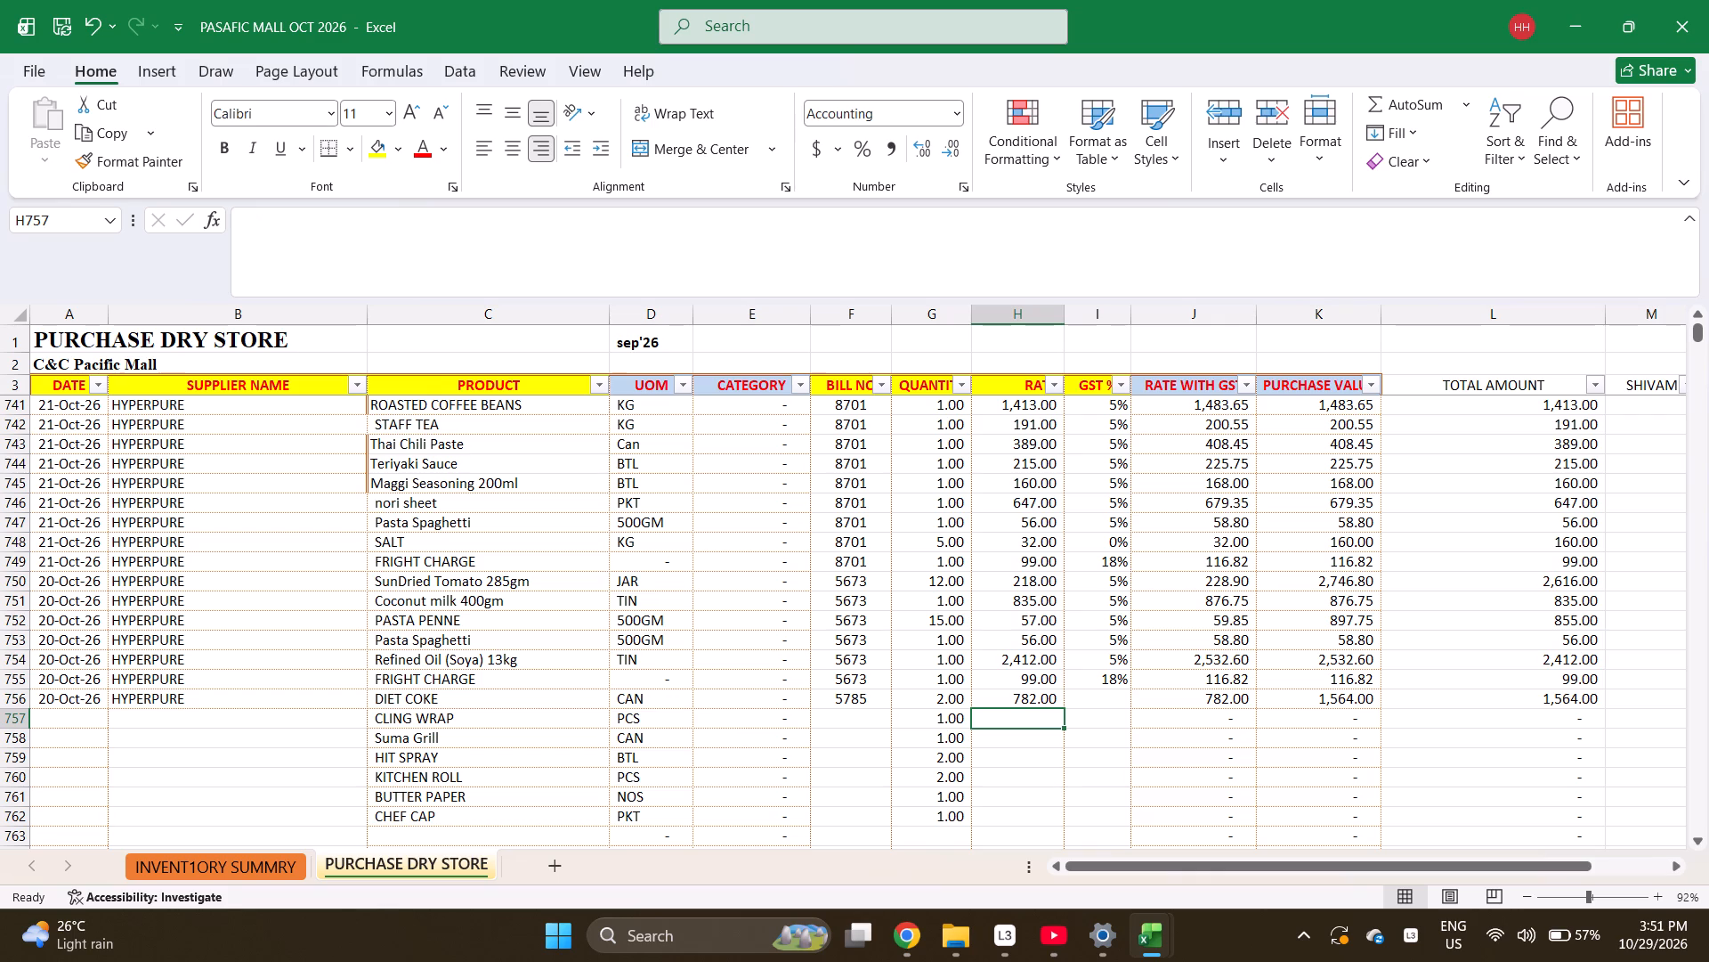
pyautogui.write('258')
pyautogui.press('Return')
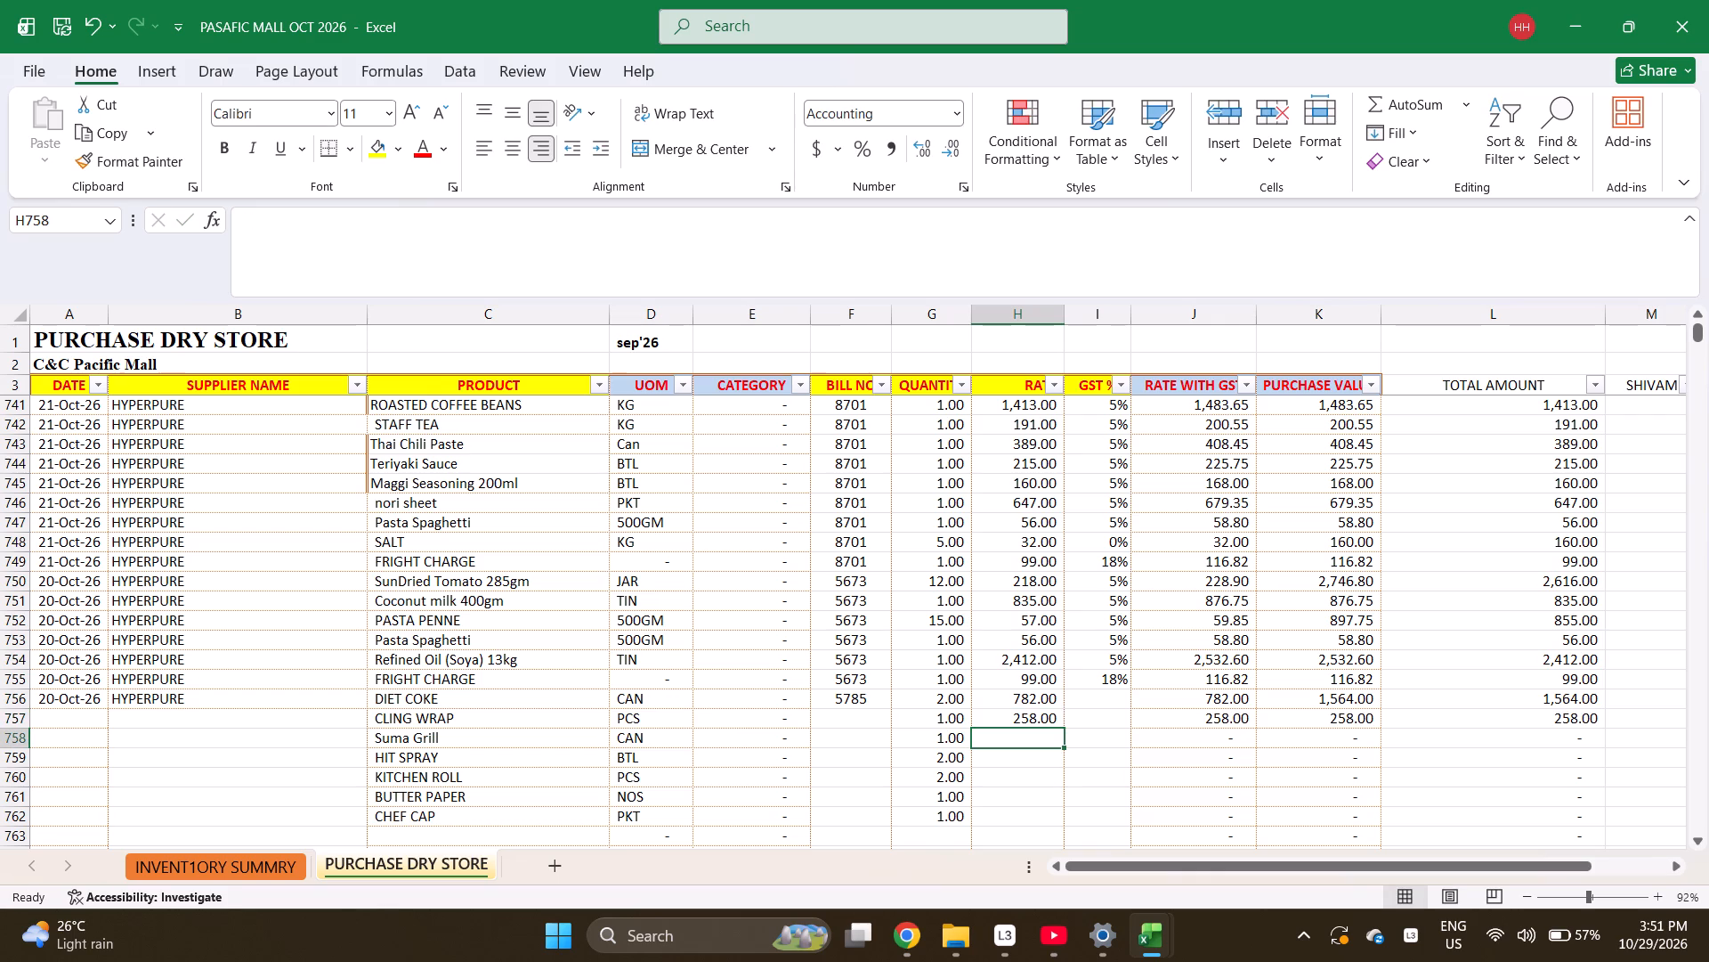
pyautogui.write('55')
pyautogui.press('Return')
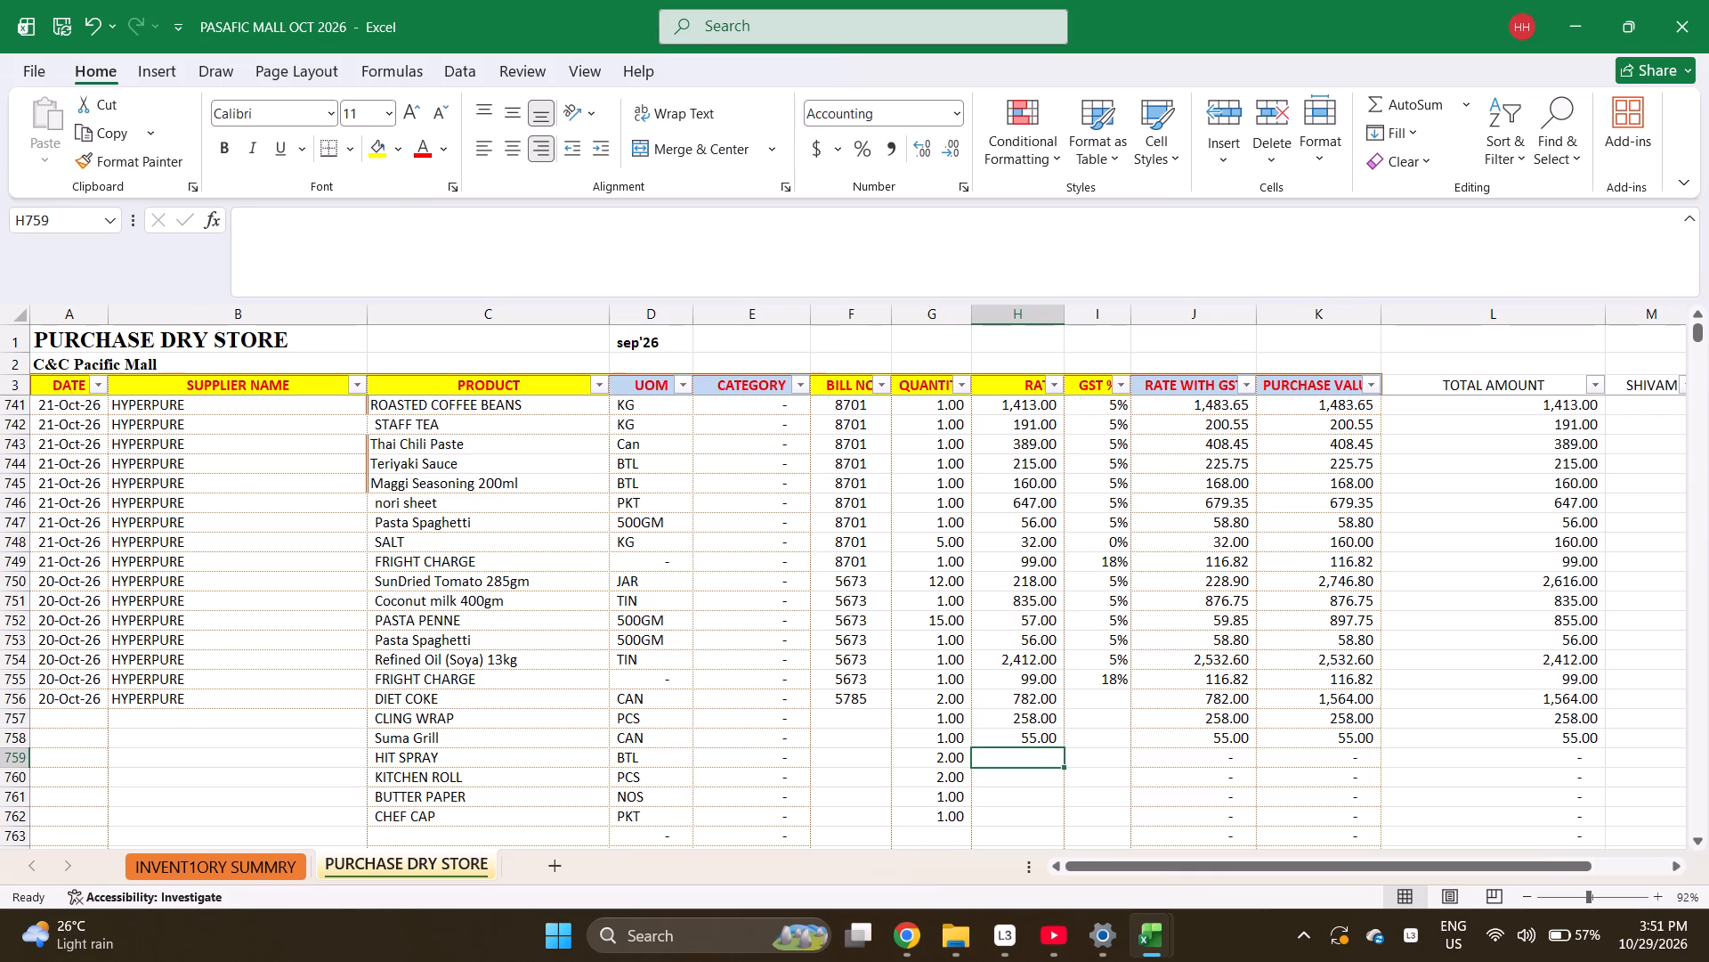
pyautogui.press('Up')
pyautogui.write('255')
pyautogui.press('Return')
# Enter the rates 166 for HIT SPRAY, 106 for KITCHEN ROLL, and 147 for both BUTTER PAPER and CHEF CAP.
pyautogui.write('166')
pyautogui.press('Return')
pyautogui.write('10')
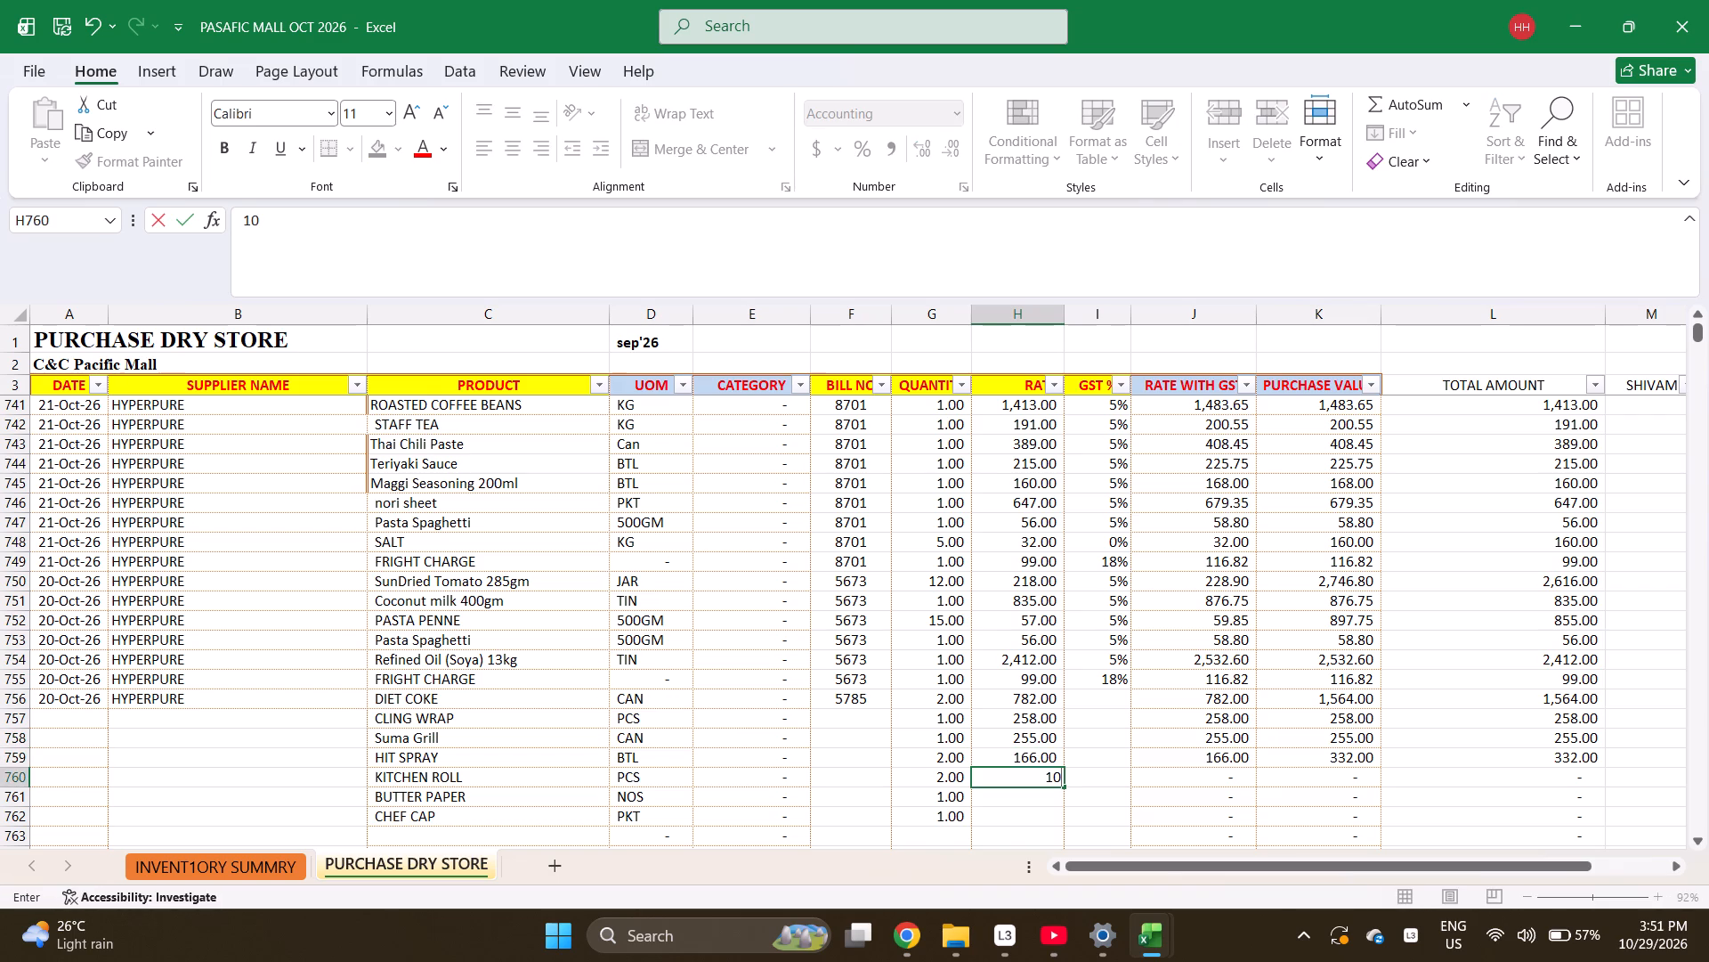
pyautogui.press('6')
pyautogui.press('Return')
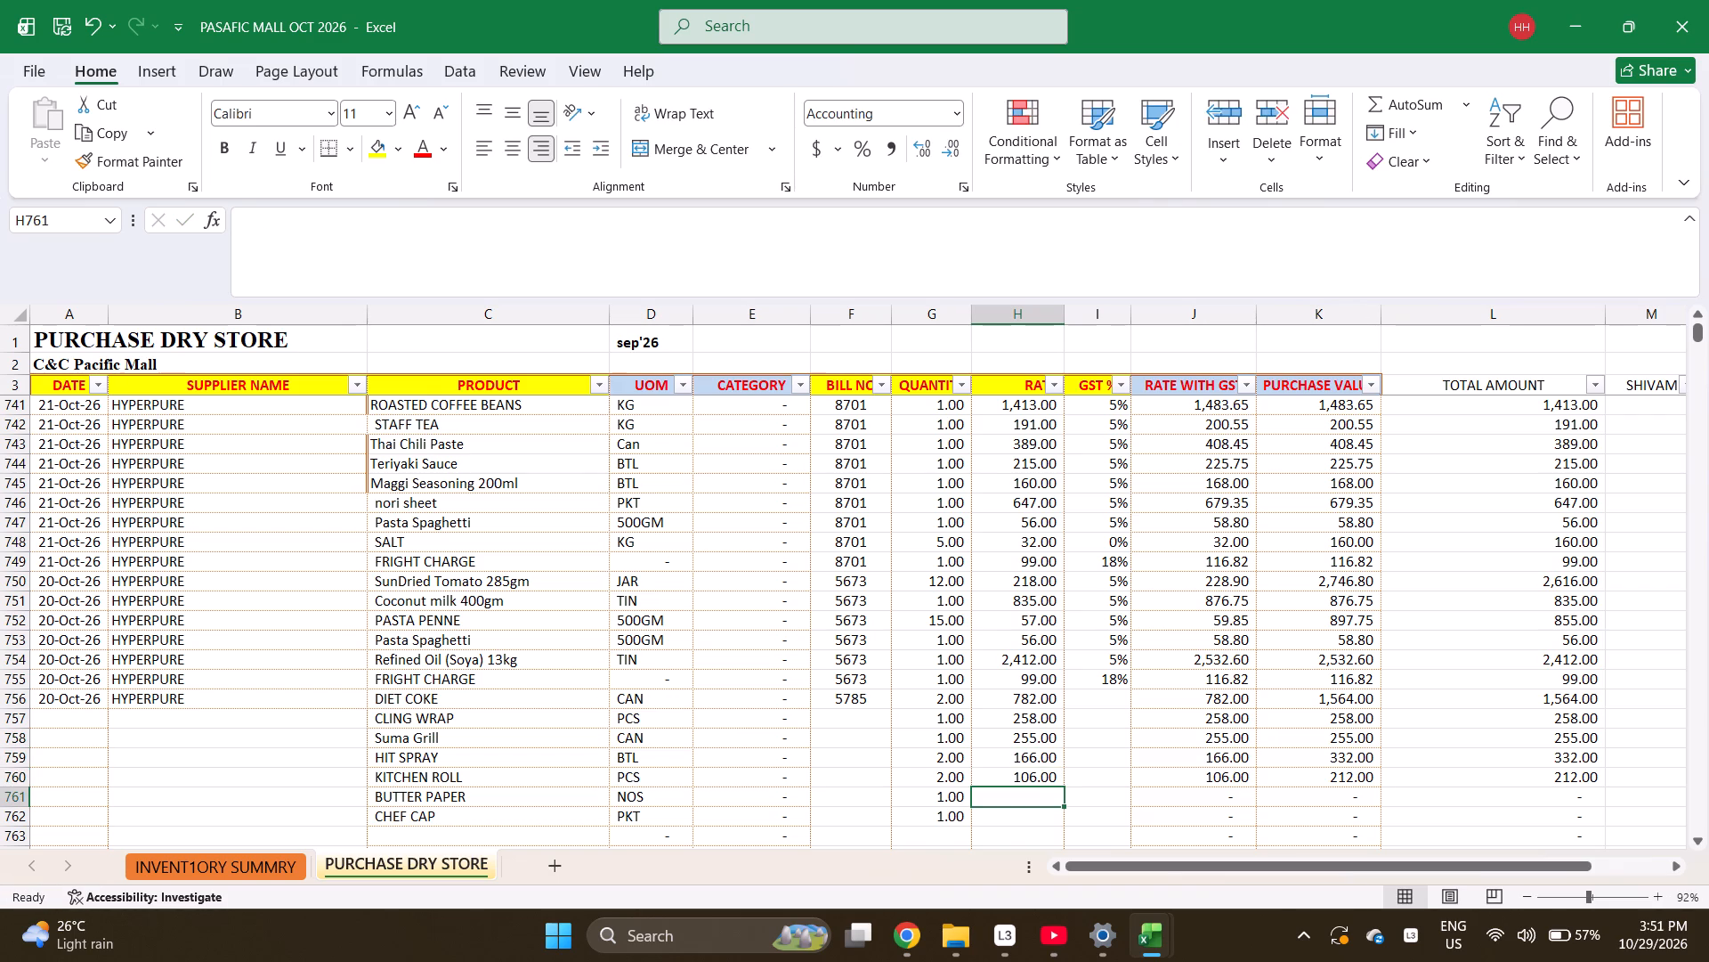
pyautogui.write('147')
pyautogui.press('Return')
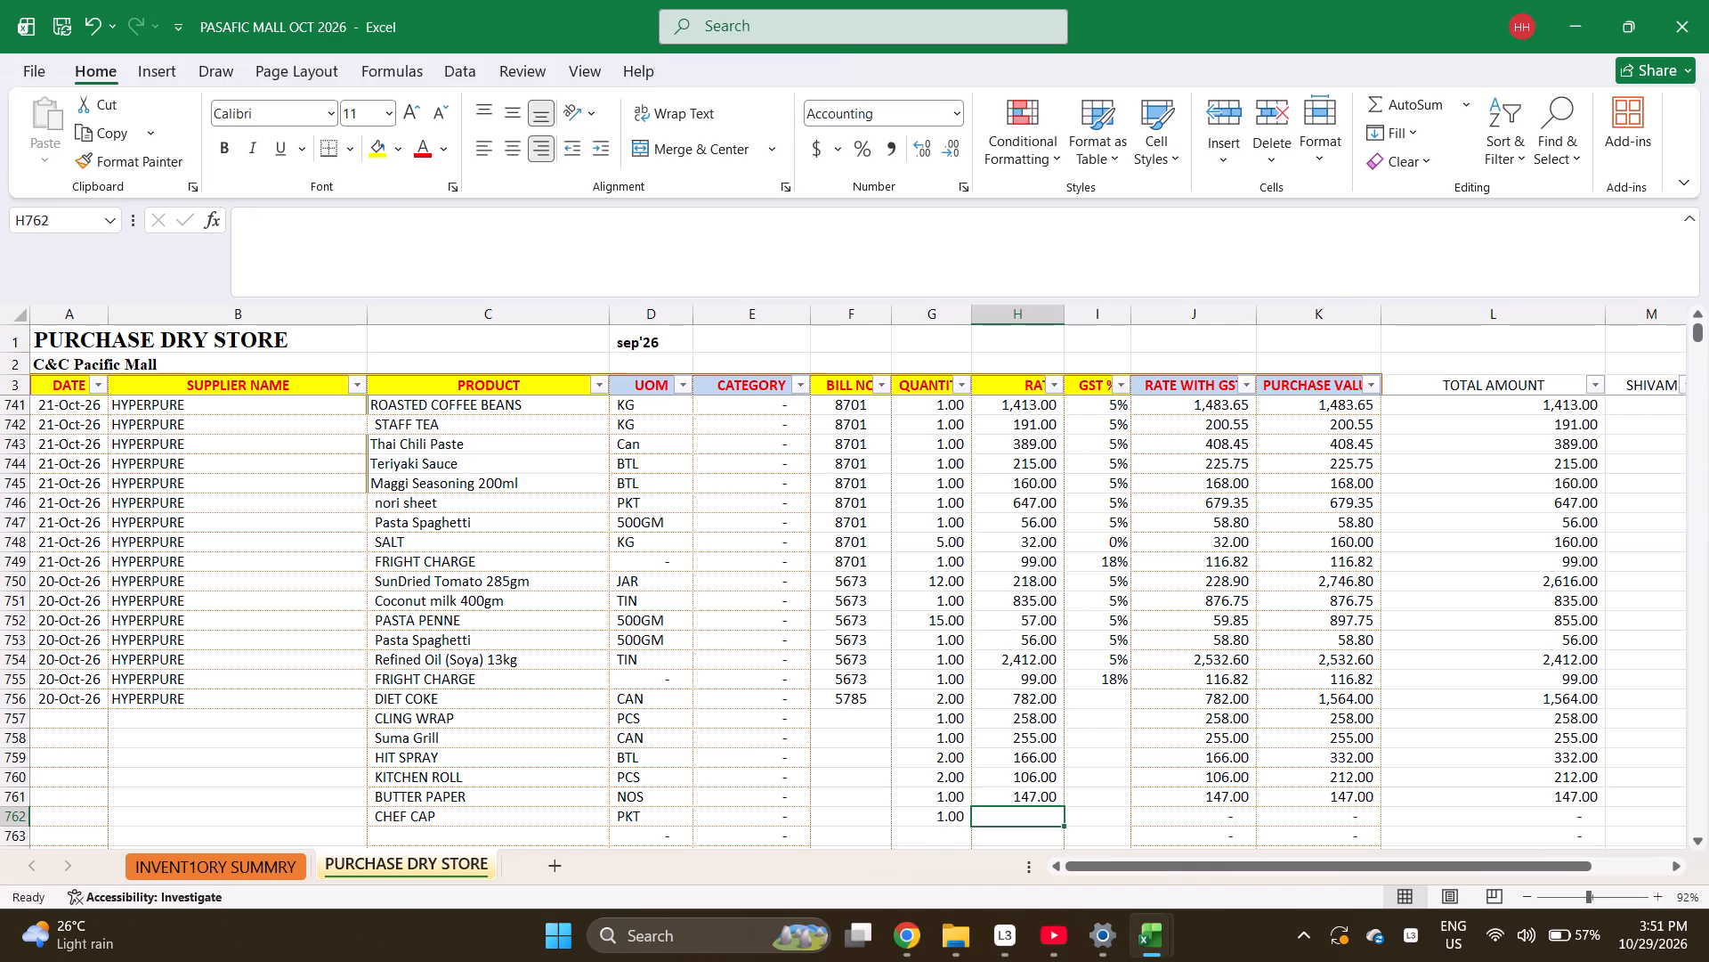
pyautogui.write('147')
pyautogui.press('Up')
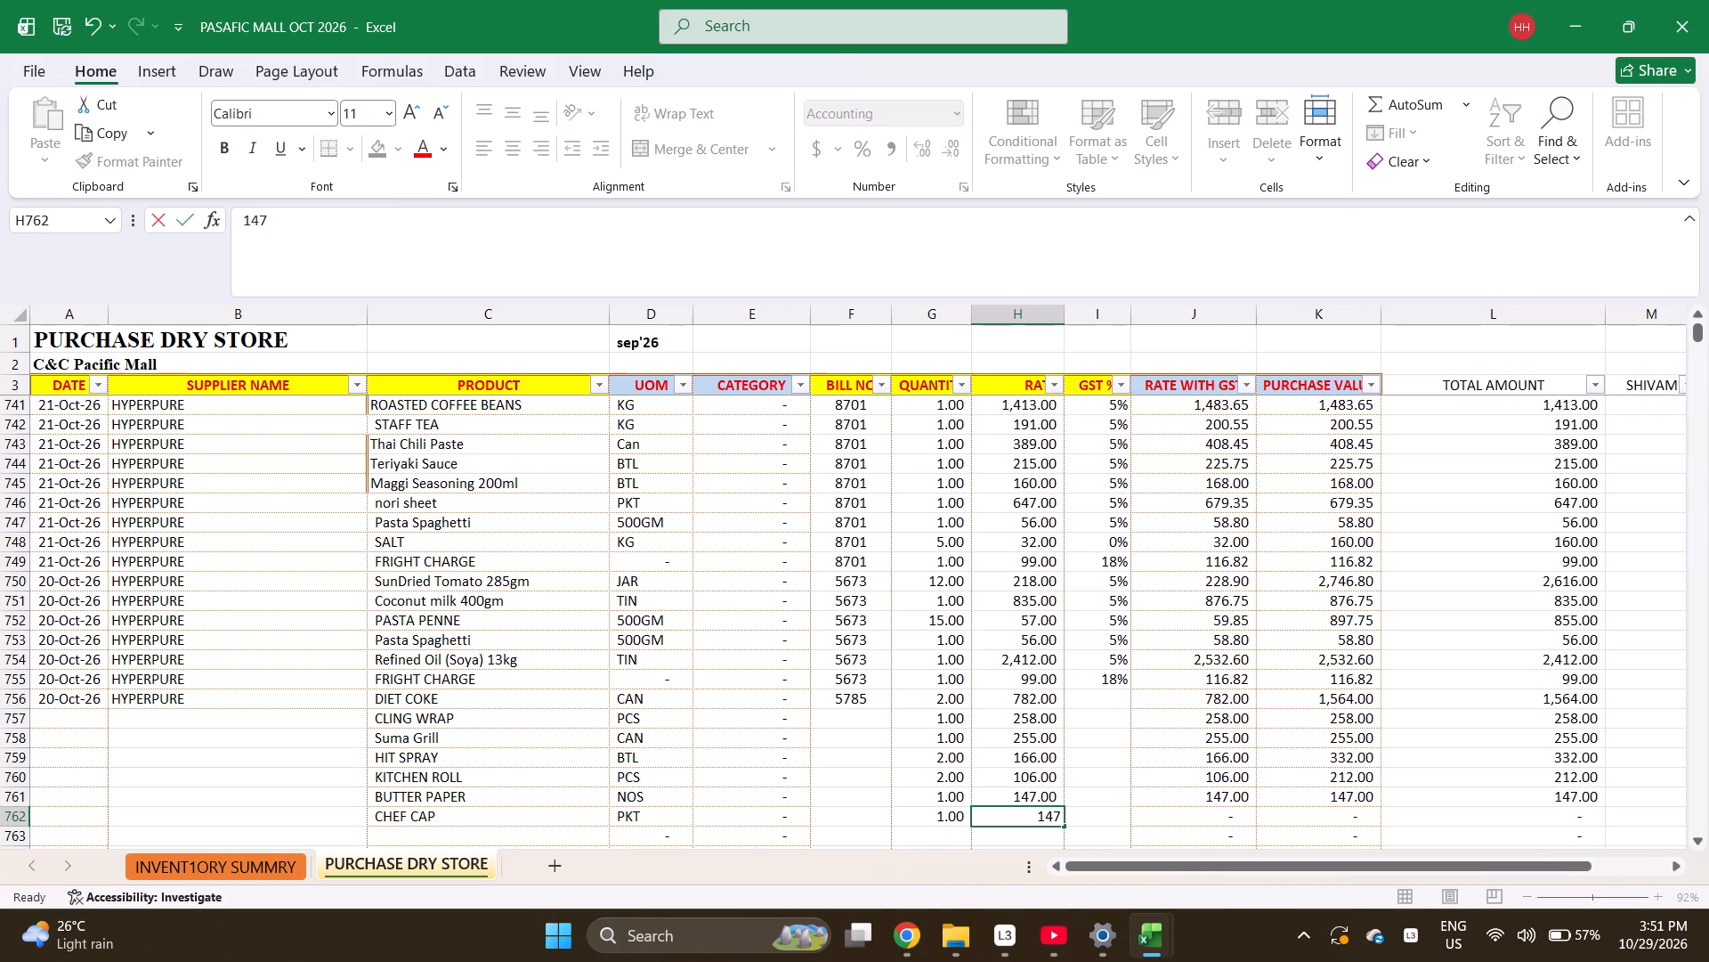
# Correct the rates of BUTTER PAPER to 106 and KITCHEN ROLL to 251.
pyautogui.write('106')
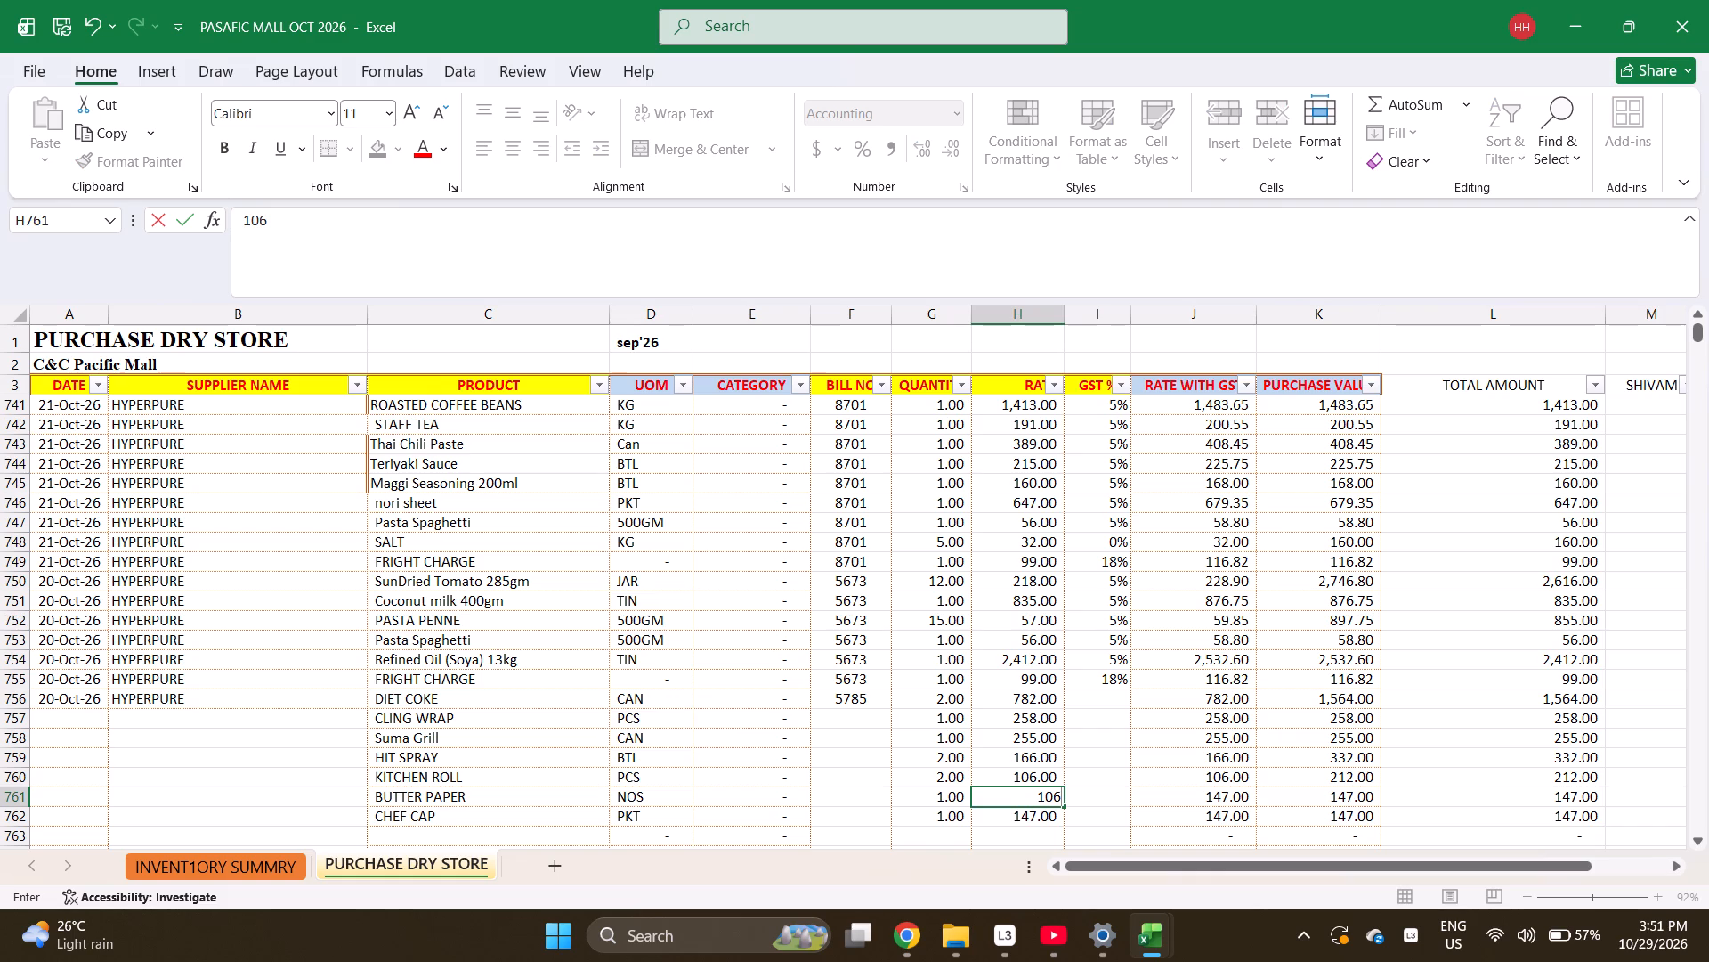
pyautogui.press('Up')
pyautogui.press('5')
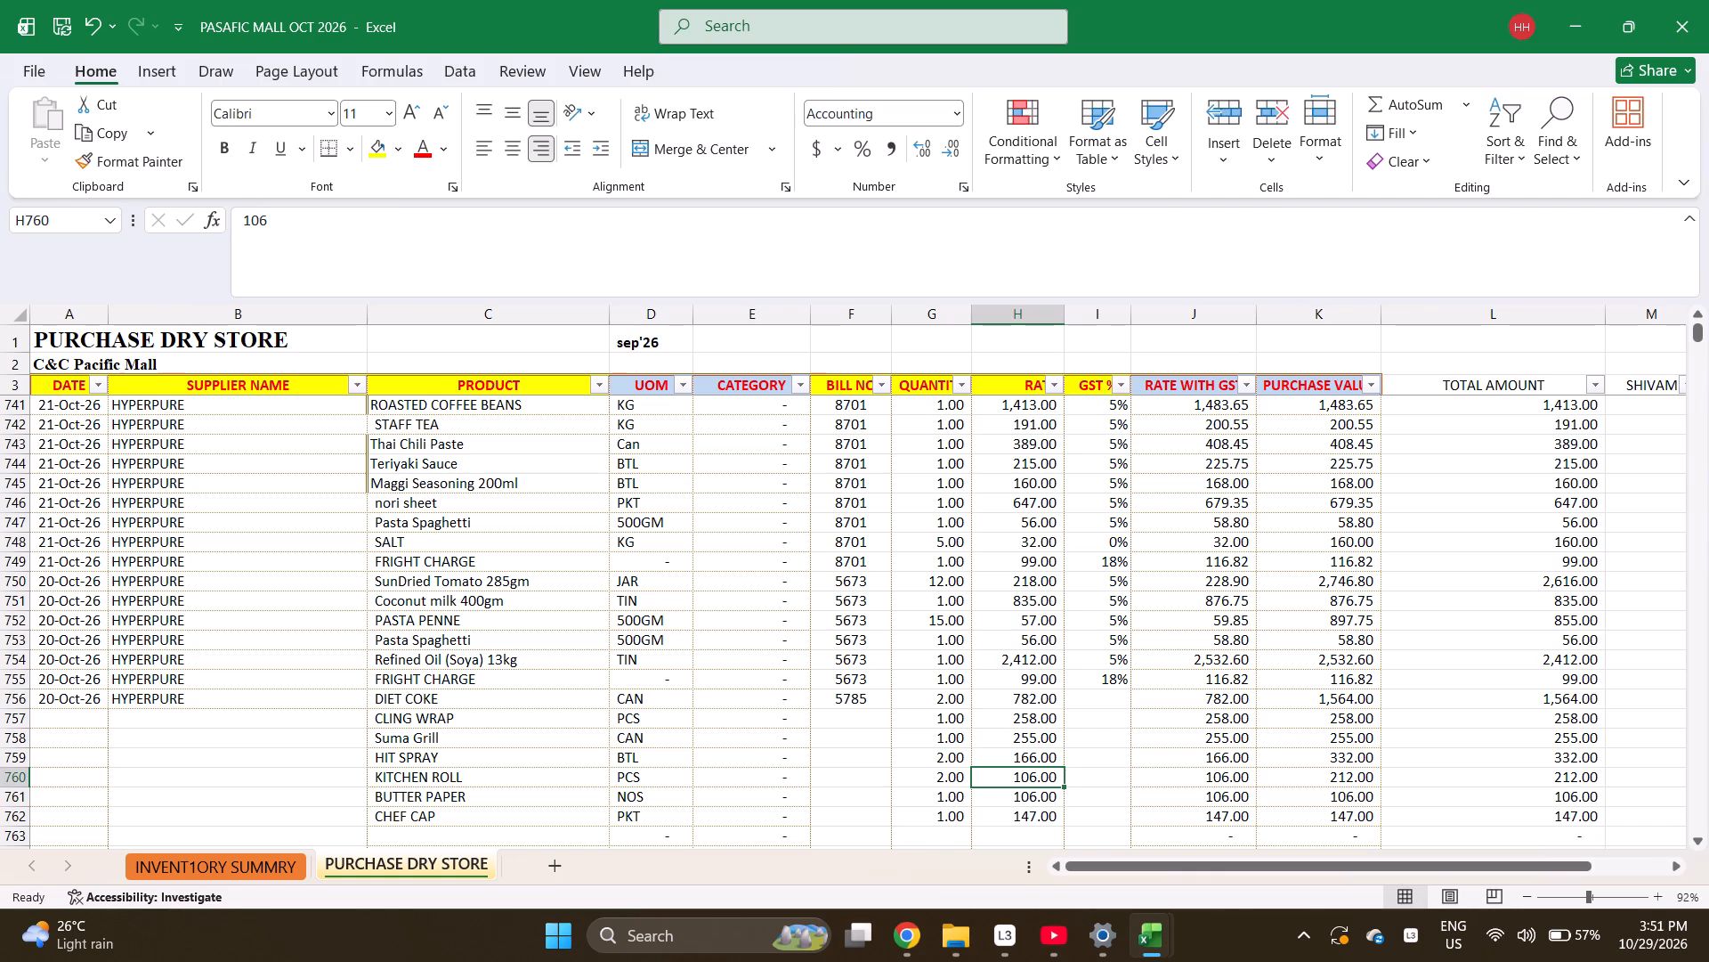
pyautogui.press('BackSpace')
pyautogui.write('251')
pyautogui.press('Up')
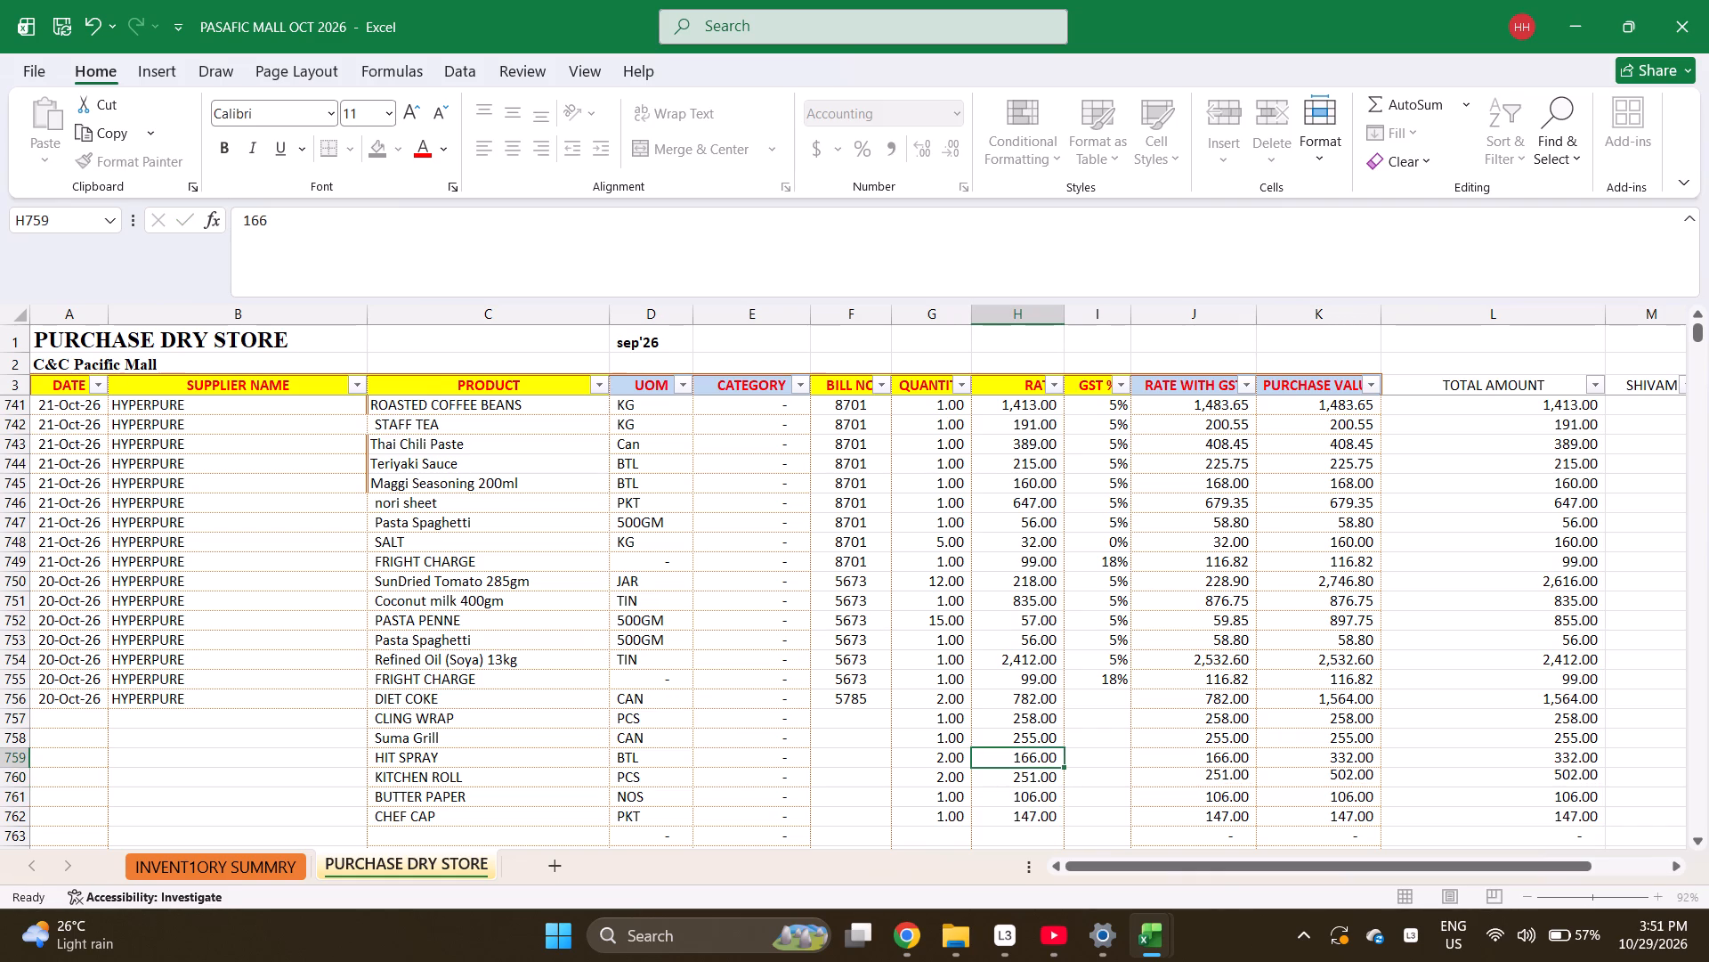
pyautogui.press('Up')
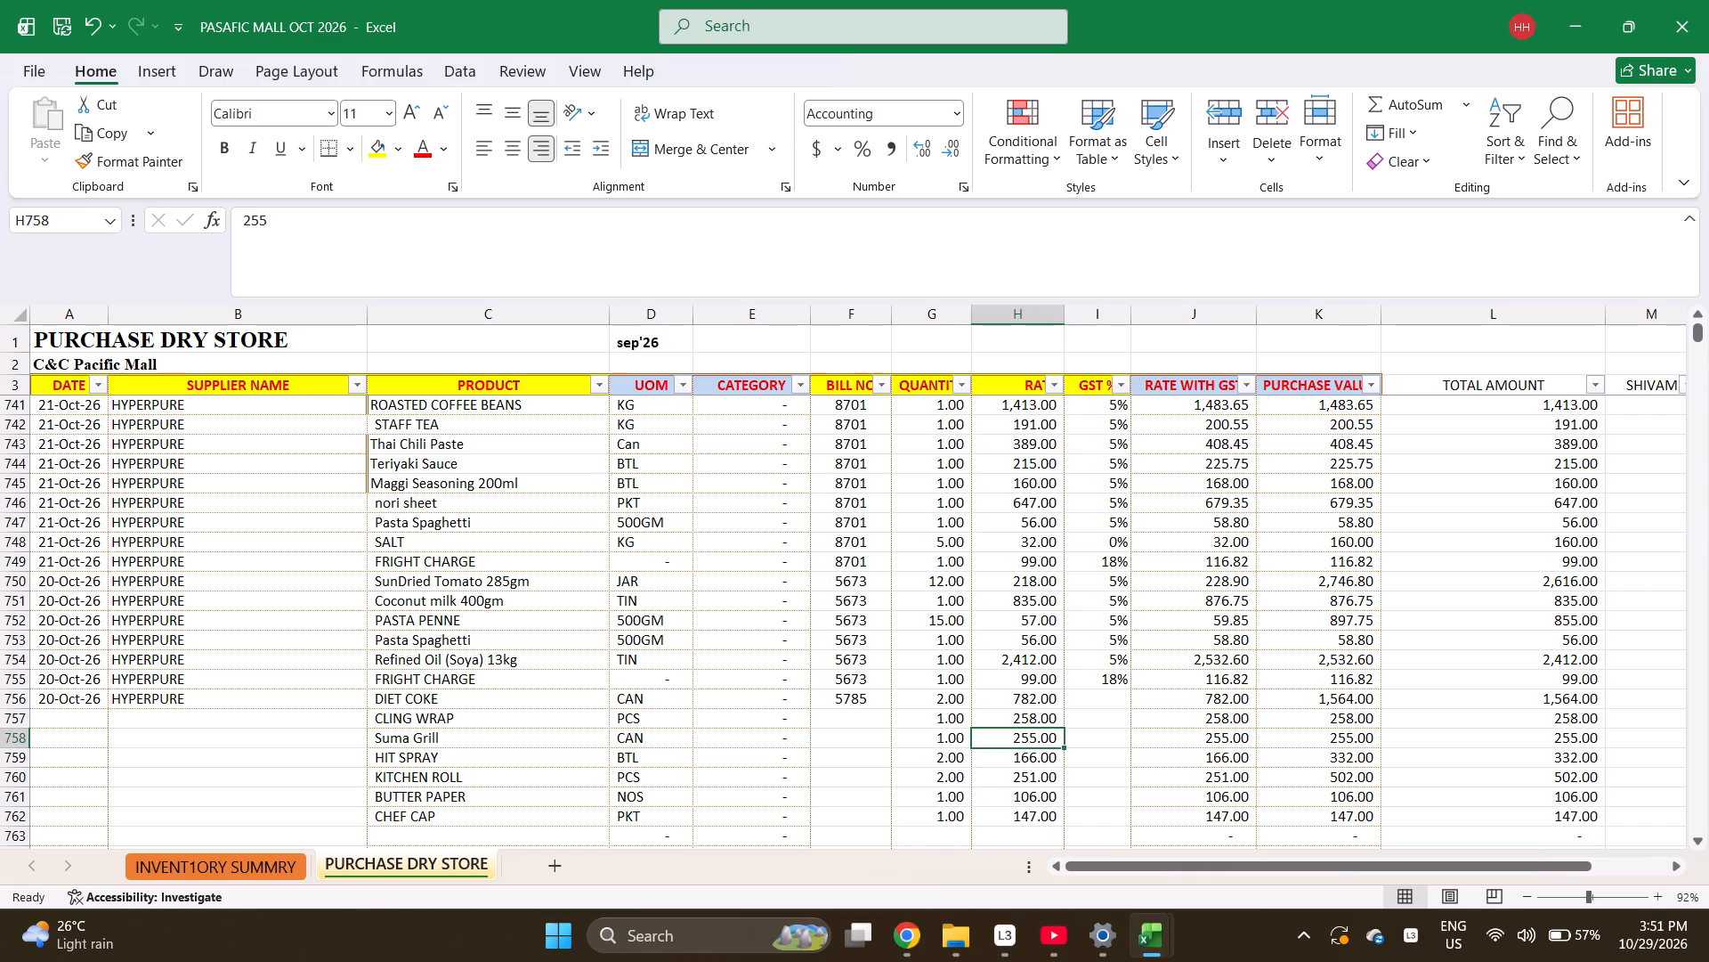
# Enter a GST of 40% for DIET COKE in row 756.
pyautogui.press('Right')
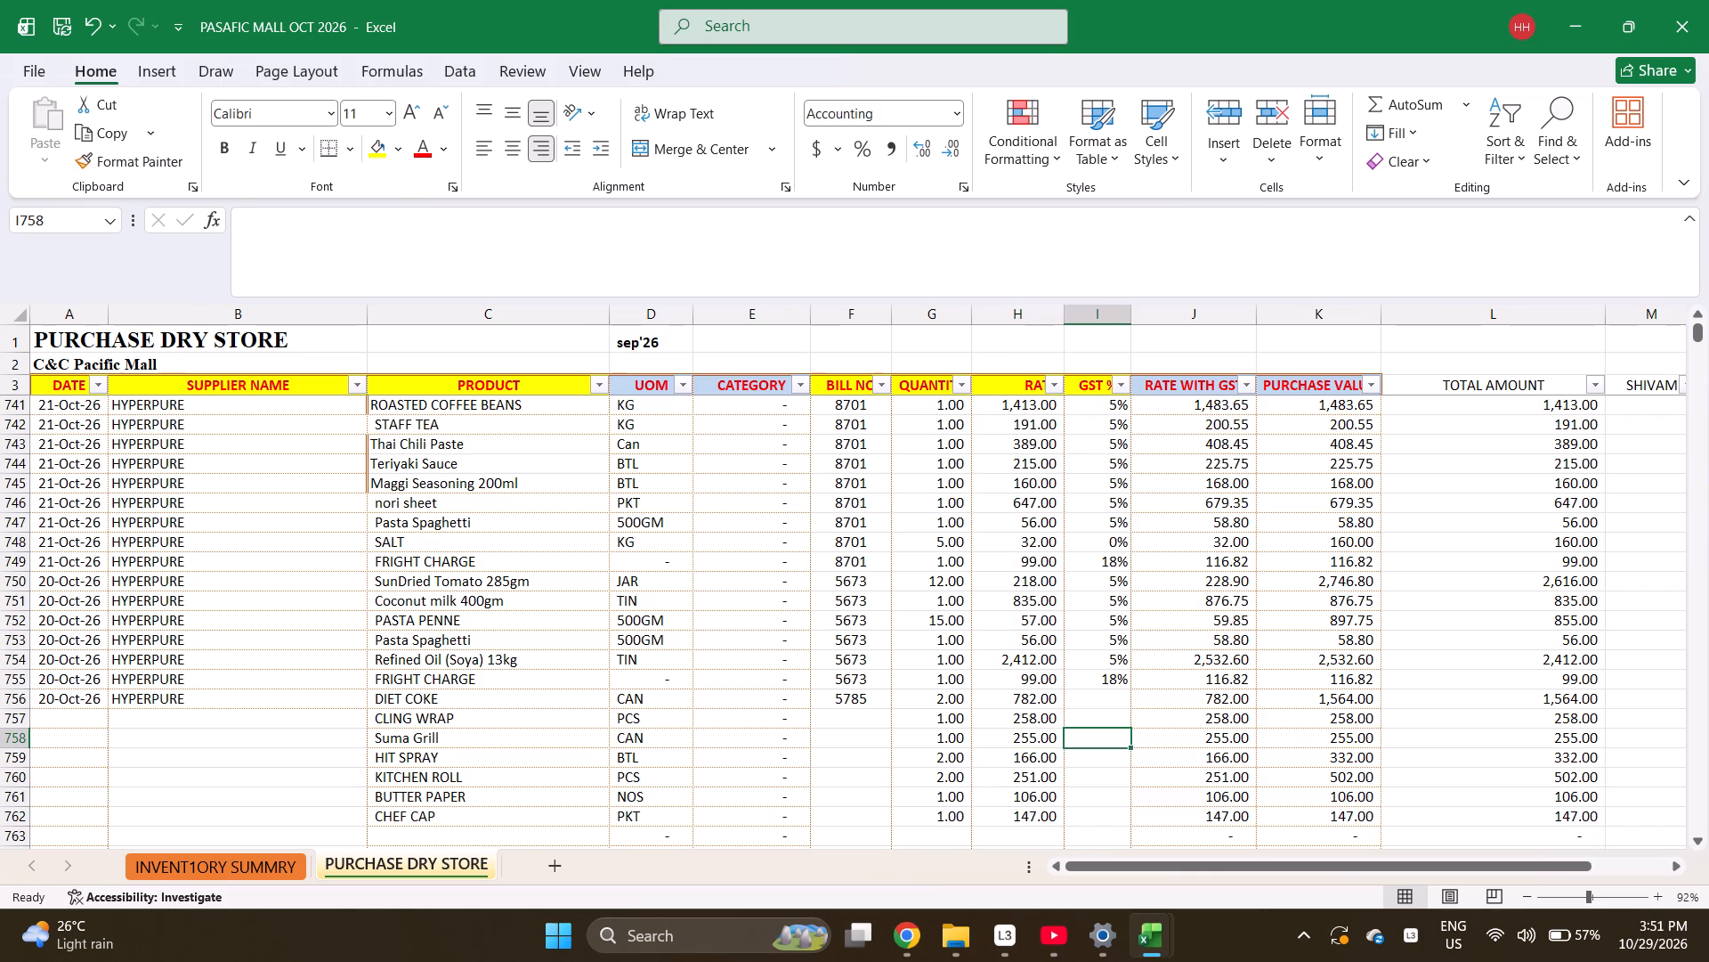
pyautogui.press('Up')
pyautogui.press('Up')
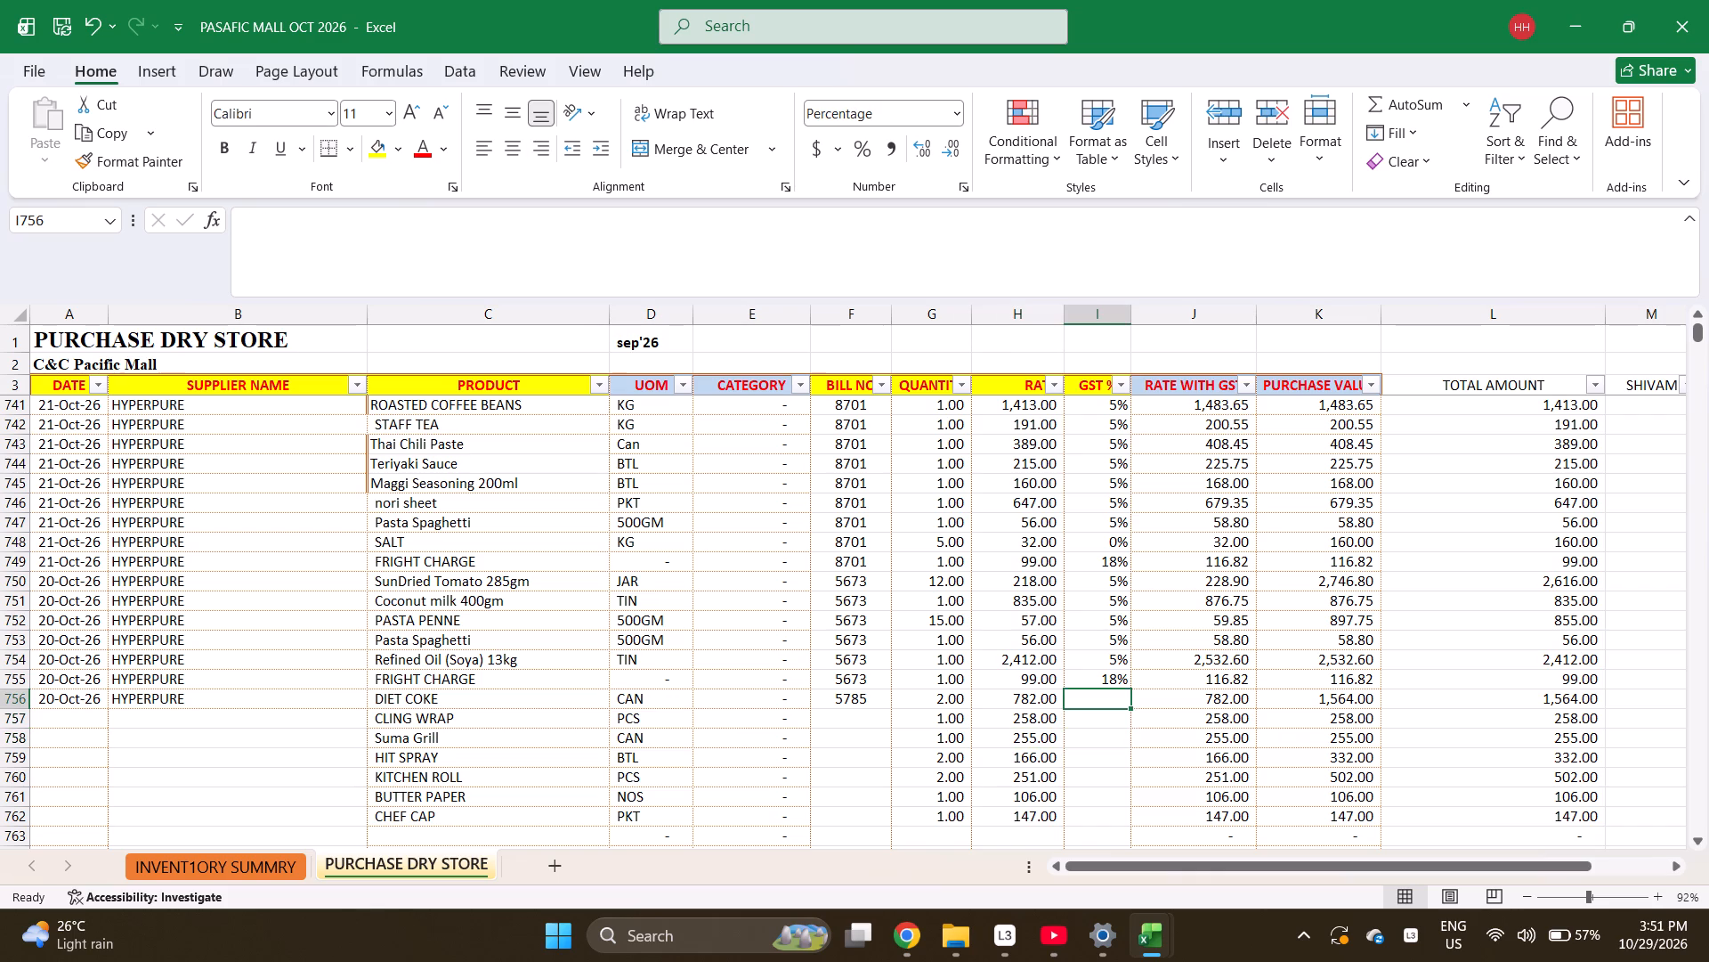
pyautogui.write('40')
pyautogui.press('Return')
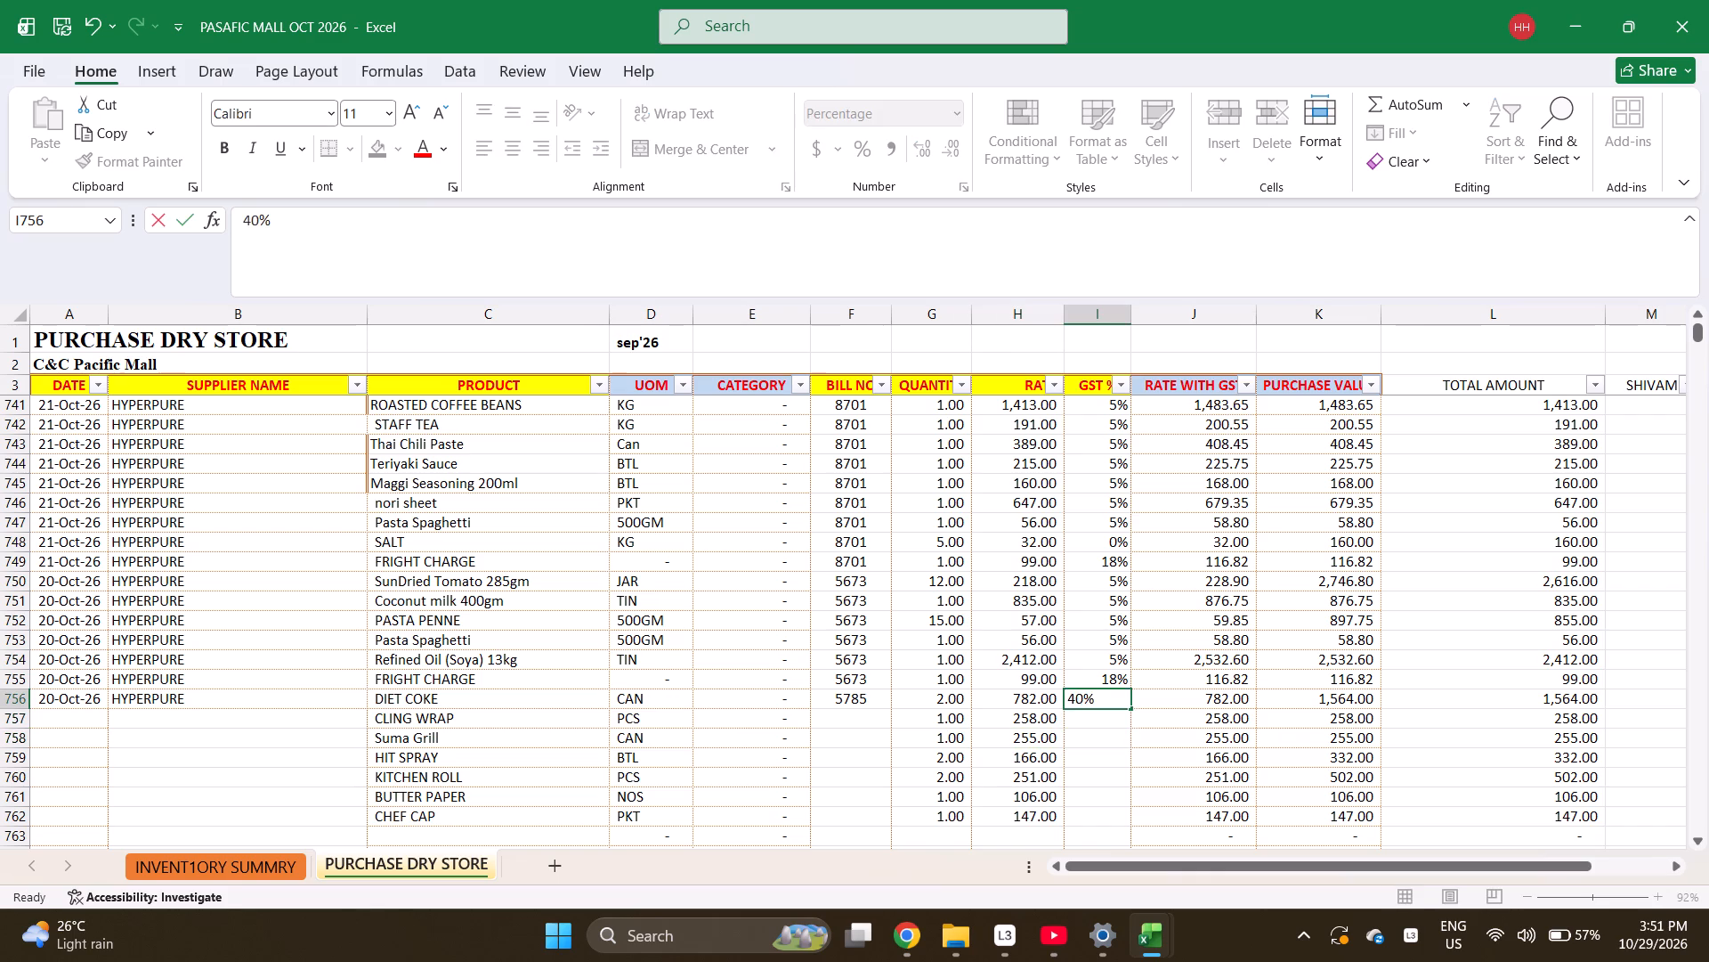
# Convert the DIET COKE entry to single cans, with the rate calculated as 782/24 and a quantity of 48.
pyautogui.press('Up')
pyautogui.press('Left')
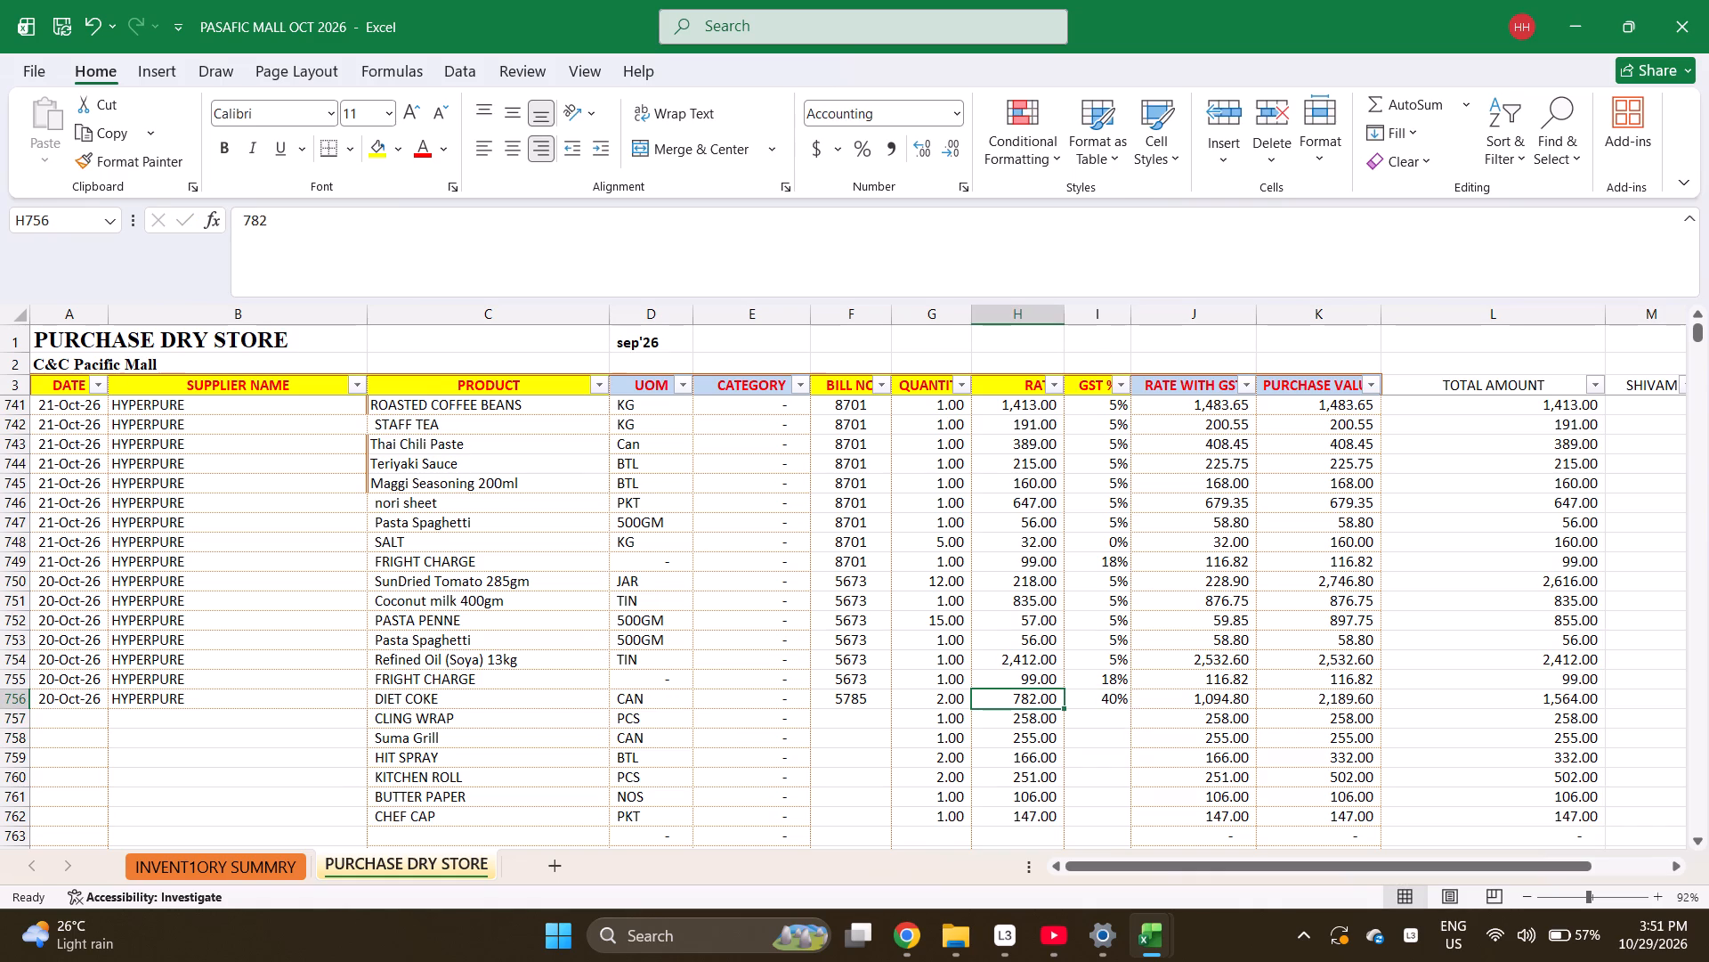
pyautogui.press('=')
pyautogui.write('782')
pyautogui.write('/24')
pyautogui.press('Left')
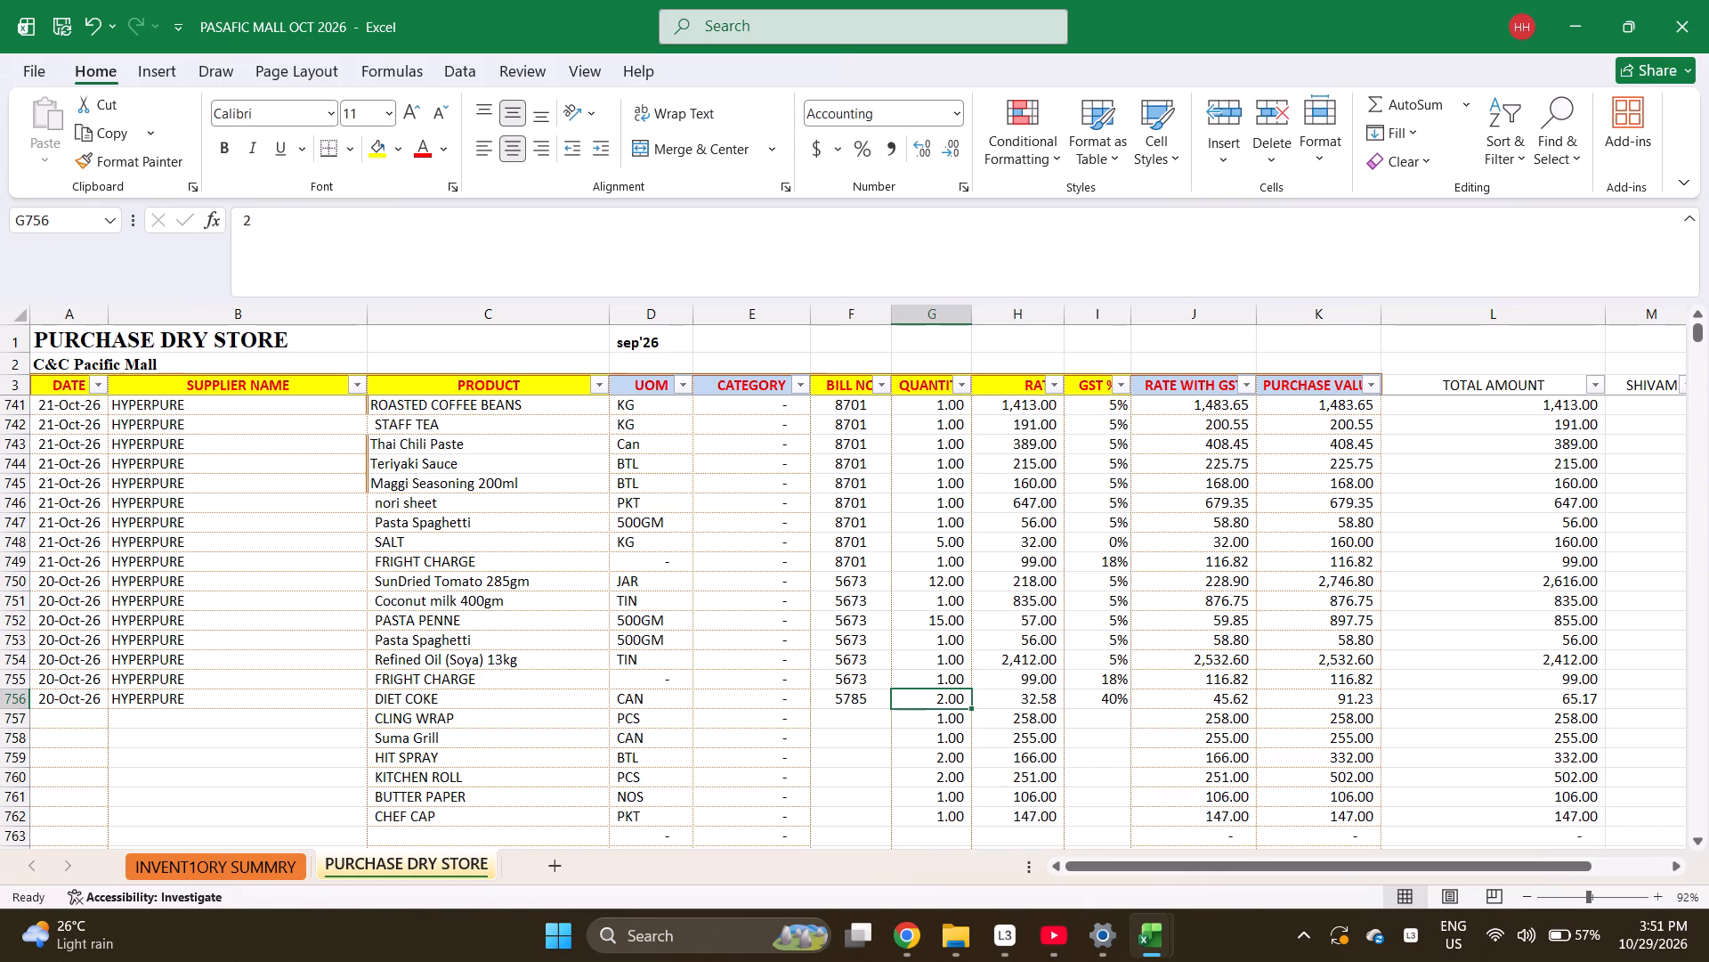
pyautogui.write('48')
pyautogui.press('Return')
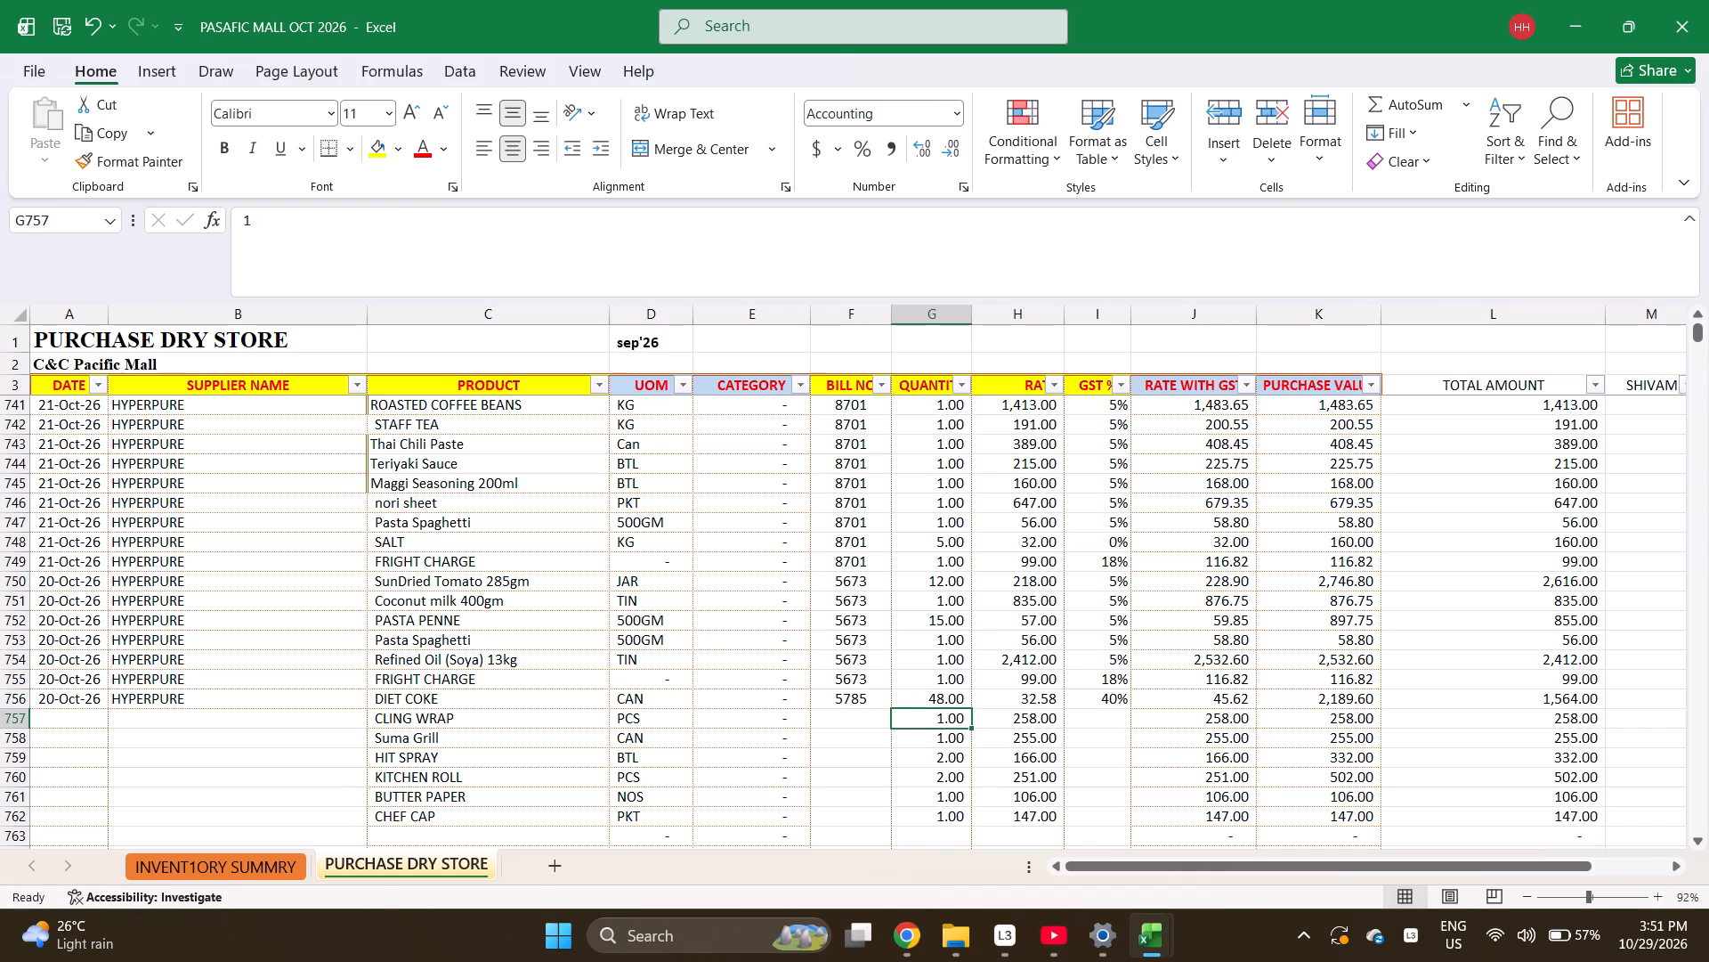
# Enter a GST of 18% for CLING WRAP through BUTTER PAPER in rows 757 to 761, and 5% for CHEF CAP.
pyautogui.press('Right')
pyautogui.press('Right')
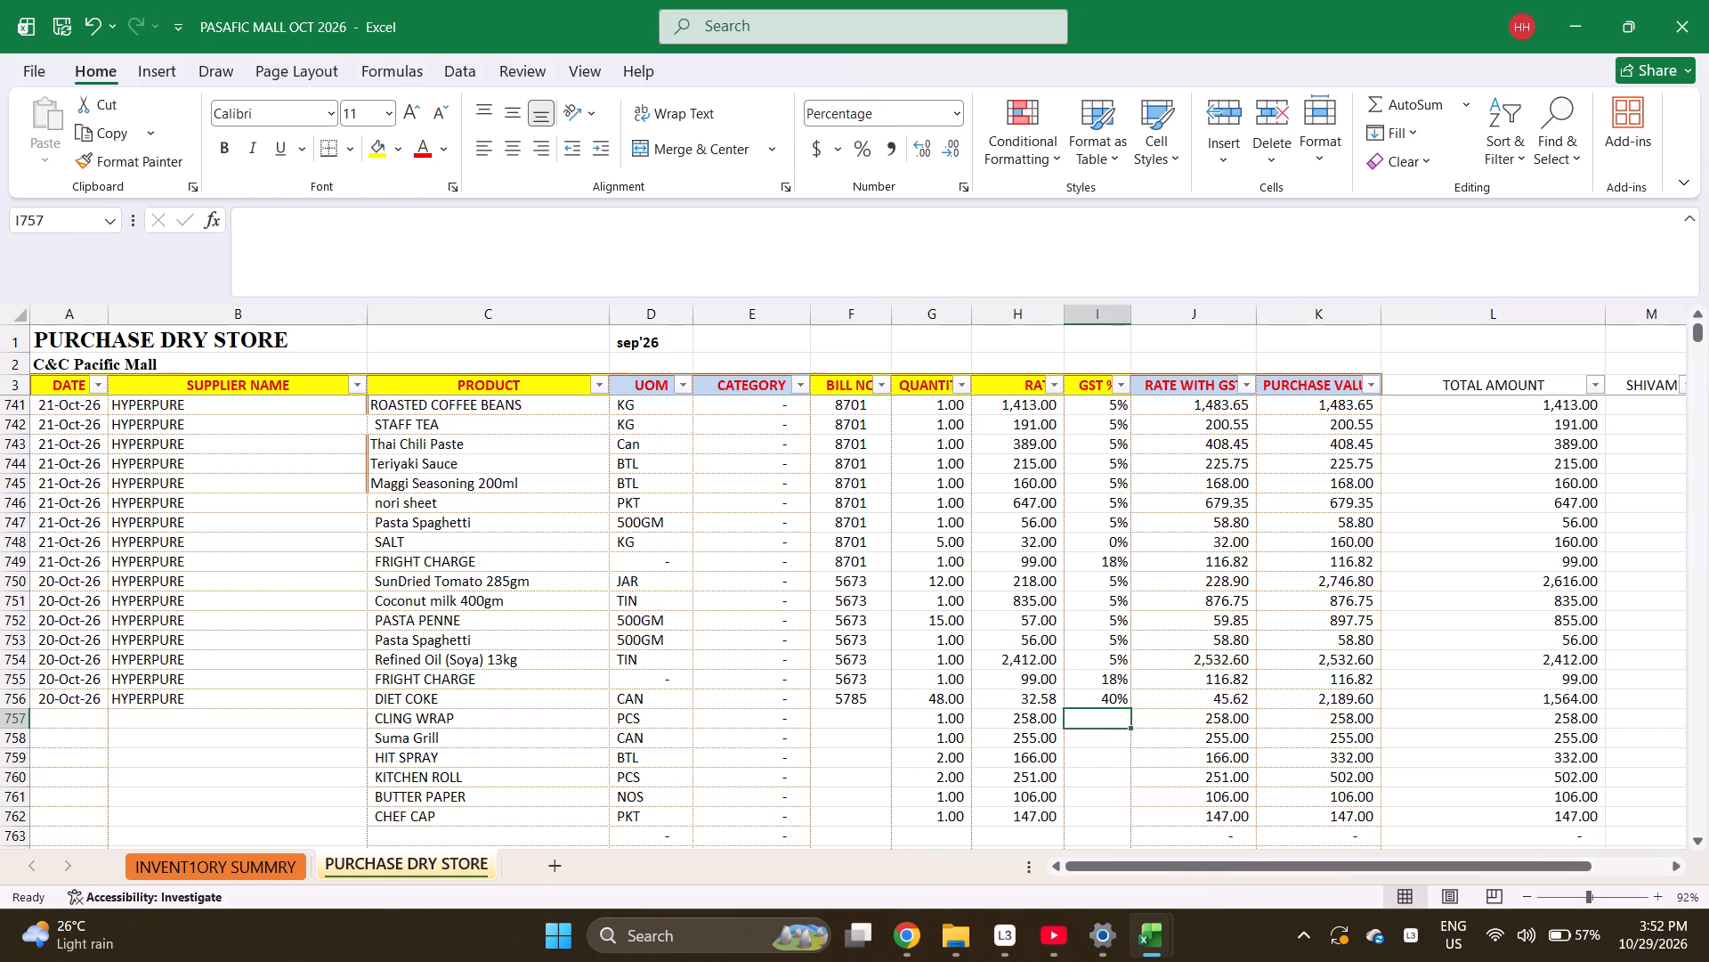
pyautogui.write('18')
pyautogui.press('Return')
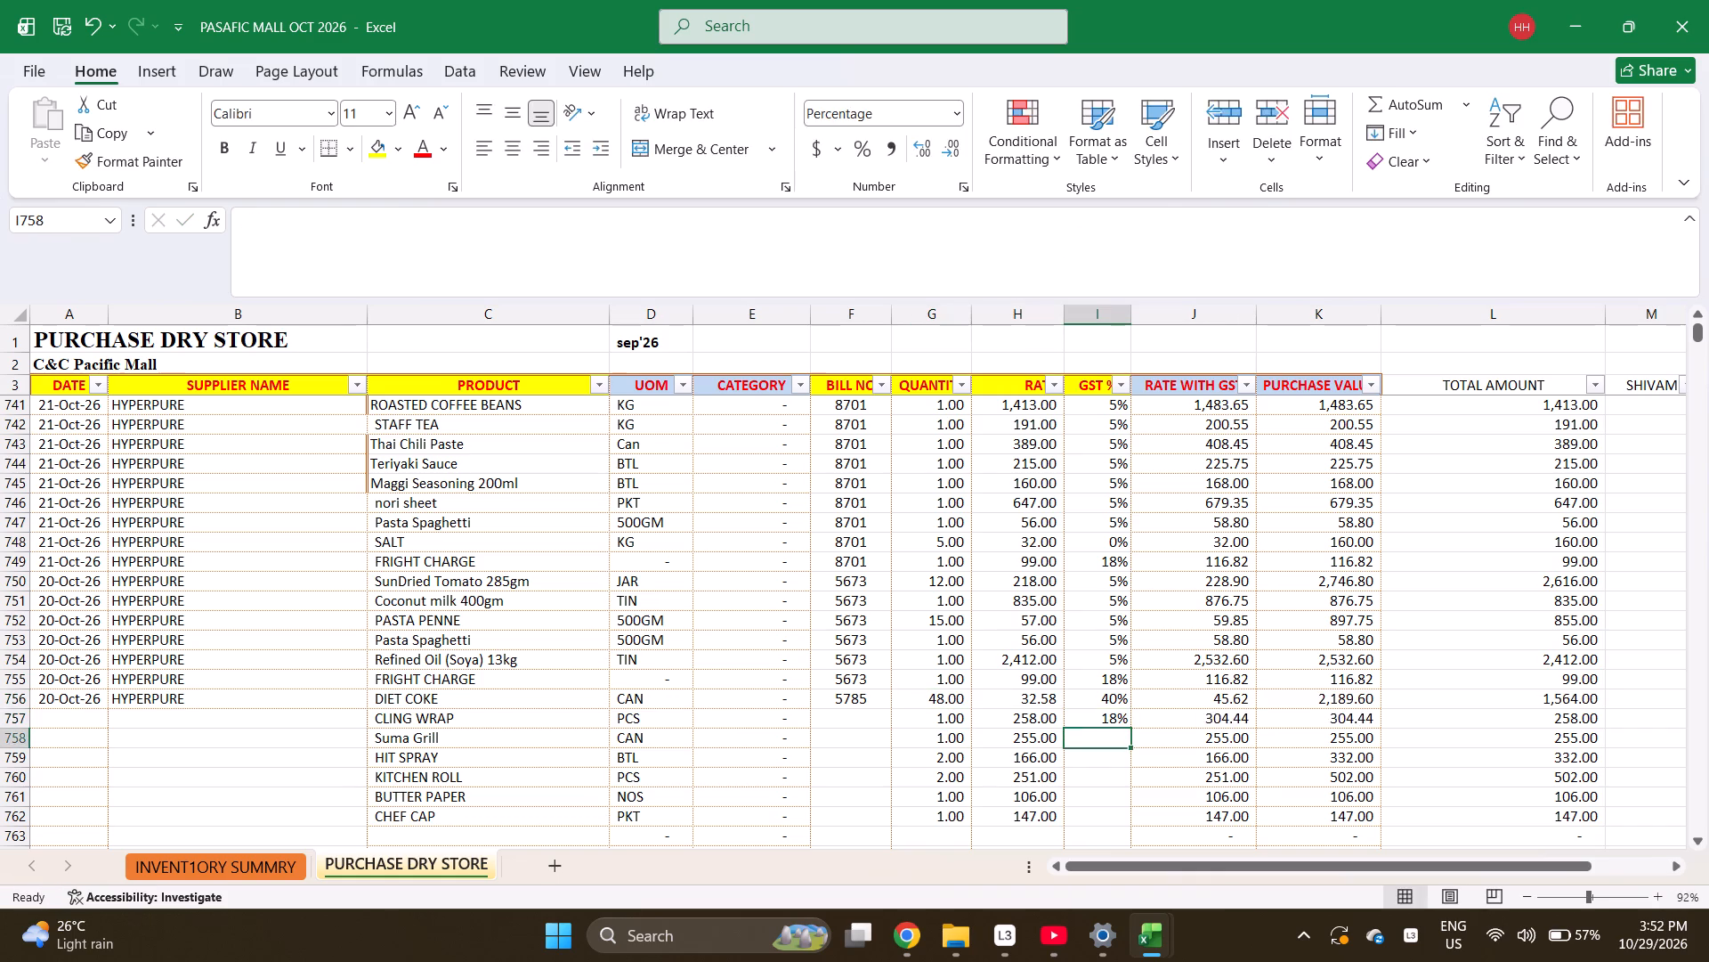
pyautogui.write('18')
pyautogui.press('Return')
pyautogui.write('18')
pyautogui.press('Return')
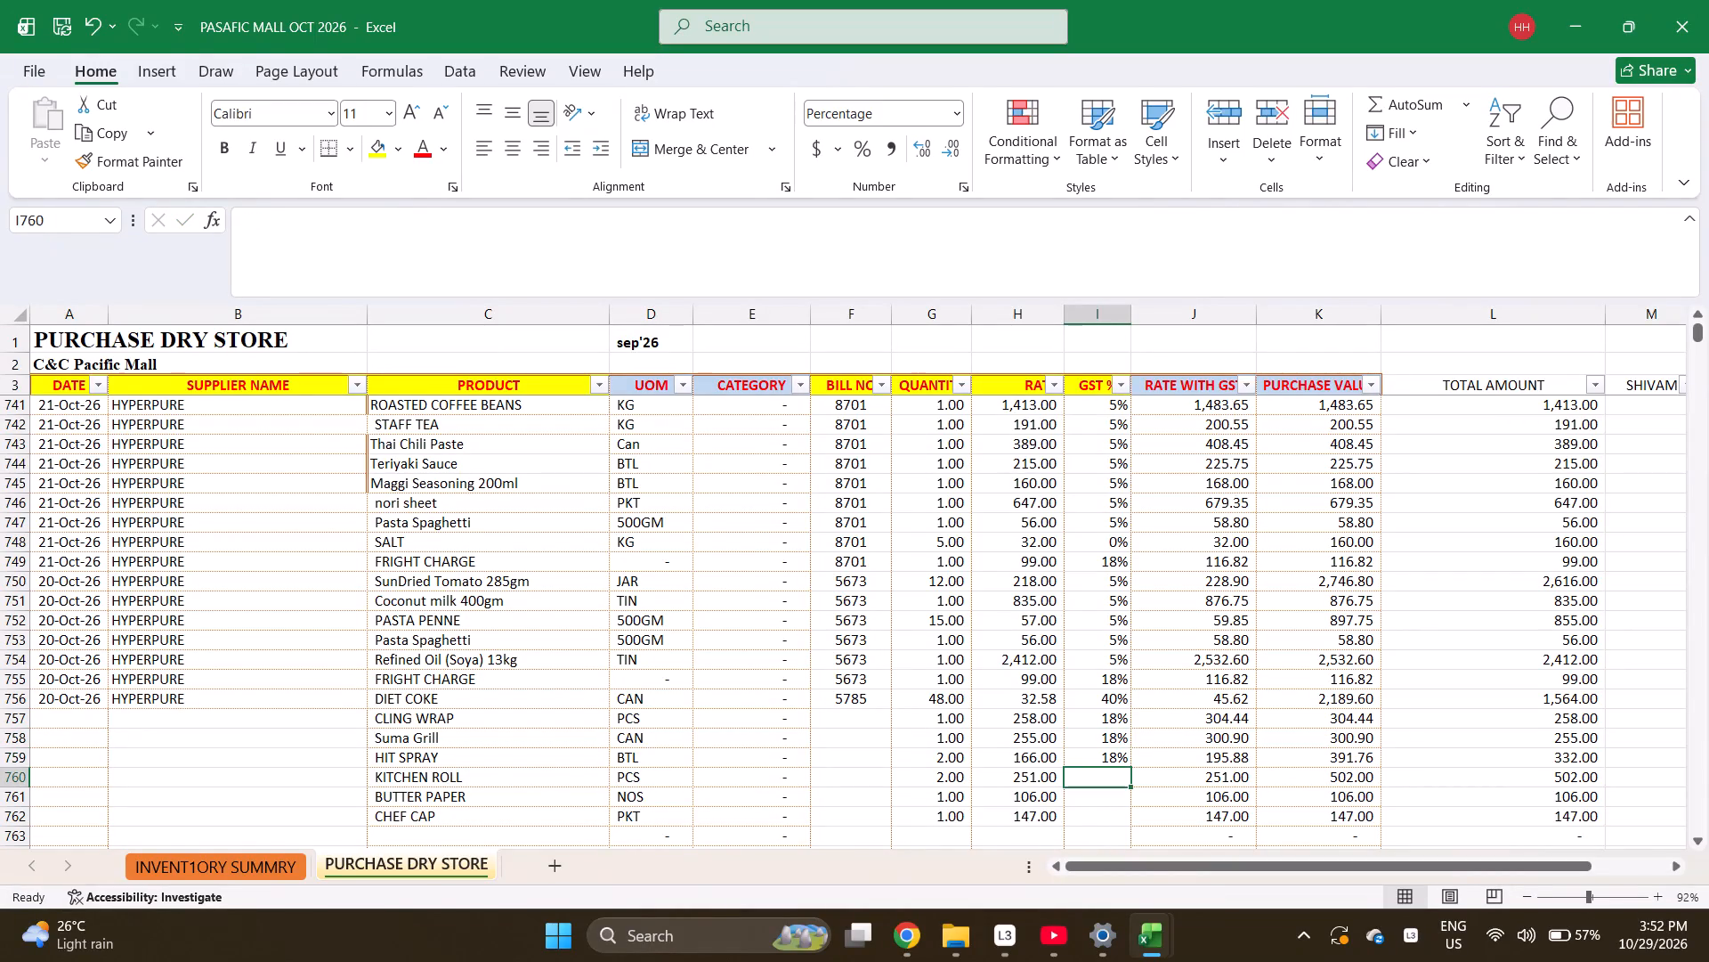
pyautogui.write('18')
pyautogui.press('Return')
pyautogui.write('18')
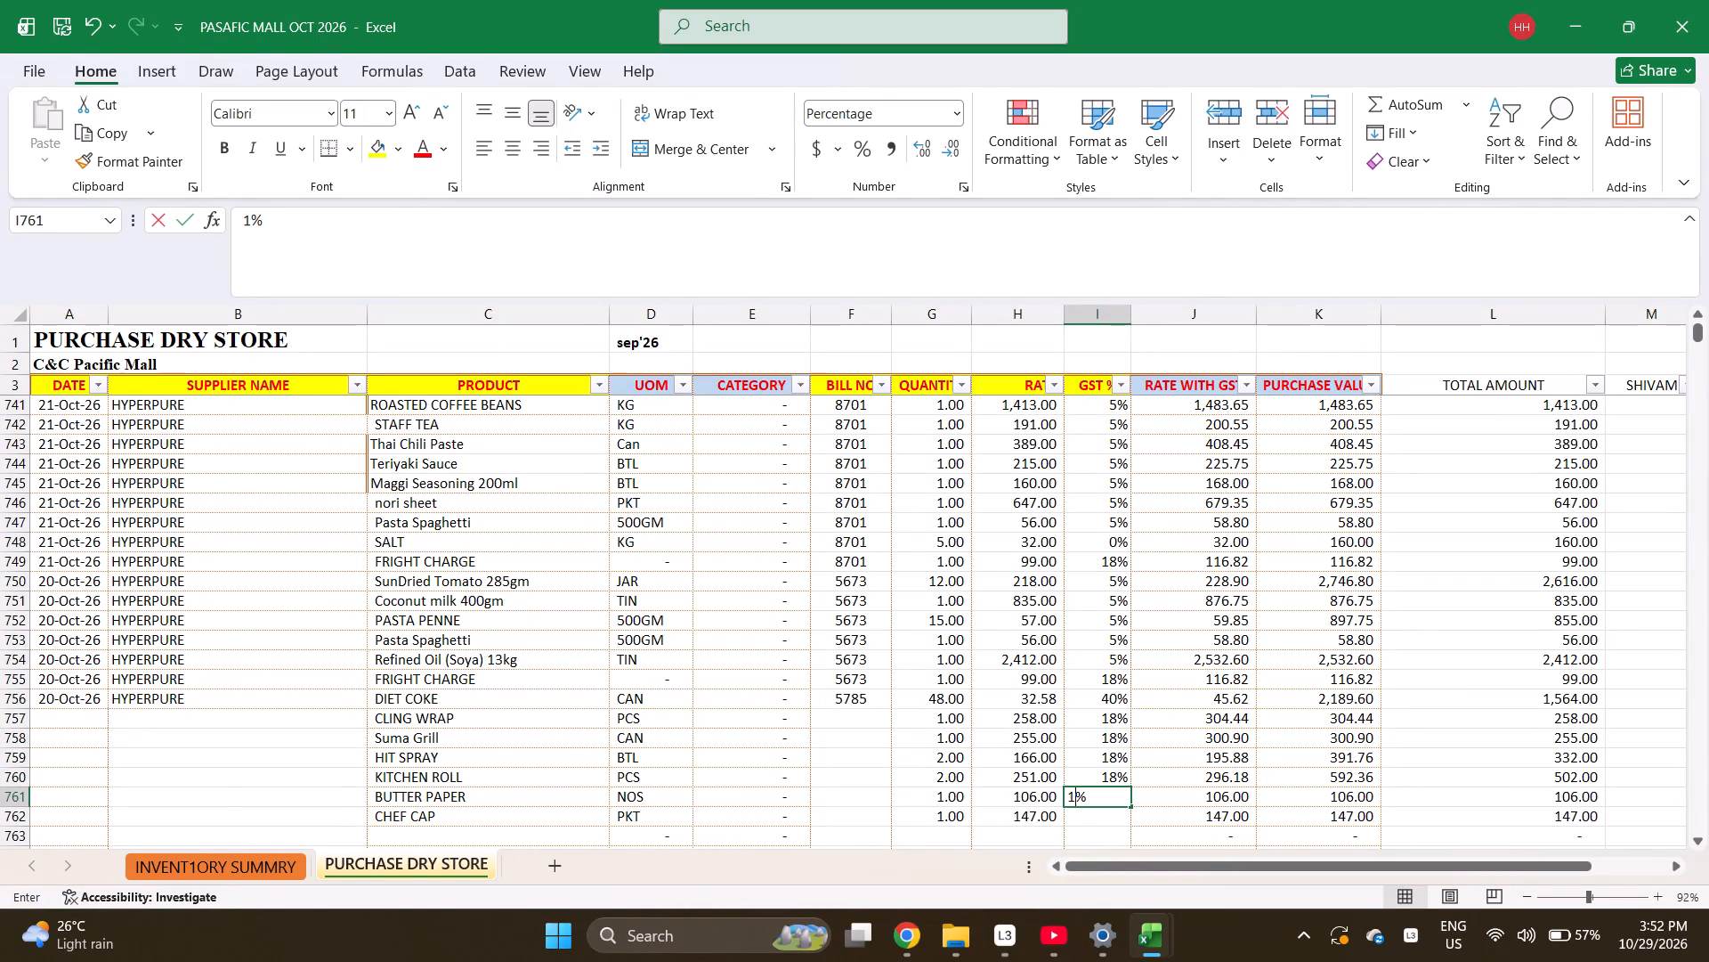
pyautogui.press('Return')
pyautogui.press('5')
pyautogui.press('Return')
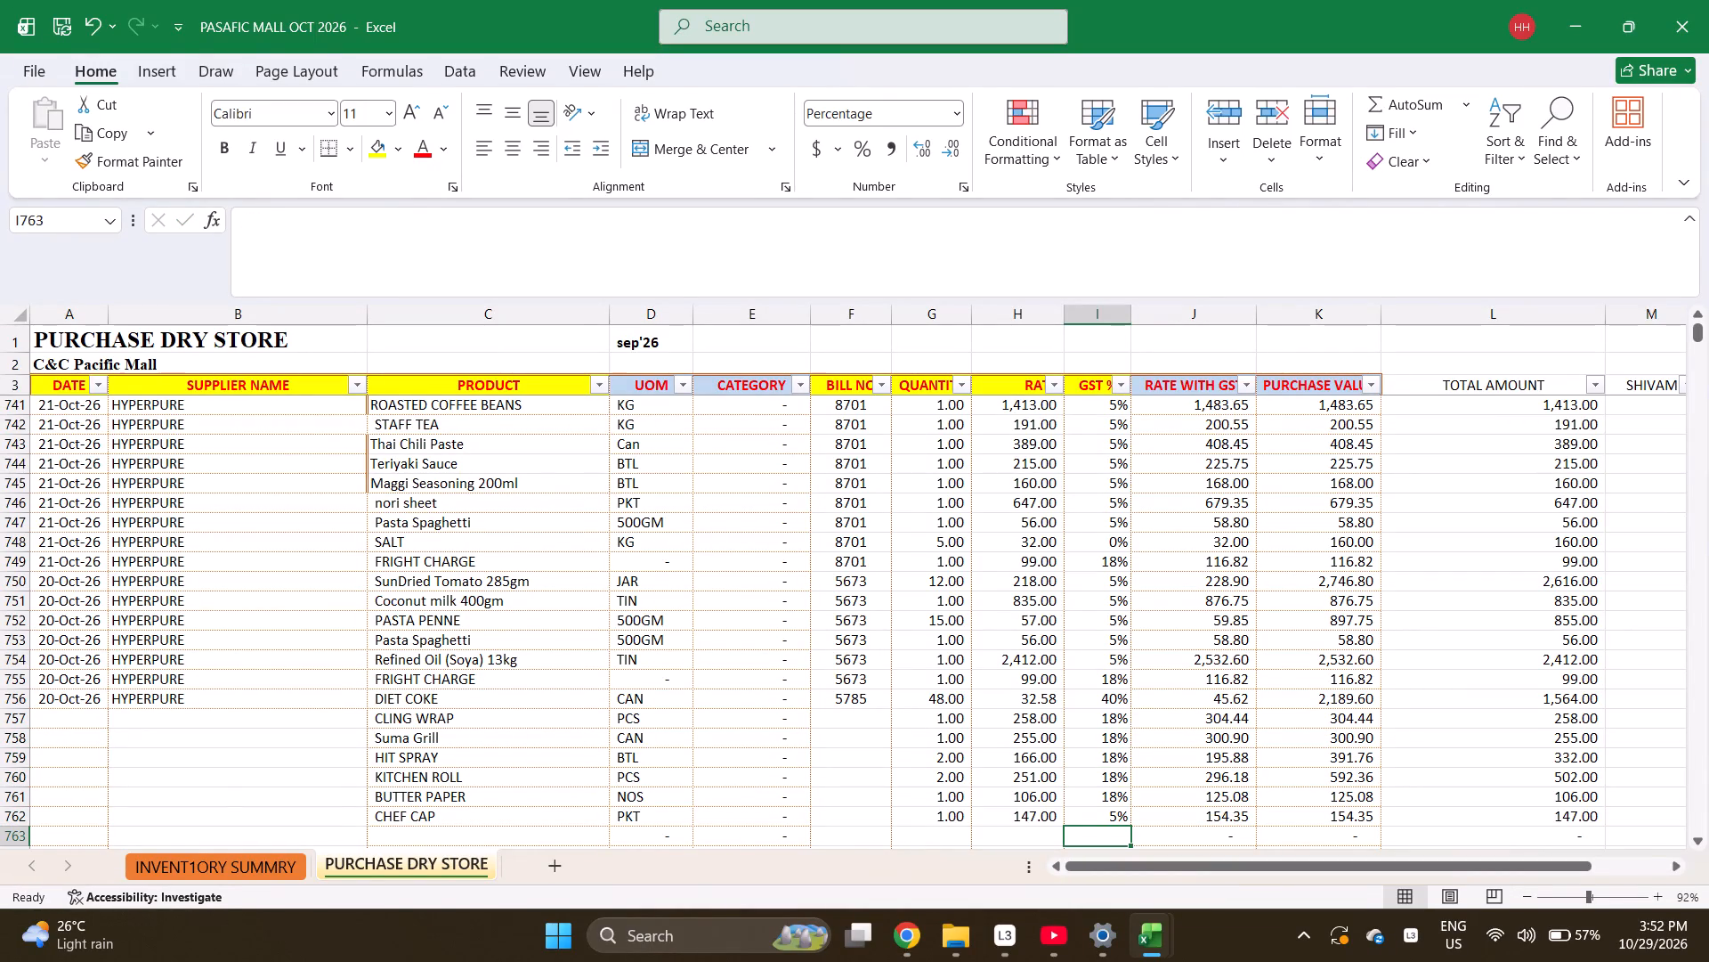
# Fill the date 20-Oct-26 and supplier HYPERPURE from row 756 down through row 763.
pyautogui.hotkey('ctrl', 'Left')
pyautogui.hotkey('ctrl', 'Left')
pyautogui.hotkey('ctrl', 'Left')
pyautogui.hotkey('ctrl', 'Left')
pyautogui.hotkey('ctrl', 'Left')
pyautogui.hotkey('ctrl', 'Left')
pyautogui.hotkey('ctrl', 'Left')
pyautogui.hotkey('ctrl', 'Left')
pyautogui.hotkey('ctrl', 'Up')
pyautogui.hotkey('shift', 'Right')
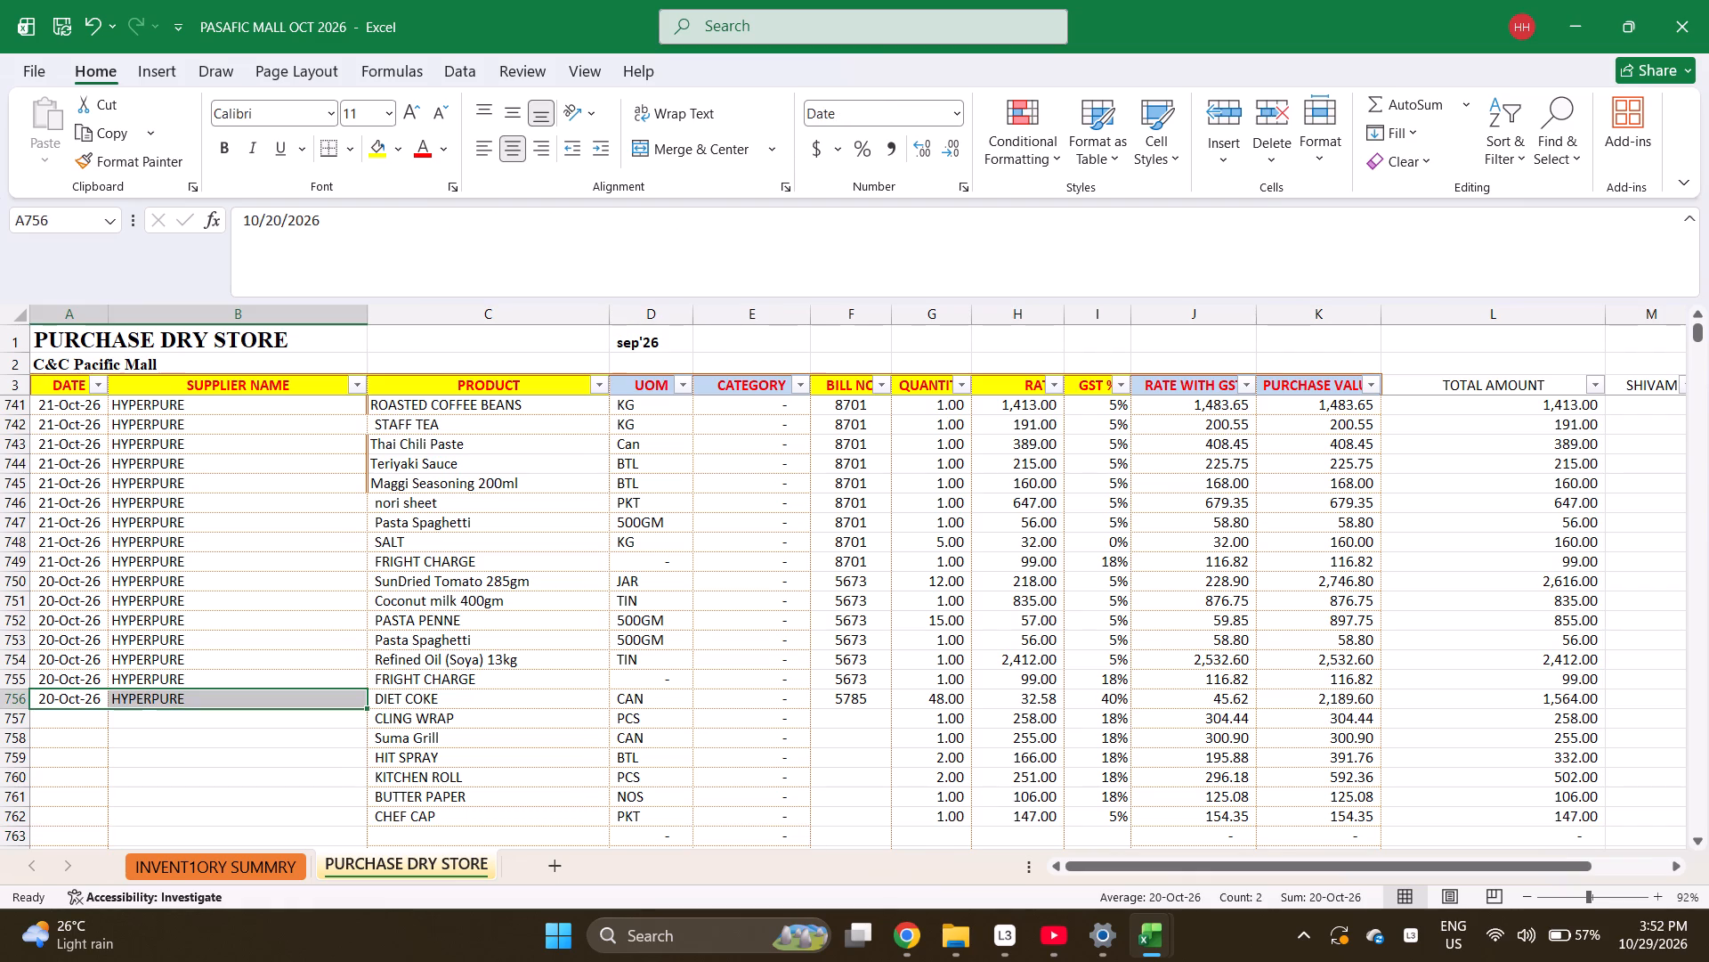
pyautogui.hotkey('shift', 'Down')
pyautogui.hotkey('shift', 'Down')
pyautogui.hotkey('shift', 'Down')
pyautogui.hotkey('shift', 'Down')
pyautogui.hotkey('shift', 'Down')
pyautogui.hotkey('shift', 'Down')
pyautogui.hotkey('shift', 'Down')
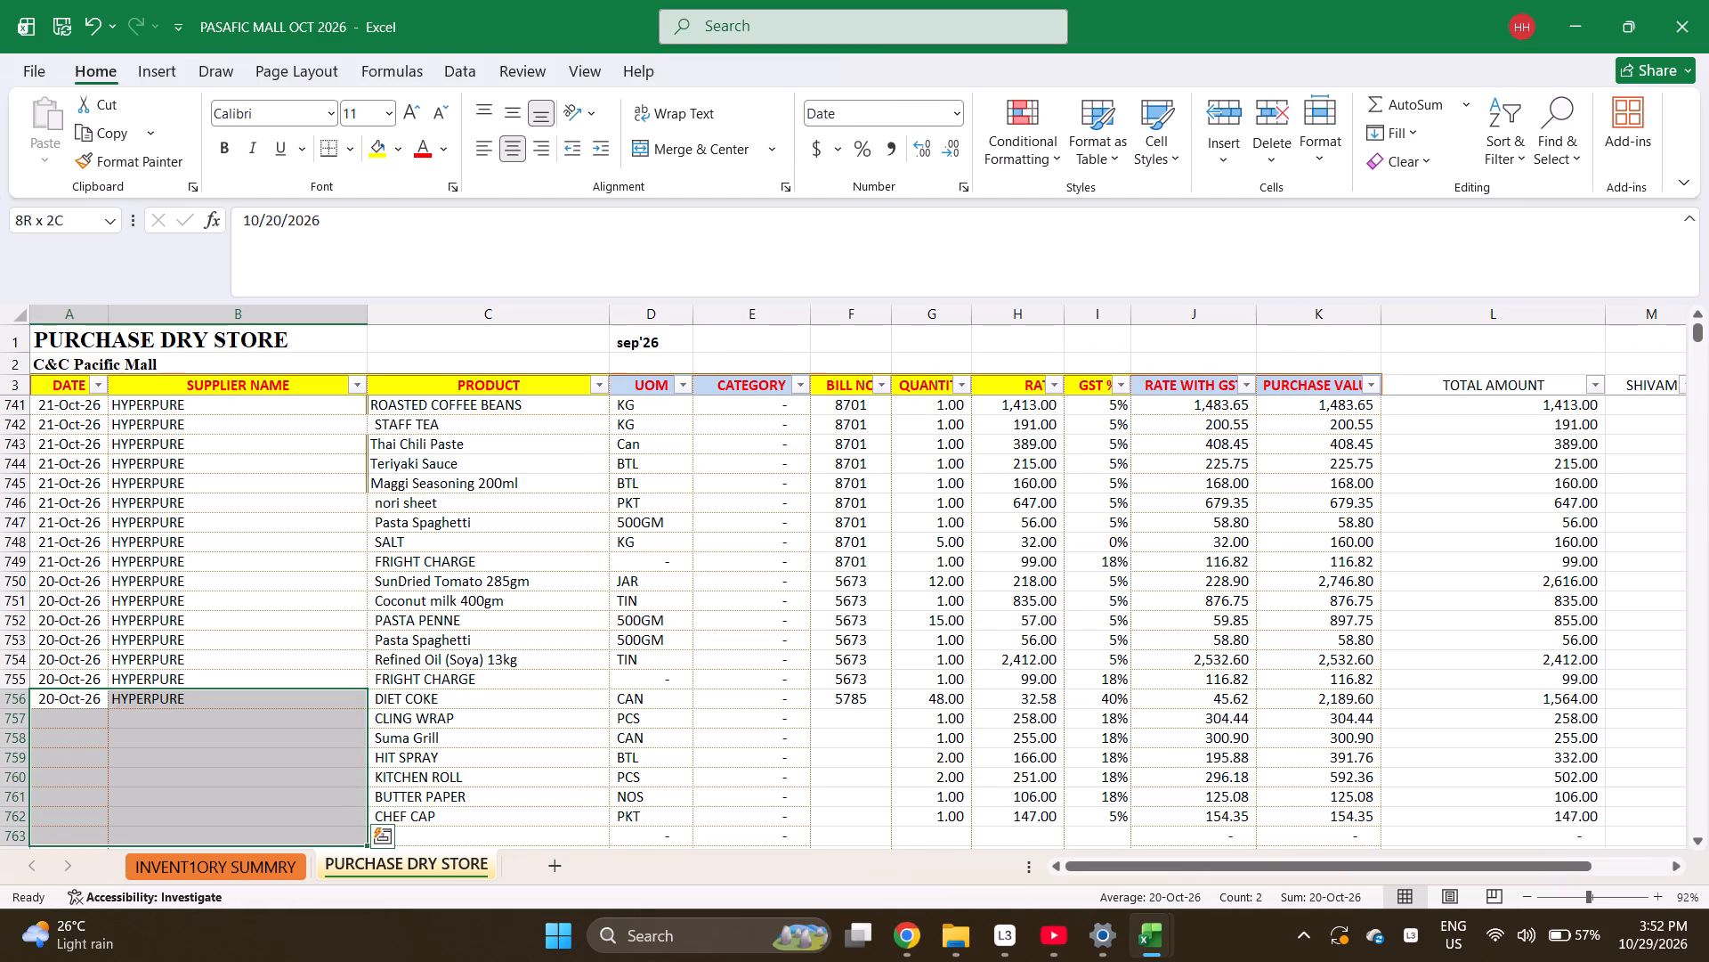
pyautogui.hotkey('ctrl', 'd')
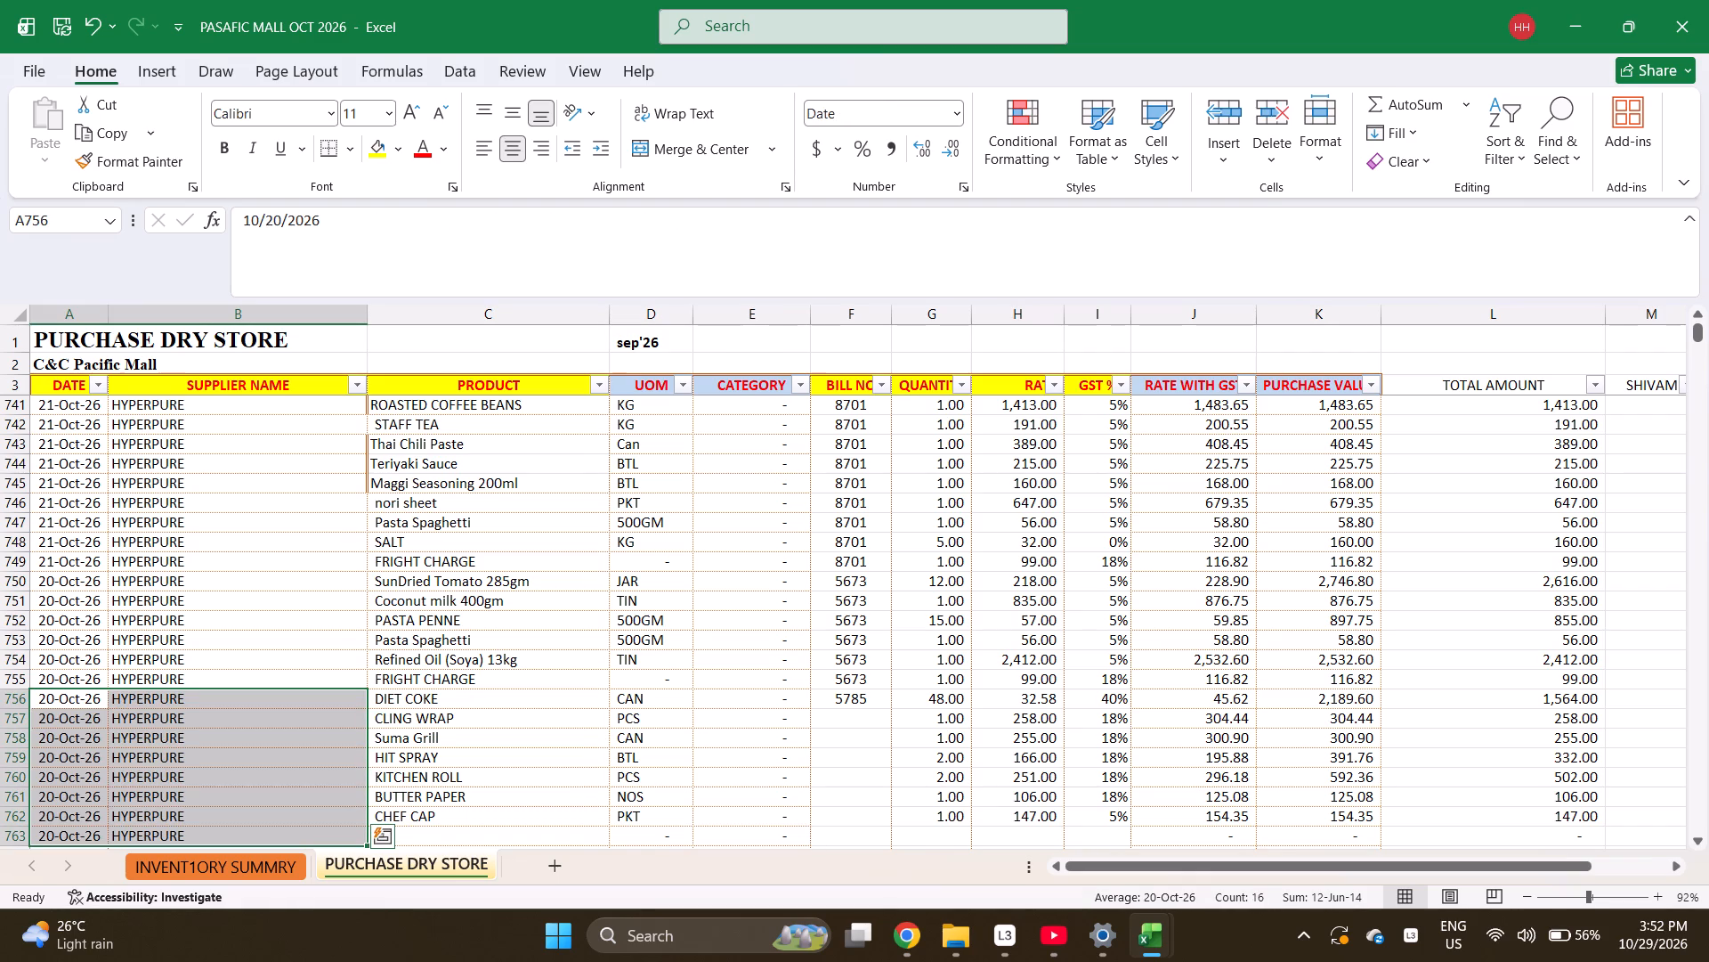
# Enter FRIGHT CHARGE as the product in row 763.
pyautogui.hotkey('ctrl', 'Down')
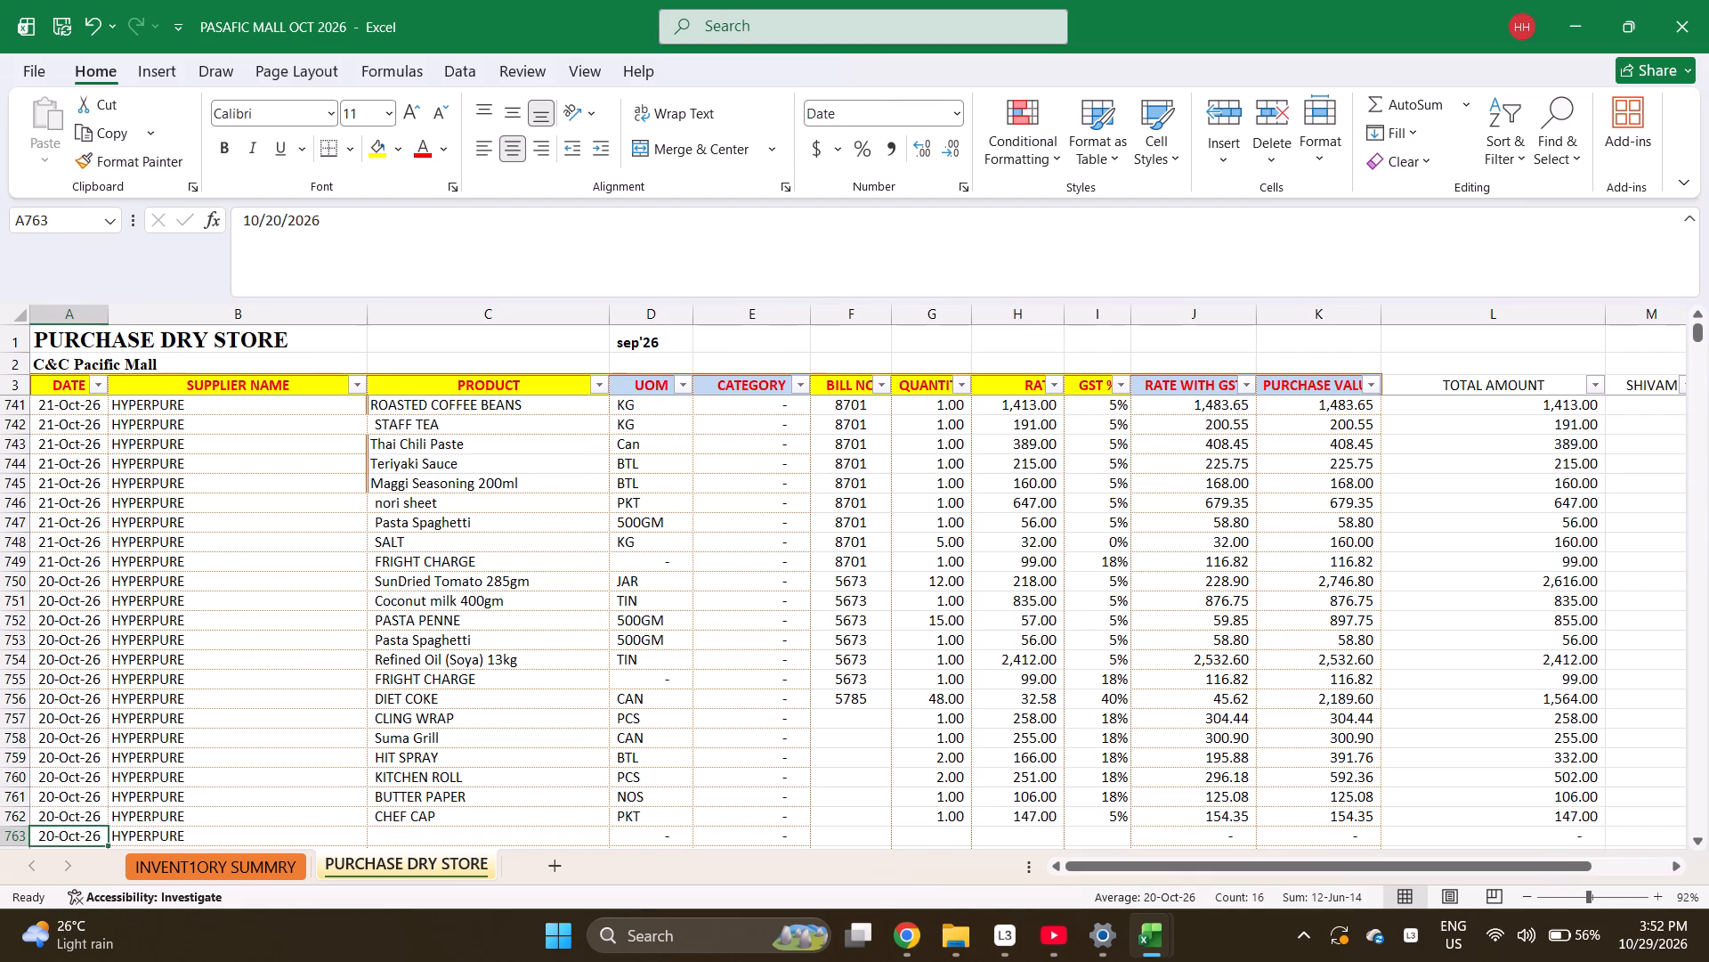
pyautogui.press('Right')
pyautogui.press('Right')
pyautogui.write('FR')
pyautogui.press('Right')
# Fill bill number 5785 from the DIET COKE row down through the FRIGHT CHARGE row.
pyautogui.press('Right')
pyautogui.press('Right')
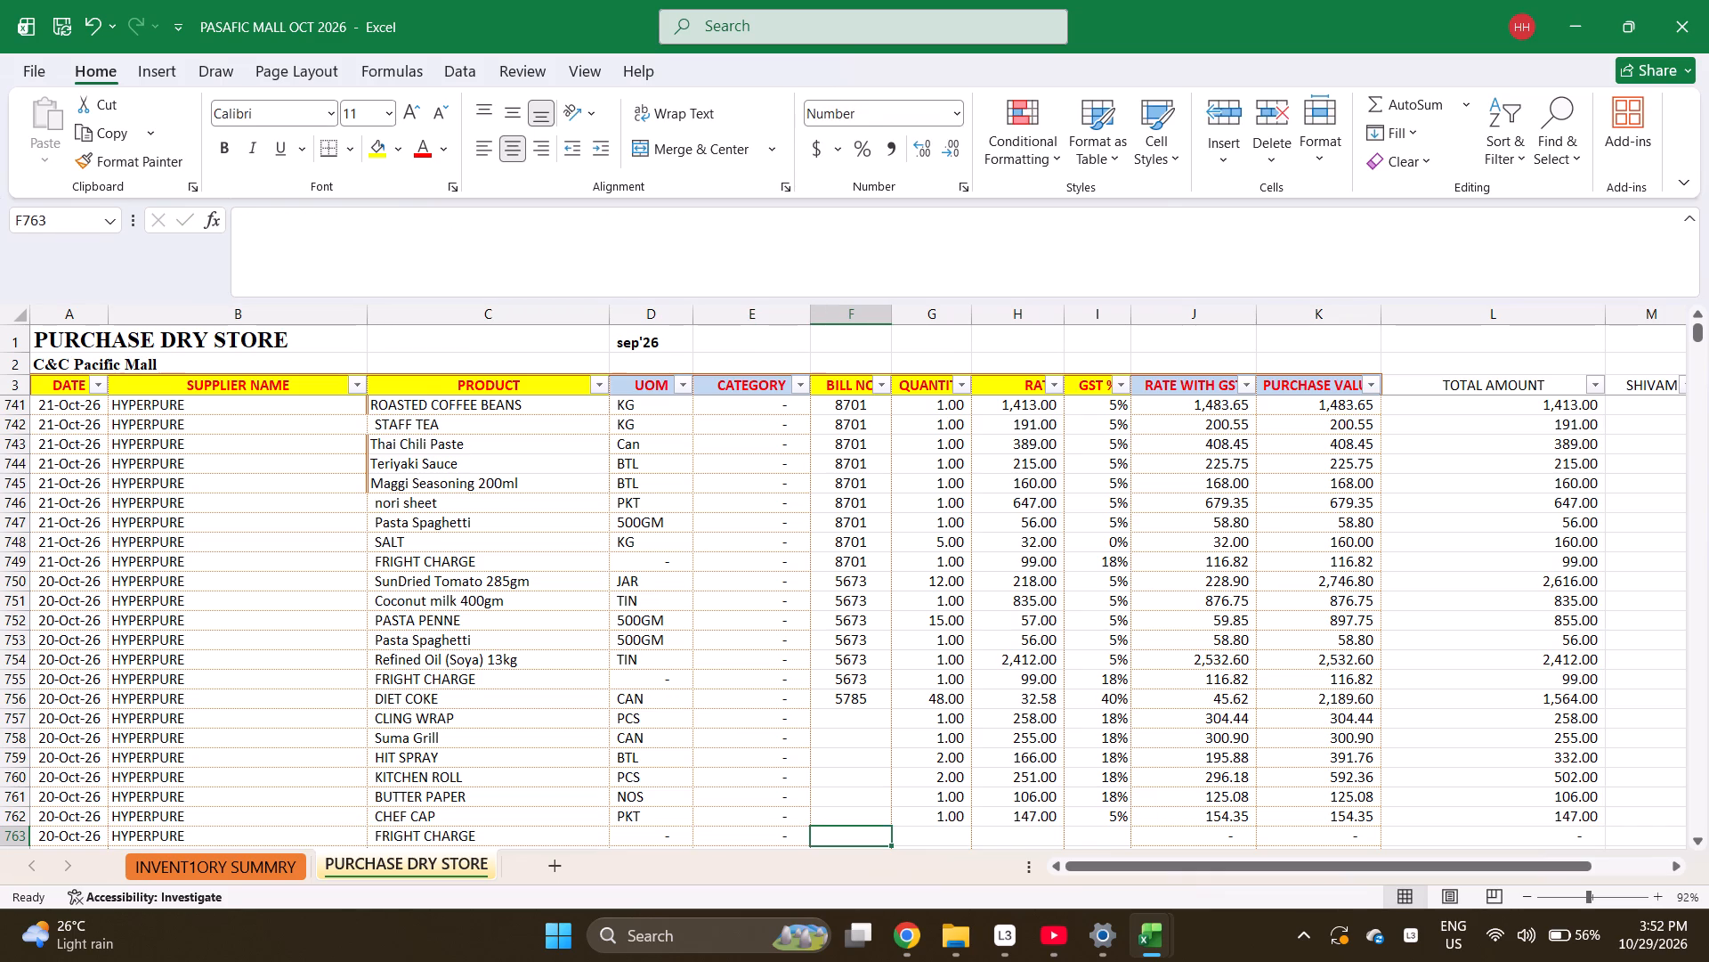
pyautogui.hotkey('ctrl', 'Up')
pyautogui.hotkey('shift', 'Down')
pyautogui.hotkey('shift', 'Down')
pyautogui.hotkey('shift', 'Down')
pyautogui.hotkey('shift', 'Down')
pyautogui.hotkey('shift', 'Down')
pyautogui.hotkey('shift', 'Down')
pyautogui.hotkey('shift', 'Down')
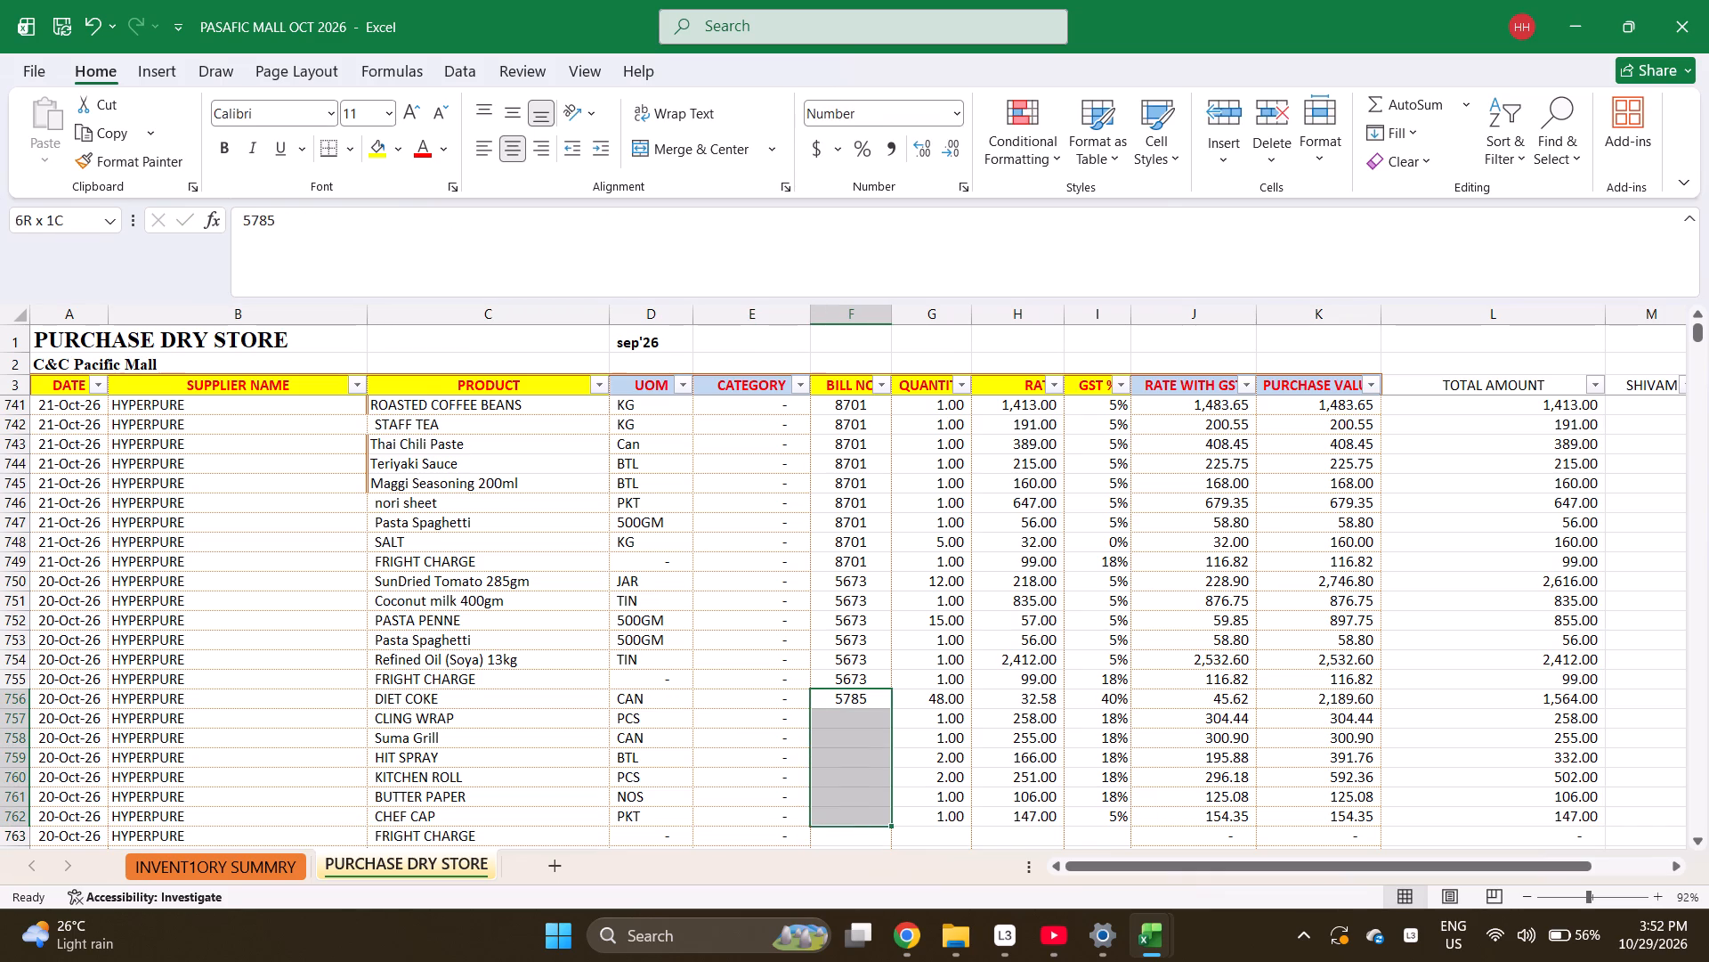
pyautogui.hotkey('shift', 'Down')
pyautogui.hotkey('ctrl', 'd')
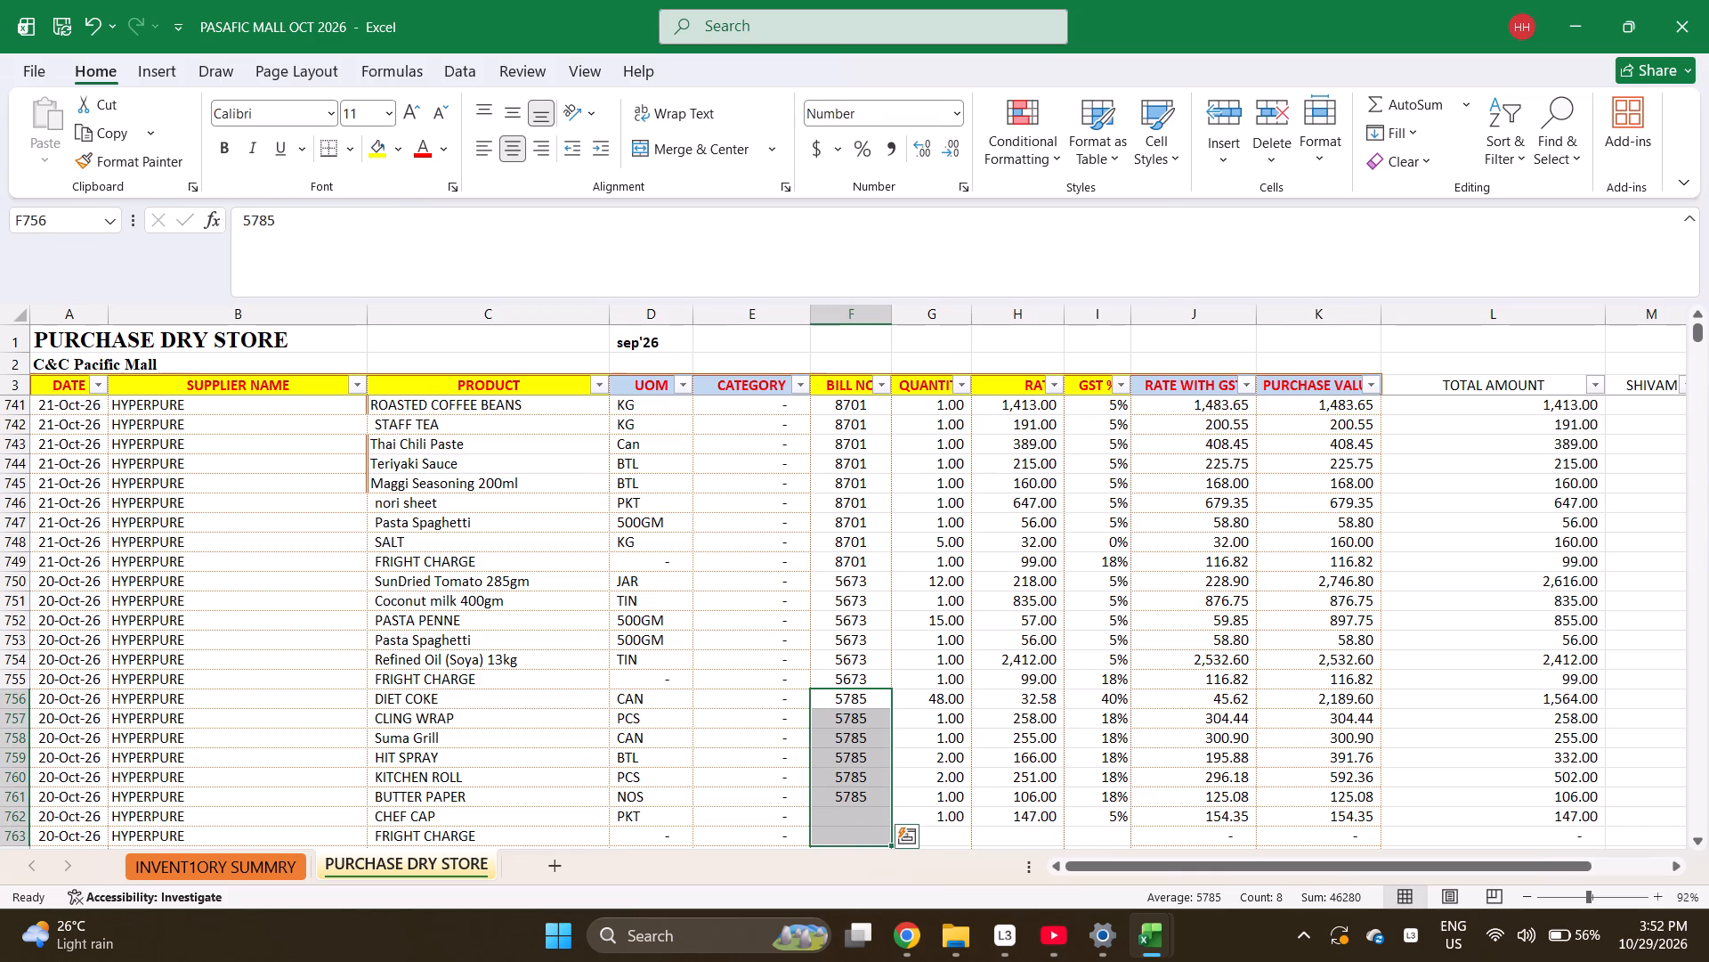
# Enter quantity 1, rate 99 and GST 18% for FRIGHT CHARGE in row 763.
pyautogui.hotkey('ctrl', 'Down')
pyautogui.press('Right')
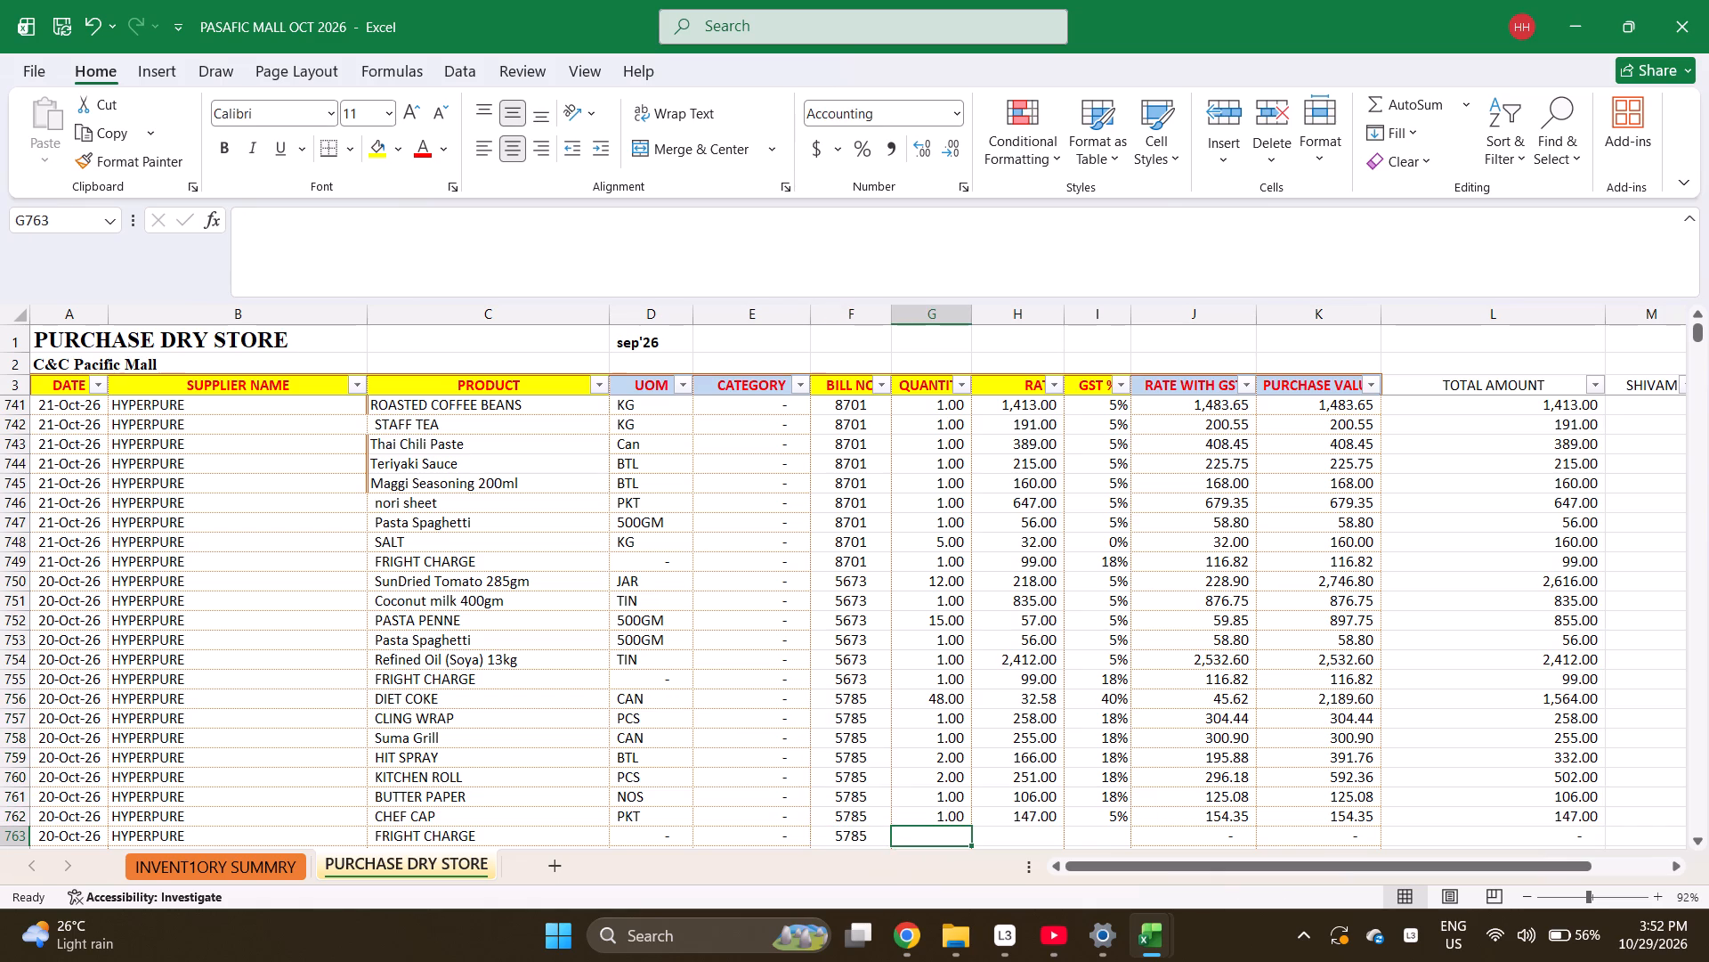
pyautogui.press('1')
pyautogui.press('Right')
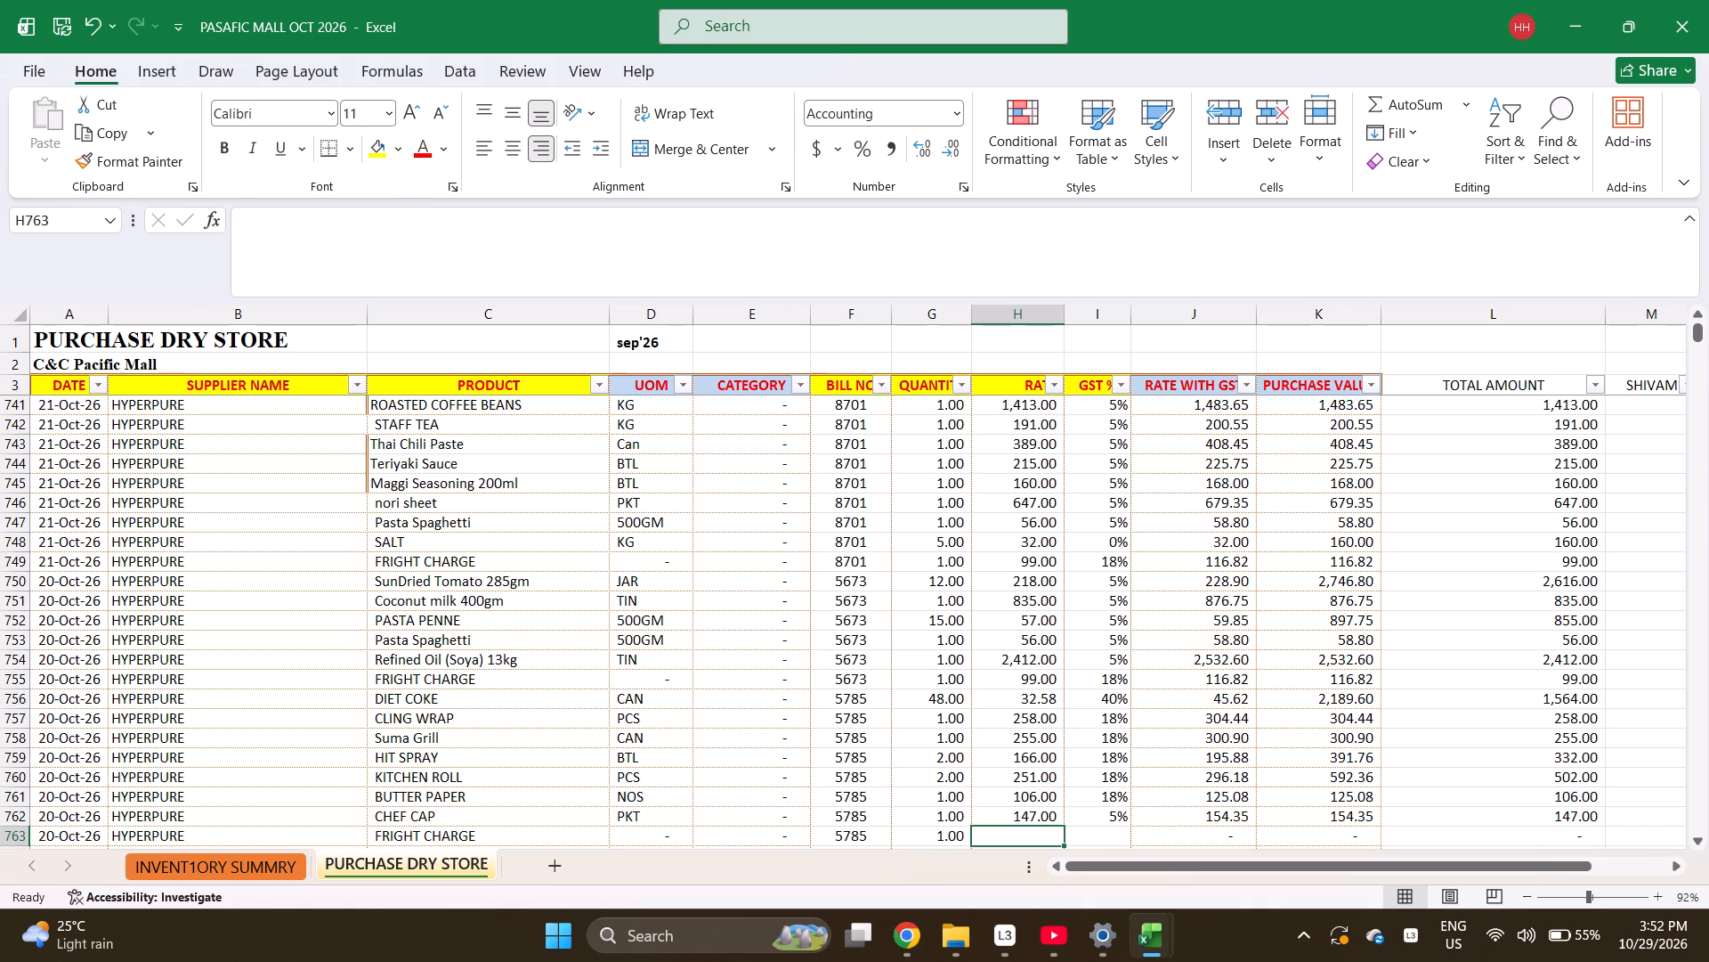
pyautogui.write('99')
pyautogui.press('Right')
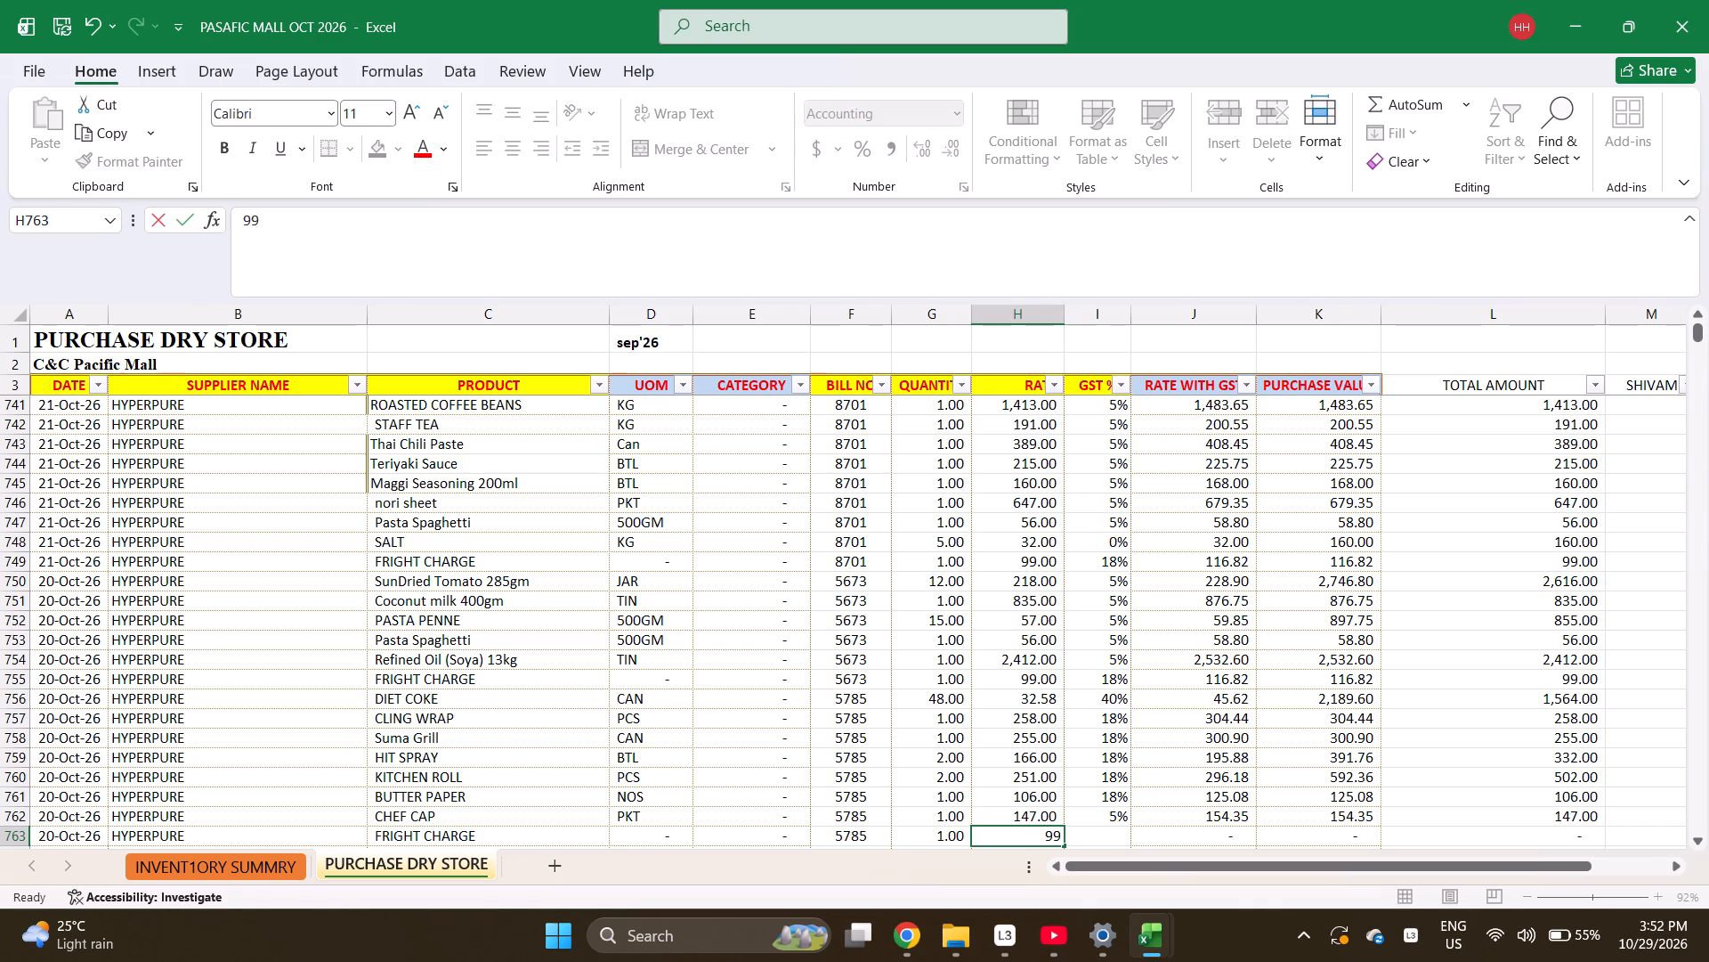
pyautogui.write('18')
pyautogui.press('Right')
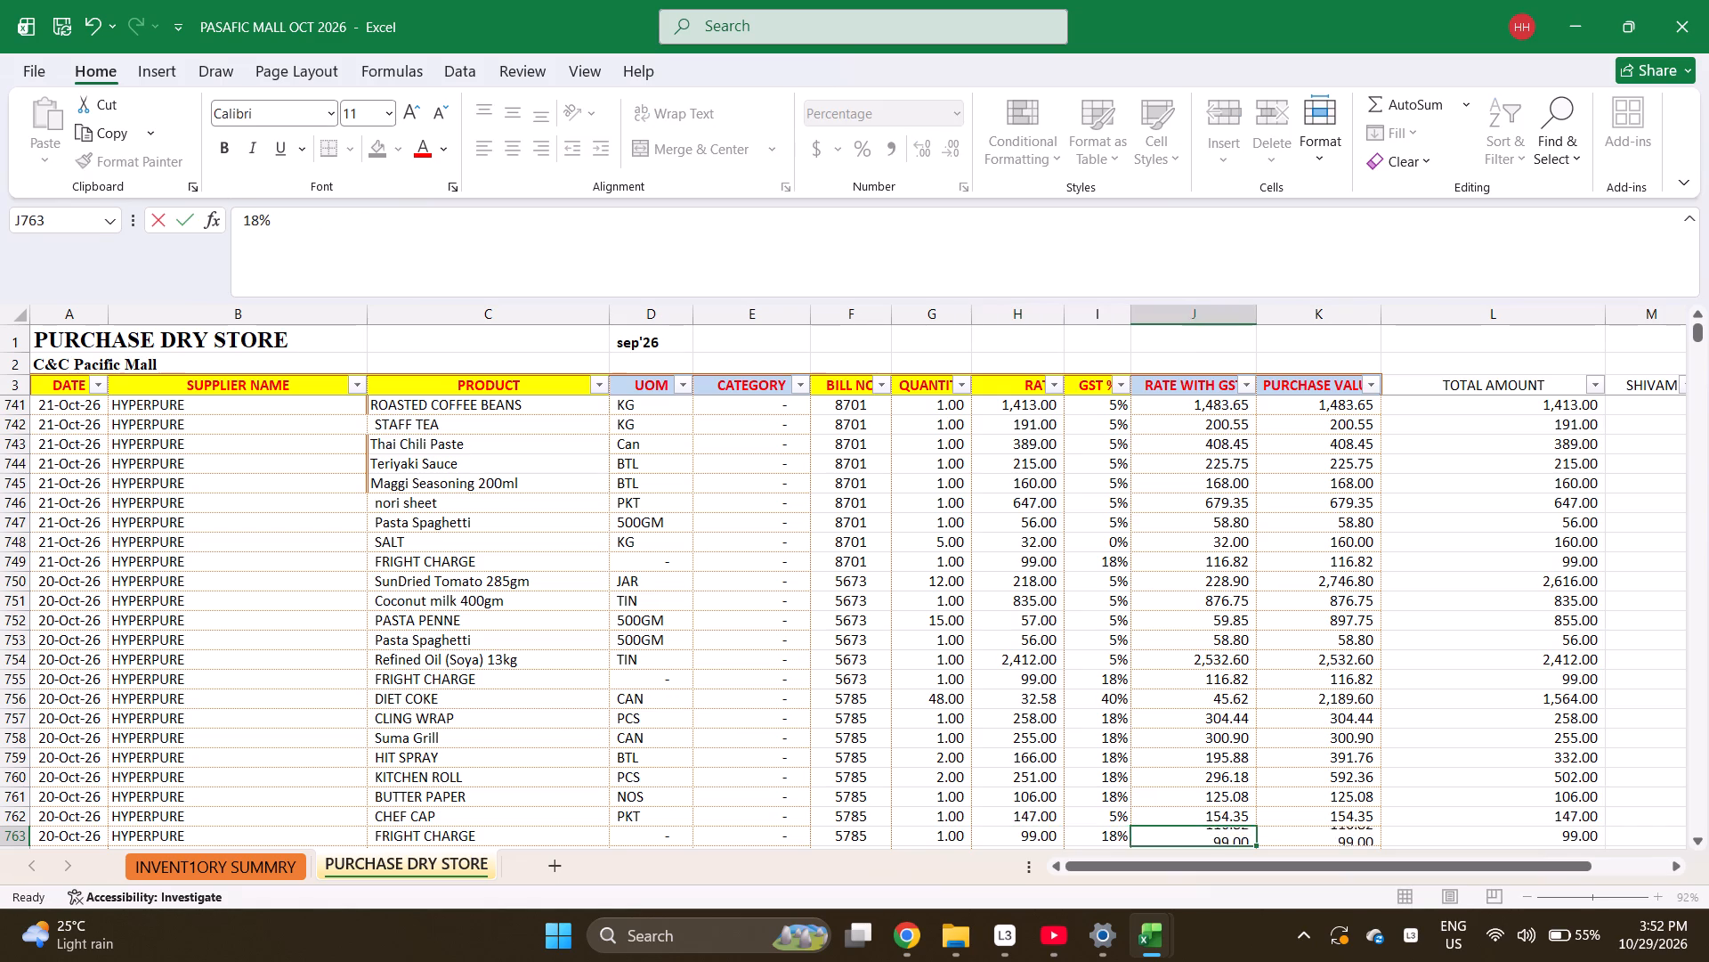
# Check the sum of the purchase values for bill 5785 in rows 756 to 763.
pyautogui.press('Right')
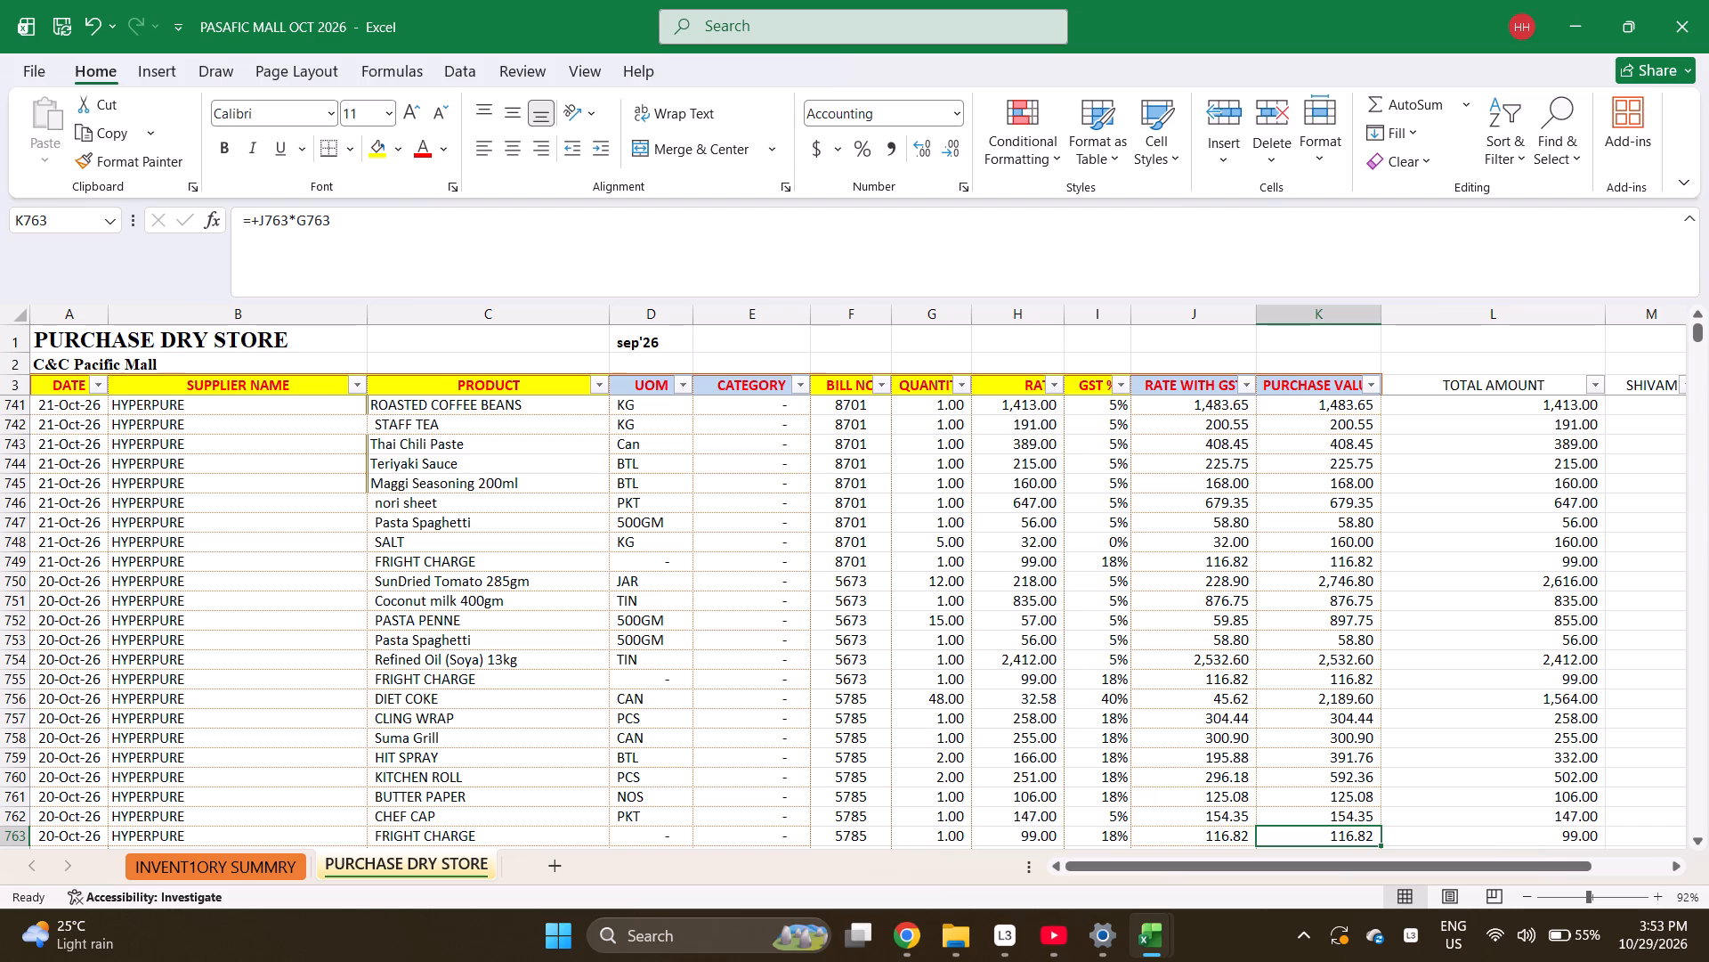
pyautogui.hotkey('shift', 'Up')
pyautogui.hotkey('shift', 'Up')
pyautogui.hotkey('shift', 'Up')
pyautogui.hotkey('shift', 'Up')
pyautogui.hotkey('shift', 'Up')
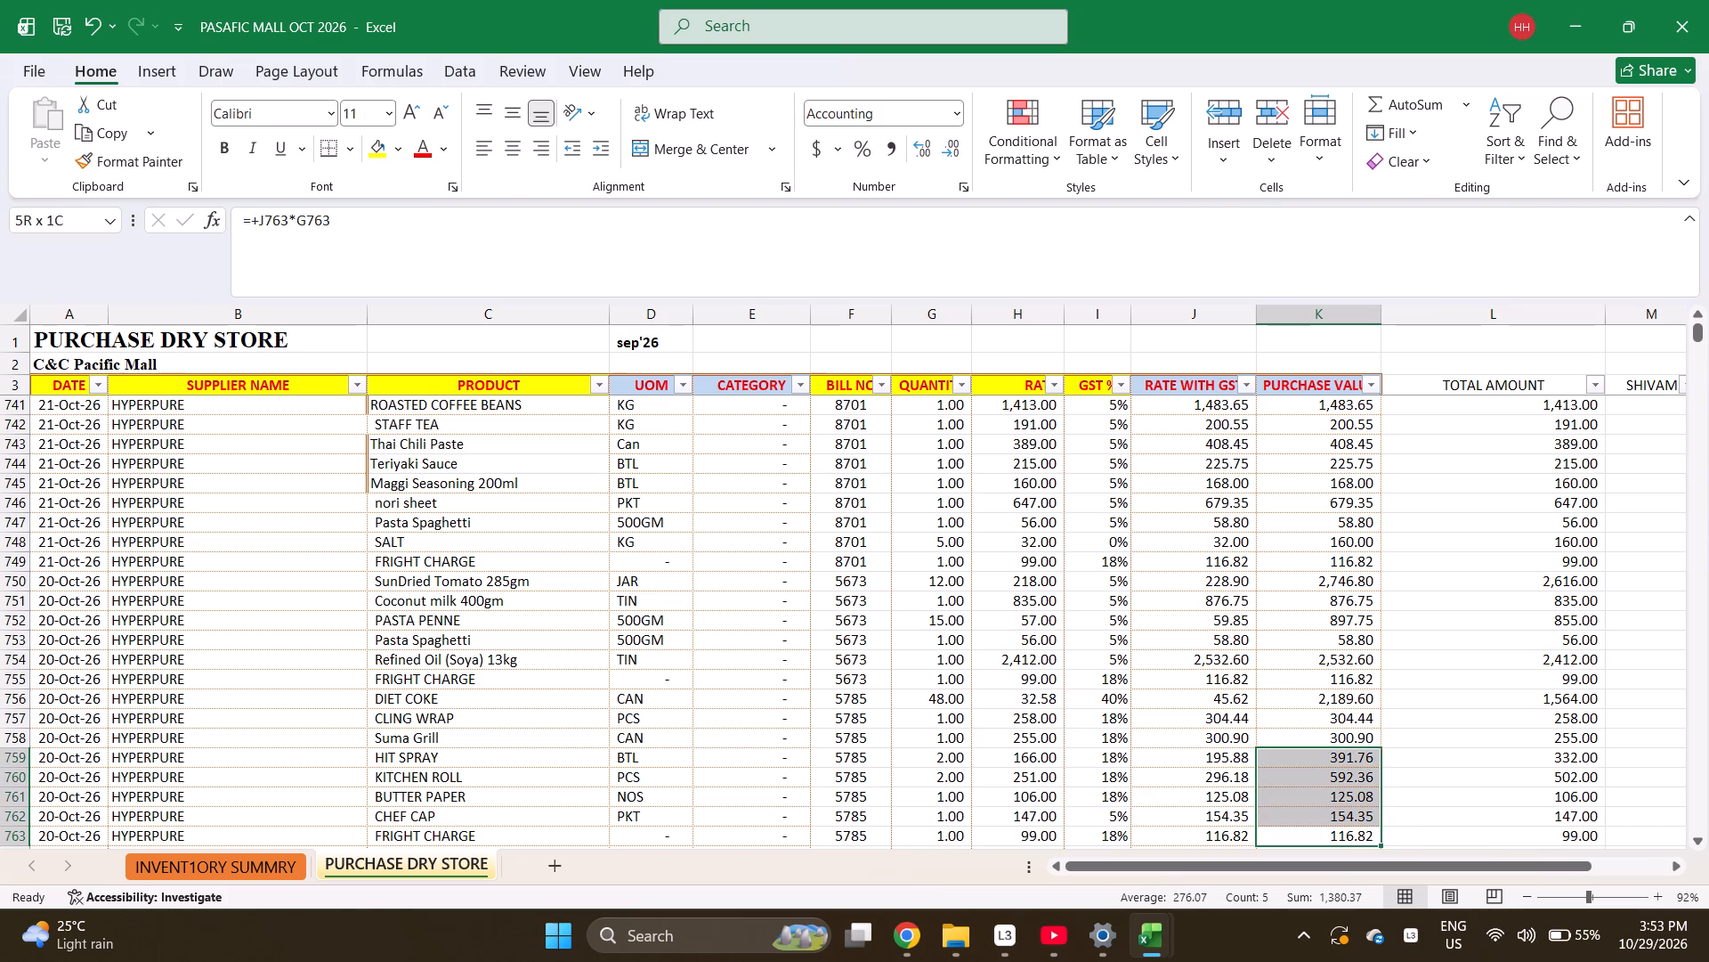
pyautogui.hotkey('shift', 'Up')
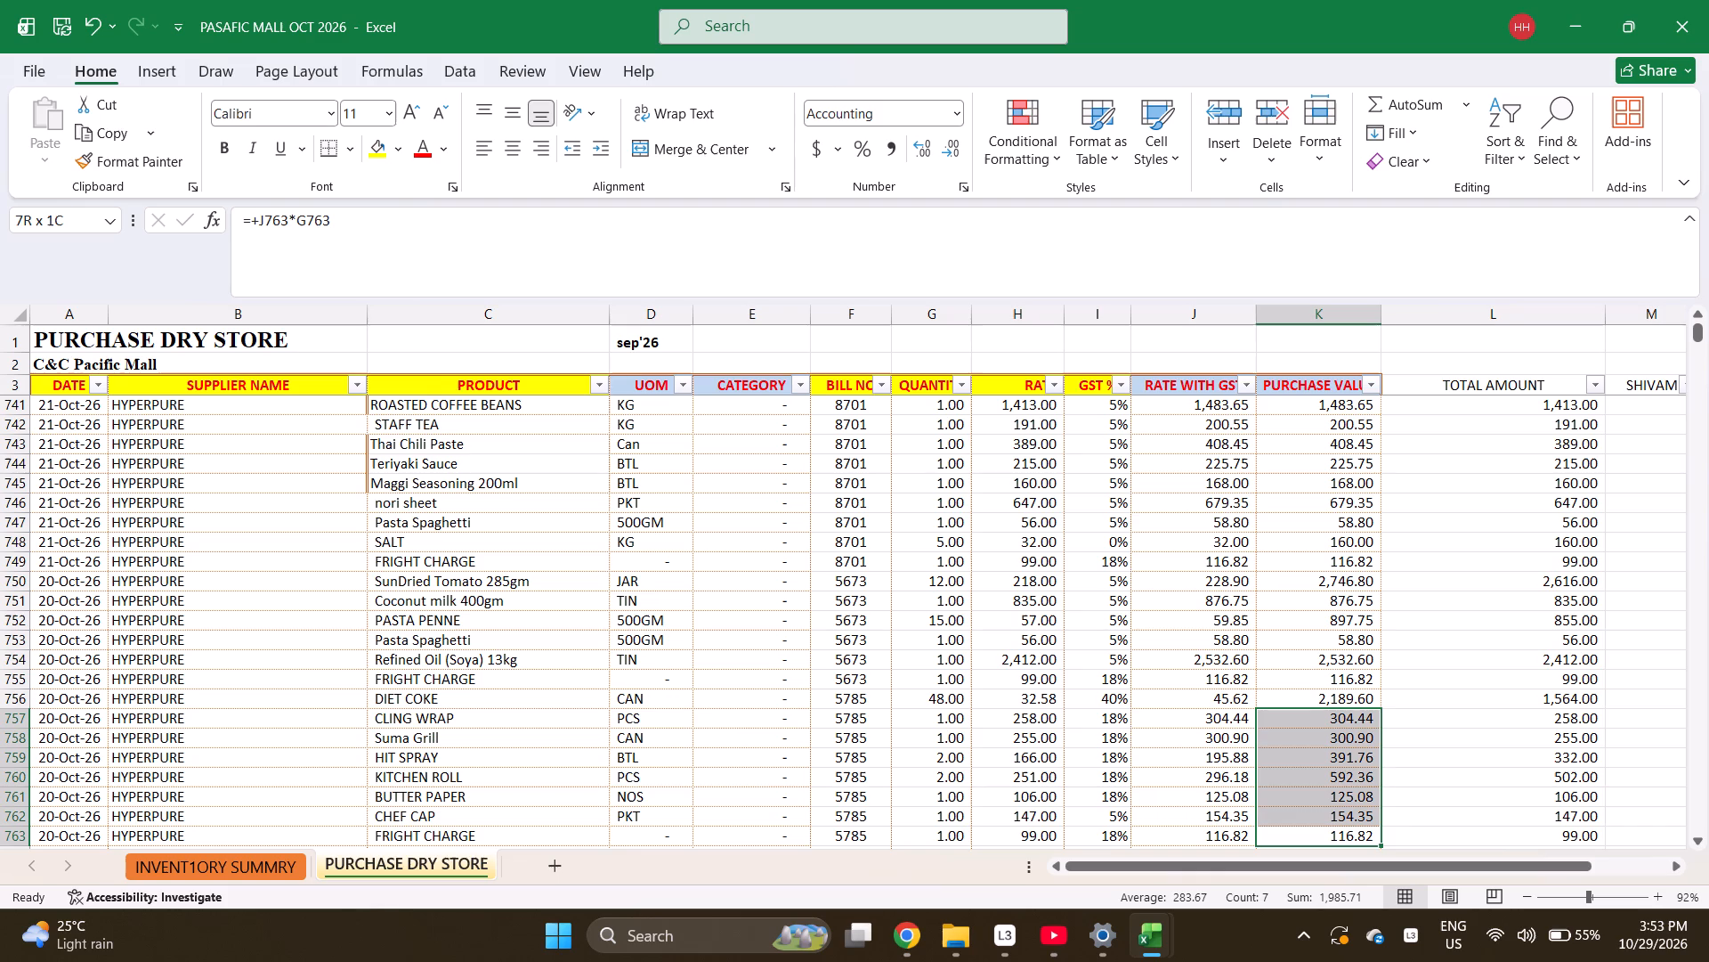
pyautogui.hotkey('shift', 'Up')
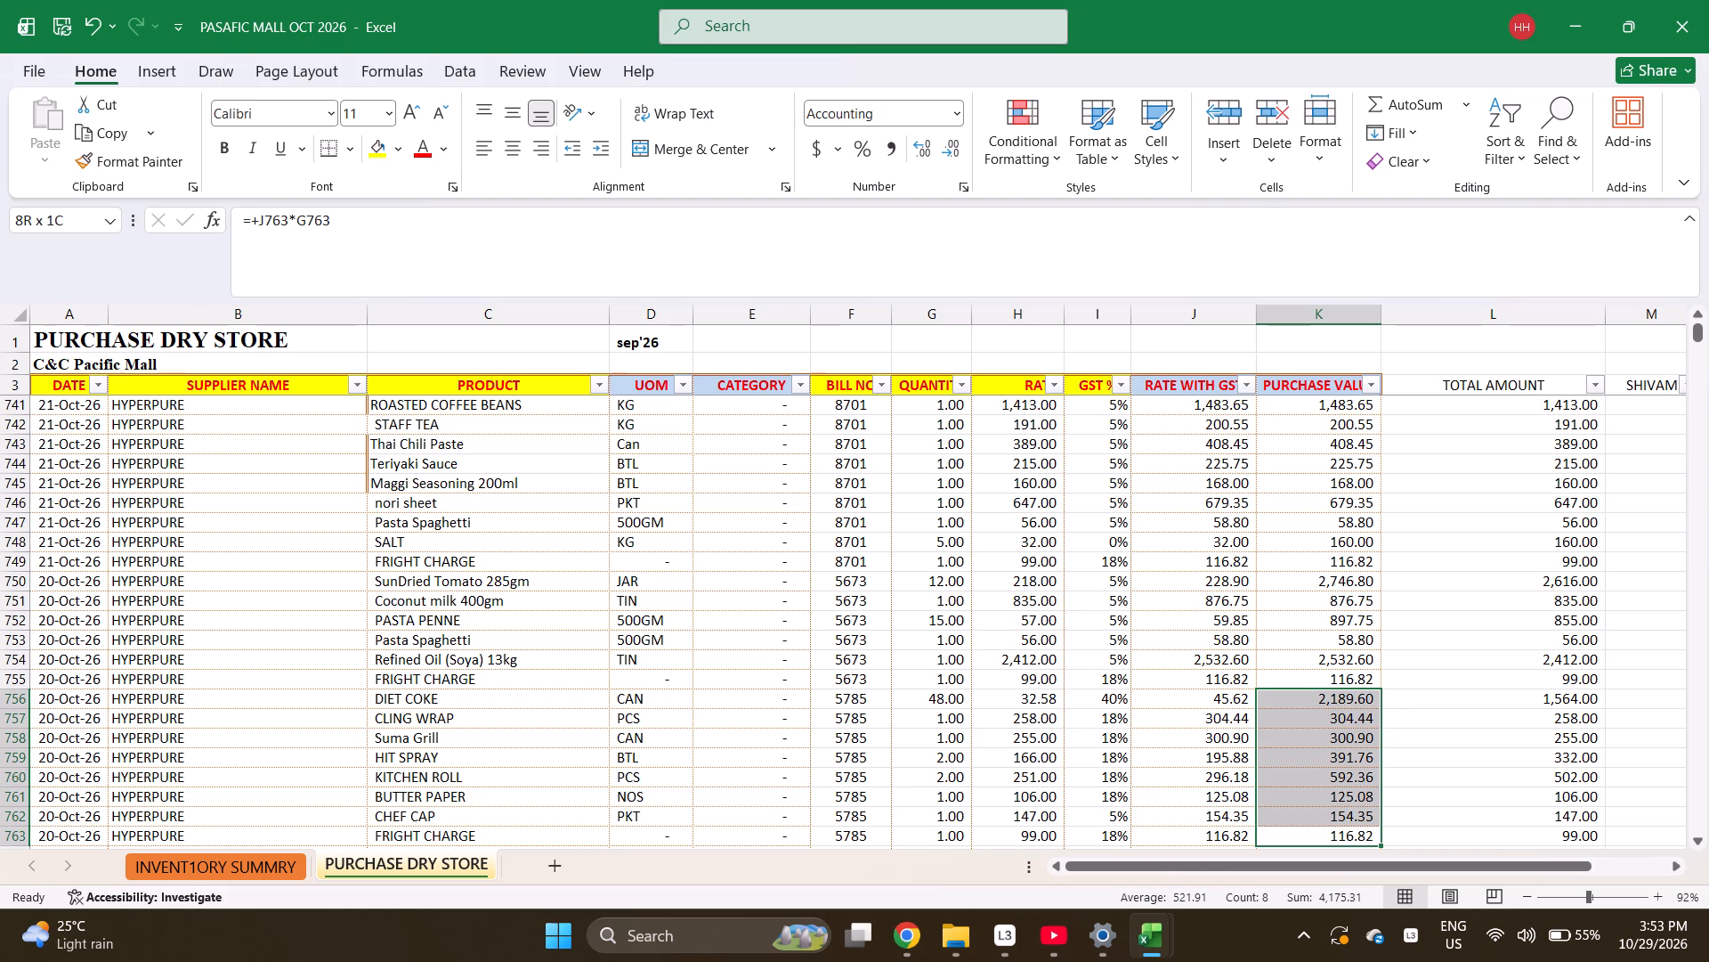
# Set the FRIGHT CHARGE rate in row 763 to the sum +99+24.58.
pyautogui.press('Down')
pyautogui.press('Left')
pyautogui.press('Left')
pyautogui.press('Left')
pyautogui.press('Up')
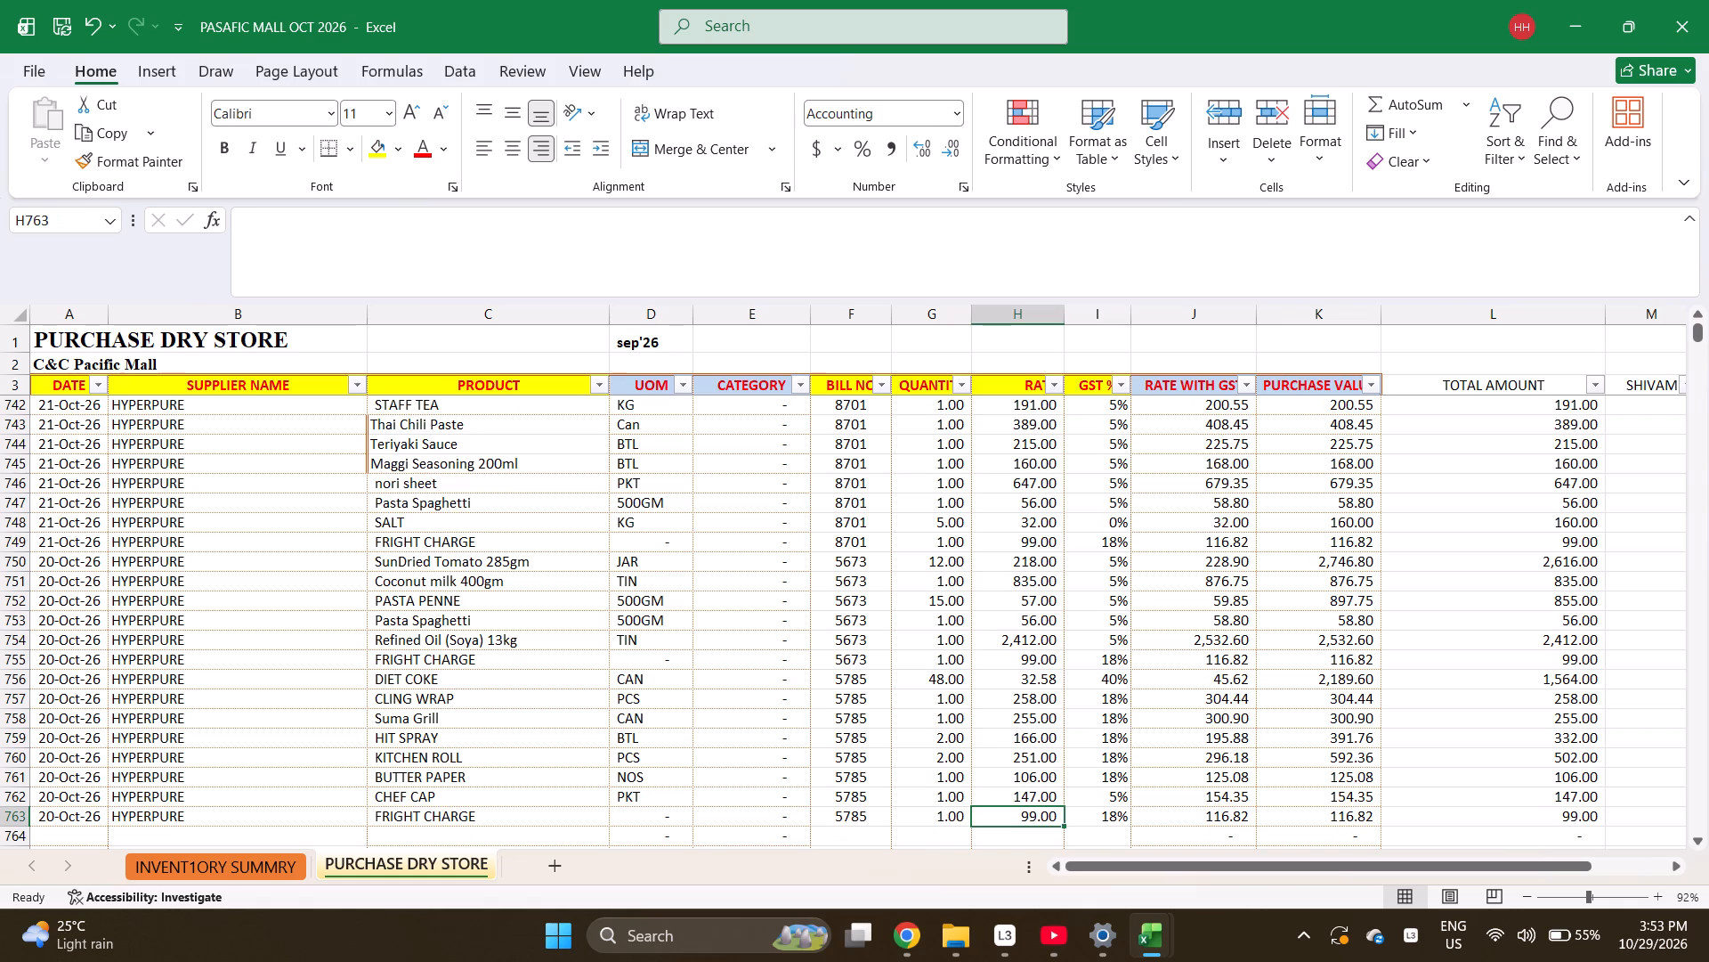
pyautogui.write('+99+2')
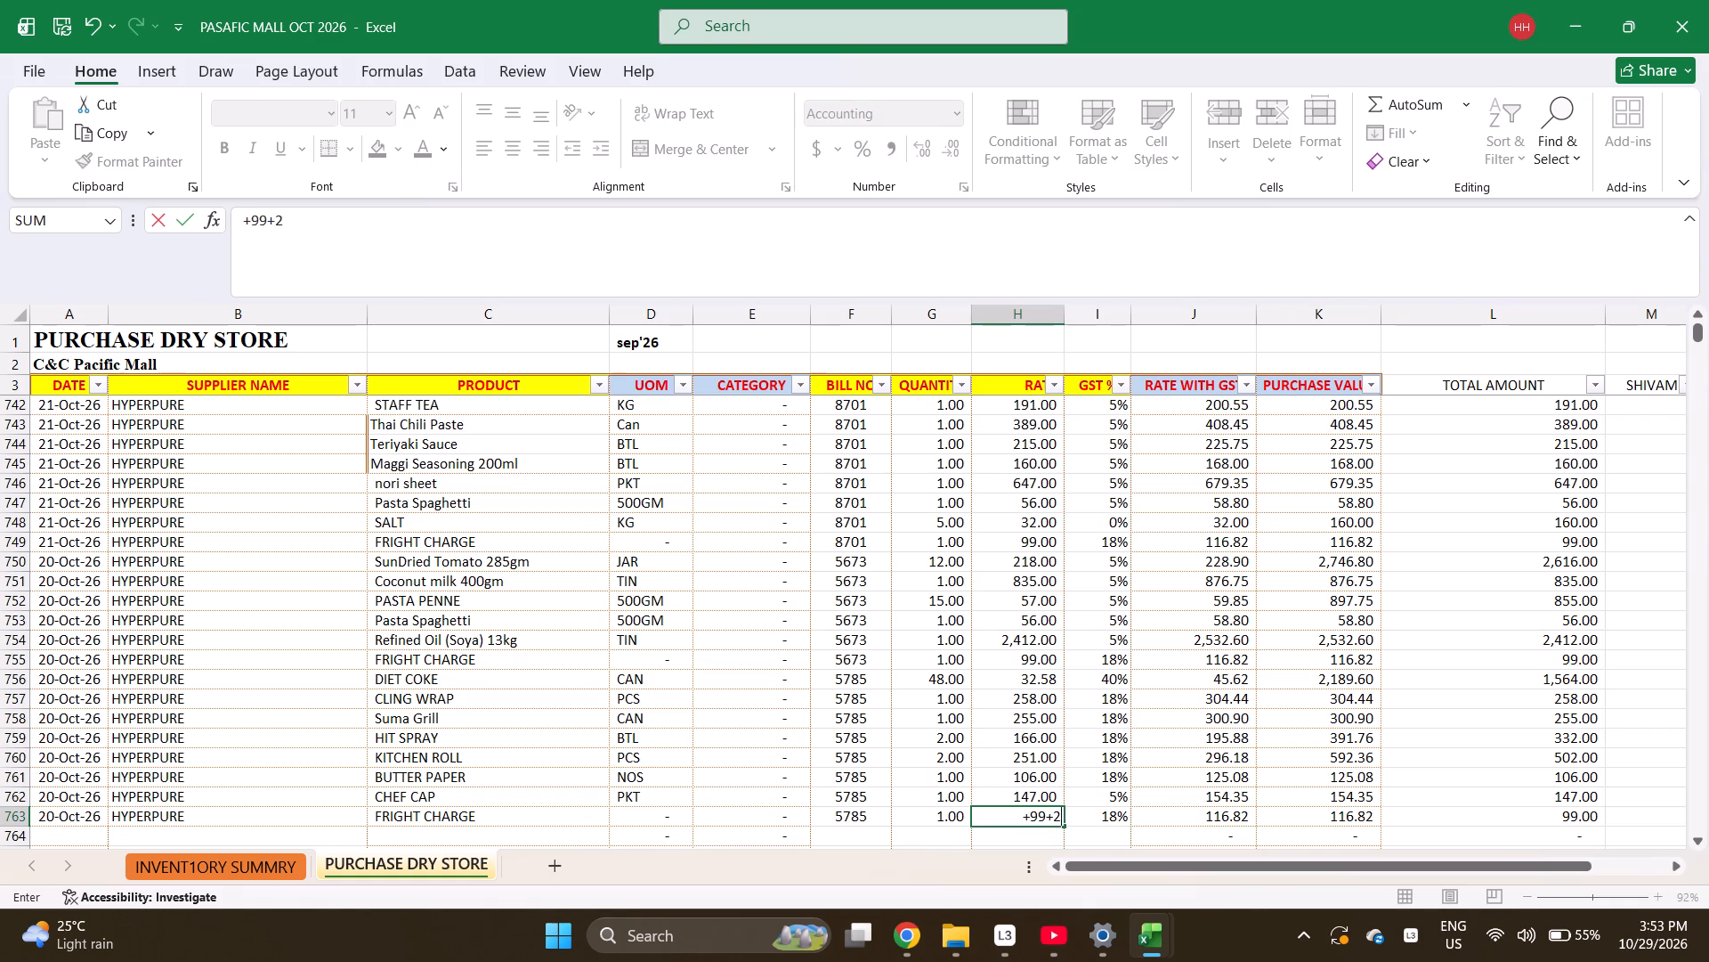
pyautogui.write('9.58')
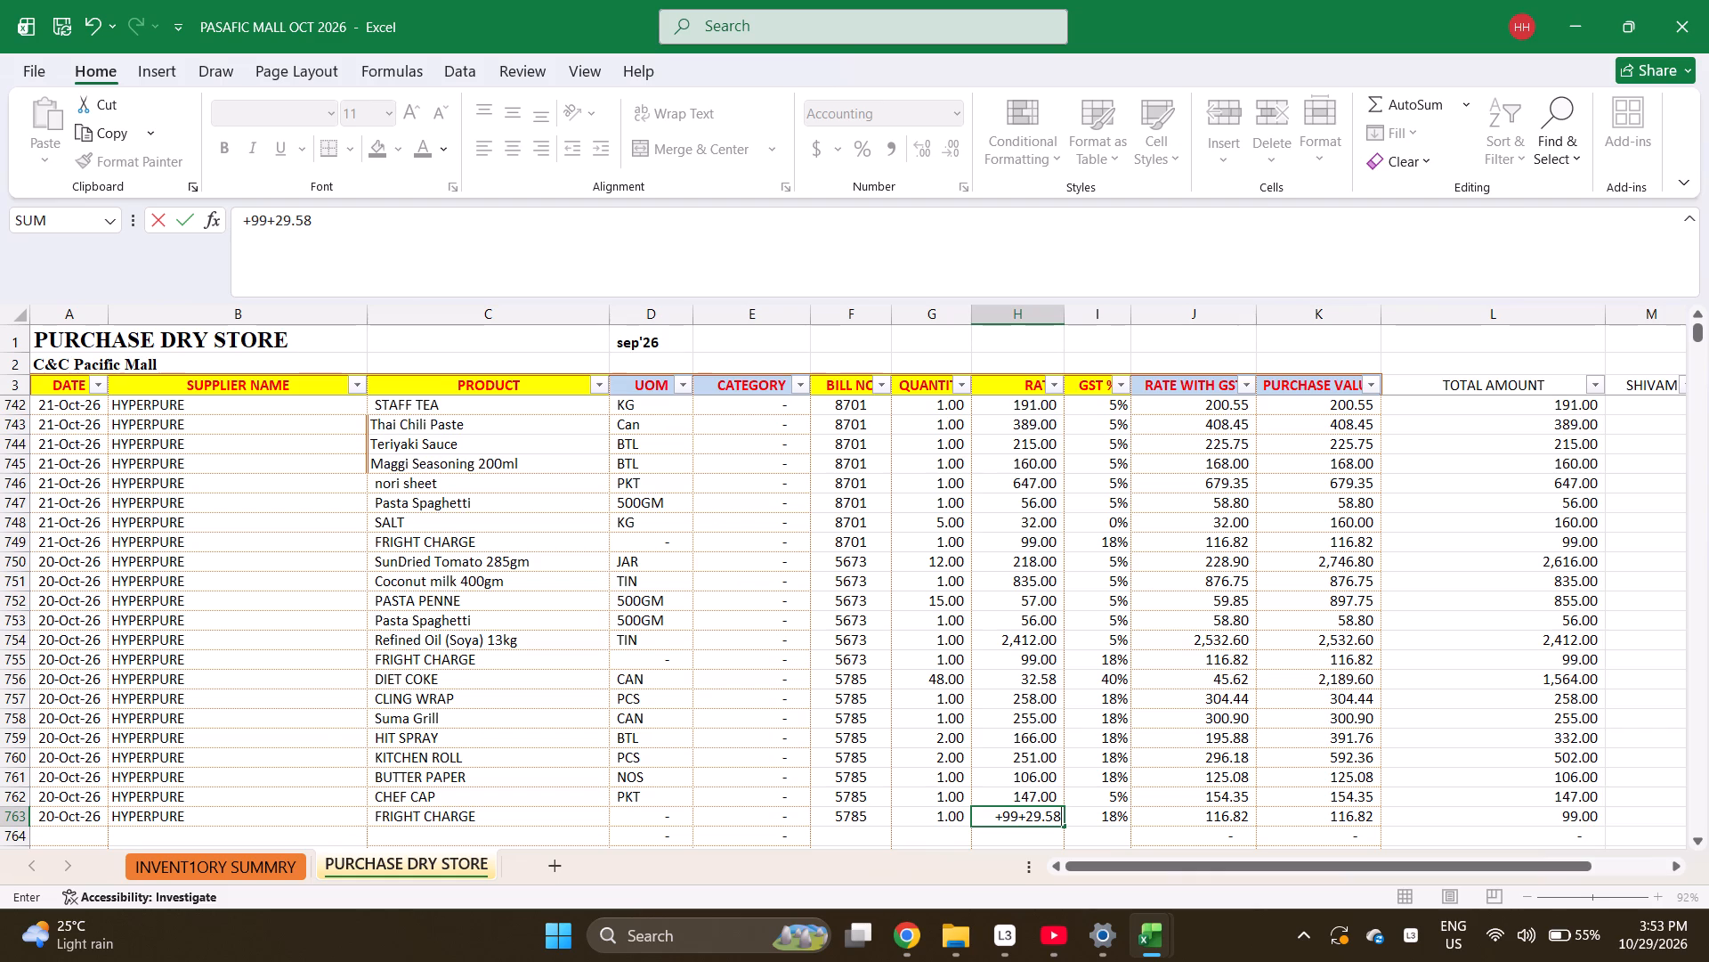
pyautogui.press('BackSpace')
pyautogui.press('BackSpace')
pyautogui.press('BackSpace')
pyautogui.press('BackSpace')
pyautogui.write('4.58')
pyautogui.press('Return')
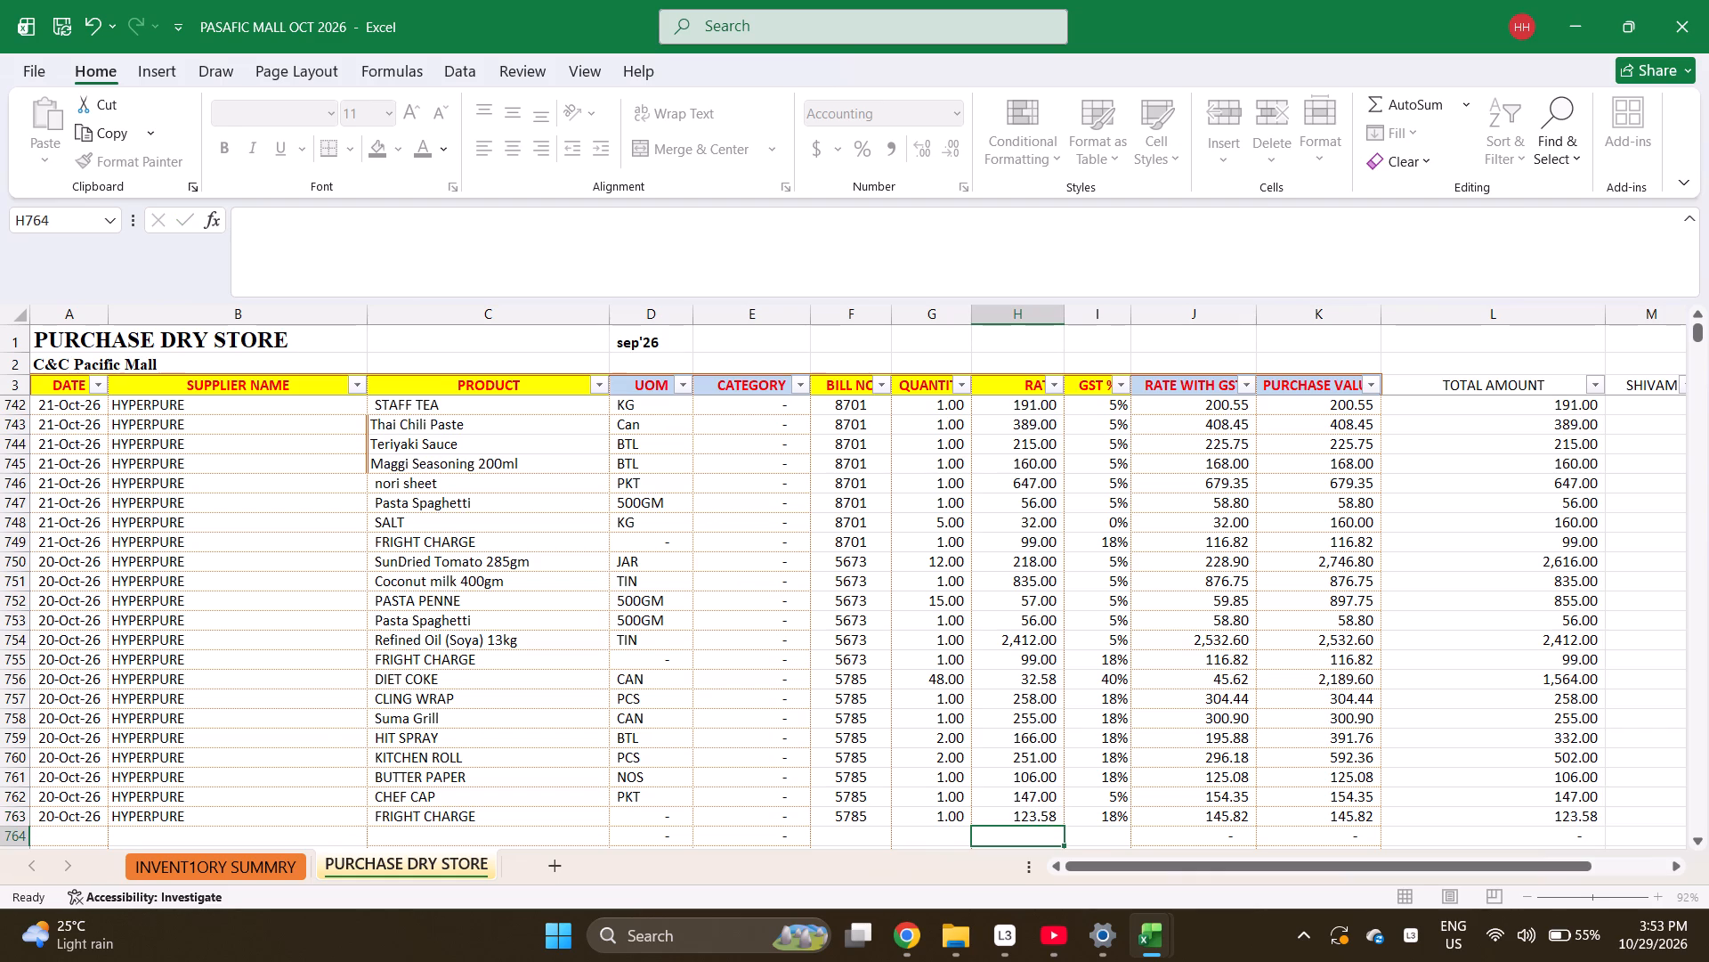
# Recheck the sum of the purchase values for bill 5785 in rows 756 to 763.
pyautogui.press('Up')
pyautogui.press('Right')
pyautogui.press('Right')
pyautogui.press('Right')
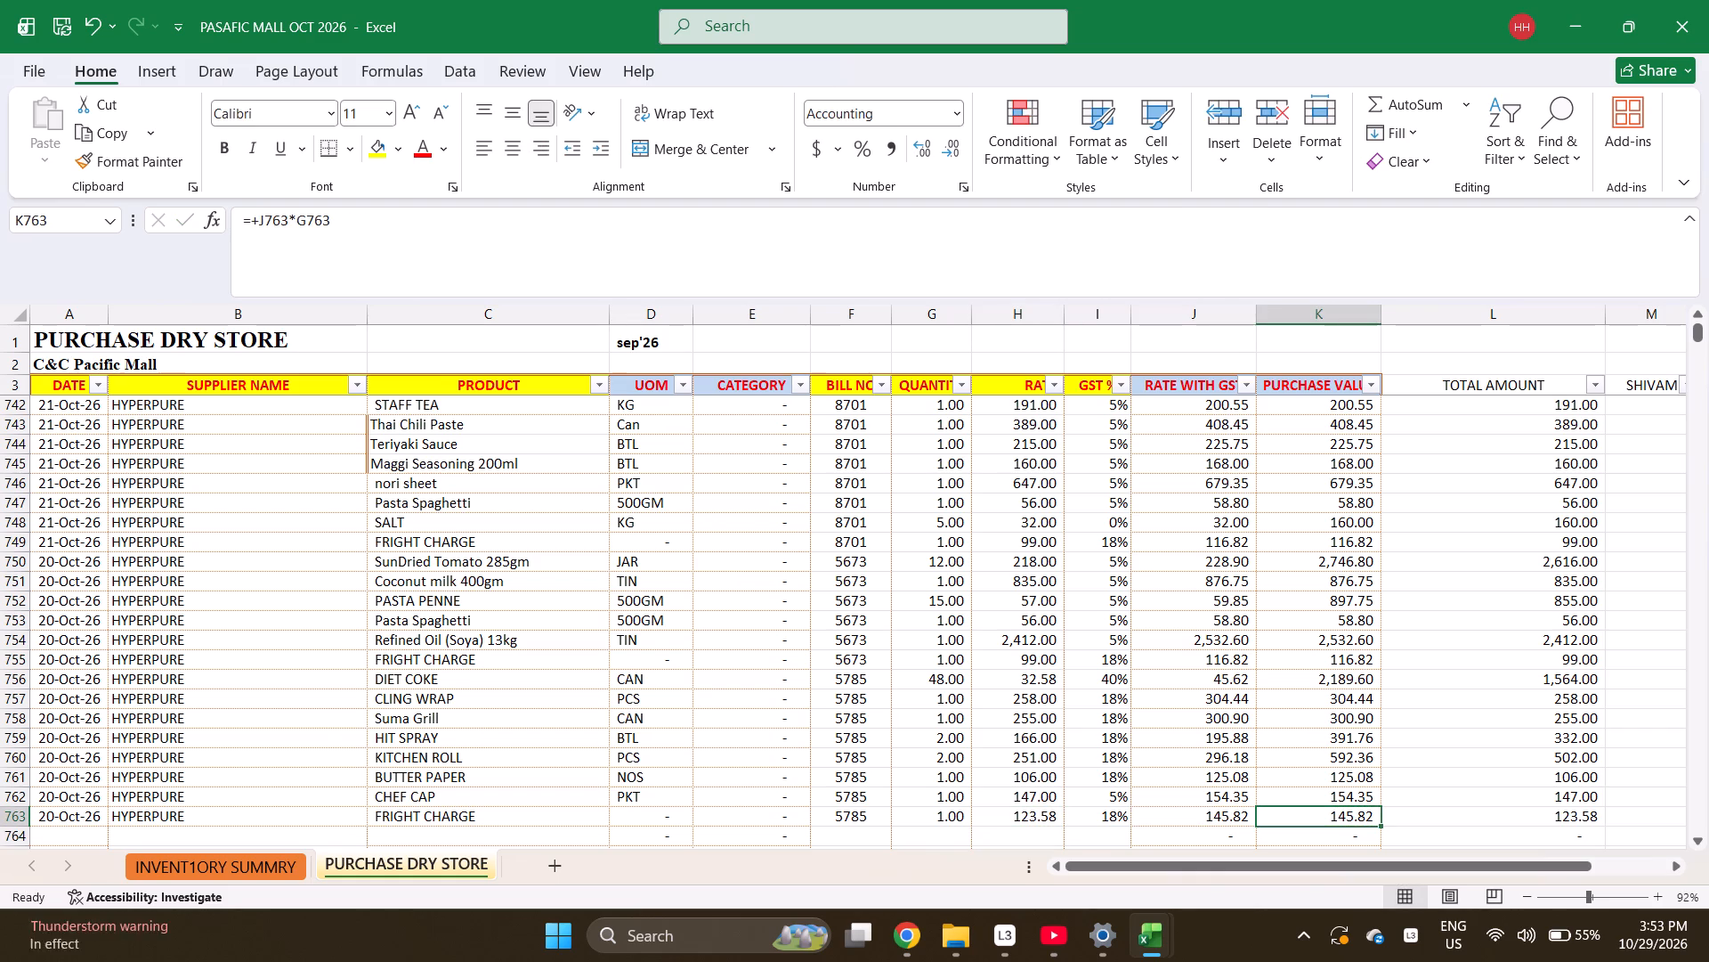
pyautogui.hotkey('shift', 'Up')
pyautogui.hotkey('shift', 'Up')
pyautogui.hotkey('shift', 'Up')
pyautogui.hotkey('shift', 'Up')
pyautogui.hotkey('shift', 'Up')
pyautogui.hotkey('shift', 'Up')
pyautogui.hotkey('shift', 'Up')
pyautogui.hotkey('shift', 'Up')
pyautogui.hotkey('shift', 'Up')
pyautogui.hotkey('shift', 'Up')
pyautogui.hotkey('shift', 'Up')
pyautogui.hotkey('shift', 'Up')
pyautogui.hotkey('shift', 'Up')
pyautogui.hotkey('shift', 'Down')
pyautogui.hotkey('shift', 'Down')
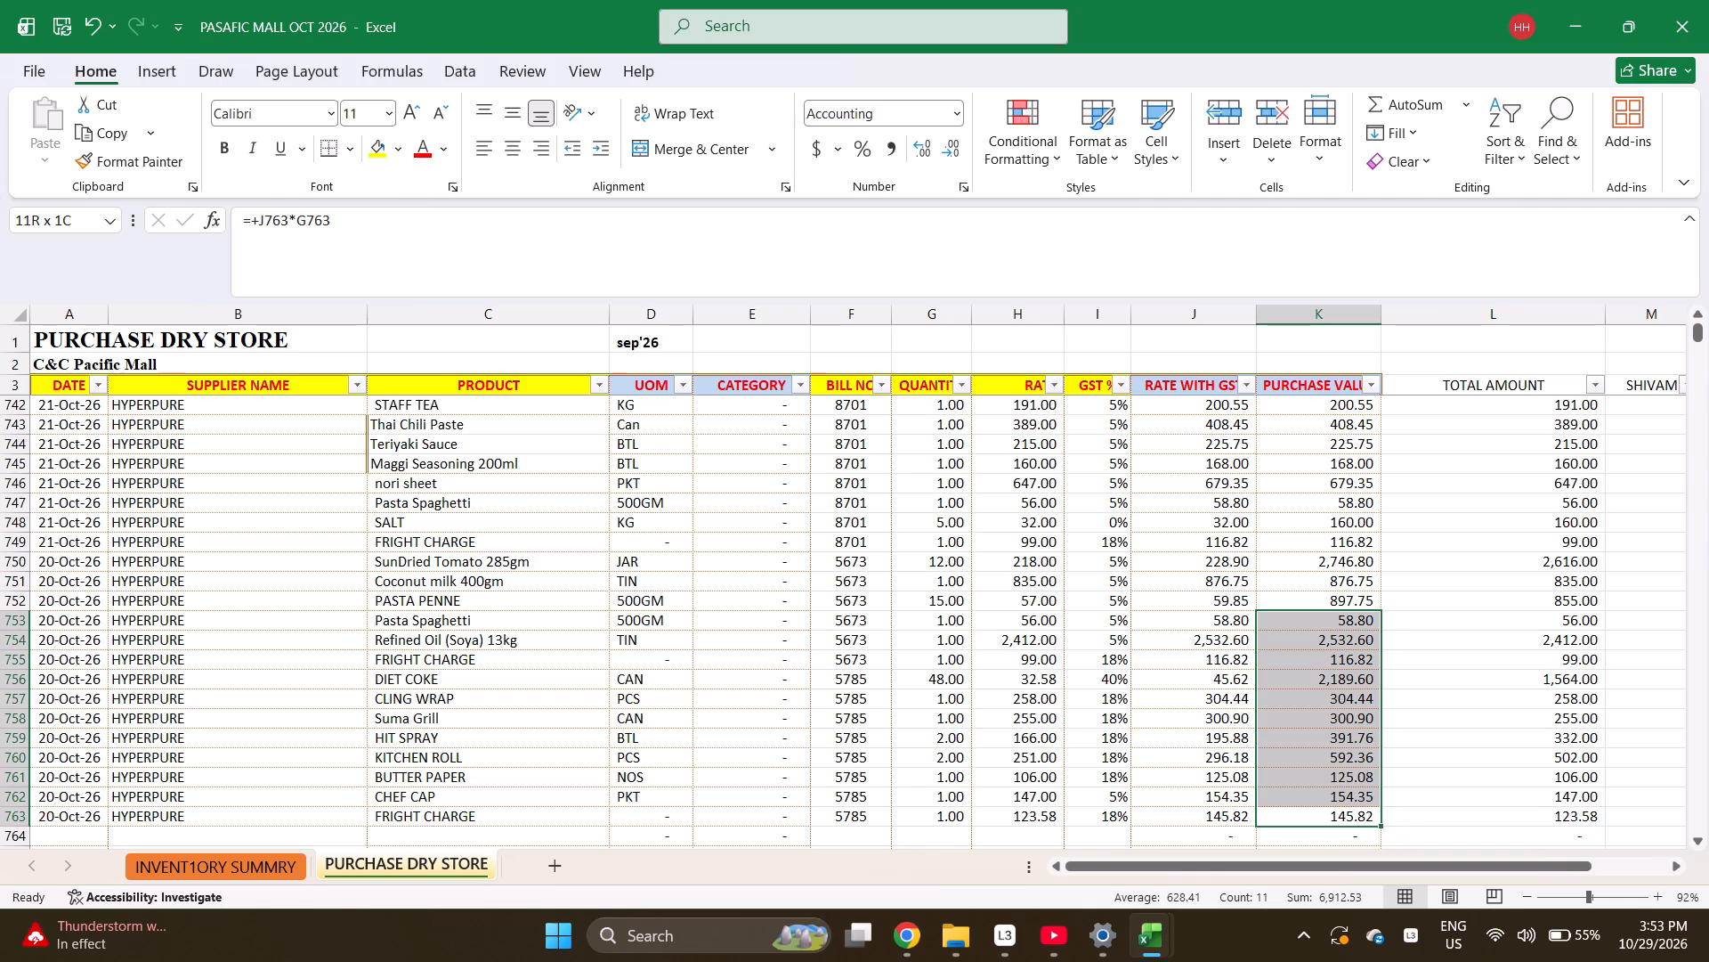
pyautogui.hotkey('shift', 'Down')
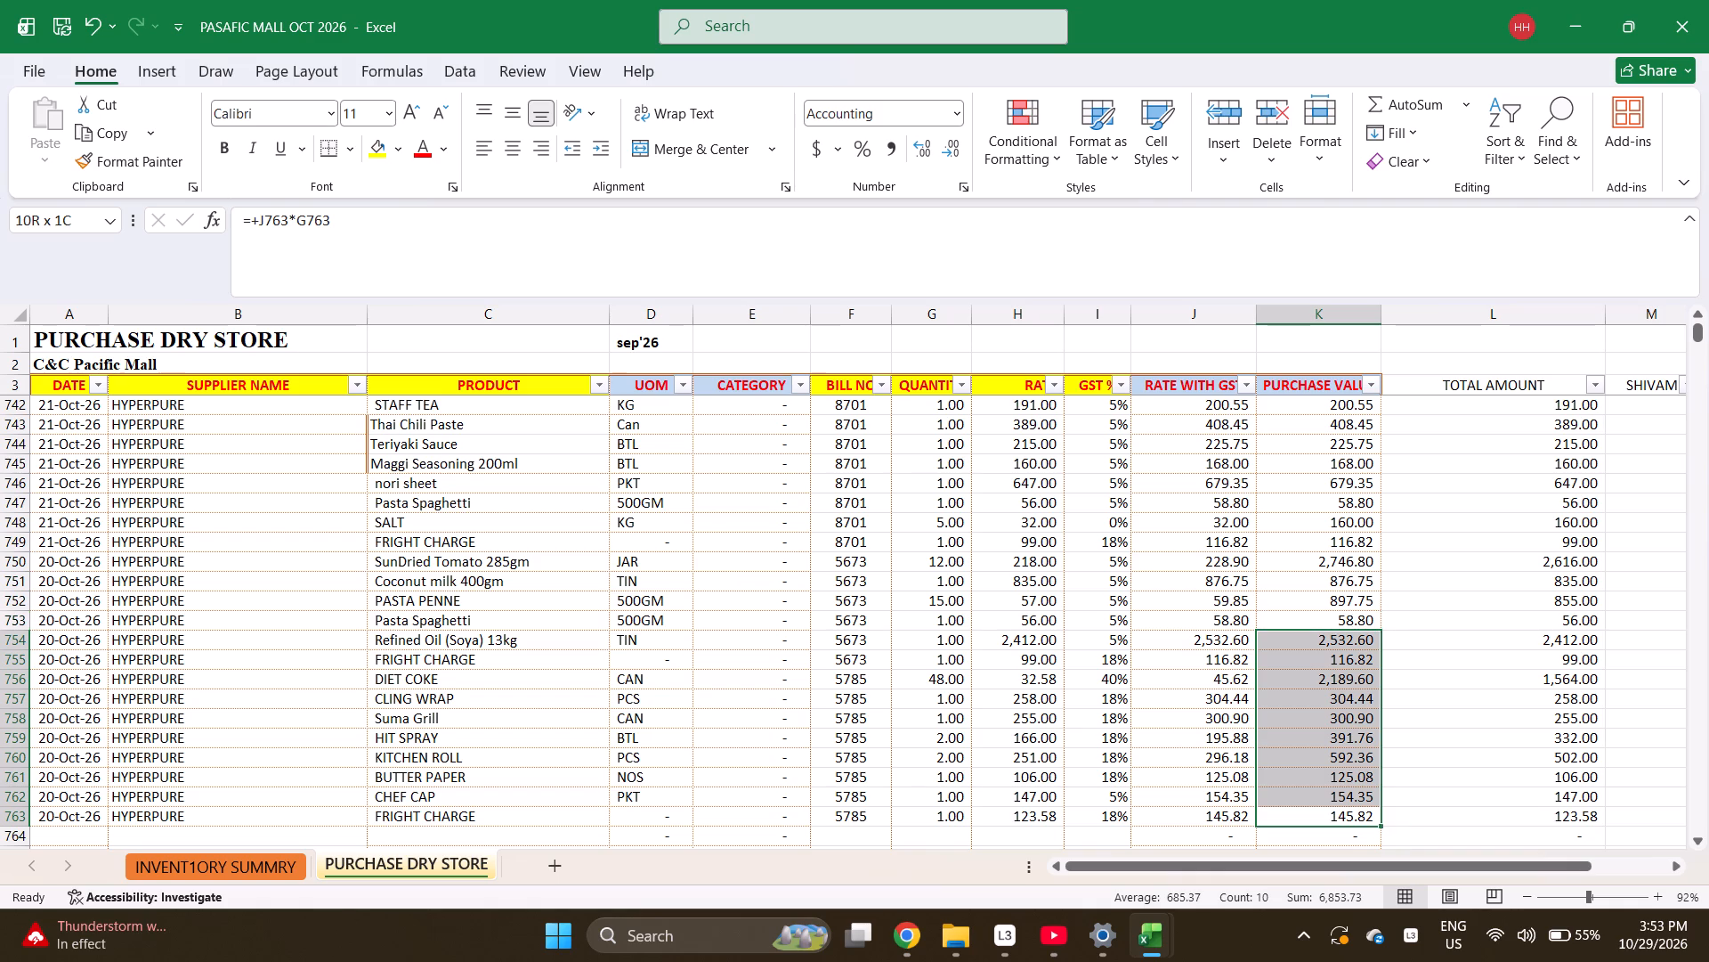
pyautogui.hotkey('shift', 'Down')
pyautogui.hotkey('shift', 'Down')
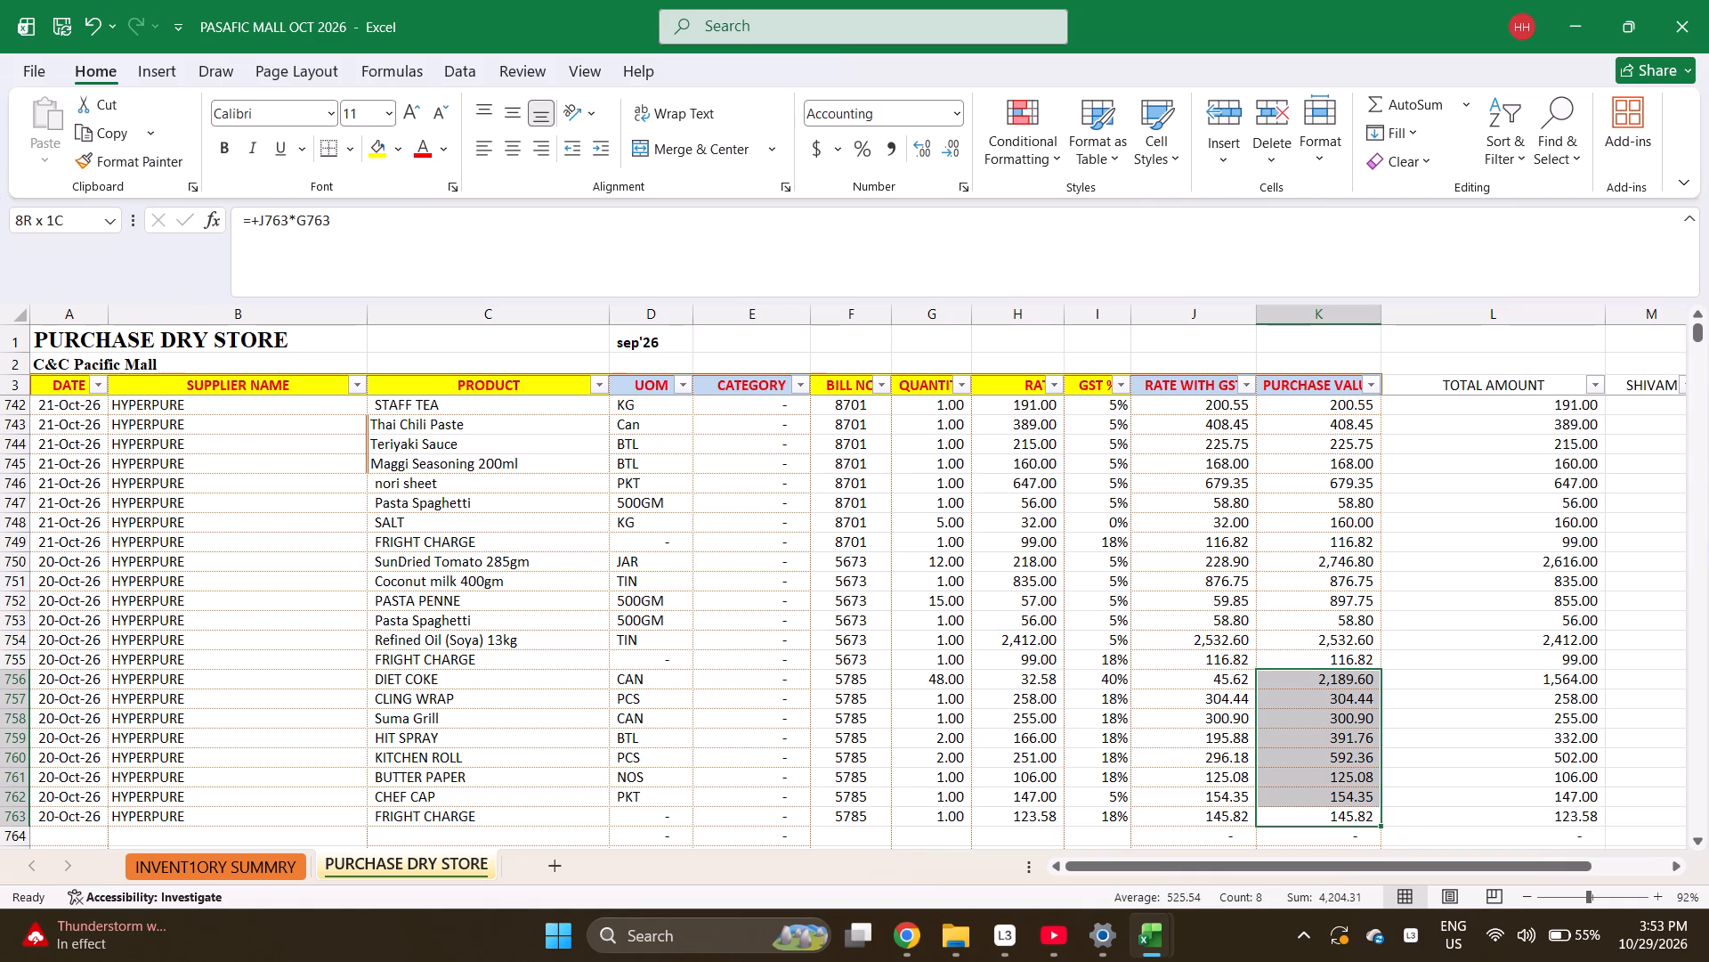
# Go to the empty date cell in row 764 to start the next bill.
pyautogui.hotkey('ctrl', 'Left')
pyautogui.hotkey('ctrl', 'Left')
pyautogui.hotkey('ctrl', 'Left')
pyautogui.hotkey('ctrl', 'Left')
pyautogui.hotkey('ctrl', 'Left')
pyautogui.hotkey('ctrl', 'Left')
pyautogui.press('Down')
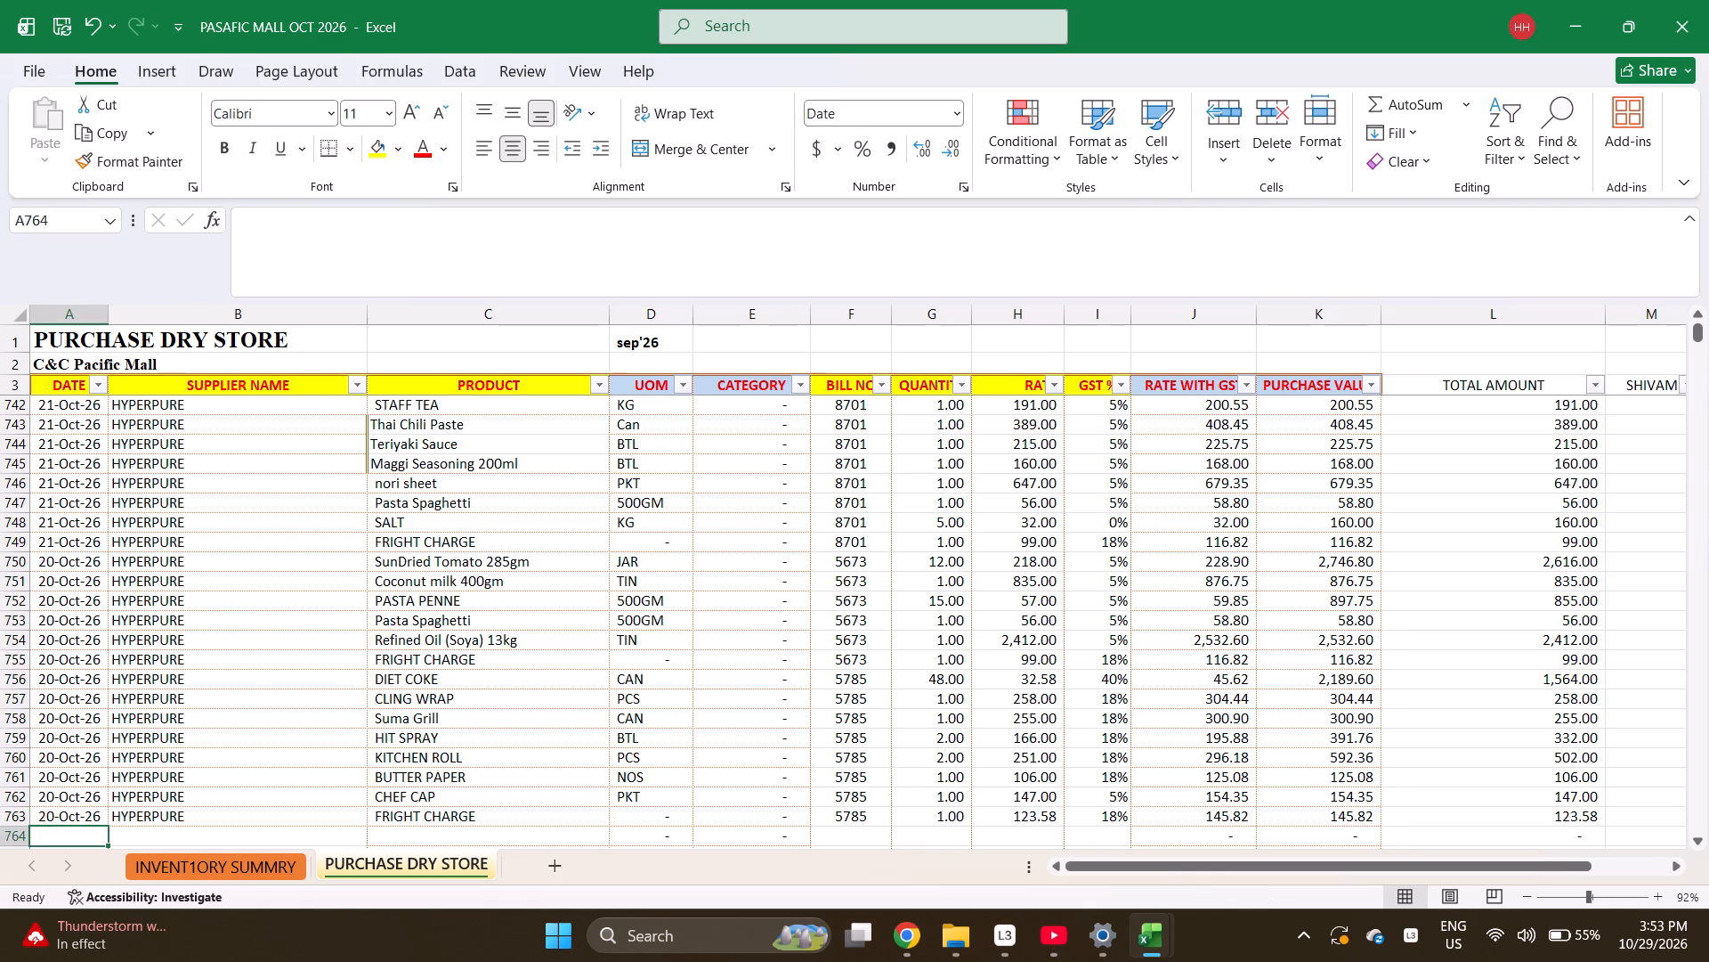
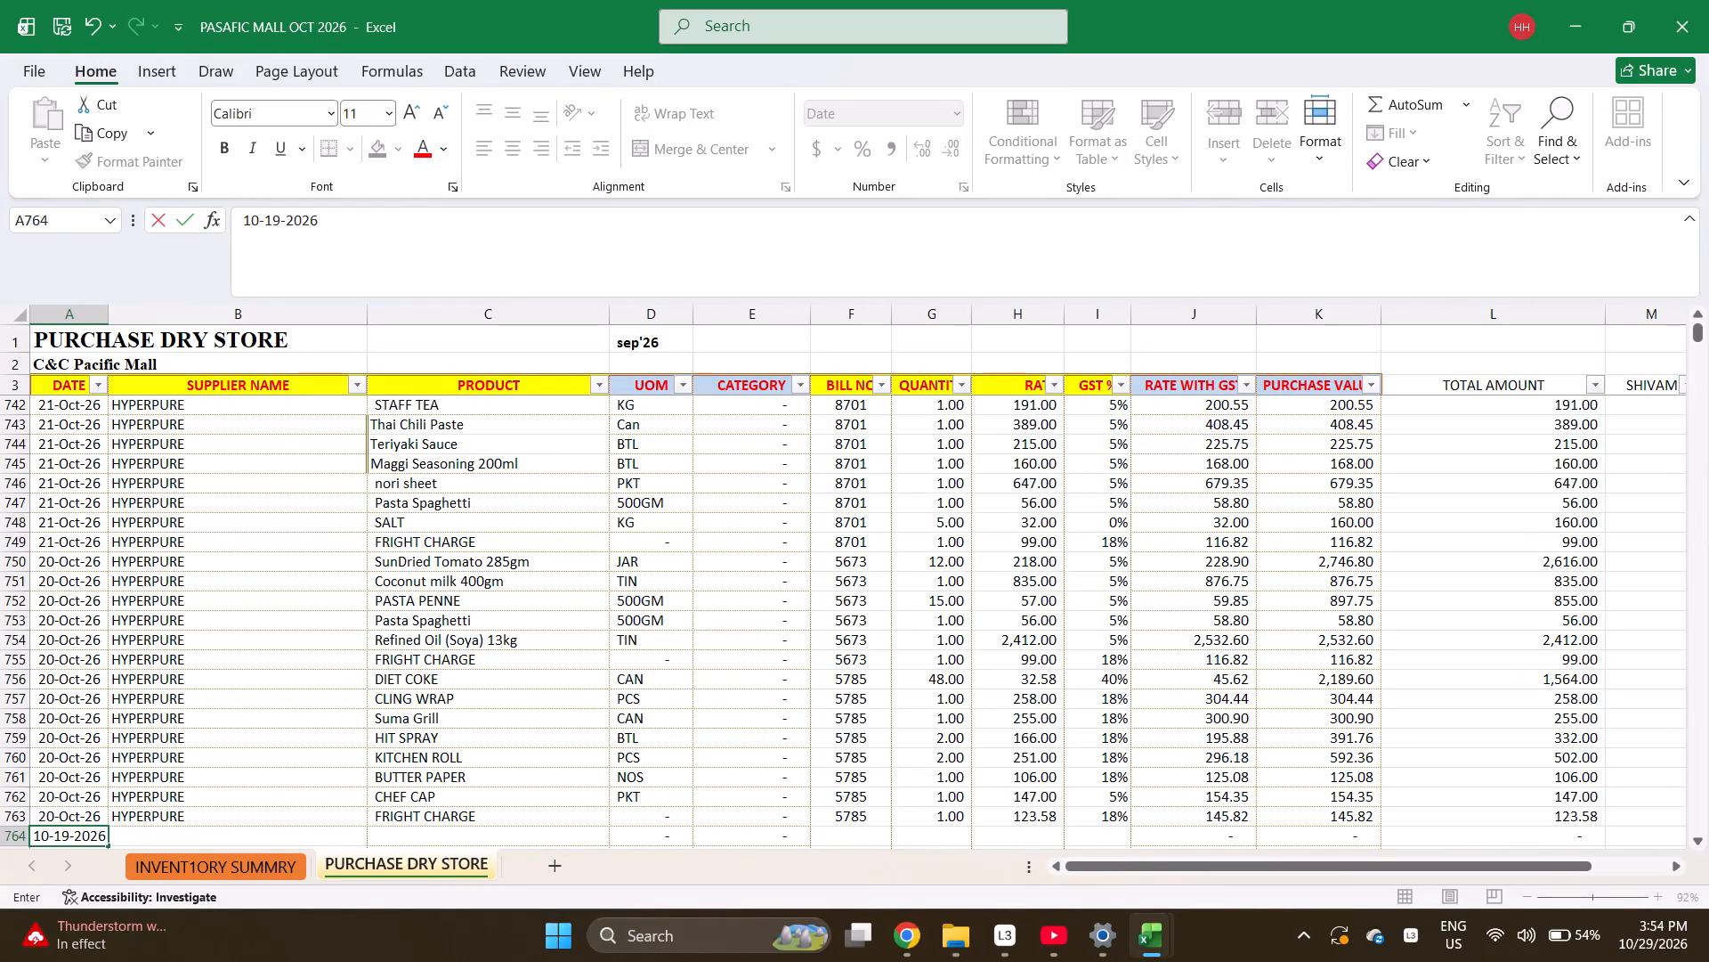
# Enter the date 10-19-2026 in row 764 and fill its supplier, HYPERPURE, from the row above.
pyautogui.press('Right')
pyautogui.hotkey('ctrl', 'd')
pyautogui.press('Right')
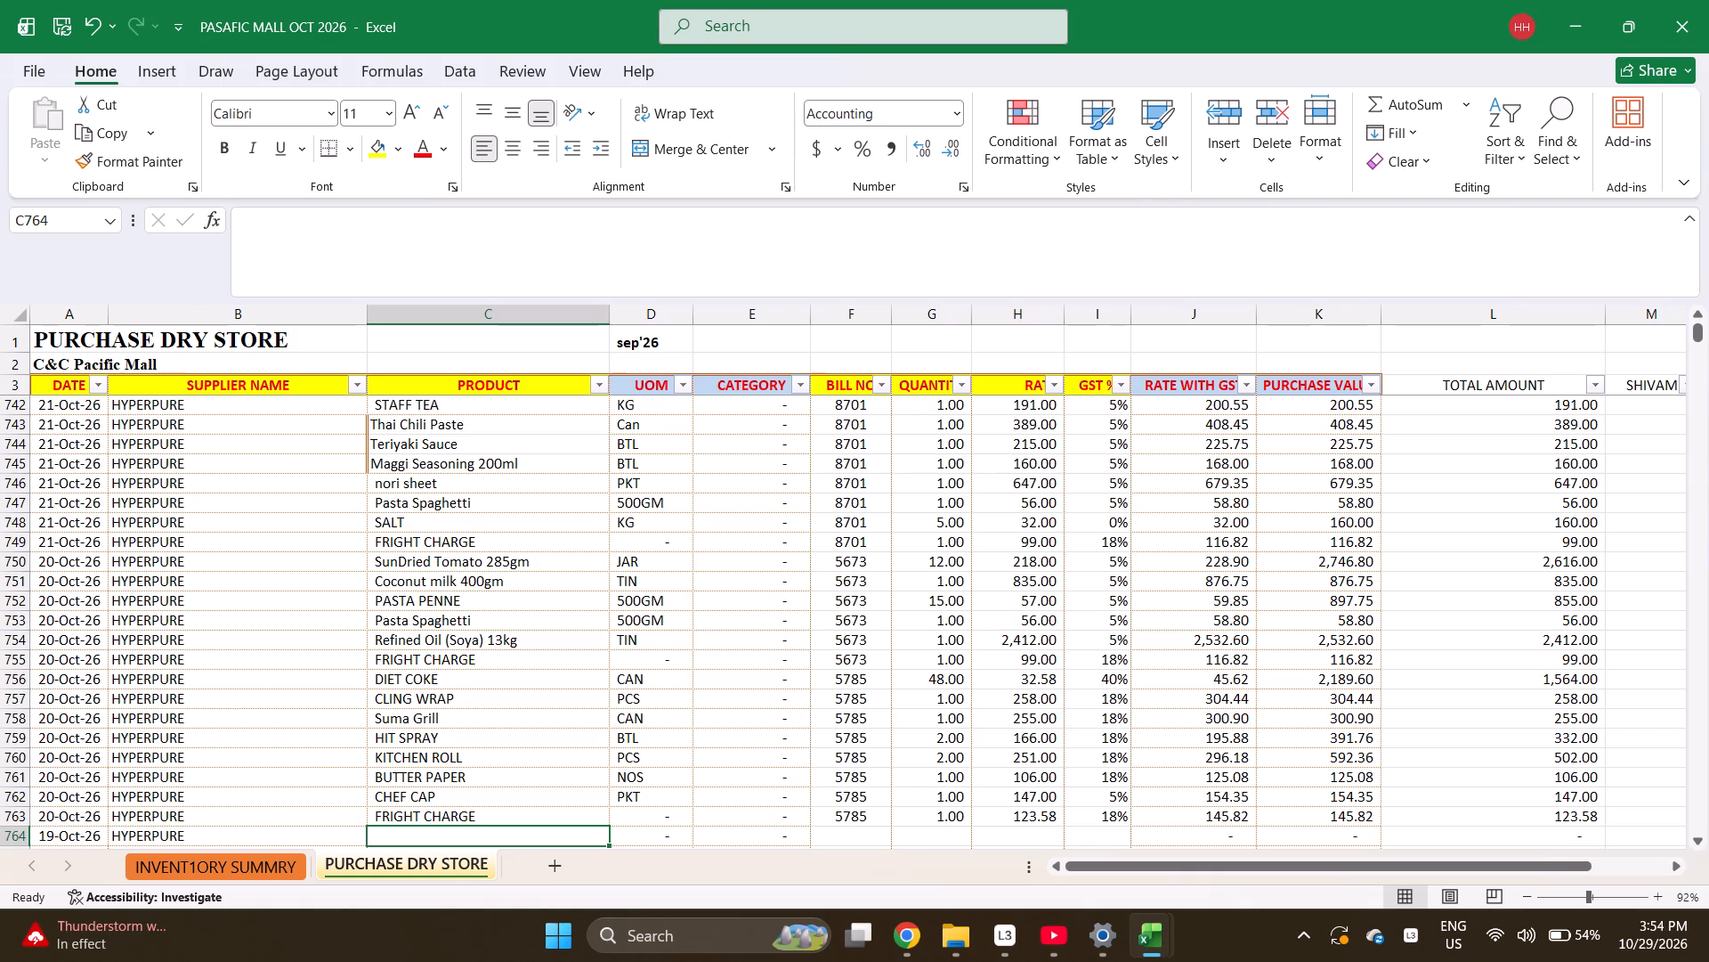
# Enter the products DIET COKE in row 764 and Refined Oil (Soya) 13kg in row 765.
pyautogui.write('DIE')
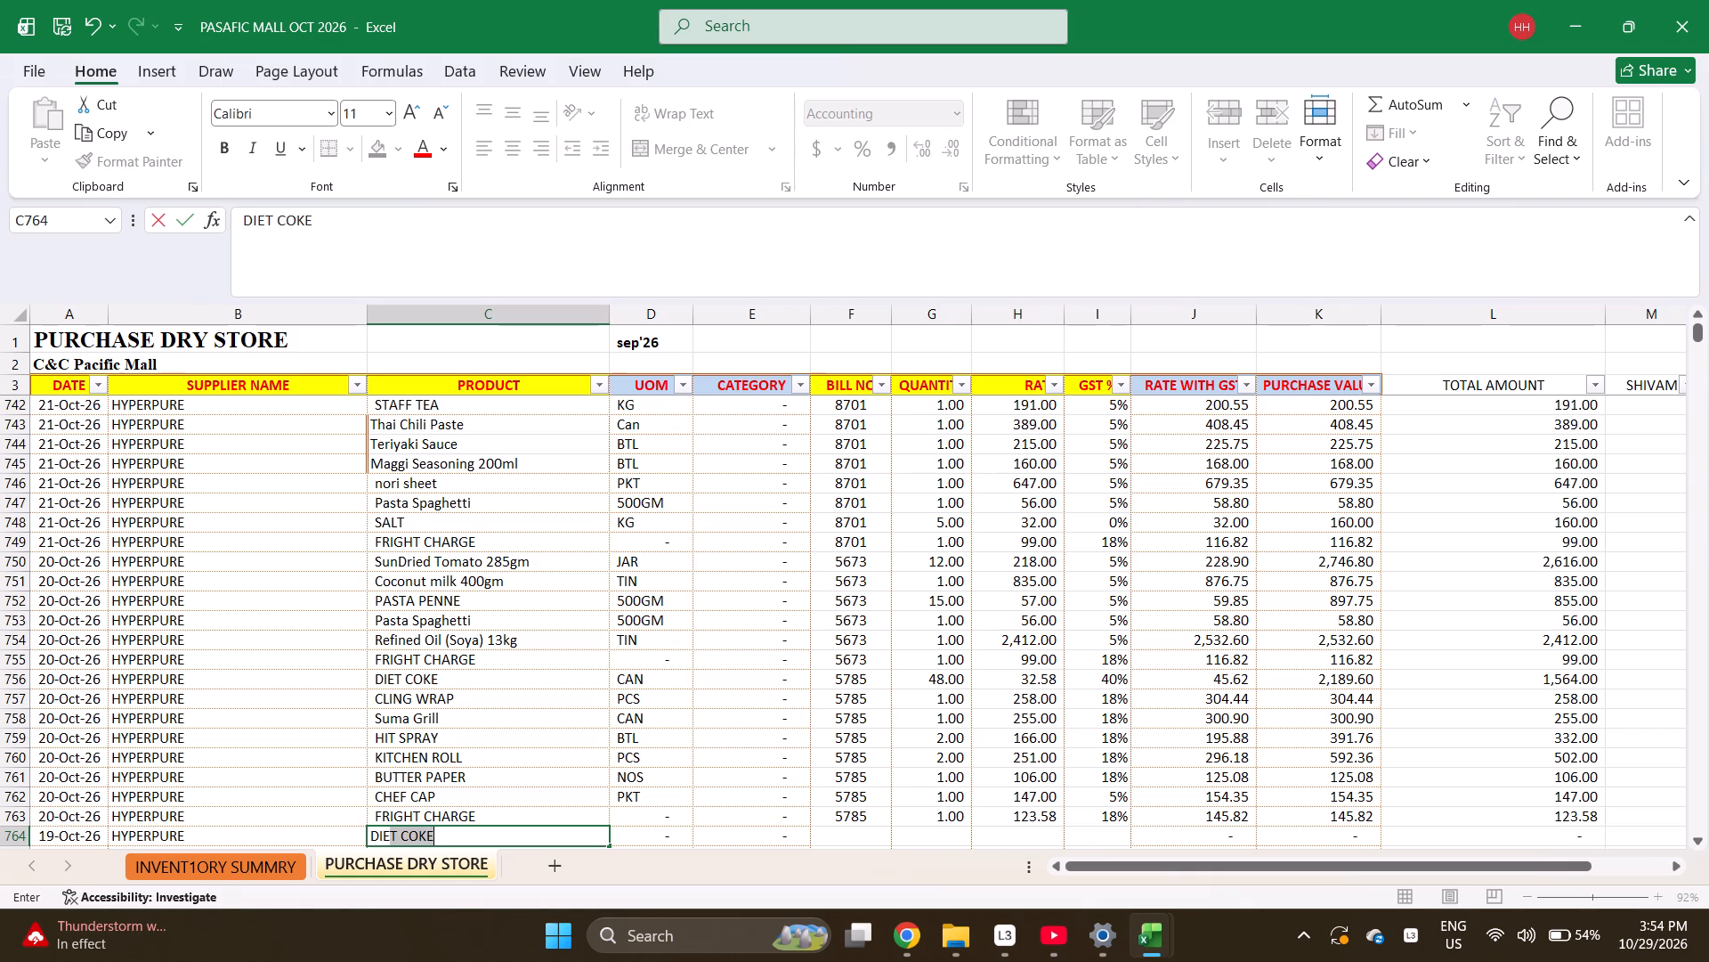
pyautogui.press('Return')
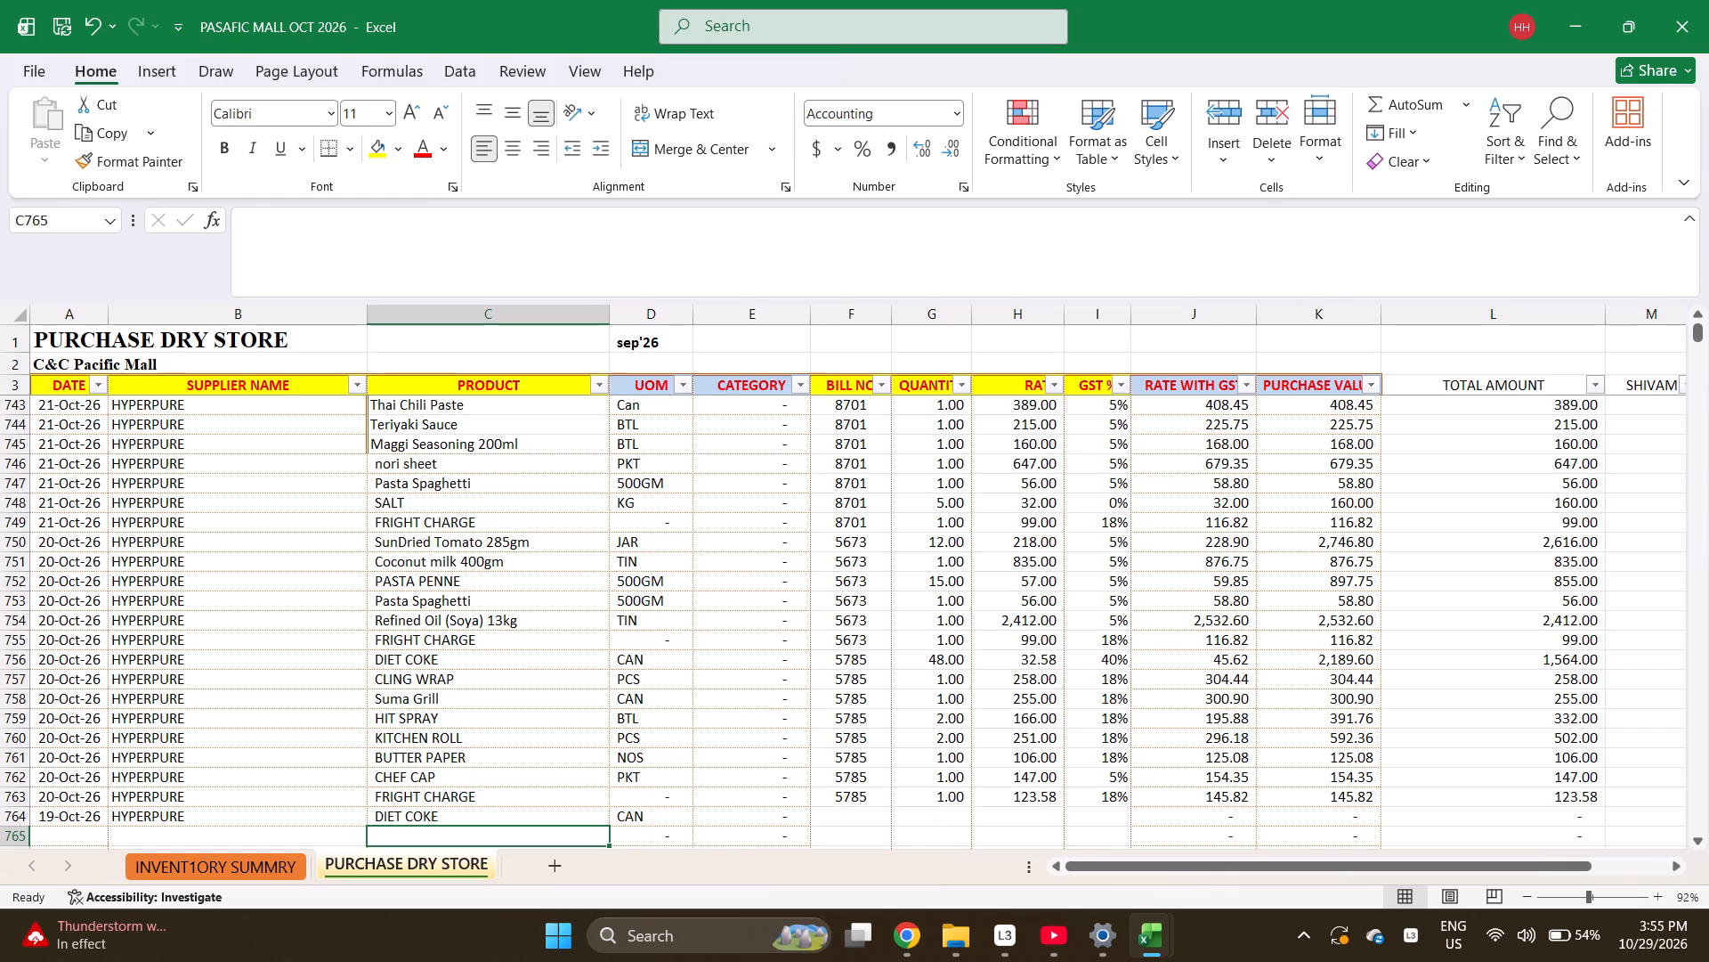
pyautogui.press('Down')
pyautogui.press('Up')
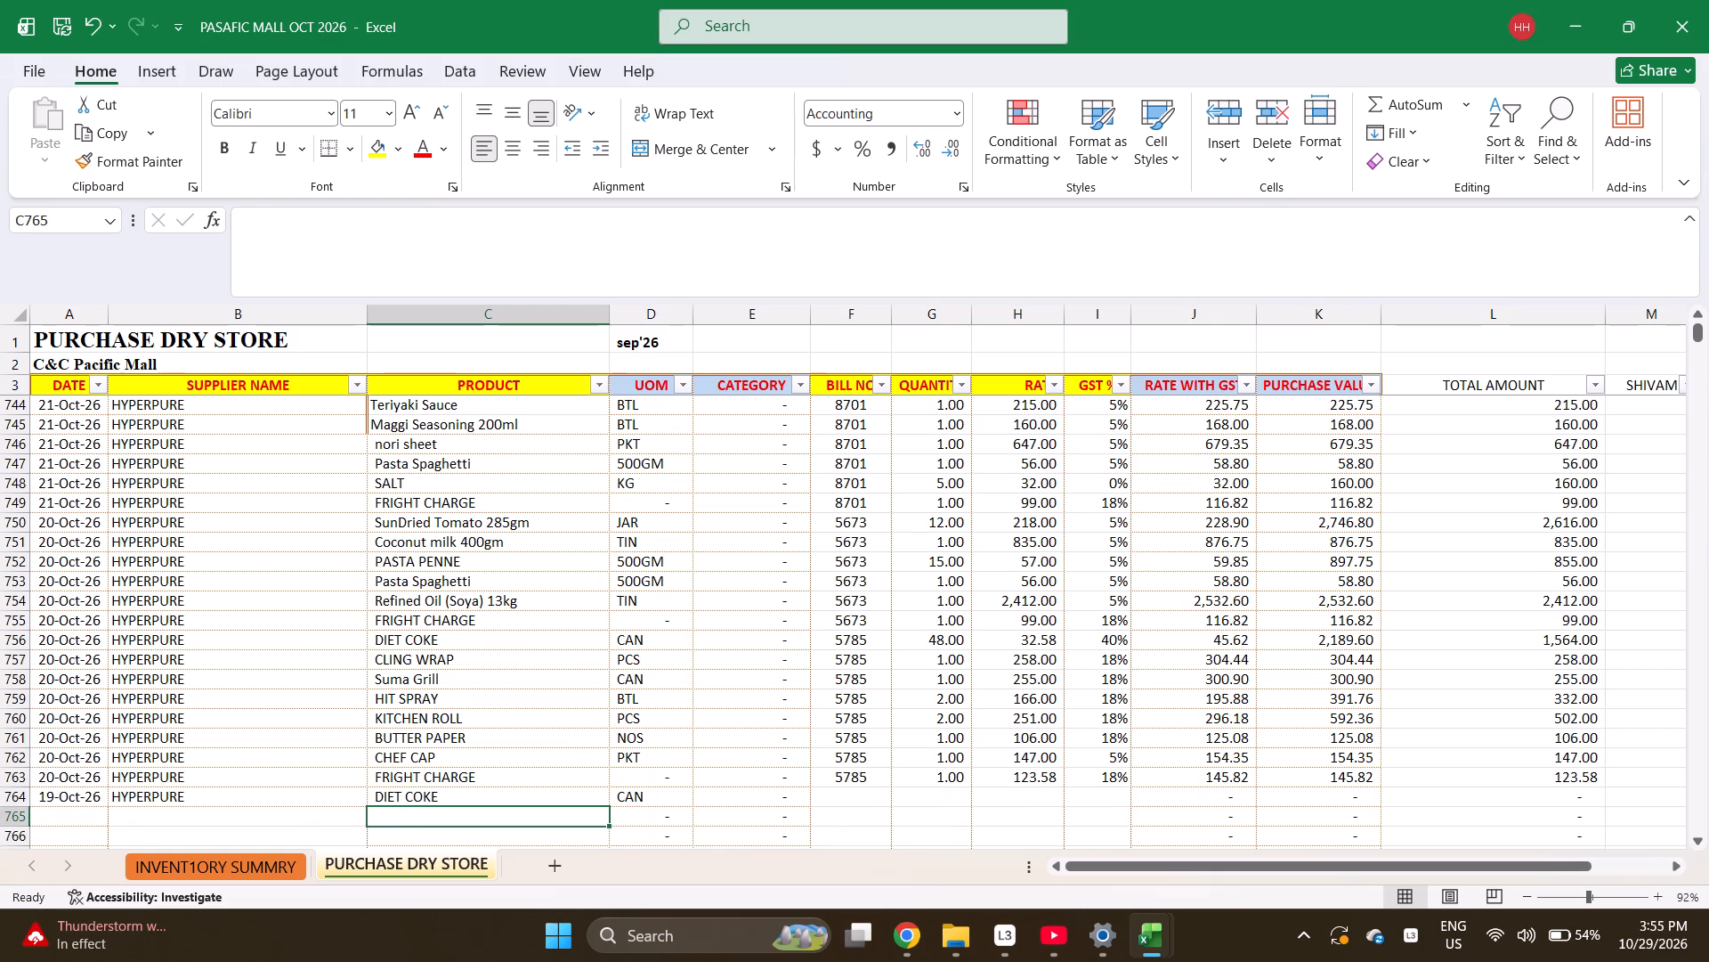
pyautogui.write('REF')
pyautogui.press('Return')
# Enter bill number 4525 for the DIET COKE and Refined Oil lines in rows 764 and 765.
pyautogui.press('Right')
pyautogui.press('Right')
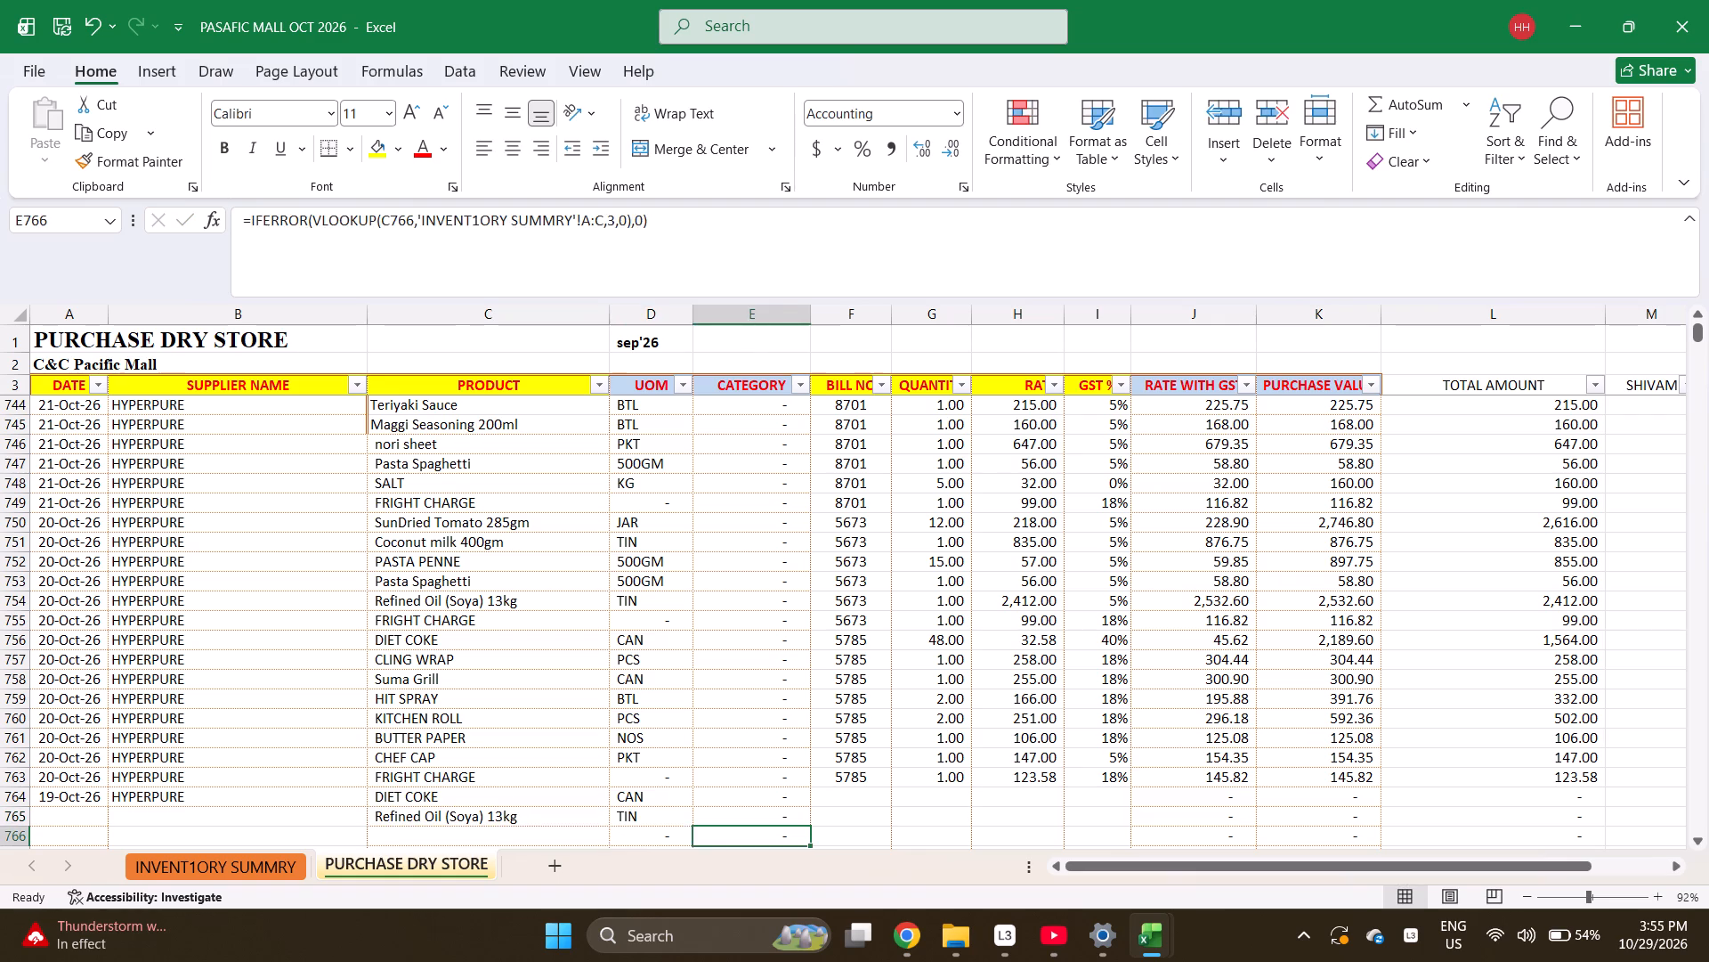
pyautogui.press('Right')
pyautogui.hotkey('ctrl', 'Up')
pyautogui.press('Down')
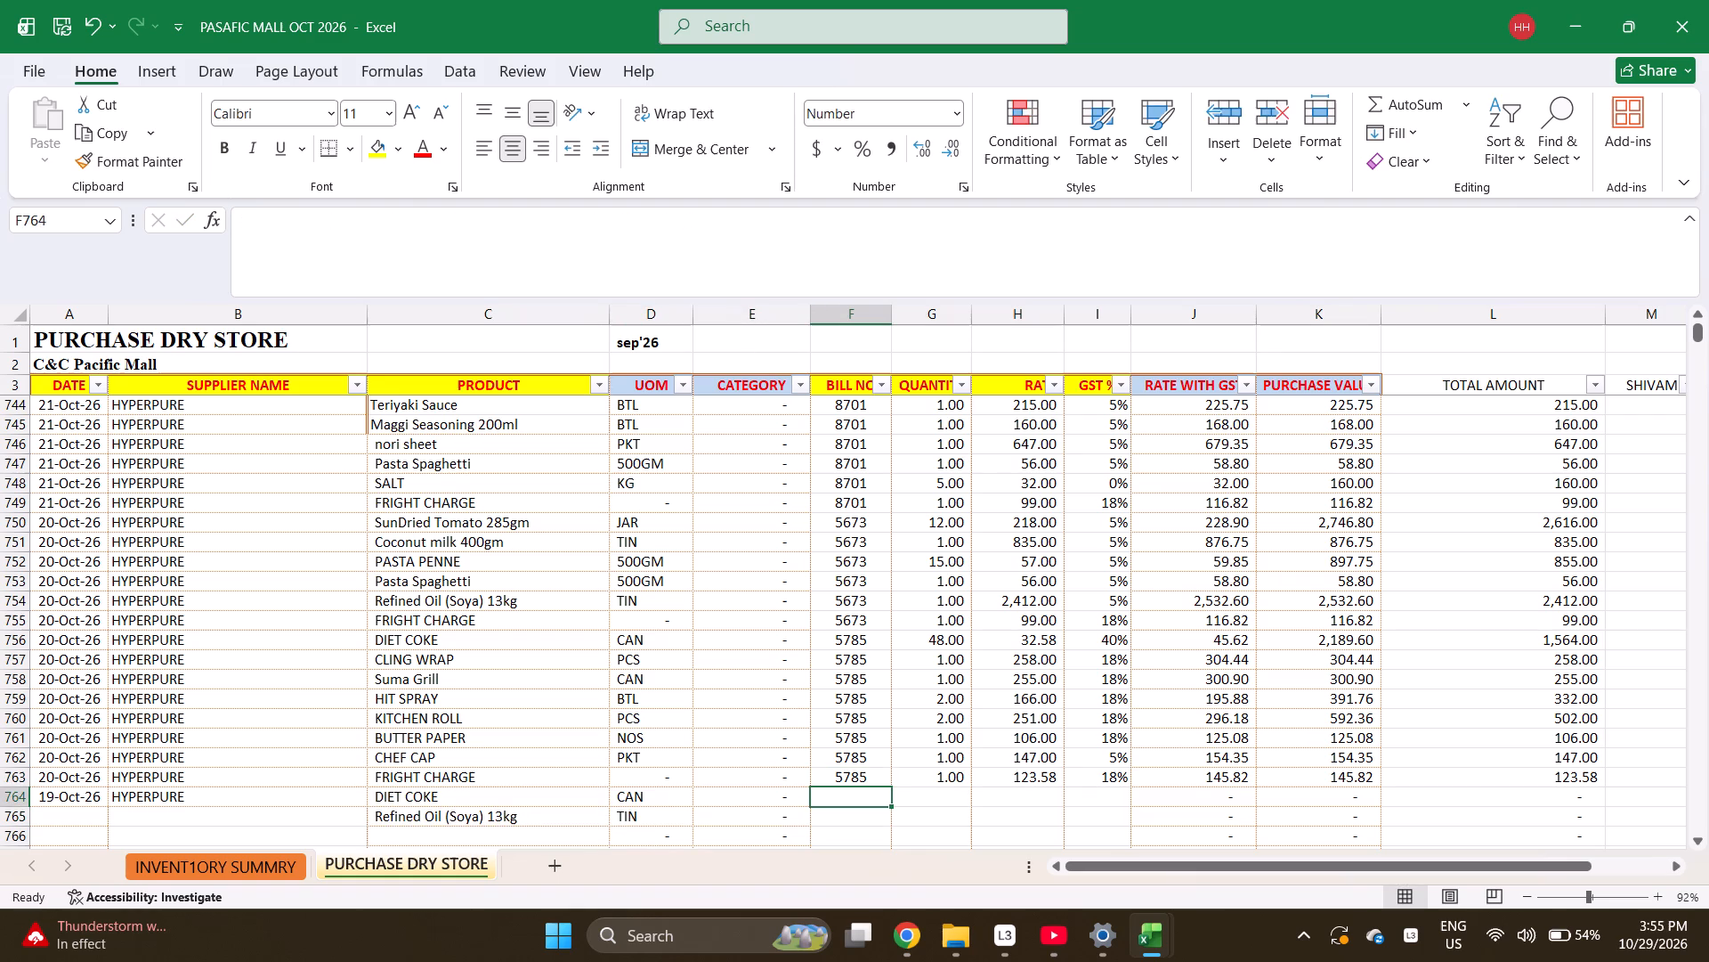
pyautogui.write('4525')
pyautogui.press('Return')
pyautogui.write('4525')
pyautogui.press('Return')
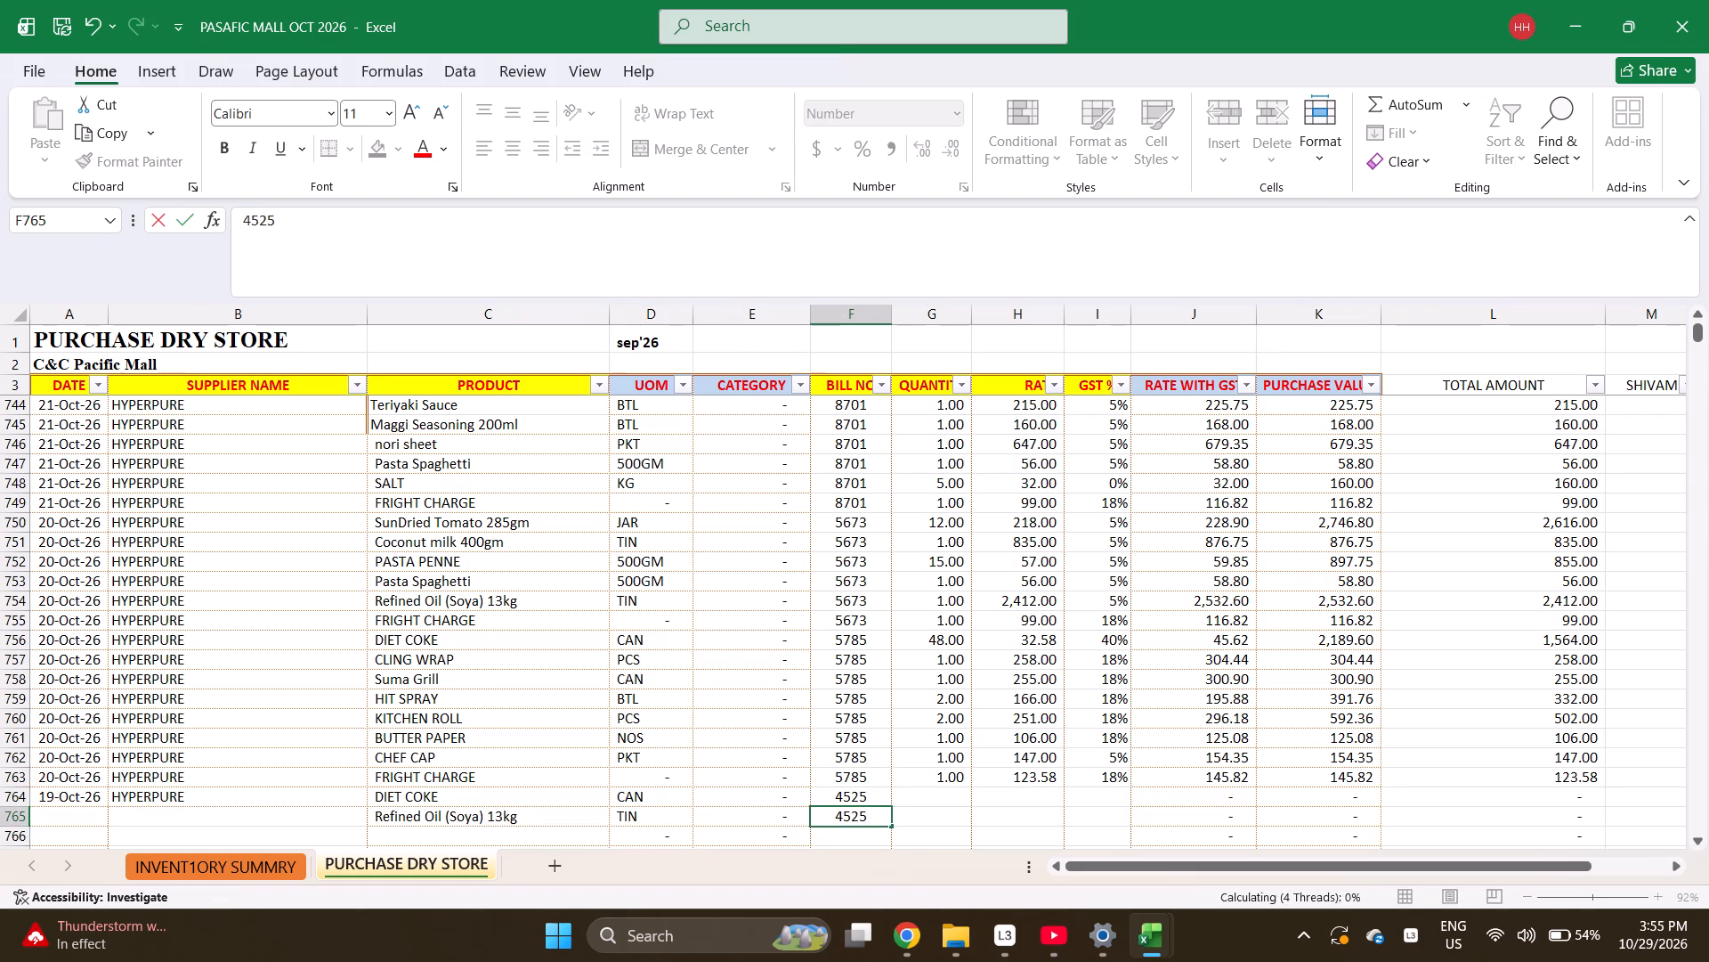
# Enter the quantities 2 for DIET COKE in row 764 and 1 for Refined Oil in row 765.
pyautogui.press('Right')
pyautogui.hotkey('ctrl', 'Up')
pyautogui.press('Down')
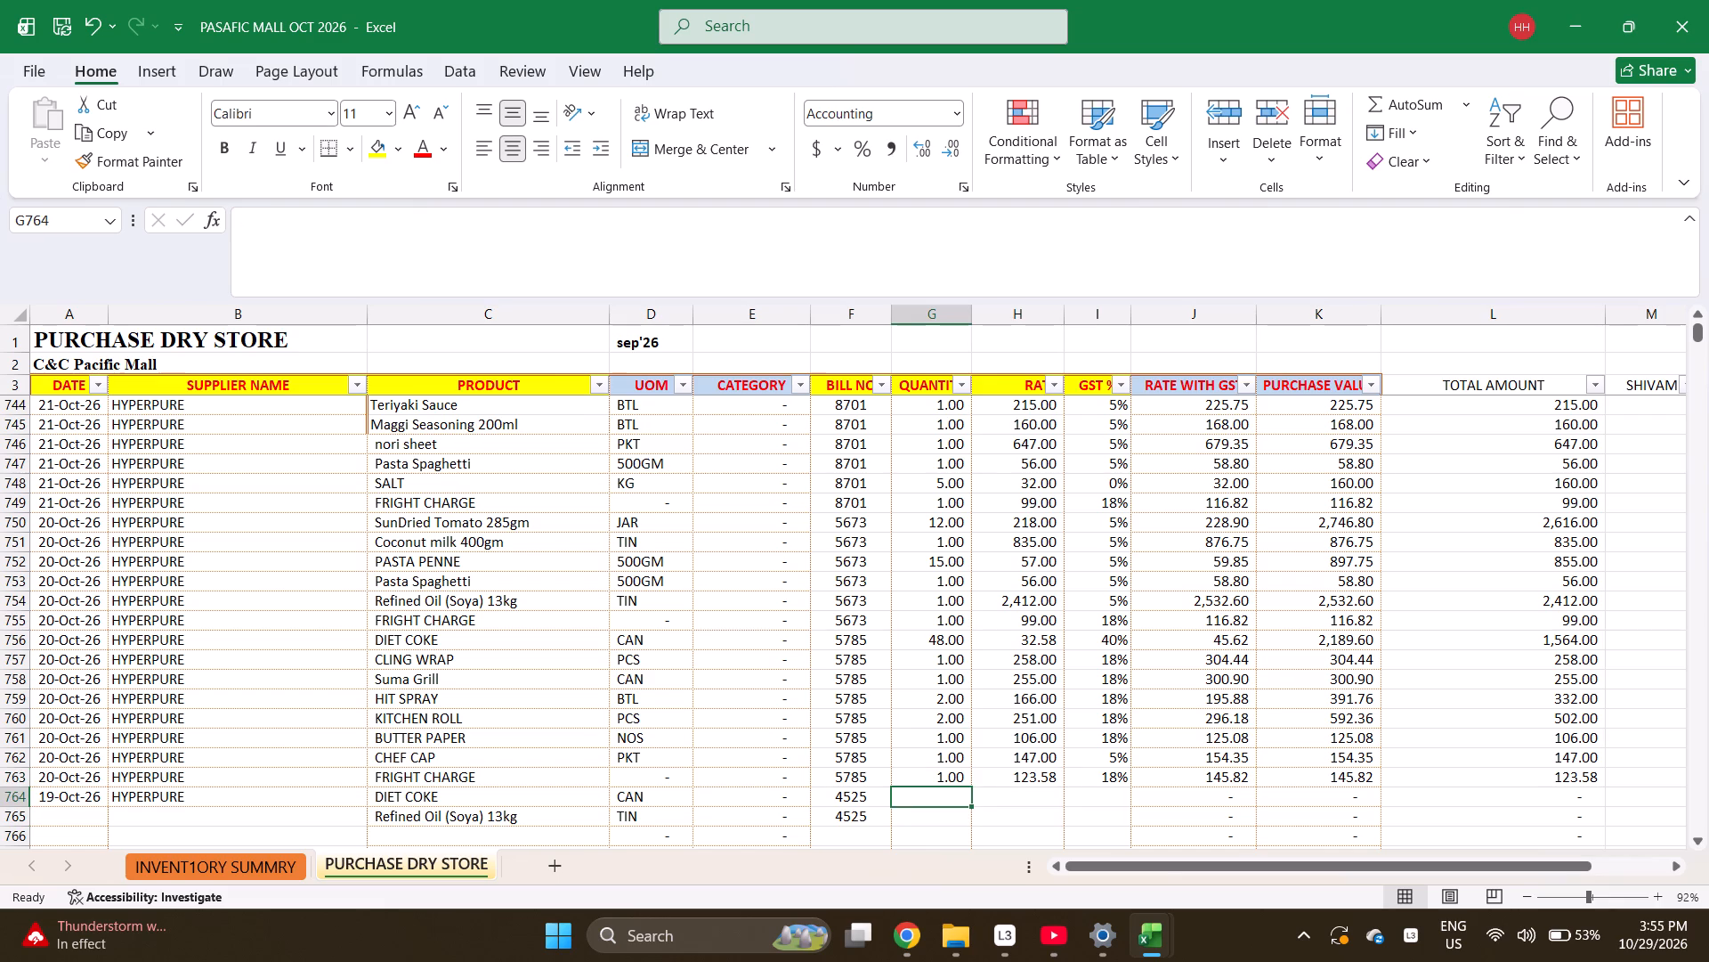
pyautogui.press('2')
pyautogui.press('Return')
pyautogui.press('1')
pyautogui.press('Return')
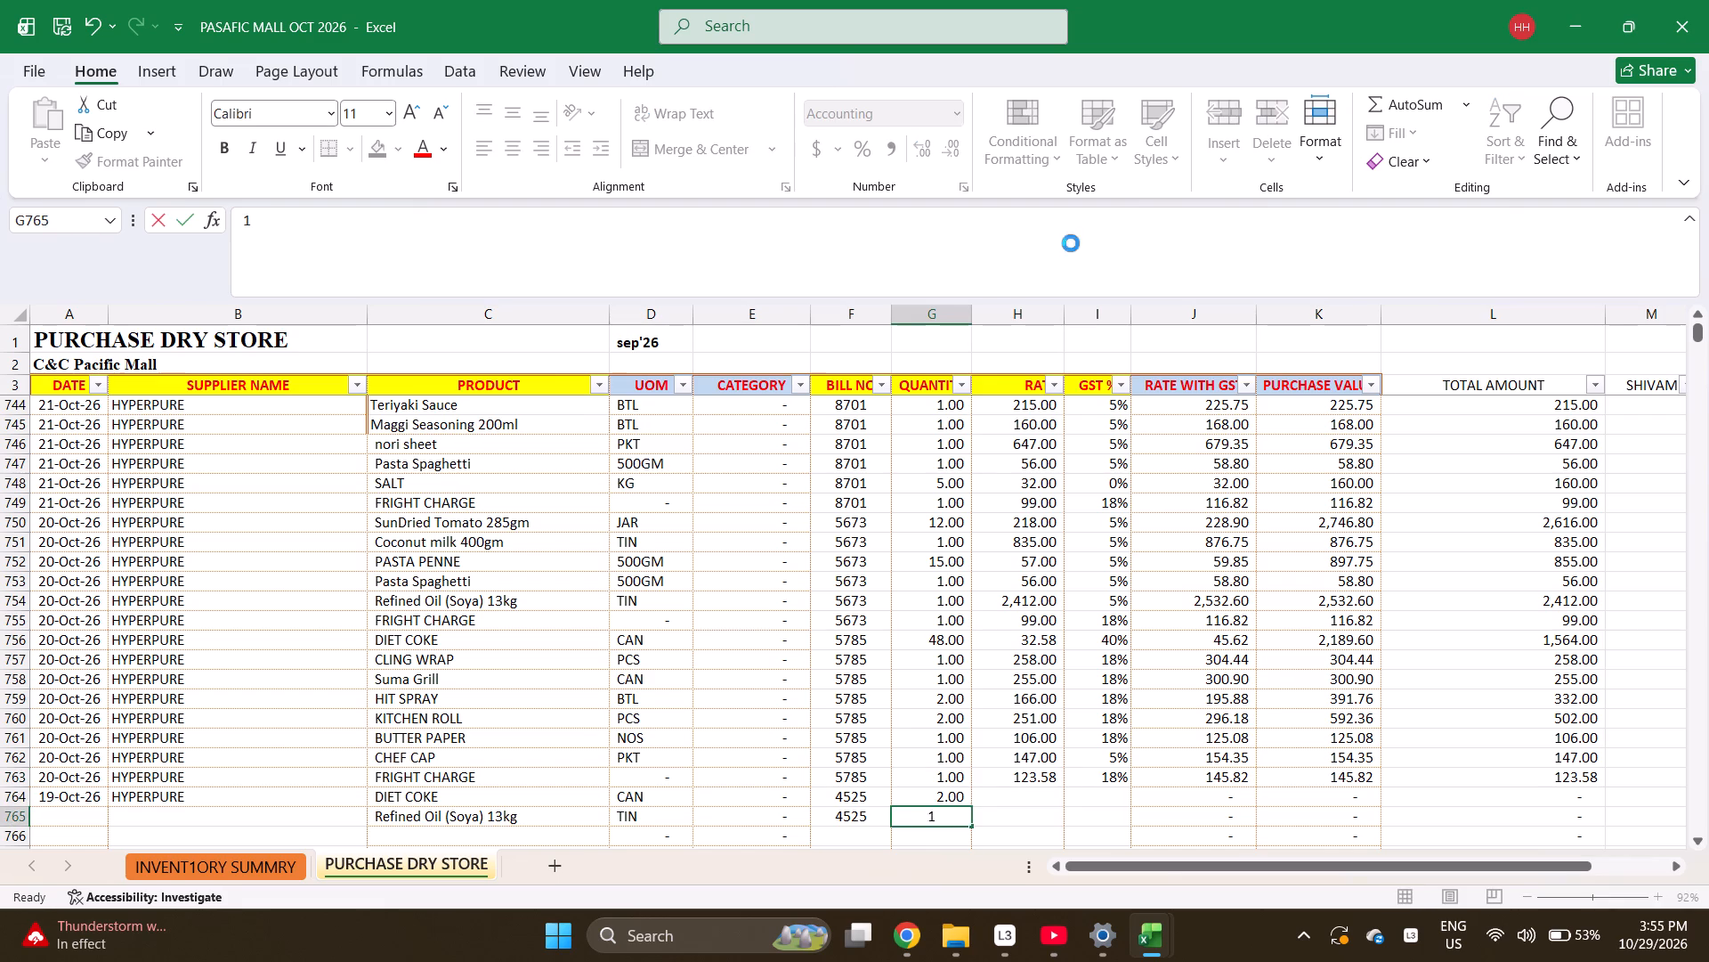
# Enter the DIET COKE rate in row 764 as the formula =782/24.
pyautogui.press('Right')
pyautogui.hotkey('ctrl', 'Up')
pyautogui.press('Down')
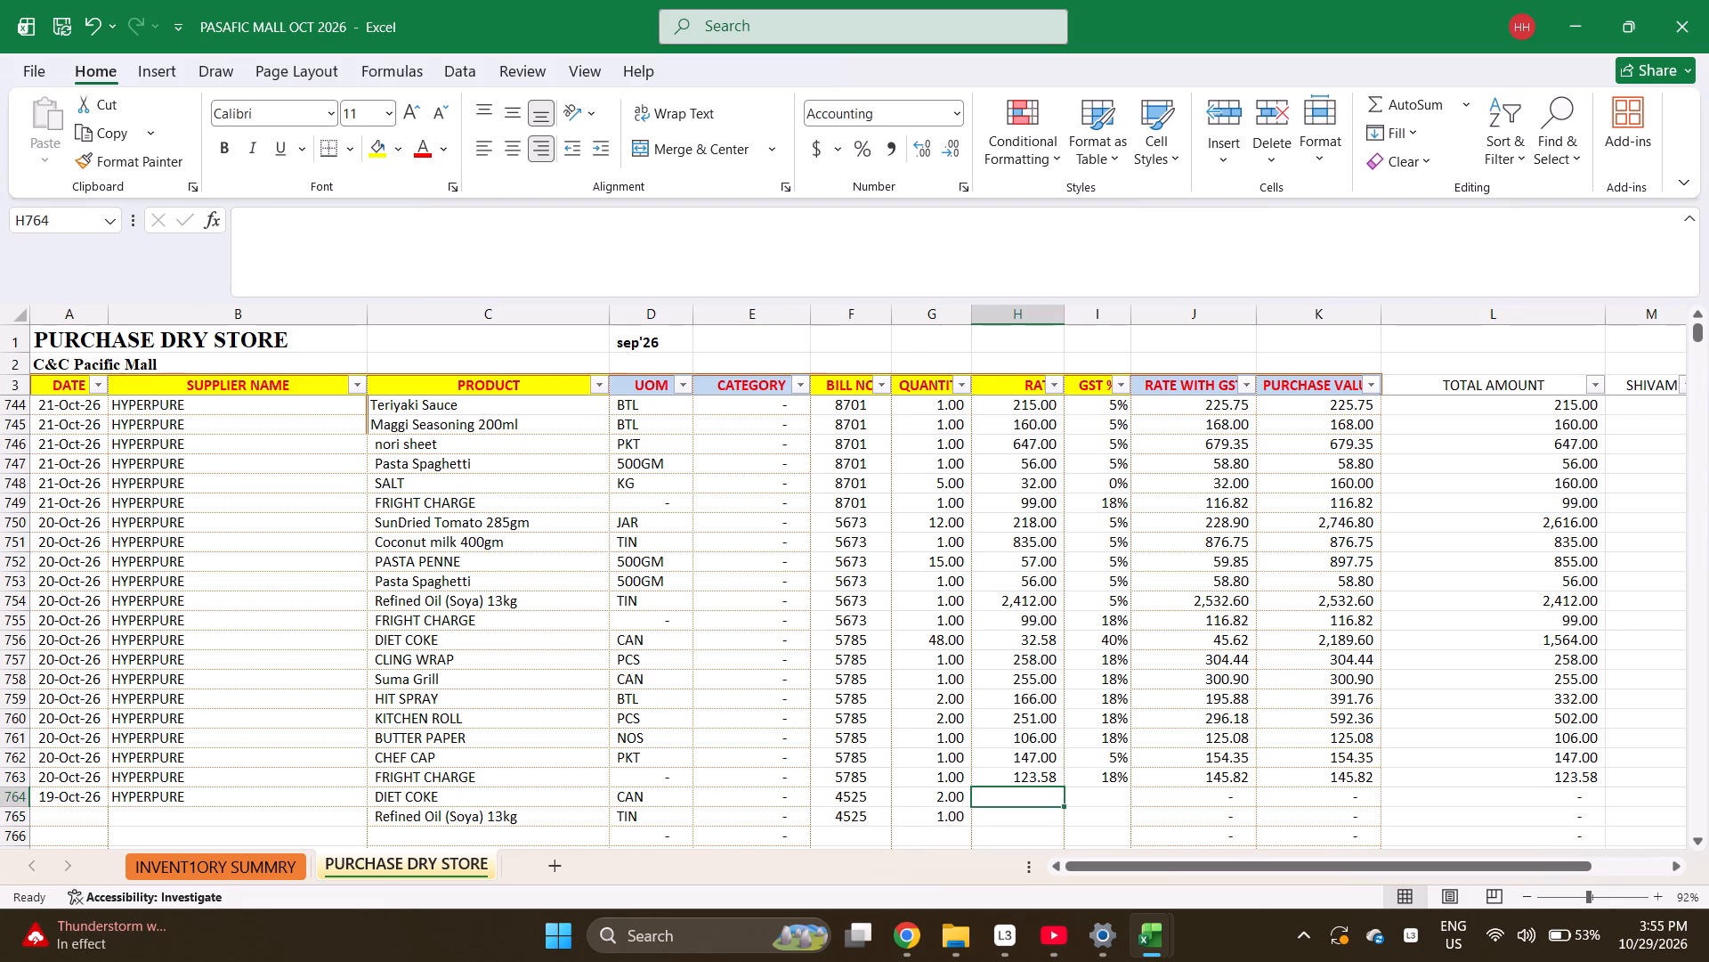
pyautogui.press('=')
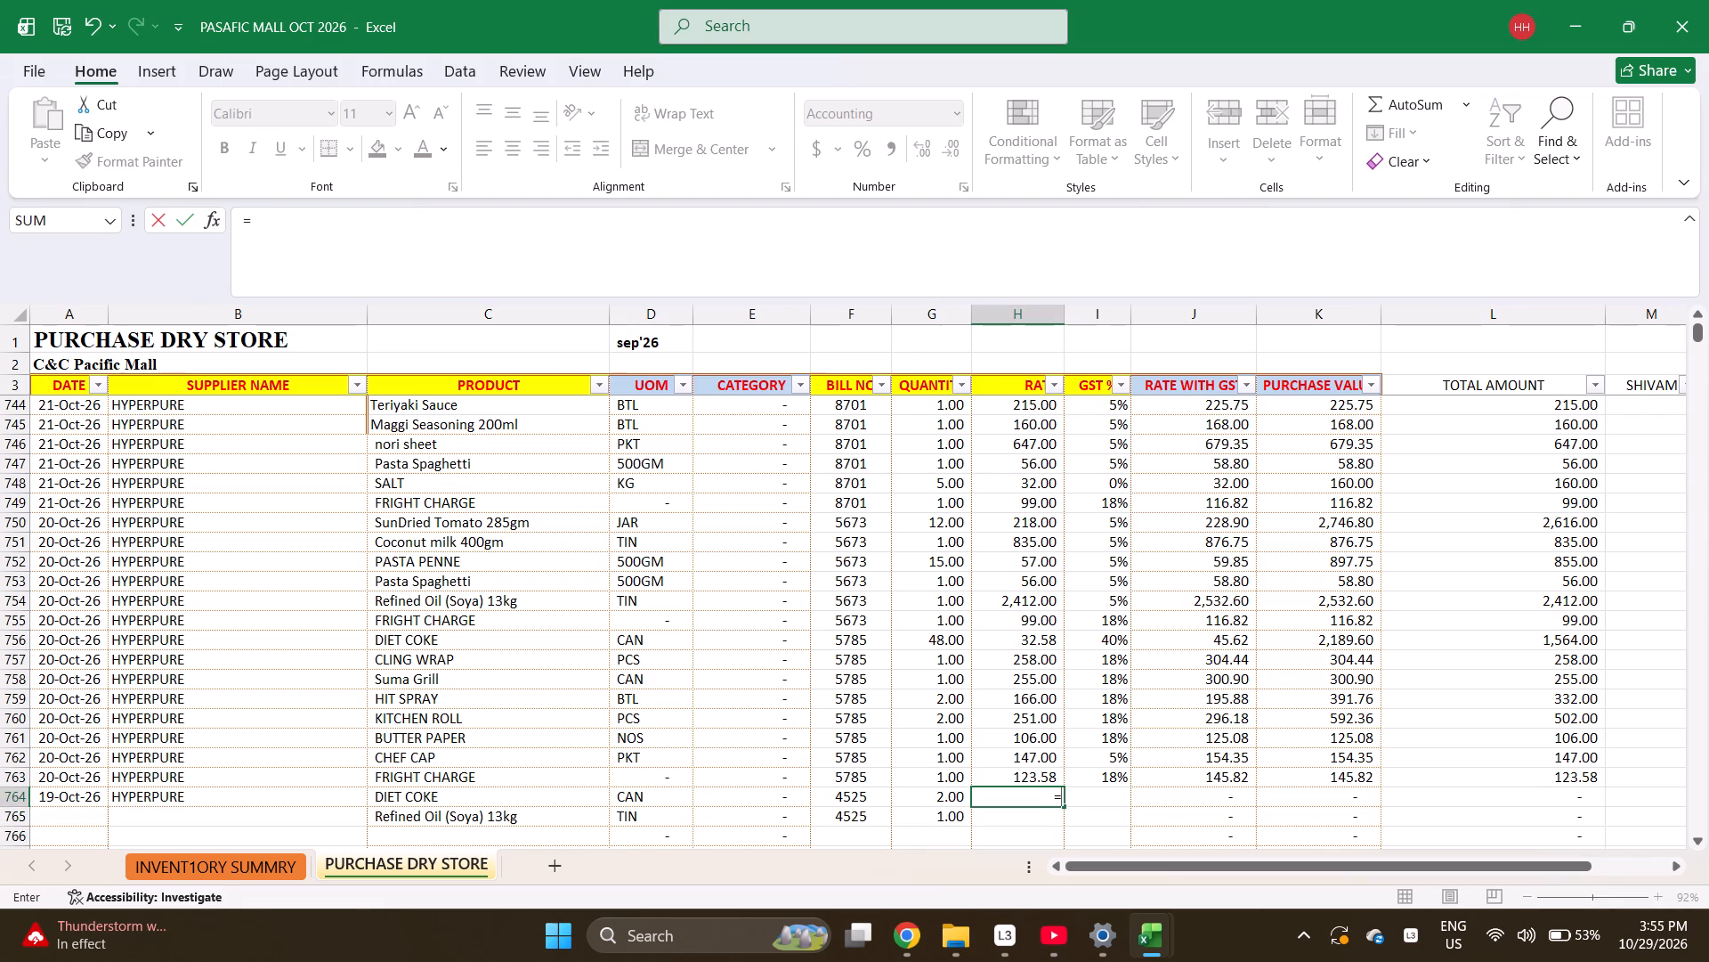
pyautogui.write('782/24')
pyautogui.press('Left')
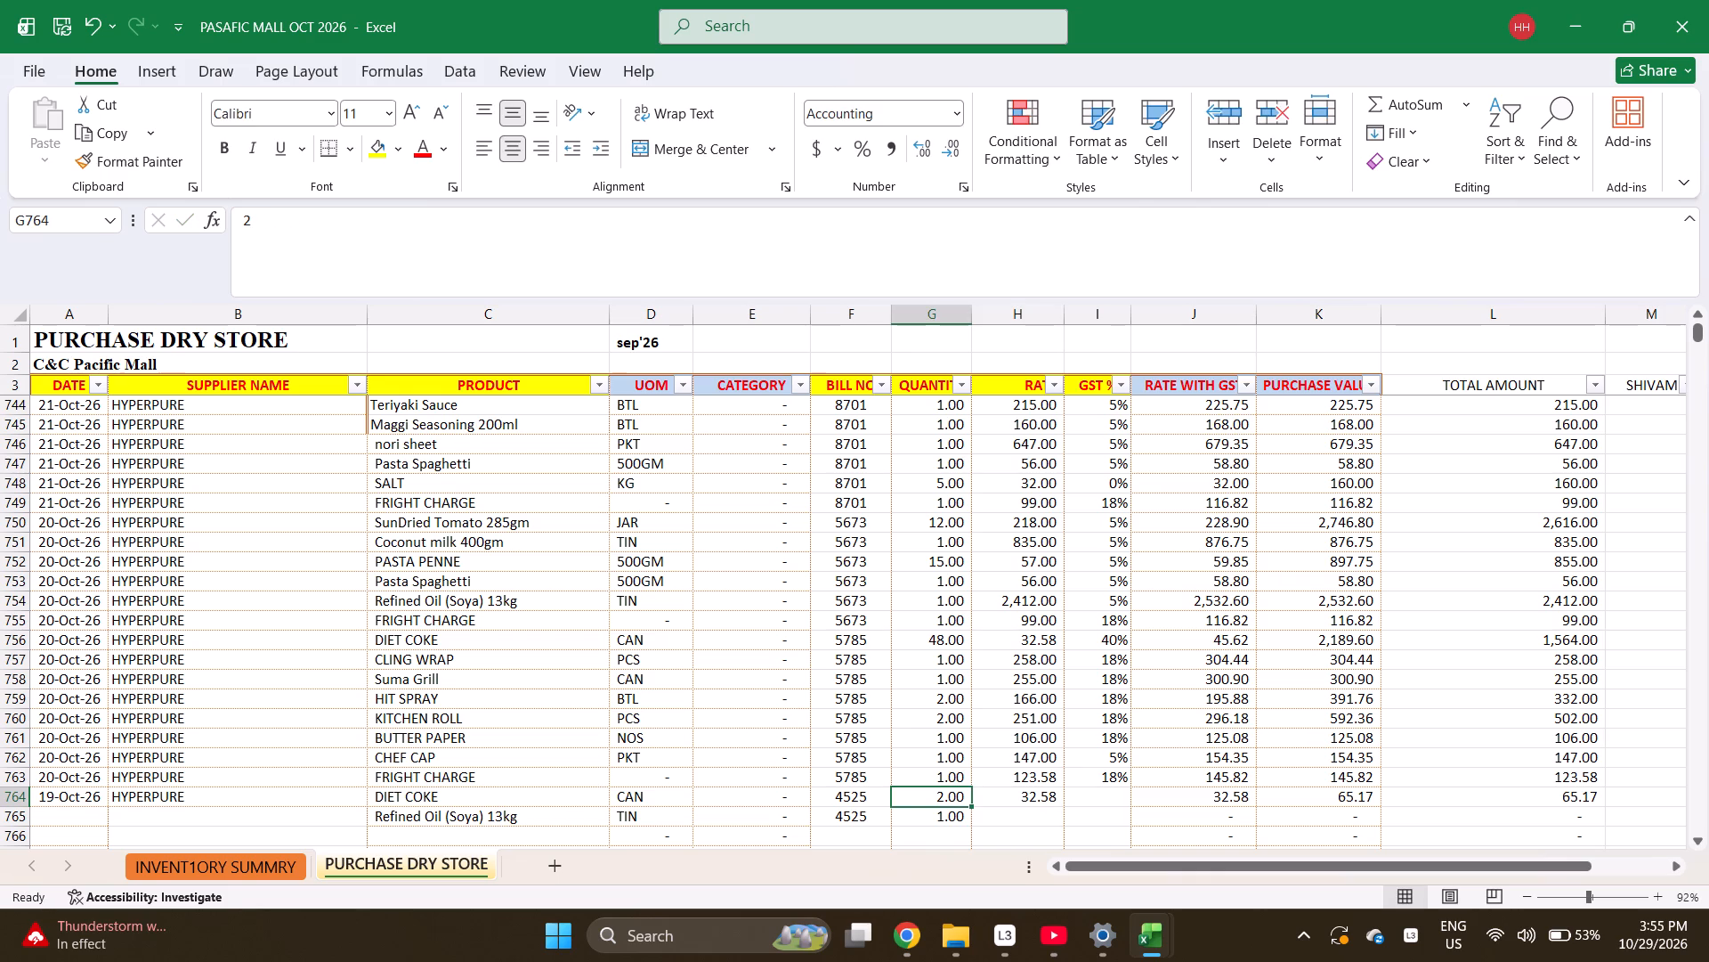
# Change the DIET COKE quantity in row 764 to 48.
pyautogui.write('48')
pyautogui.press('Right')
# Enter the rate 2412 for Refined Oil (Soya) 13kg in row 765.
pyautogui.press('Down')
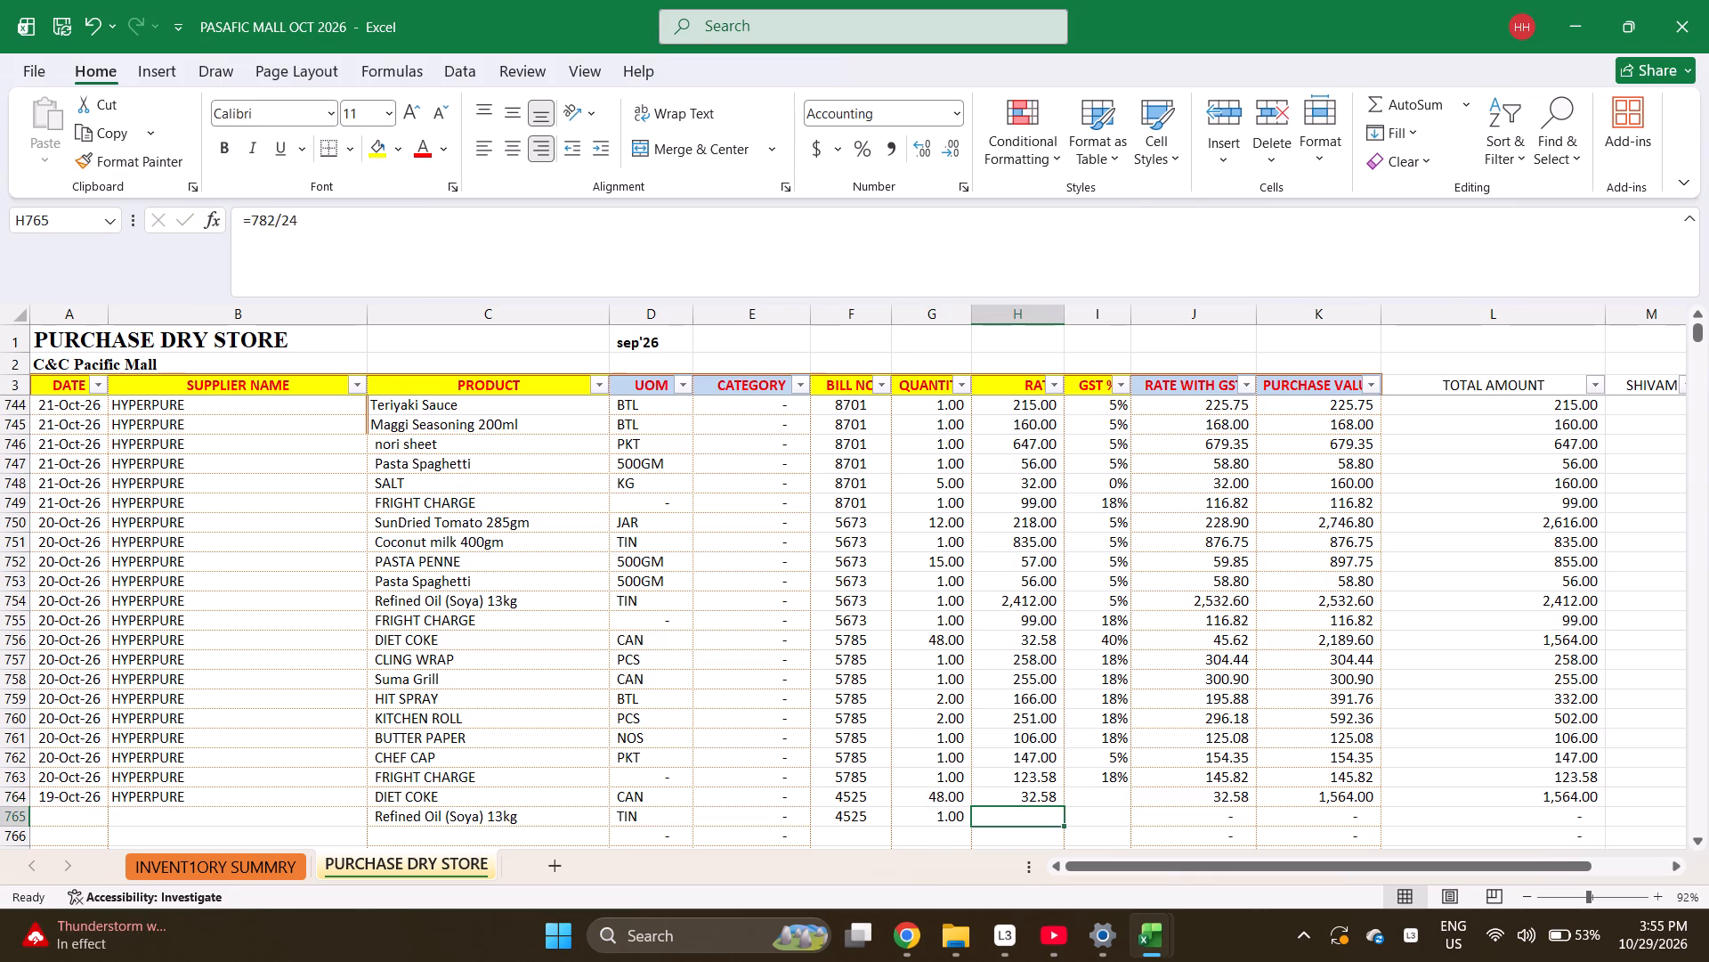
pyautogui.write('241')
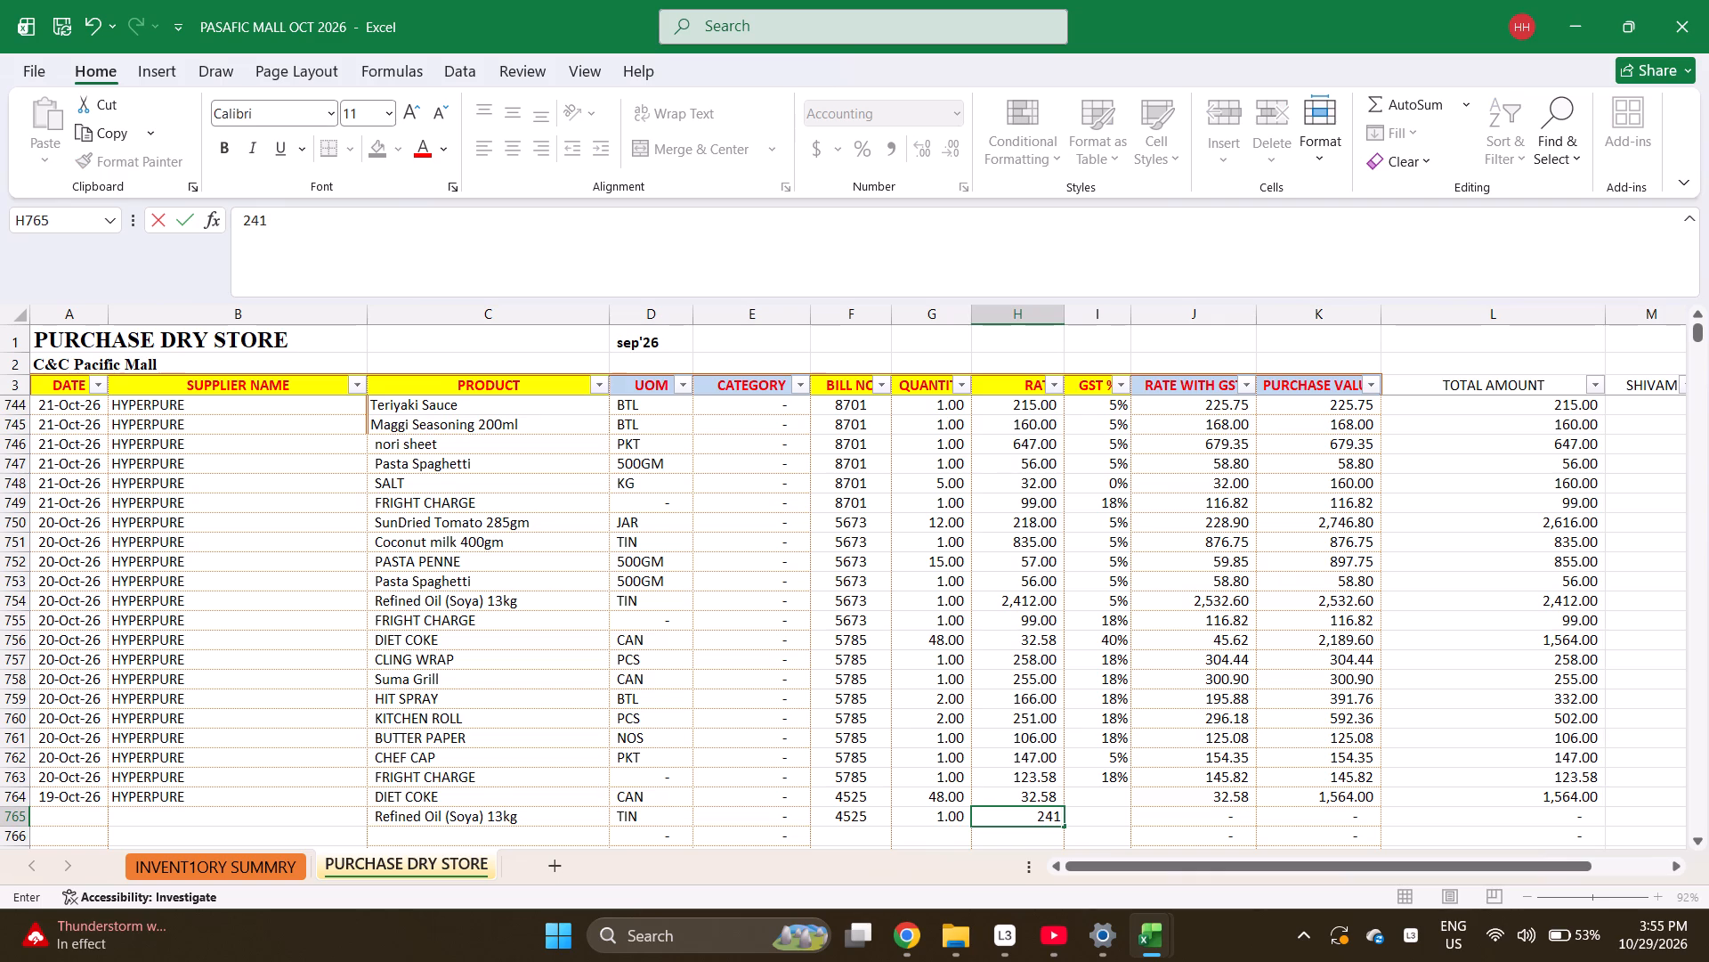
pyautogui.press('2')
pyautogui.press('Right')
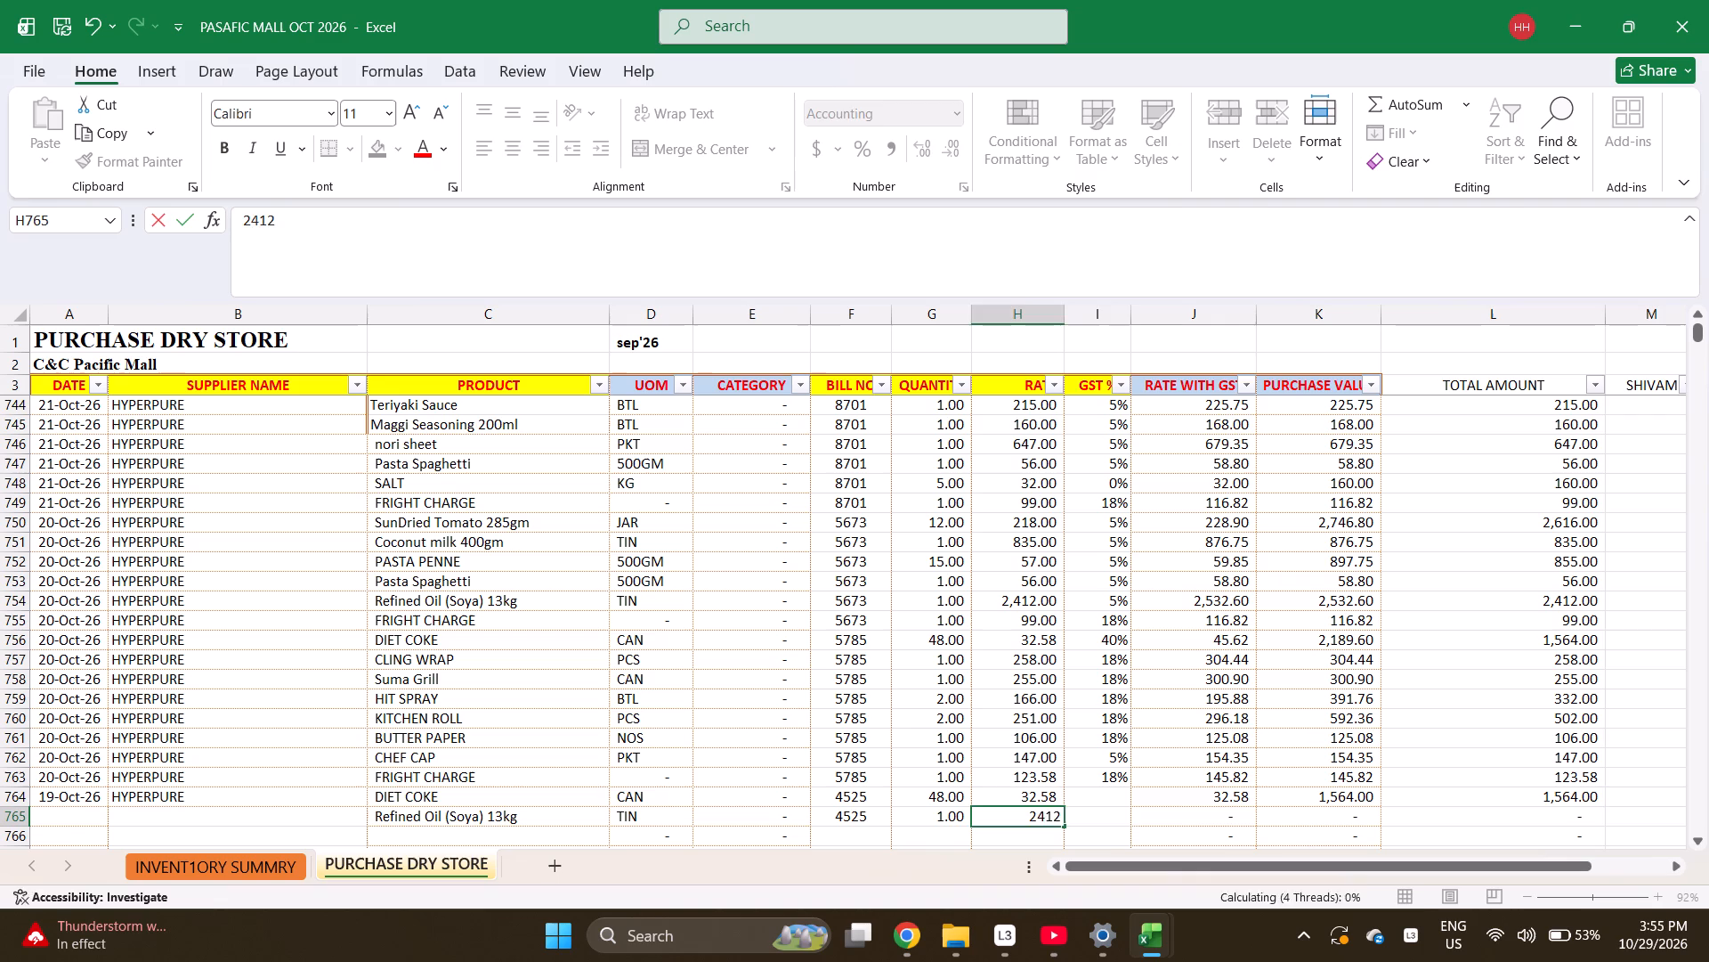
# Set the GST to 40% for DIET COKE in row 764 and 5% for Refined Oil in row 765.
pyautogui.press('Up')
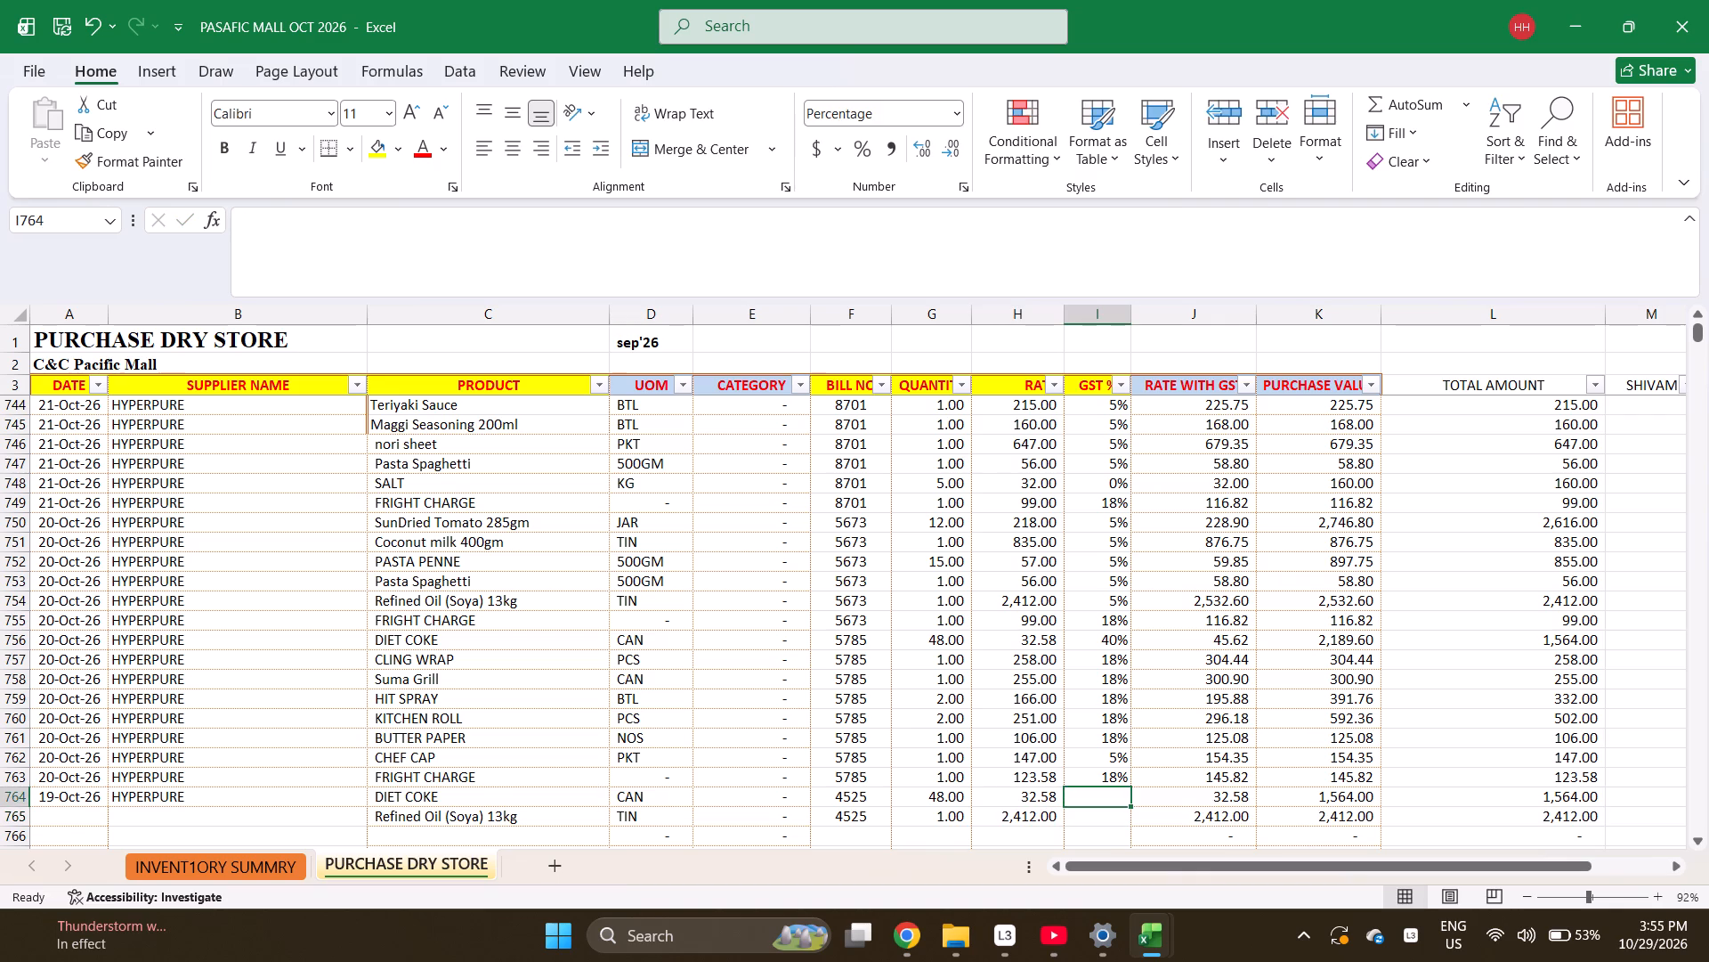
pyautogui.write('40')
pyautogui.press('Return')
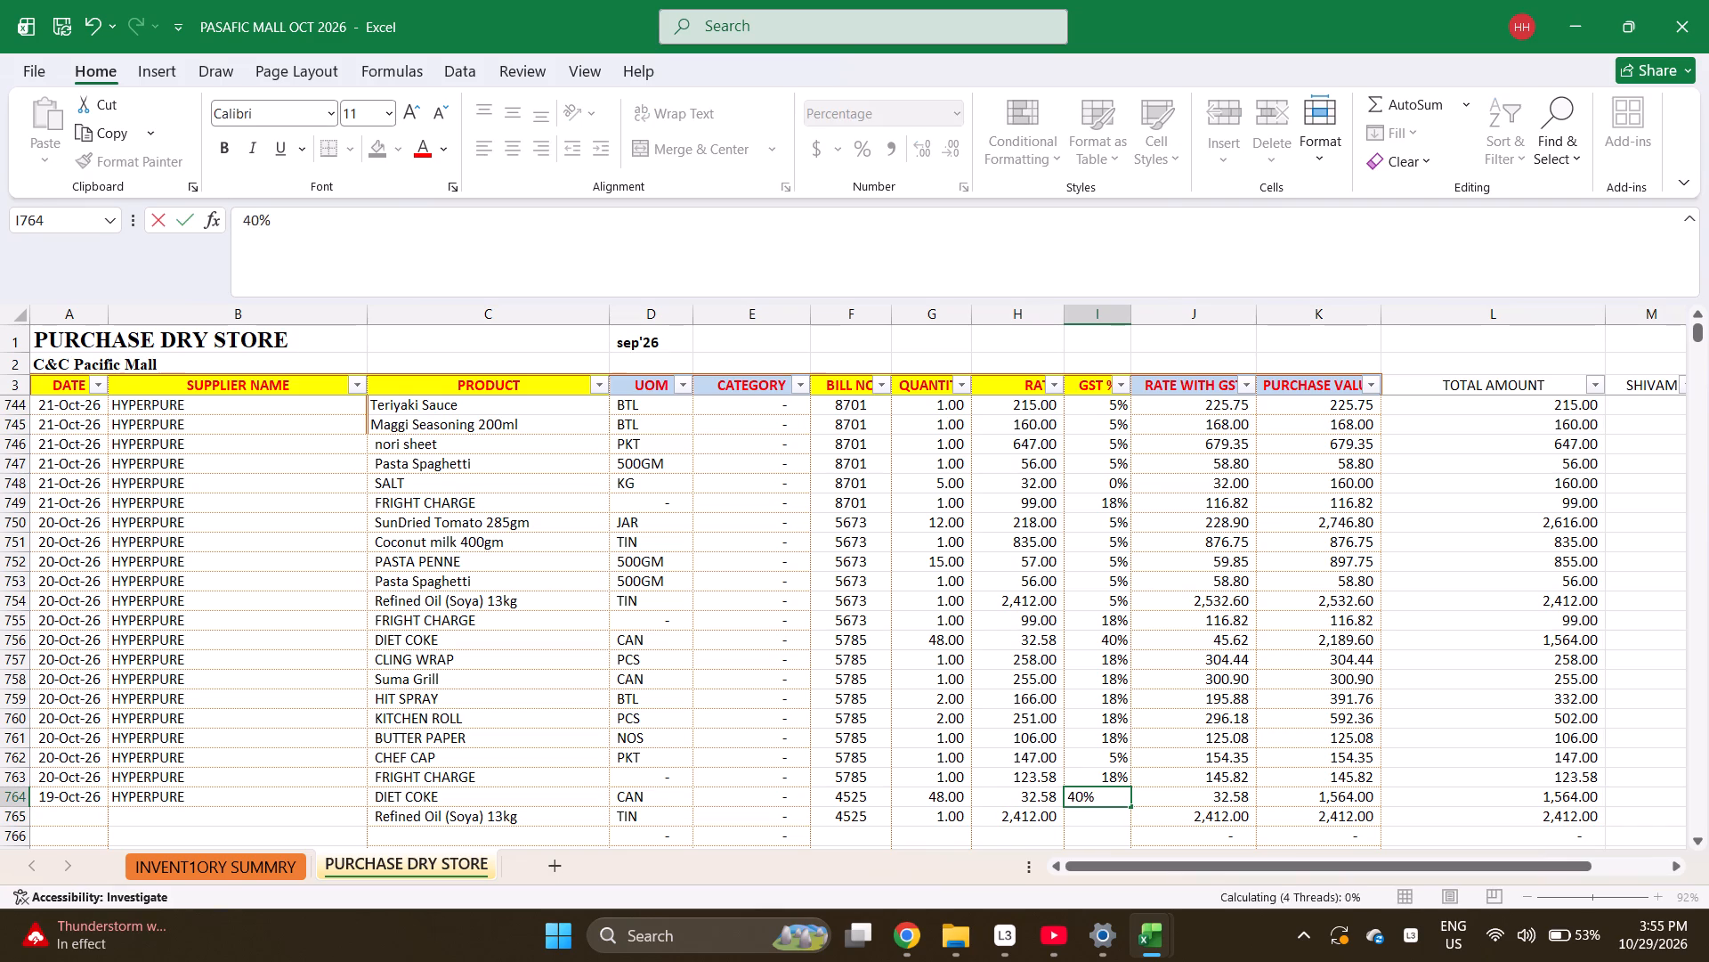
pyautogui.press('5')
pyautogui.press('Return')
# Check the sum of the purchase values for bill 4525 in rows 764 and 765.
pyautogui.press('Right')
pyautogui.press('Right')
pyautogui.press('Up')
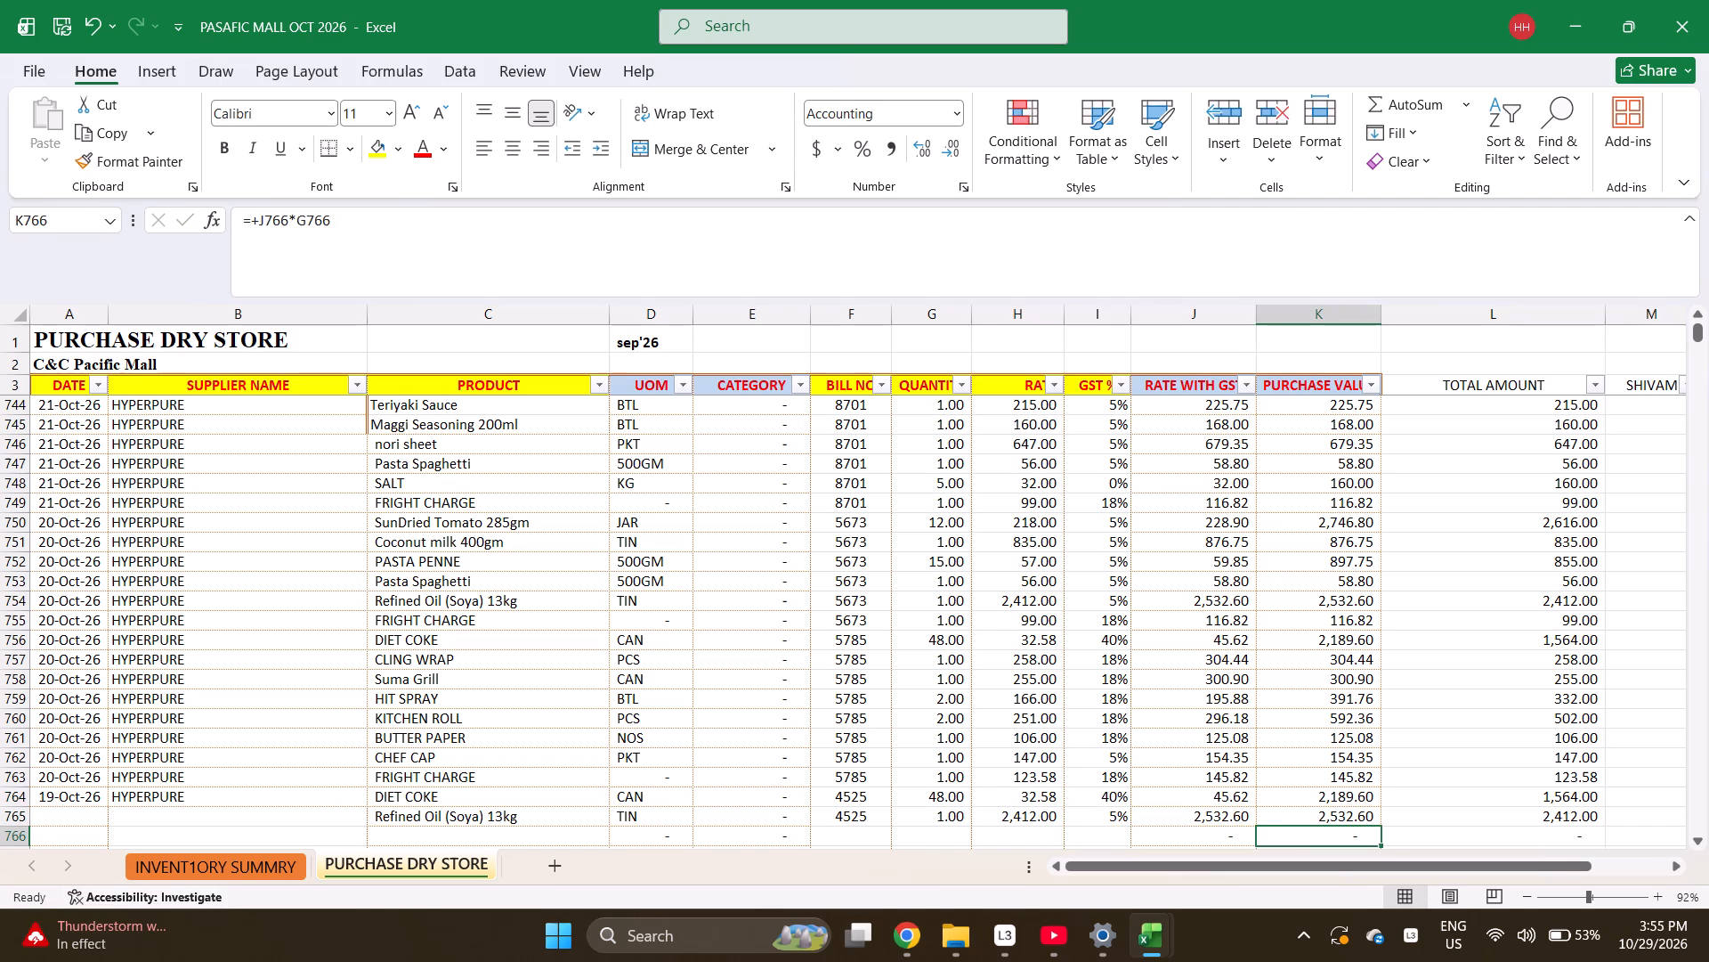
pyautogui.hotkey('shift', 'Up')
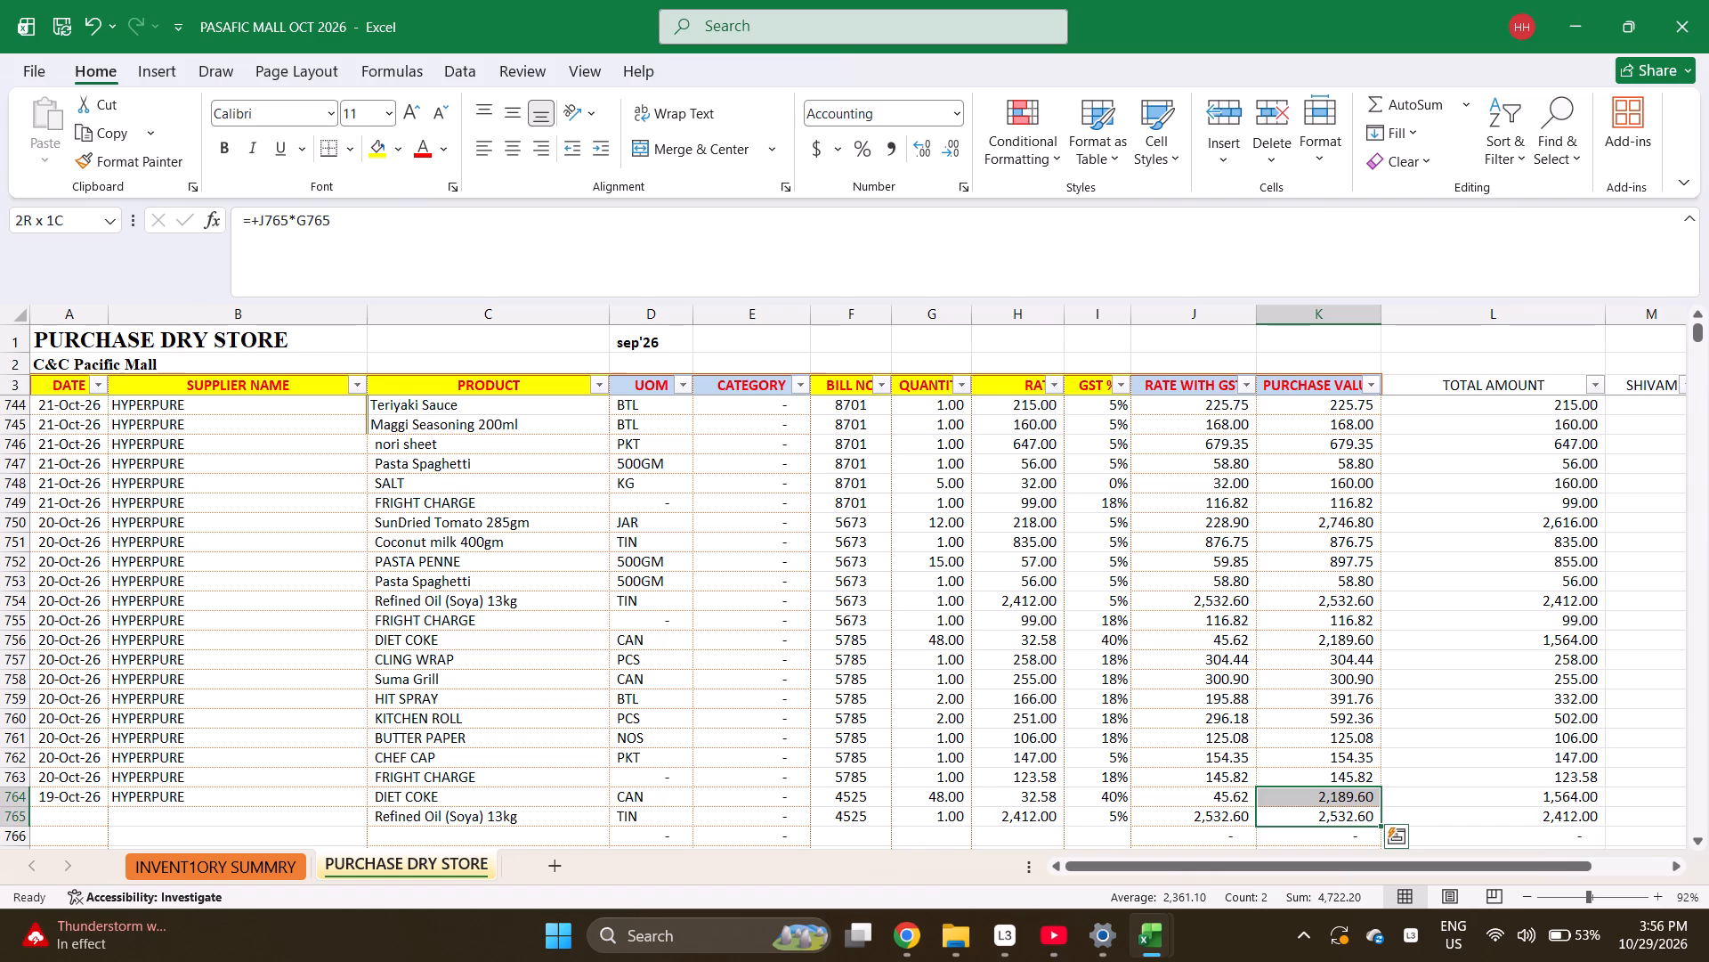
# Fill the date and supplier HYPERPURE from row 764 down through row 766.
pyautogui.hotkey('ctrl', 'Left')
pyautogui.hotkey('ctrl', 'Left')
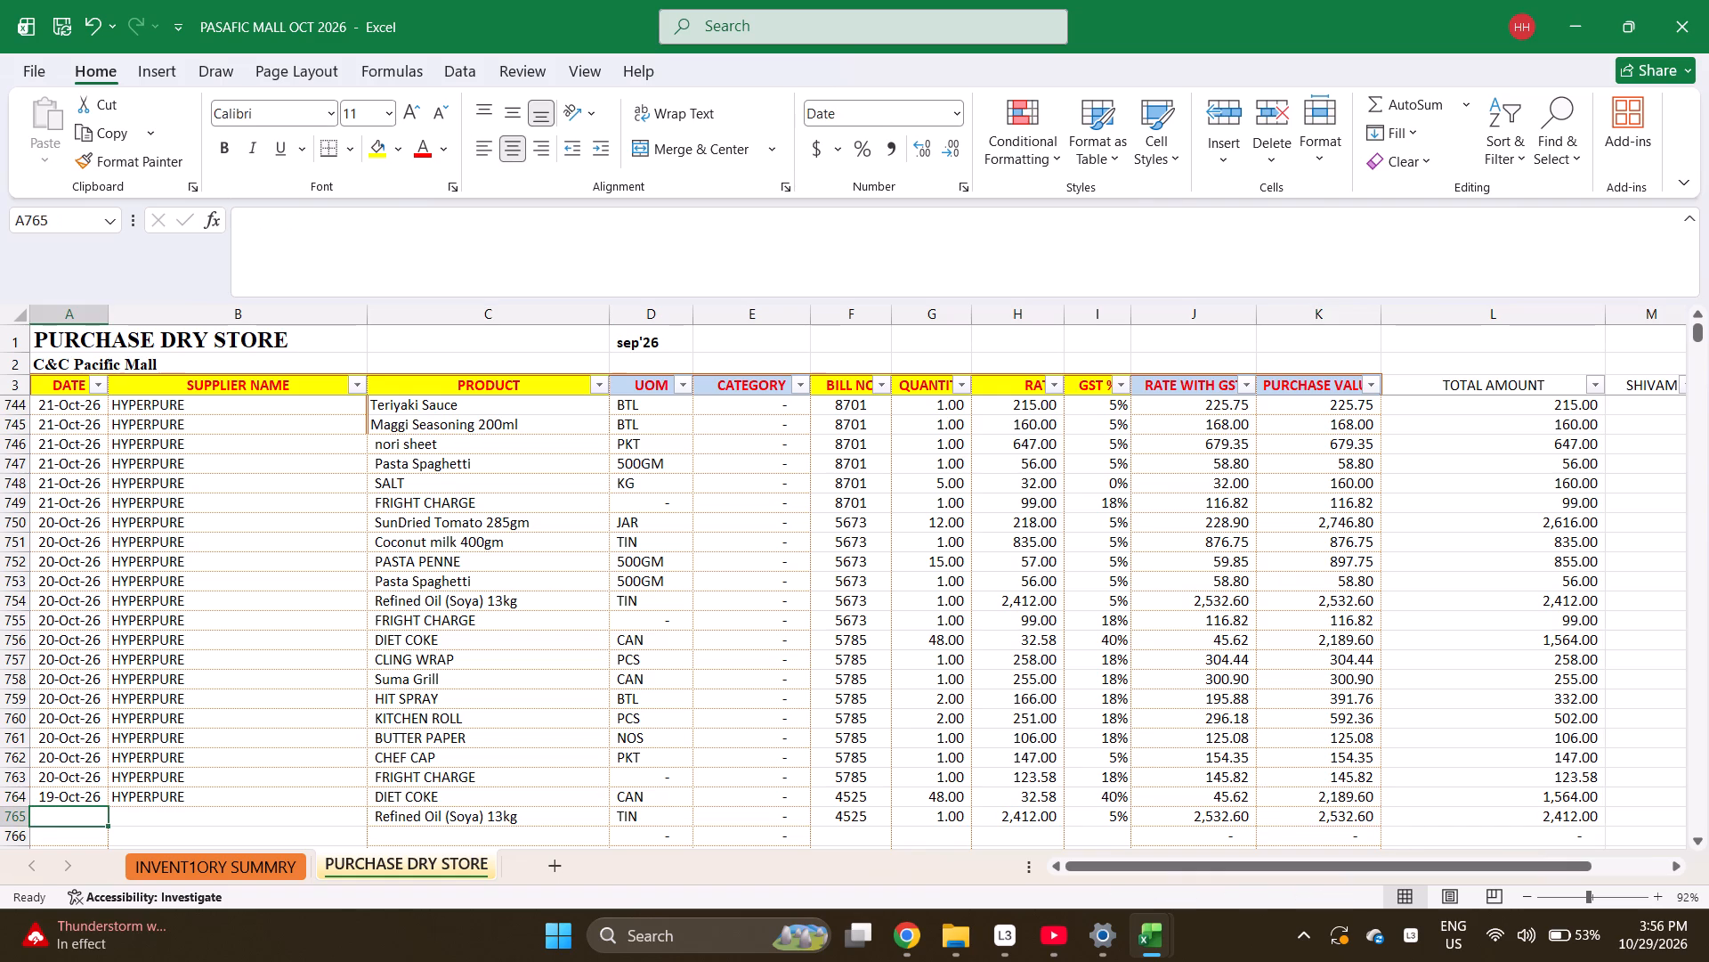
pyautogui.press('Up')
pyautogui.hotkey('shift', 'Right')
pyautogui.hotkey('shift', 'Down')
pyautogui.hotkey('shift', 'Down')
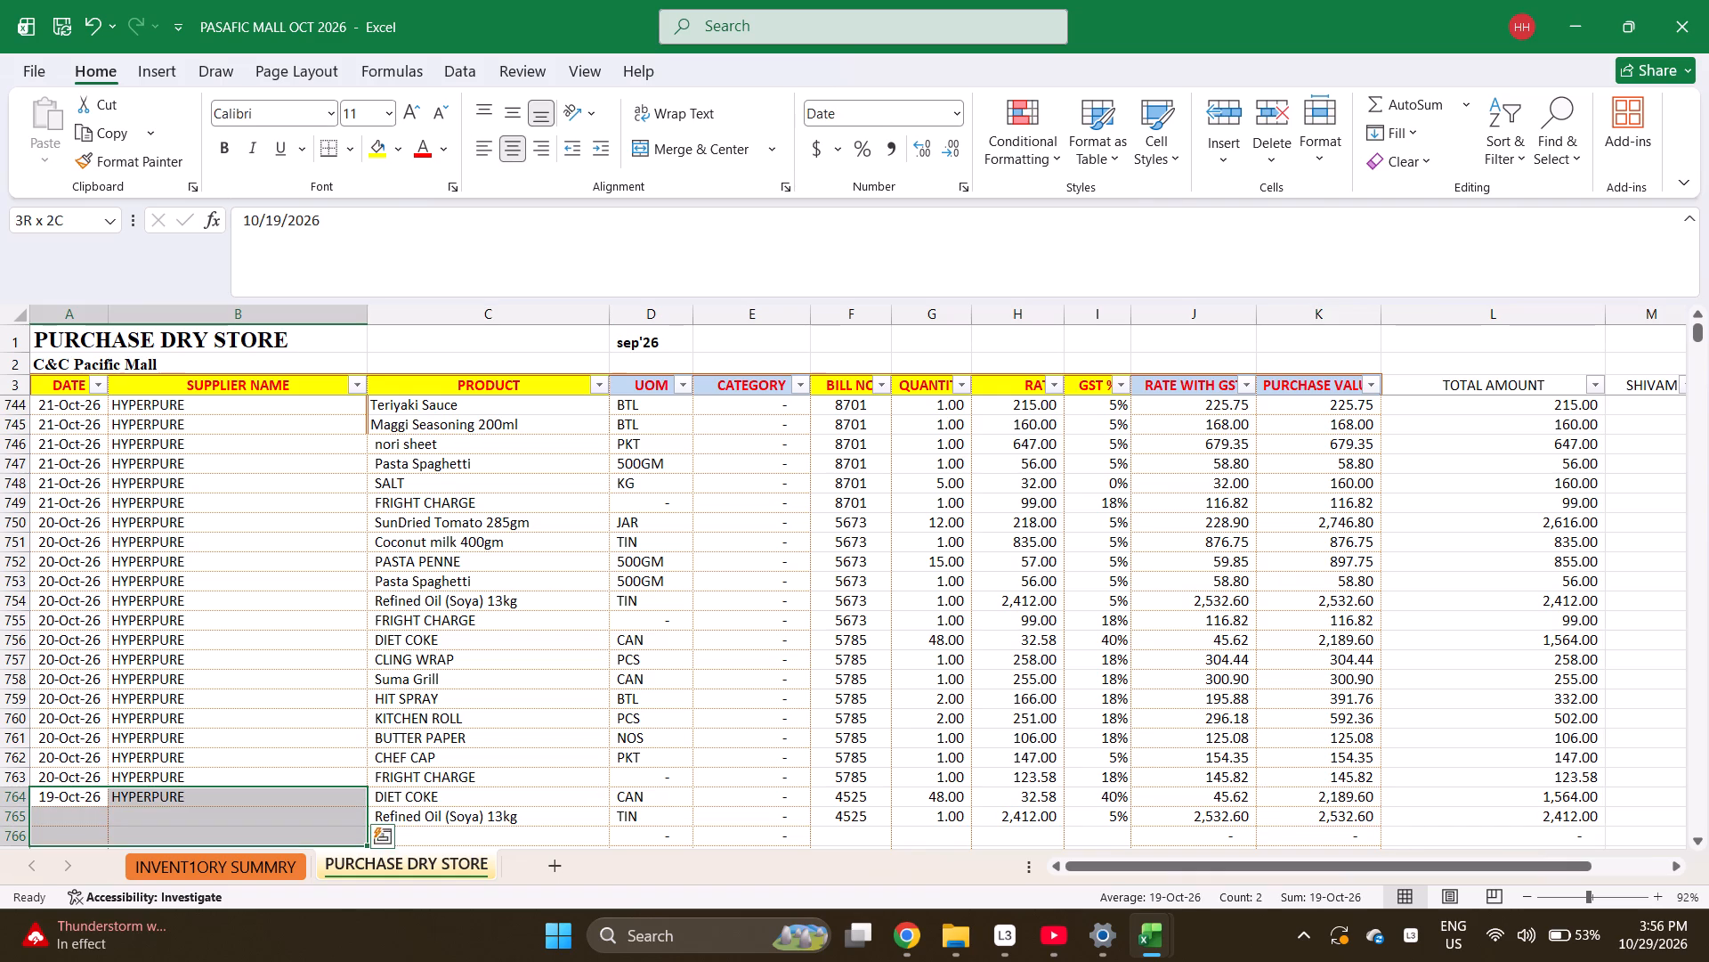
pyautogui.hotkey('ctrl', 'd')
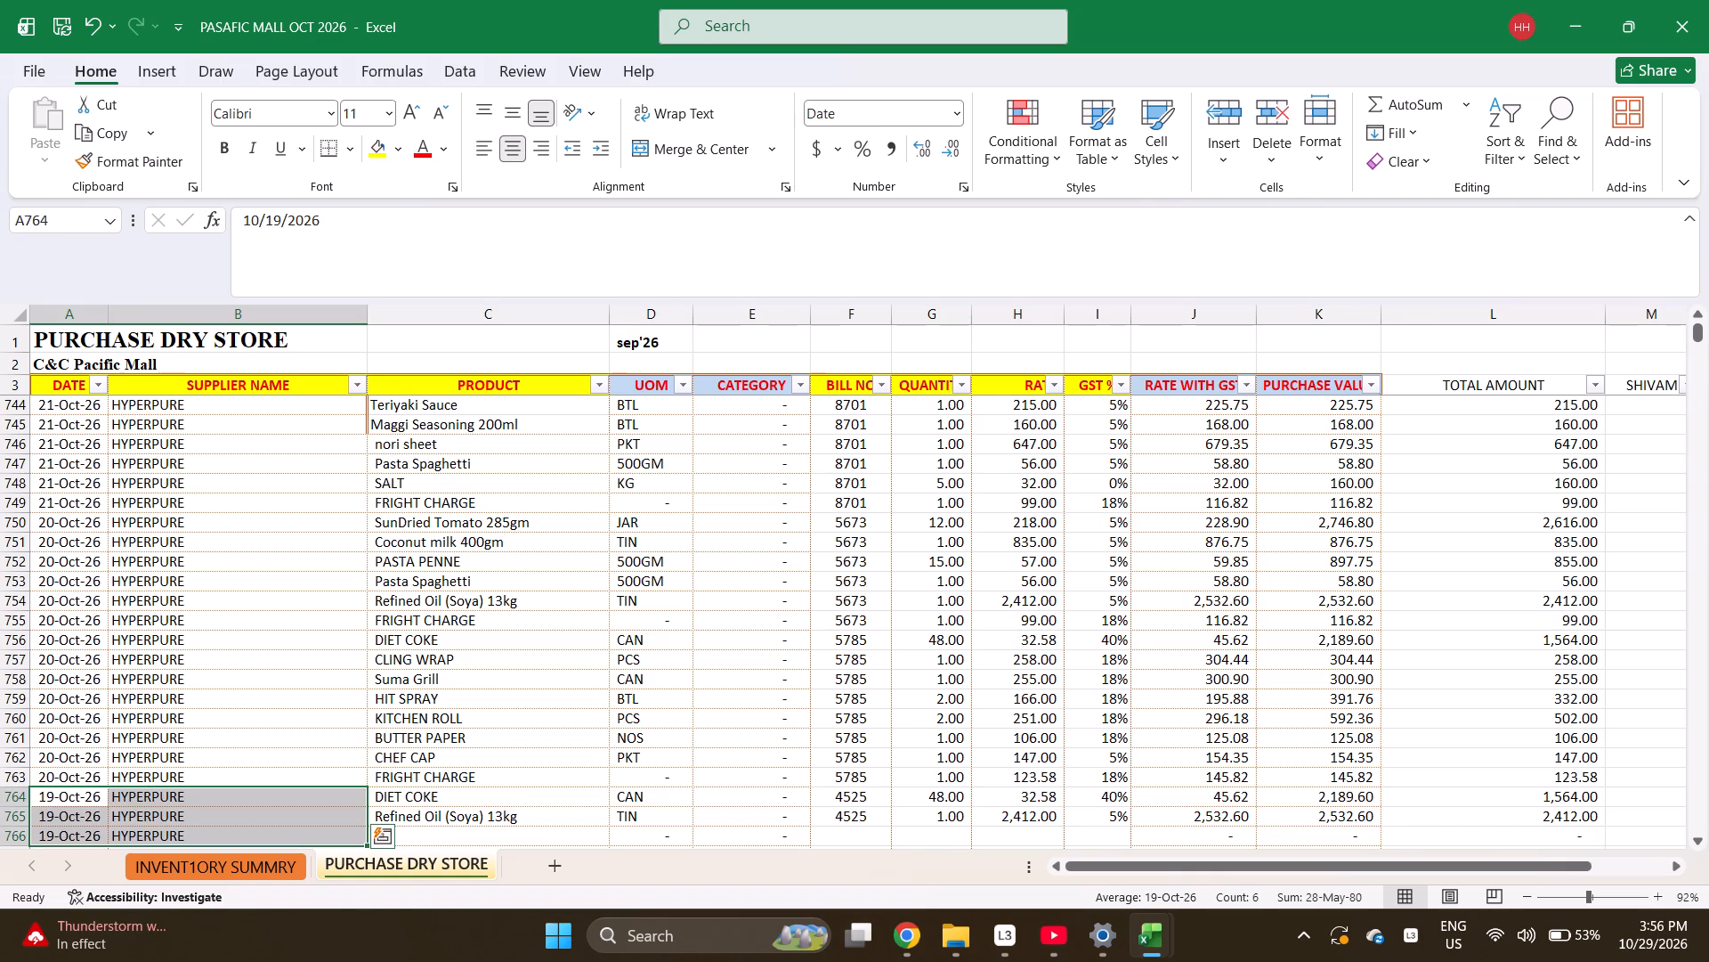
# Enter FRIGHT CHARGE as the product in row 766.
pyautogui.press('Down')
pyautogui.press('Down')
pyautogui.hotkey('ctrl', 'Right')
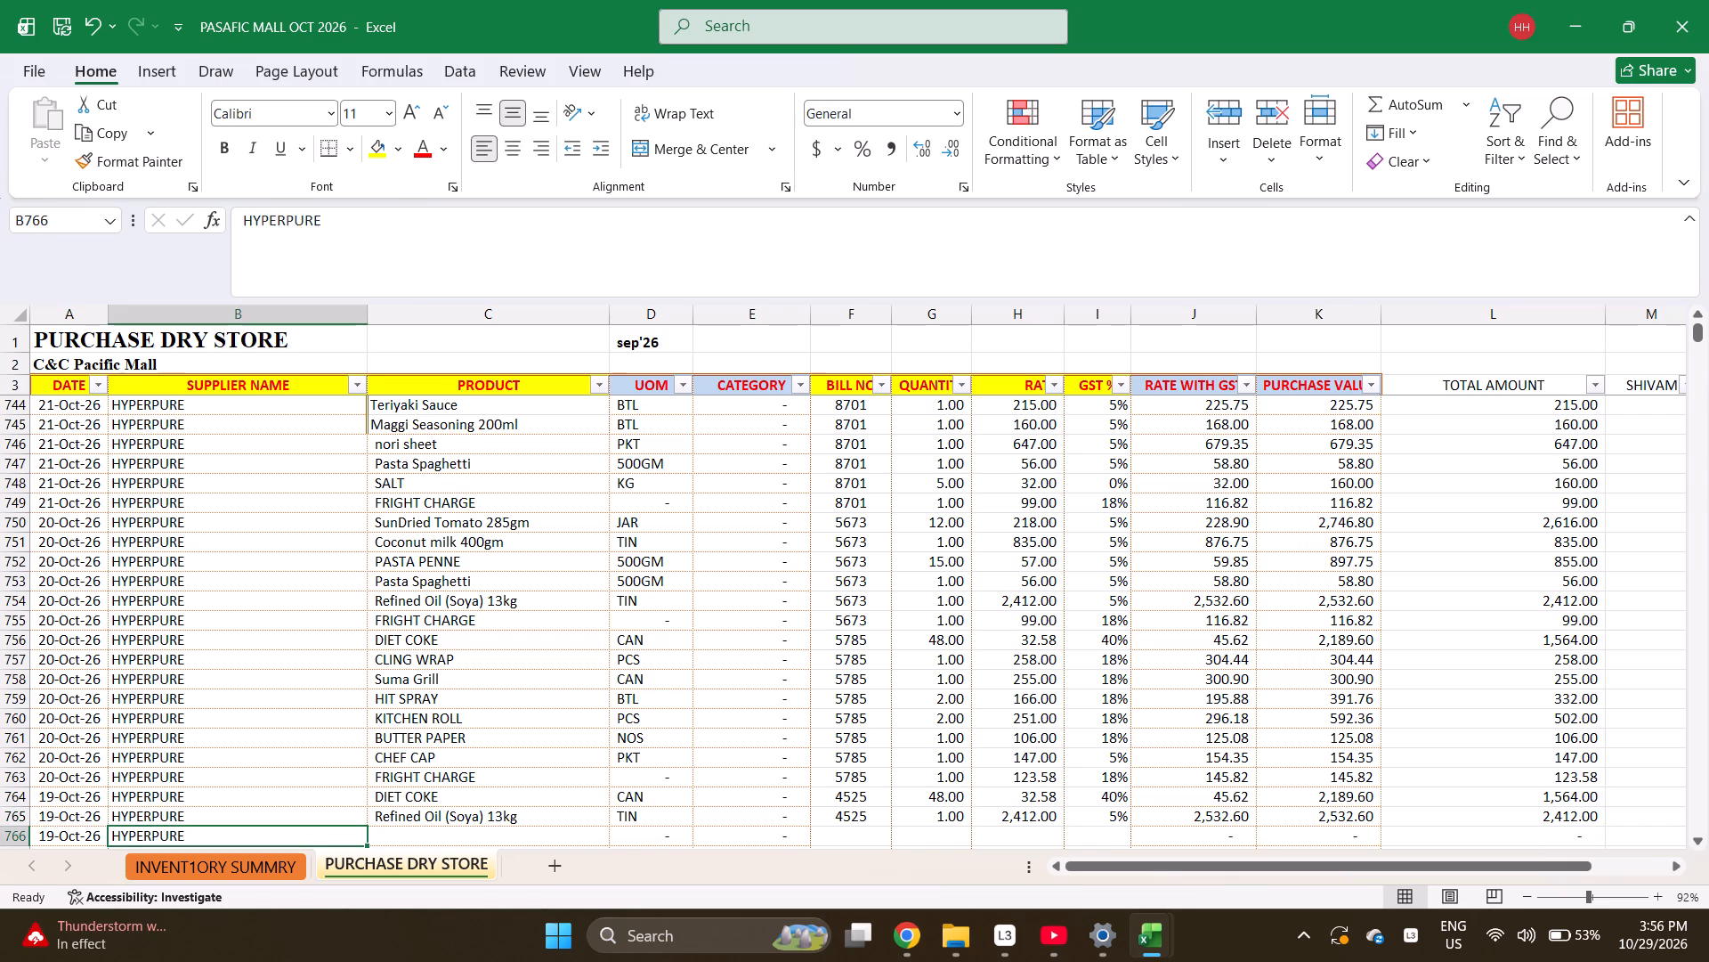
pyautogui.press('Right')
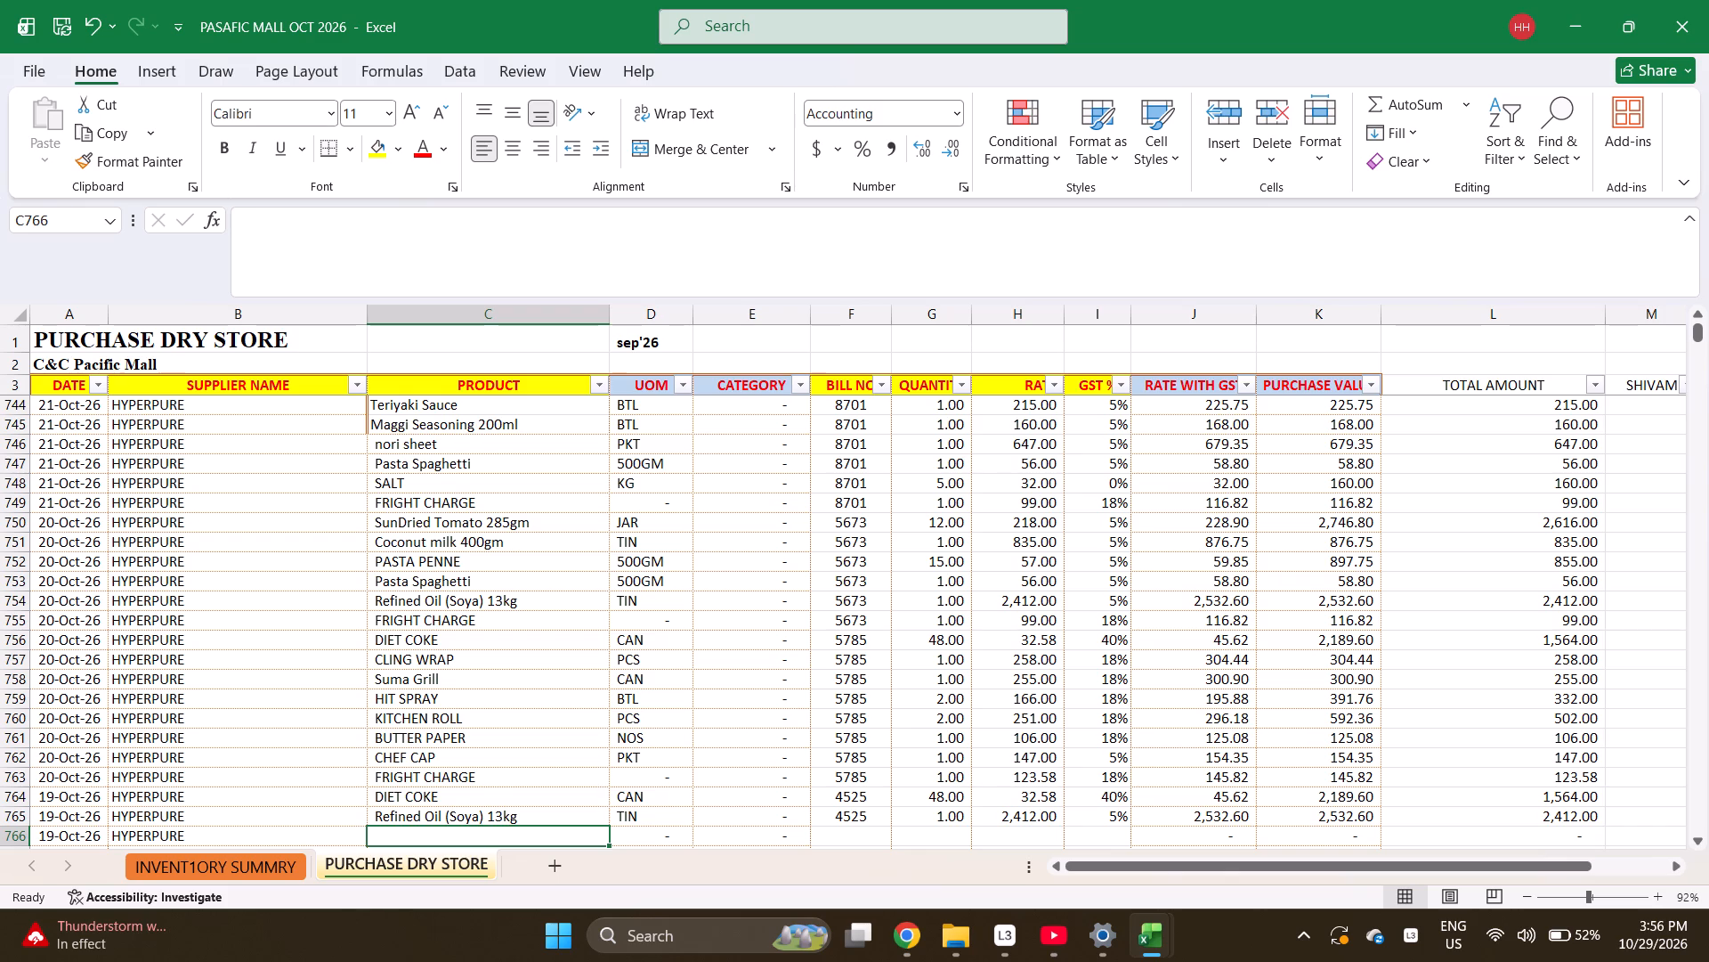
pyautogui.write('FR')
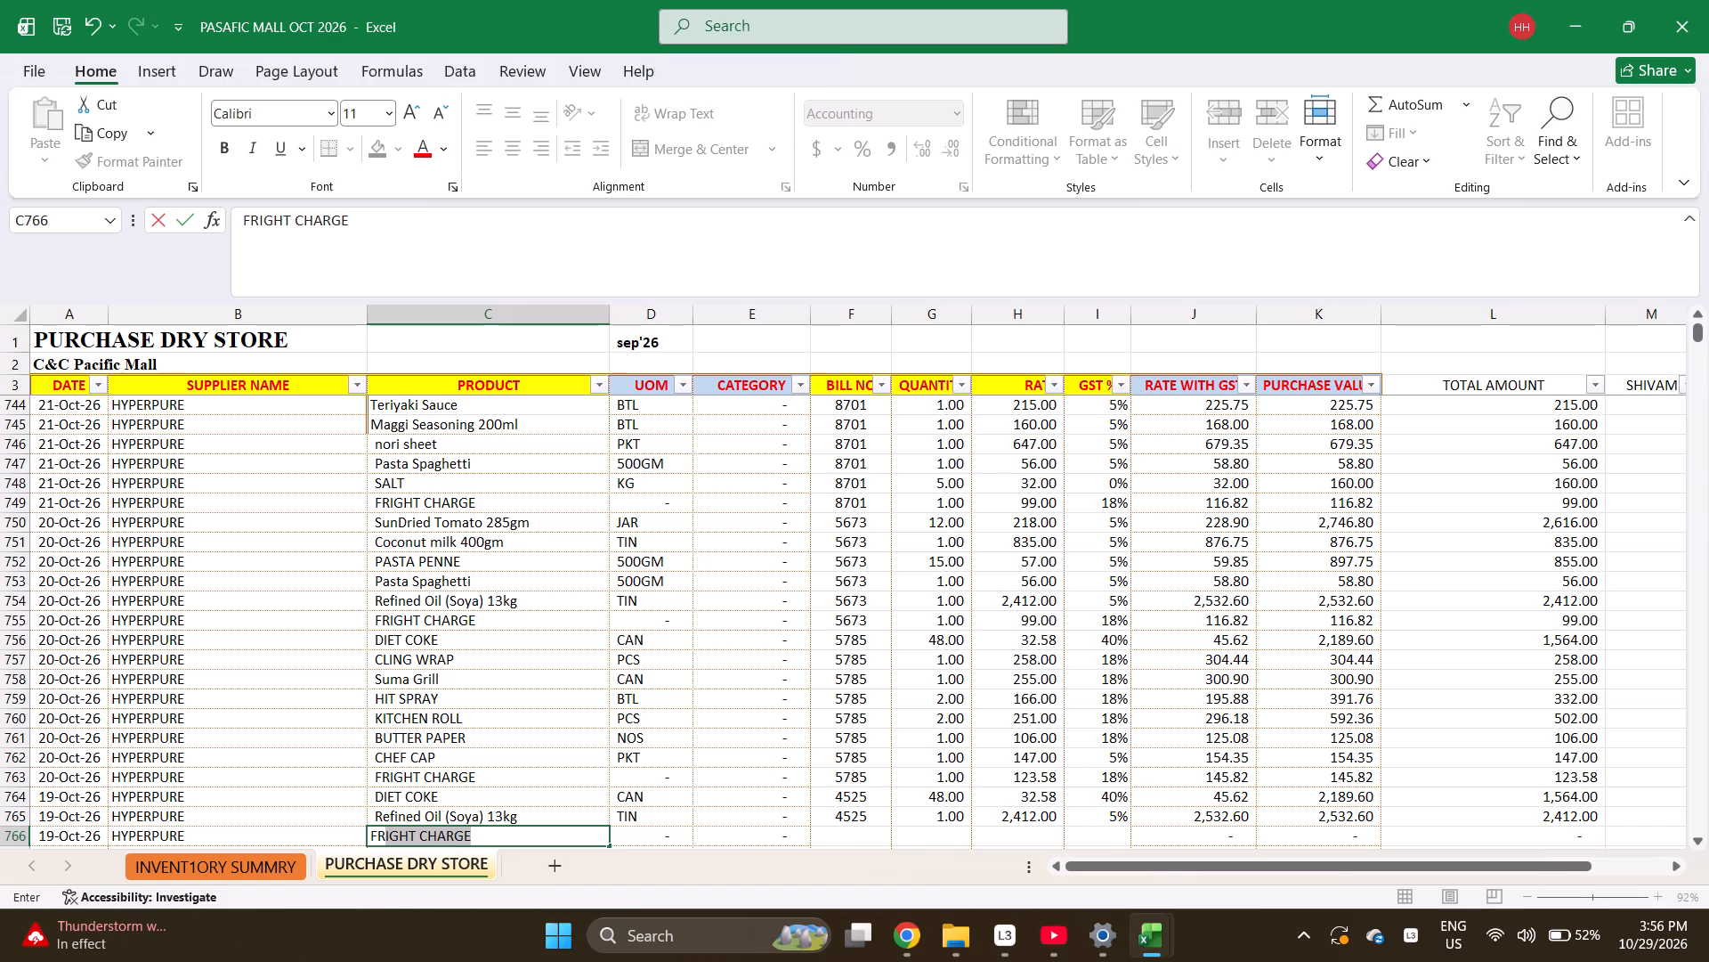
pyautogui.press('Return')
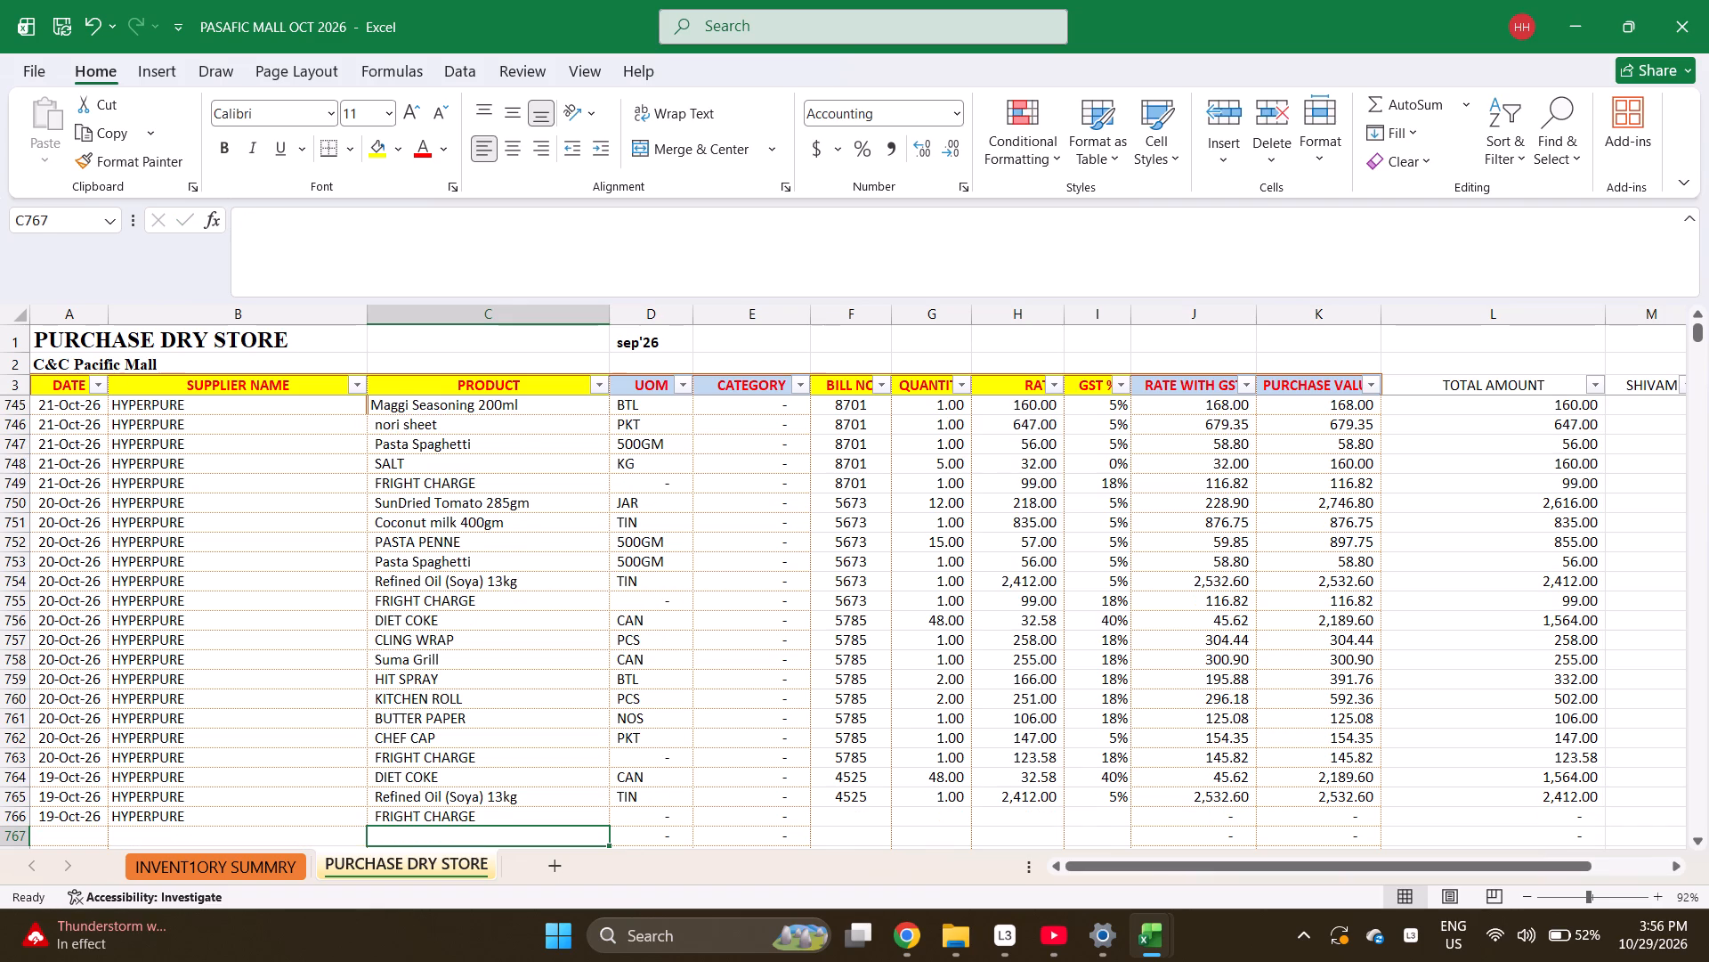
# Fill bill number 4525 down to the FRIGHT CHARGE line in row 766 and enter quantity 1.
pyautogui.press('Up')
pyautogui.press('Right')
pyautogui.press('Right')
pyautogui.press('Right')
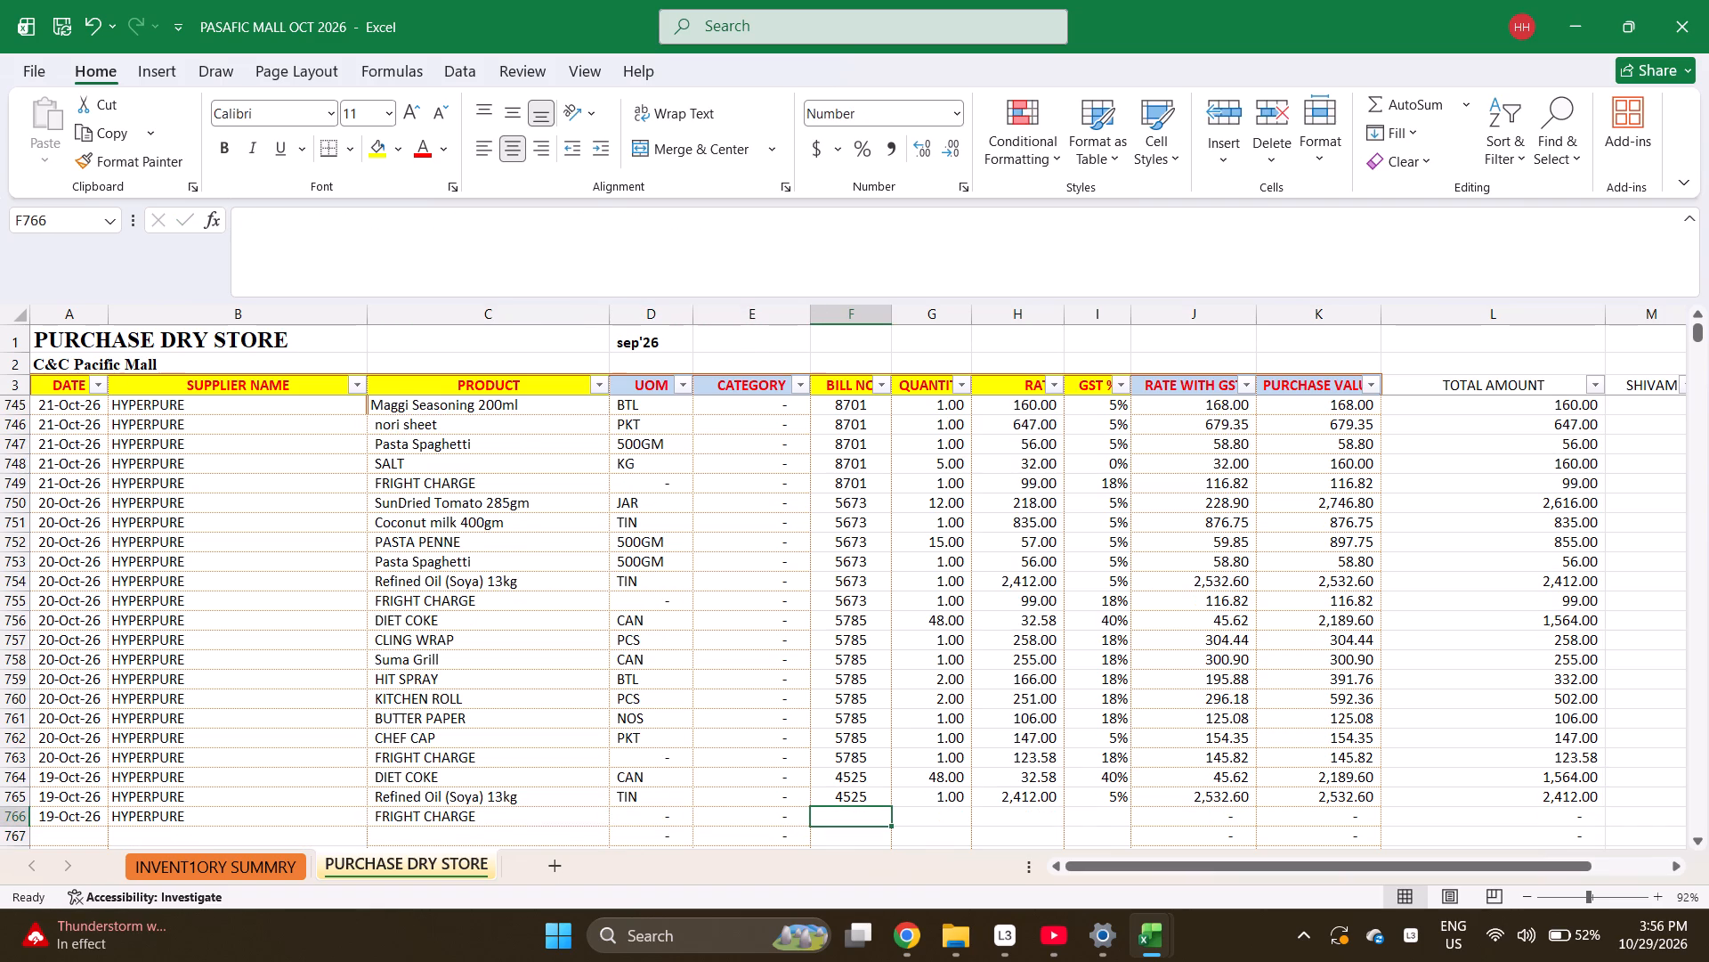
pyautogui.hotkey('ctrl', 'd')
pyautogui.press('Right')
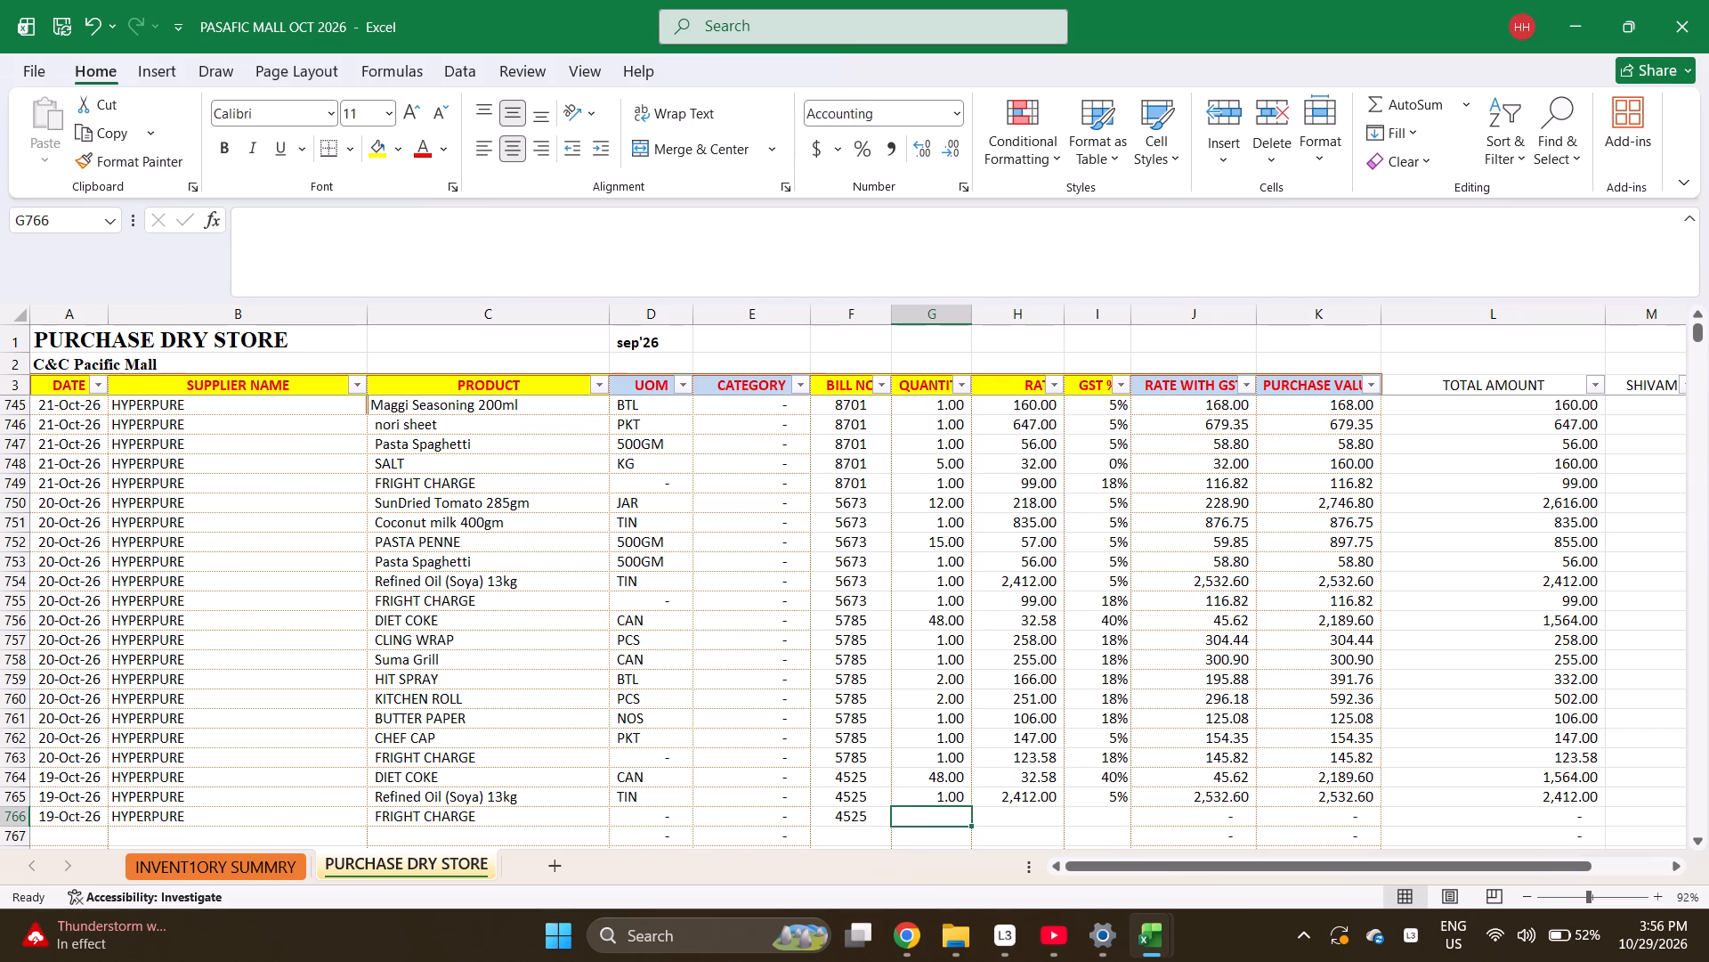
pyautogui.press('1')
pyautogui.press('Return')
# Enter the FRIGHT CHARGE rate in row 766 as the sum +99+24.58.
pyautogui.press('Right')
pyautogui.press('Up')
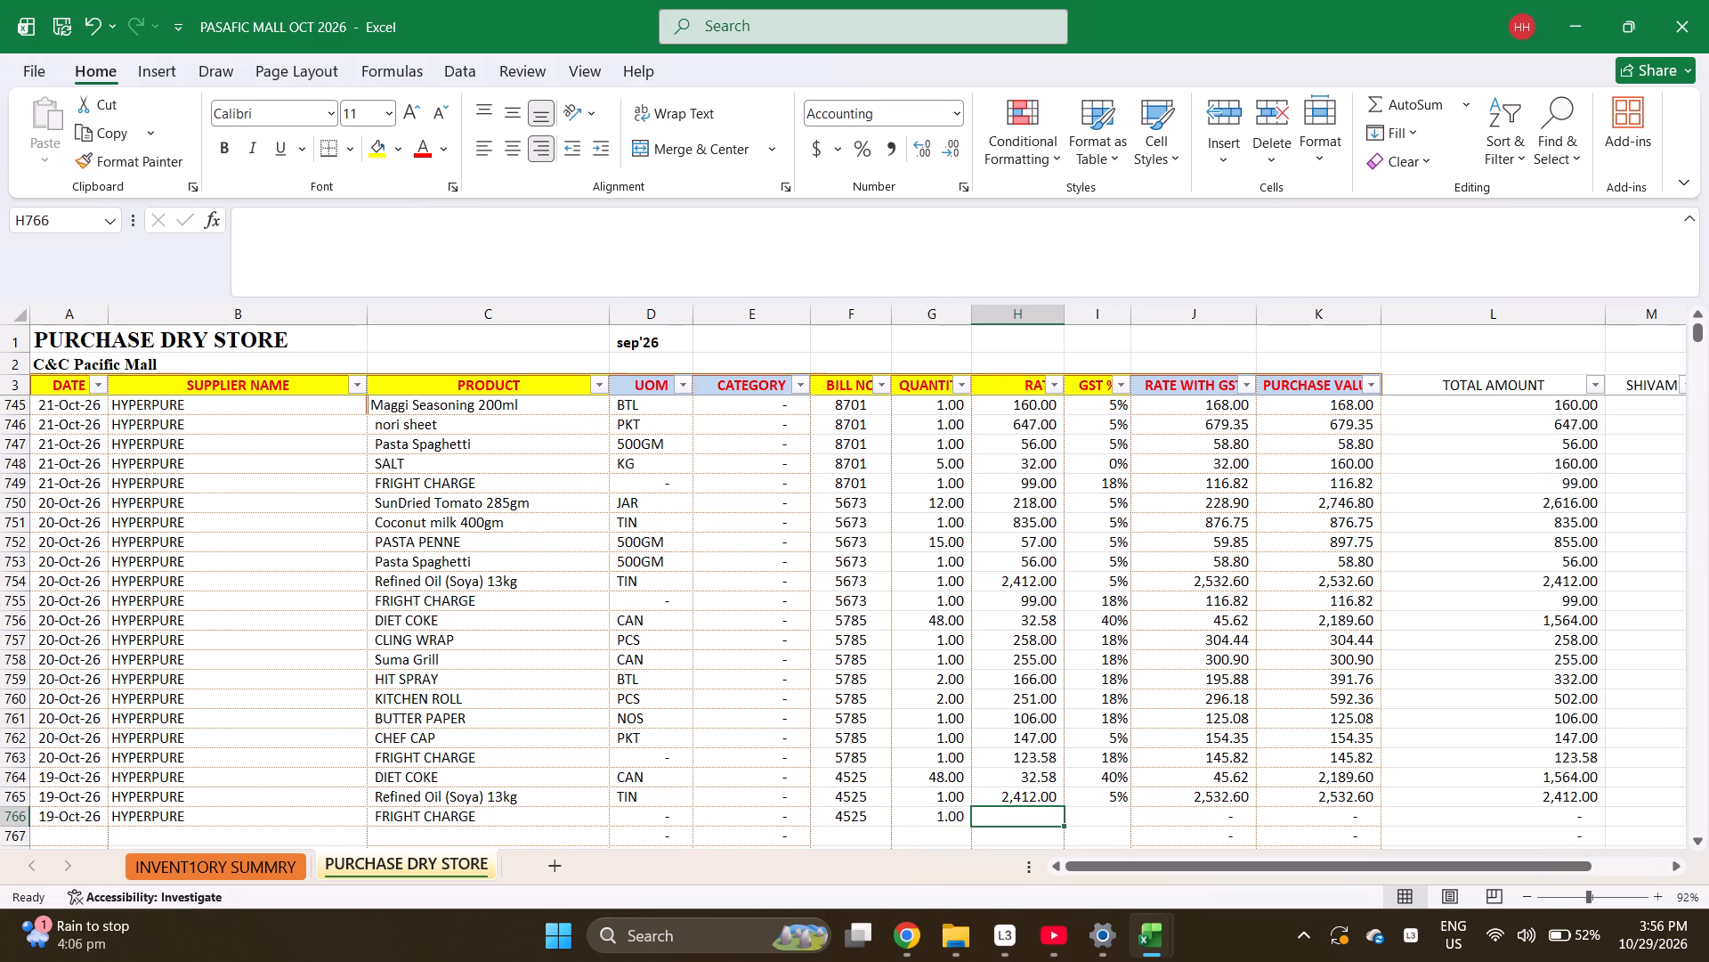
pyautogui.write('99+')
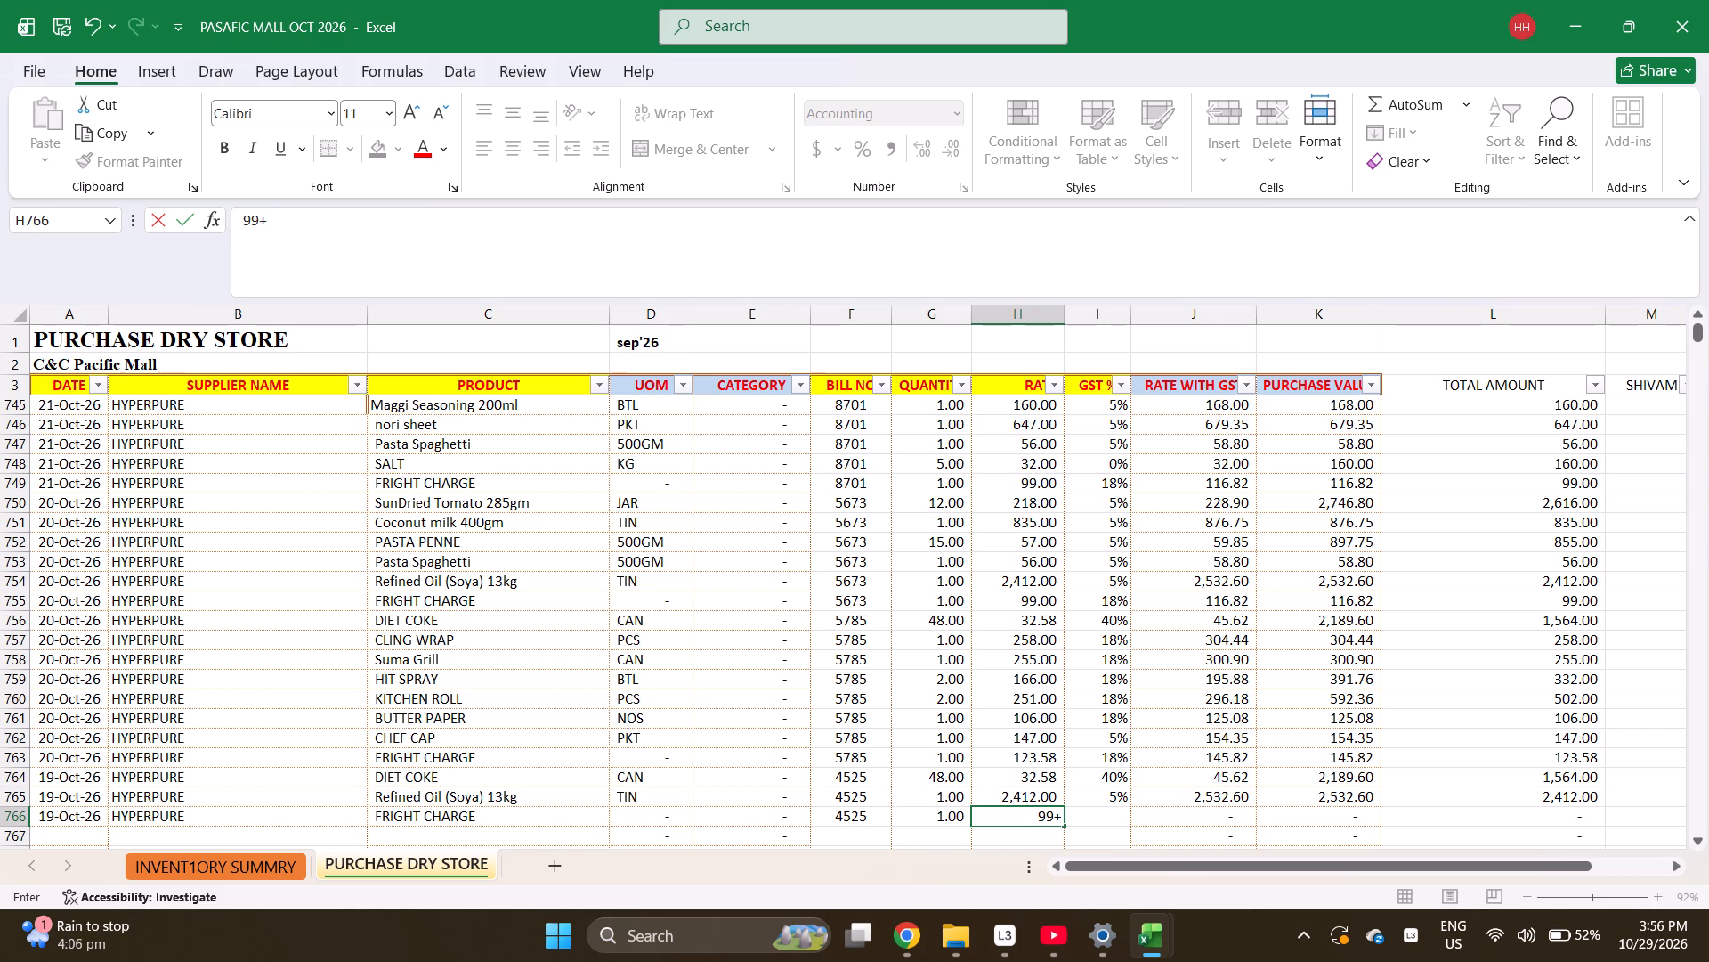
pyautogui.write('24')
pyautogui.press('.')
pyautogui.write('58')
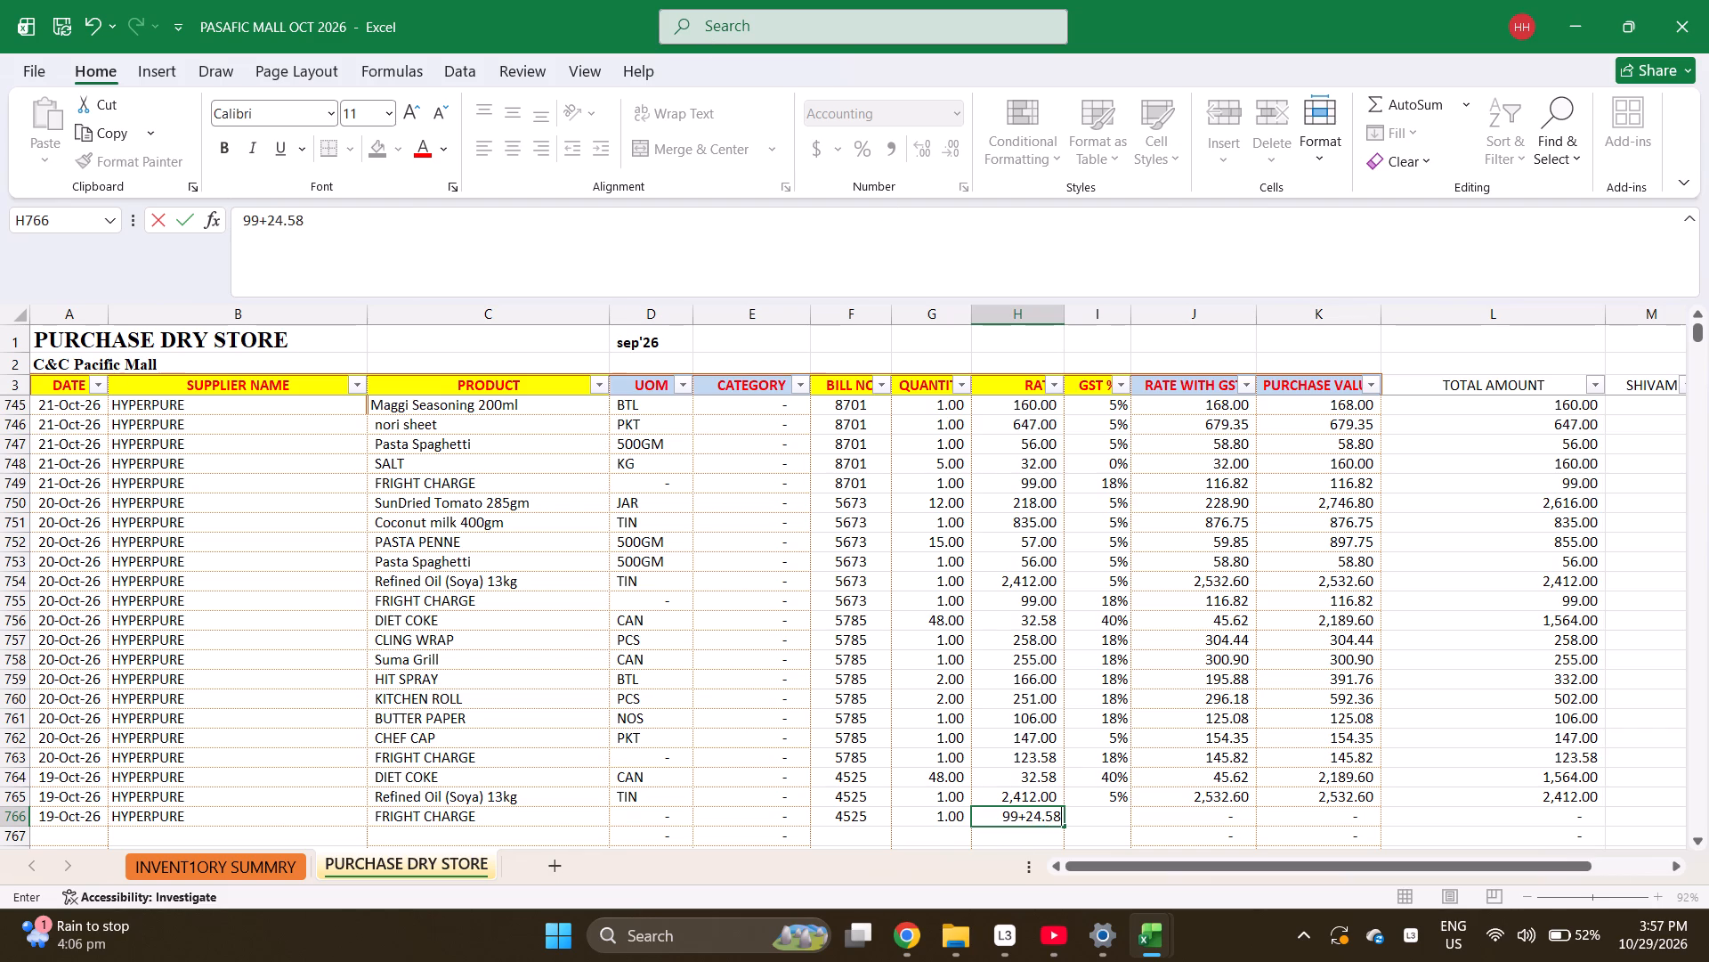
pyautogui.click(239, 220)
pyautogui.press('+')
pyautogui.press('Return')
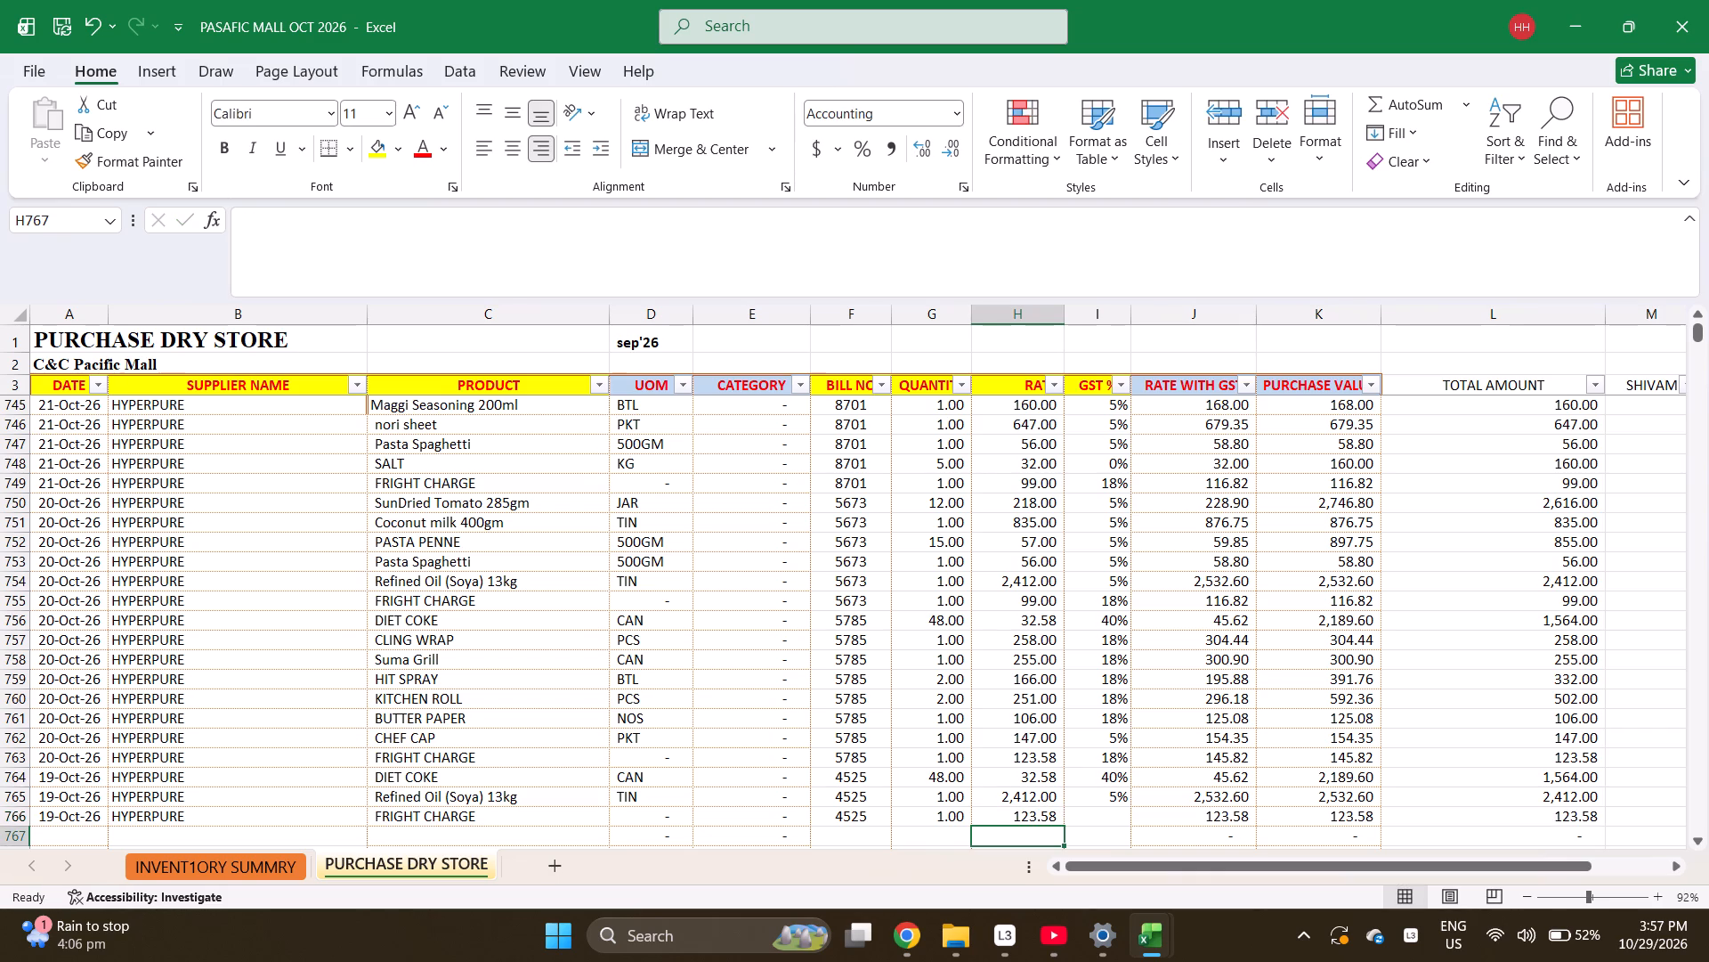
# Set the GST of the FRIGHT CHARGE line in row 766 to 18%.
pyautogui.press('Up')
pyautogui.press('Right')
pyautogui.write('18')
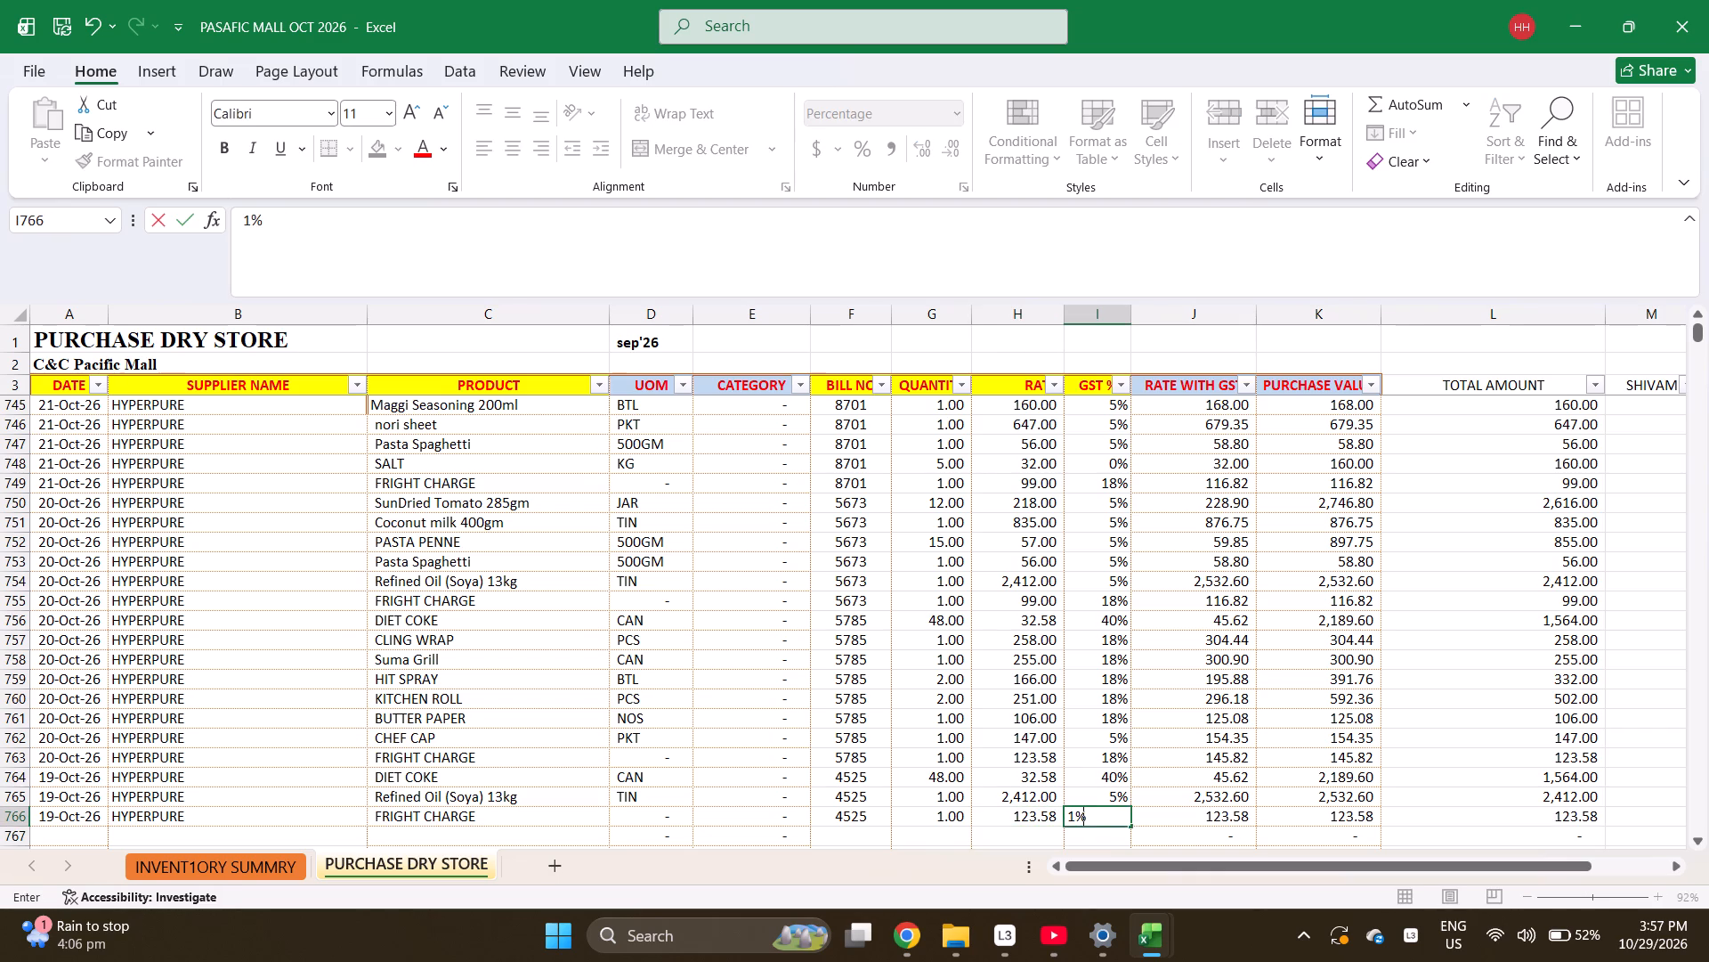
pyautogui.press('Return')
pyautogui.press('Up')
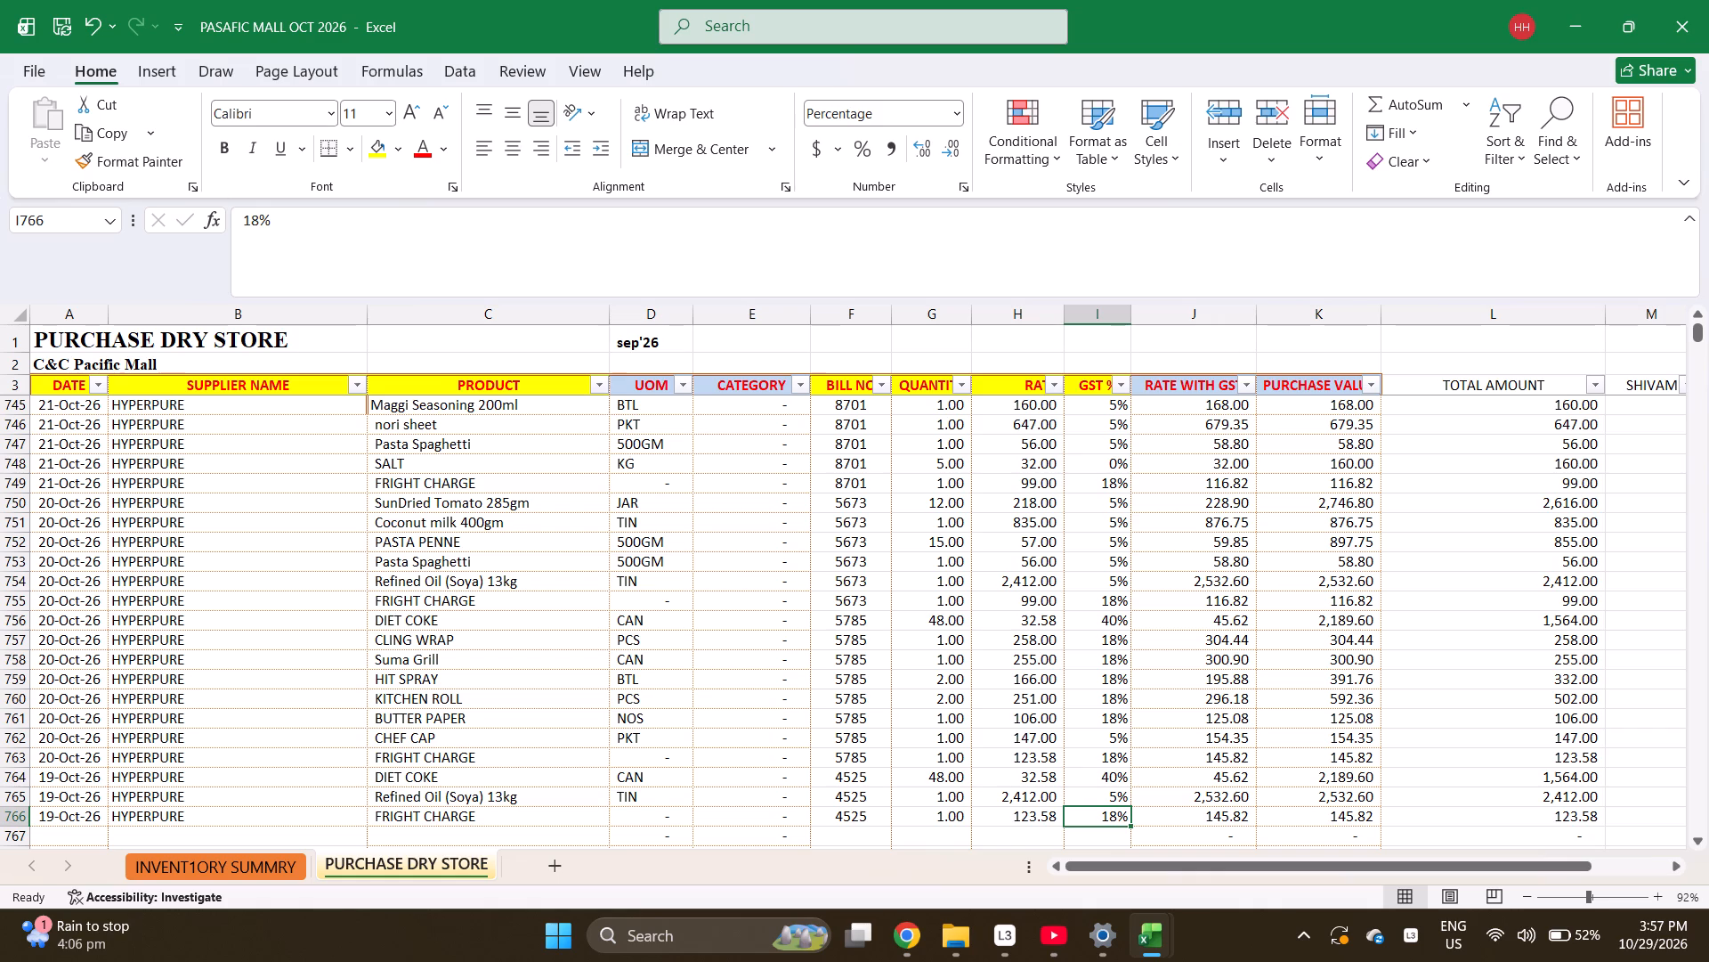
# Check the combined purchase value of bill 4525 across rows 764 to 766.
pyautogui.press('Right')
pyautogui.press('Right')
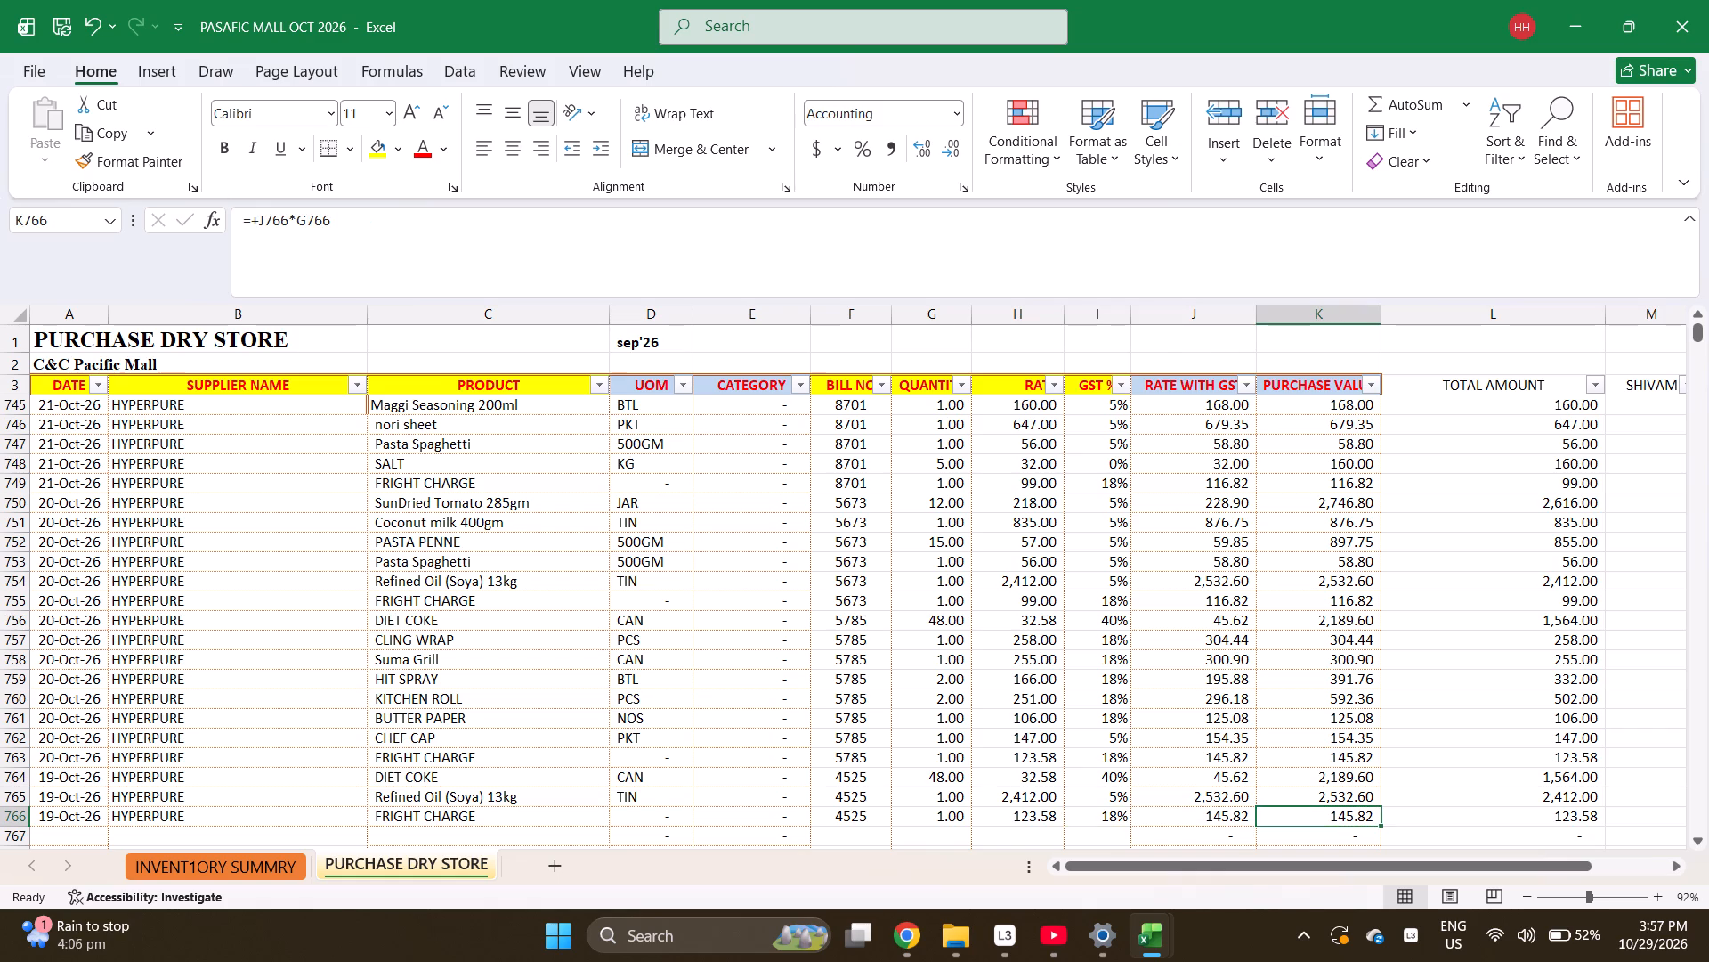
pyautogui.hotkey('shift', 'Up')
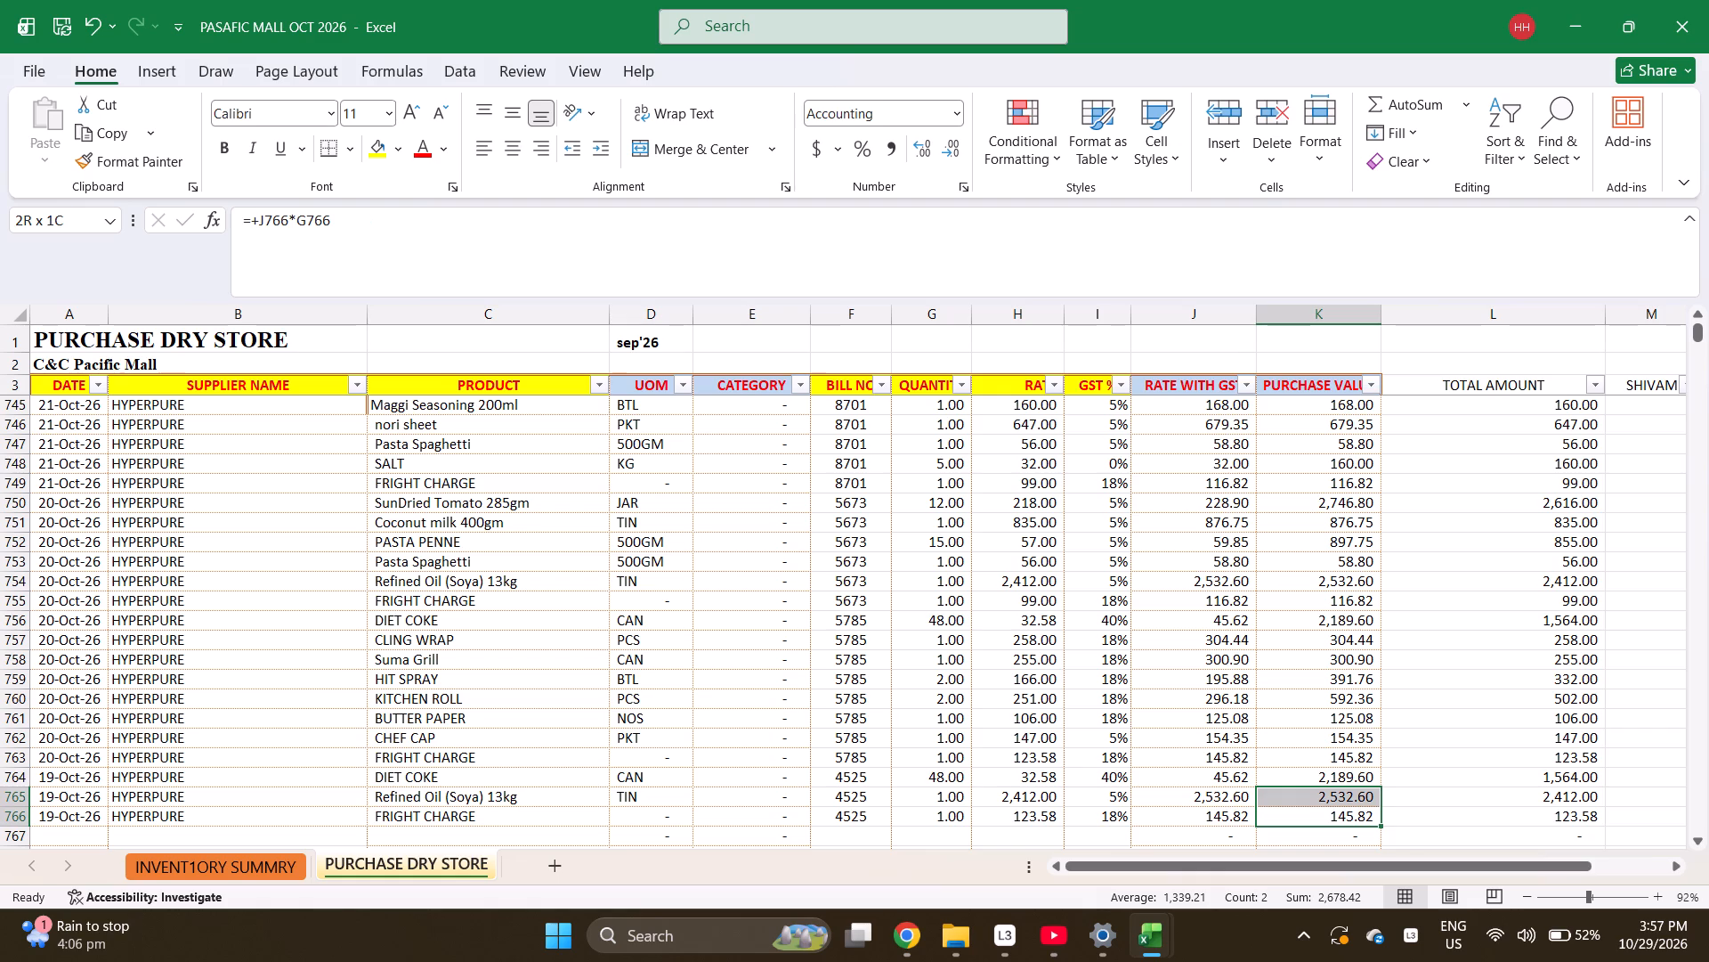
pyautogui.hotkey('shift', 'Up')
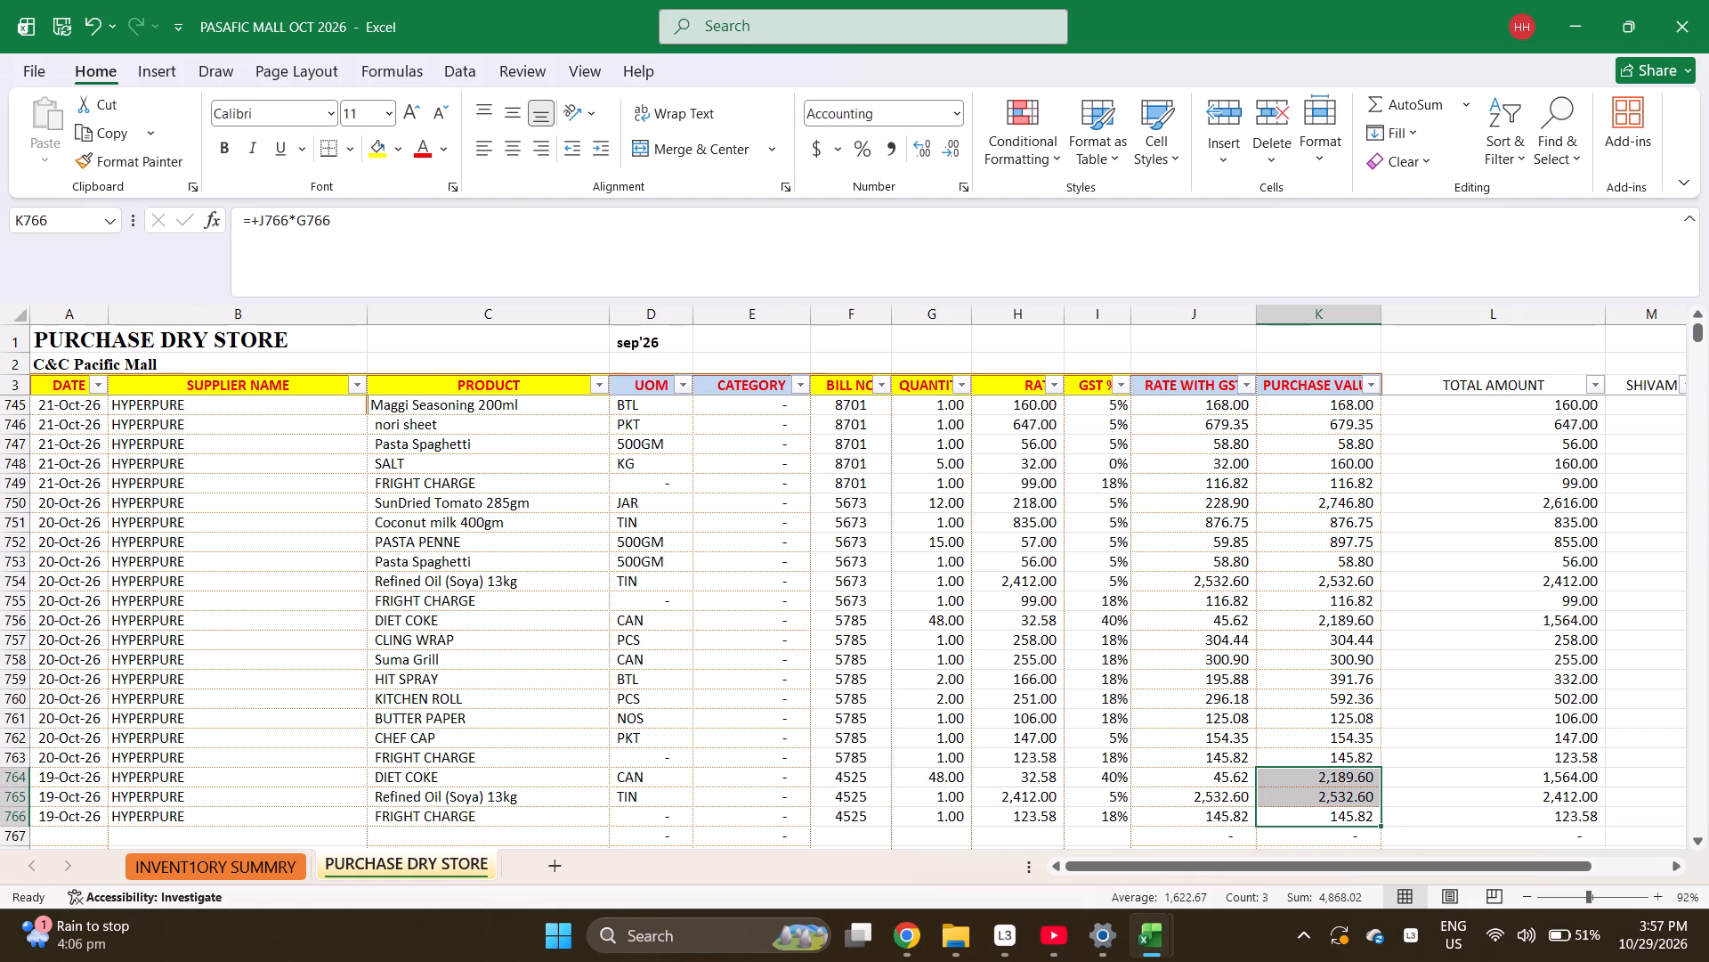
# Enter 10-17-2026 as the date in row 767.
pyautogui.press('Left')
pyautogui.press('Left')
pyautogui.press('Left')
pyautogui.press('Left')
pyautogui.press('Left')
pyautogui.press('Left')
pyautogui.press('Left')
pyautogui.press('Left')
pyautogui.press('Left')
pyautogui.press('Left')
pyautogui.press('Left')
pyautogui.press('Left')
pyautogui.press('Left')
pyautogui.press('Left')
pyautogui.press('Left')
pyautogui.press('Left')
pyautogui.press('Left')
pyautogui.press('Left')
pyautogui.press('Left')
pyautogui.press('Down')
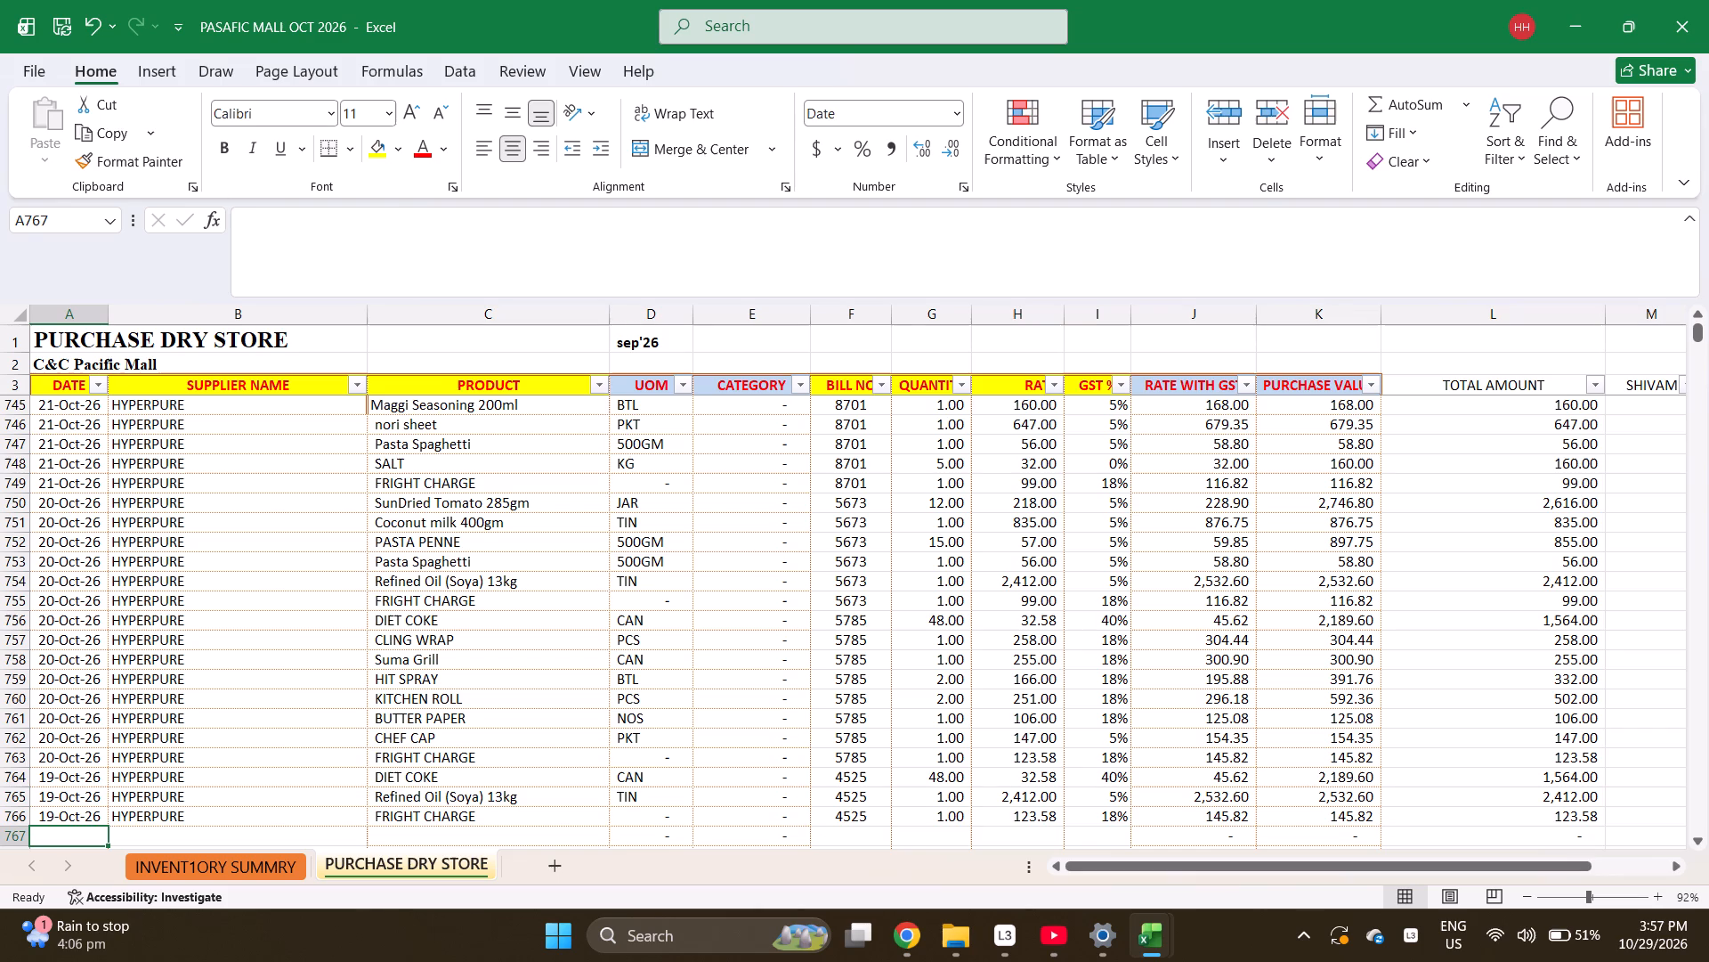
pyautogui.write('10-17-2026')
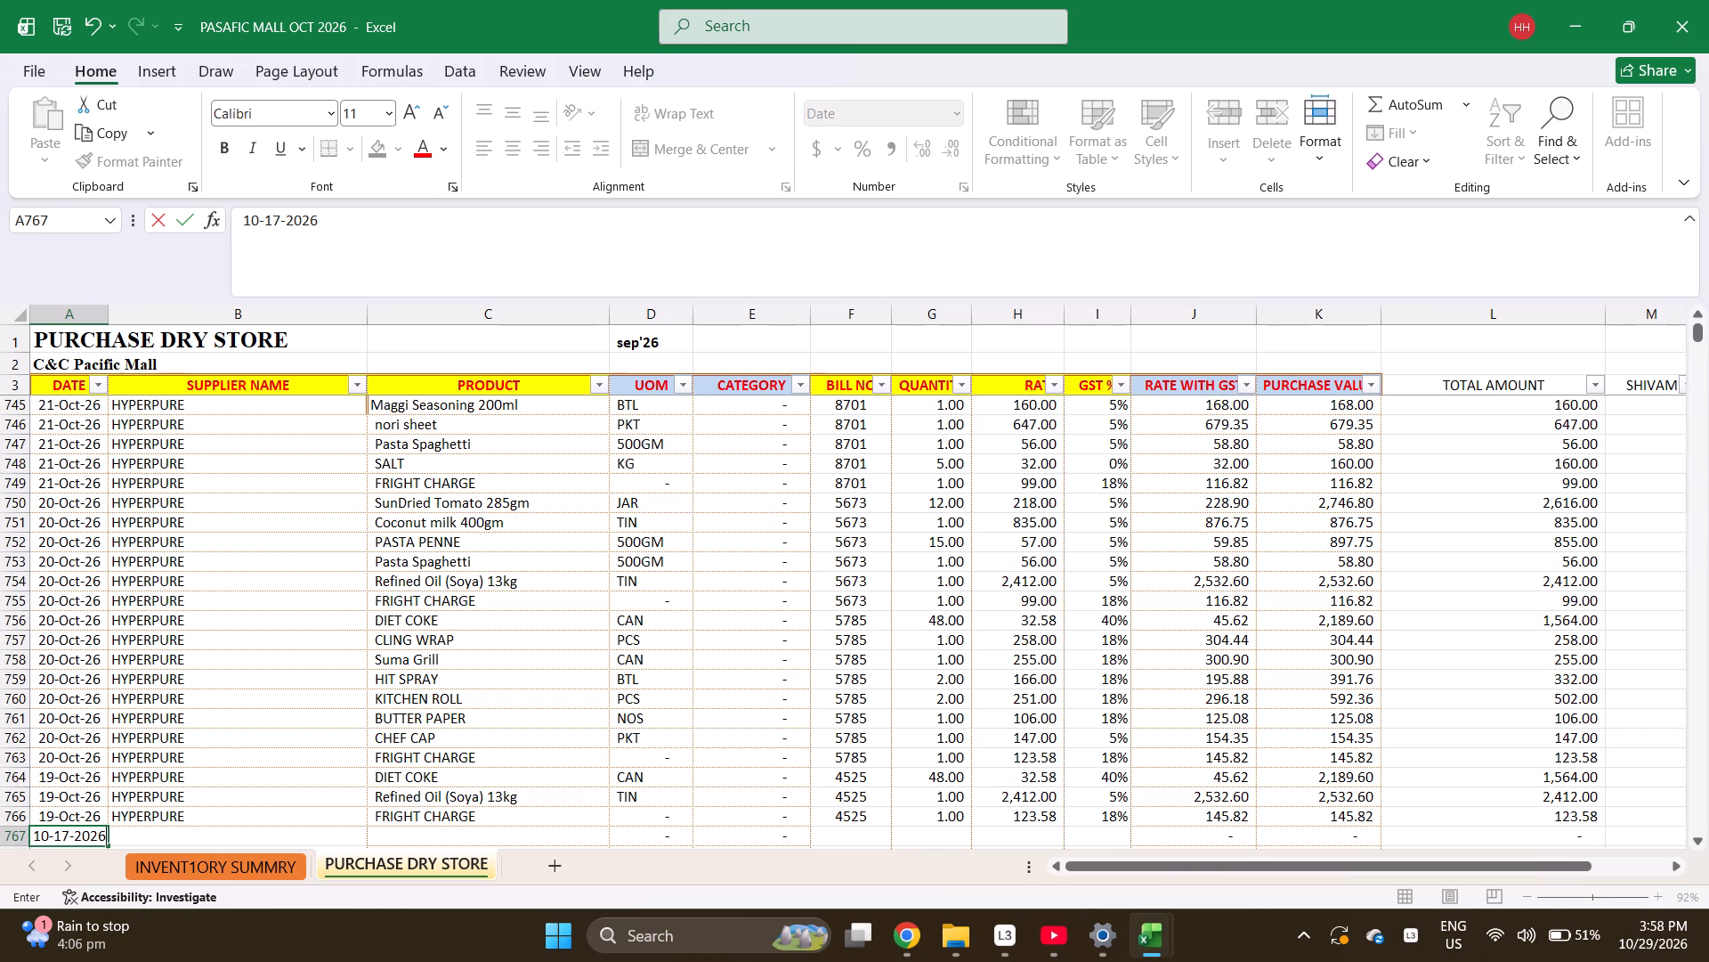
# Search the bill number filter for 16610, 6610, 10 and 610 without applying a filter.
pyautogui.click(881, 391)
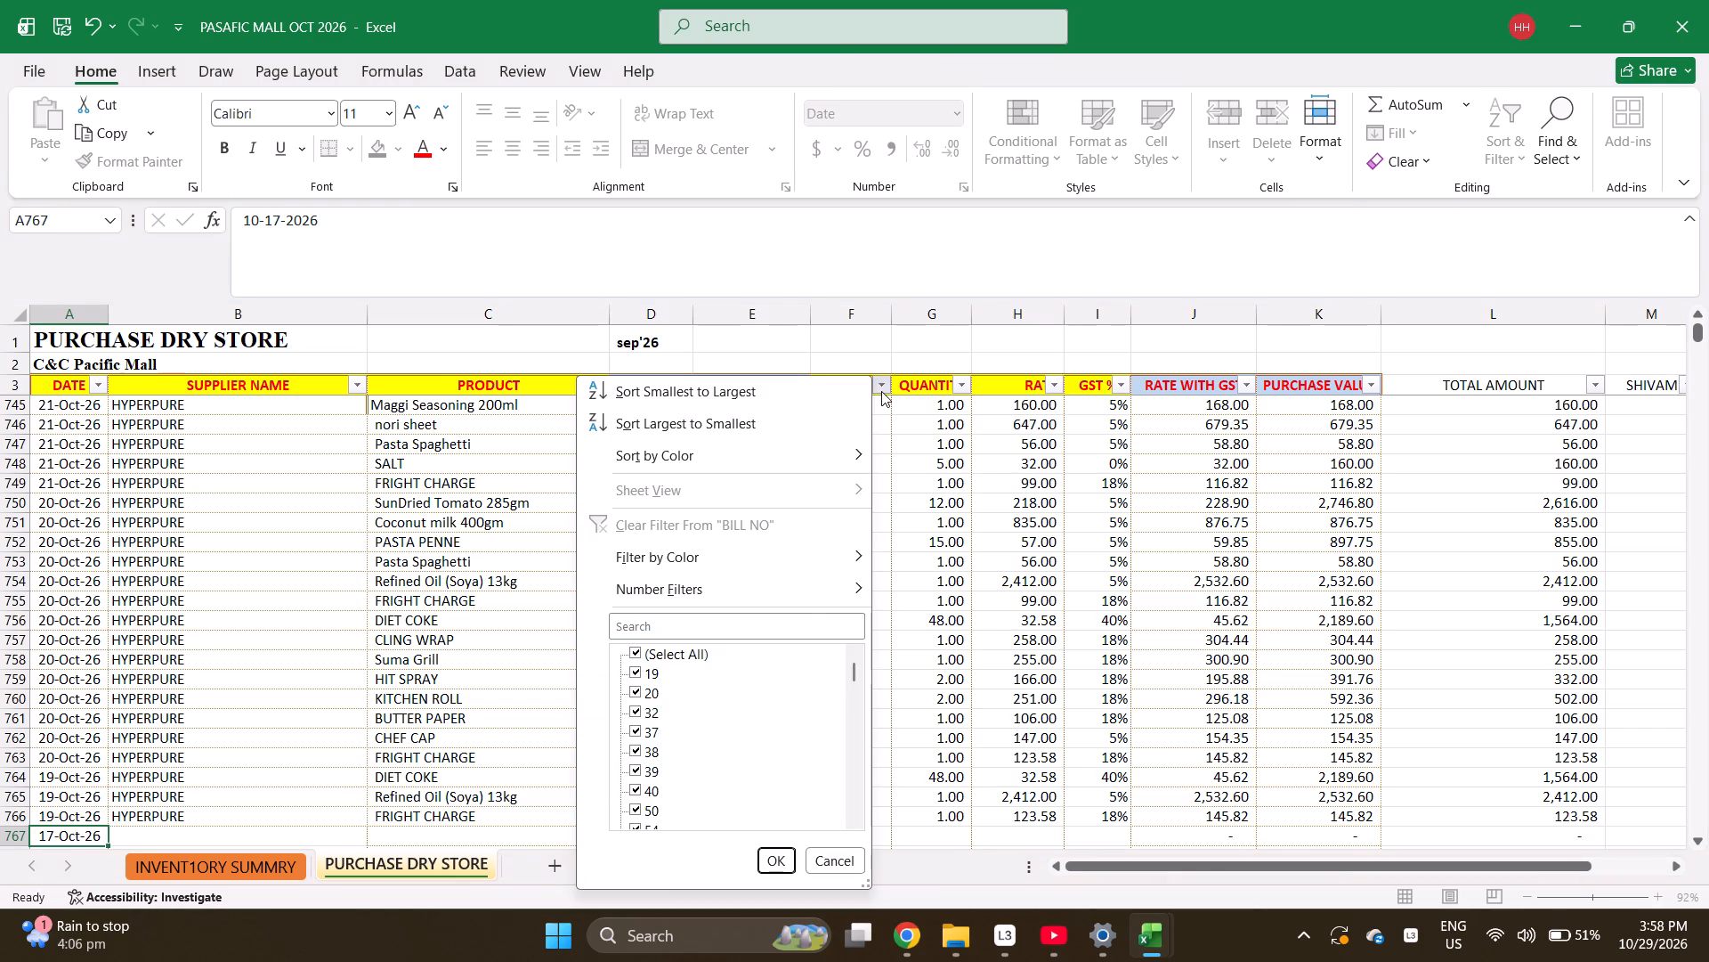
pyautogui.press('e')
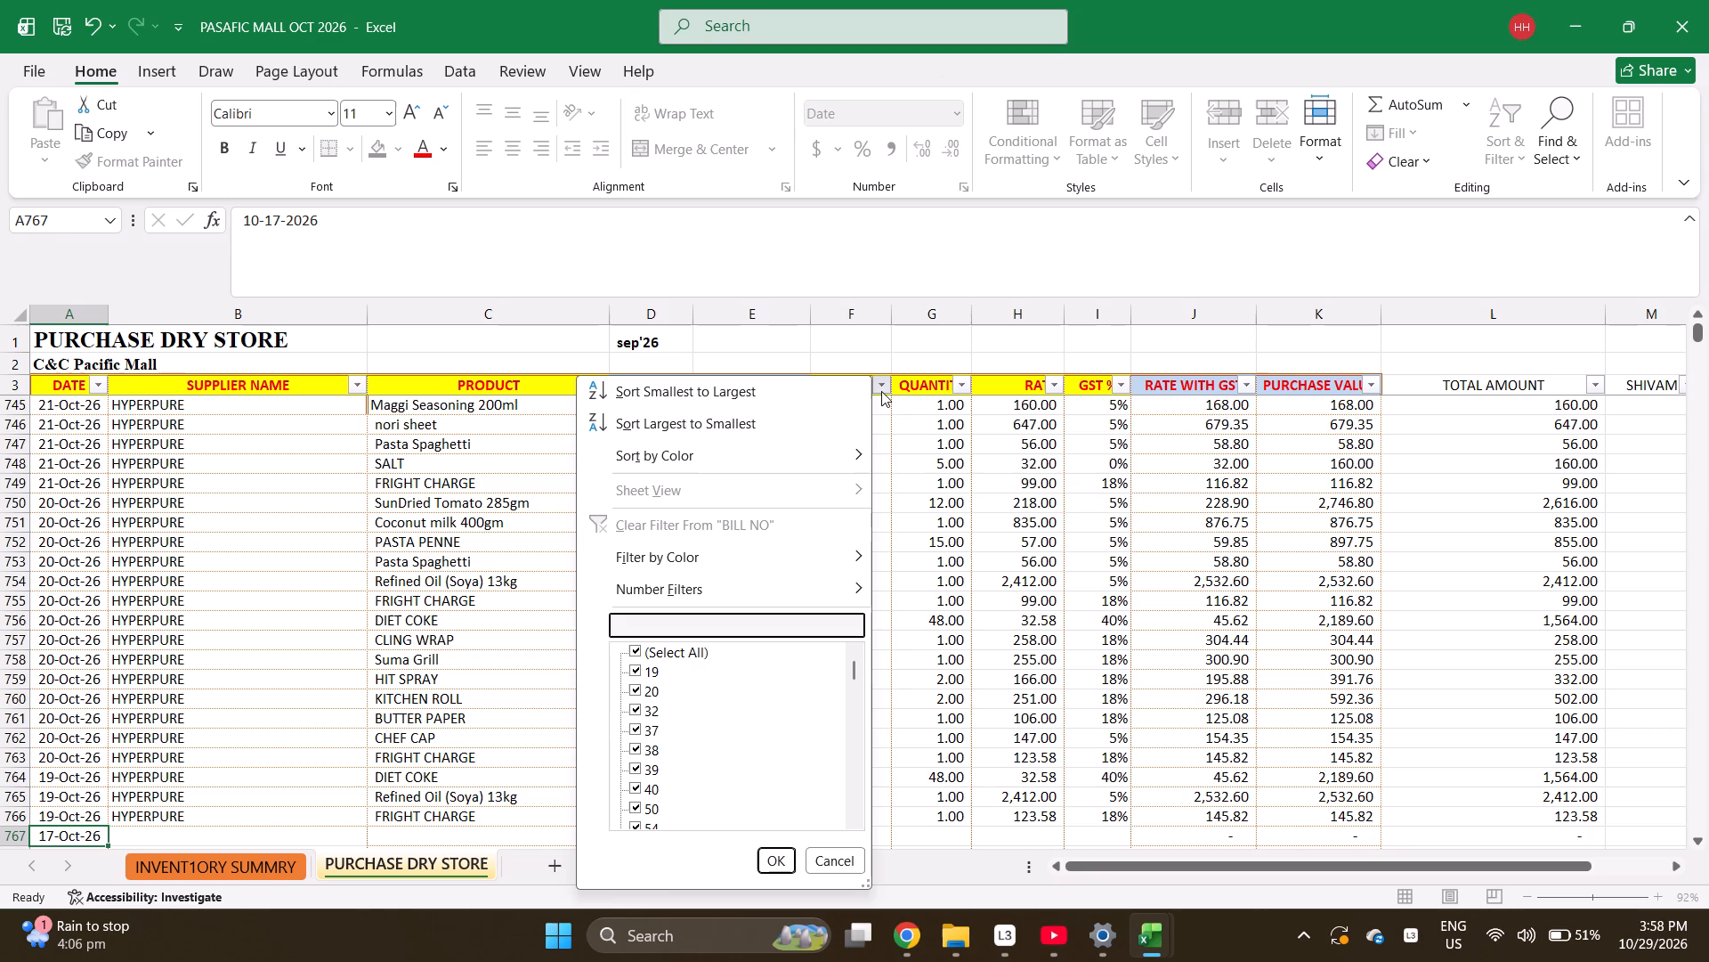
pyautogui.write('16610')
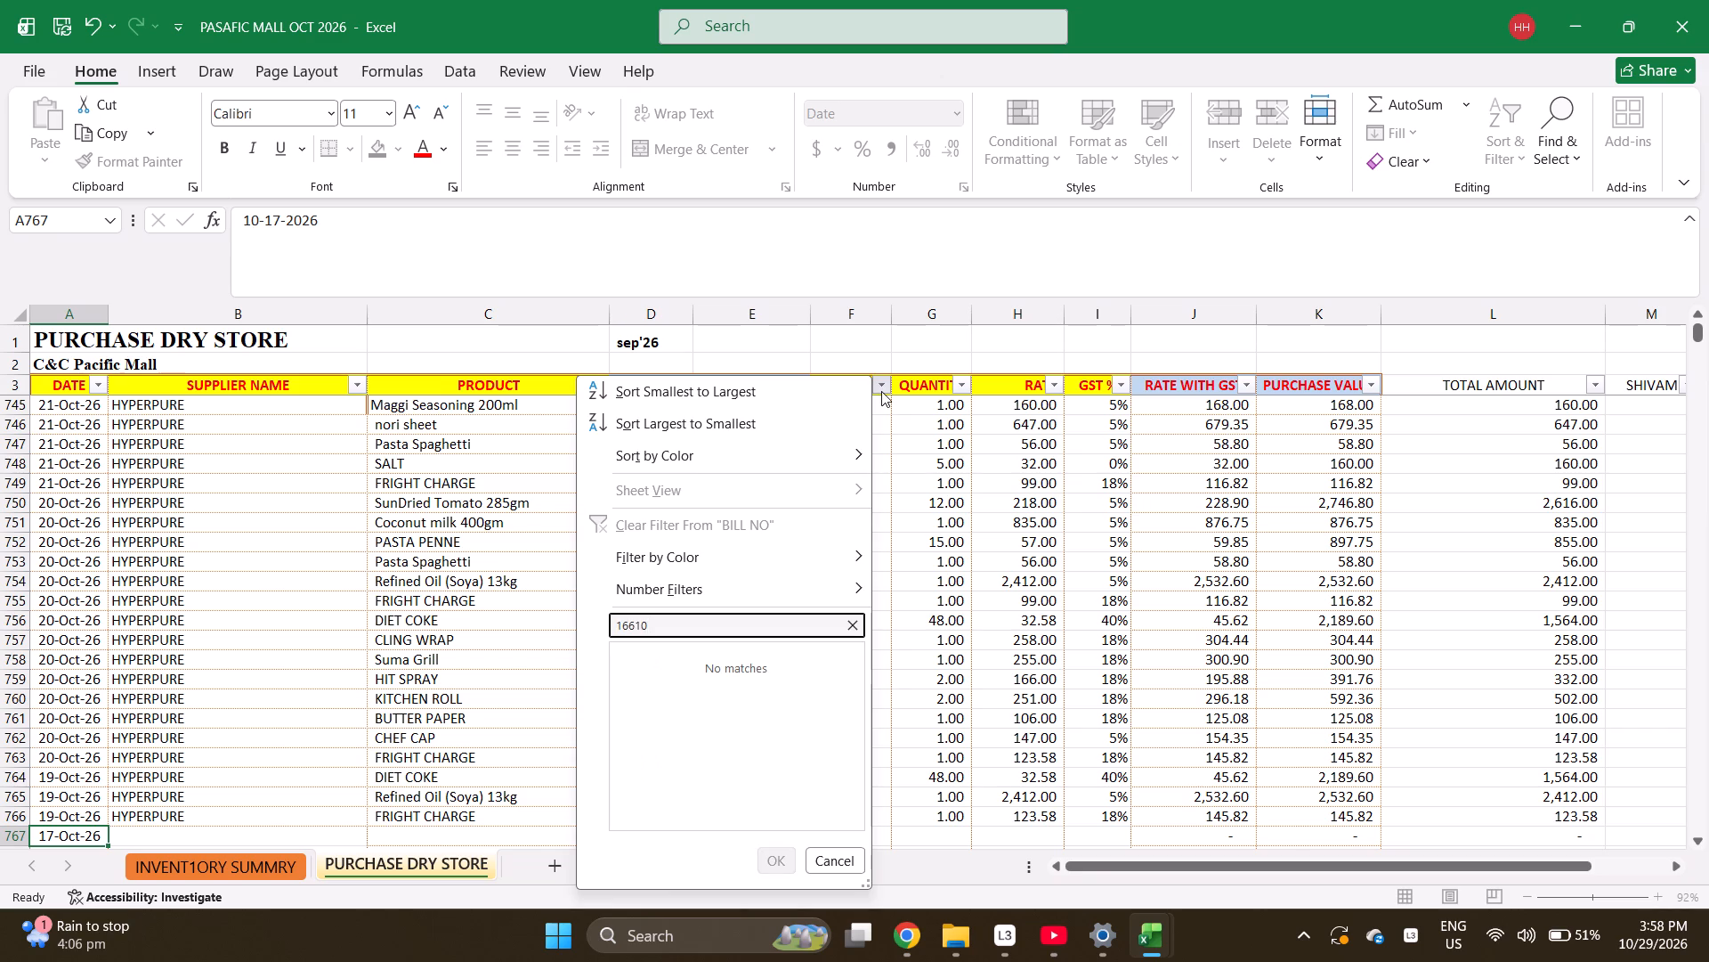
pyautogui.press('Escape')
pyautogui.write('6610')
pyautogui.press('Escape')
pyautogui.write('10')
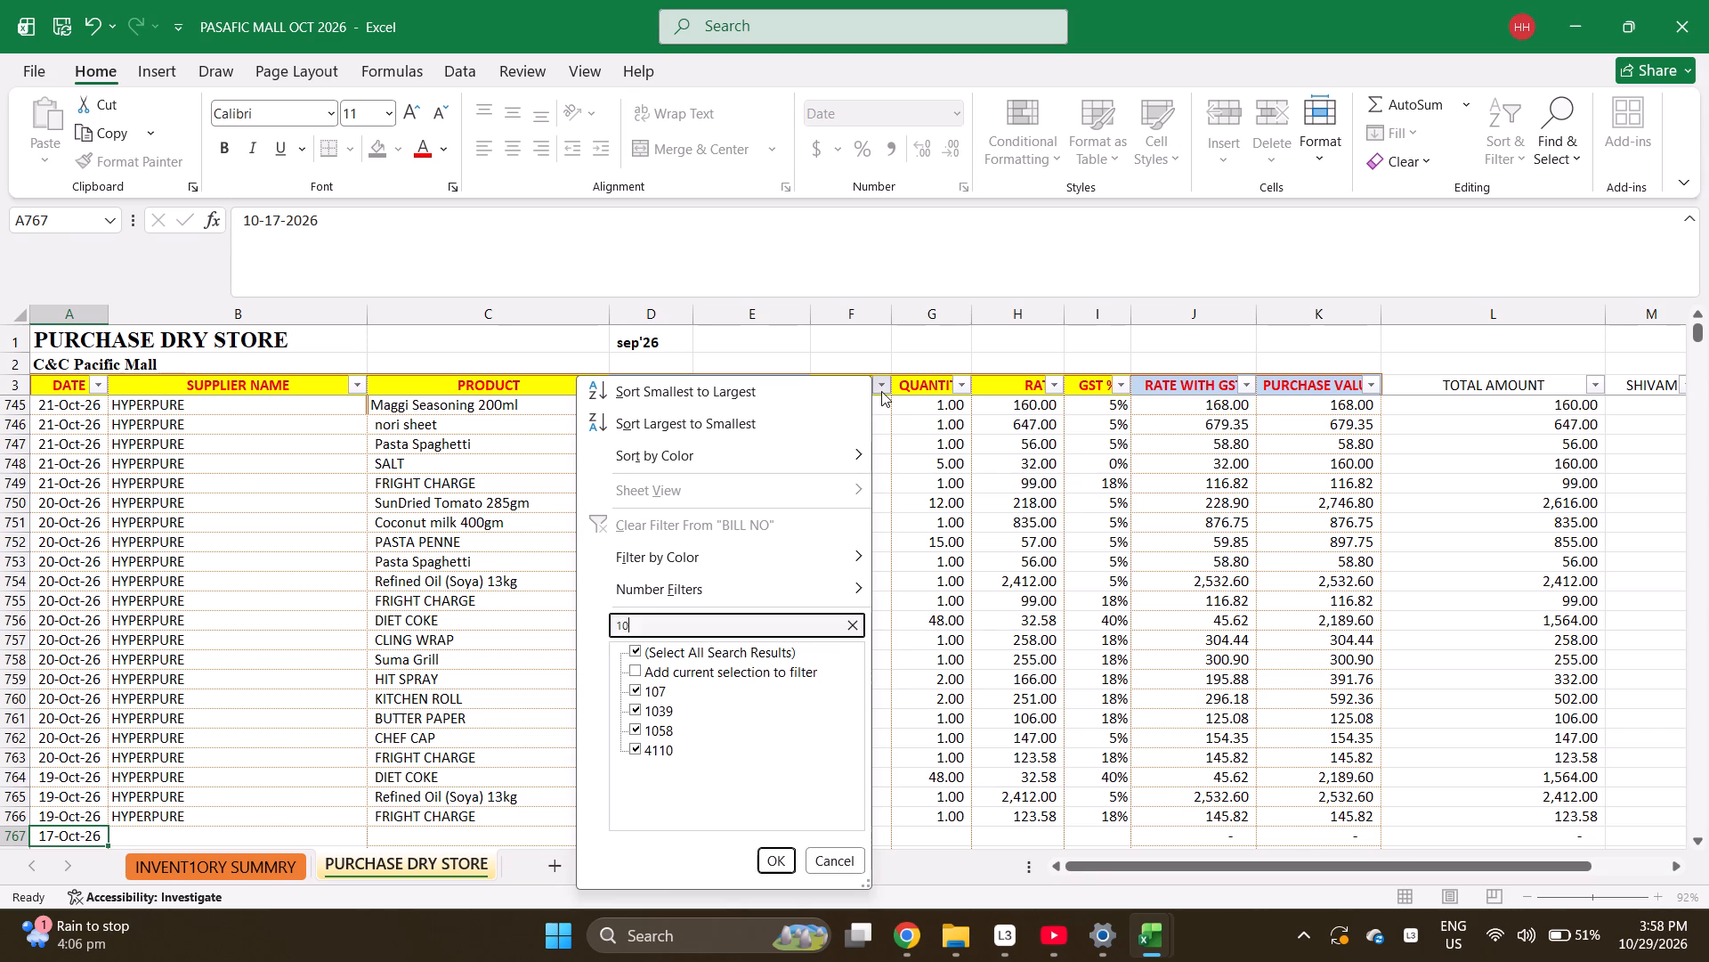
pyautogui.press('Escape')
pyautogui.write('610')
pyautogui.press('Escape')
pyautogui.press('Escape')
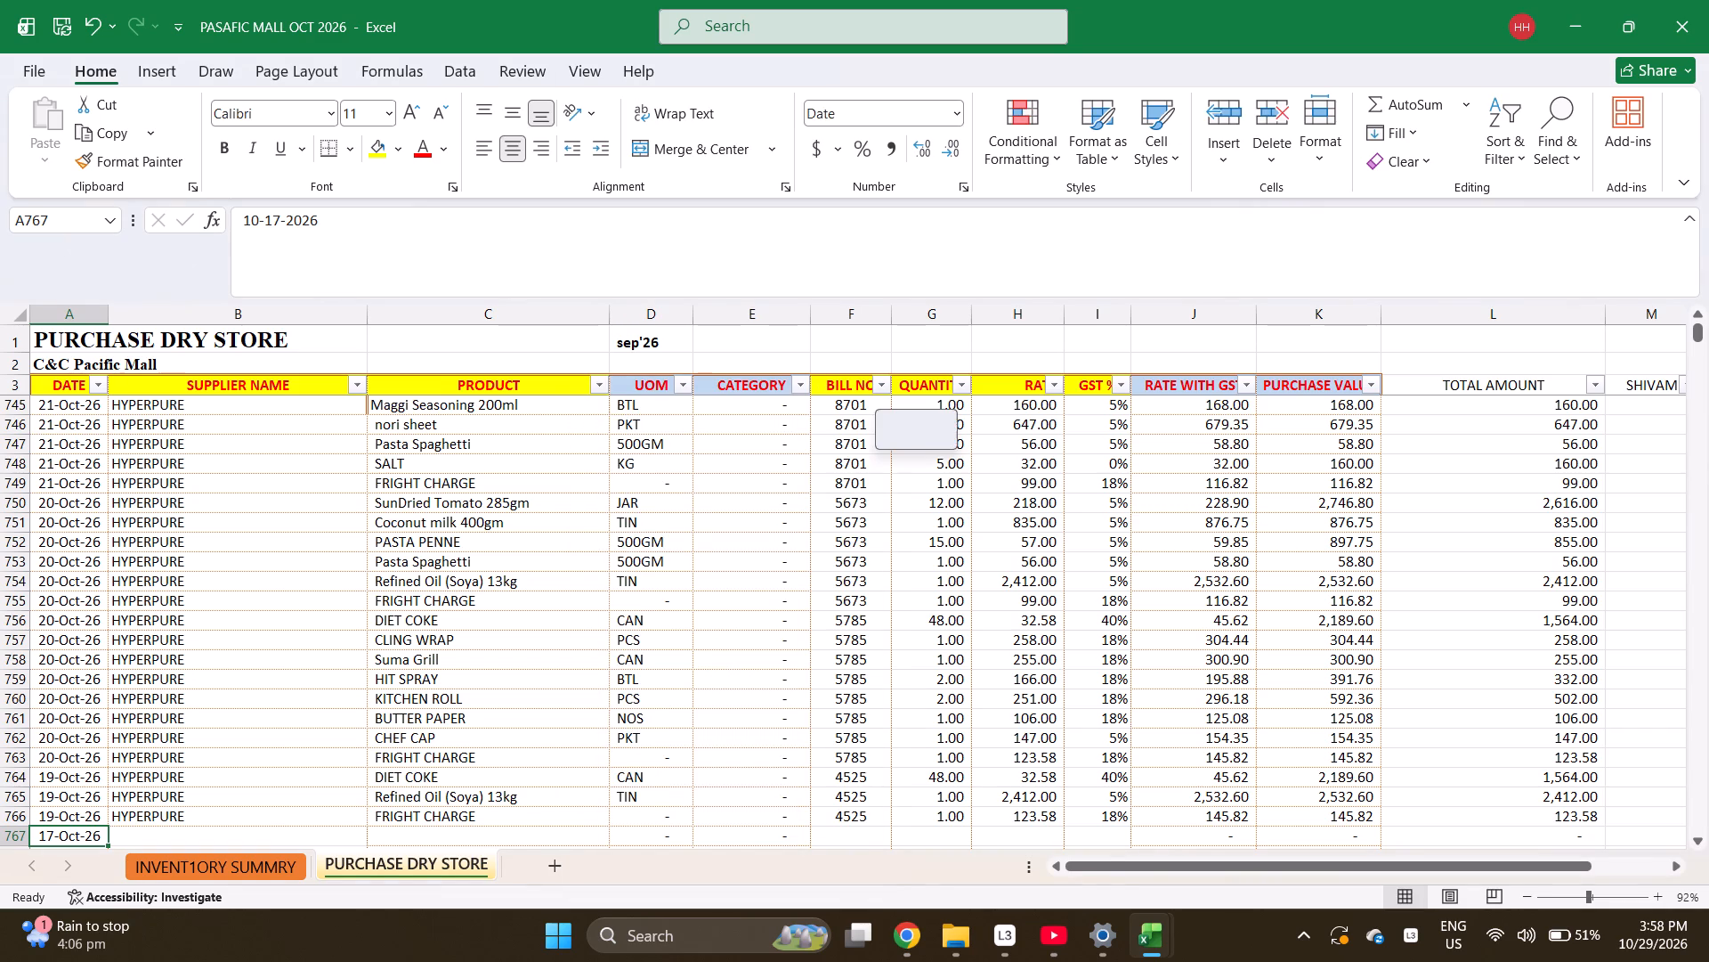
# Set the date in row 767 to 10-12-2026 and fill the supplier HYPERPURE down from the row above.
pyautogui.write('10-12')
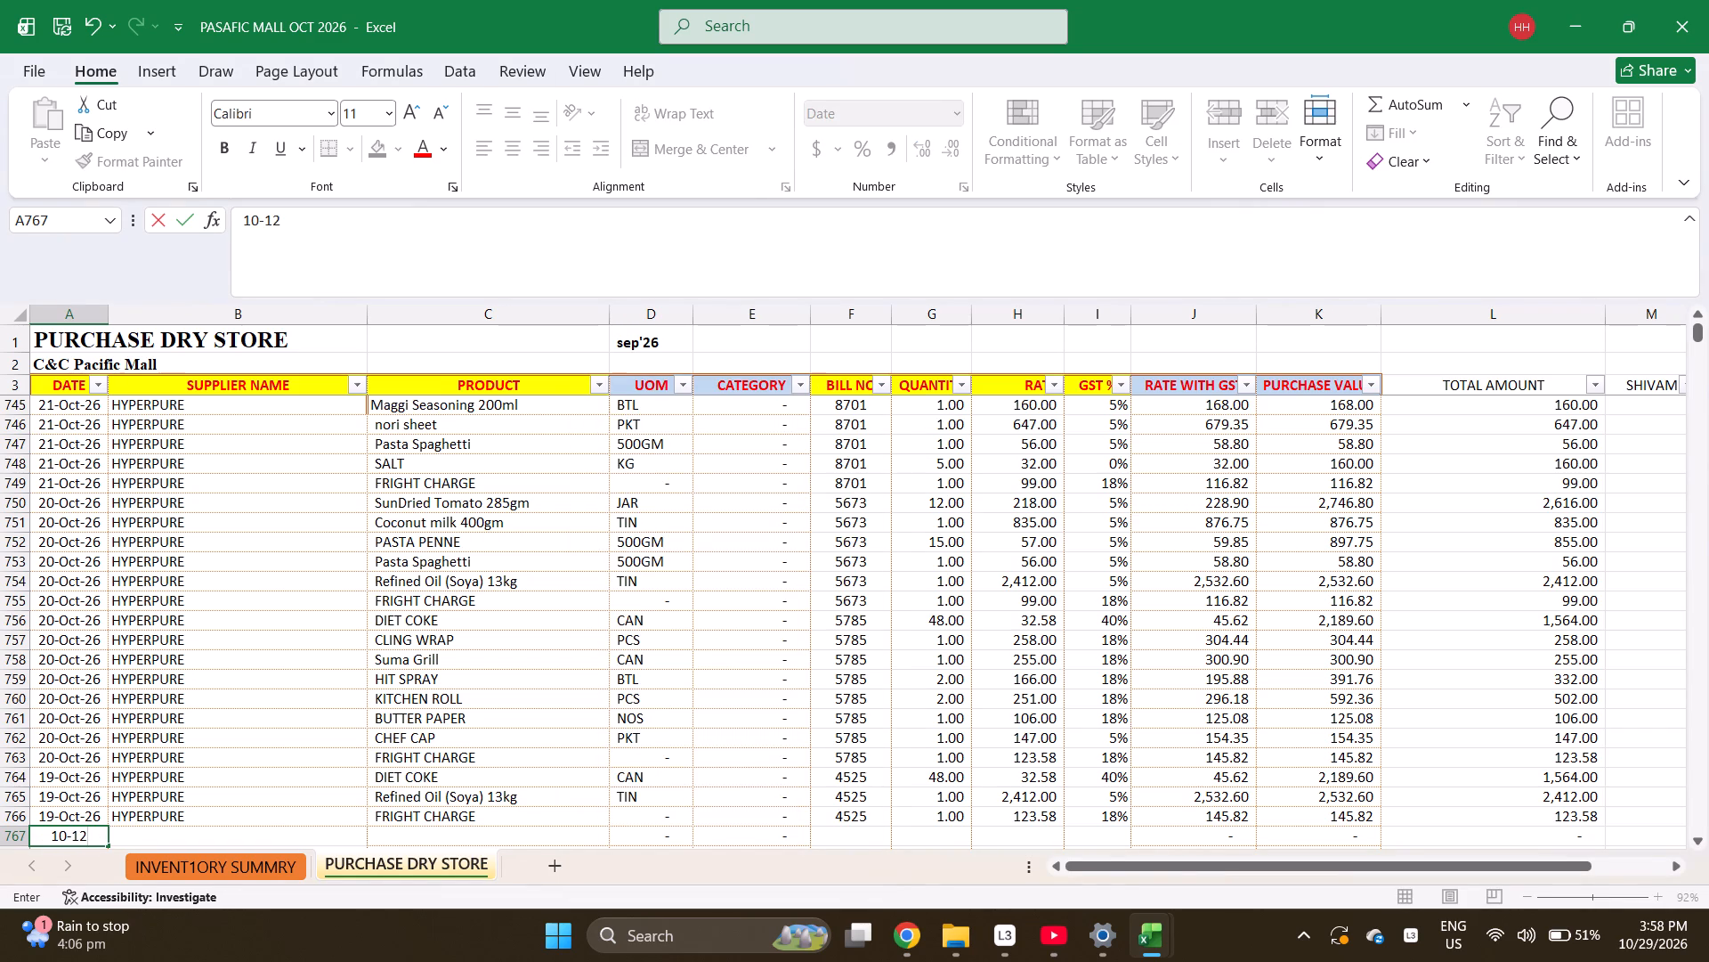
pyautogui.write('-2026')
pyautogui.press('Right')
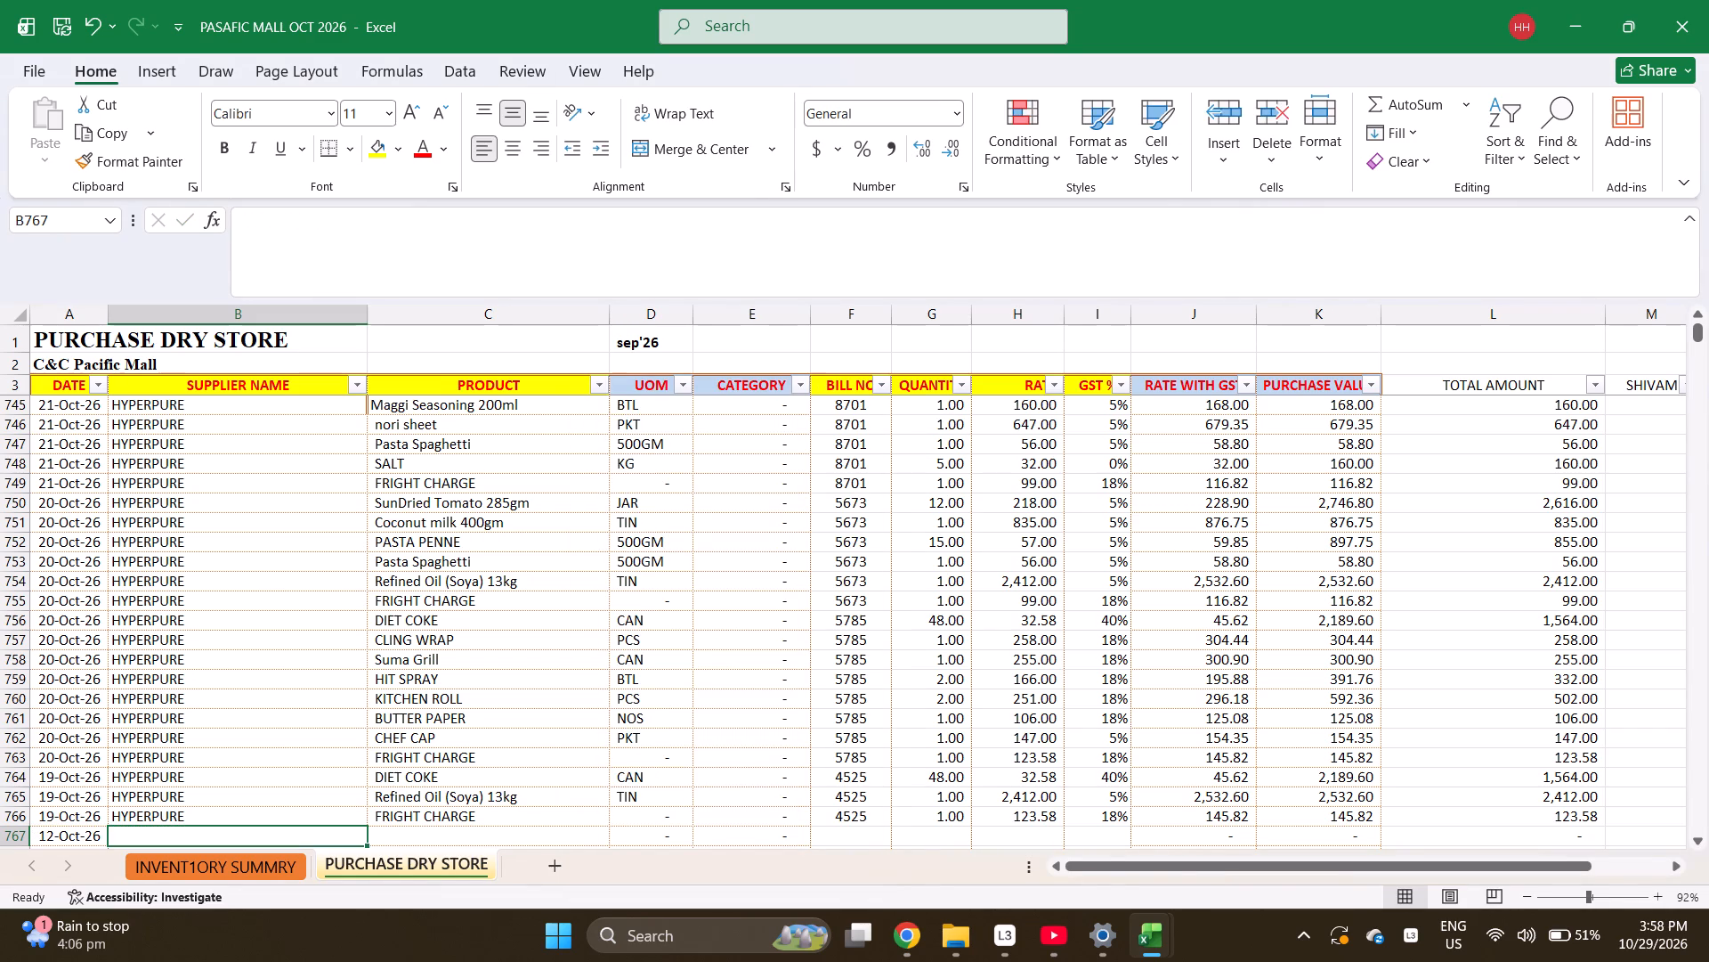
pyautogui.hotkey('ctrl', 'd')
pyautogui.press('Right')
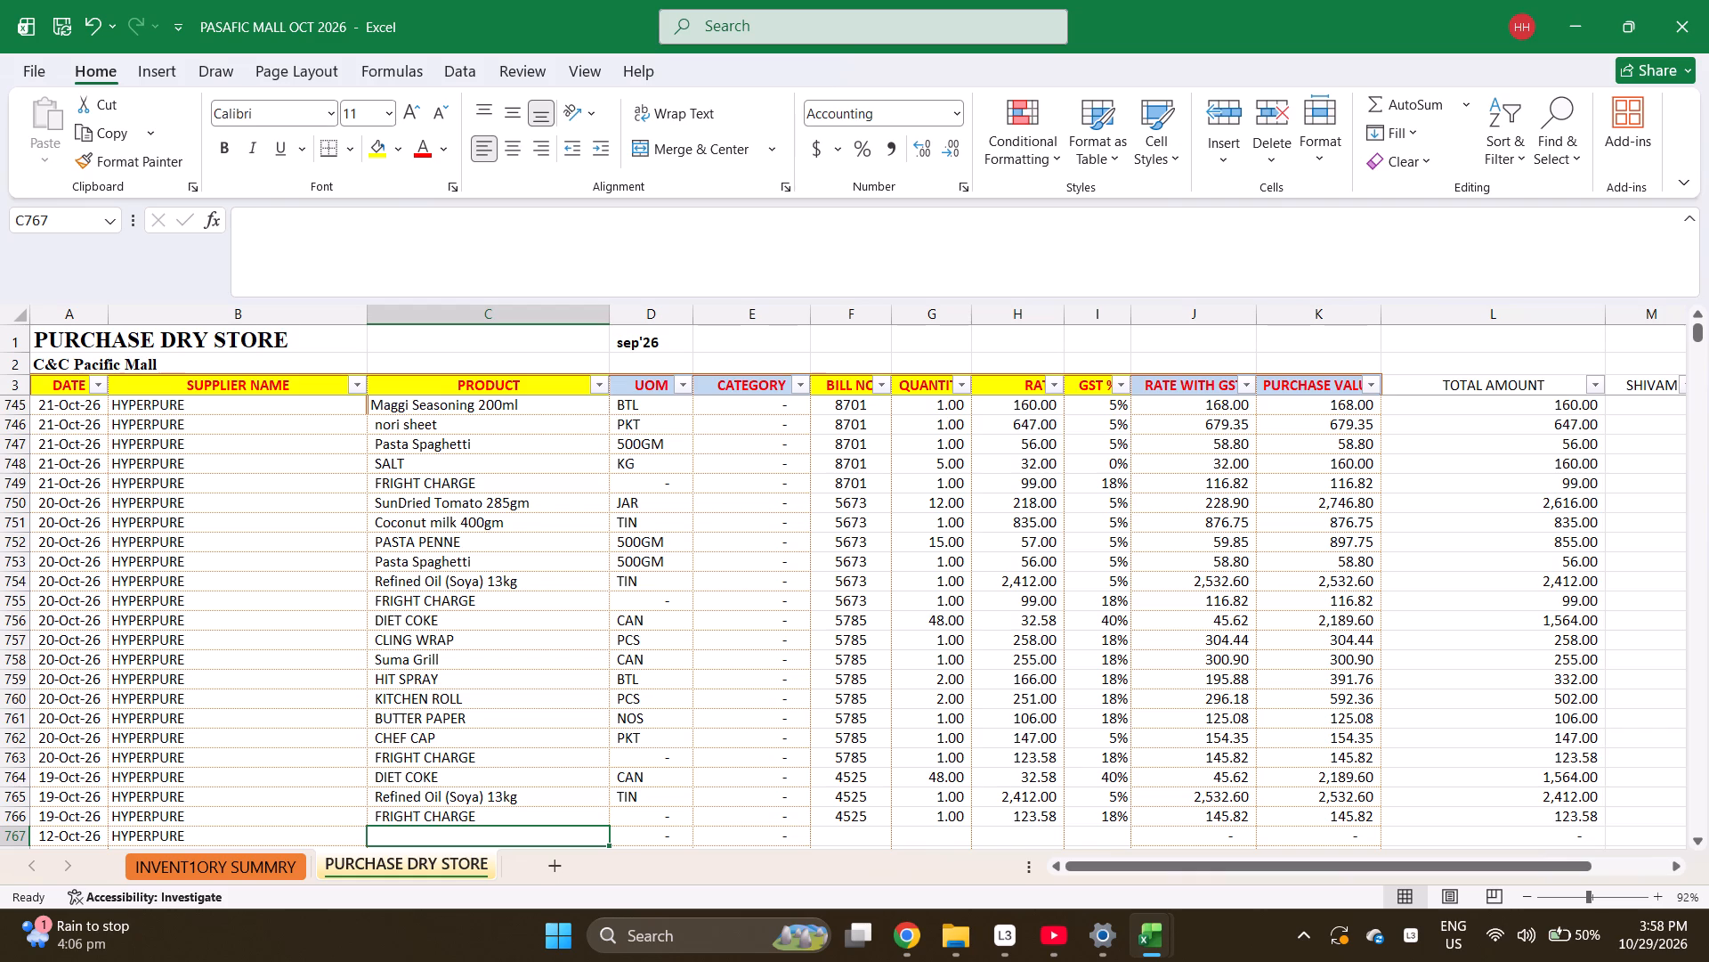
# Enter the products RED COLOUR, STAFF TEA and Cashew Nuts 4 Pcs (Kaju) in rows 767 to 769.
pyautogui.write('RED COLO')
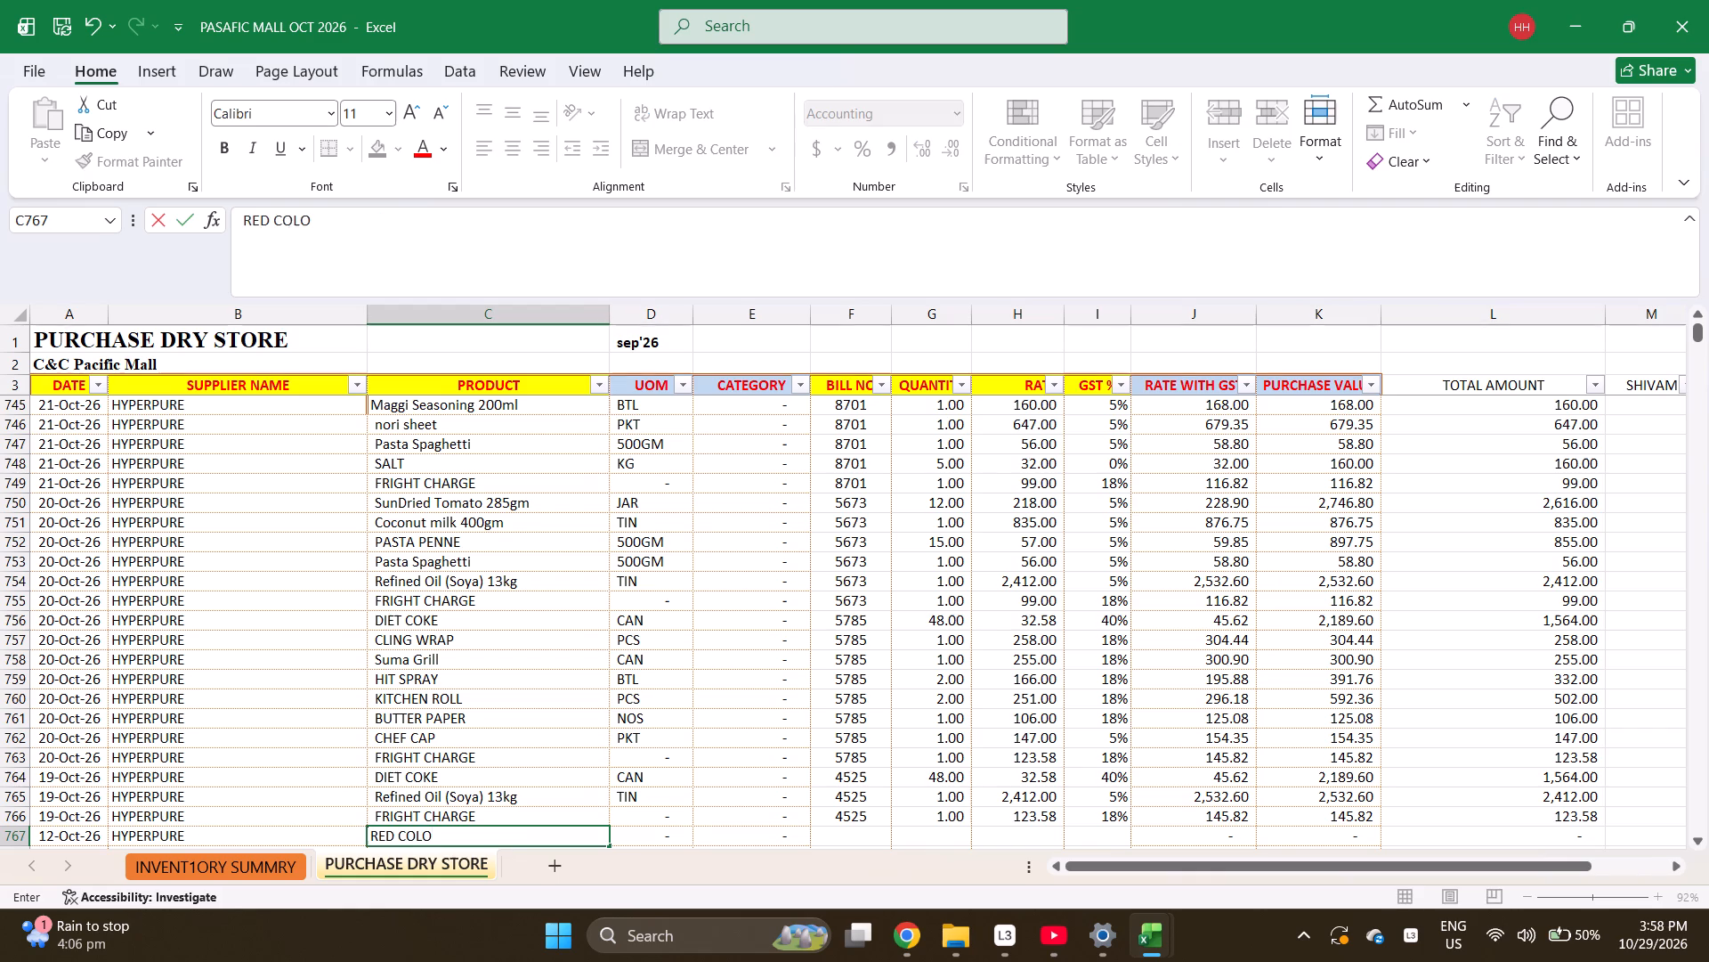
pyautogui.write('UR')
pyautogui.press('Return')
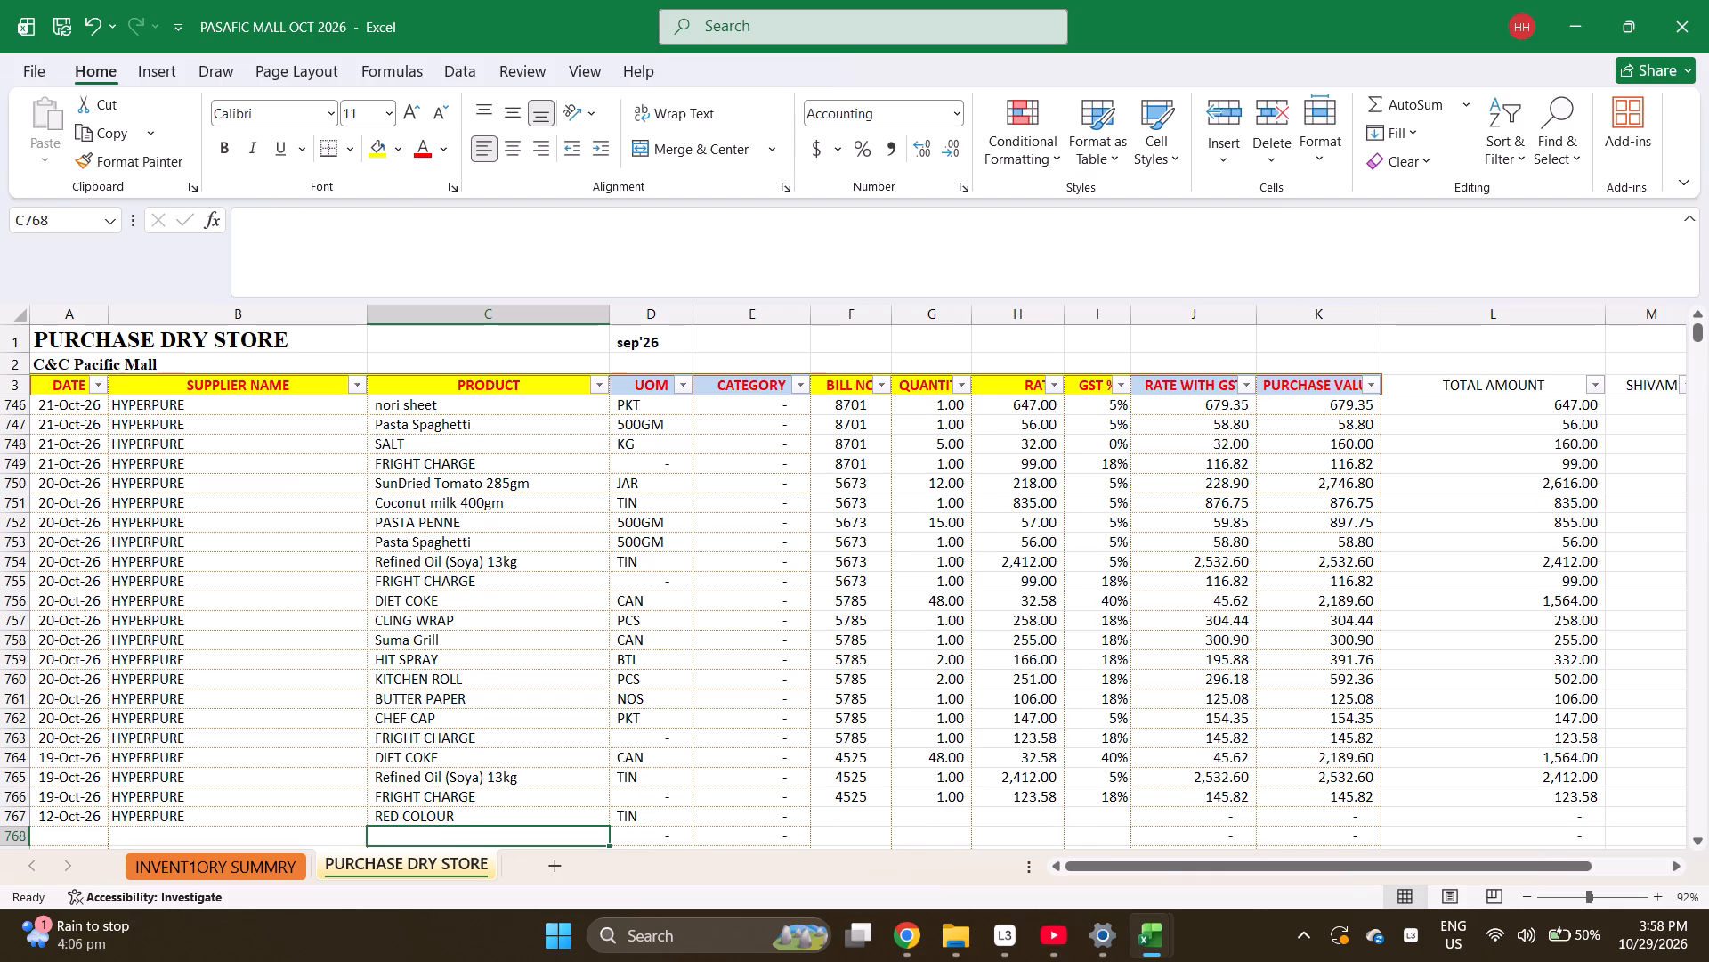
pyautogui.write('STAFF')
pyautogui.press('Return')
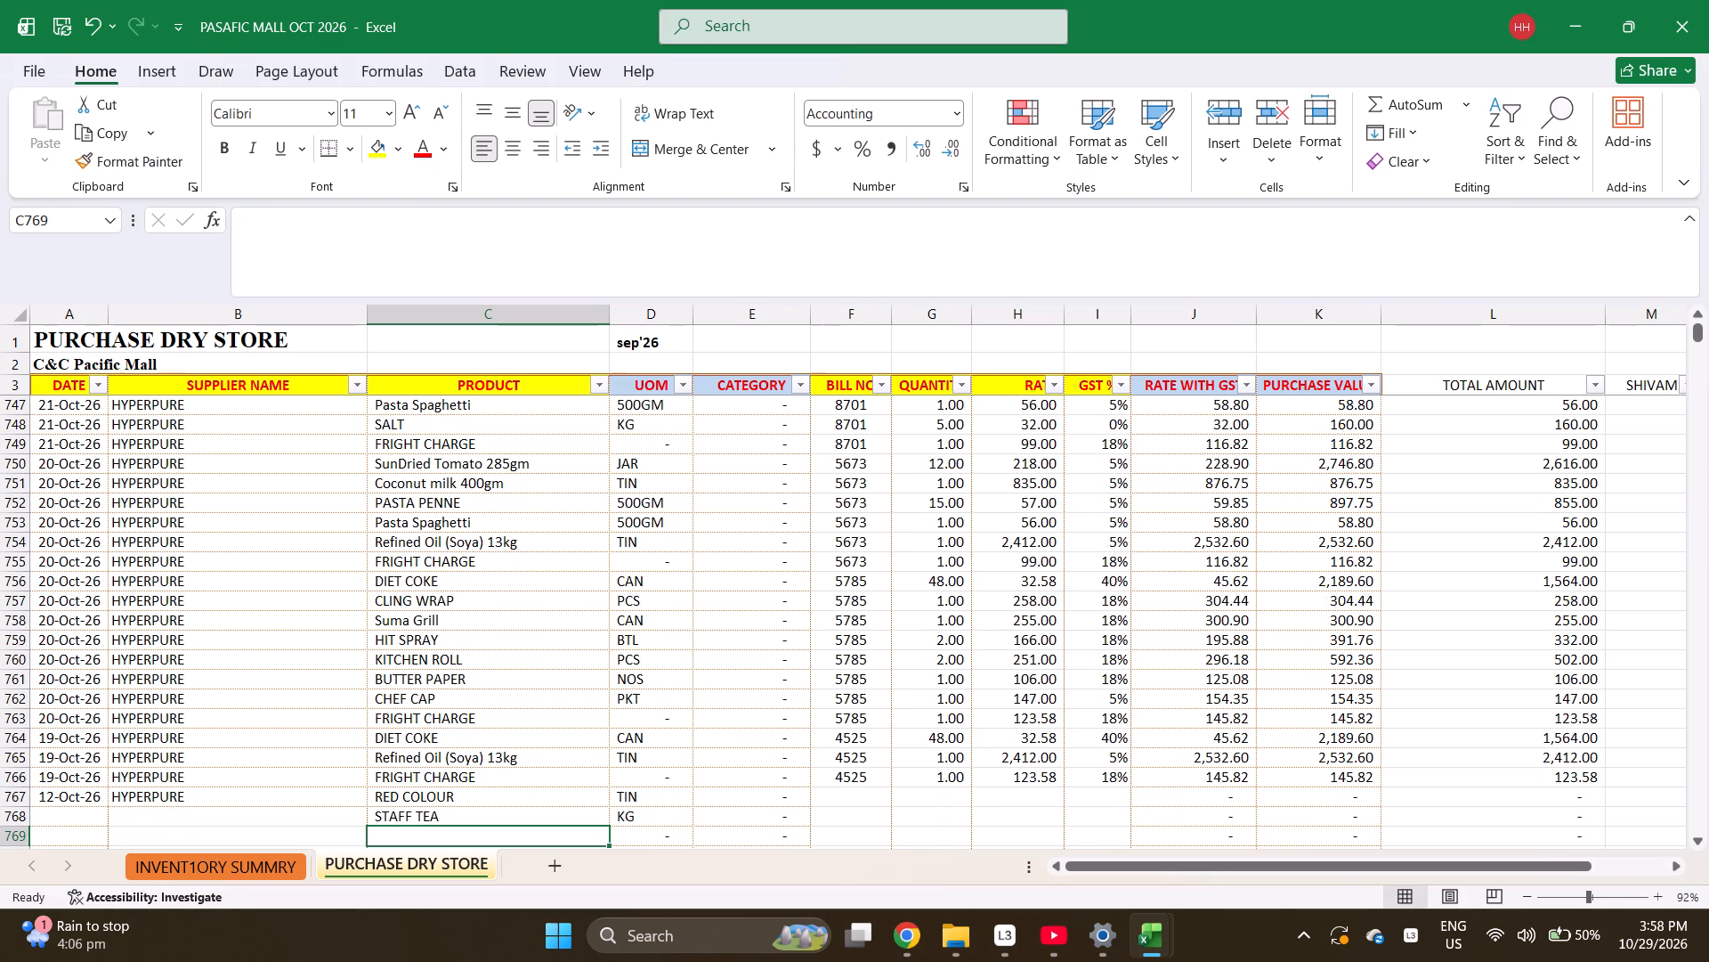
pyautogui.write('CAS')
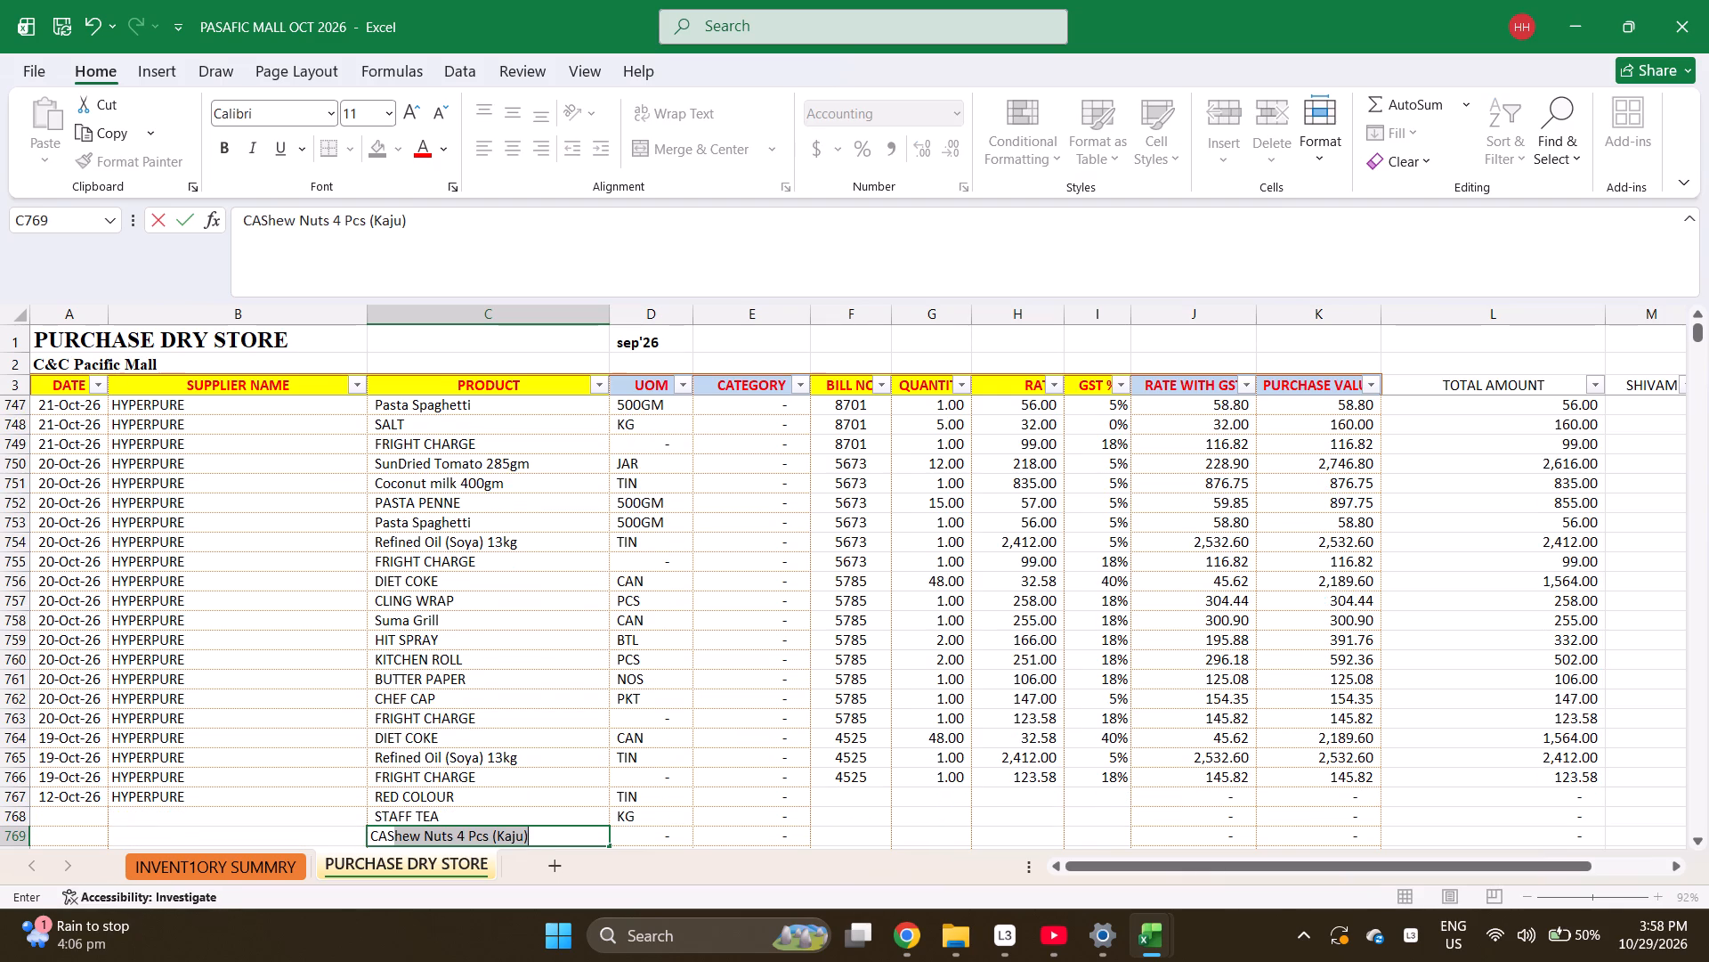
pyautogui.press('Return')
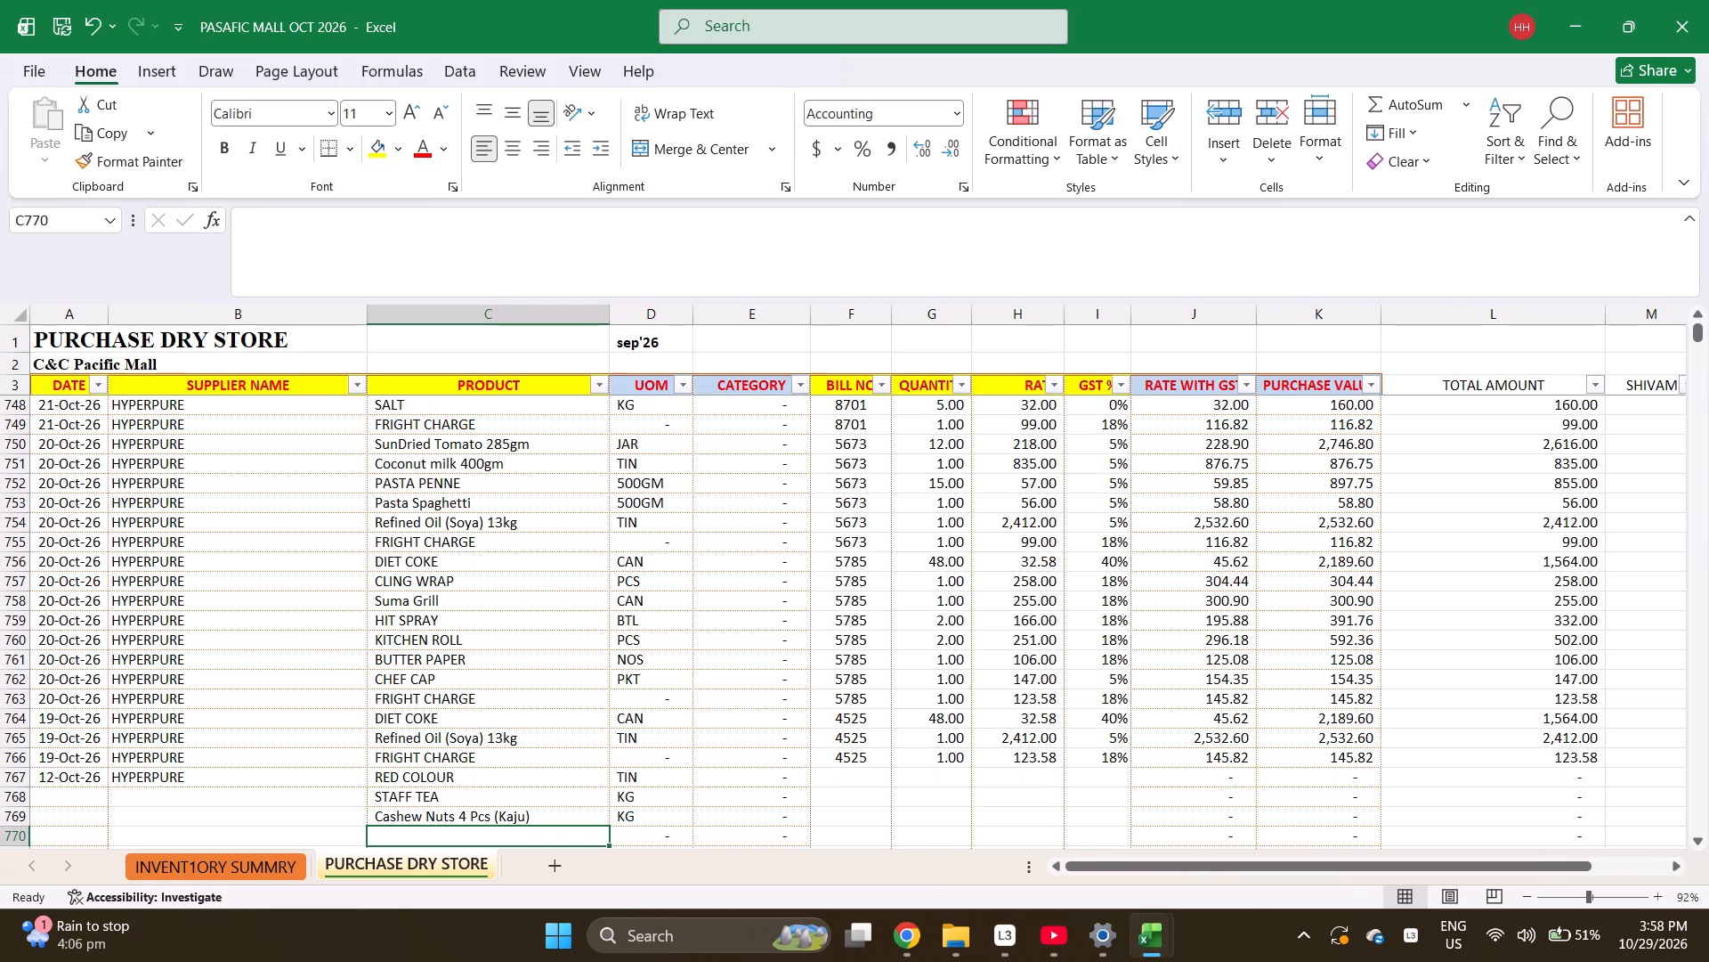
# Enter the products SALTED PEANUT, CORN FLOUR and BESAN in rows 770 to 772.
pyautogui.write('SAL')
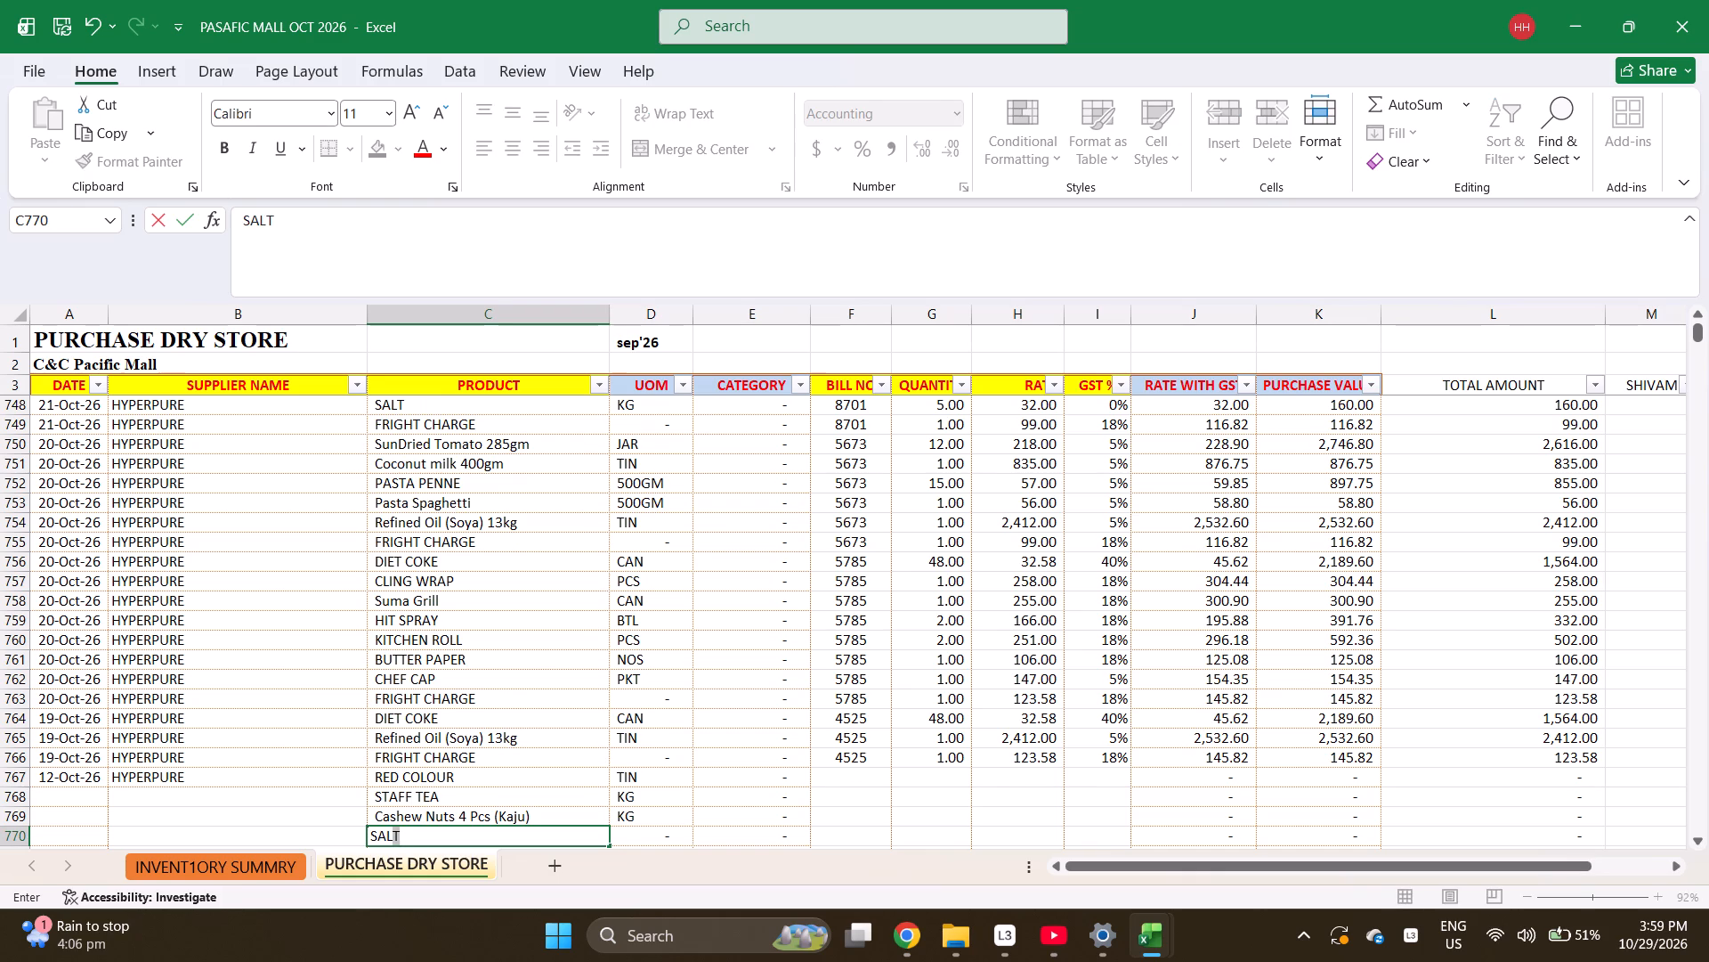
pyautogui.write('TED PEANUT')
pyautogui.press('Return')
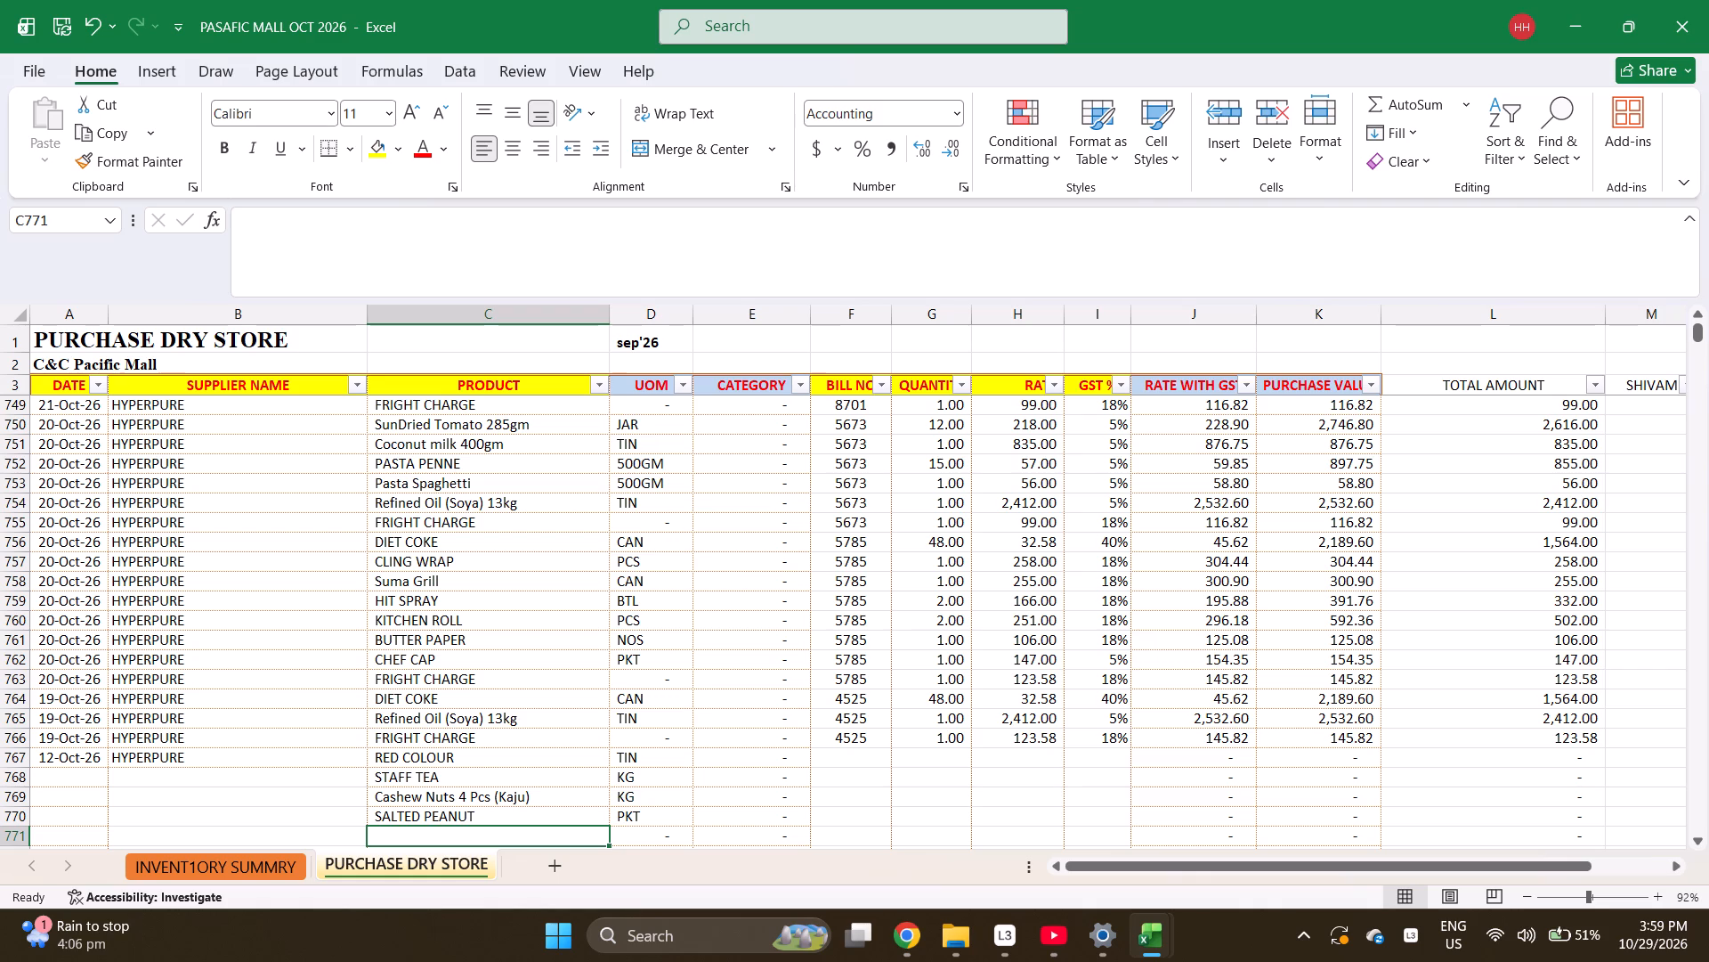
pyautogui.write('CORN FLOUR')
pyautogui.press('Return')
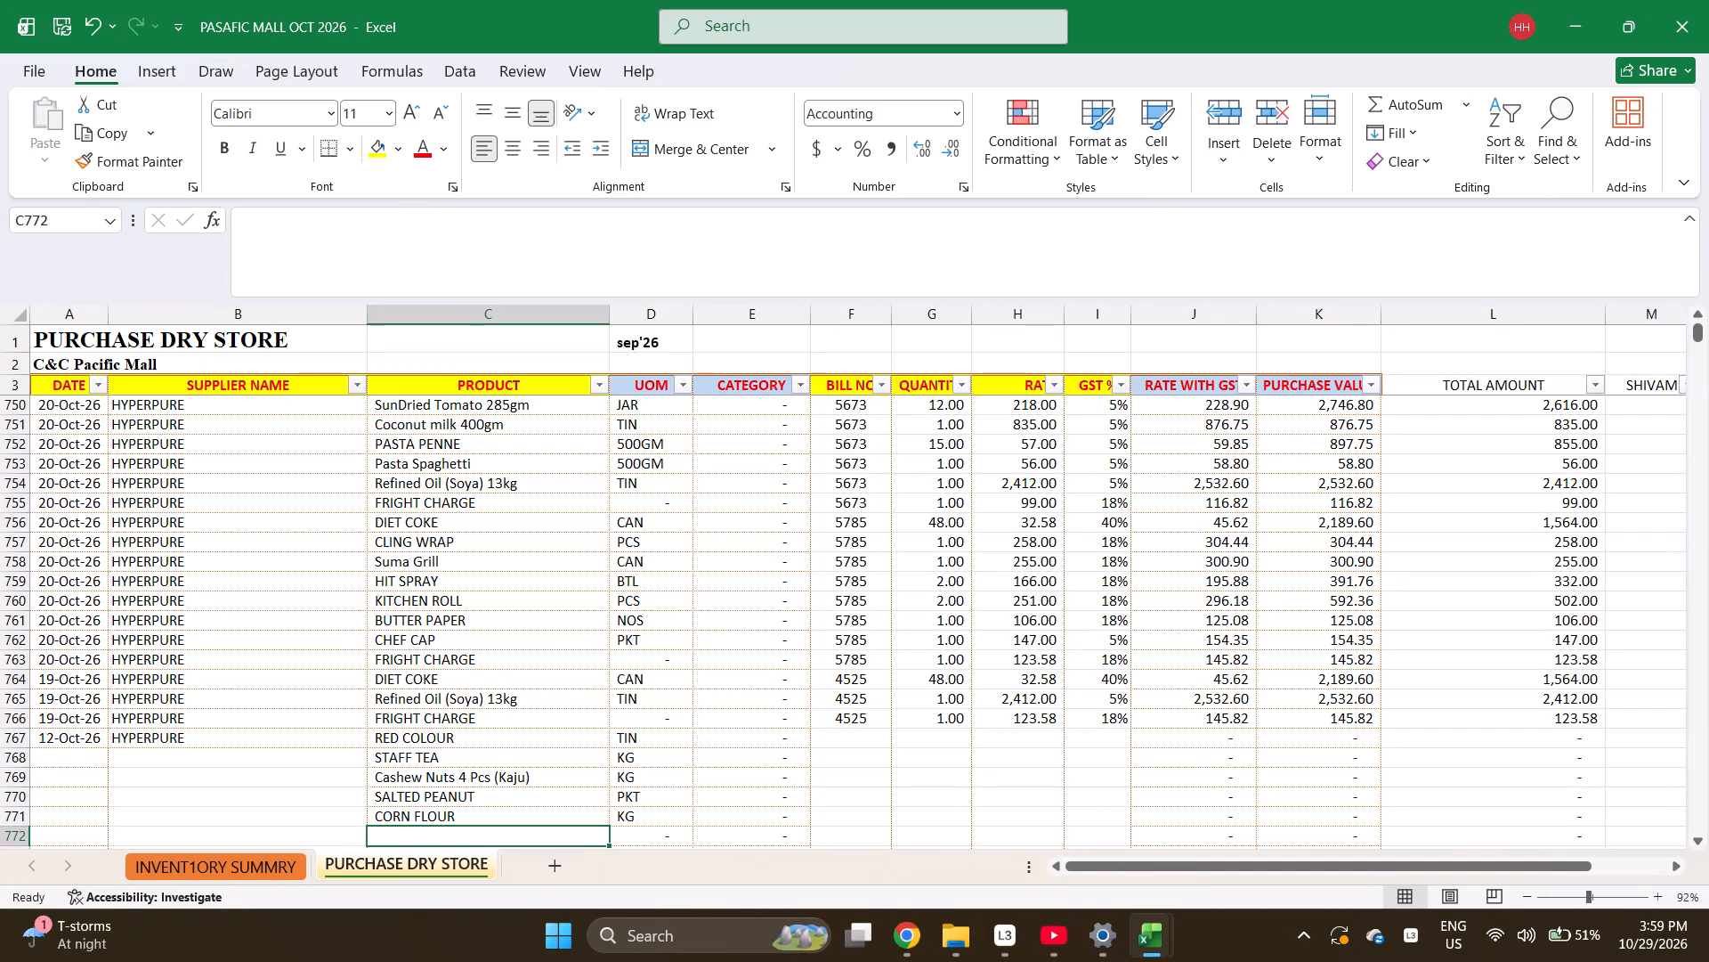
pyautogui.write('BESAN')
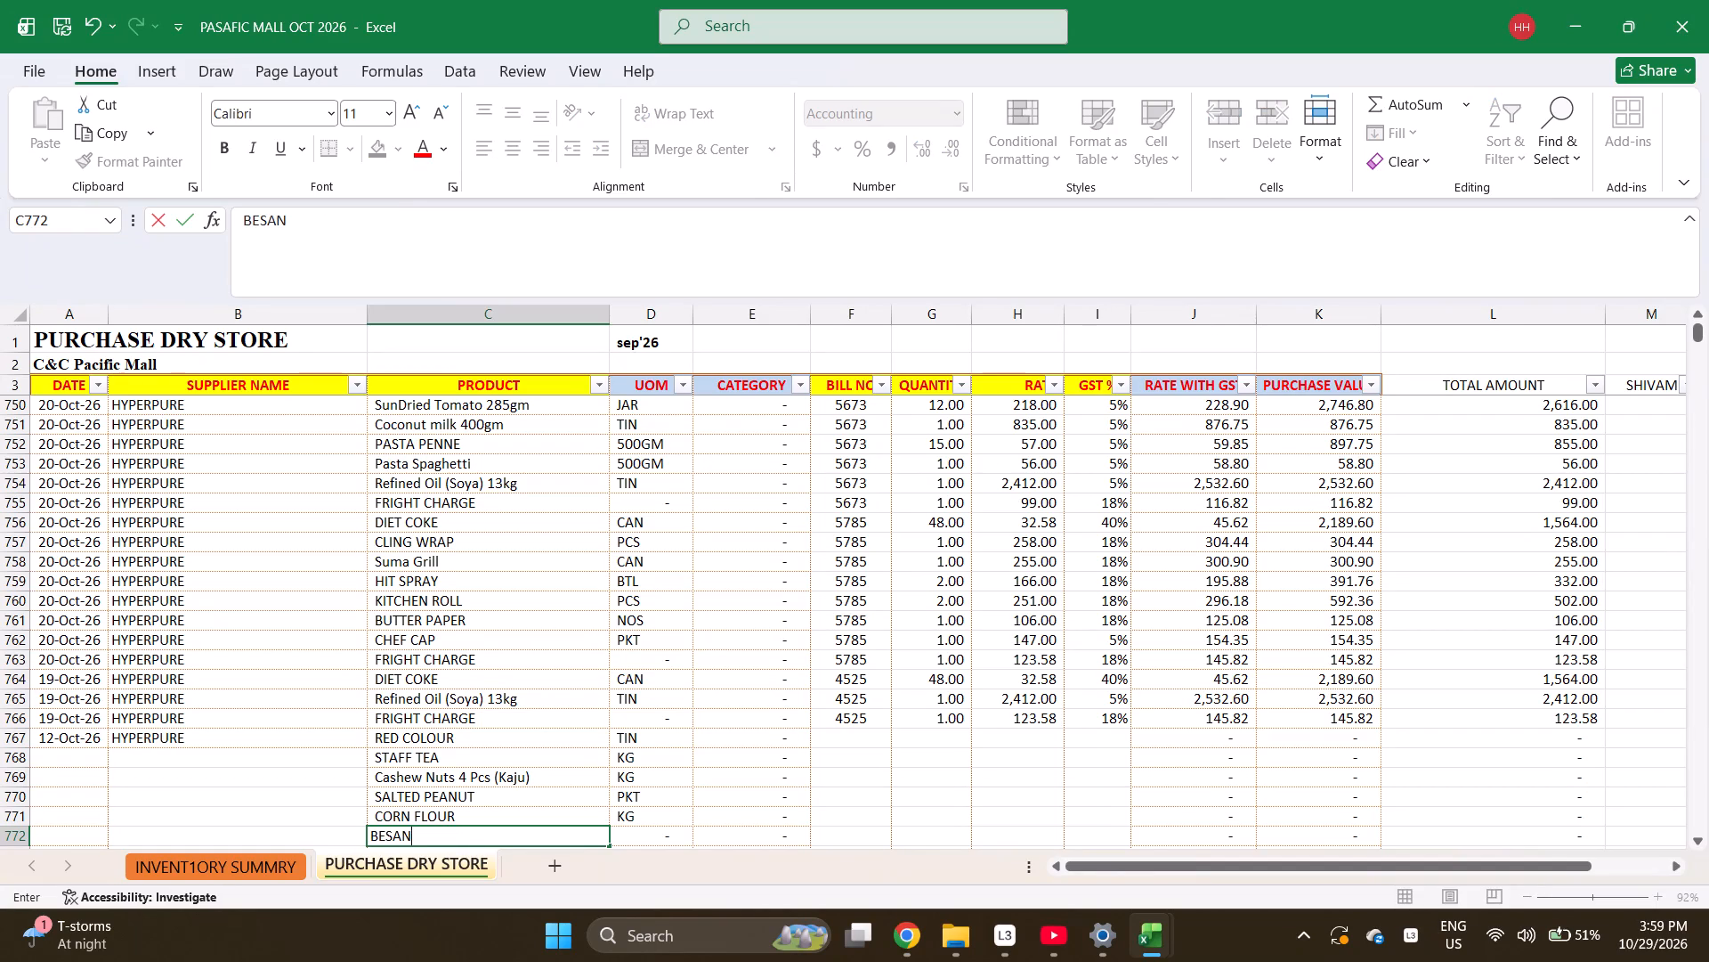
pyautogui.press('Return')
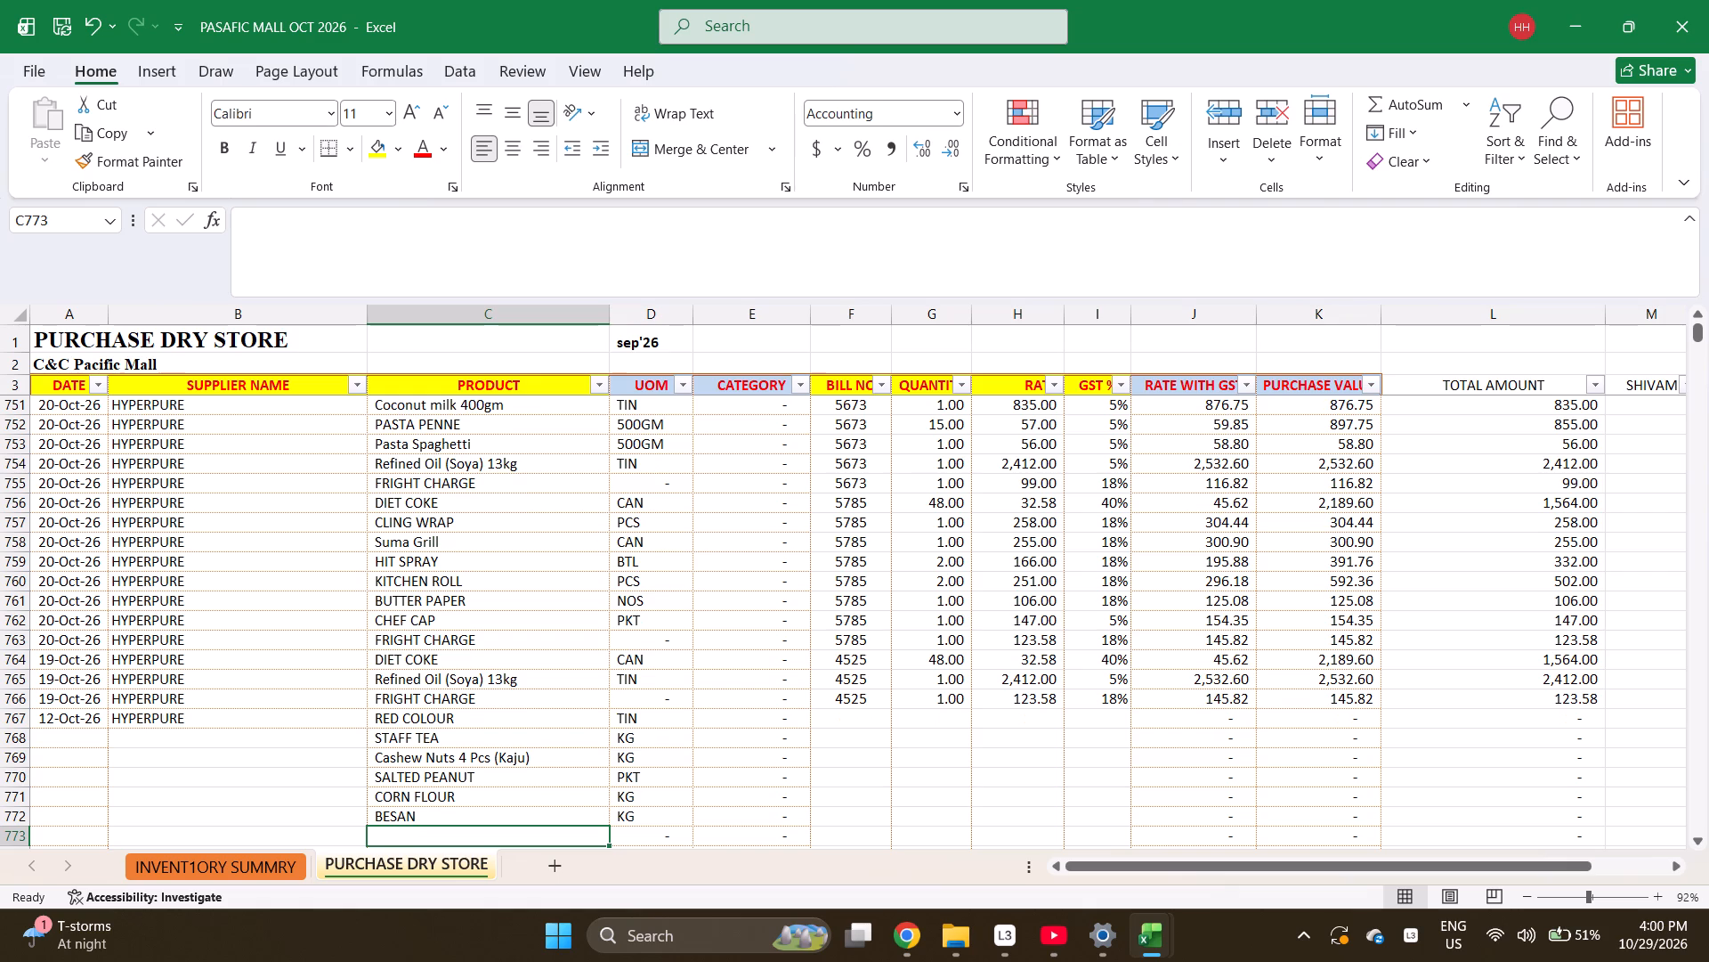
# Enter the products GARAM MASALA, Black Pepper Whole and DHANIYA POWDER in rows 773 to 775.
pyautogui.write('GARAM MASALA')
pyautogui.press('Return')
pyautogui.press('Return')
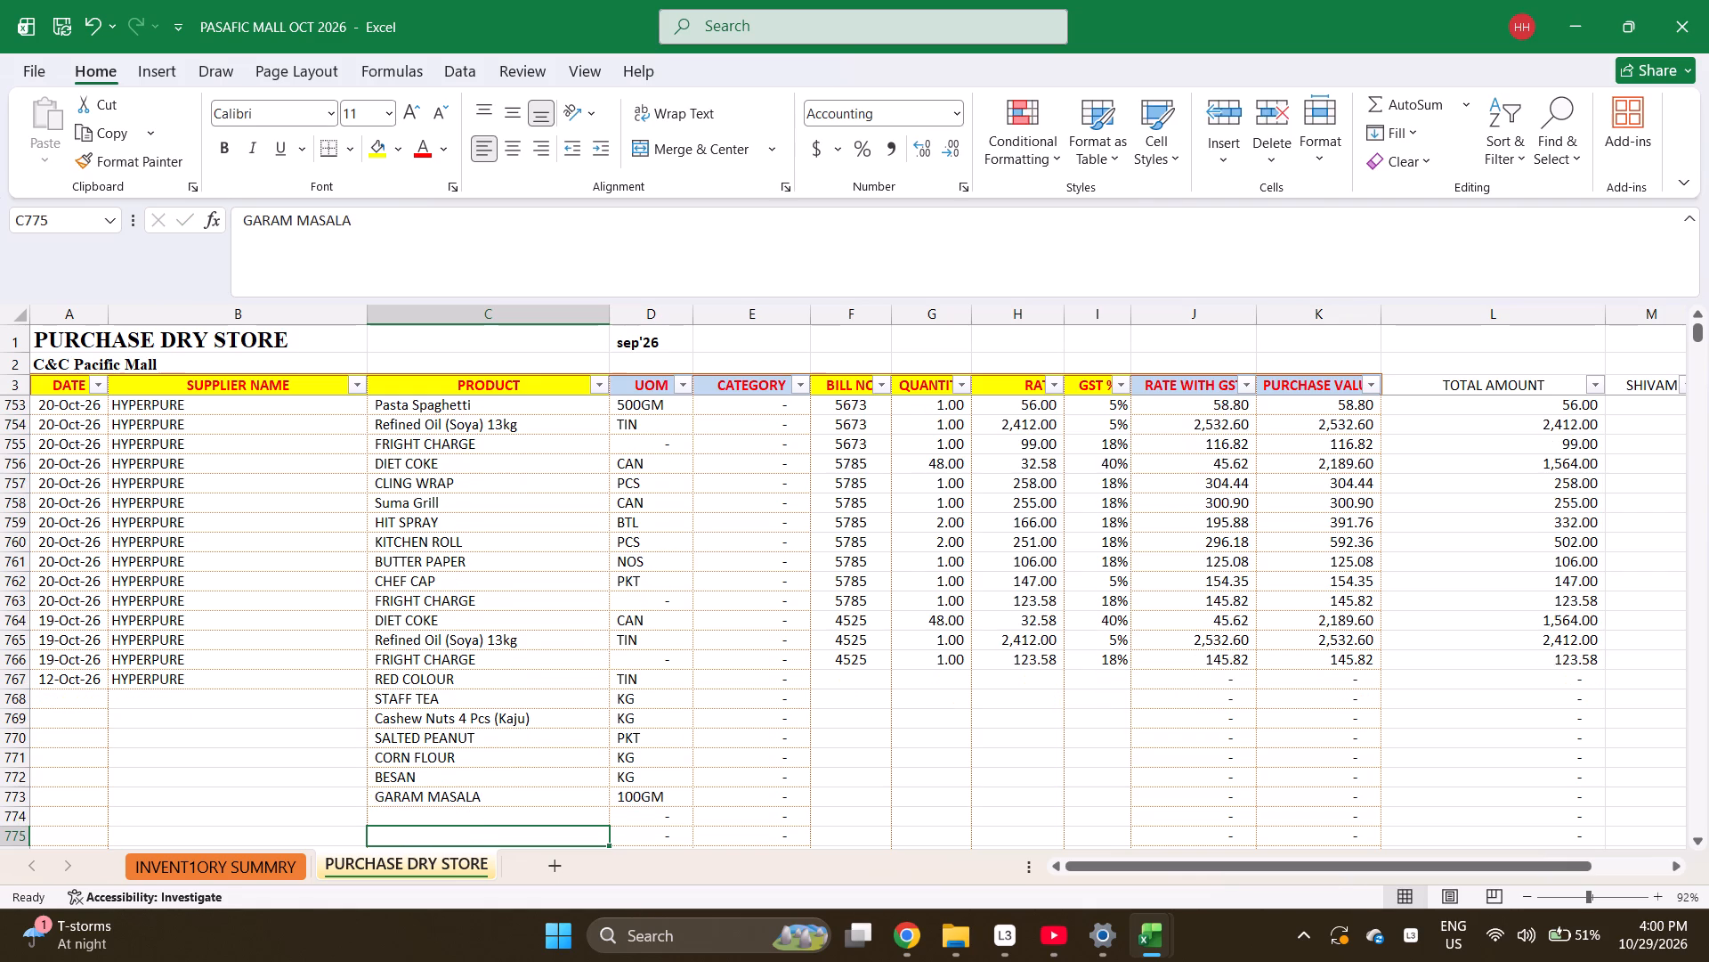
pyautogui.press('Up')
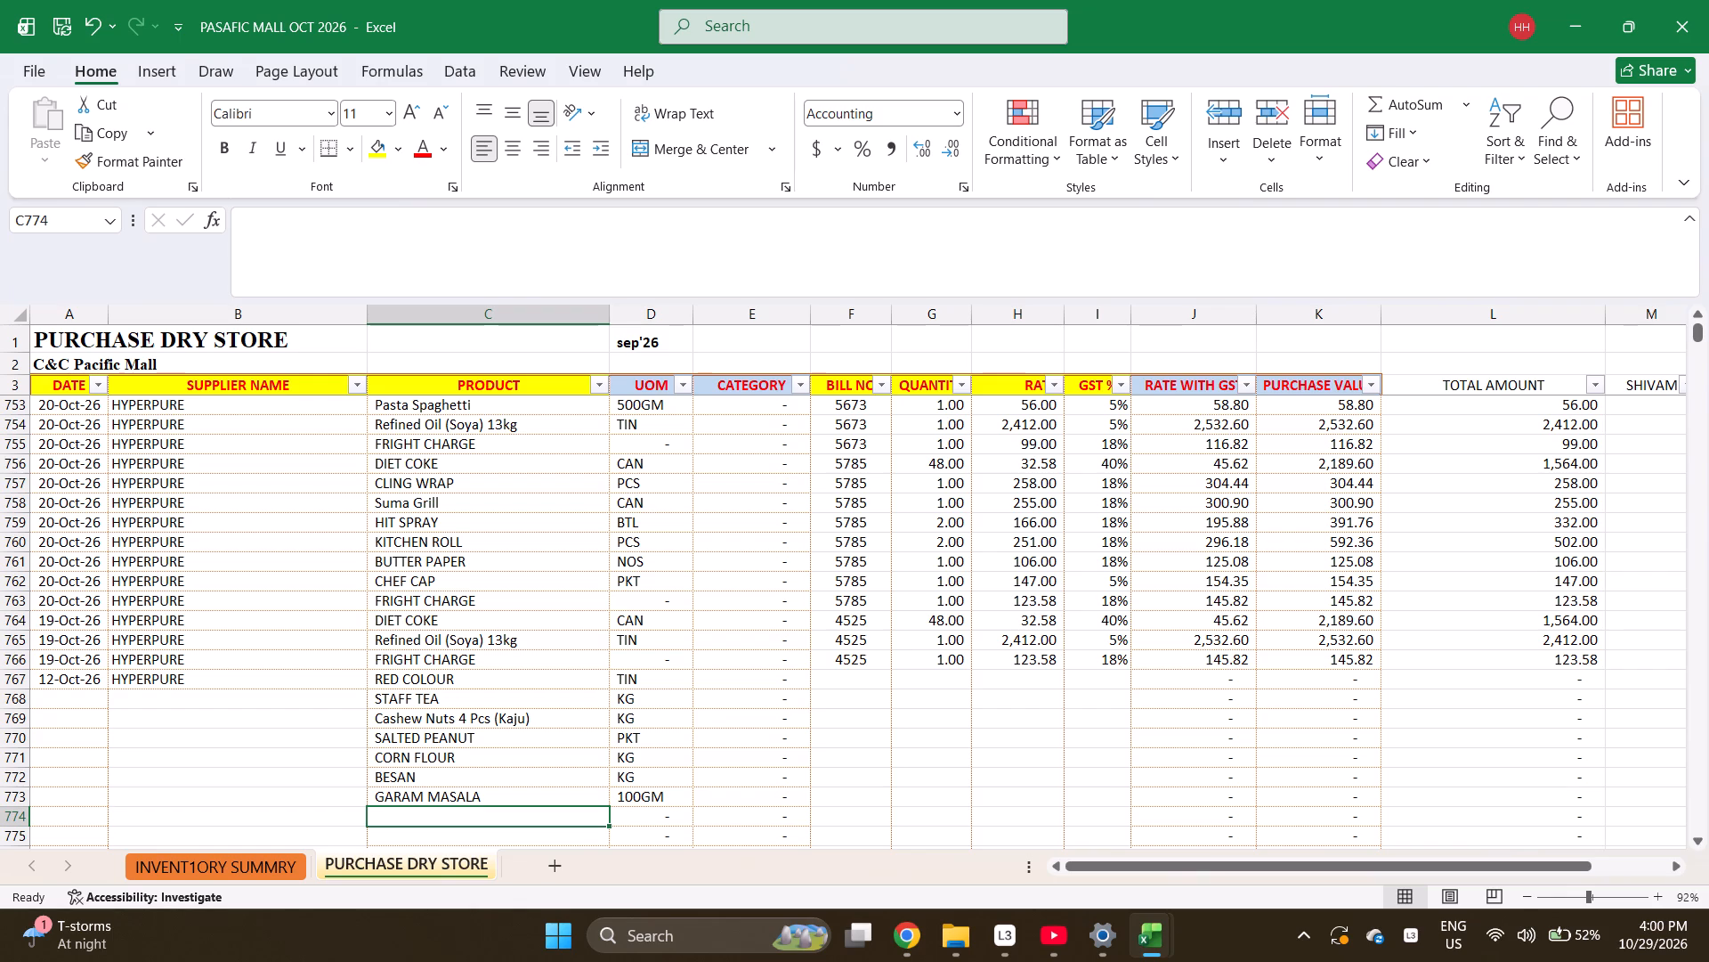
pyautogui.press('b')
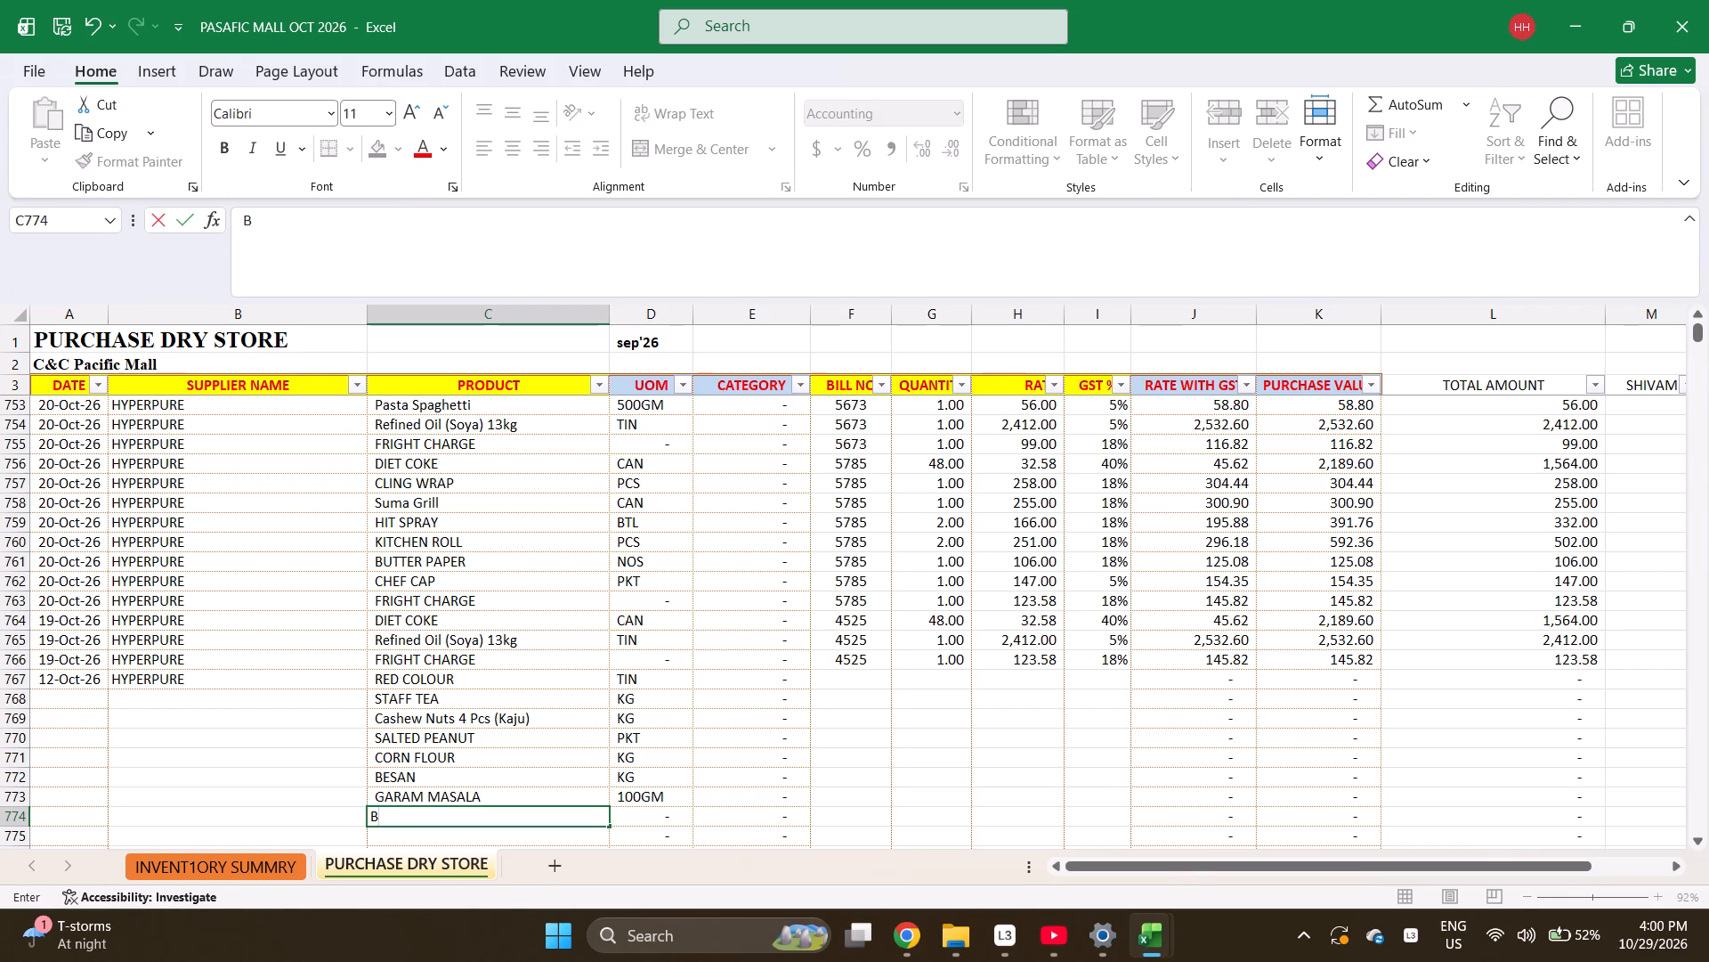
pyautogui.write('LACK')
pyautogui.press('Return')
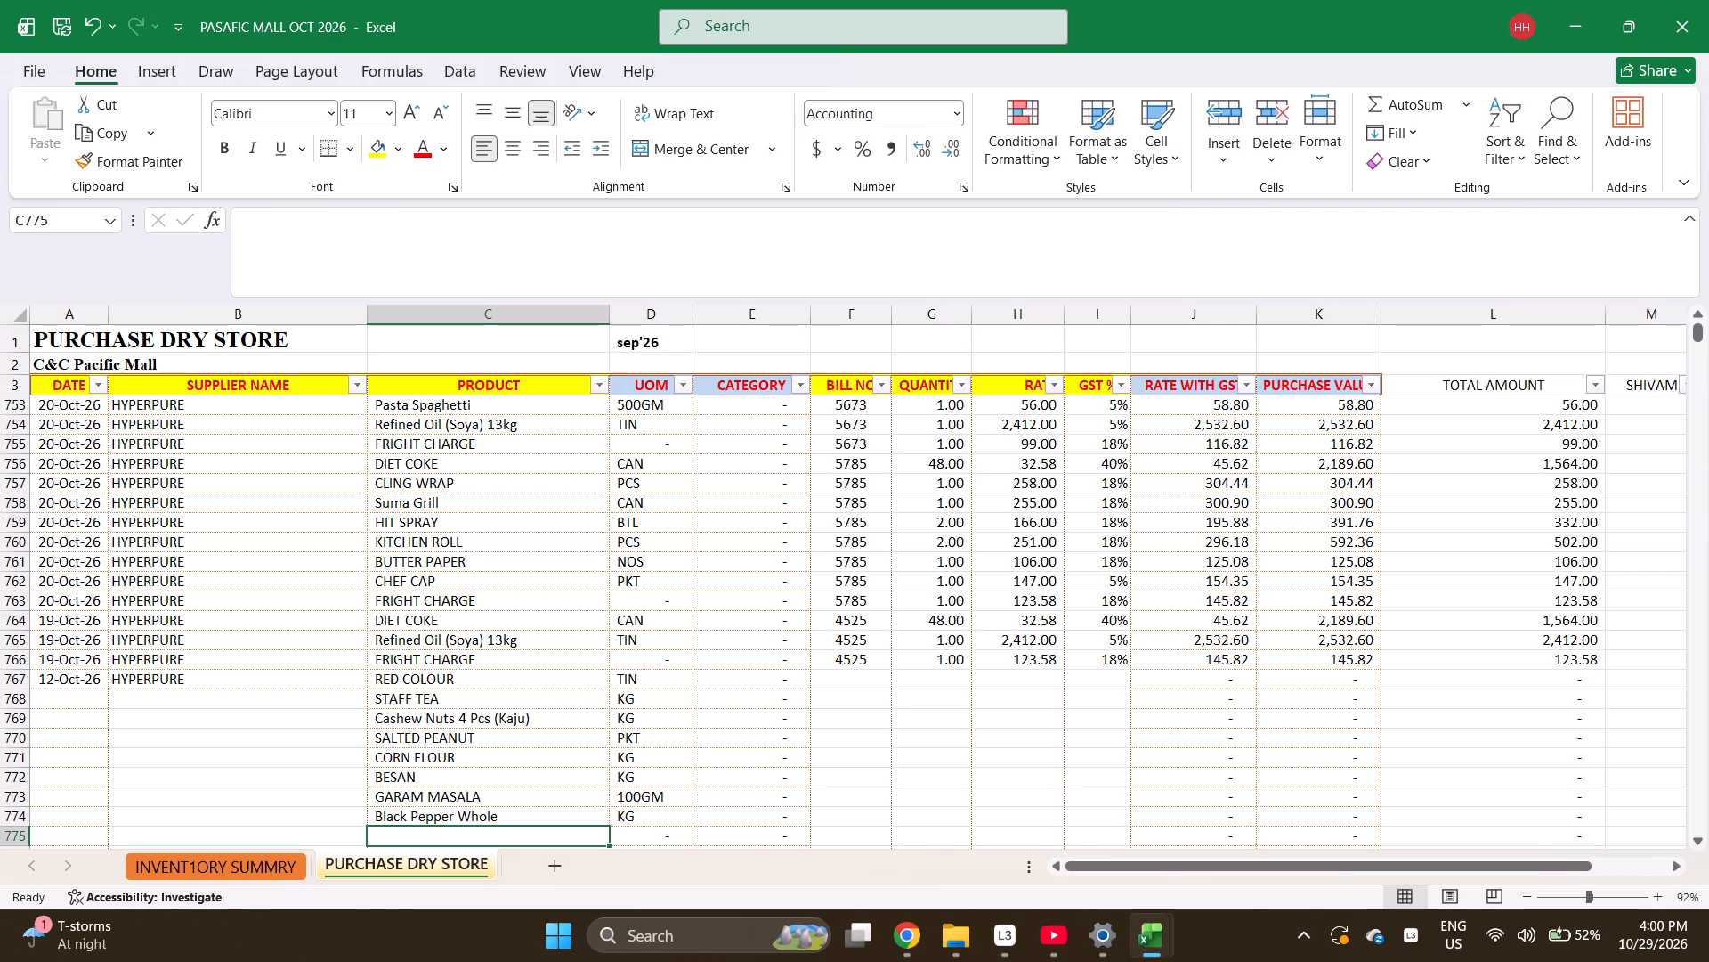
pyautogui.write('DHANIYA')
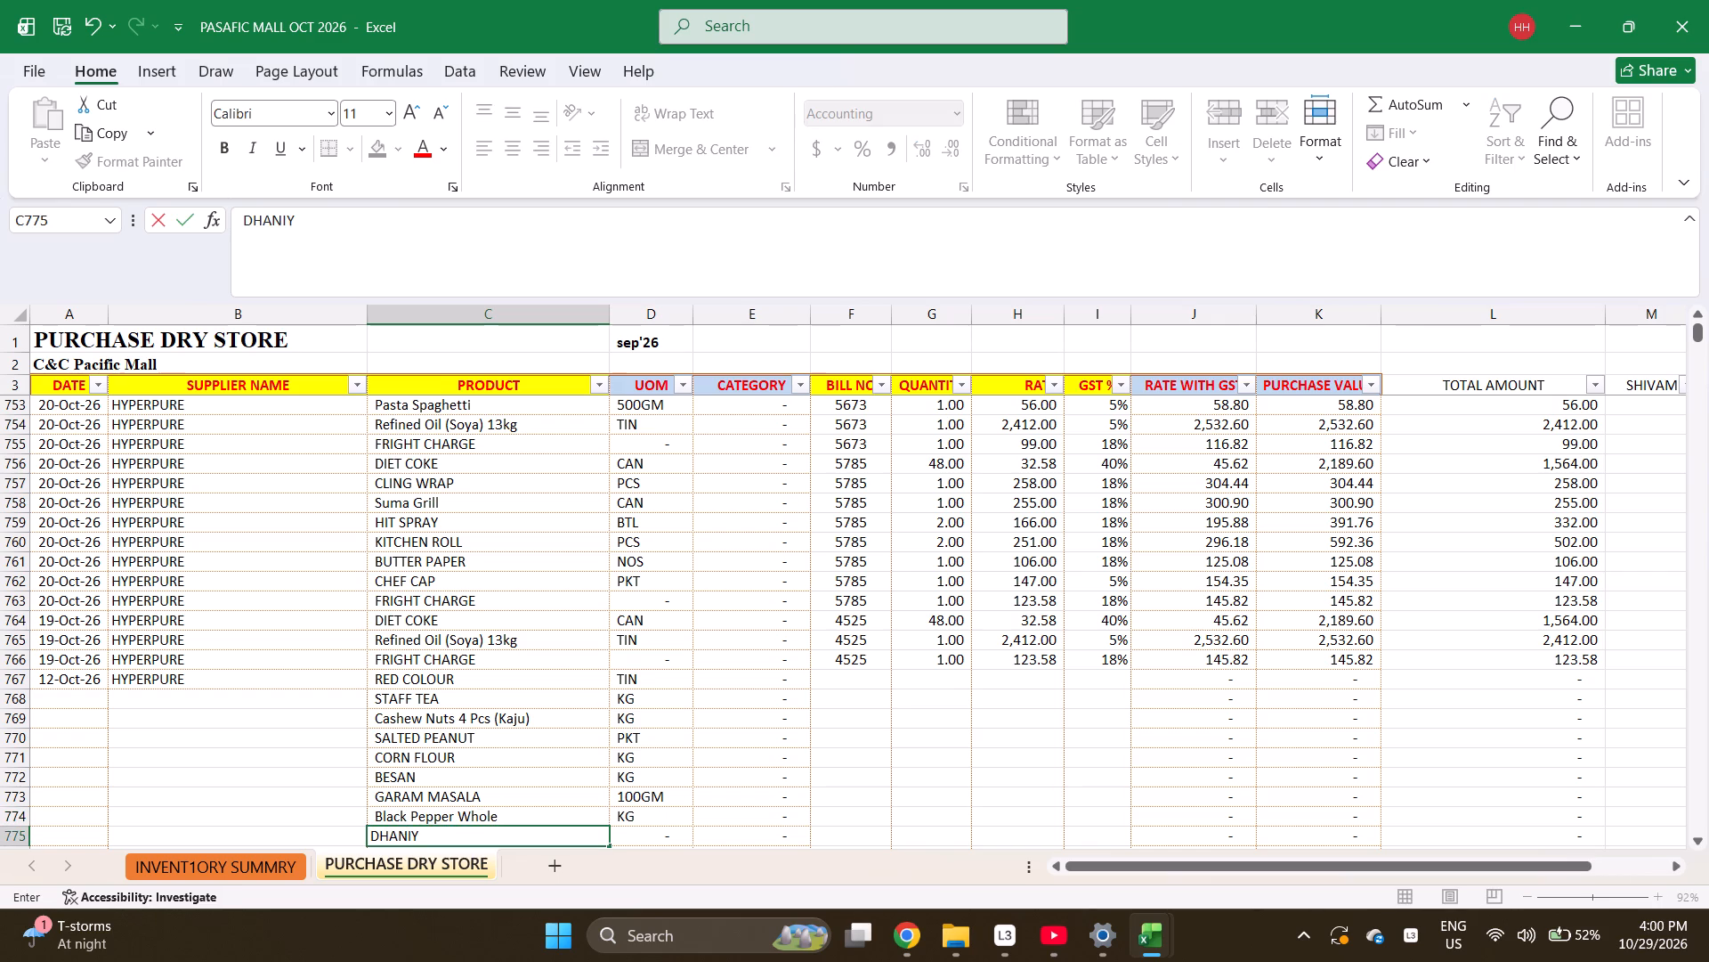
pyautogui.press('space')
pyautogui.write('POWD')
pyautogui.press('Return')
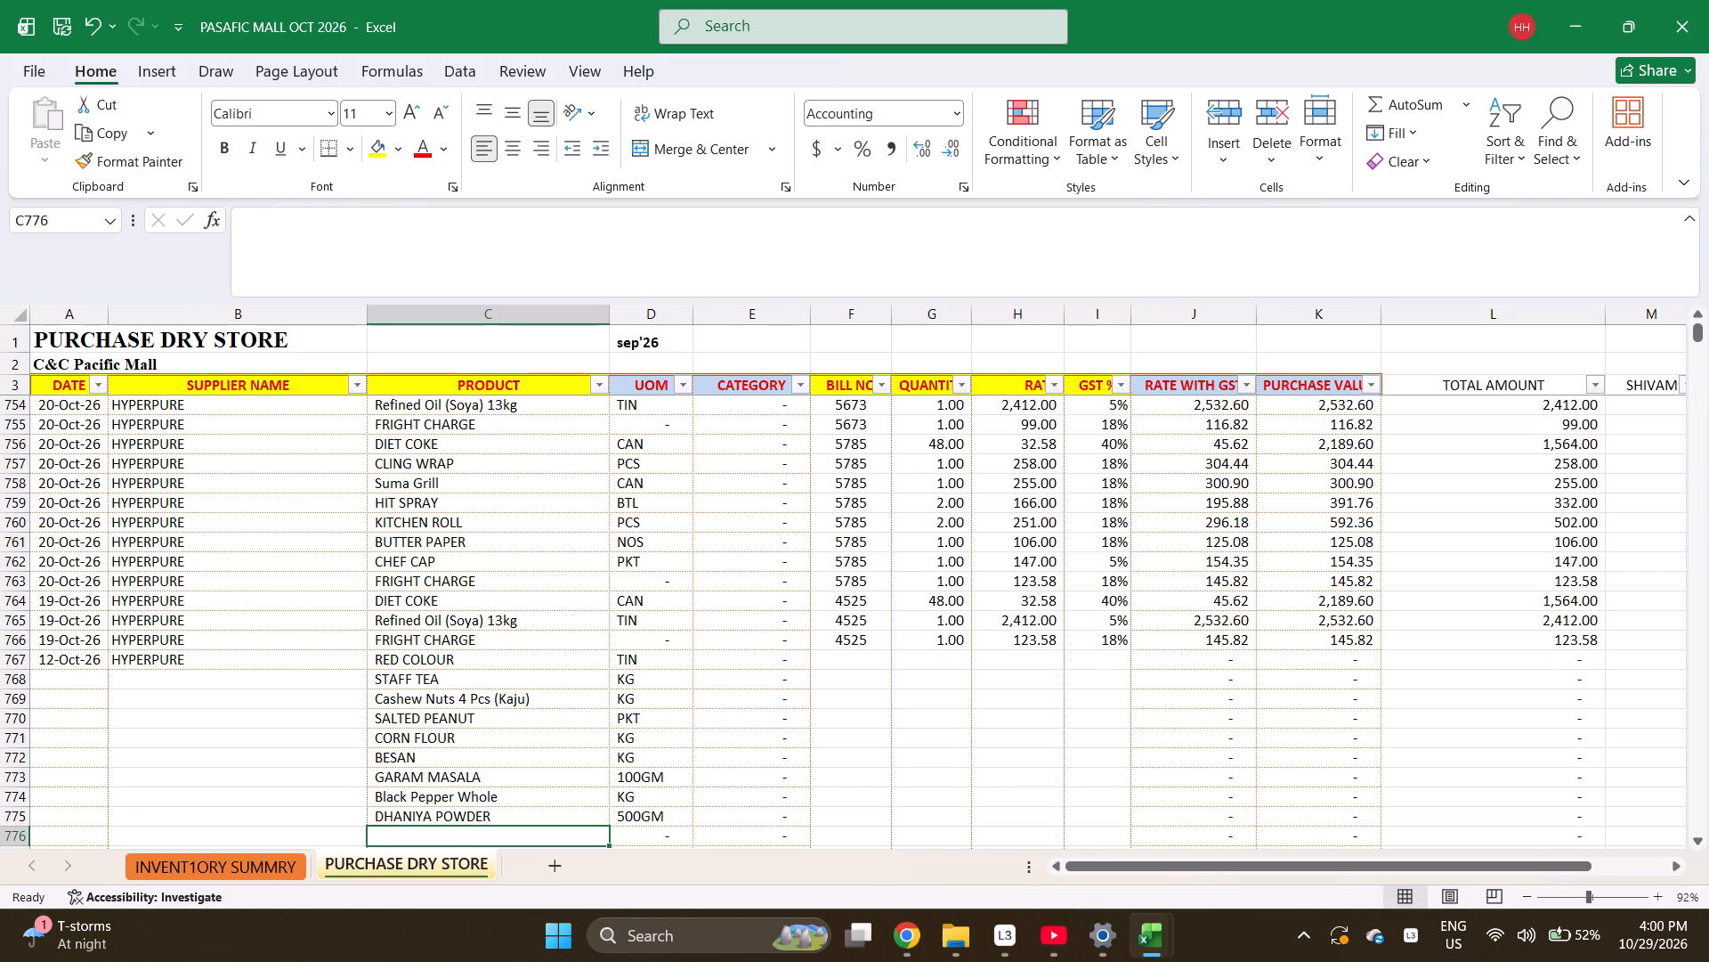
# Enter JEERA WHOLE as the product in row 776.
pyautogui.write('JEERA')
pyautogui.press('space')
pyautogui.write('WHOLE')
# Find Jeera Whole (Cumin) in the inventory summary sheet and copy its name over the product in row 776 of PURCHASE DRY STORE.
pyautogui.hotkey('ctrl', 'pageup')
pyautogui.hotkey('ctrl', 'f')
pyautogui.write('JEEW')
pyautogui.press('BackSpace')
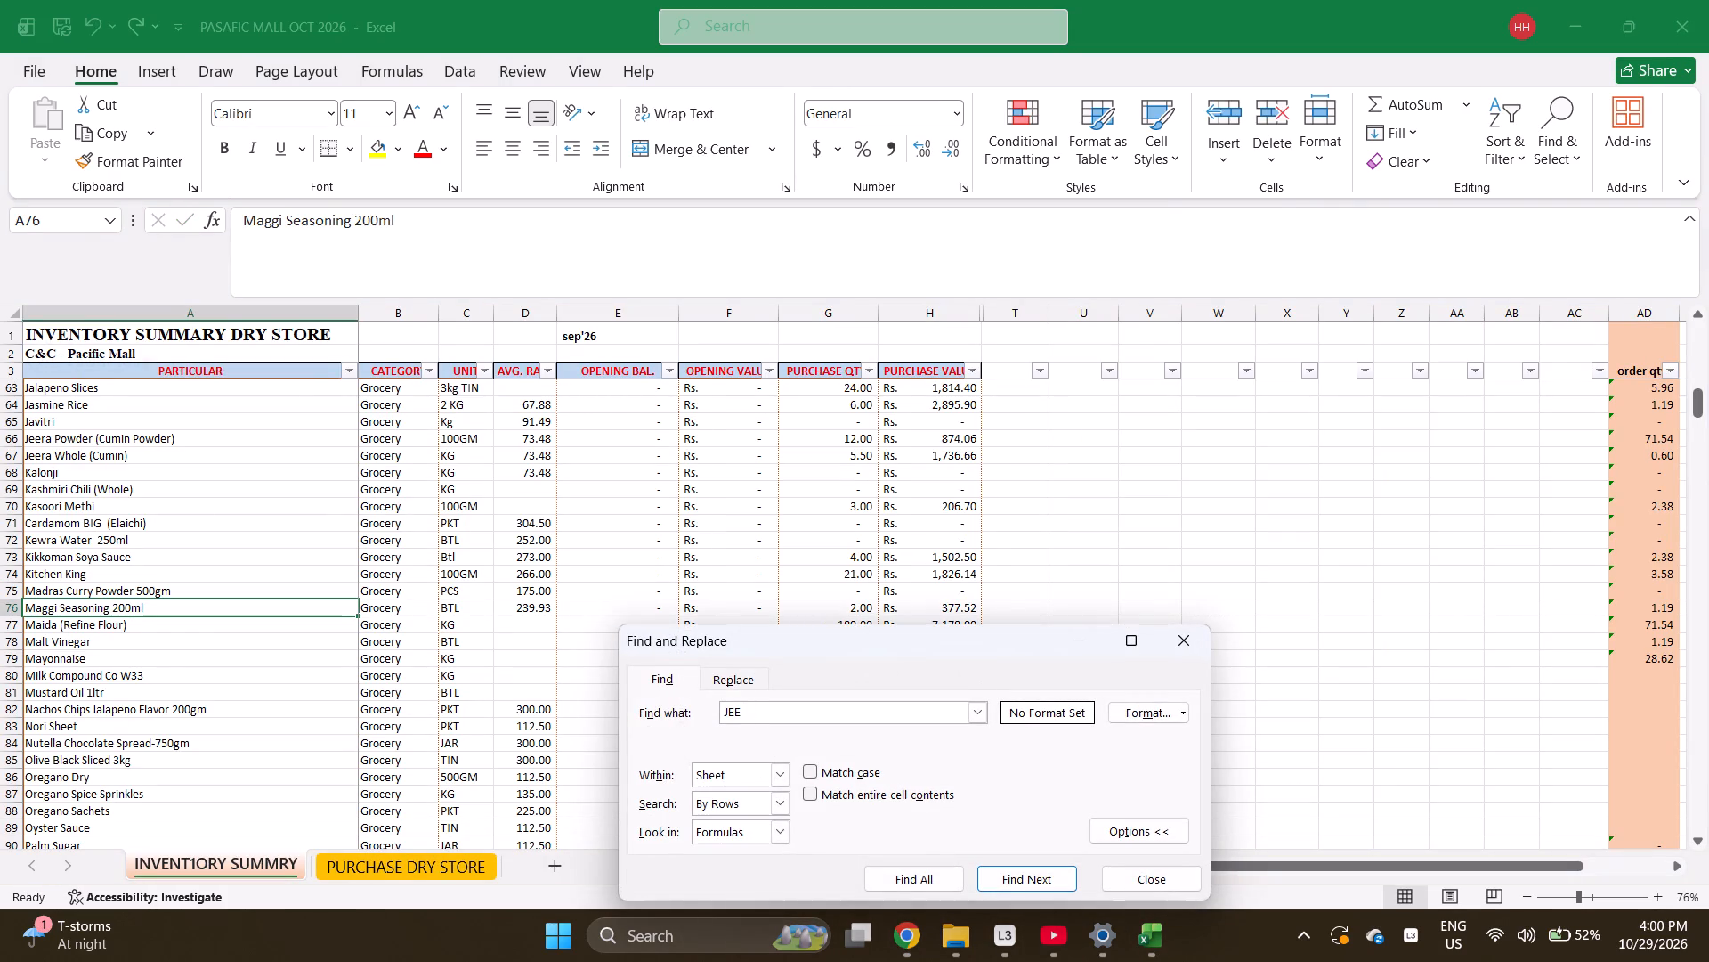
pyautogui.write('RA')
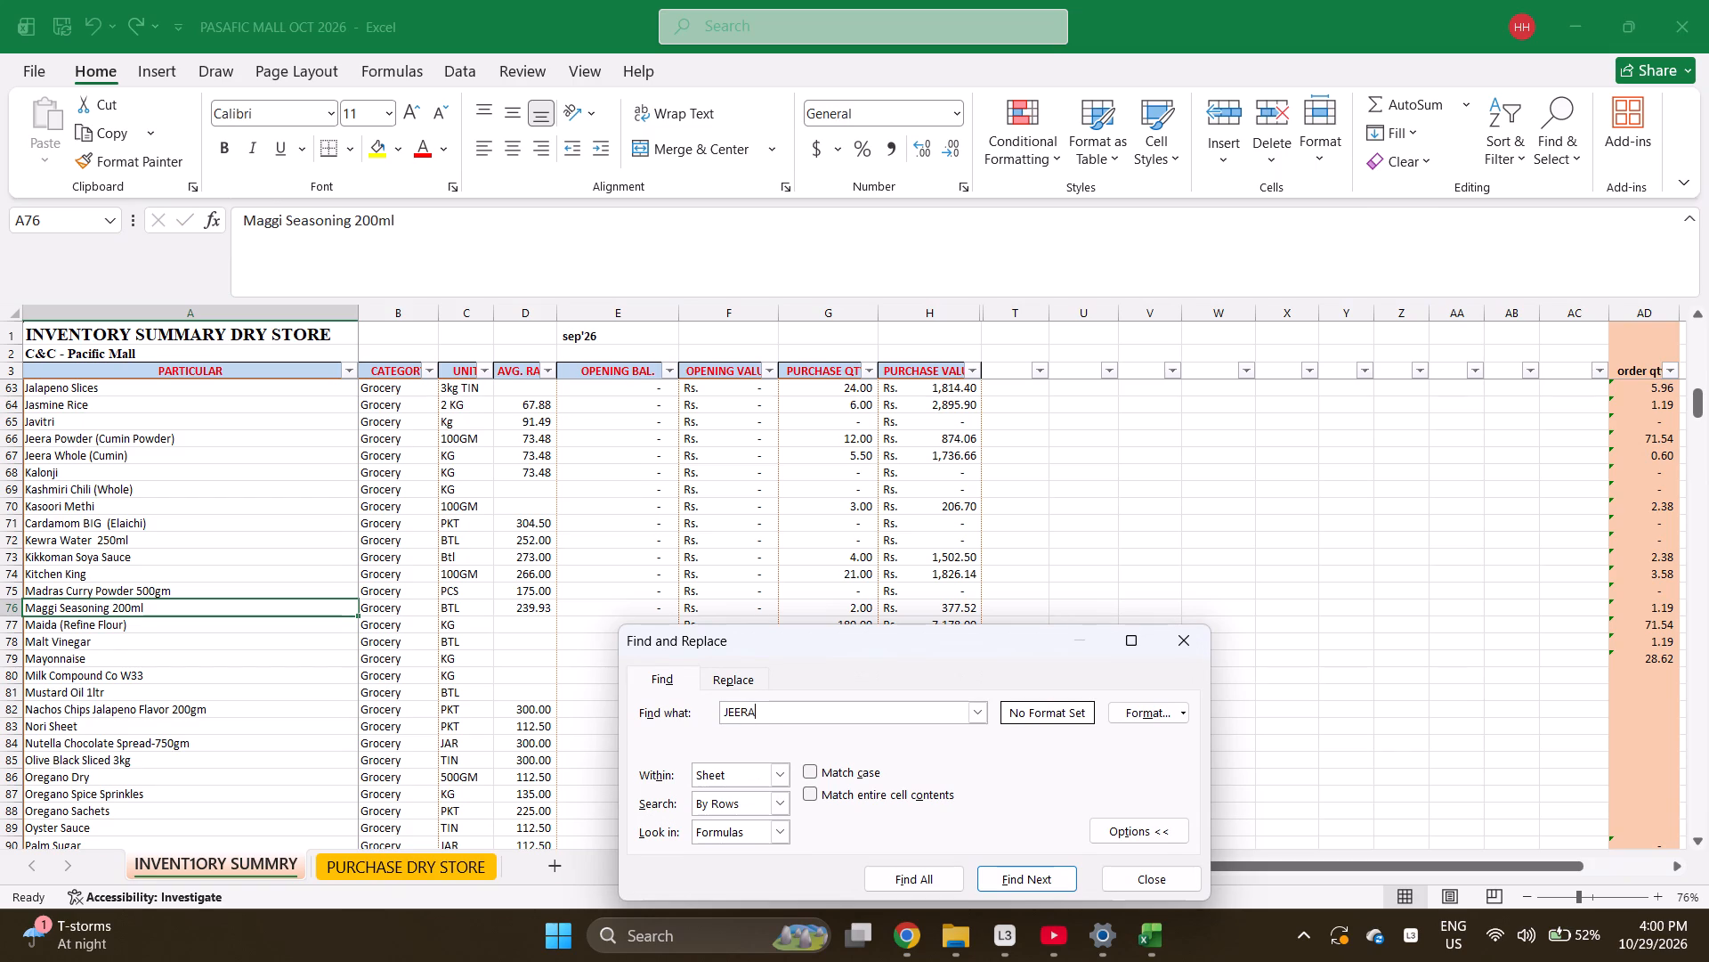
pyautogui.press('Return')
pyautogui.press('Return')
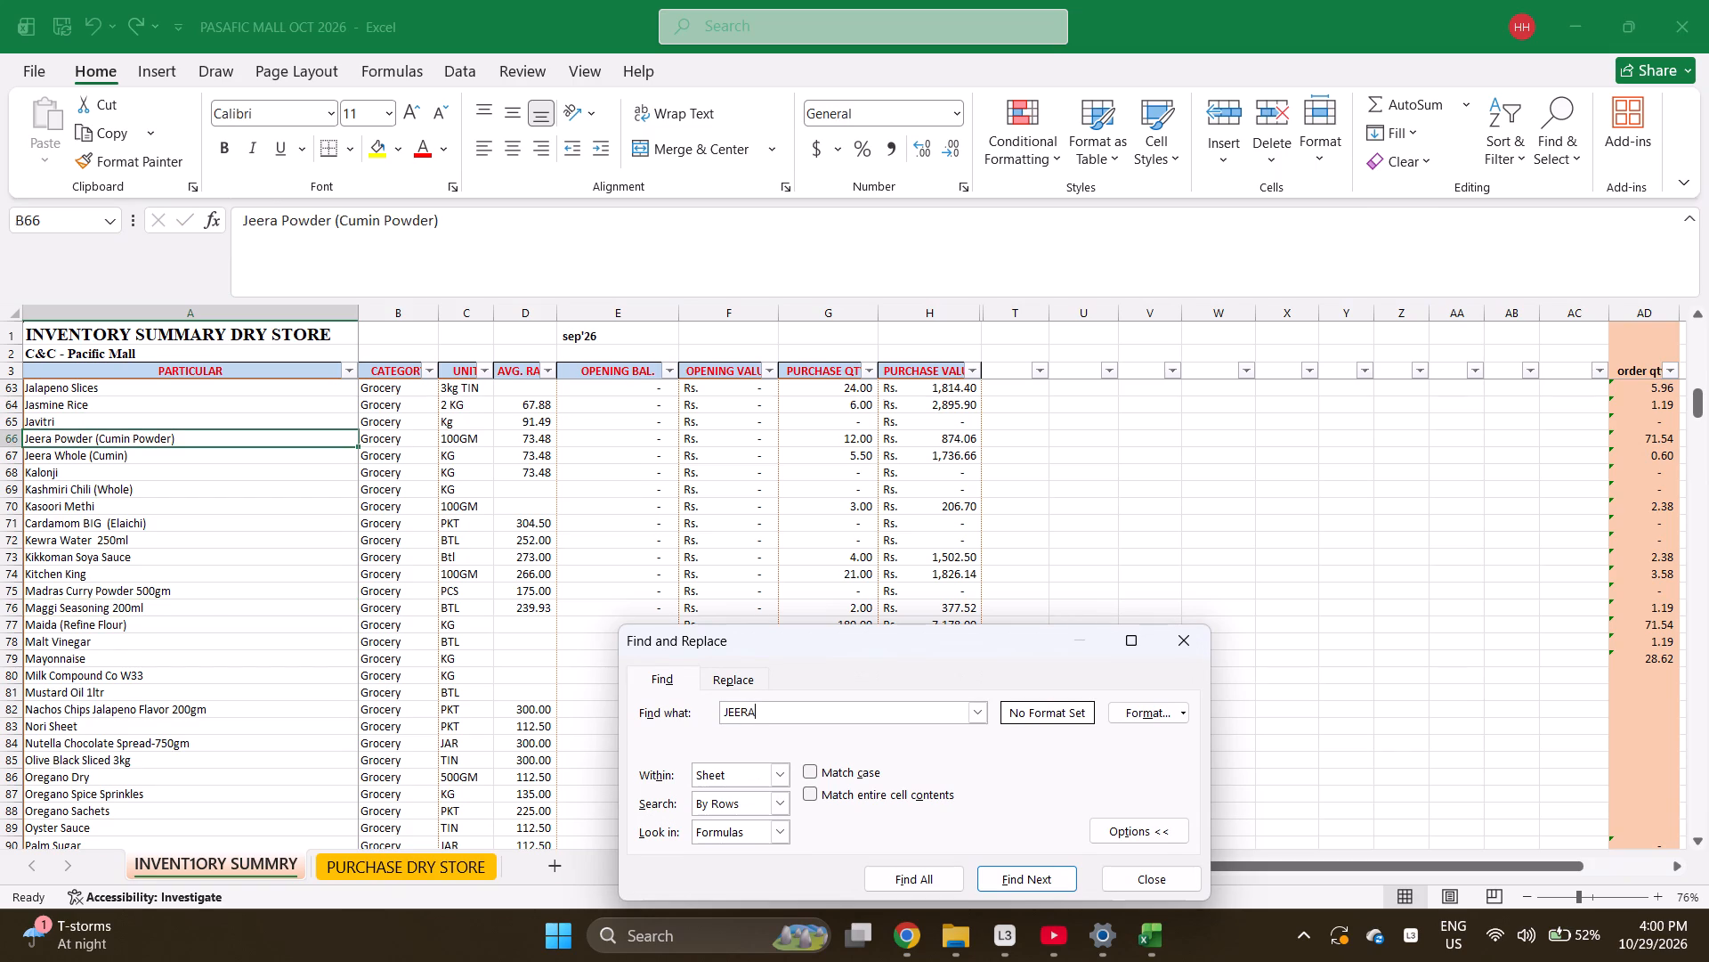
pyautogui.press('Escape')
pyautogui.hotkey('ctrl', 'c')
pyautogui.hotkey('ctrl', 'pagedown')
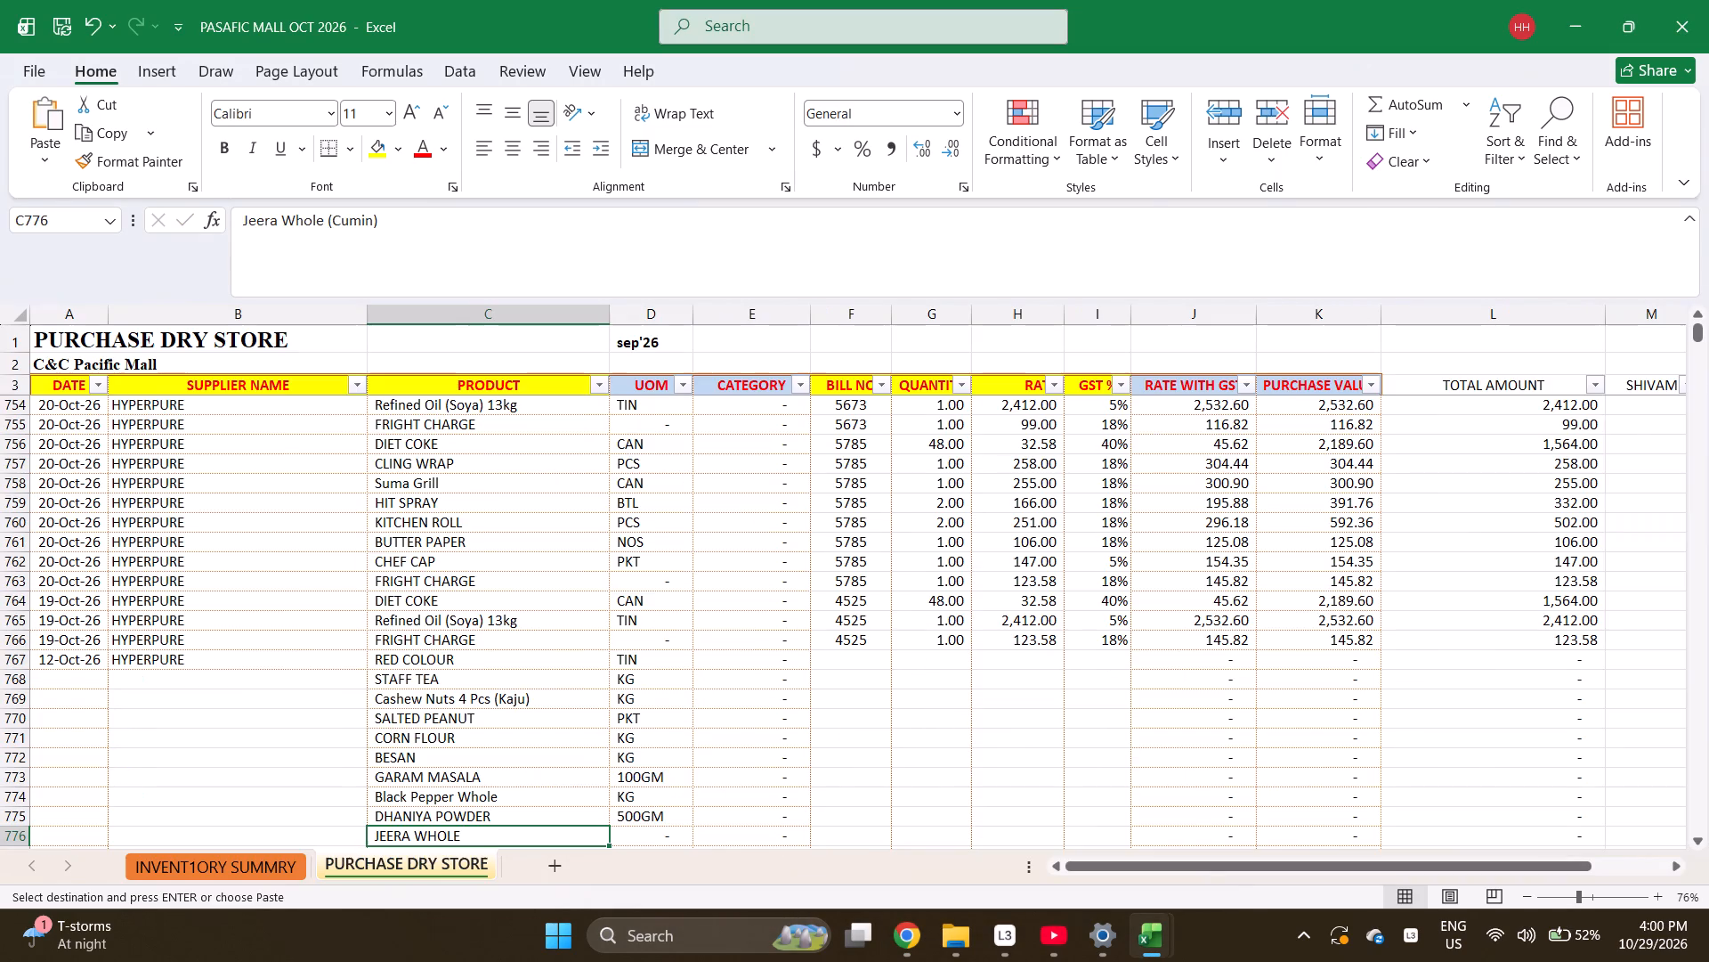
pyautogui.press('Return')
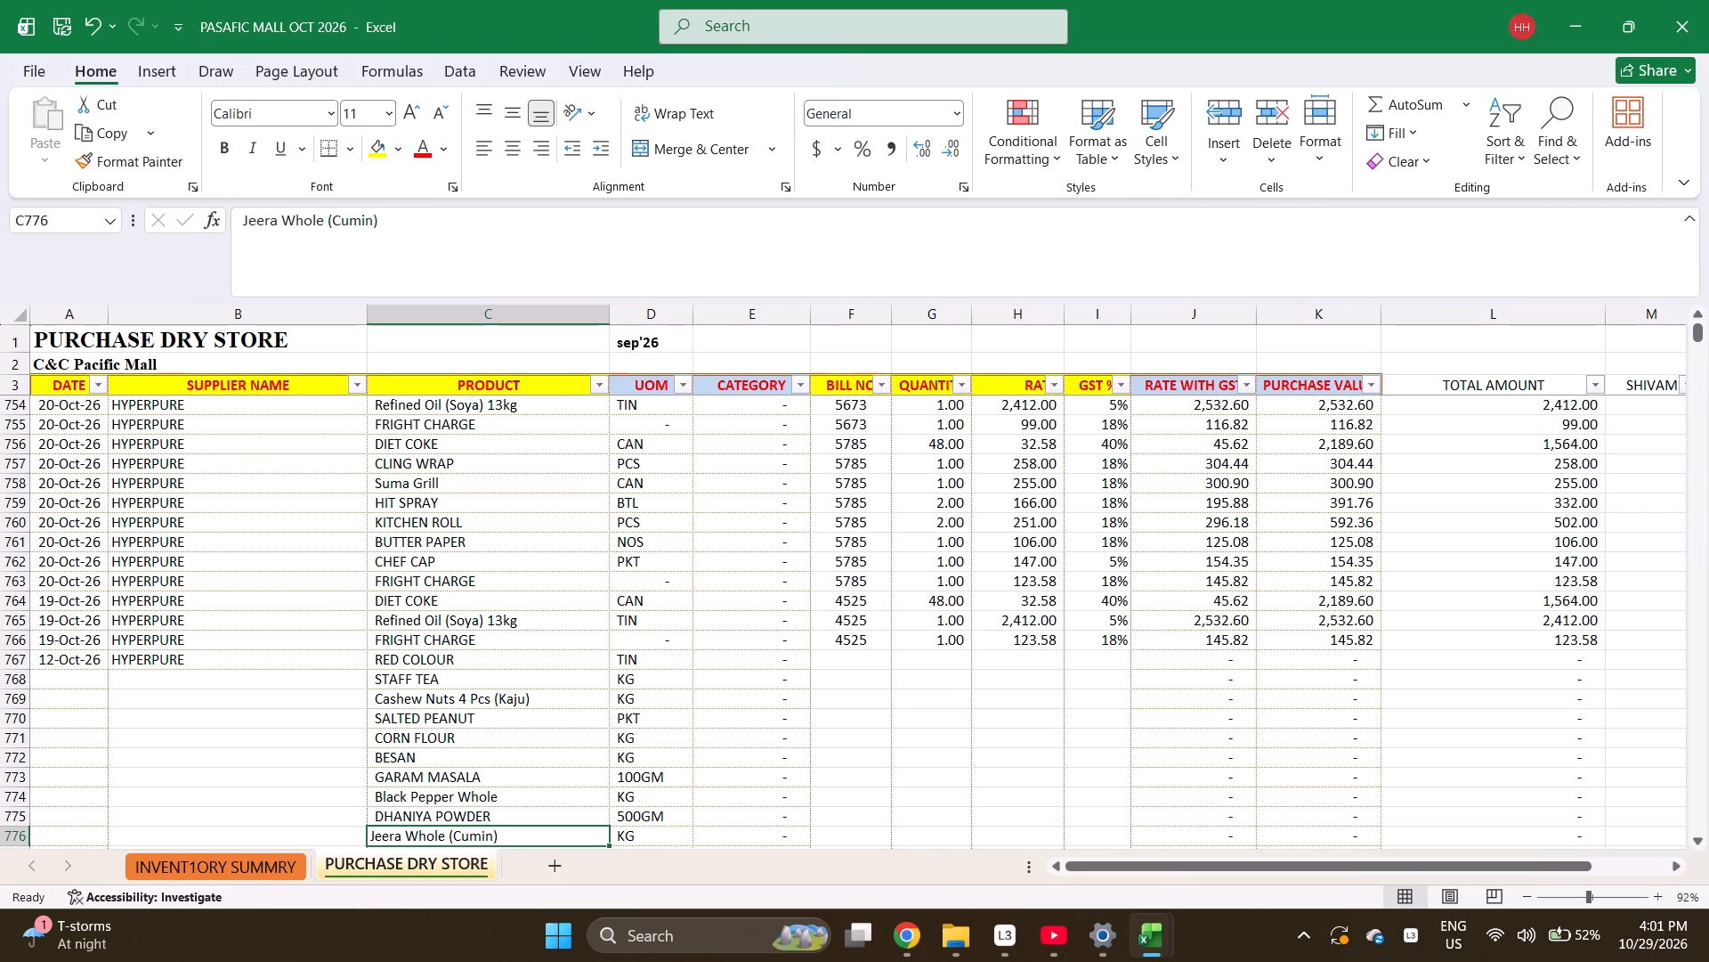
pyautogui.press('Return')
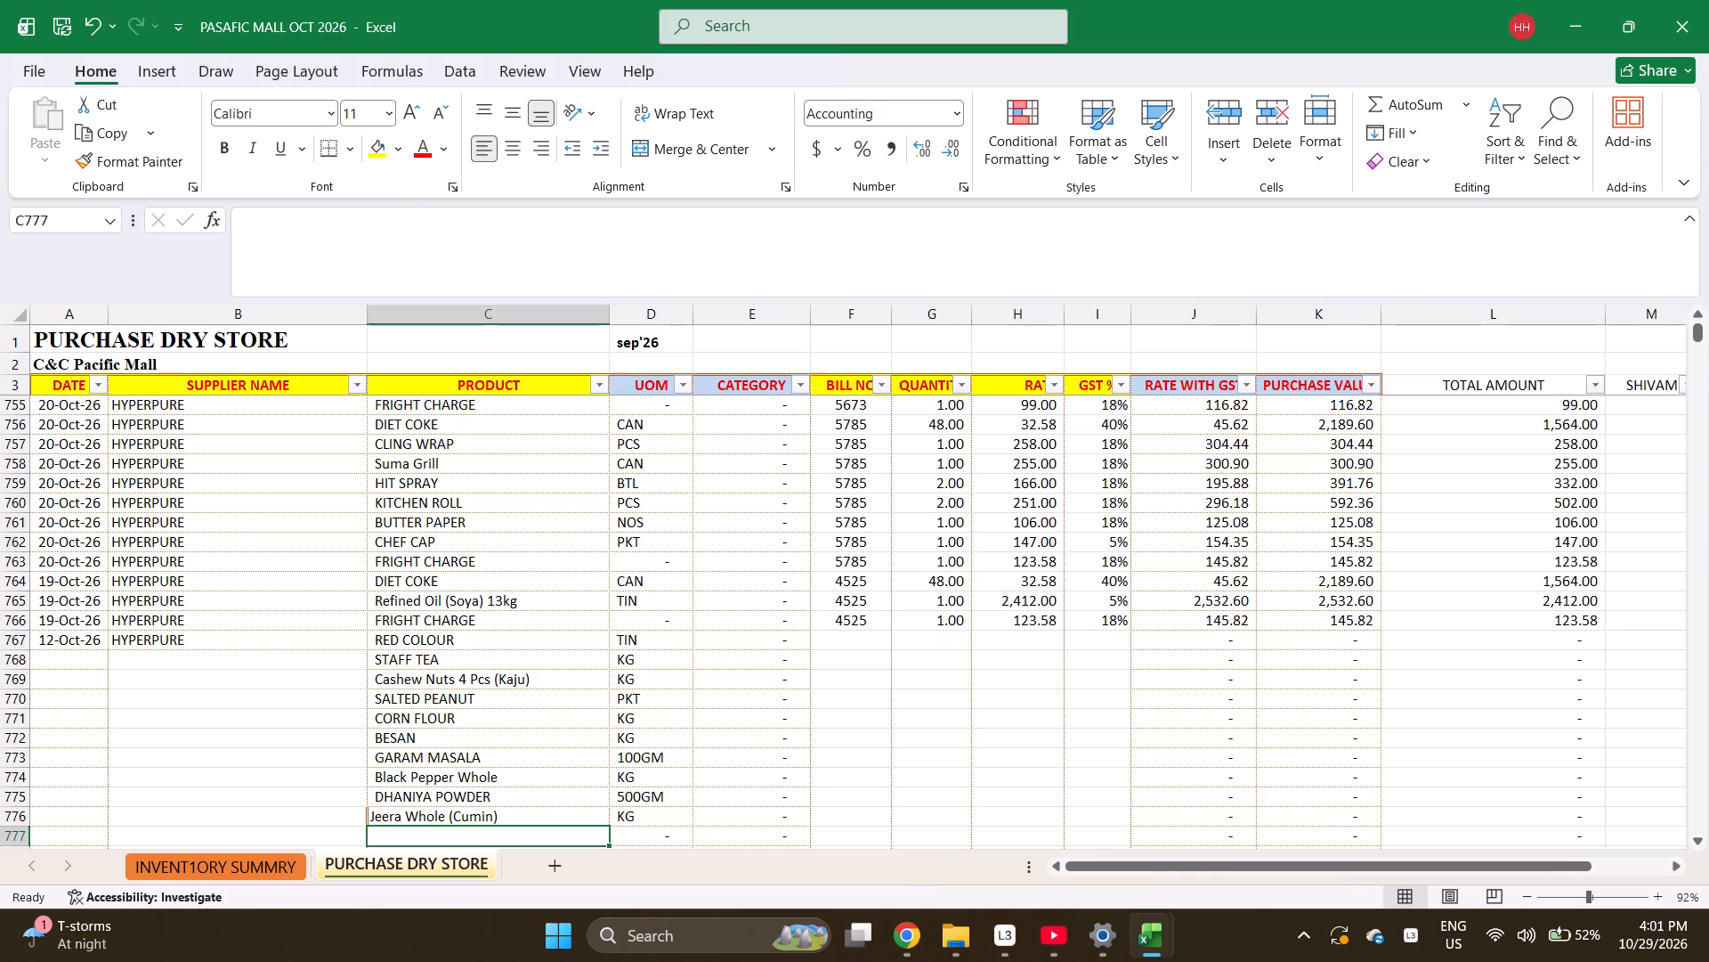
# Find Soya Bean (Badi) in the inventory summary sheet and copy it as the product in row 777 of PURCHASE DRY STORE.
pyautogui.write('SO')
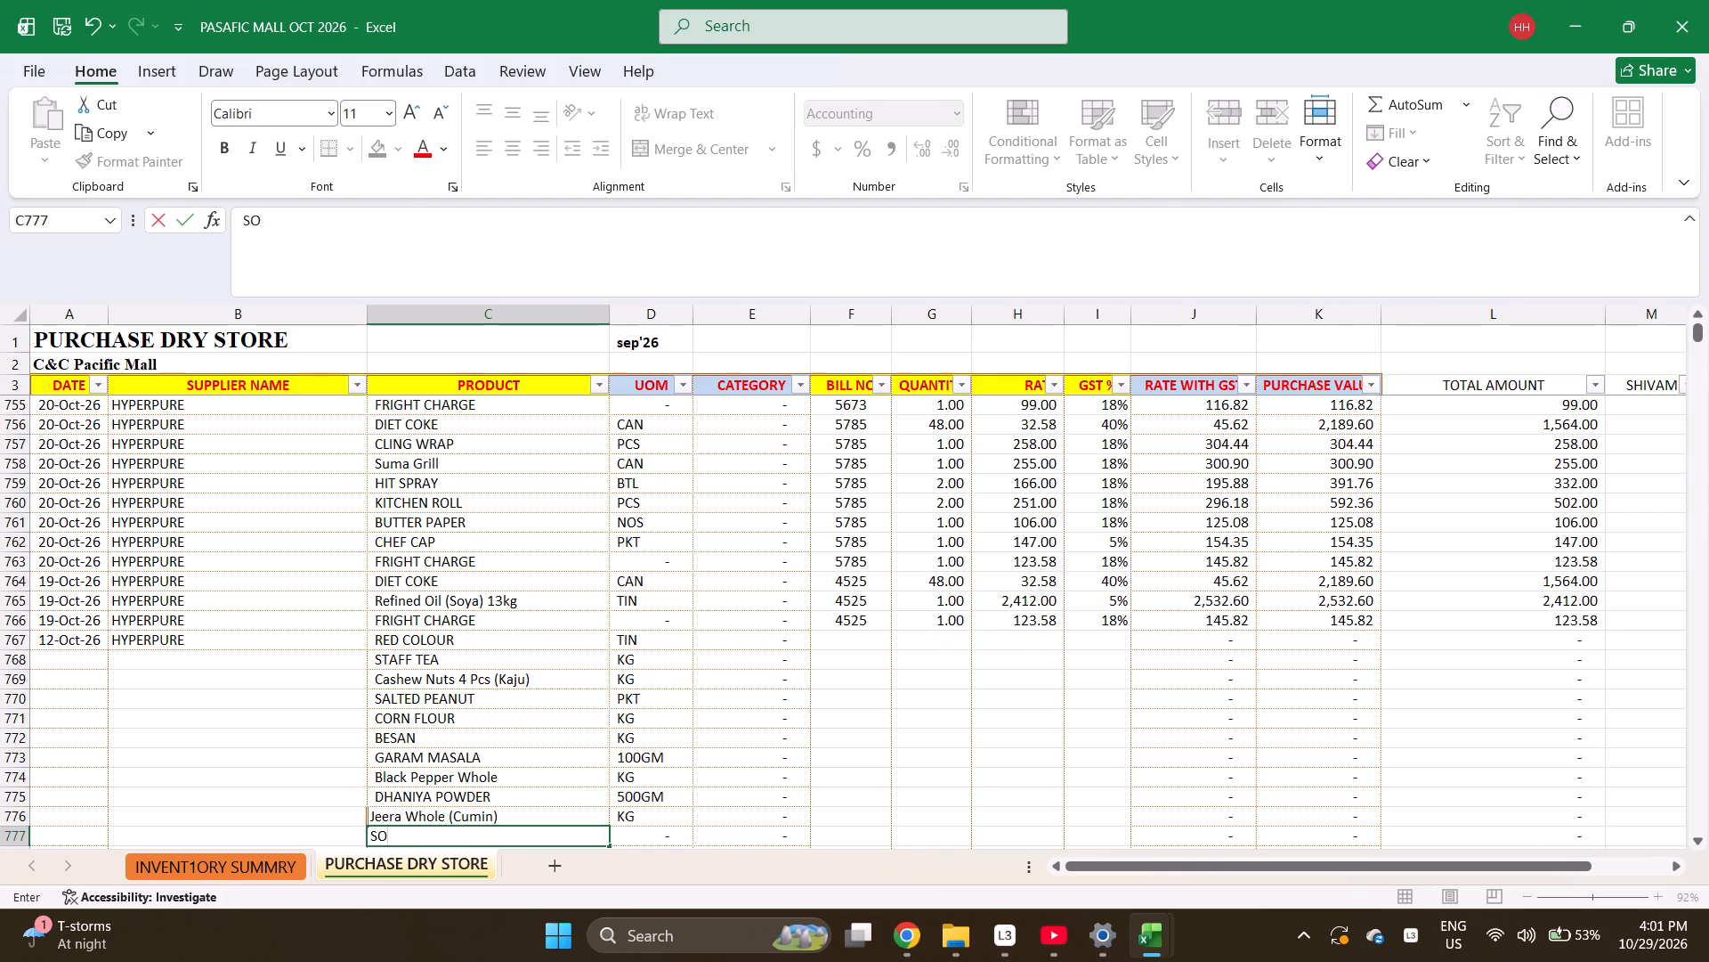
pyautogui.hotkey('ctrl', 'pageup')
pyautogui.hotkey('ctrl', 'f')
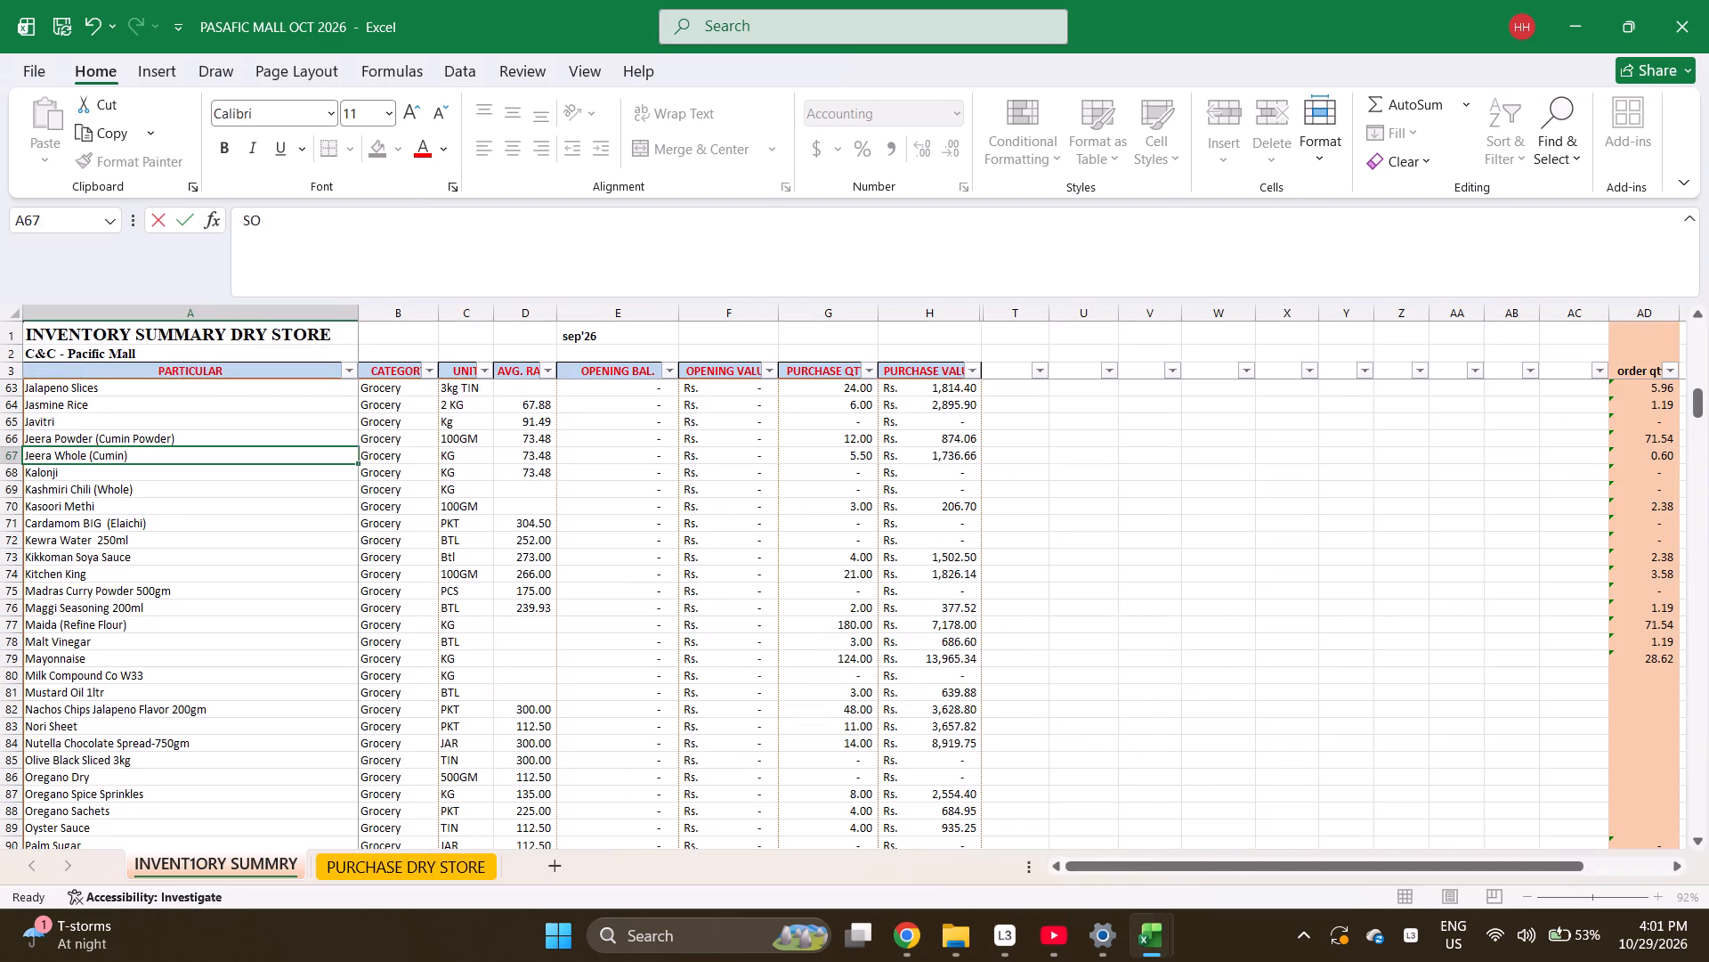
pyautogui.write('SOYA B')
pyautogui.press('Return')
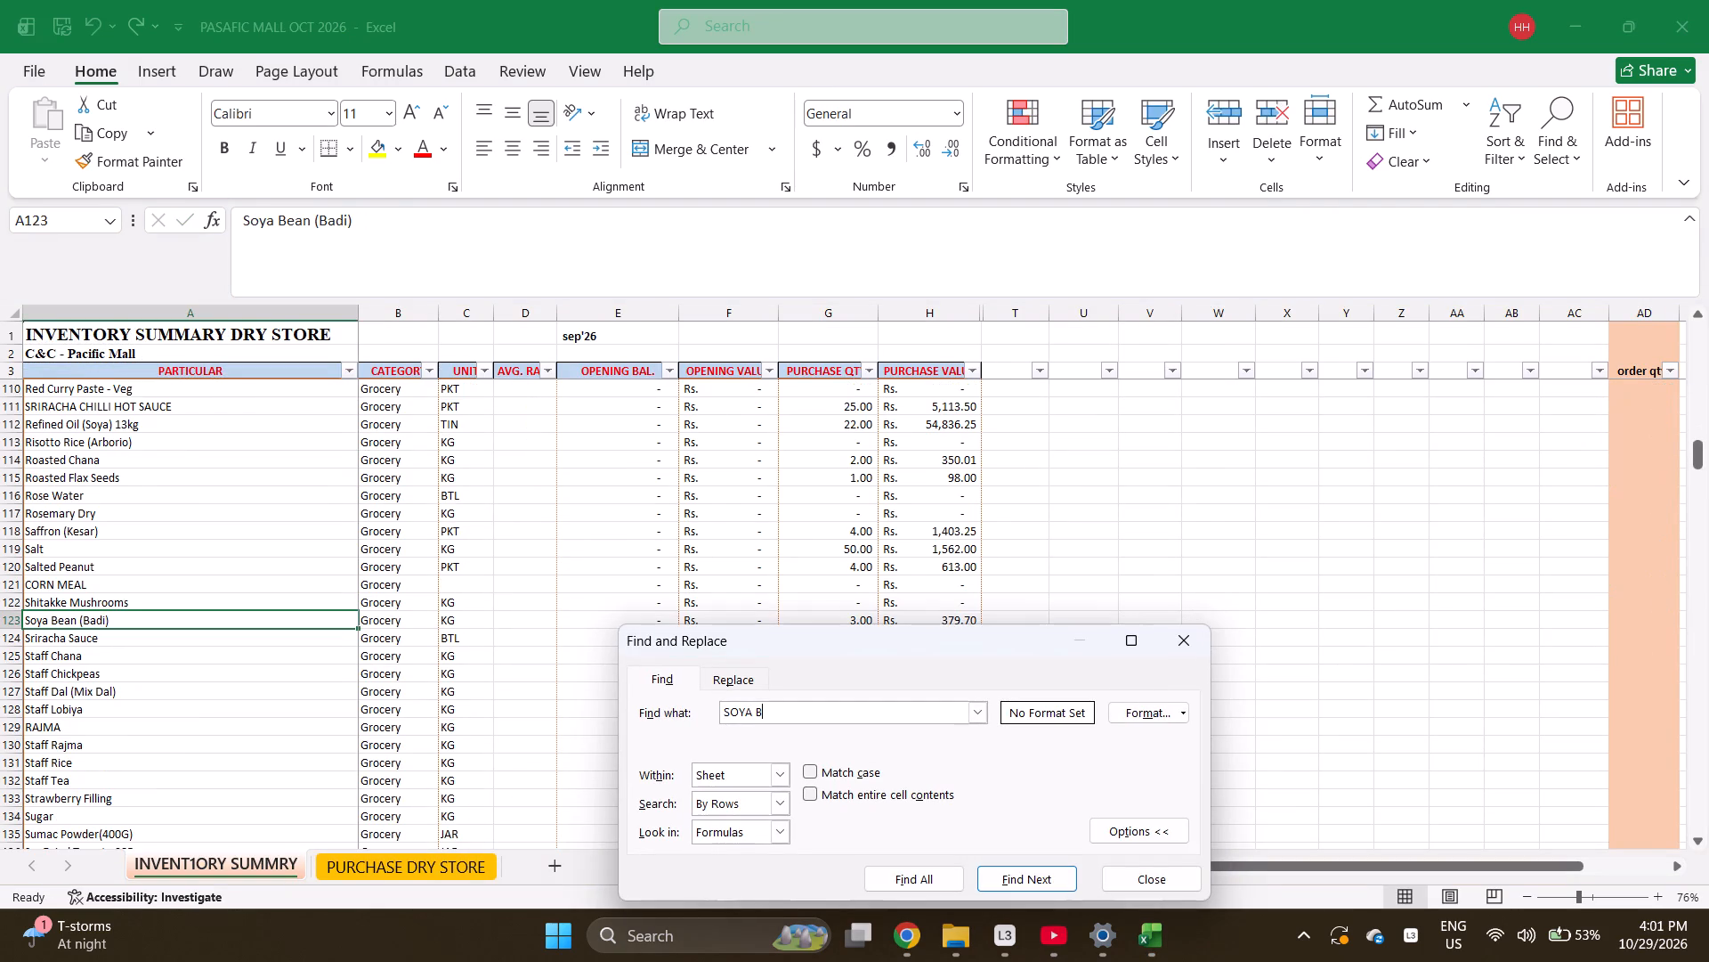
pyautogui.press('Escape')
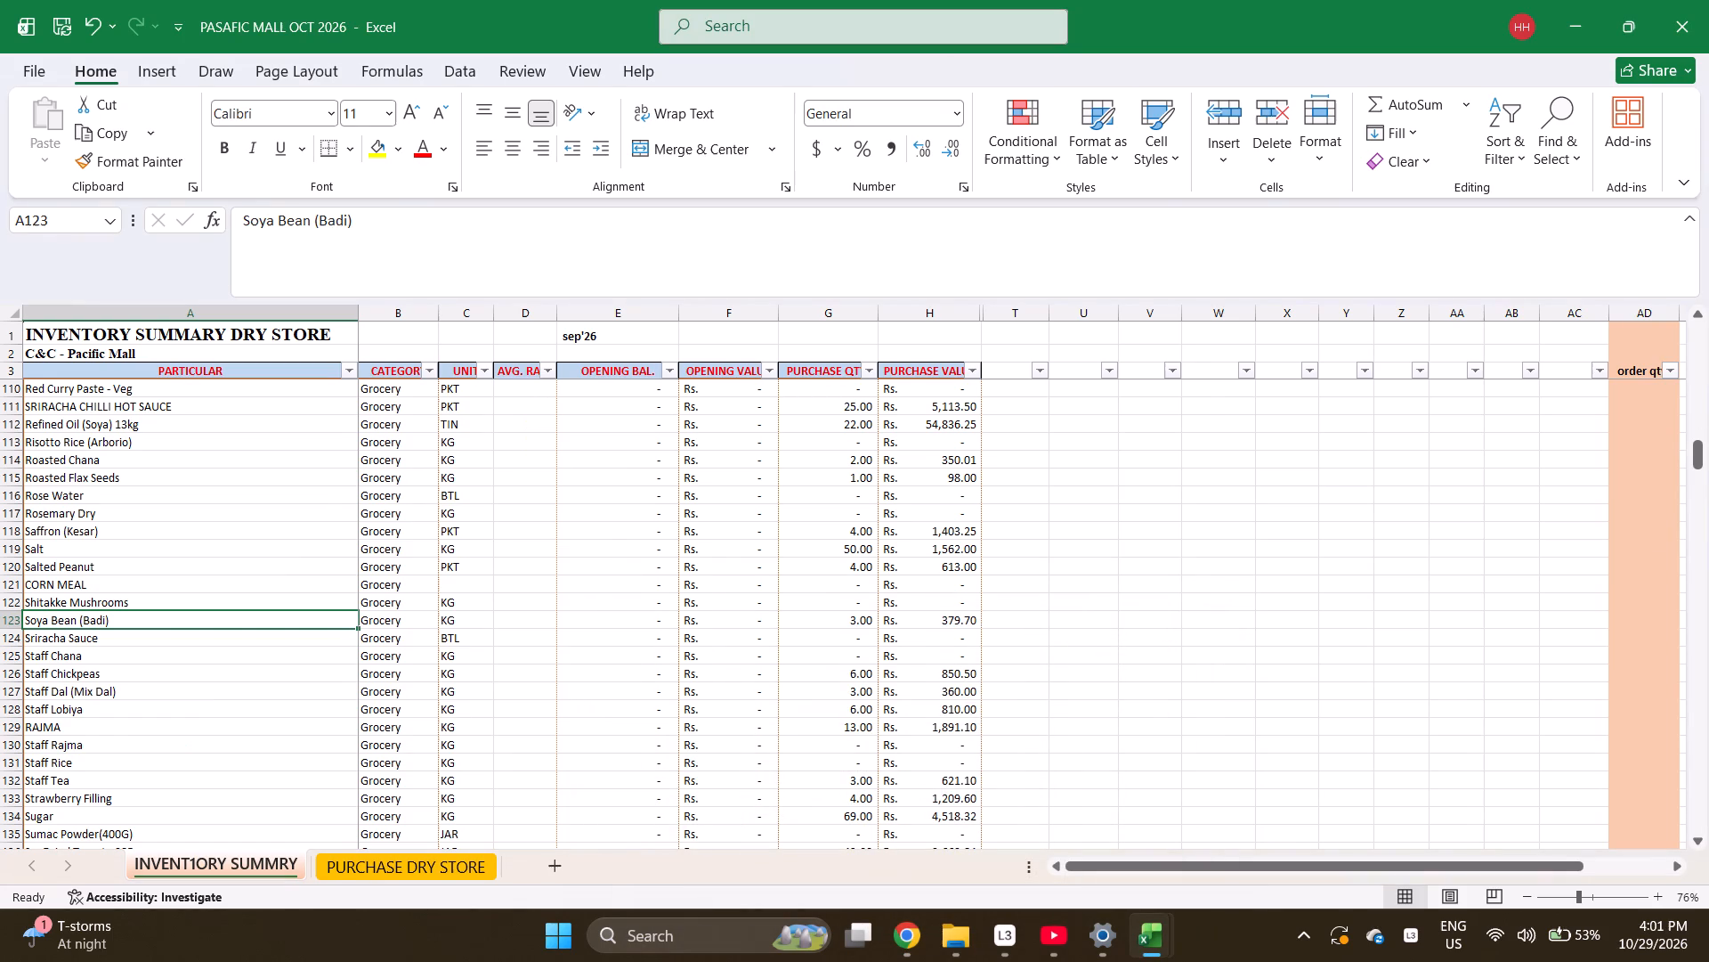
pyautogui.hotkey('ctrl', 'c')
pyautogui.hotkey('ctrl', 'pagedown')
pyautogui.press('Return')
pyautogui.press('Return')
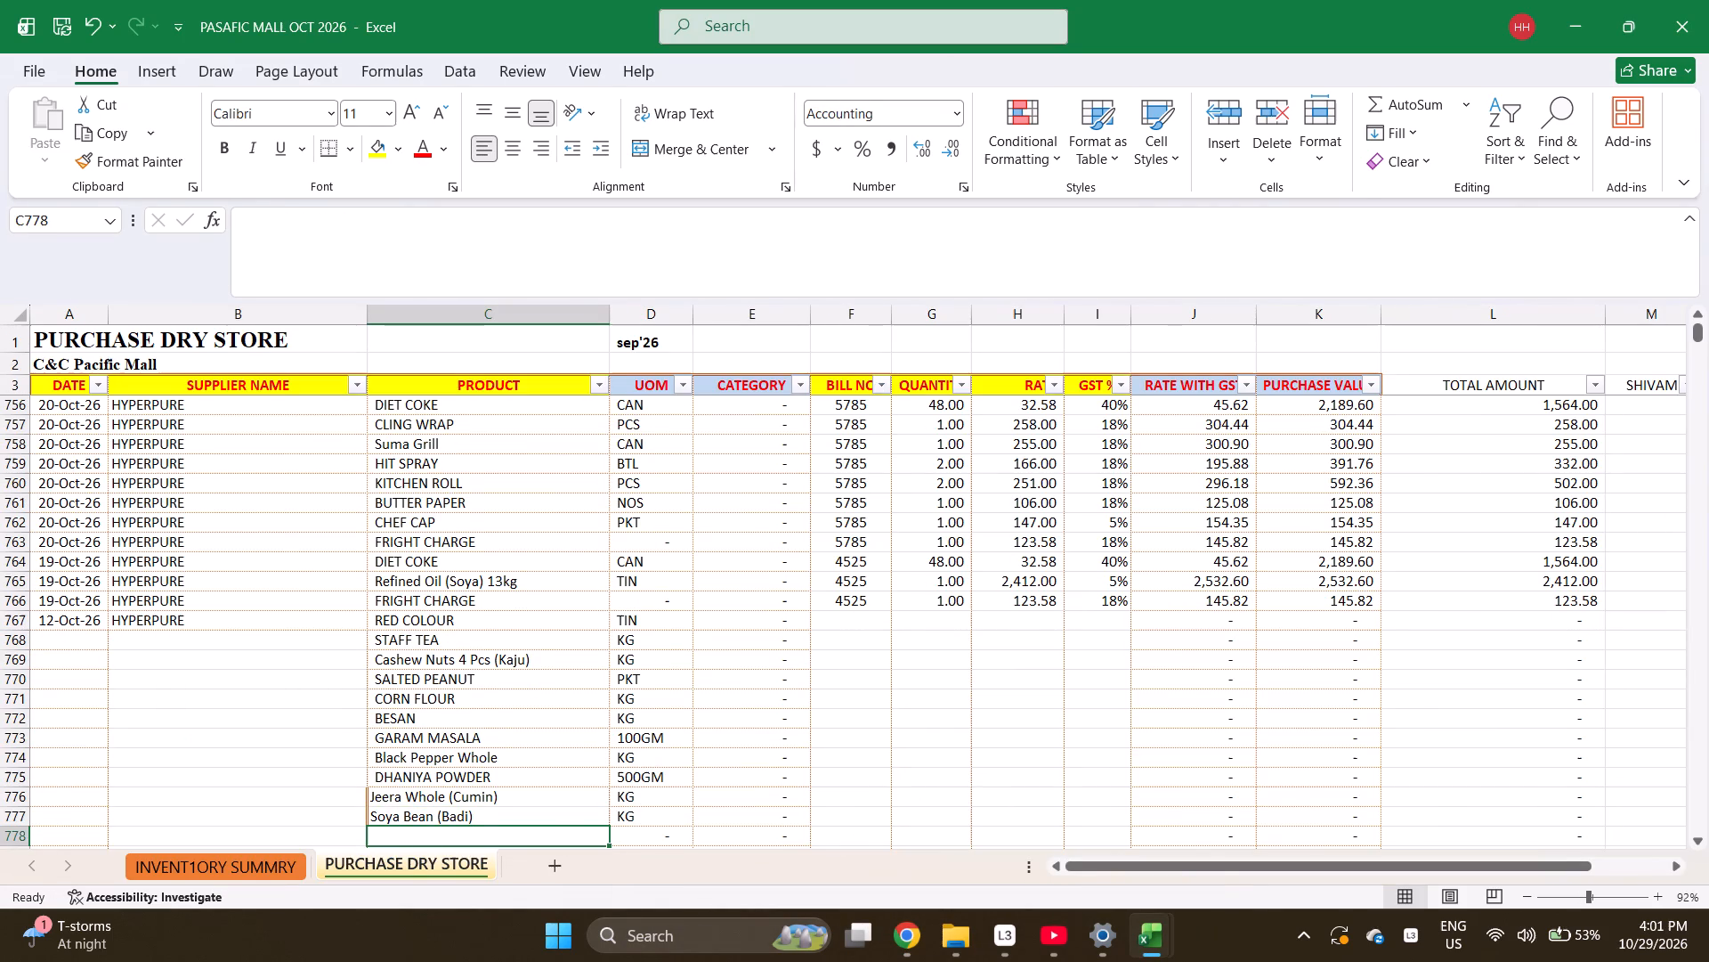
# Find Tomato Ketchup Refill Pack in the inventory summary sheet and copy it as the product in row 778 of PURCHASE DRY STORE.
pyautogui.hotkey('ctrl', 'pageup')
pyautogui.hotkey('ctrl', 'f')
pyautogui.write('KETCH')
pyautogui.press('Return')
pyautogui.press('Escape')
pyautogui.press('Return')
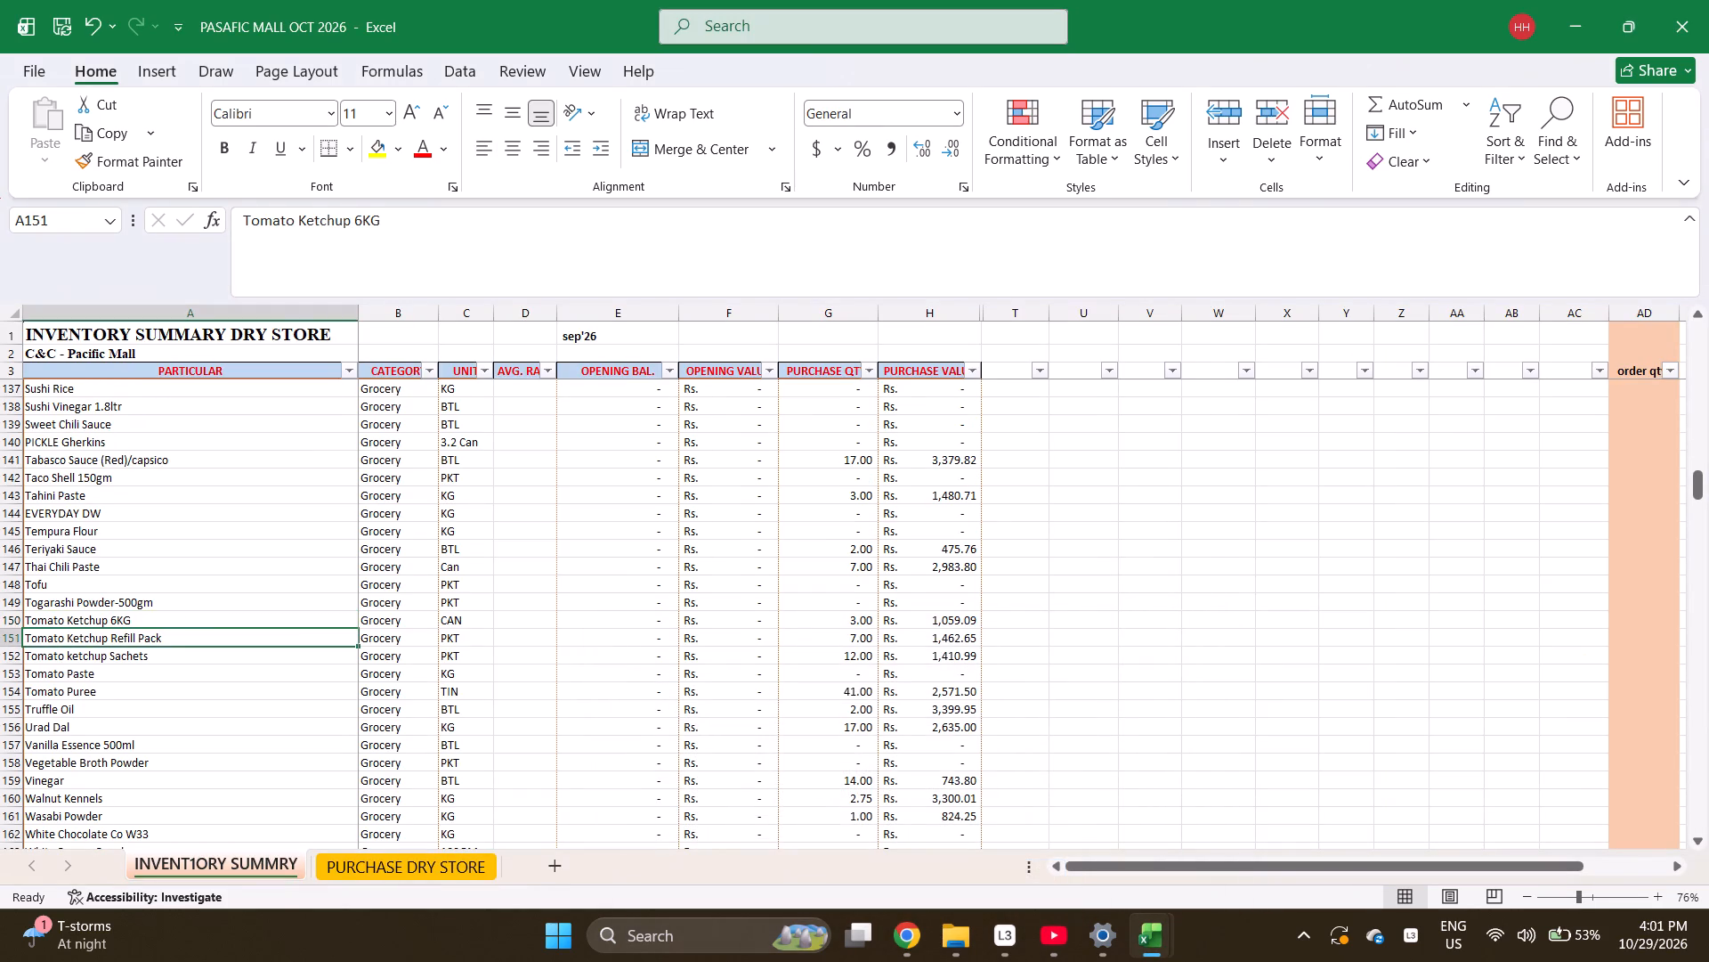
pyautogui.hotkey('ctrl', 'c')
pyautogui.hotkey('ctrl', 'pagedown')
pyautogui.press('Return')
pyautogui.press('Return')
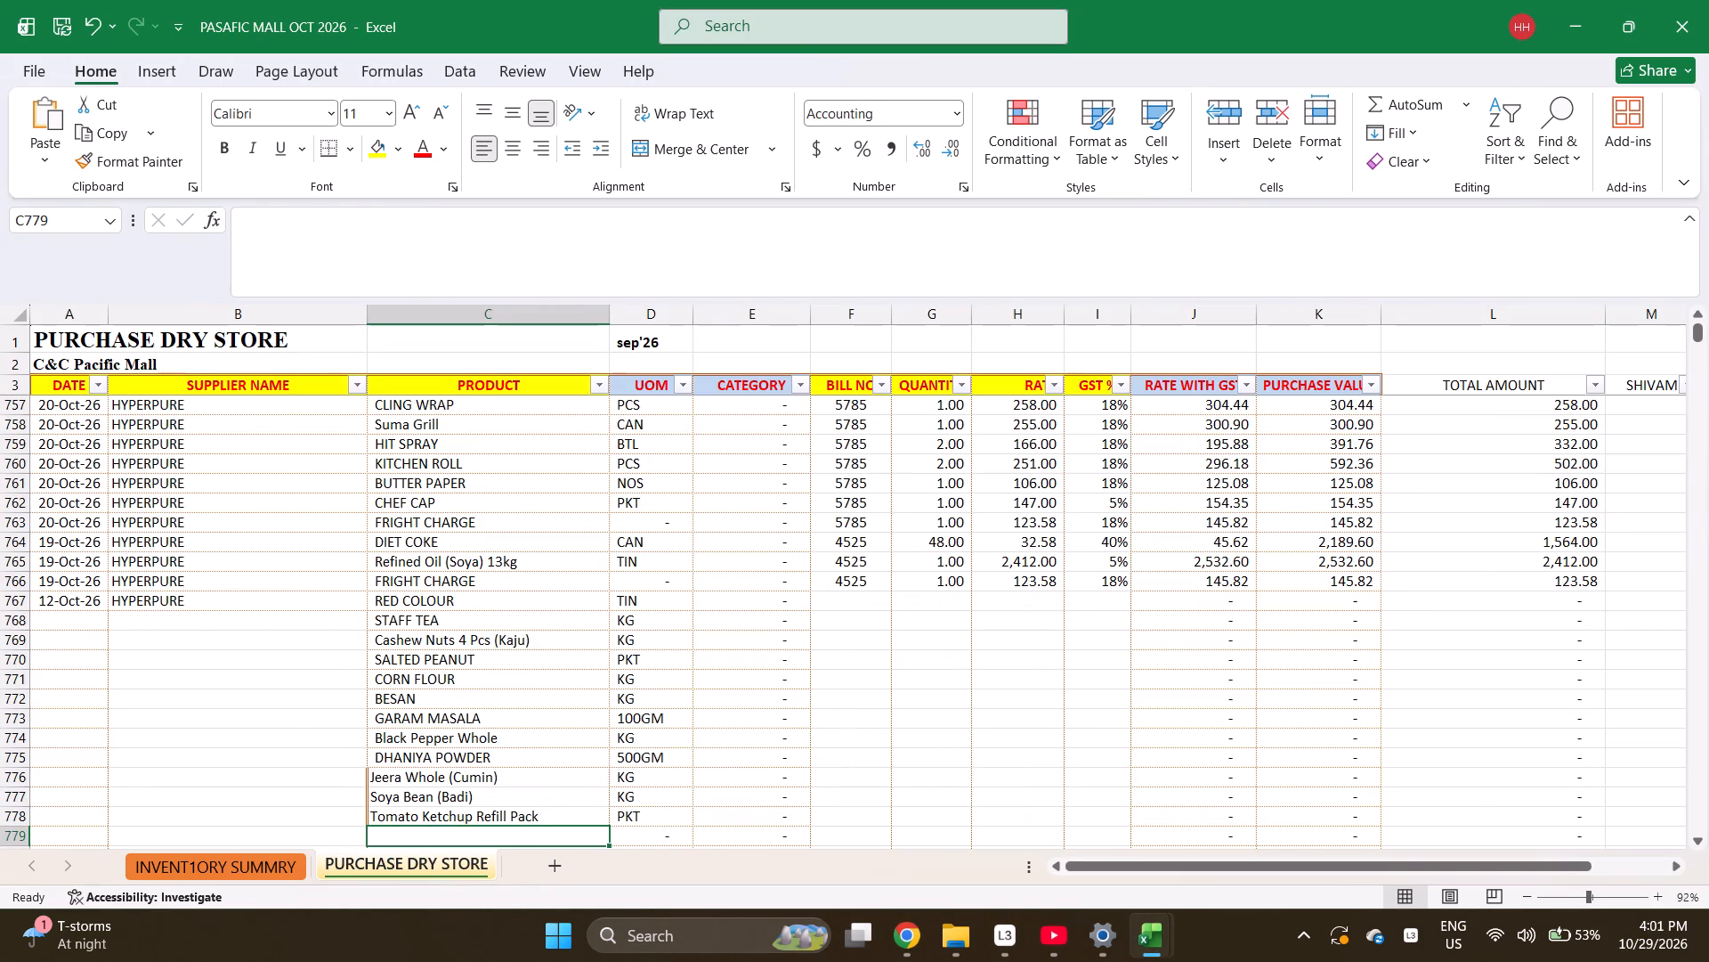
# Select the PRODUCT cells of the 12-Oct-26 bill from row 779 up to RED COLOUR in row 767.
pyautogui.hotkey('shift', 'Up')
pyautogui.hotkey('shift', 'Up')
pyautogui.hotkey('shift', 'Up')
pyautogui.hotkey('shift', 'Up')
pyautogui.hotkey('shift', 'Up')
pyautogui.hotkey('shift', 'Up')
pyautogui.hotkey('shift', 'Up')
pyautogui.hotkey('shift', 'Up')
pyautogui.hotkey('shift', 'Up')
pyautogui.hotkey('shift', 'Up')
pyautogui.hotkey('shift', 'Up')
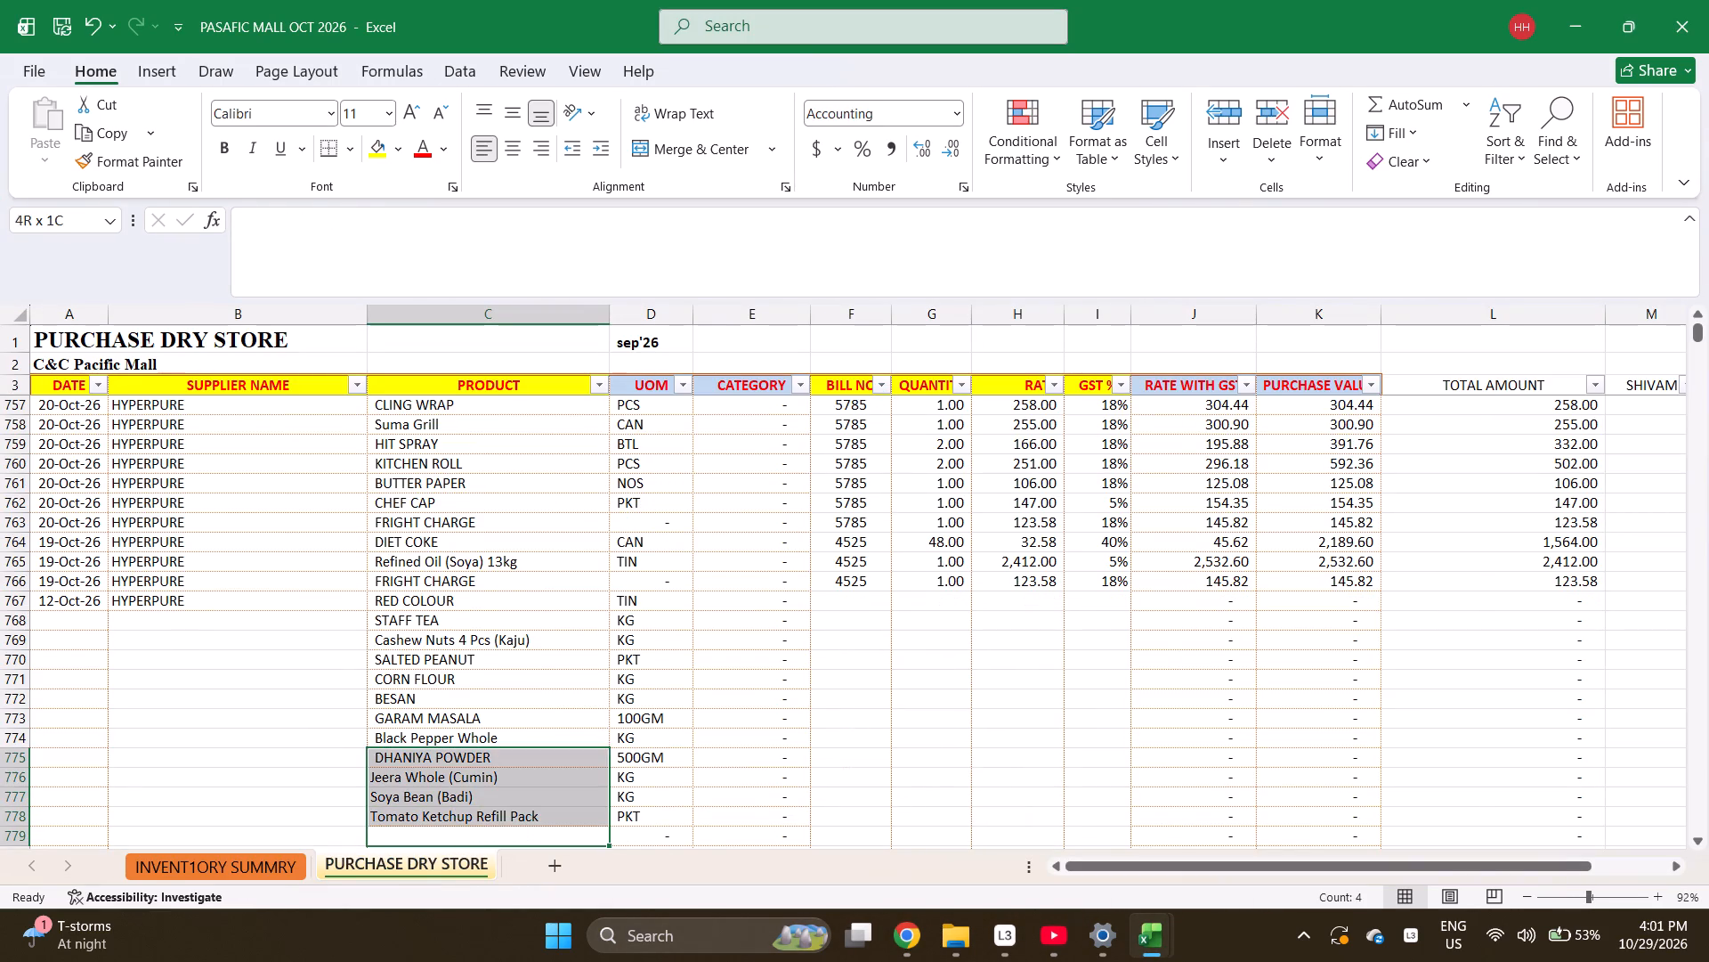
pyautogui.hotkey('shift', 'Up')
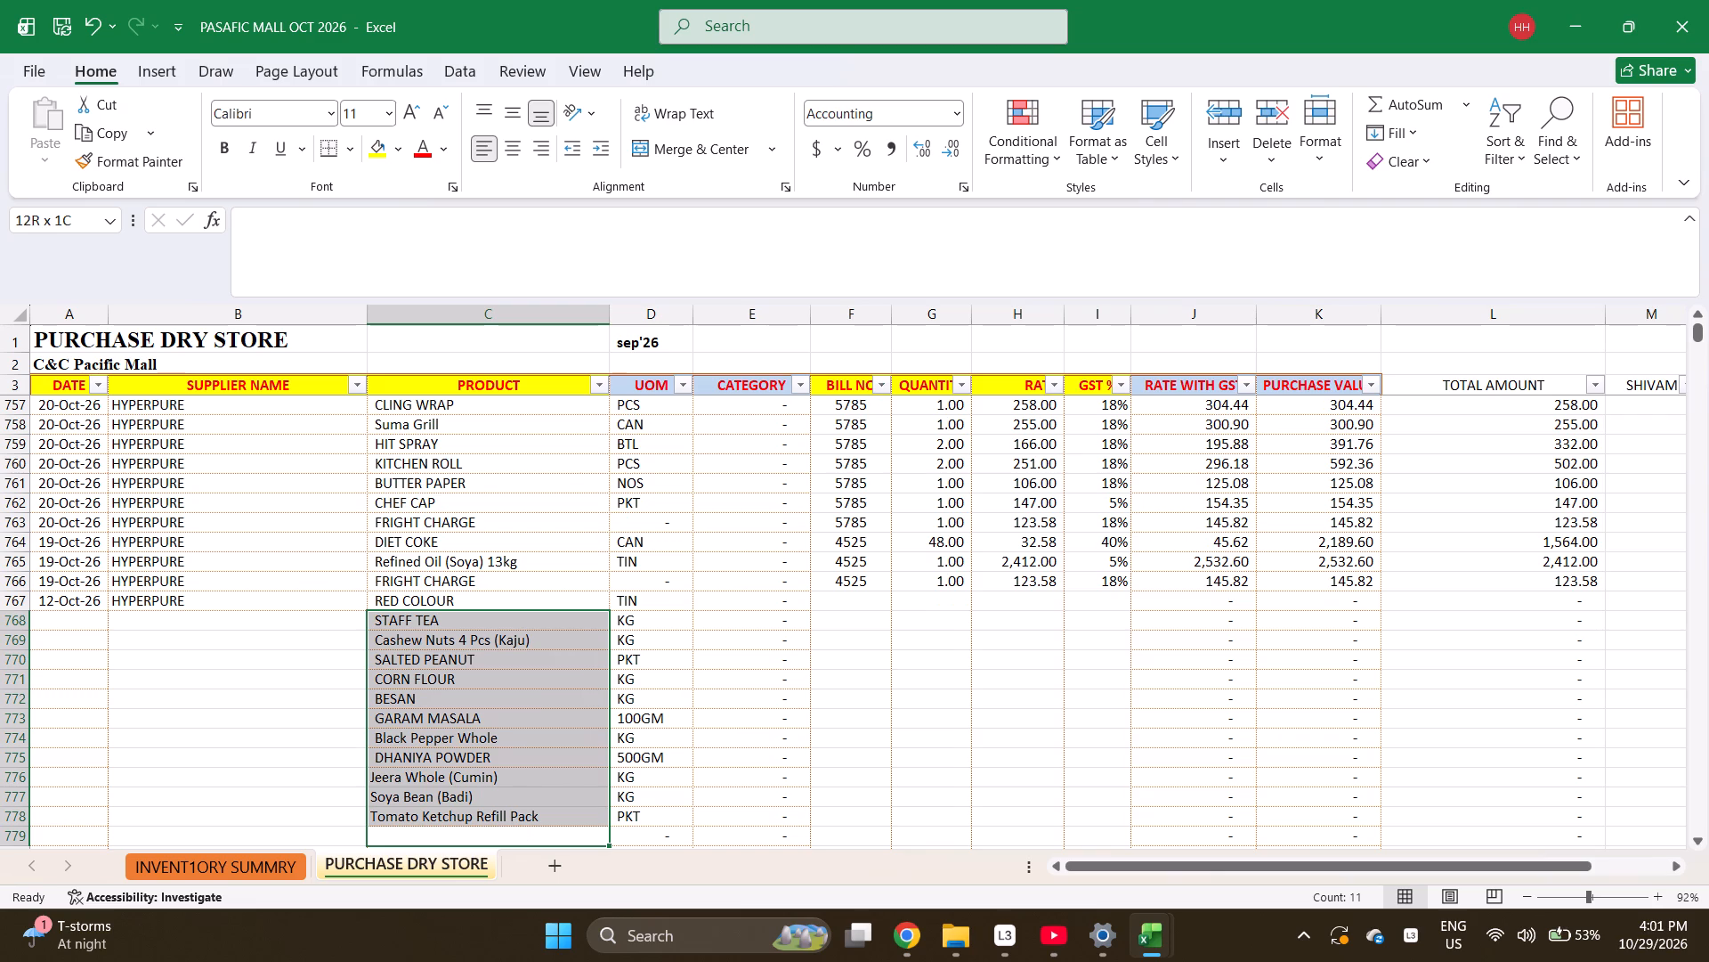
pyautogui.hotkey('shift', 'Up')
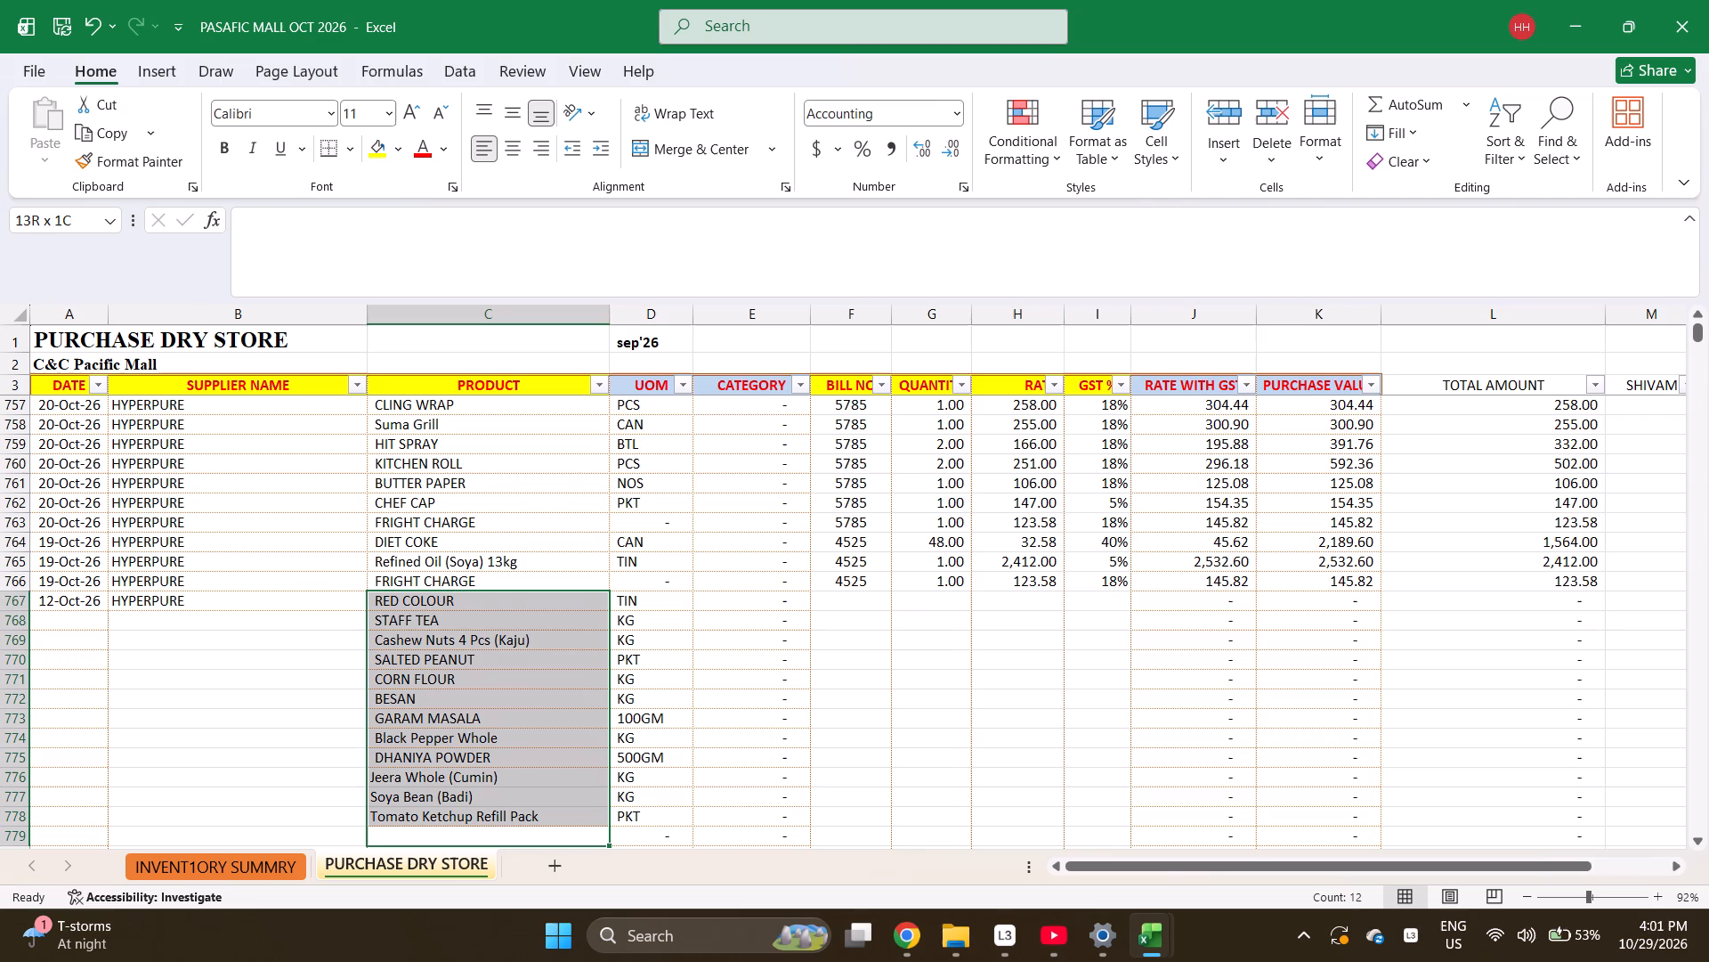
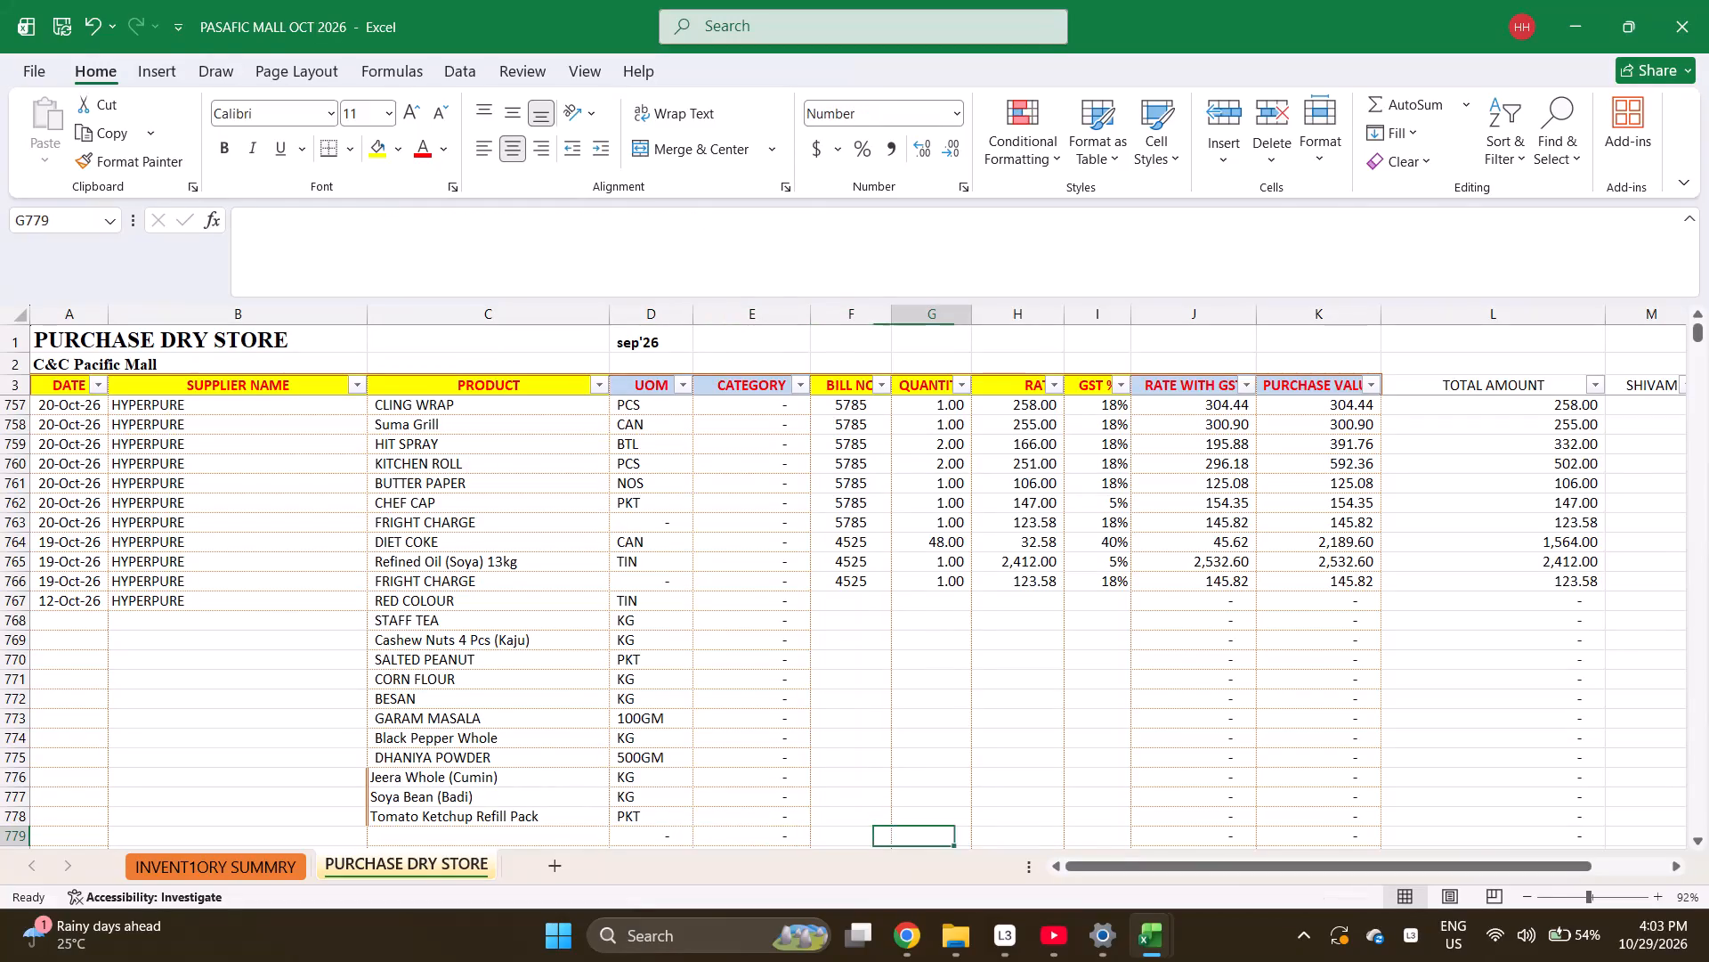
# Enter bill number 6610 for the RED COLOUR line in row 767.
pyautogui.press('Left')
pyautogui.hotkey('ctrl', 'Up')
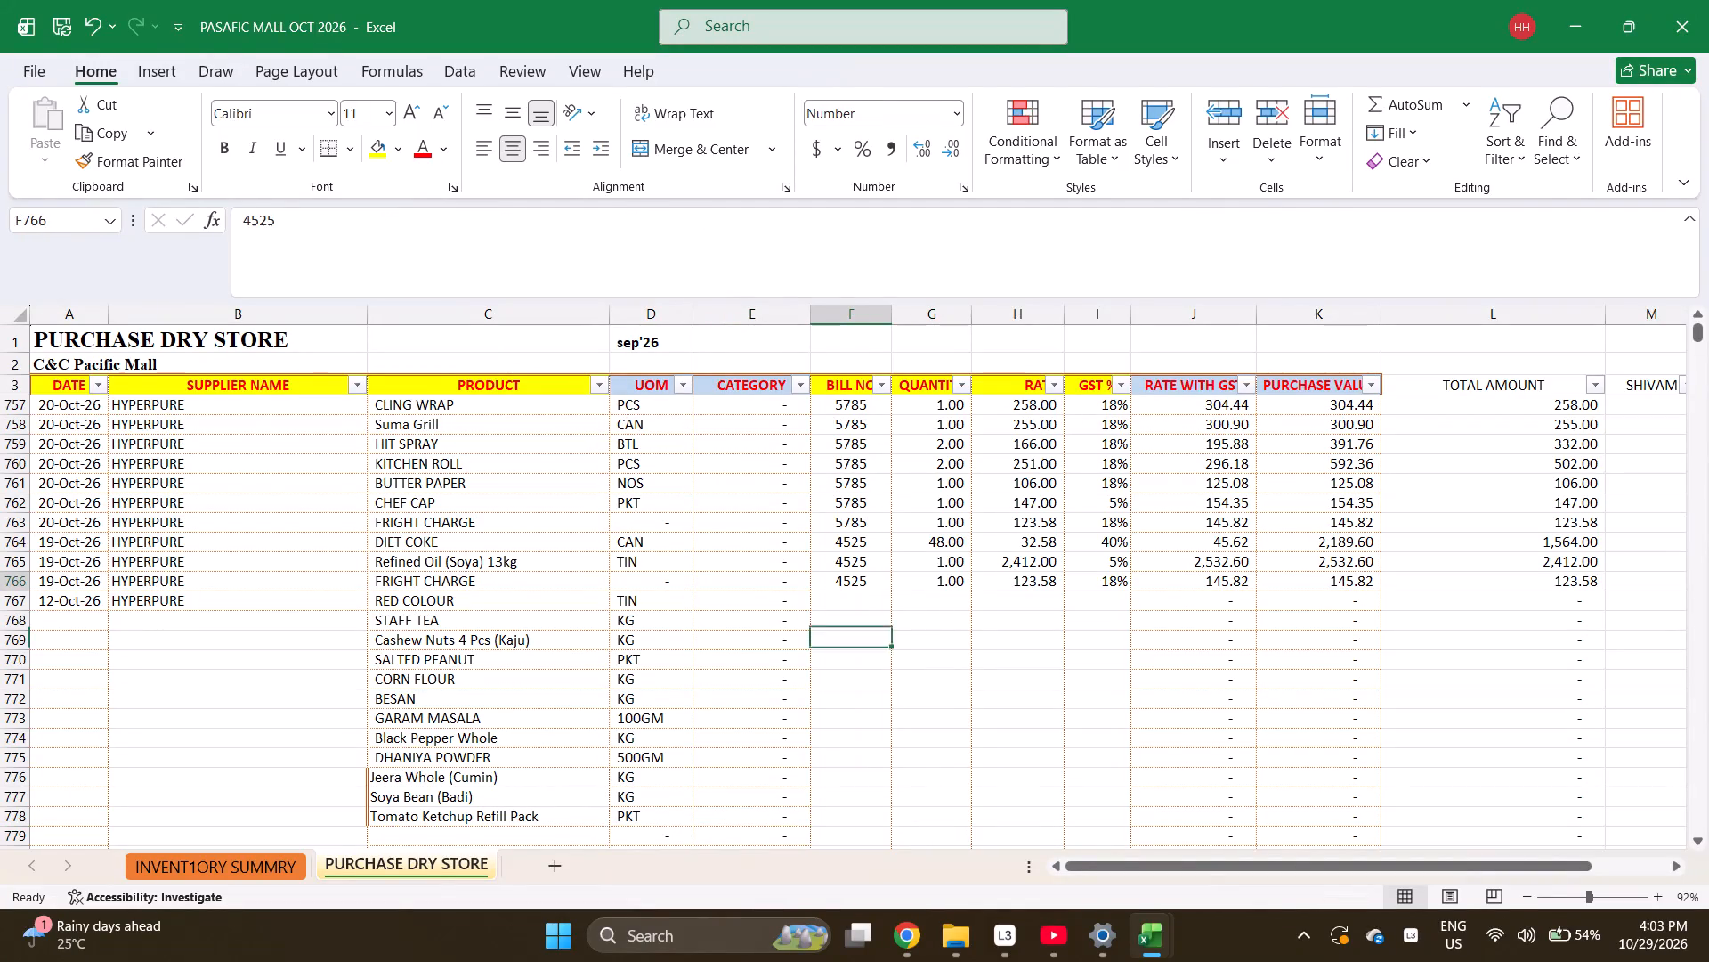
pyautogui.press('Down')
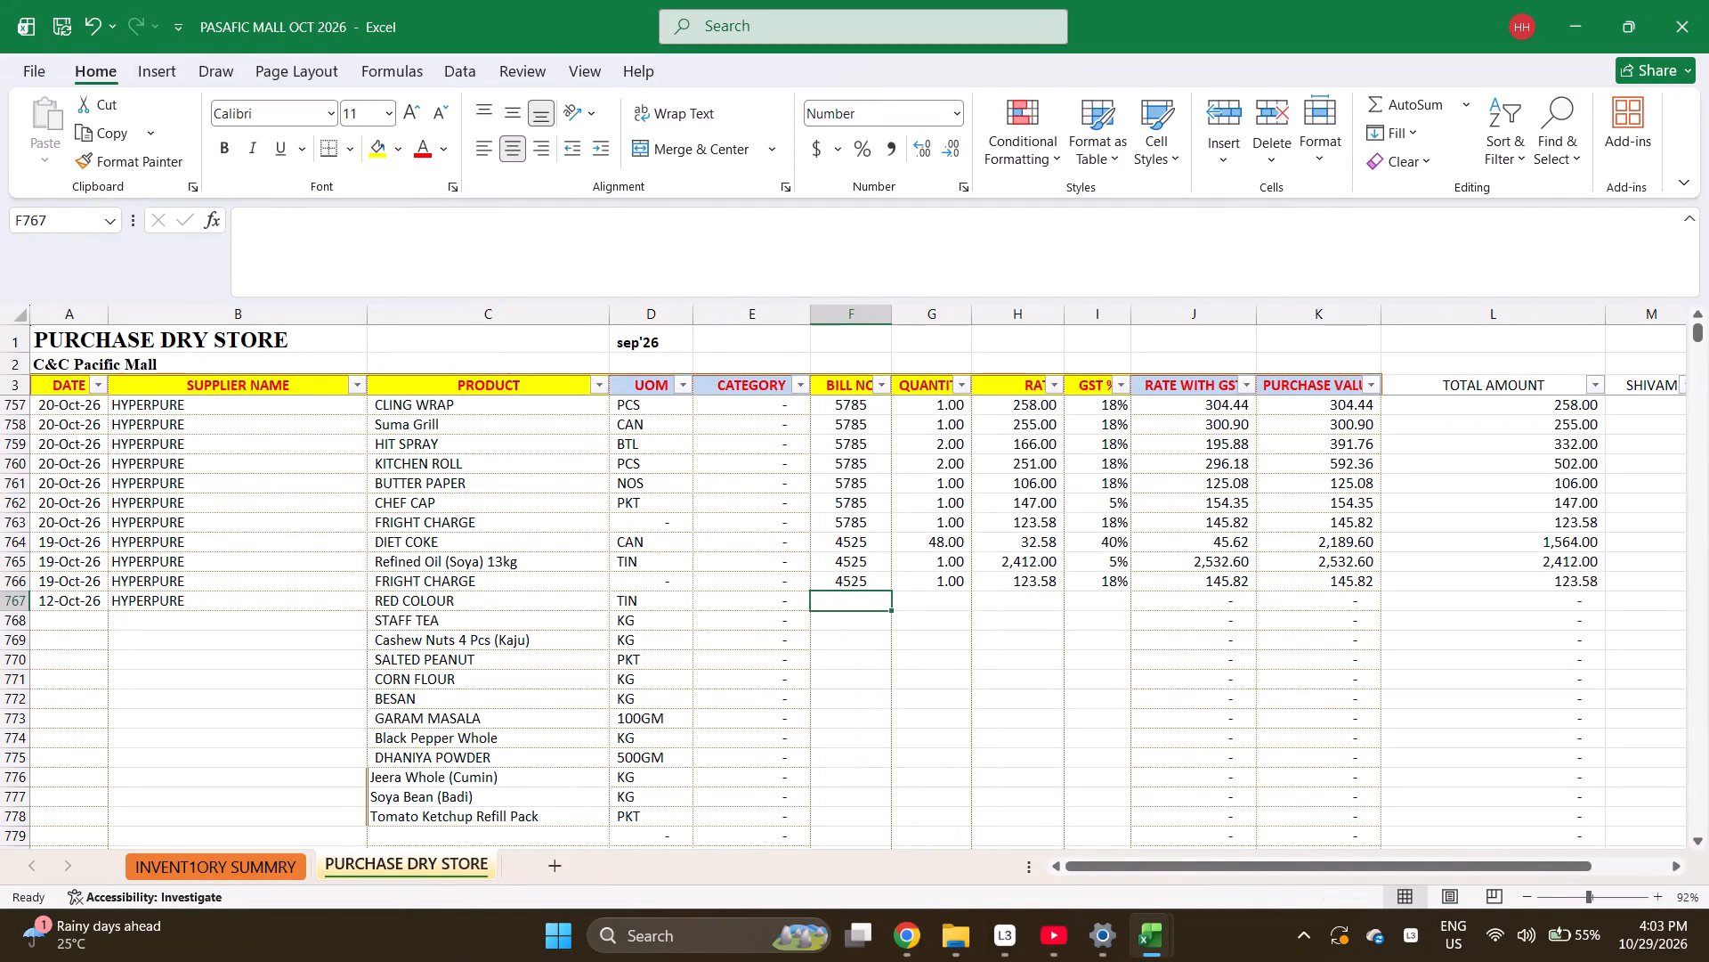
pyautogui.write('6610')
pyautogui.press('Right')
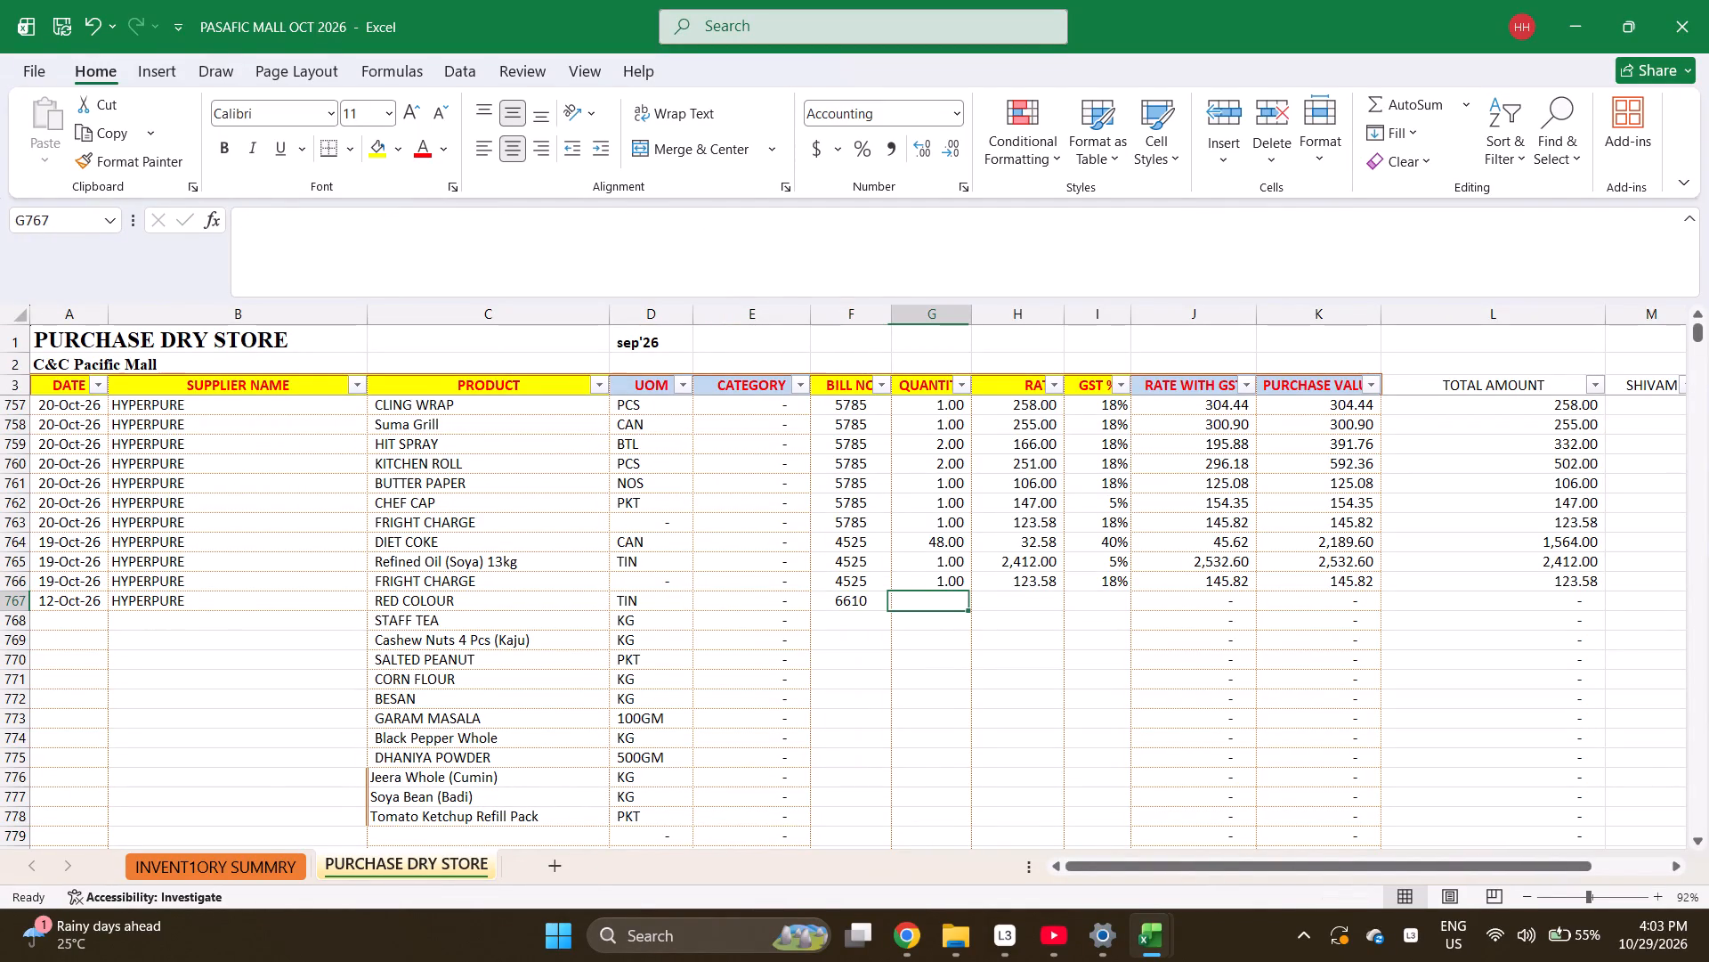
# Enter quantity 1 for rows 767 to 770 and quantity 2 for CORN FLOUR in row 771.
pyautogui.press('1')
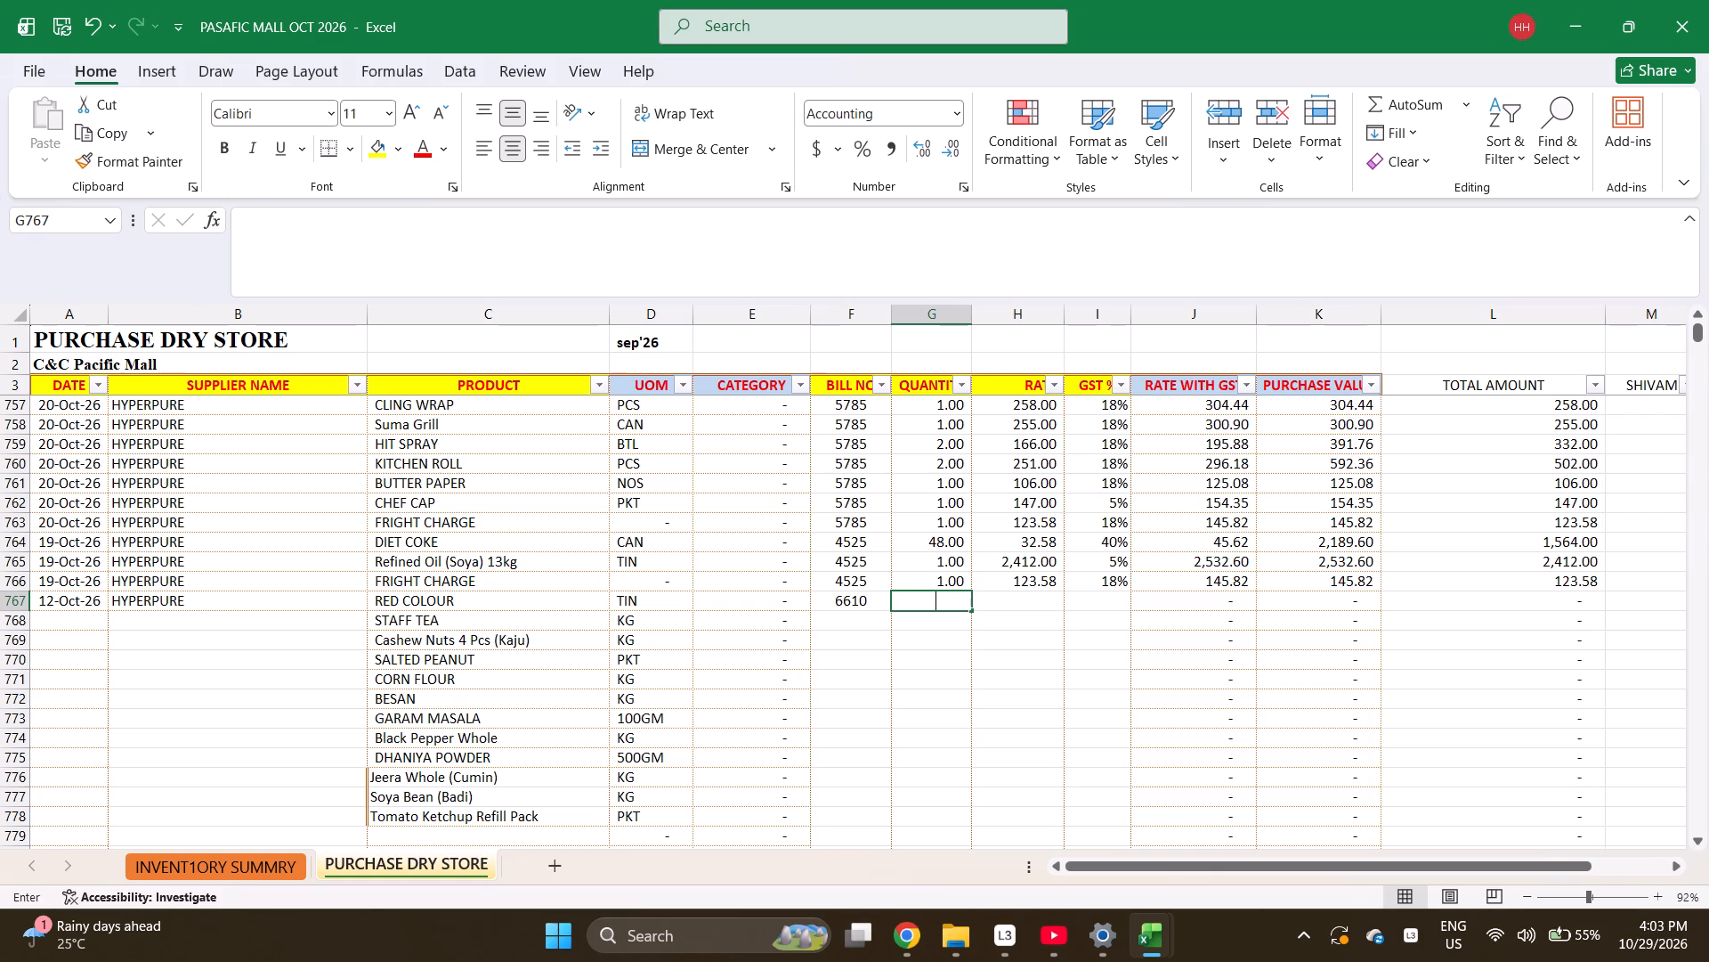
pyautogui.press('Return')
pyautogui.press('1')
pyautogui.press('Return')
pyautogui.press('1')
pyautogui.press('Return')
pyautogui.press('1')
pyautogui.press('Return')
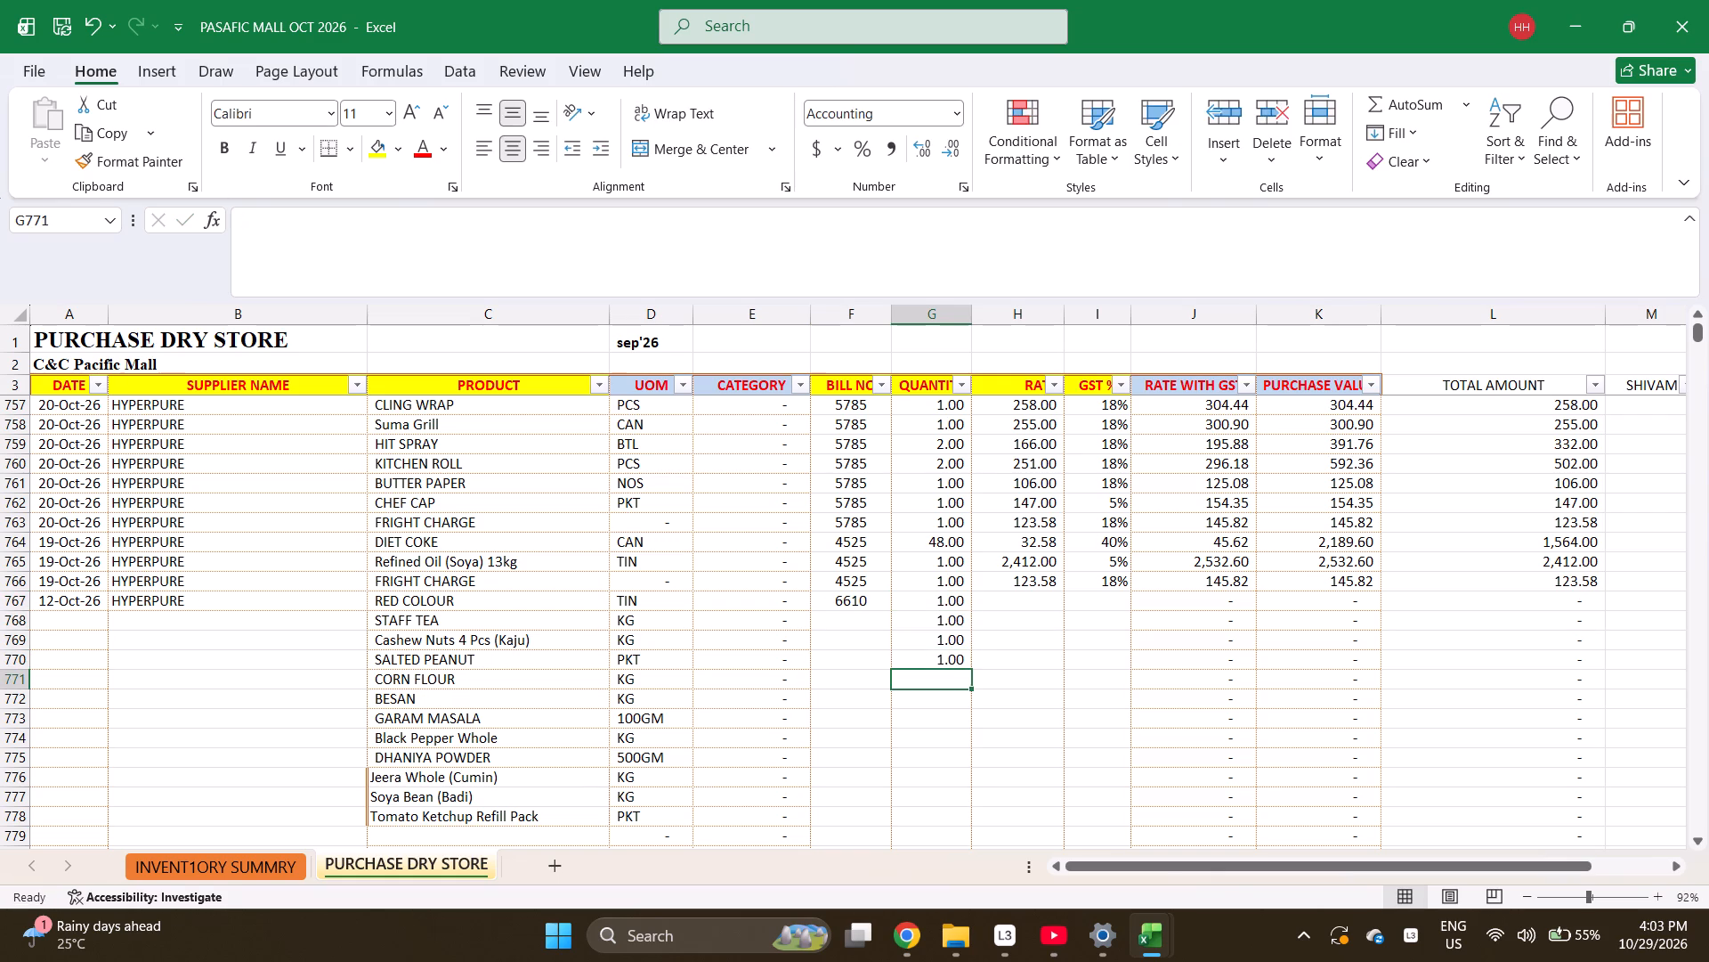
pyautogui.press('2')
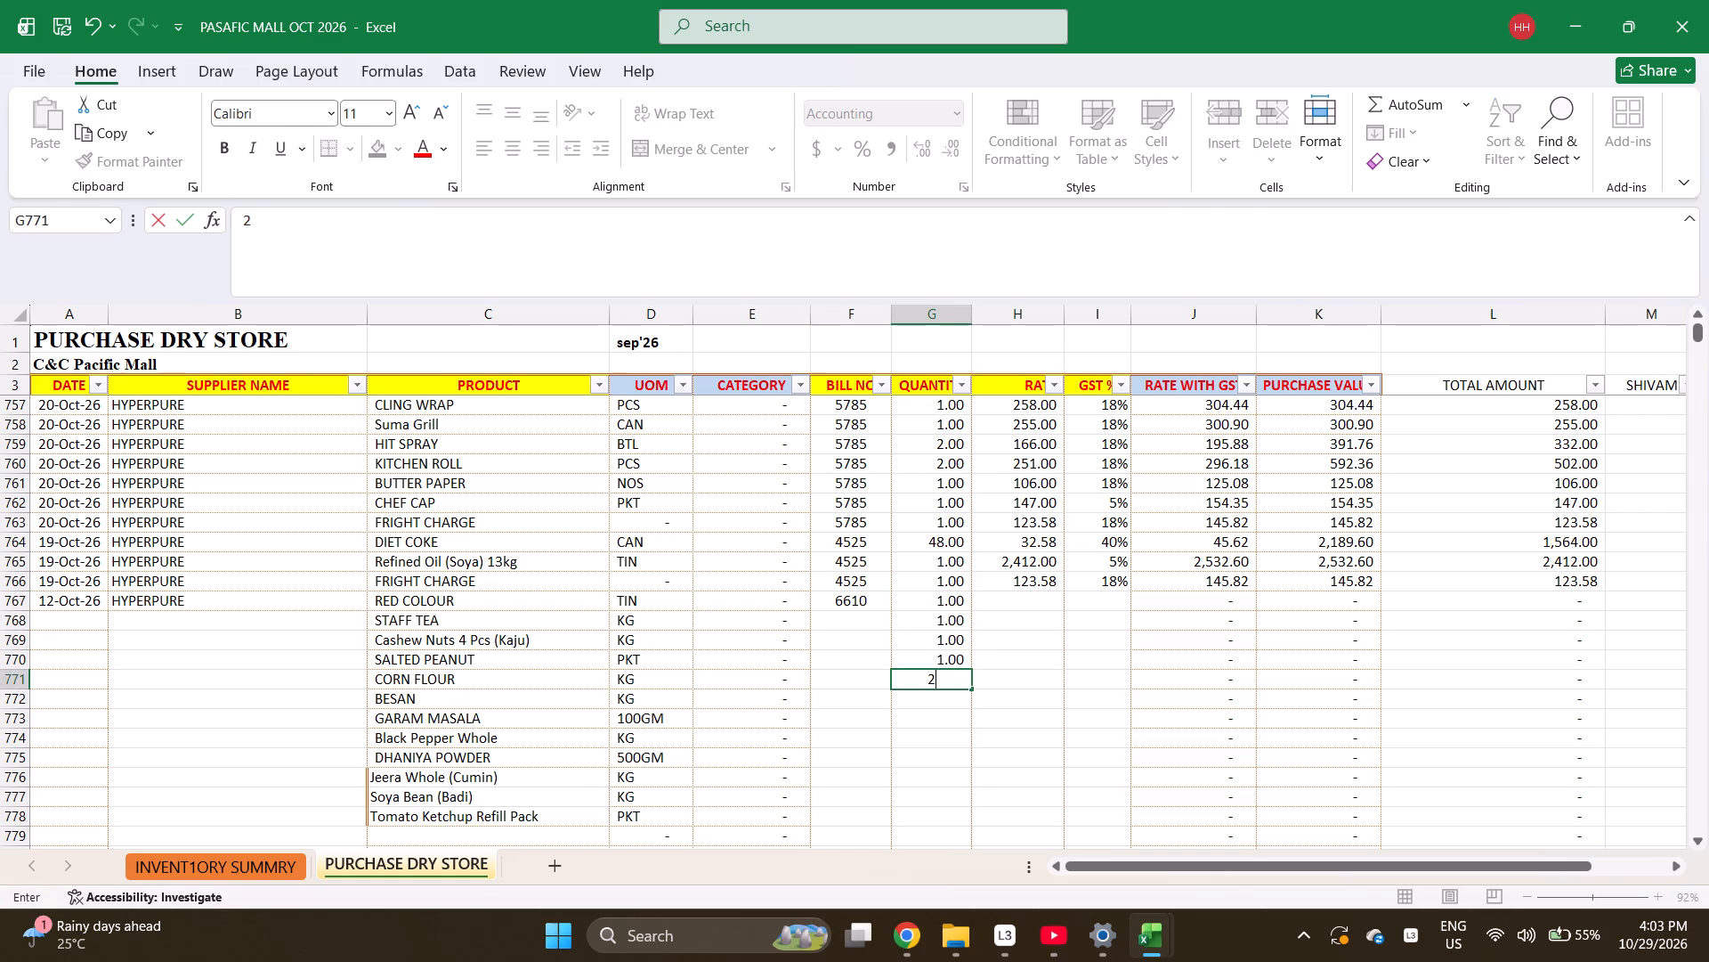
pyautogui.press('Return')
# Enter quantity 1 for each product from BESAN in row 772 to Tomato Ketchup Refill Pack in row 778.
pyautogui.press('1')
pyautogui.press('Return')
pyautogui.press('1')
pyautogui.press('Return')
pyautogui.press('1')
pyautogui.press('Return')
pyautogui.press('1')
pyautogui.press('Return')
pyautogui.press('1')
pyautogui.press('Return')
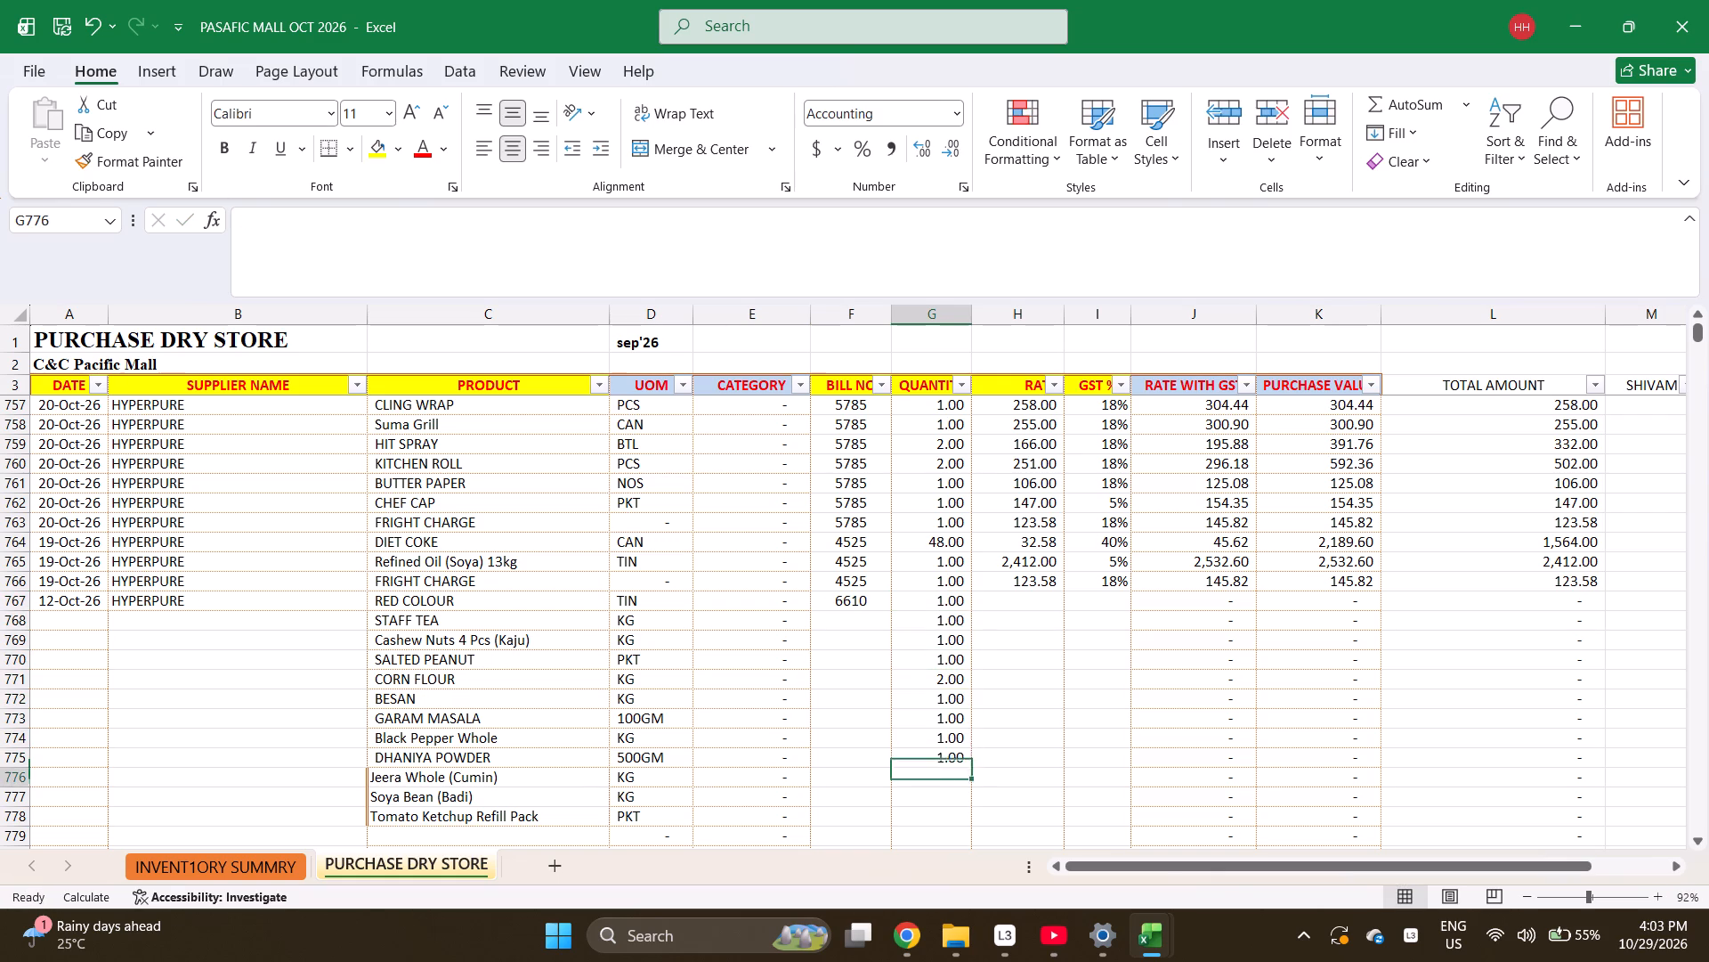
pyautogui.press('1')
pyautogui.press('Return')
pyautogui.press('1')
pyautogui.press('Return')
# Enter the rates 67 for RED COLOUR, 191 for STAFF TEA, 841 for Cashew Nuts and 283 for SALTED PEANUT.
pyautogui.press('Right')
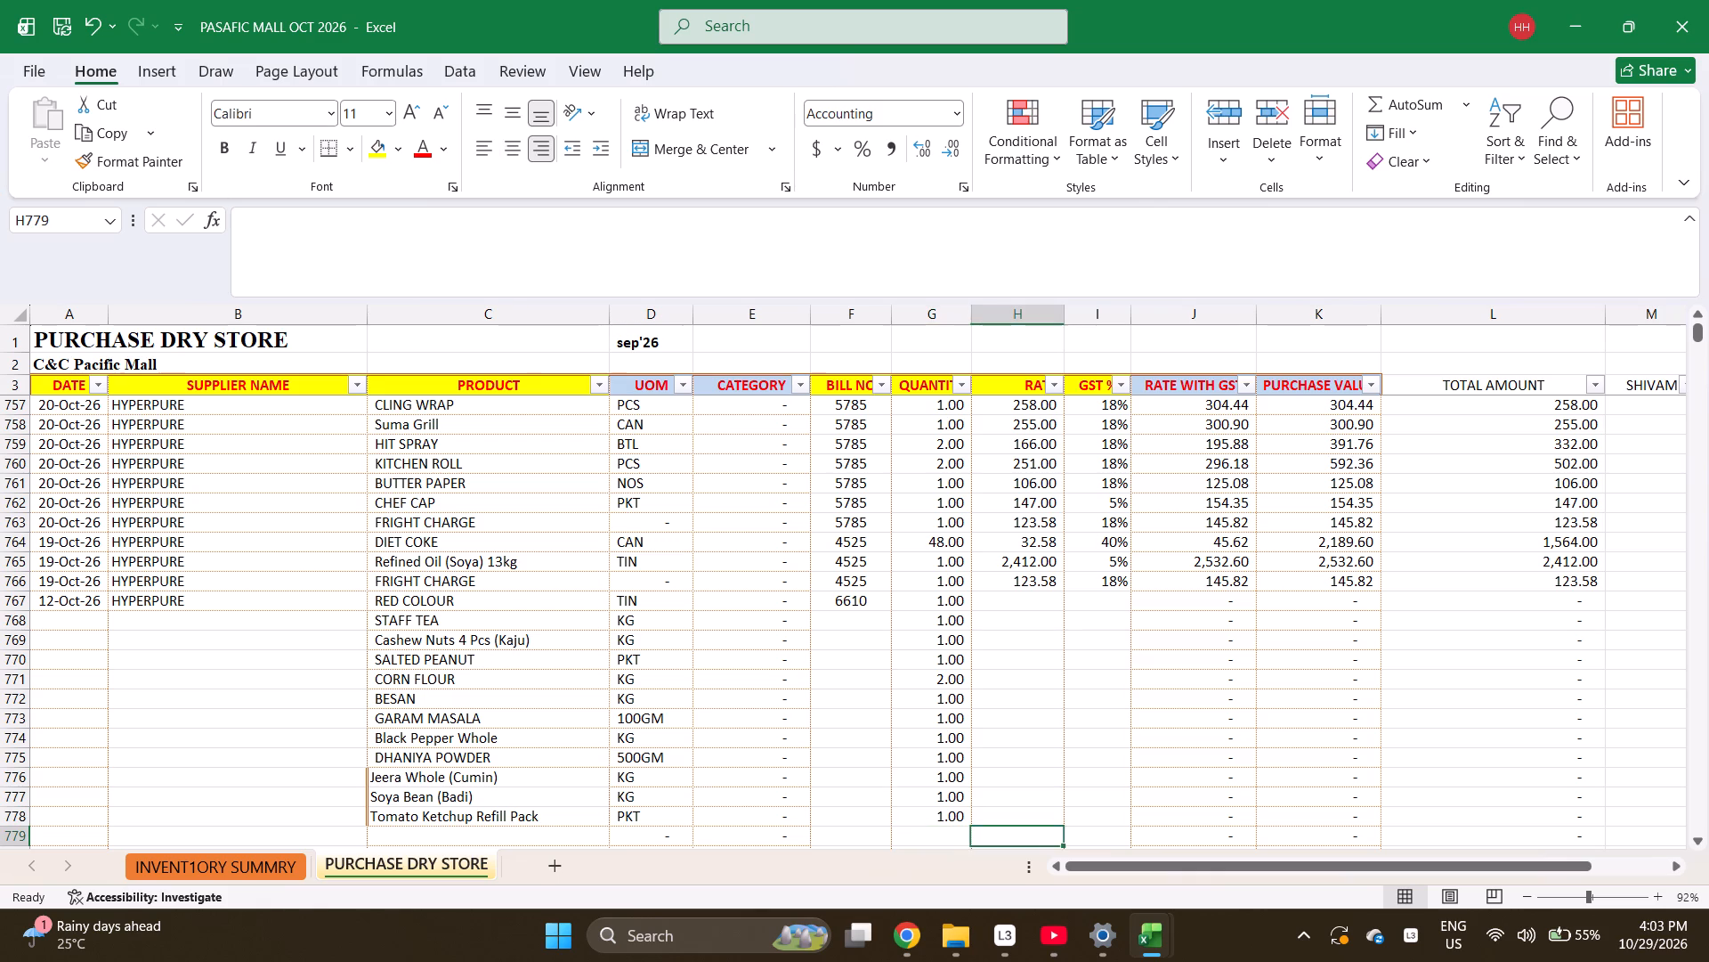
pyautogui.hotkey('ctrl', 'Up')
pyautogui.press('Down')
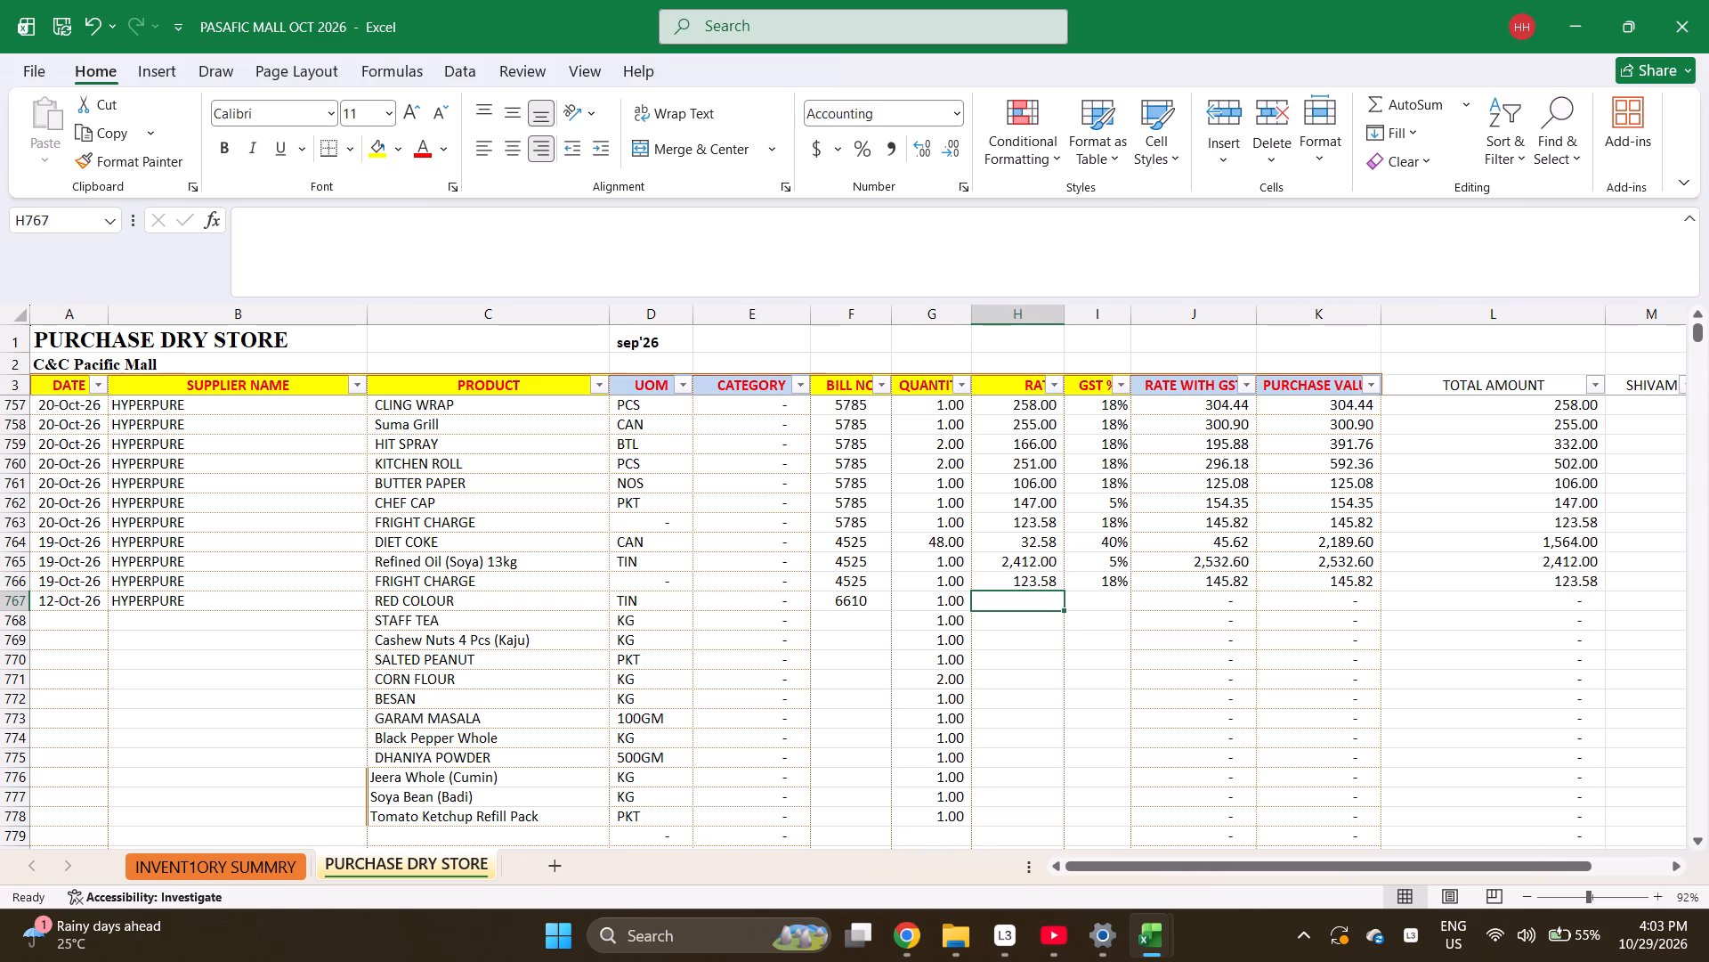
pyautogui.write('67')
pyautogui.press('Return')
pyautogui.write('191')
pyautogui.press('Return')
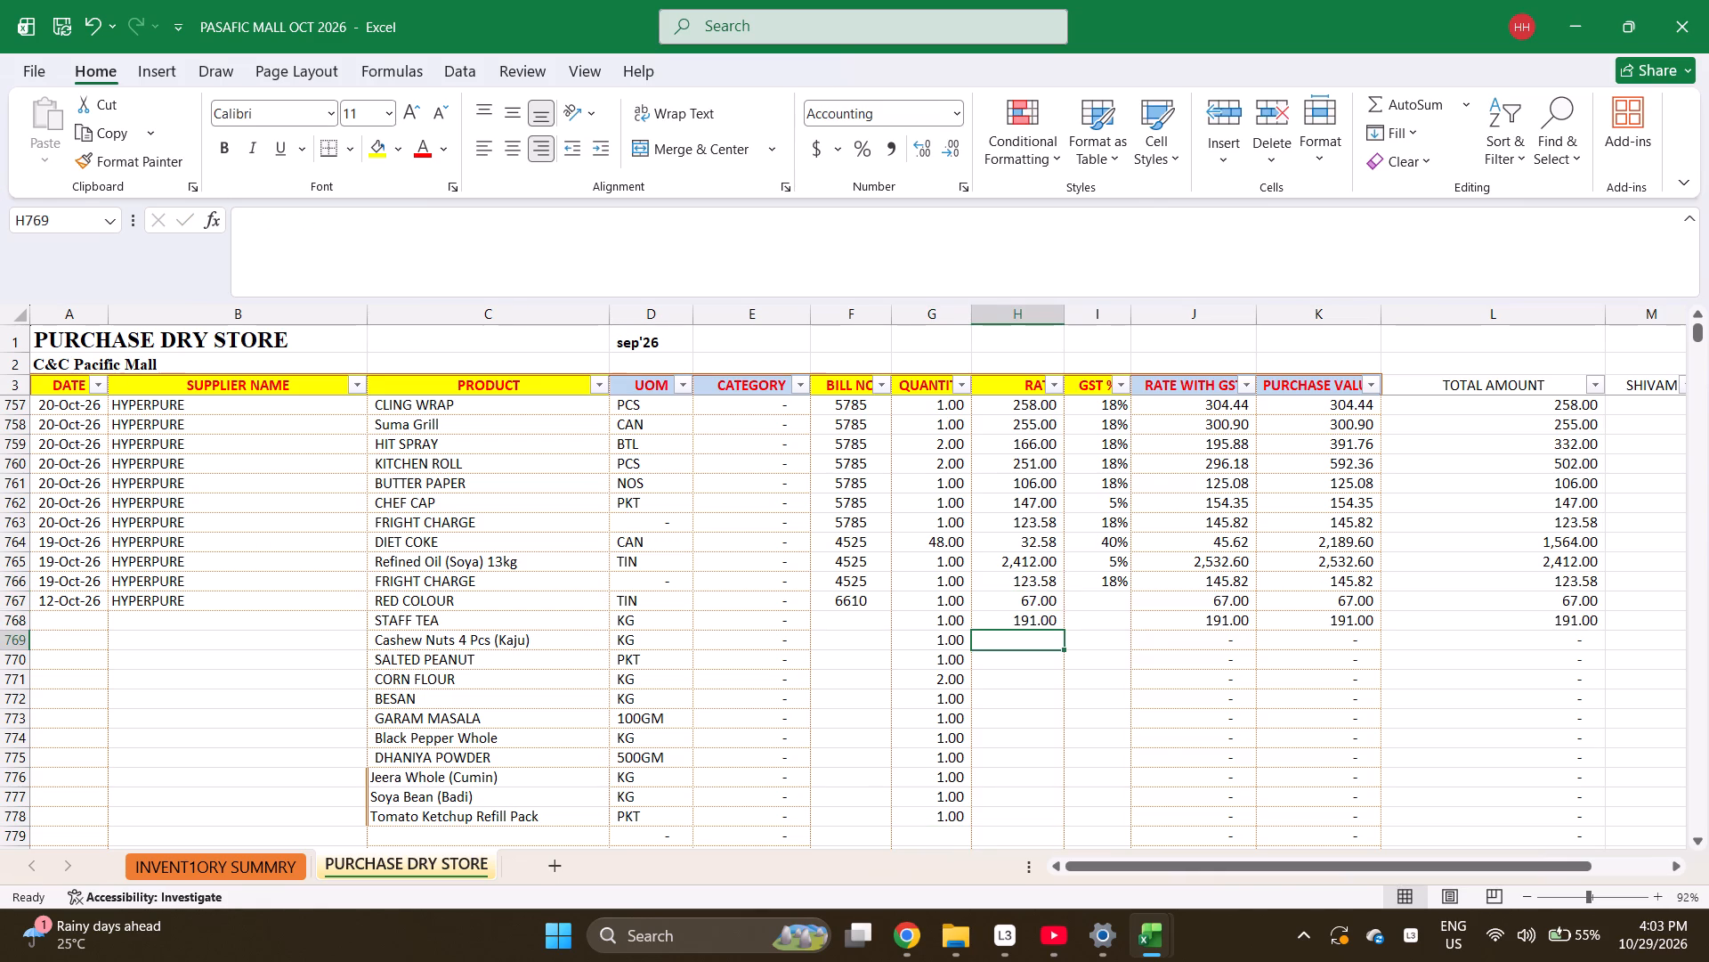
pyautogui.write('841')
pyautogui.press('Return')
pyautogui.write('283')
pyautogui.press('Return')
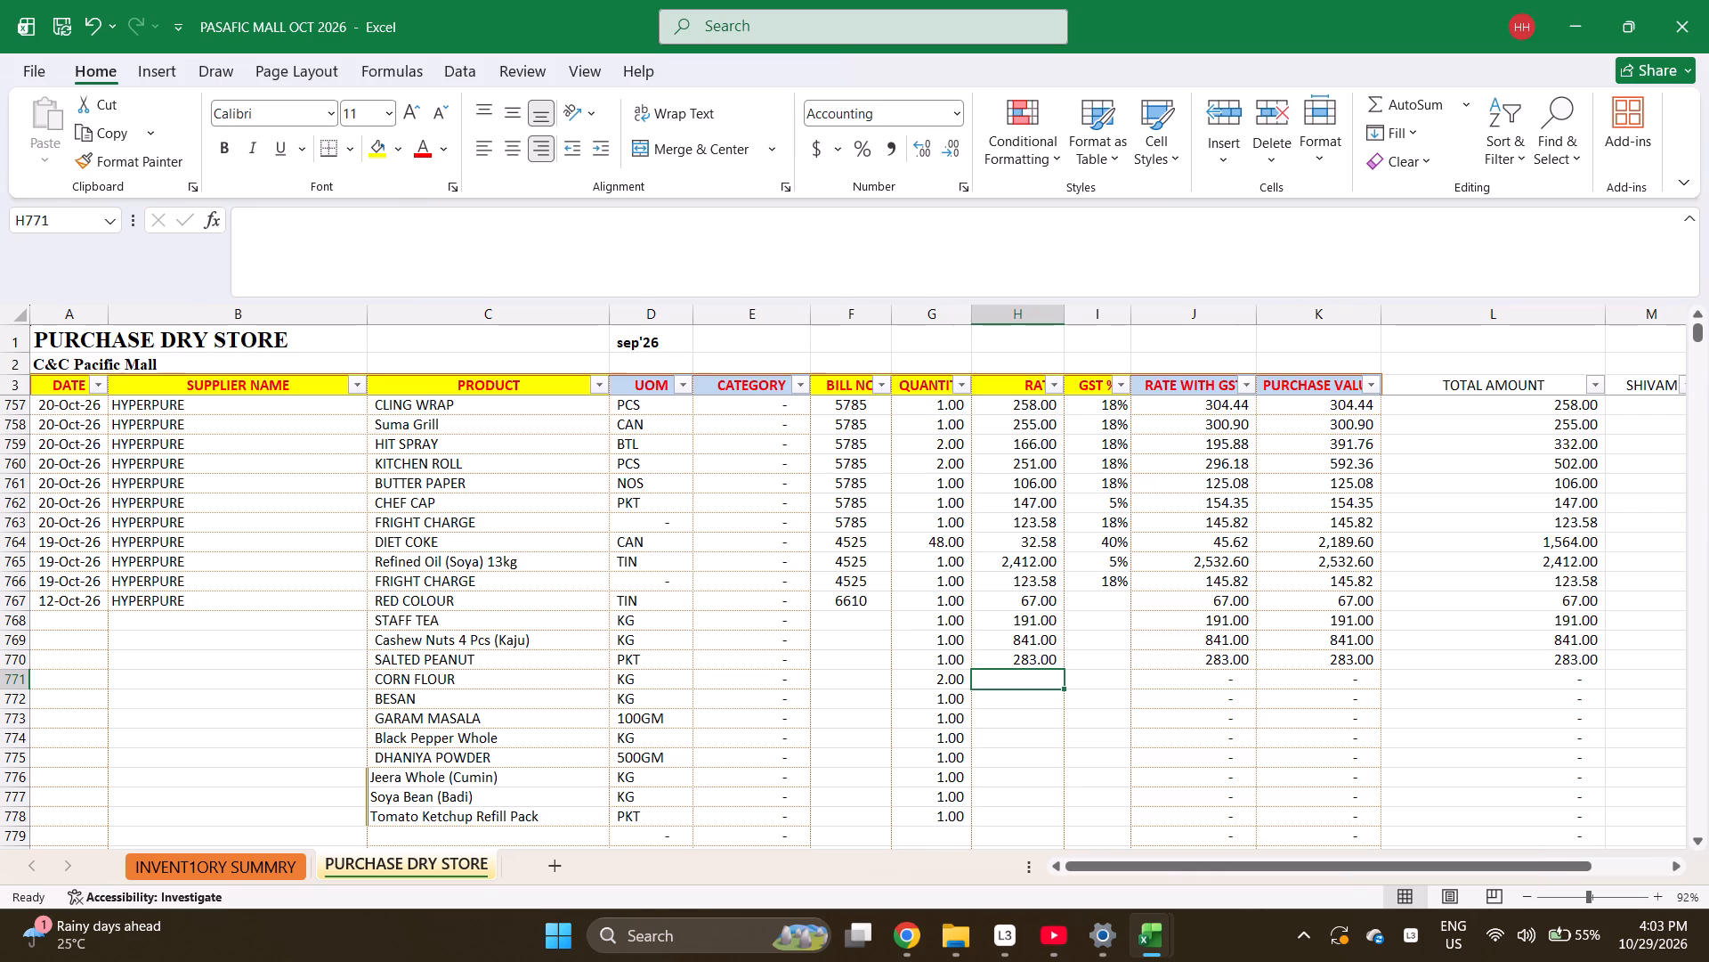
# Enter the rates 60 for CORN FLOUR, 99 for BESAN and 328 for GARAM MASALA in rows 771 to 773.
pyautogui.write('60')
pyautogui.press('Return')
pyautogui.write('99')
pyautogui.press('Return')
pyautogui.write('323')
pyautogui.press('Return')
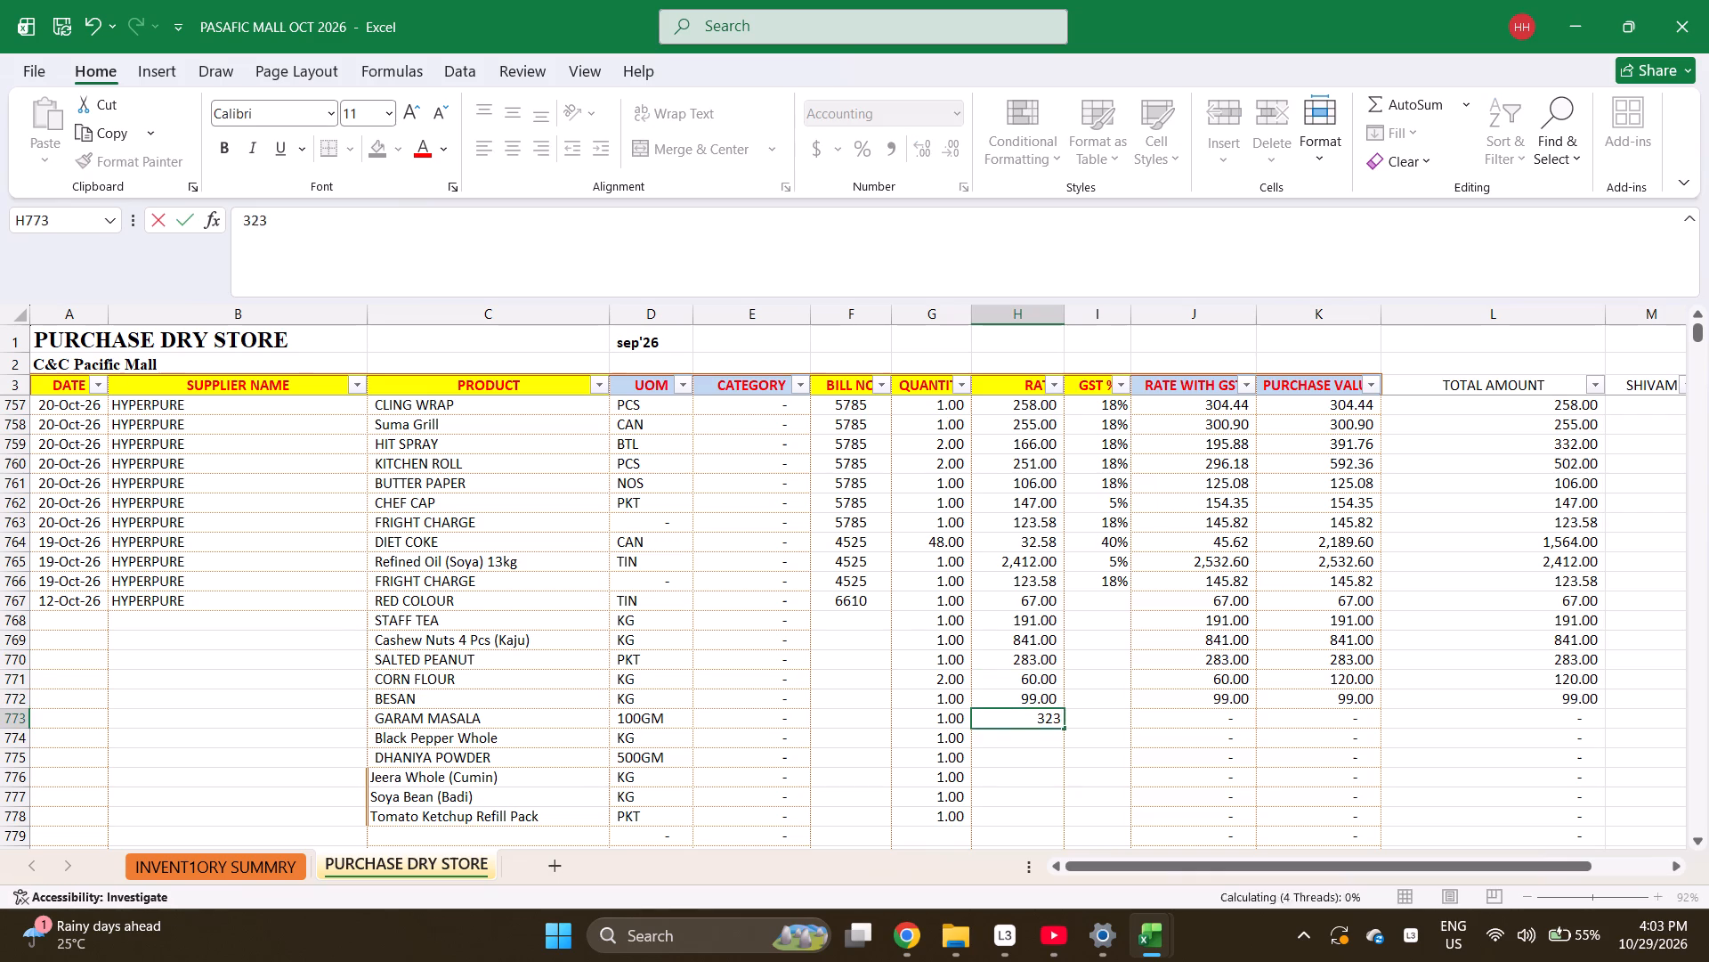
pyautogui.press('Up')
pyautogui.write('328')
pyautogui.press('Return')
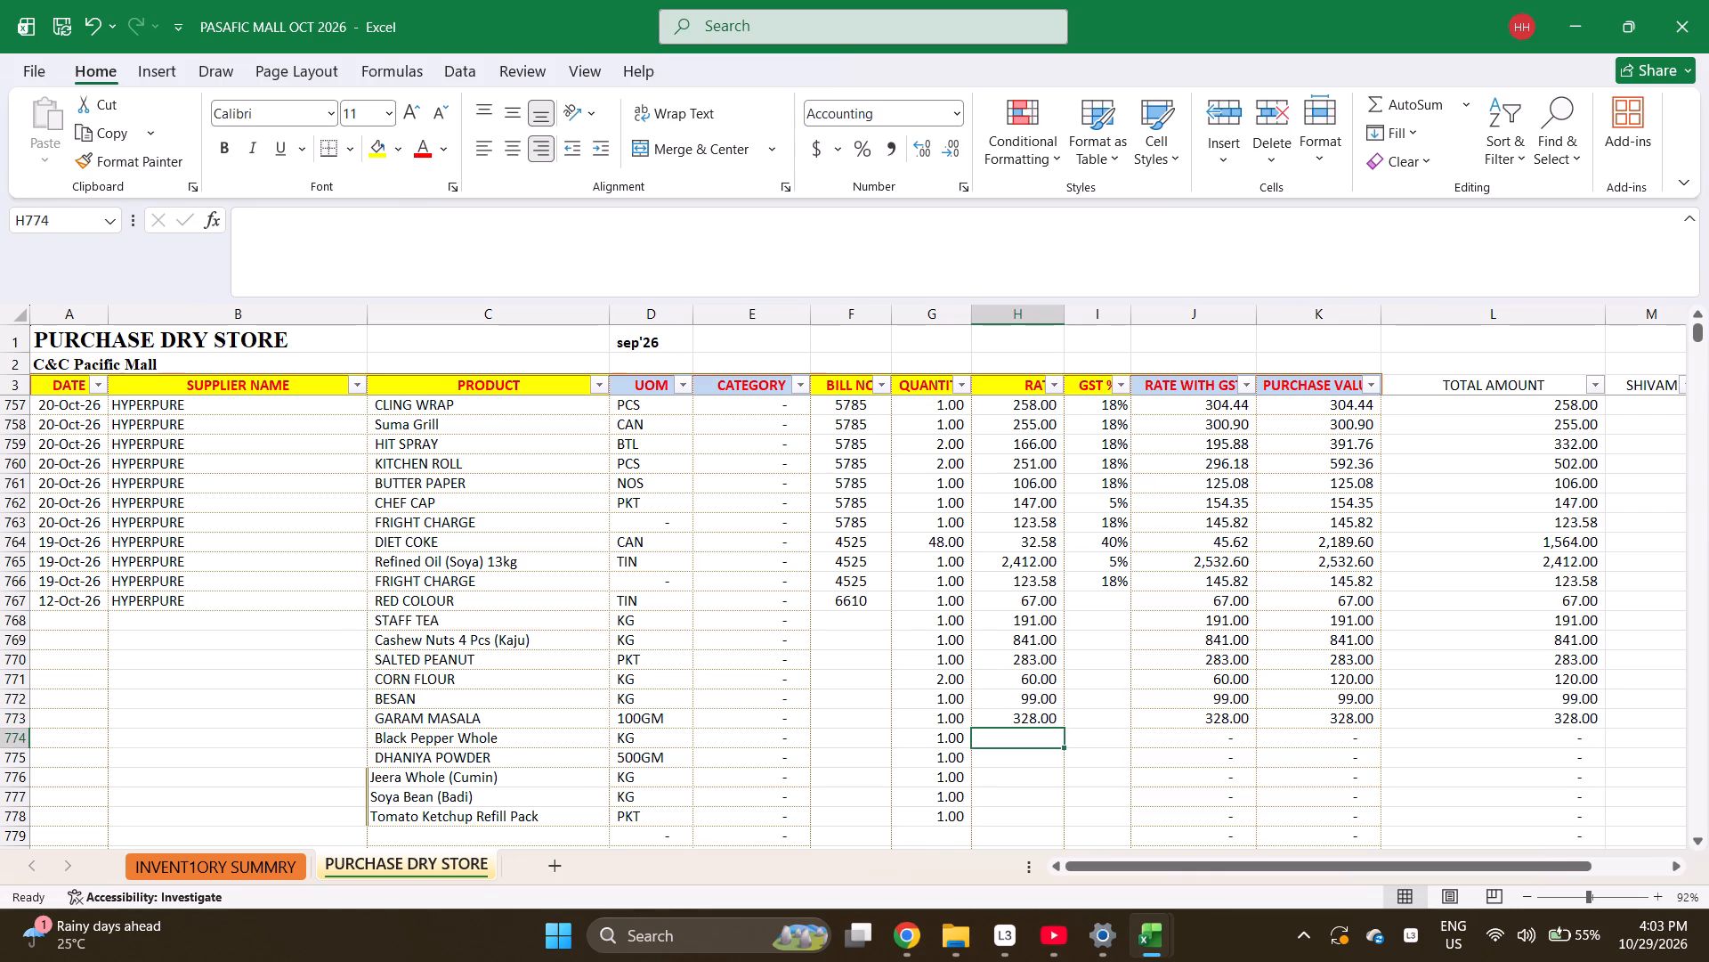
# Enter the rates 842, 201, 246, 114 and 193 for rows 774 to 778, from Black Pepper Whole to Tomato Ketchup Refill Pack.
pyautogui.write('842')
pyautogui.press('Return')
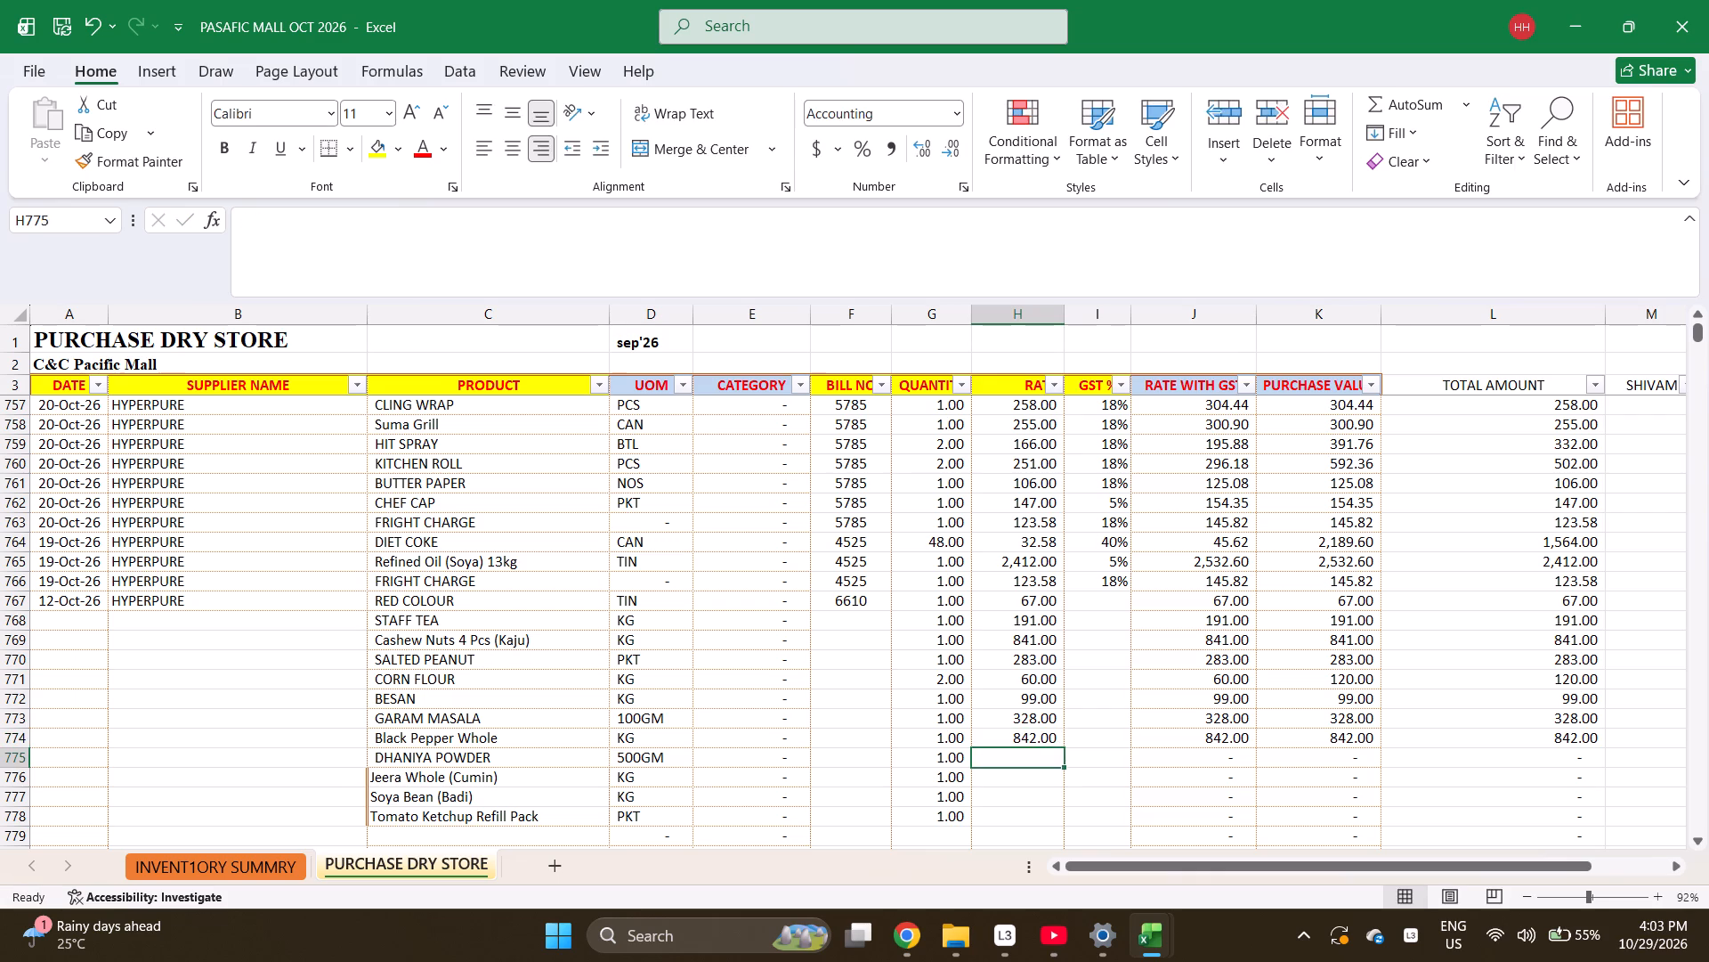
pyautogui.write('201')
pyautogui.press('Return')
pyautogui.press('4')
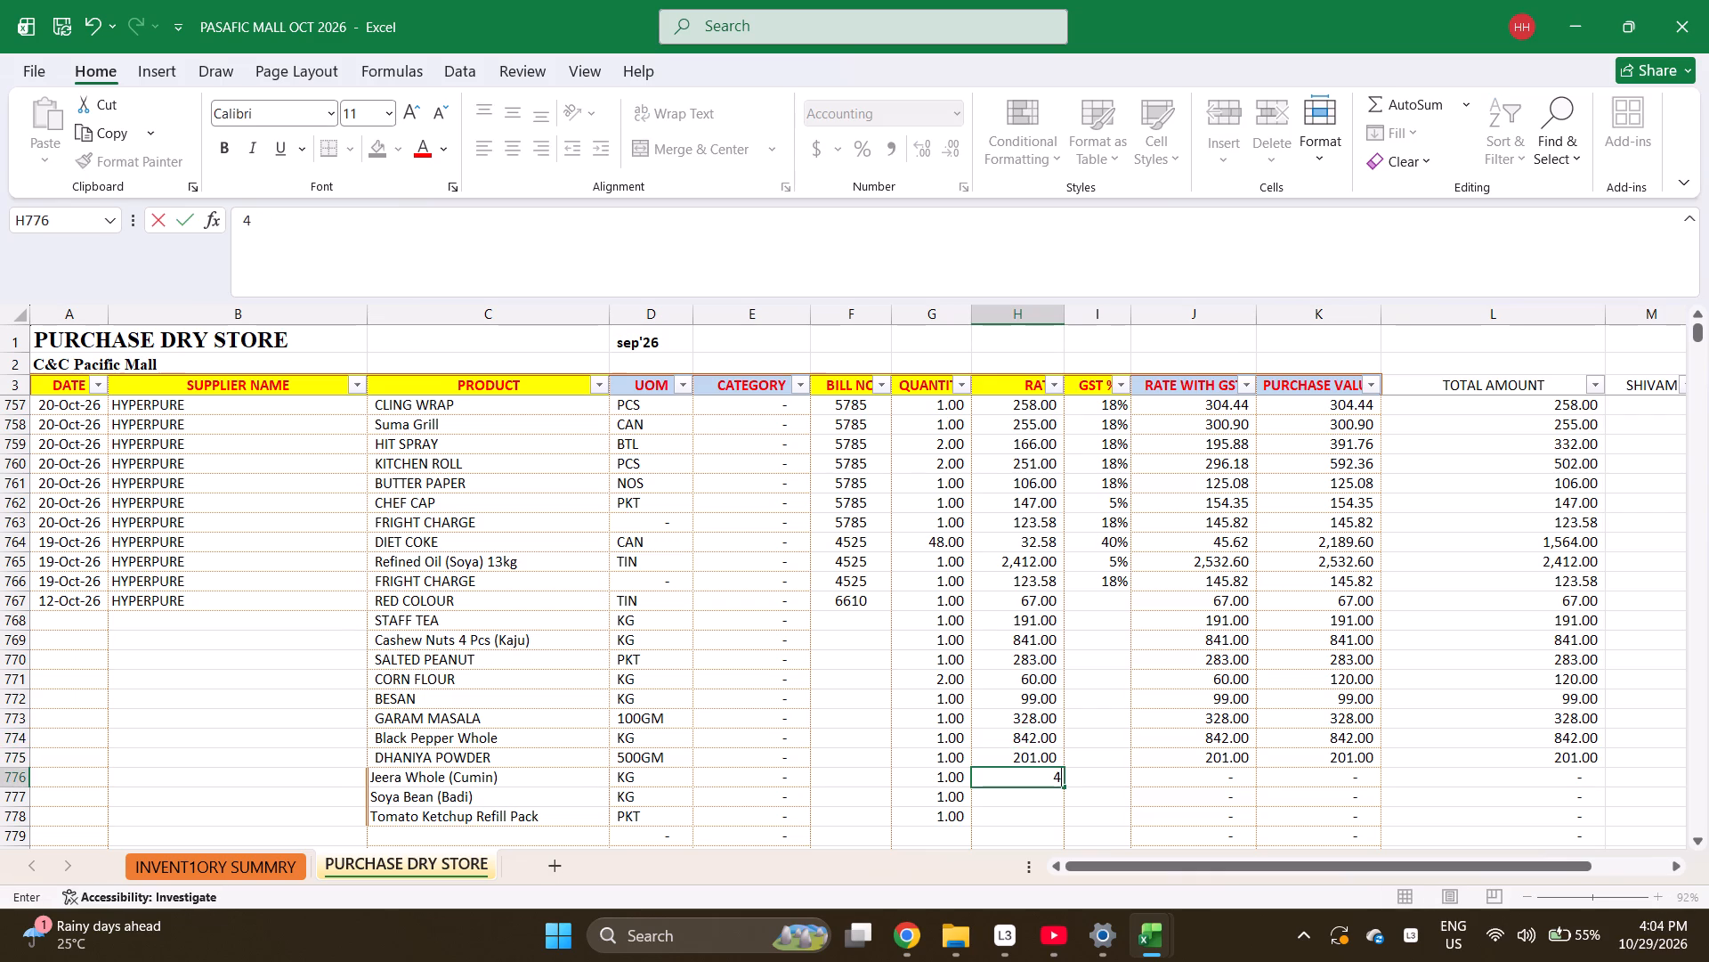
pyautogui.press('BackSpace')
pyautogui.write('246')
pyautogui.press('Return')
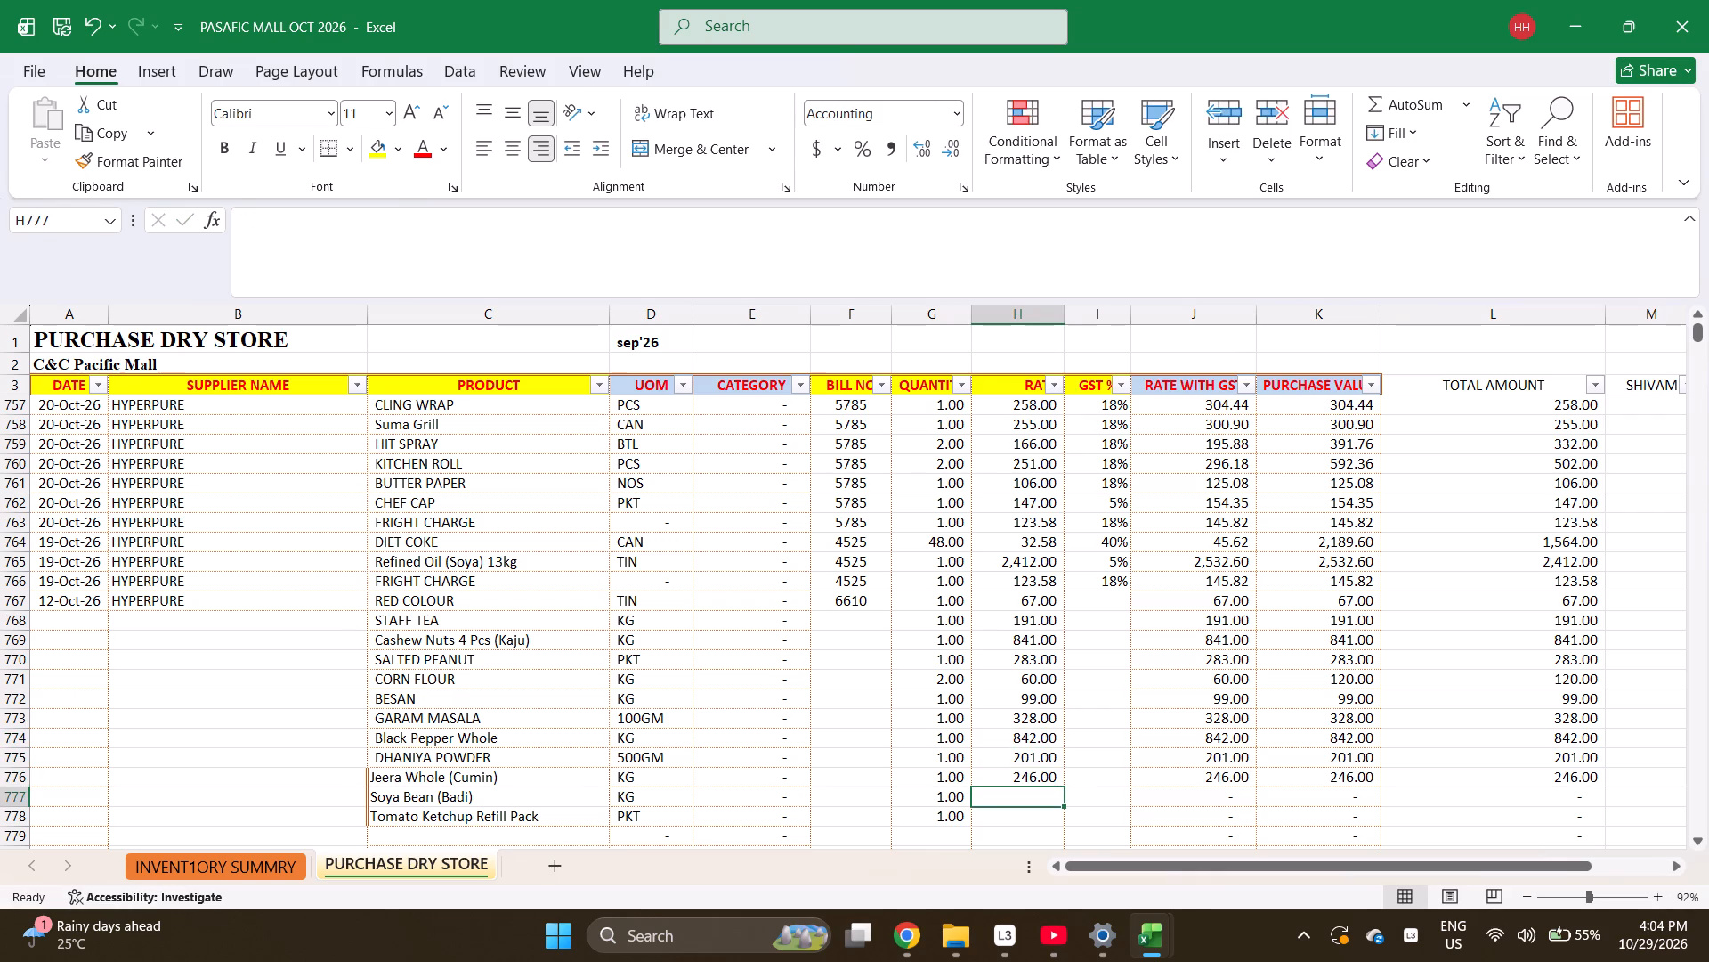
pyautogui.write('114')
pyautogui.press('Return')
pyautogui.write('193')
pyautogui.press('Return')
# Set GST to 18% for RED COLOUR in row 767 and 5% for rows 768 to 772, STAFF TEA to BESAN.
pyautogui.press('Right')
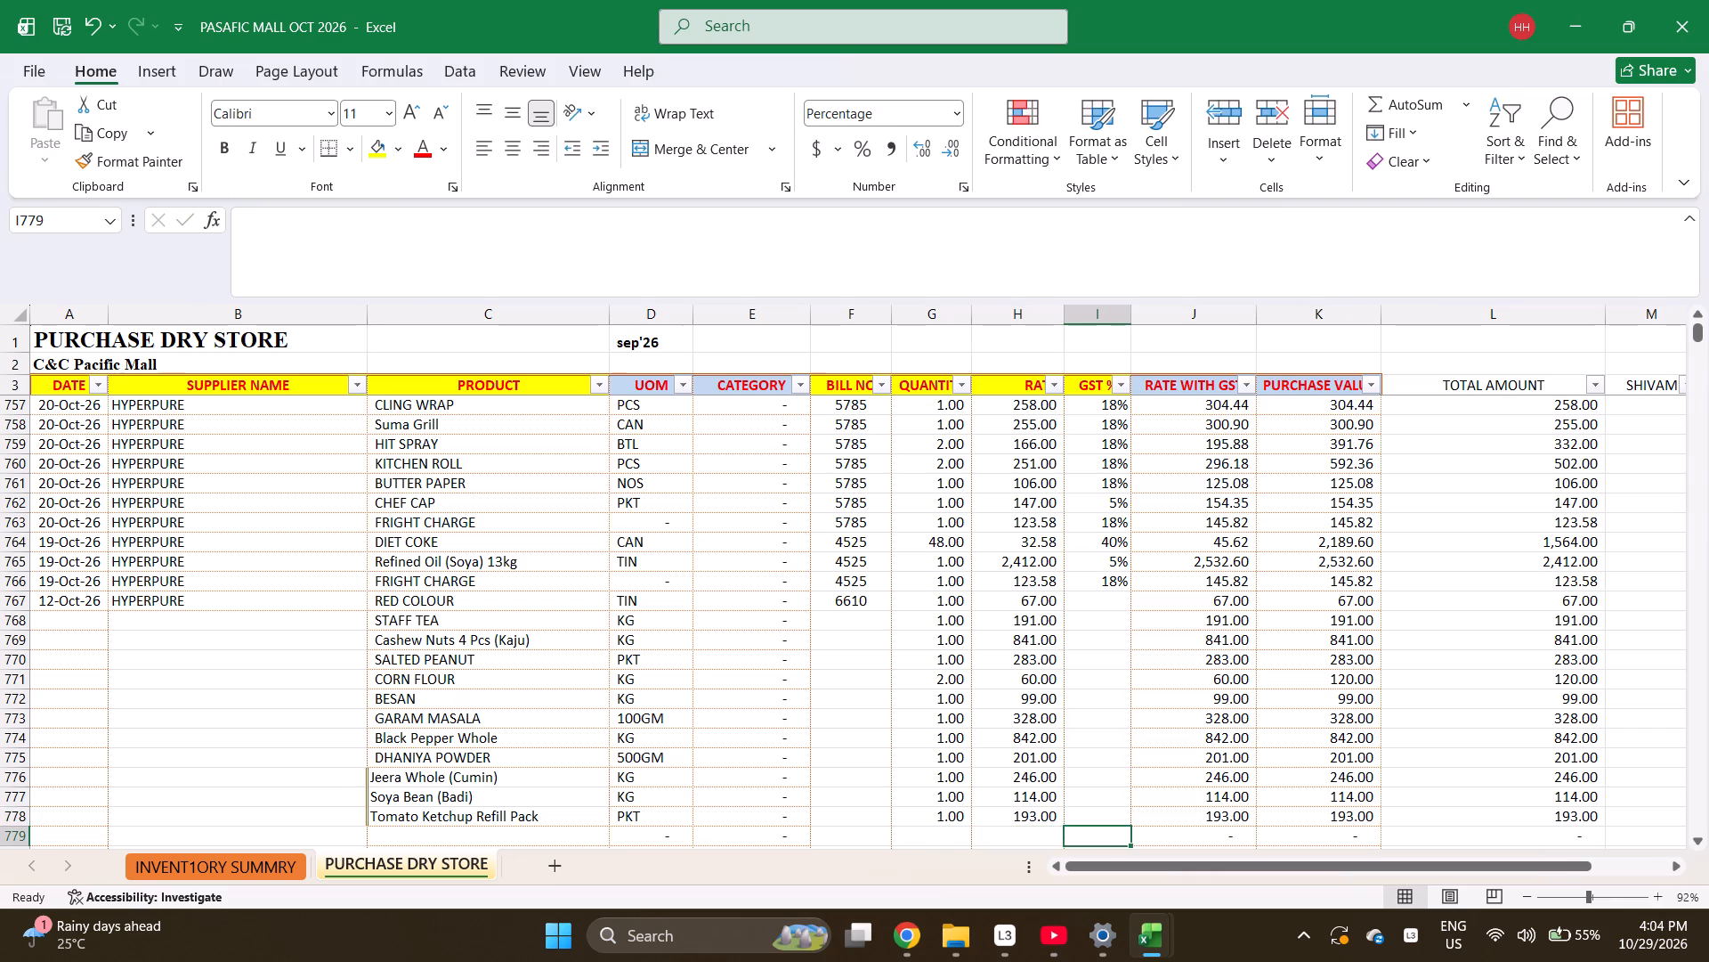
pyautogui.hotkey('ctrl', 'Up')
pyautogui.press('Down')
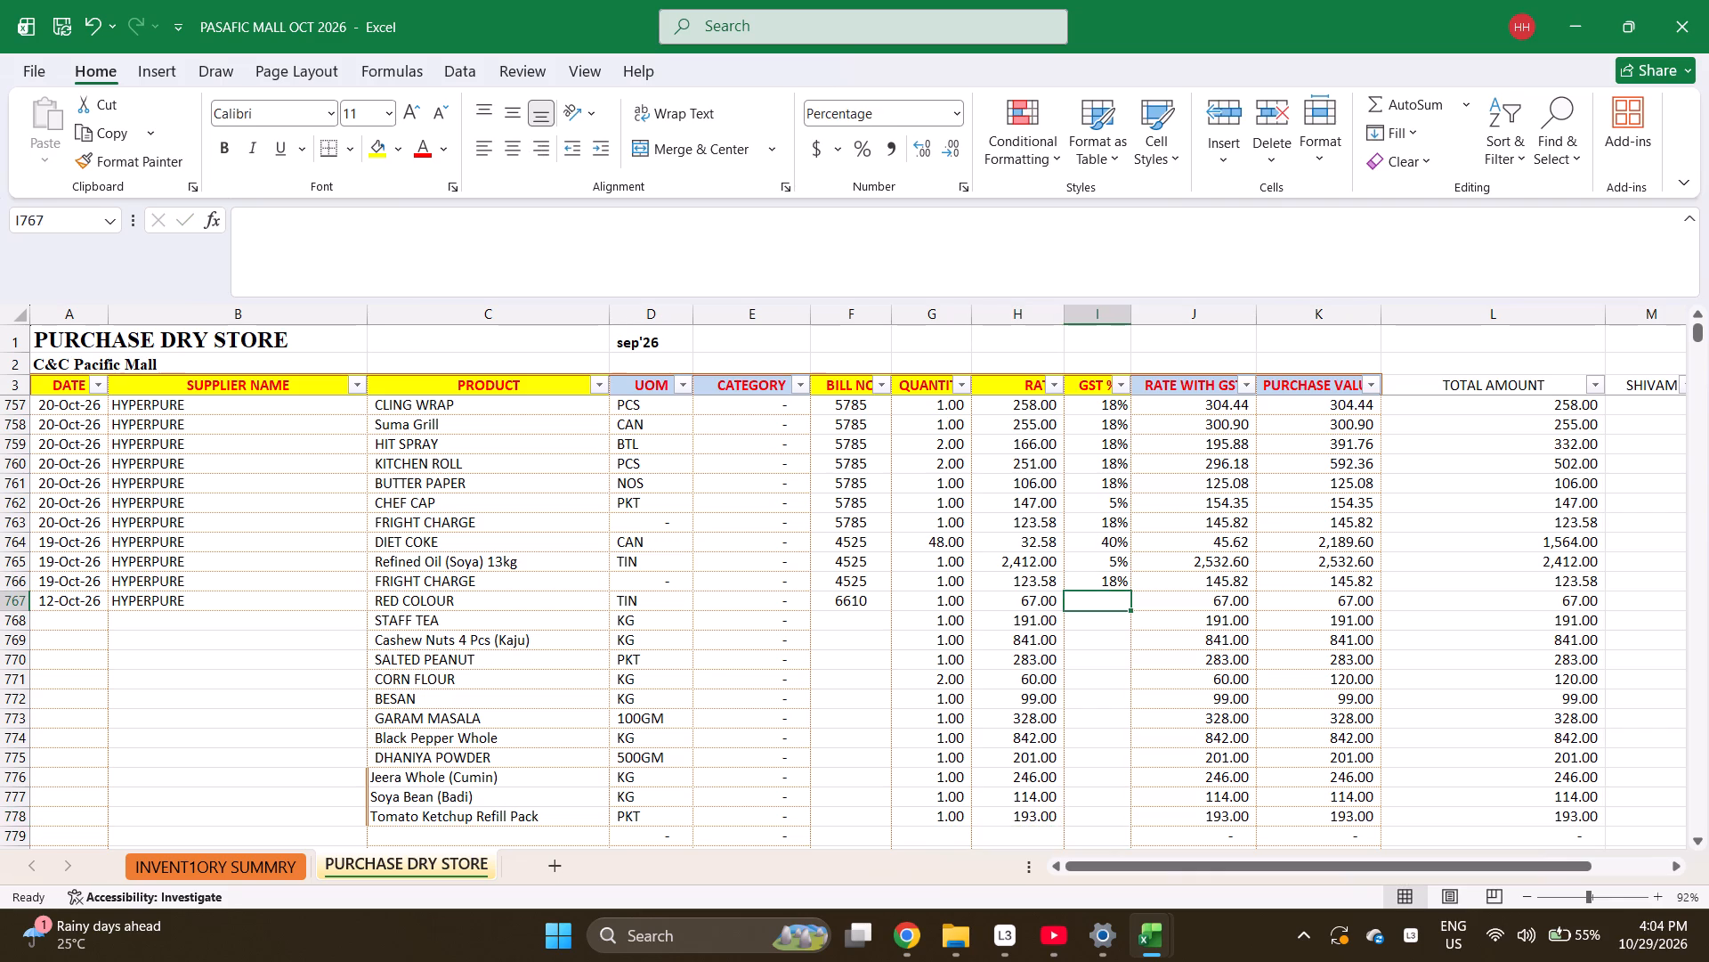
pyautogui.write('18')
pyautogui.press('Return')
pyautogui.press('5')
pyautogui.press('Return')
pyautogui.press('5')
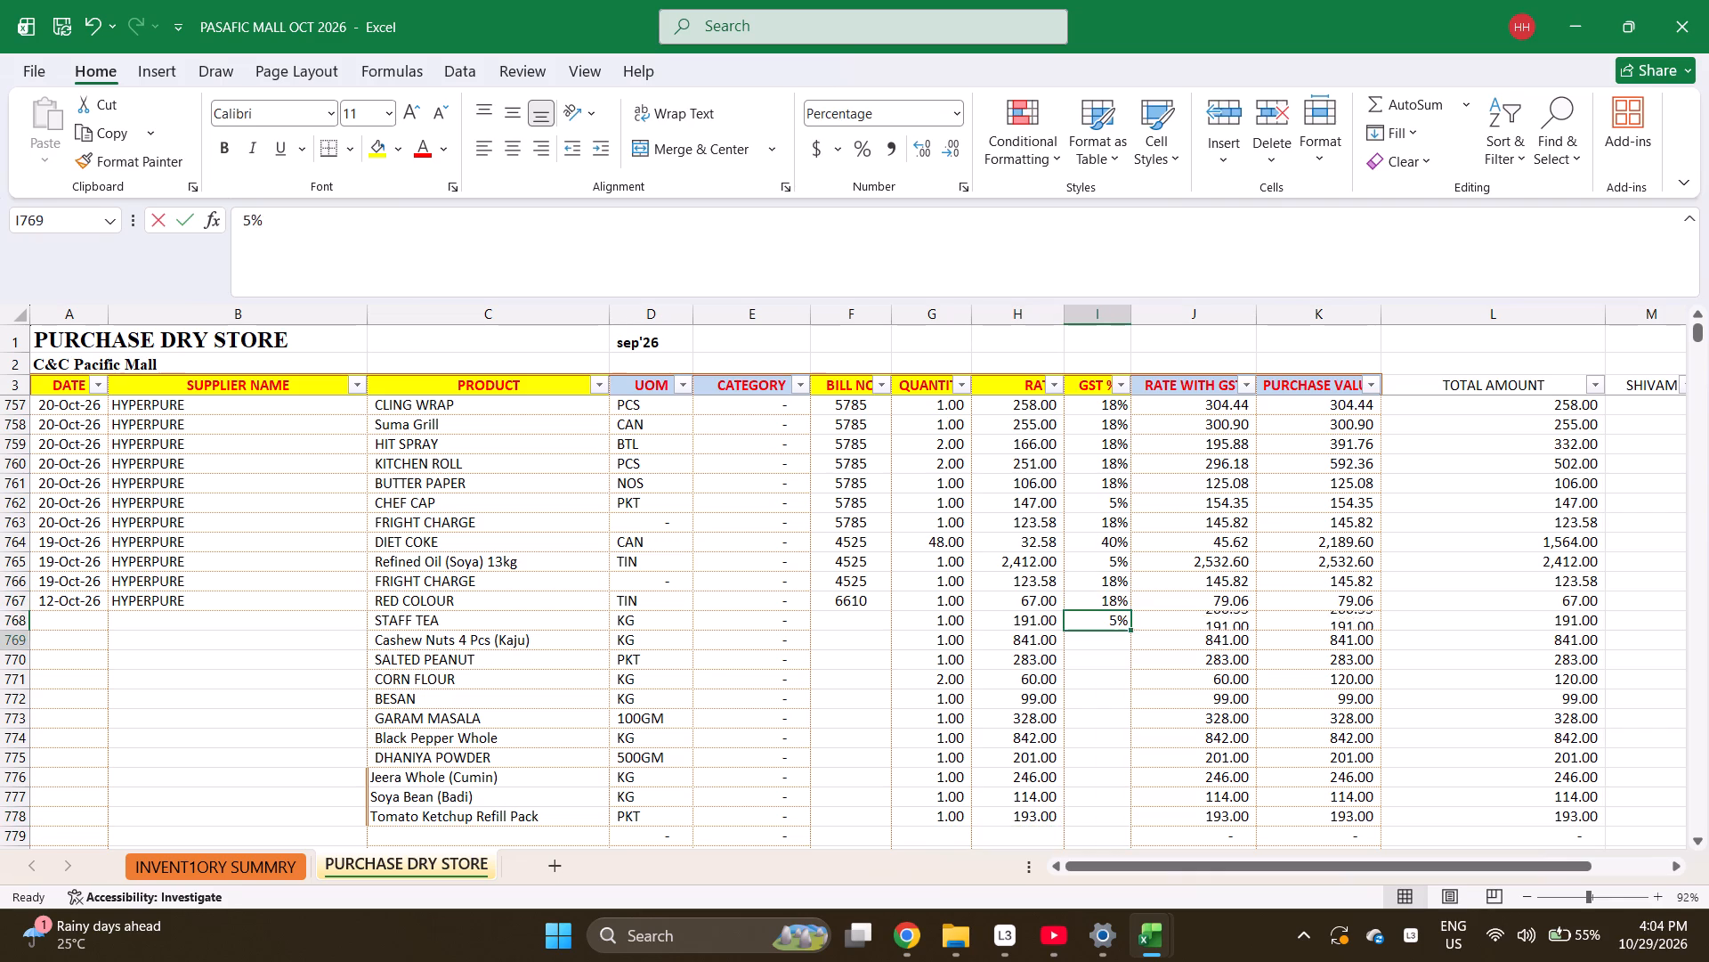
pyautogui.press('Return')
pyautogui.press('5')
pyautogui.press('Return')
pyautogui.press('5')
pyautogui.press('Return')
pyautogui.press('5')
pyautogui.press('Return')
# Set GST to 5% for rows 773 to 778, from GARAM MASALA to Tomato Ketchup Refill Pack.
pyautogui.press('5')
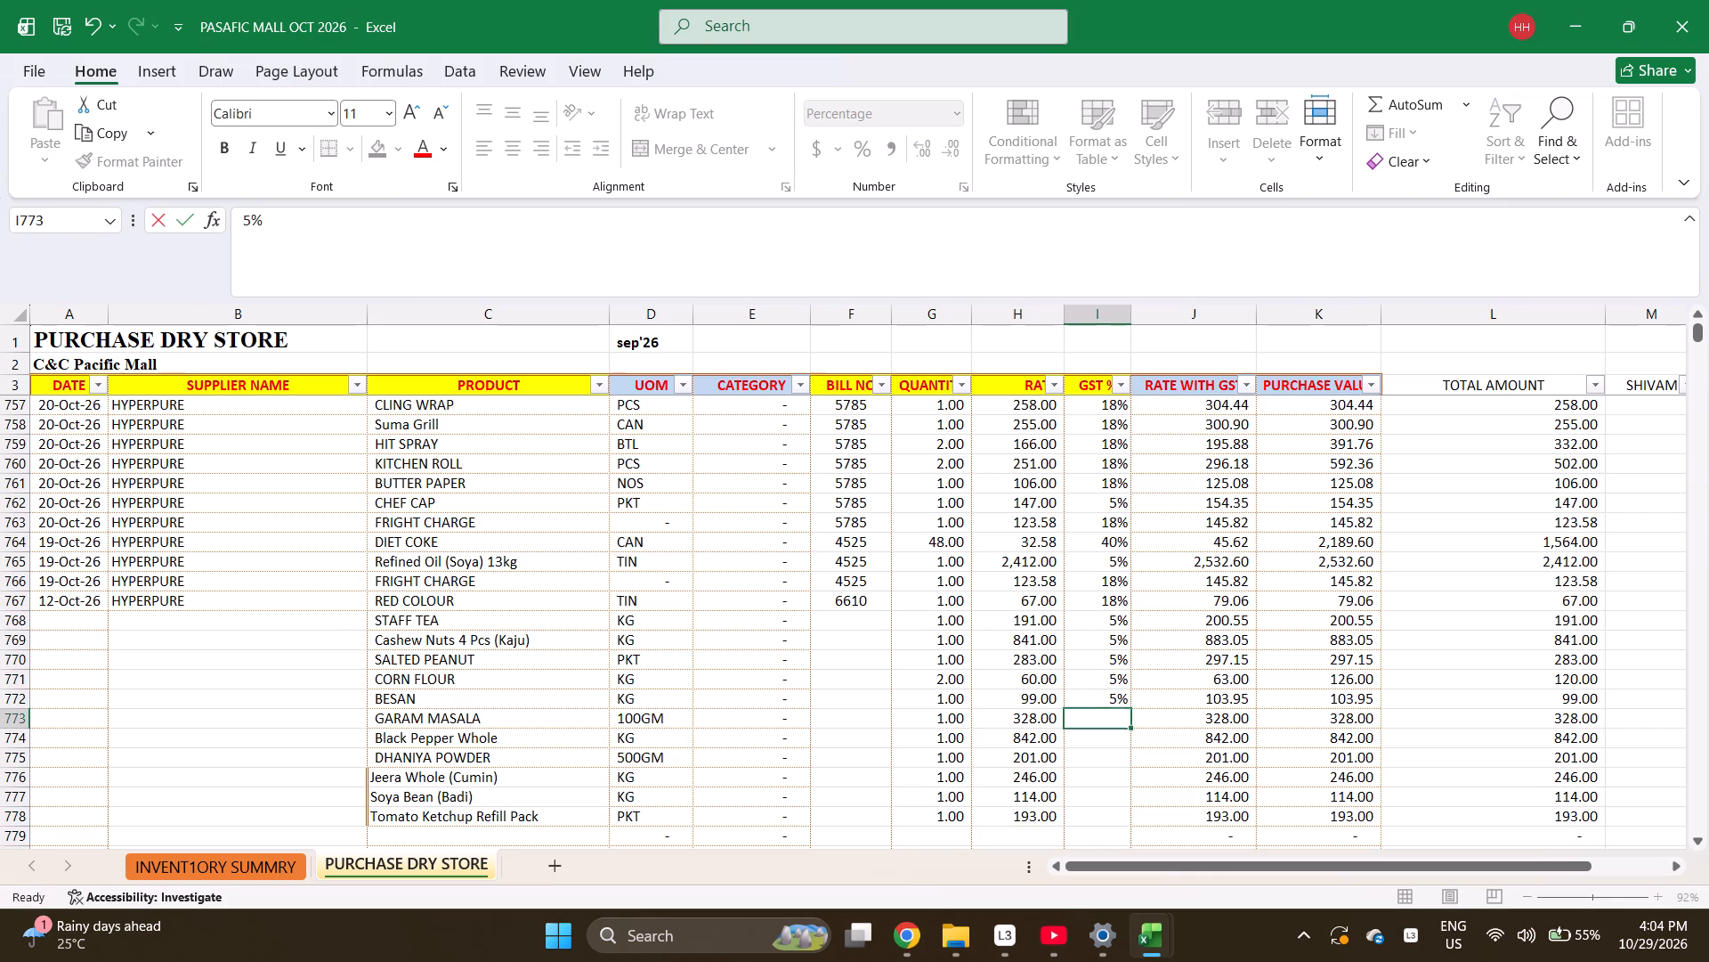
pyautogui.press('Return')
pyautogui.press('5')
pyautogui.press('Return')
pyautogui.press('5')
pyautogui.press('Return')
pyautogui.press('5')
pyautogui.press('Return')
pyautogui.press('5')
pyautogui.press('Return')
pyautogui.press('5')
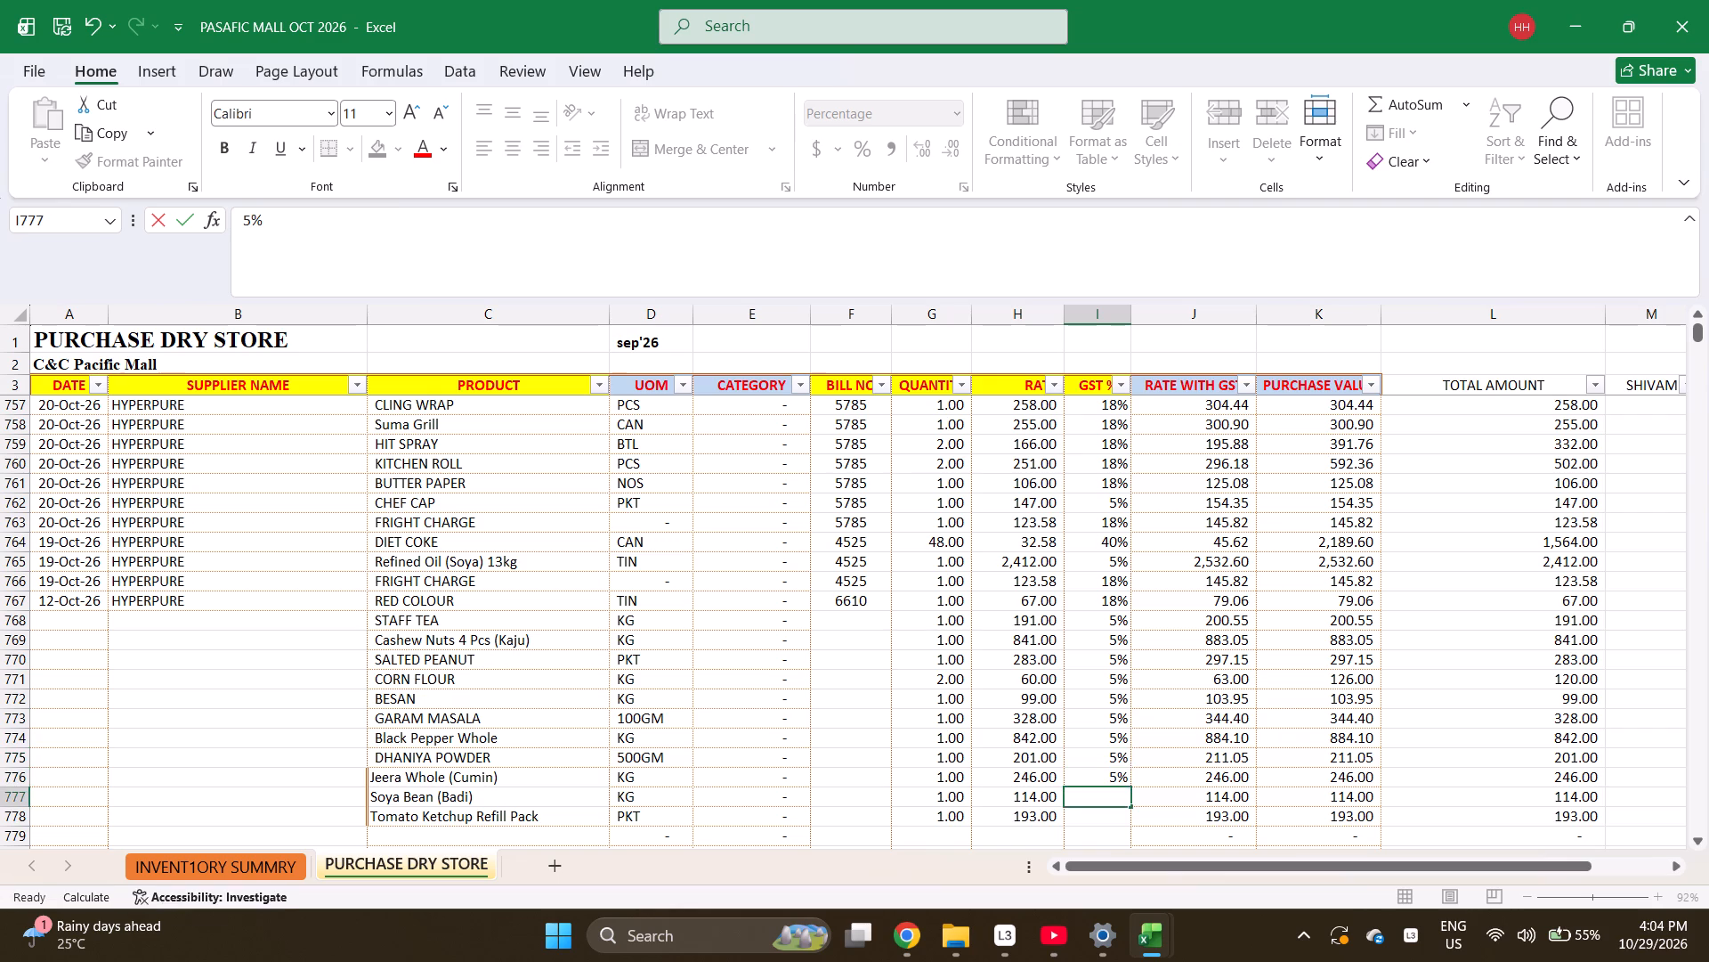
pyautogui.press('Return')
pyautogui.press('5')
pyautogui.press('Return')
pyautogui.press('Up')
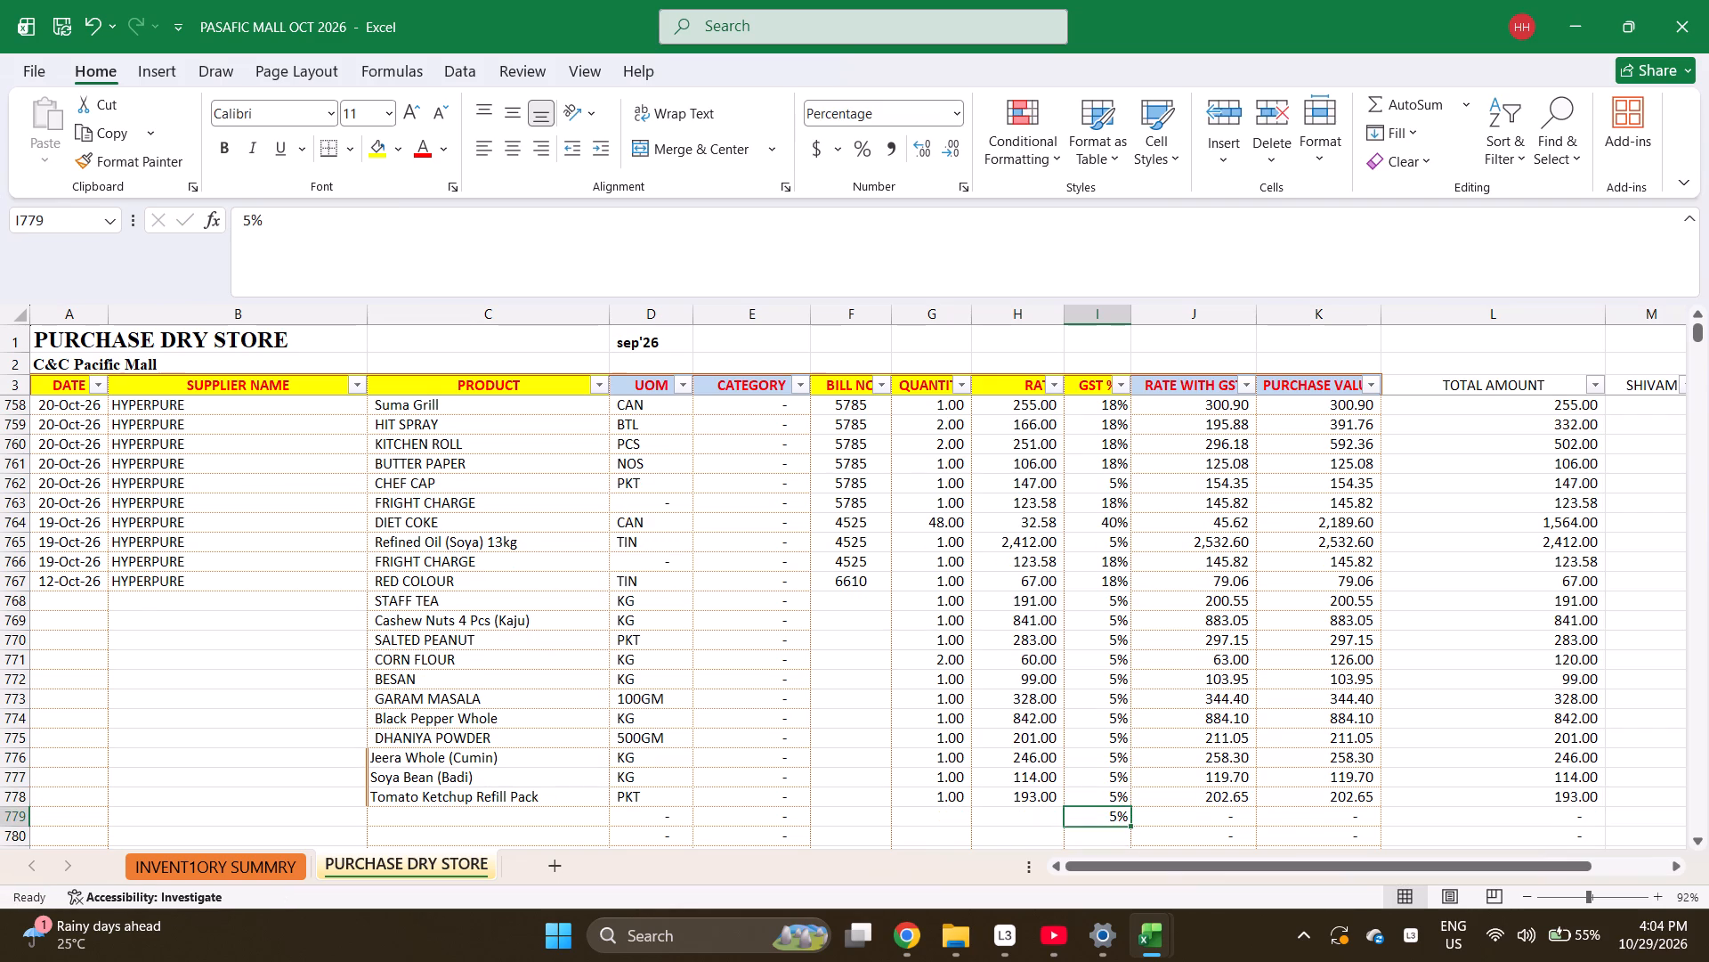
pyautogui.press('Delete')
# In row 779, enter GST 18%, rate 99 and quantity 1.
pyautogui.write('18')
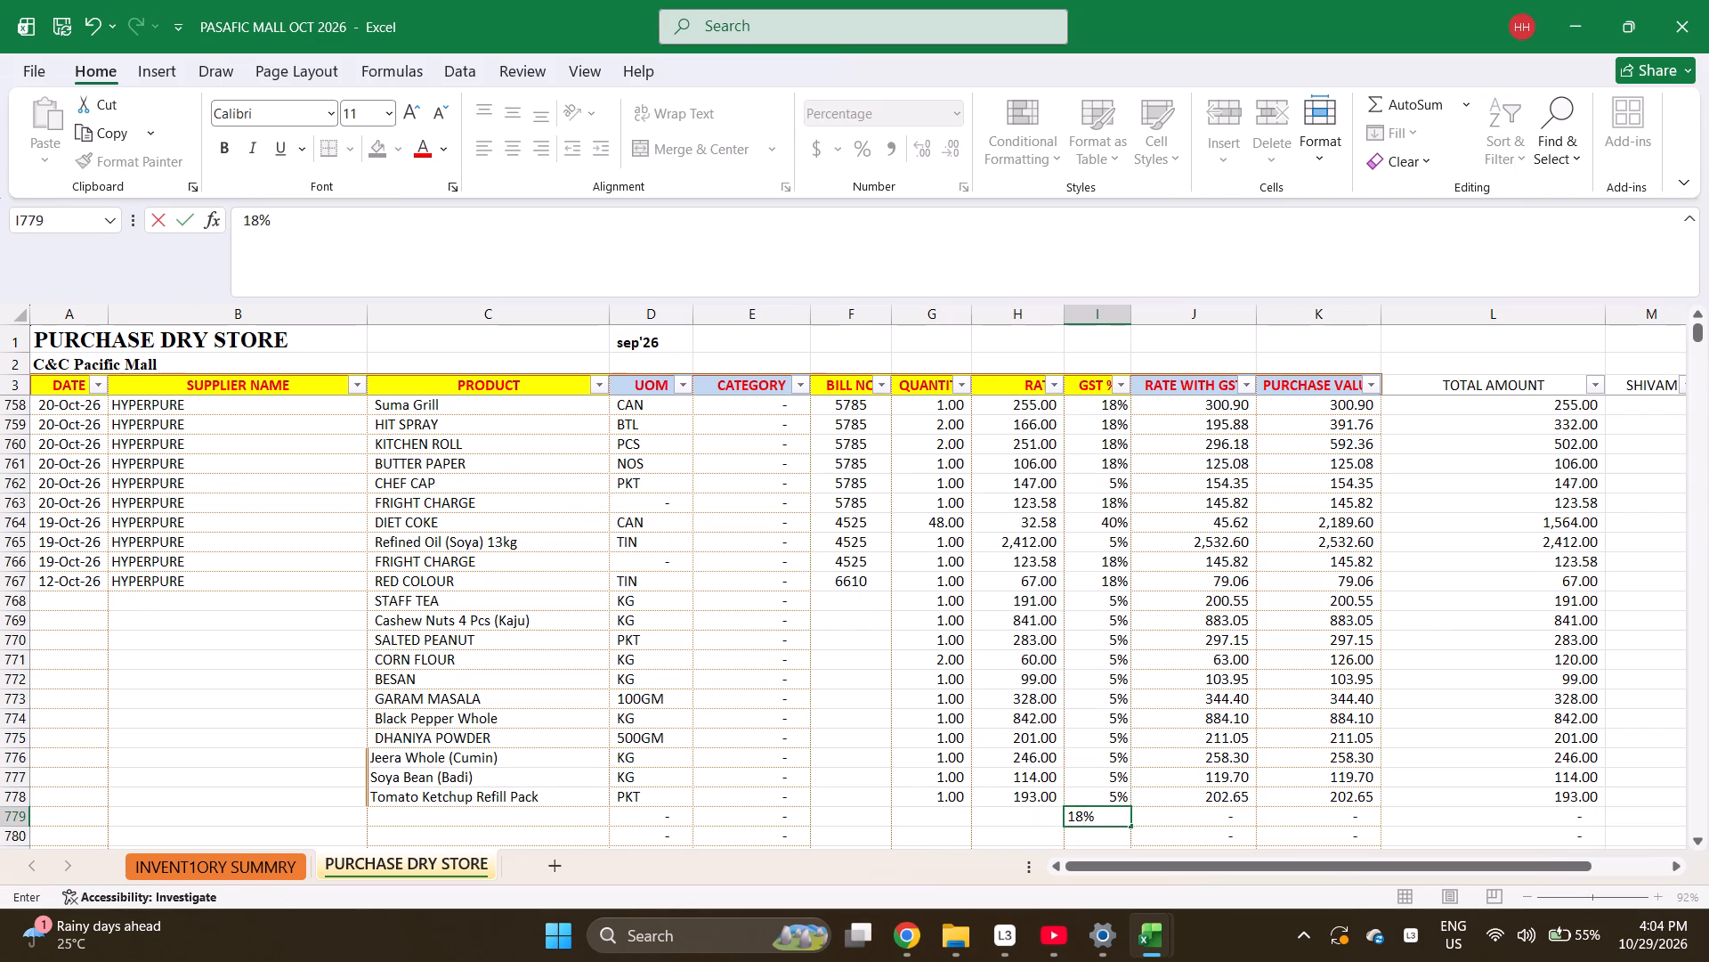
pyautogui.press('Left')
pyautogui.write('99')
pyautogui.press('Left')
pyautogui.press('1')
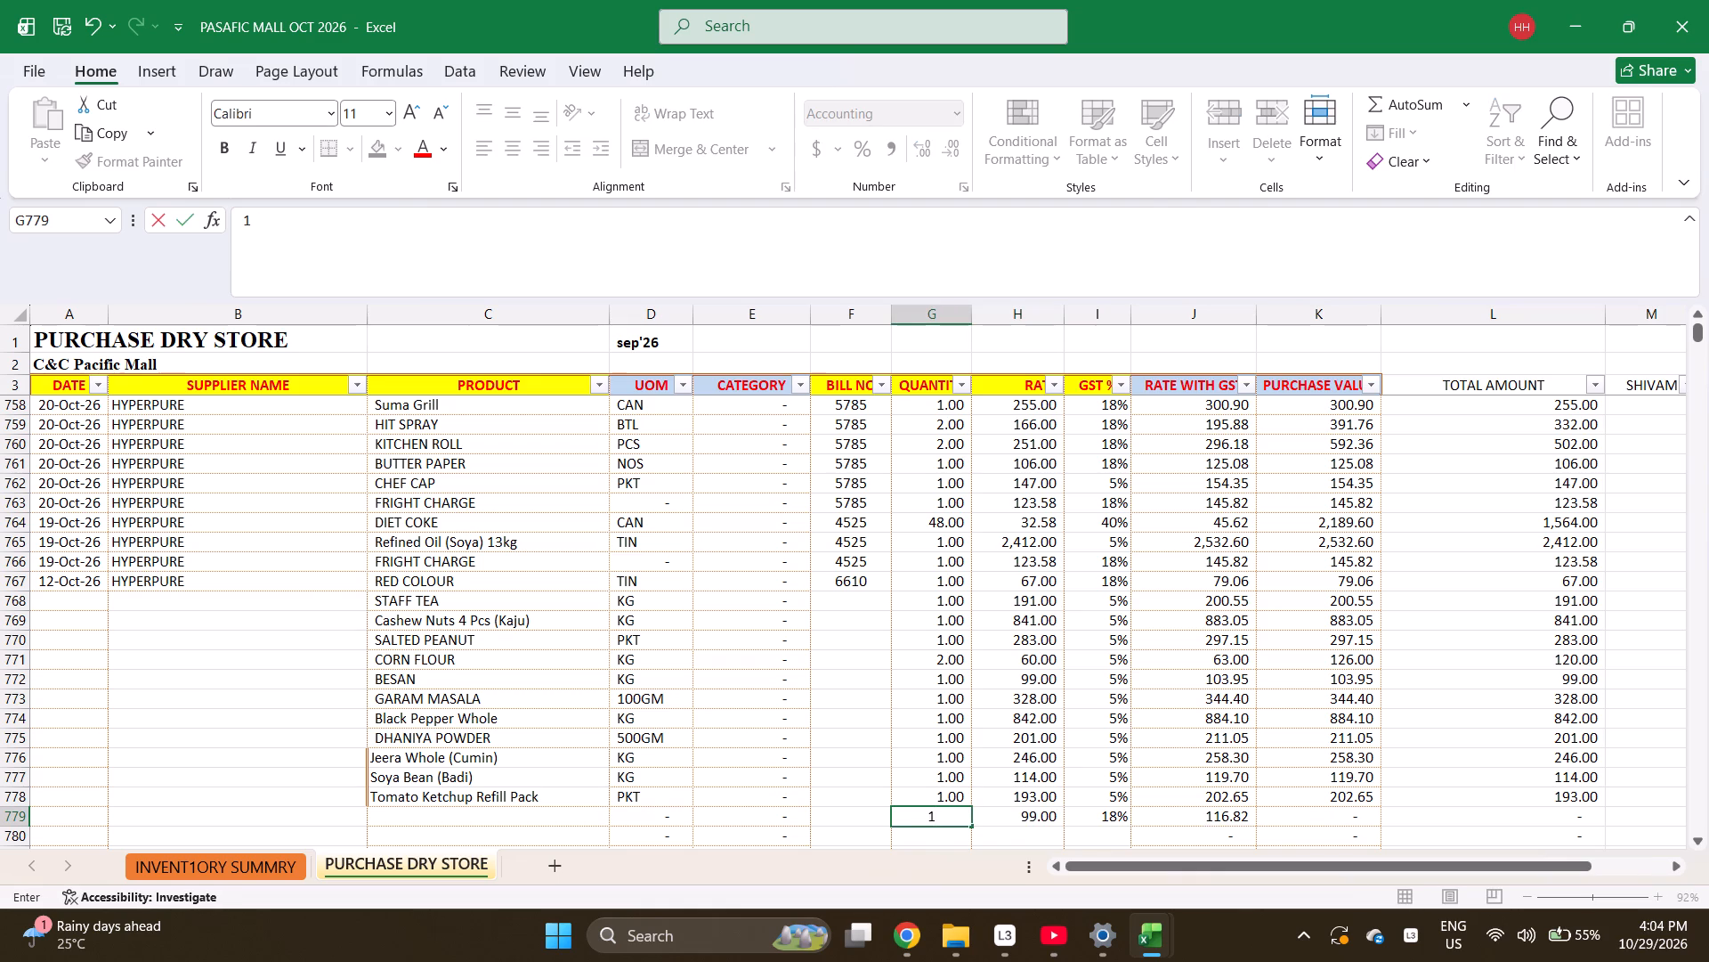
pyautogui.press('Down')
# Fill bill number 6610 down from row 767 through row 779.
pyautogui.press('Left')
pyautogui.hotkey('ctrl', 'Up')
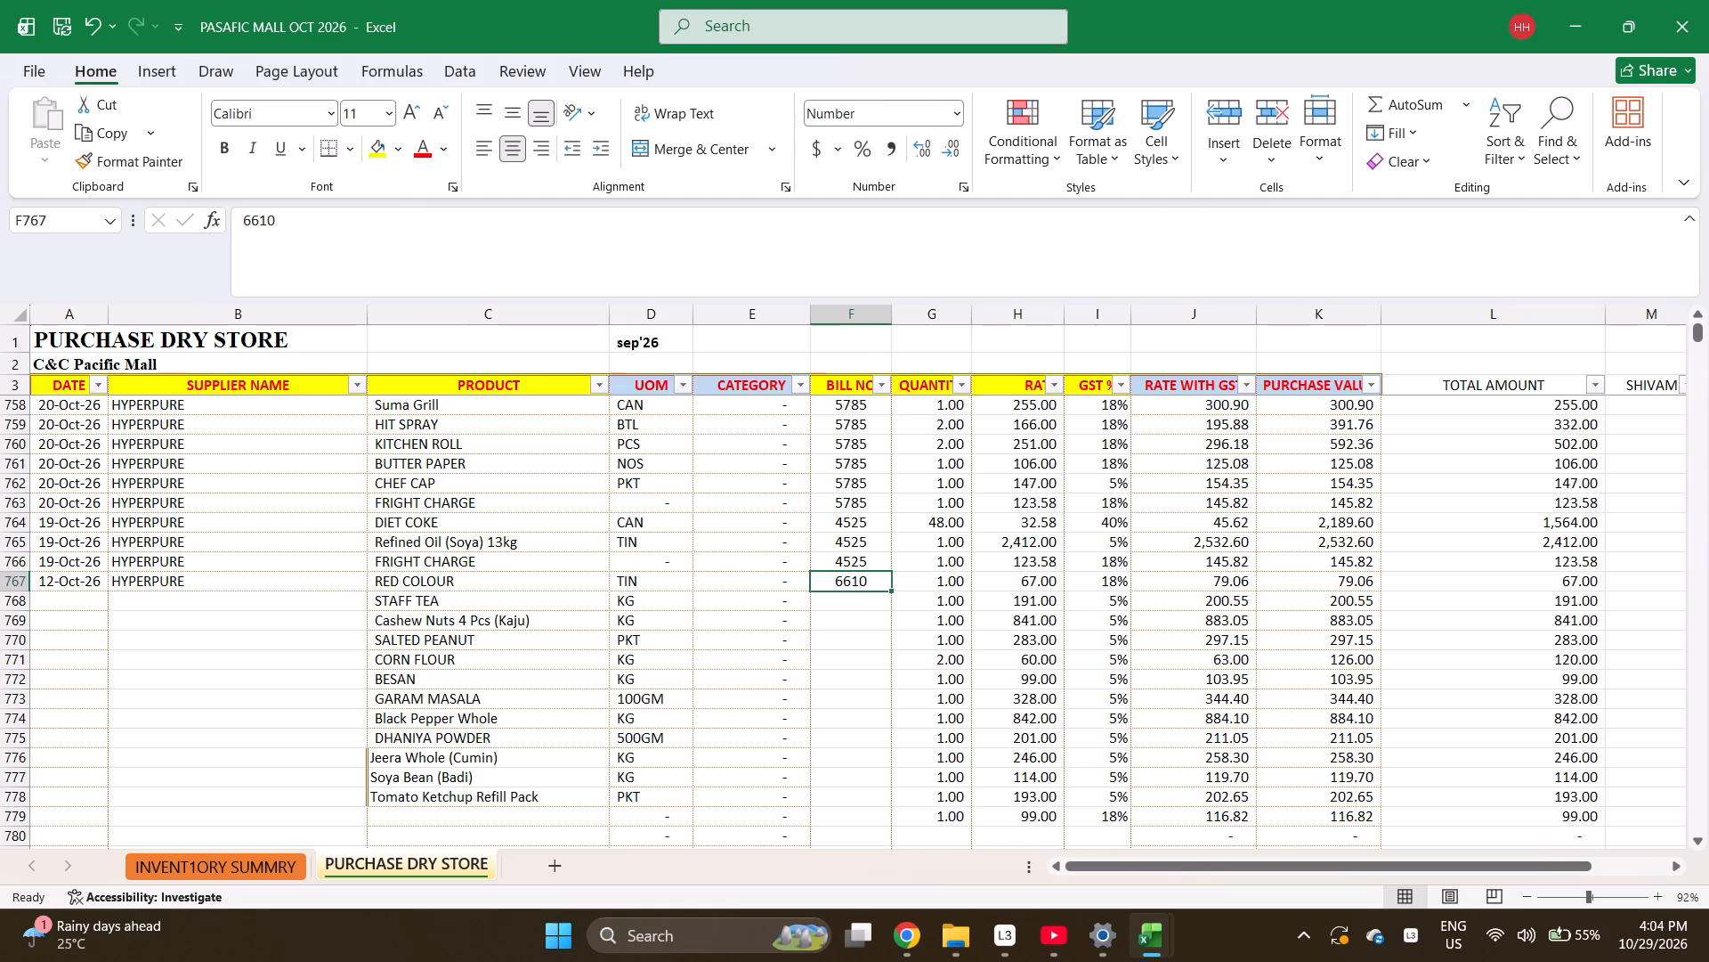
pyautogui.hotkey('shift', 'Down')
pyautogui.hotkey('shift', 'Down')
pyautogui.hotkey('shift', 'Down')
pyautogui.hotkey('shift', 'Down')
pyautogui.hotkey('shift', 'Down')
pyautogui.hotkey('shift', 'Down')
pyautogui.hotkey('shift', 'Down')
pyautogui.hotkey('shift', 'Down')
pyautogui.hotkey('shift', 'Down')
pyautogui.hotkey('shift', 'Down')
pyautogui.hotkey('shift', 'Down')
pyautogui.hotkey('shift', 'Down')
pyautogui.hotkey('shift', 'Down')
pyautogui.hotkey('shift', 'Down')
pyautogui.hotkey('shift', 'Down')
pyautogui.hotkey('shift', 'Up')
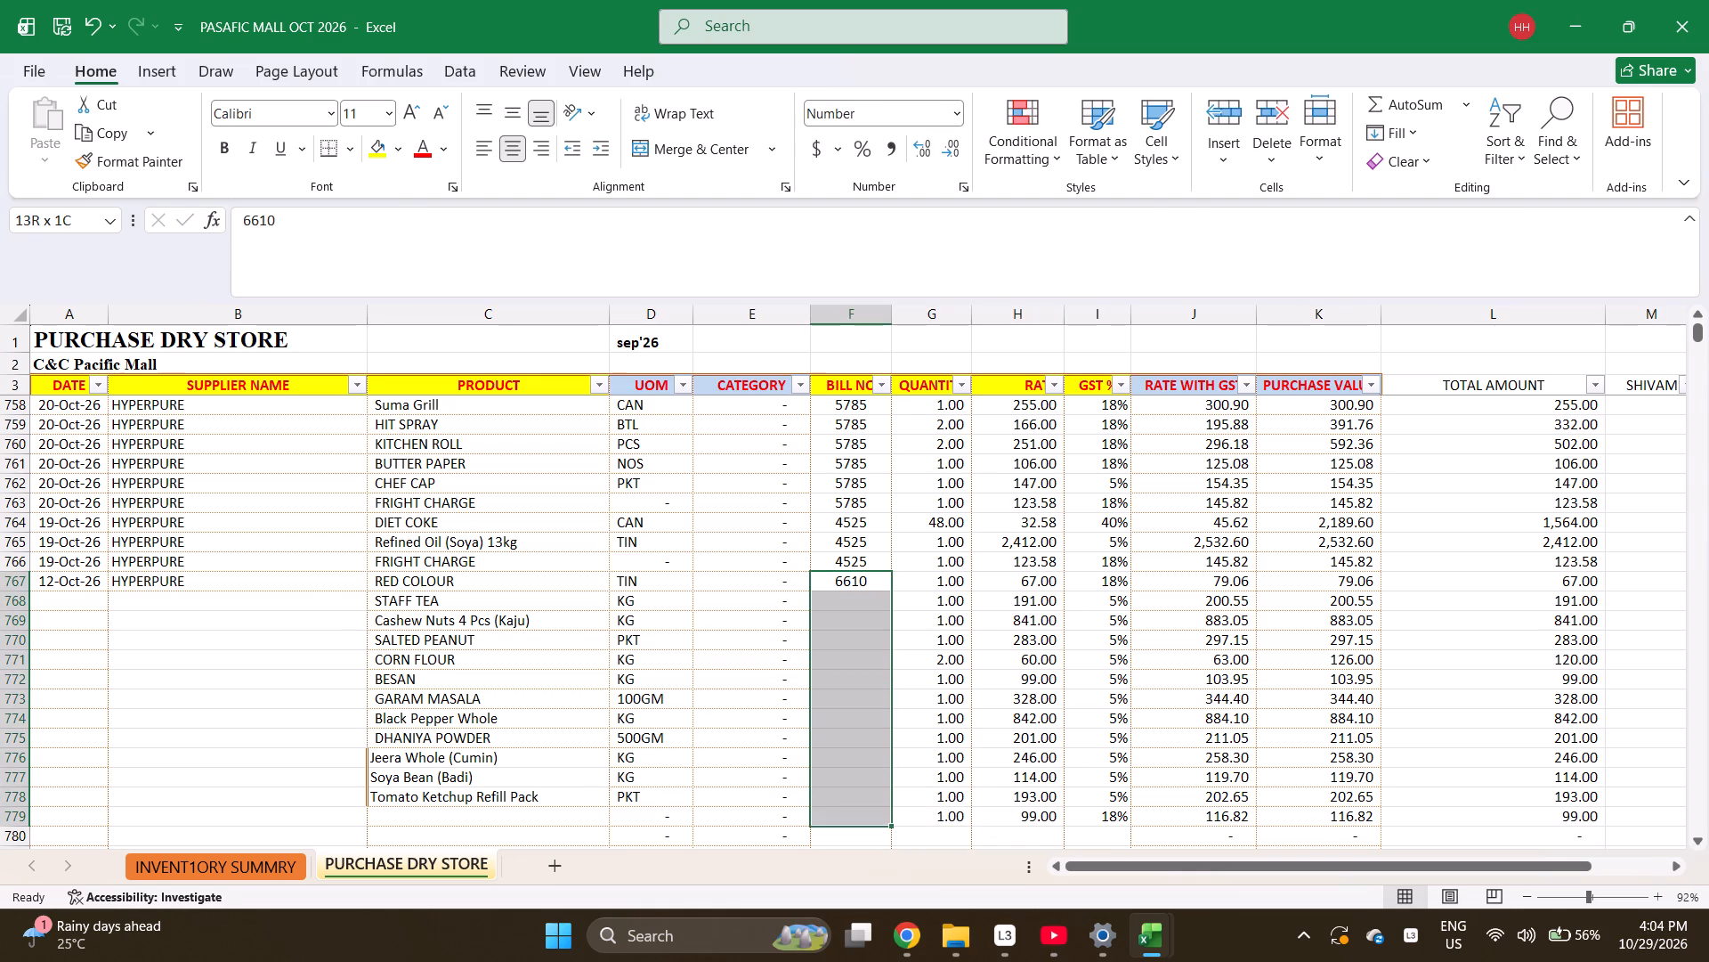
pyautogui.hotkey('ctrl', 'd')
# Fill the date 12-Oct-26 and supplier HYPERPURE down from row 767 through row 778.
pyautogui.hotkey('ctrl', 'Left')
pyautogui.hotkey('shift', 'Right')
pyautogui.hotkey('shift', 'Down')
pyautogui.hotkey('shift', 'Down')
pyautogui.hotkey('shift', 'Down')
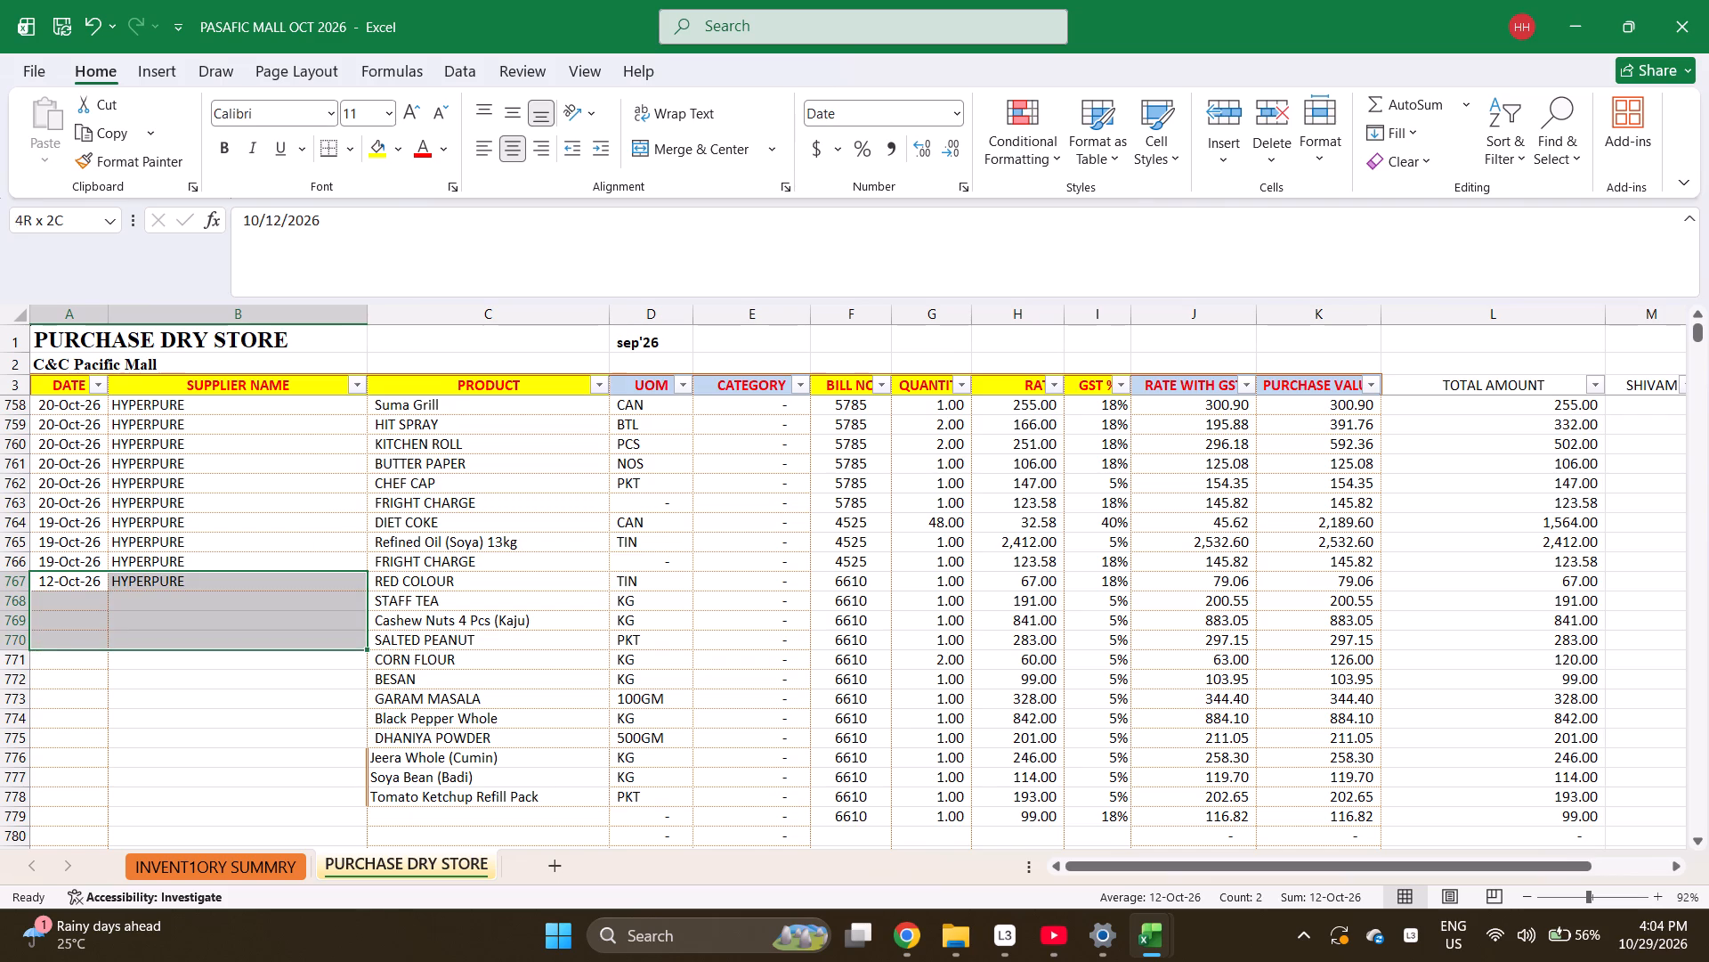
pyautogui.hotkey('shift', 'Down')
pyautogui.hotkey('shift', 'Down')
pyautogui.hotkey('shift', 'Down')
pyautogui.hotkey('shift', 'Down')
pyautogui.hotkey('shift', 'Down')
pyautogui.hotkey('shift', 'Down')
pyautogui.hotkey('shift', 'Down')
pyautogui.hotkey('shift', 'Down')
pyautogui.hotkey('shift', 'Down')
pyautogui.hotkey('shift', 'Down')
pyautogui.hotkey('shift', 'Down')
pyautogui.hotkey('shift', 'Down')
pyautogui.hotkey('shift', 'Up')
pyautogui.hotkey('shift', 'Up')
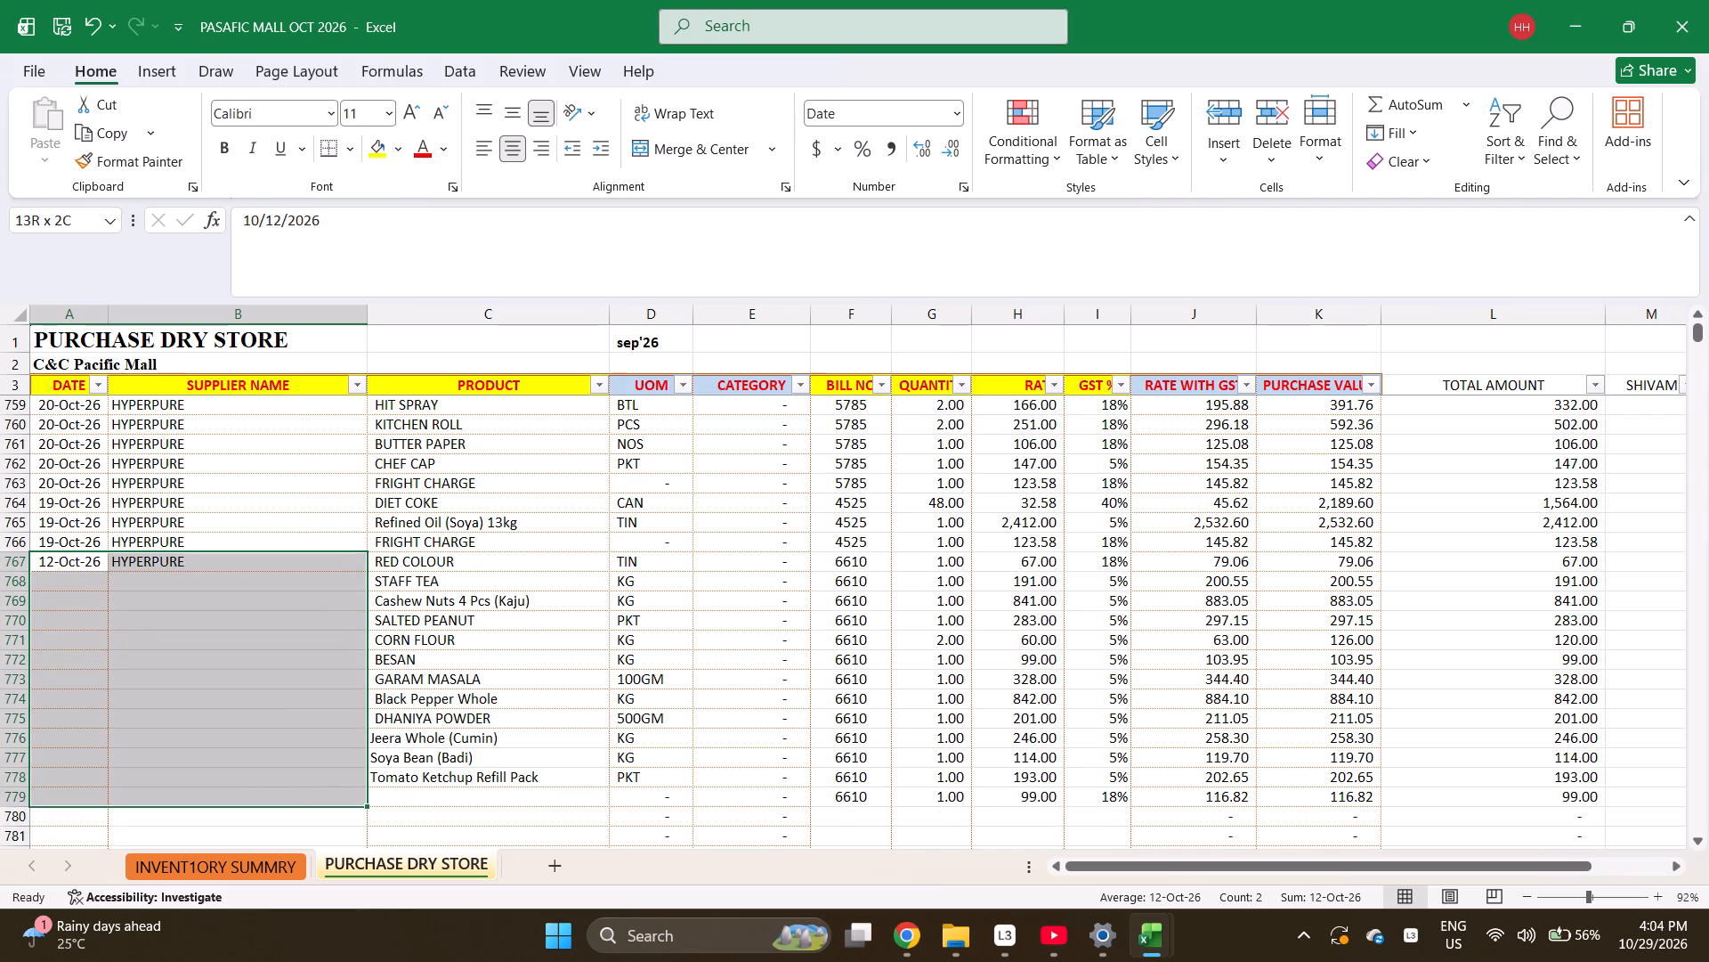
pyautogui.hotkey('shift', 'Up')
pyautogui.hotkey('ctrl', 'd')
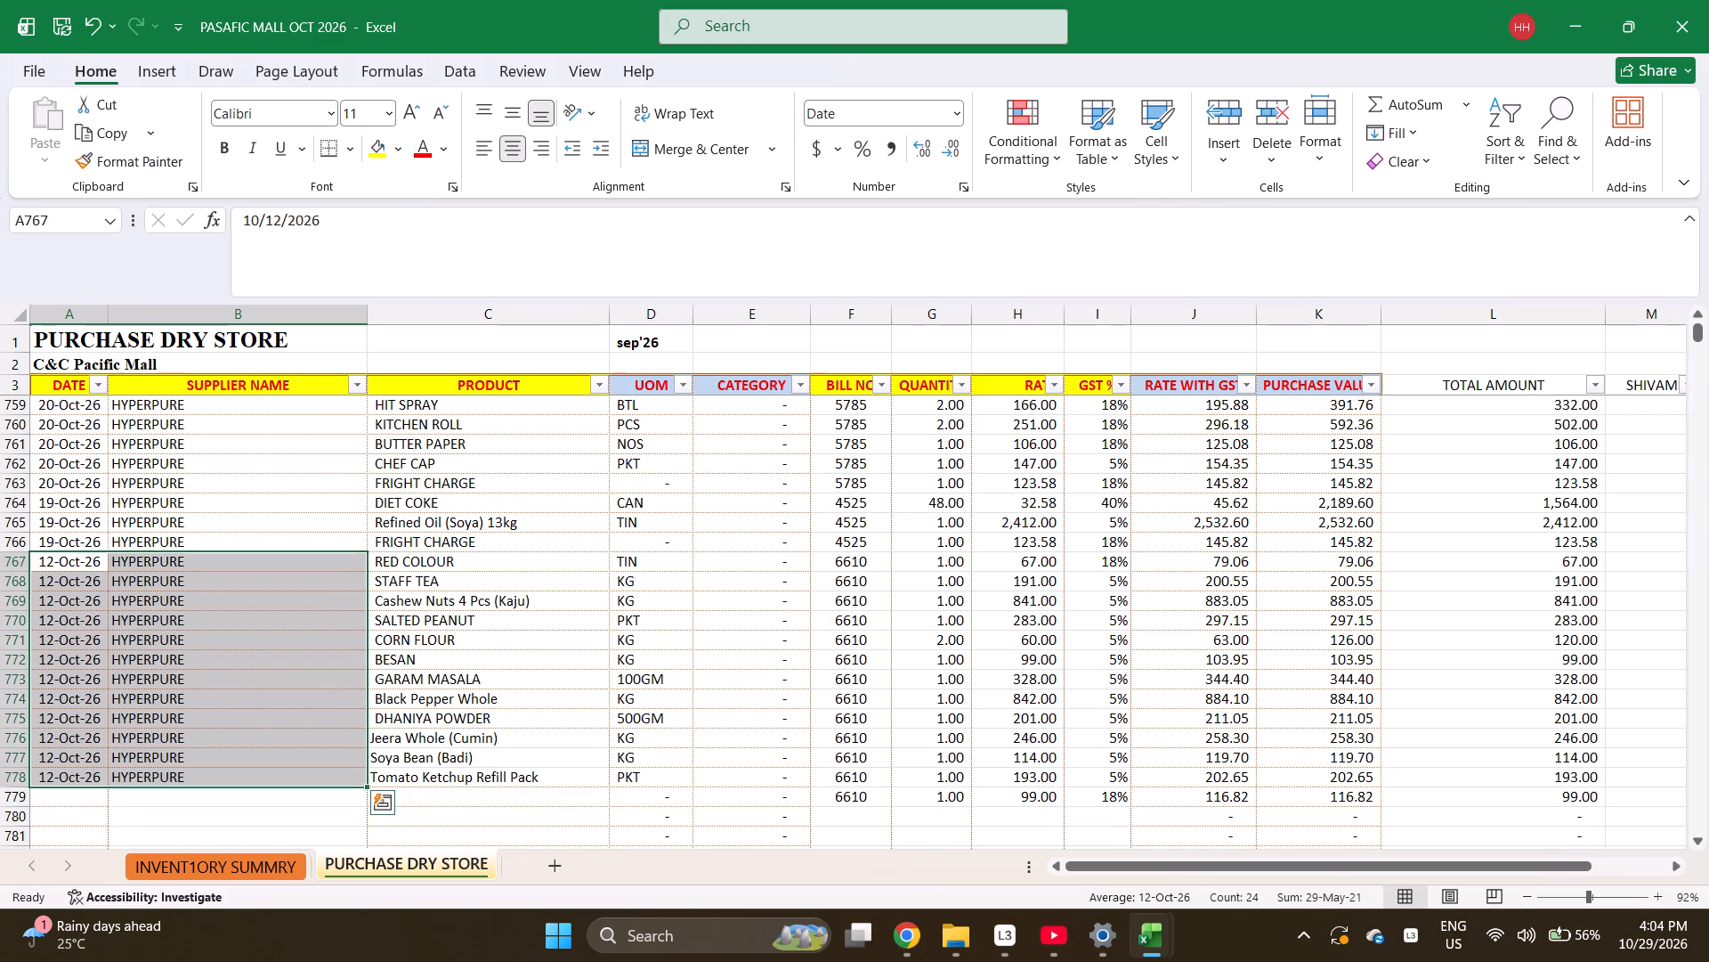
# Fill the date 12-Oct-26 and supplier HYPERPURE from row 778 down into row 779.
pyautogui.hotkey('ctrl', 'Down')
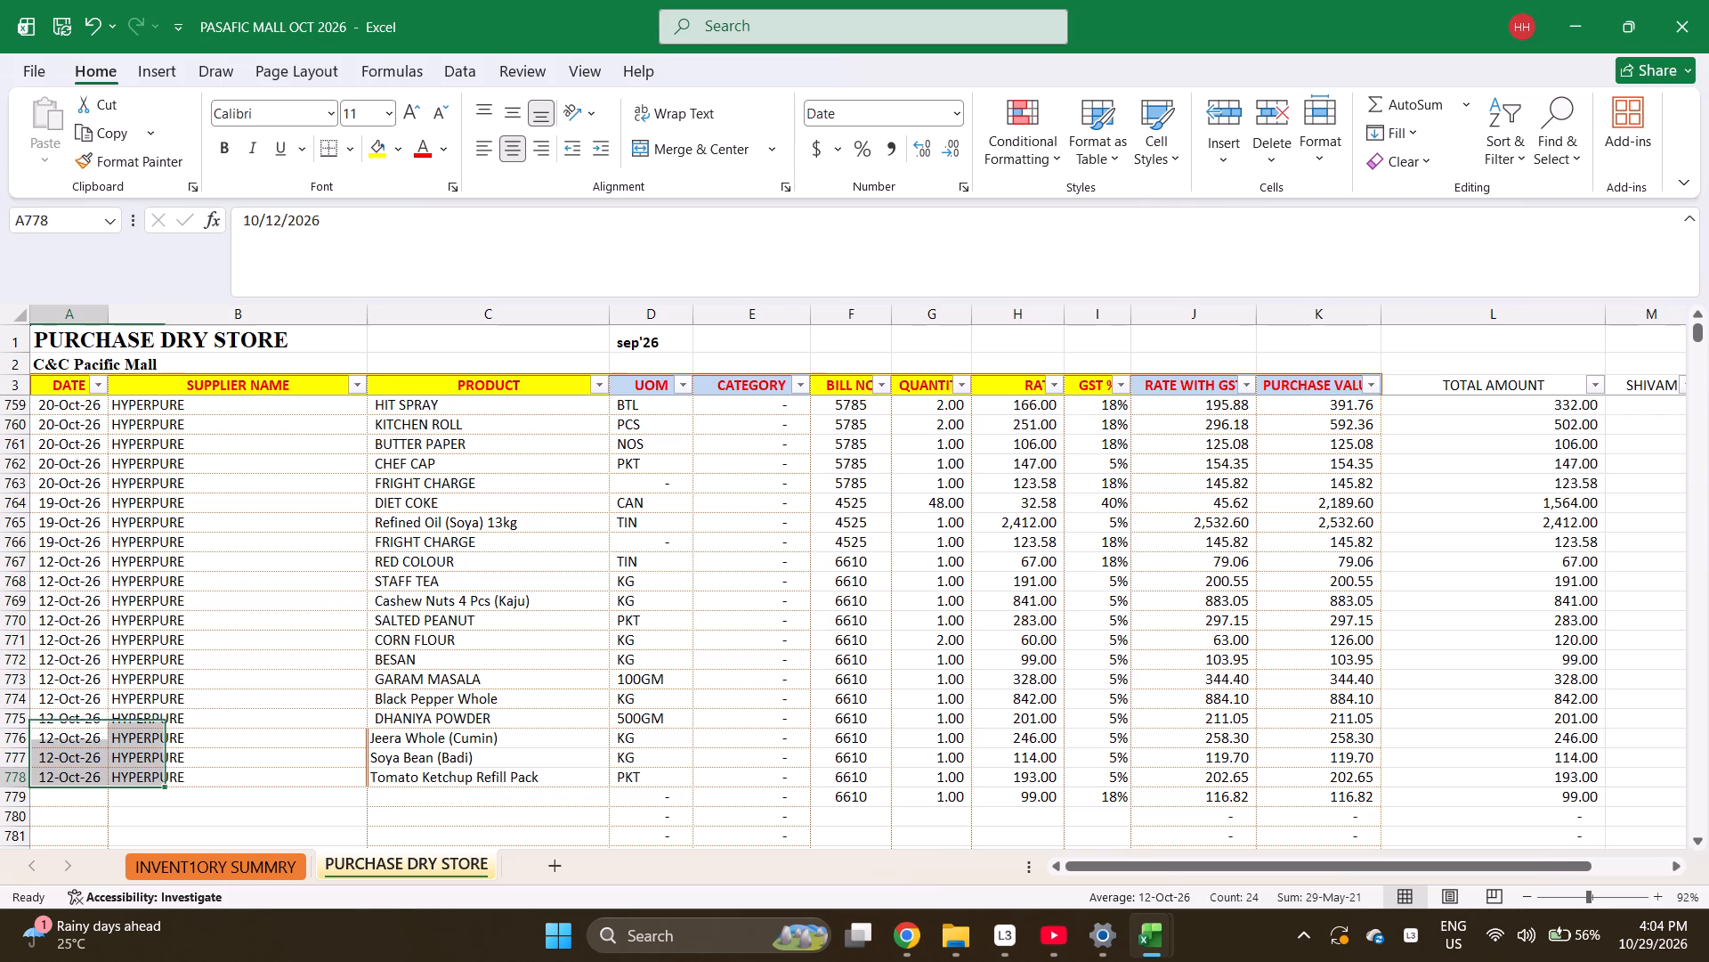
pyautogui.press('Right')
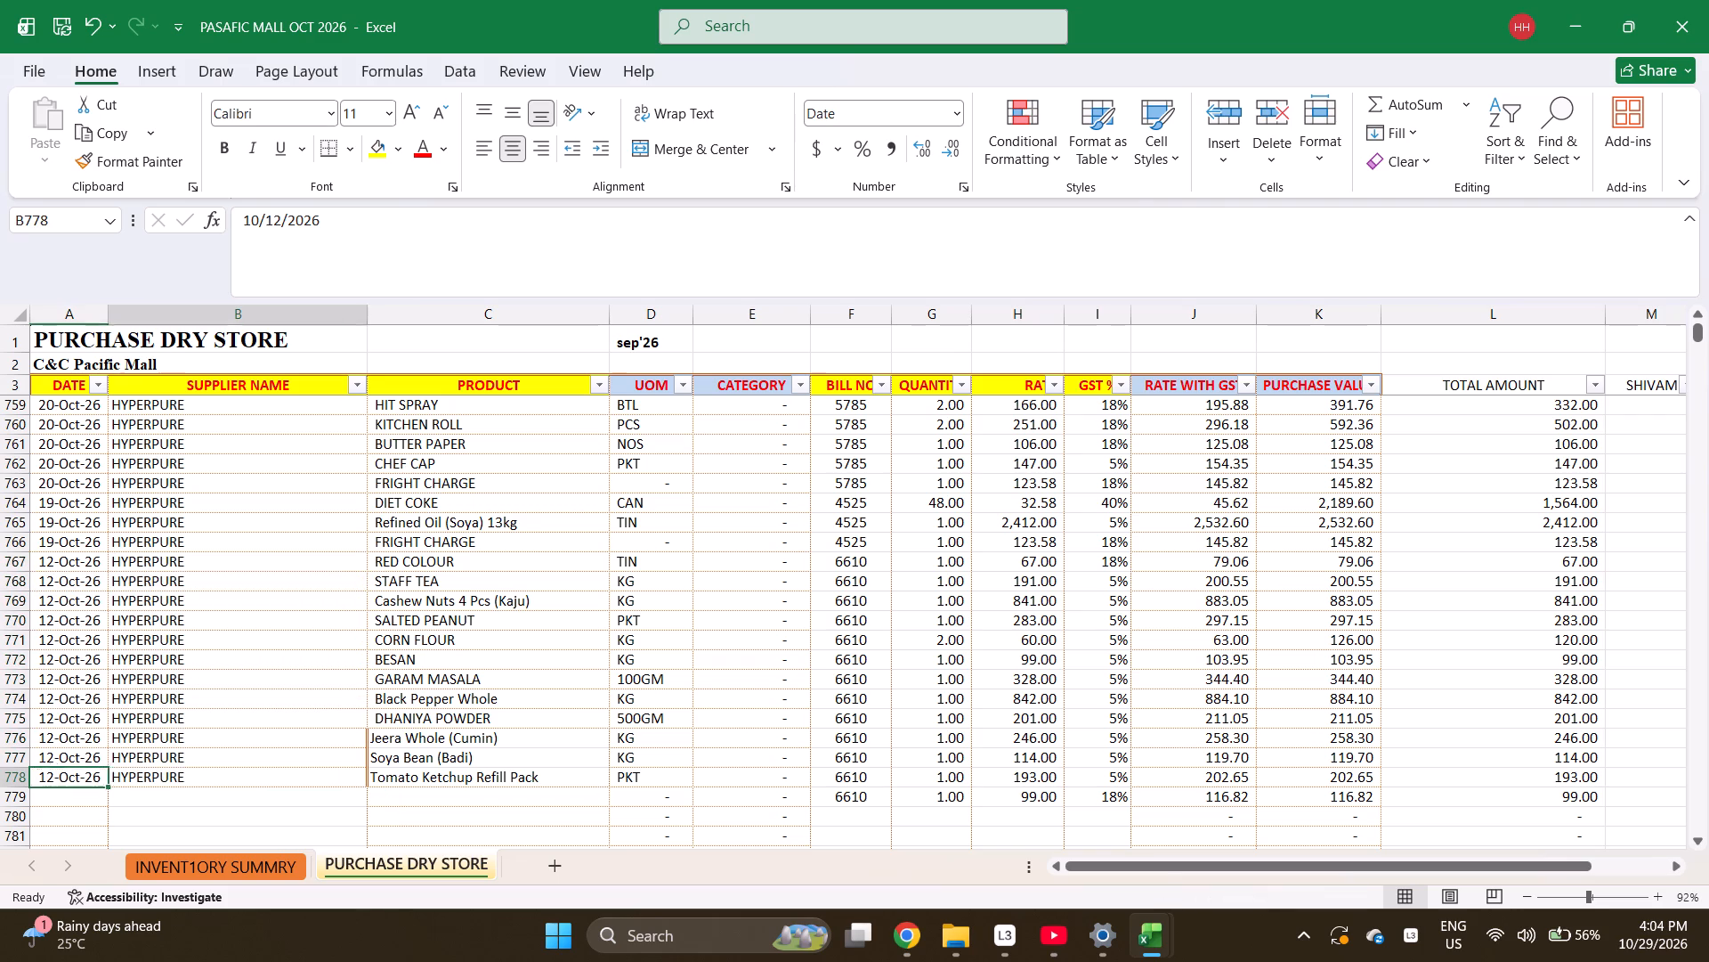
pyautogui.hotkey('shift', 'Left')
pyautogui.hotkey('shift', 'Down')
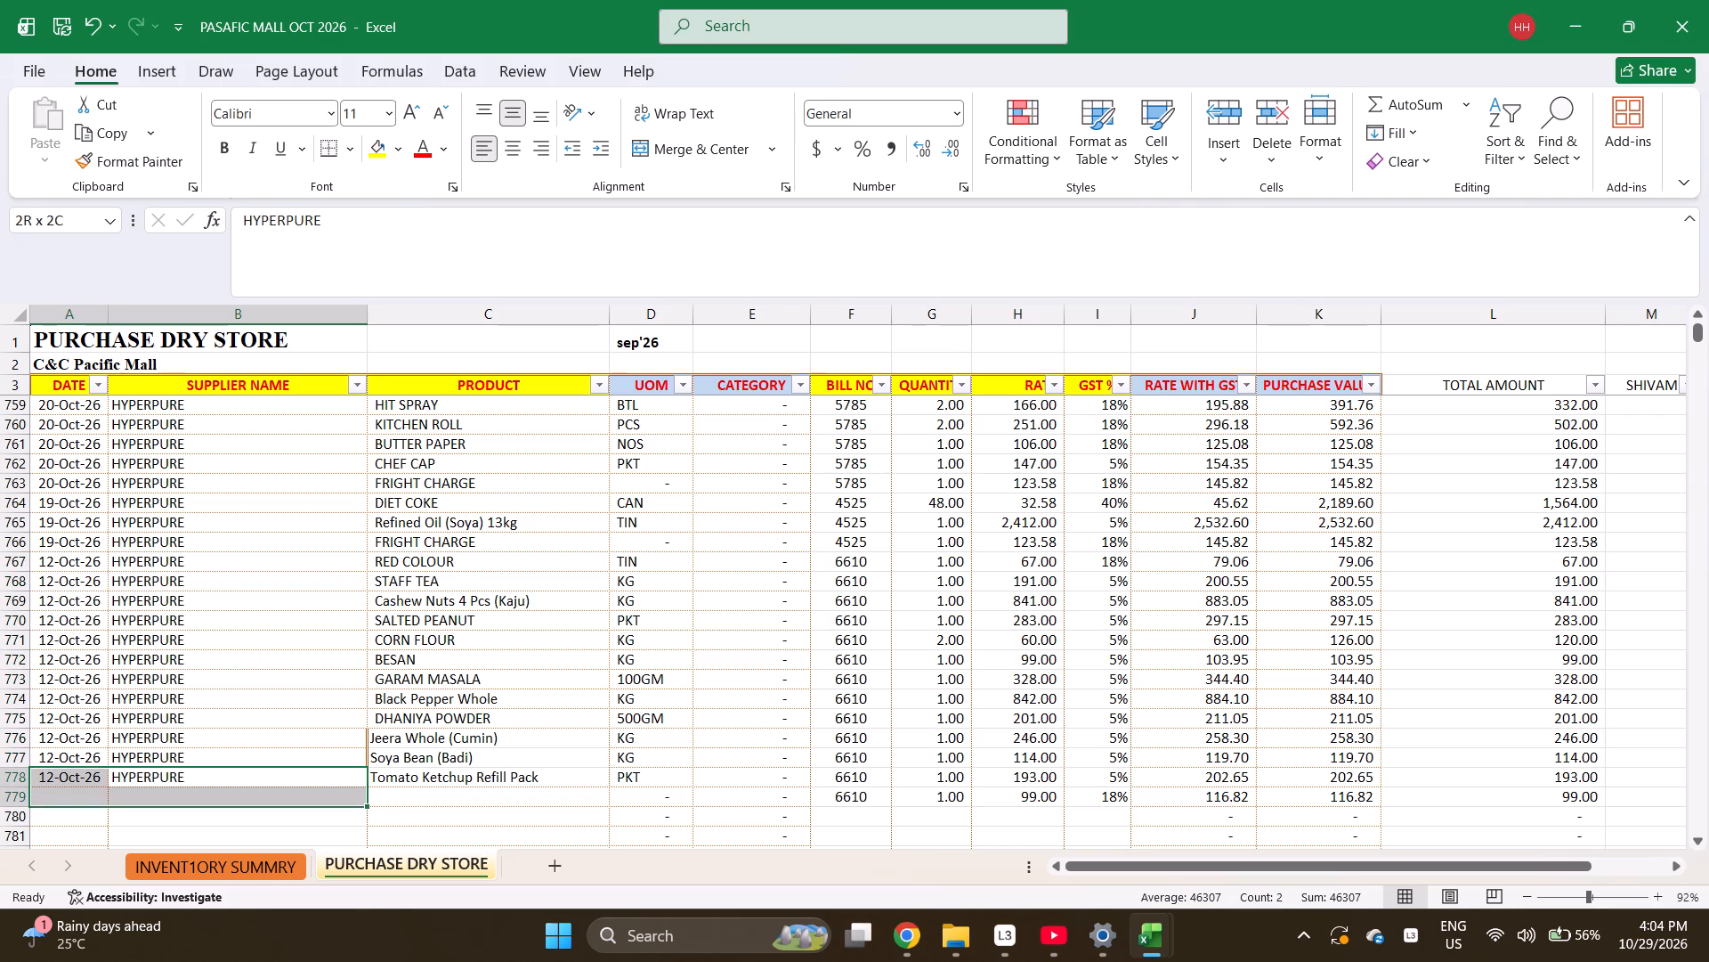
pyautogui.hotkey('ctrl', 'd')
# Enter FRIGHT CHARGE as the product in row 779.
pyautogui.press('Right')
pyautogui.press('Right')
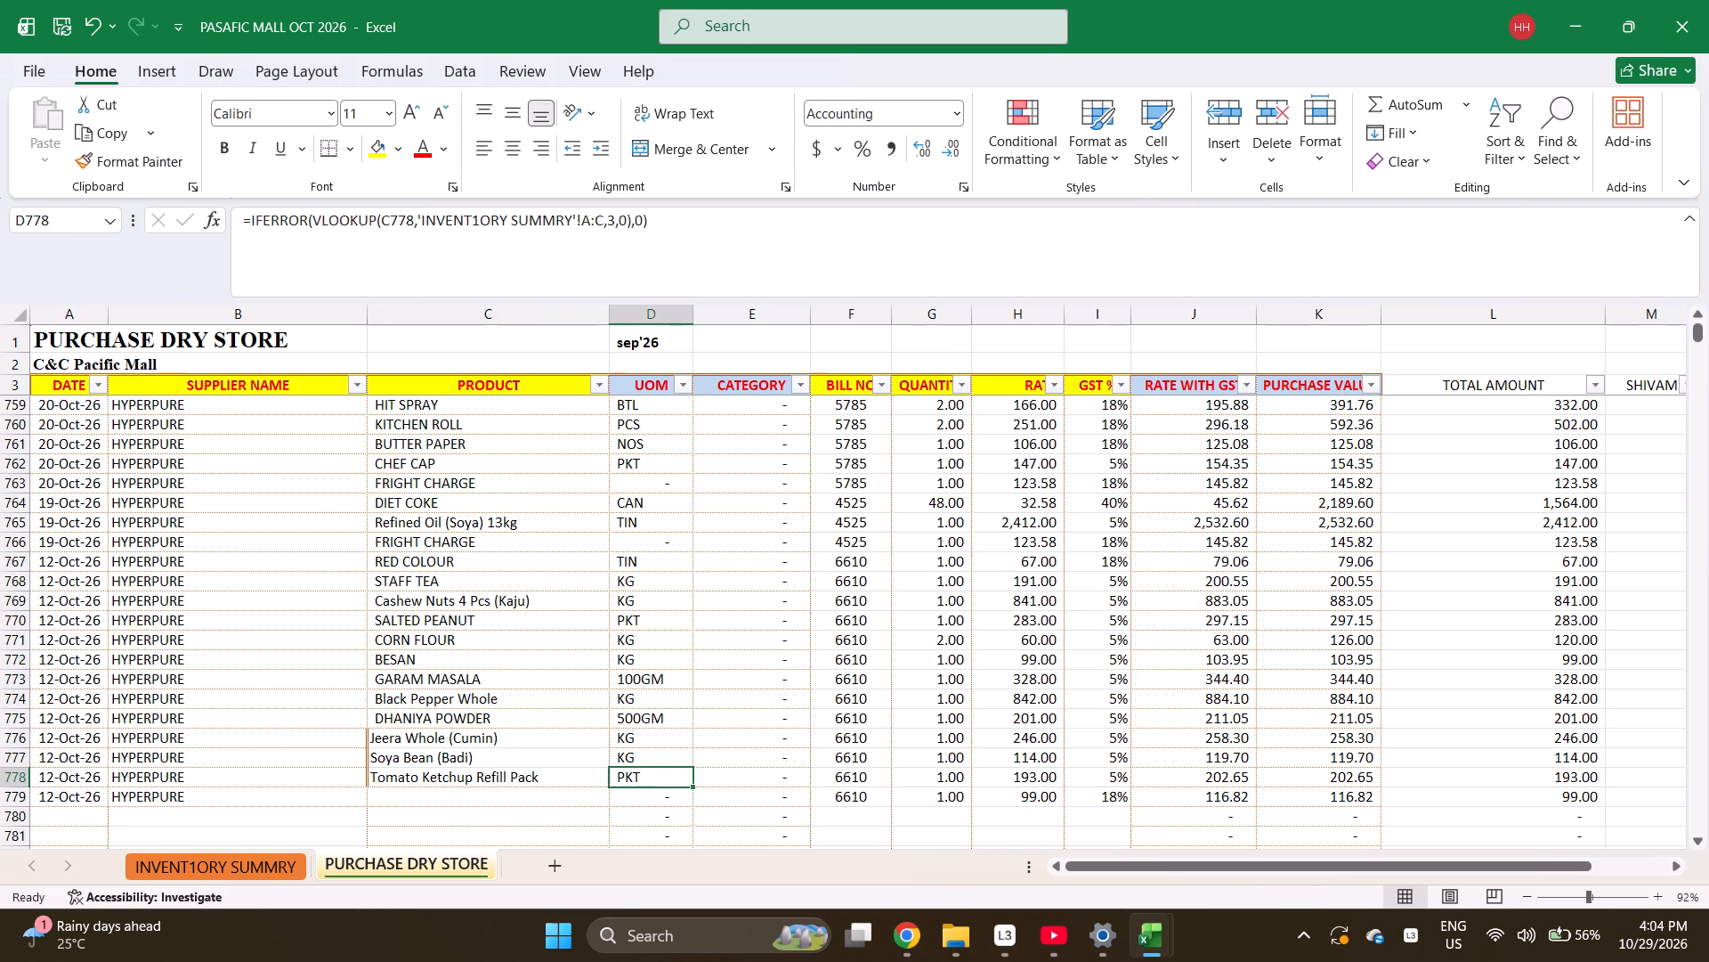
pyautogui.press('Down')
pyautogui.press('Left')
pyautogui.write('FR')
pyautogui.press('Right')
pyautogui.press('Right')
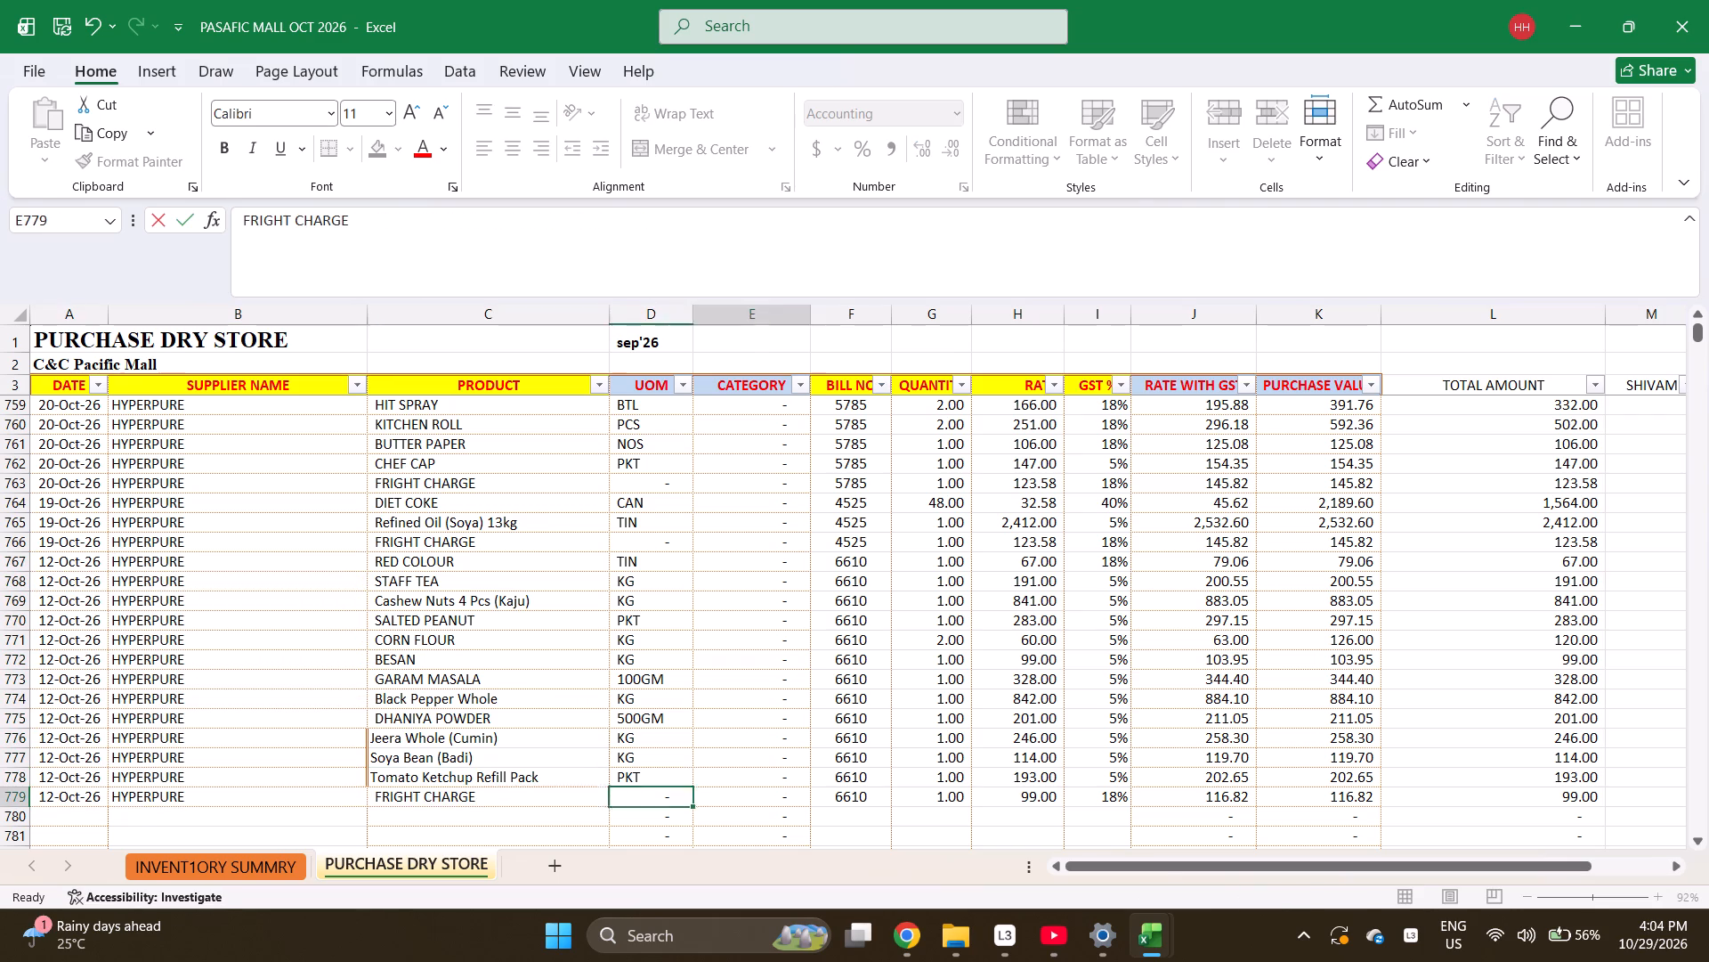
# Check the total of the purchase values for bill 6610 by selecting rows 767 through 779 of PURCHASE VALUE.
pyautogui.press('Right')
pyautogui.press('Right')
pyautogui.press('Right')
pyautogui.press('Right')
pyautogui.press('Right')
pyautogui.press('Right')
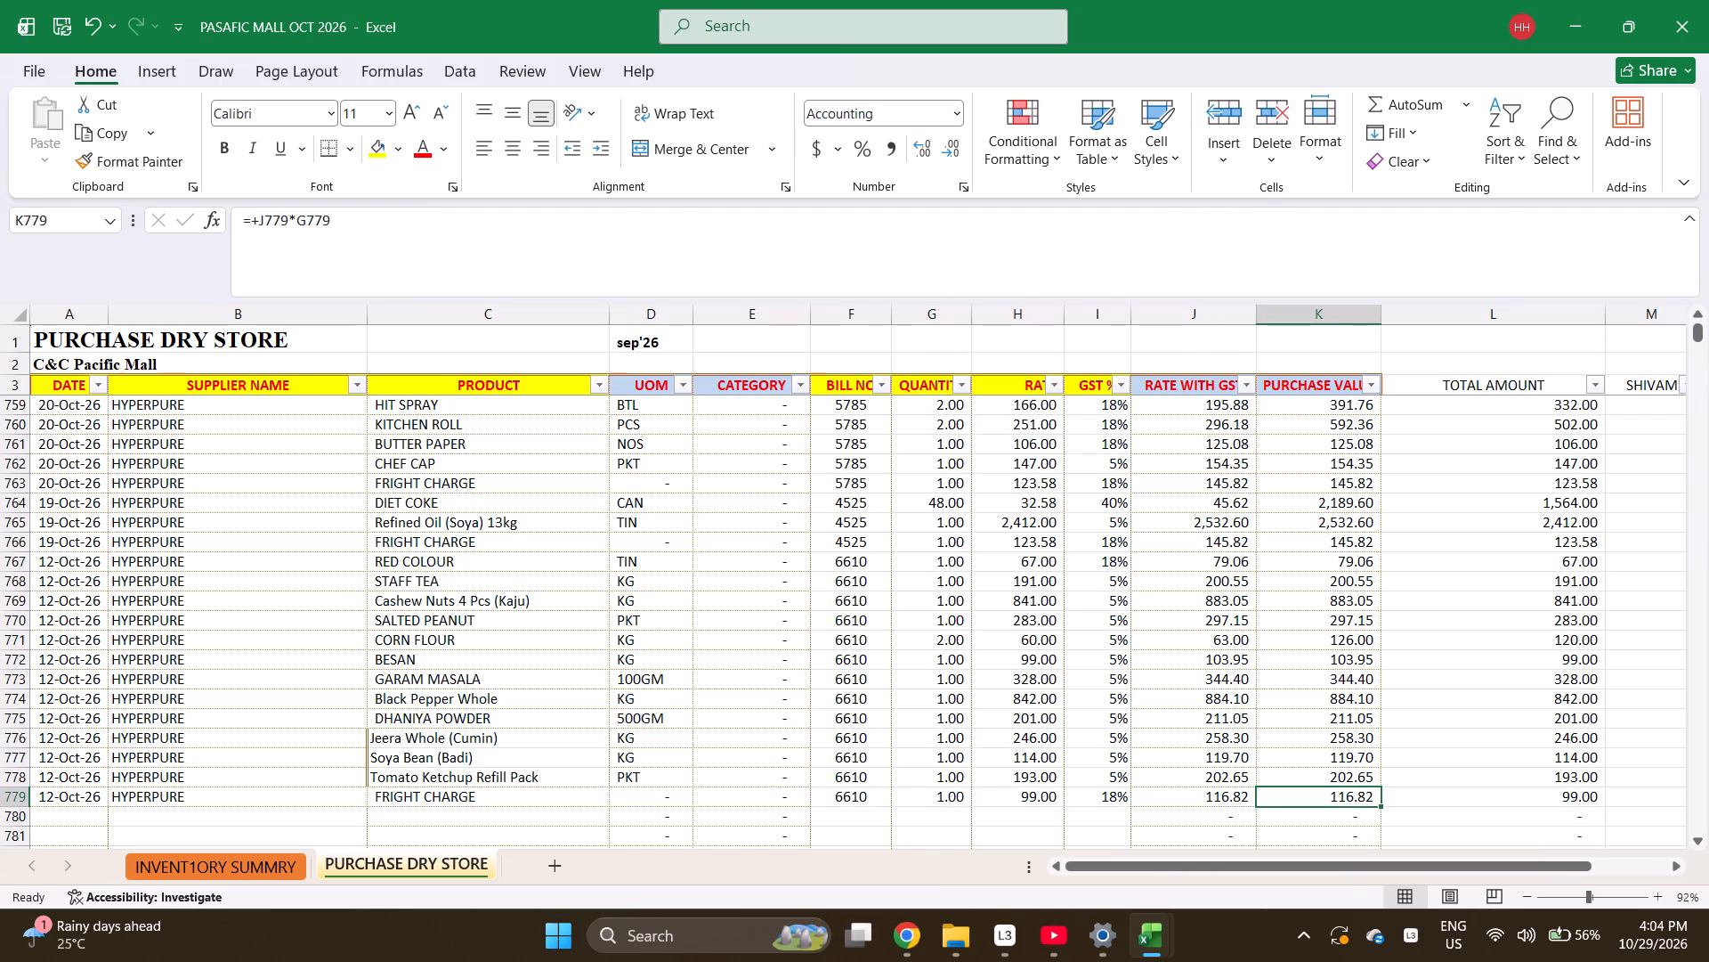
pyautogui.hotkey('ctrl', 'Left')
pyautogui.hotkey('ctrl', 'Left')
pyautogui.hotkey('ctrl', 'Left')
pyautogui.hotkey('ctrl', 'Left')
pyautogui.hotkey('ctrl', 'Left')
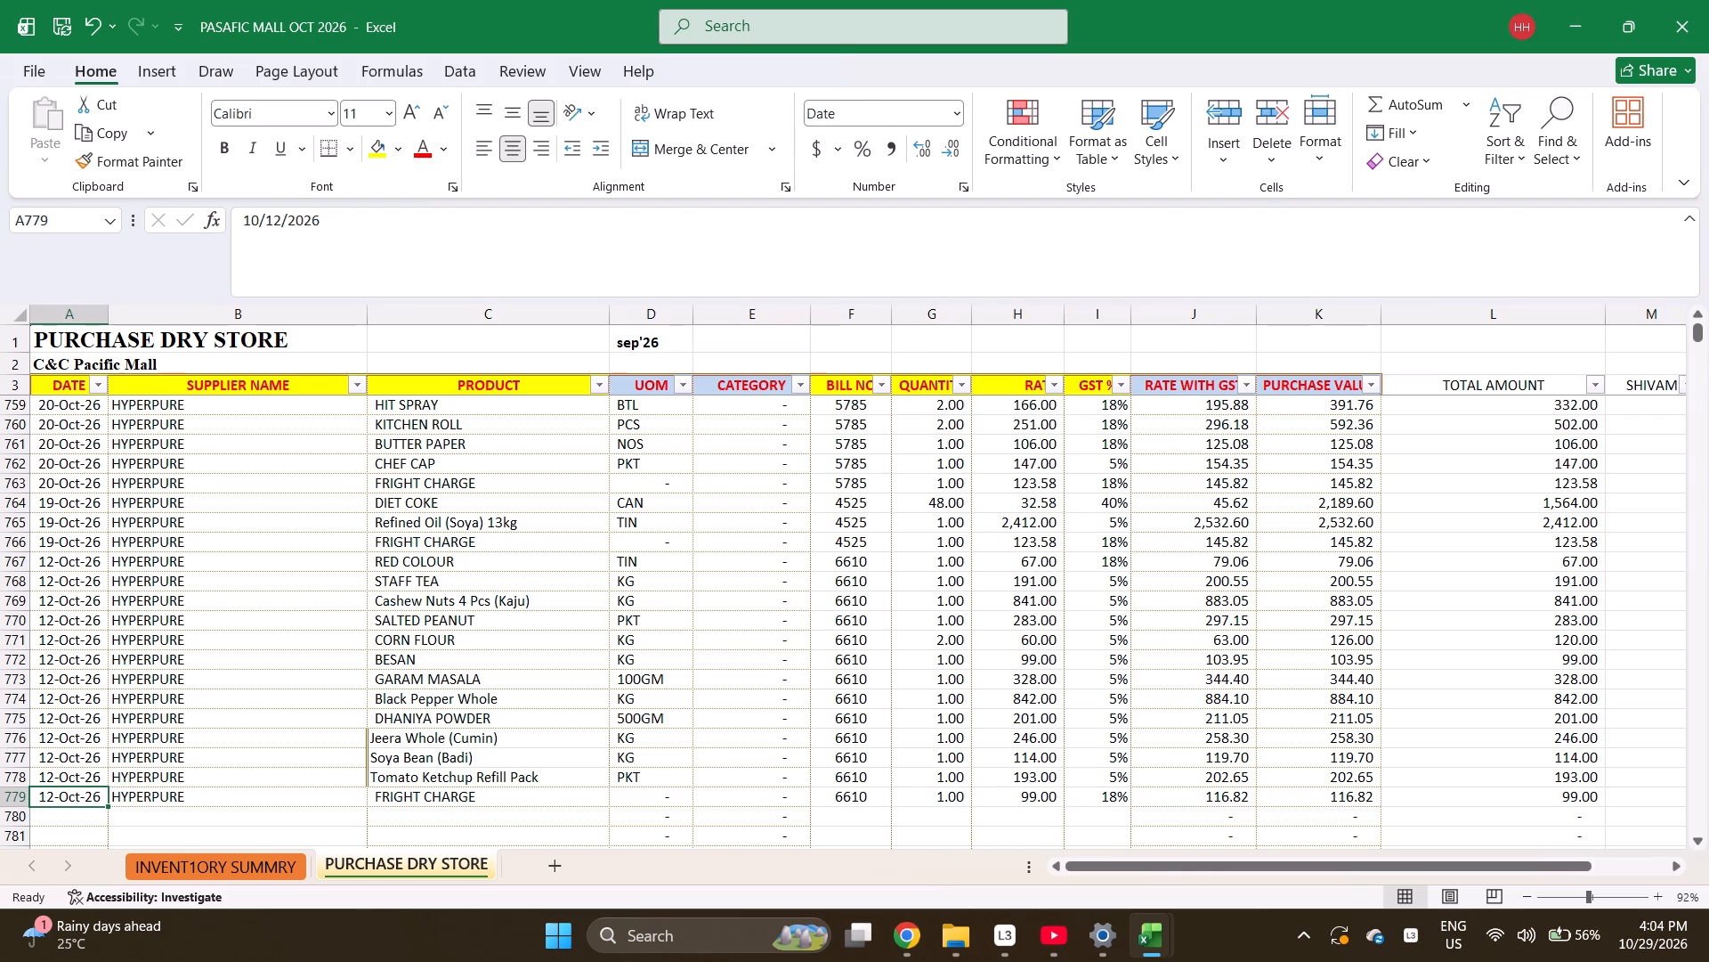
pyautogui.press('Right')
pyautogui.hotkey('ctrl', 'Right')
pyautogui.press('Left')
pyautogui.hotkey('shift', 'Up')
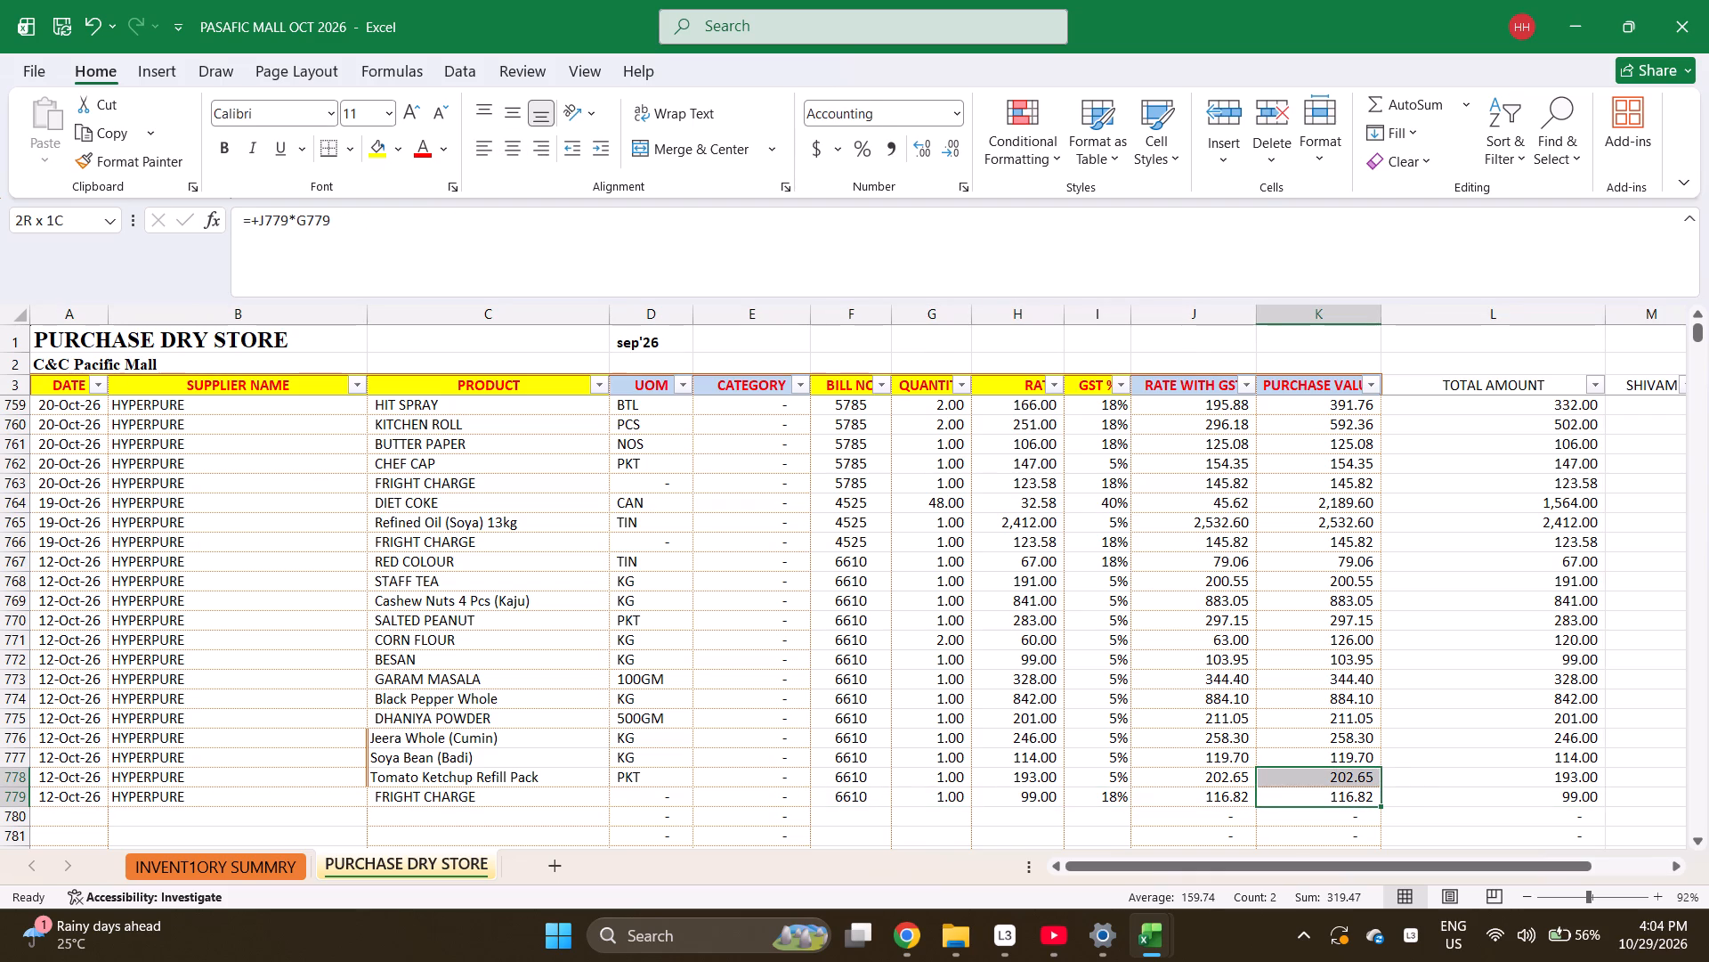
pyautogui.hotkey('shift', 'Up')
pyautogui.hotkey('shift', 'Up')
pyautogui.hotkey('shift', 'Up')
pyautogui.hotkey('shift', 'Up')
pyautogui.hotkey('shift', 'Up')
pyautogui.hotkey('shift', 'Up')
pyautogui.hotkey('shift', 'Up')
pyautogui.hotkey('shift', 'Up')
pyautogui.hotkey('shift', 'Up')
pyautogui.hotkey('shift', 'Up')
pyautogui.hotkey('shift', 'Up')
pyautogui.hotkey('shift', 'Up')
pyautogui.hotkey('shift', 'Up')
pyautogui.hotkey('shift', 'Up')
pyautogui.hotkey('shift', 'Up')
pyautogui.hotkey('shift', 'Up')
pyautogui.hotkey('shift', 'Up')
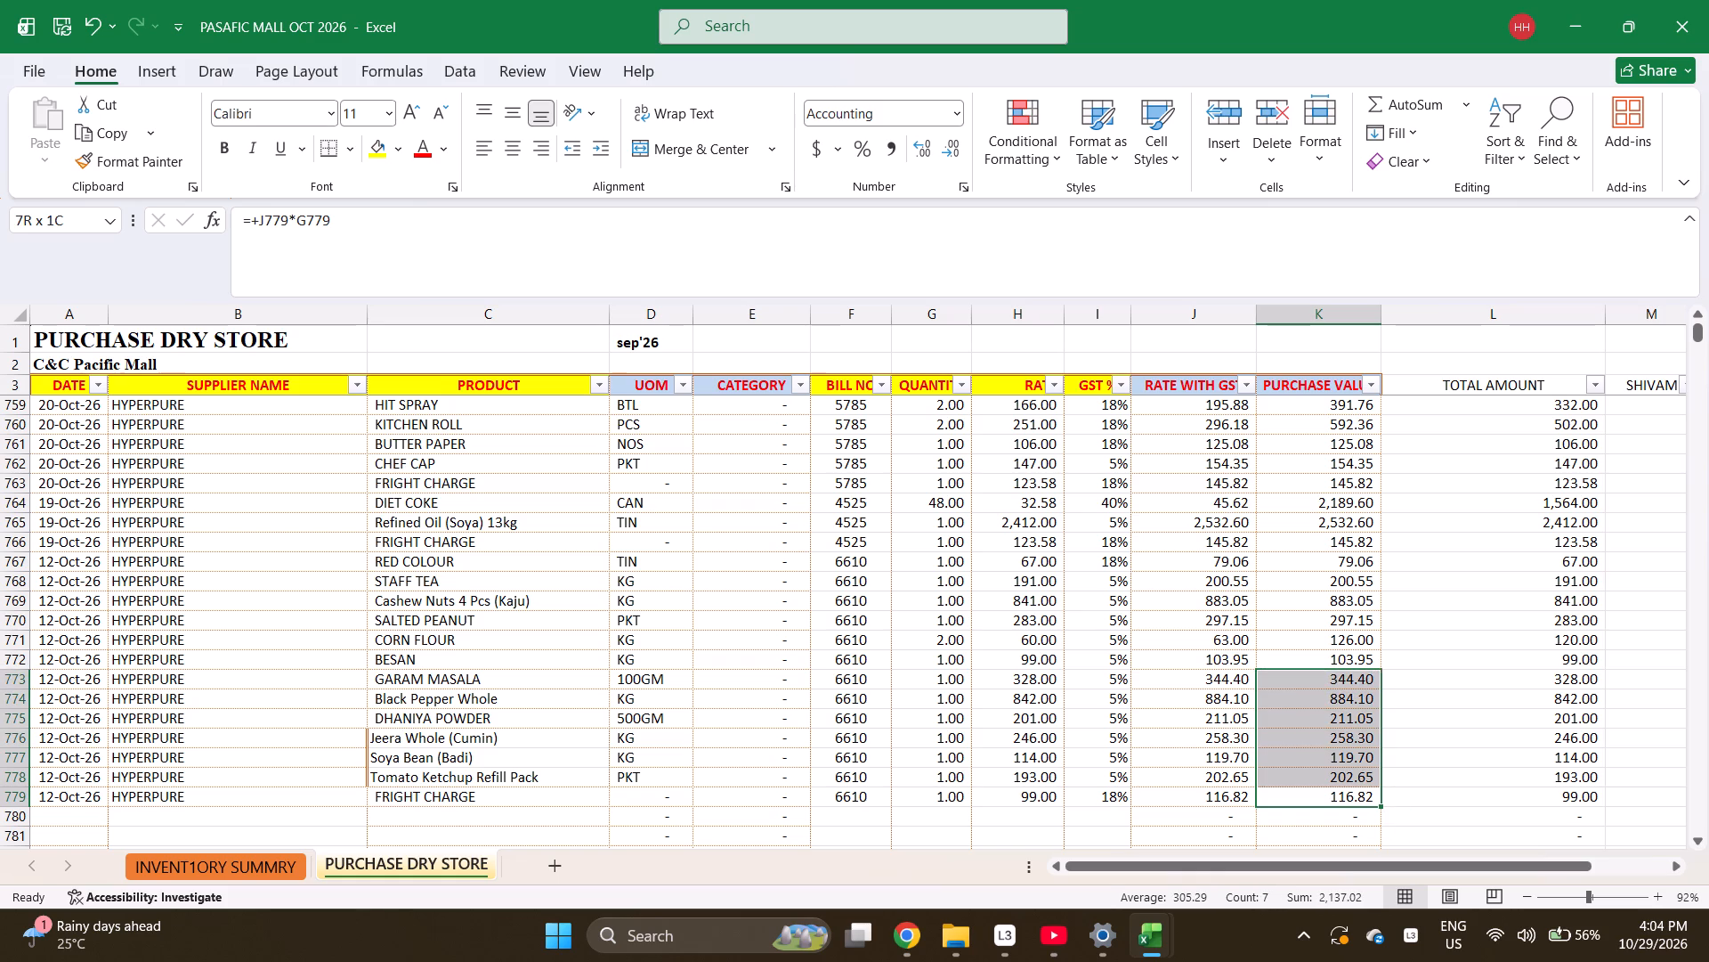
pyautogui.hotkey('shift', 'Down')
pyautogui.hotkey('shift', 'Down')
pyautogui.hotkey('shift', 'Down')
pyautogui.hotkey('shift', 'Down')
pyautogui.hotkey('shift', 'Down')
pyautogui.hotkey('shift', 'Down')
pyautogui.hotkey('shift', 'Down')
pyautogui.hotkey('shift', 'Down')
pyautogui.hotkey('shift', 'Down')
pyautogui.hotkey('shift', 'Down')
pyautogui.hotkey('shift', 'Down')
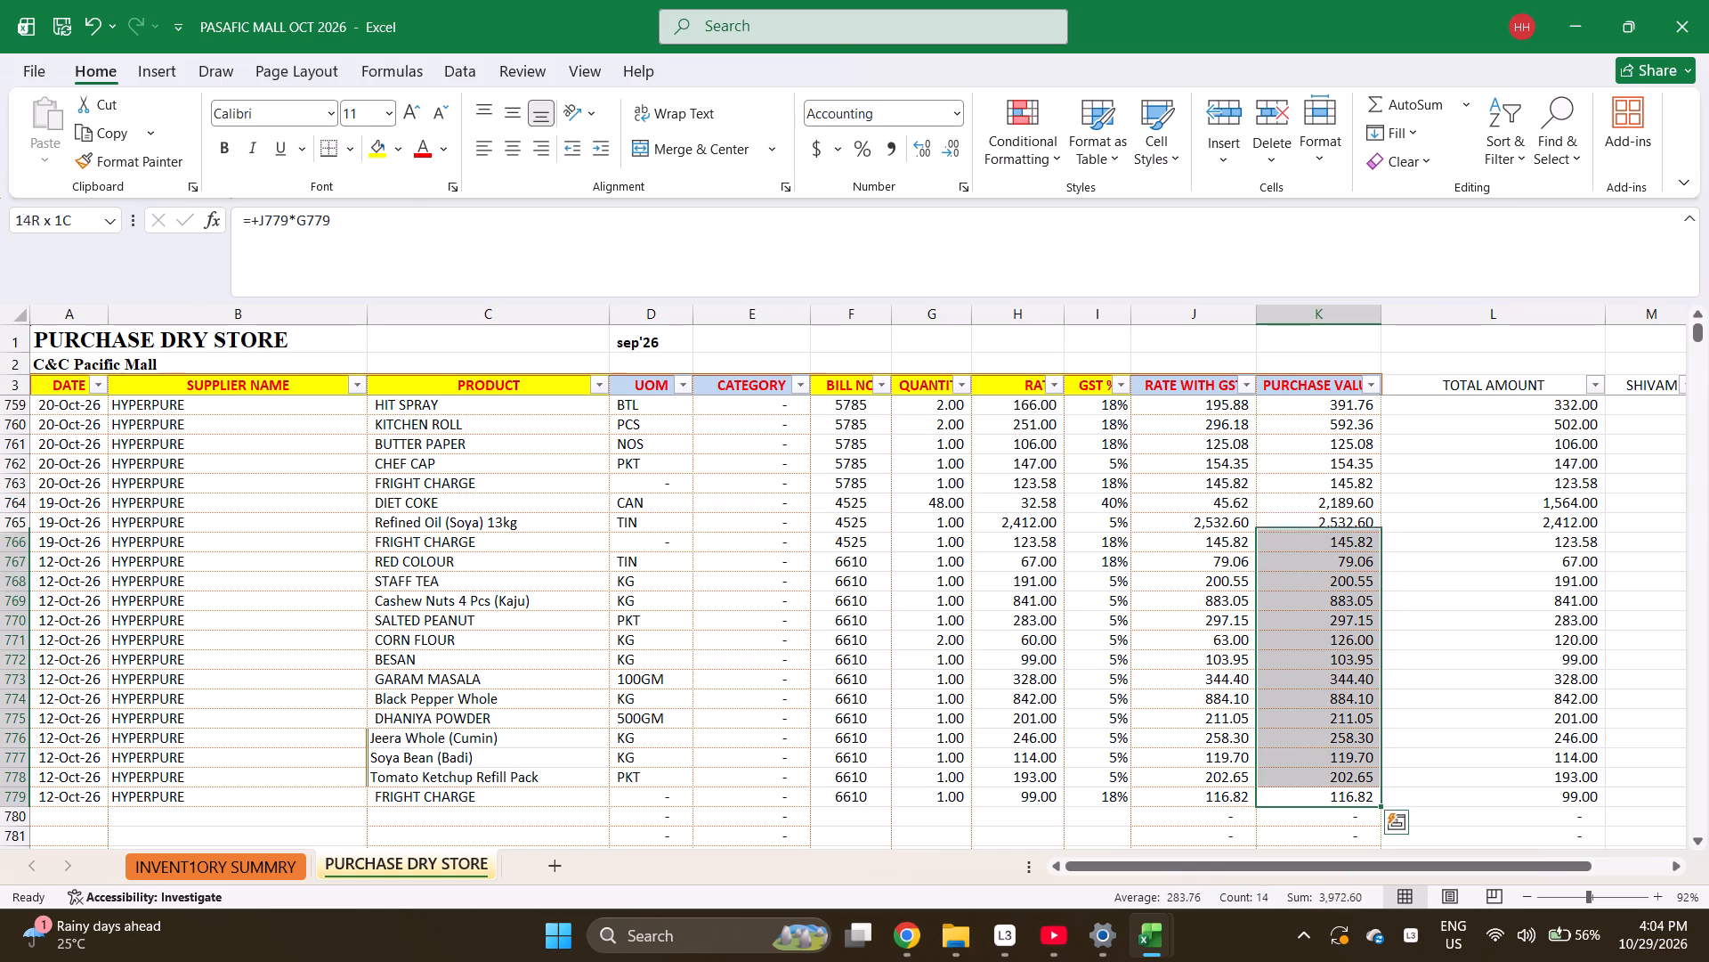
pyautogui.hotkey('shift', 'Up')
pyautogui.hotkey('shift', 'Up')
pyautogui.hotkey('shift', 'Up')
pyautogui.hotkey('shift', 'Up')
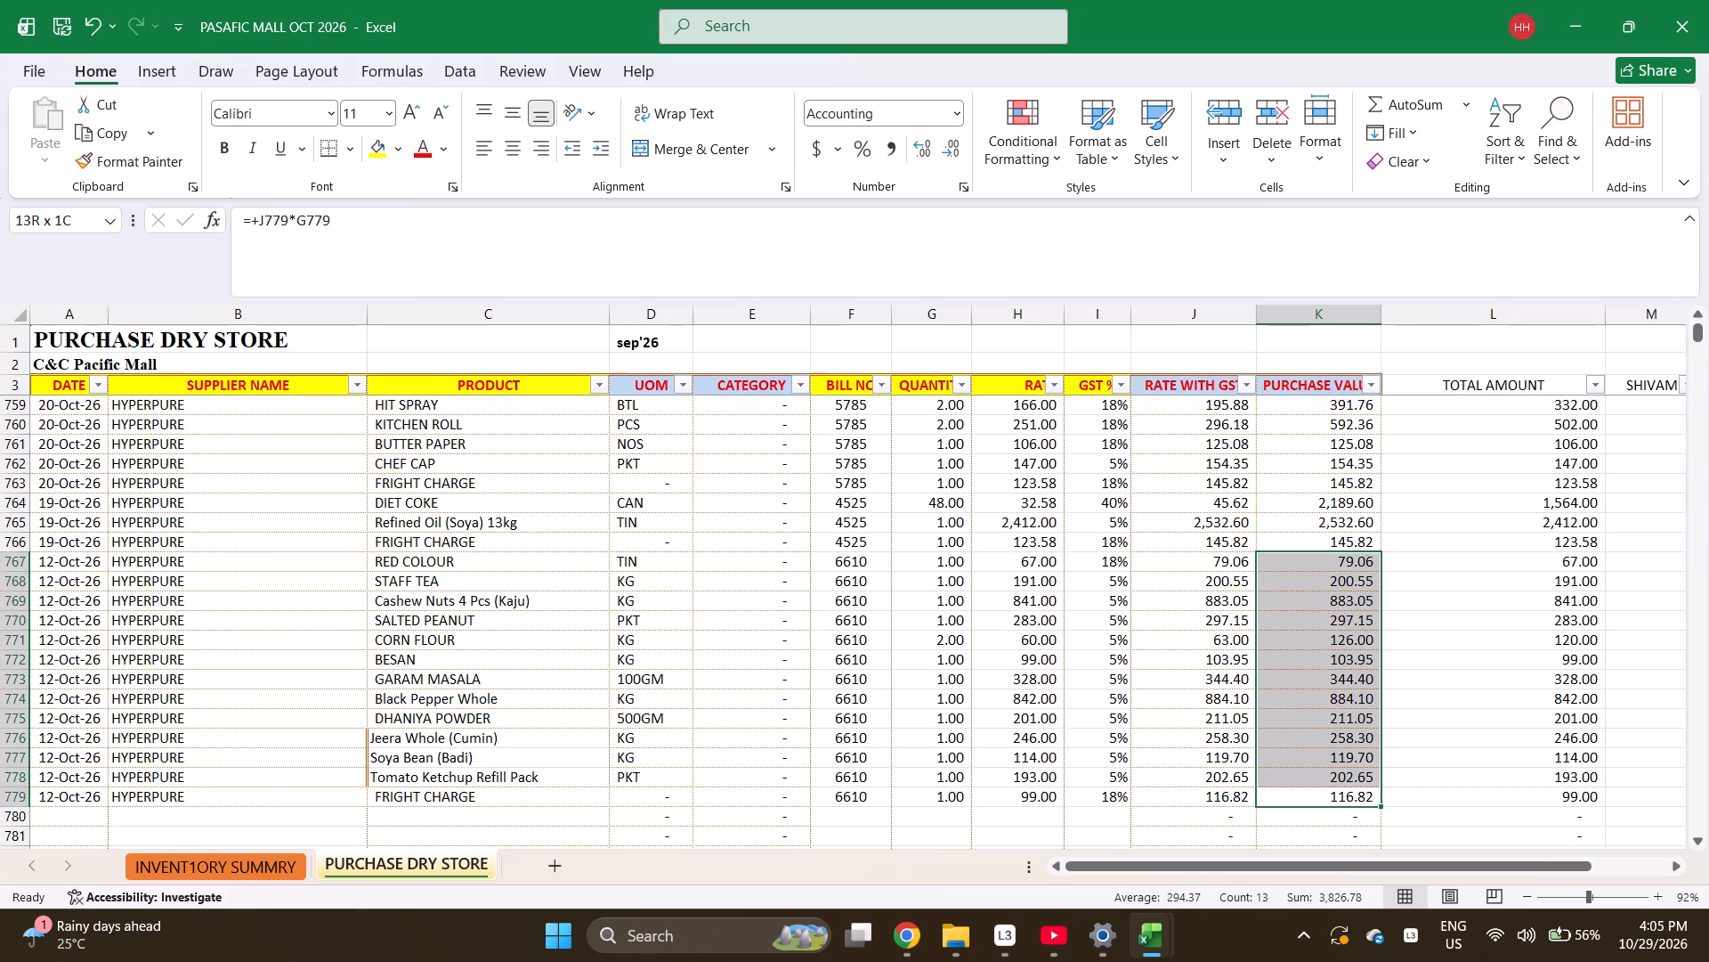
# Go to the empty DATE cell in row 780, below the last line of bill 6610.
pyautogui.hotkey('ctrl', 'Left')
pyautogui.press('Down')
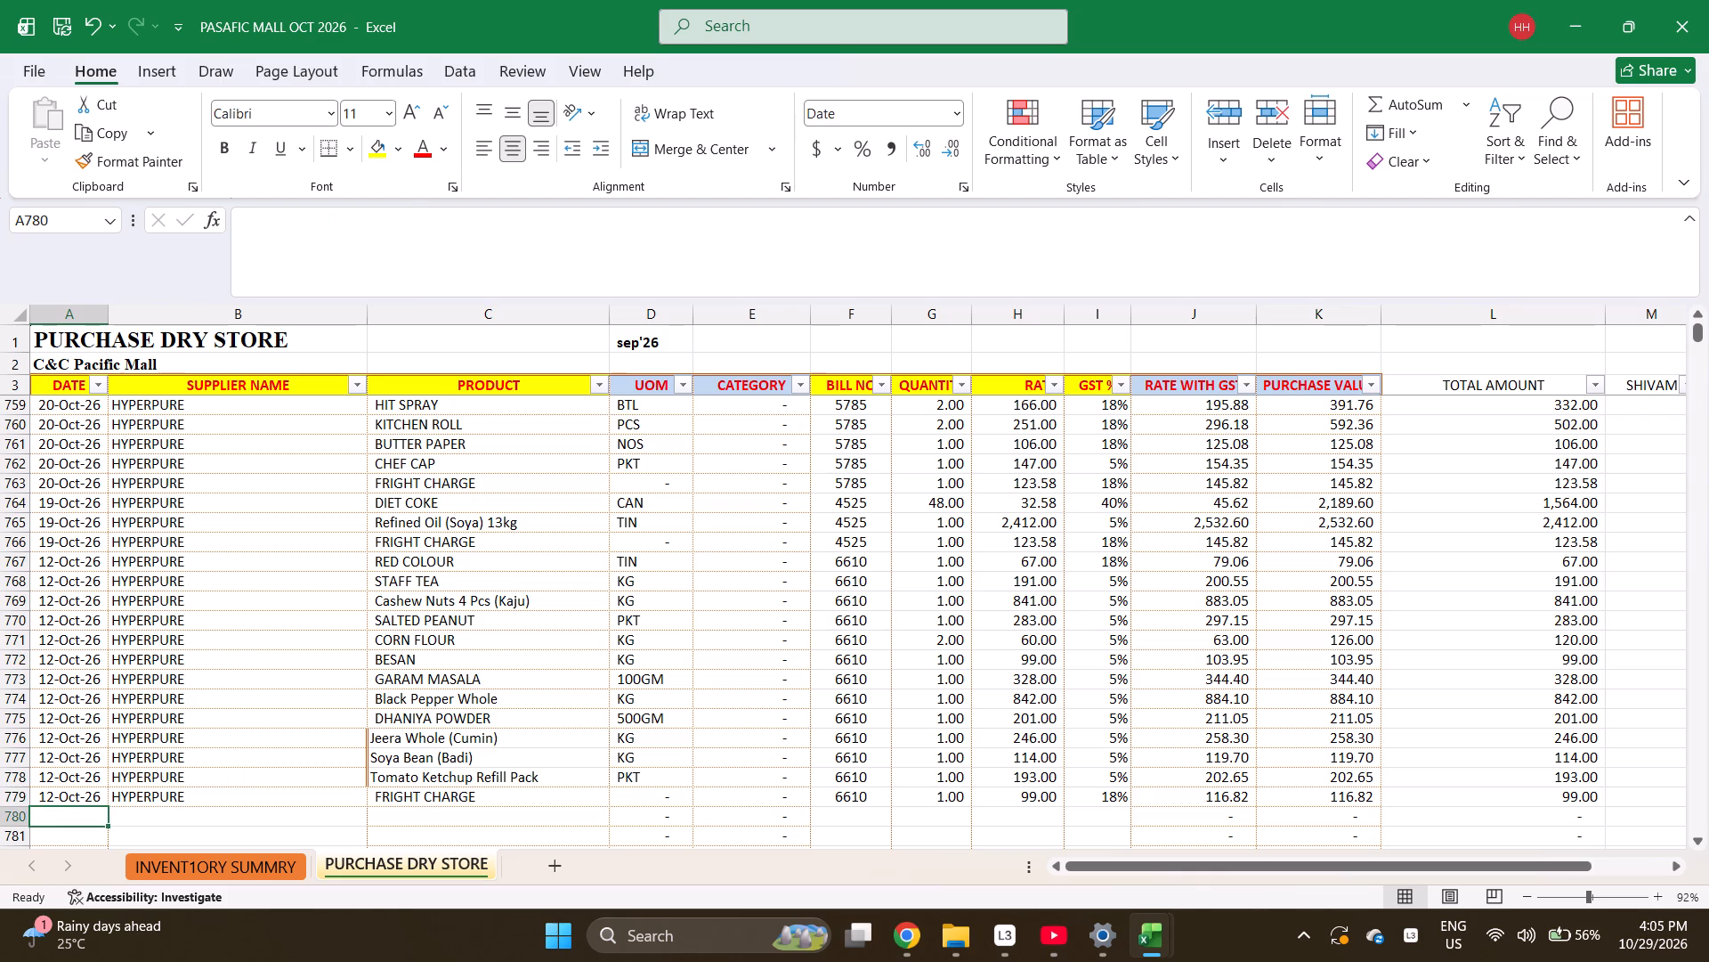
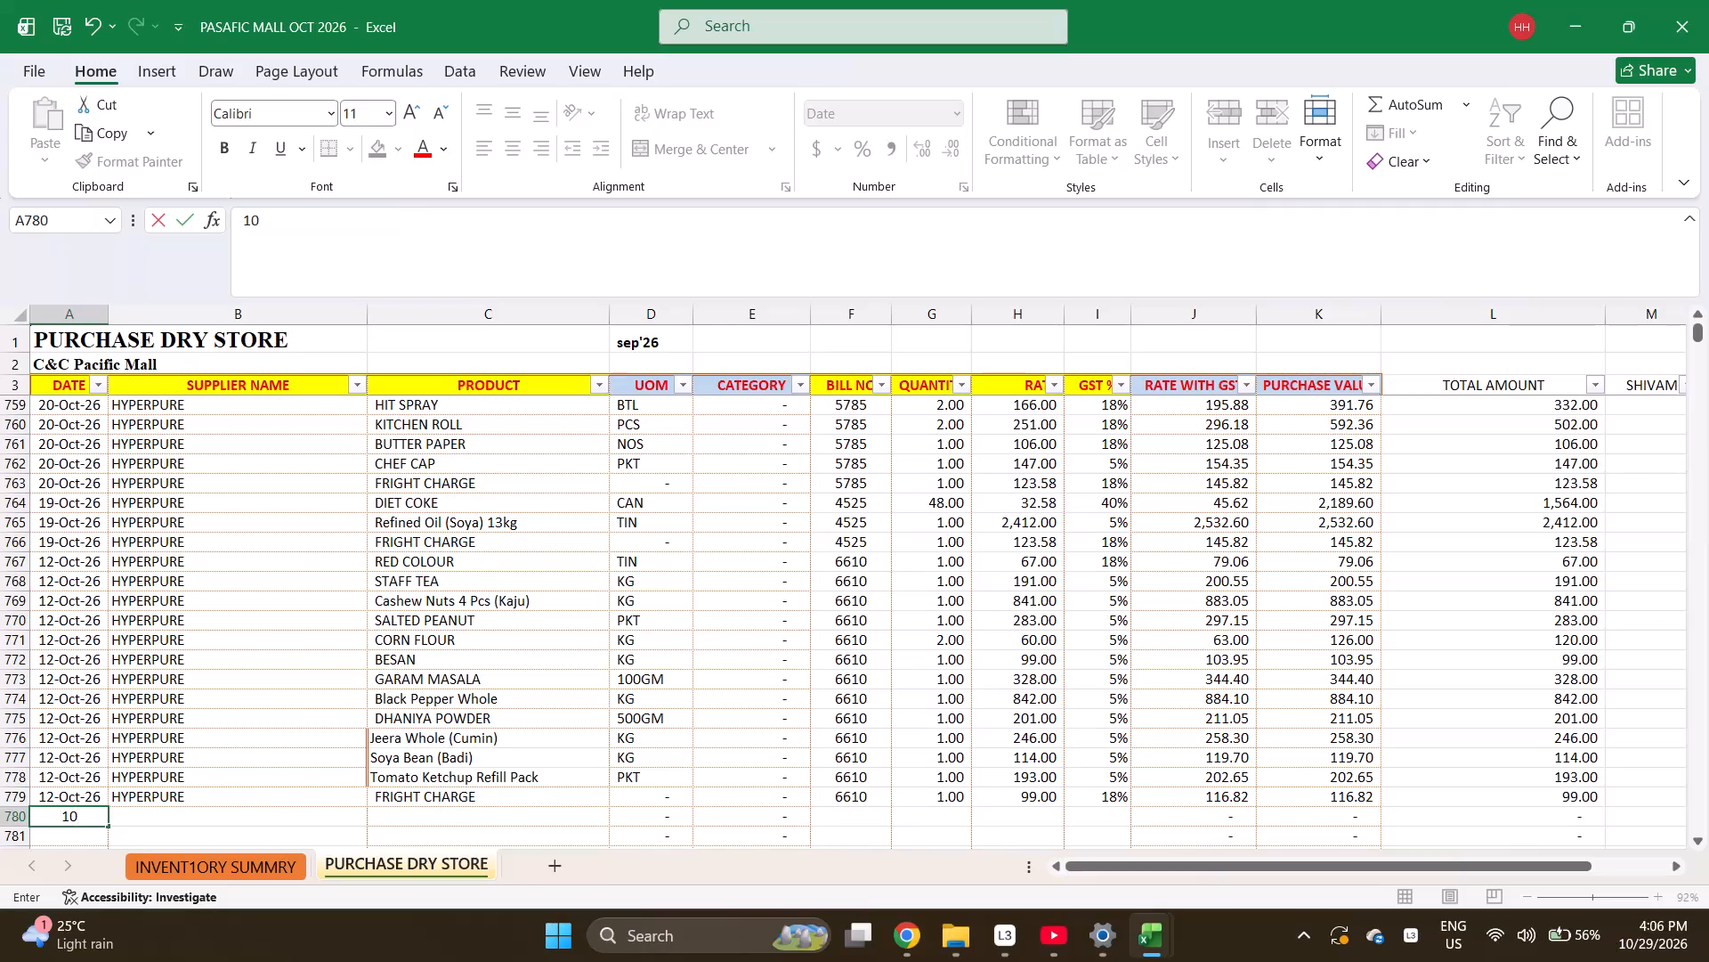
# Enter the date 11-Oct-26 in row 780 and fill the supplier HYPERPURE down from row 779.
pyautogui.press('-')
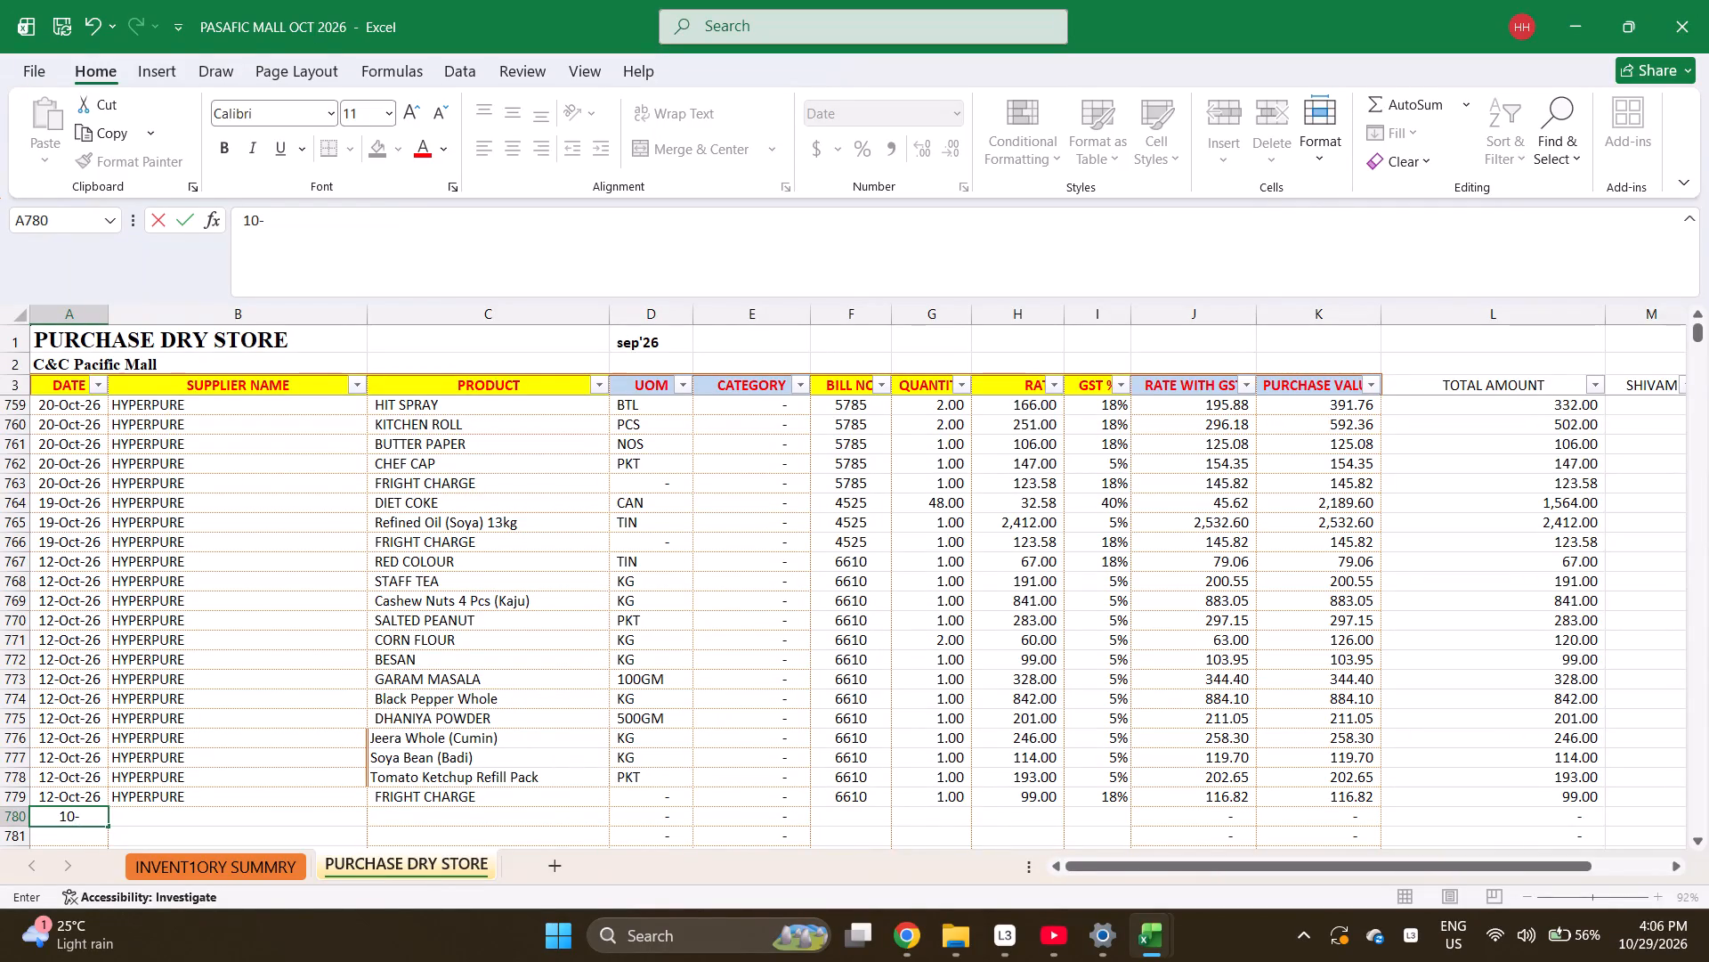
pyautogui.write('10-')
pyautogui.write('26')
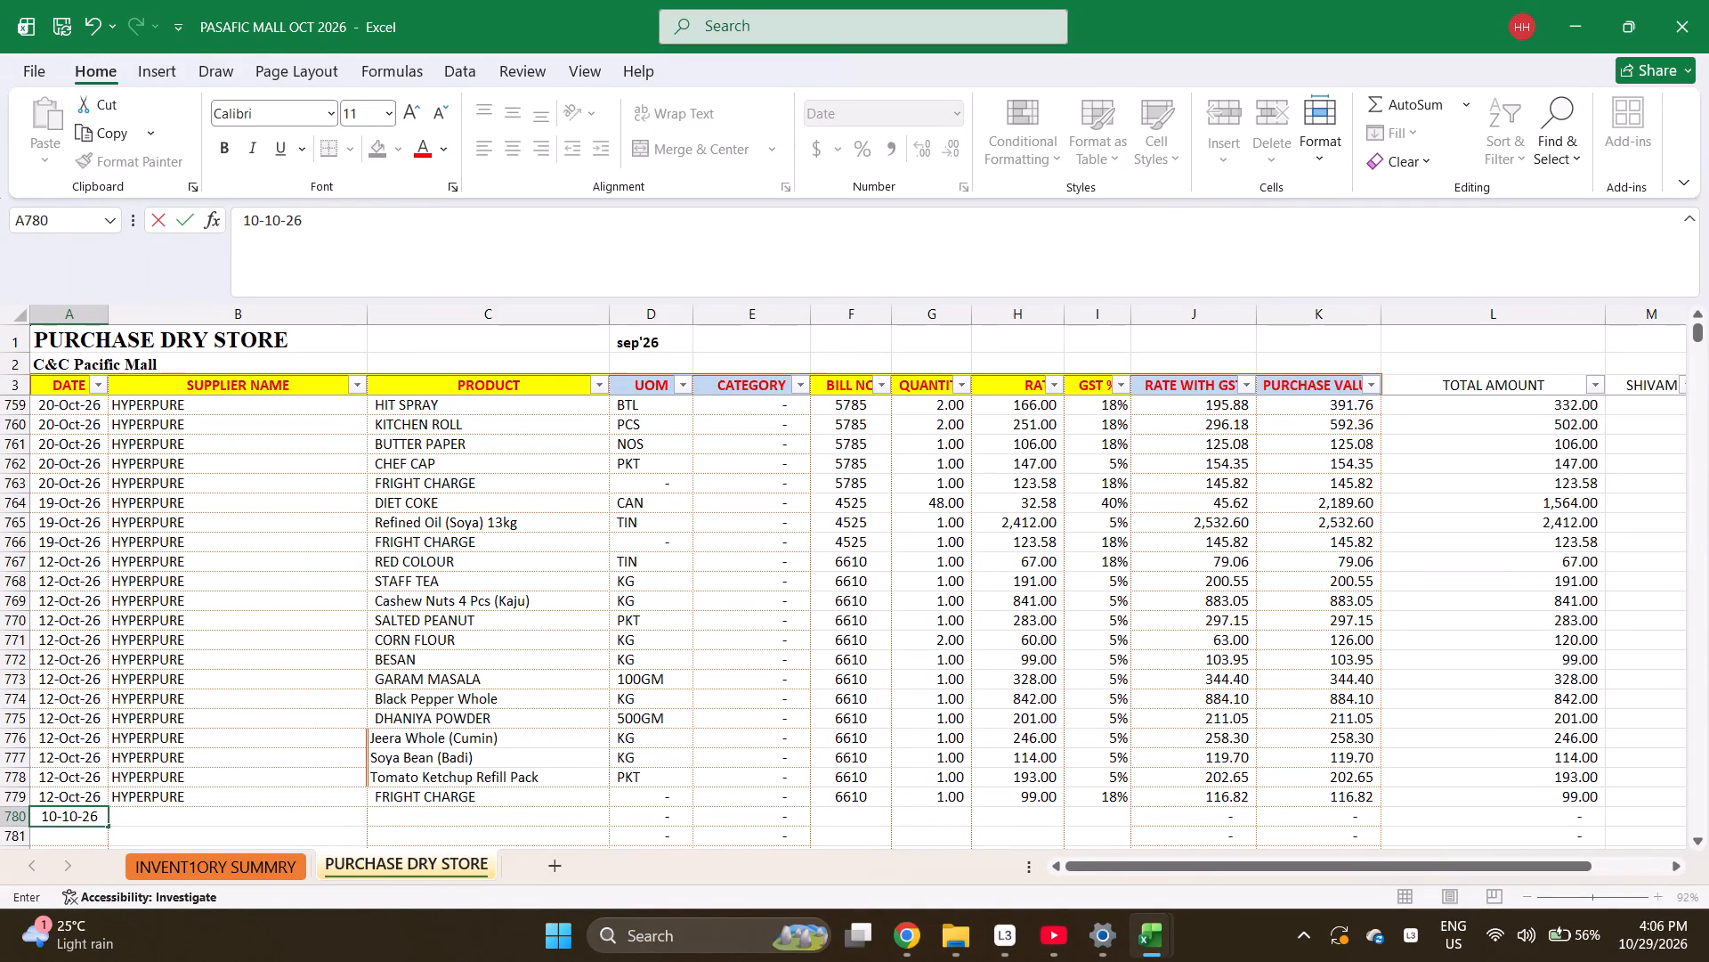
pyautogui.press('BackSpace')
pyautogui.press('BackSpace')
pyautogui.press('BackSpace')
pyautogui.press('BackSpace')
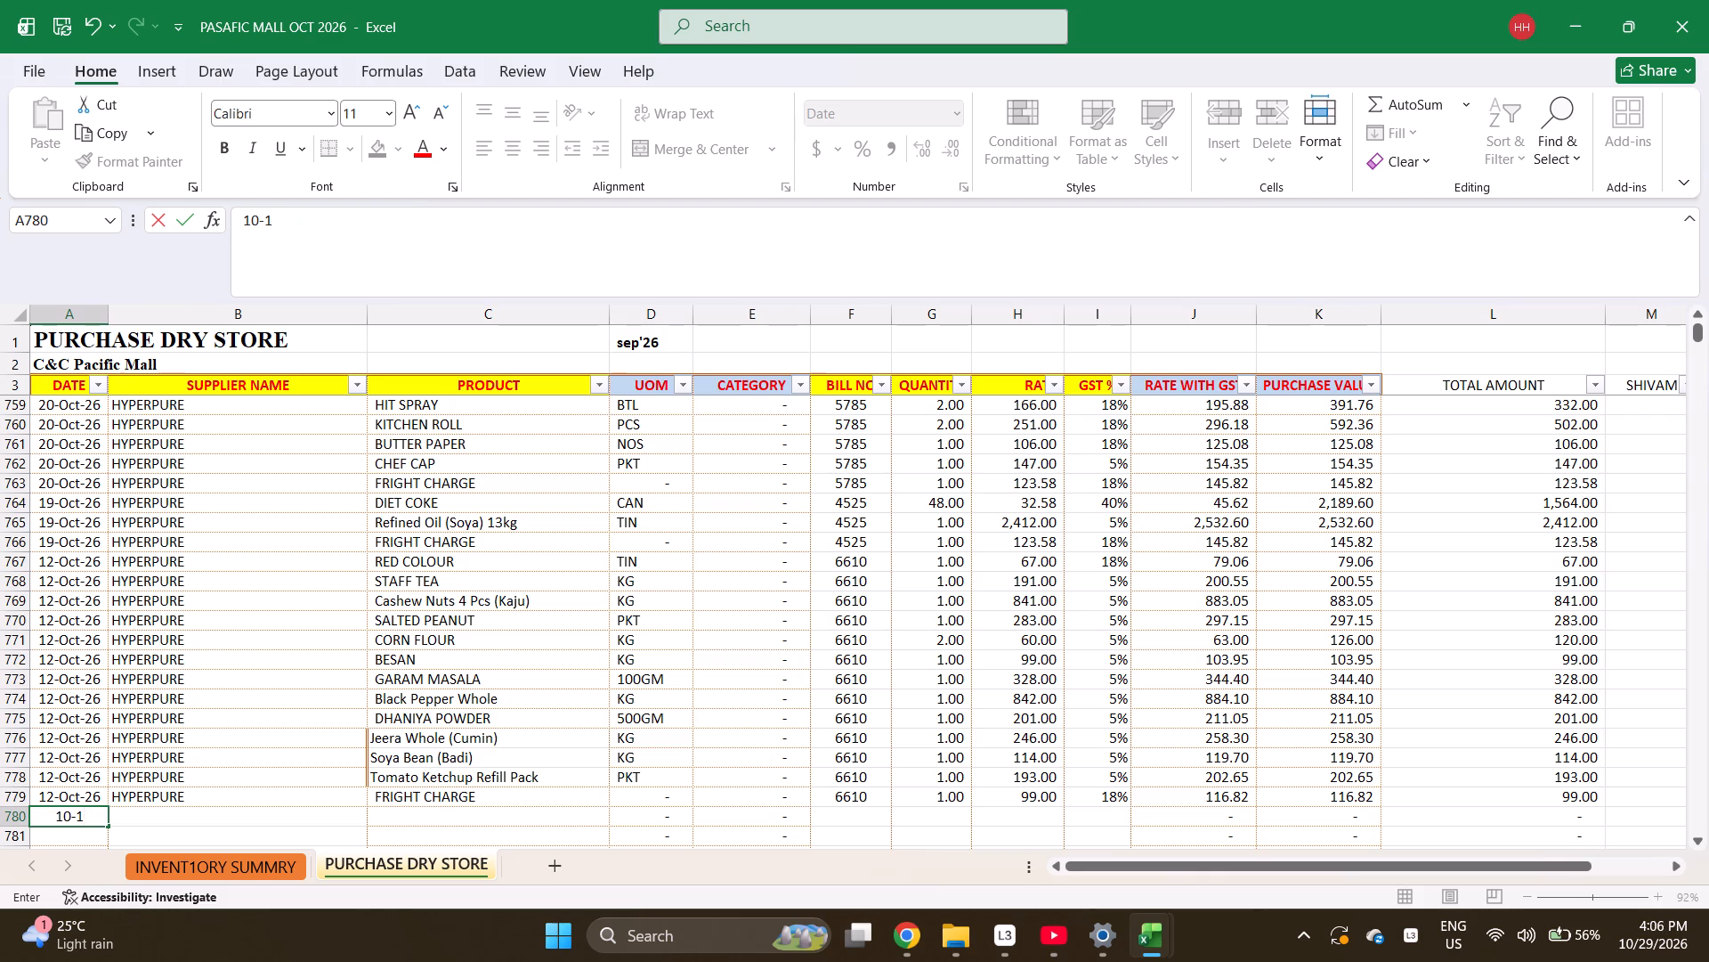
pyautogui.write('1-26')
pyautogui.press('Right')
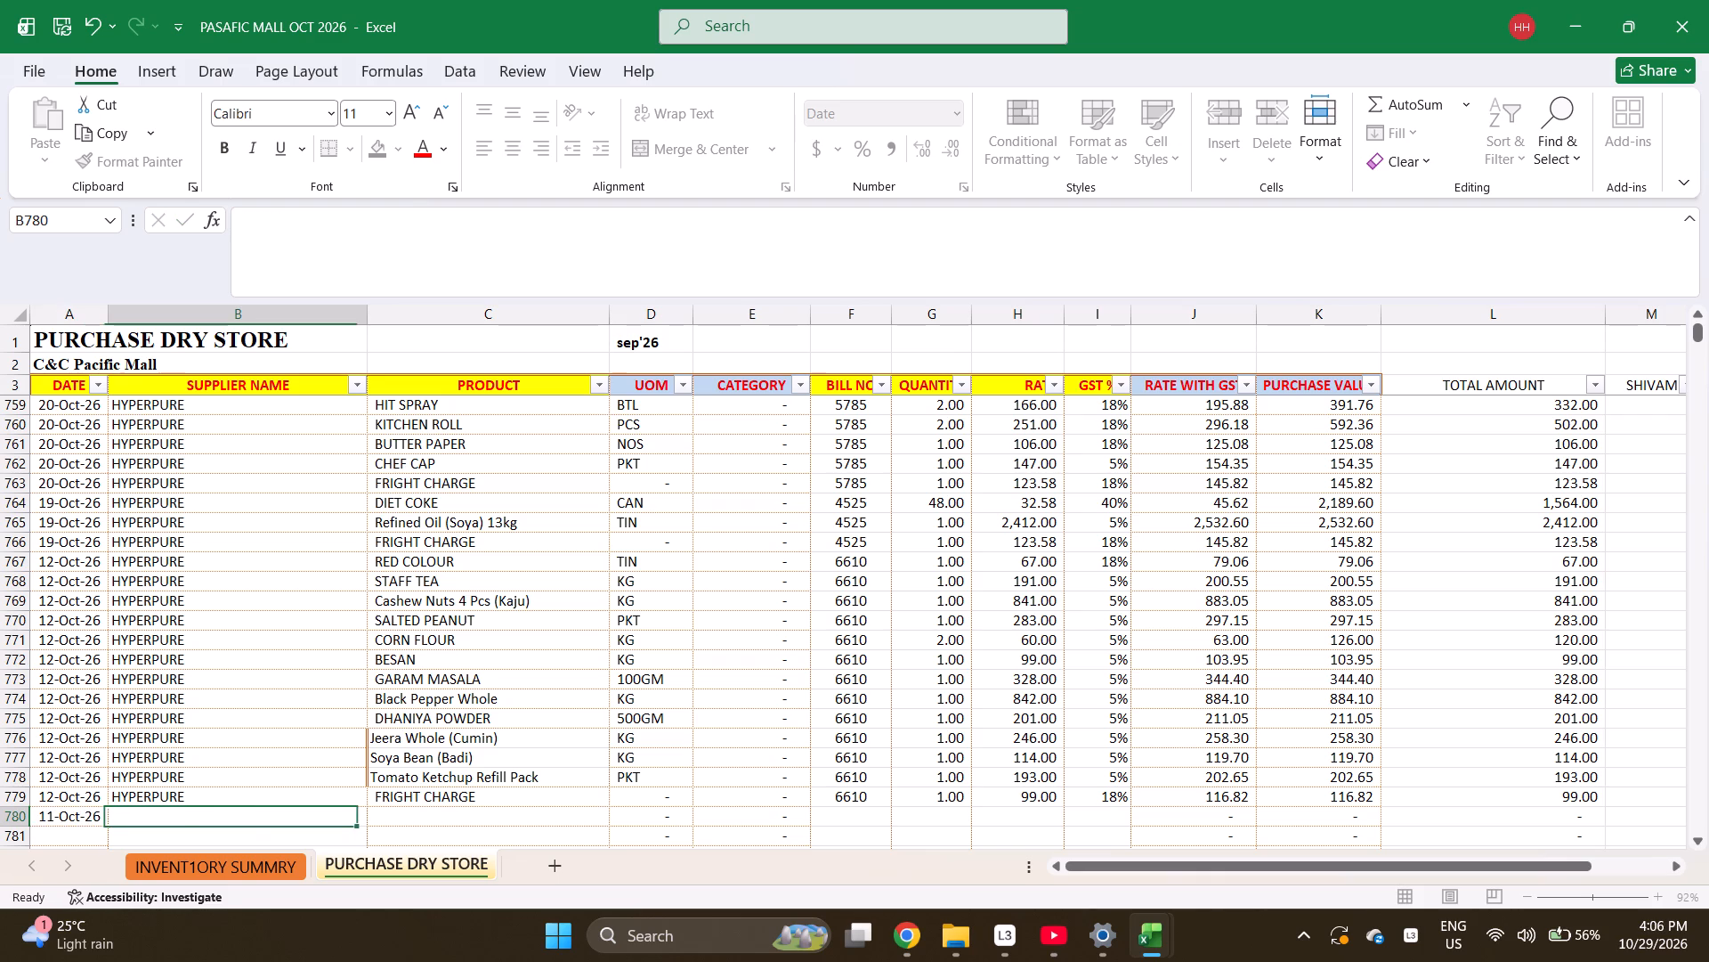
pyautogui.hotkey('ctrl', 'd')
pyautogui.press('Right')
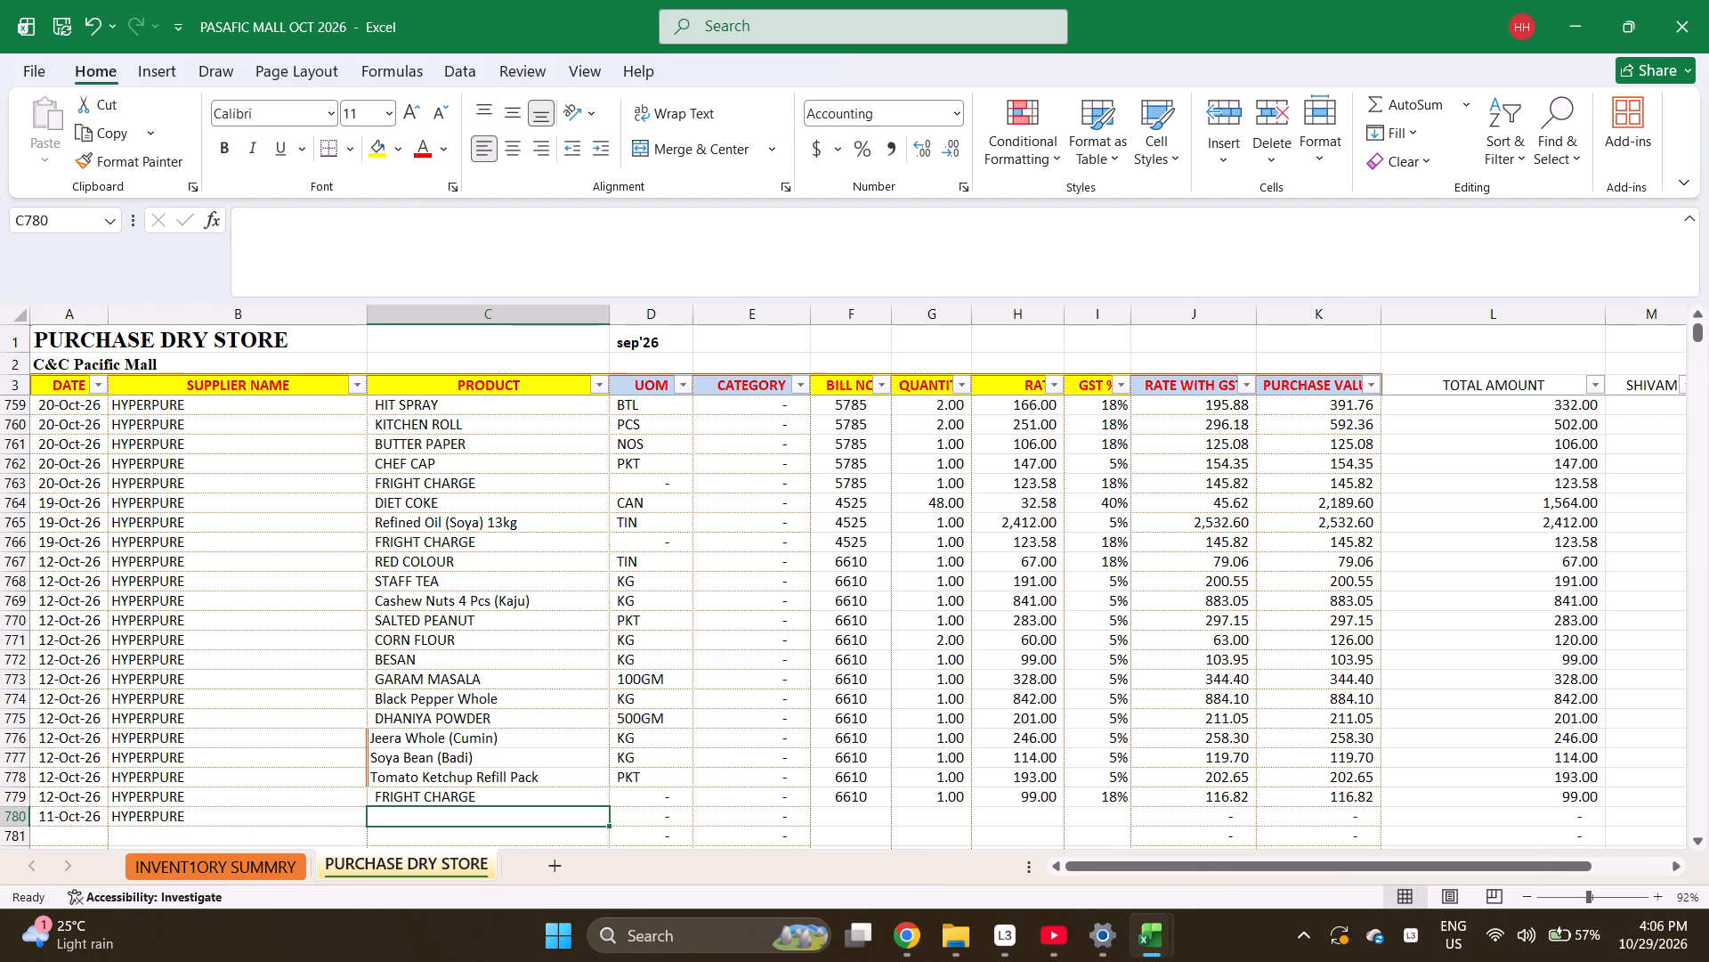
# Enter the products BAKING SODA, Cashew Nuts 4 Pcs (Kaju) and Jeera Whole (Cumin) in rows 780 to 782.
pyautogui.write('BAKIN')
pyautogui.write('G')
pyautogui.press('space')
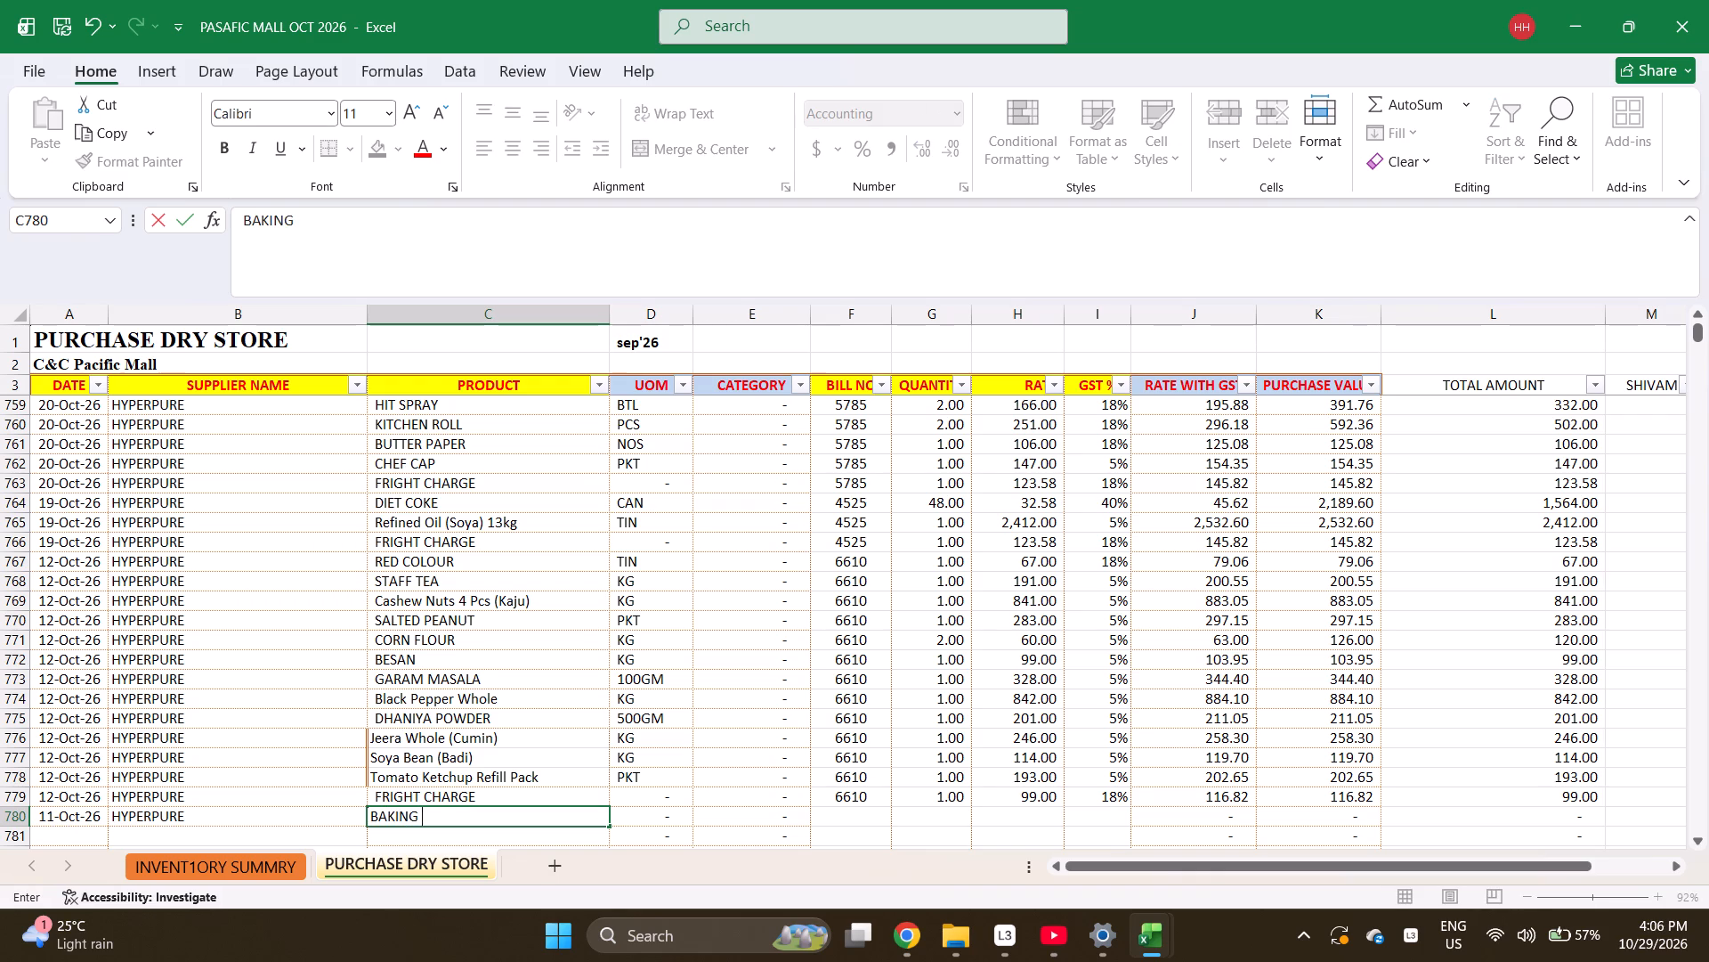
pyautogui.write('SODA')
pyautogui.press('Return')
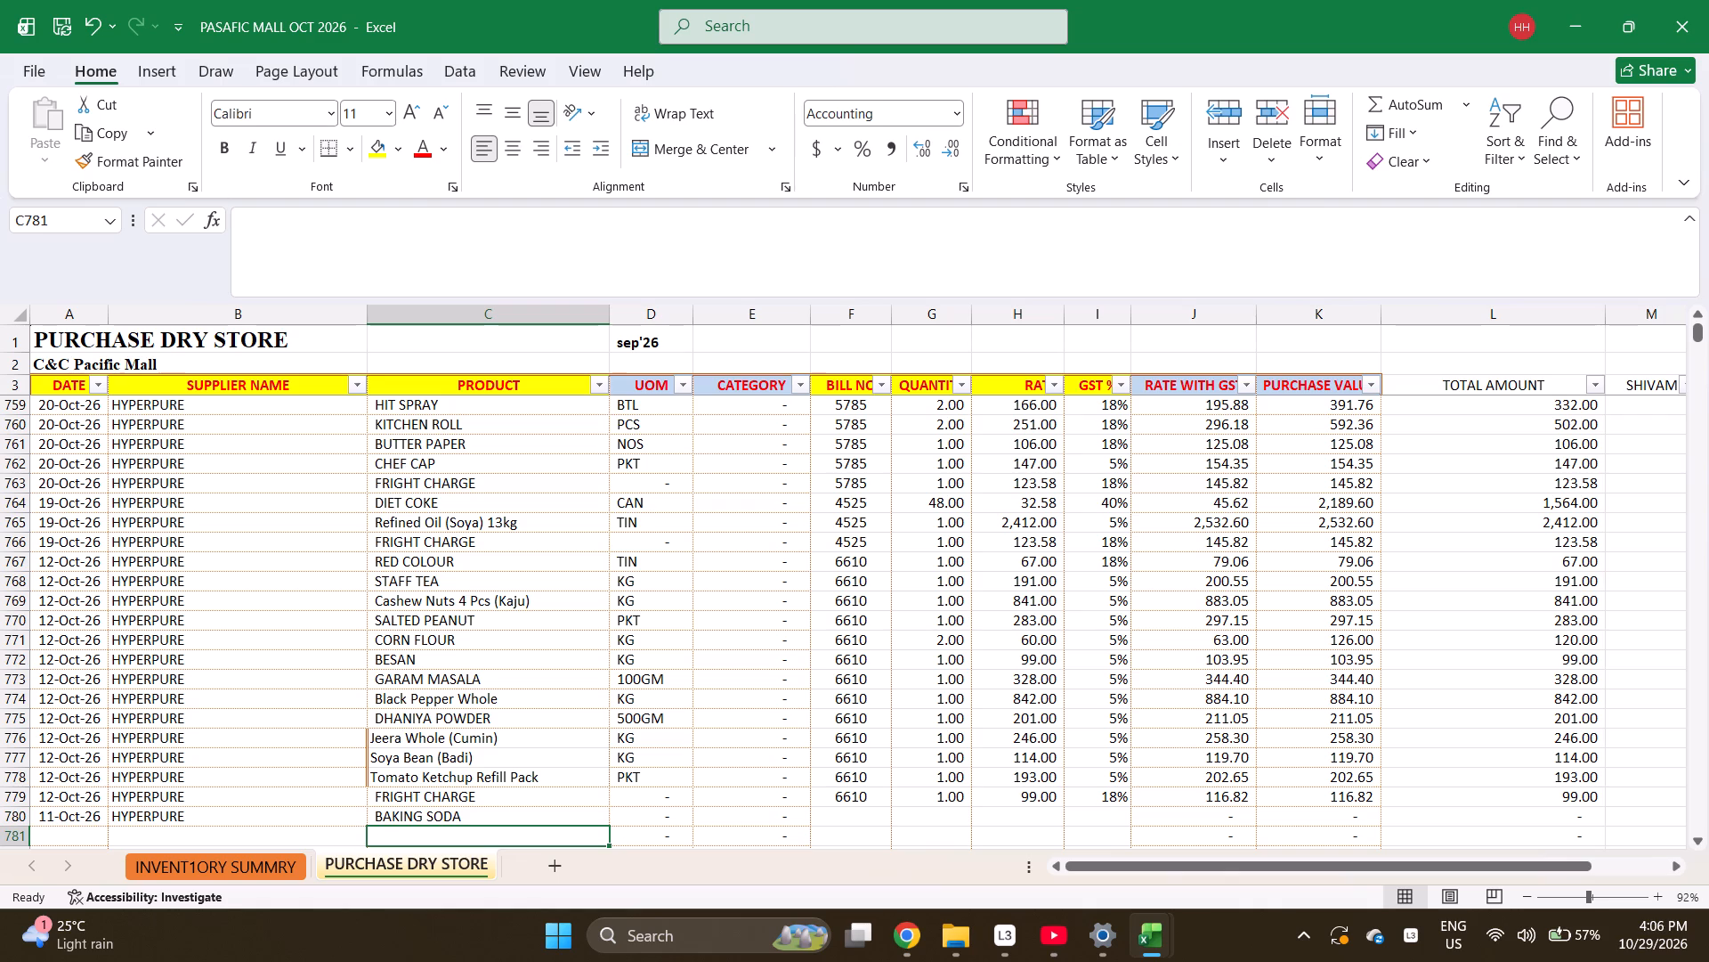
pyautogui.write('CAS')
pyautogui.press('Return')
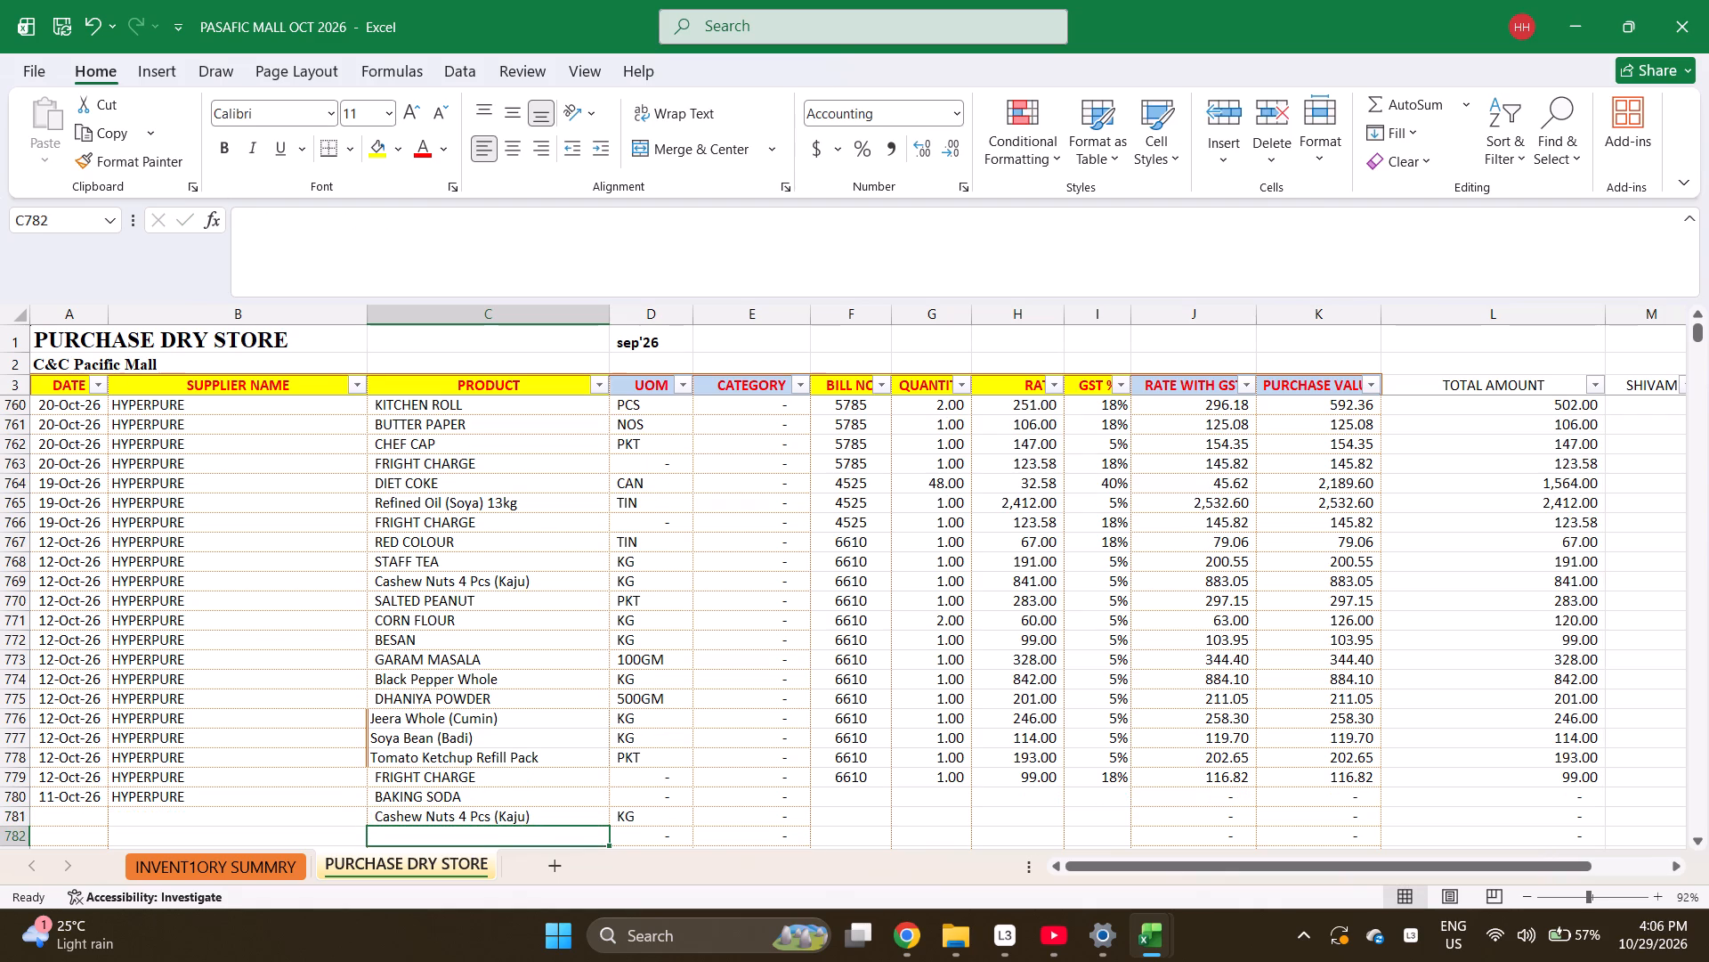
pyautogui.write('JE')
pyautogui.press('Return')
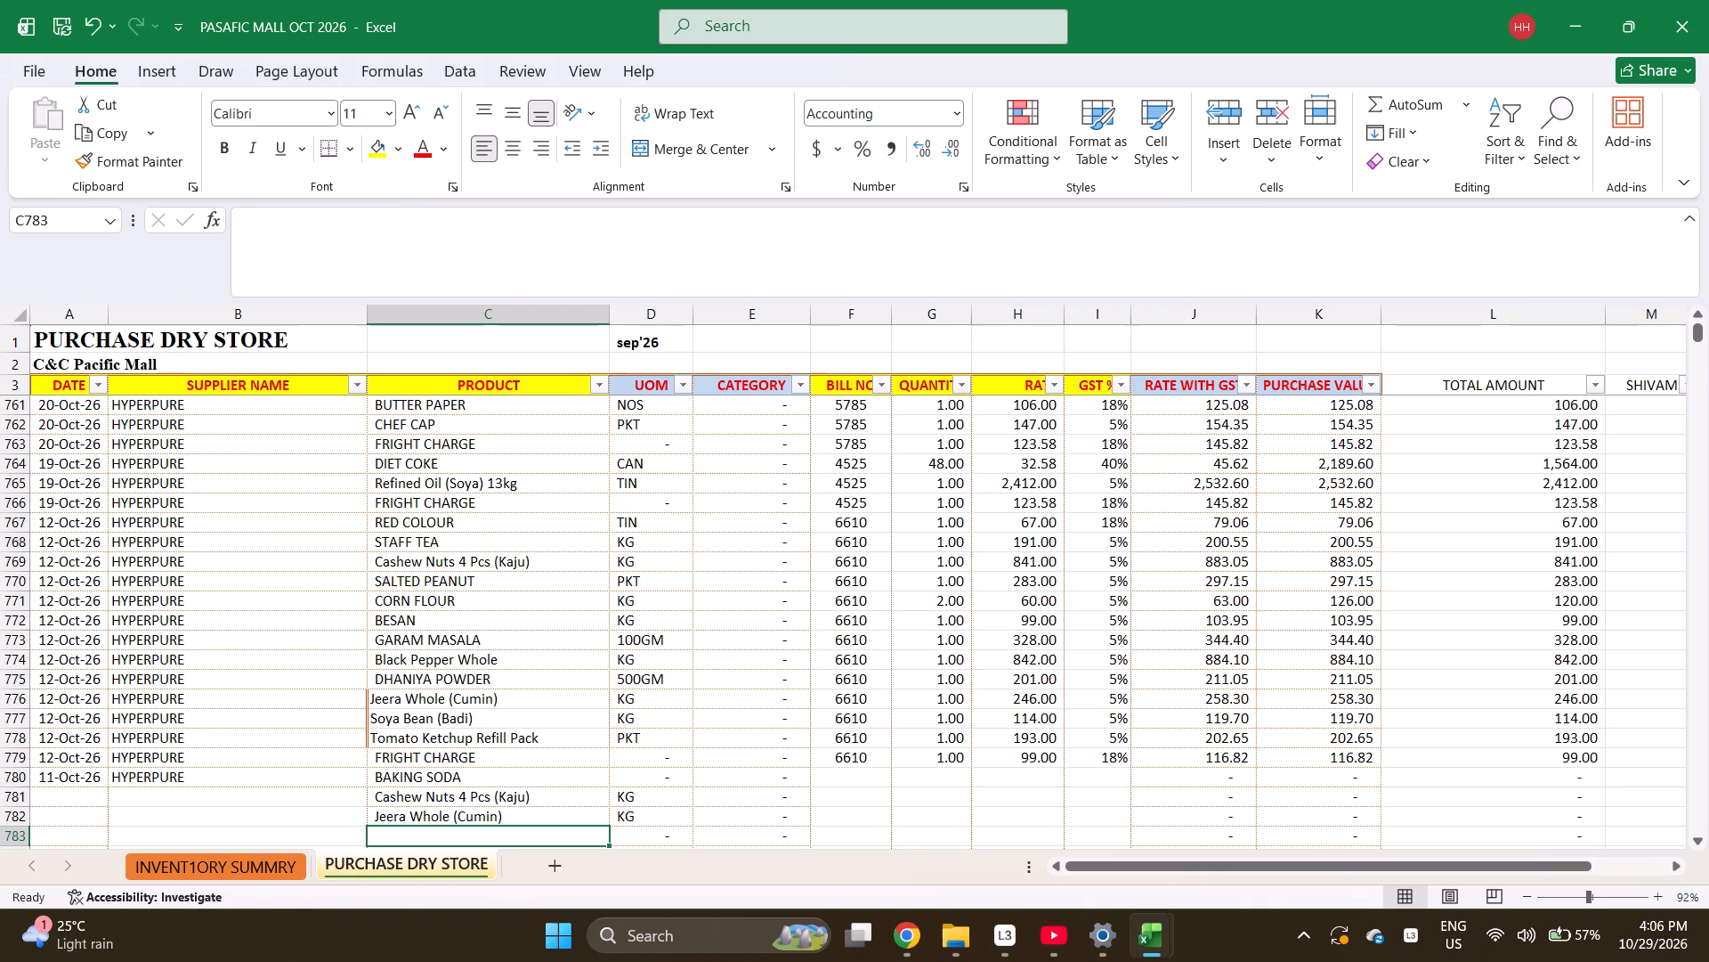
# Find KISMIS in the inventory summary sheet by searching for KIS and copy it into the PRODUCT cell of row 783.
pyautogui.hotkey('ctrl', 'pageup')
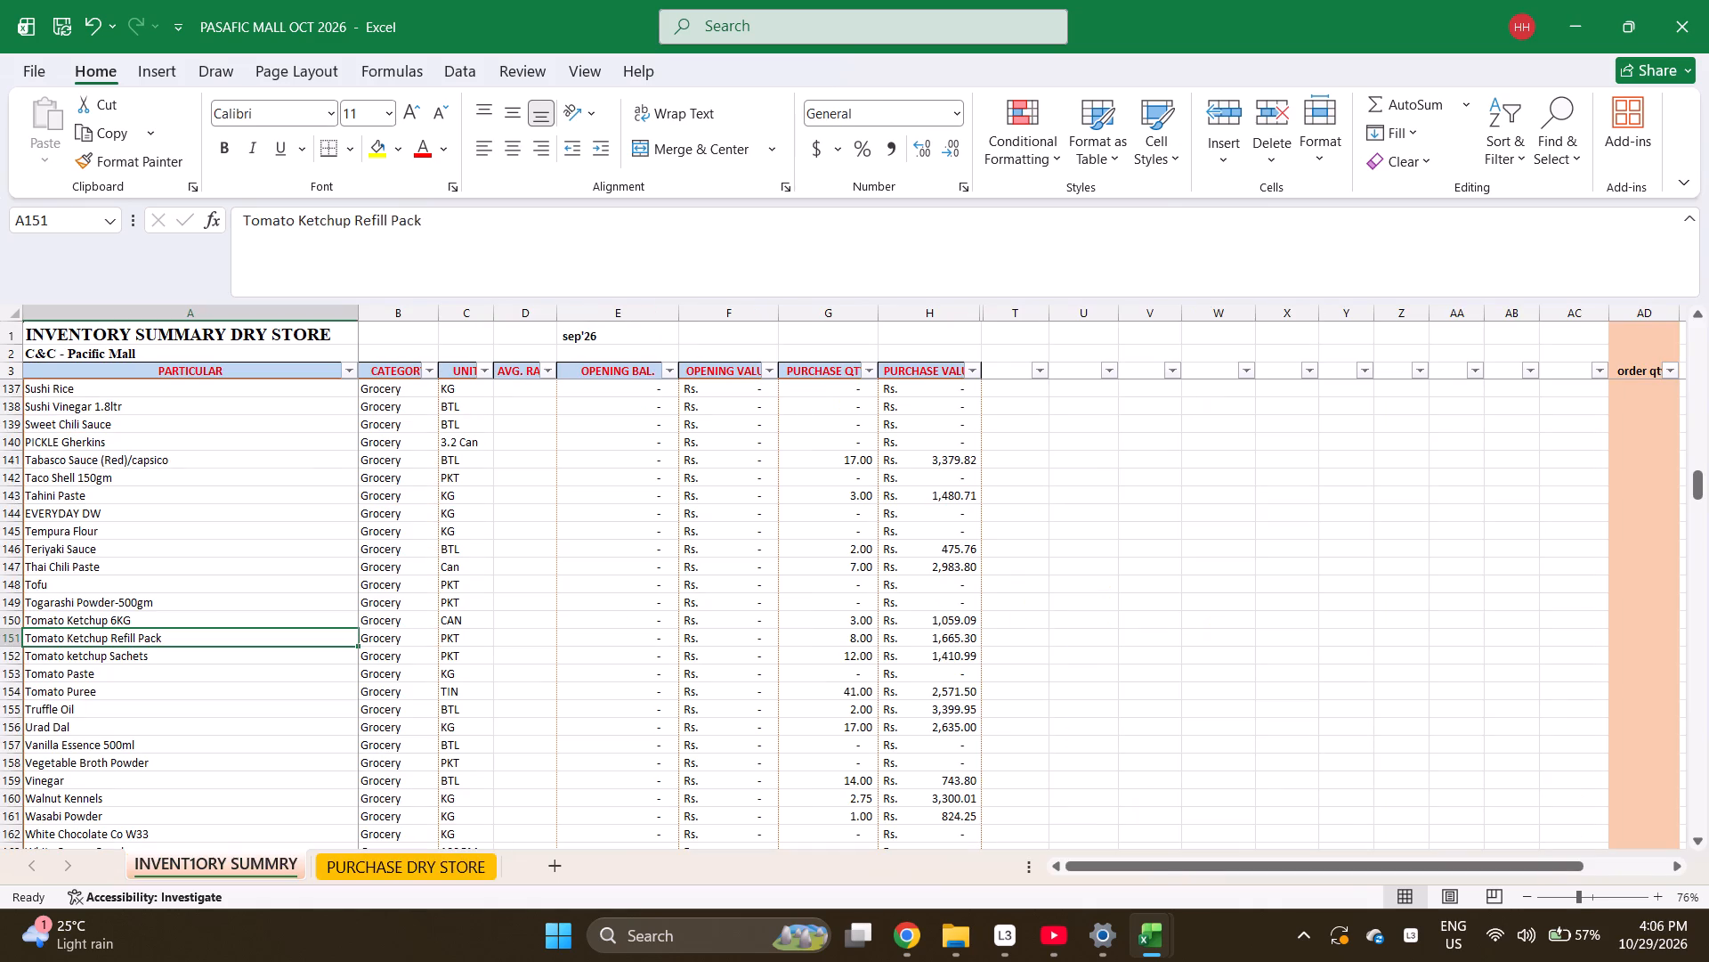
pyautogui.hotkey('ctrl', 'f')
pyautogui.write("KIS'")
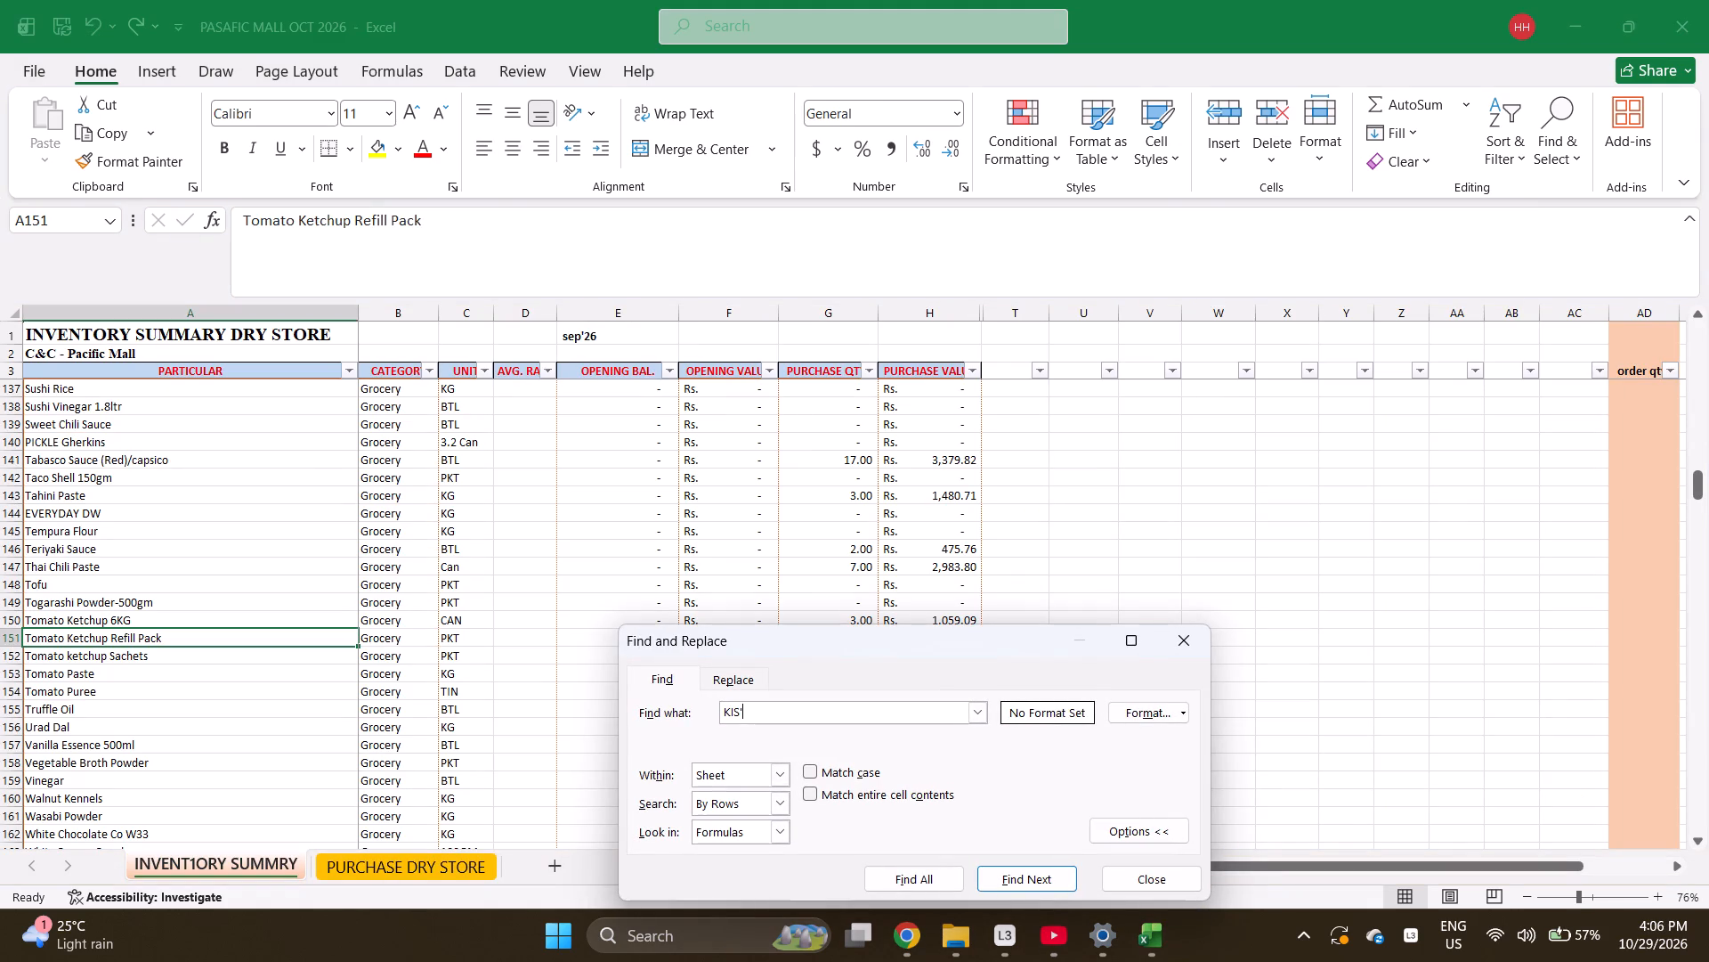
pyautogui.press('BackSpace')
pyautogui.press('Return')
pyautogui.press('Return')
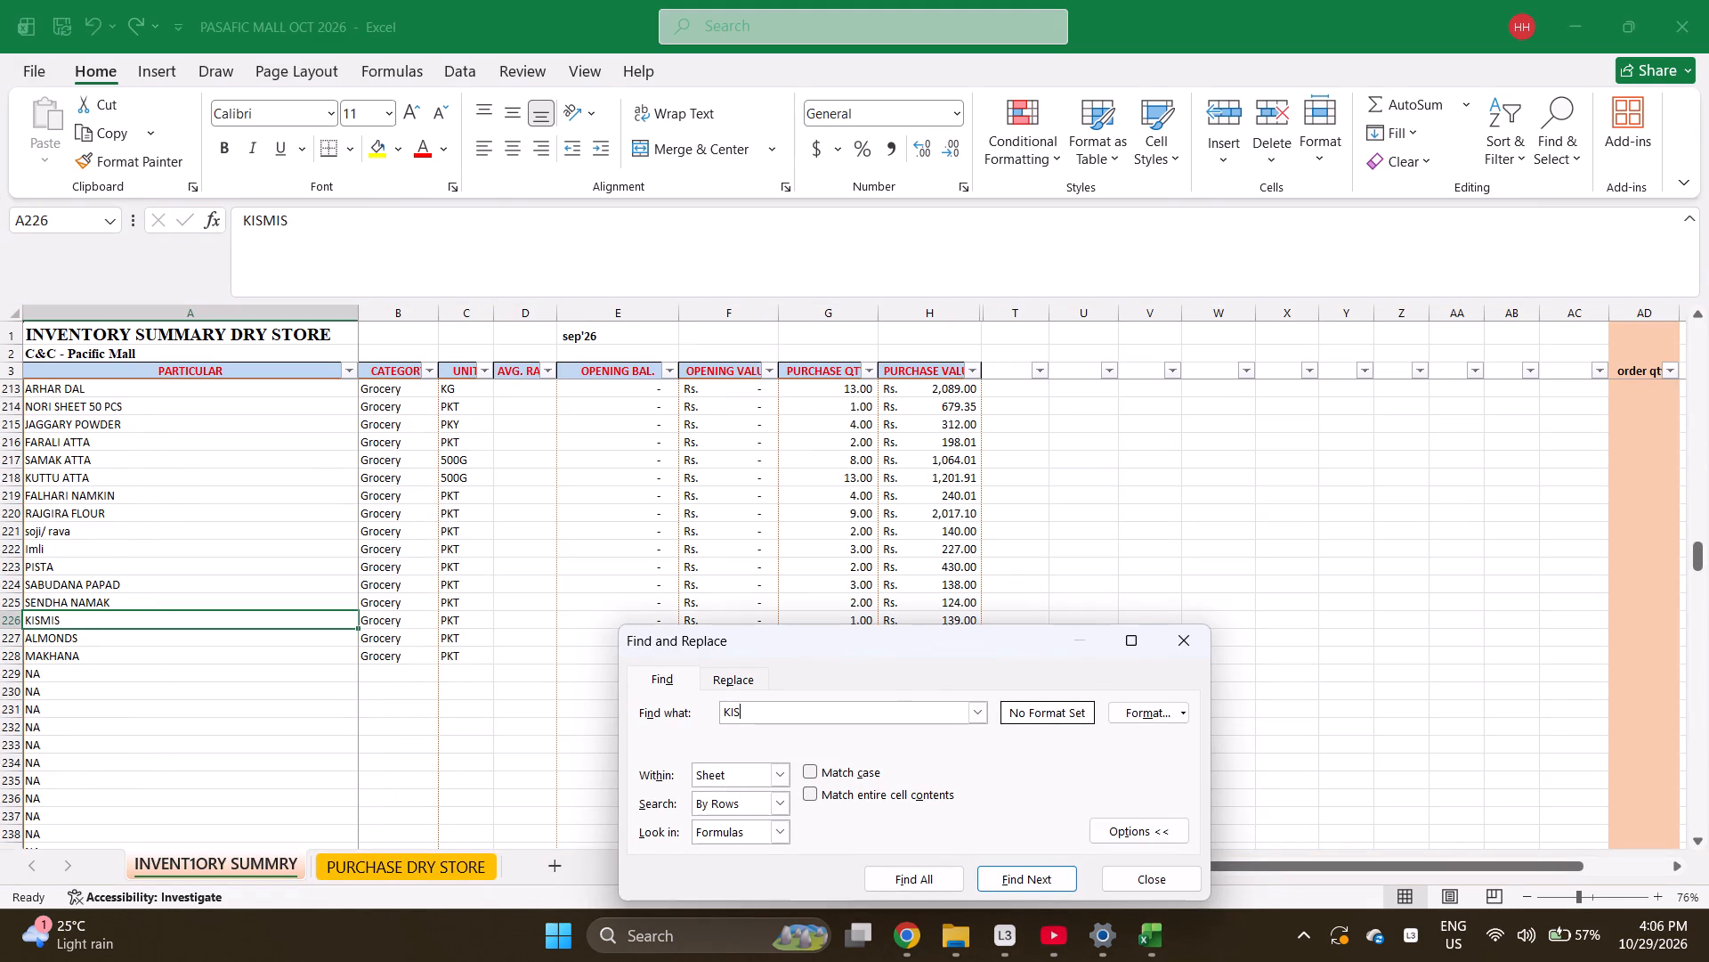
pyautogui.press('Escape')
pyautogui.hotkey('ctrl', 'c')
pyautogui.hotkey('ctrl', 'pagedown')
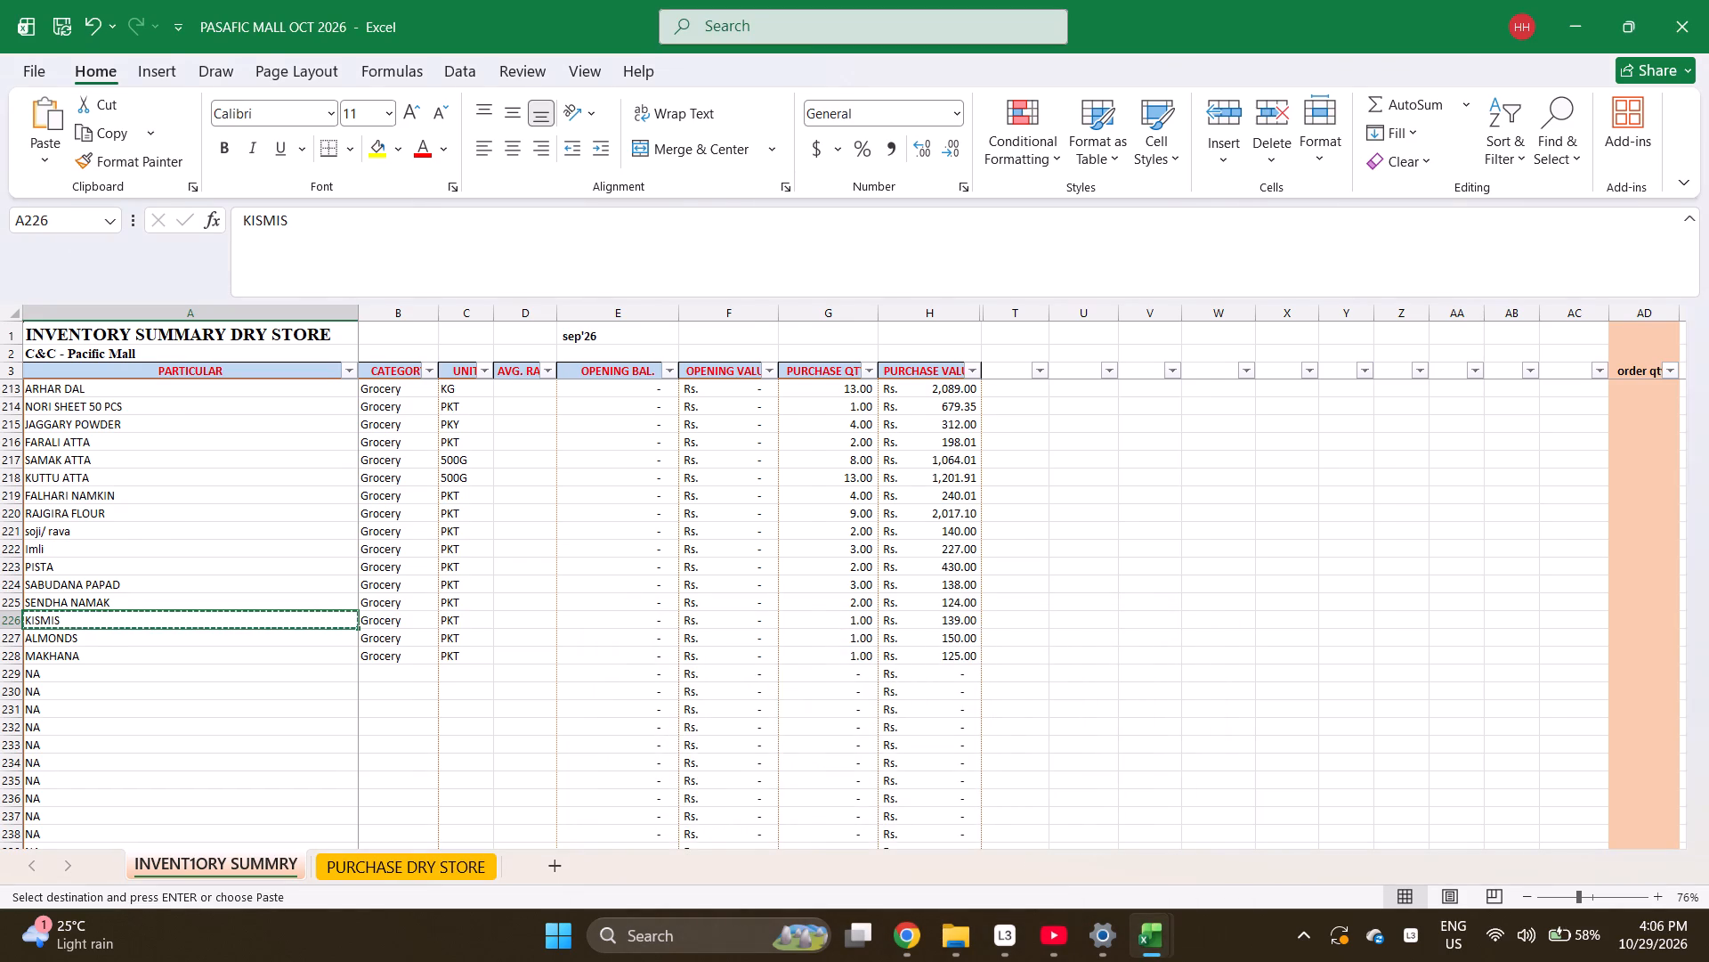
pyautogui.press('Return')
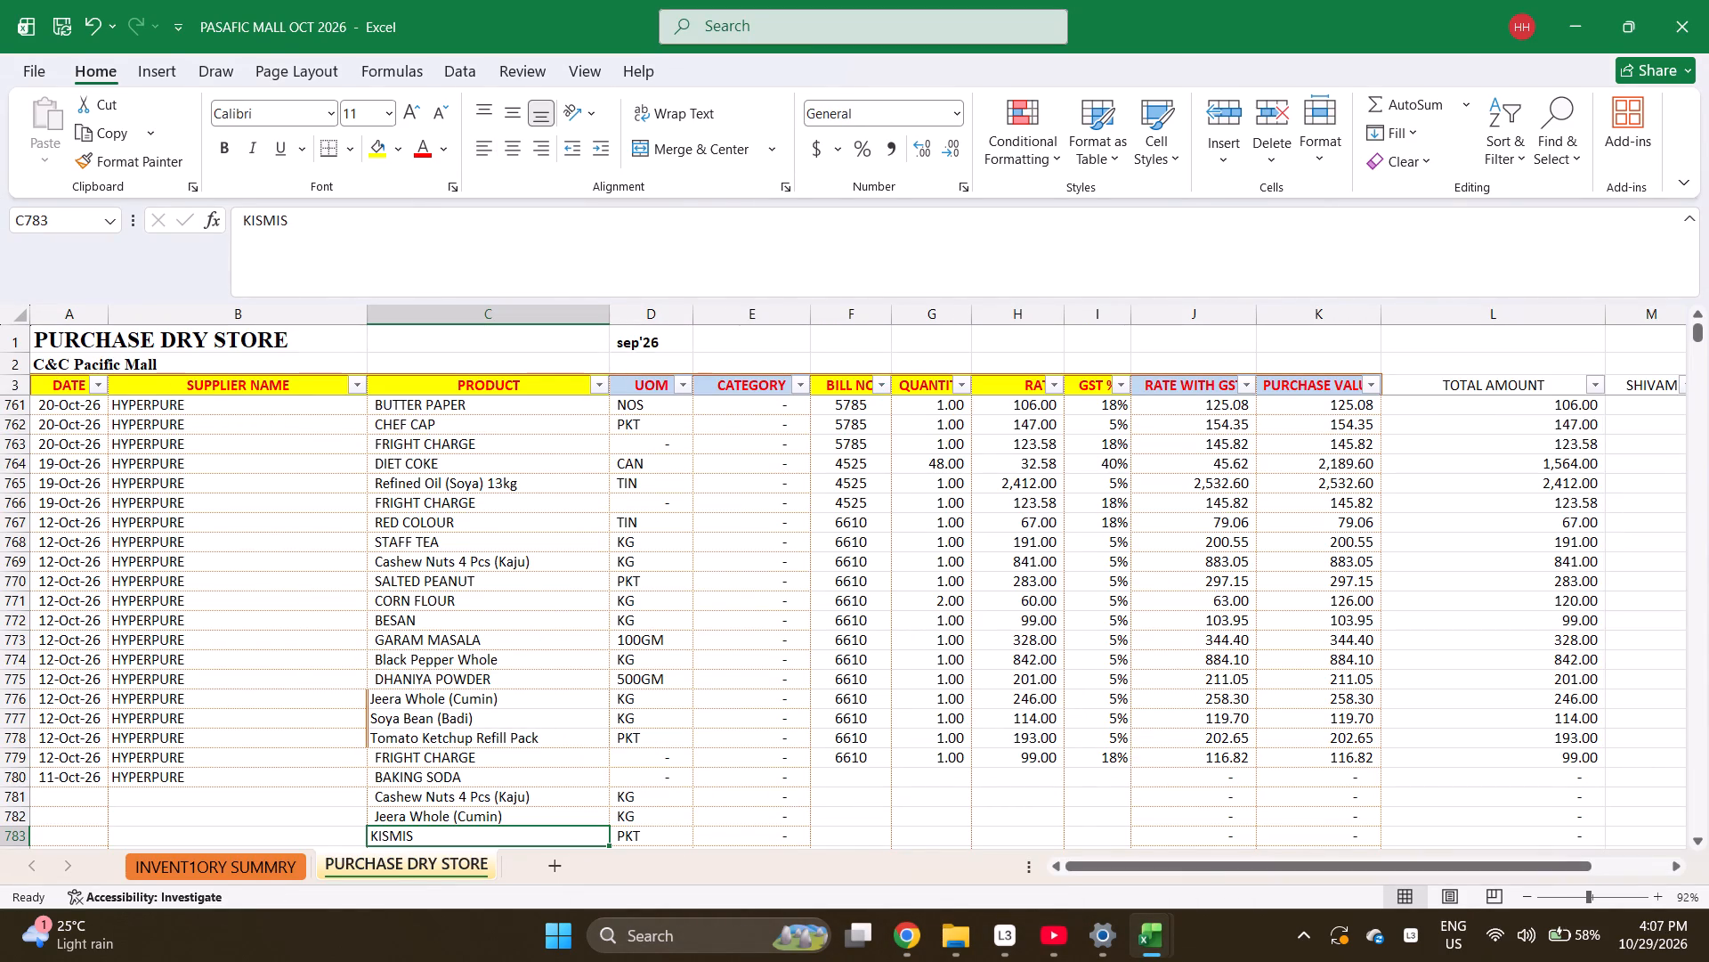
pyautogui.press('Return')
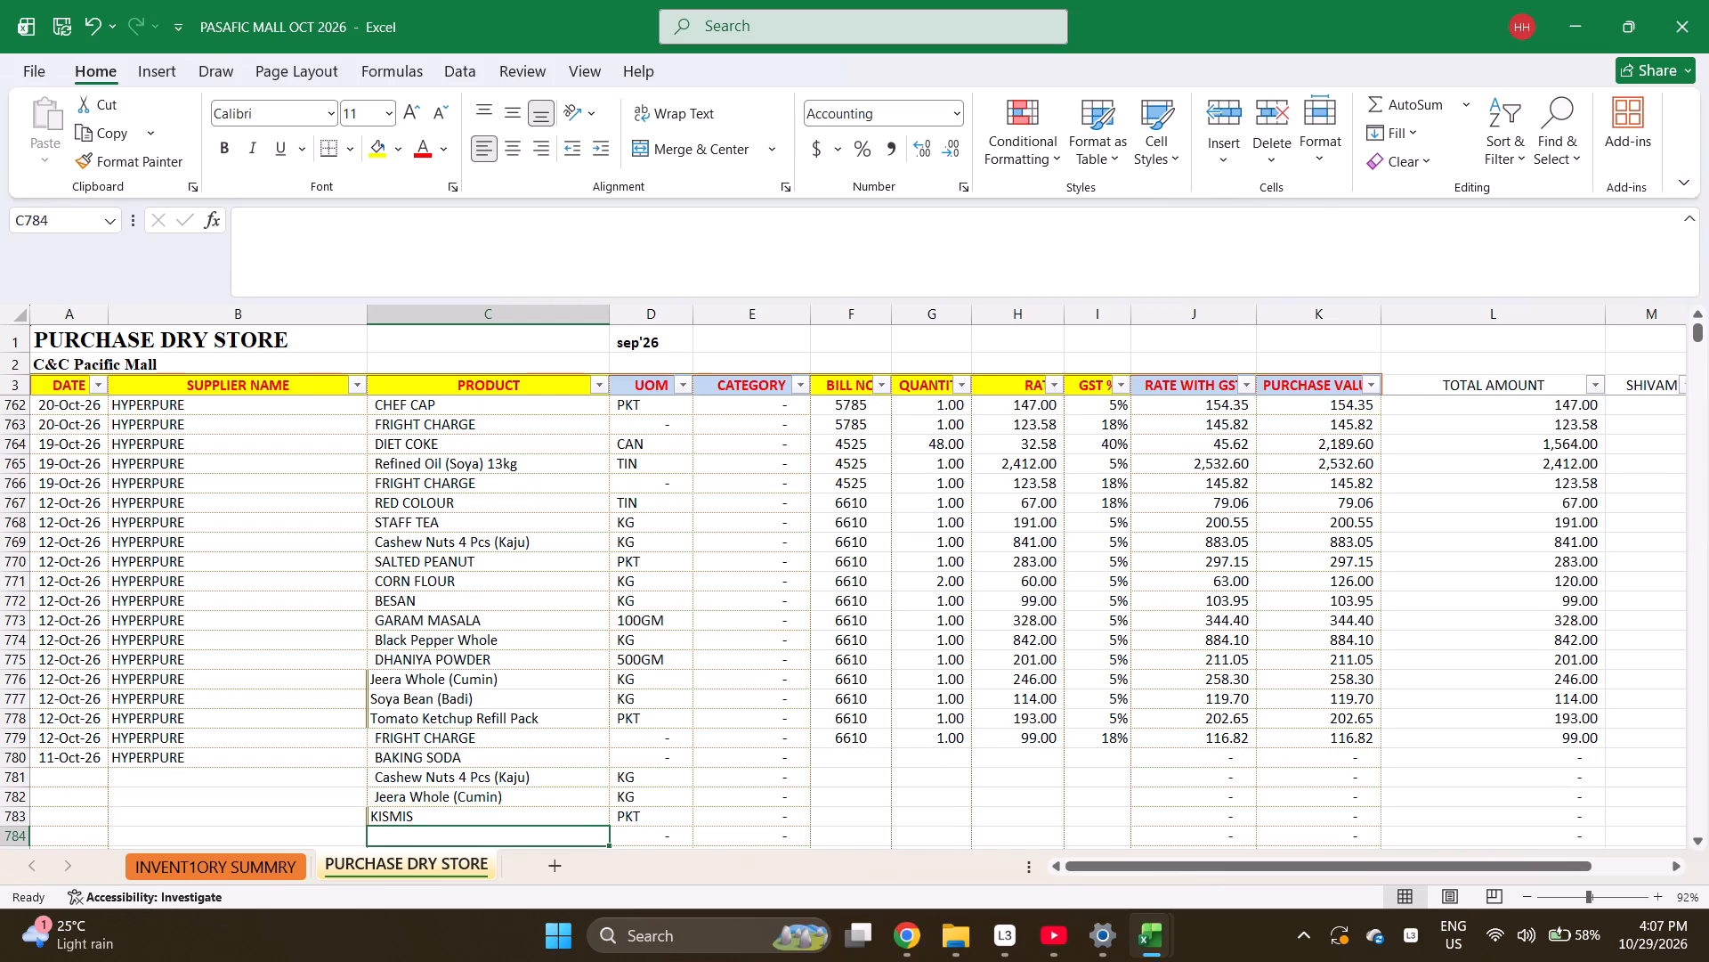
# Copy ALMONDS from the inventory summary sheet into the PRODUCT cell of row 784 in PURCHASE DRY STORE.
pyautogui.hotkey('ctrl', 'pageup')
pyautogui.press('Down')
pyautogui.hotkey('ctrl', 'c')
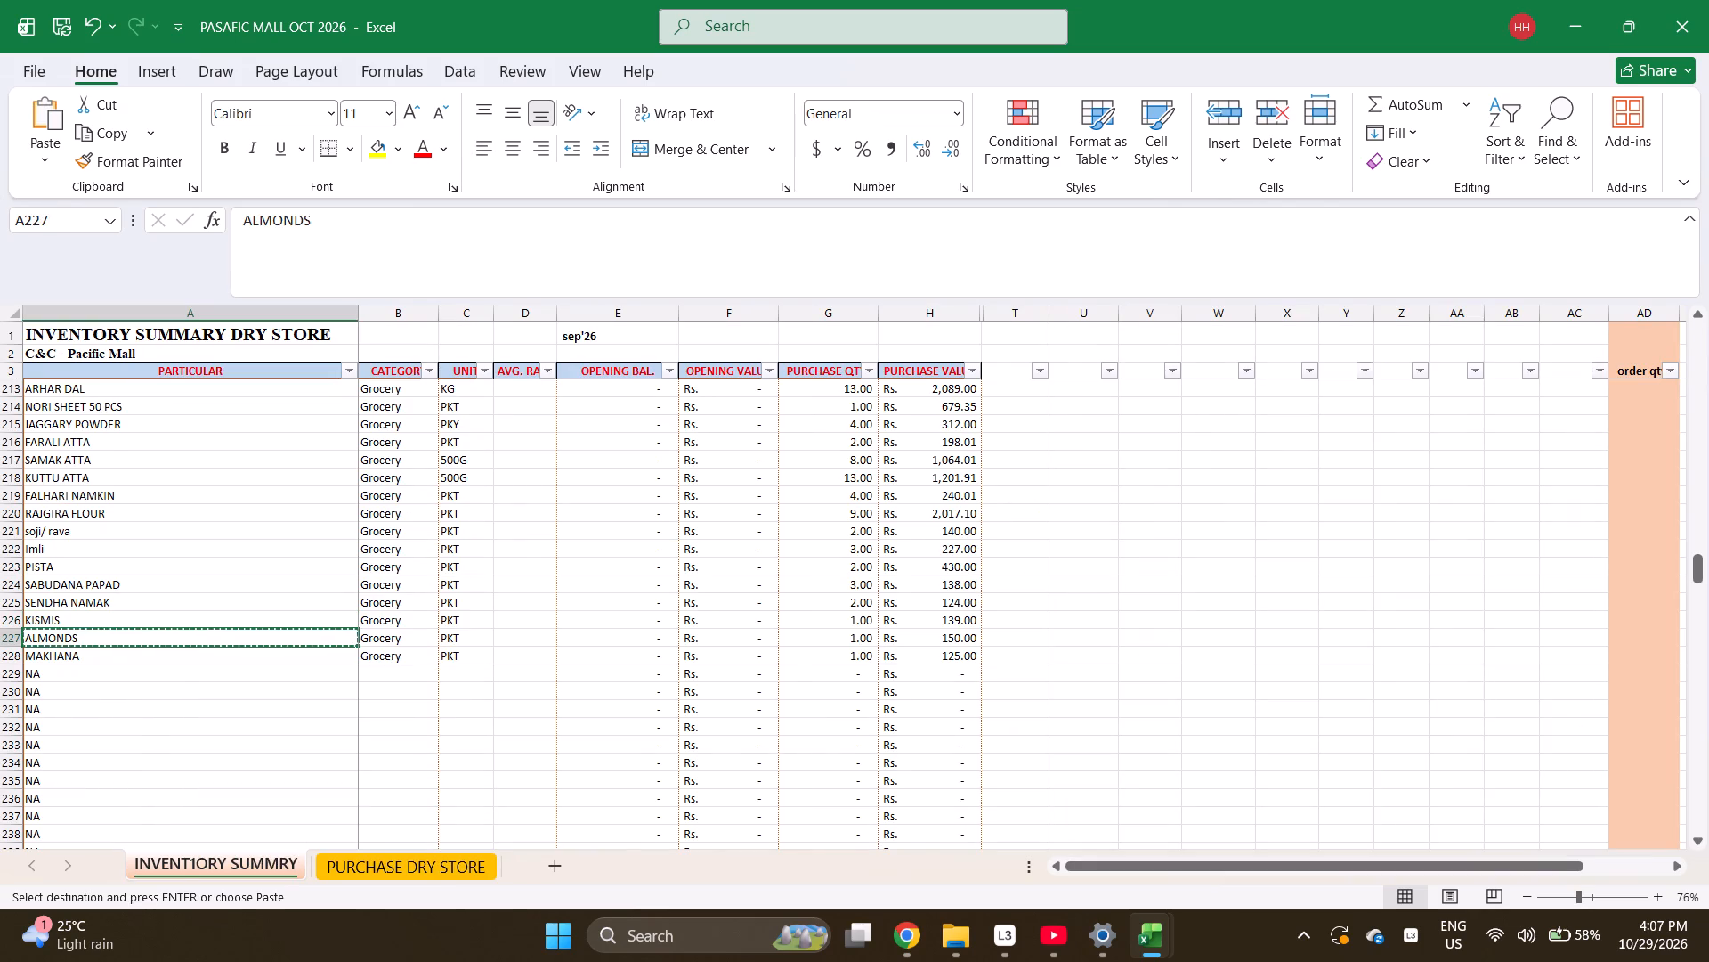
pyautogui.hotkey('ctrl', 'pagedown')
pyautogui.press('Return')
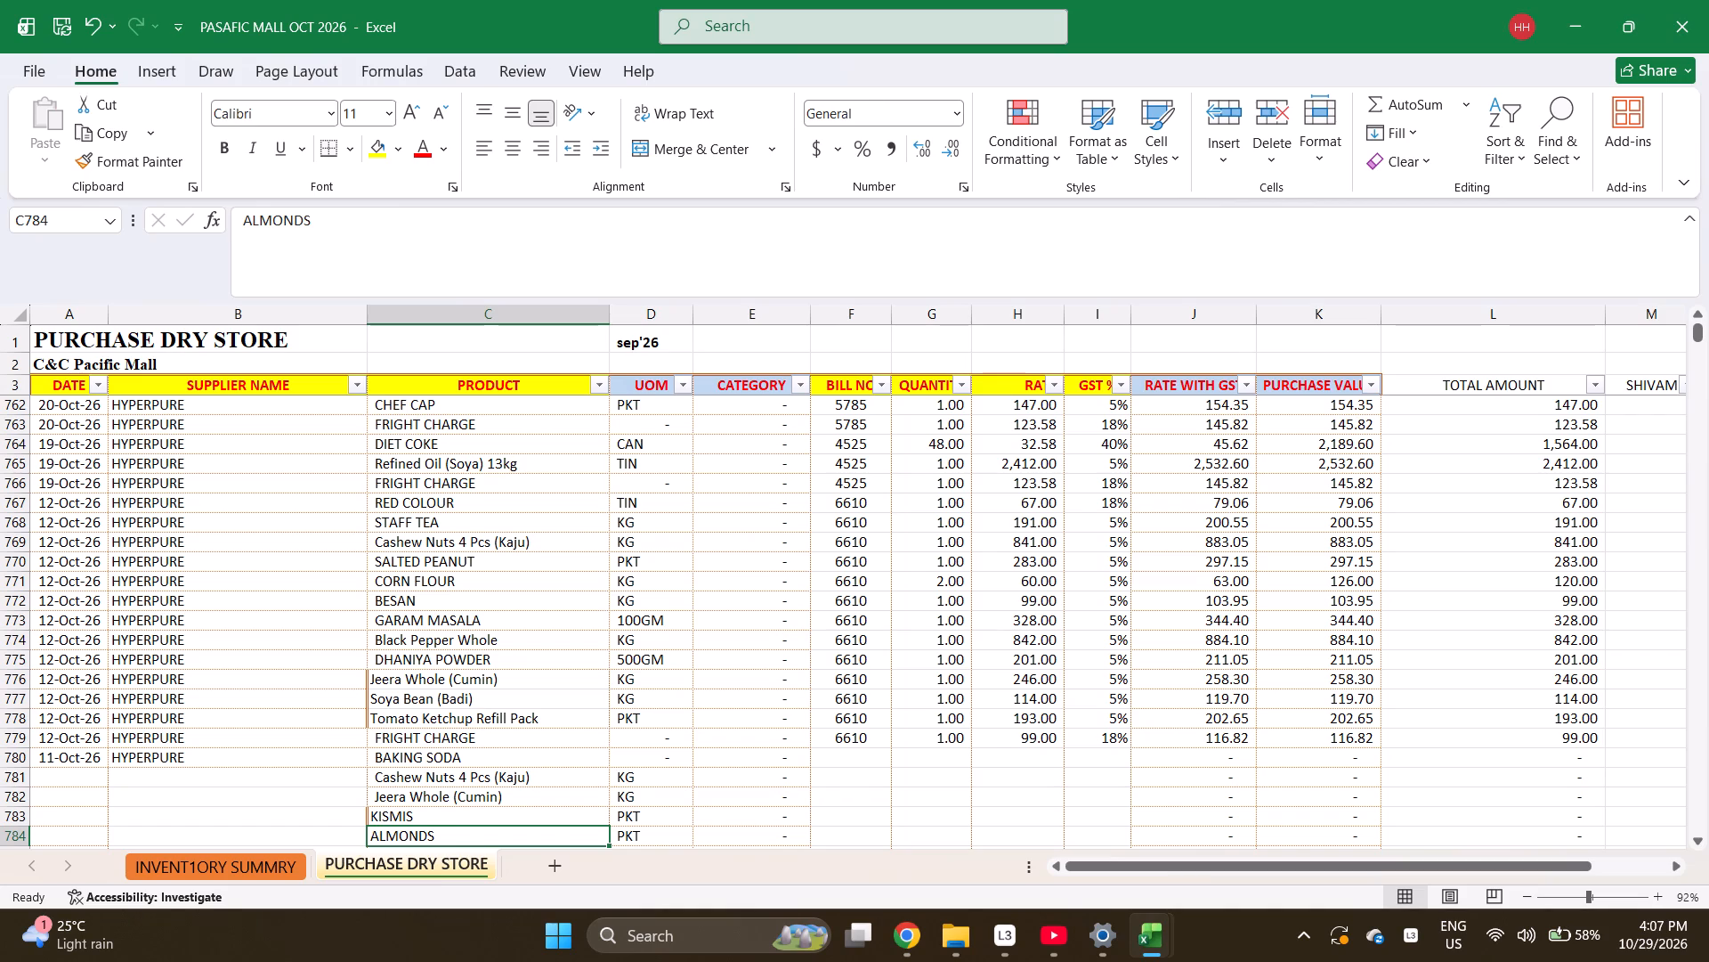
pyautogui.press('Down')
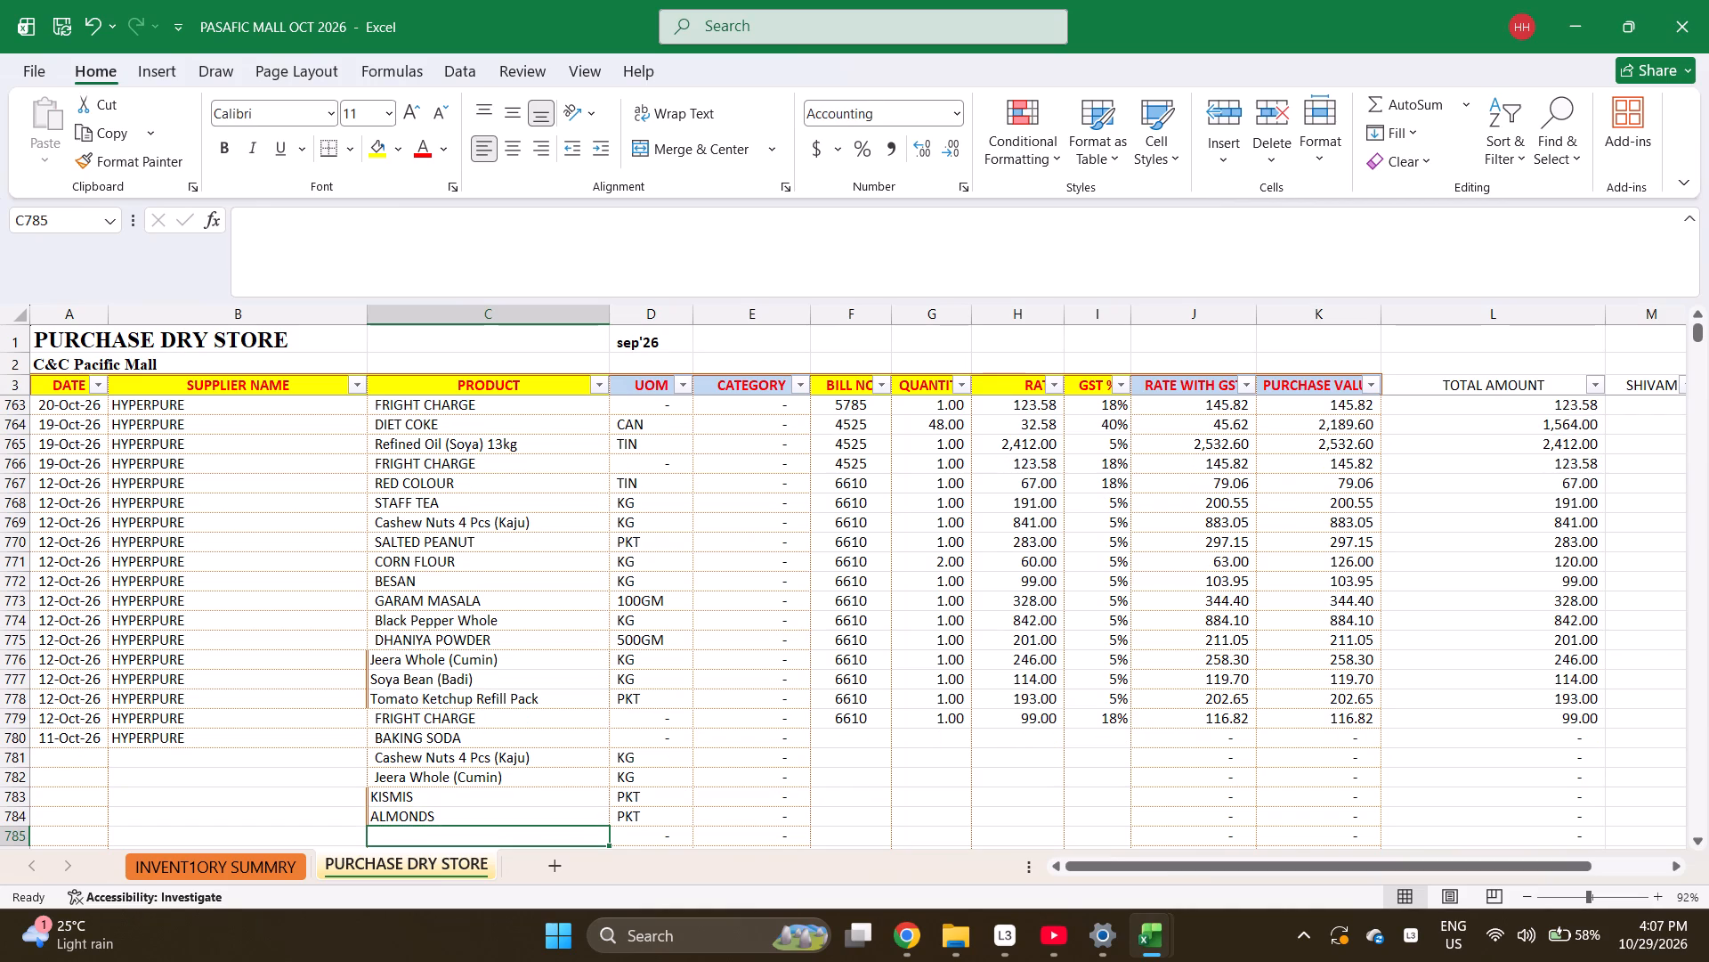
# Enter HONEY as the product in row 785.
pyautogui.write('HO')
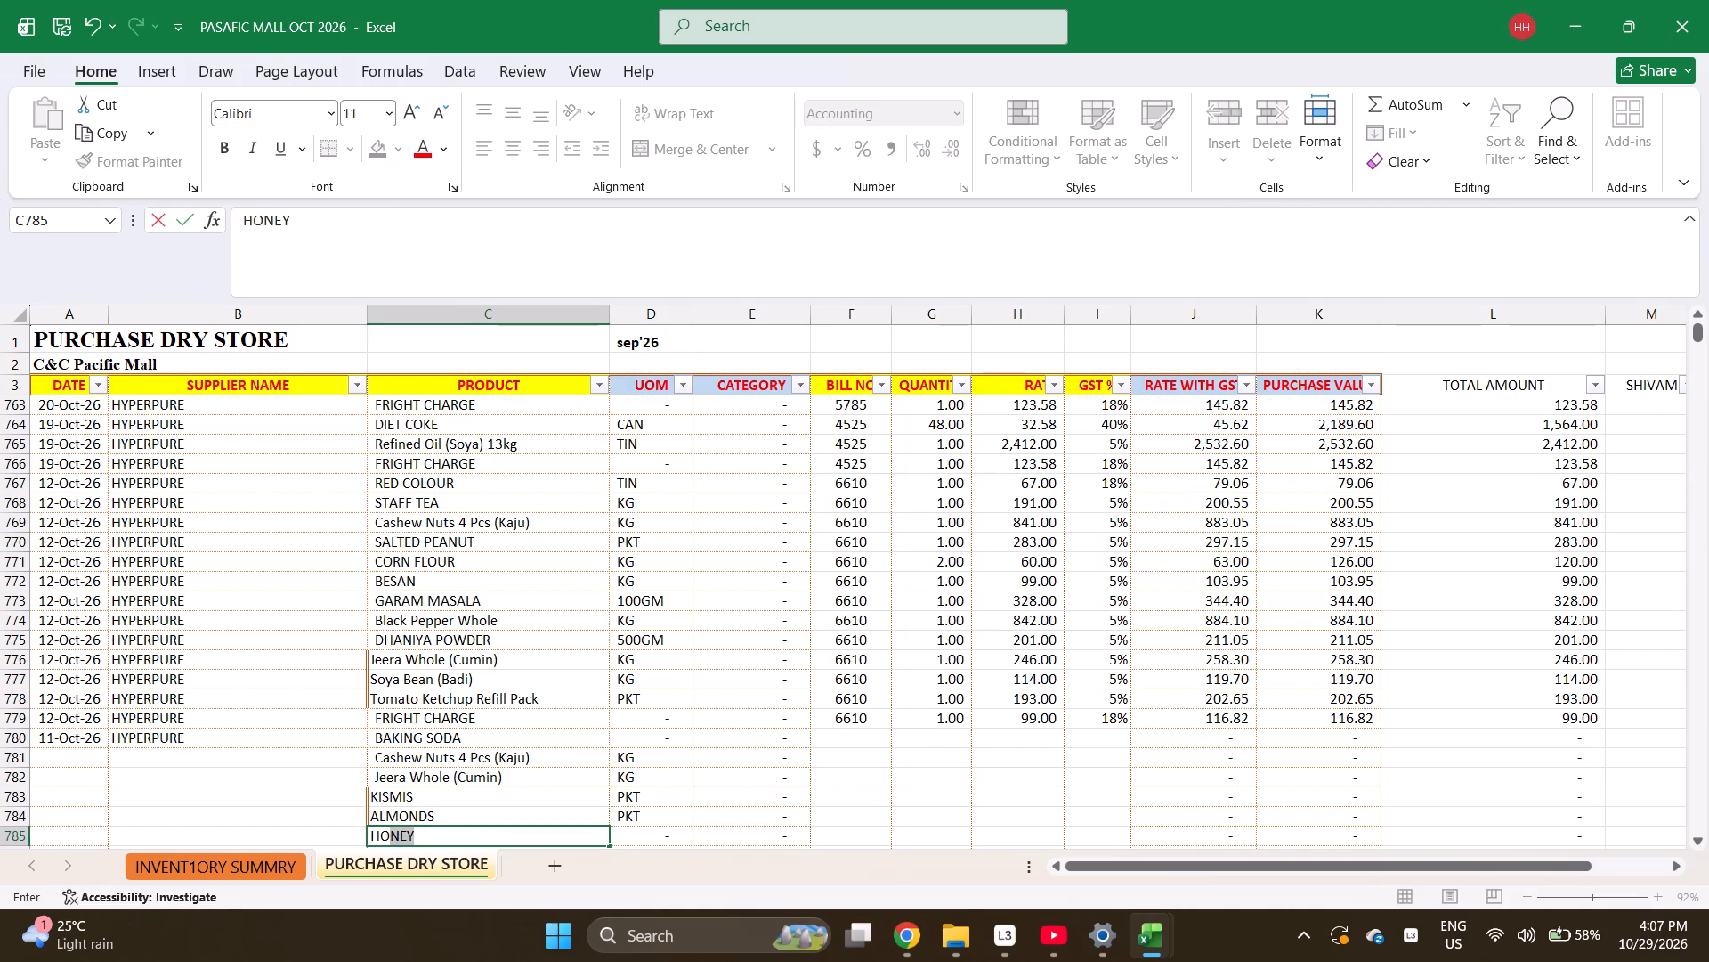
pyautogui.press('Return')
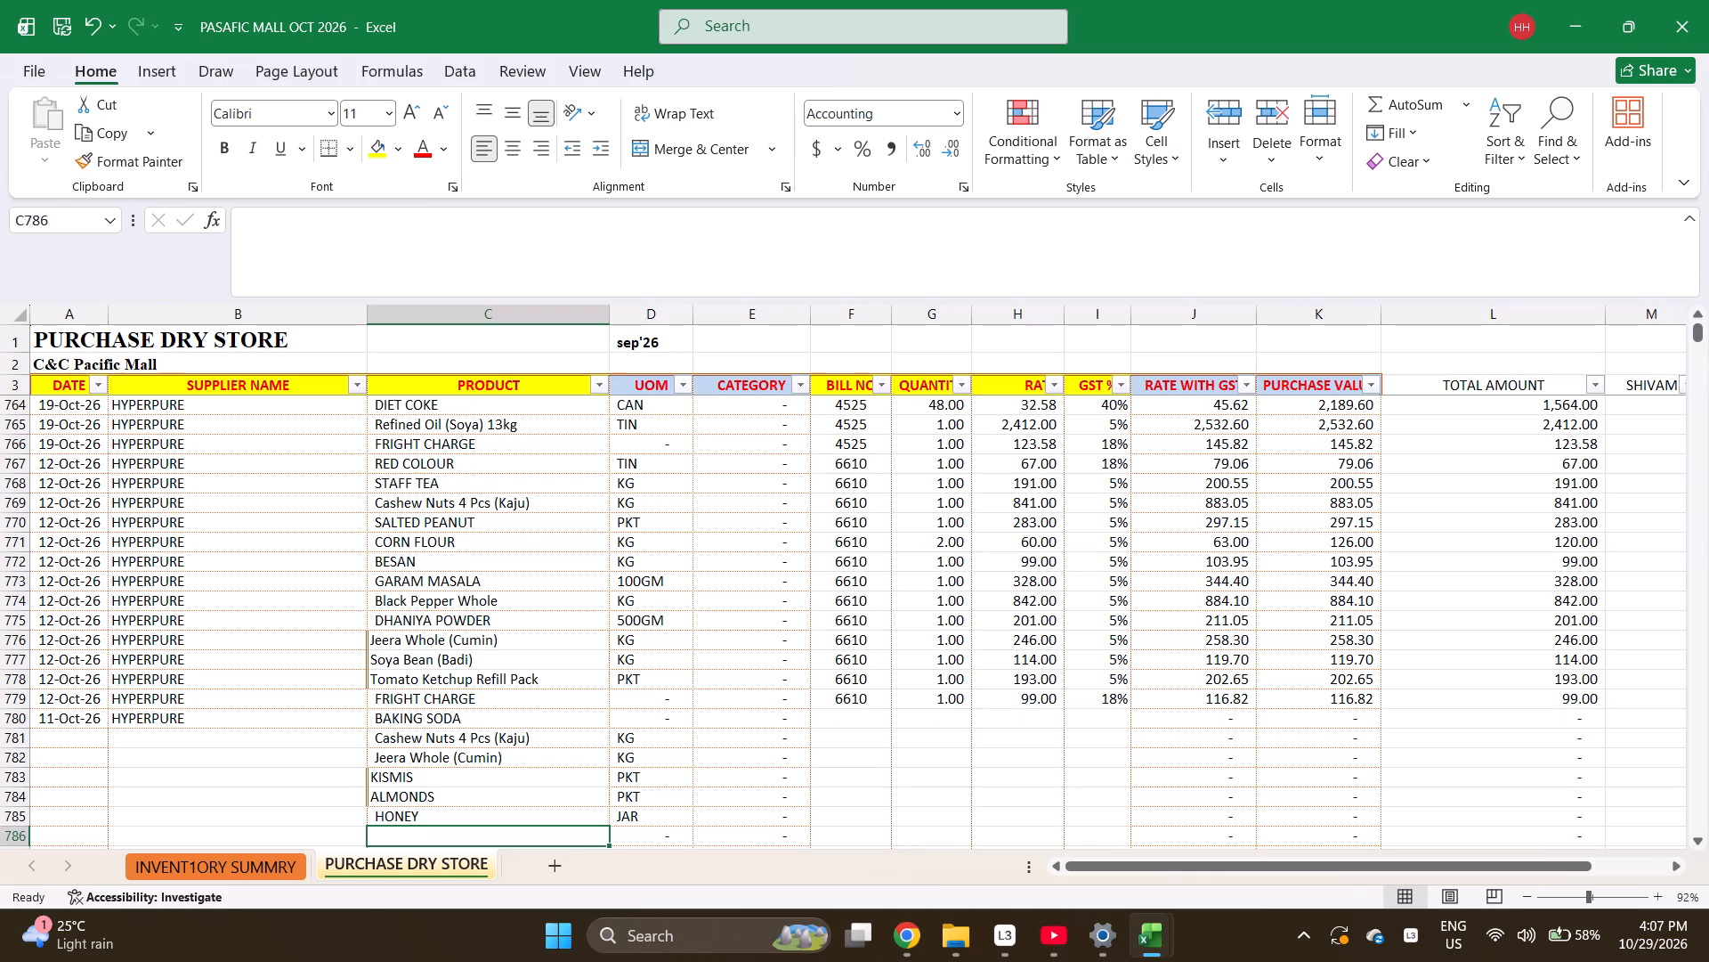
# Copy MAKHANA from the inventory summary sheet into the PRODUCT cell of row 786 in PURCHASE DRY STORE.
pyautogui.hotkey('ctrl', 'pageup')
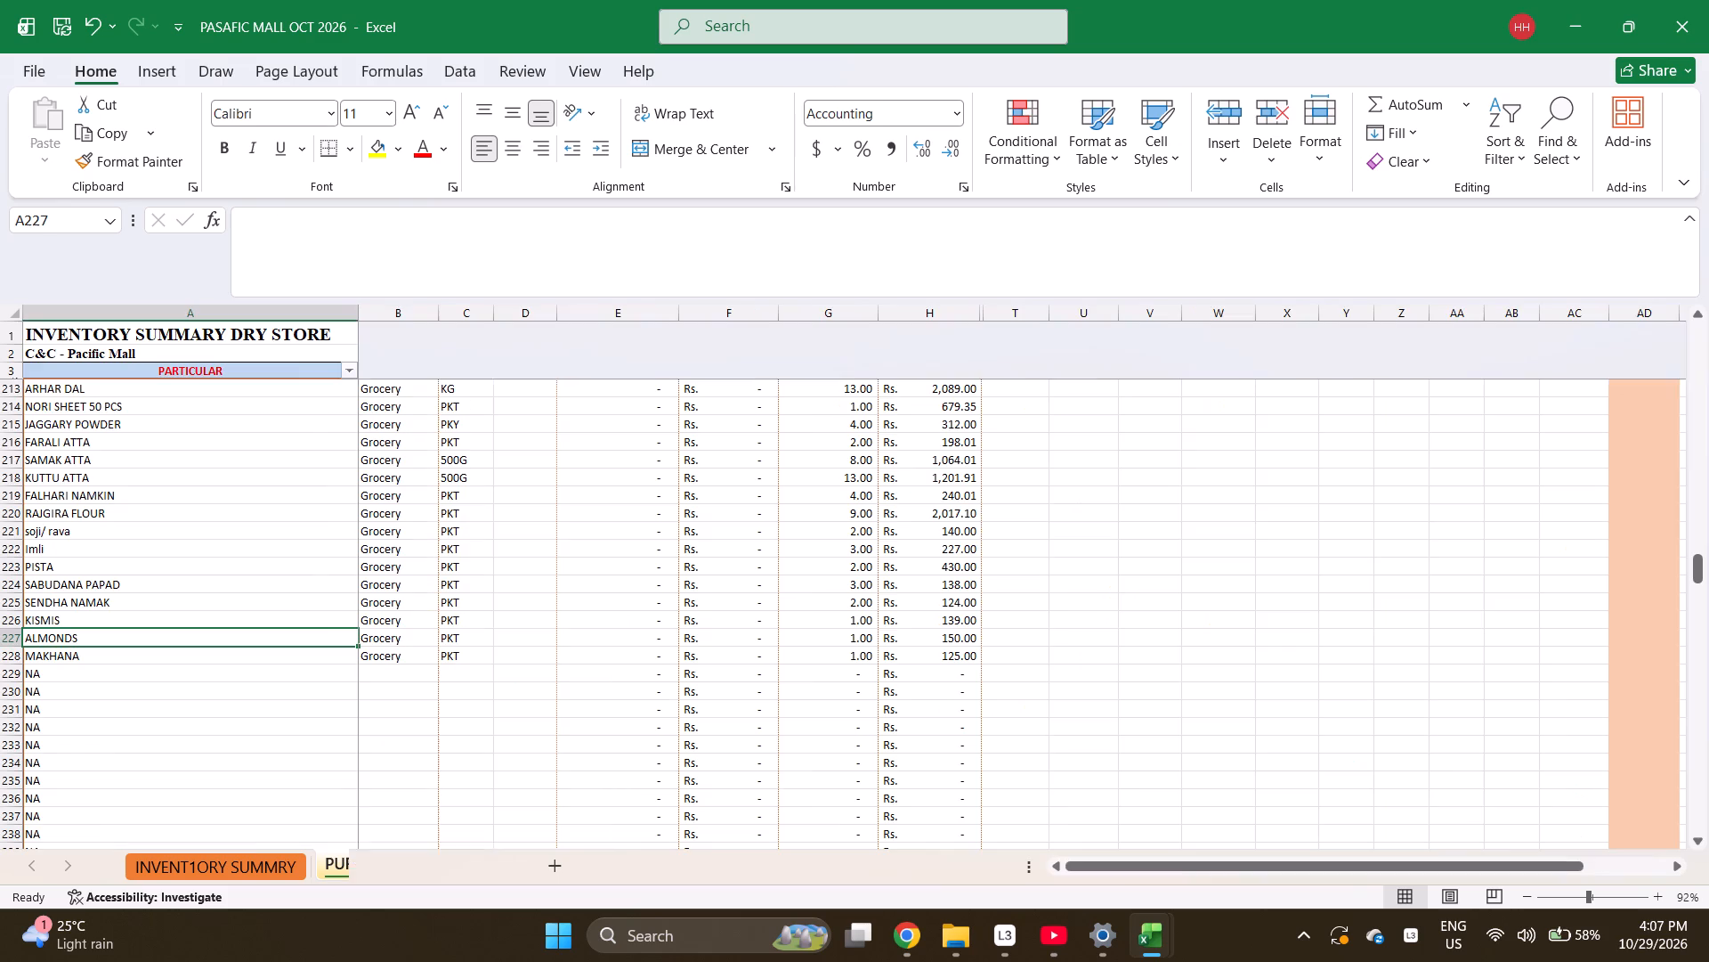
pyautogui.press('Right')
pyautogui.press('Down')
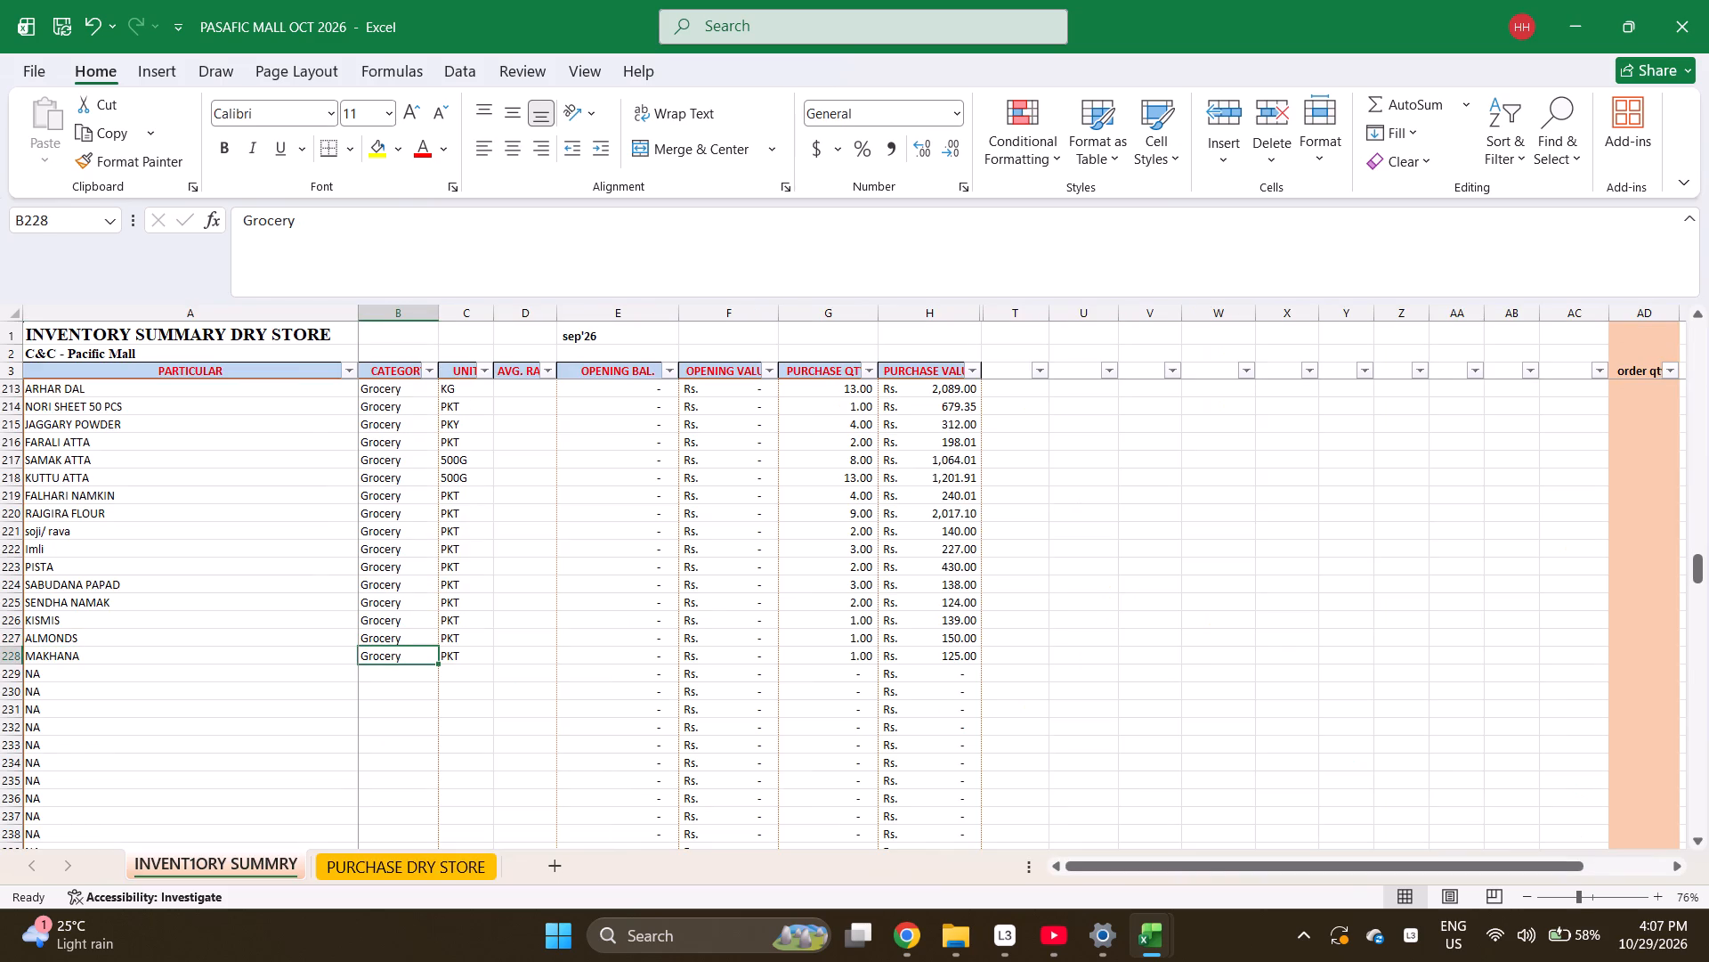
pyautogui.press('Left')
pyautogui.hotkey('ctrl', 'c')
pyautogui.hotkey('ctrl', 'pagedown')
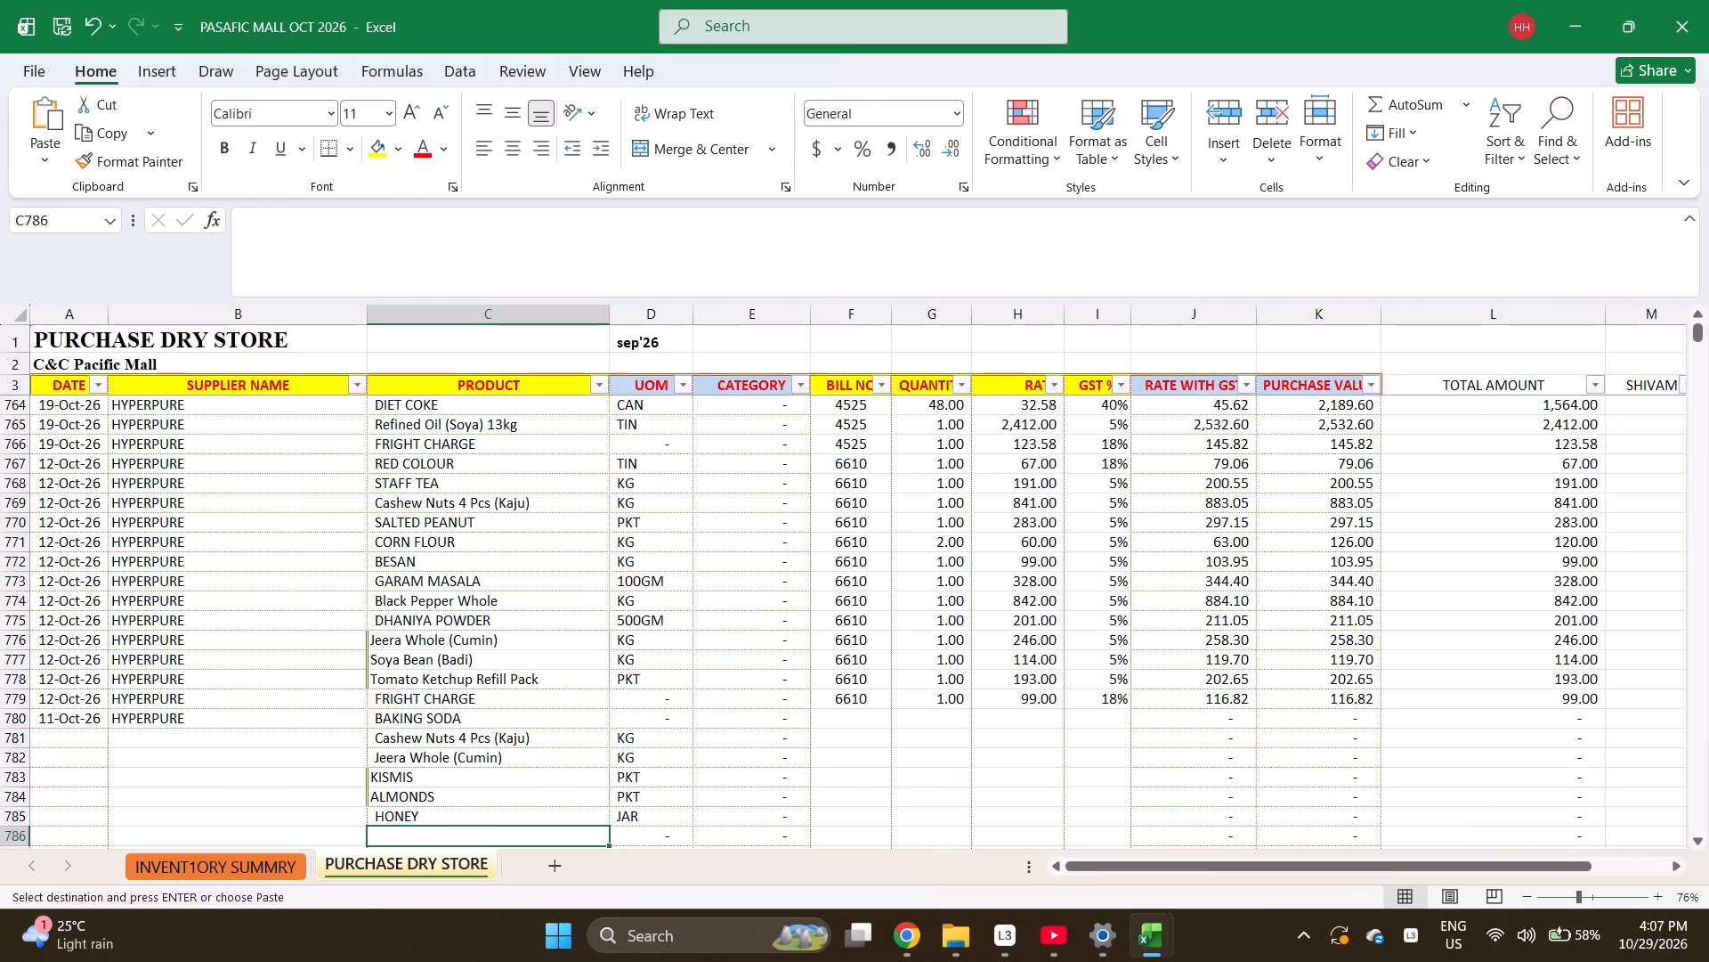
pyautogui.press('Return')
pyautogui.press('Return')
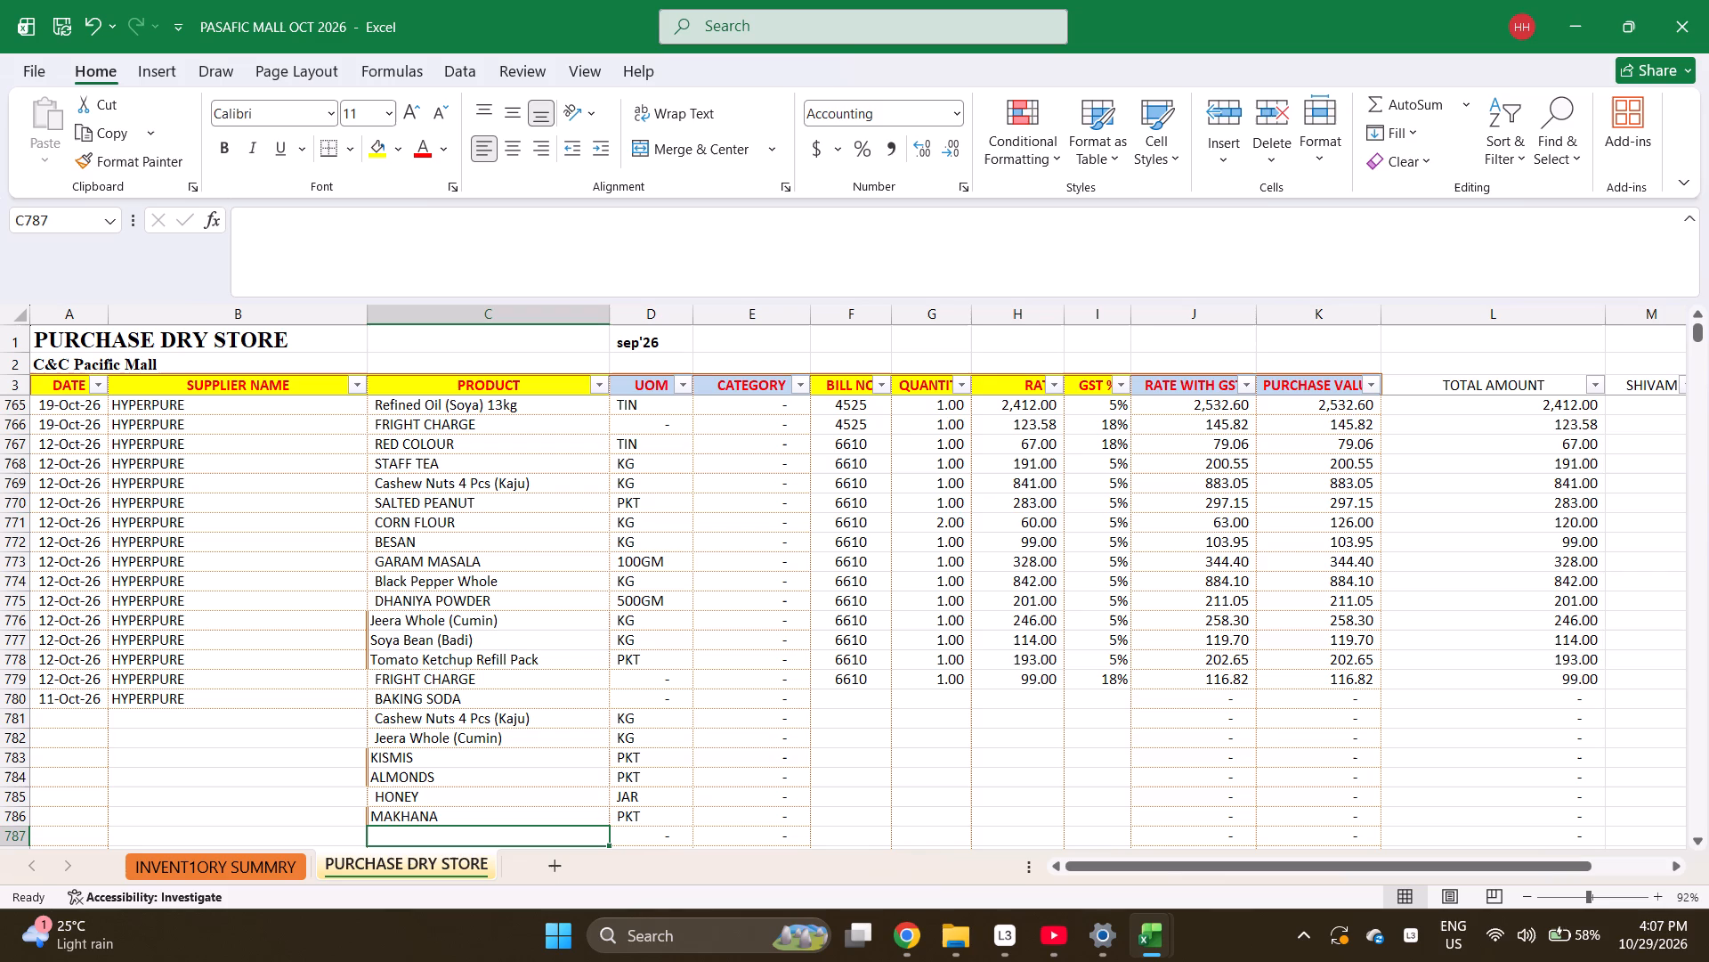
# Enter CONDENSED MILK as the product in row 787.
pyautogui.write('CONDENSED MIL')
pyautogui.press('k')
pyautogui.press('Return')
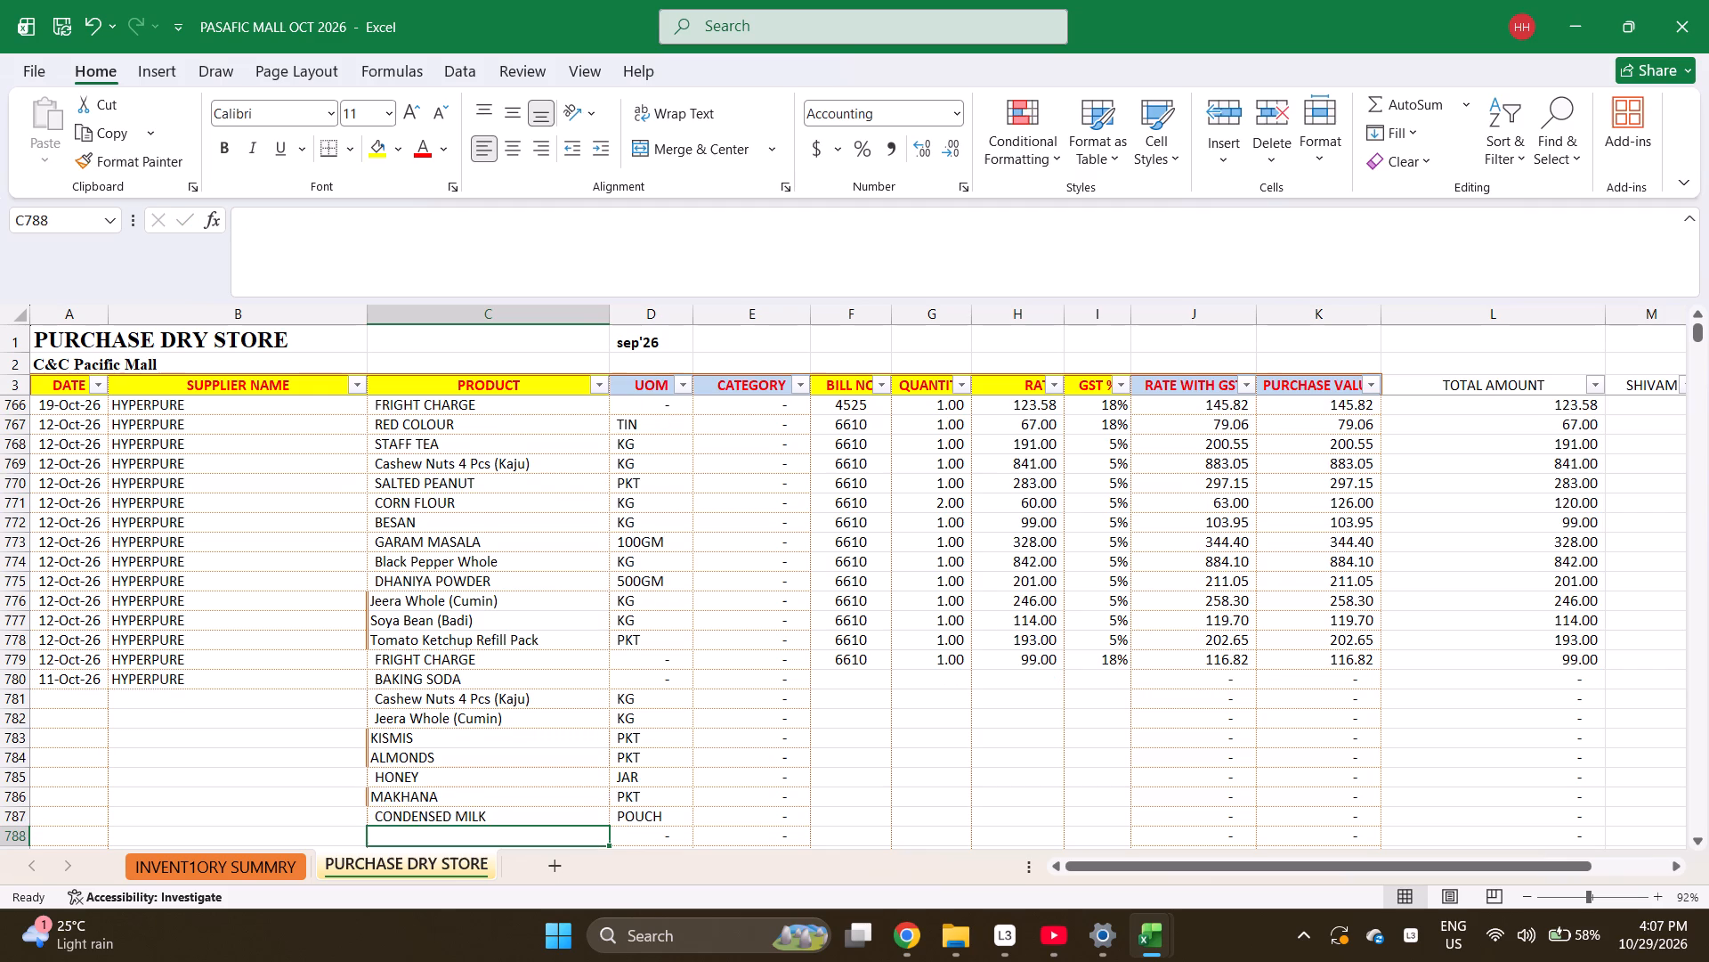
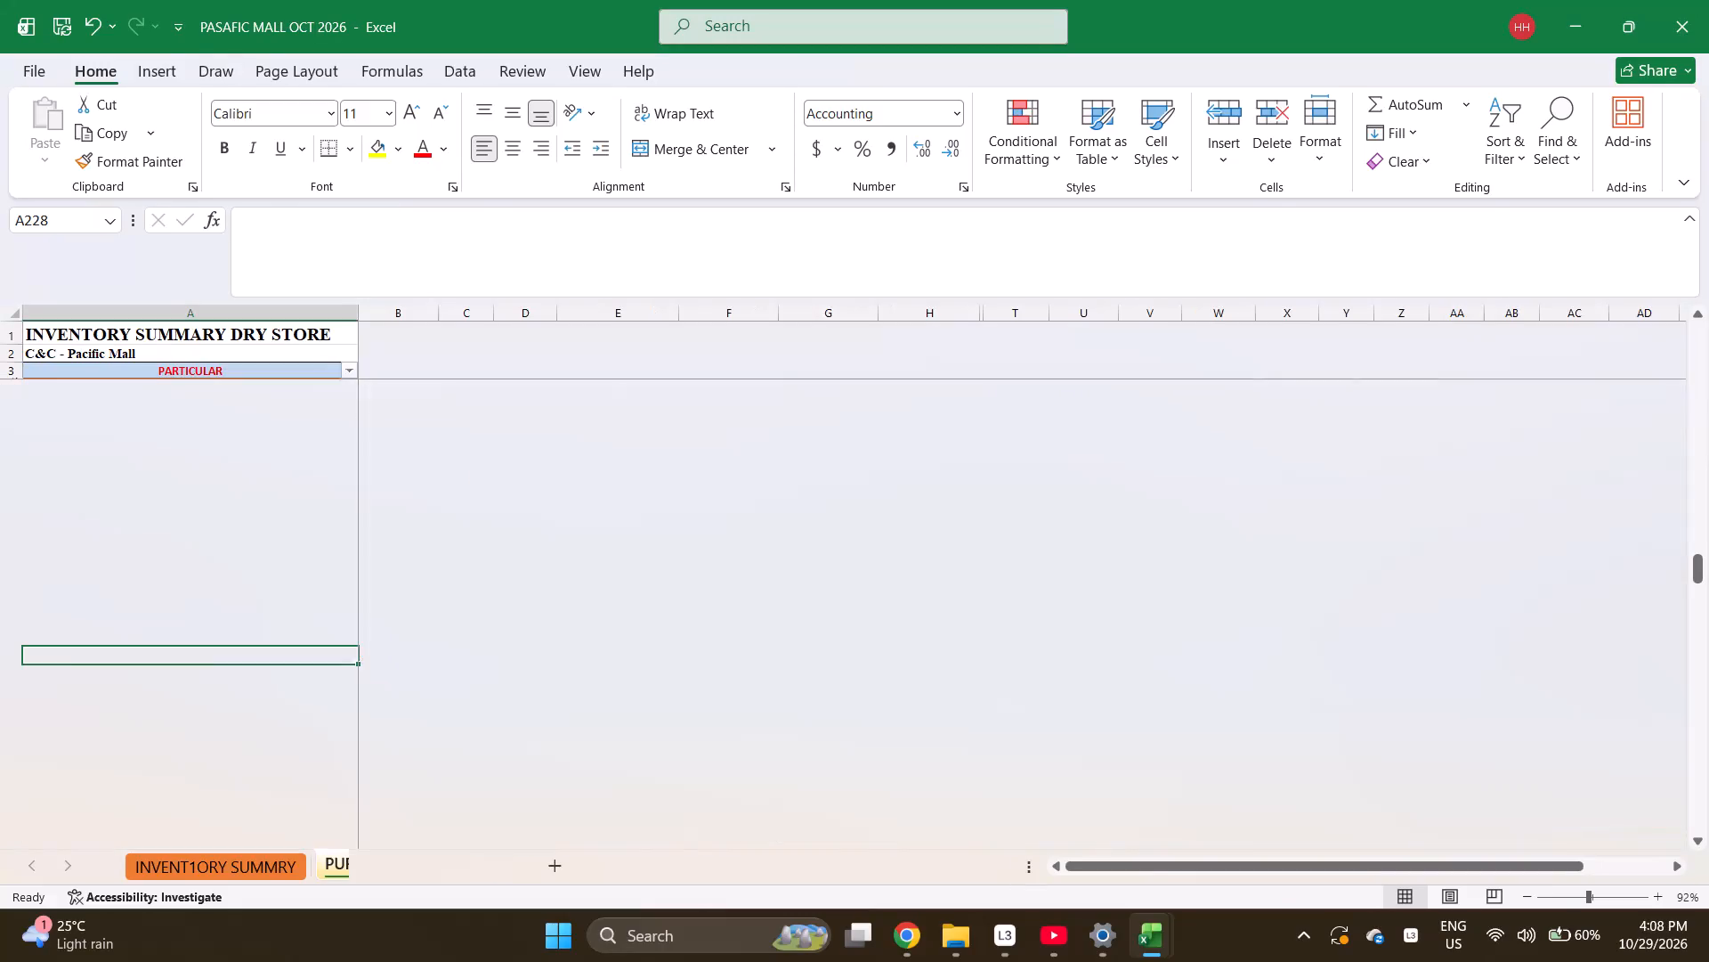
# Undo the last change to the item name in row 228 of the inventory summary sheet.
pyautogui.hotkey('ctrl', 'f')
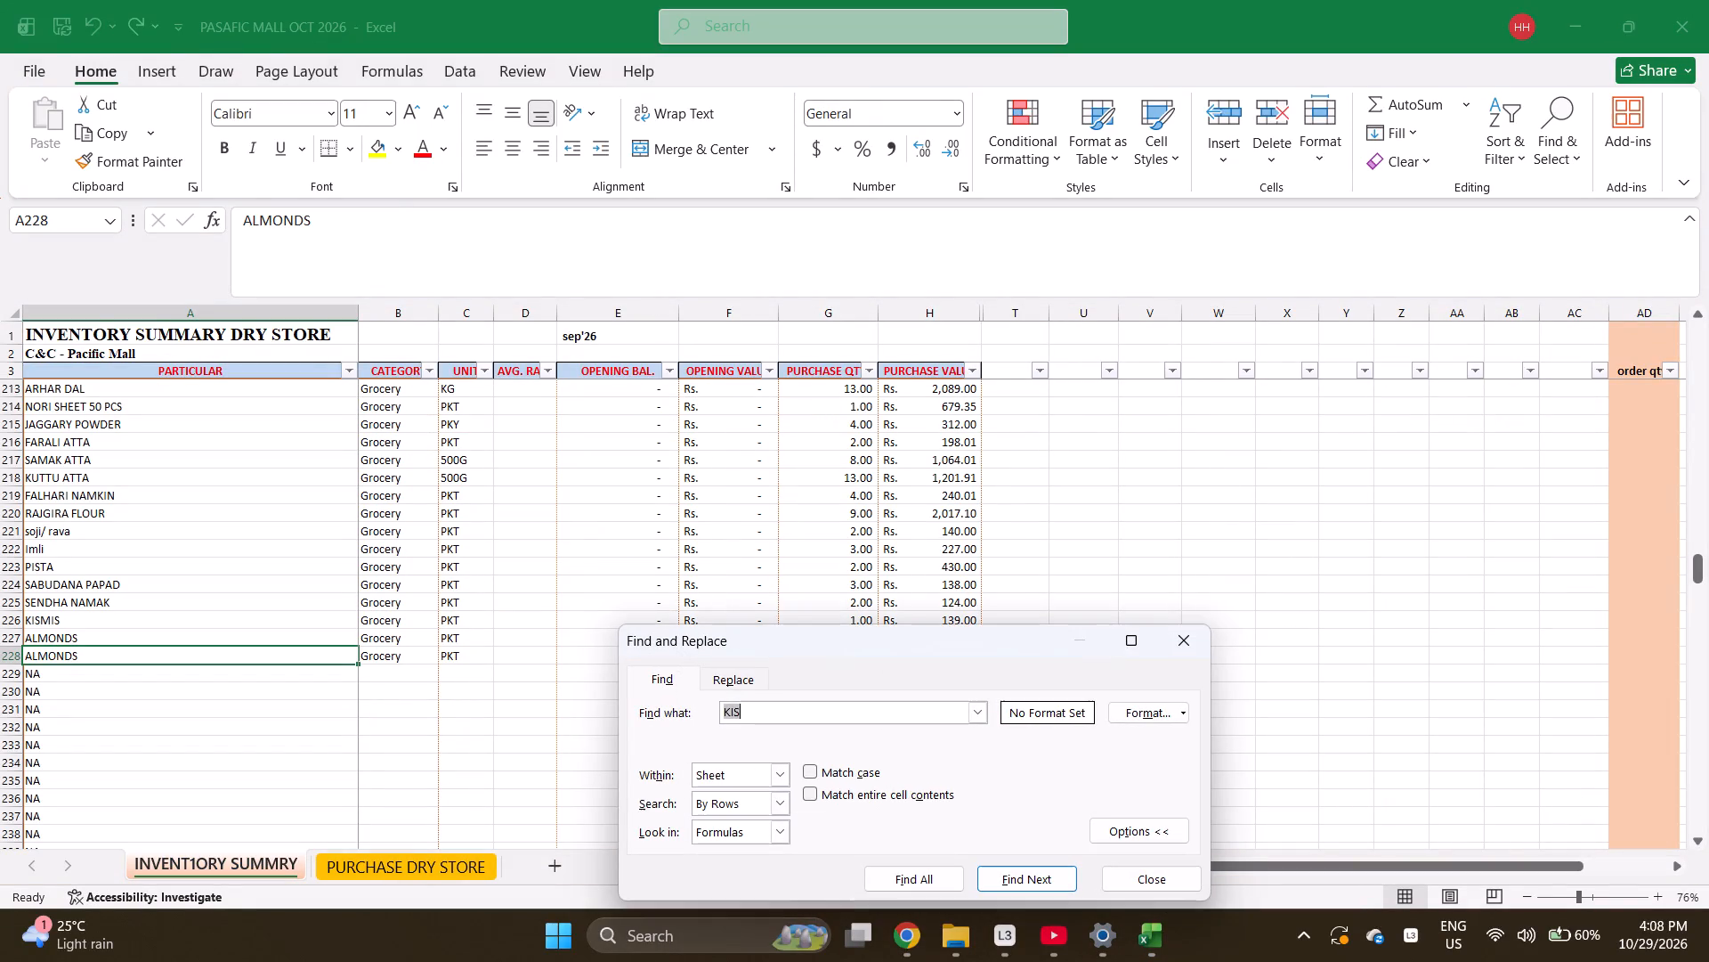
pyautogui.press('Escape')
pyautogui.hotkey('ctrl', 'z')
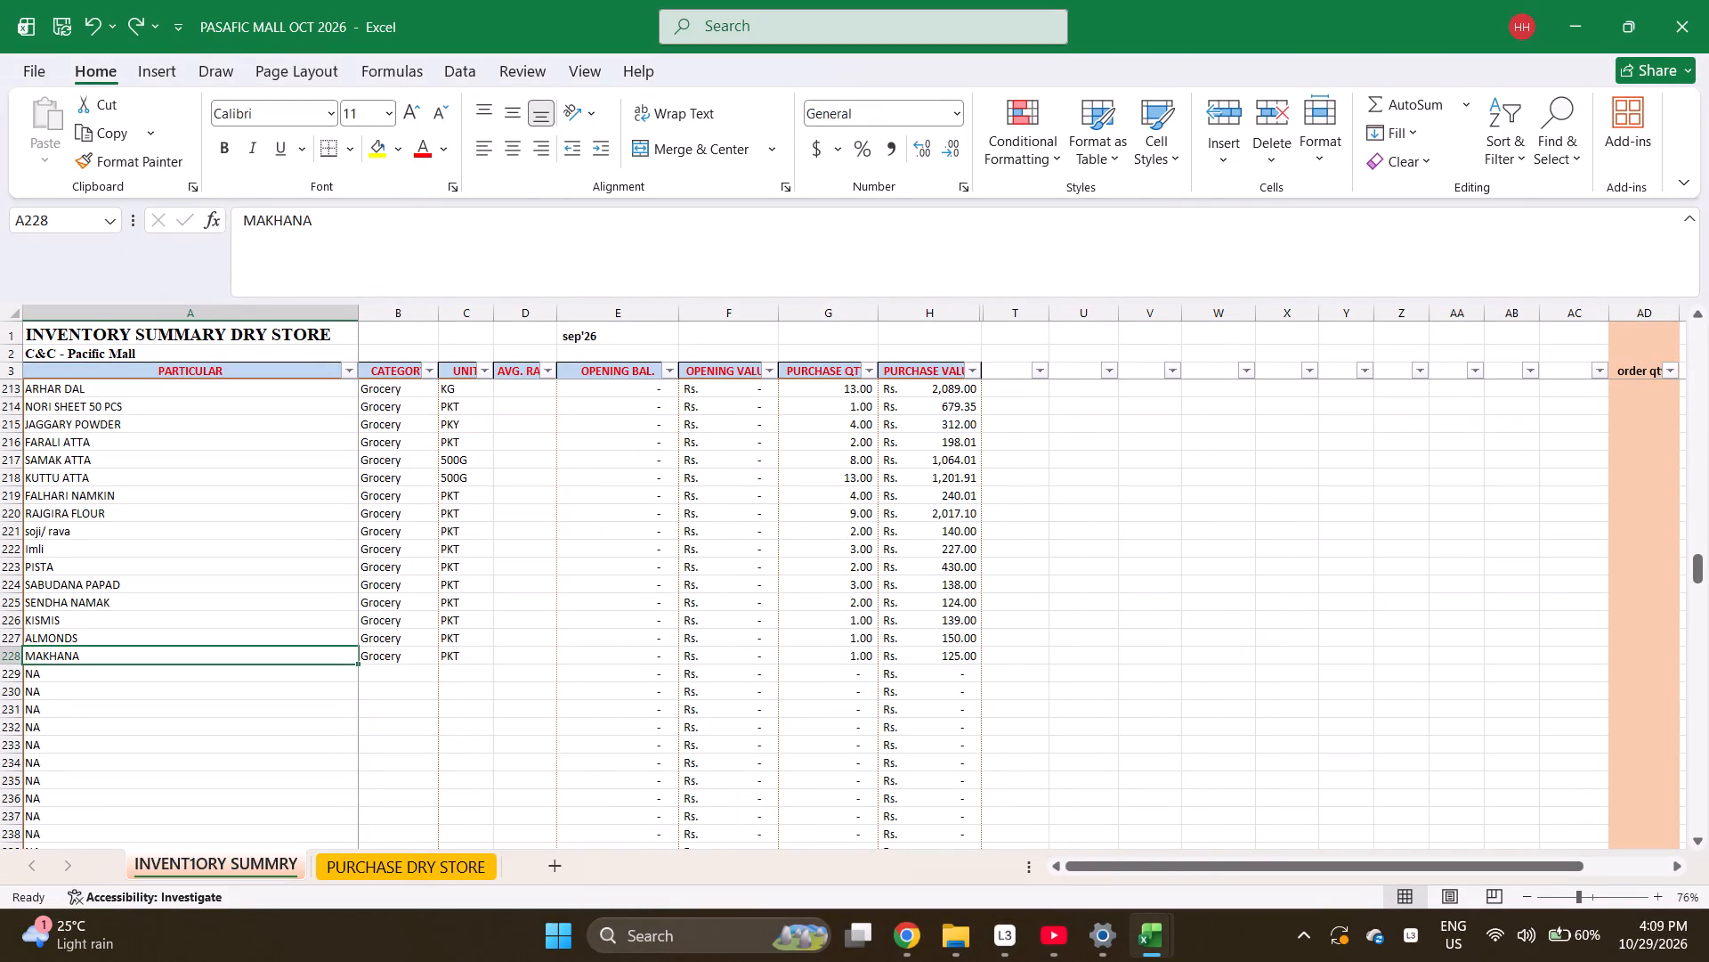
# Find Jaiphal (Nutmeg) in the inventory summary sheet and copy it into the PRODUCT cell of row 788 in PURCHASE DRY STORE.
pyautogui.hotkey('ctrl', 'f')
pyautogui.write('NUT')
pyautogui.press('Return')
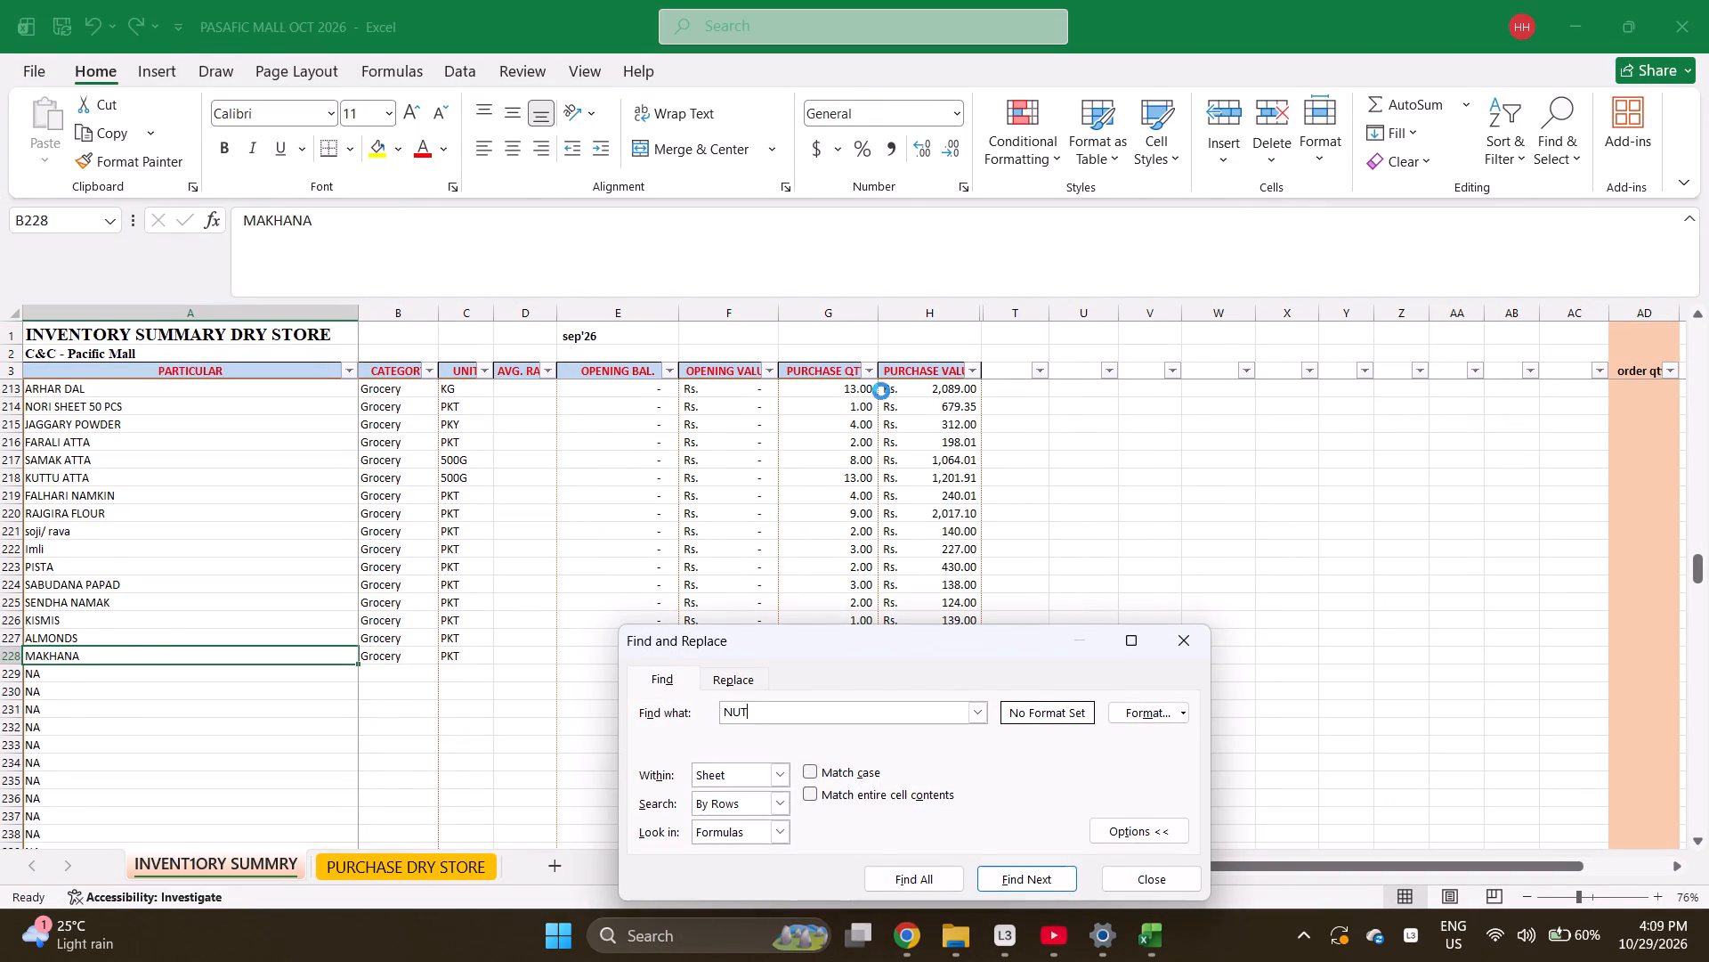
pyautogui.press('Escape')
pyautogui.hotkey('ctrl', 'f')
pyautogui.press('Return')
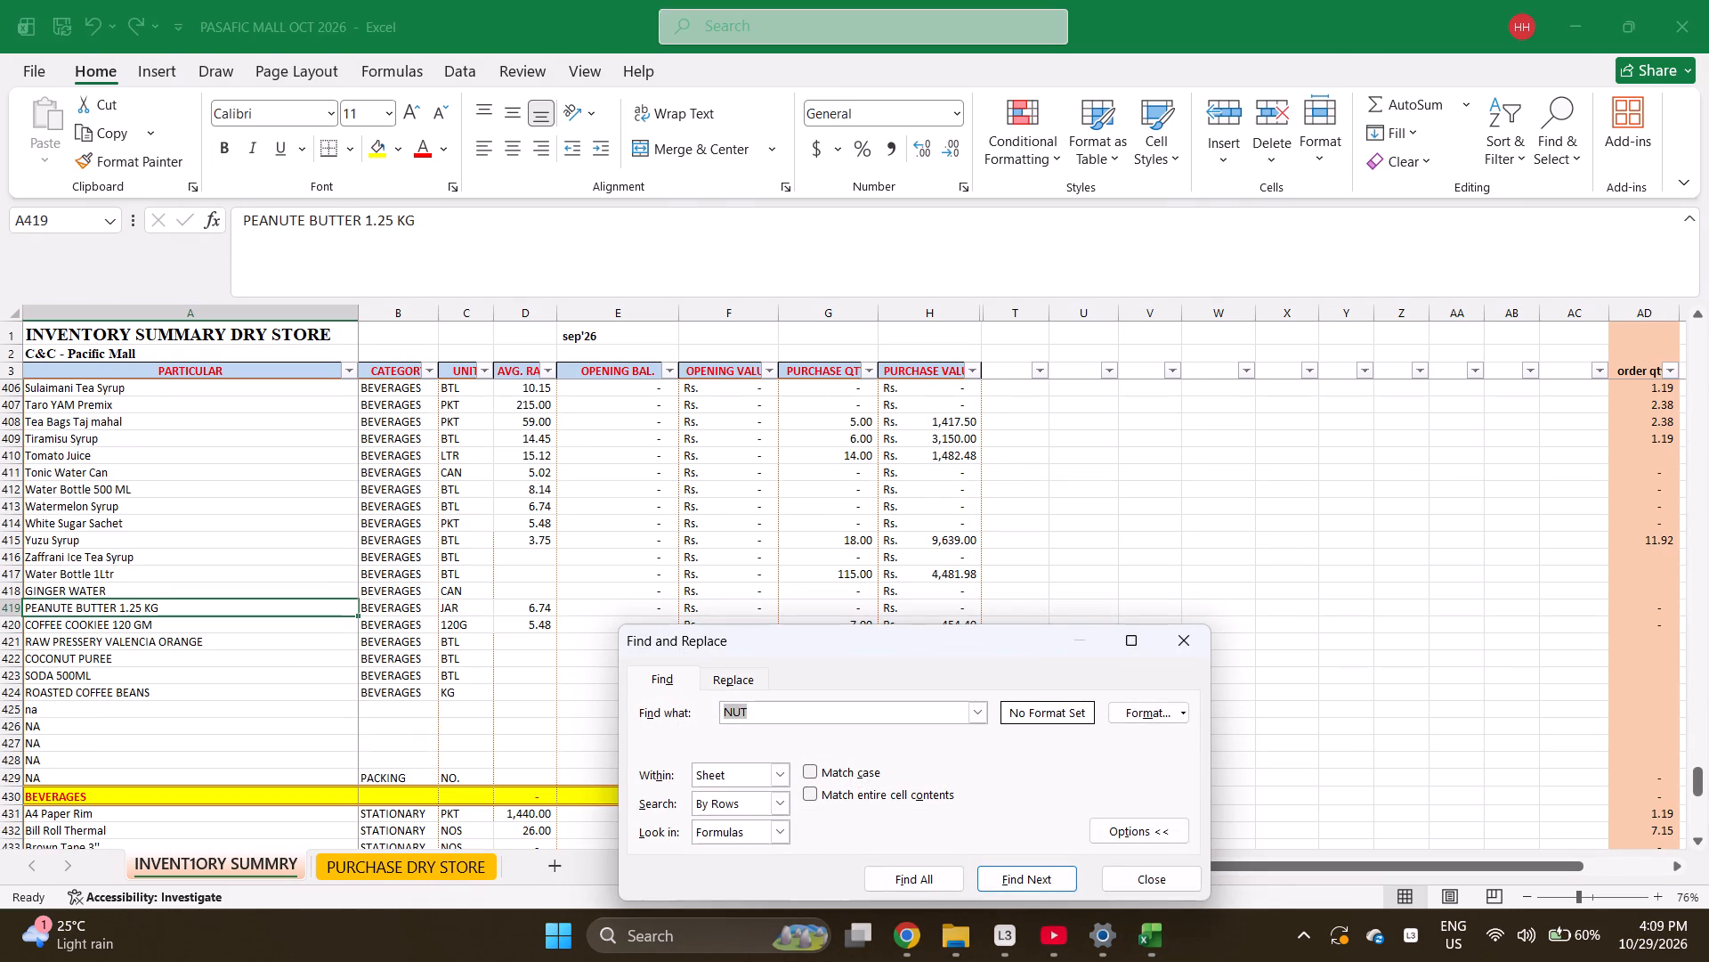
pyautogui.write('NUTM')
pyautogui.press('Return')
pyautogui.press('Escape')
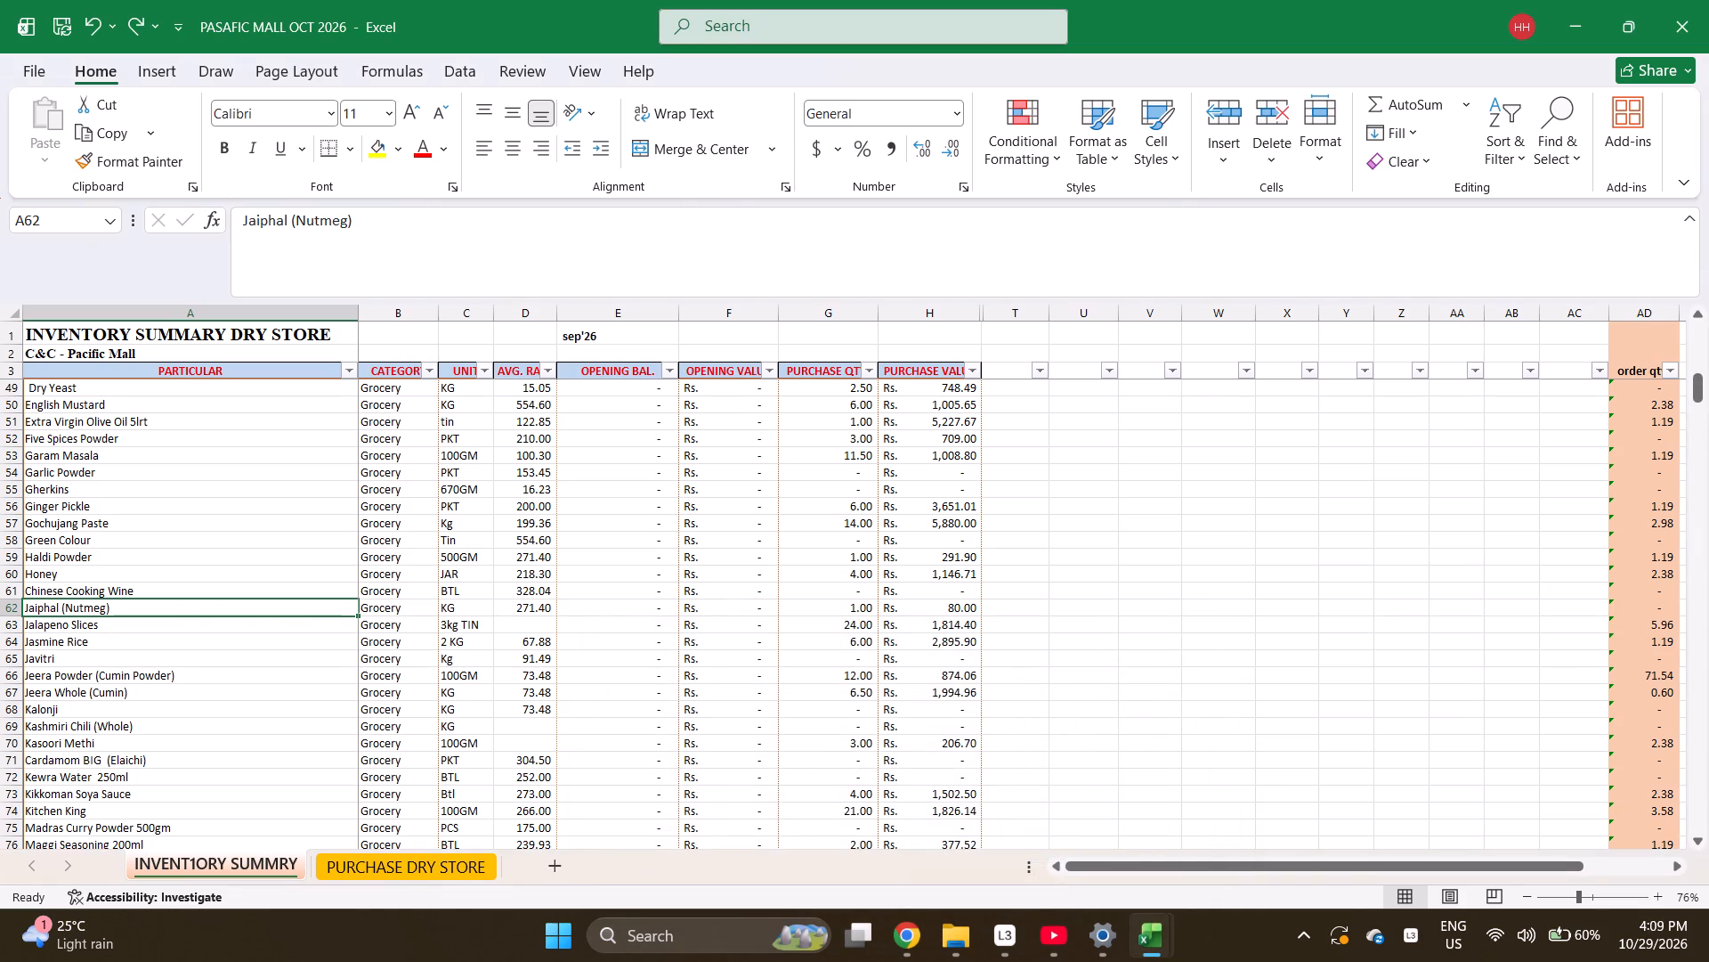
pyautogui.hotkey('ctrl', 'c')
pyautogui.hotkey('ctrl', 'pagedown')
pyautogui.press('Return')
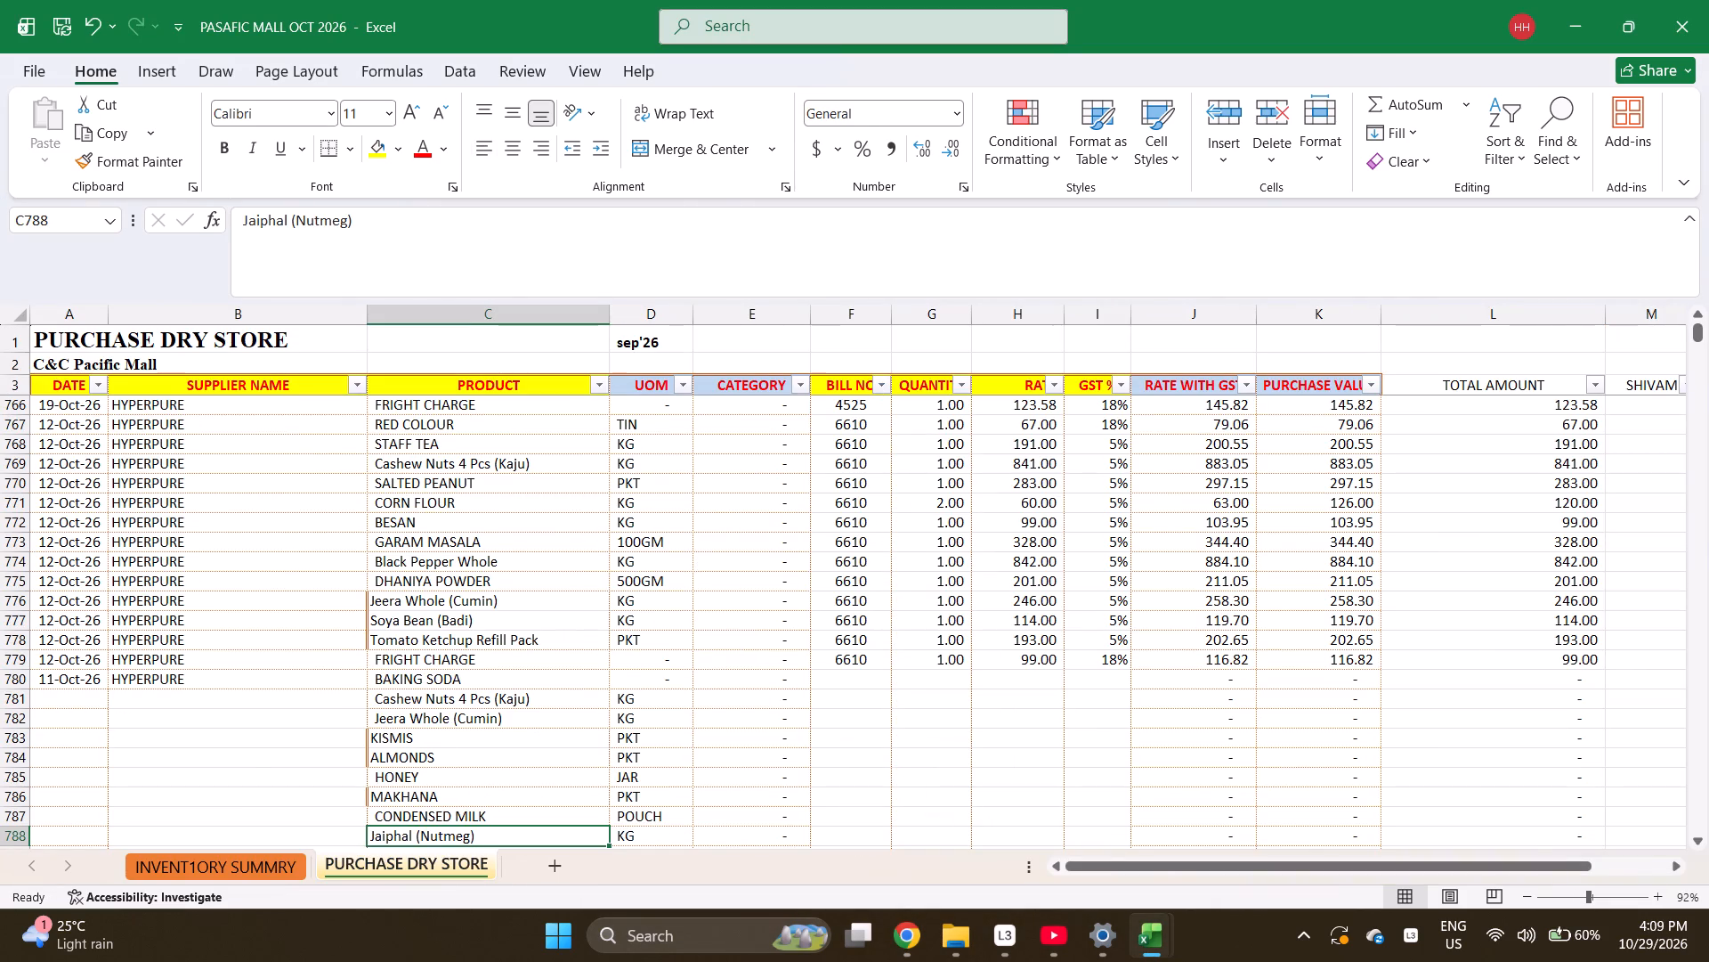
# Copy Tomato Ketchup 6KG from the inventory summary sheet into the PRODUCT cell of row 789 in PURCHASE DRY STORE.
pyautogui.hotkey('ctrl', 'pageup')
pyautogui.hotkey('ctrl', 'f')
pyautogui.write('KETCH')
pyautogui.press('Return')
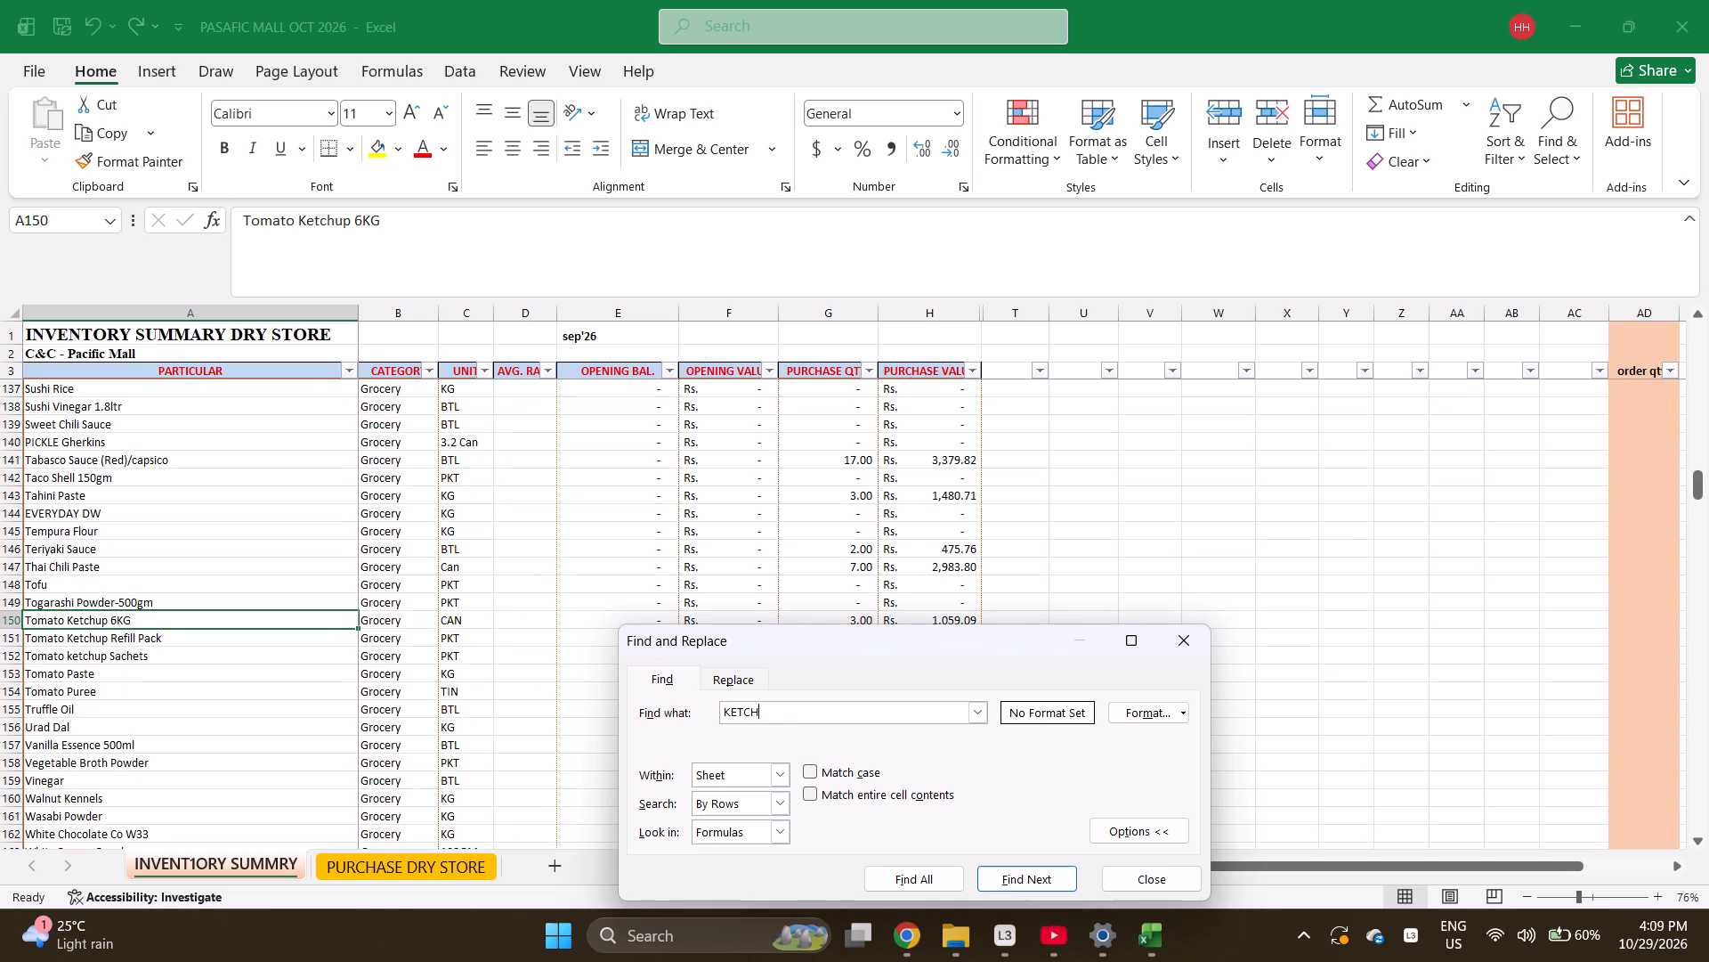
pyautogui.press('Escape')
pyautogui.hotkey('ctrl', 'c')
pyautogui.hotkey('ctrl', 'pagedown')
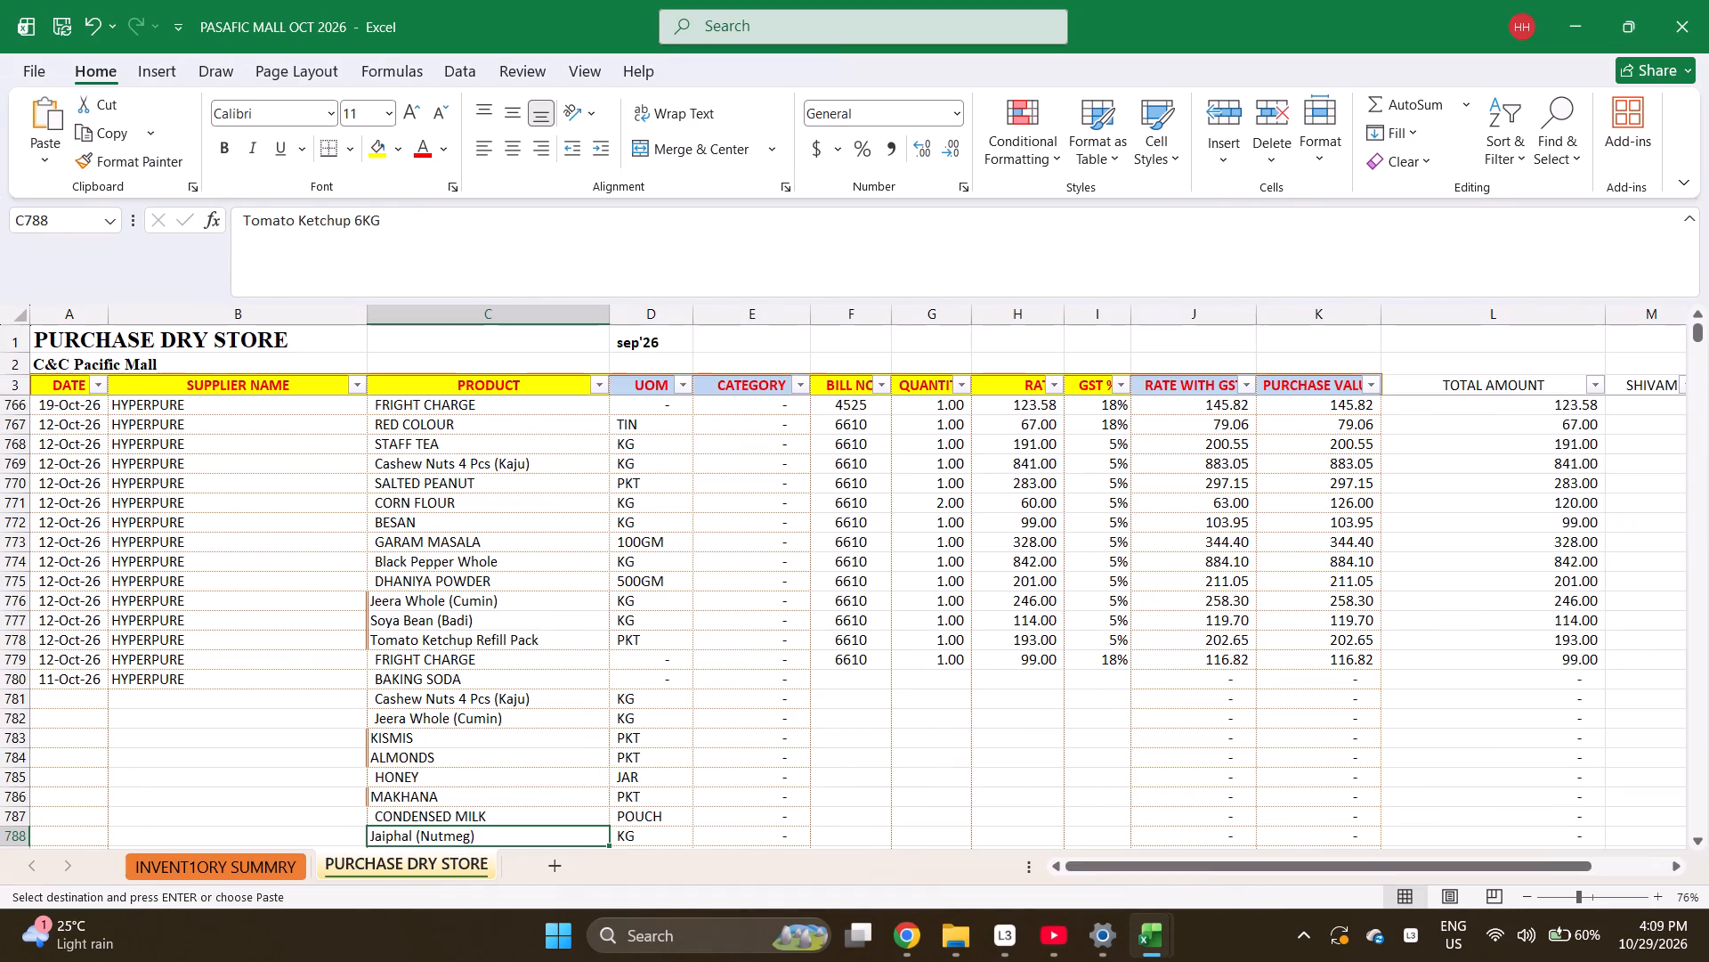
pyautogui.press('Down')
pyautogui.press('Return')
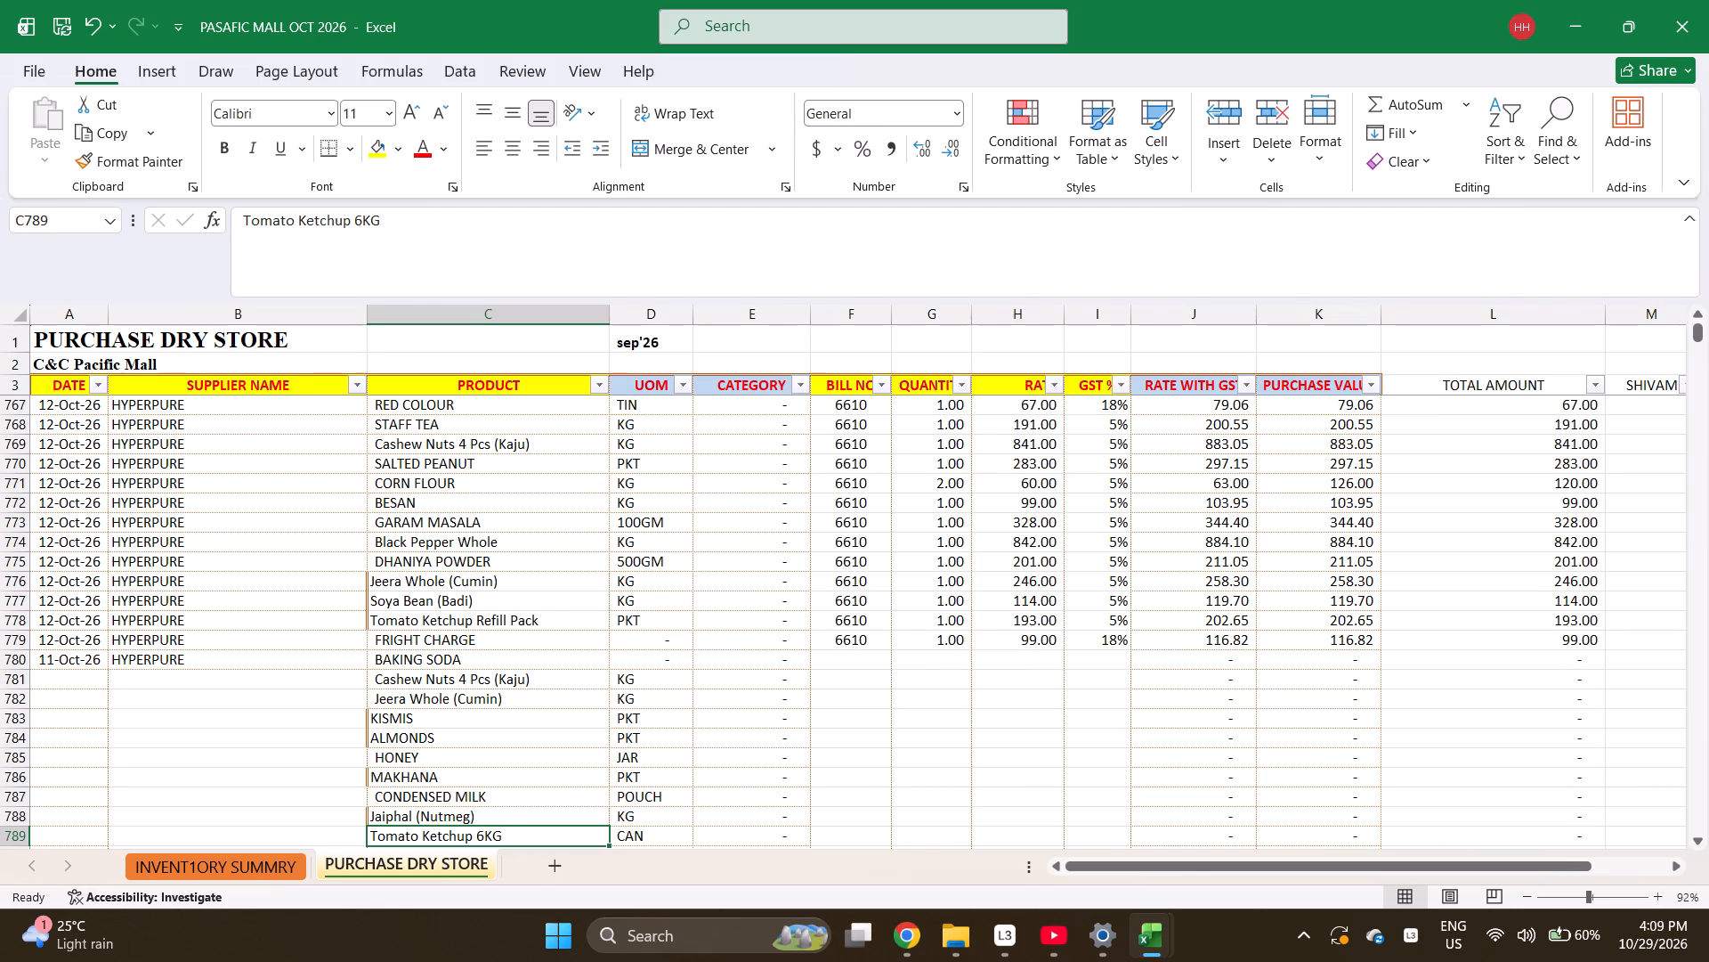
pyautogui.press('Return')
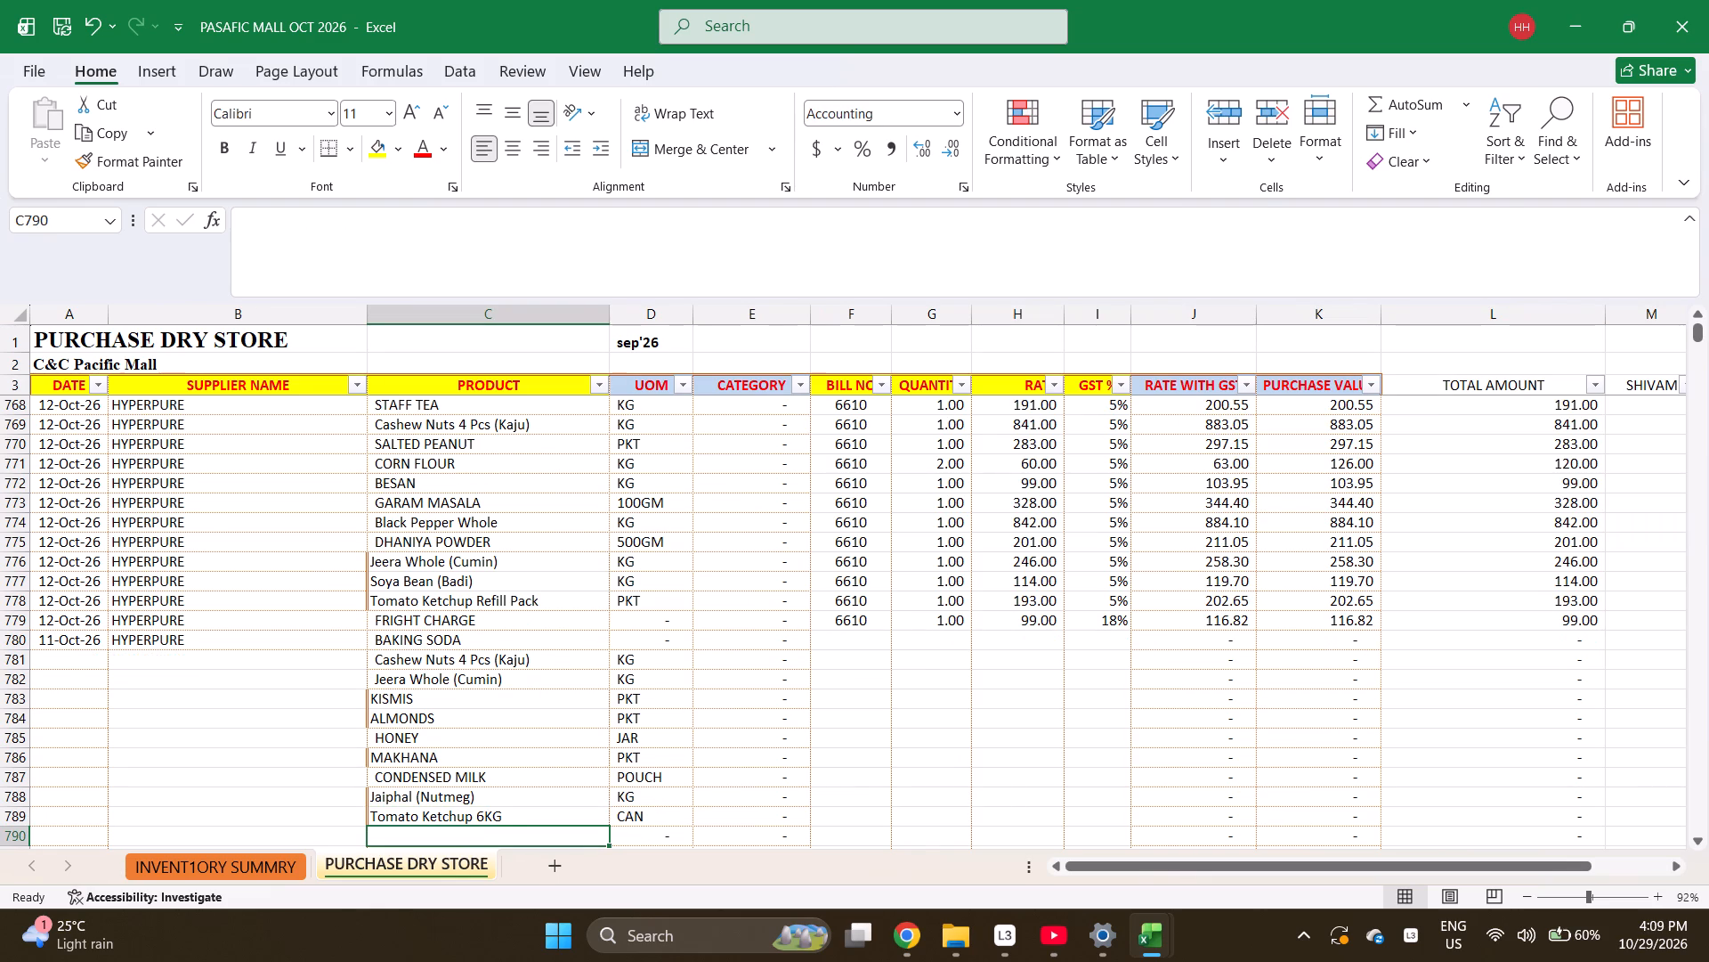
# Find Cardamom Small (Elaichi) in the inventory summary sheet and copy it into the PRODUCT cell of row 790 in PURCHASE DRY STORE.
pyautogui.hotkey('ctrl', 'pageup')
pyautogui.hotkey('ctrl', 'f')
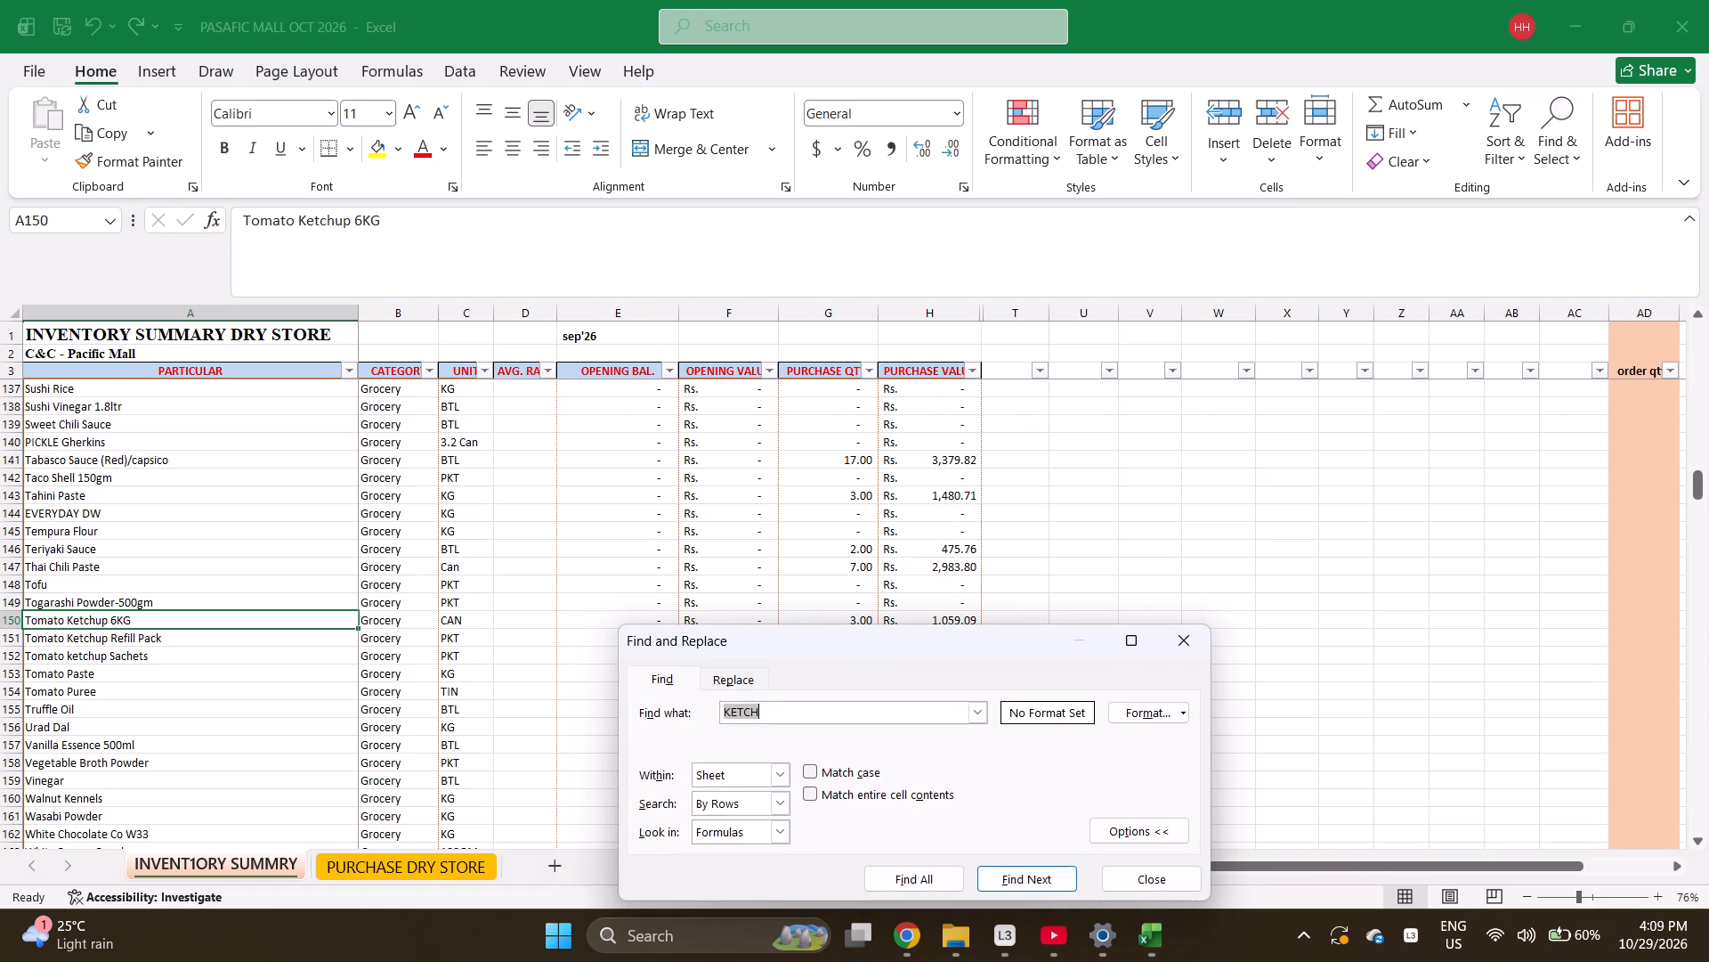
pyautogui.write('CARD')
pyautogui.press('Return')
pyautogui.press('Escape')
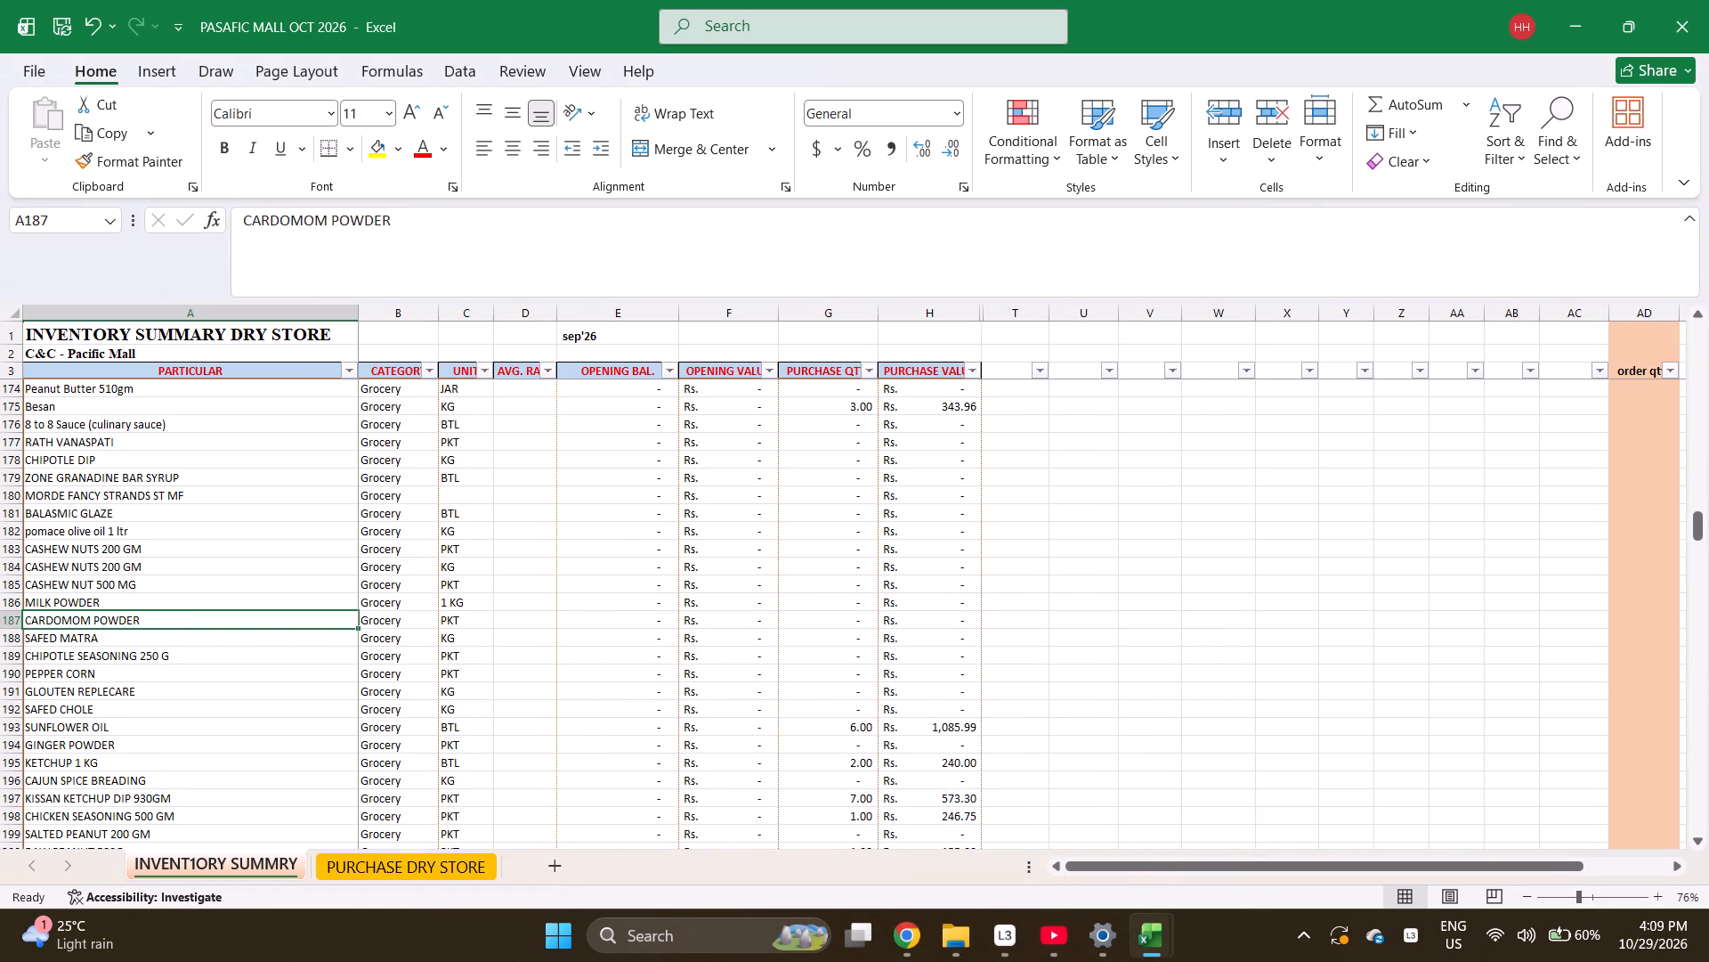
pyautogui.hotkey('ctrl', 'c')
pyautogui.hotkey('ctrl', 'pagedown')
pyautogui.hotkey('ctrl', 'pageup')
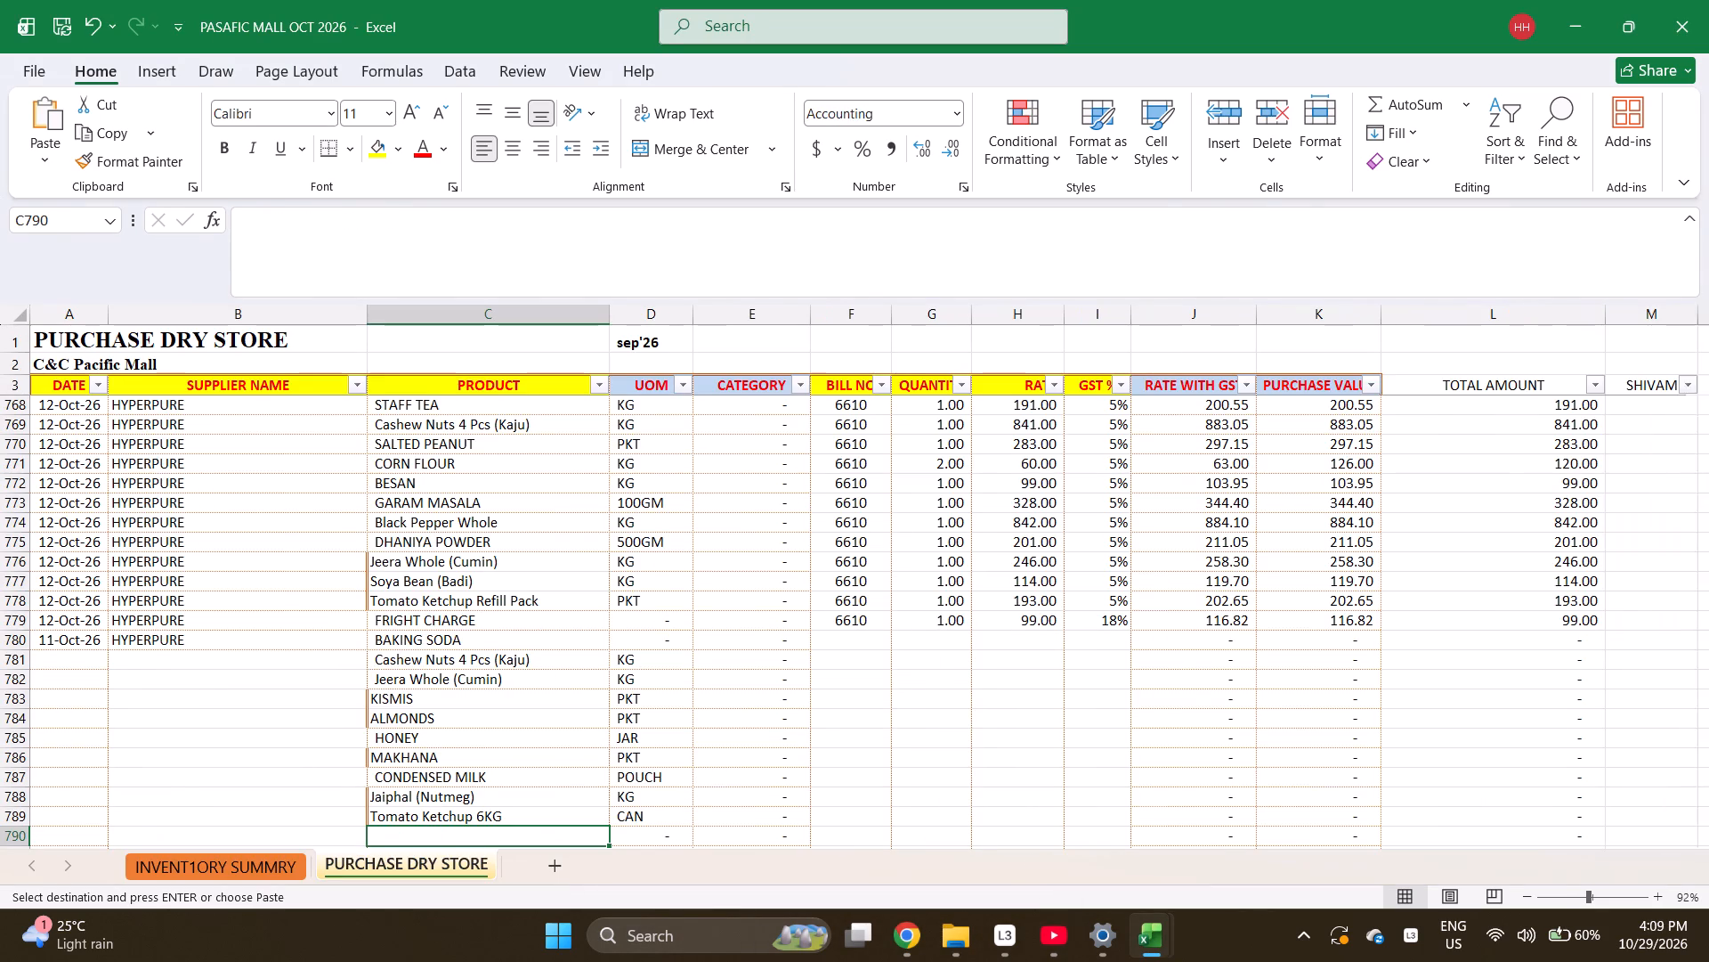
pyautogui.hotkey('ctrl', 'f')
pyautogui.press('Return')
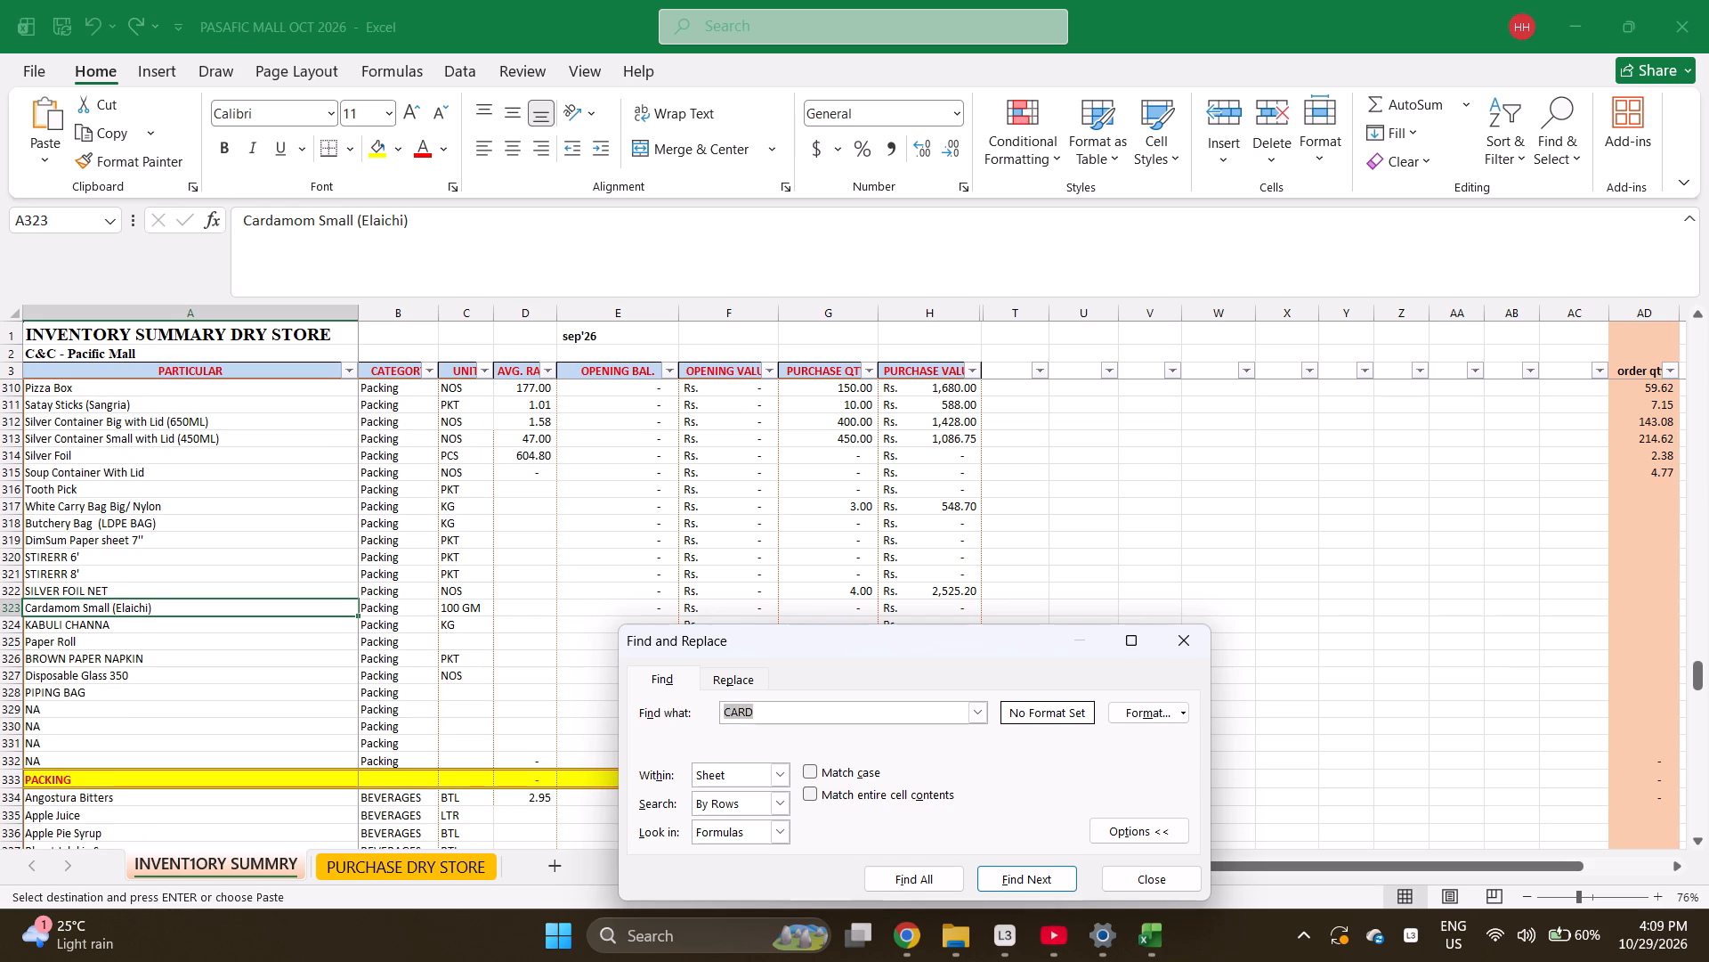
pyautogui.press('Escape')
pyautogui.hotkey('ctrl', 'c')
pyautogui.hotkey('ctrl', 'pagedown')
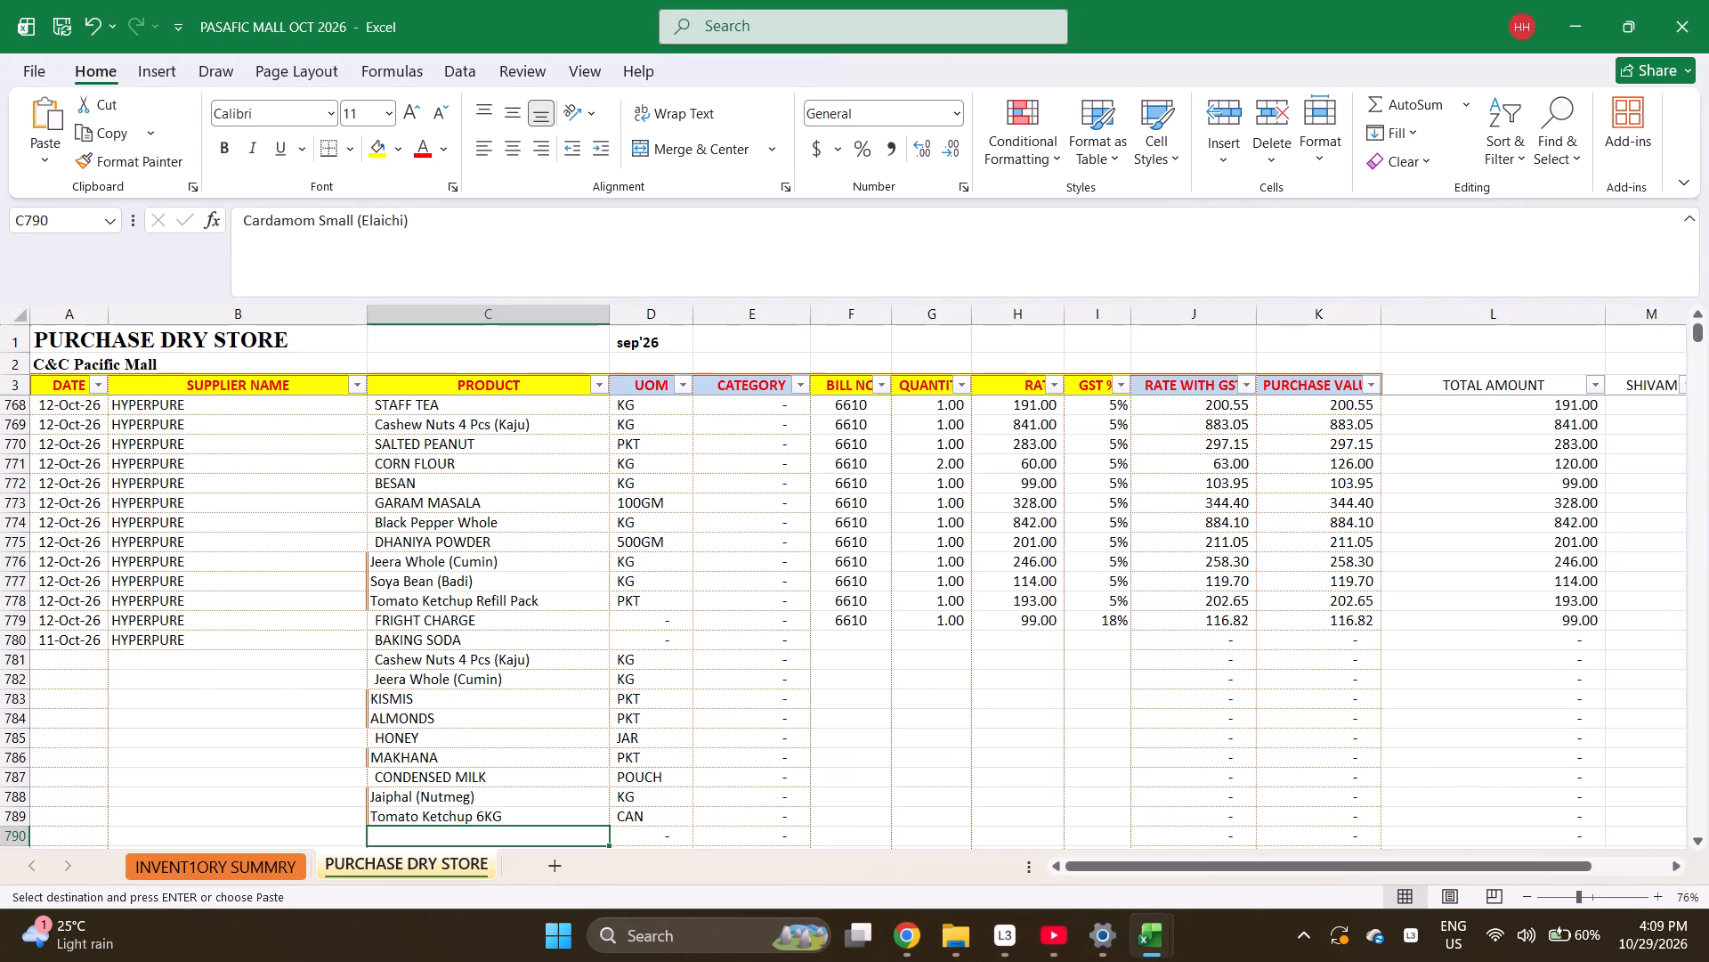
pyautogui.press('Return')
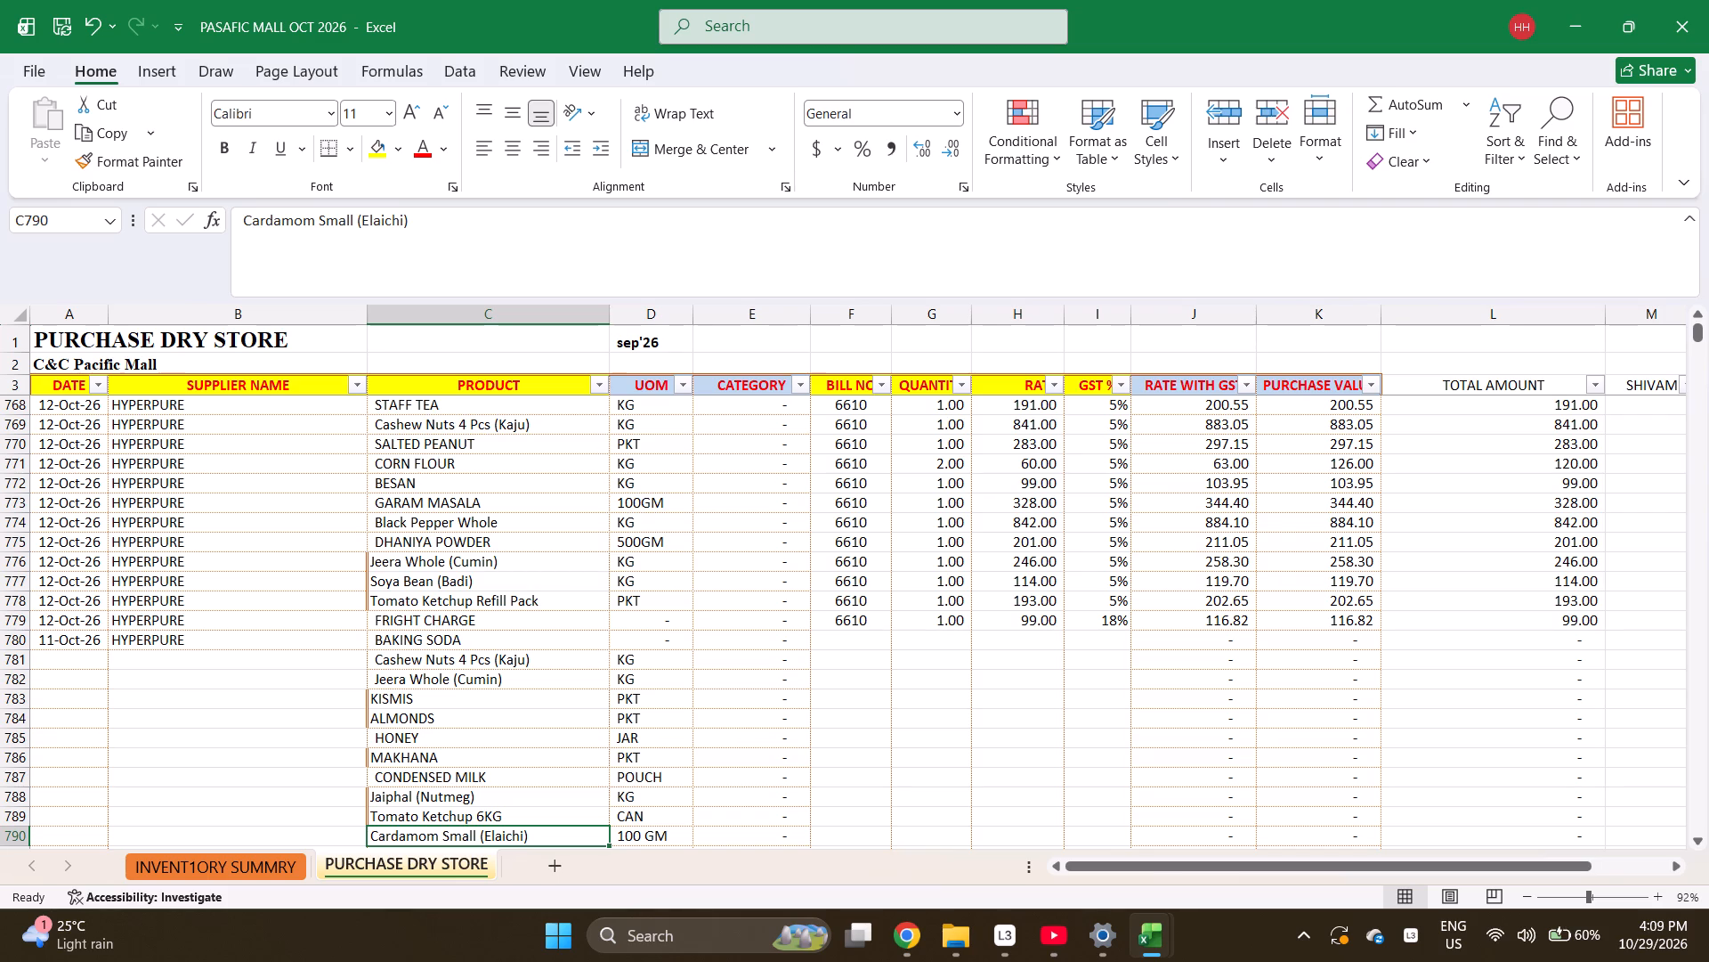
pyautogui.press('Down')
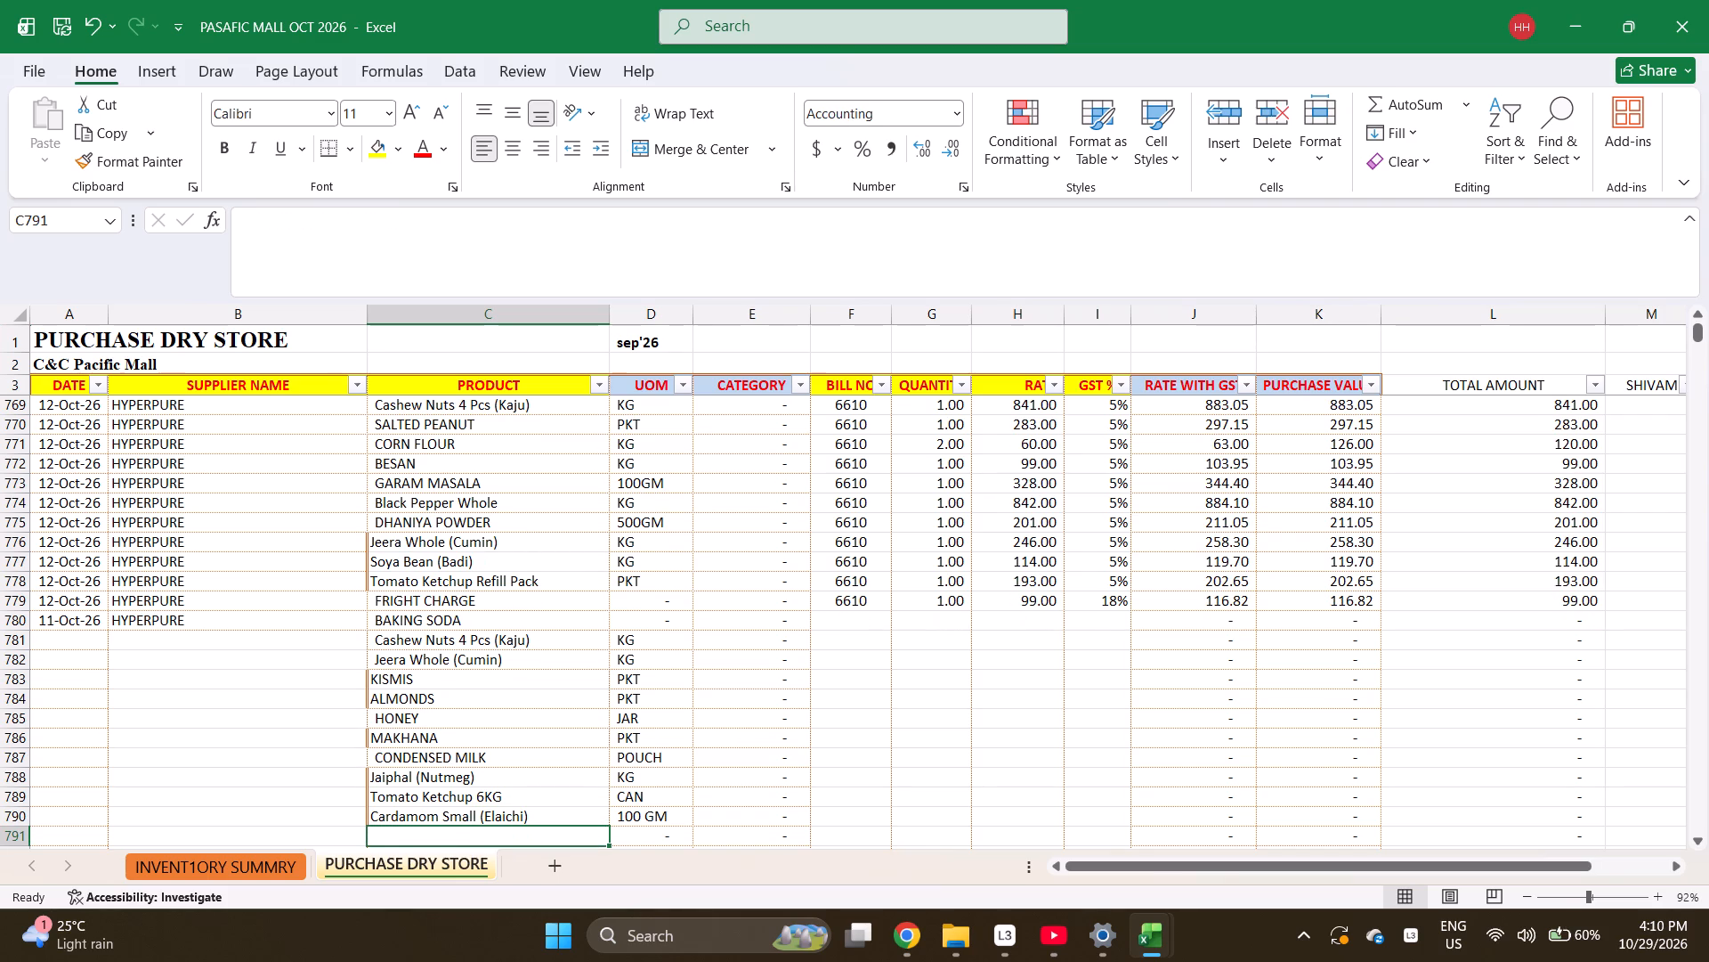
# Copy Amchur Powder from the inventory summary sheet into the PRODUCT cell of row 791 in PURCHASE DRY STORE.
pyautogui.hotkey('ctrl', 'pageup')
pyautogui.hotkey('ctrl', 'f')
pyautogui.write('AMCHUR')
pyautogui.press('Return')
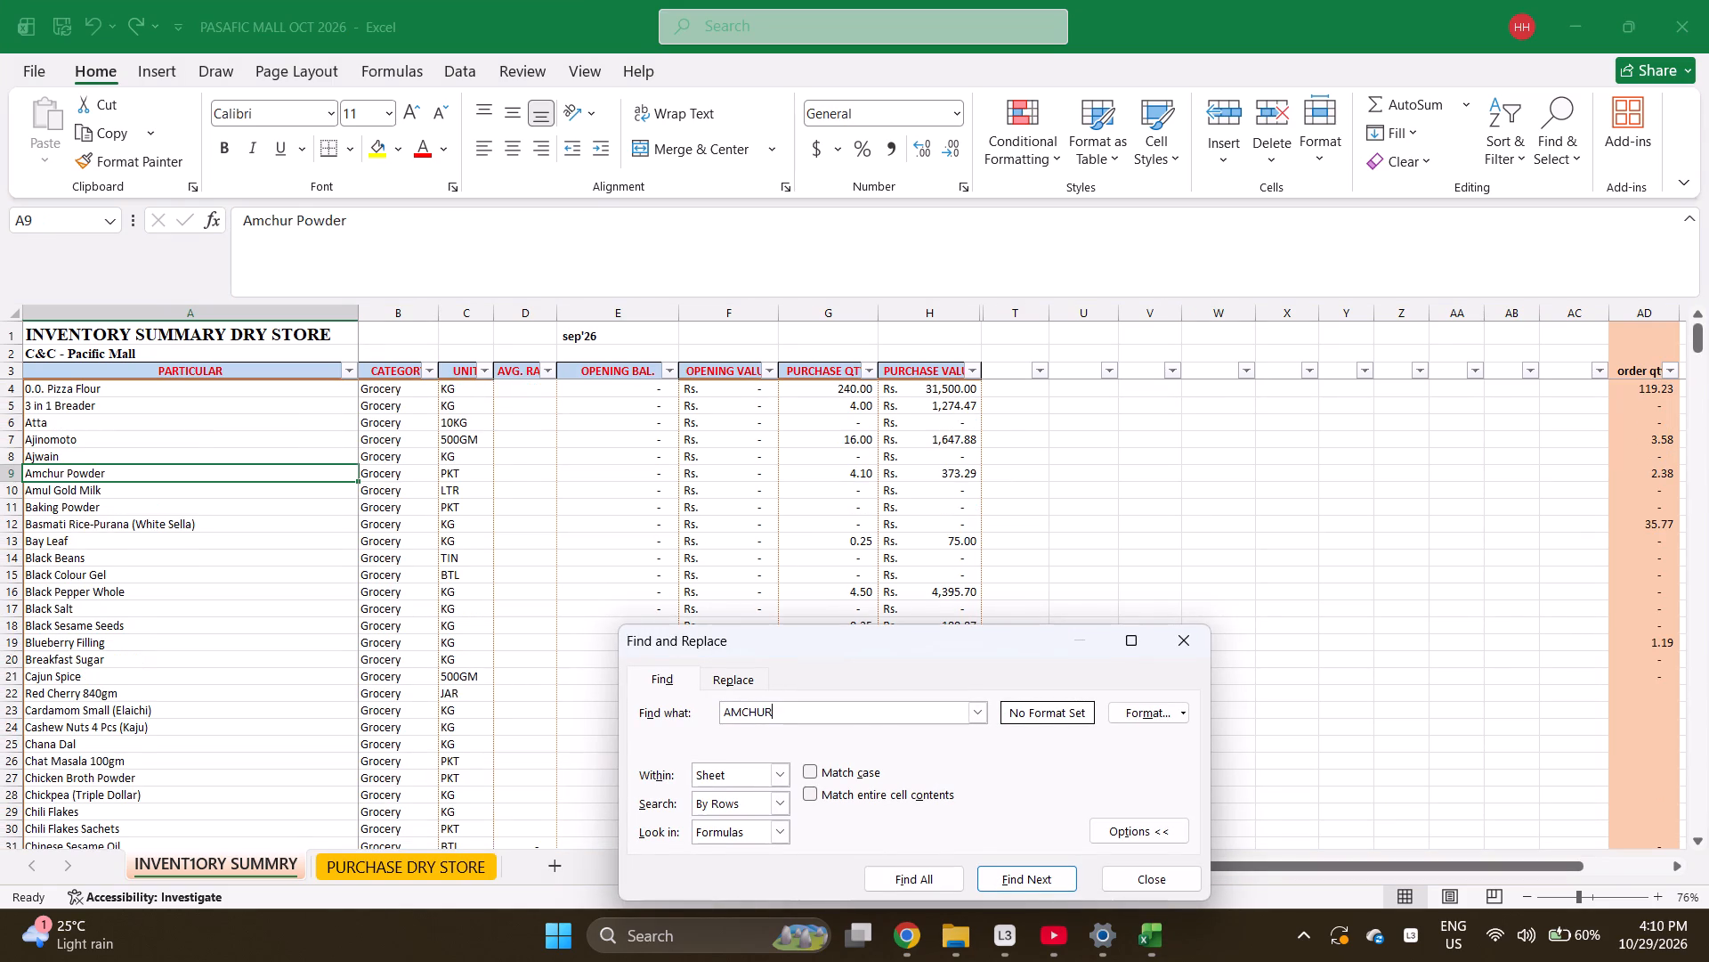
pyautogui.press('Escape')
pyautogui.hotkey('ctrl', 'c')
pyautogui.hotkey('ctrl', 'pagedown')
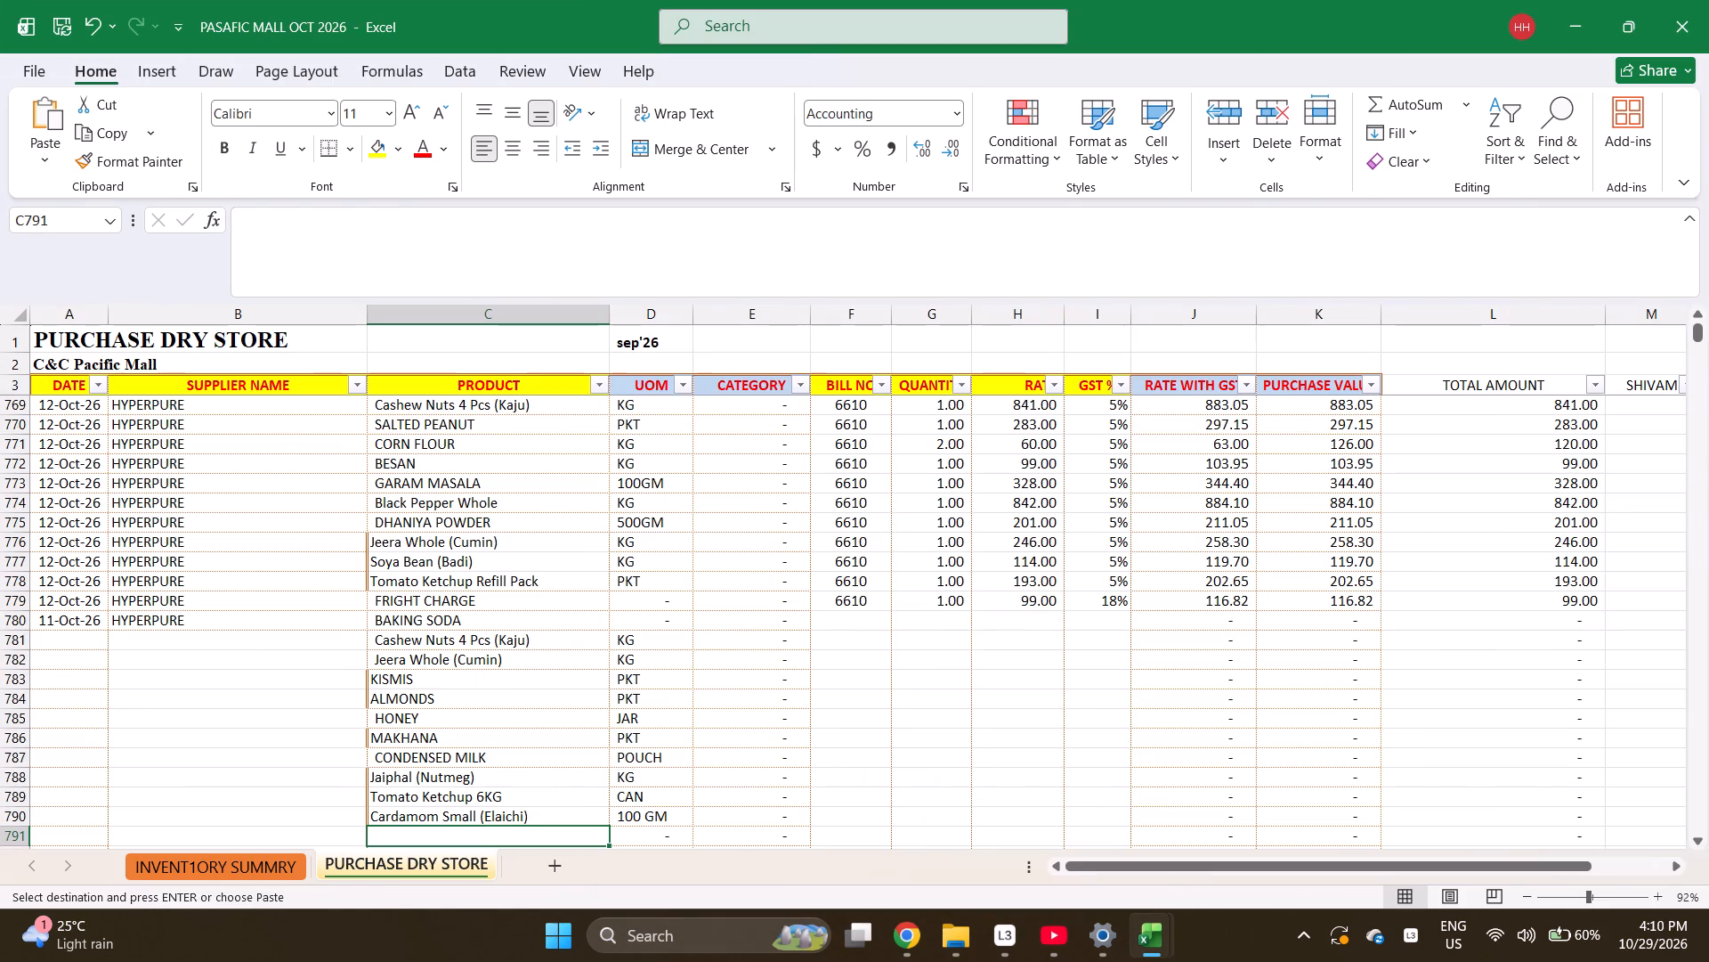
pyautogui.press('Return')
pyautogui.press('Return')
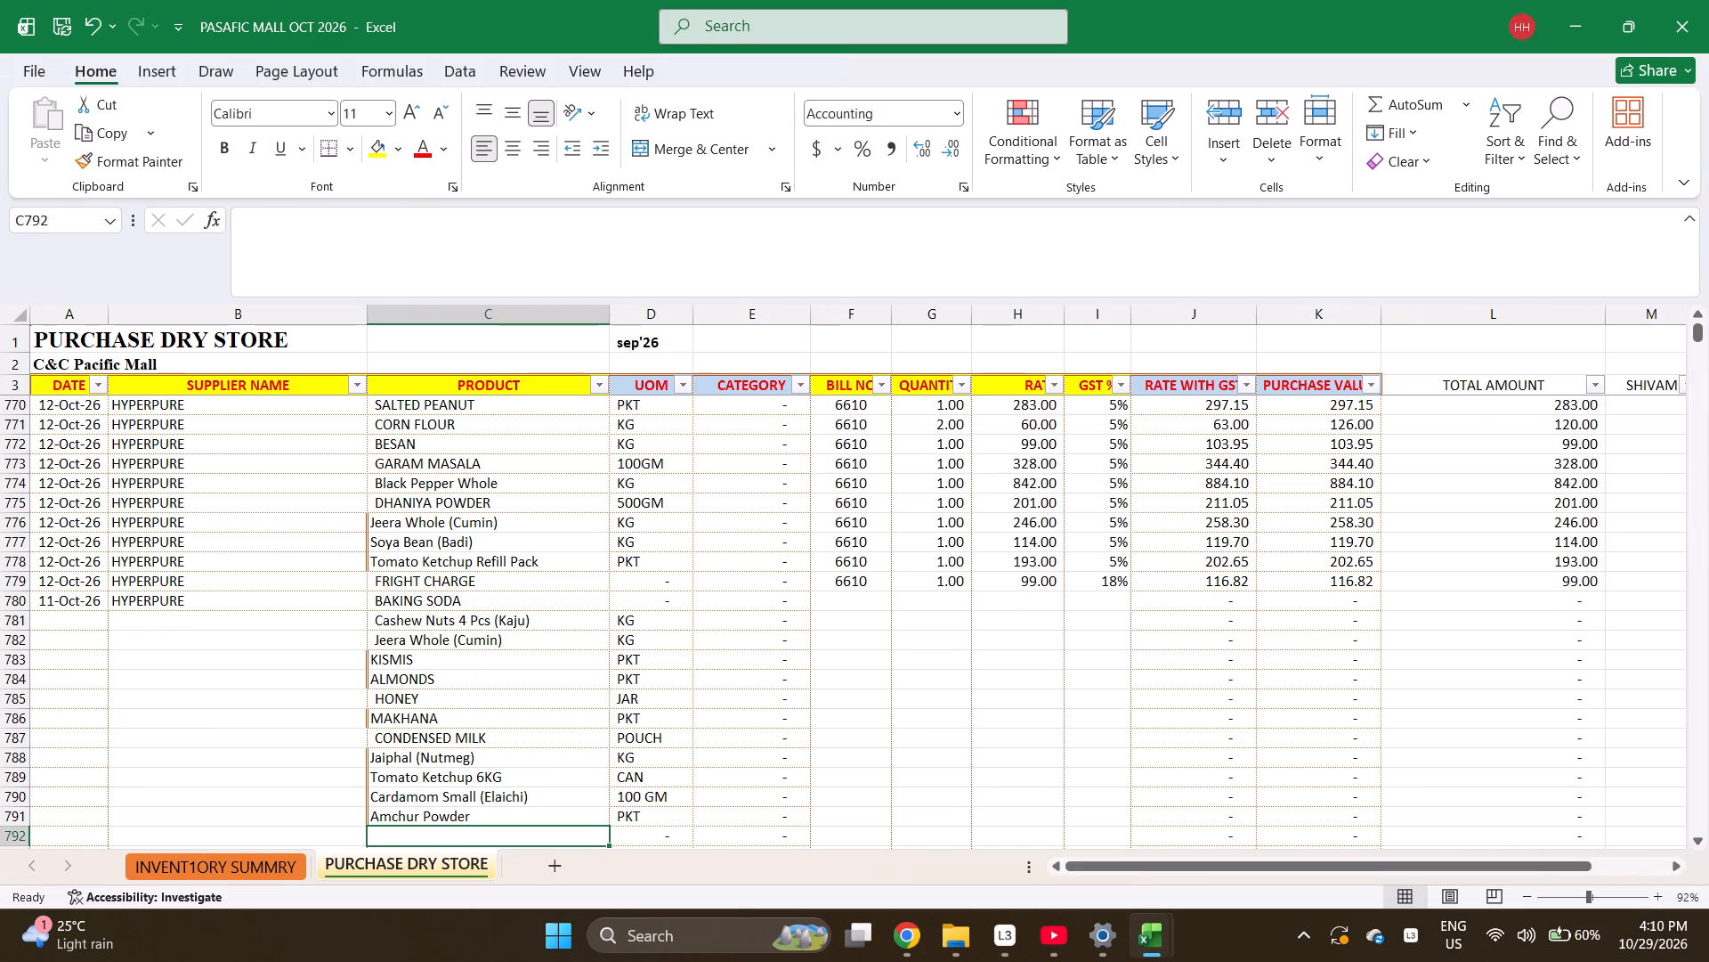
# Copy SENDHA NAMAK from the inventory summary sheet into the PRODUCT cell of row 792 in PURCHASE DRY STORE.
pyautogui.hotkey('ctrl', 'pageup')
pyautogui.hotkey('ctrl', 'f')
pyautogui.write('SENDHA')
pyautogui.press('Return')
pyautogui.press('Escape')
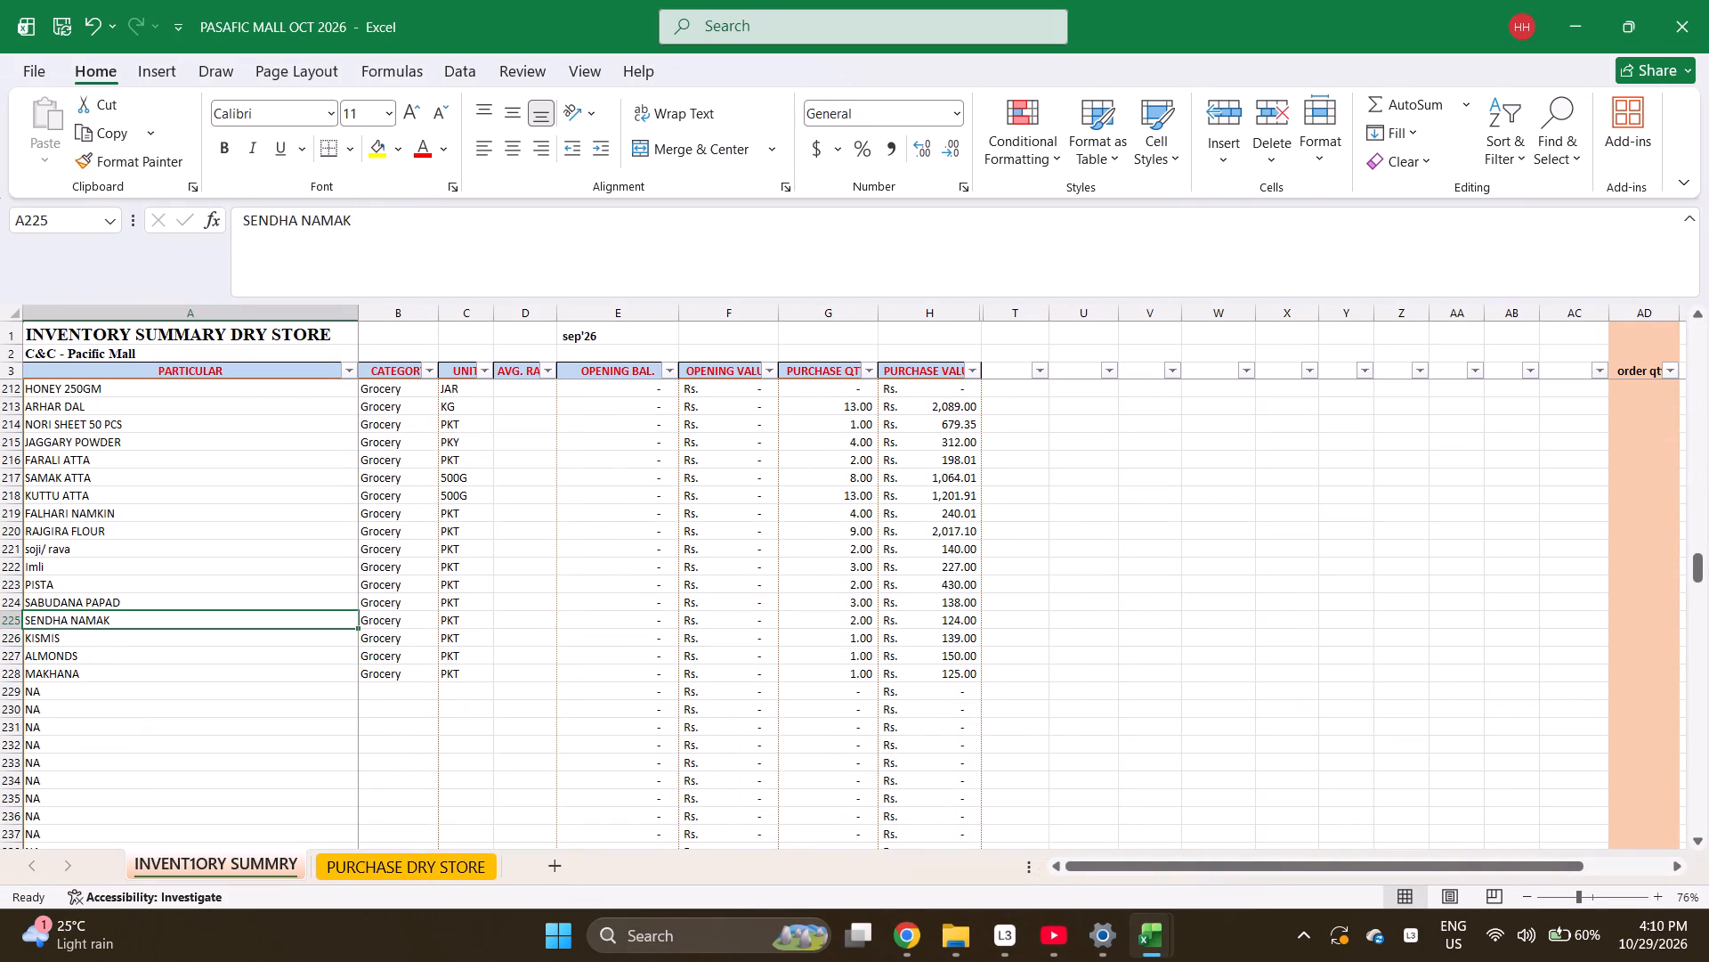
pyautogui.hotkey('ctrl', 'c')
pyautogui.hotkey('ctrl', 'pagedown')
pyautogui.press('Return')
pyautogui.press('Return')
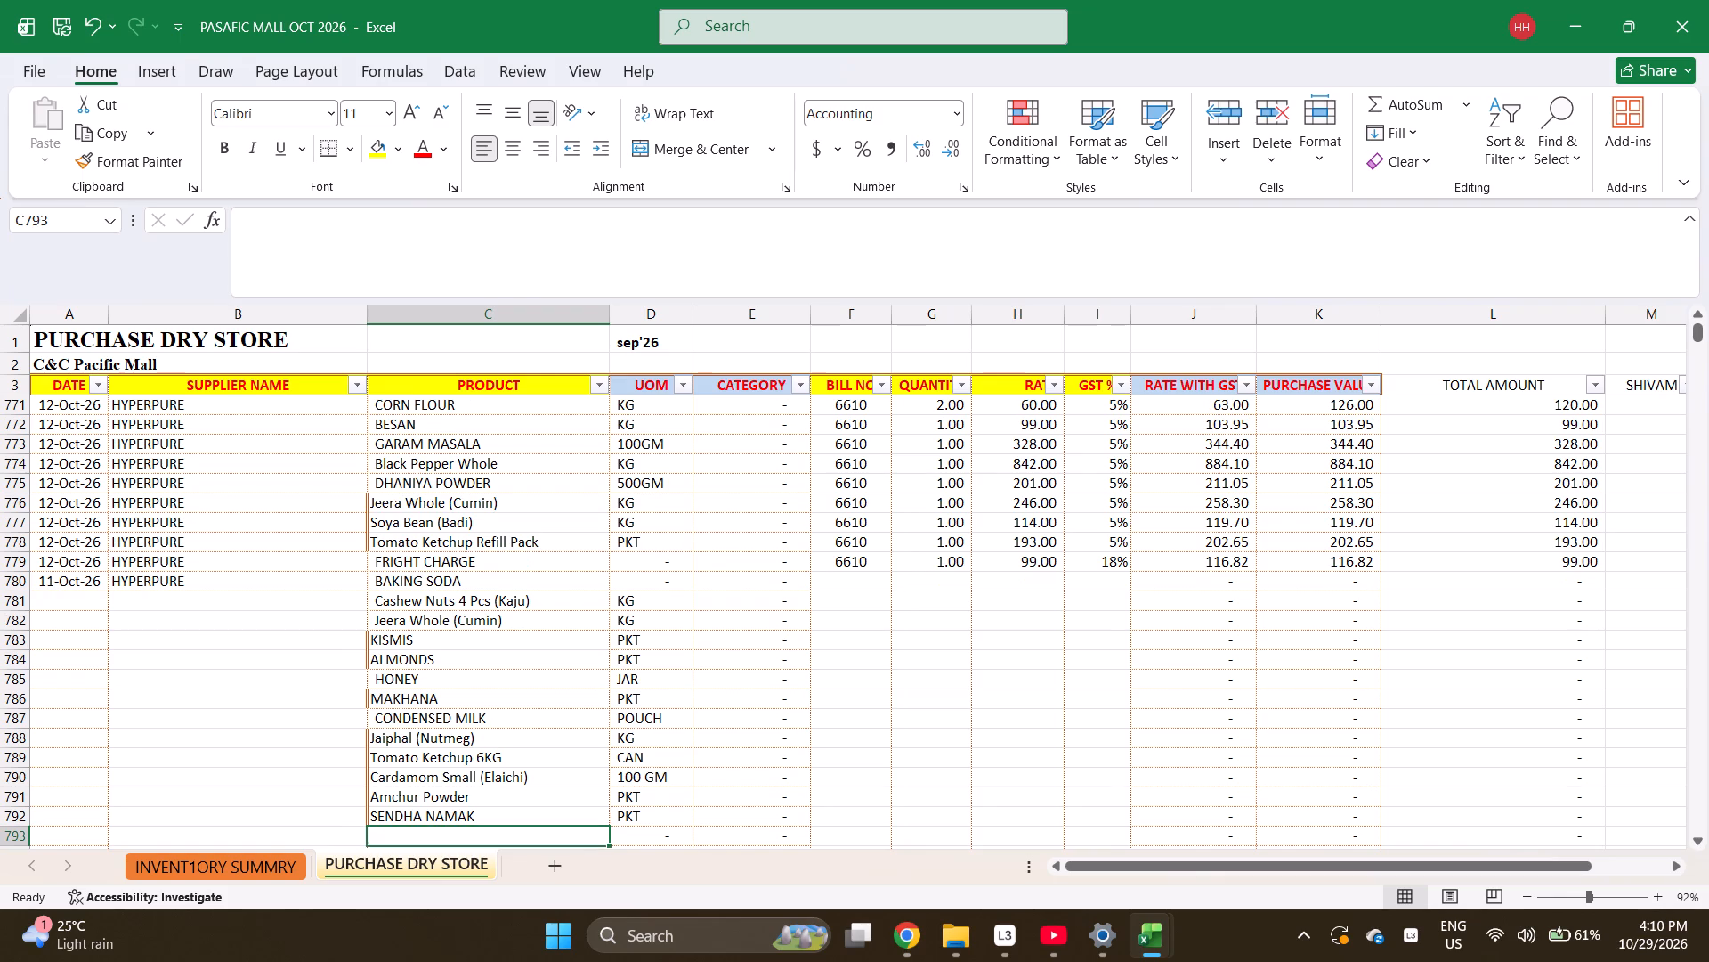
# Copy TAMRINED PASTE from the inventory summary sheet into the PRODUCT cell of row 793 in PURCHASE DRY STORE.
pyautogui.hotkey('ctrl', 'pageup')
pyautogui.hotkey('ctrl', 'f')
pyautogui.press('r')
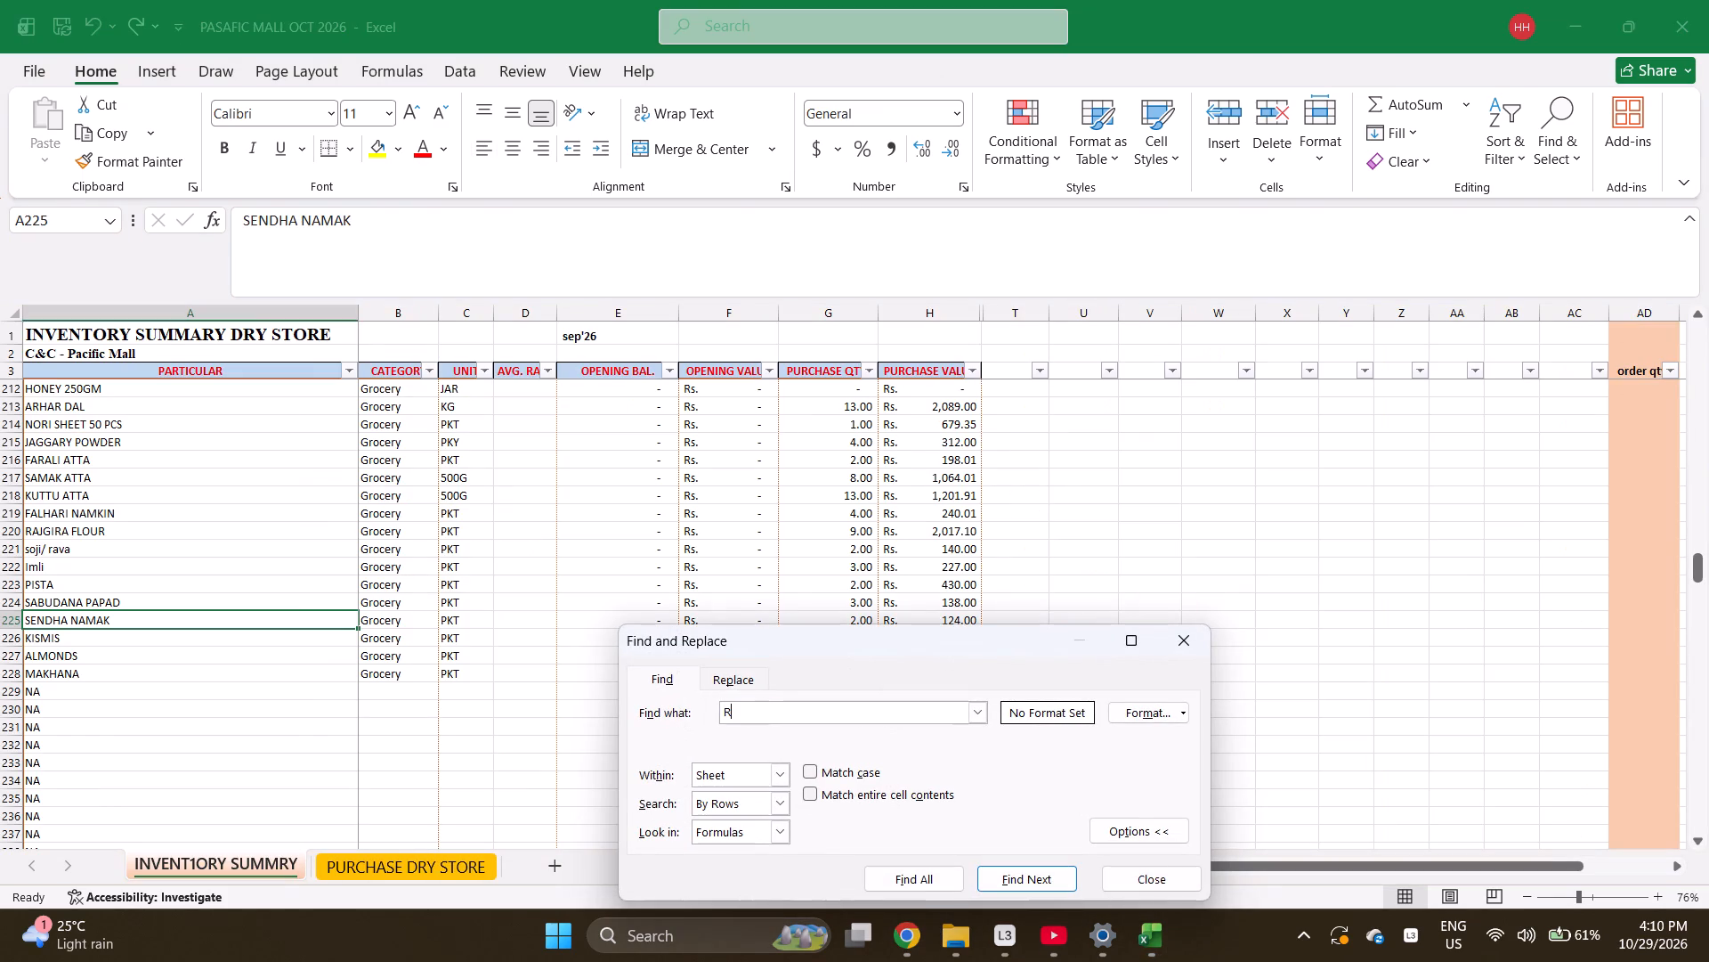
pyautogui.press('BackSpace')
pyautogui.write('TAM')
pyautogui.press('Return')
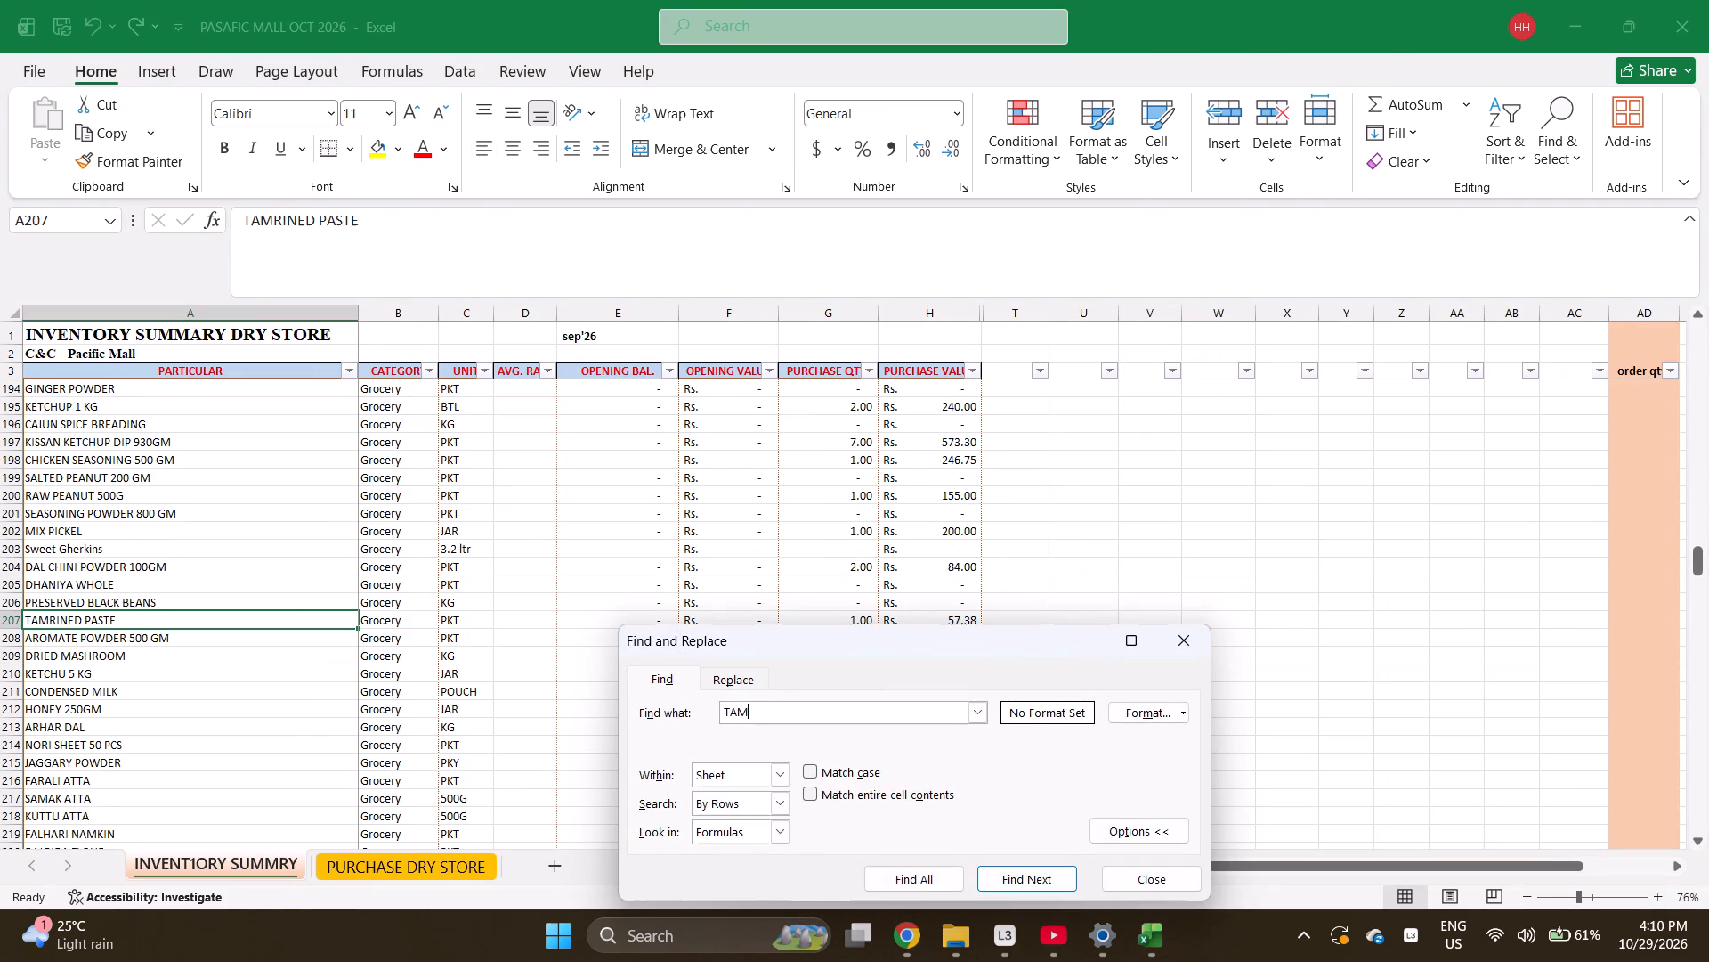
pyautogui.press('Escape')
pyautogui.hotkey('ctrl', 'c')
pyautogui.hotkey('ctrl', 'pagedown')
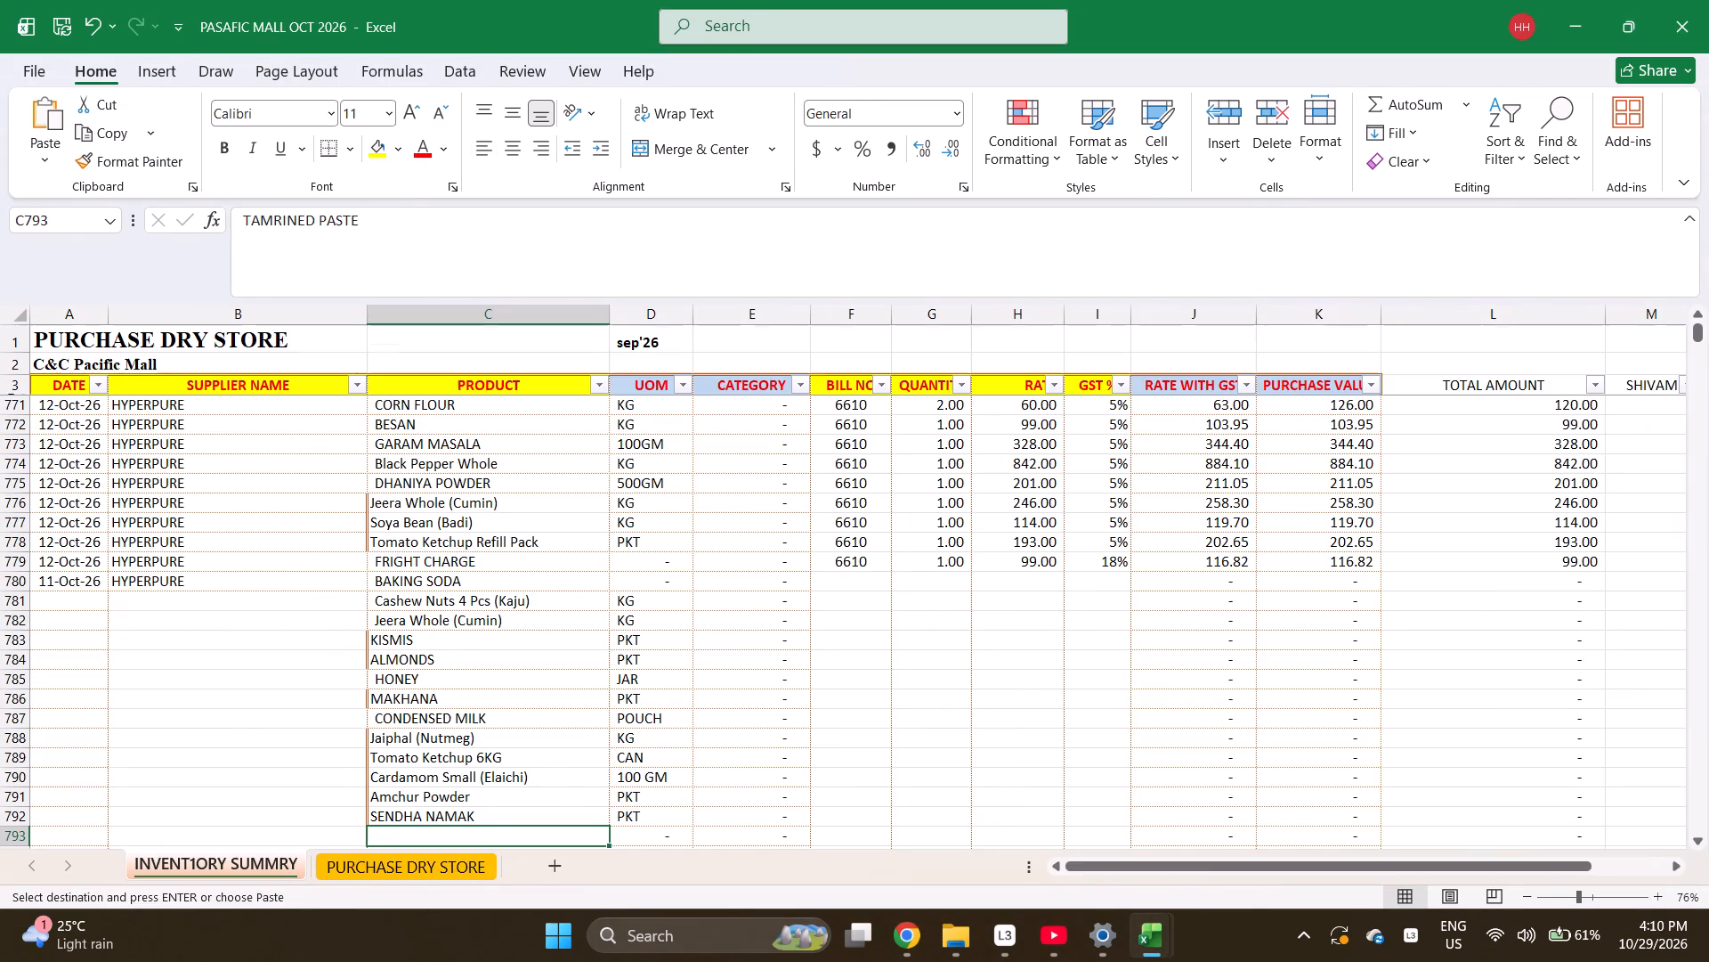
pyautogui.press('Return')
# Check the number of products listed for the 11-Oct-26 HYPERPURE bill by selecting the PRODUCT cells of rows 780 to 793.
pyautogui.hotkey('shift', 'Up')
pyautogui.hotkey('shift', 'Up')
pyautogui.hotkey('shift', 'Up')
pyautogui.hotkey('shift', 'Up')
pyautogui.hotkey('shift', 'Up')
pyautogui.hotkey('shift', 'Up')
pyautogui.hotkey('shift', 'Up')
pyautogui.hotkey('shift', 'Up')
pyautogui.hotkey('shift', 'Up')
pyautogui.hotkey('shift', 'Up')
pyautogui.hotkey('shift', 'Up')
pyautogui.hotkey('shift', 'Up')
pyautogui.hotkey('shift', 'Up')
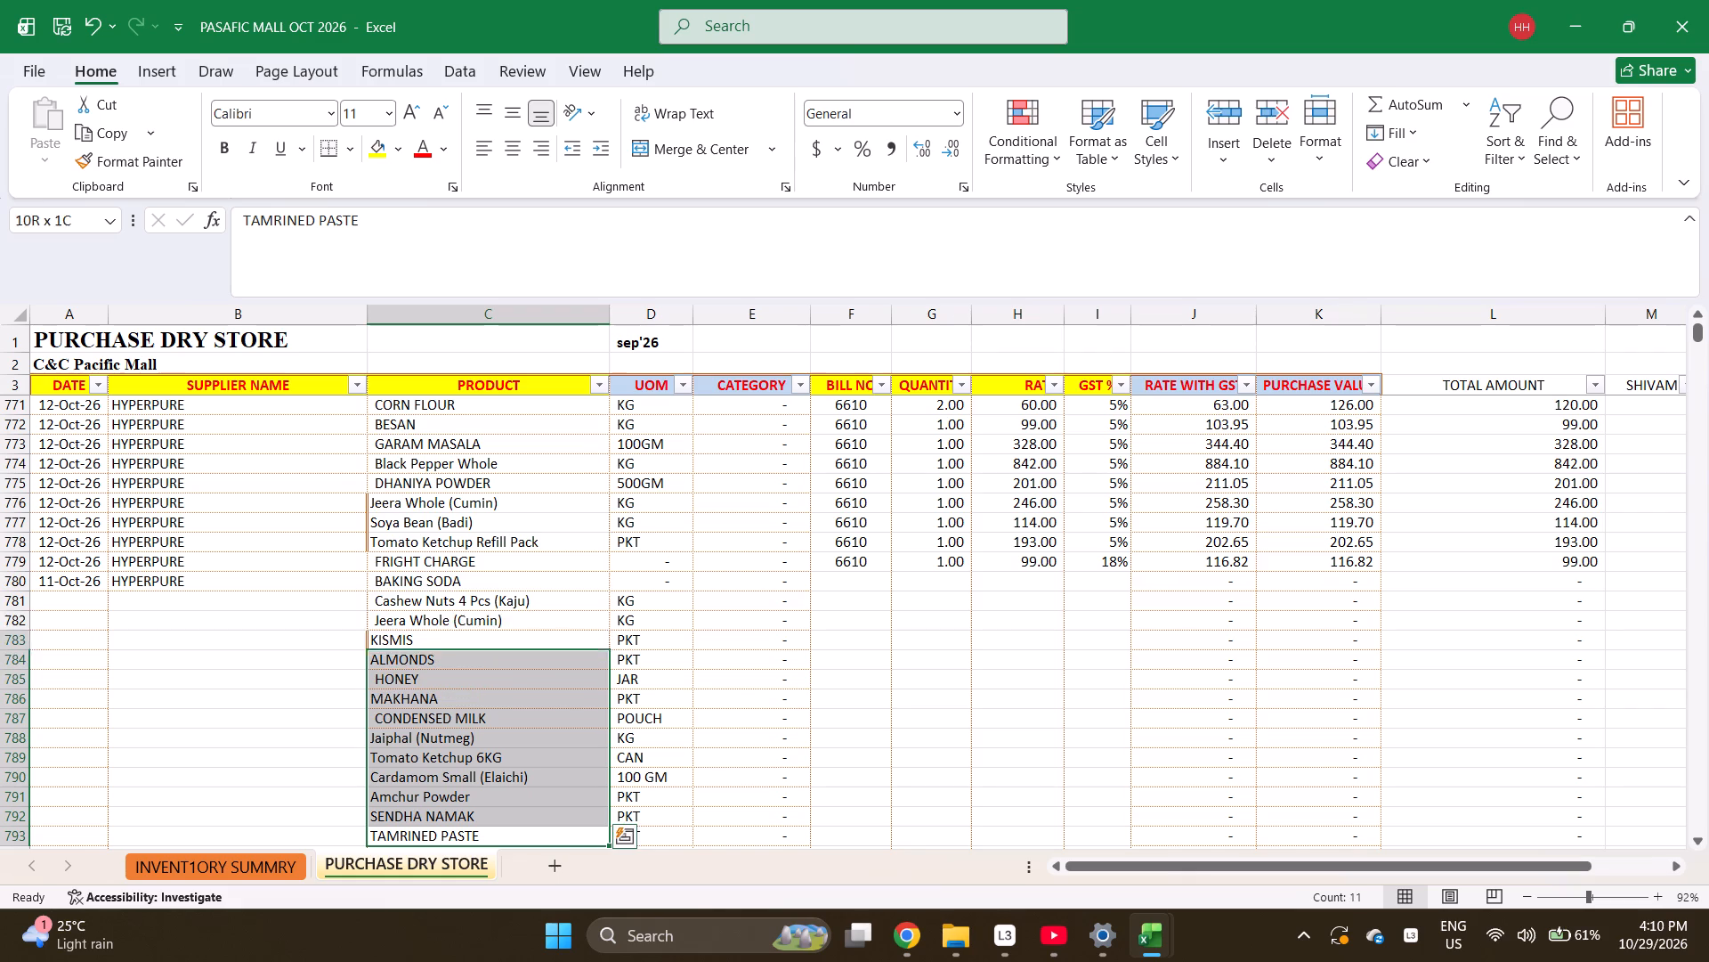
pyautogui.hotkey('shift', 'Up')
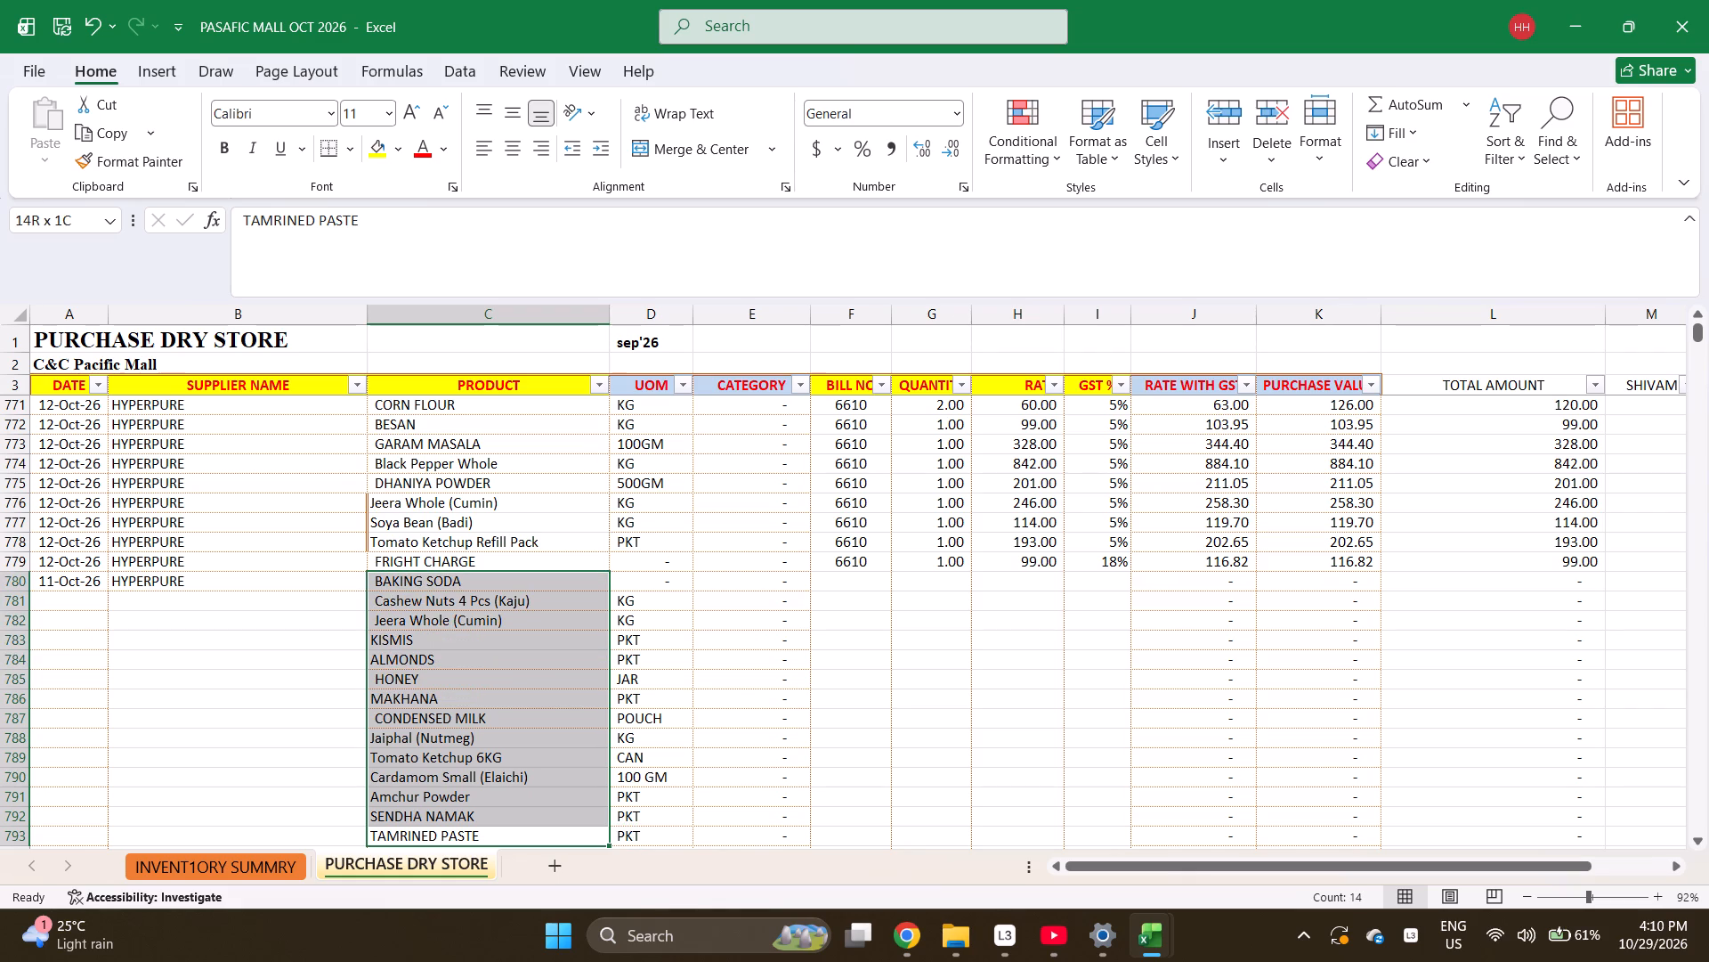
# Replace the product in row 780 of PURCHASE DRY STORE with Baking Powder copied from the inventory summary sheet.
pyautogui.press('Right')
pyautogui.press('Right')
pyautogui.press('Right')
pyautogui.hotkey('ctrl', 'Up')
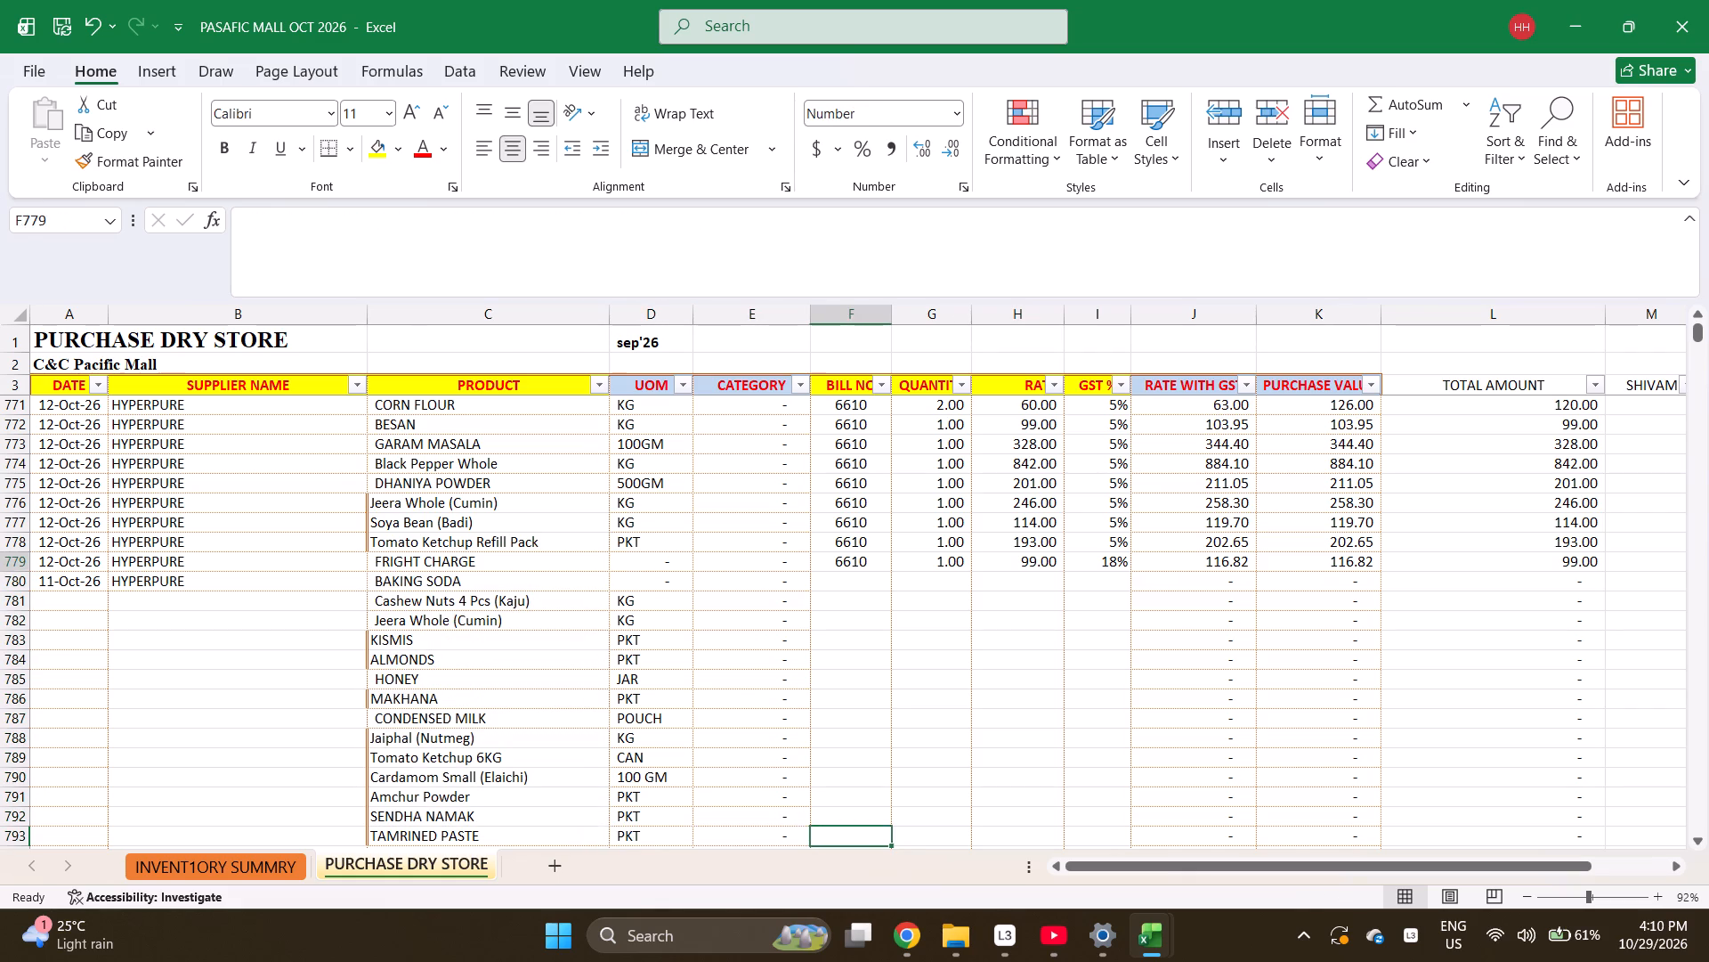
pyautogui.press('Down')
pyautogui.press('Left')
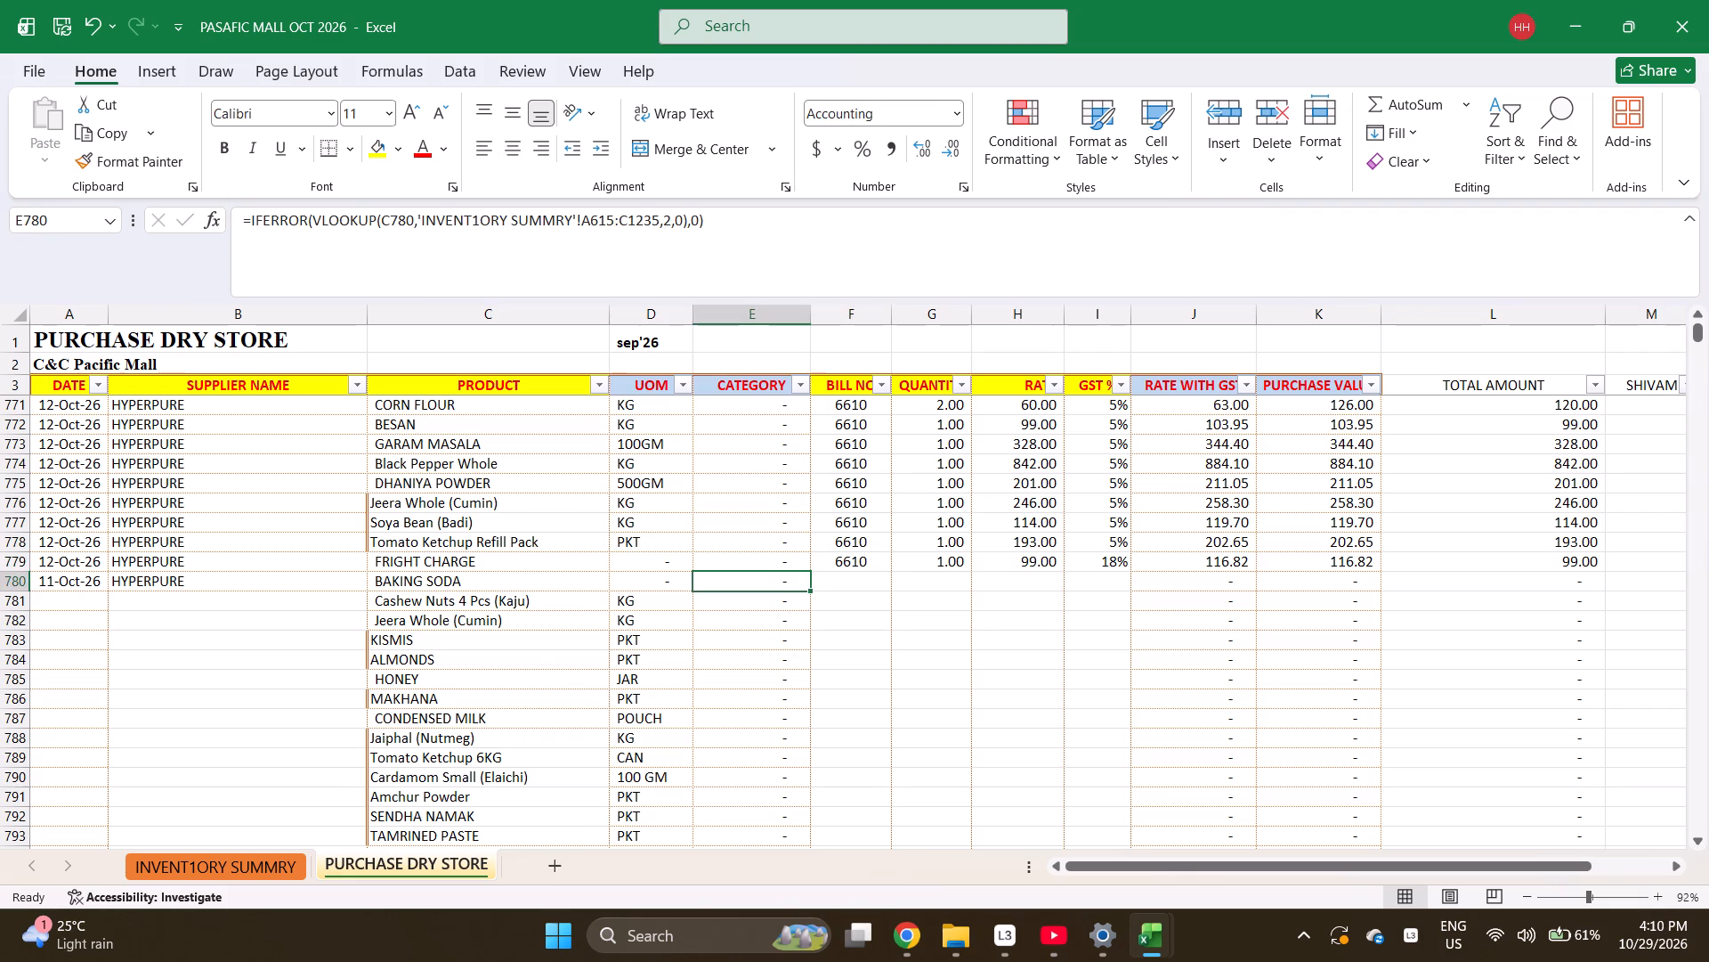
pyautogui.hotkey('ctrl', 'pageup')
pyautogui.hotkey('ctrl', 'f')
pyautogui.write('BAKIN')
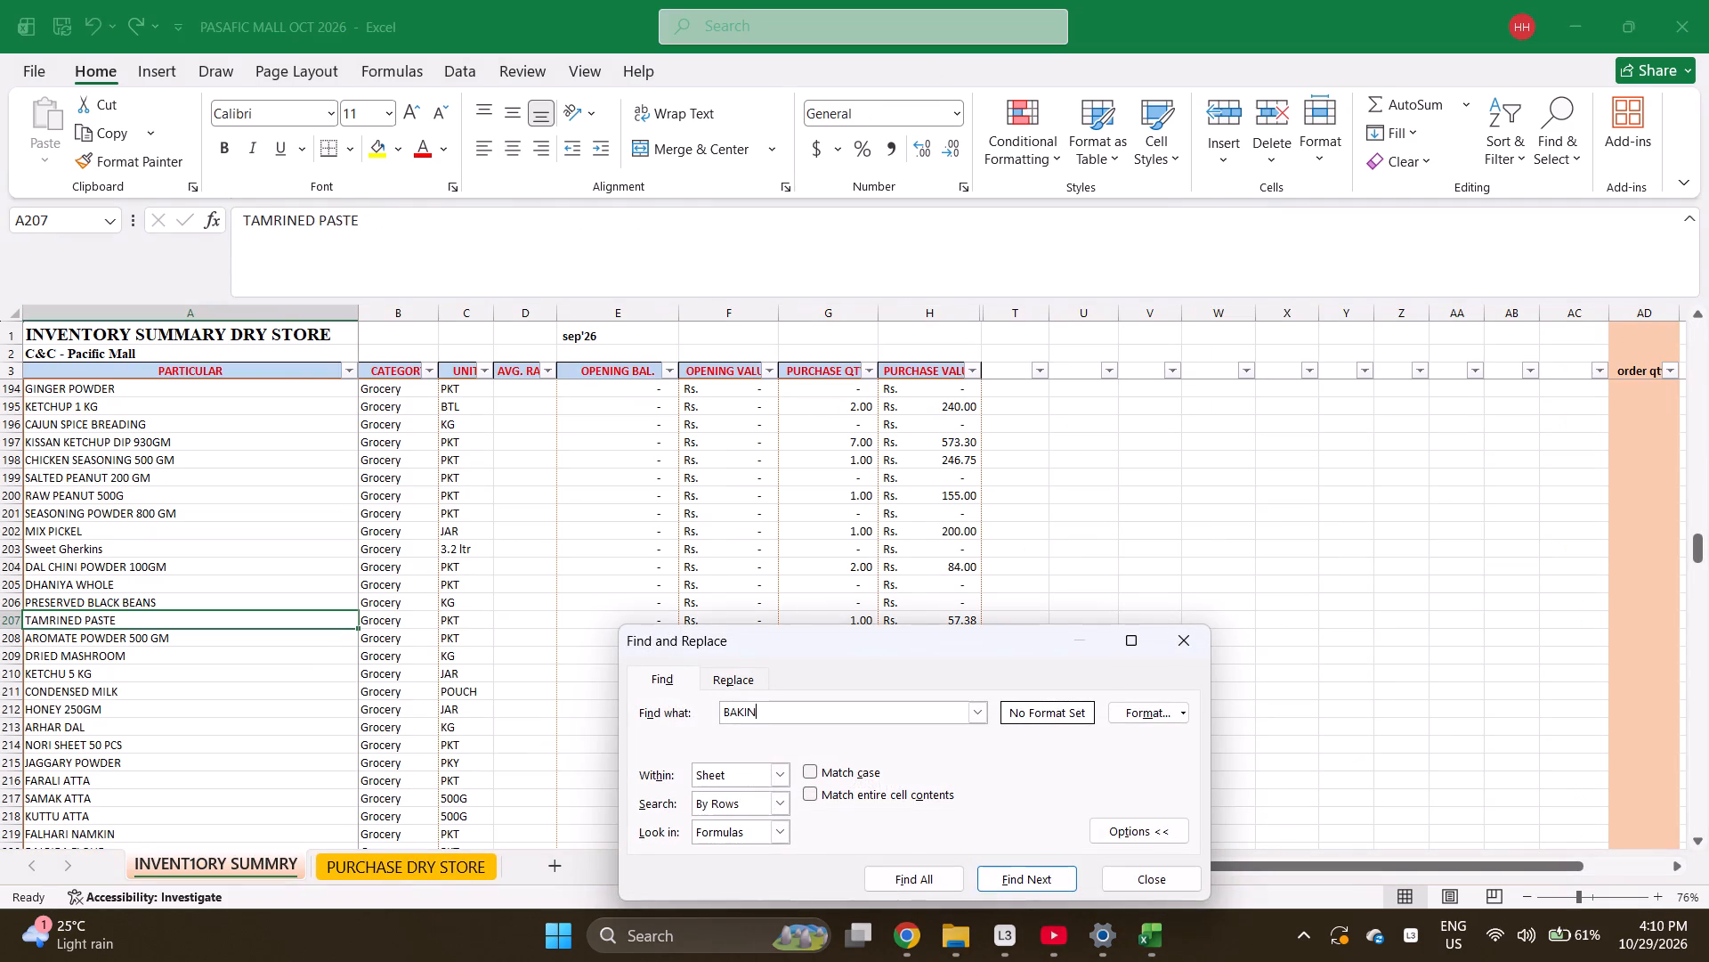
pyautogui.press('Return')
pyautogui.press('Escape')
pyautogui.hotkey('ctrl', 'c')
pyautogui.hotkey('ctrl', 'pagedown')
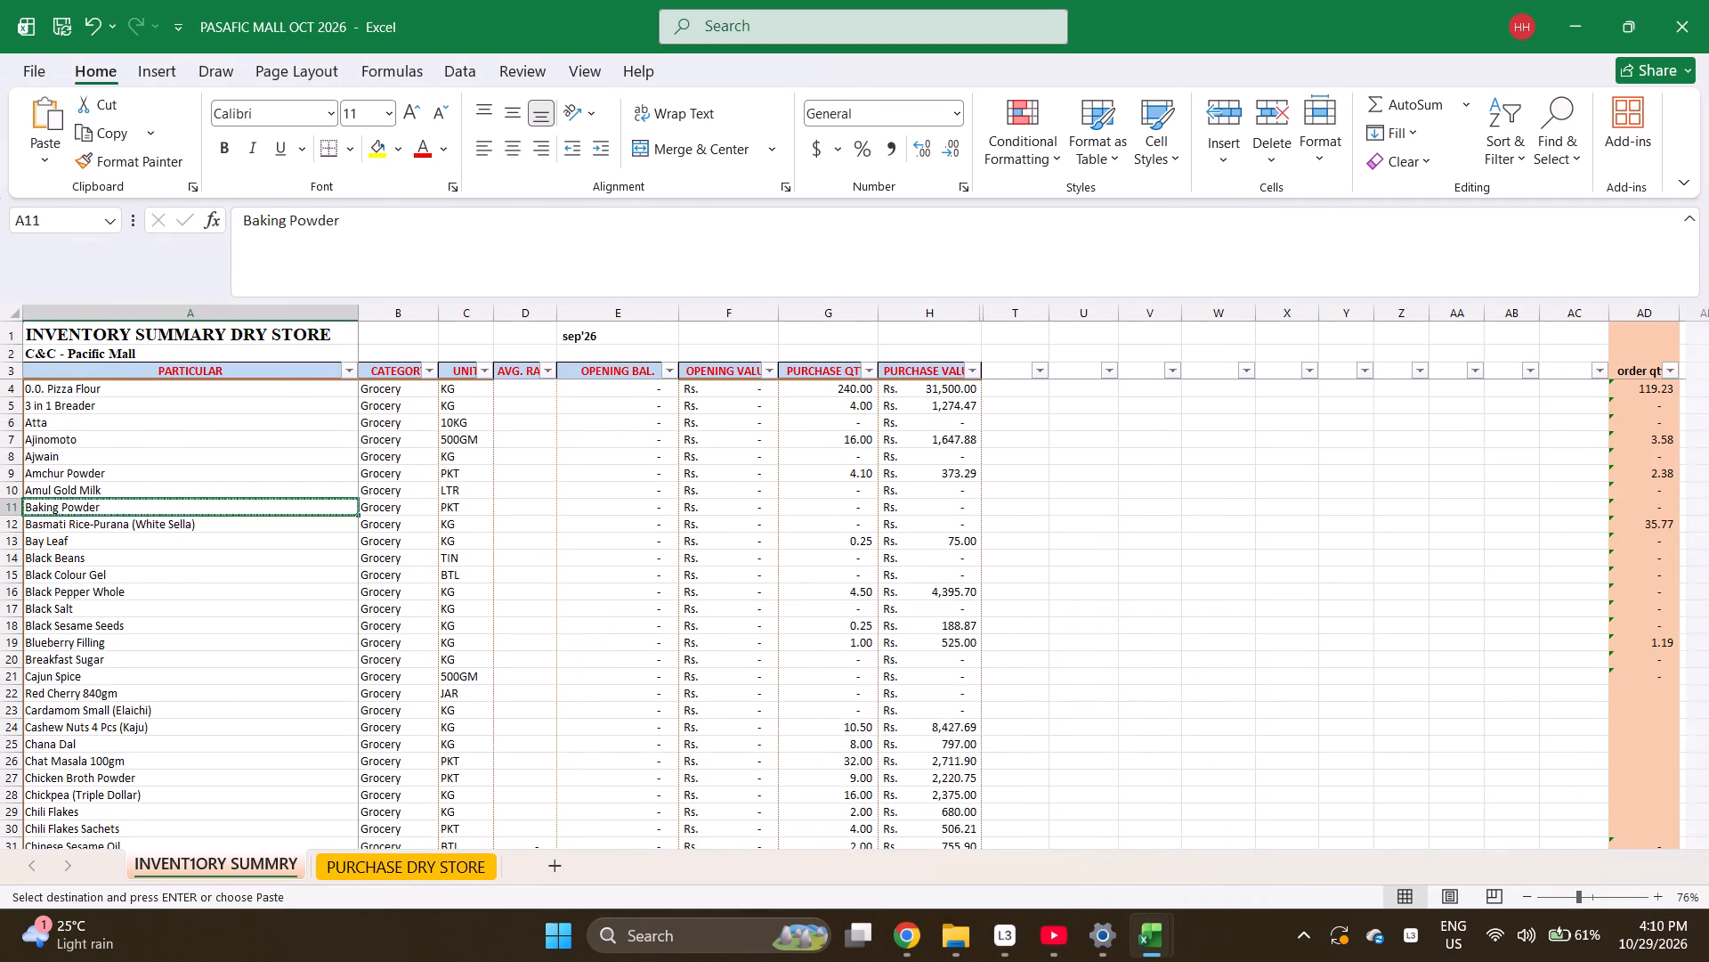
pyautogui.press('Left')
pyautogui.press('Left')
pyautogui.press('Return')
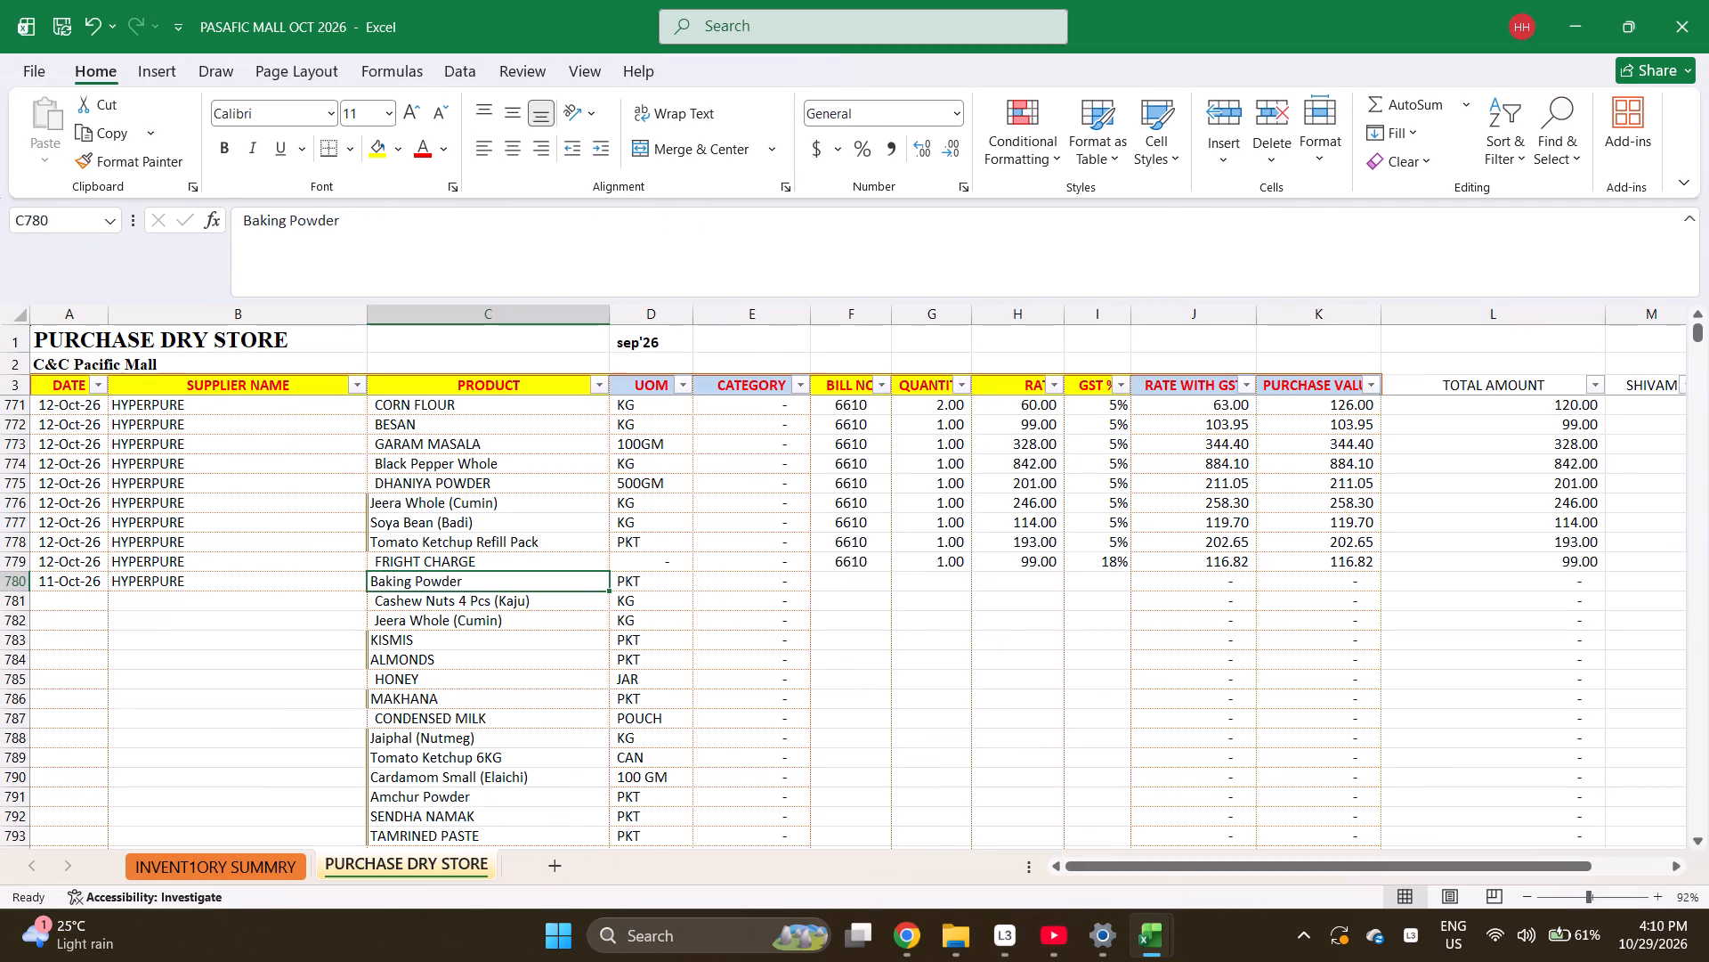
# Enter 202 as the bill number for the Baking Powder entry in row 780.
pyautogui.press('Right')
pyautogui.press('Right')
pyautogui.press('Right')
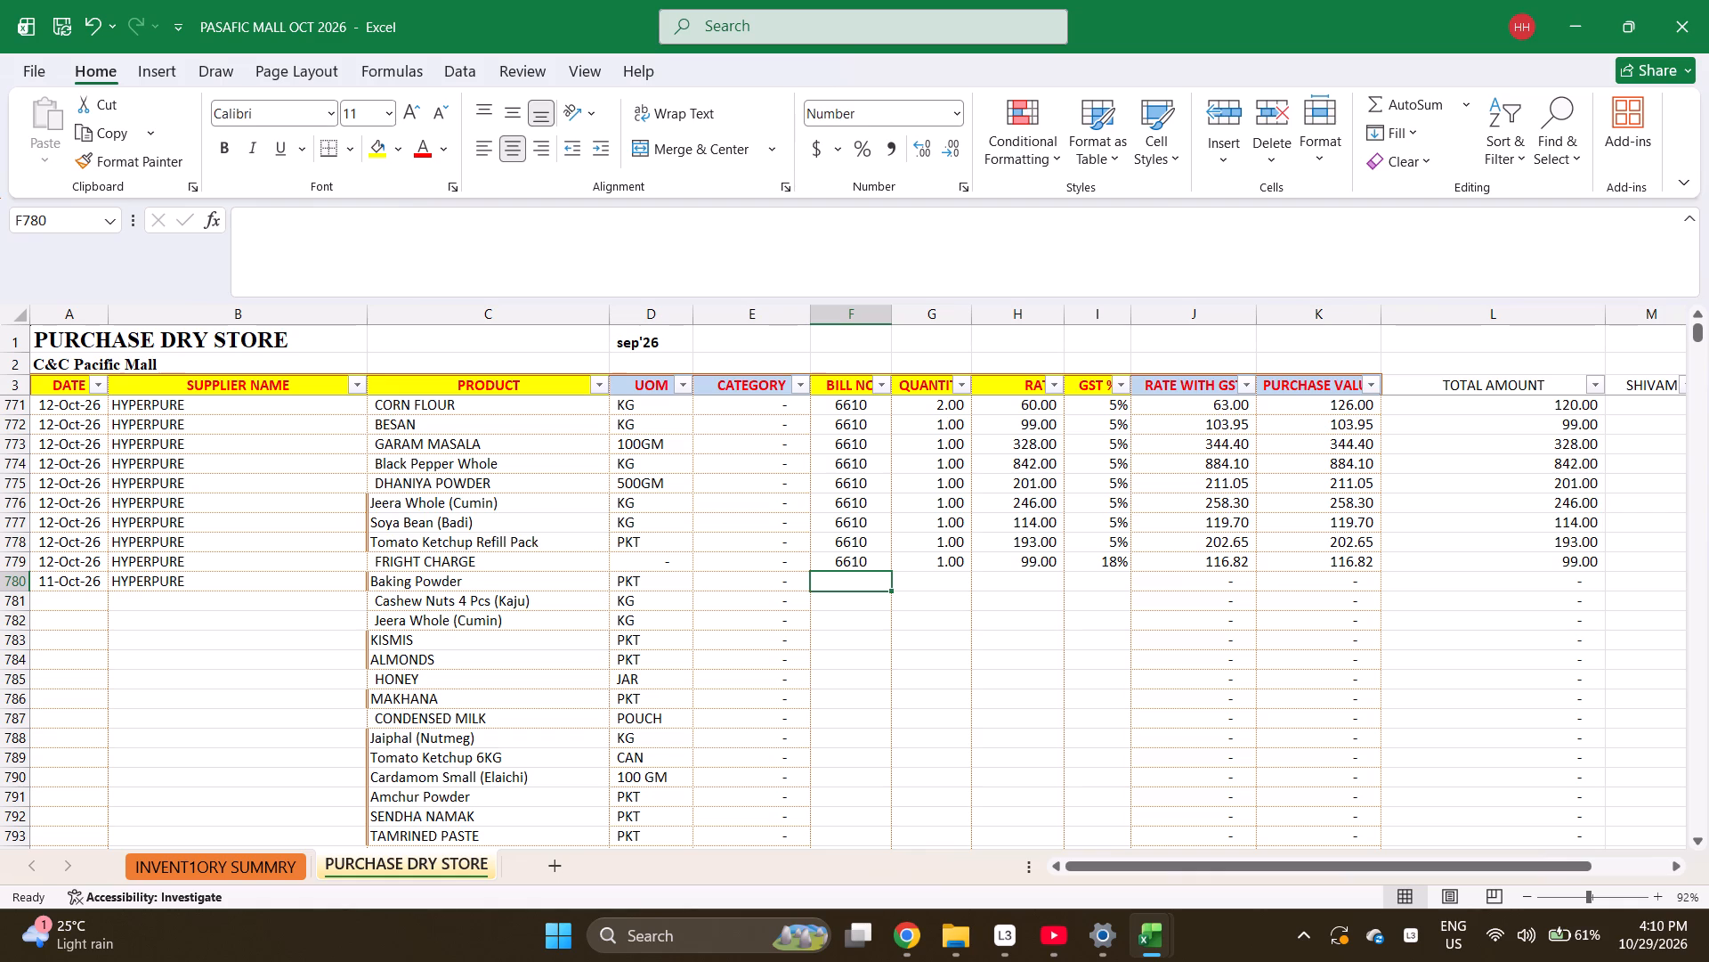
pyautogui.write('202')
pyautogui.press('Return')
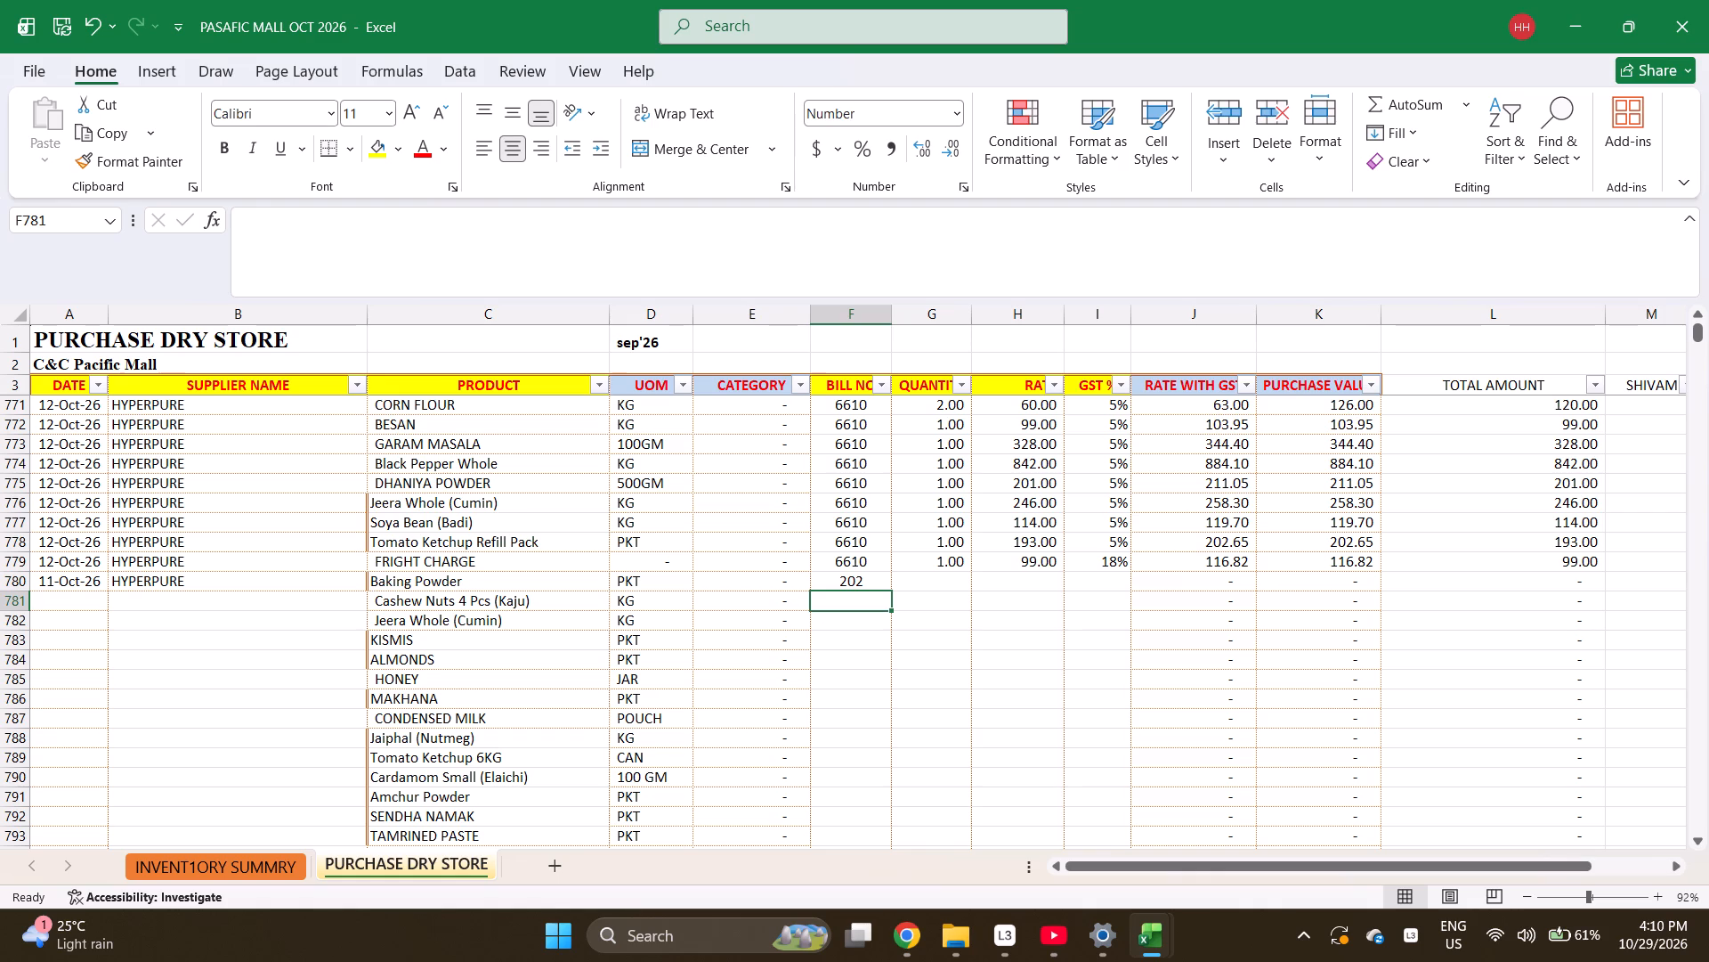
# Enter a quantity of 1 each for Baking Powder, Cashew Nuts 4 Pcs and Jeera Whole in rows 780 to 782.
pyautogui.press('Right')
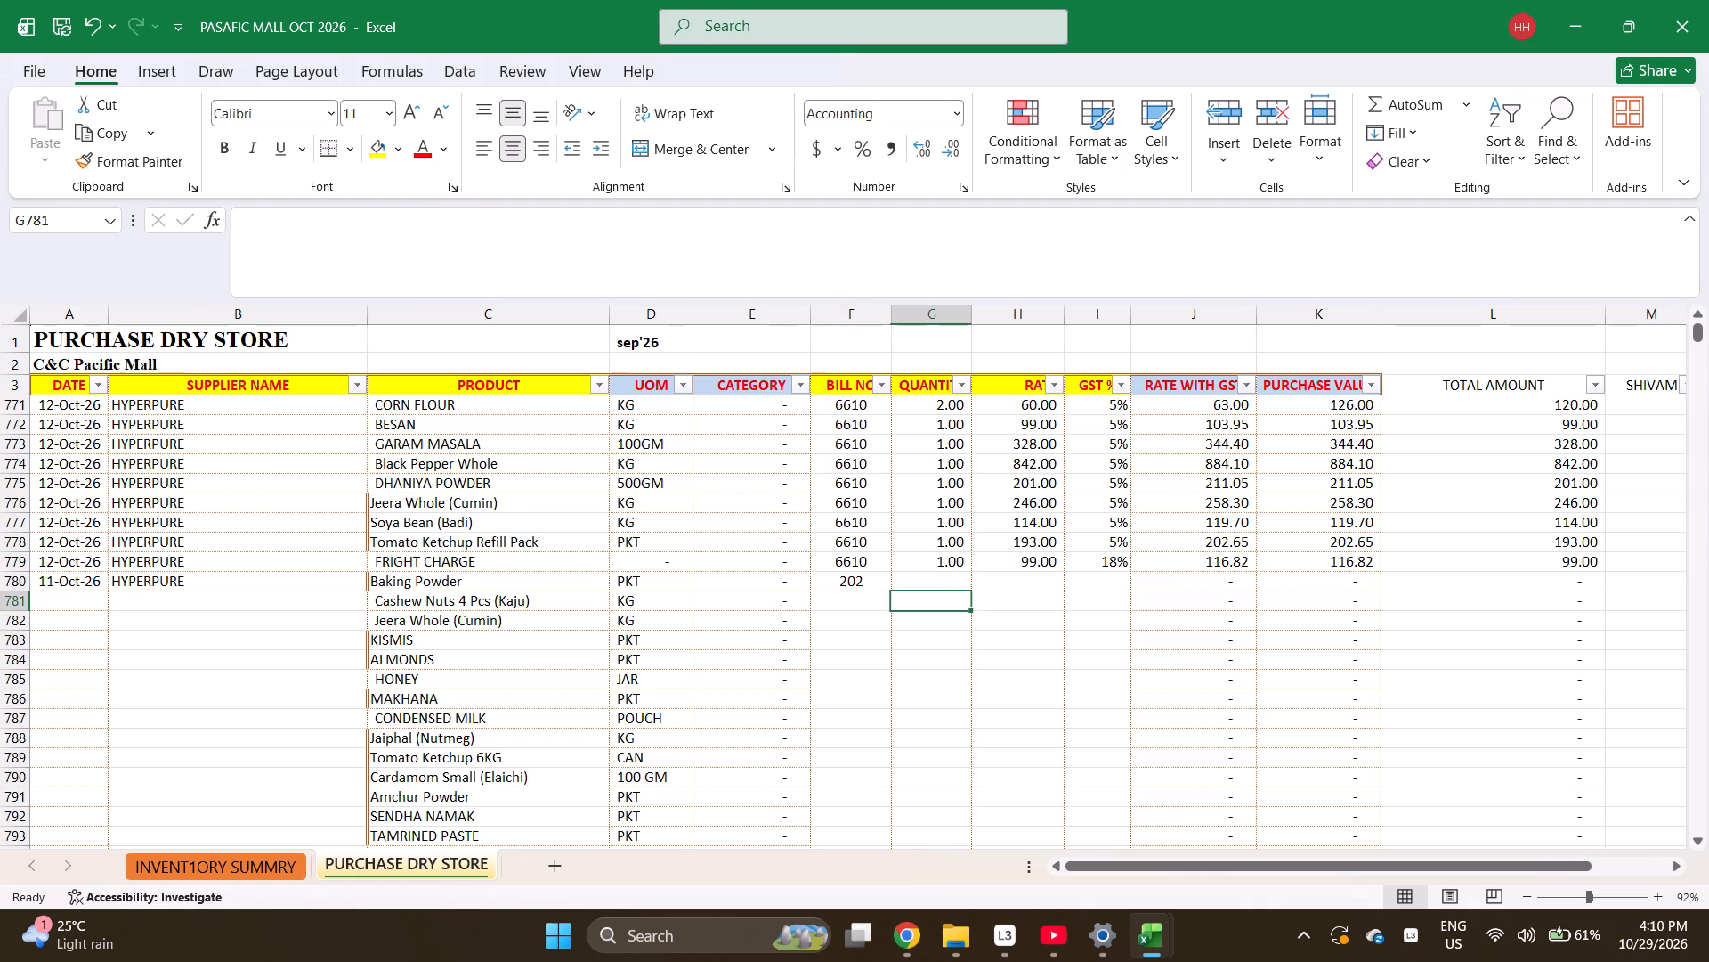
pyautogui.press('Up')
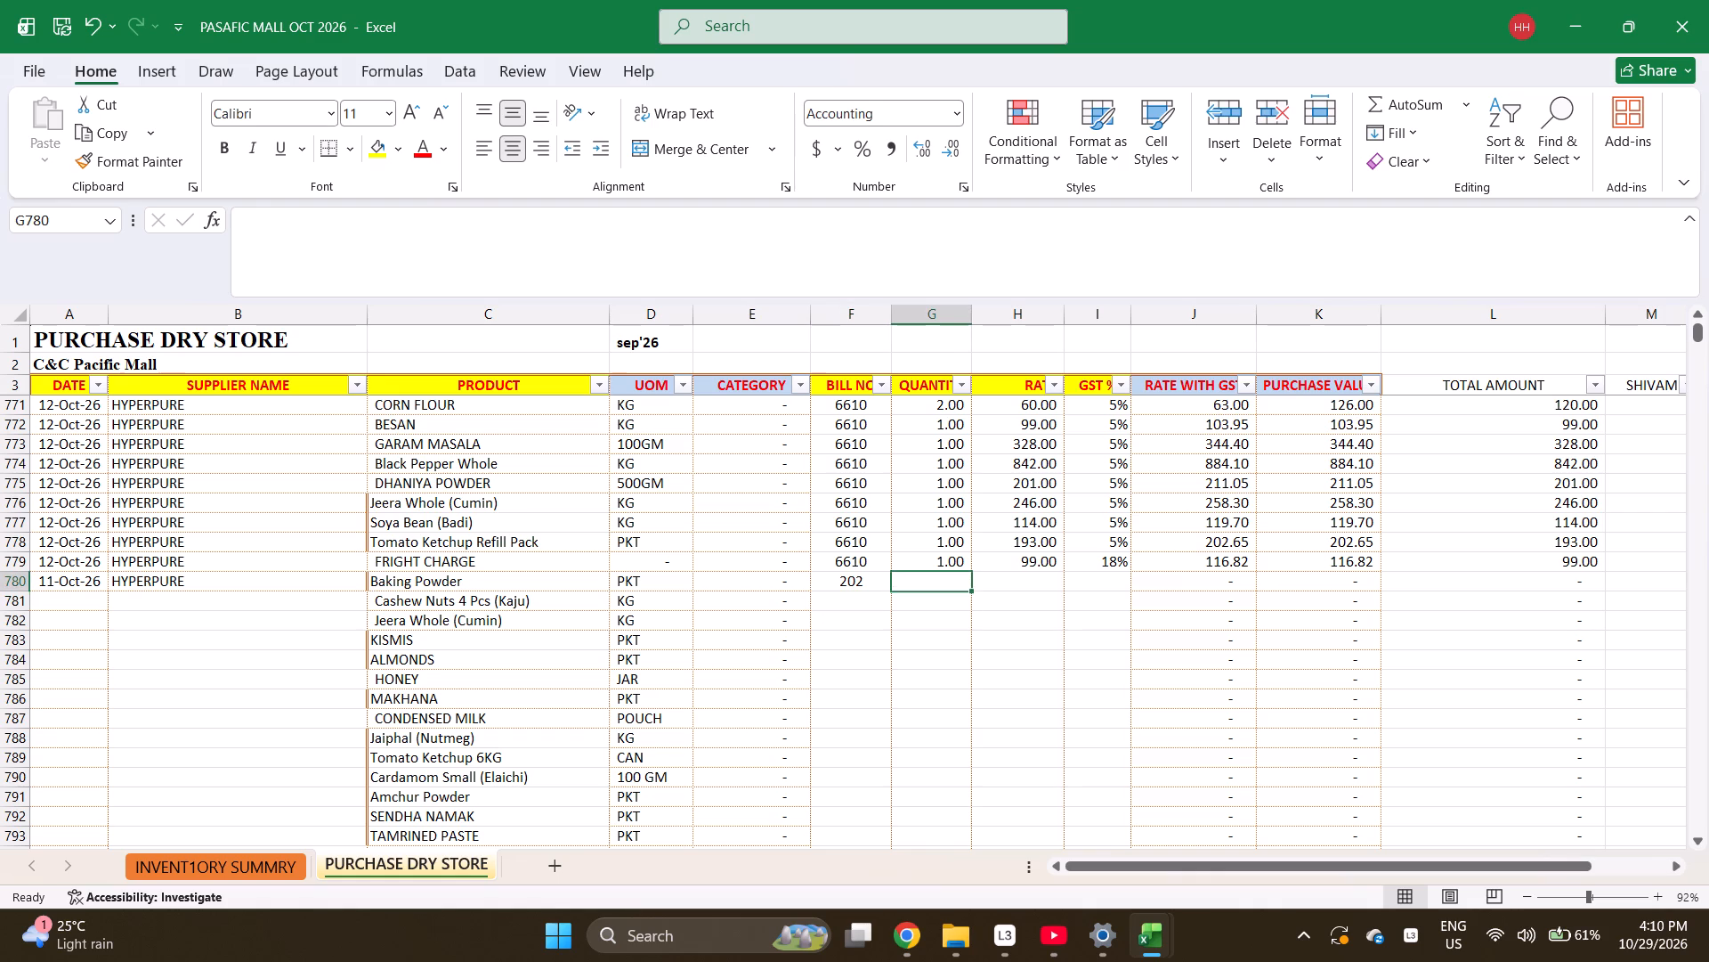
pyautogui.press('1')
pyautogui.press('Return')
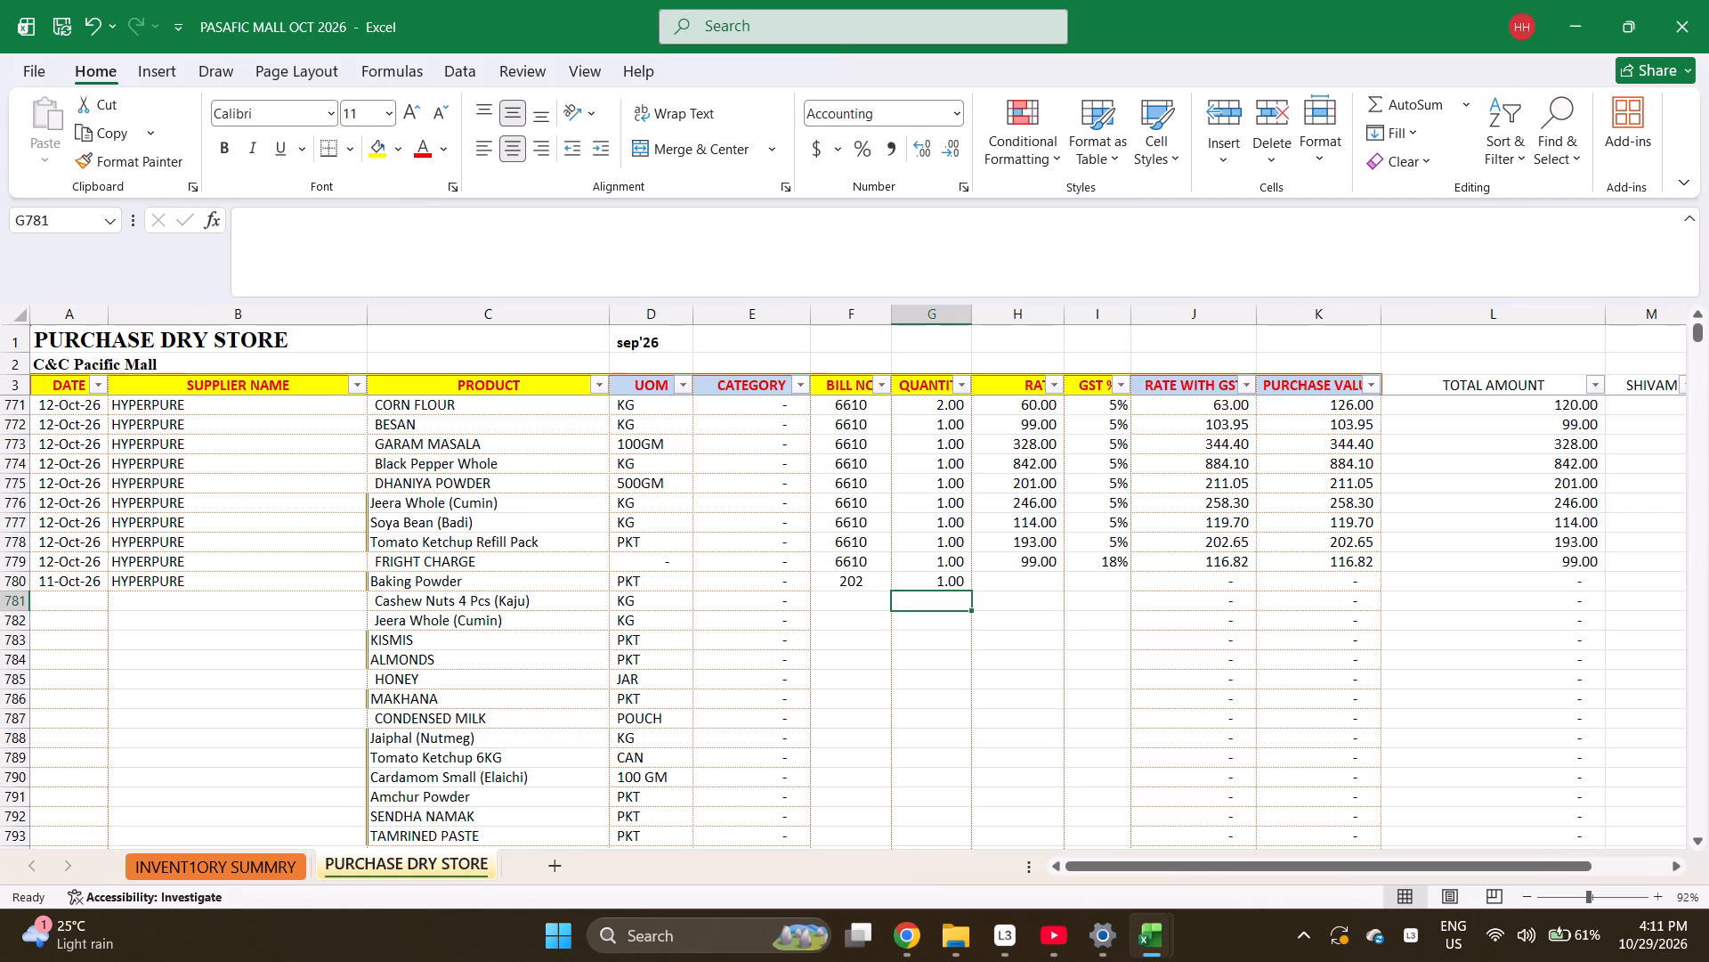
pyautogui.press('1')
pyautogui.press('Return')
pyautogui.press('1')
pyautogui.press('Return')
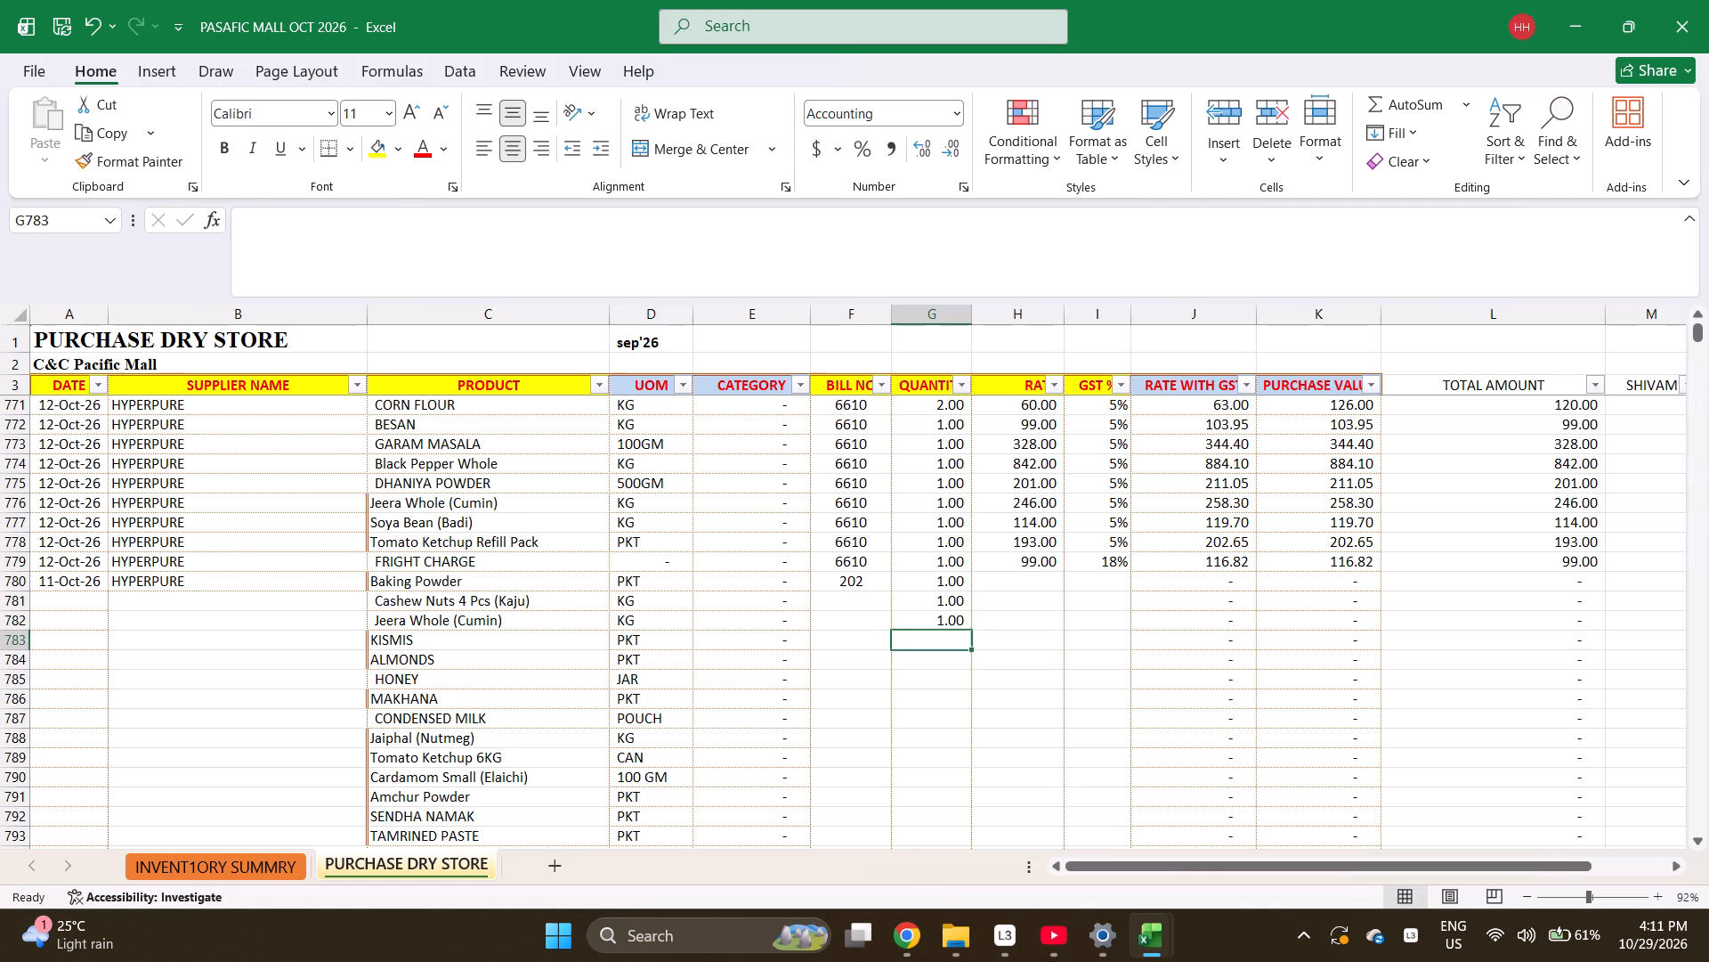
# Set the quantity of KISMIS in row 783 to 2.
pyautogui.press('1')
pyautogui.hotkey('shift', 'Up')
pyautogui.hotkey('shift', 'Up')
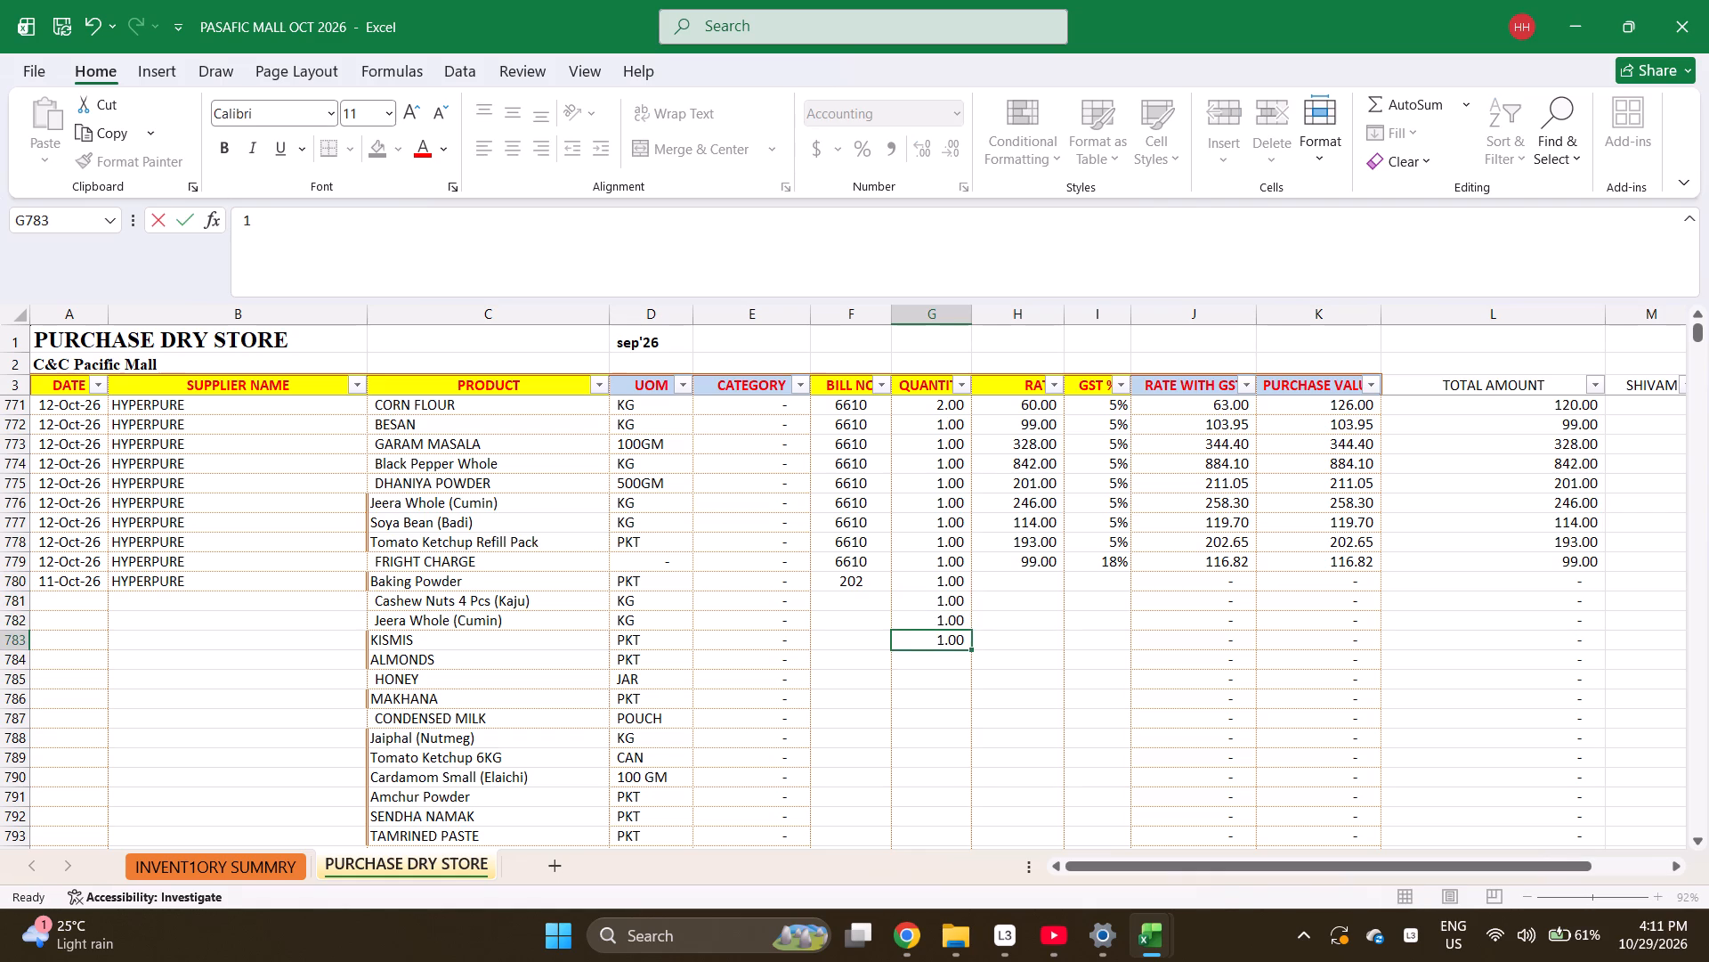
pyautogui.hotkey('shift', 'Up')
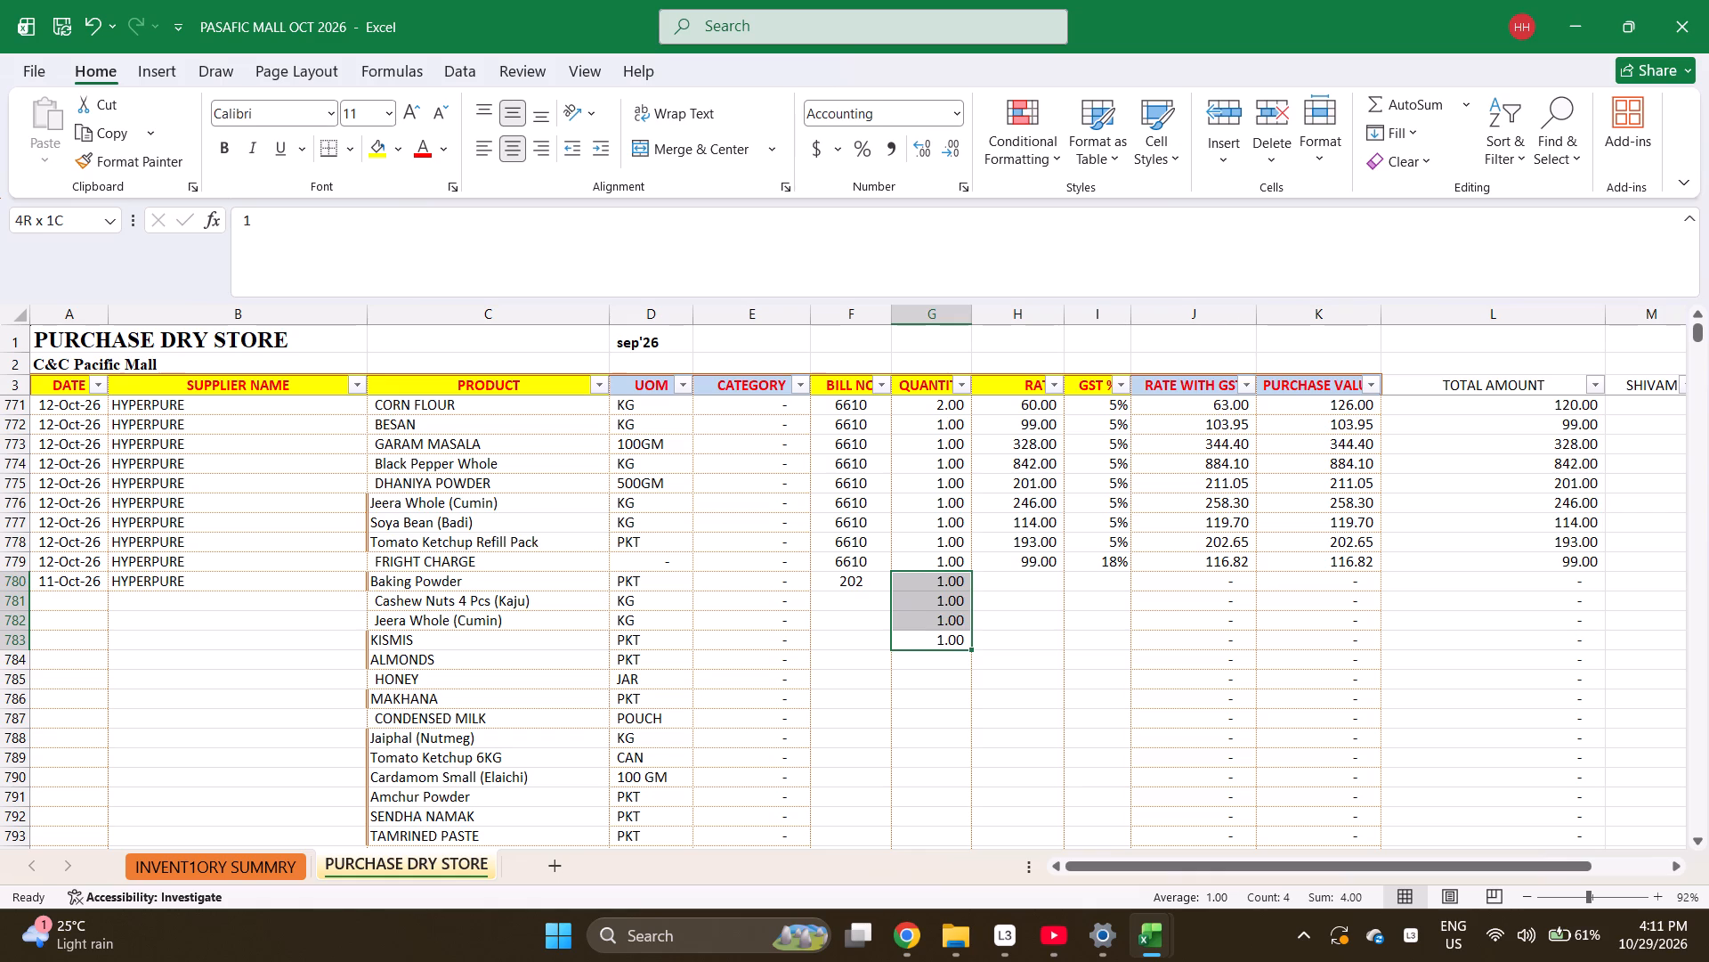
pyautogui.press('Down')
pyautogui.press('Up')
pyautogui.press('2')
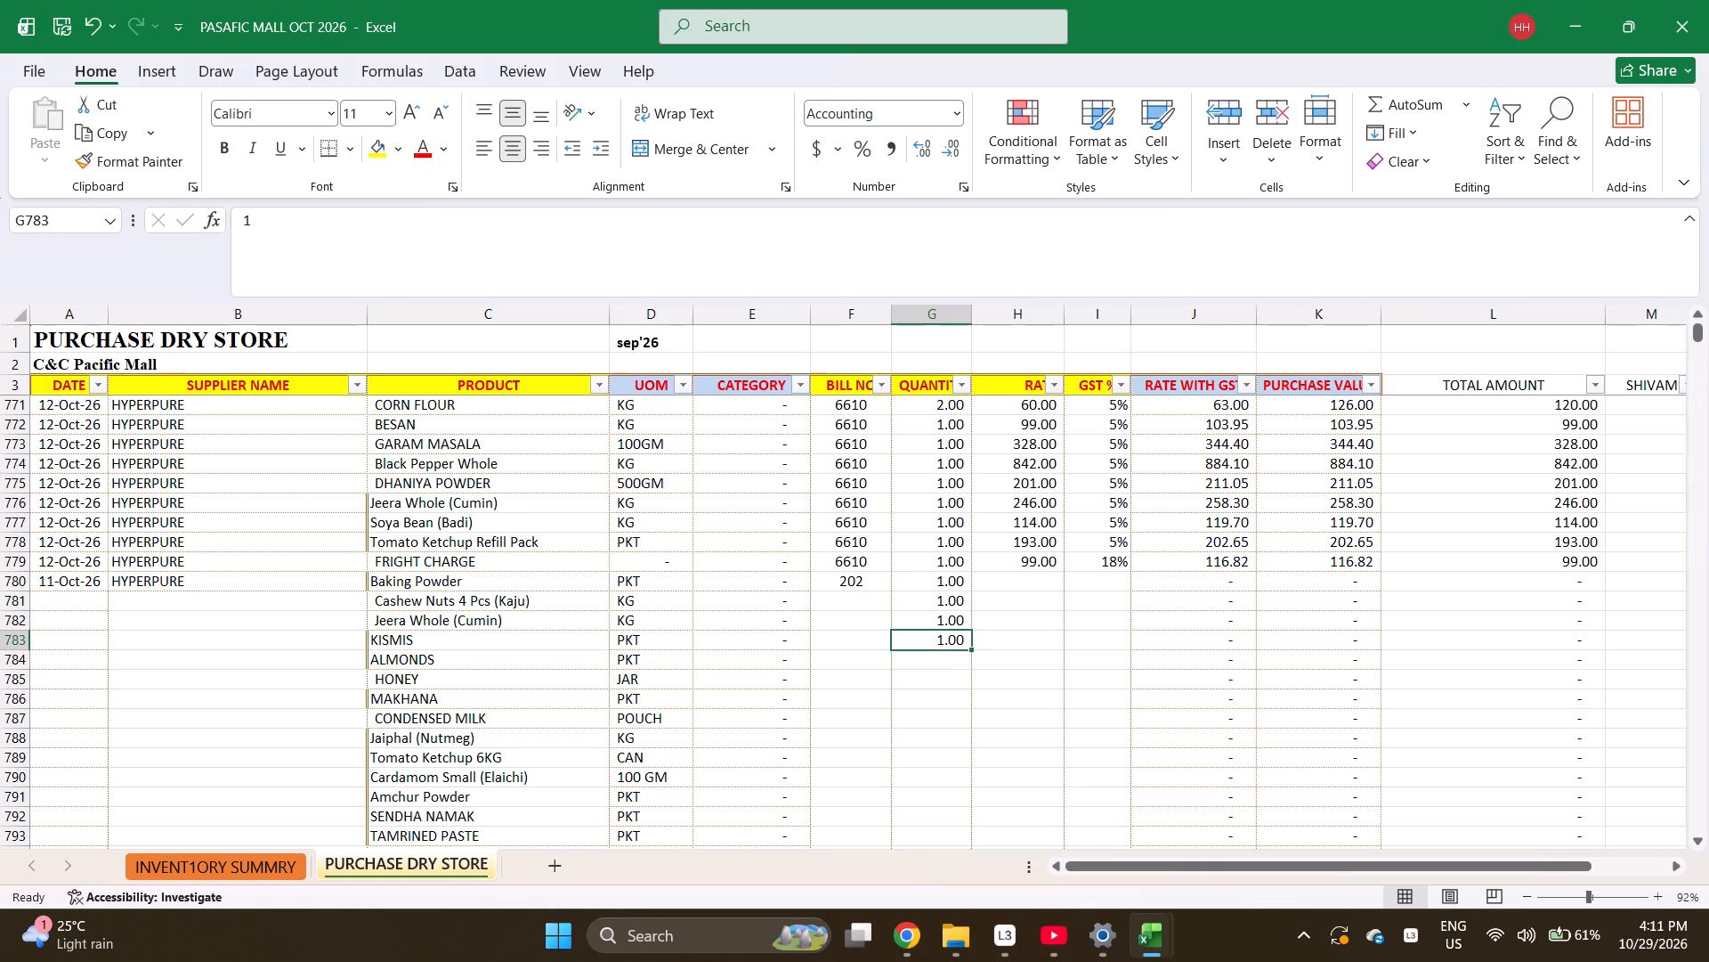
pyautogui.press('Return')
# Enter the quantities for rows 784 to 787: ALMONDS 1, HONEY 2, MAKHANA 1 and CONDENSED MILK 2.
pyautogui.press('1')
pyautogui.press('Return')
pyautogui.press('2')
pyautogui.press('Return')
pyautogui.press('1')
pyautogui.press('Return')
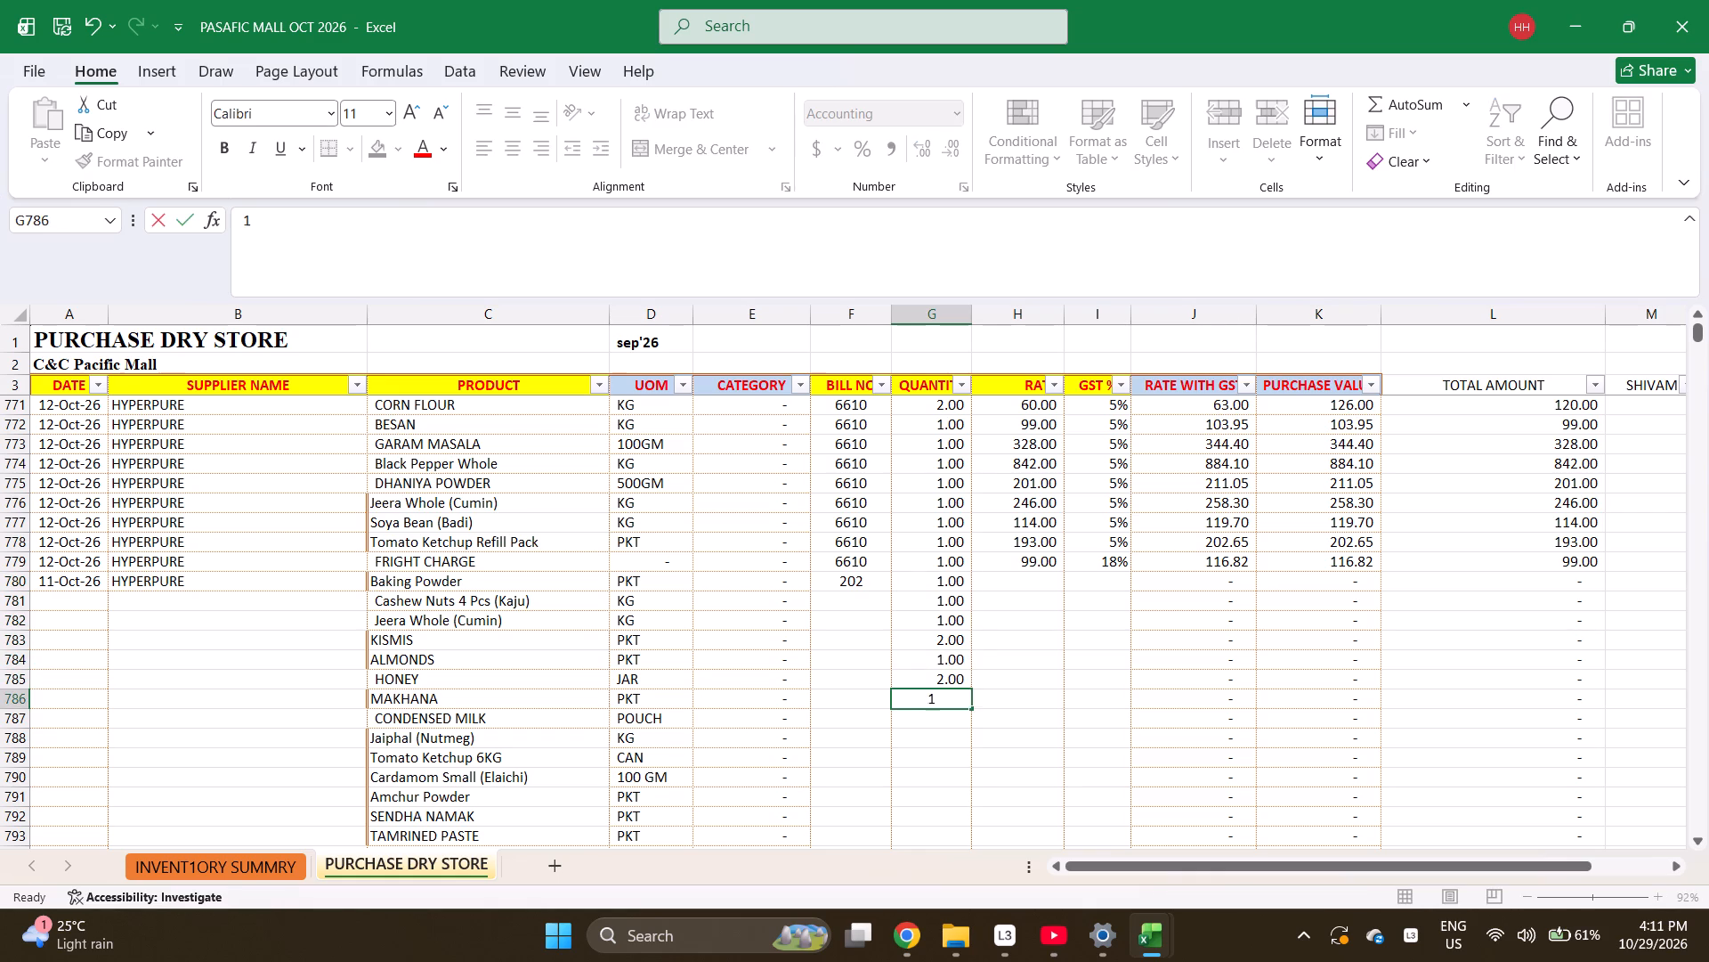
pyautogui.press('2')
pyautogui.press('Return')
# Enter quantities 1, 1, 1, 2, 1 and 1 for Jaiphal through TAMRINED PASTE in rows 788 to 793.
pyautogui.press('1')
pyautogui.press('Return')
pyautogui.press('1')
pyautogui.press('Return')
pyautogui.press('1')
pyautogui.press('Return')
pyautogui.press('2')
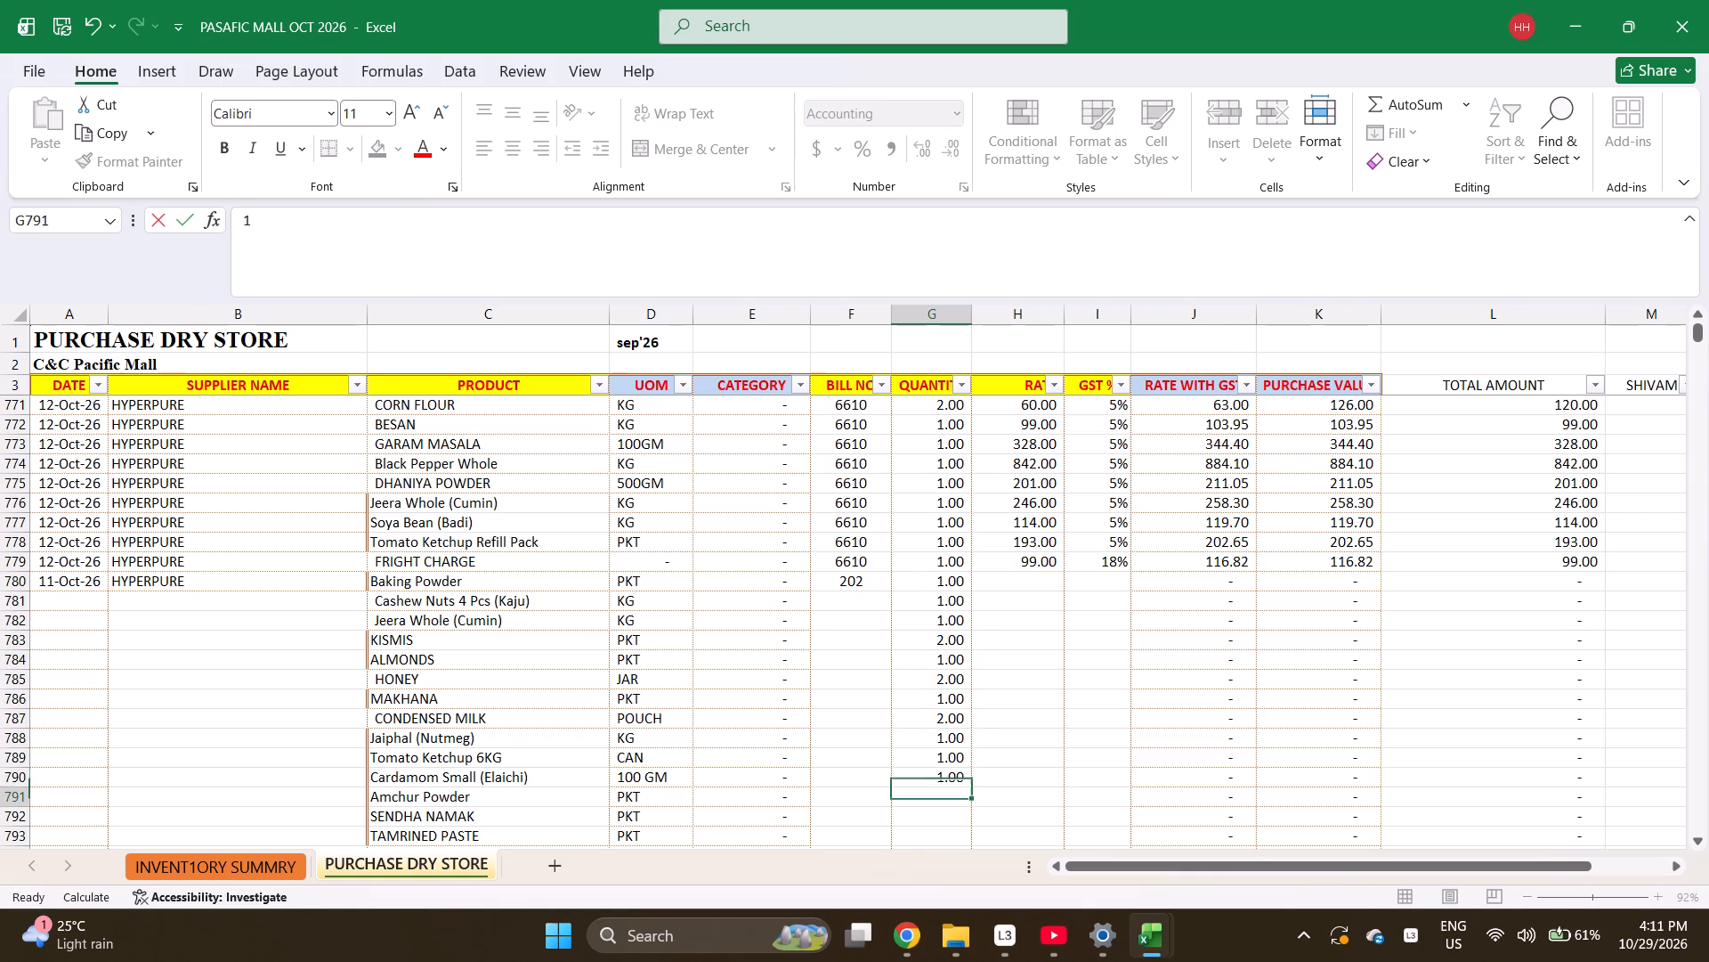
pyautogui.press('Return')
pyautogui.press('1')
pyautogui.press('Return')
pyautogui.press('1')
pyautogui.press('Return')
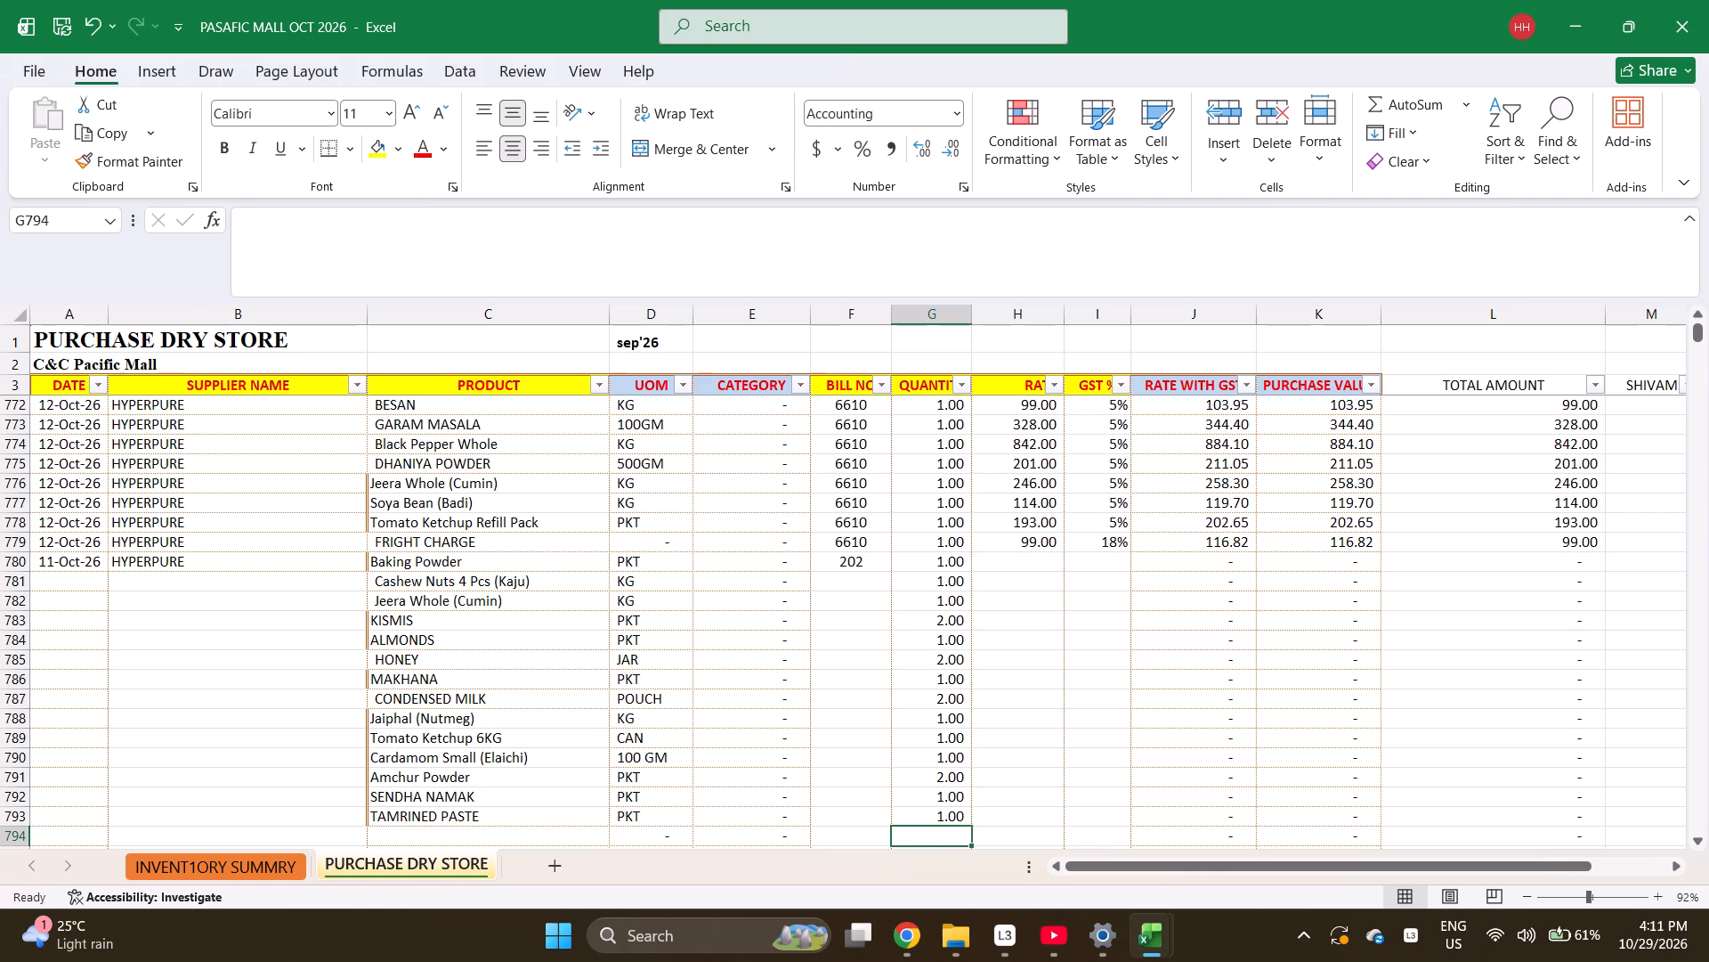
# Enter the rates 33, 841, 308, 300 and 151 for Baking Powder through ALMONDS in rows 780 to 784.
pyautogui.press('Right')
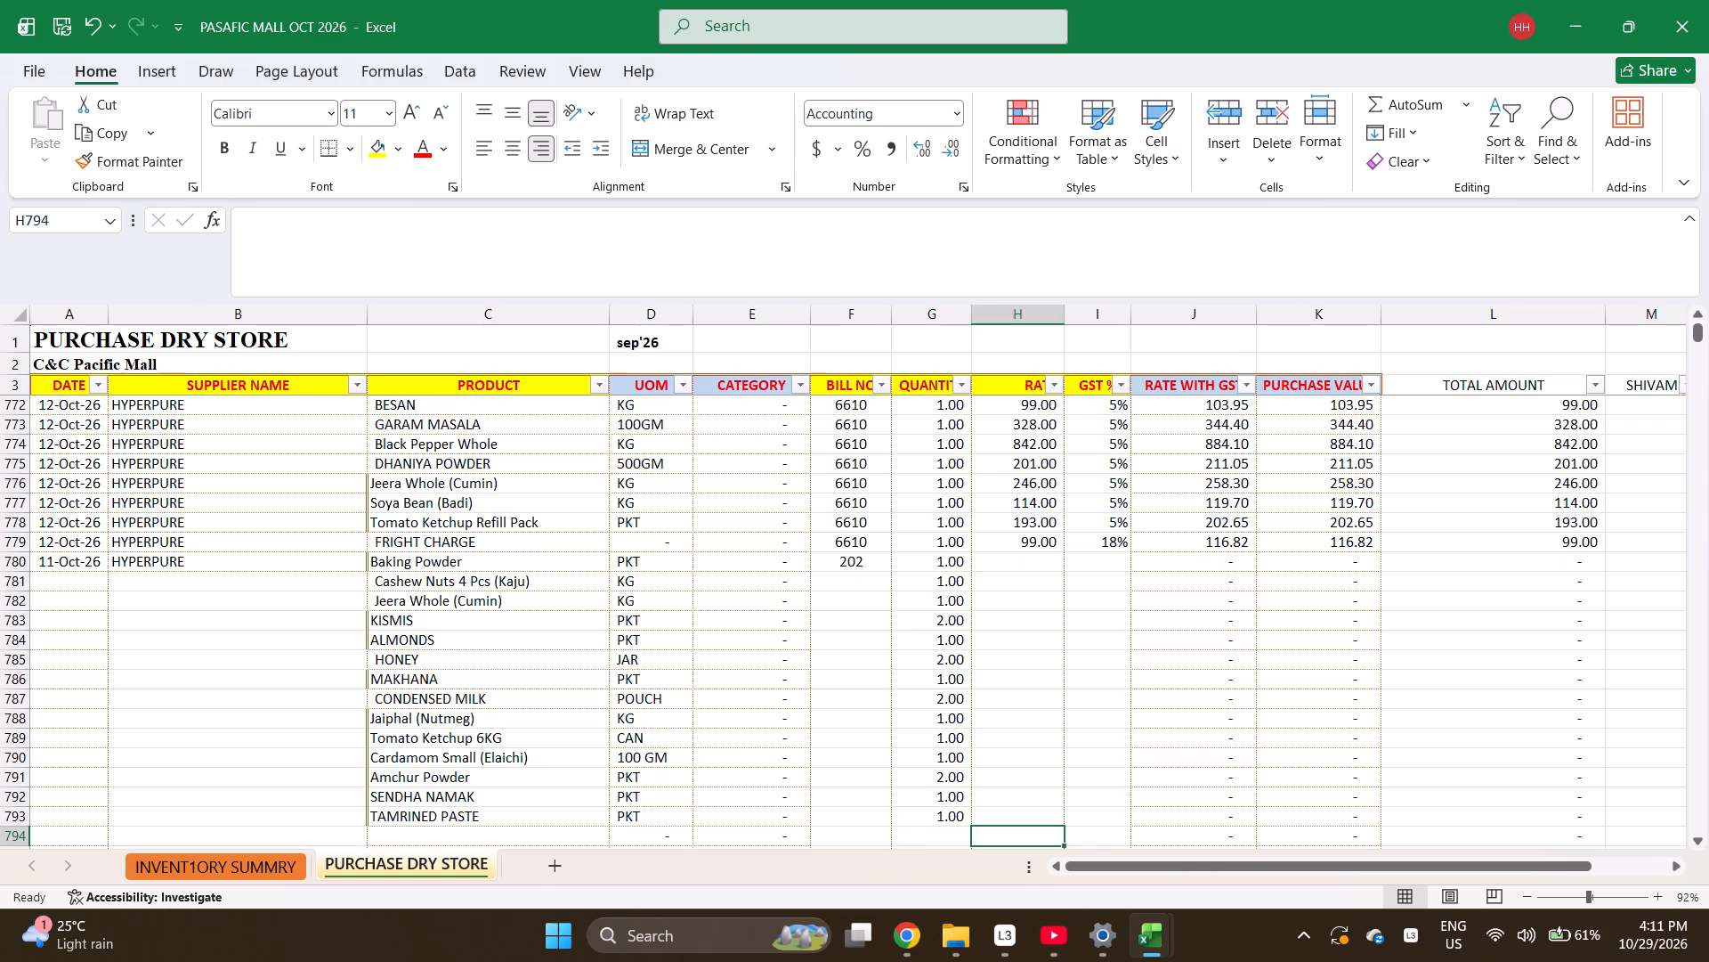
pyautogui.hotkey('ctrl', 'Up')
pyautogui.press('Down')
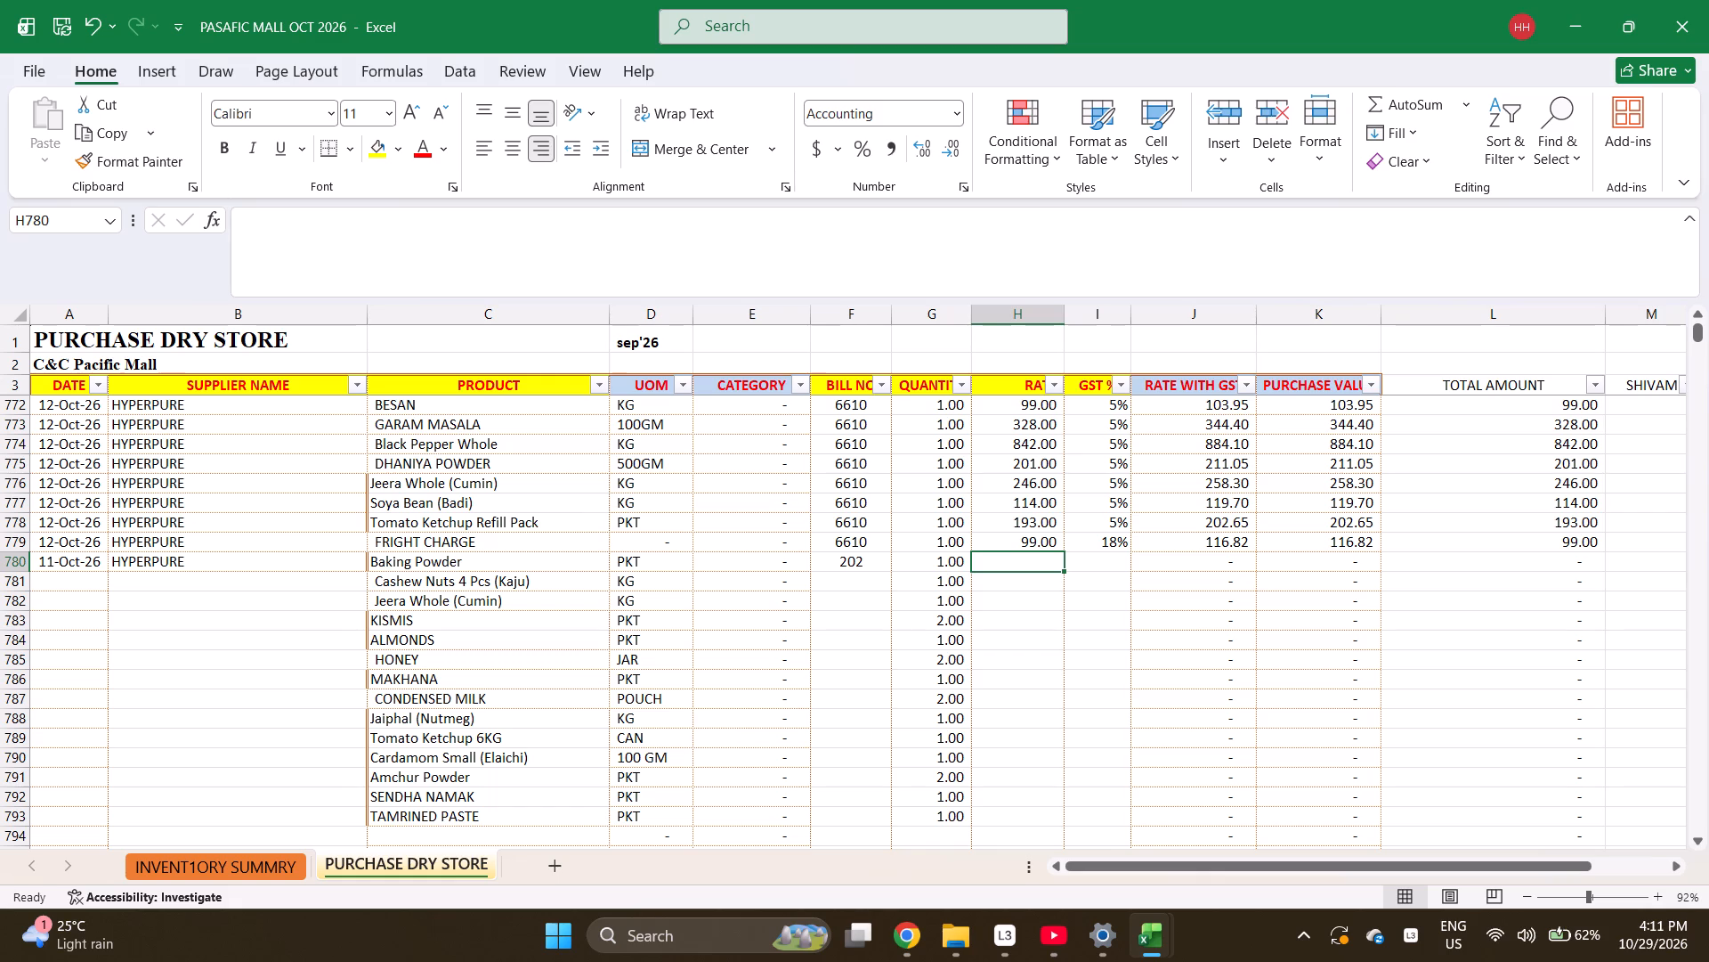
pyautogui.write('33')
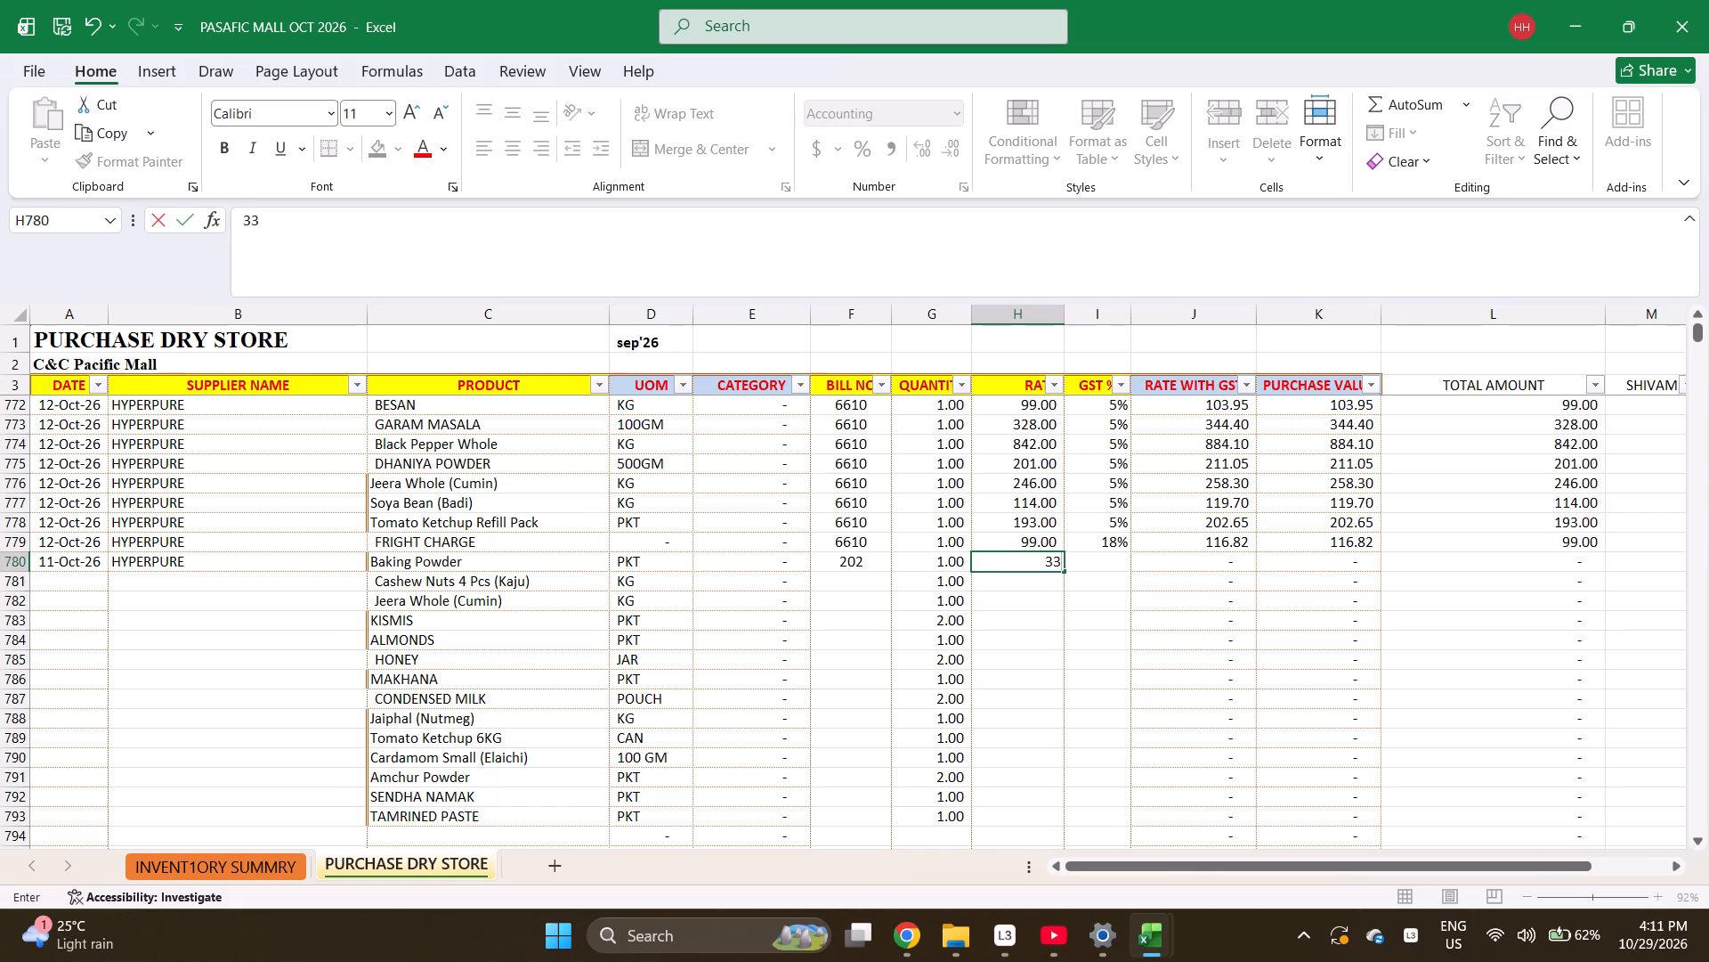
pyautogui.press('Return')
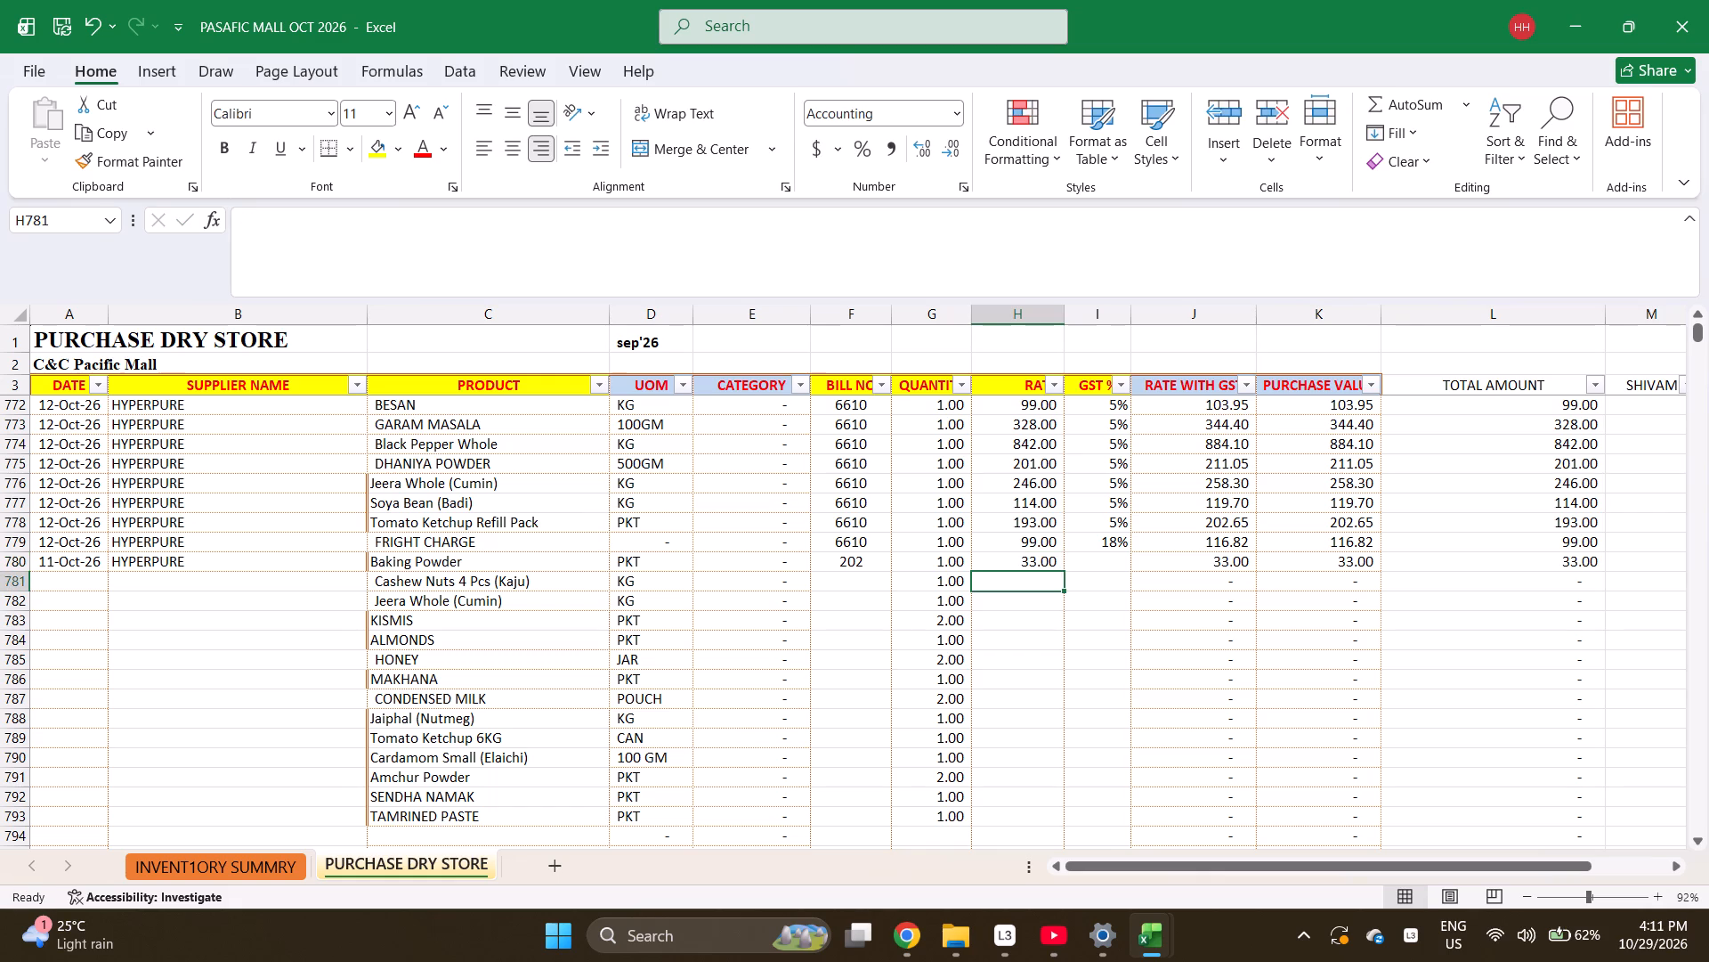
pyautogui.write('841')
pyautogui.press('Return')
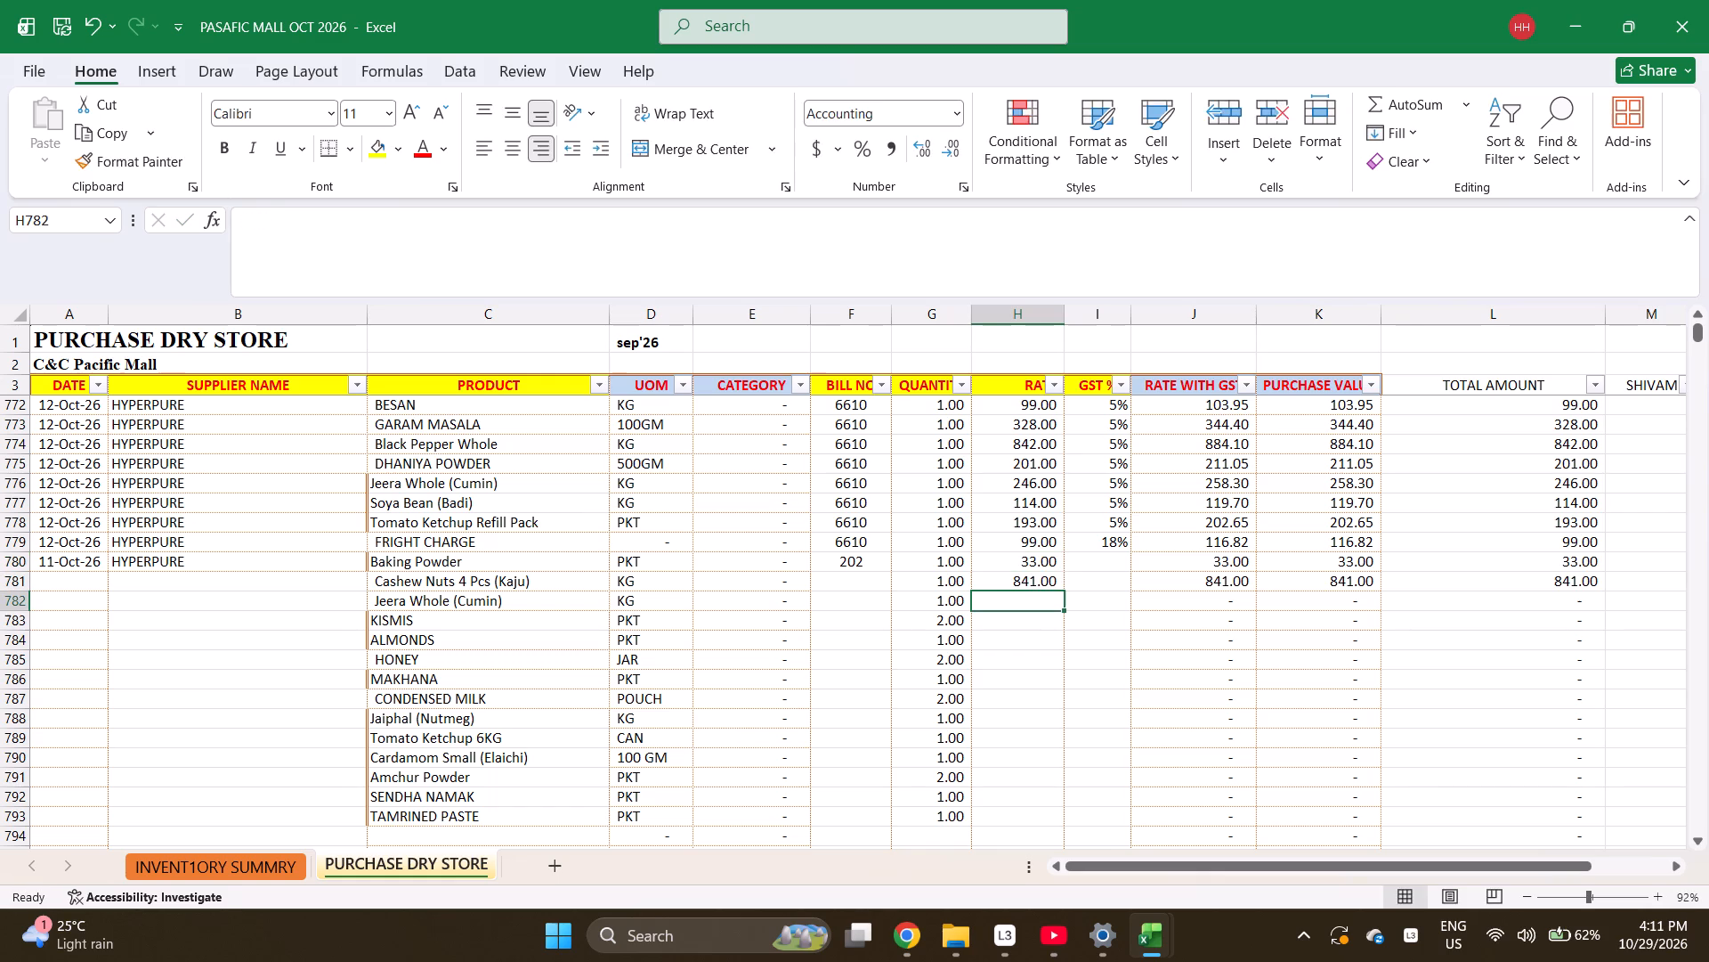
pyautogui.write('308')
pyautogui.press('Return')
pyautogui.write('300')
pyautogui.press('Return')
pyautogui.write('151')
pyautogui.press('Return')
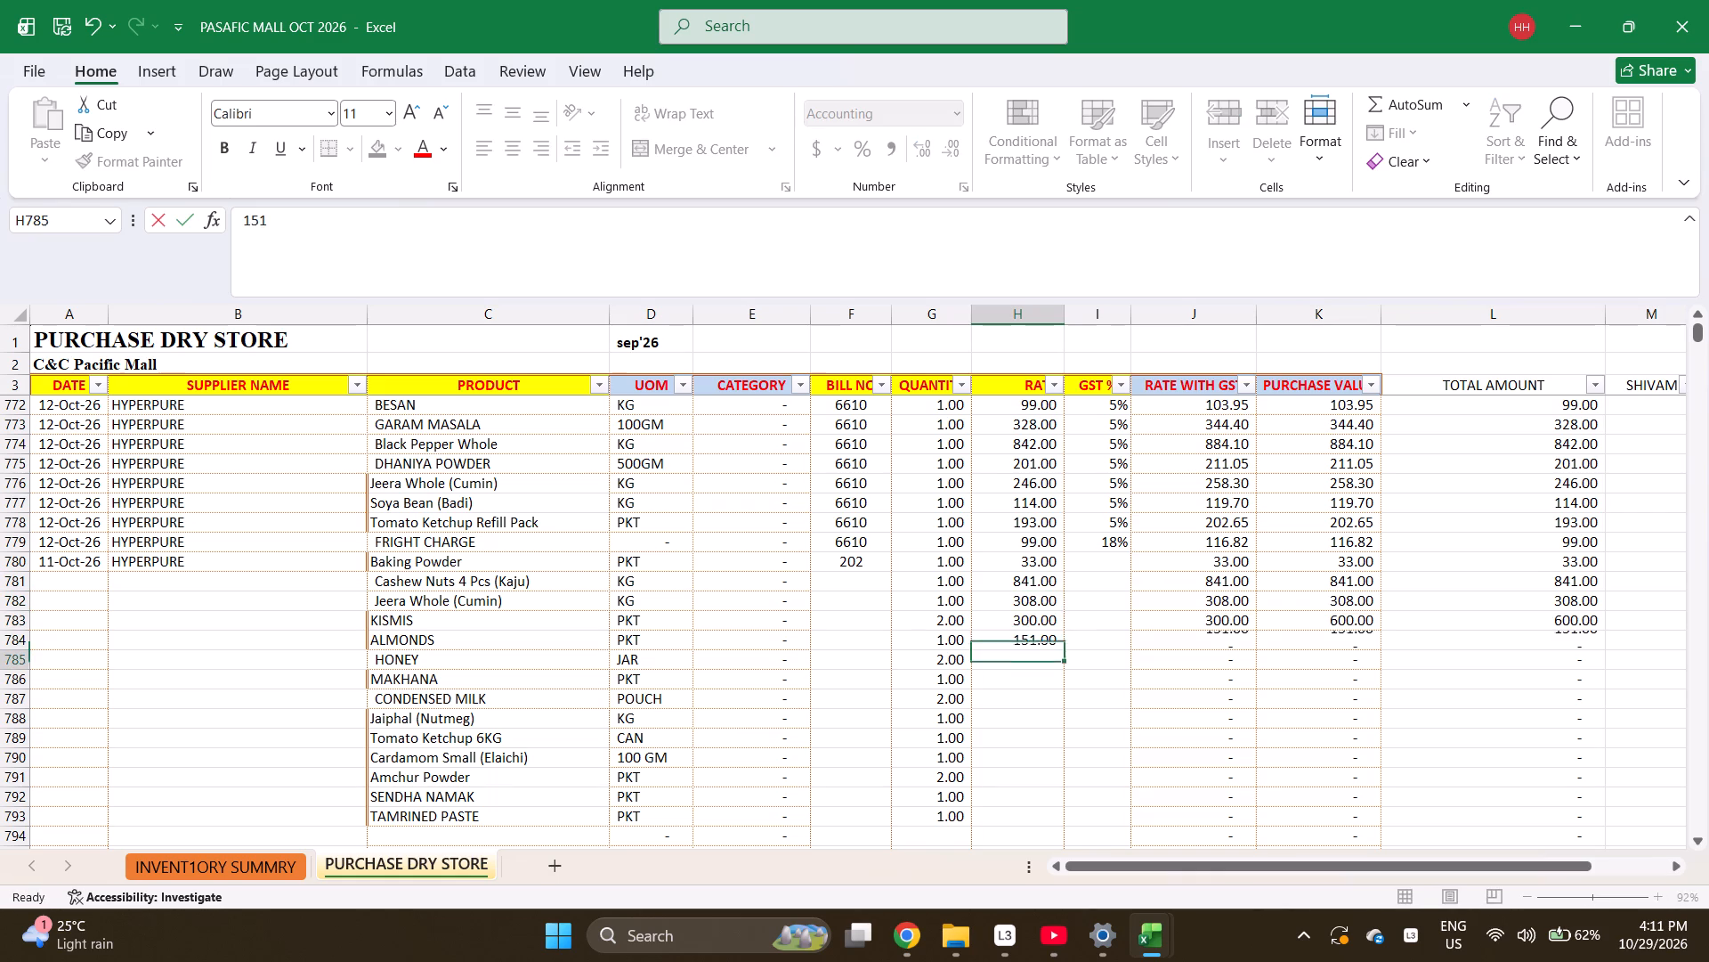
# Enter the rates 1005, 327, 317, 138 and 198 for HONEY through Tomato Ketchup 6KG in rows 785 to 789.
pyautogui.write('1005')
pyautogui.press('Return')
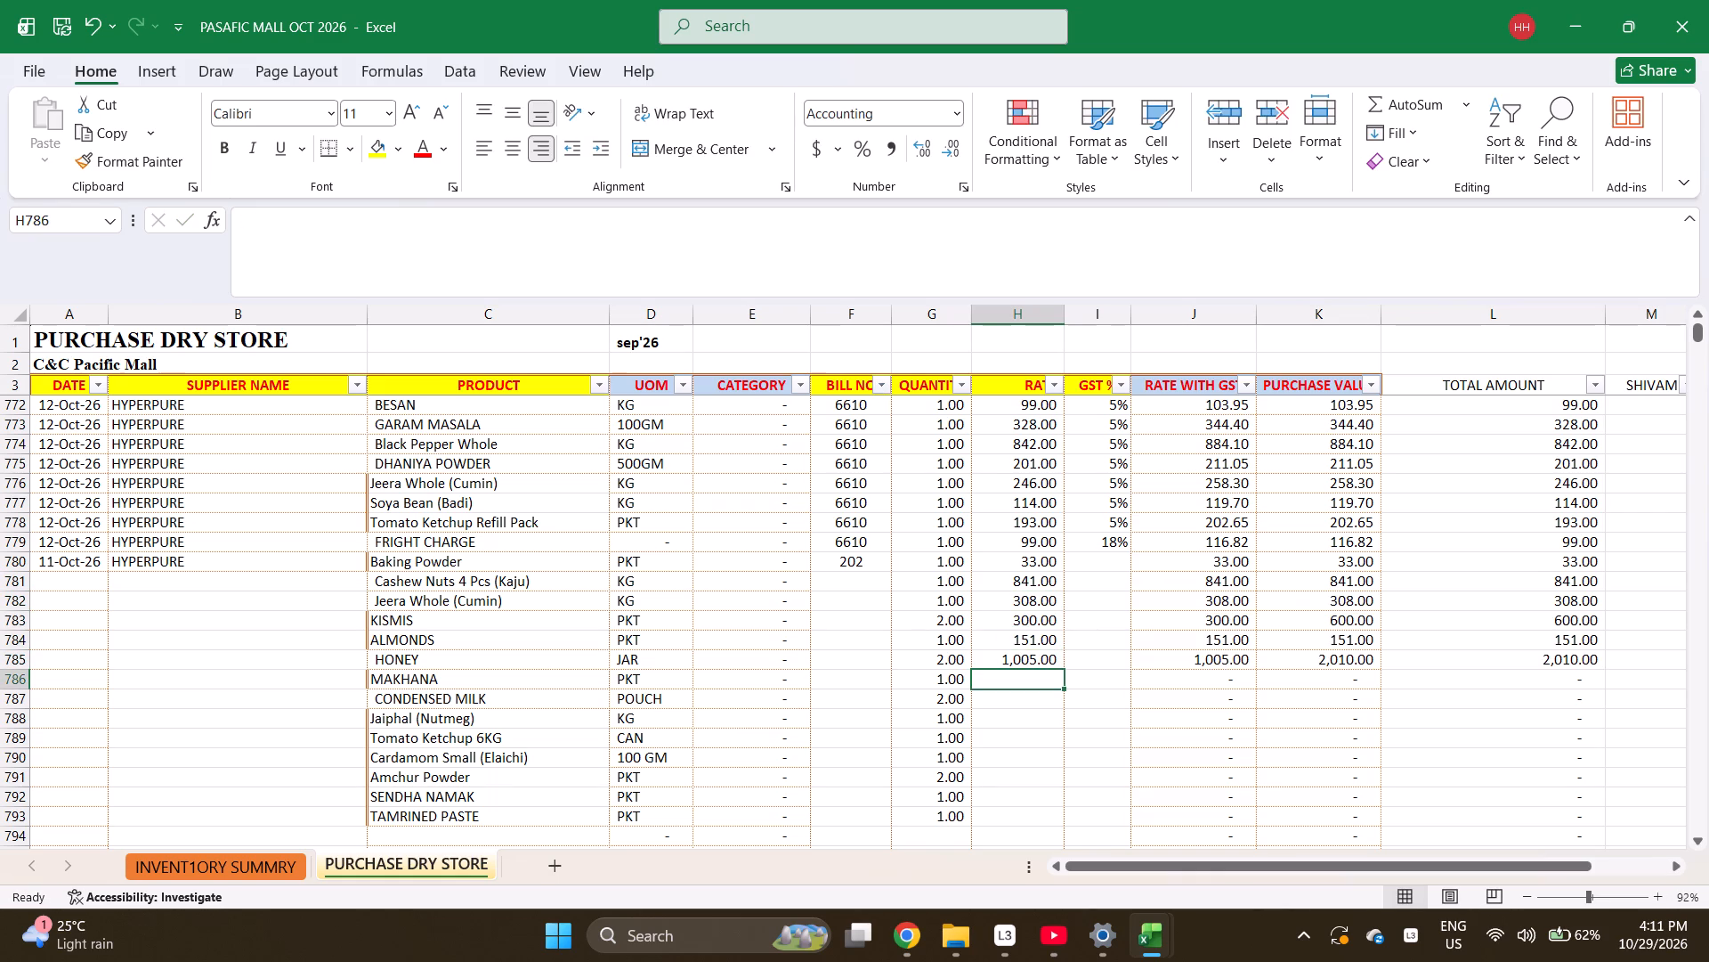
pyautogui.write('327')
pyautogui.press('Return')
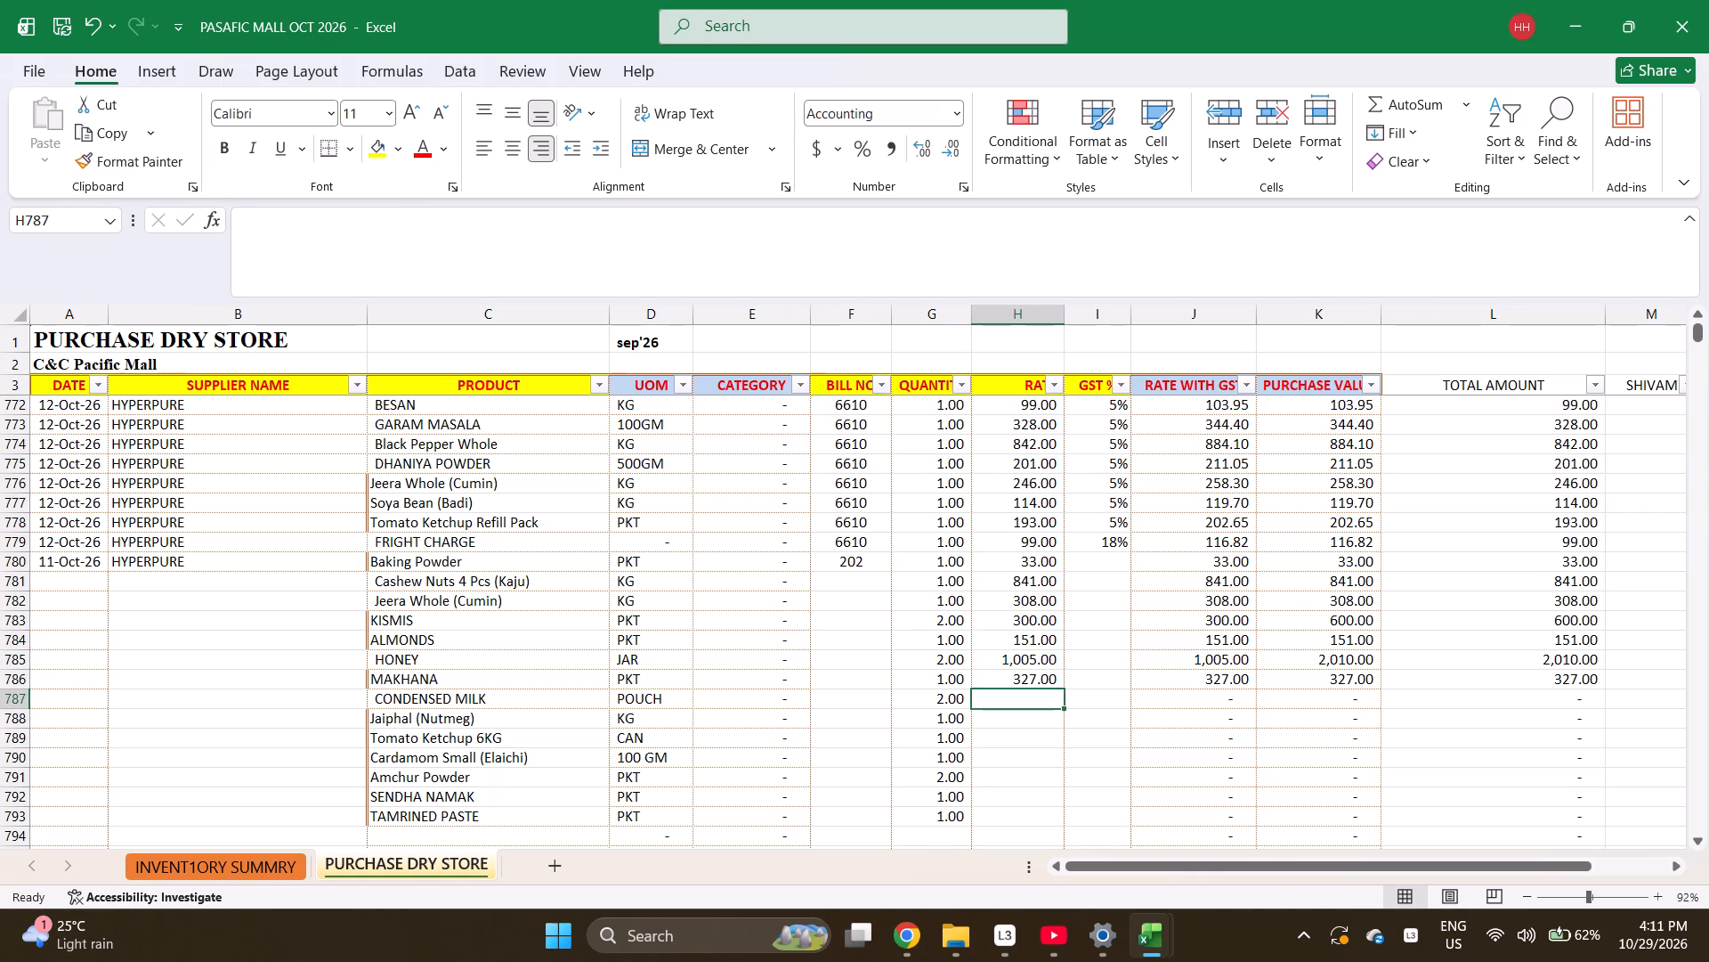
pyautogui.write('317')
pyautogui.press('Return')
pyautogui.write('138')
pyautogui.press('Return')
pyautogui.write('198')
pyautogui.press('Return')
# Enter the rates 198, 342, 285 and 70 for Cardamom Small through TAMRINED PASTE in rows 790 to 793.
pyautogui.write('198')
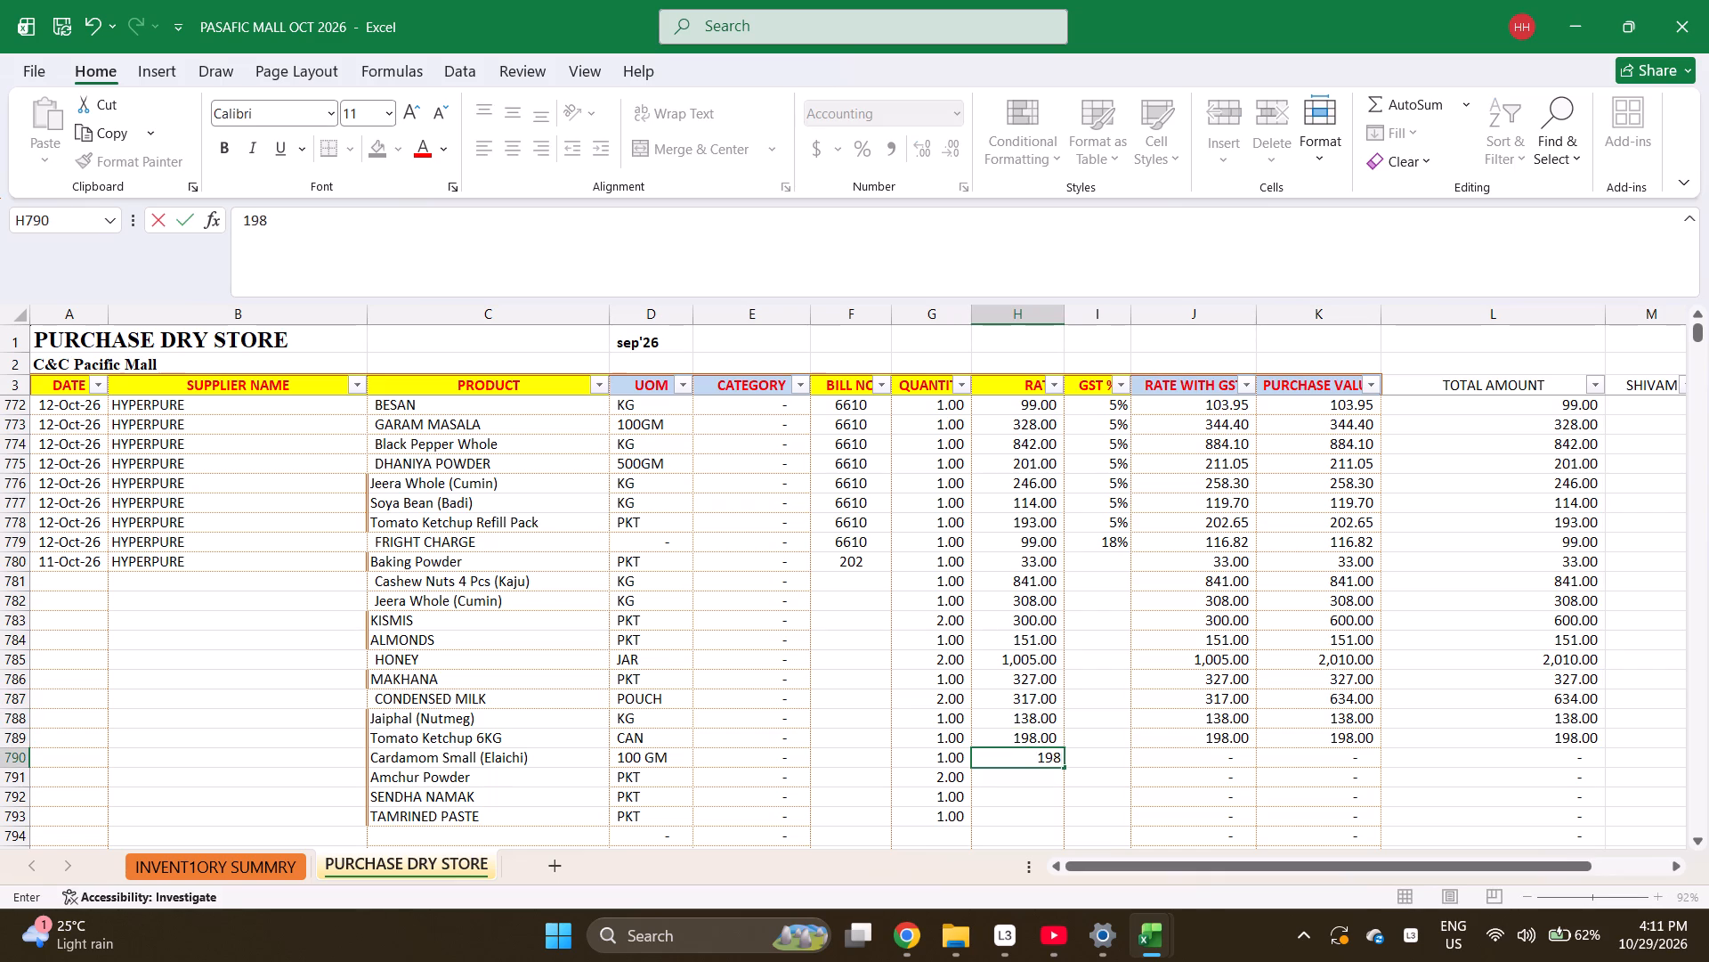
pyautogui.press('Return')
pyautogui.write('342')
pyautogui.press('Return')
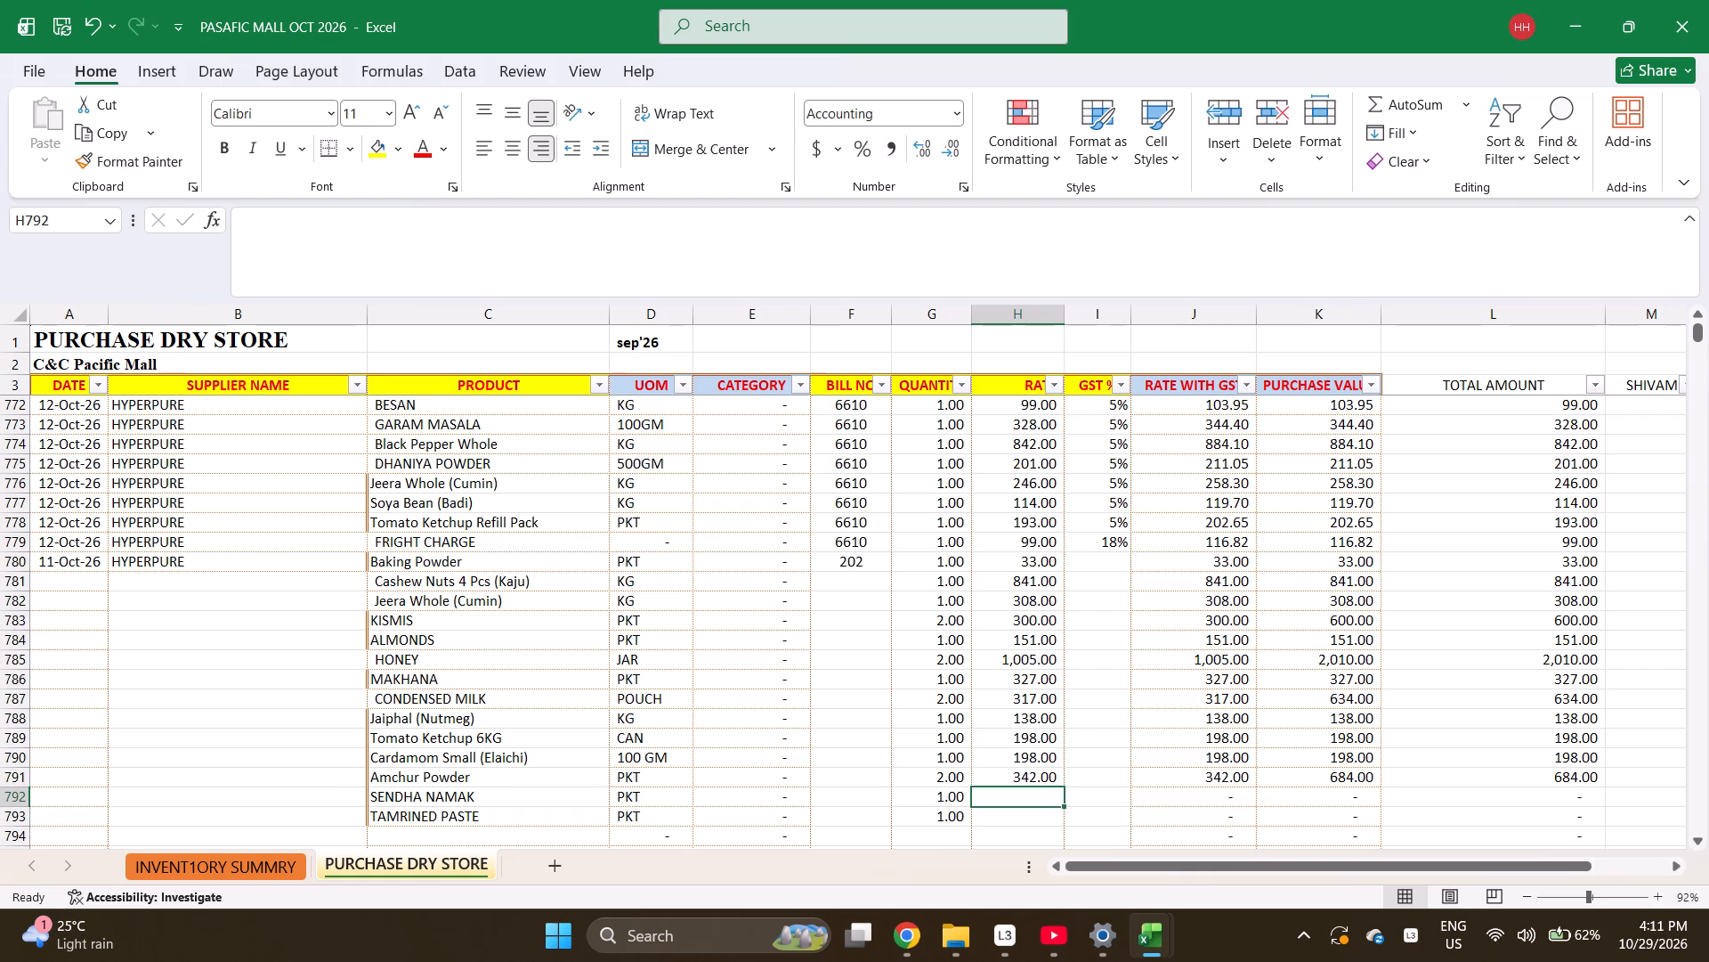
pyautogui.write('285')
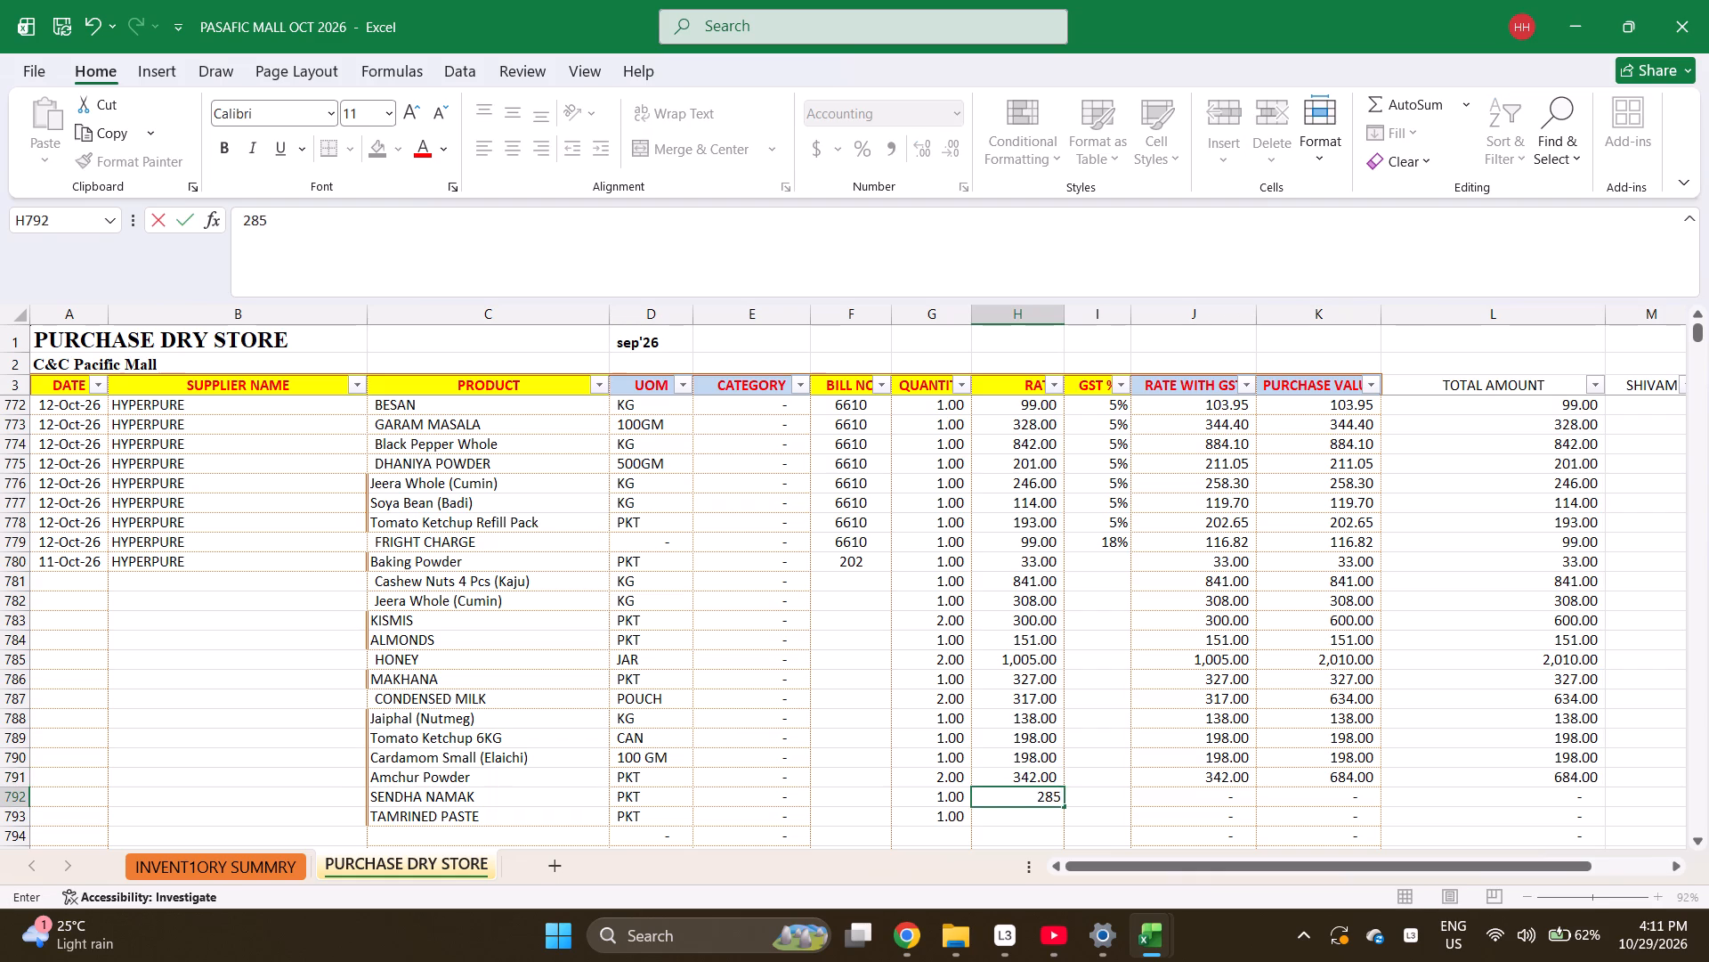
pyautogui.press('Return')
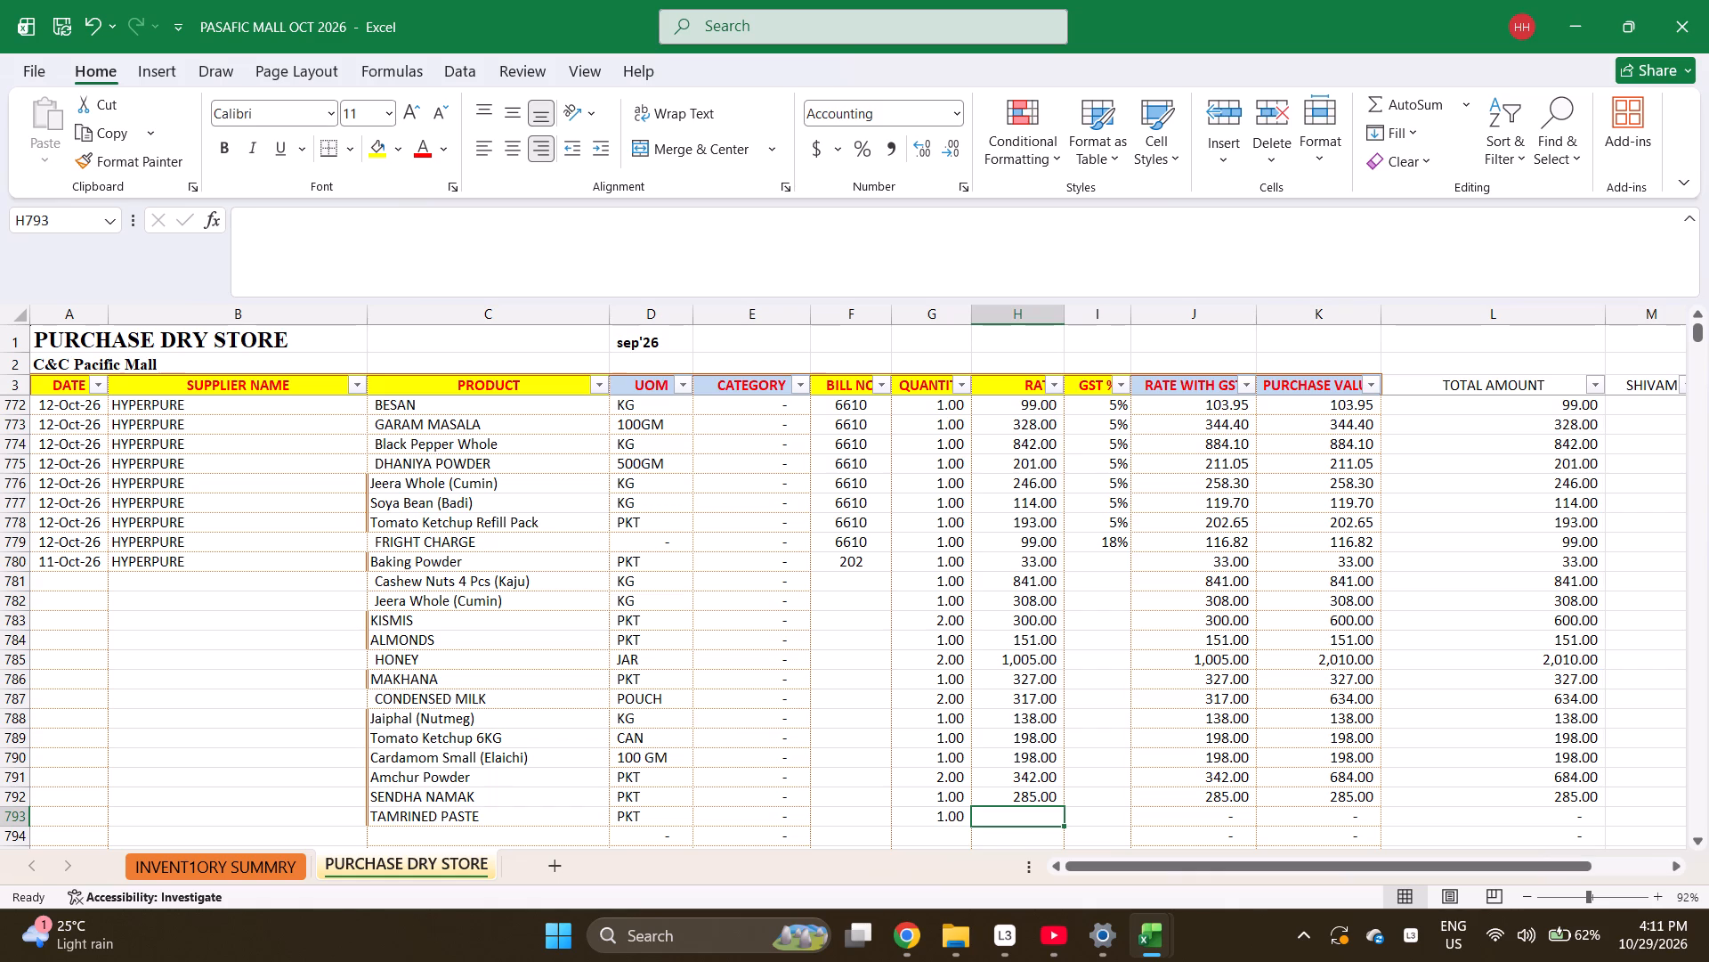
pyautogui.write('70')
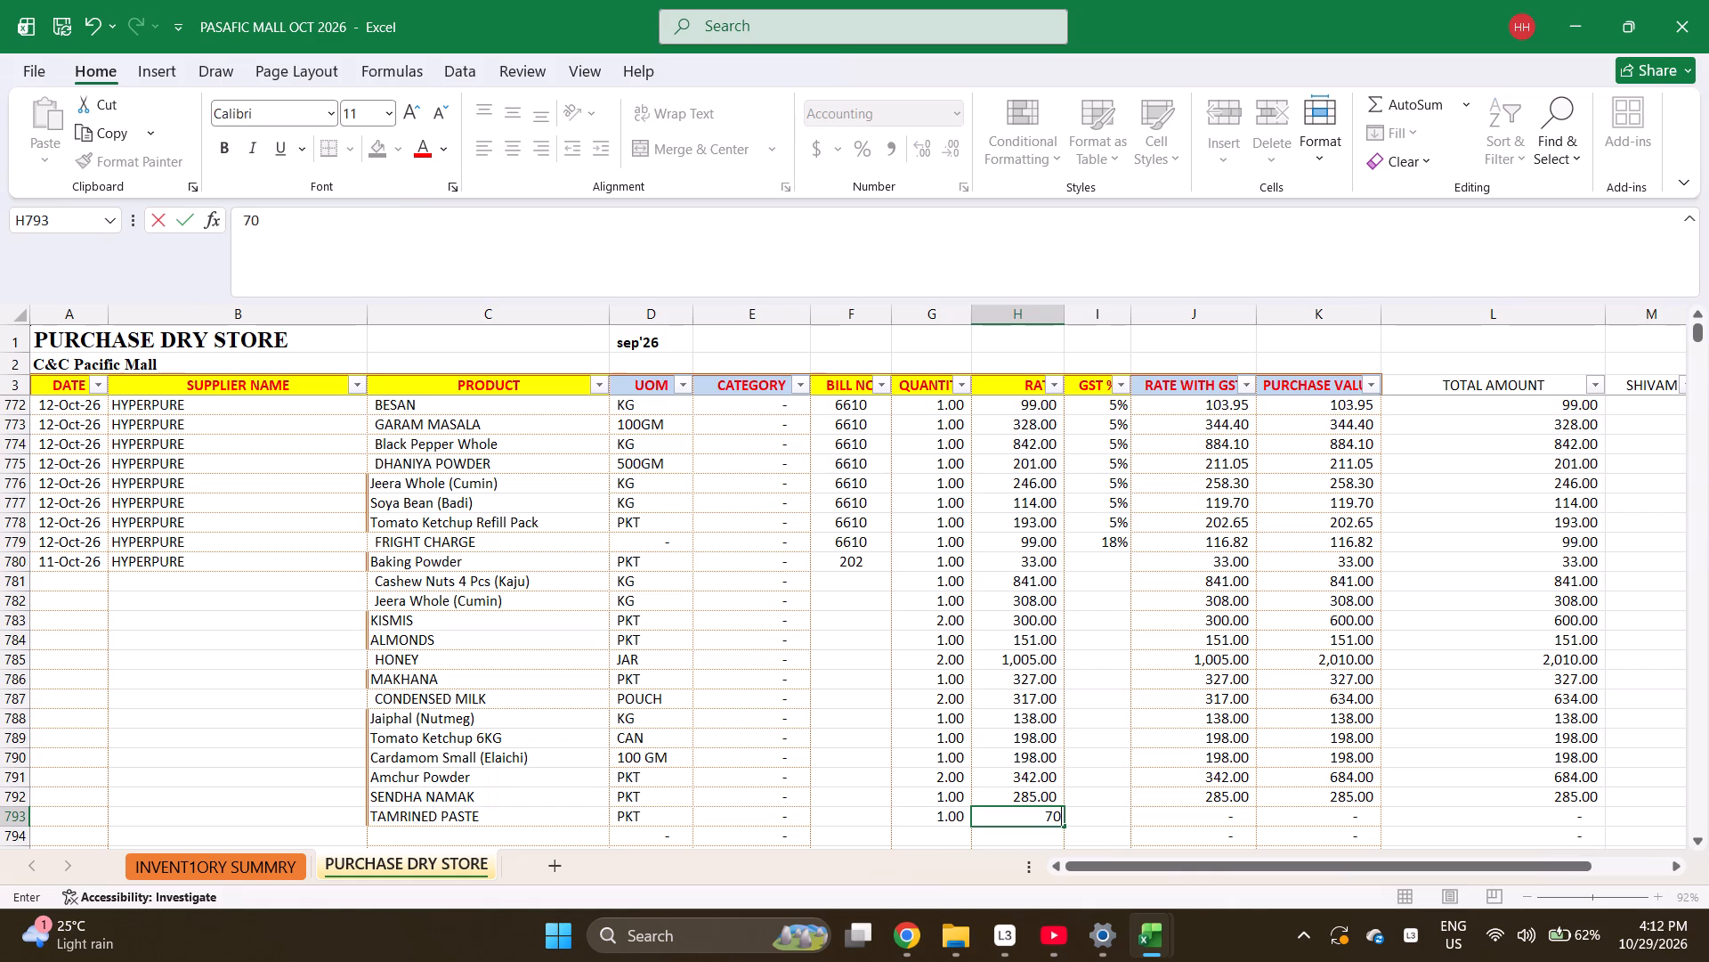
pyautogui.press('Return')
# Check the rates entered for the 11-Oct-26 HYPERPURE bill from row 793 back up to row 780.
pyautogui.press('Up')
pyautogui.press('Up')
pyautogui.press('Up')
pyautogui.press('Up')
pyautogui.press('Up')
pyautogui.press('Up')
pyautogui.press('Up')
pyautogui.press('Up')
pyautogui.press('Up')
pyautogui.press('Up')
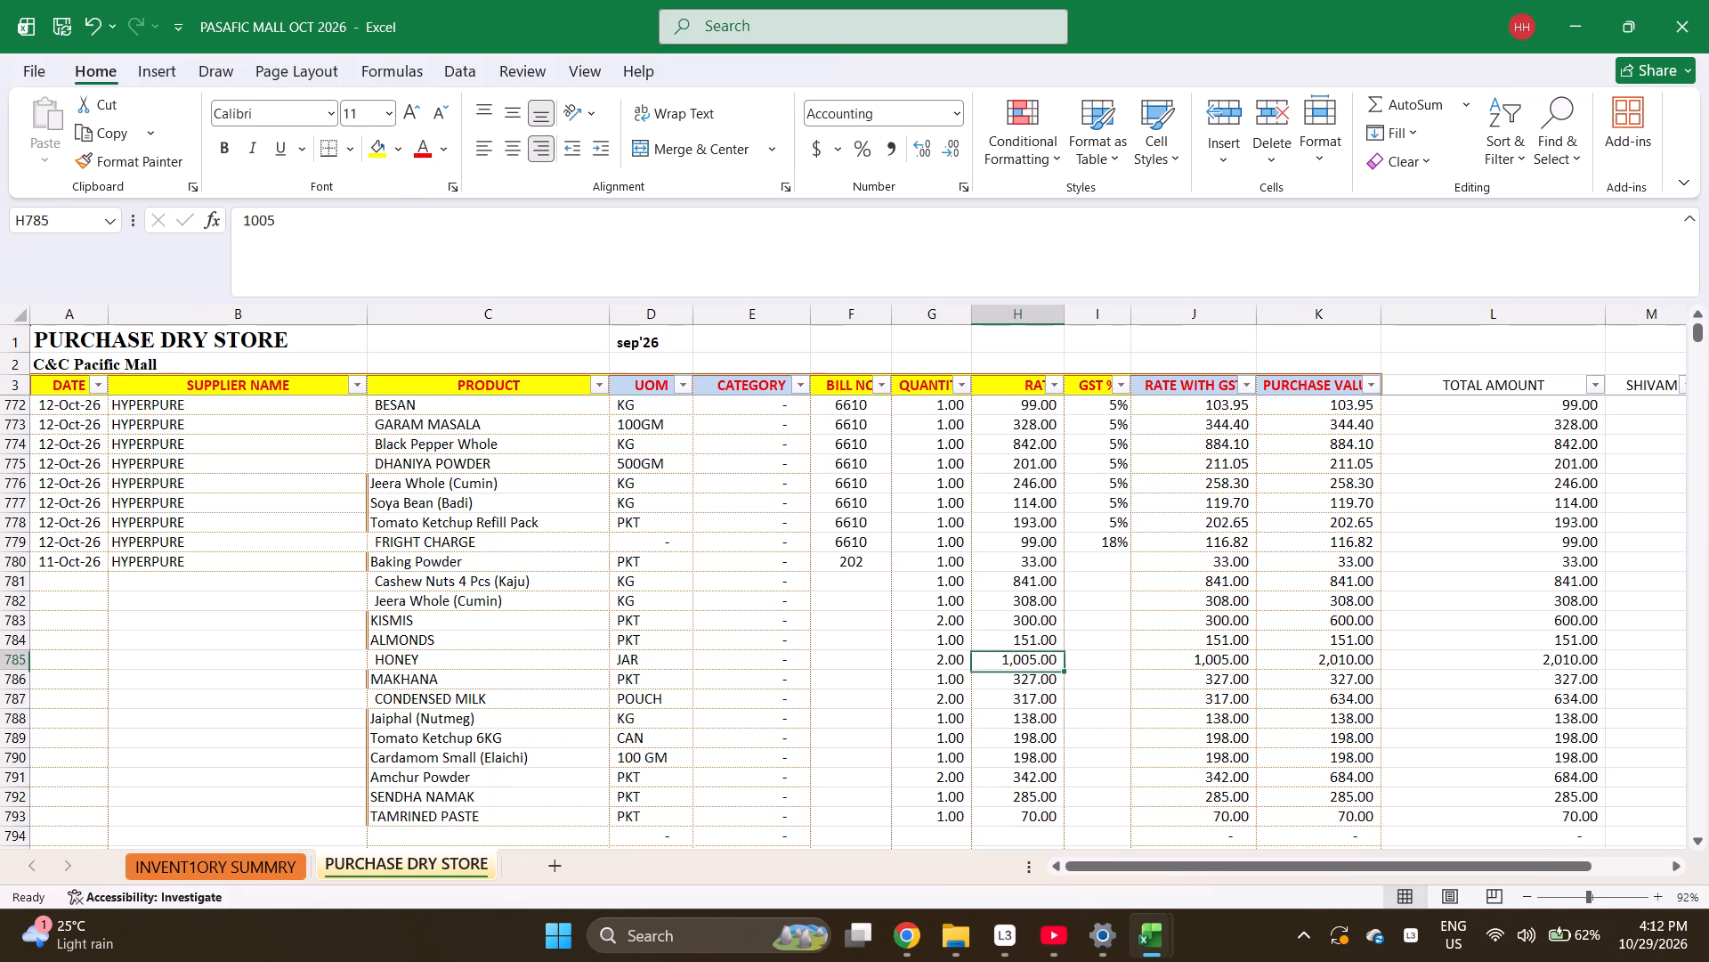
pyautogui.press('Up')
pyautogui.press('Up')
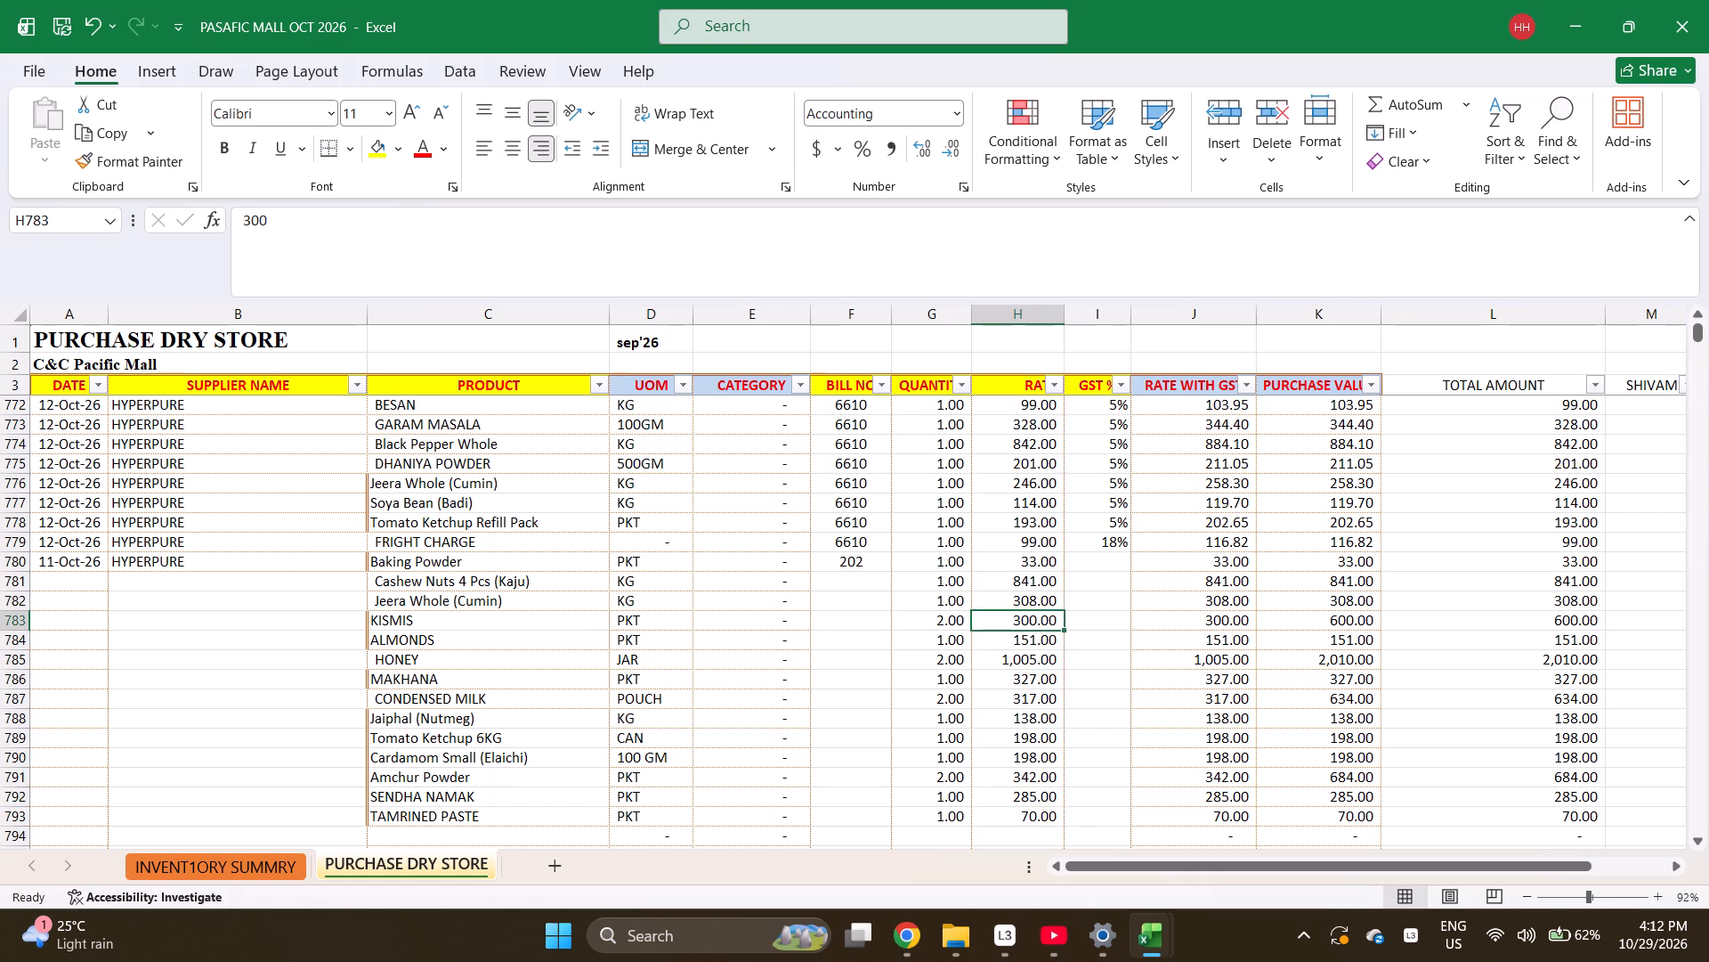
pyautogui.press('Up')
pyautogui.press('Up')
pyautogui.press('Up')
pyautogui.press('Down')
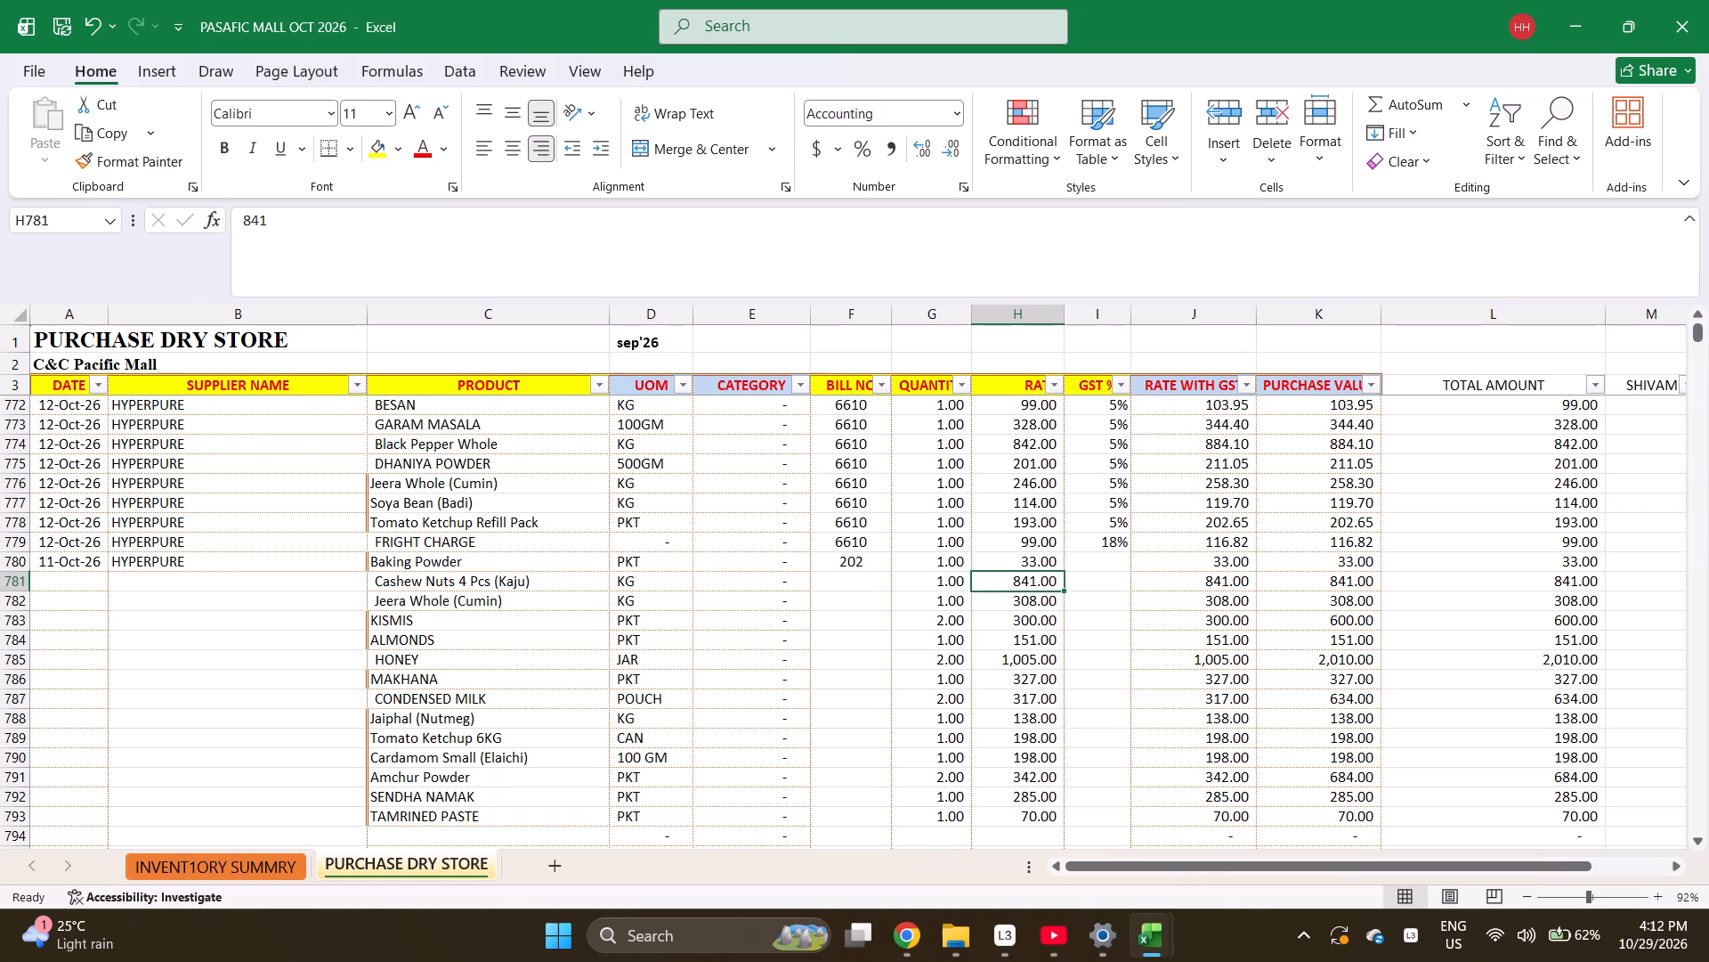
# Copy the rates of rows 784 to 793 and paste them one row higher, starting at KISMIS in row 783.
pyautogui.press('Down')
pyautogui.press('Down')
pyautogui.press('Down')
pyautogui.hotkey('shift', 'Down')
pyautogui.hotkey('shift', 'Down')
pyautogui.hotkey('shift', 'Down')
pyautogui.hotkey('shift', 'Down')
pyautogui.hotkey('shift', 'Down')
pyautogui.hotkey('shift', 'Down')
pyautogui.hotkey('shift', 'Down')
pyautogui.hotkey('shift', 'Down')
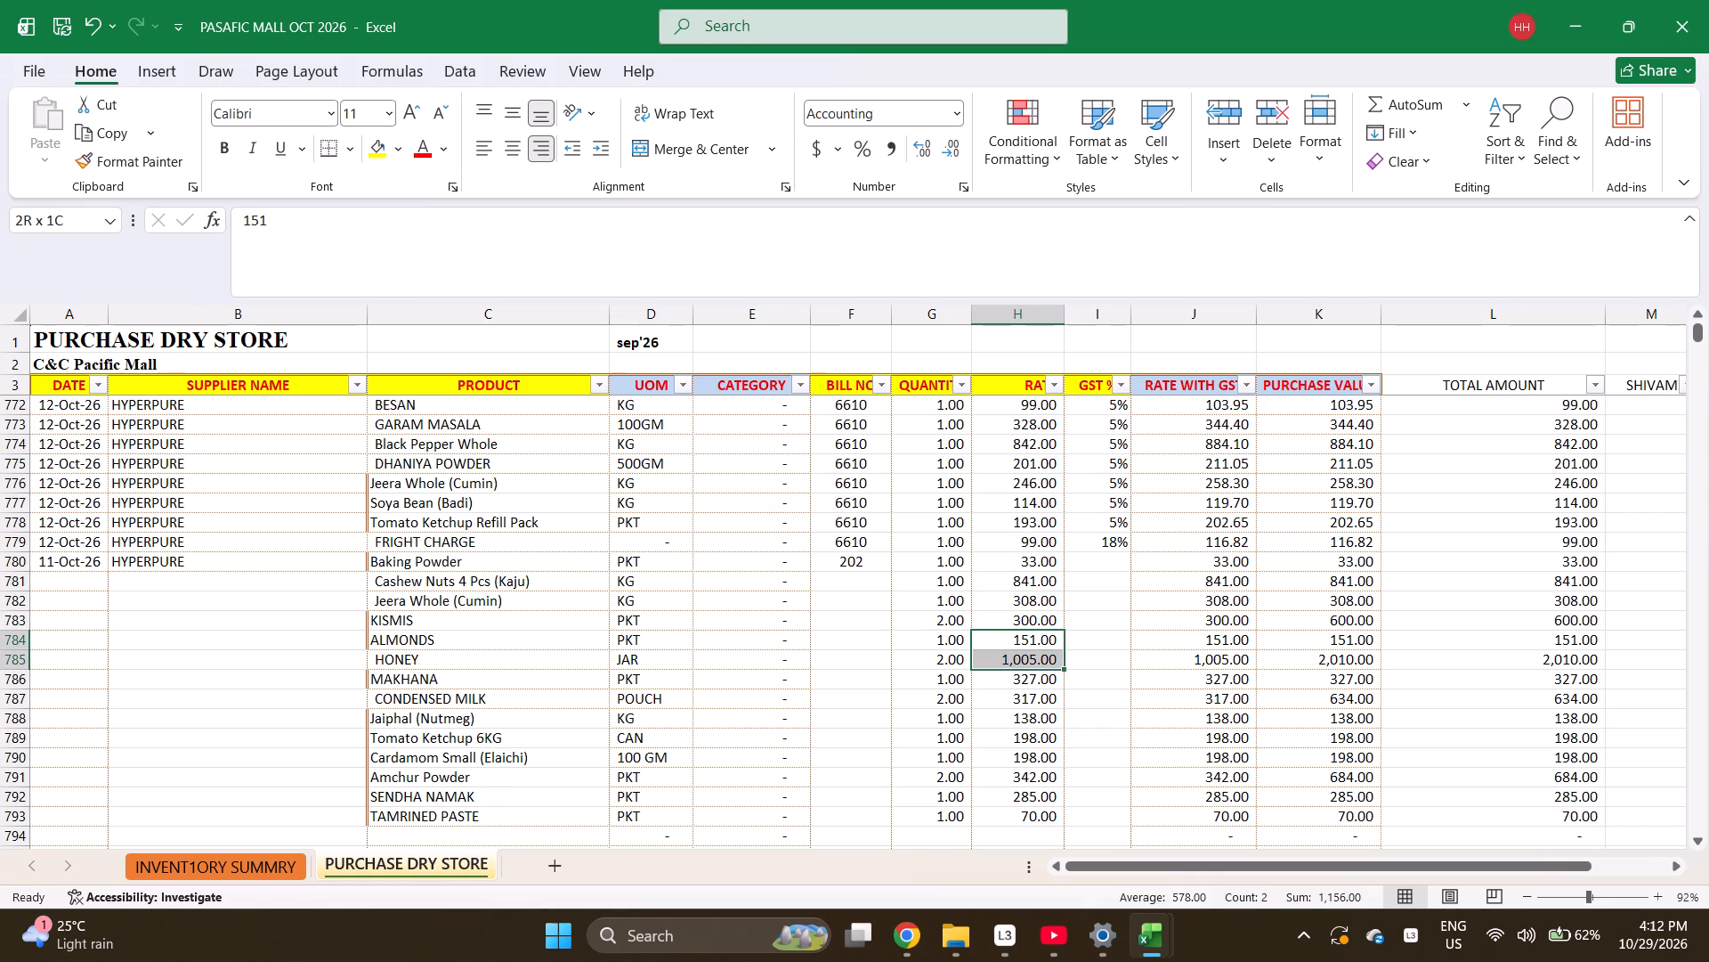
pyautogui.hotkey('shift', 'Down')
pyautogui.hotkey('shift', 'Down')
pyautogui.hotkey('shift', 'Down')
pyautogui.hotkey('shift', 'Down')
pyautogui.hotkey('shift', 'Down')
pyautogui.hotkey('shift', 'Down')
pyautogui.hotkey('shift', 'Up')
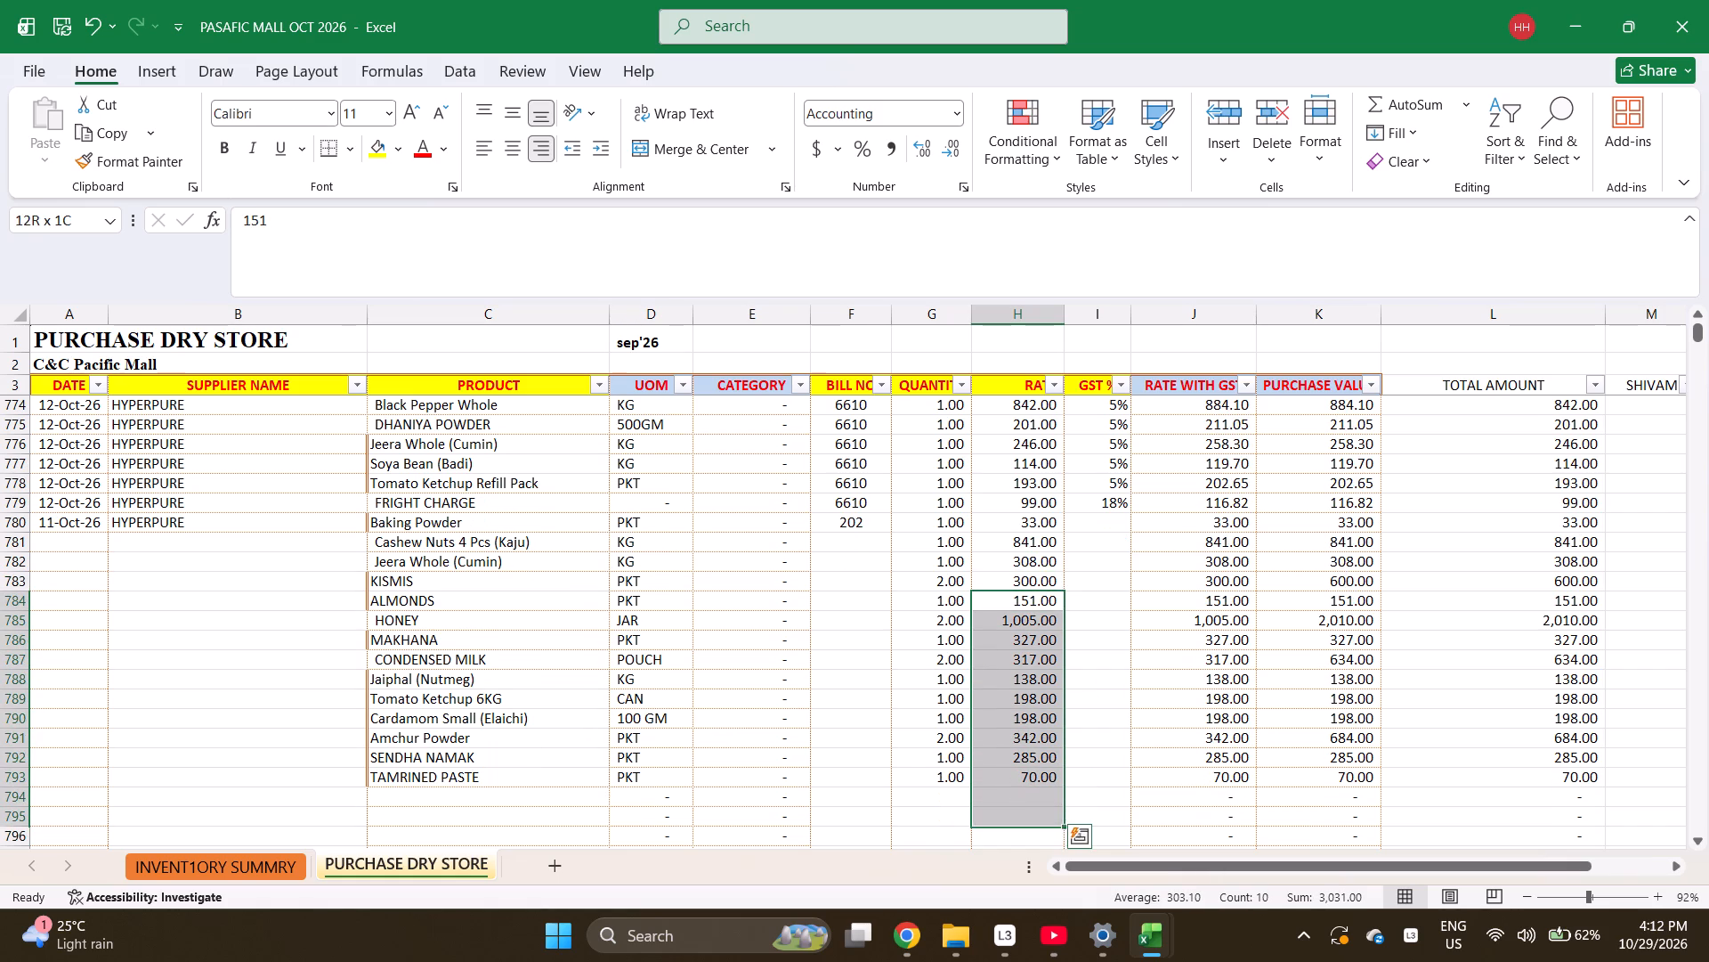
pyautogui.hotkey('shift', 'Up')
pyautogui.hotkey('shift', 'Up')
pyautogui.hotkey('ctrl', 'c')
pyautogui.press('Up')
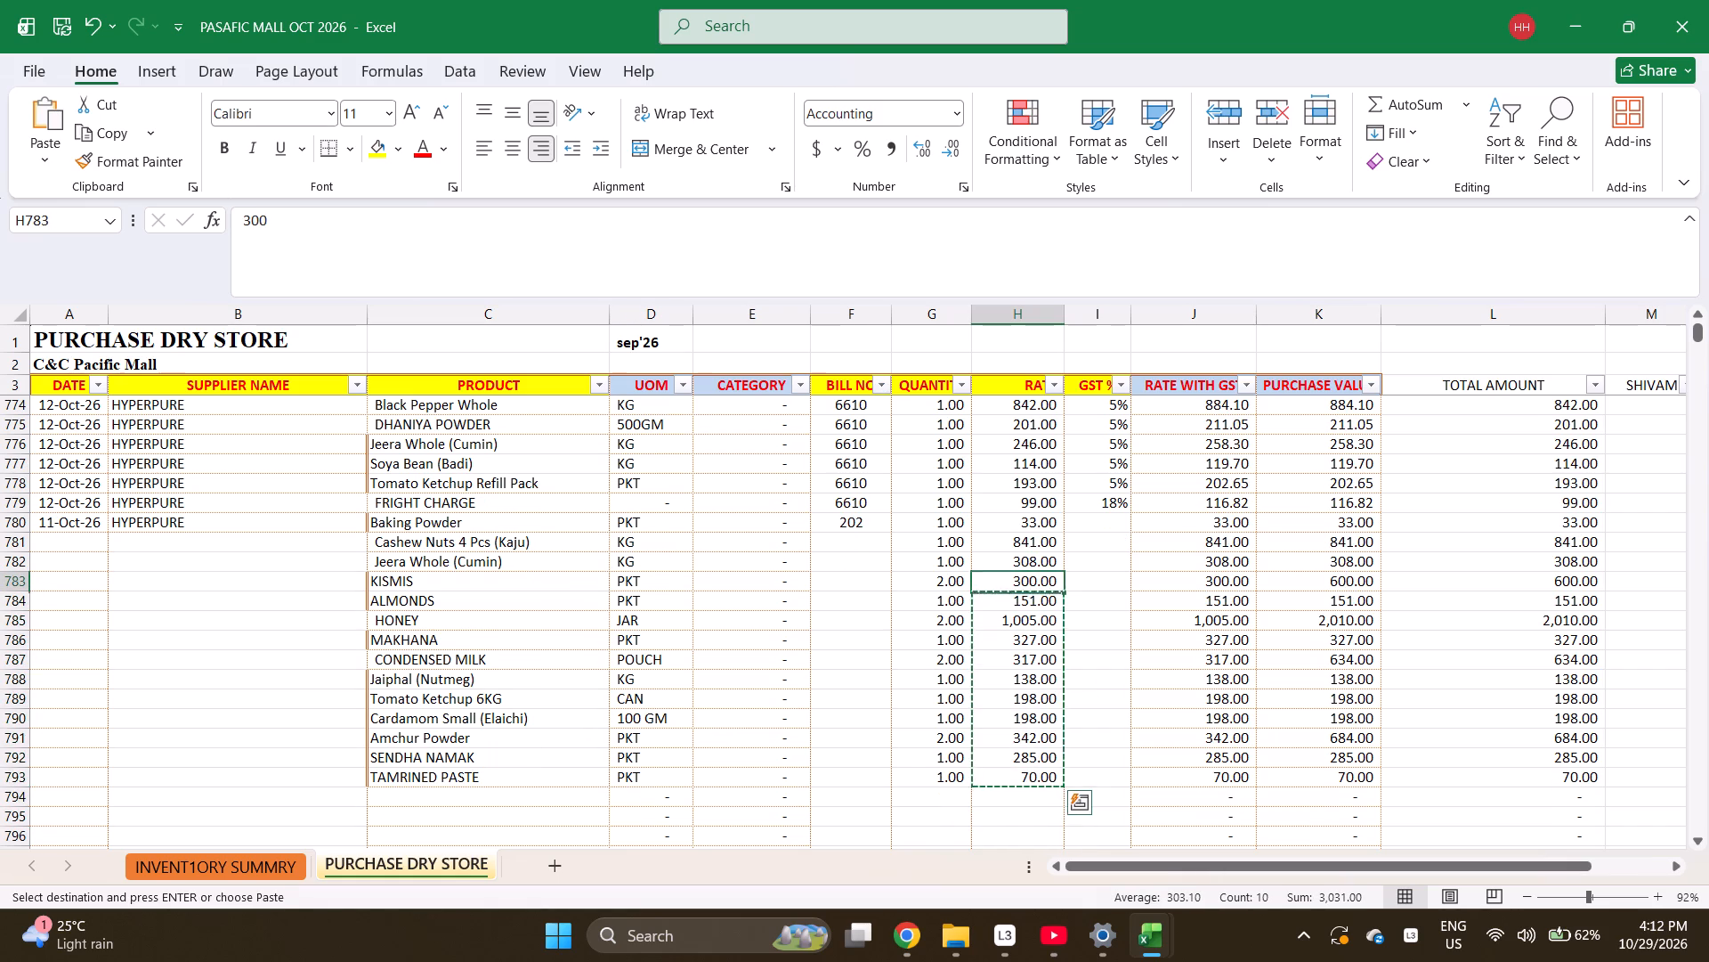
pyautogui.press('Return')
# Set the rates of TAMRINED PASTE to 125, SENDHA NAMAK to 63 and Amchur Powder to 70 in rows 793 to 791.
pyautogui.hotkey('ctrl', 'Down')
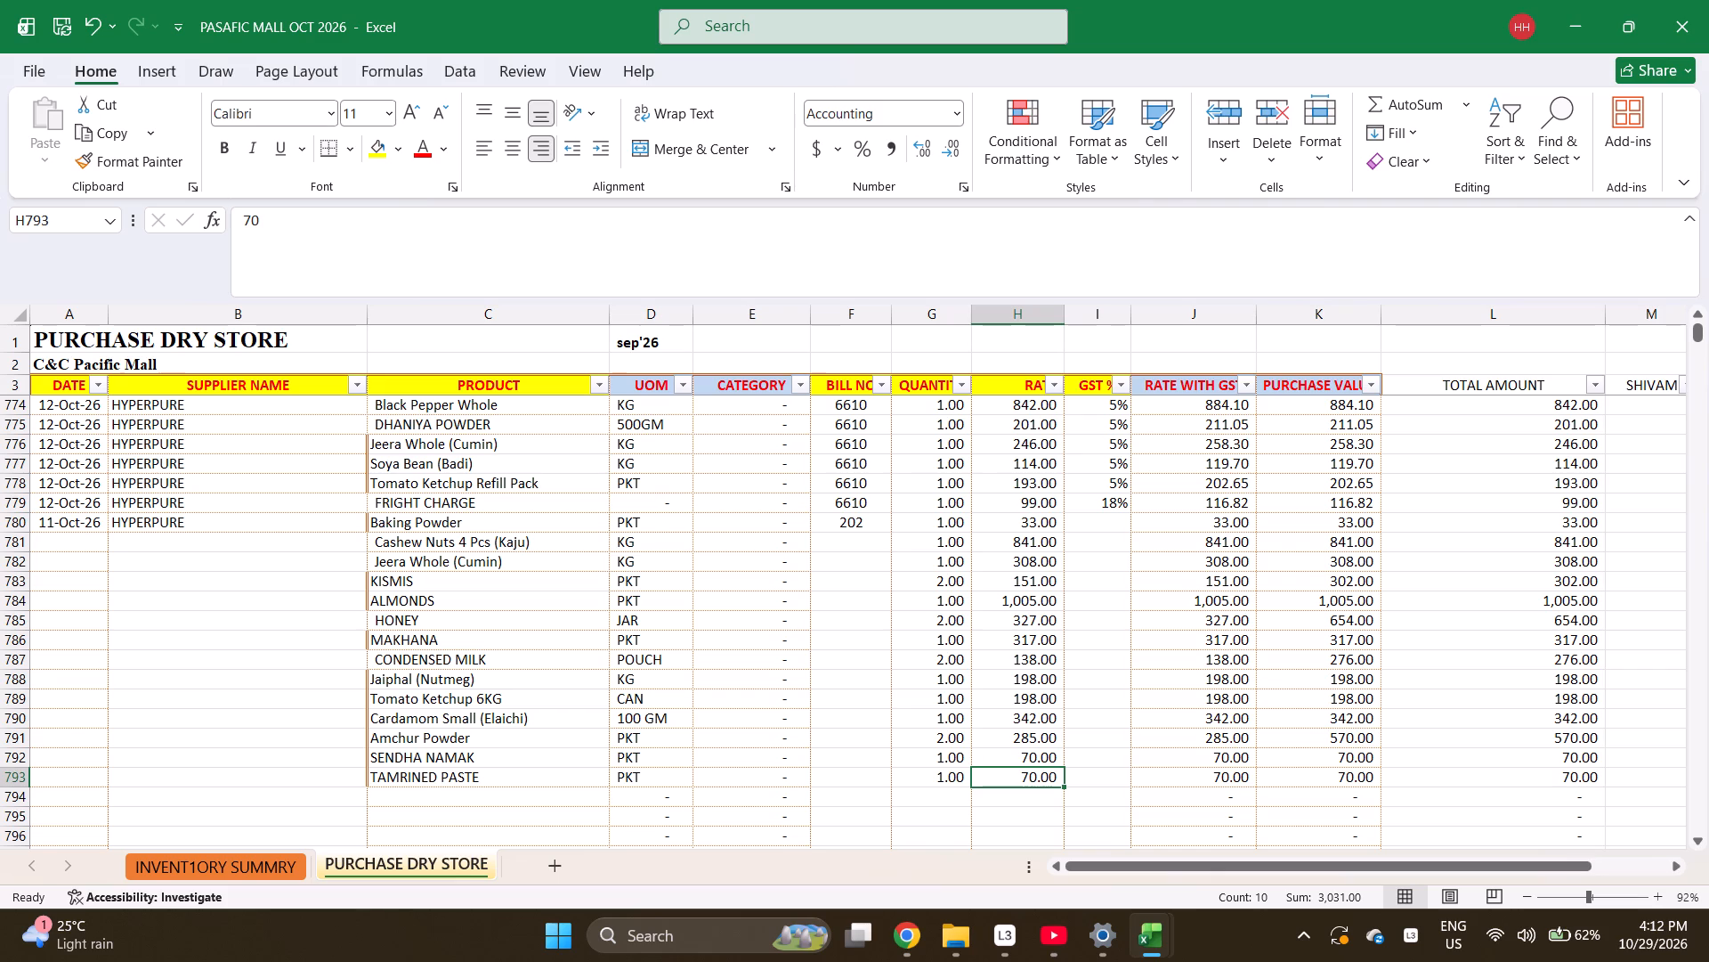
pyautogui.write('125')
pyautogui.press('Return')
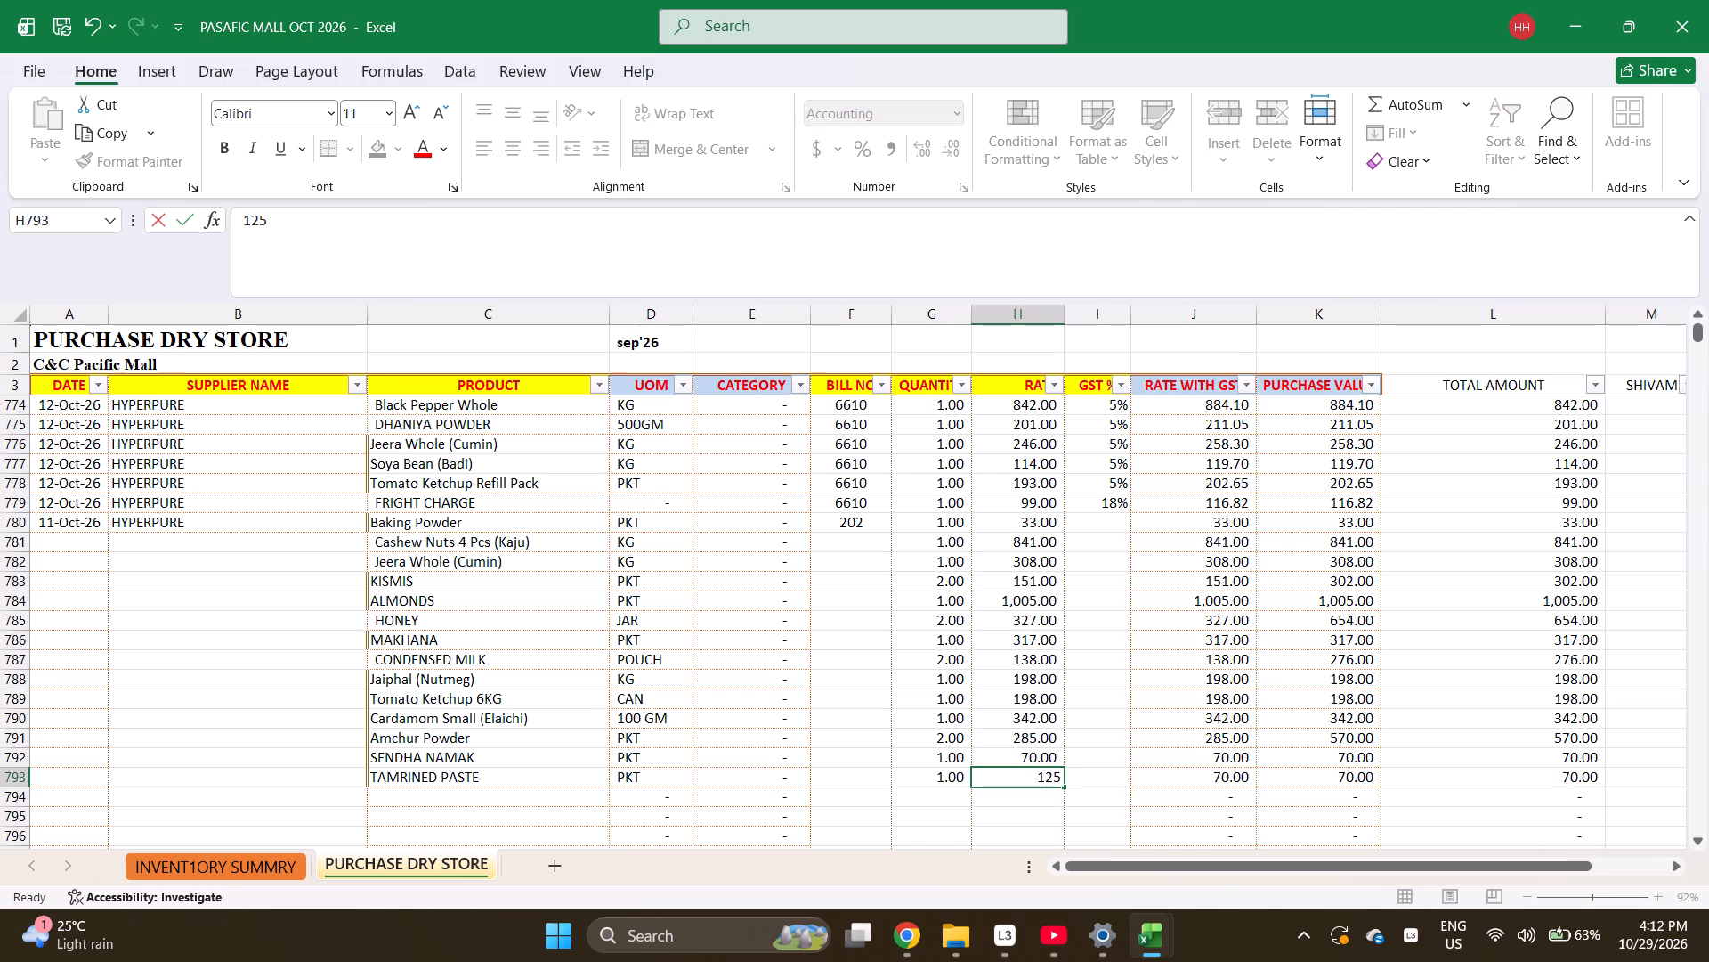
pyautogui.press('Up')
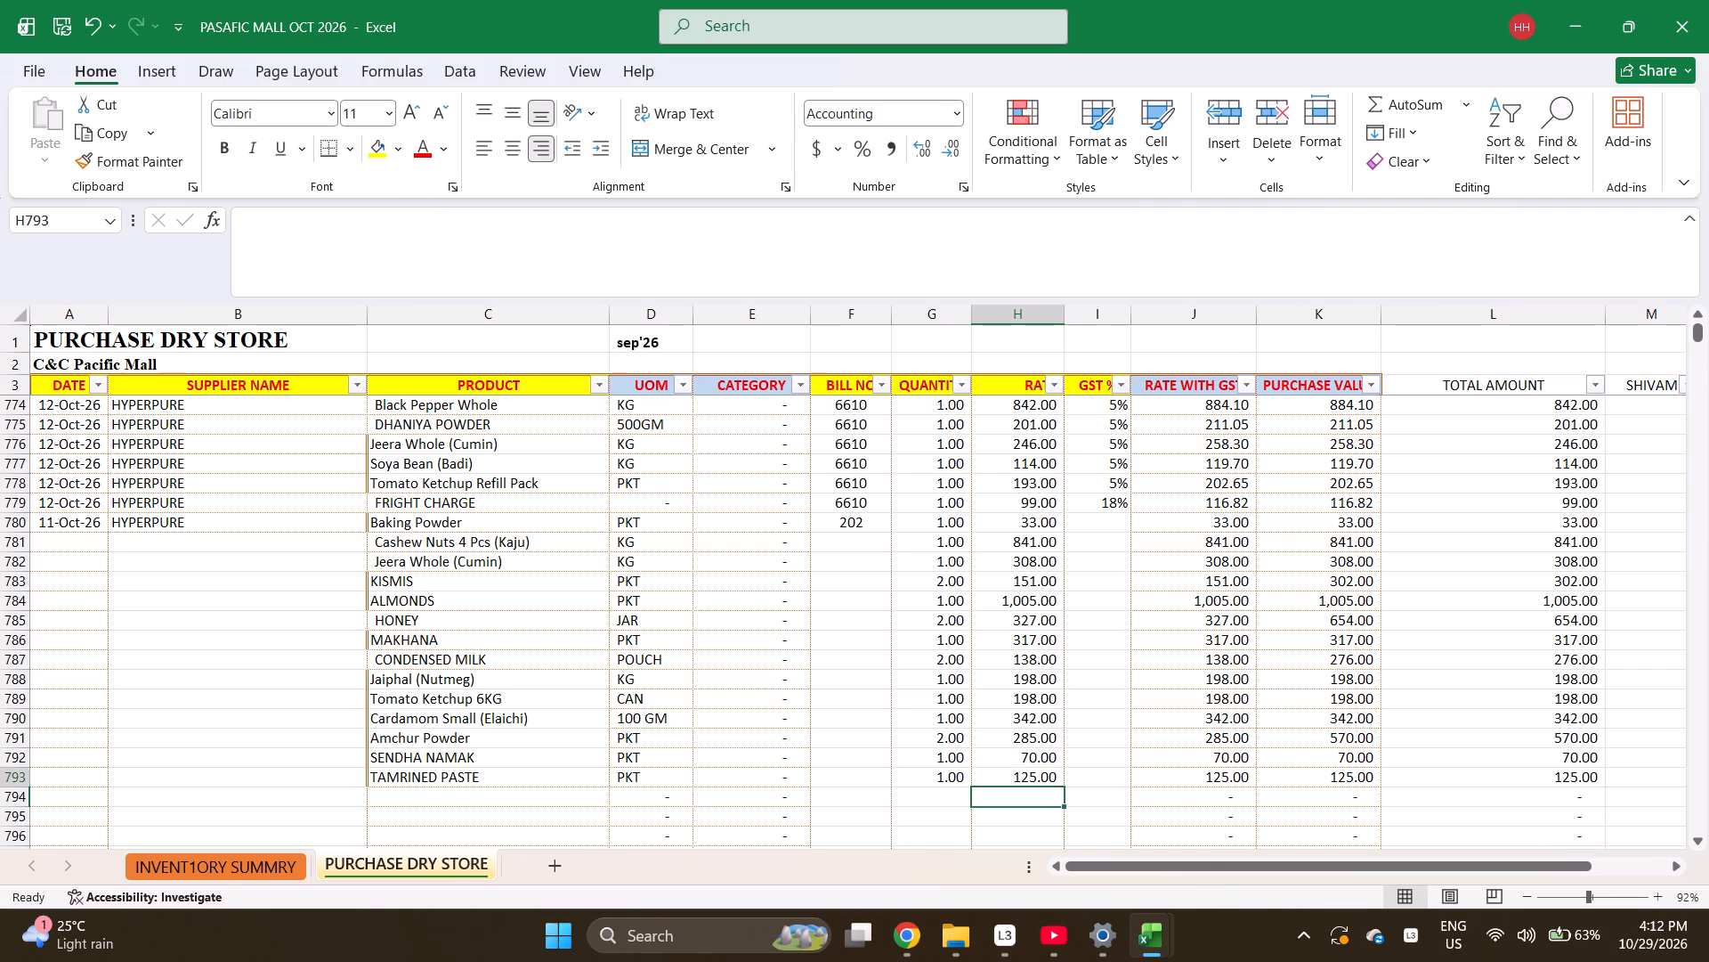
pyautogui.press('Up')
pyautogui.write('63')
pyautogui.press('Return')
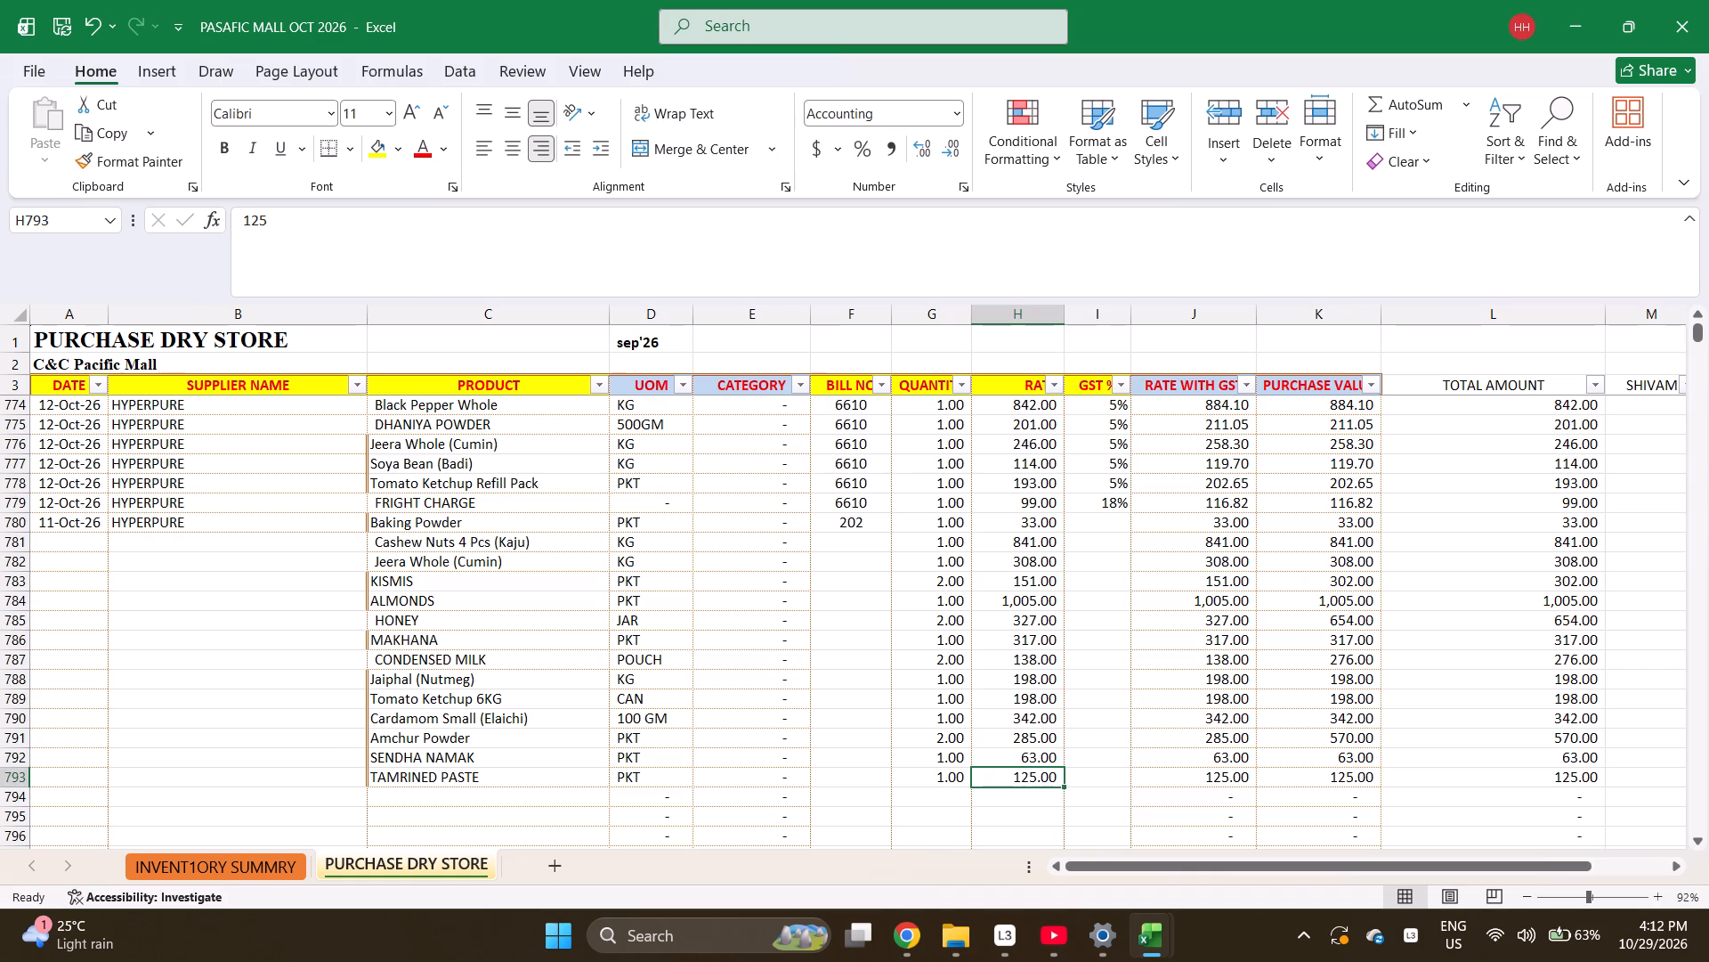
pyautogui.press('Up')
pyautogui.press('Up')
pyautogui.press('4')
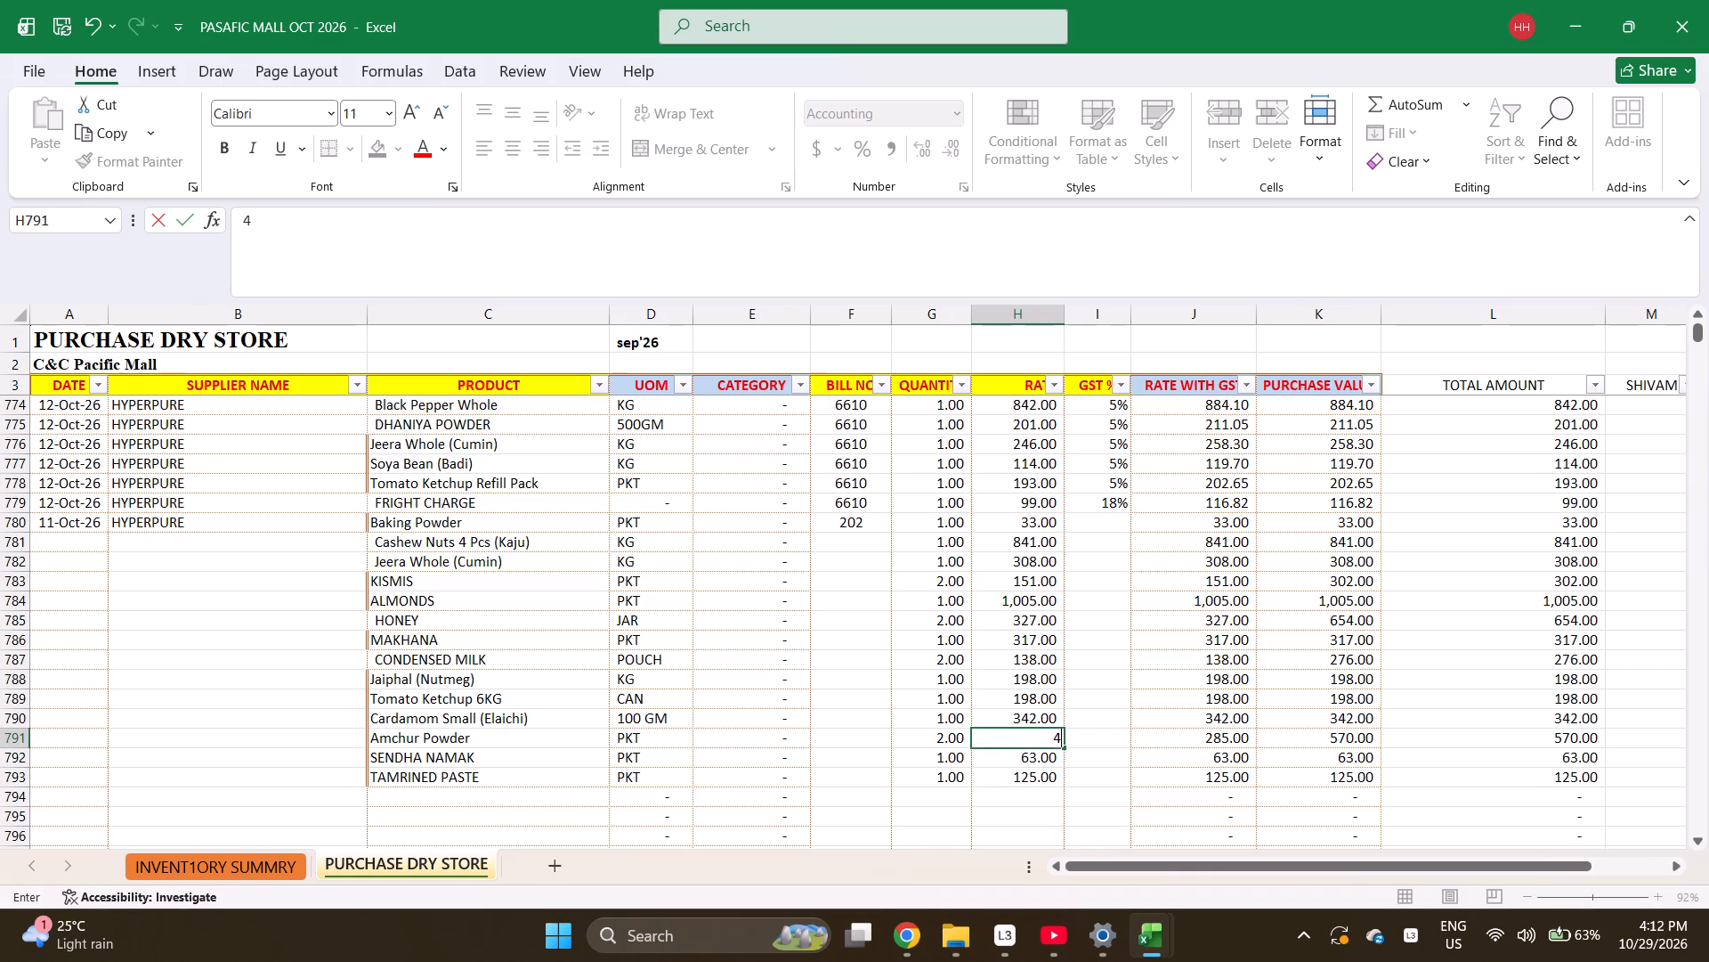
pyautogui.press('BackSpace')
pyautogui.write('70')
pyautogui.press('Up')
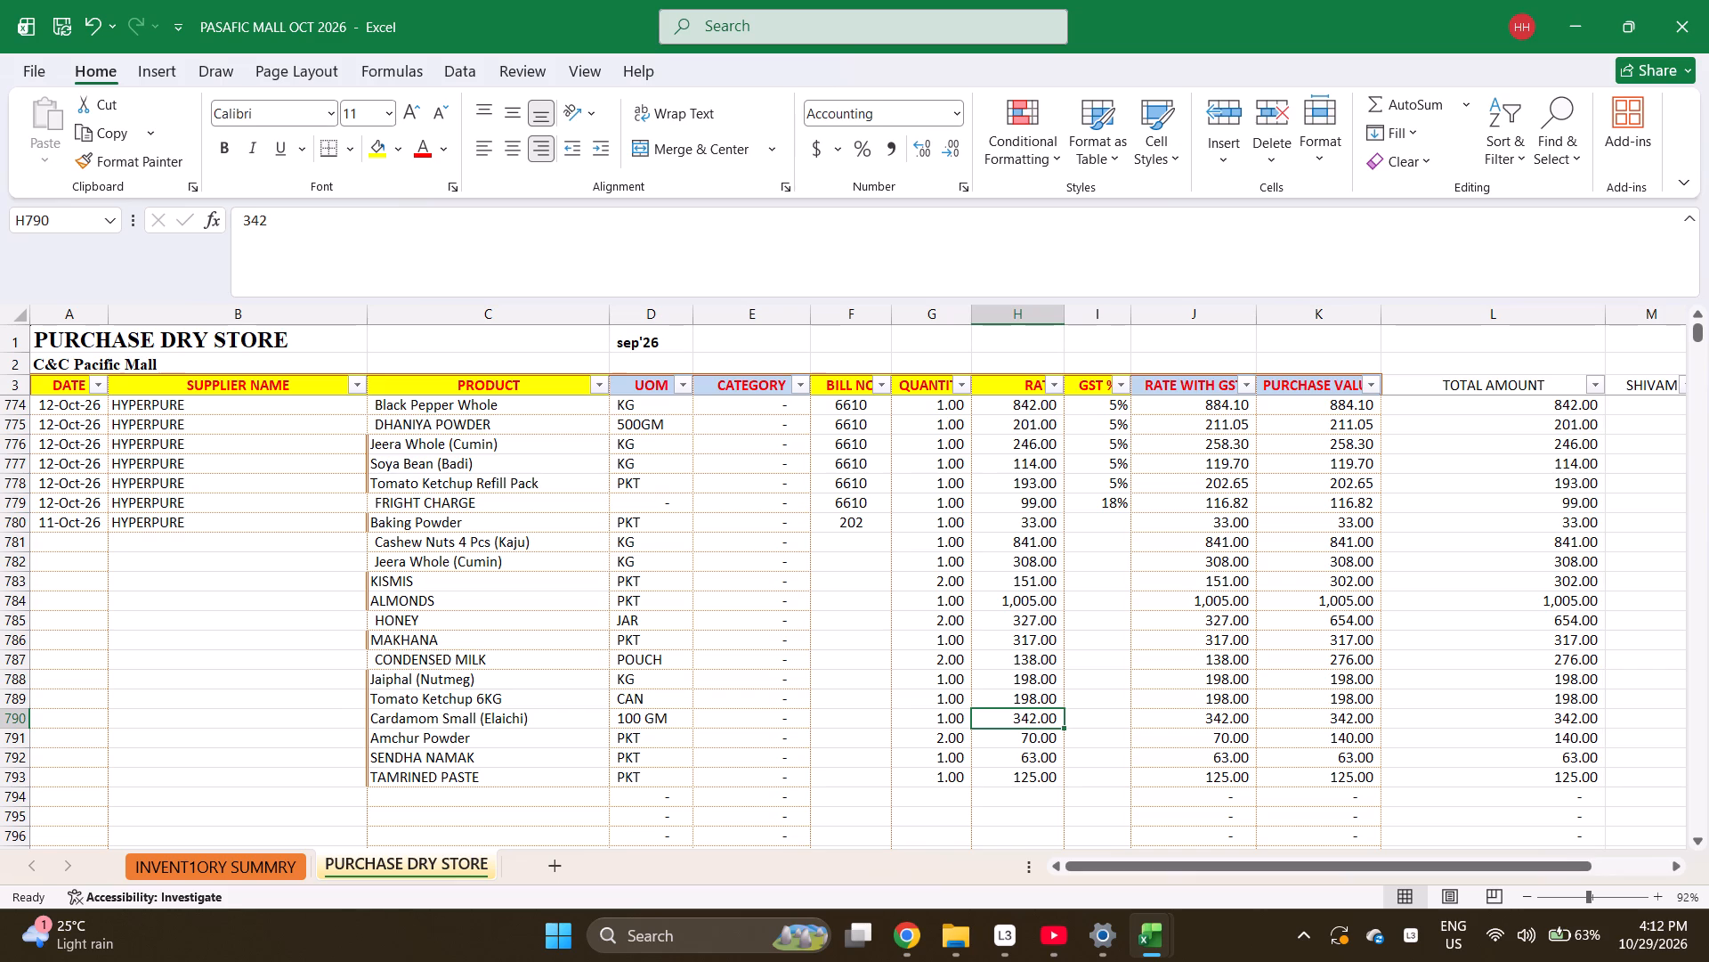
# Set the rates of Cardamom Small (Elaichi) to 285 and Tomato Ketchup 6KG to 342 in rows 790 and 789.
pyautogui.write('285')
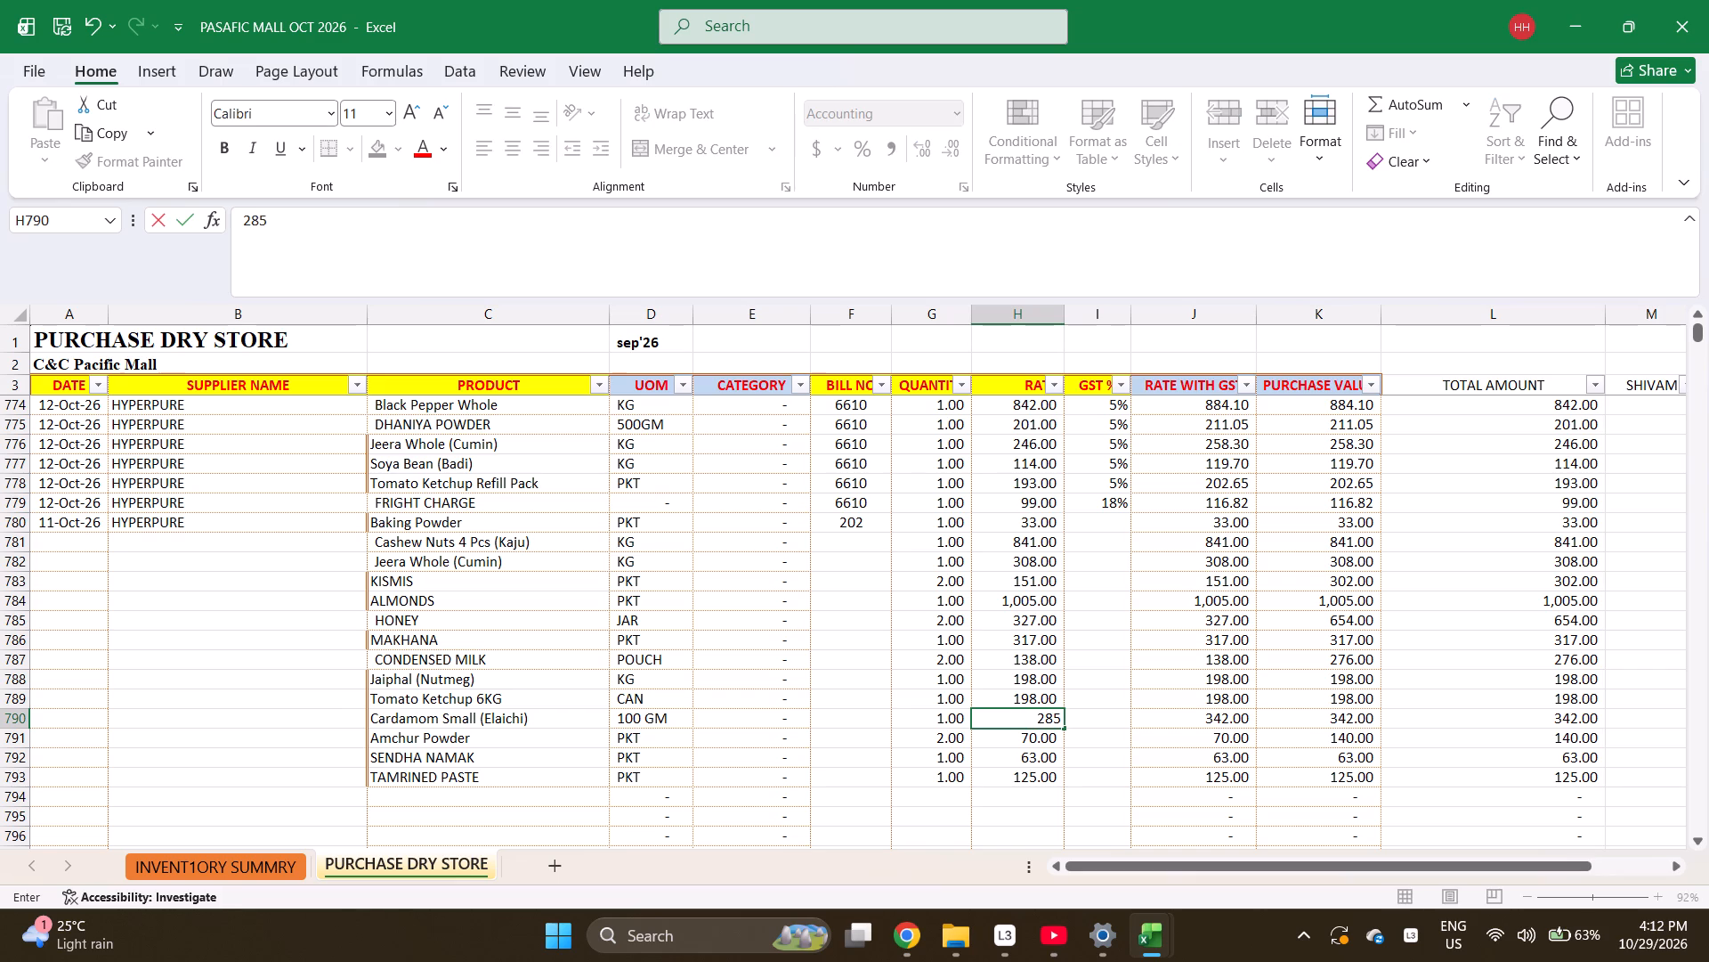
pyautogui.press('Up')
pyautogui.write('342')
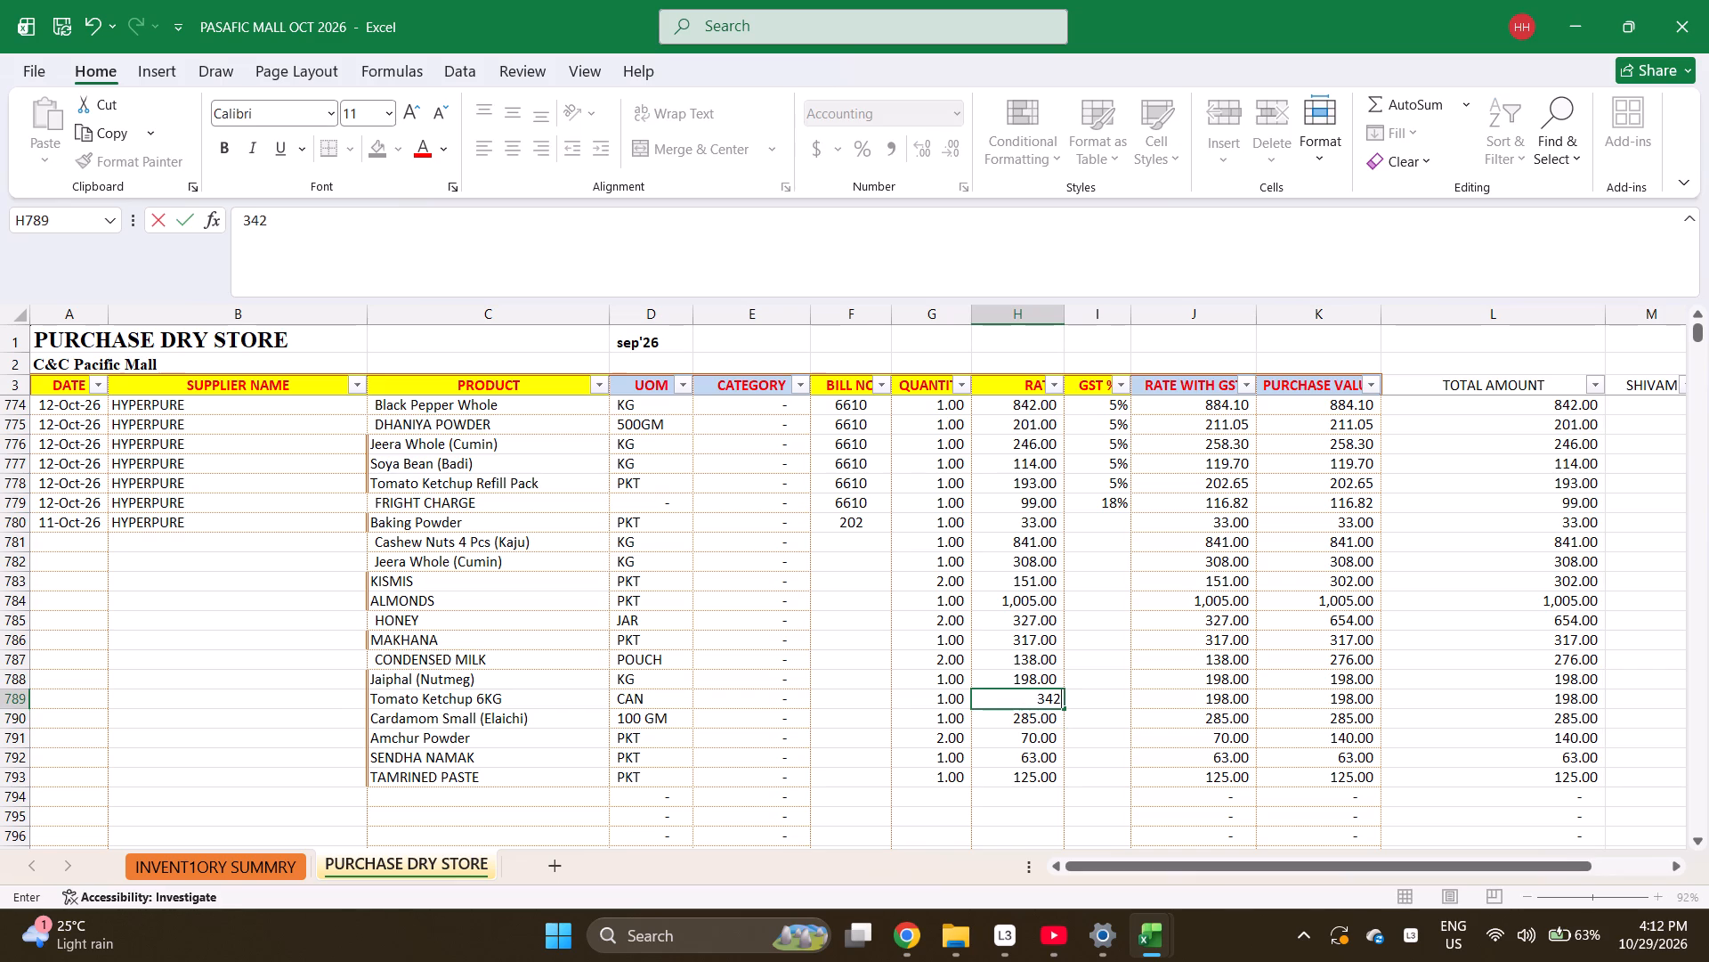
pyautogui.press('Up')
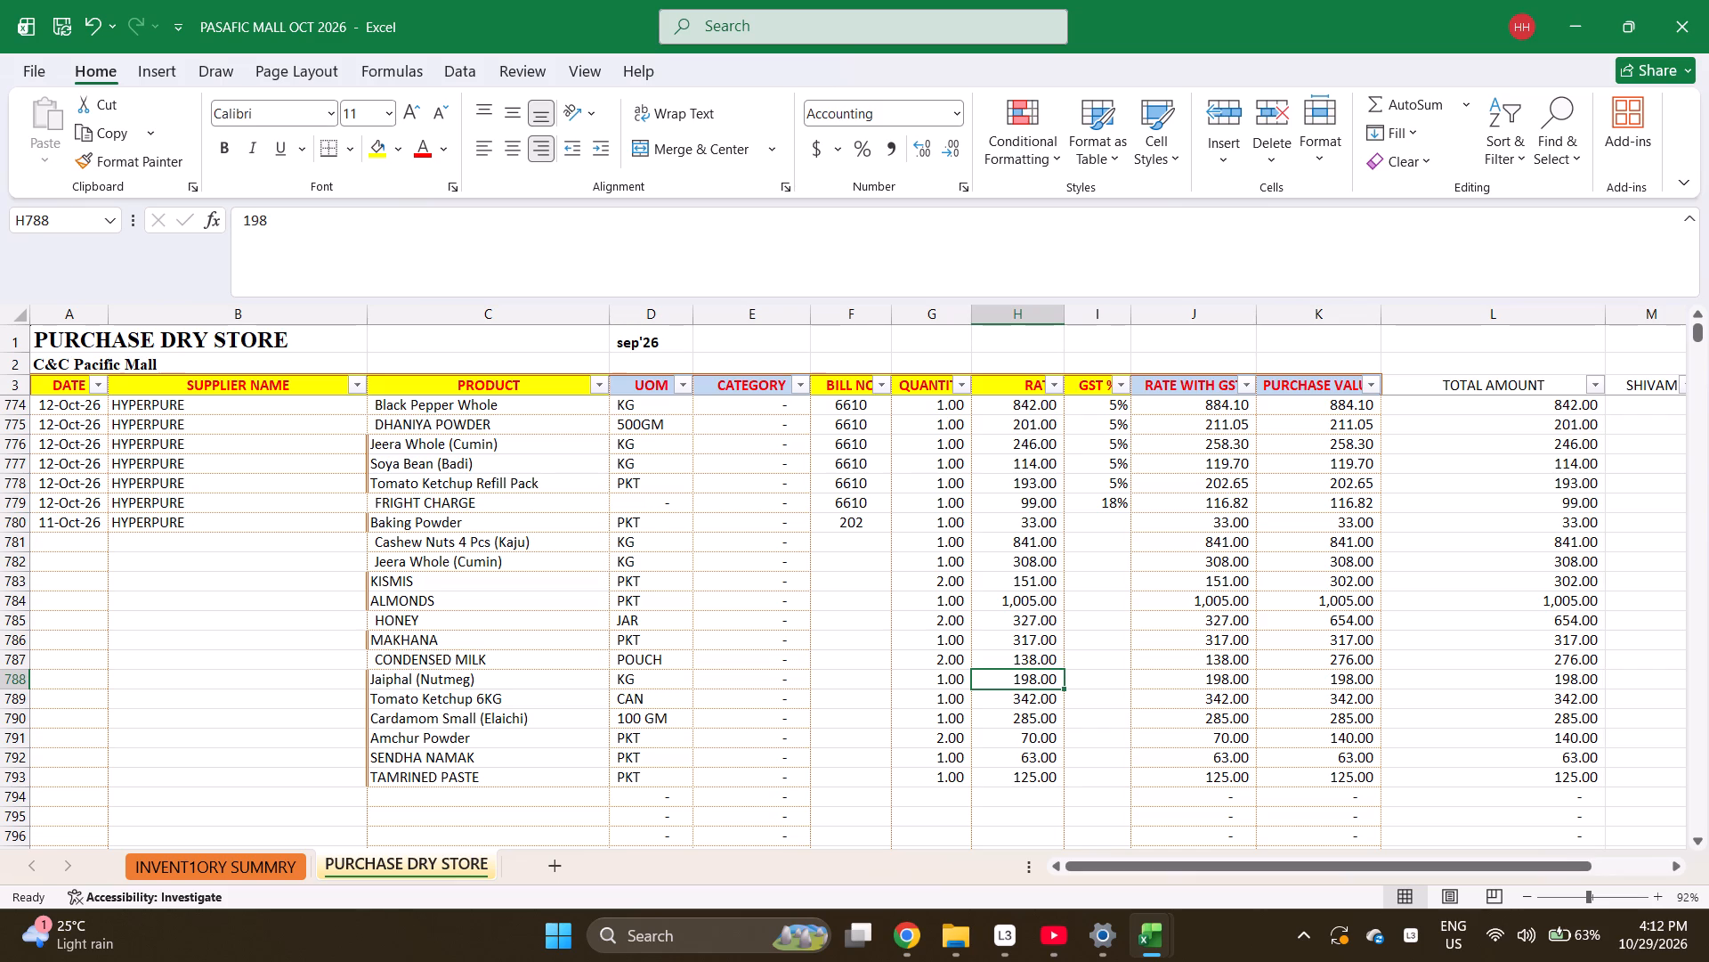
# Fill the date 11-Oct-26 and supplier HYPERPURE down from row 780 through row 794.
pyautogui.press('Right')
pyautogui.hotkey('ctrl', 'Up')
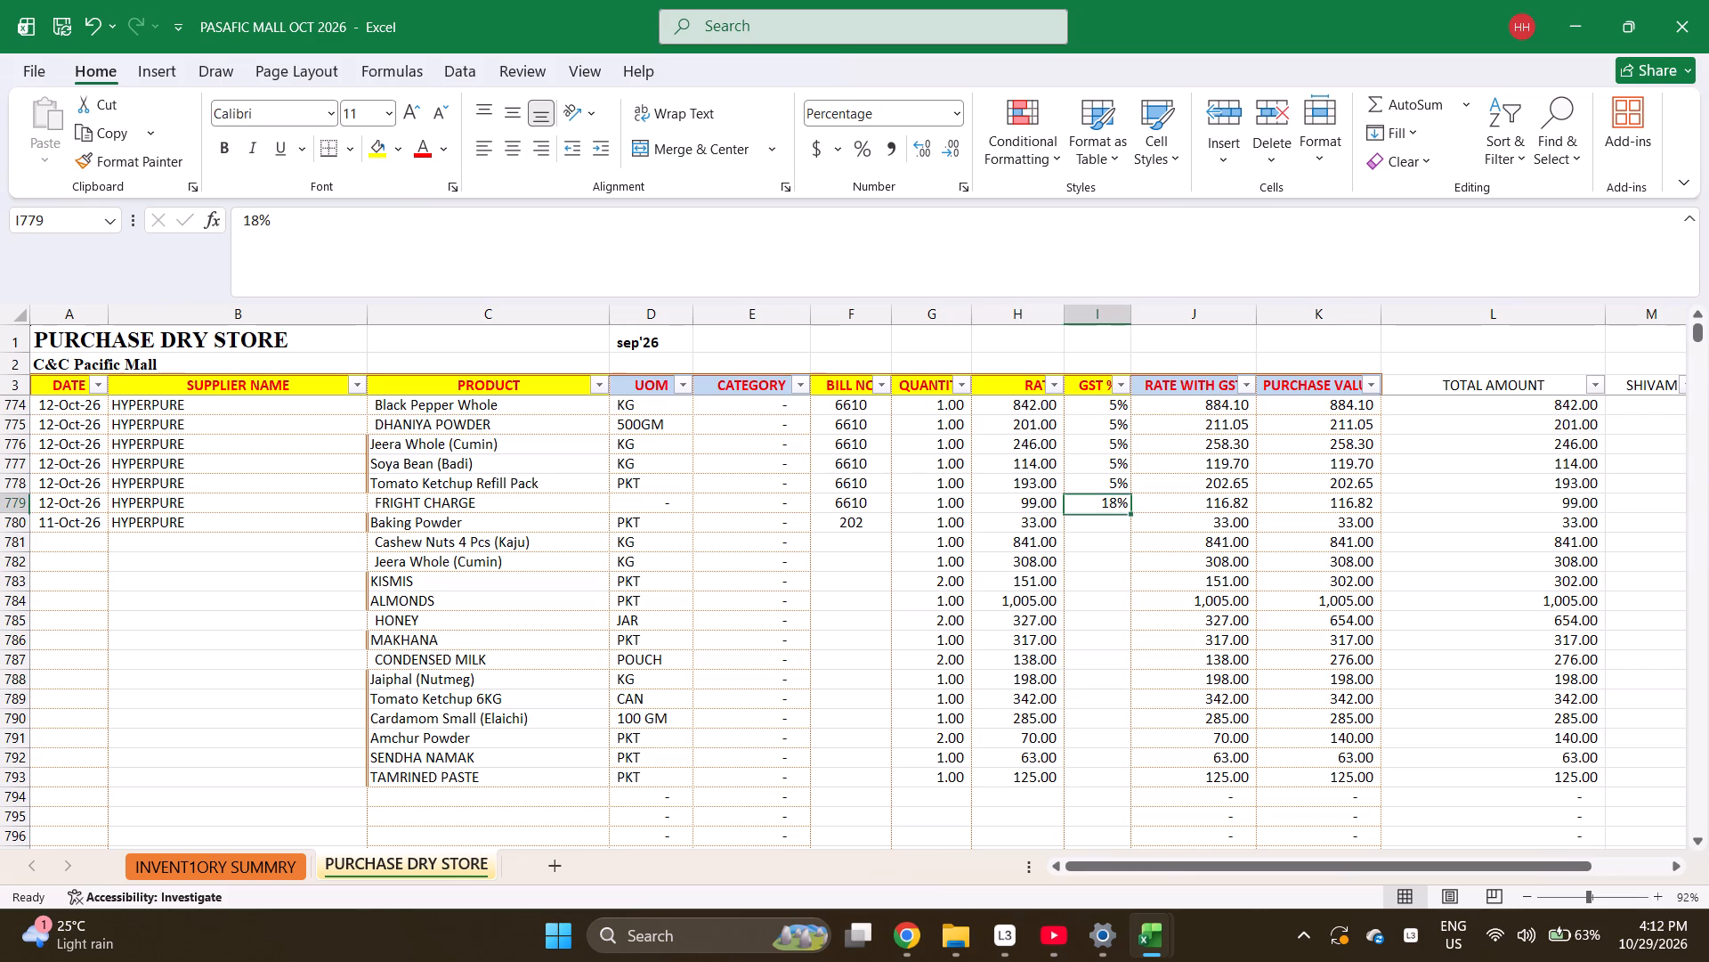
pyautogui.hotkey('ctrl', 'Left')
pyautogui.hotkey('ctrl', 'Down')
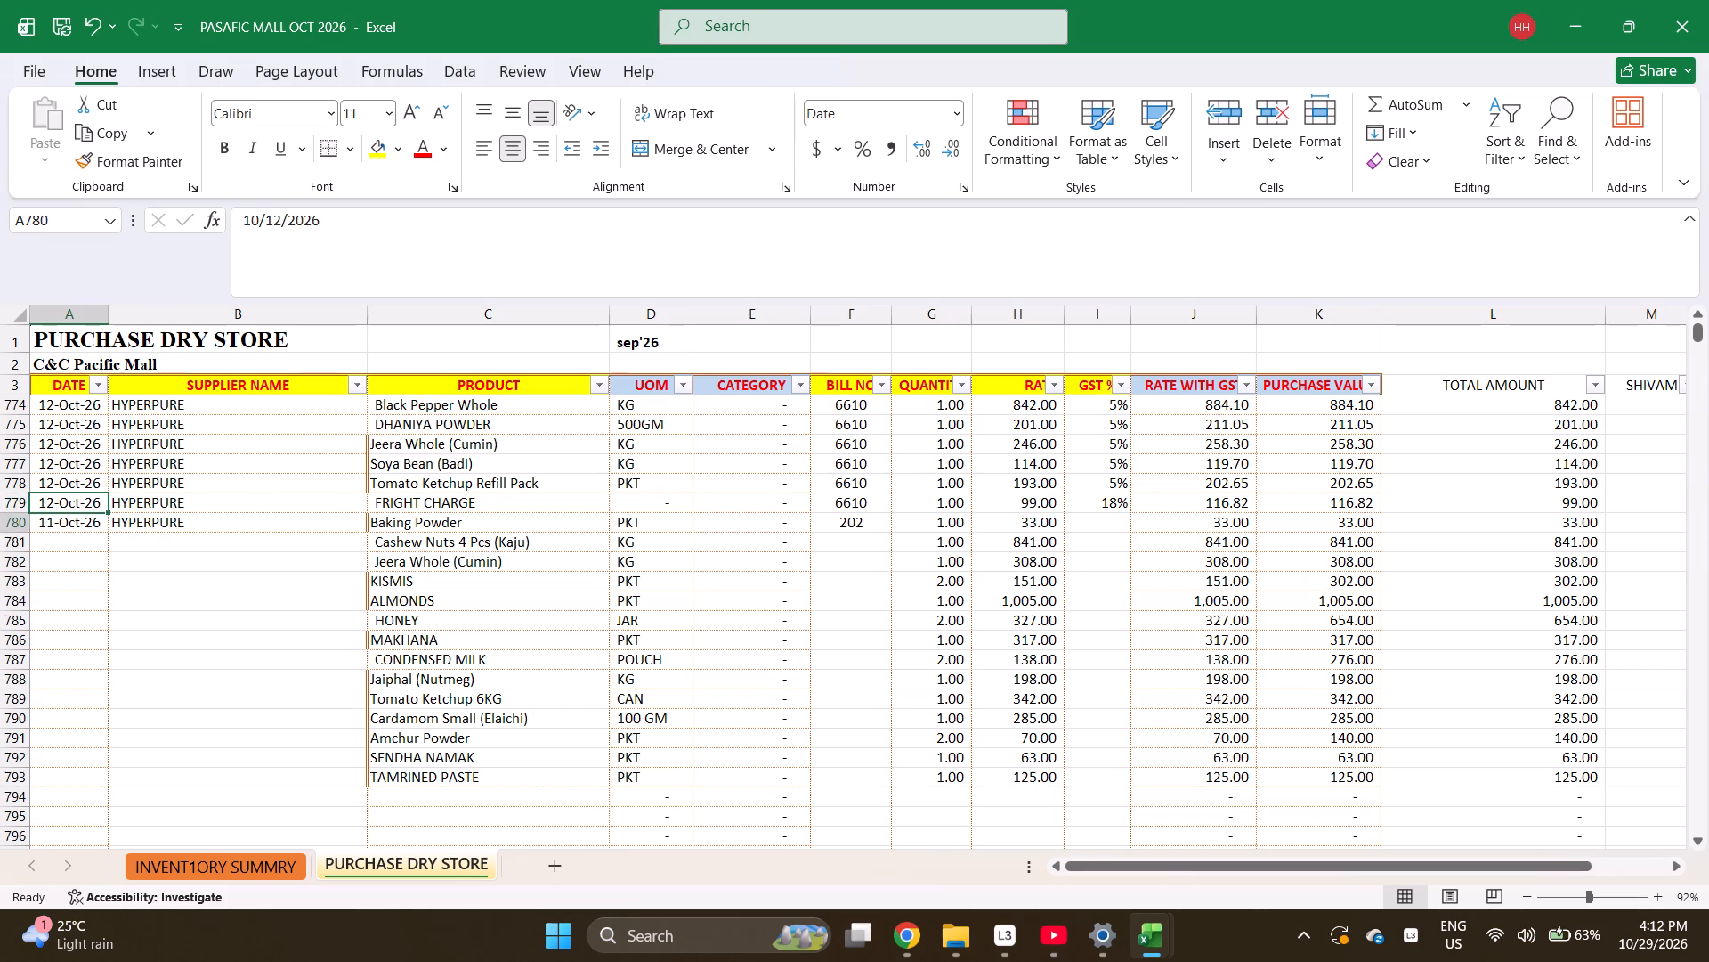
pyautogui.hotkey('shift', 'Right')
pyautogui.hotkey('shift', 'Down')
pyautogui.hotkey('shift', 'Down')
pyautogui.hotkey('shift', 'Down')
pyautogui.hotkey('shift', 'Down')
pyautogui.hotkey('shift', 'Down')
pyautogui.hotkey('shift', 'Down')
pyautogui.hotkey('shift', 'Down')
pyautogui.hotkey('shift', 'Down')
pyautogui.hotkey('shift', 'Down')
pyautogui.hotkey('shift', 'Down')
pyautogui.hotkey('shift', 'Down')
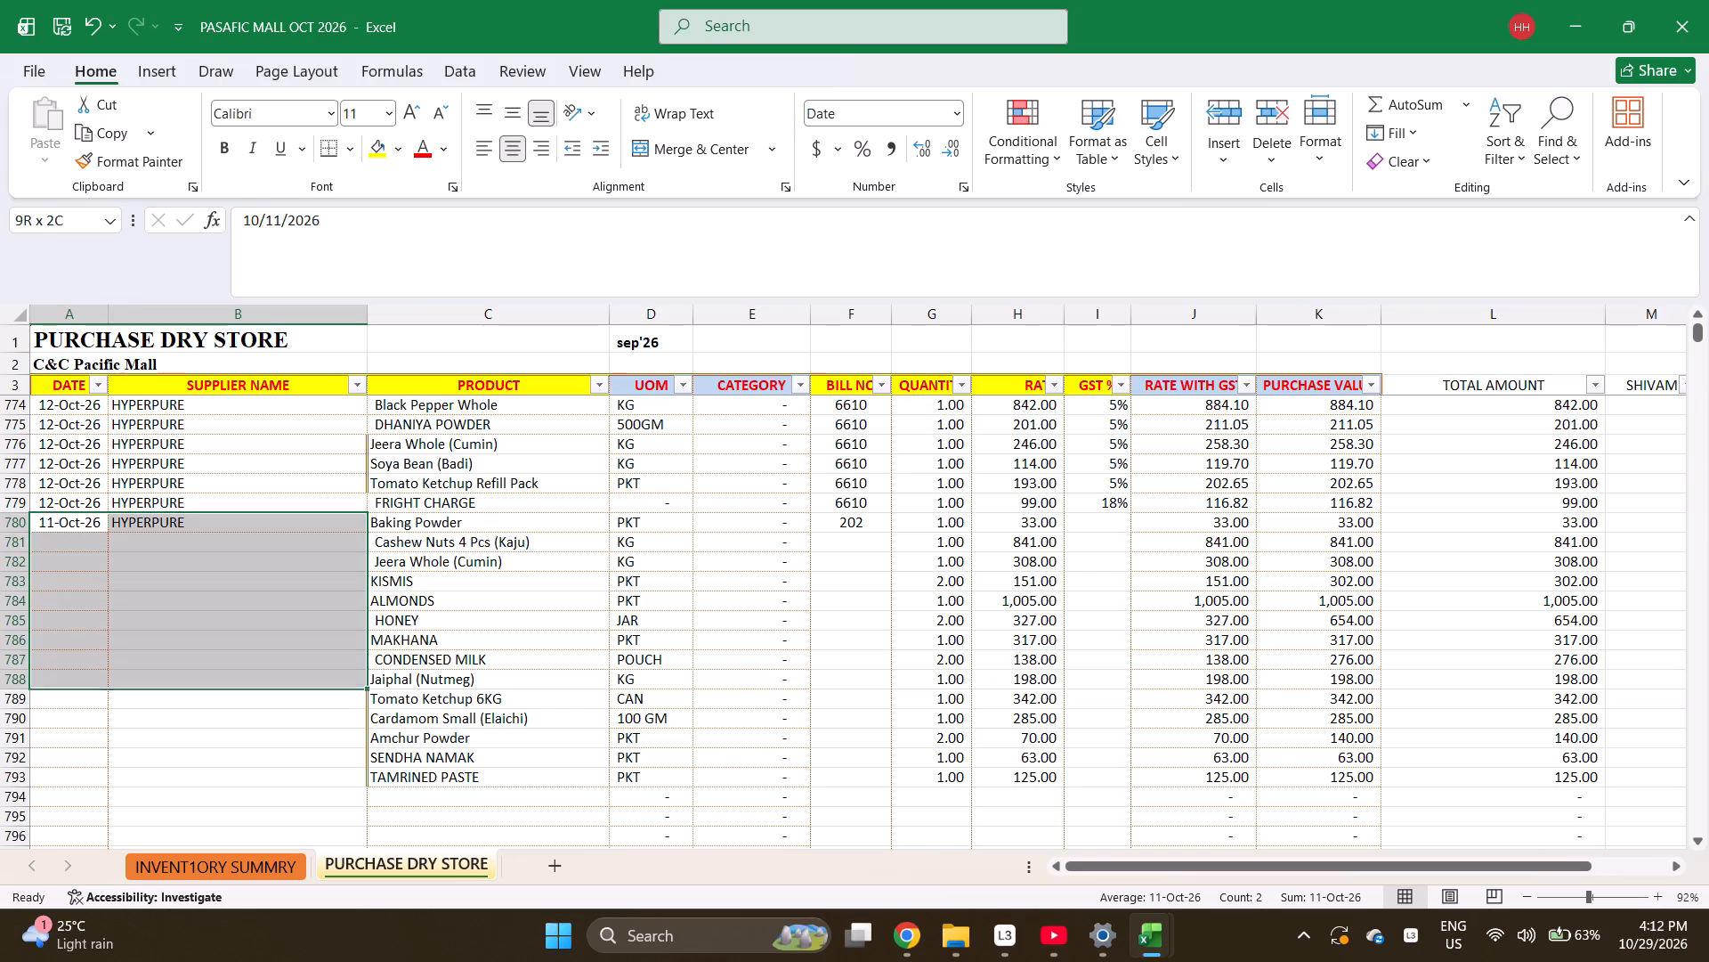
pyautogui.hotkey('shift', 'Down')
pyautogui.hotkey('shift', 'Down')
pyautogui.hotkey('shift', 'Down')
pyautogui.hotkey('shift', 'Down')
pyautogui.hotkey('shift', 'Down')
pyautogui.hotkey('ctrl', 'd')
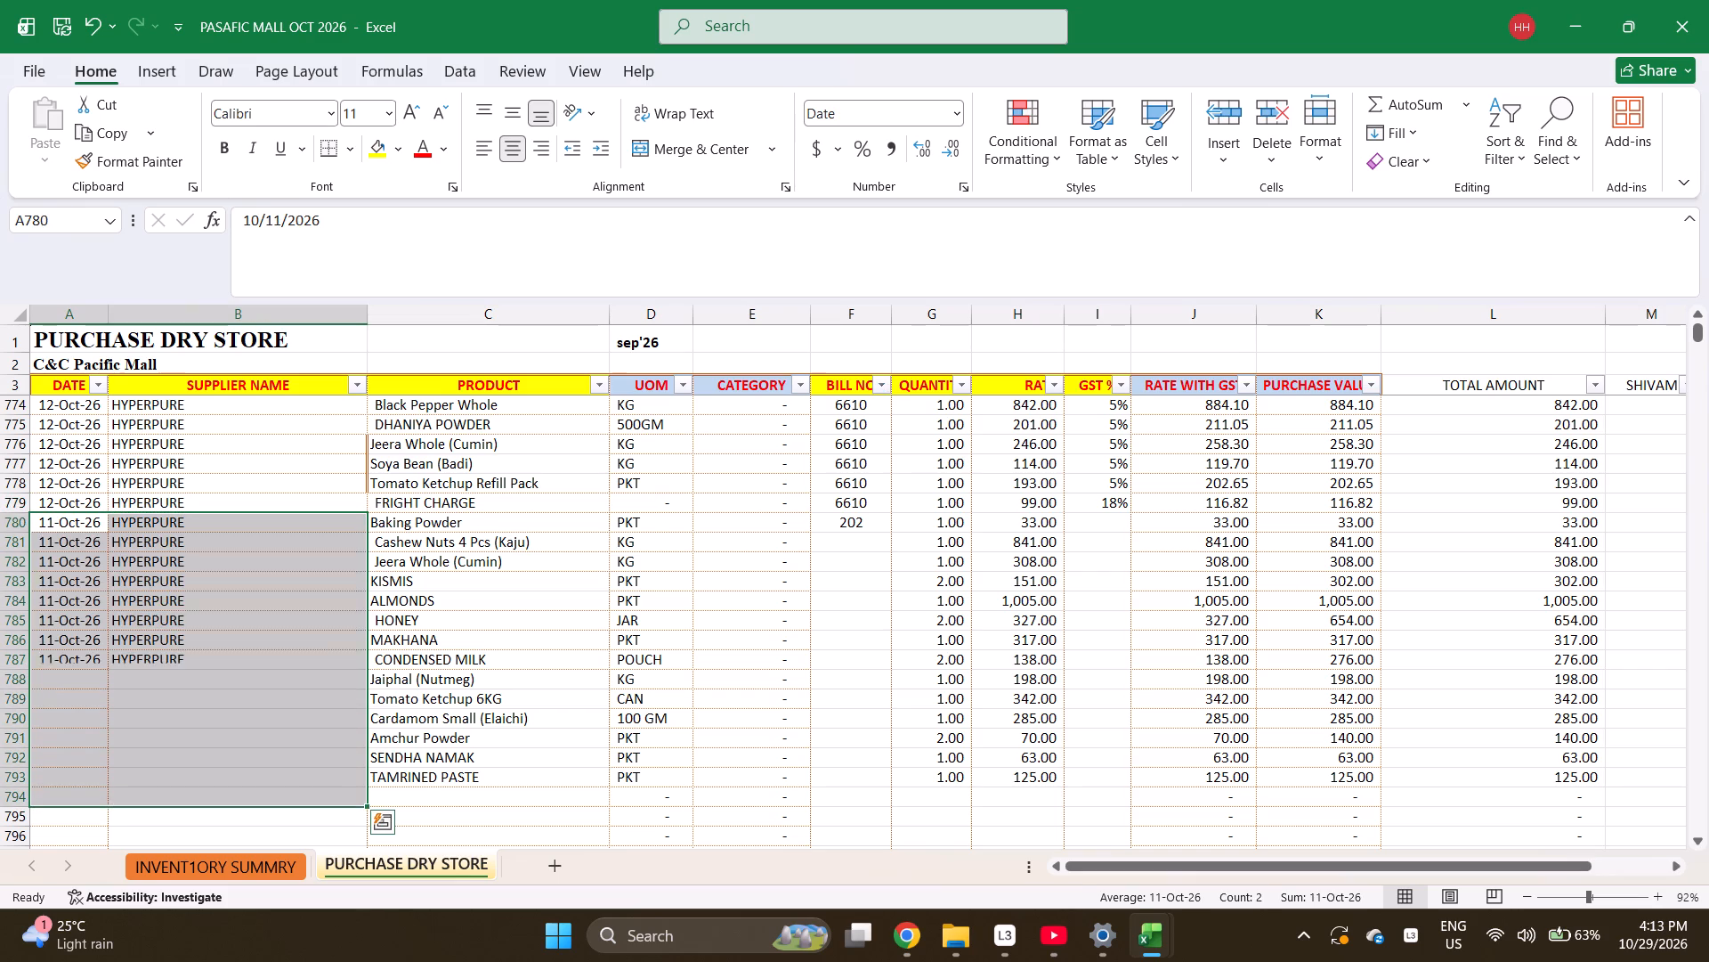
# Enter FRIGHT CHARGE as the product in row 794.
pyautogui.hotkey('ctrl', 'Down')
pyautogui.press('Right')
pyautogui.press('Right')
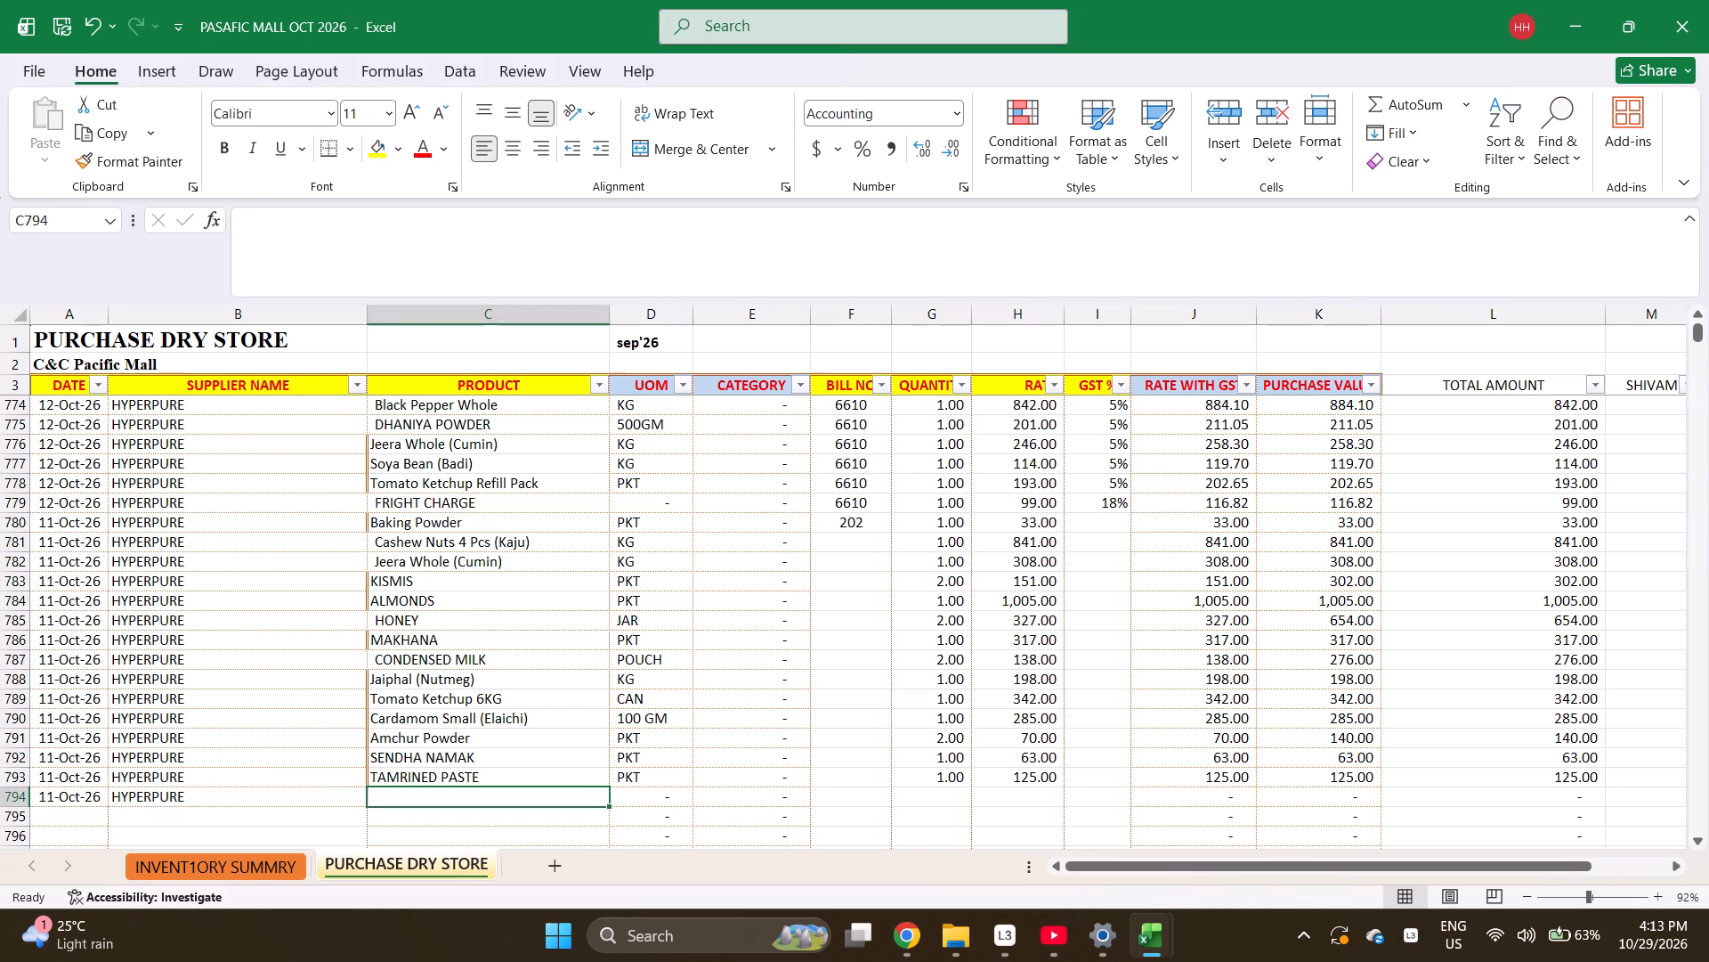
pyautogui.write('FR')
pyautogui.press('Right')
# Fill bill number 202 down from row 780 through row 794.
pyautogui.press('Right')
pyautogui.press('Right')
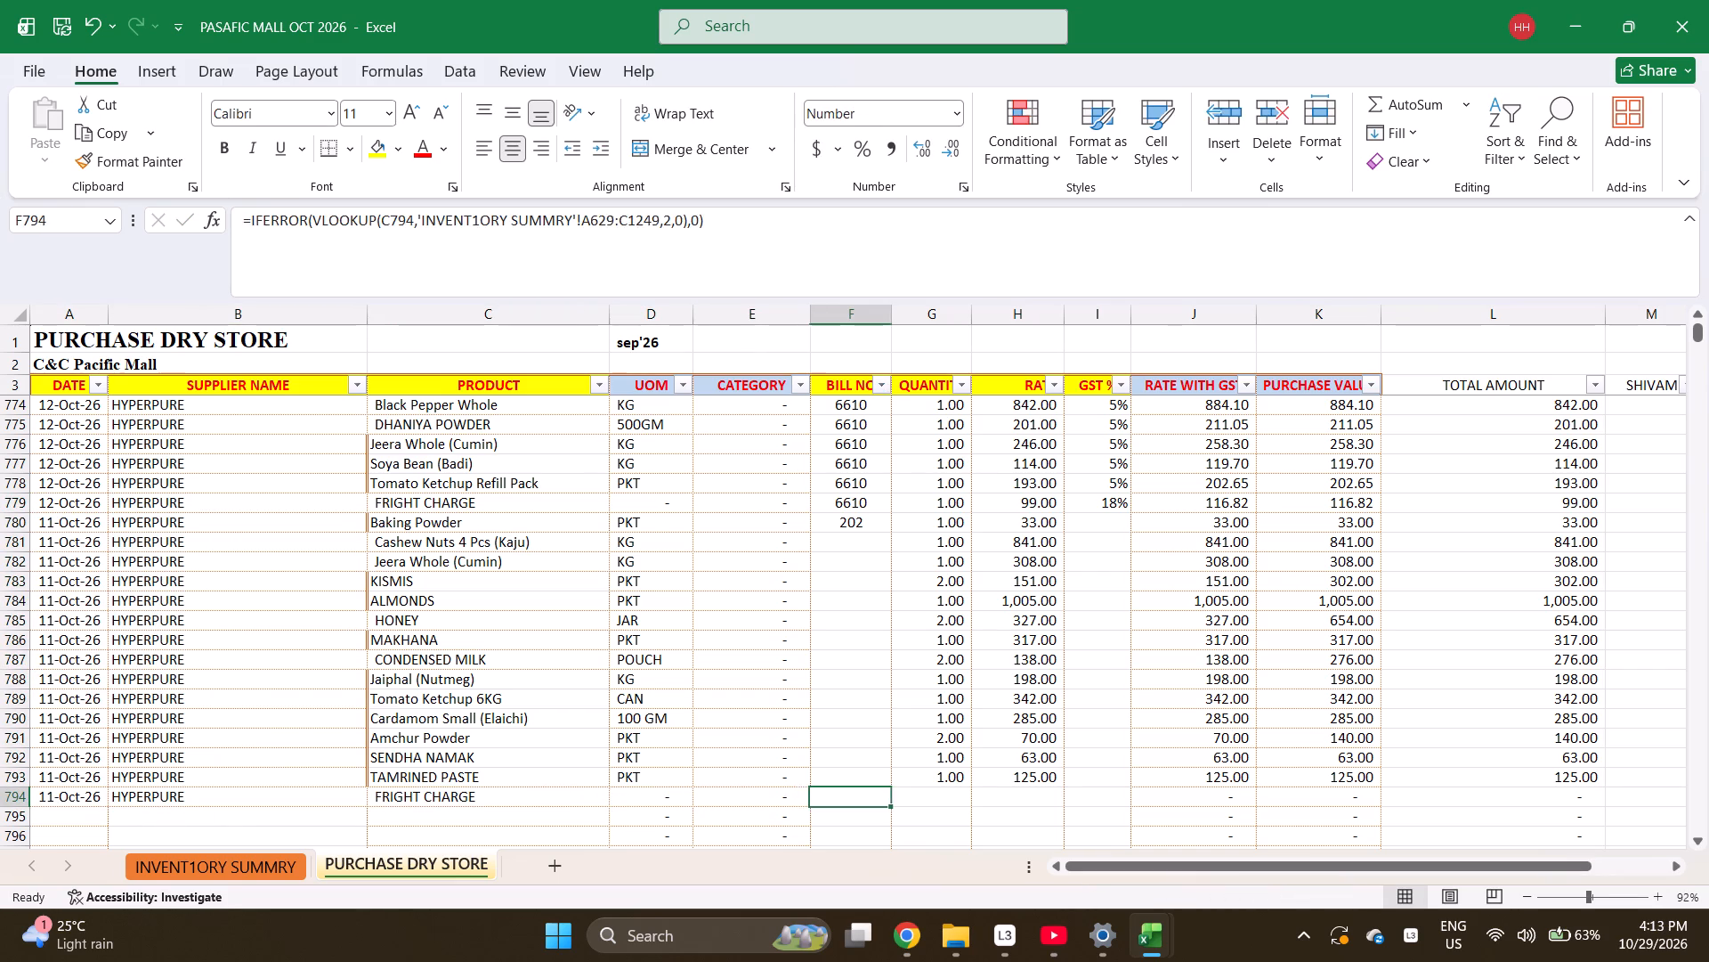
pyautogui.hotkey('ctrl', 'Up')
pyautogui.hotkey('shift', 'Down')
pyautogui.hotkey('shift', 'Down')
pyautogui.hotkey('shift', 'Down')
pyautogui.hotkey('shift', 'Down')
pyautogui.hotkey('shift', 'Down')
pyautogui.hotkey('shift', 'Down')
pyautogui.hotkey('shift', 'Down')
pyautogui.hotkey('shift', 'Down')
pyautogui.hotkey('shift', 'Down')
pyautogui.hotkey('shift', 'Down')
pyautogui.hotkey('shift', 'Down')
pyautogui.hotkey('shift', 'Down')
pyautogui.hotkey('shift', 'Down')
pyautogui.hotkey('shift', 'Down')
pyautogui.hotkey('shift', 'Down')
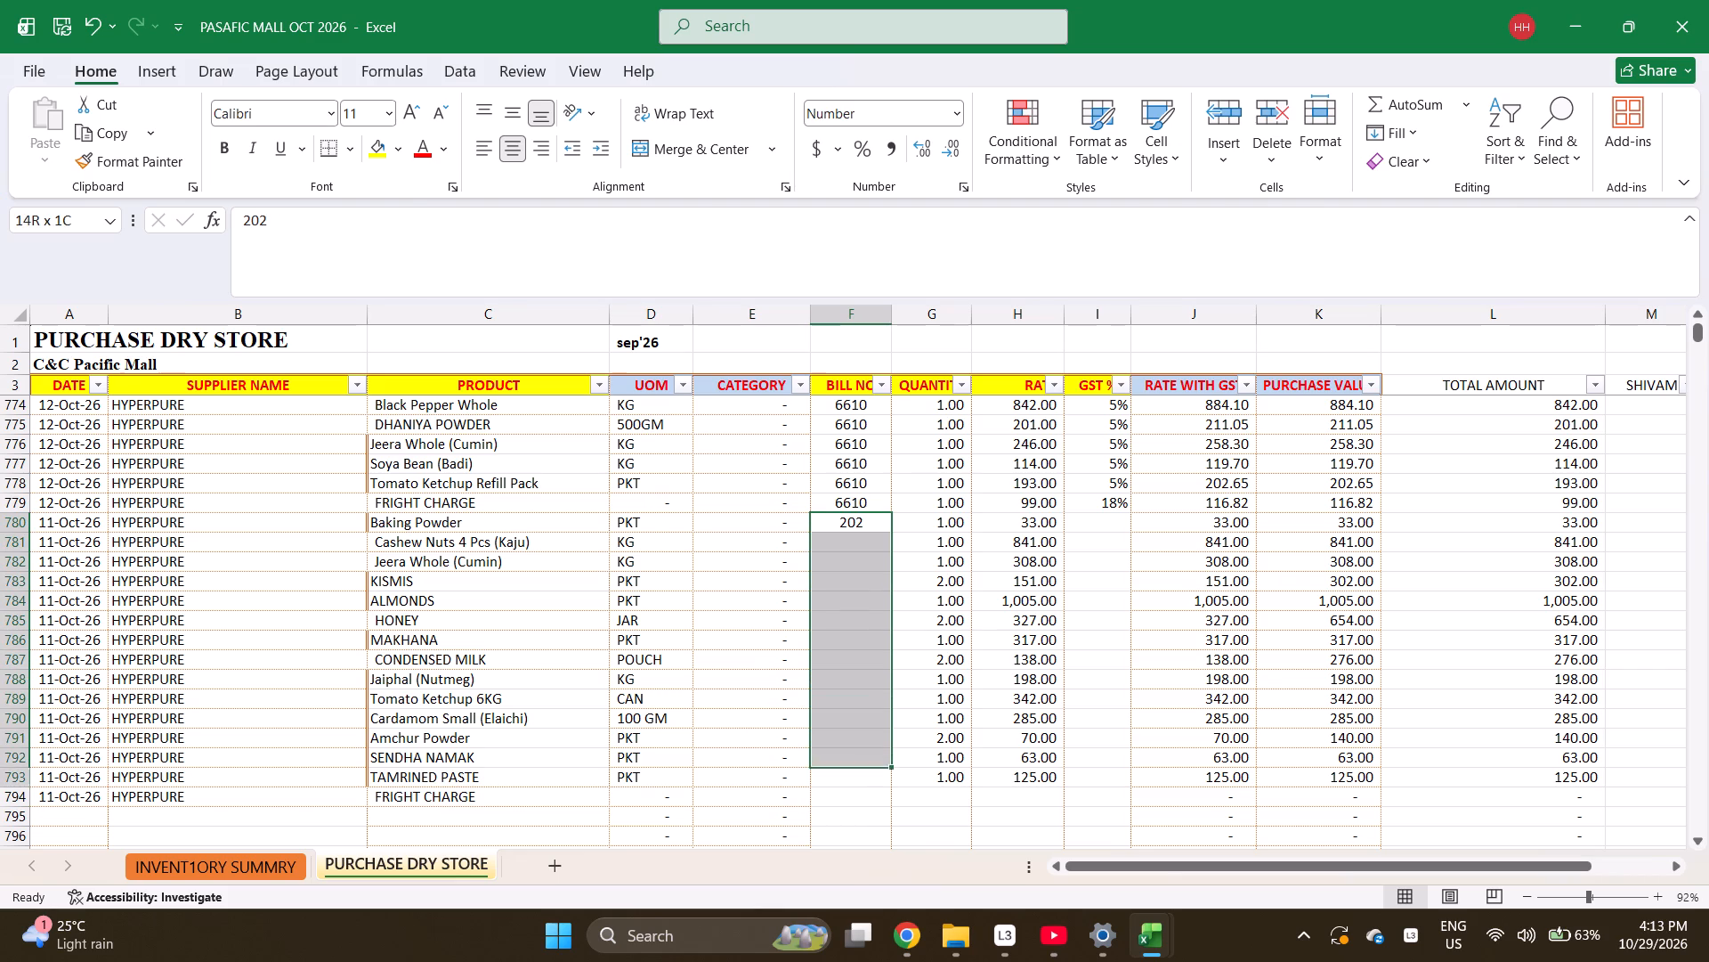
pyautogui.hotkey('shift', 'Down')
pyautogui.hotkey('ctrl', 'd')
# Enter quantity 1, rate 99 and GST 18% for FRIGHT CHARGE in row 794.
pyautogui.hotkey('ctrl', 'Right')
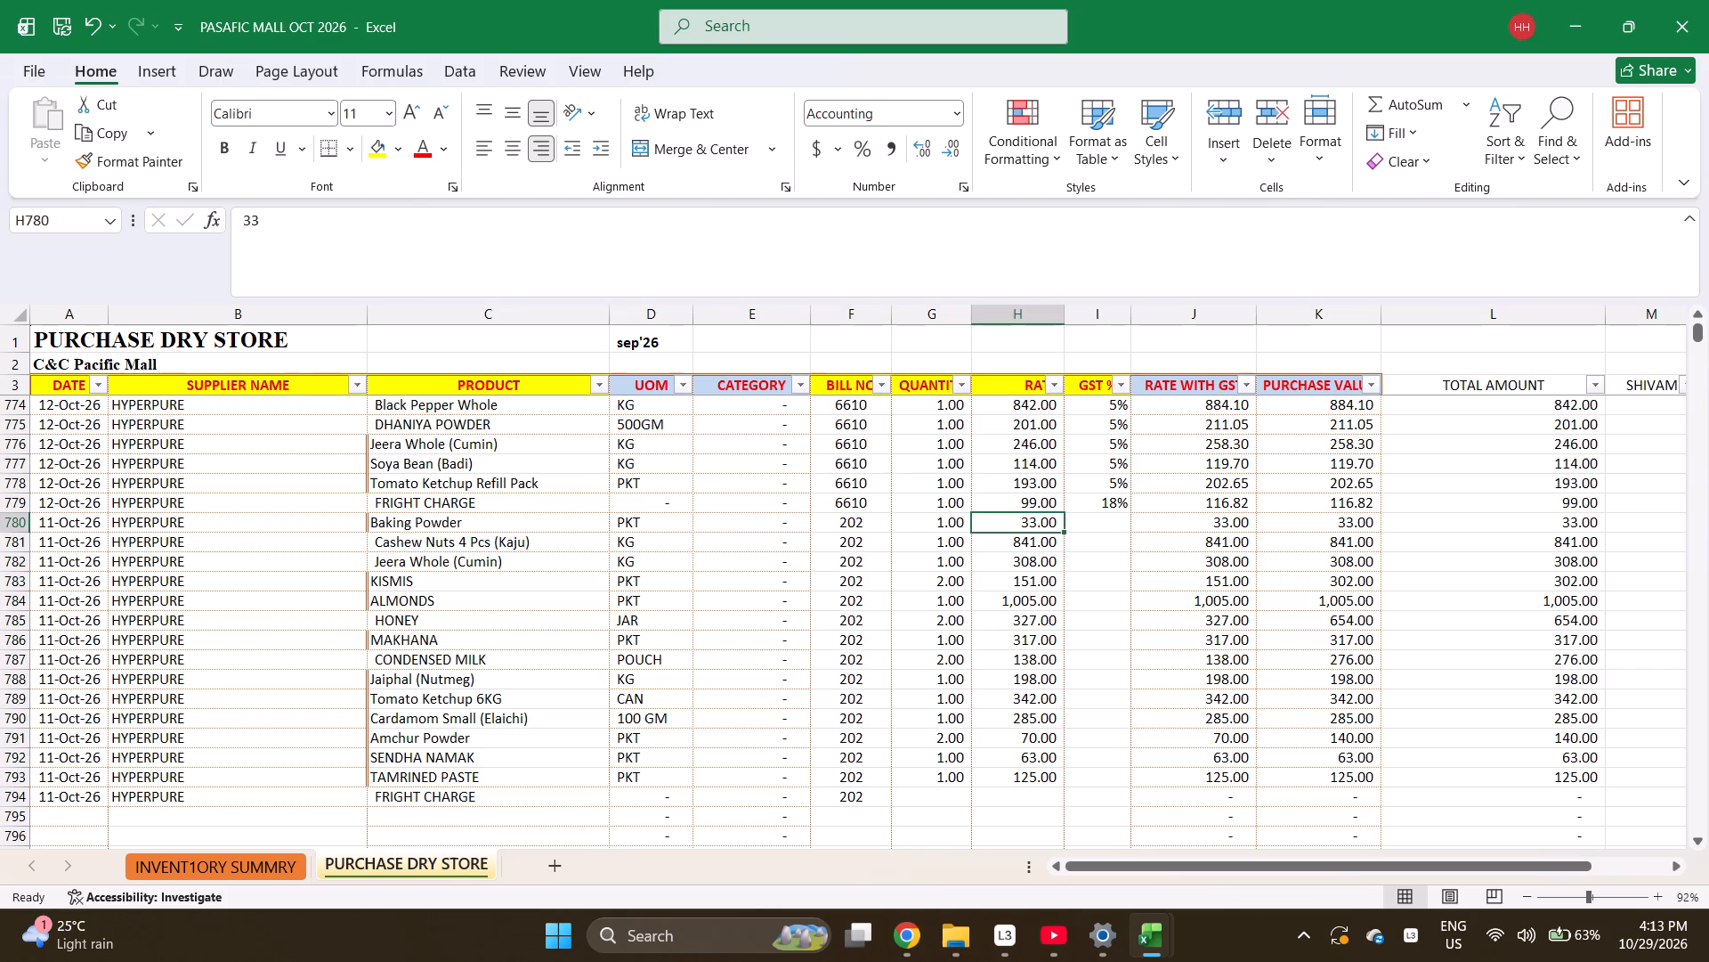
pyautogui.press('Left')
pyautogui.hotkey('ctrl', 'Down')
pyautogui.press('Down')
pyautogui.press('1')
pyautogui.press('Right')
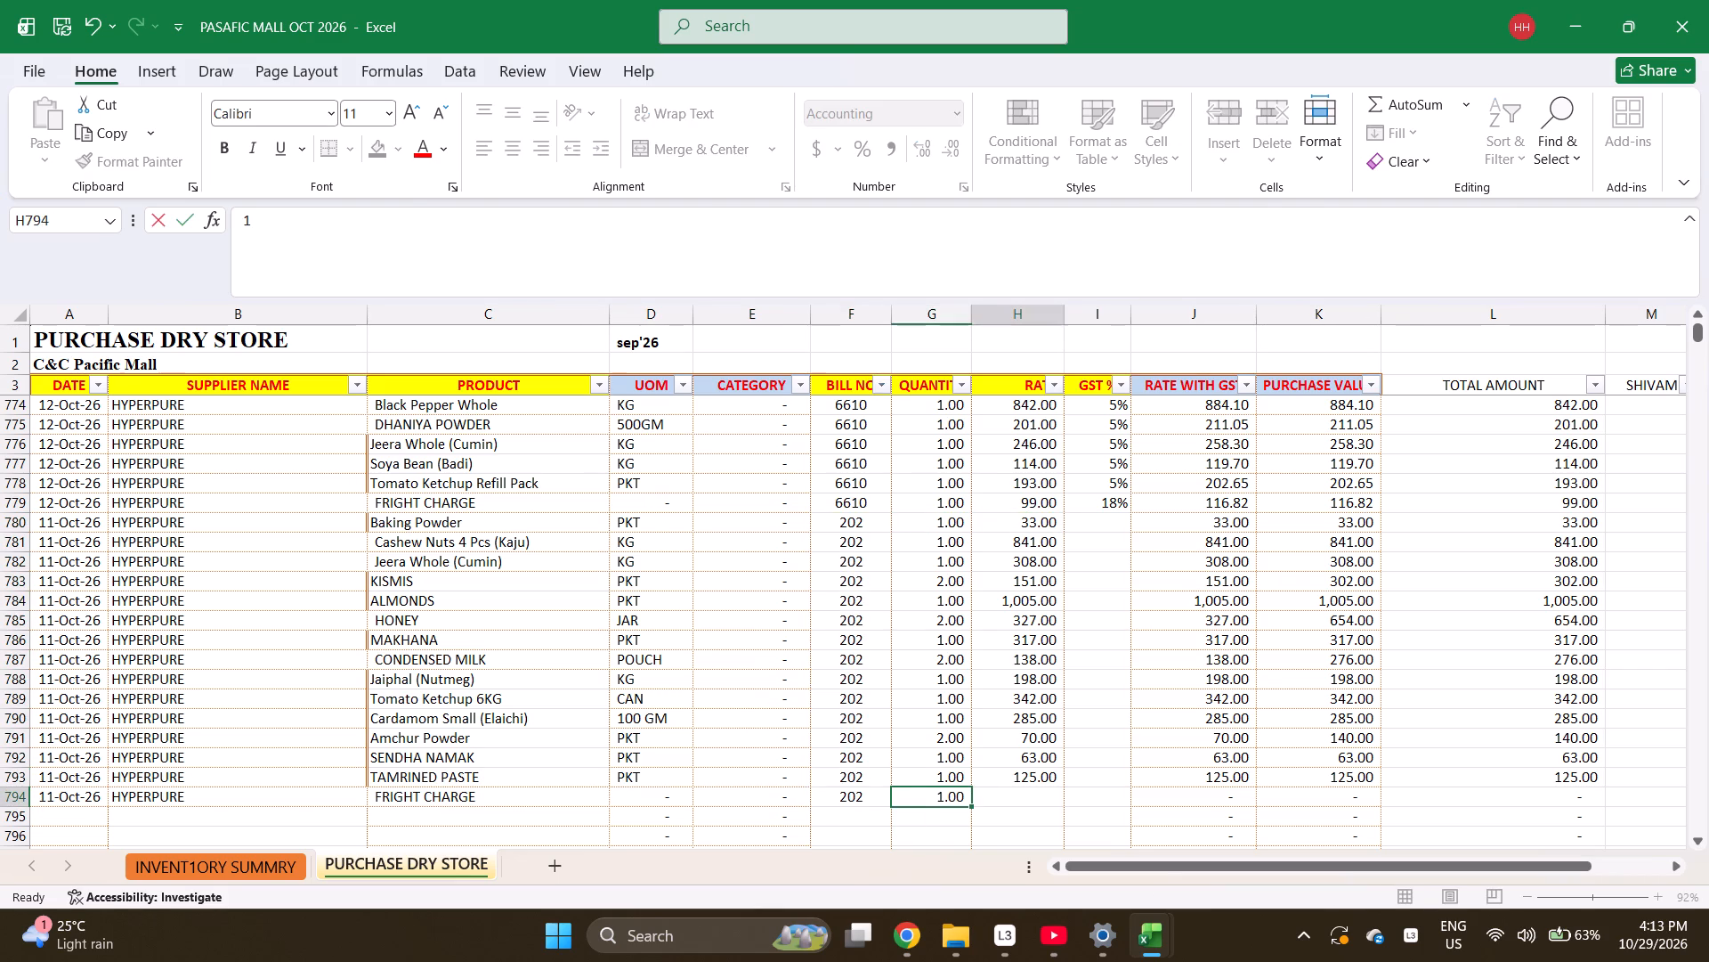
pyautogui.write('99')
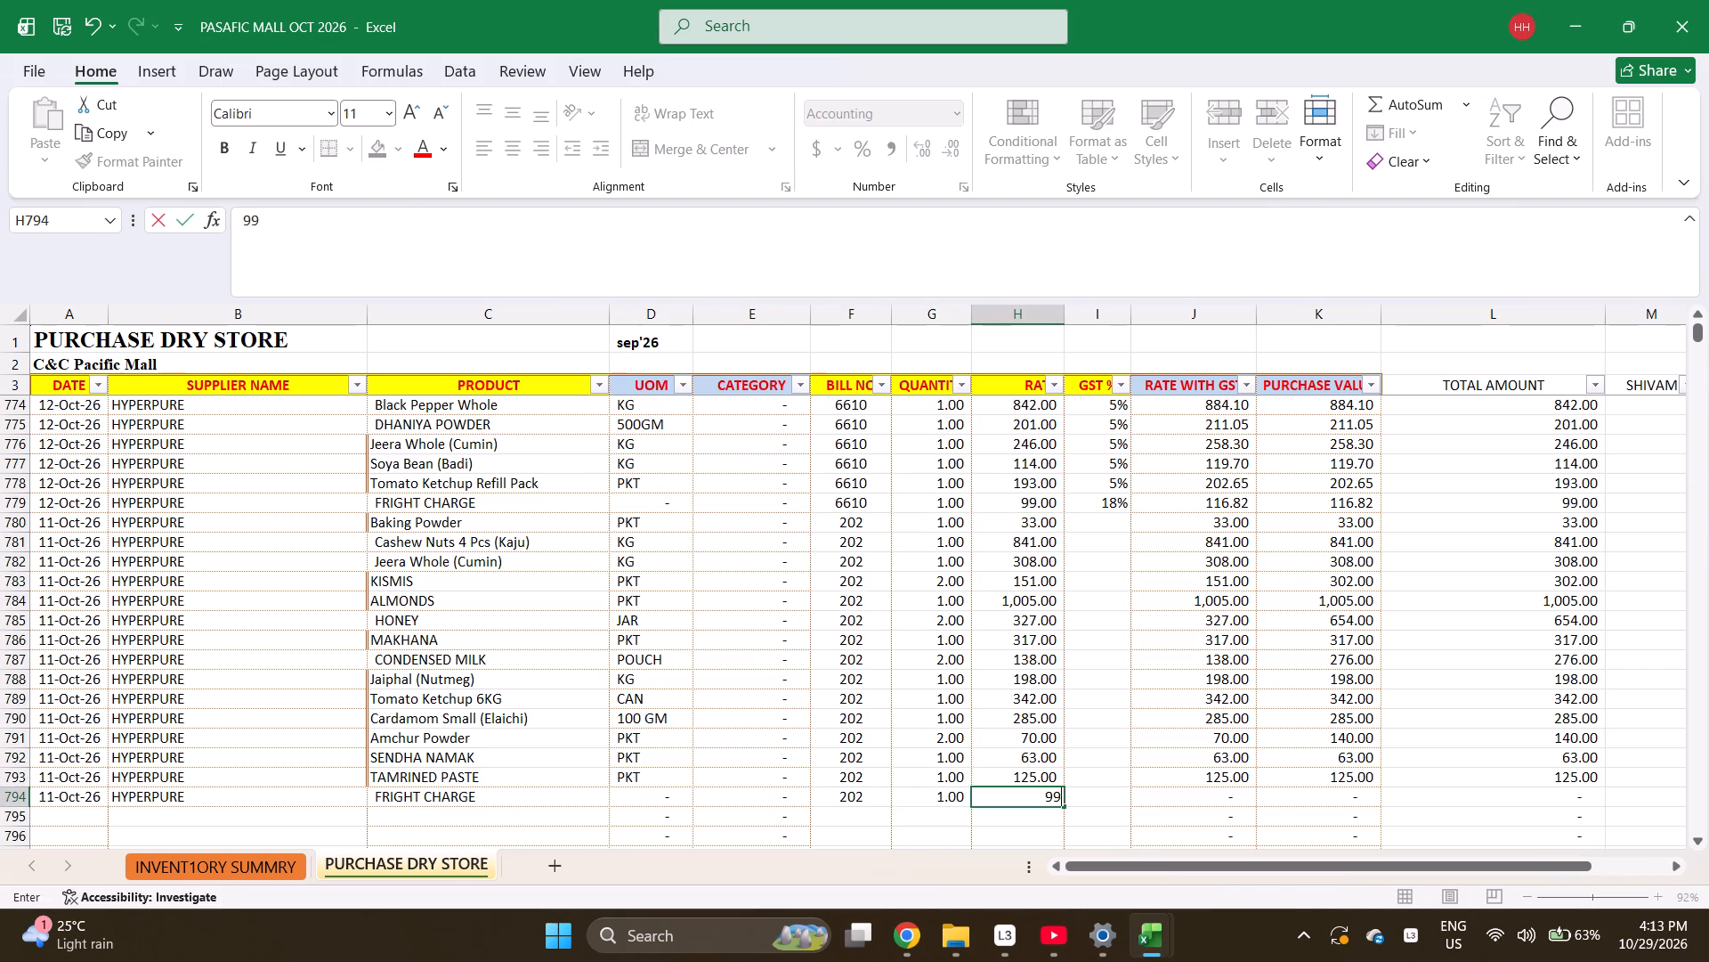
pyautogui.press('Right')
pyautogui.write('18')
pyautogui.hotkey('ctrl', 'Up')
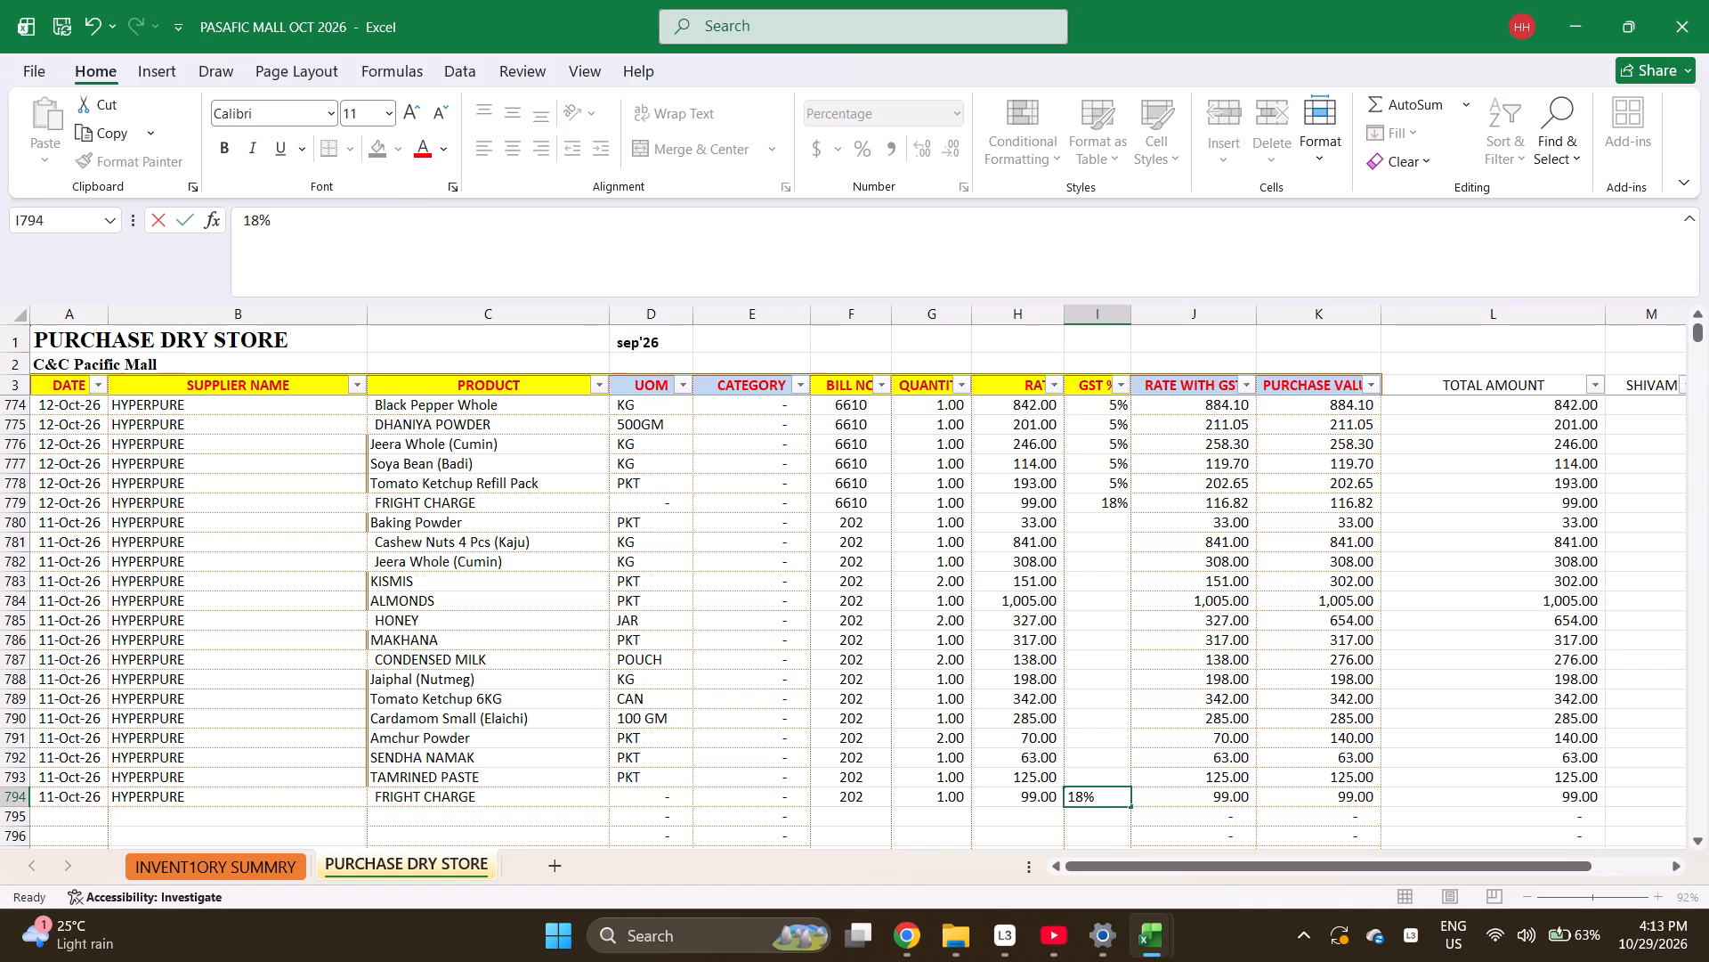
# Enter GST 18% for Baking Powder in row 780 and 5% for Cashew Nuts through HONEY in rows 781 to 785.
pyautogui.press('Down')
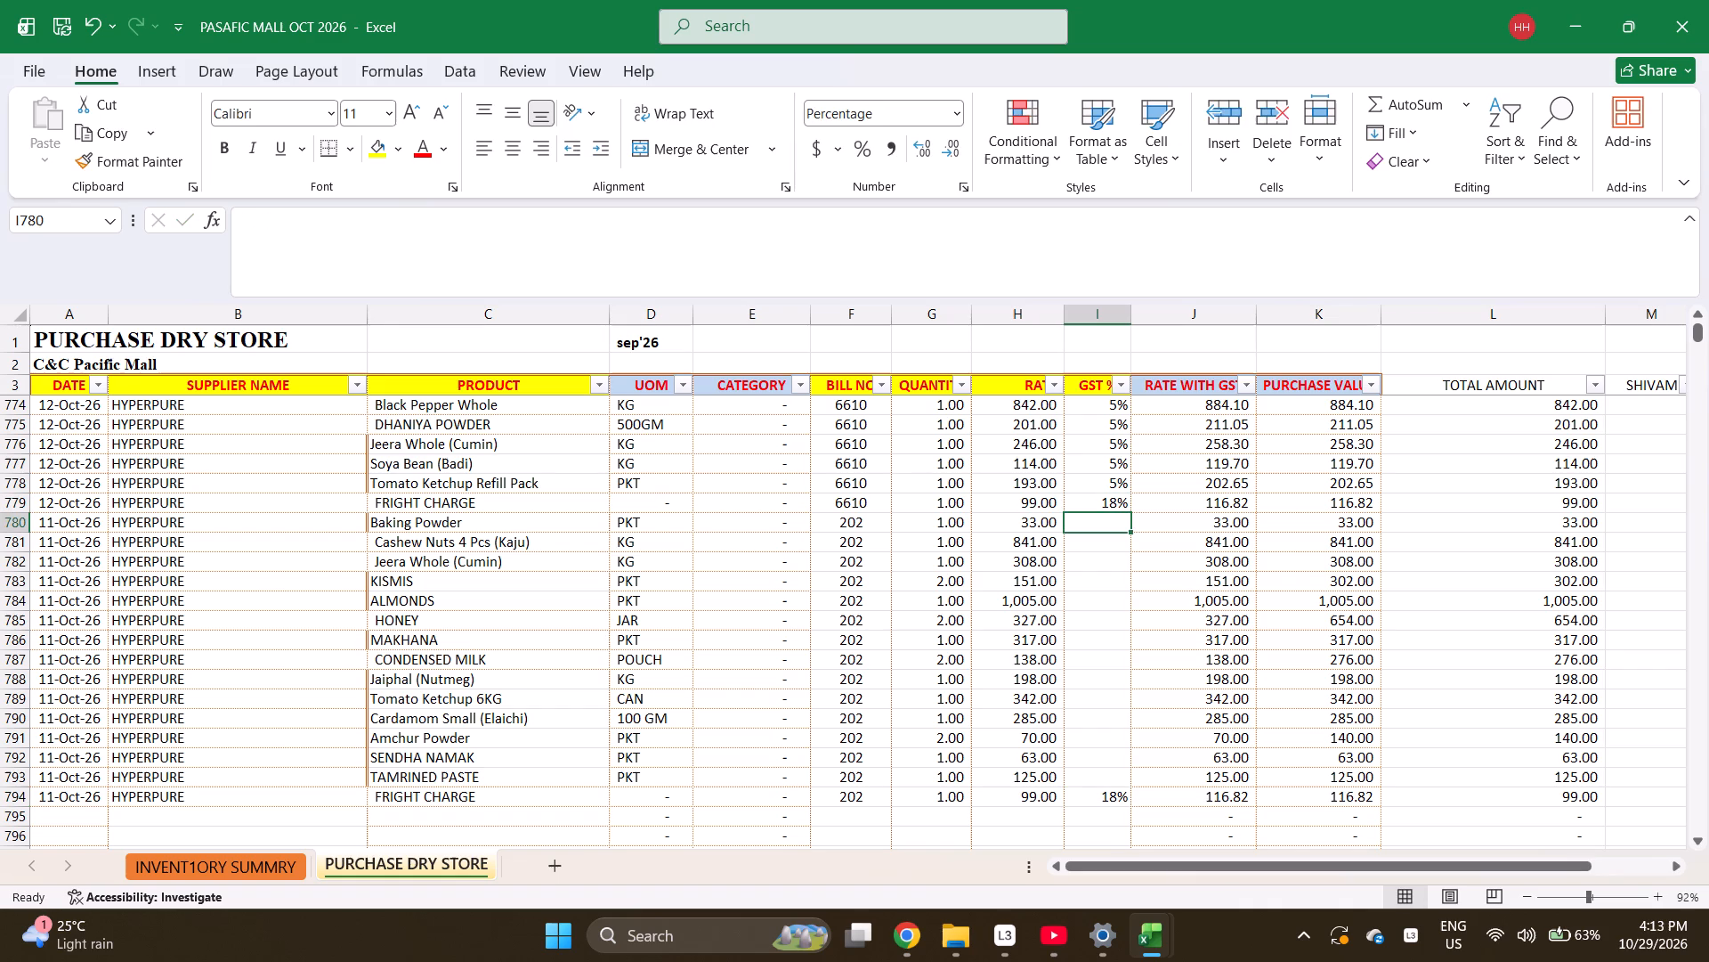
pyautogui.write('18')
pyautogui.press('Return')
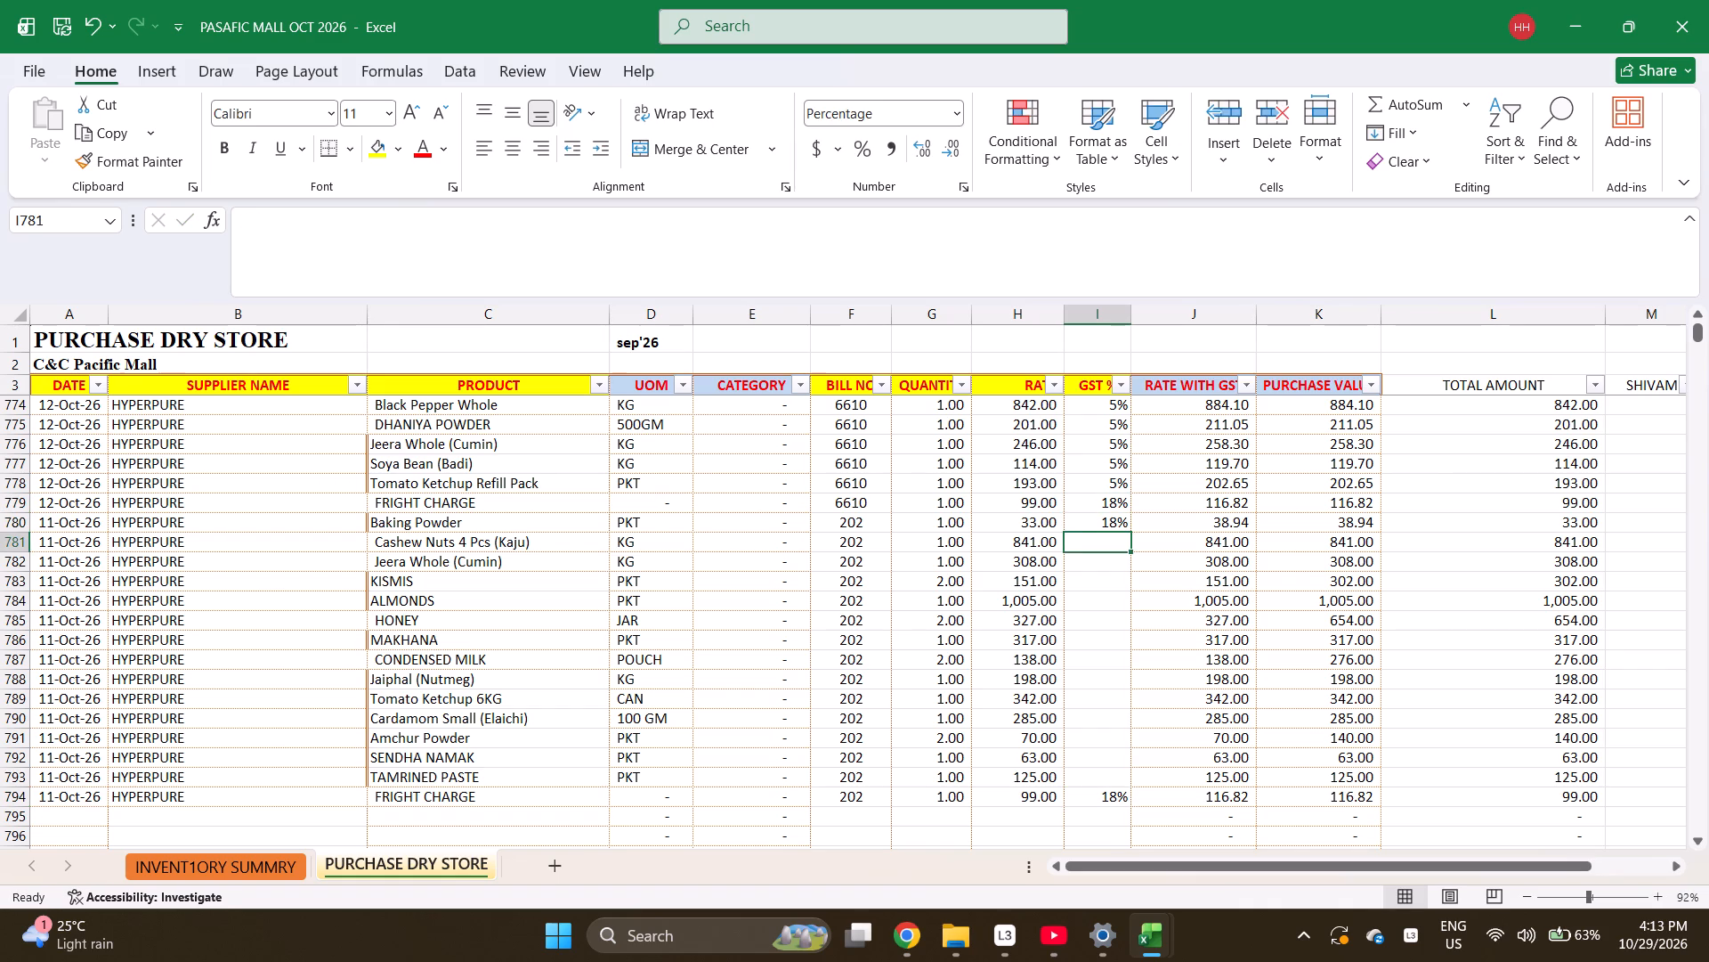
pyautogui.press('5')
pyautogui.press('Return')
pyautogui.press('5')
pyautogui.press('Return')
pyautogui.press('5')
pyautogui.press('Return')
pyautogui.press('5')
pyautogui.press('Return')
pyautogui.press('5')
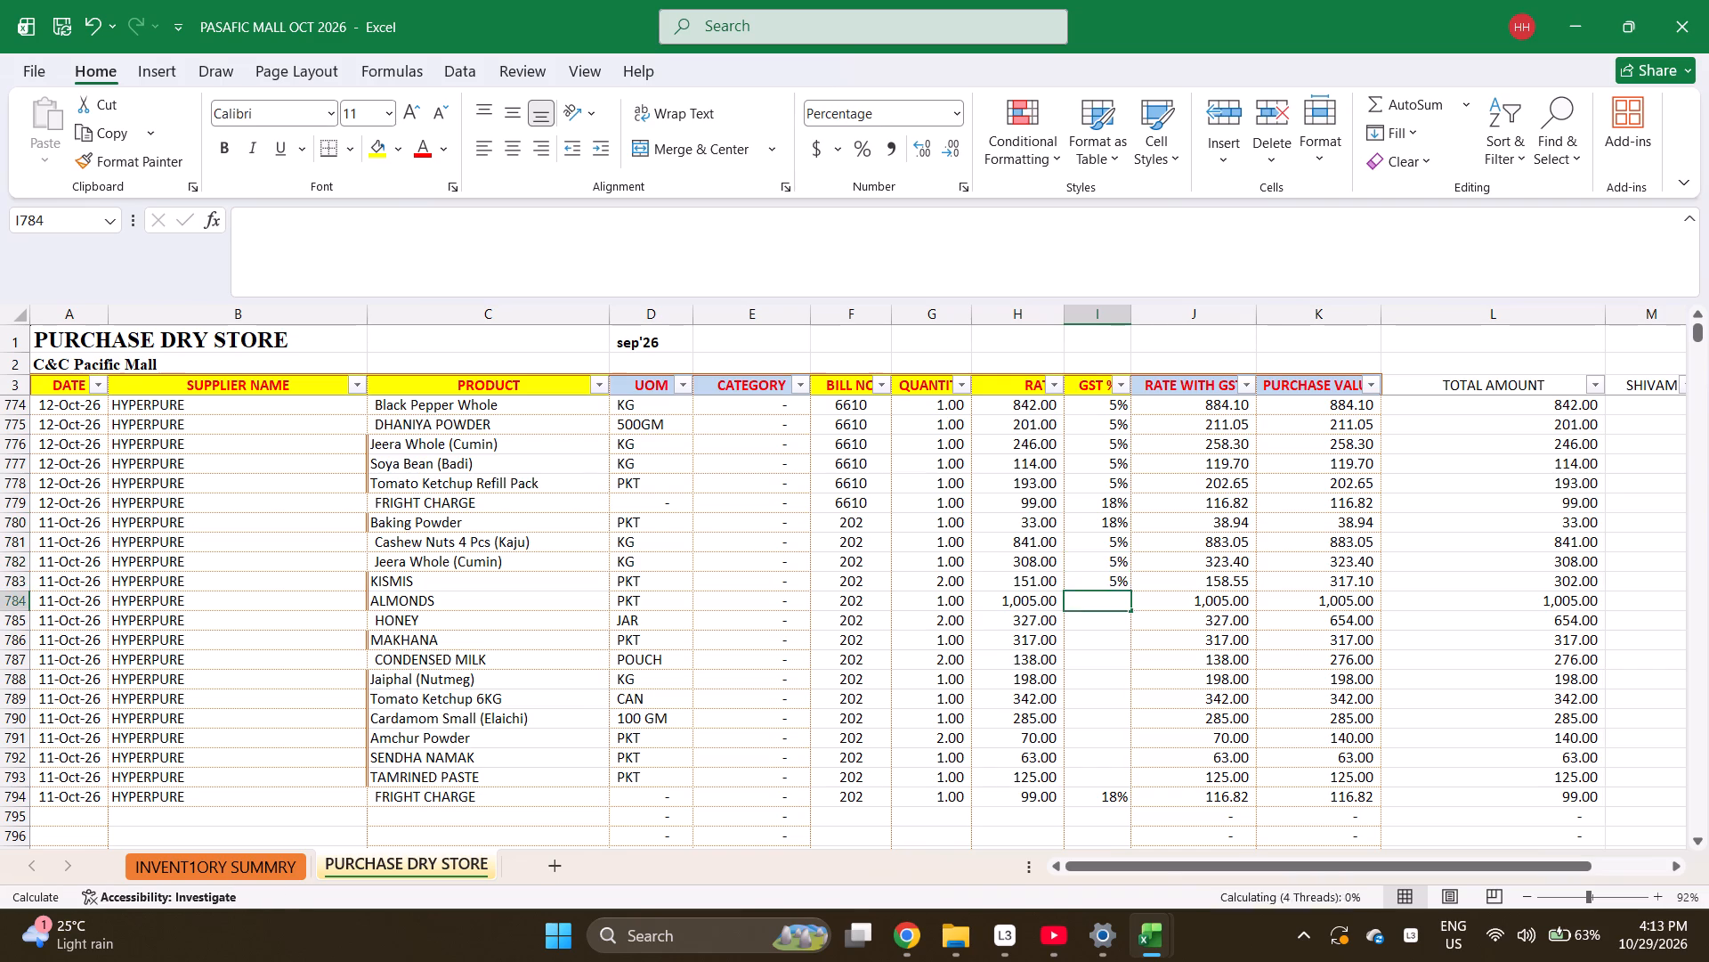
pyautogui.press('Return')
# Enter GST 5% for MAKHANA through SENDHA NAMAK in rows 786 to 792.
pyautogui.press('5')
pyautogui.press('Return')
pyautogui.press('5')
pyautogui.press('Return')
pyautogui.press('5')
pyautogui.press('Return')
pyautogui.press('5')
pyautogui.press('Return')
pyautogui.press('5')
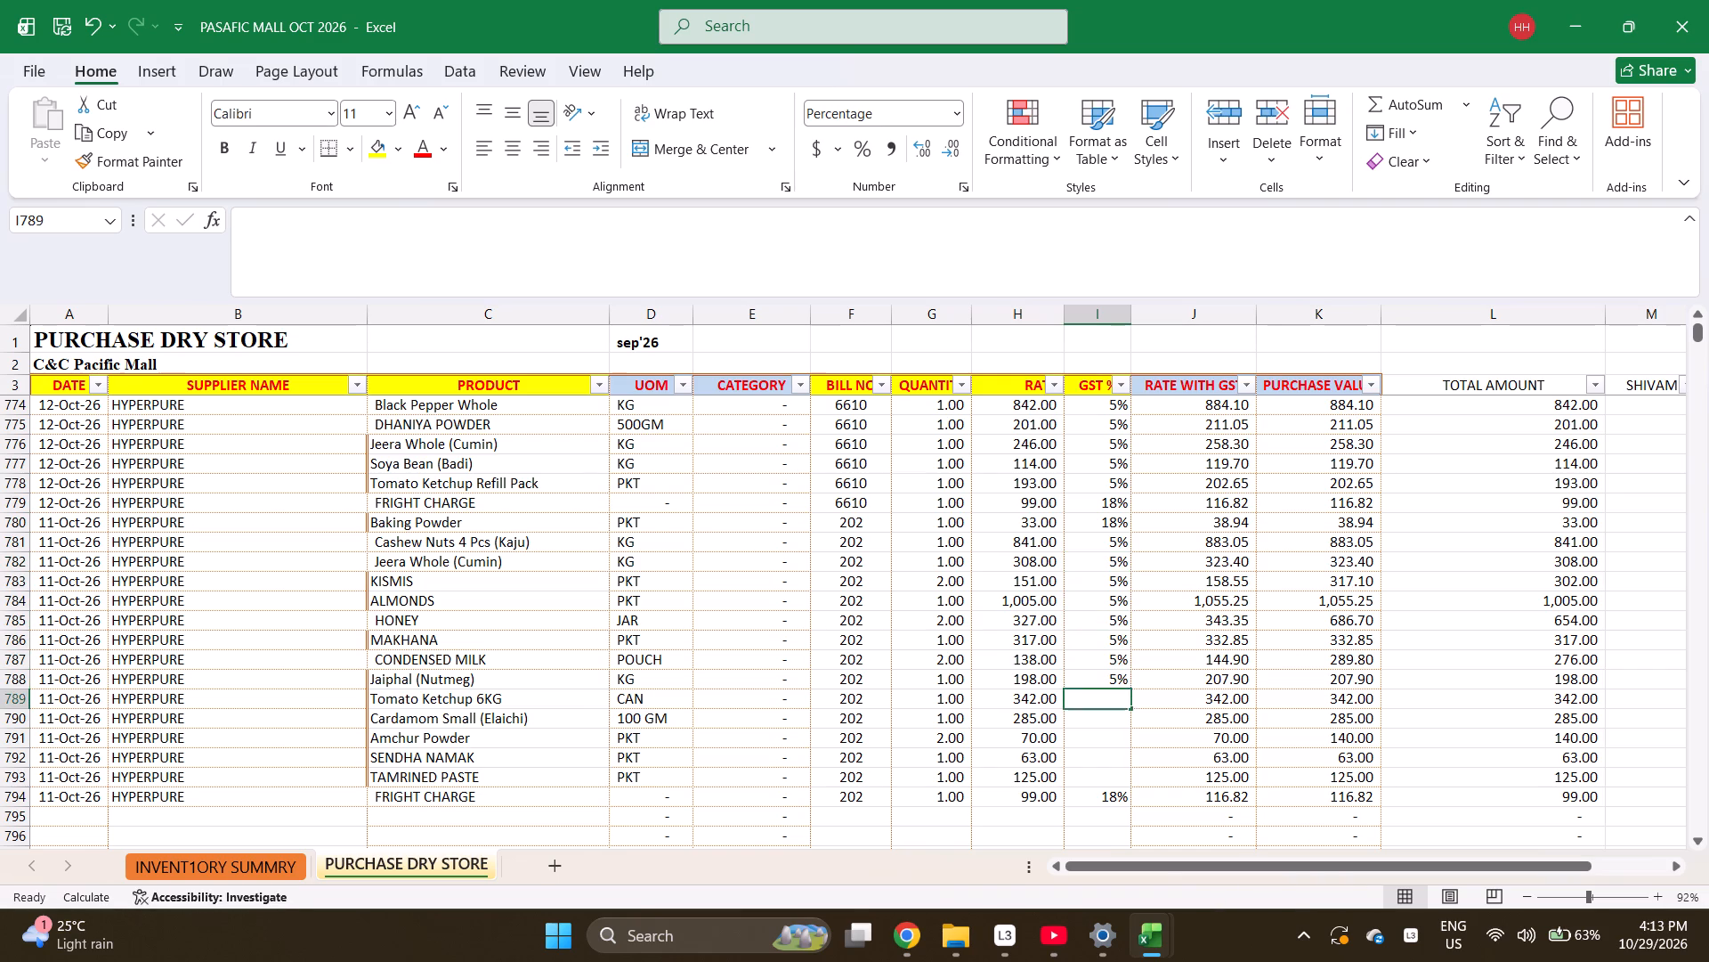
pyautogui.press('Return')
pyautogui.press('5')
pyautogui.press('Return')
pyautogui.press('5')
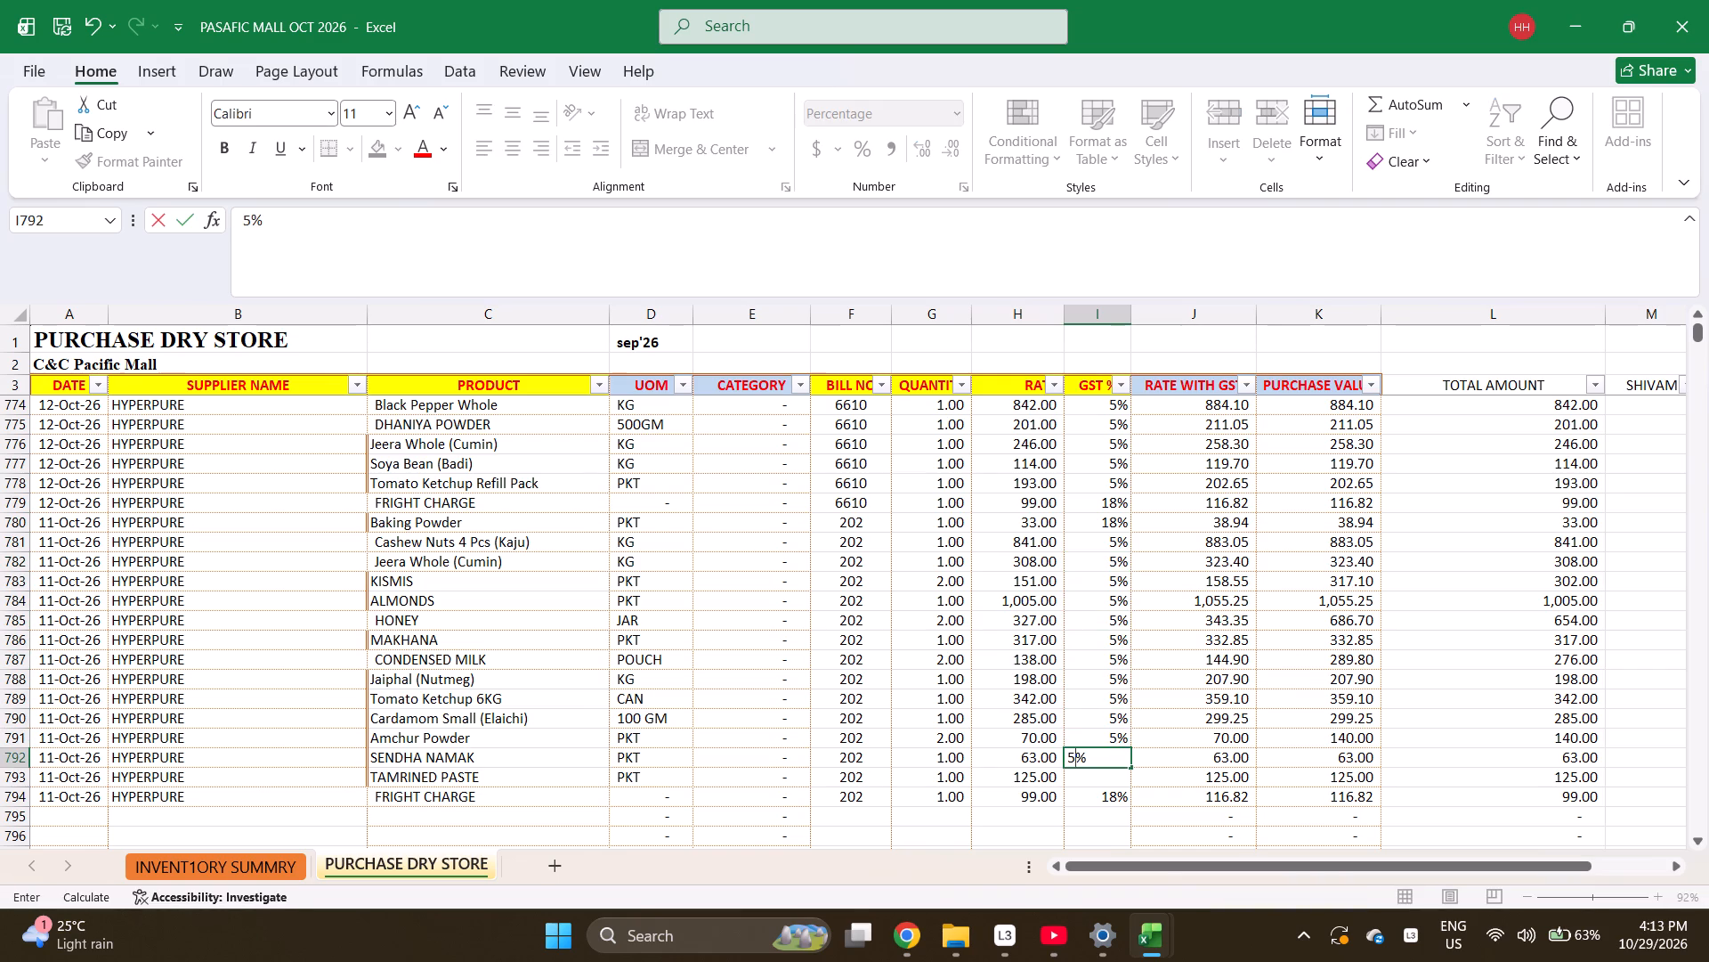
pyautogui.press('Return')
# Set the GST to 0% for SENDHA NAMAK and TAMRINED PASTE in rows 792 and 793, and 5% for FRIGHT CHARGE in row 794.
pyautogui.press('0')
pyautogui.press('Return')
pyautogui.press('0')
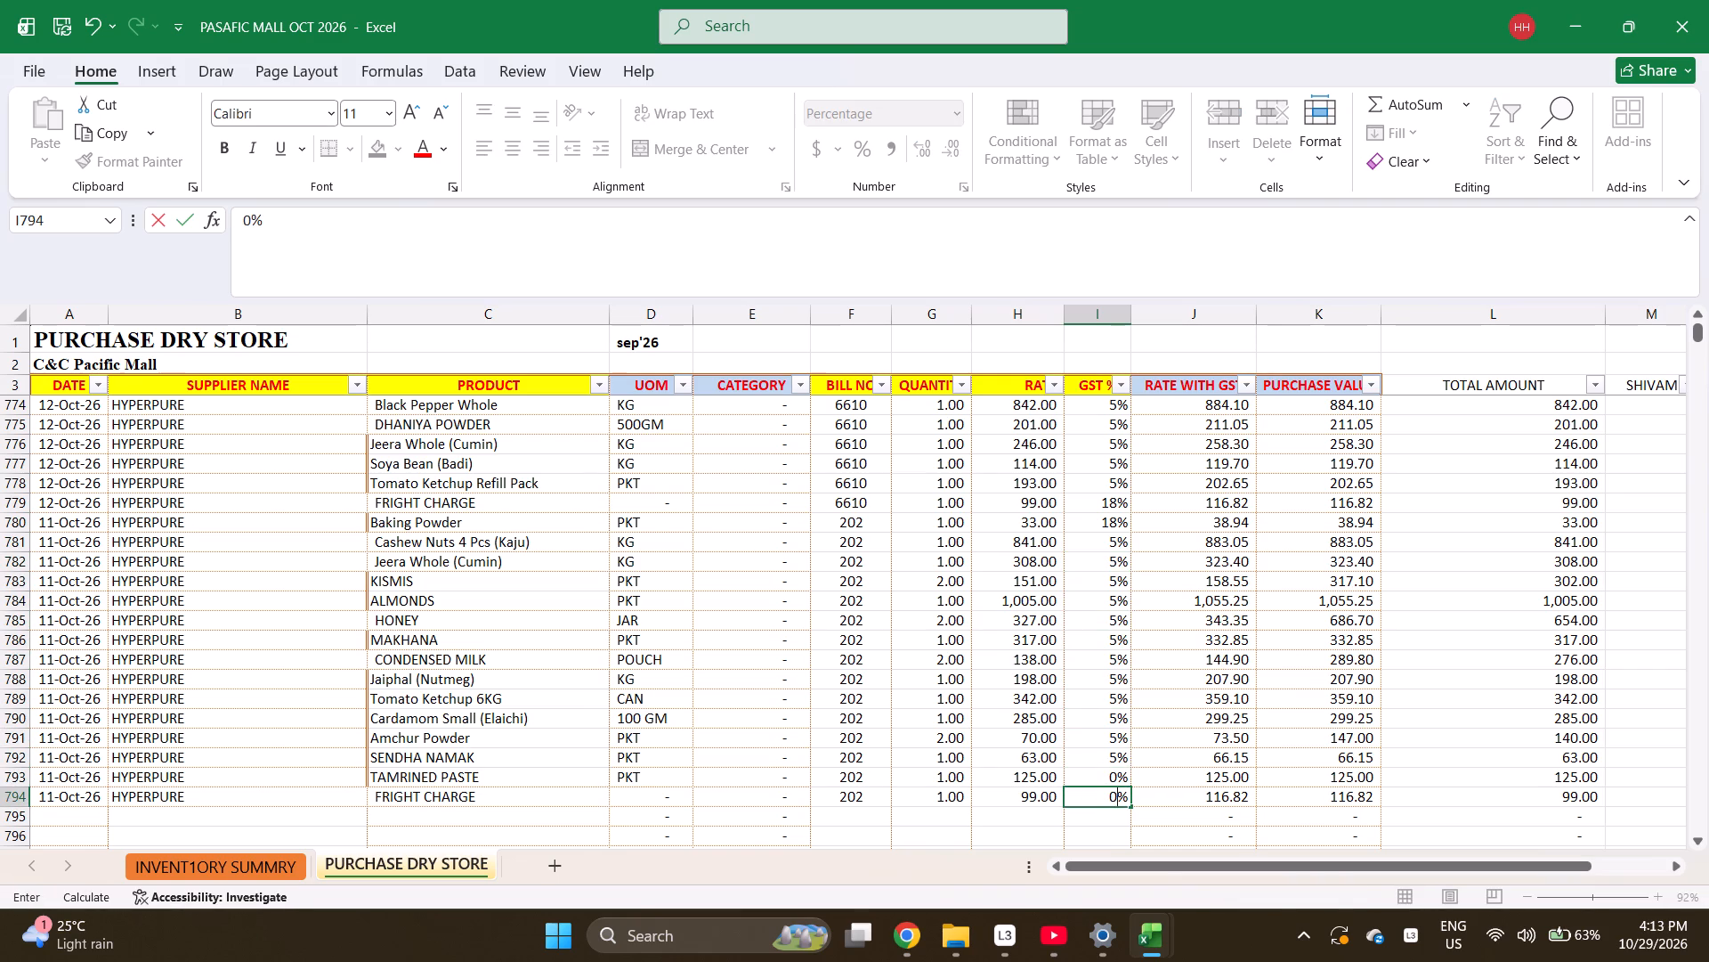
pyautogui.press('Up')
pyautogui.press('Up')
pyautogui.press('2')
pyautogui.press('Up')
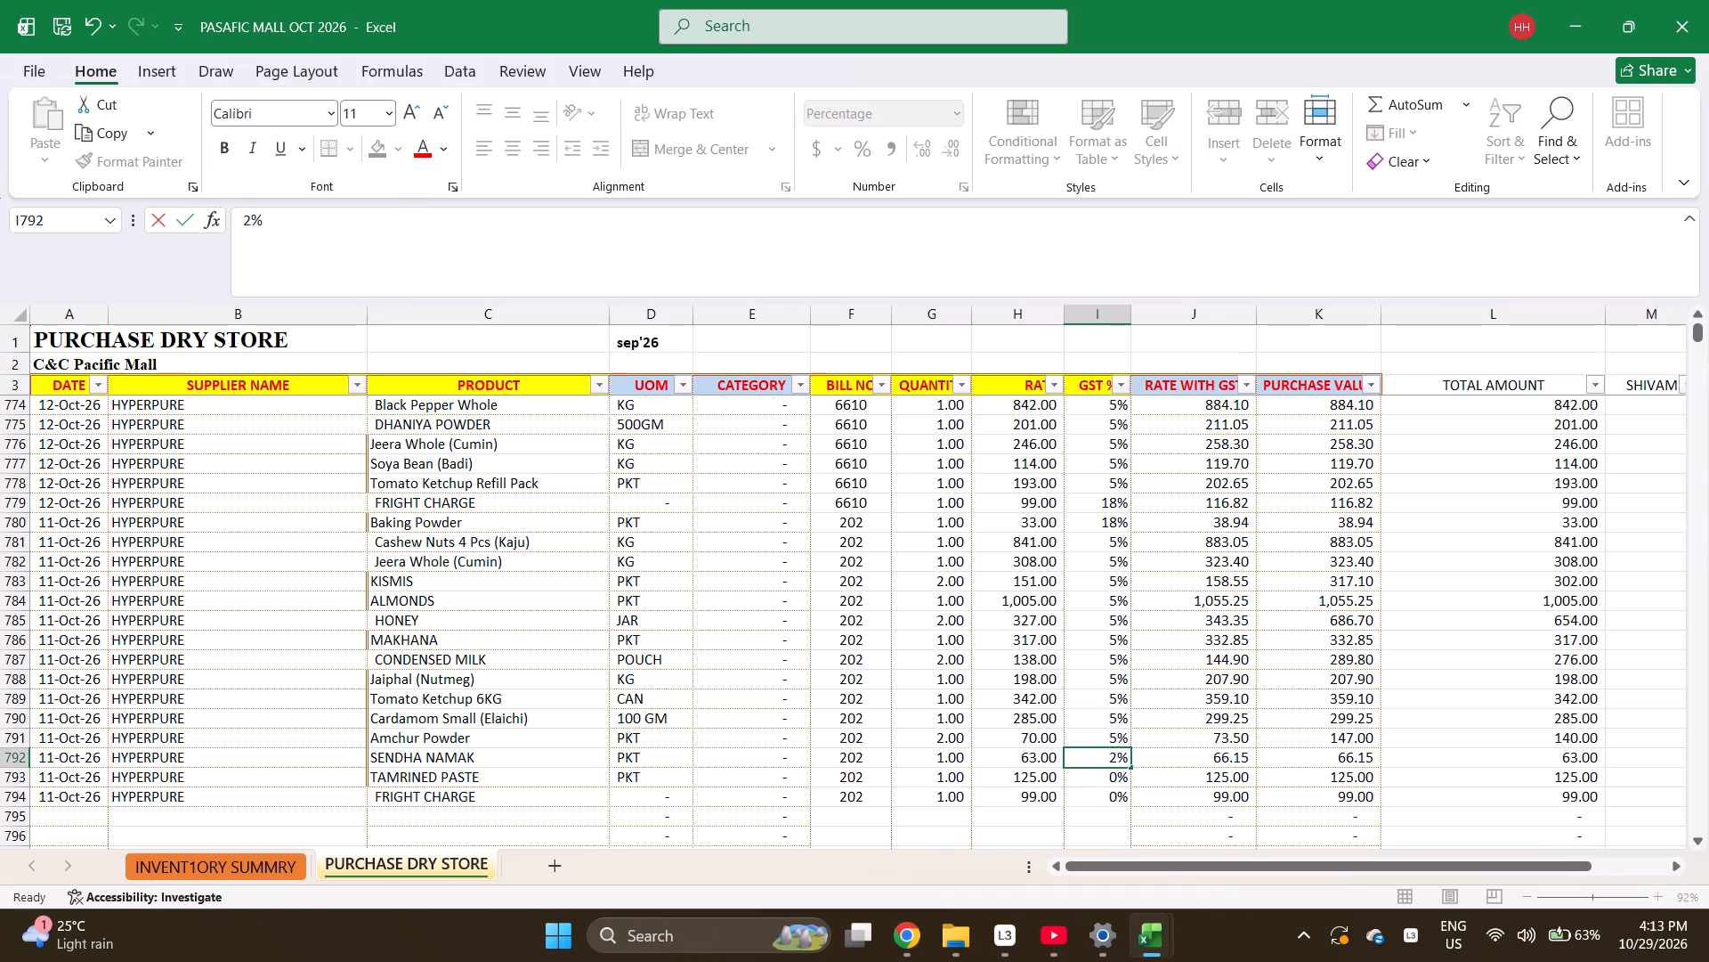
pyautogui.press('Down')
pyautogui.press('0')
pyautogui.press('Return')
pyautogui.press('0')
pyautogui.press('Return')
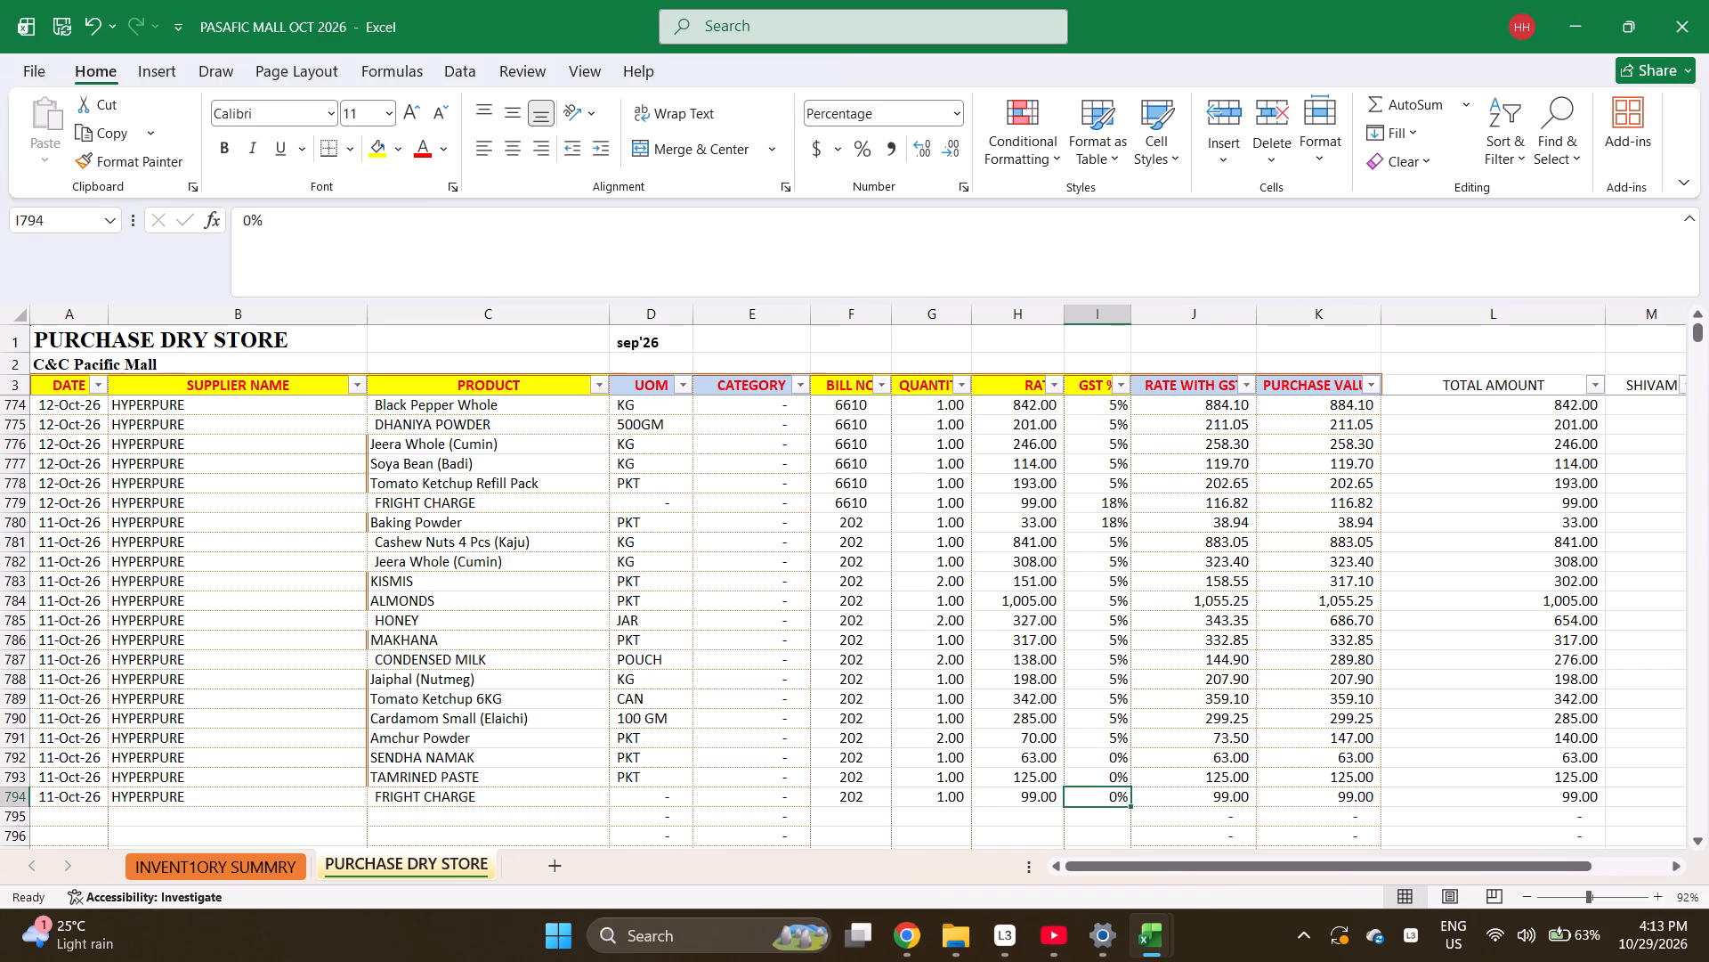
pyautogui.press('5')
pyautogui.press('Return')
# Select the purchase values of bill 202 in rows 794 up to 780 to check their sum.
pyautogui.hotkey('ctrl', 'Left')
pyautogui.hotkey('ctrl', 'Left')
pyautogui.hotkey('ctrl', 'Left')
pyautogui.hotkey('ctrl', 'Left')
pyautogui.hotkey('ctrl', 'Left')
pyautogui.hotkey('ctrl', 'Left')
pyautogui.hotkey('ctrl', 'Left')
pyautogui.hotkey('ctrl', 'Left')
pyautogui.hotkey('ctrl', 'Left')
pyautogui.hotkey('ctrl', 'Left')
pyautogui.hotkey('ctrl', 'Left')
pyautogui.hotkey('ctrl', 'Left')
pyautogui.hotkey('ctrl', 'Left')
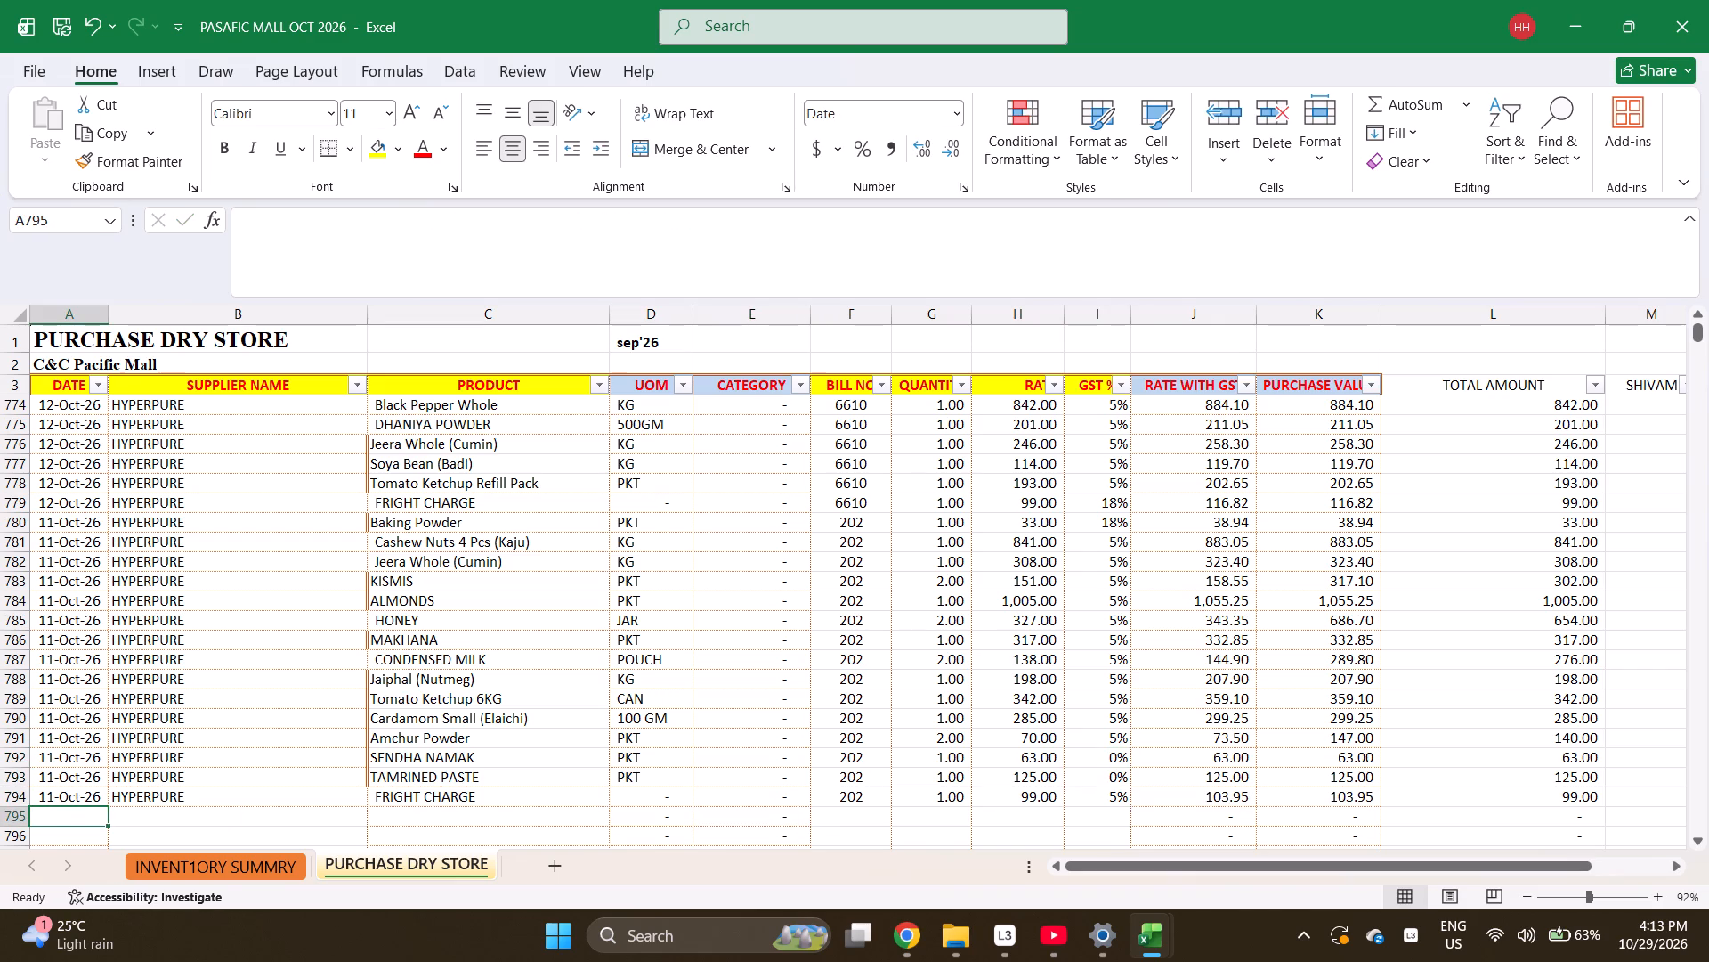
pyautogui.press('Right')
pyautogui.hotkey('ctrl', 'Right')
pyautogui.press('Right')
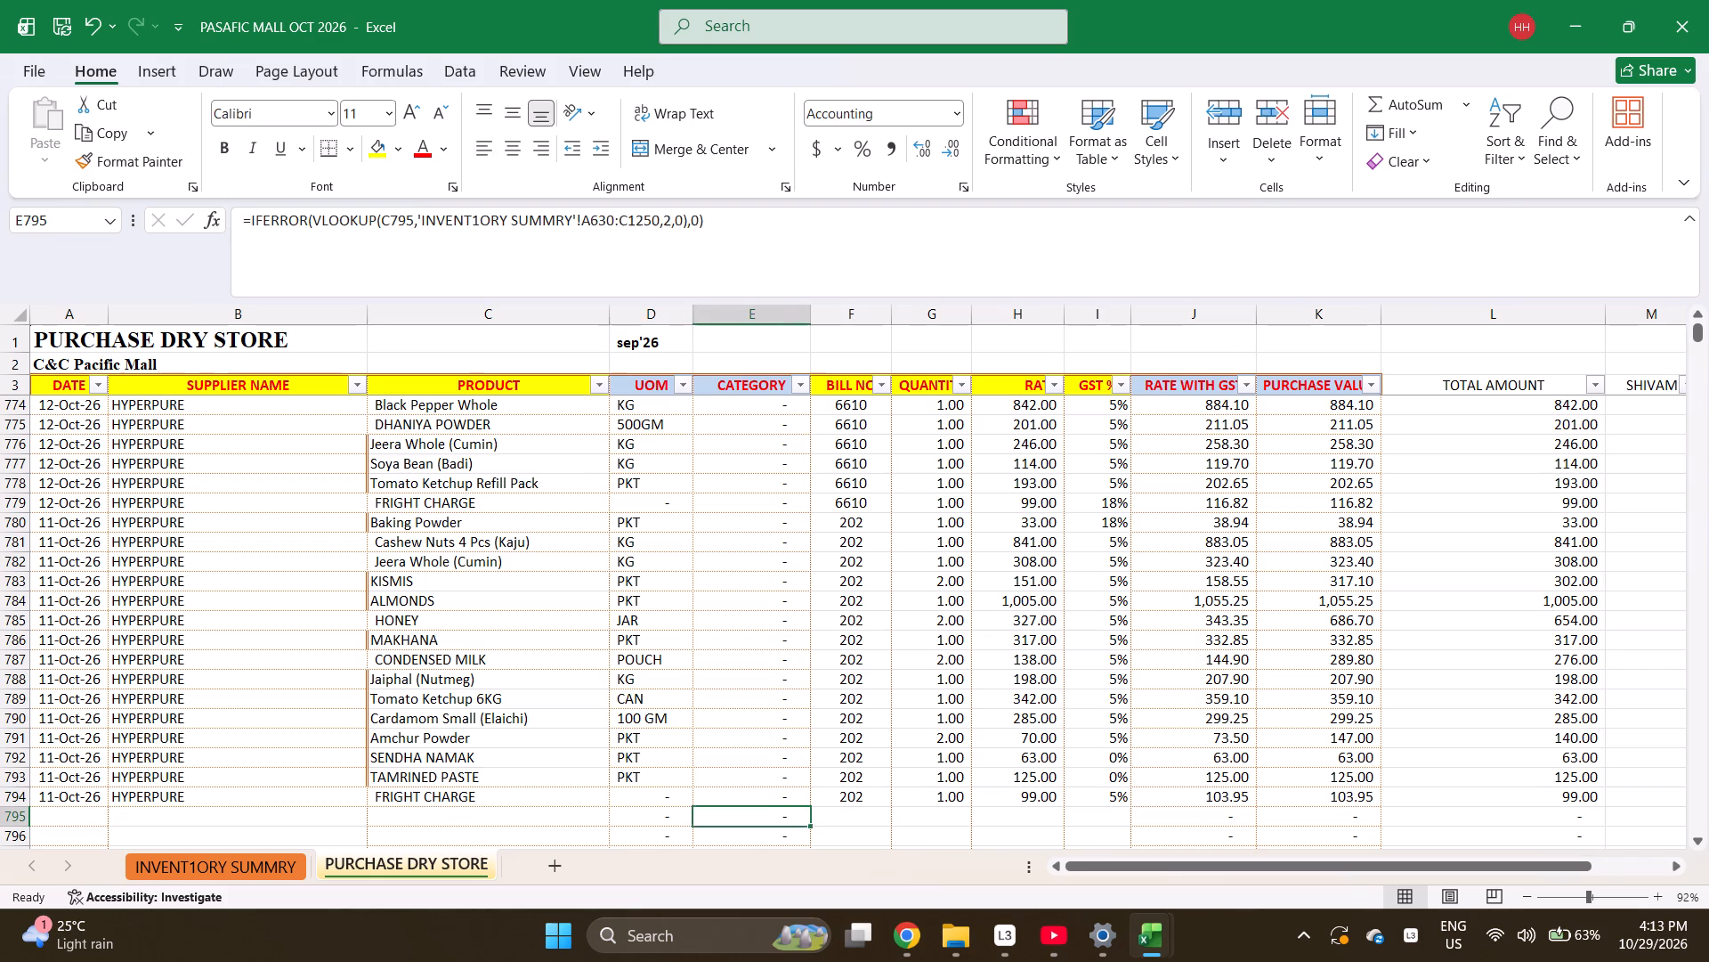
pyautogui.press('Right')
pyautogui.press('Right')
pyautogui.press('Right')
pyautogui.press('Right')
pyautogui.press('Right')
pyautogui.press('Right')
pyautogui.press('Up')
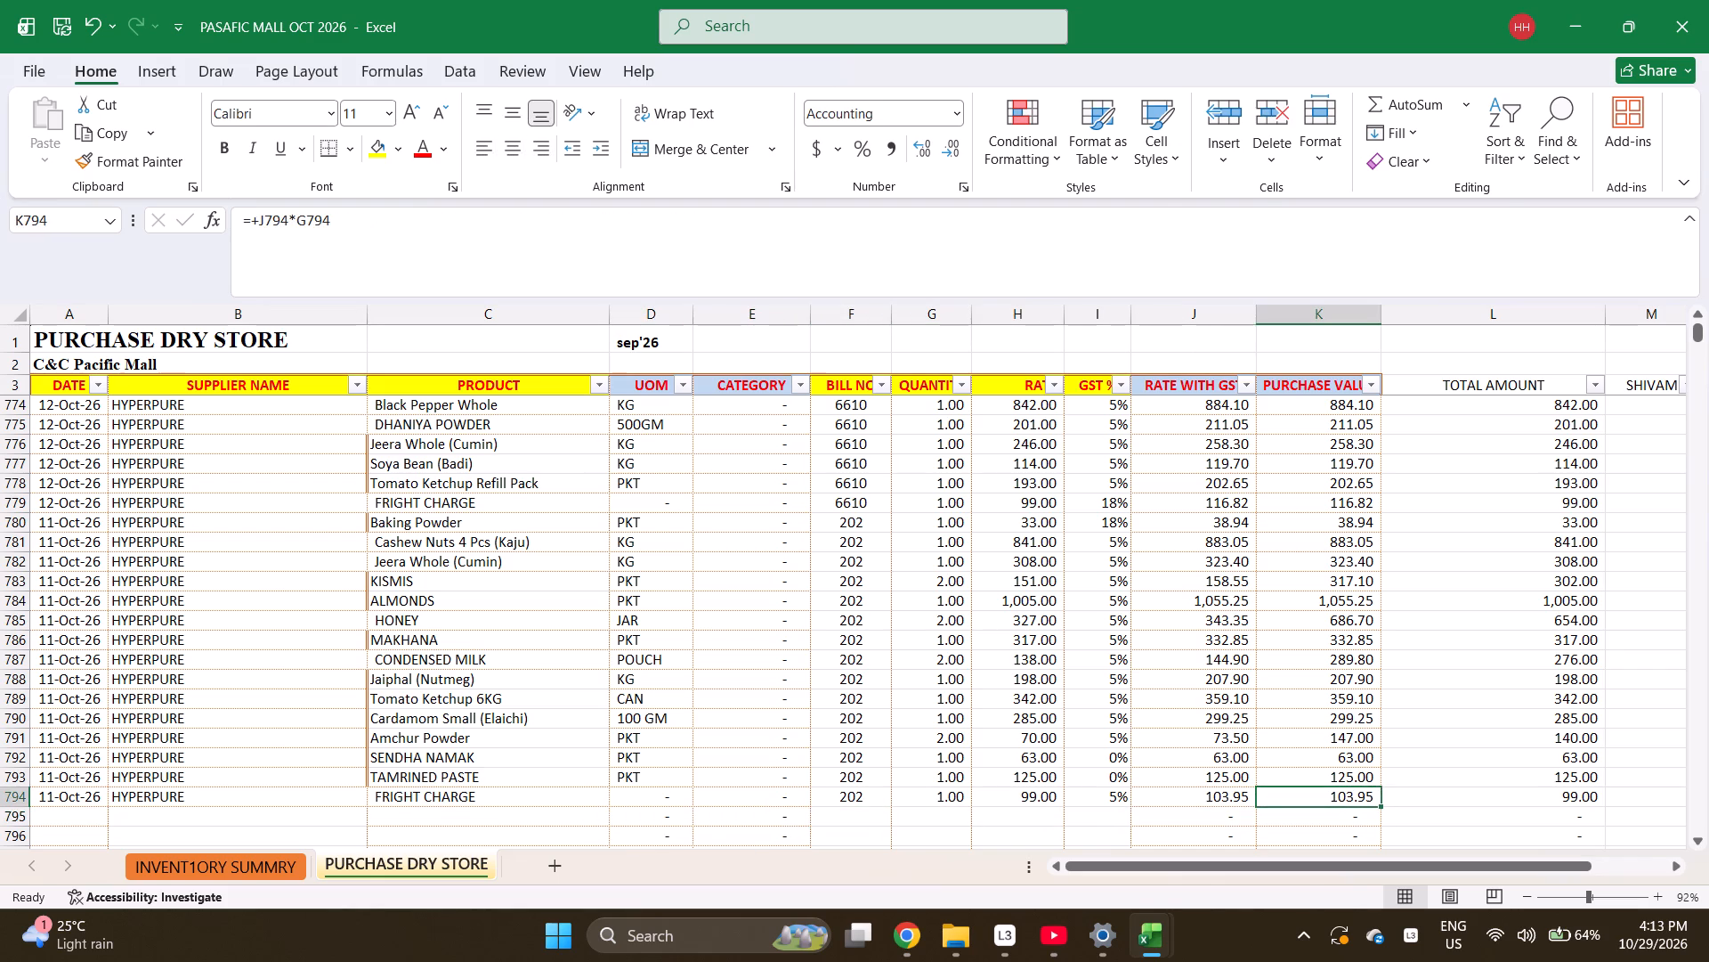
pyautogui.hotkey('shift', 'Up')
pyautogui.hotkey('shift', 'Up')
pyautogui.hotkey('shift', 'Up')
pyautogui.hotkey('shift', 'Up')
pyautogui.hotkey('shift', 'Up')
pyautogui.hotkey('shift', 'Up')
pyautogui.hotkey('shift', 'Up')
pyautogui.hotkey('shift', 'Up')
pyautogui.hotkey('shift', 'Up')
pyautogui.hotkey('shift', 'Up')
pyautogui.hotkey('shift', 'Up')
pyautogui.hotkey('shift', 'Up')
pyautogui.hotkey('shift', 'Up')
pyautogui.hotkey('shift', 'Up')
pyautogui.hotkey('shift', 'Up')
pyautogui.hotkey('shift', 'Up')
pyautogui.hotkey('shift', 'Up')
pyautogui.hotkey('shift', 'Up')
pyautogui.hotkey('shift', 'Up')
pyautogui.hotkey('shift', 'Up')
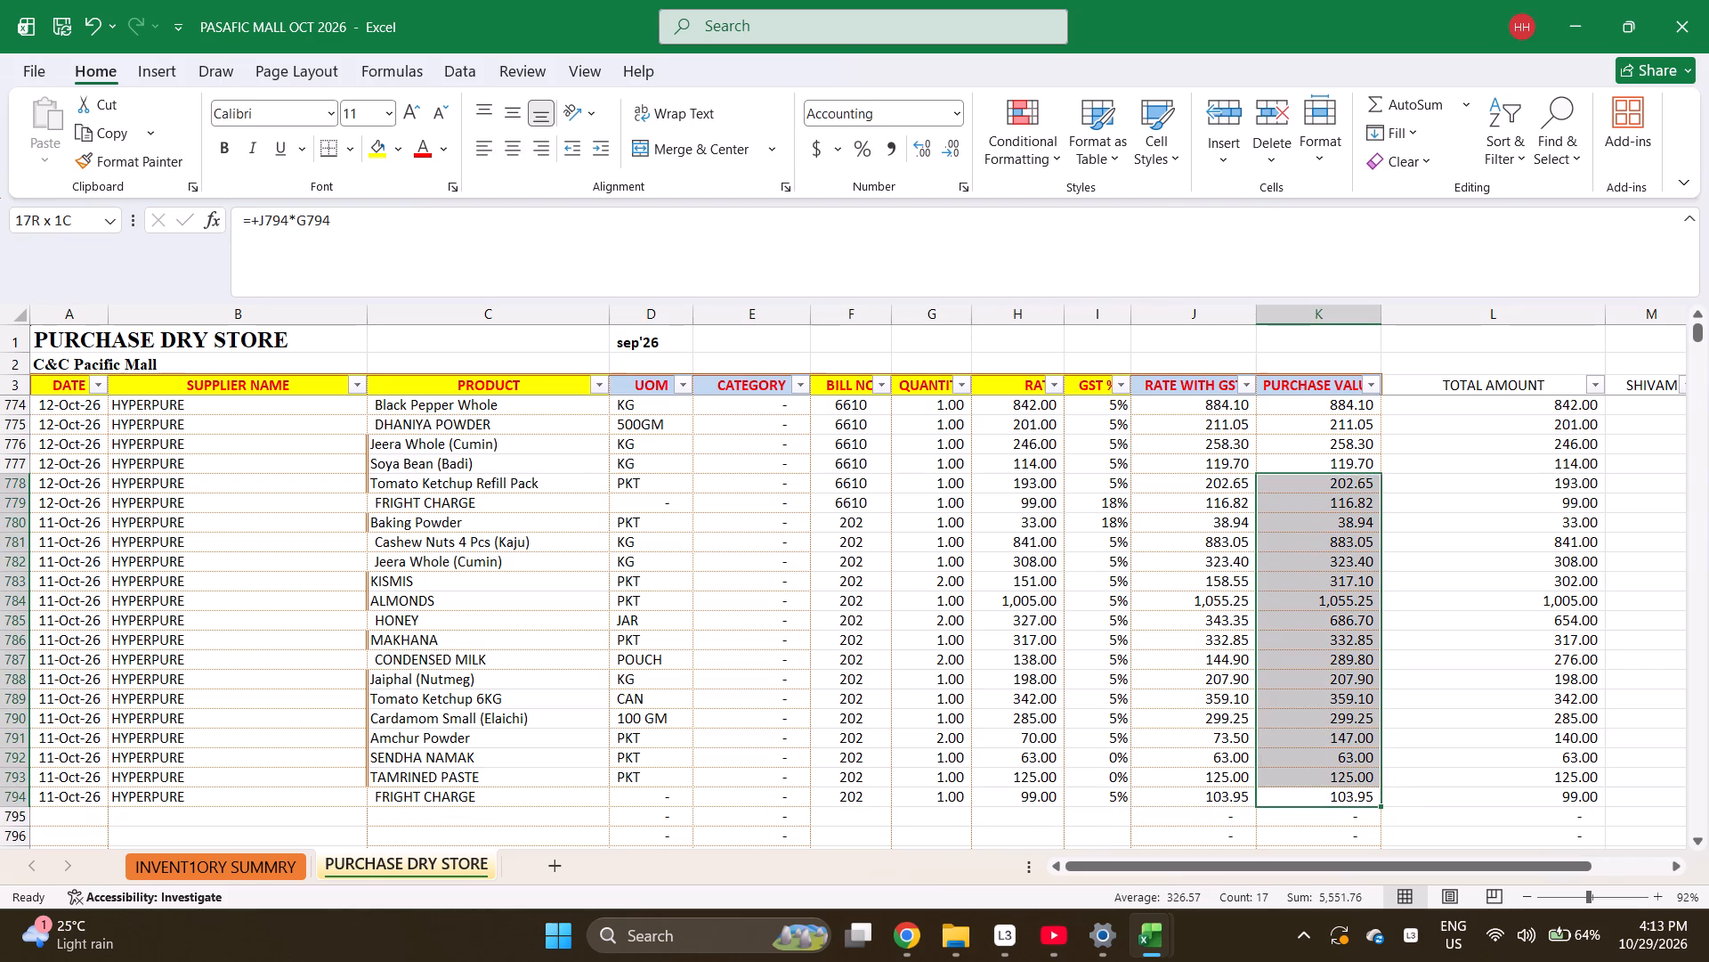
pyautogui.hotkey('shift', 'Up')
pyautogui.hotkey('shift', 'Down')
pyautogui.hotkey('shift', 'Down')
pyautogui.hotkey('shift', 'Down')
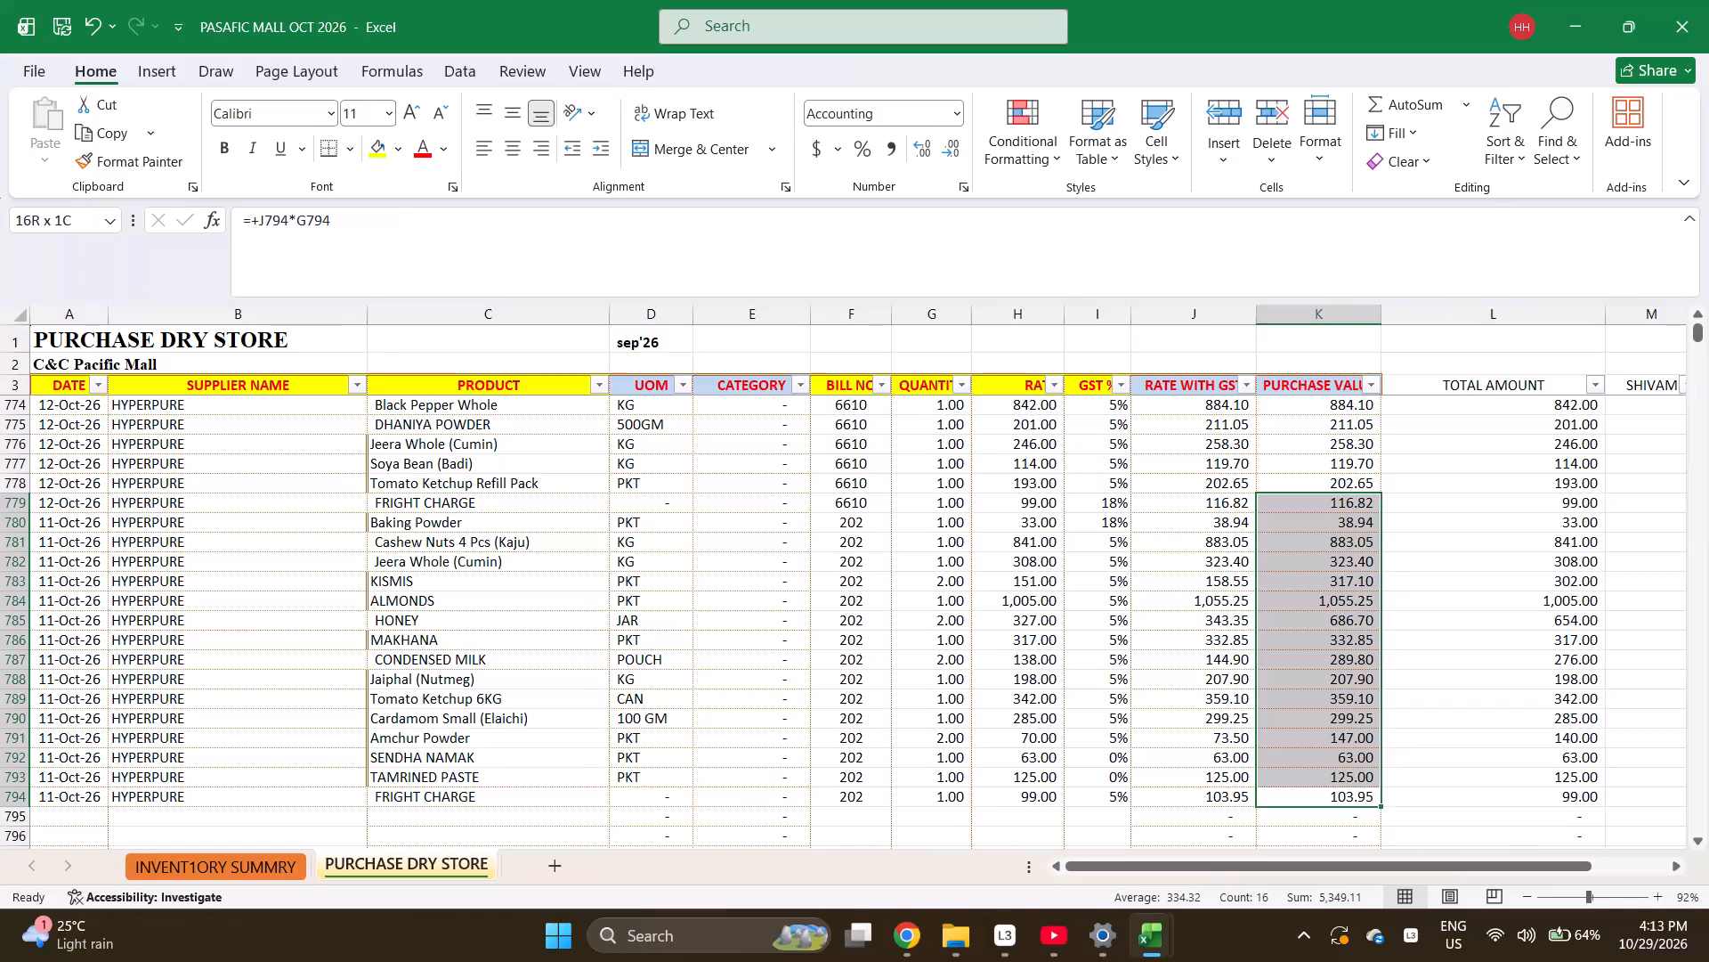
pyautogui.hotkey('shift', 'Down')
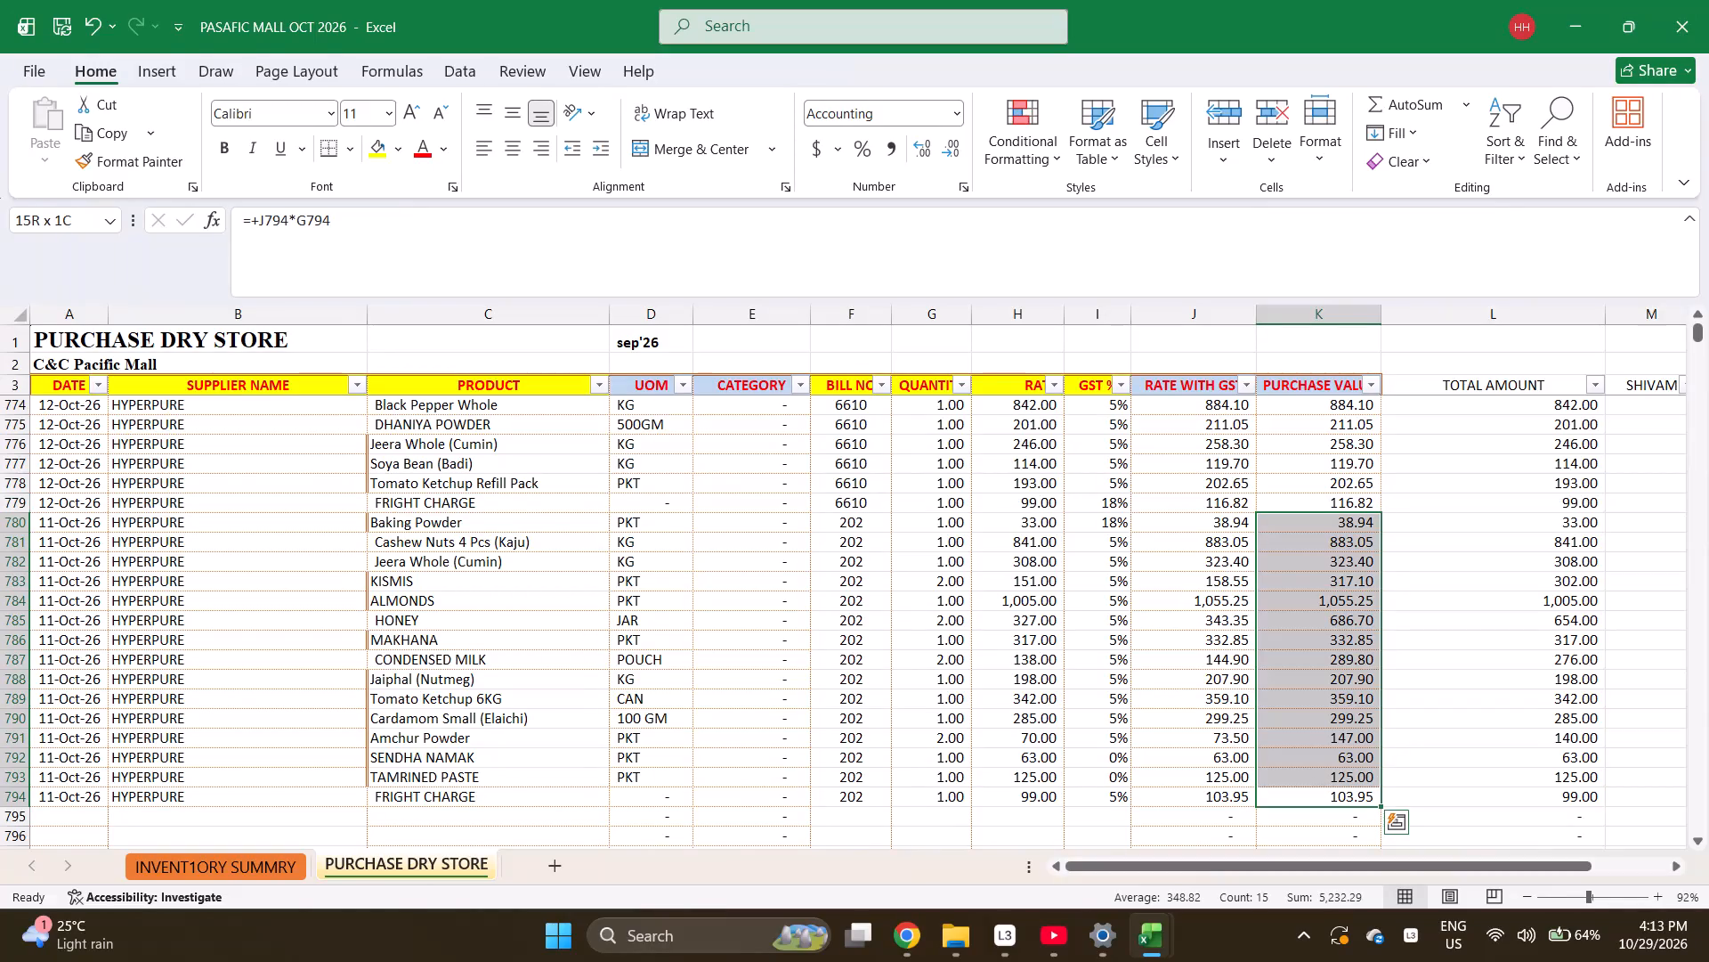
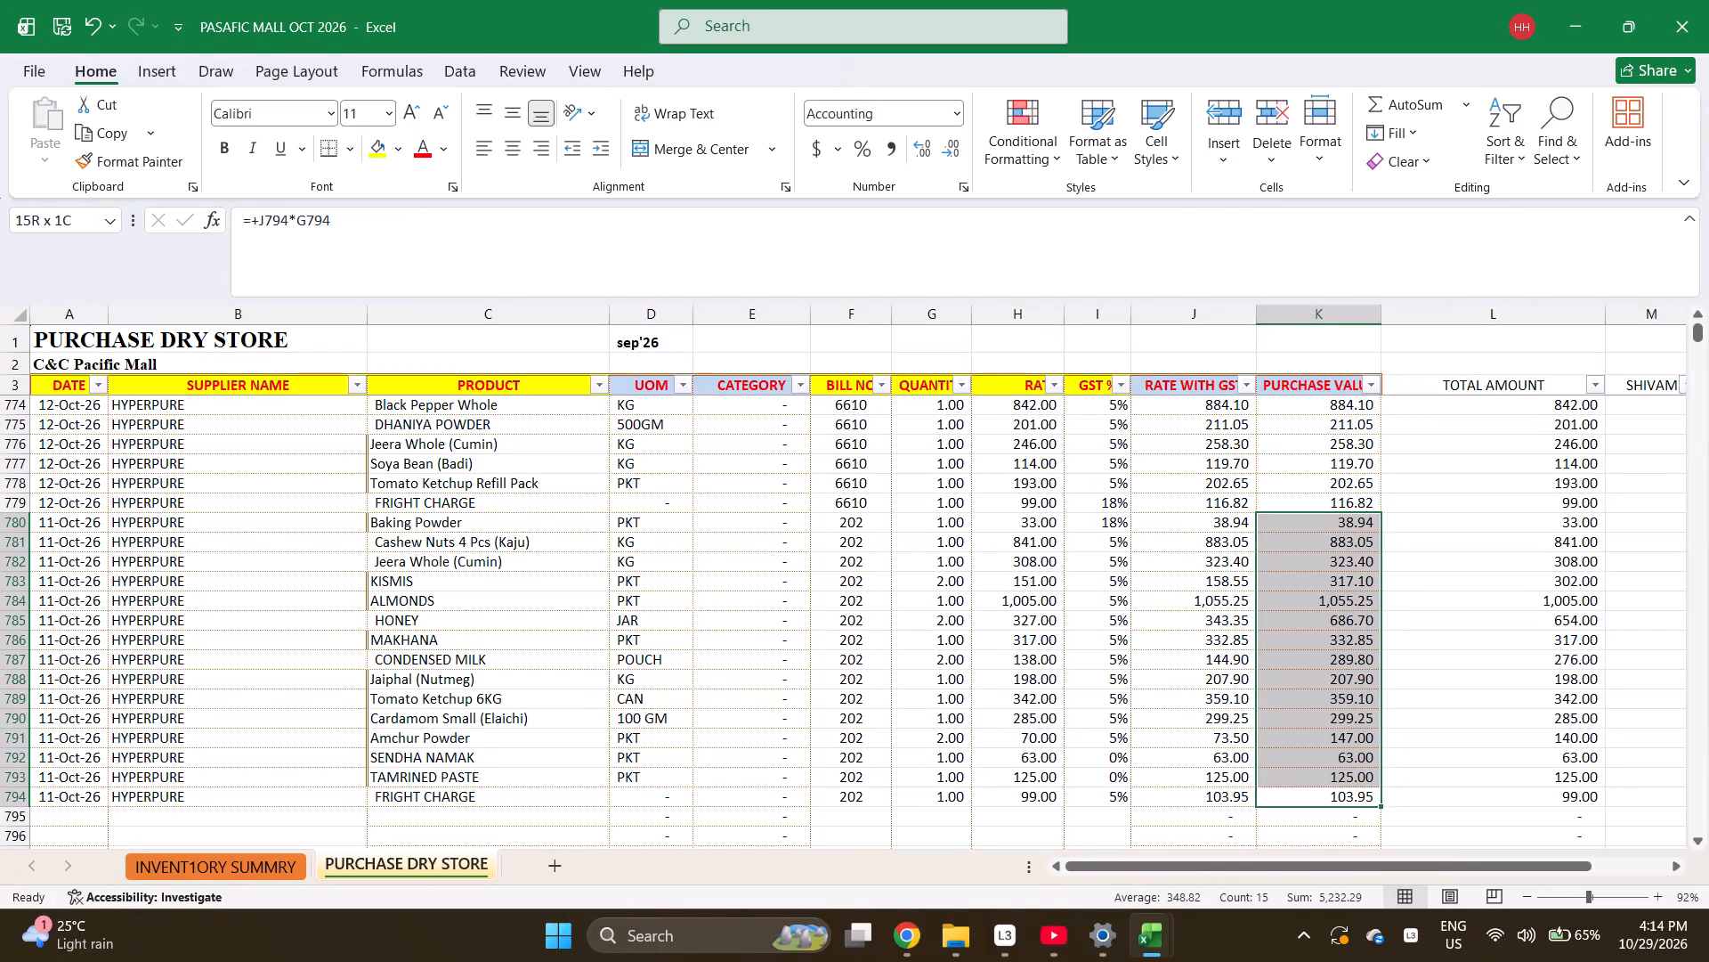
# Set the GST rate of the FRIGHT CHARGE line in row 794 (bill 202) to 18%.
pyautogui.click(1115, 795)
pyautogui.write('18')
pyautogui.press('Return')
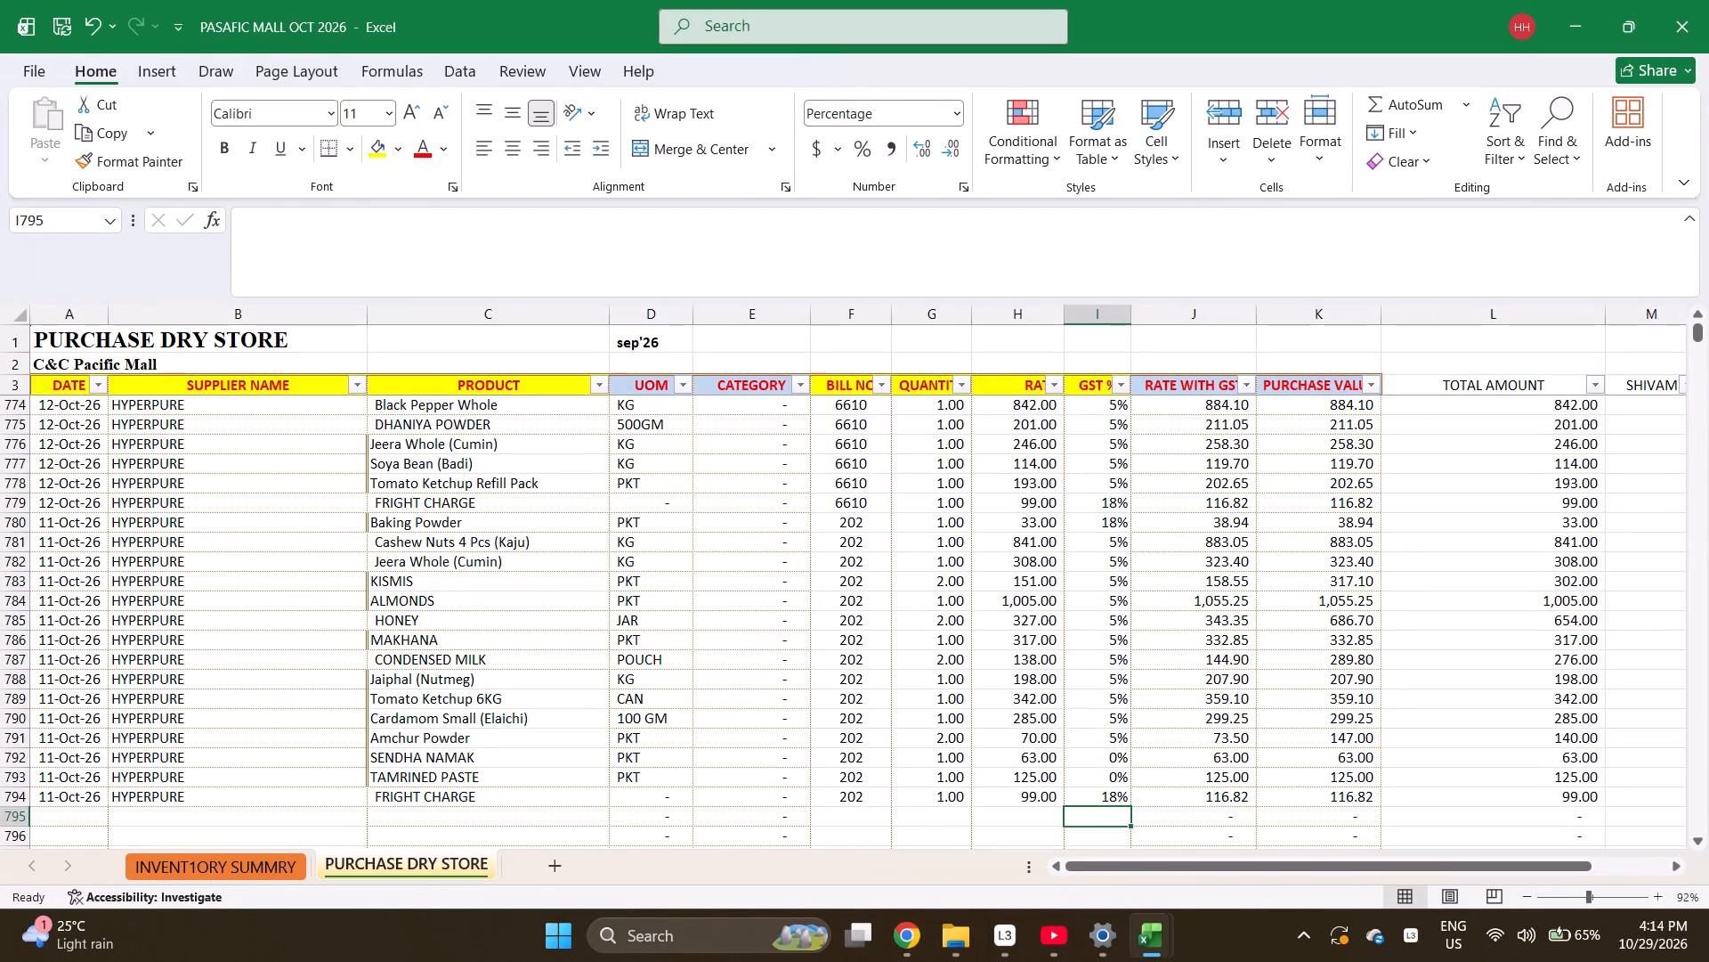
# Enter 883.05 in the SHIVAM column (M) of row 794, then return to the DATE cell of the first empty row, 795.
pyautogui.hotkey('ctrl', 'Left')
pyautogui.hotkey('ctrl', 'Left')
pyautogui.hotkey('ctrl', 'Left')
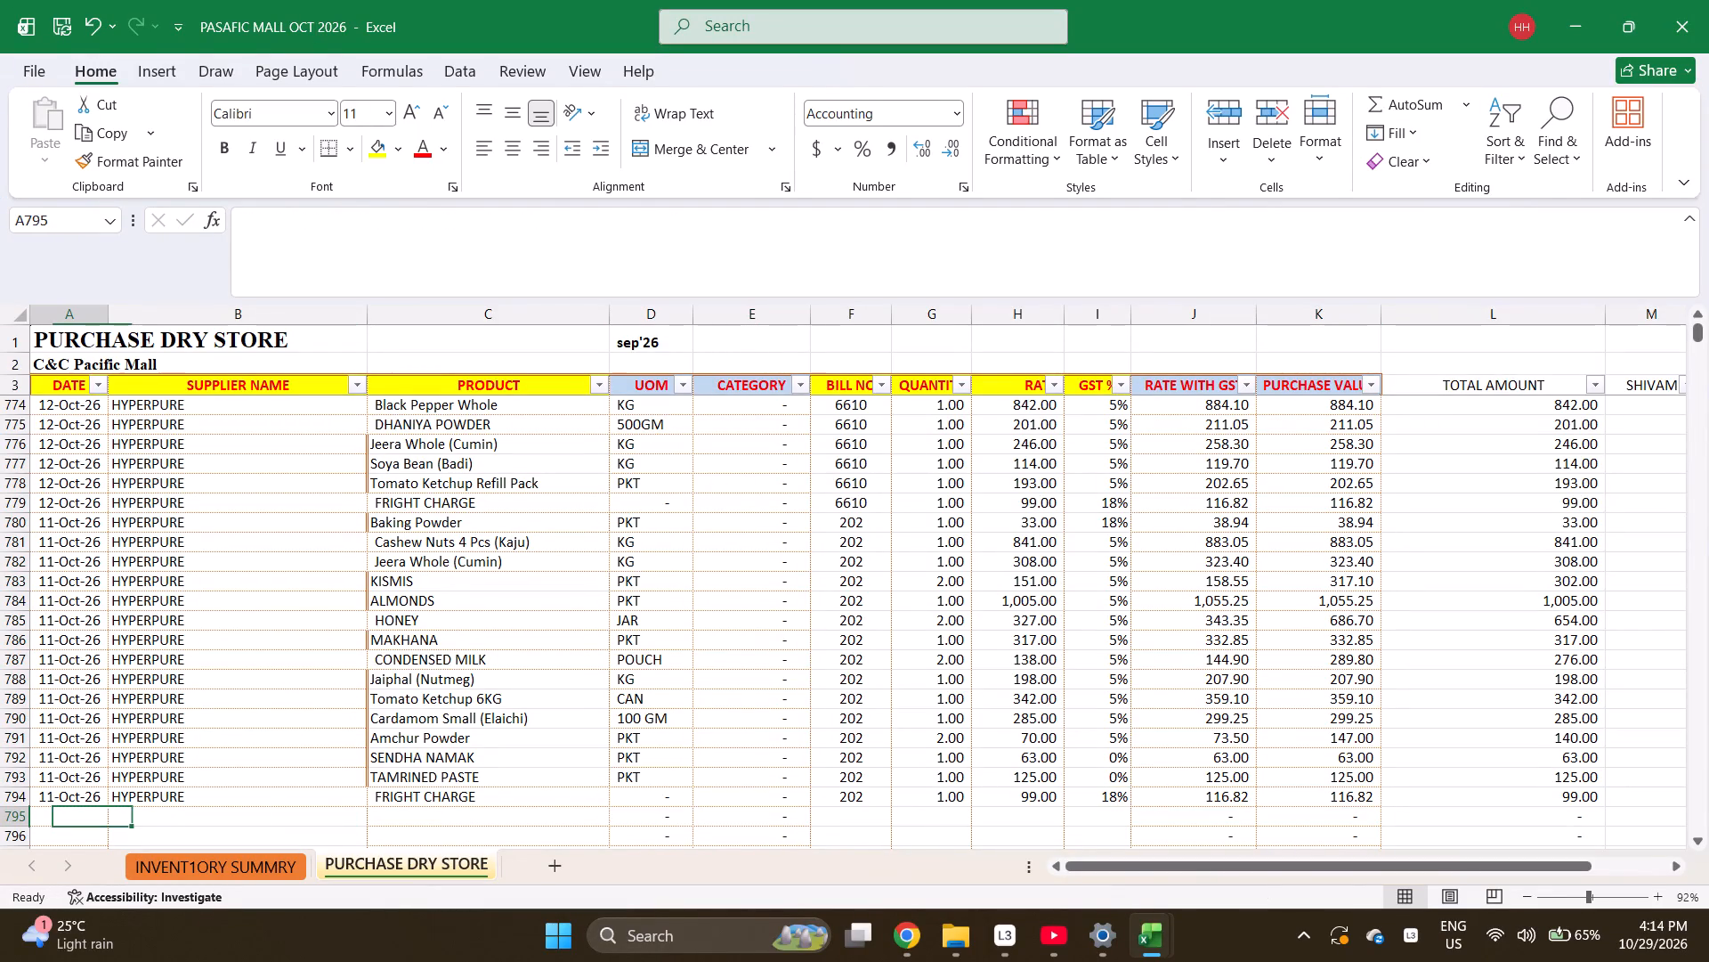
pyautogui.press('Right')
pyautogui.press('Up')
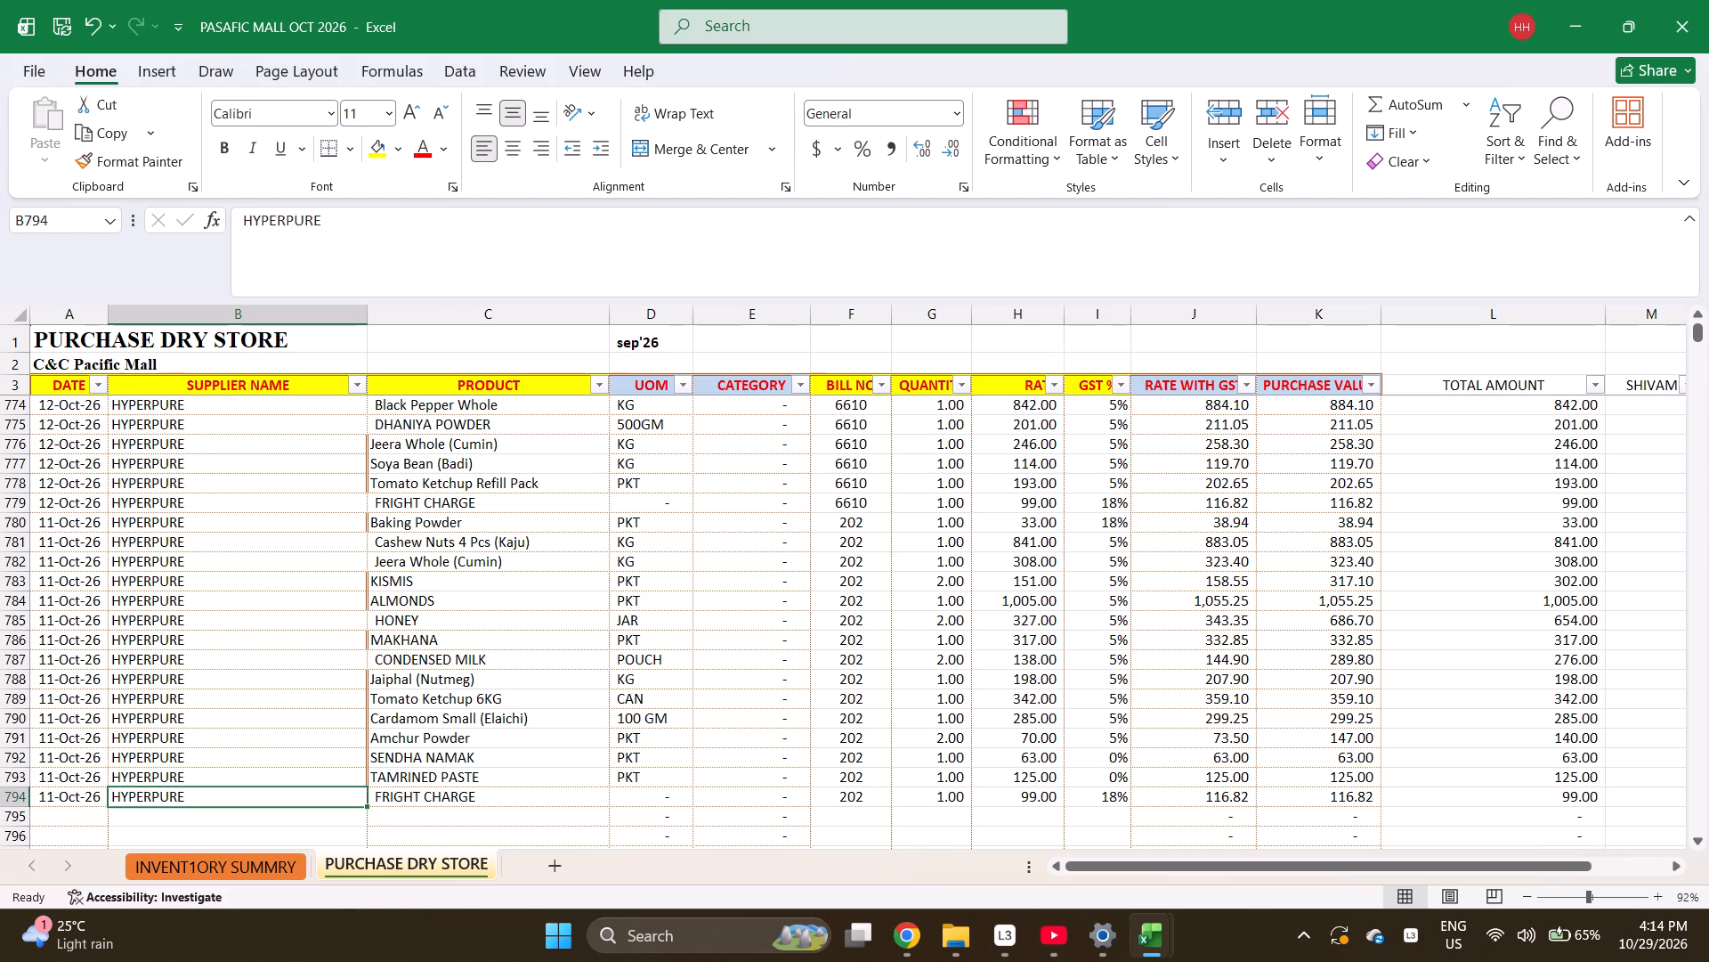
pyautogui.hotkey('ctrl', 'Right')
pyautogui.hotkey('ctrl', 'Right')
pyautogui.hotkey('ctrl', 'Left')
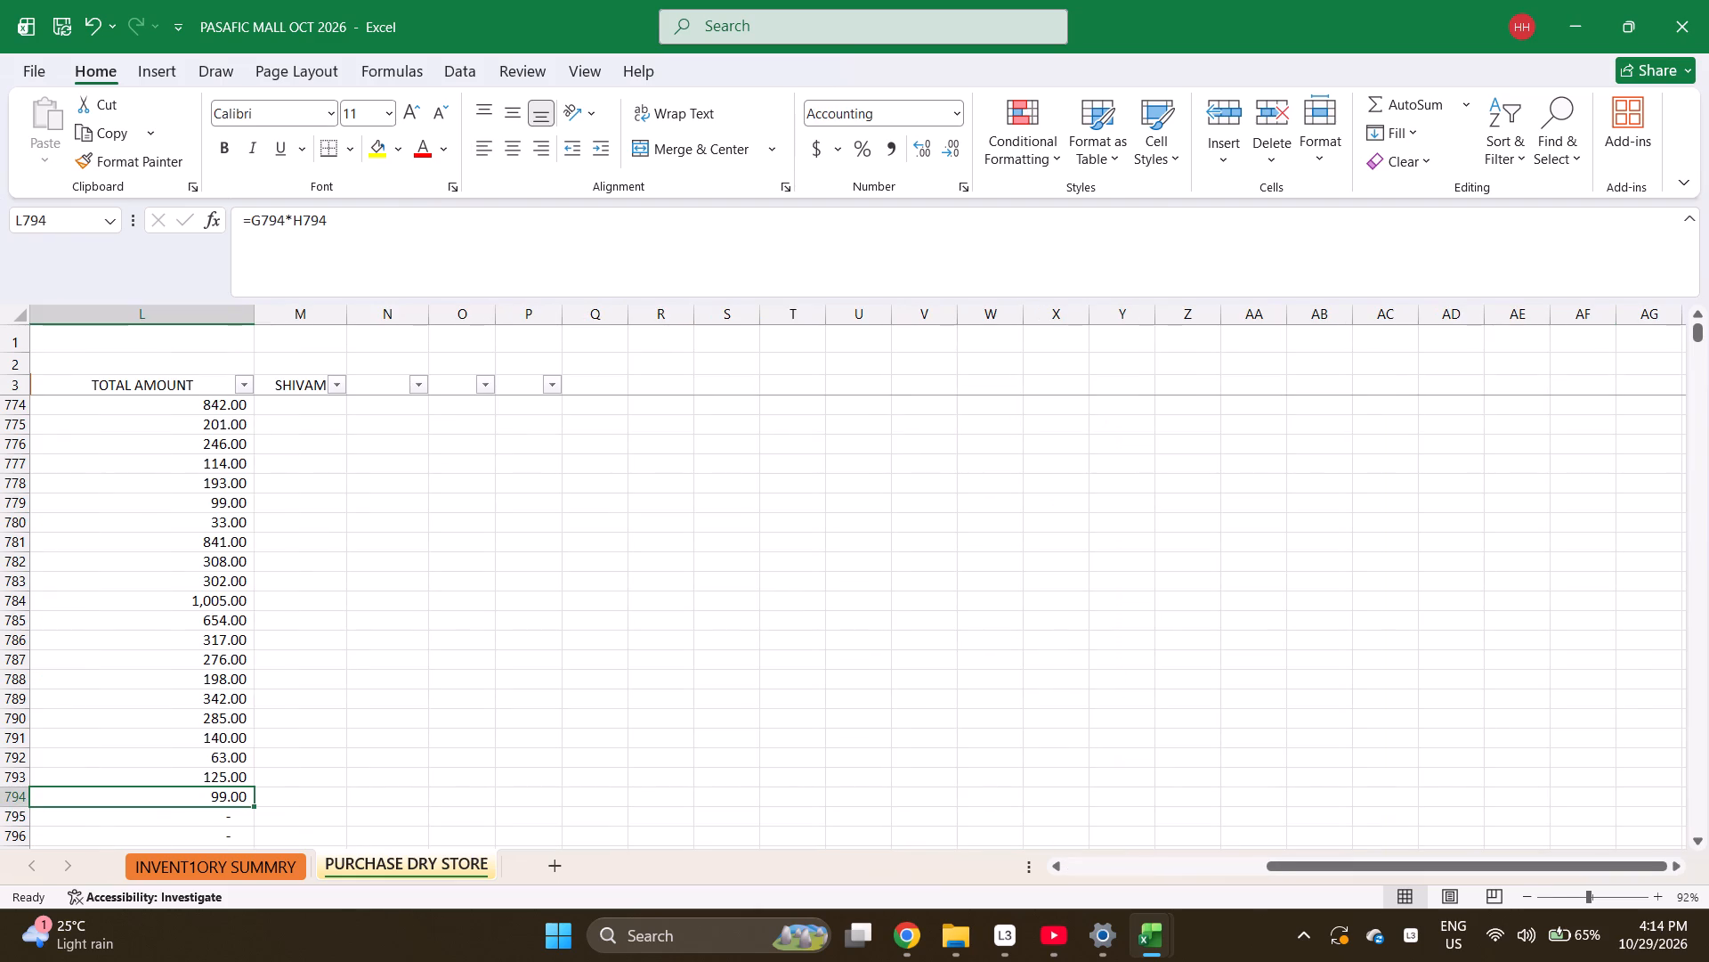
pyautogui.press('Right')
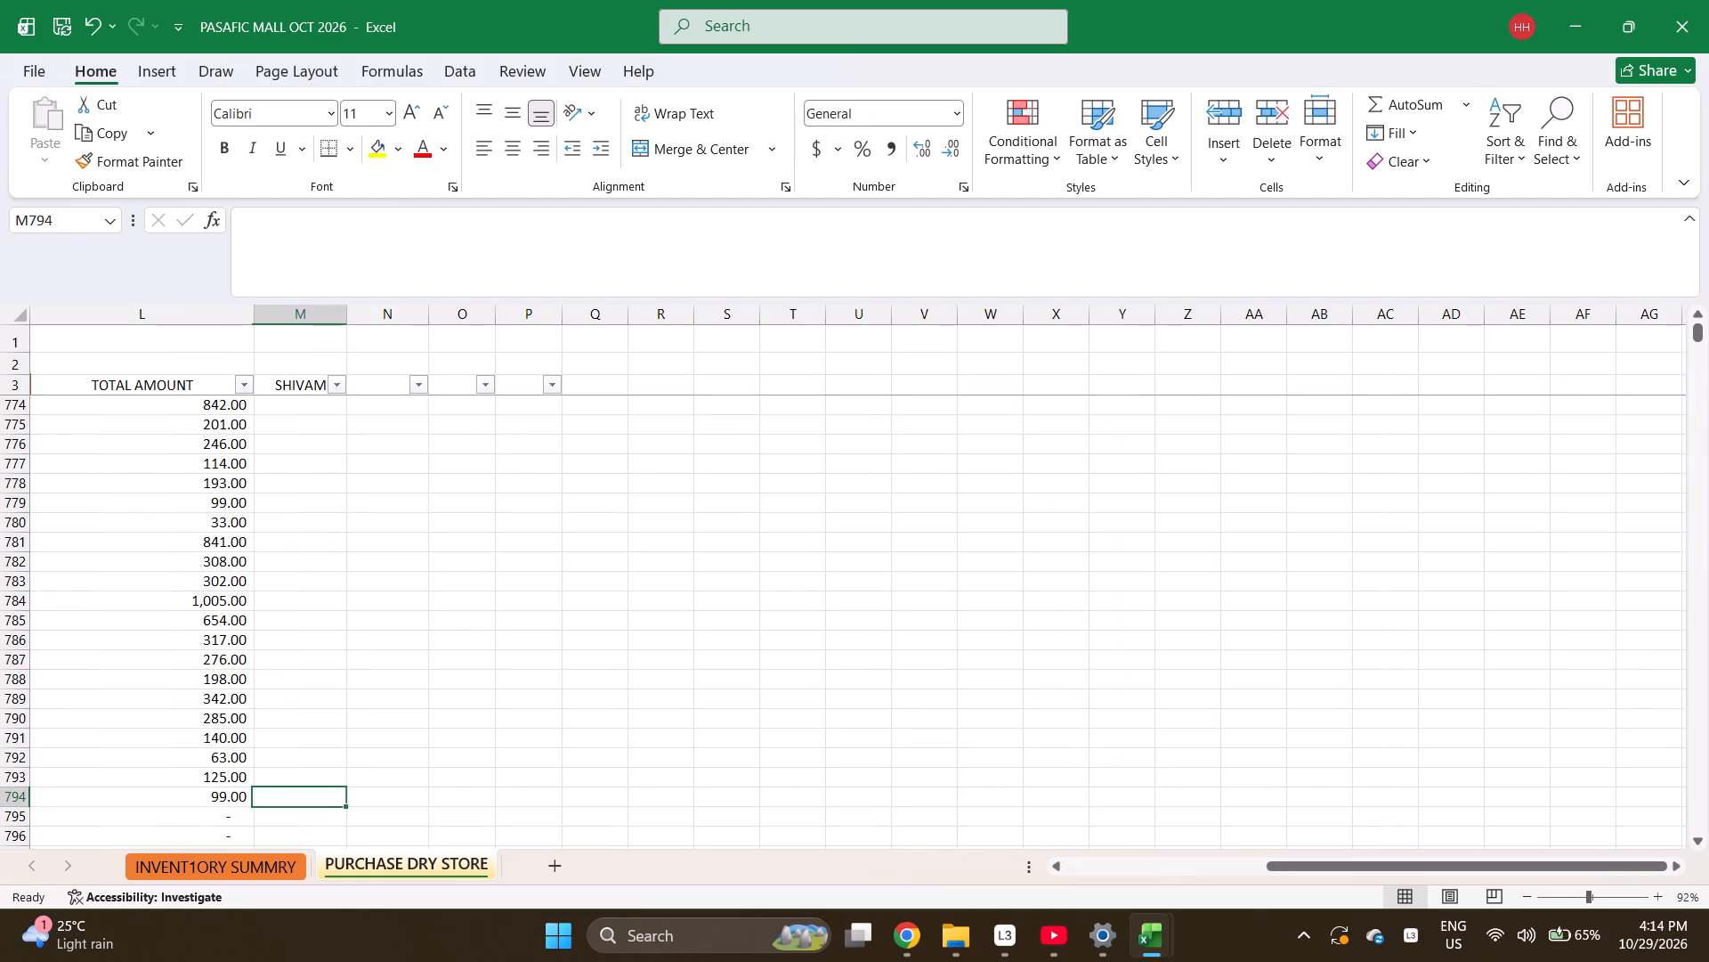
pyautogui.write('883.')
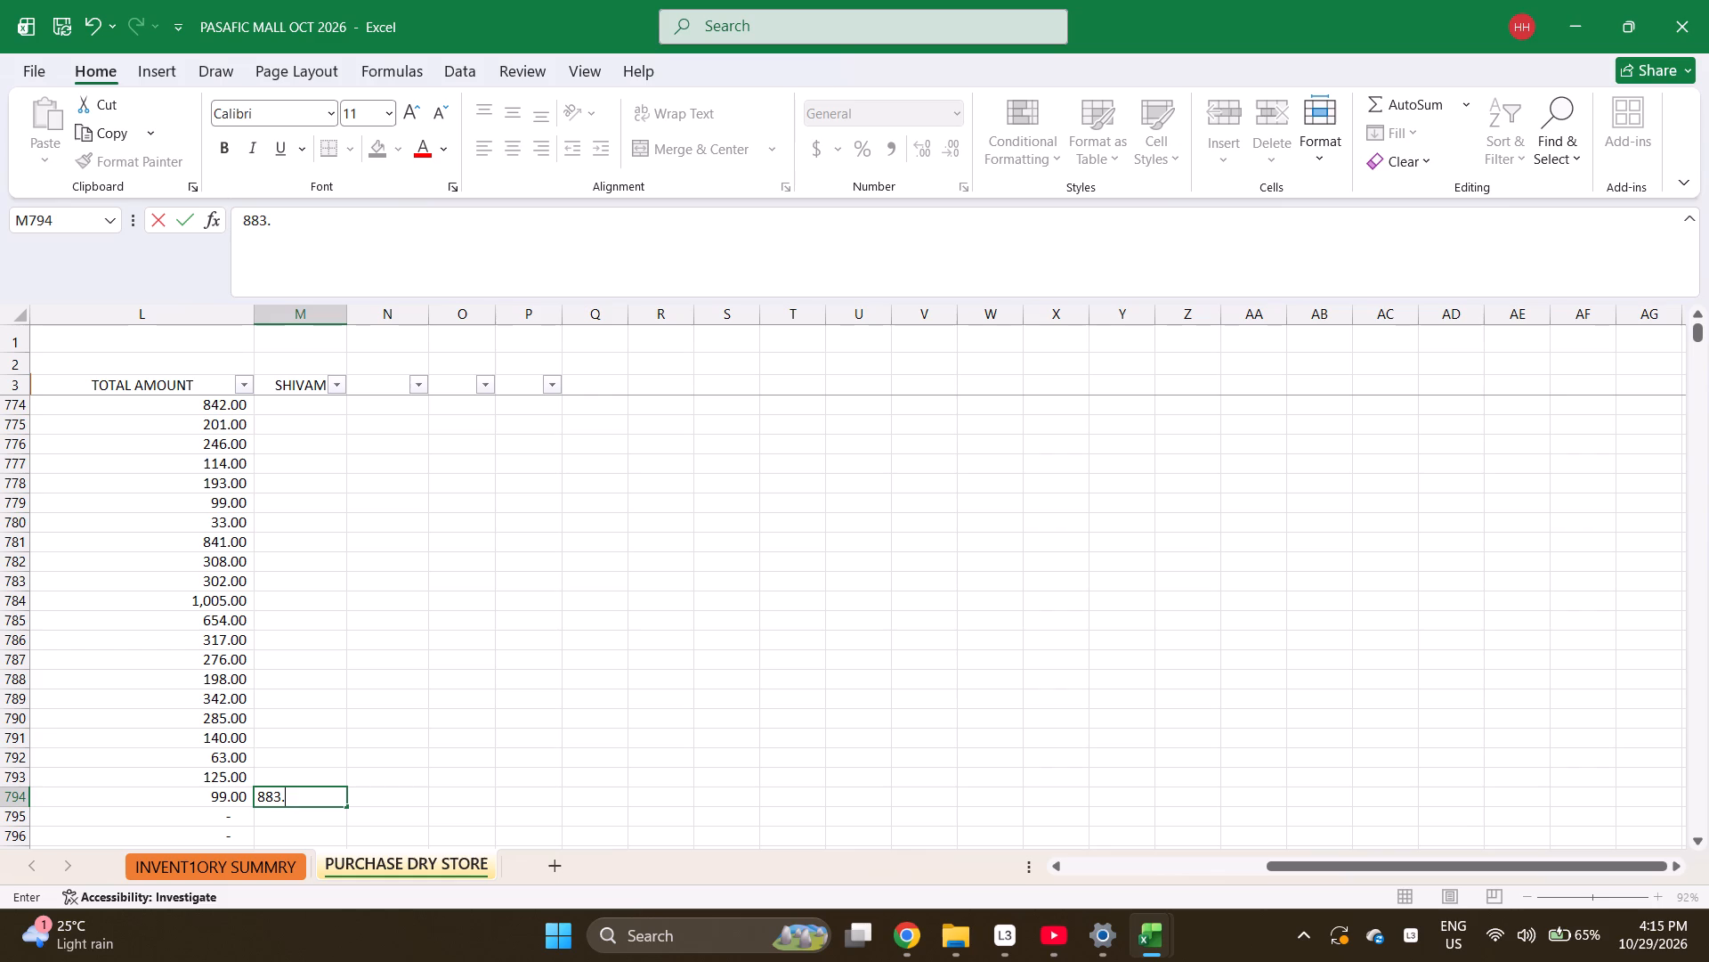
pyautogui.write('05')
pyautogui.hotkey('ctrl', 'Left')
pyautogui.hotkey('ctrl', 'Left')
pyautogui.hotkey('ctrl', 'Left')
pyautogui.hotkey('ctrl', 'Left')
pyautogui.hotkey('ctrl', 'Left')
pyautogui.hotkey('ctrl', 'Left')
pyautogui.hotkey('ctrl', 'Left')
pyautogui.hotkey('ctrl', 'Left')
pyautogui.hotkey('ctrl', 'Left')
pyautogui.hotkey('ctrl', 'Left')
pyautogui.hotkey('ctrl', 'Left')
pyautogui.hotkey('ctrl', 'Left')
pyautogui.hotkey('ctrl', 'Left')
pyautogui.hotkey('ctrl', 'Left')
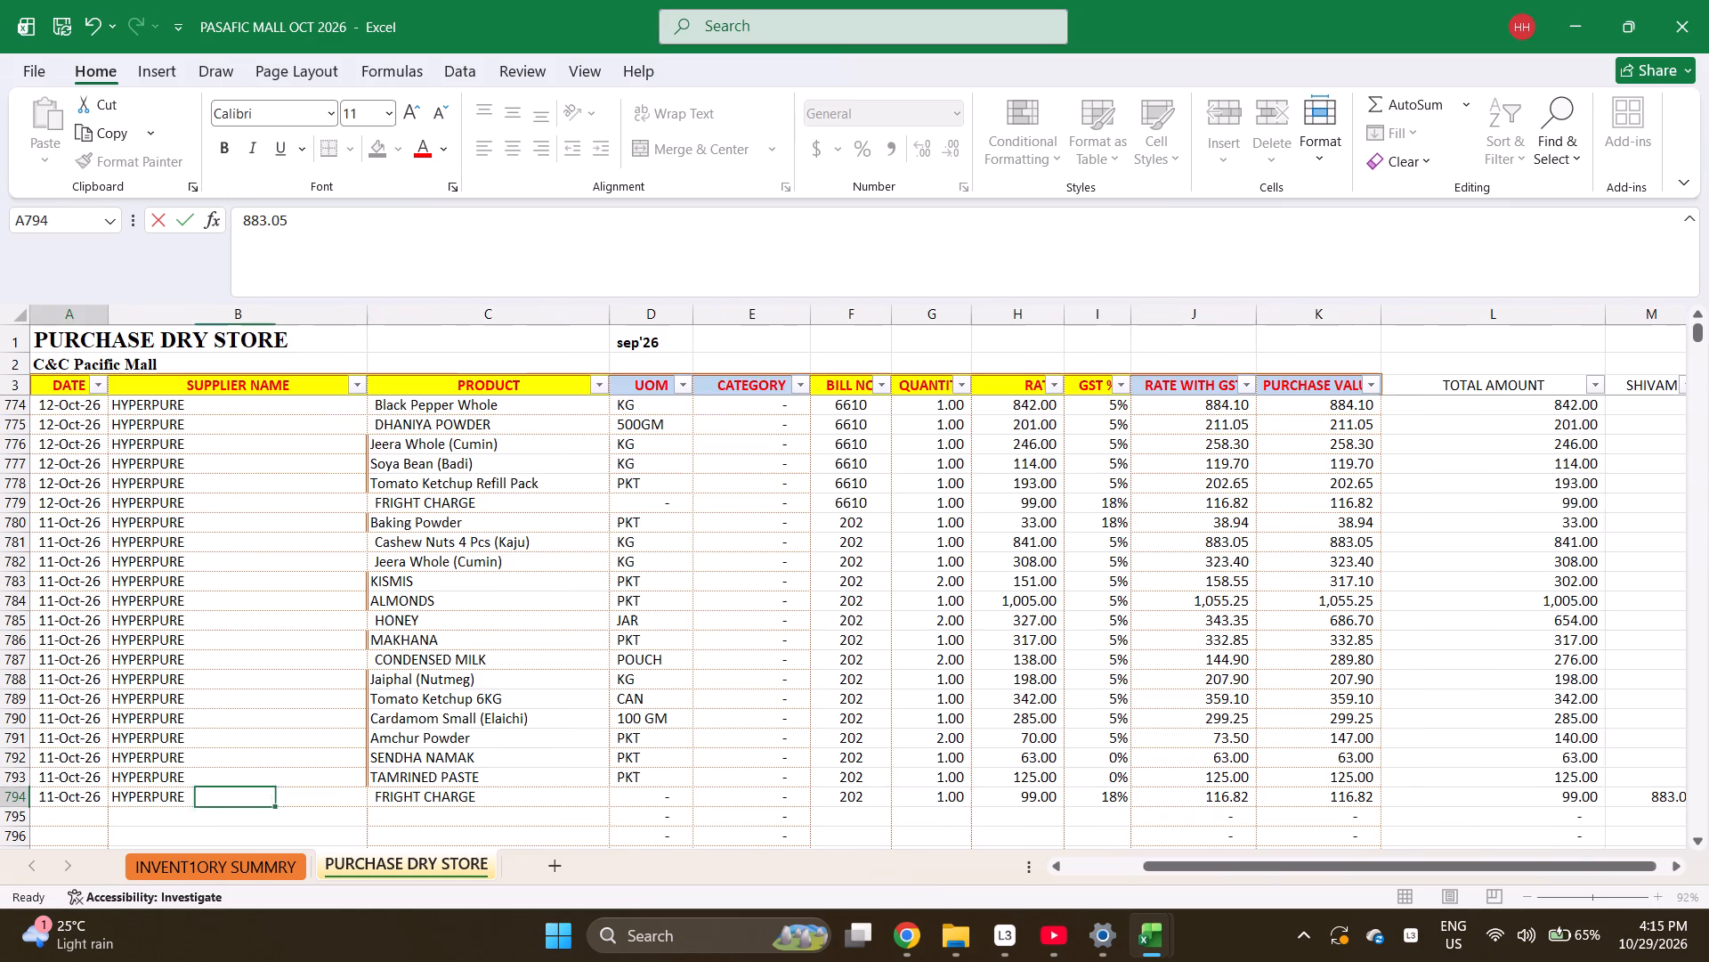
pyautogui.press('Down')
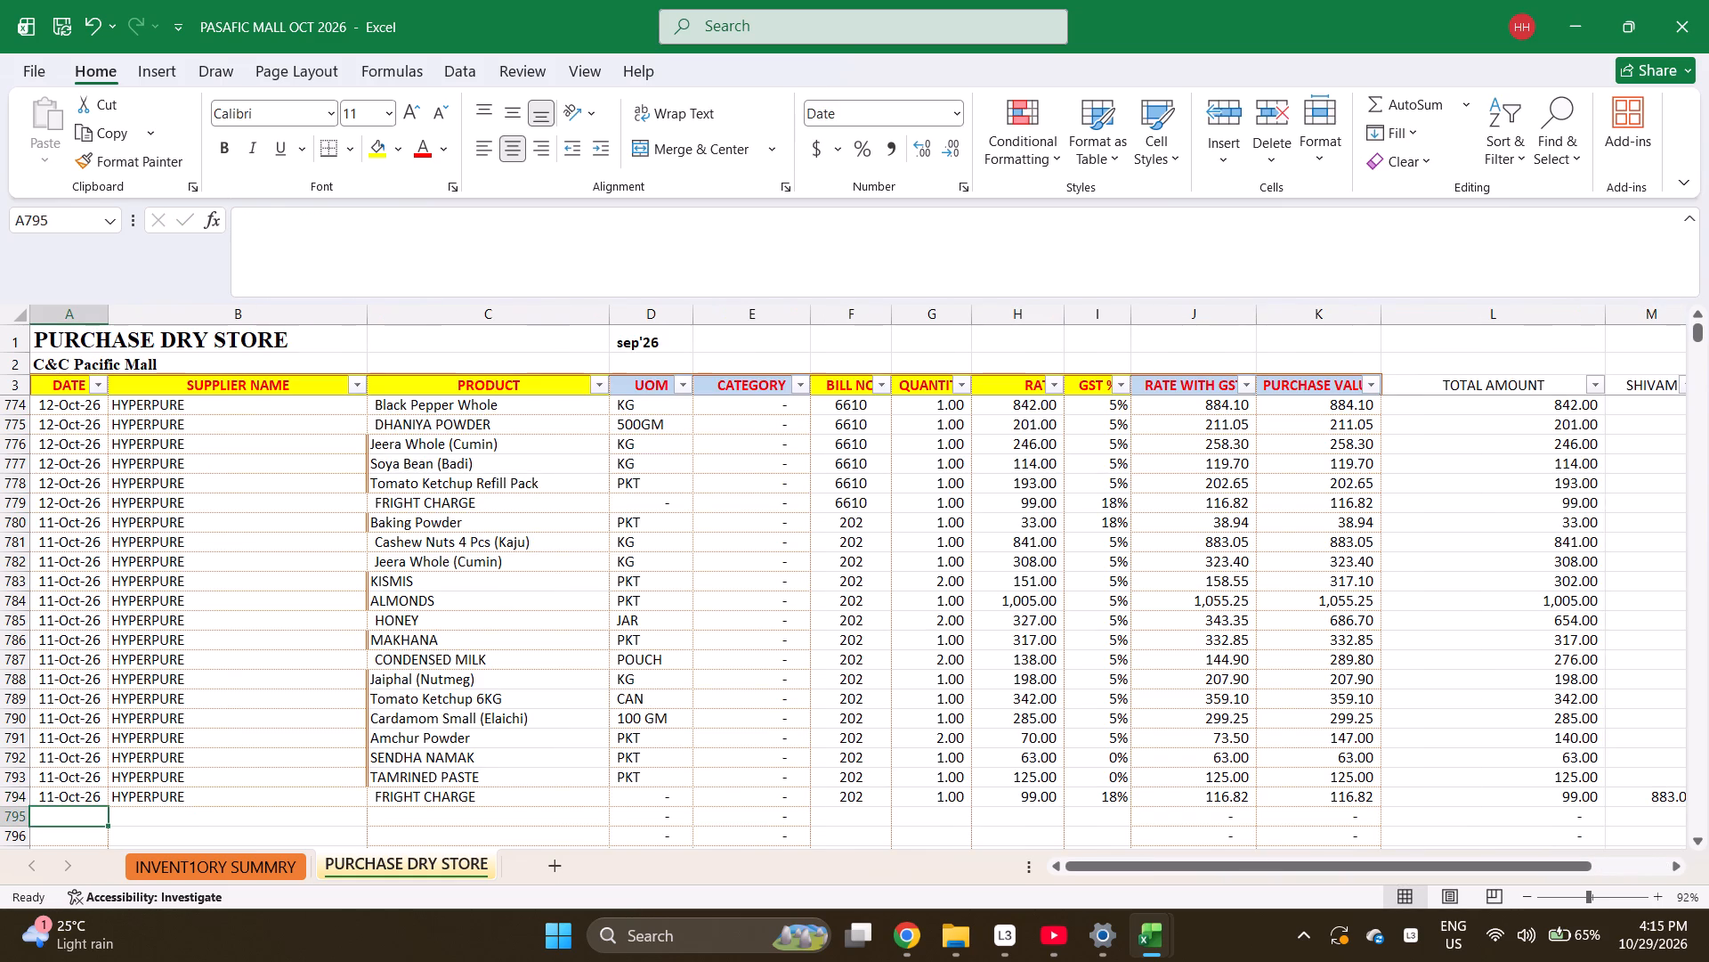
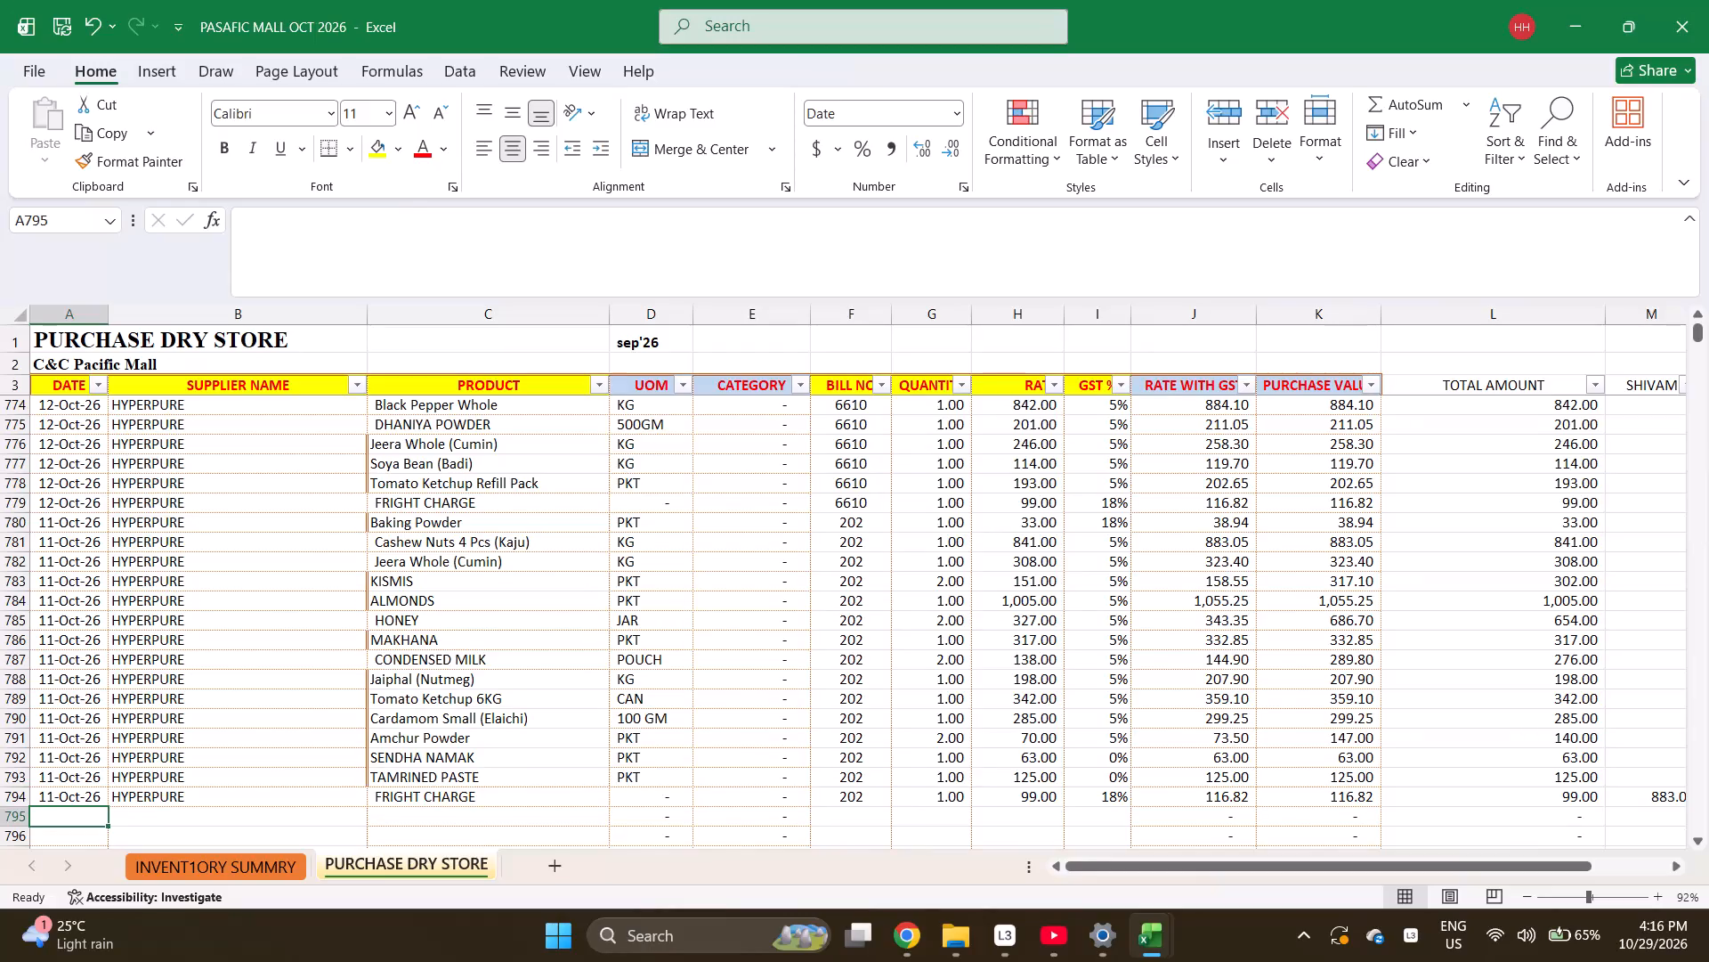
# Search the BILL NO filter for bill 9403, leaving the filter unapplied.
pyautogui.click(879, 384)
pyautogui.press('e')
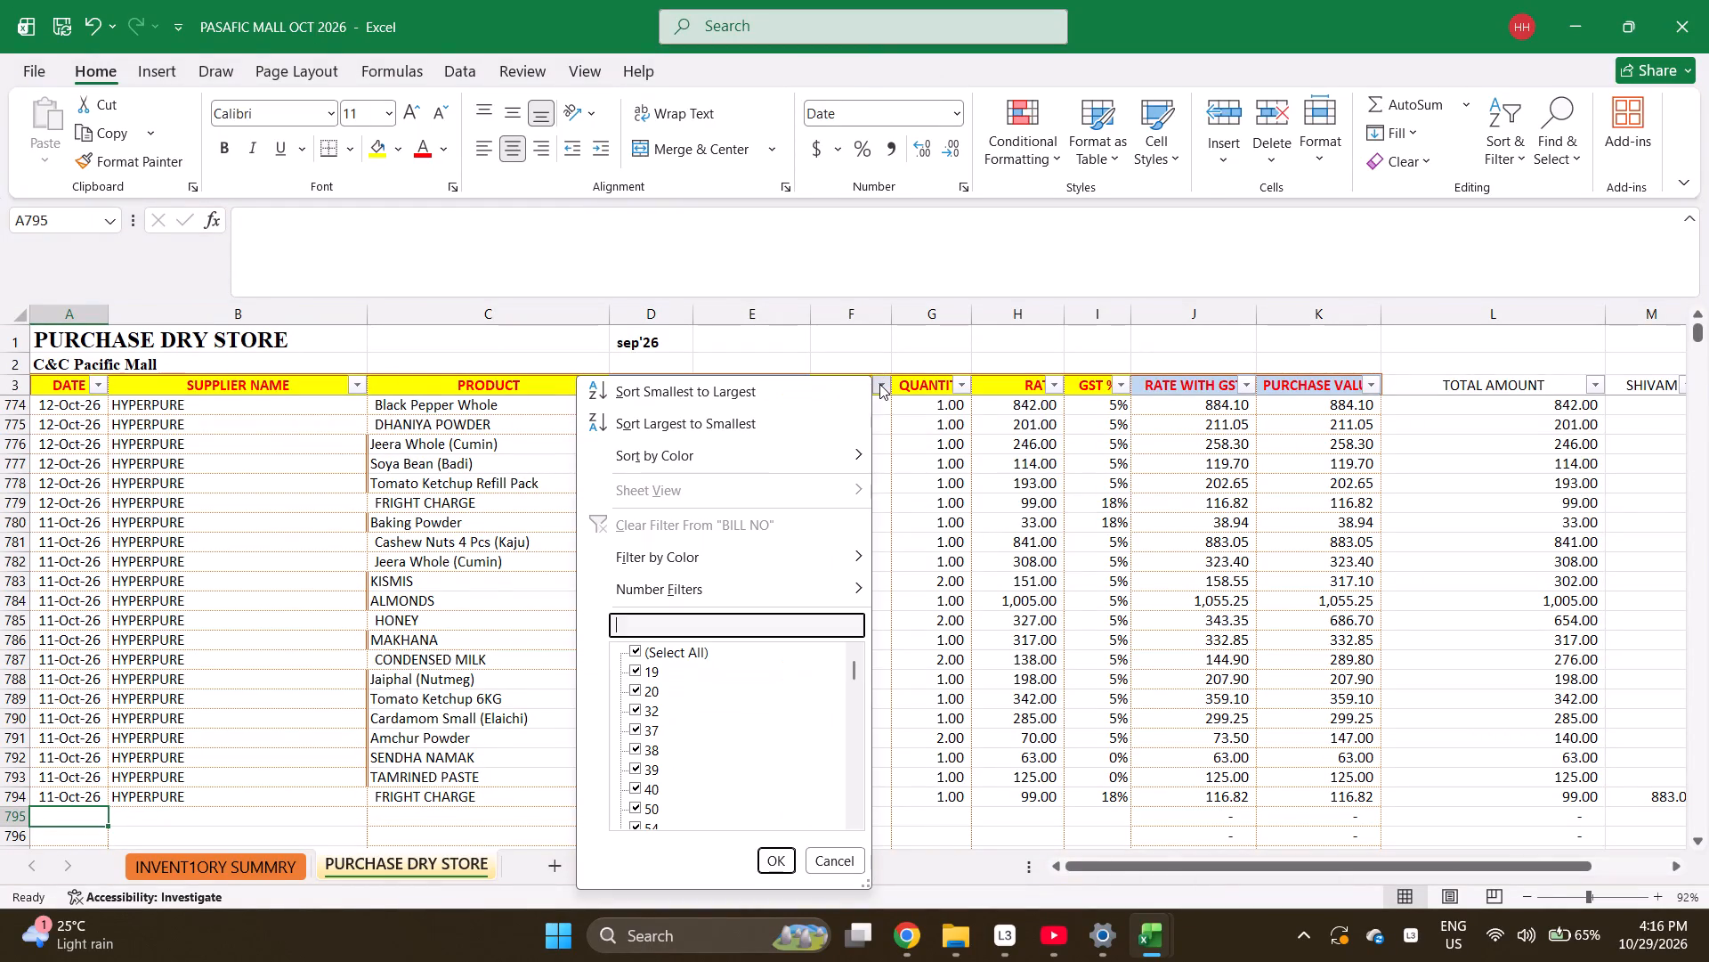
pyautogui.write('9403')
pyautogui.press('Escape')
pyautogui.press('Escape')
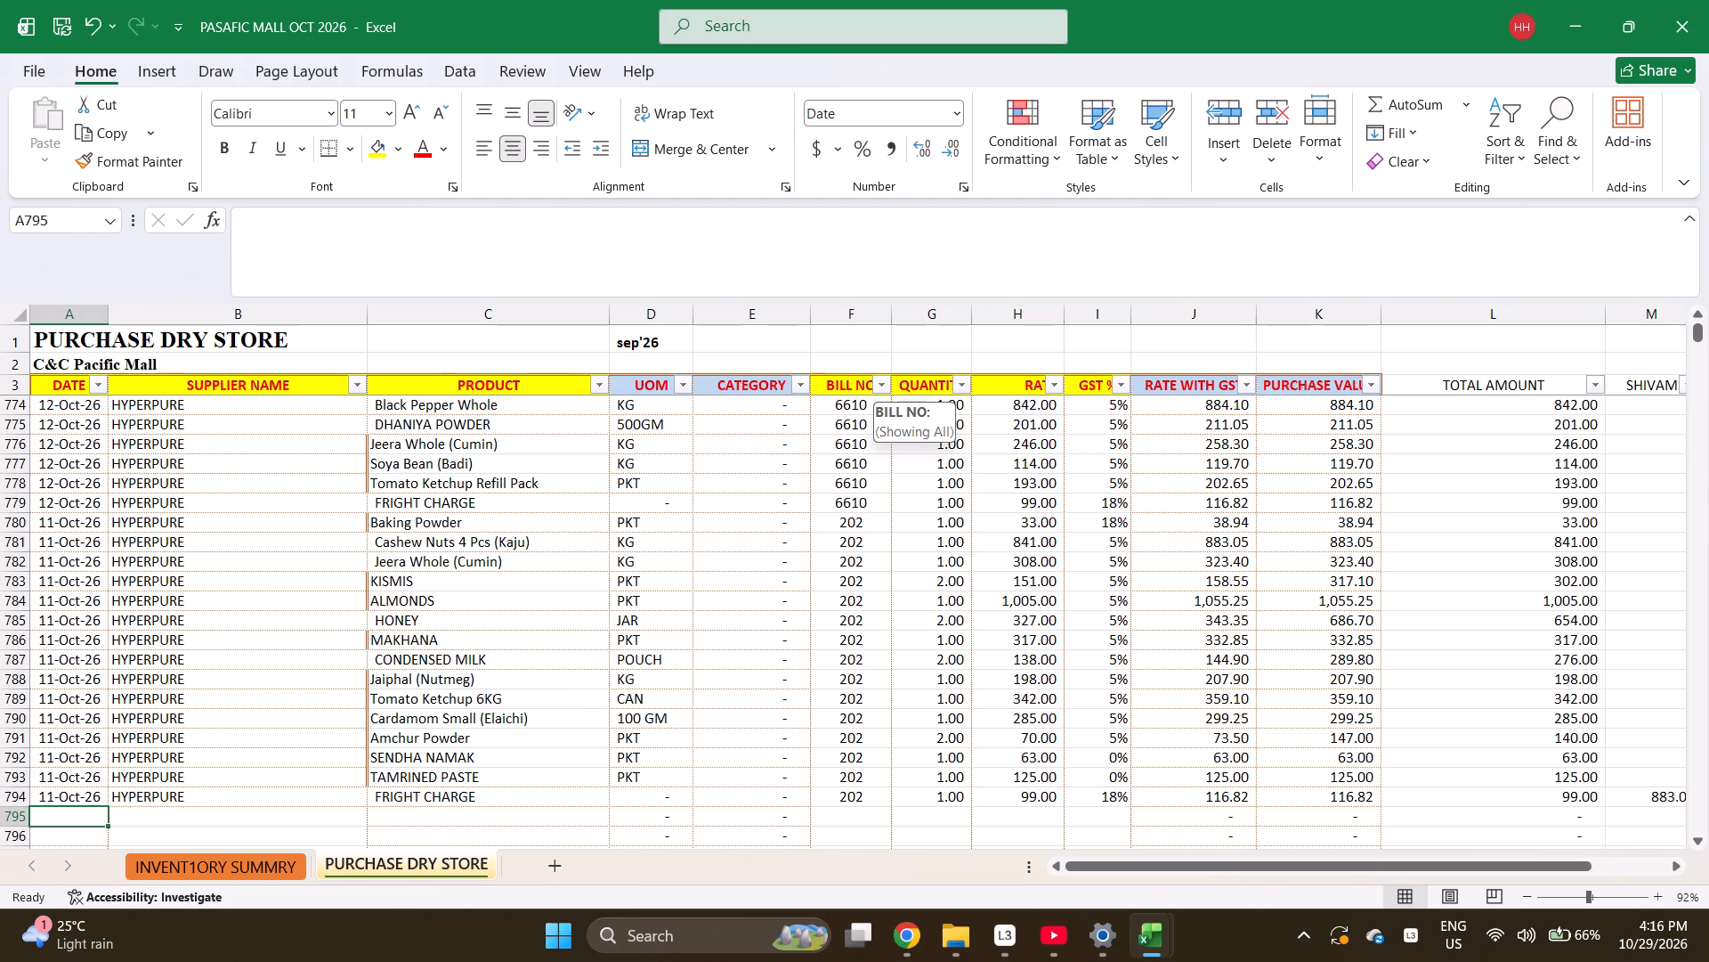
# Start a purchase line in row 795 with the date 10-10-2026 and HYPERPURE as supplier.
pyautogui.write('10-10-2026')
pyautogui.press('Right')
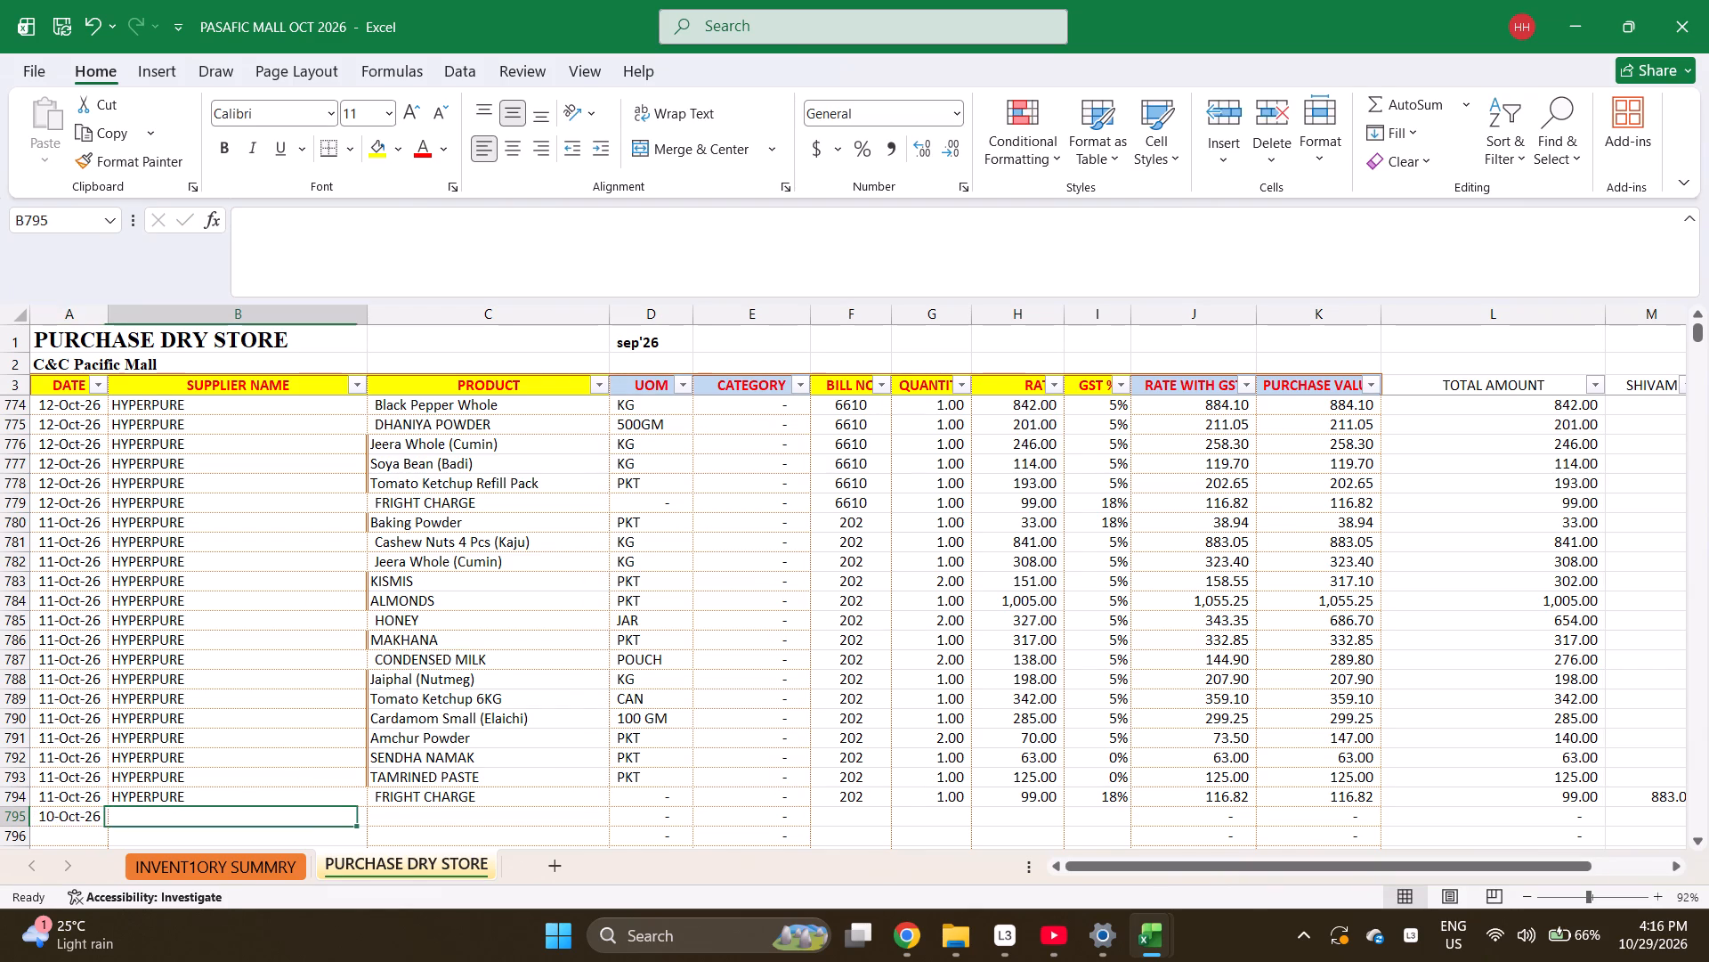
pyautogui.hotkey('ctrl', 'd')
pyautogui.press('Right')
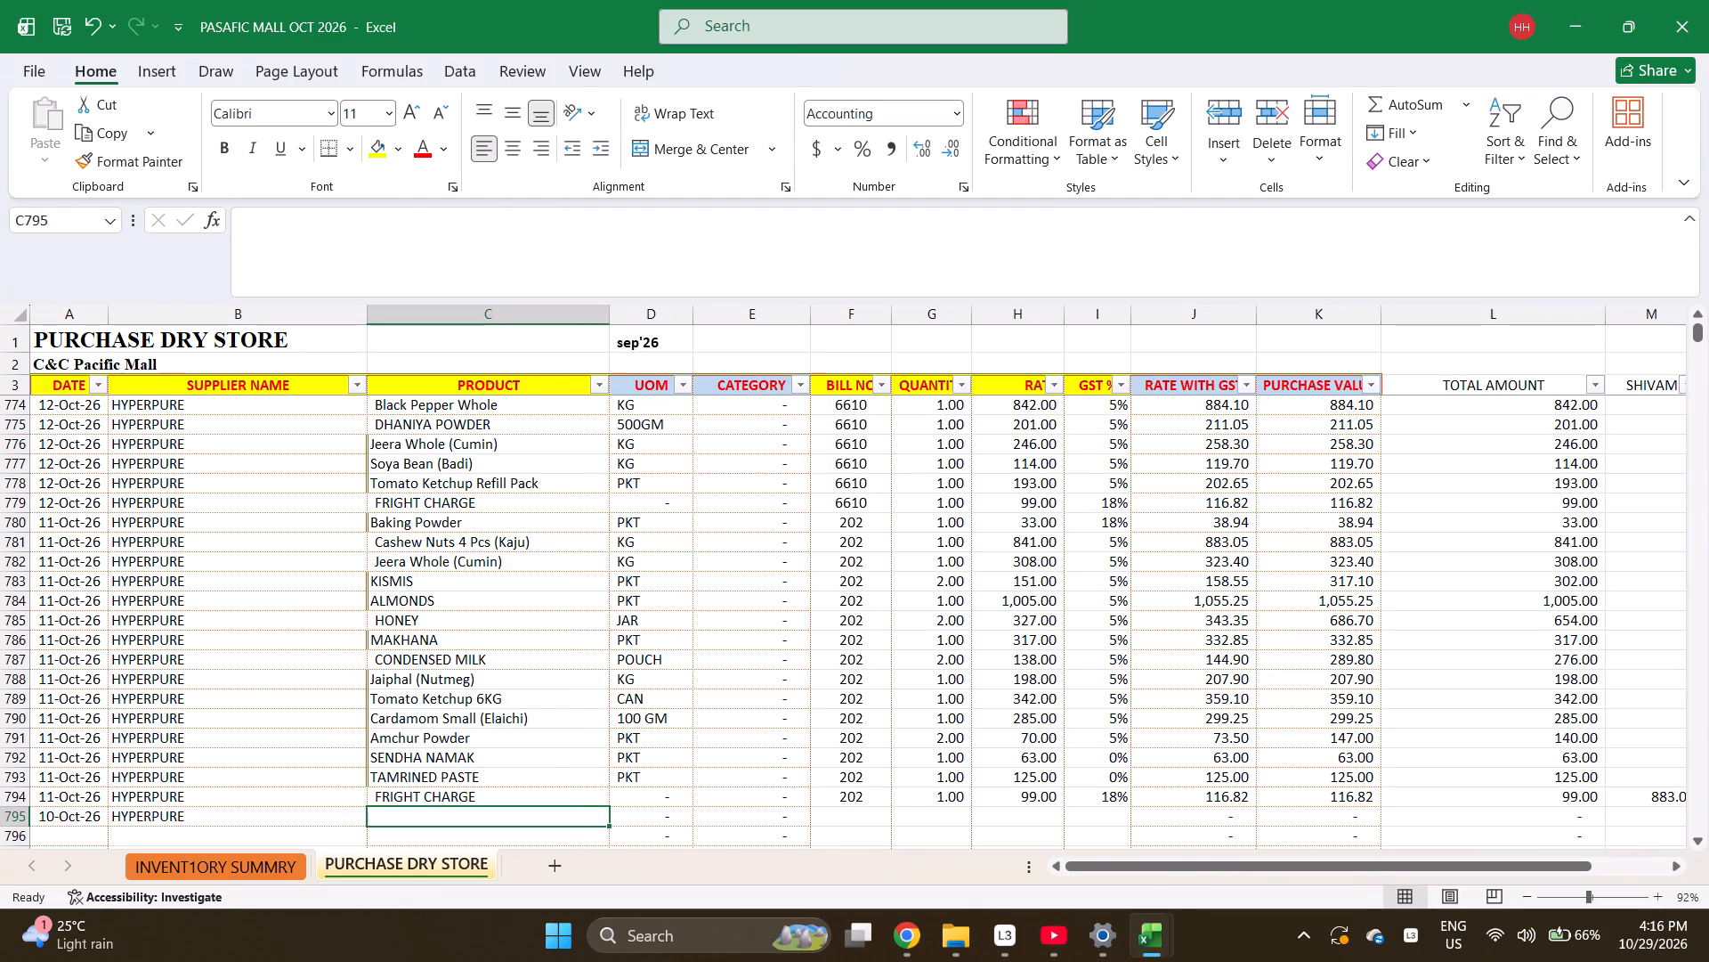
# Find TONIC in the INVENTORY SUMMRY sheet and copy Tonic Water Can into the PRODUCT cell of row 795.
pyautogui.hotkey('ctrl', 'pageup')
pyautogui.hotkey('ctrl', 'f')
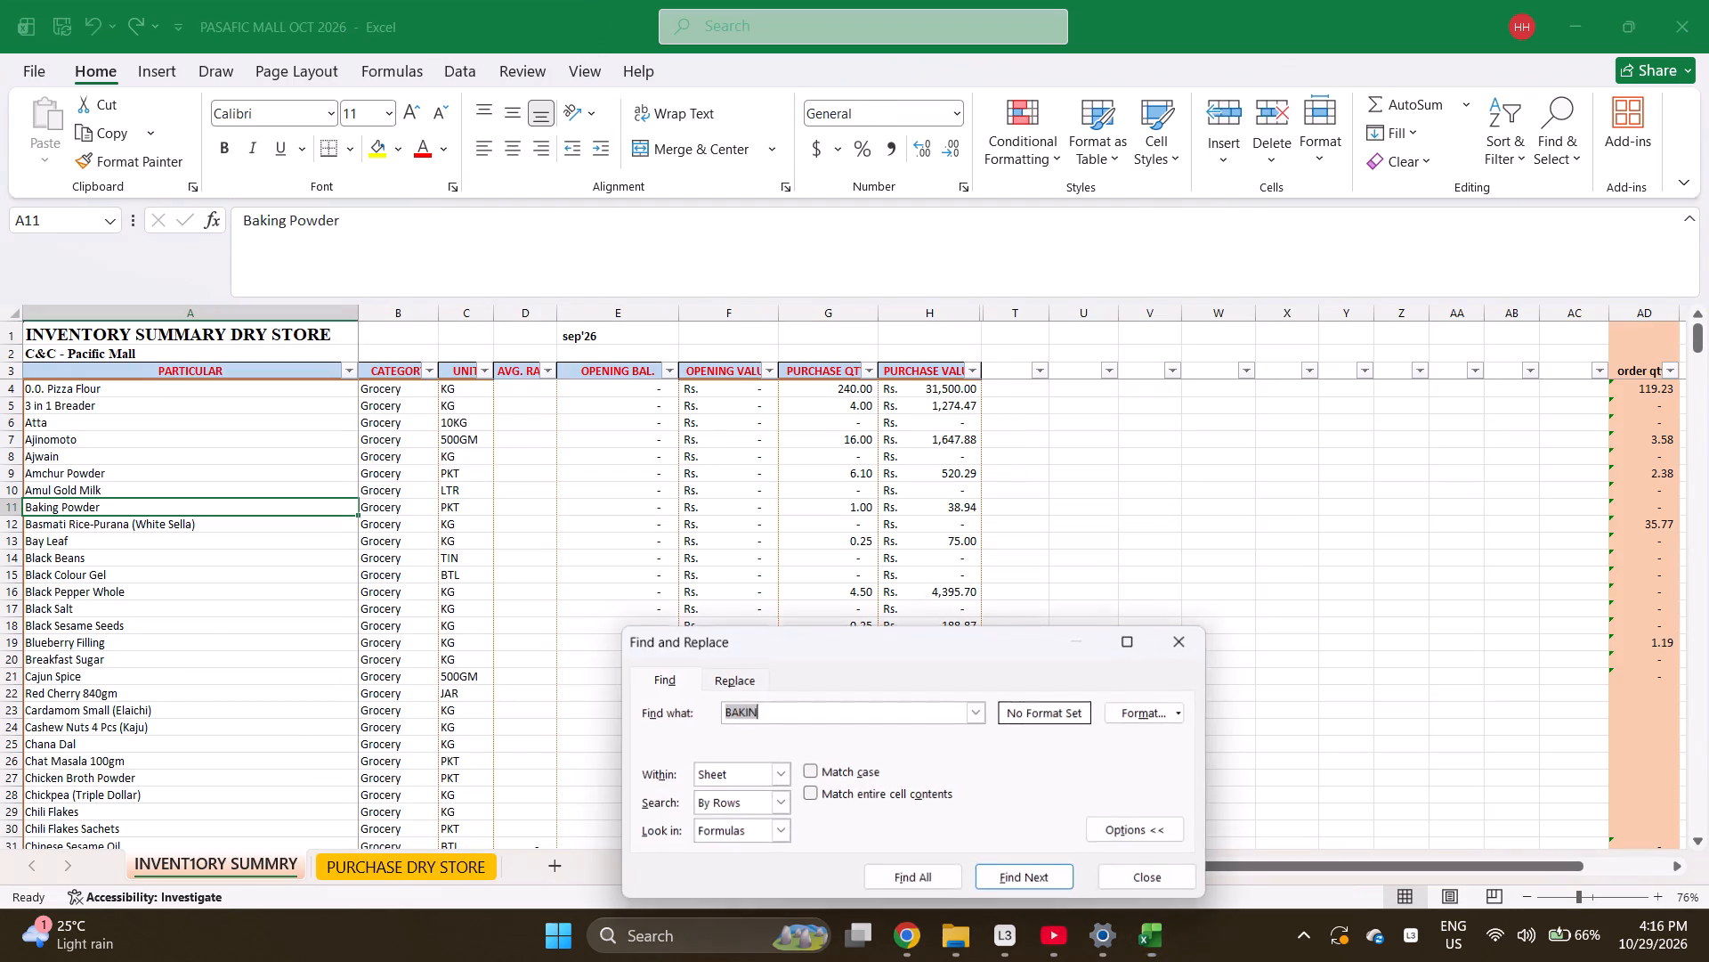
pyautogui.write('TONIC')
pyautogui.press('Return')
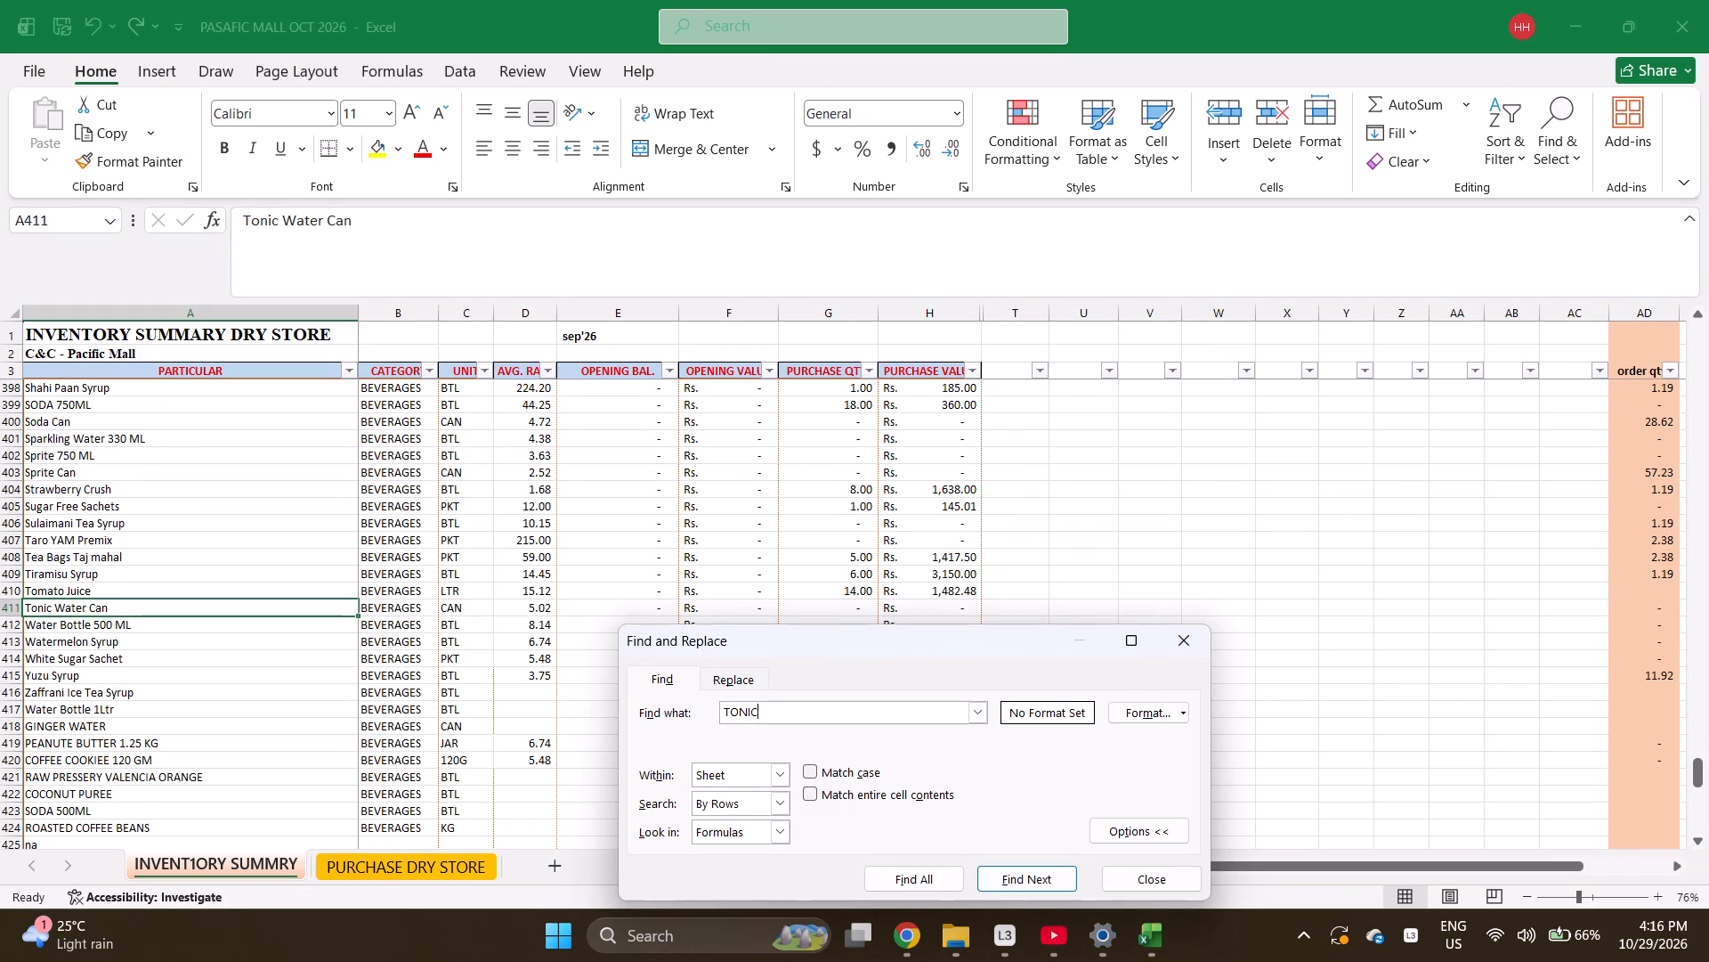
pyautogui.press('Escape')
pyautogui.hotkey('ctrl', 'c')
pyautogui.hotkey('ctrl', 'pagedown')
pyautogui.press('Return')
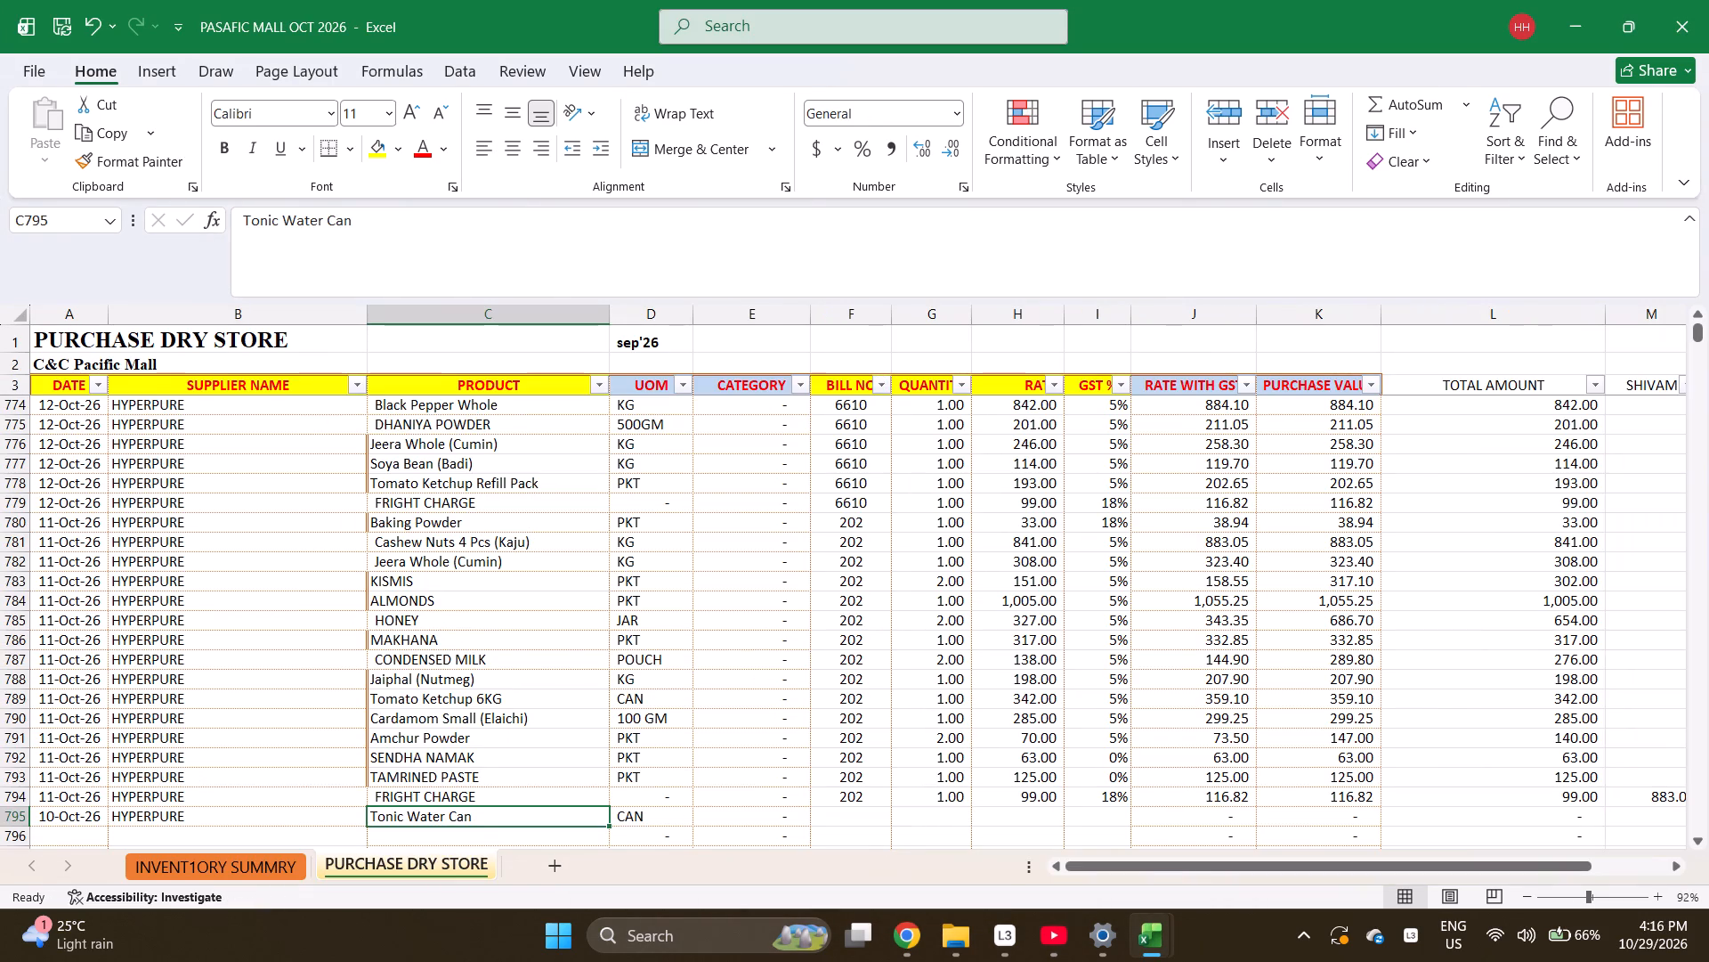
# Enter RED COLOUR as the product in row 795.
pyautogui.write('RED')
pyautogui.press('space')
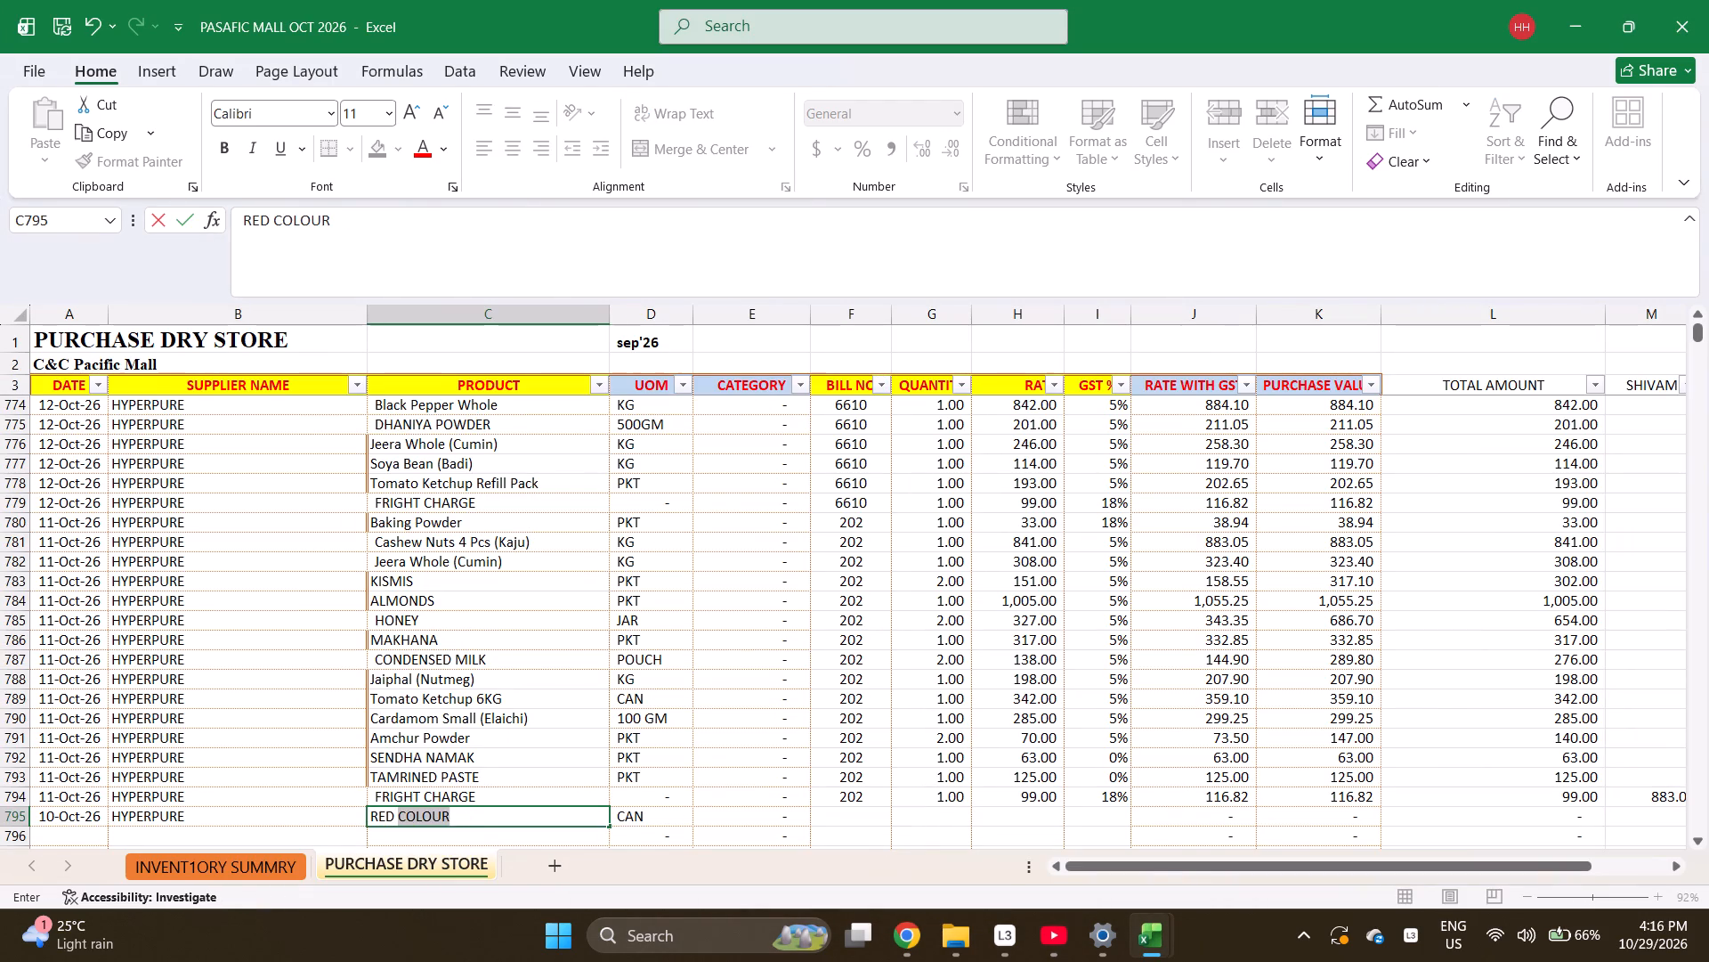
pyautogui.press('Return')
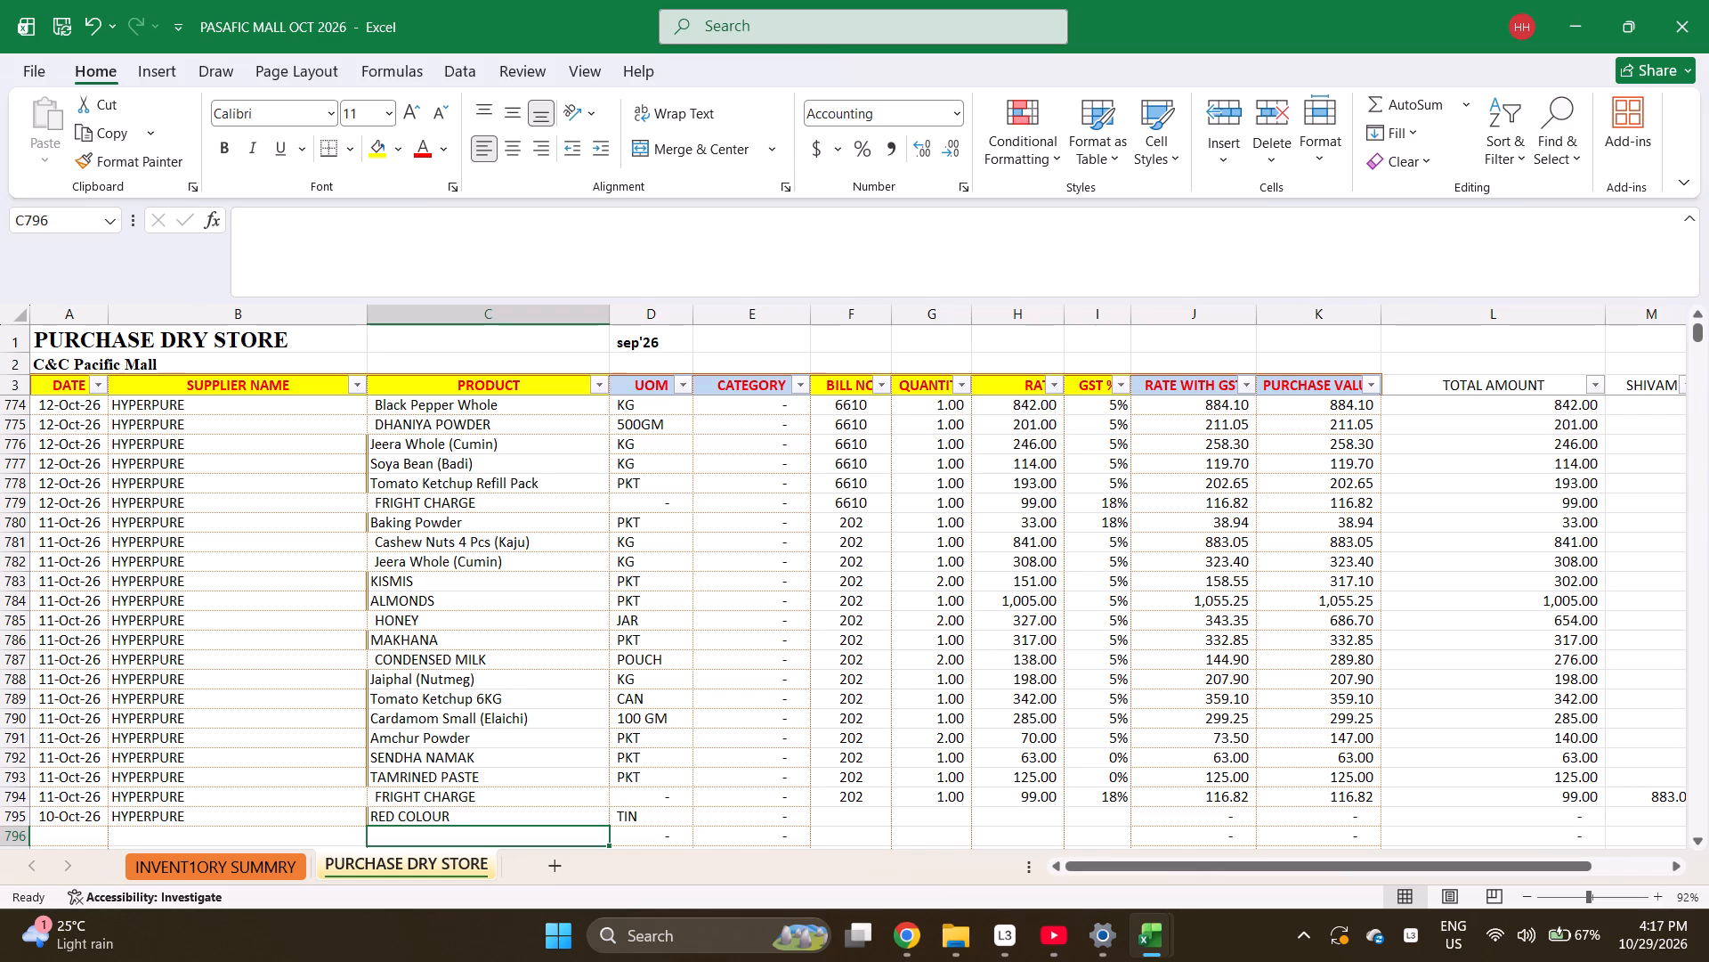
# Search the INVENTORY SUMMRY sheet for SUMA and rename the Sumac Powder(400G) item in row 135 as SUMA TAB.
pyautogui.hotkey('ctrl', 'pageup')
pyautogui.hotkey('ctrl', 'f')
pyautogui.write('SUA')
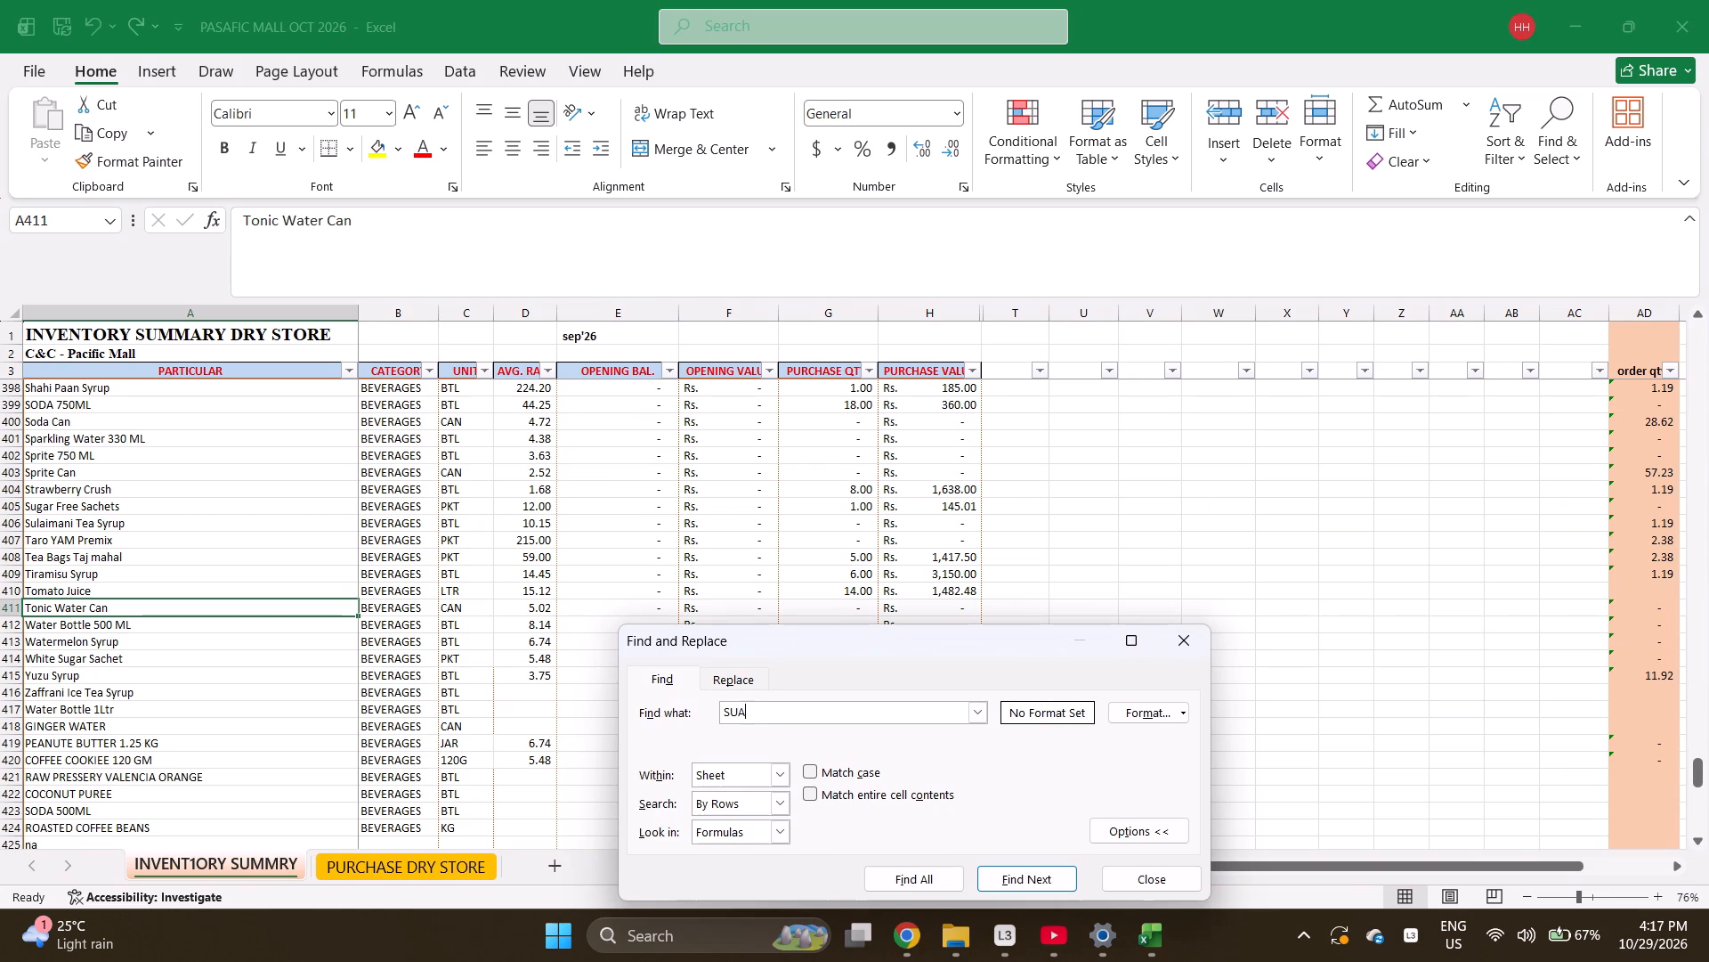
pyautogui.press('BackSpace')
pyautogui.write('MA')
pyautogui.press('Return')
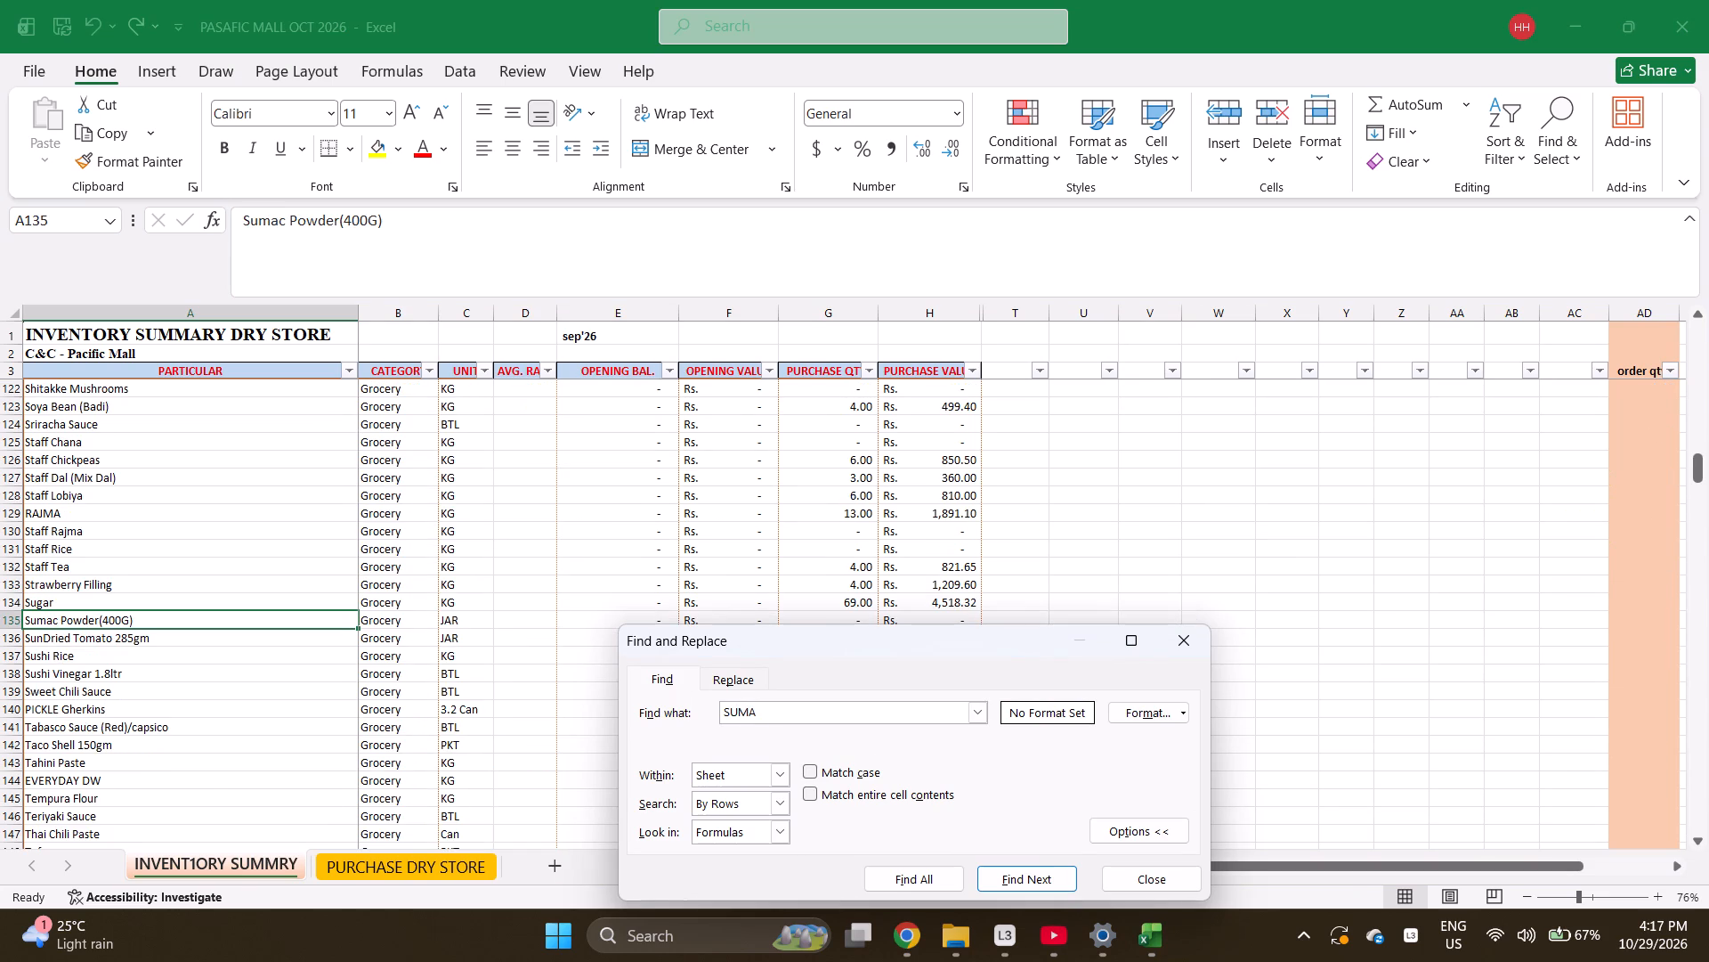
pyautogui.press('Return')
pyautogui.press('Return')
pyautogui.press('Escape')
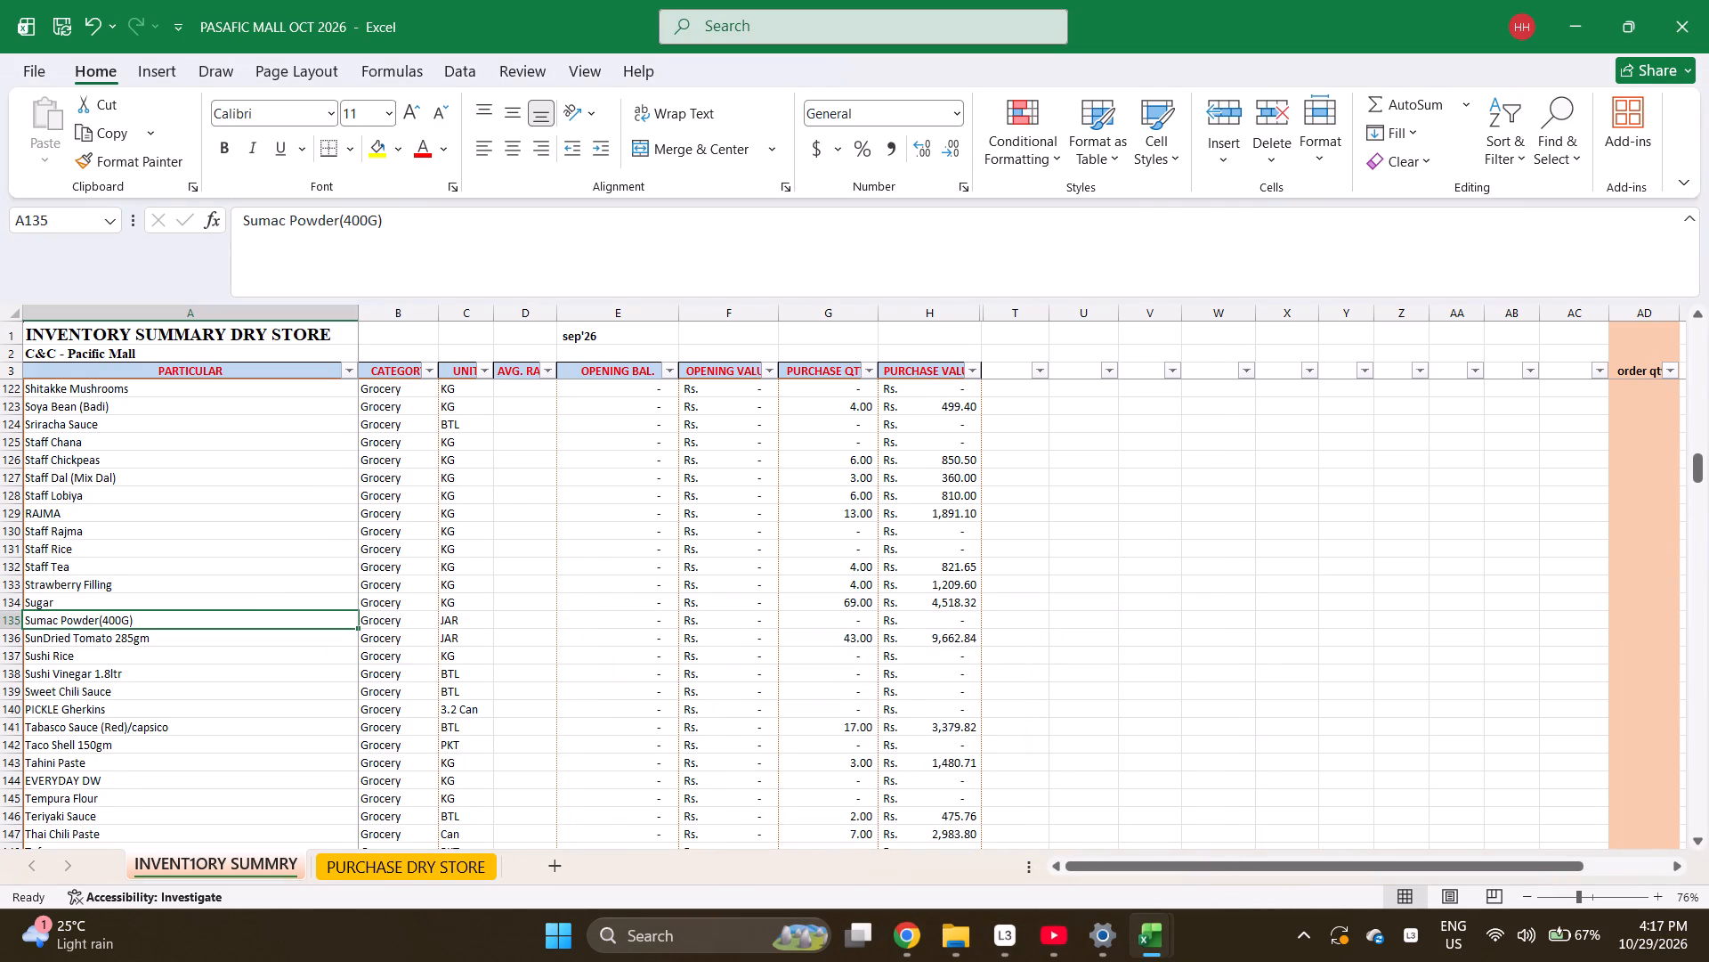
pyautogui.hotkey('shift', 'space')
pyautogui.press('Down')
pyautogui.press('Up')
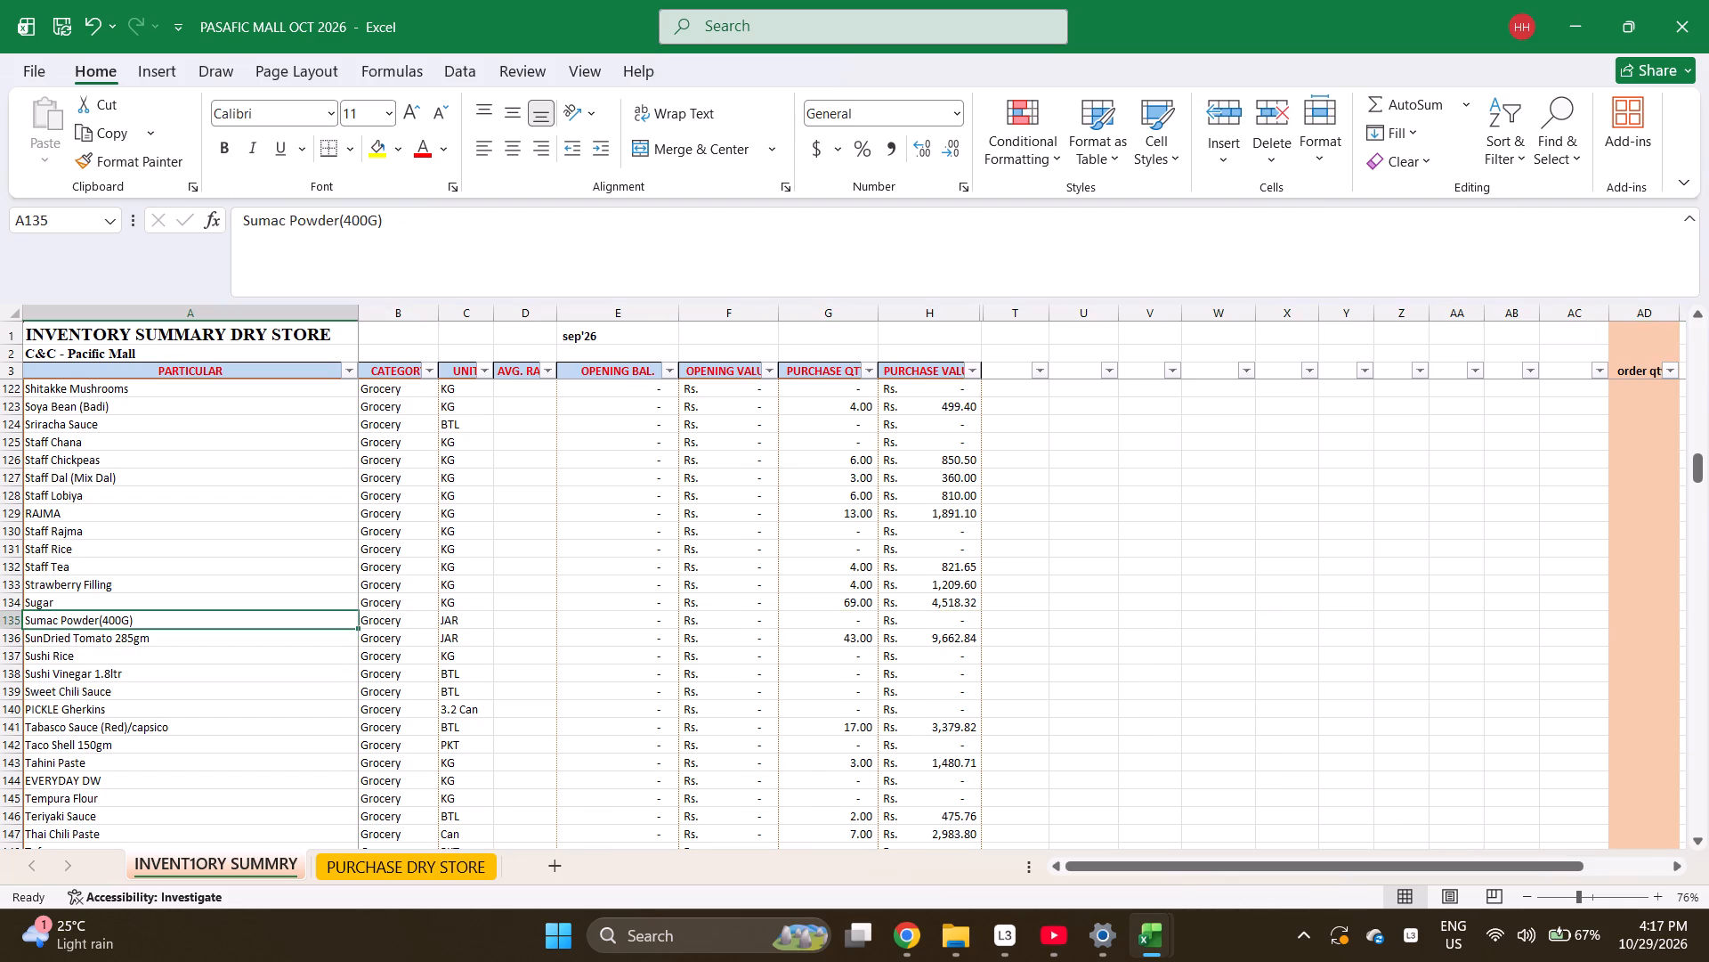
pyautogui.write('SUMA TAB')
pyautogui.press('Return')
pyautogui.press('Up')
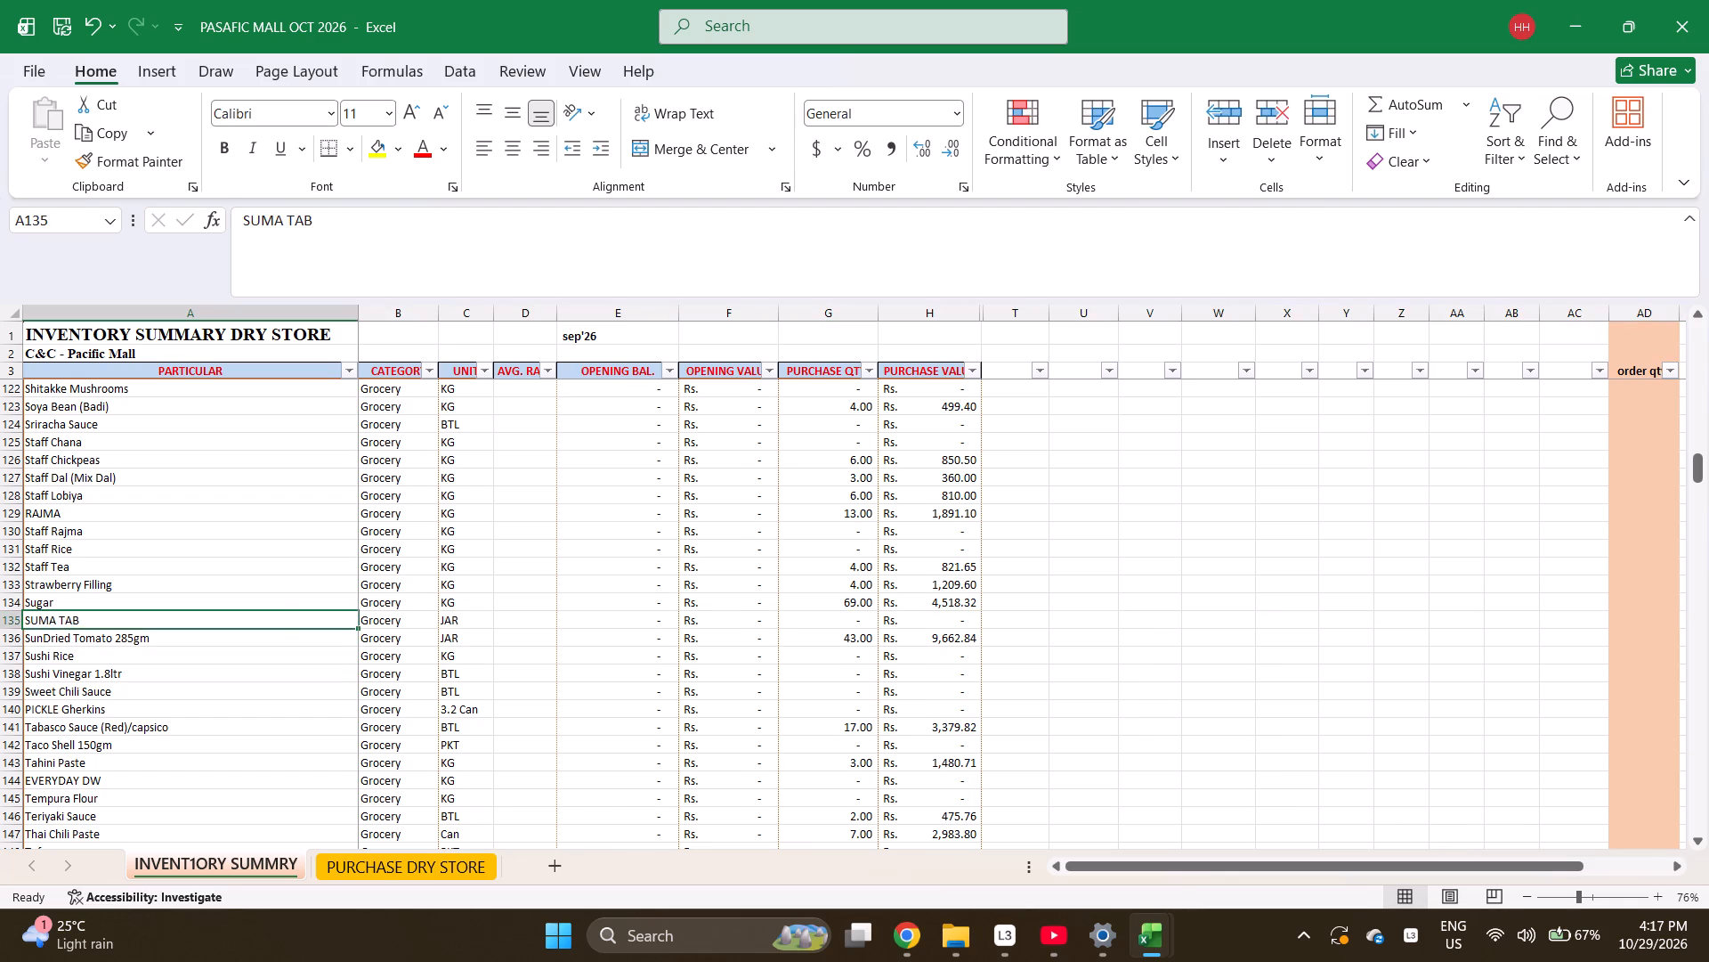
# Set the unit of the SUMA TAB item to PCS.
pyautogui.press('Right')
pyautogui.press('Right')
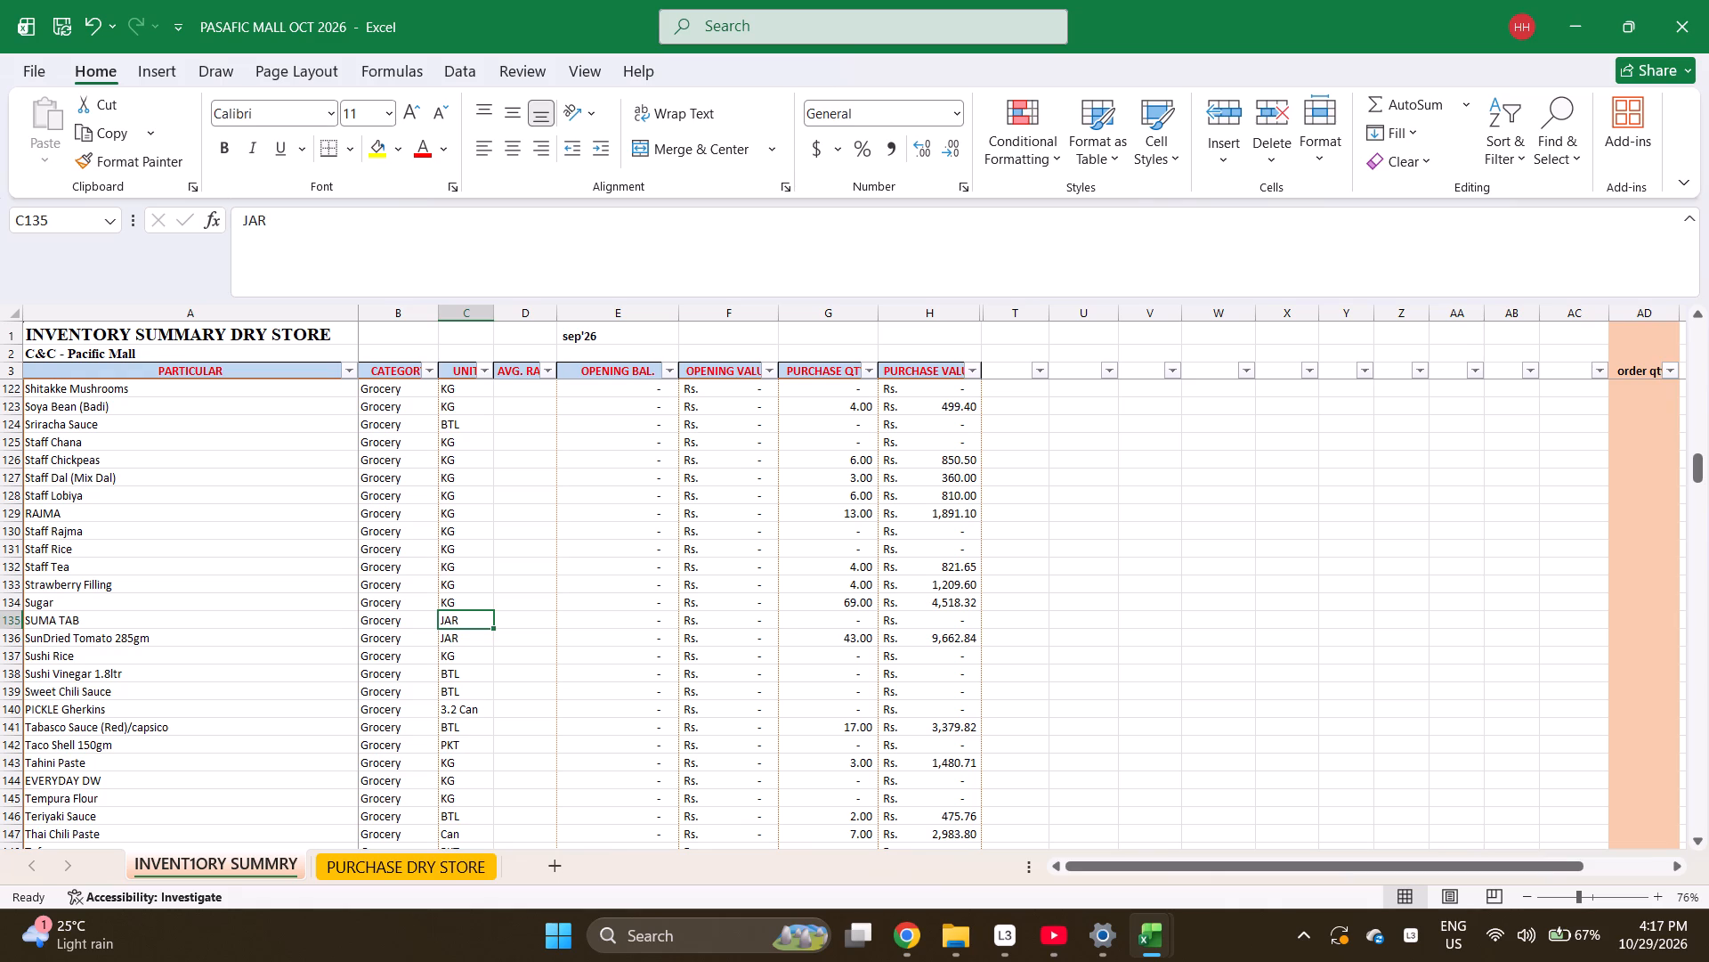
pyautogui.write('PC')
pyautogui.press('Return')
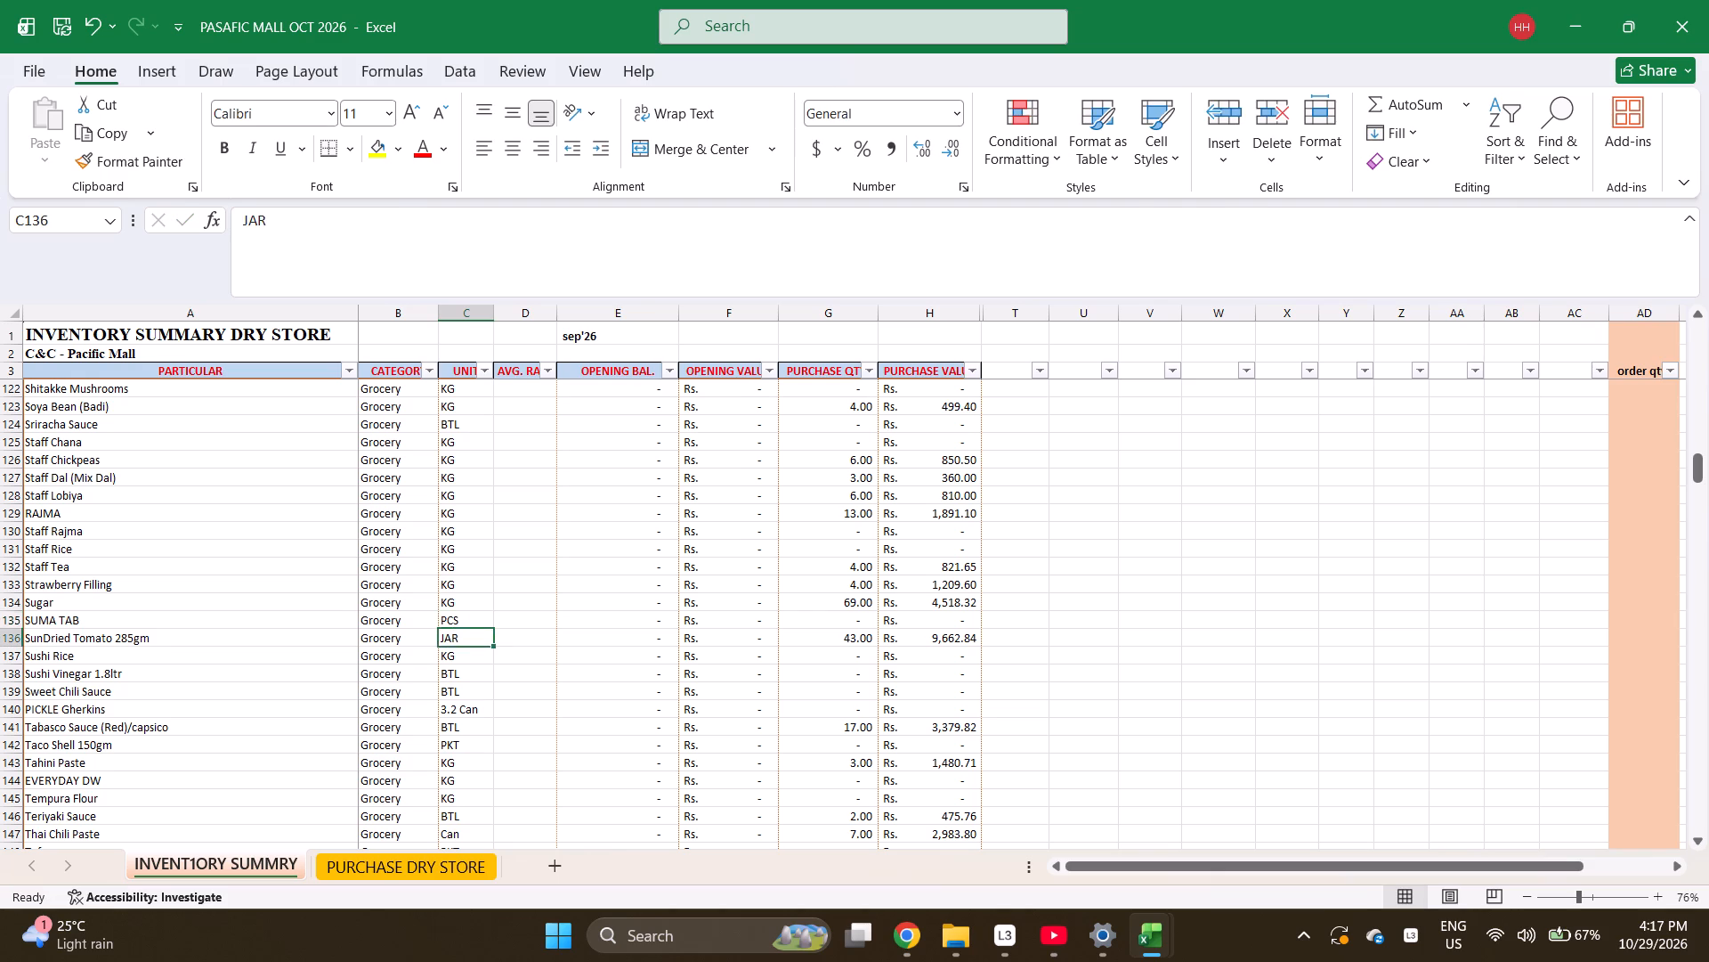
# Copy the SUMA TAB item name into the PRODUCT cell of row 796 in PURCHASE DRY STORE.
pyautogui.press('Up')
pyautogui.press('Left')
pyautogui.press('Left')
pyautogui.press('Left')
pyautogui.hotkey('ctrl', 'c')
pyautogui.hotkey('ctrl', 'pagedown')
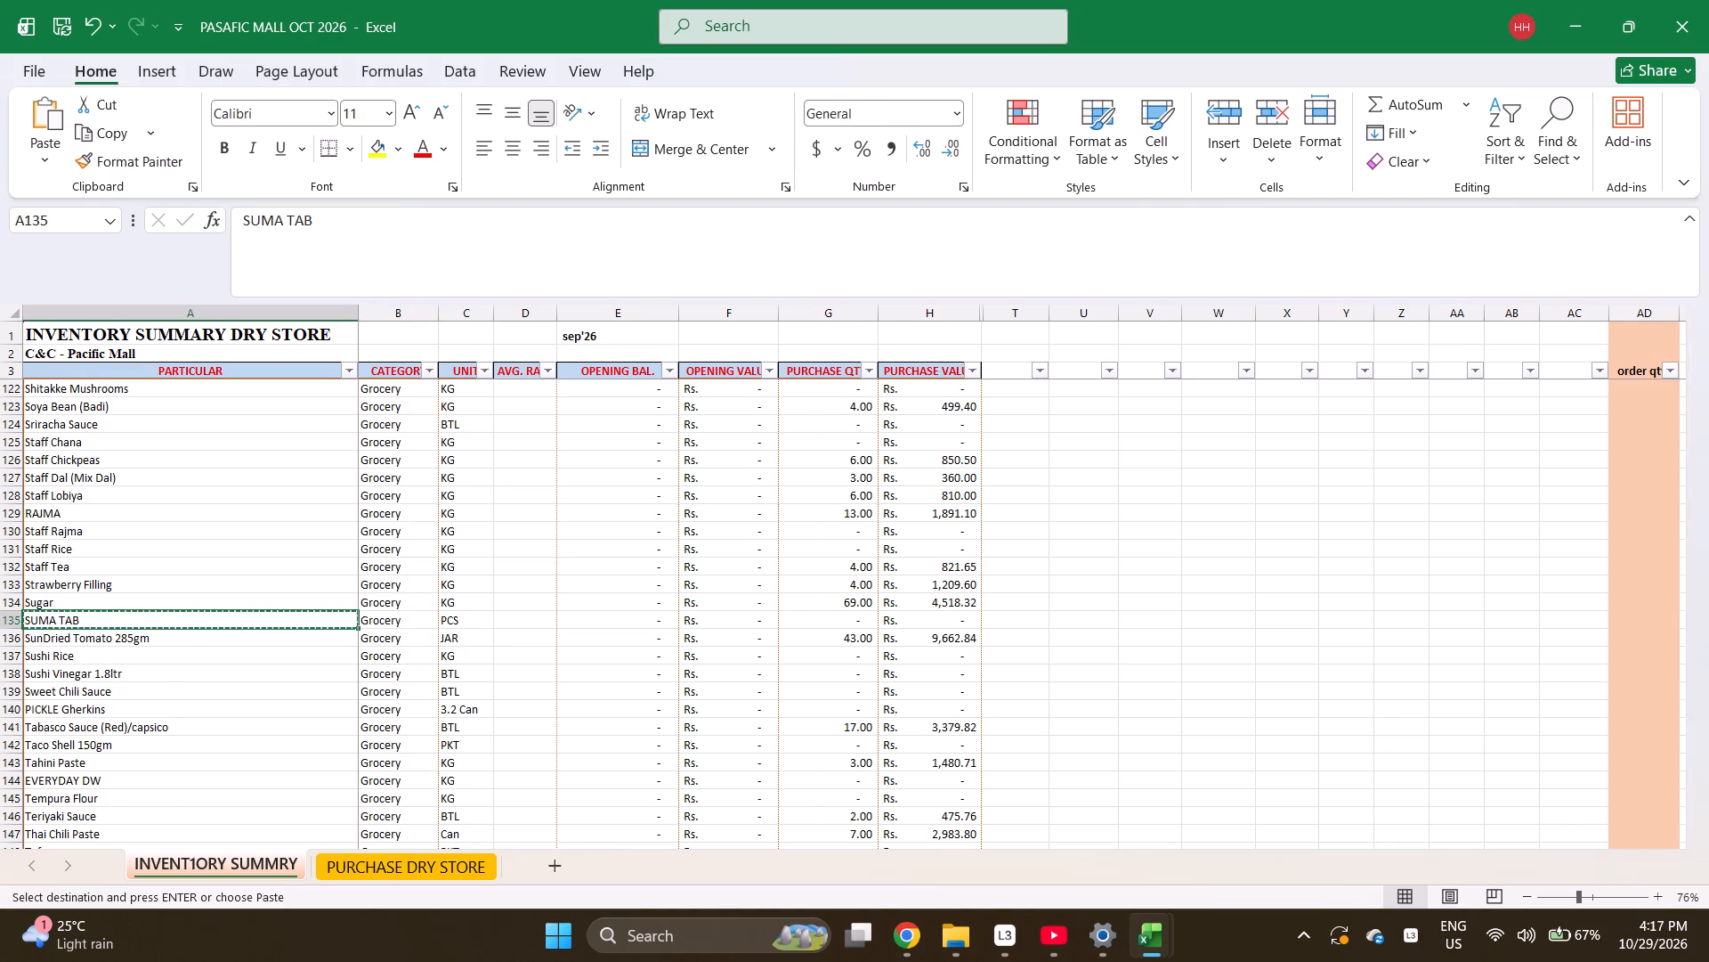
pyautogui.press('Return')
pyautogui.press('Return')
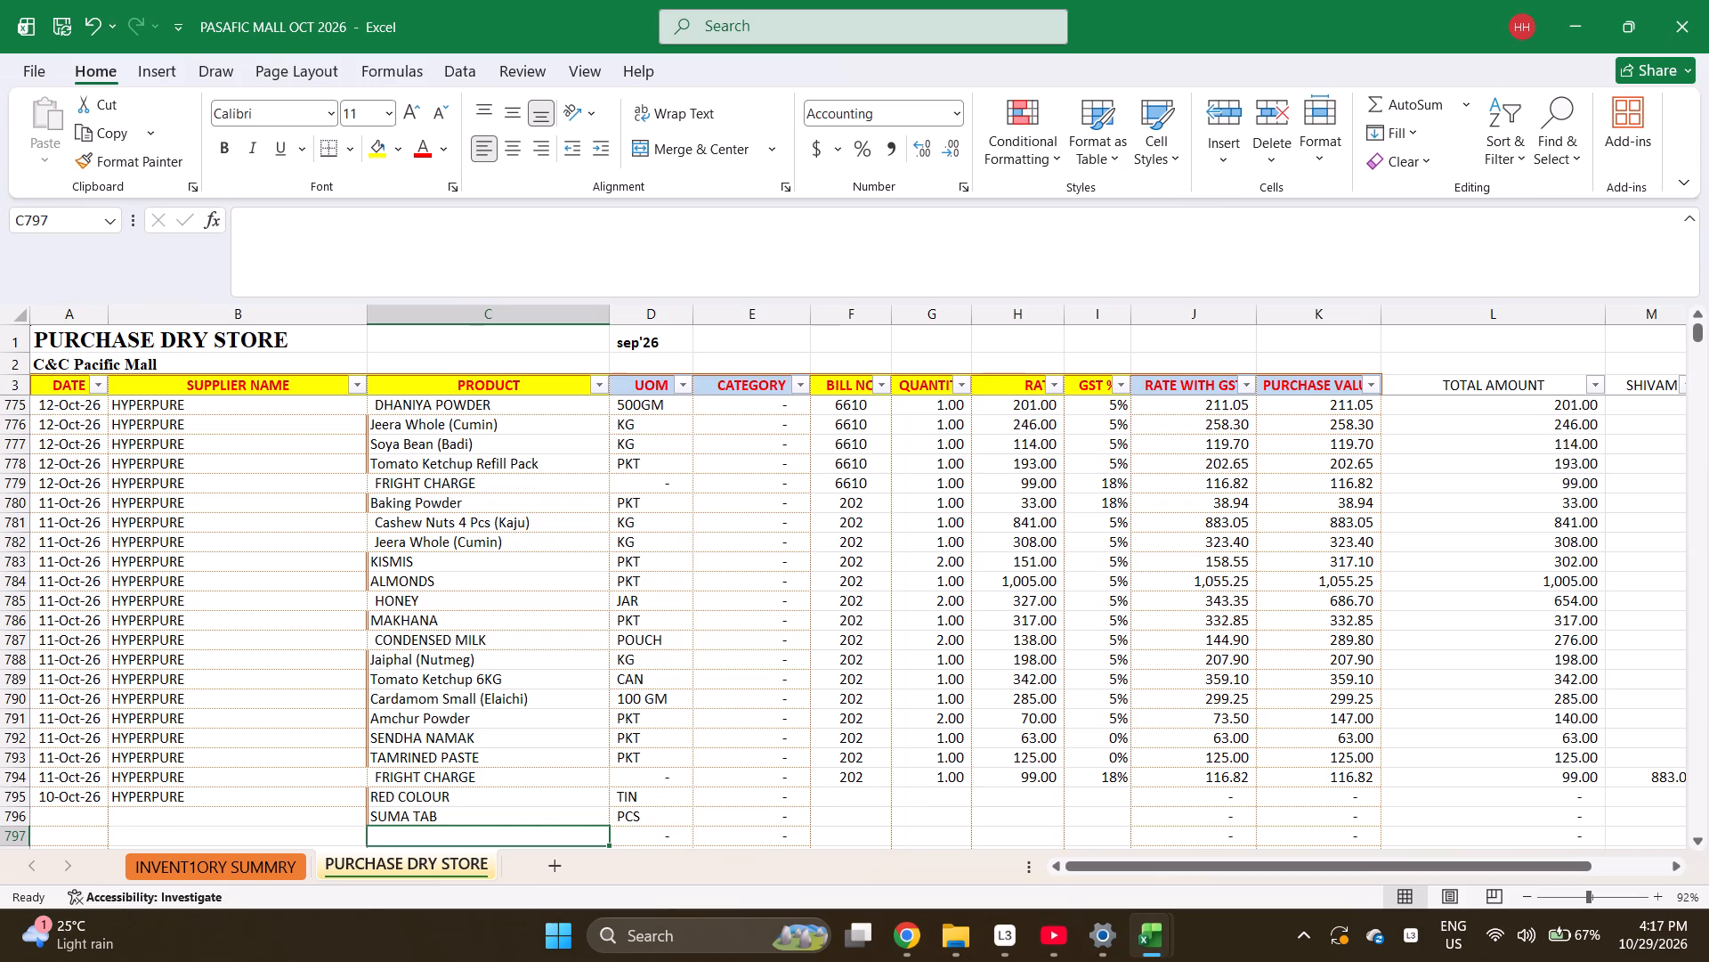
# Find GARB in the INVENTORY SUMMRY sheet and copy Garbage Bag Small into the PRODUCT cell of purchase row 797.
pyautogui.hotkey('ctrl', 'pageup')
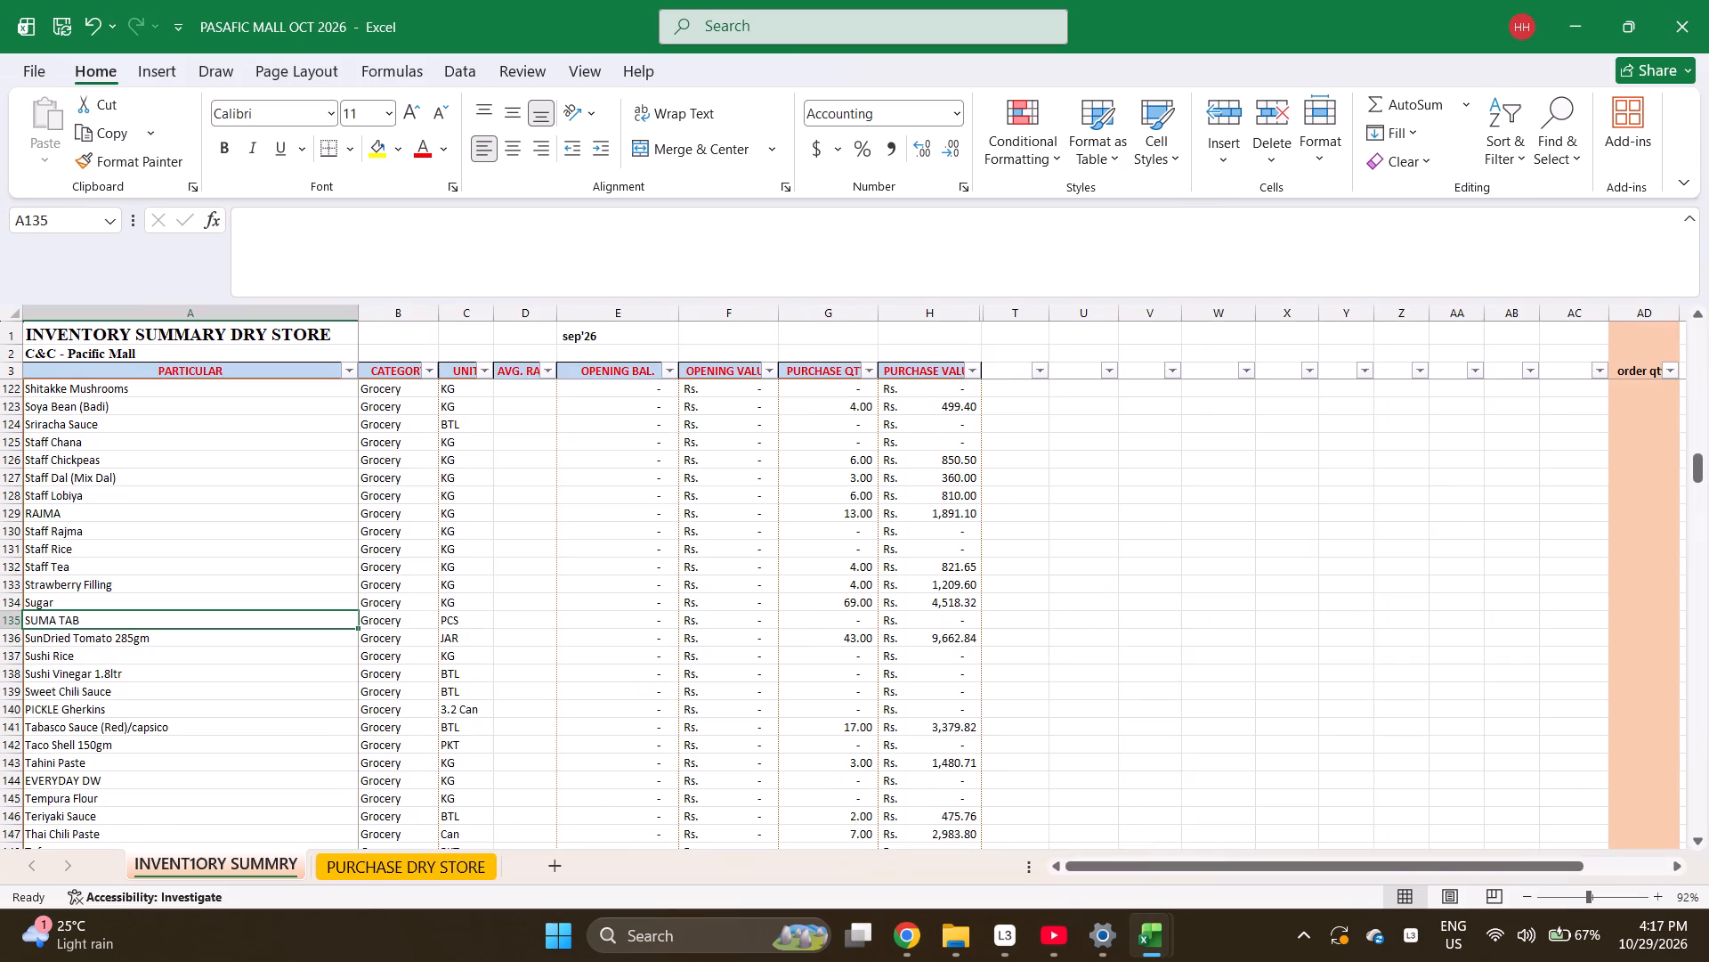
pyautogui.hotkey('ctrl', 'f')
pyautogui.write('GARB')
pyautogui.press('Return')
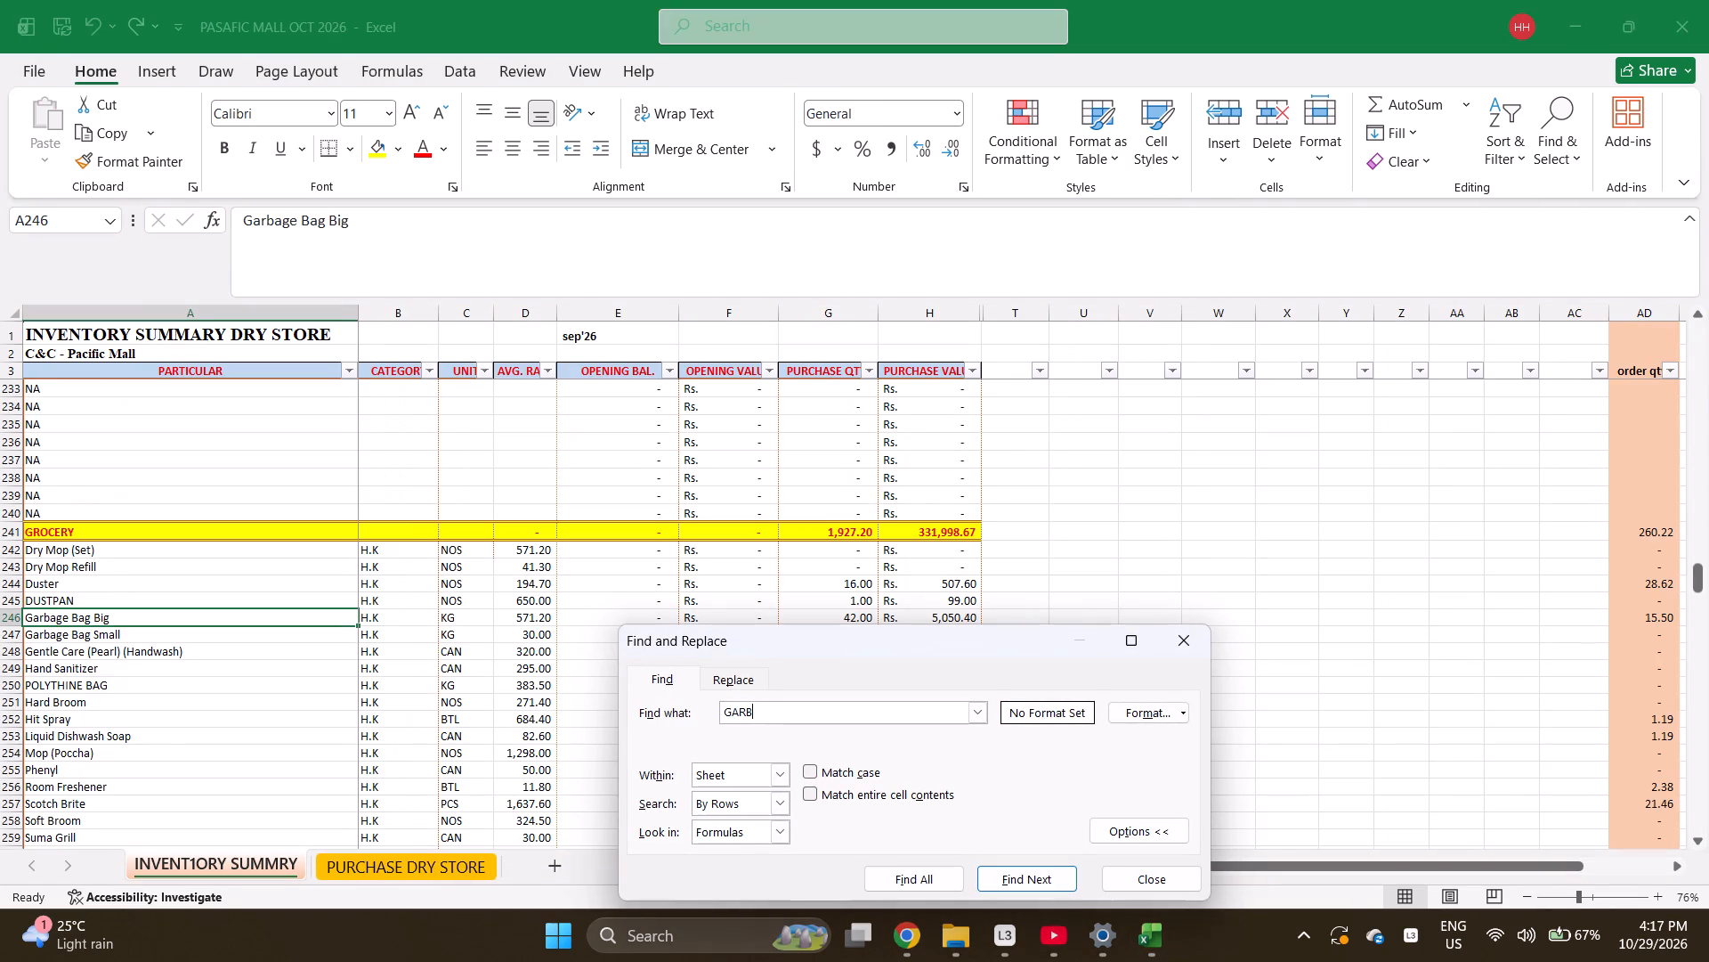
pyautogui.press('Escape')
pyautogui.press('Return')
pyautogui.hotkey('ctrl', 'c')
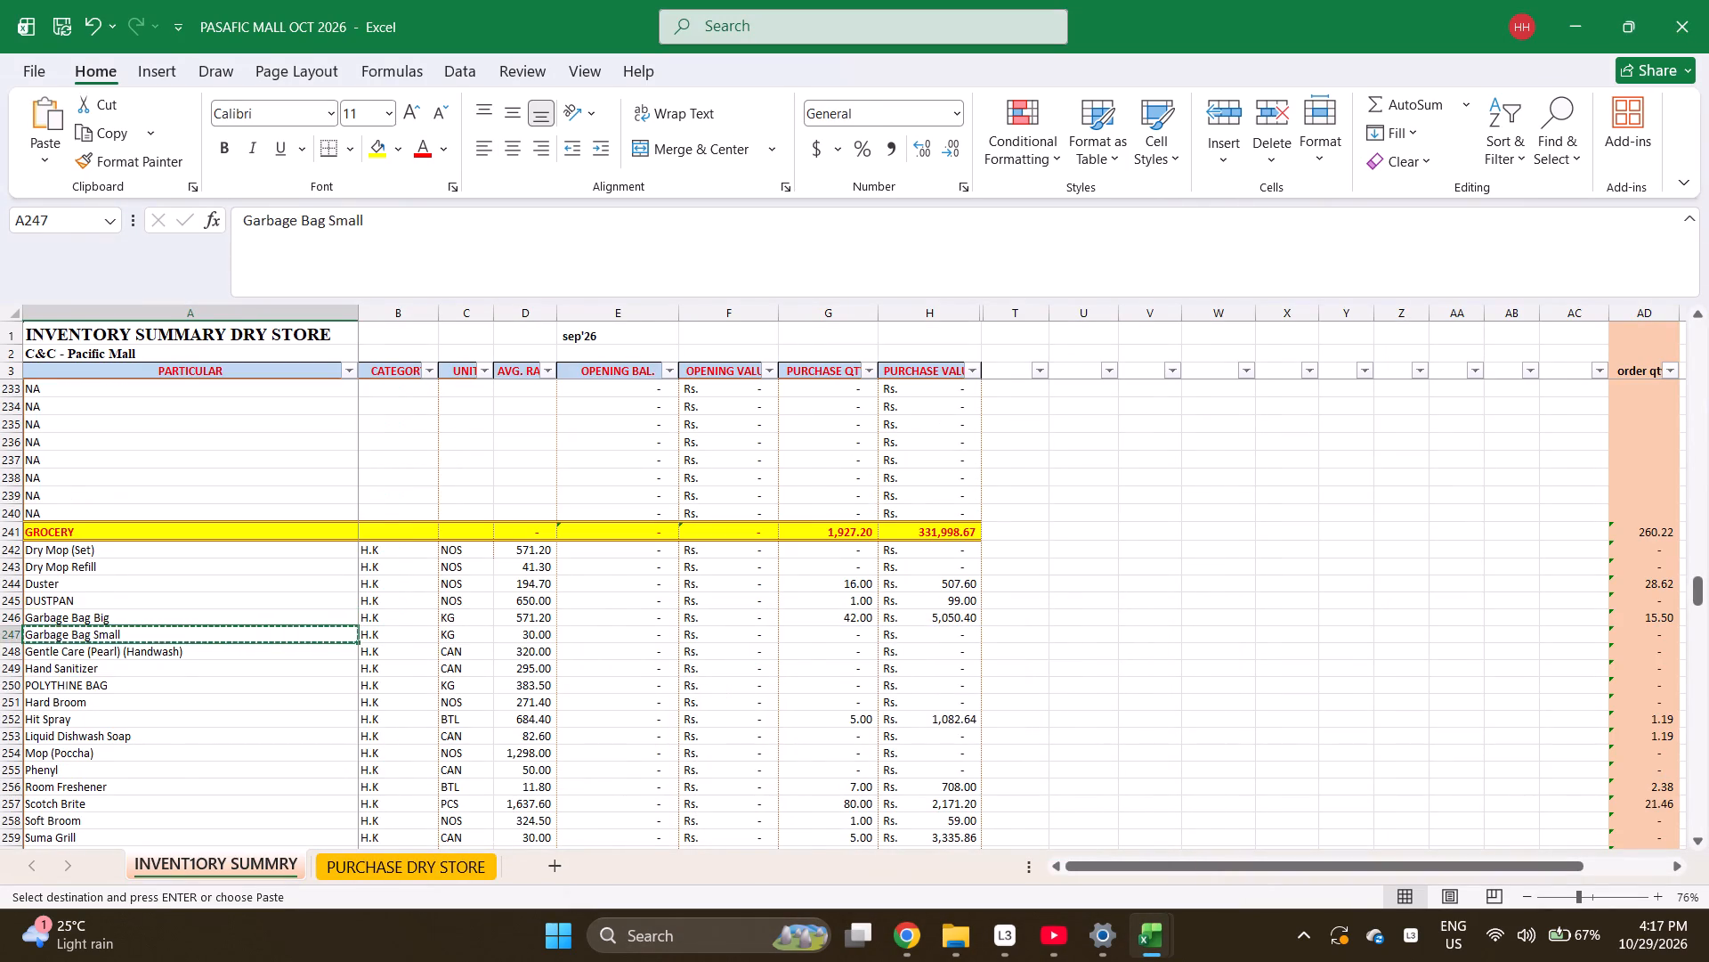
pyautogui.hotkey('ctrl', 'pagedown')
pyautogui.press('Return')
pyautogui.press('Return')
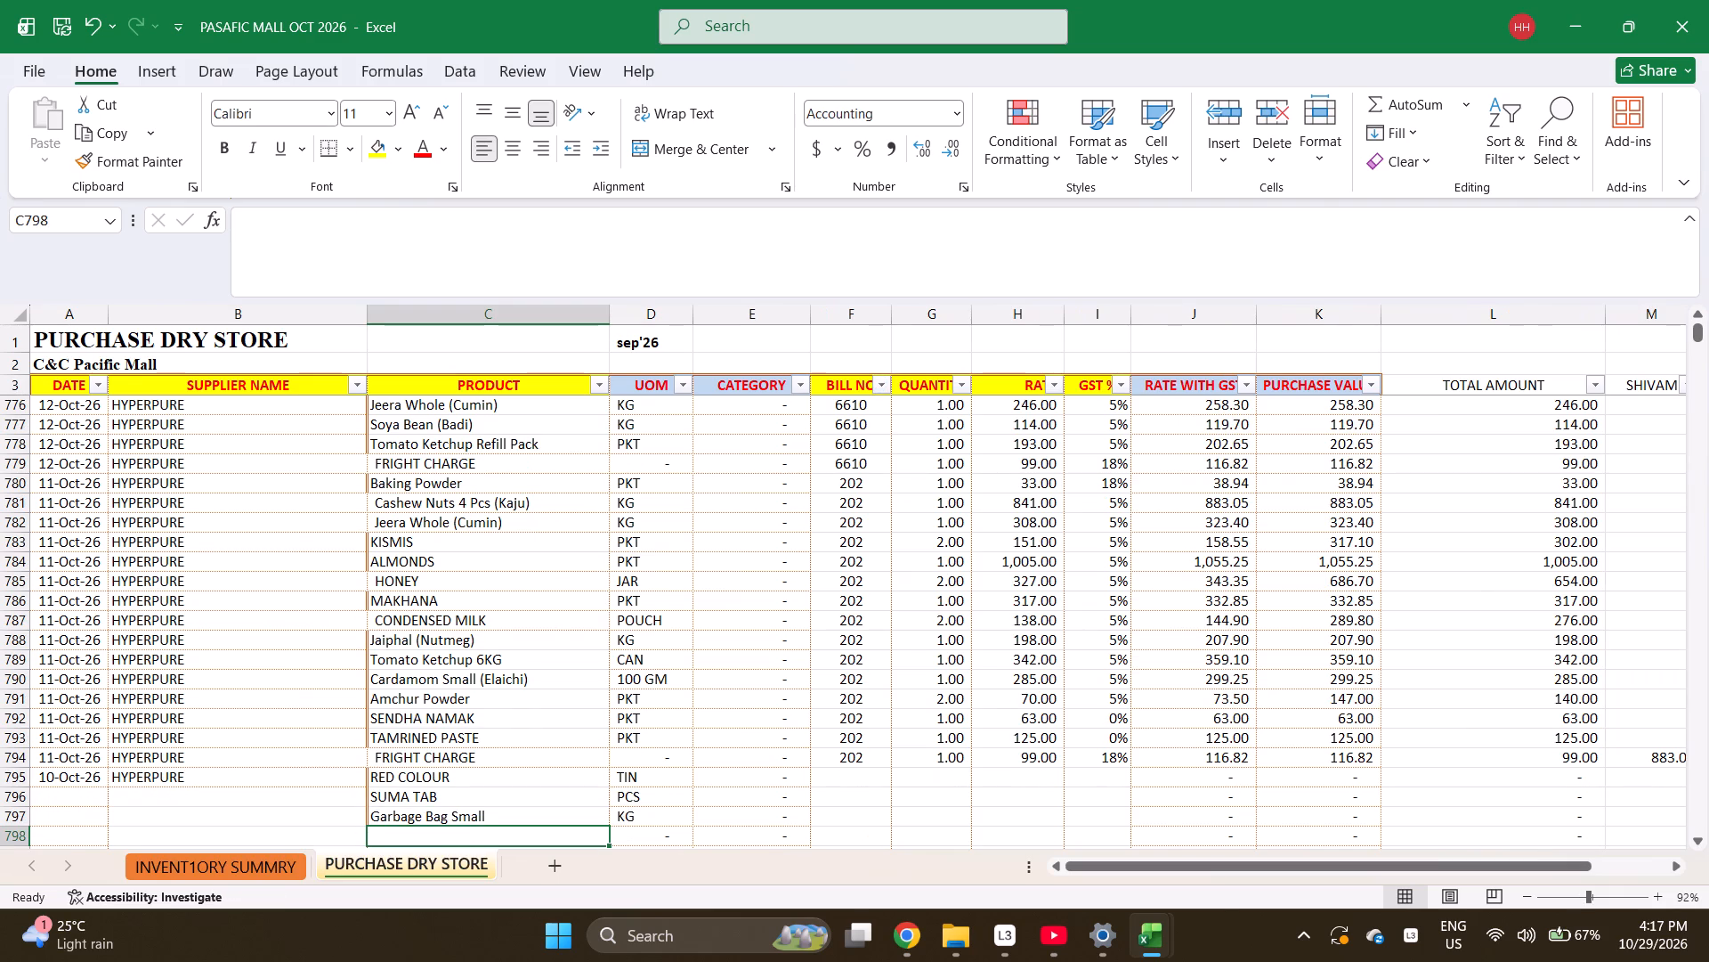
# Find SODA in the INVENTORY SUMMRY sheet and copy SODA 750ML into the PRODUCT cell of purchase row 798.
pyautogui.hotkey('ctrl', 'pageup')
pyautogui.hotkey('ctrl', 'f')
pyautogui.write('SODA')
pyautogui.press('Return')
pyautogui.press('Return')
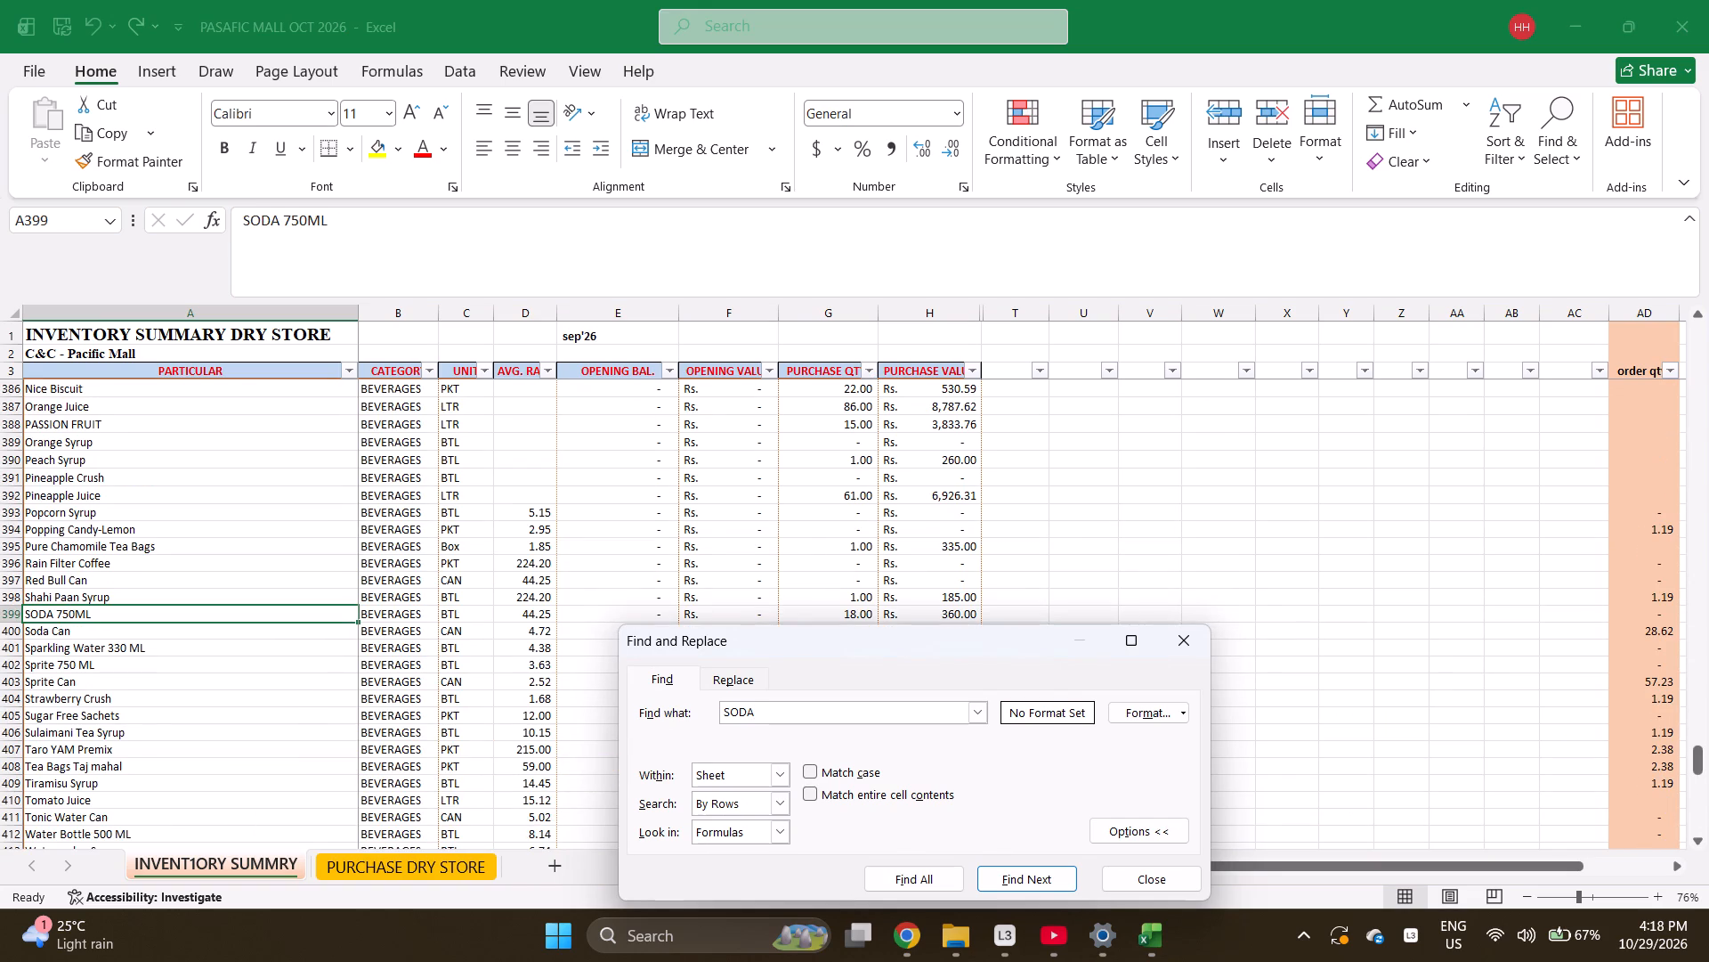
pyautogui.press('Escape')
pyautogui.hotkey('ctrl', 'c')
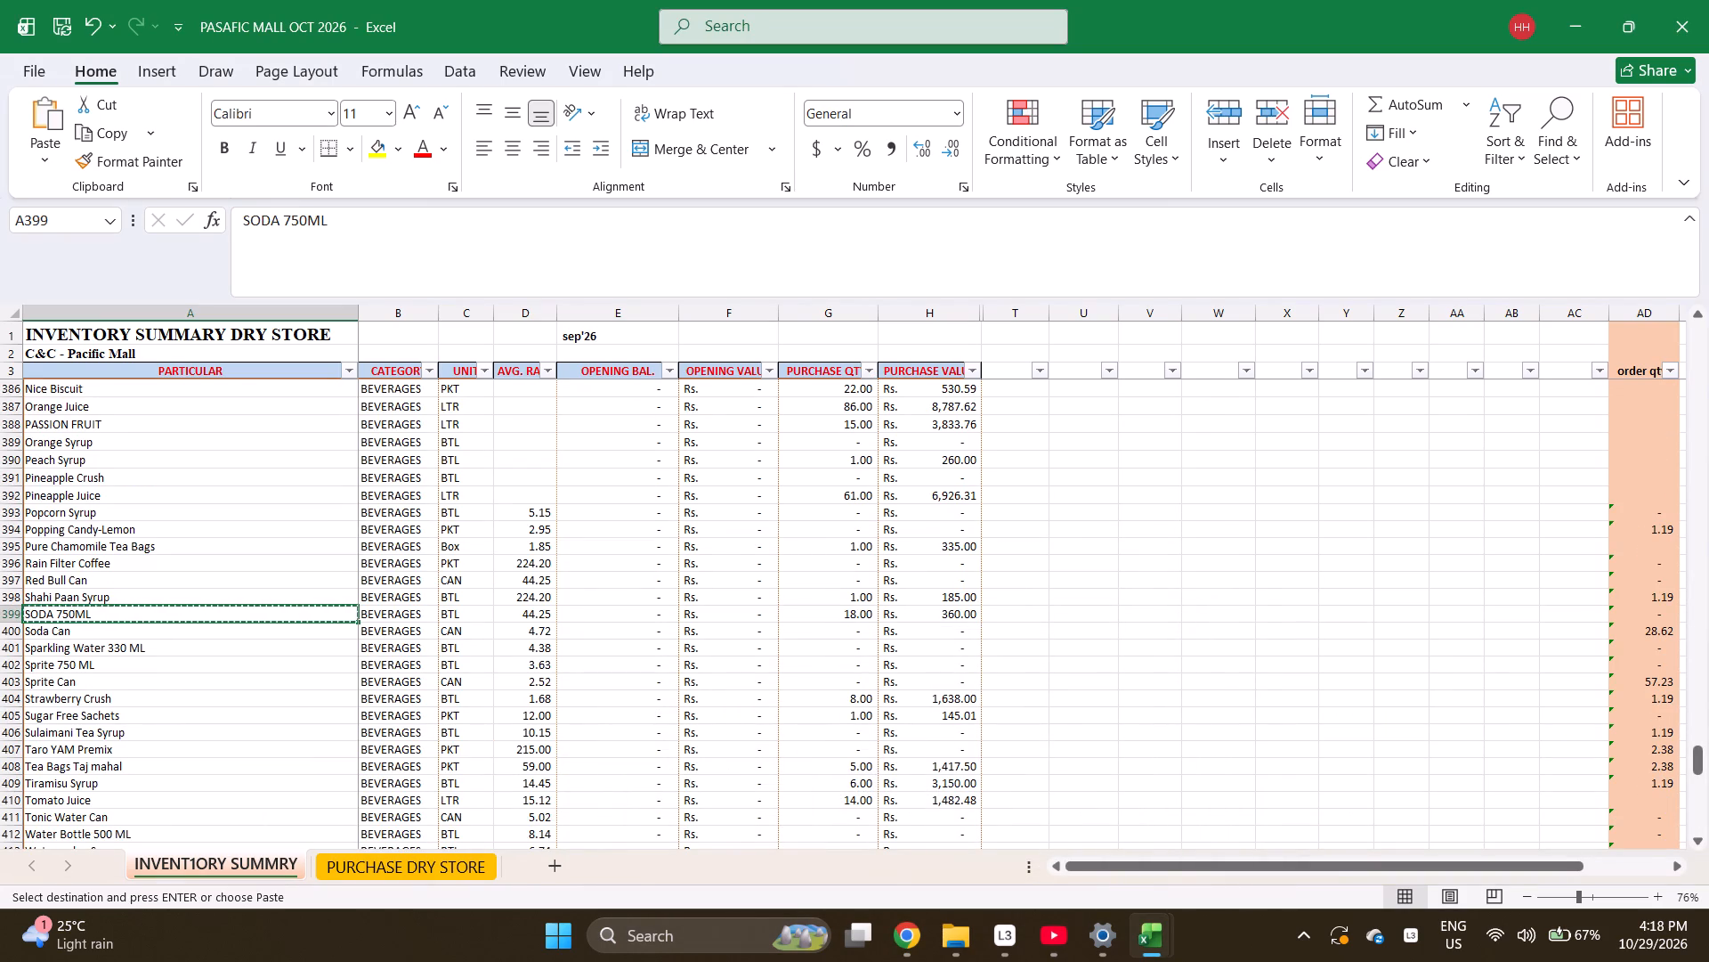
pyautogui.hotkey('ctrl', 'pagedown')
pyautogui.press('Return')
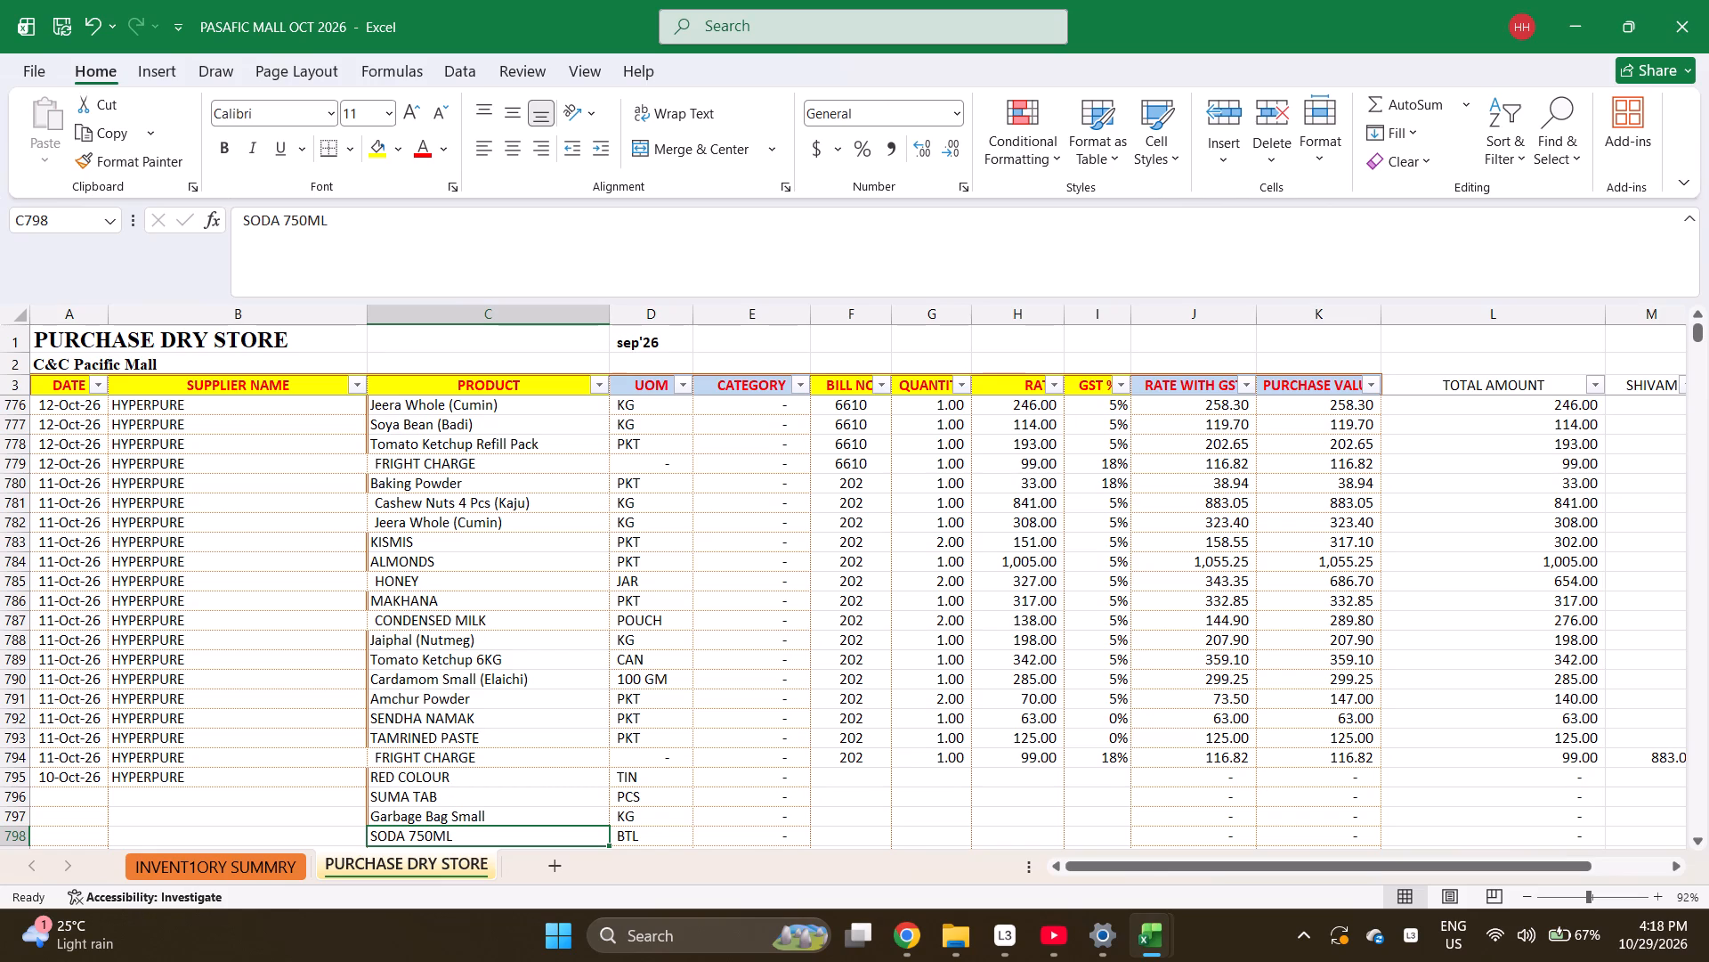
pyautogui.press('Down')
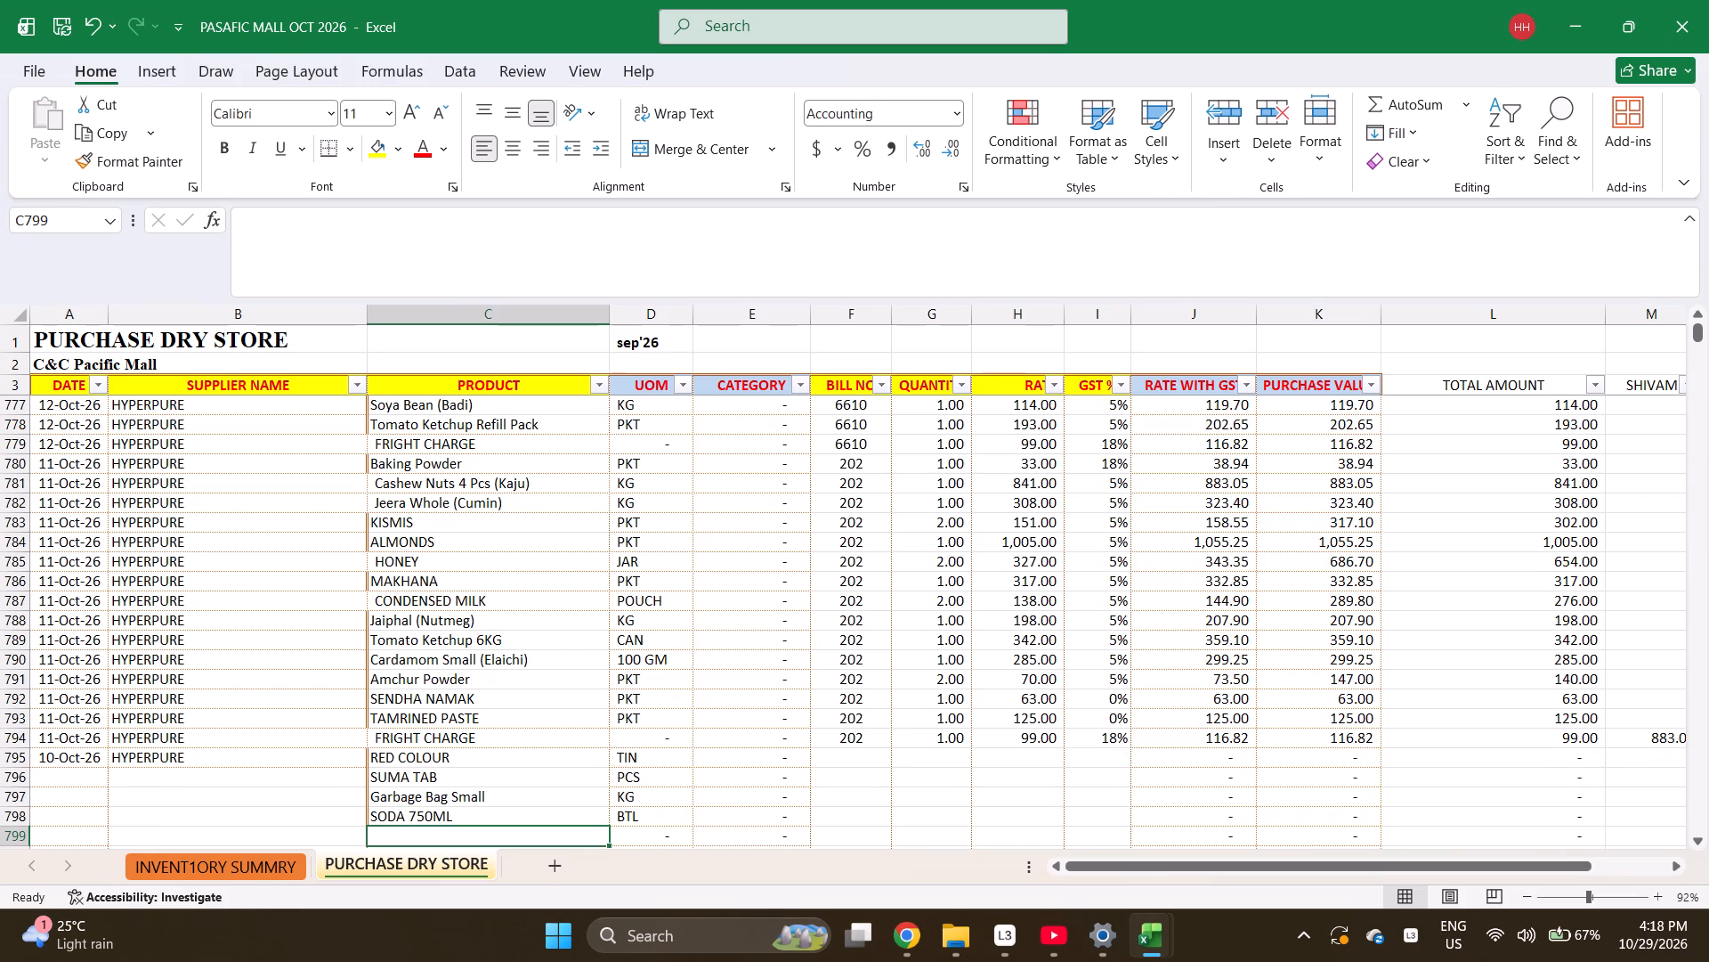
# Find DARK SO in the INVENTORY SUMMRY sheet and copy Dark Soya Sauce into the PRODUCT cell of purchase row 799.
pyautogui.hotkey('ctrl', 'pageup')
pyautogui.hotkey('ctrl', 'f')
pyautogui.write('DARK SO')
pyautogui.press('Return')
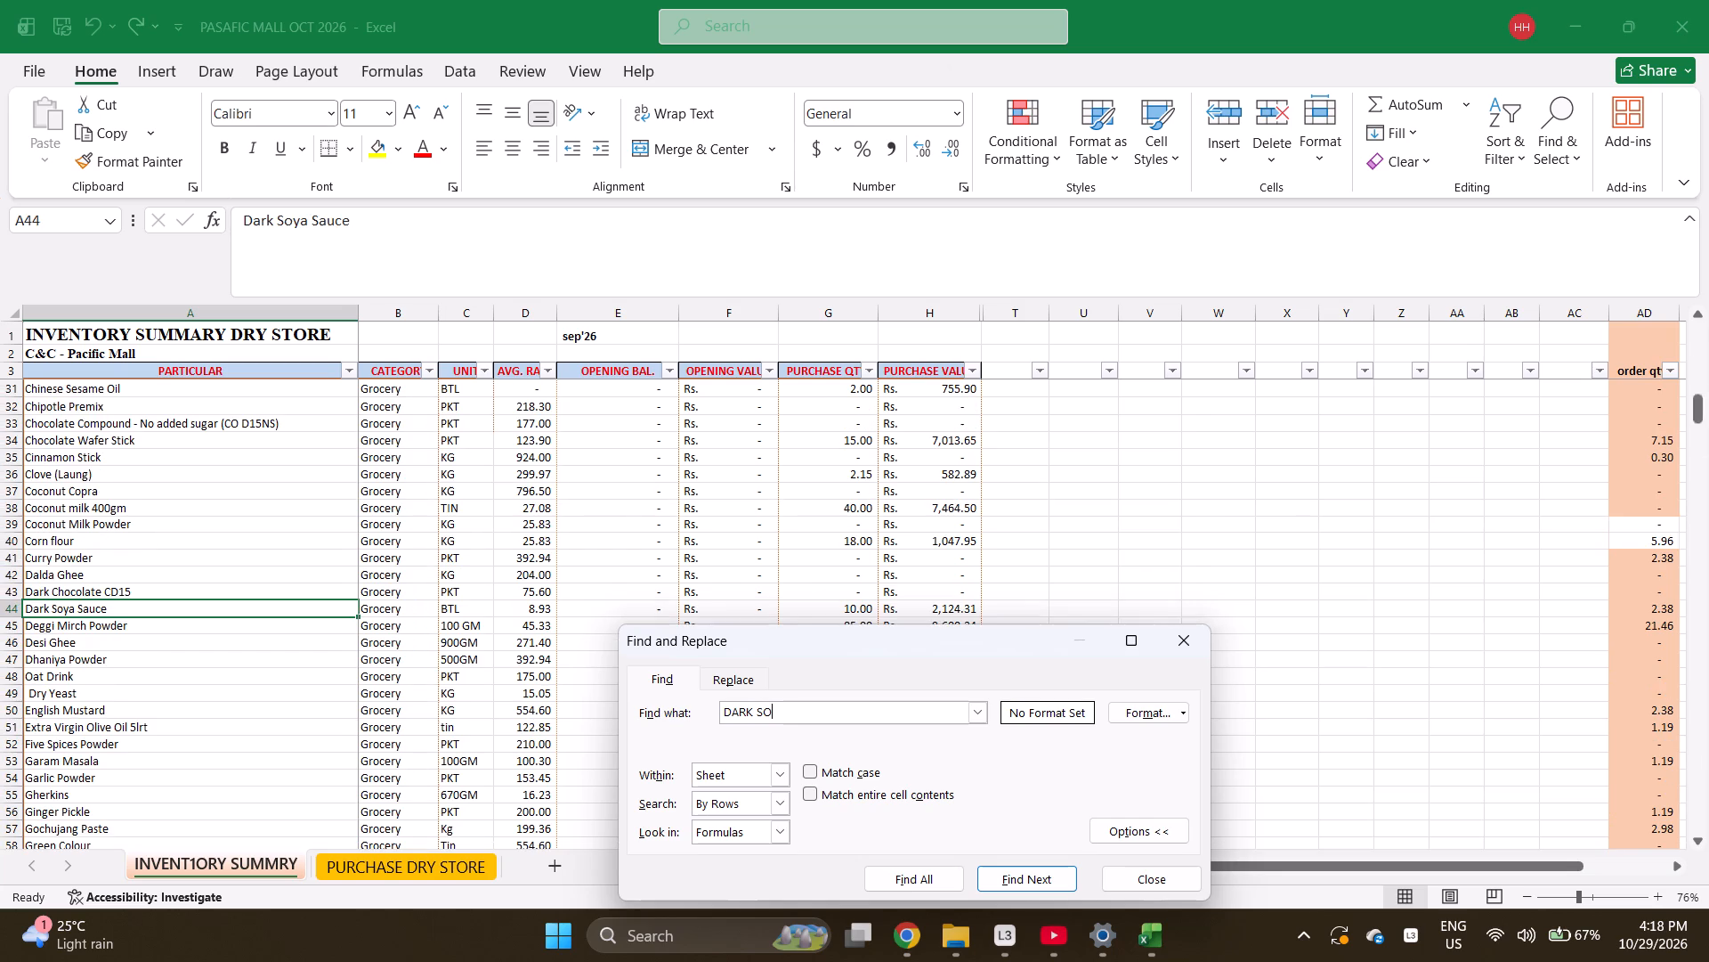
pyautogui.press('Escape')
pyautogui.hotkey('ctrl', 'c')
pyautogui.hotkey('ctrl', 'pagedown')
pyautogui.press('Return')
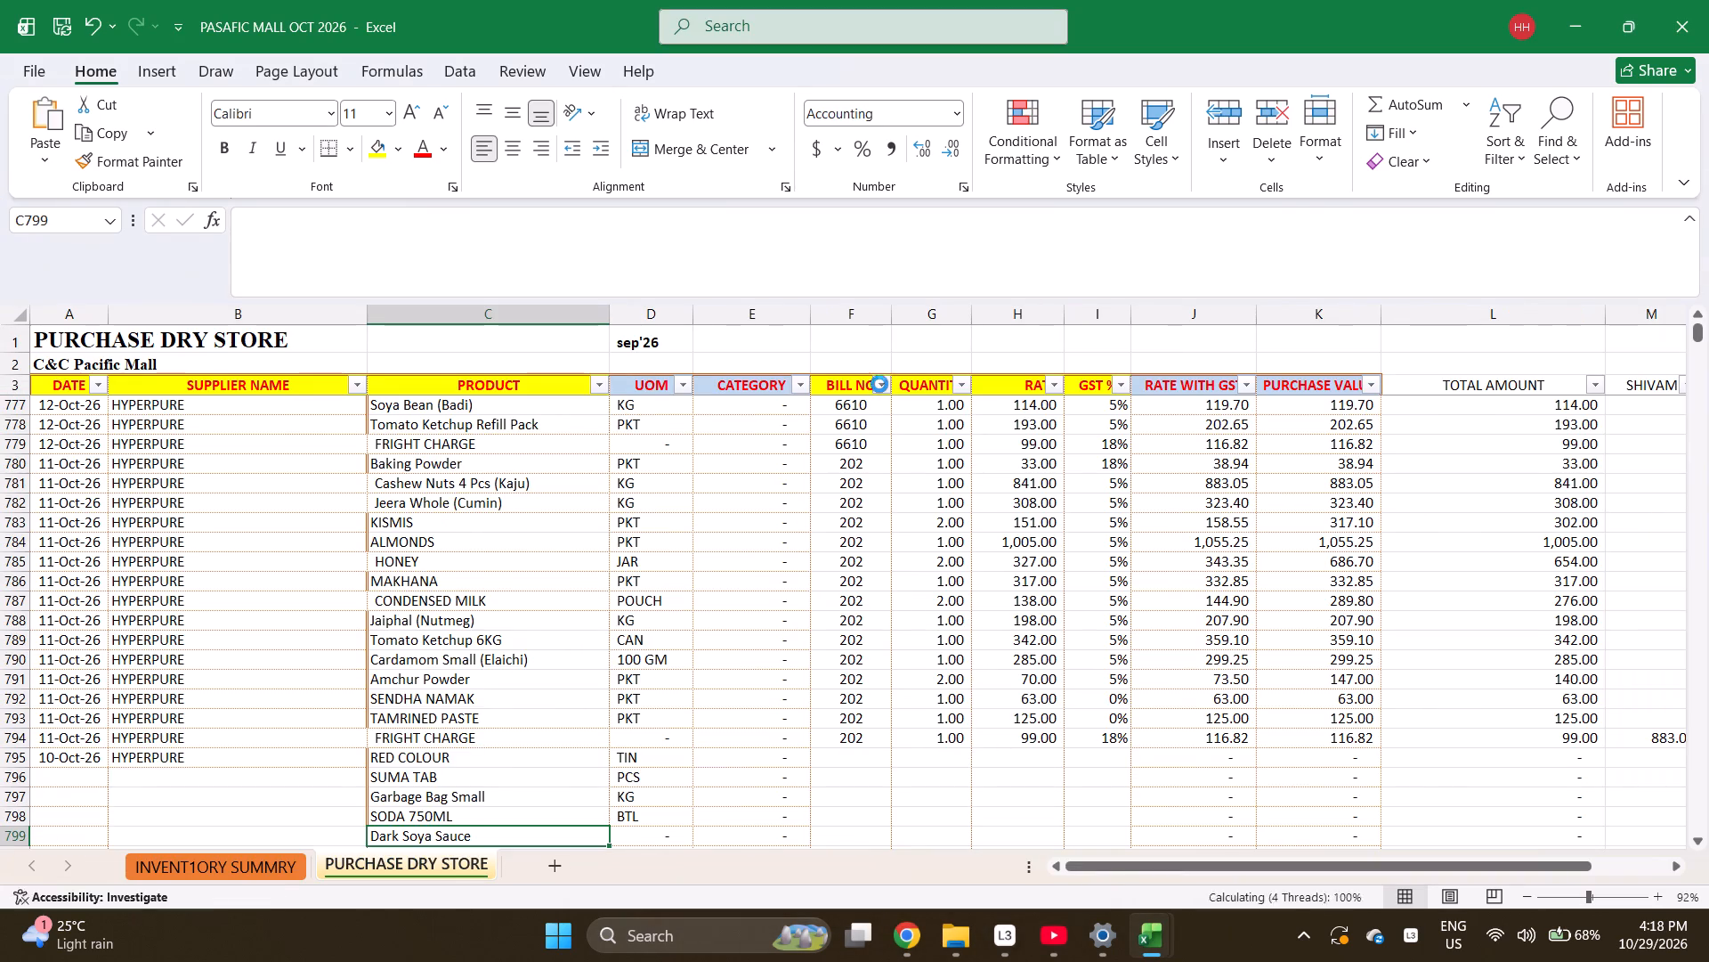
pyautogui.press('Return')
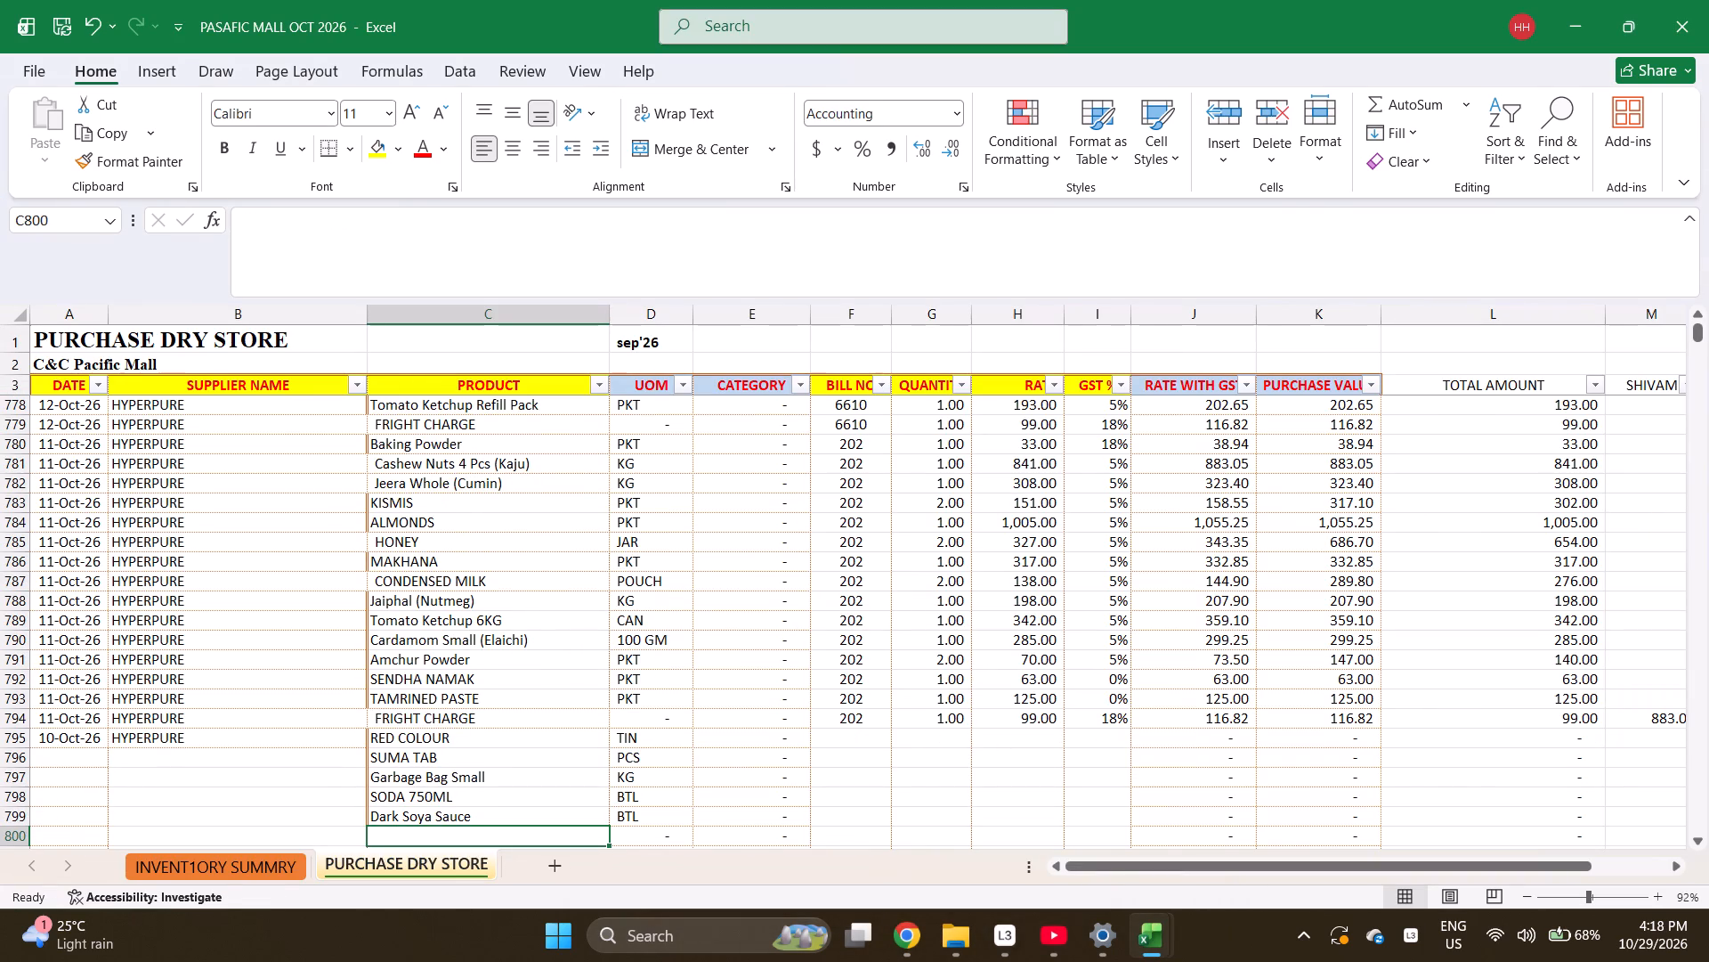
# Enter Cashew Nuts 4 Pcs (Kaju), CORN FLOUR and WHITE PEPPER POWDER as the products in rows 800 to 802.
pyautogui.write('CAS')
pyautogui.press('Return')
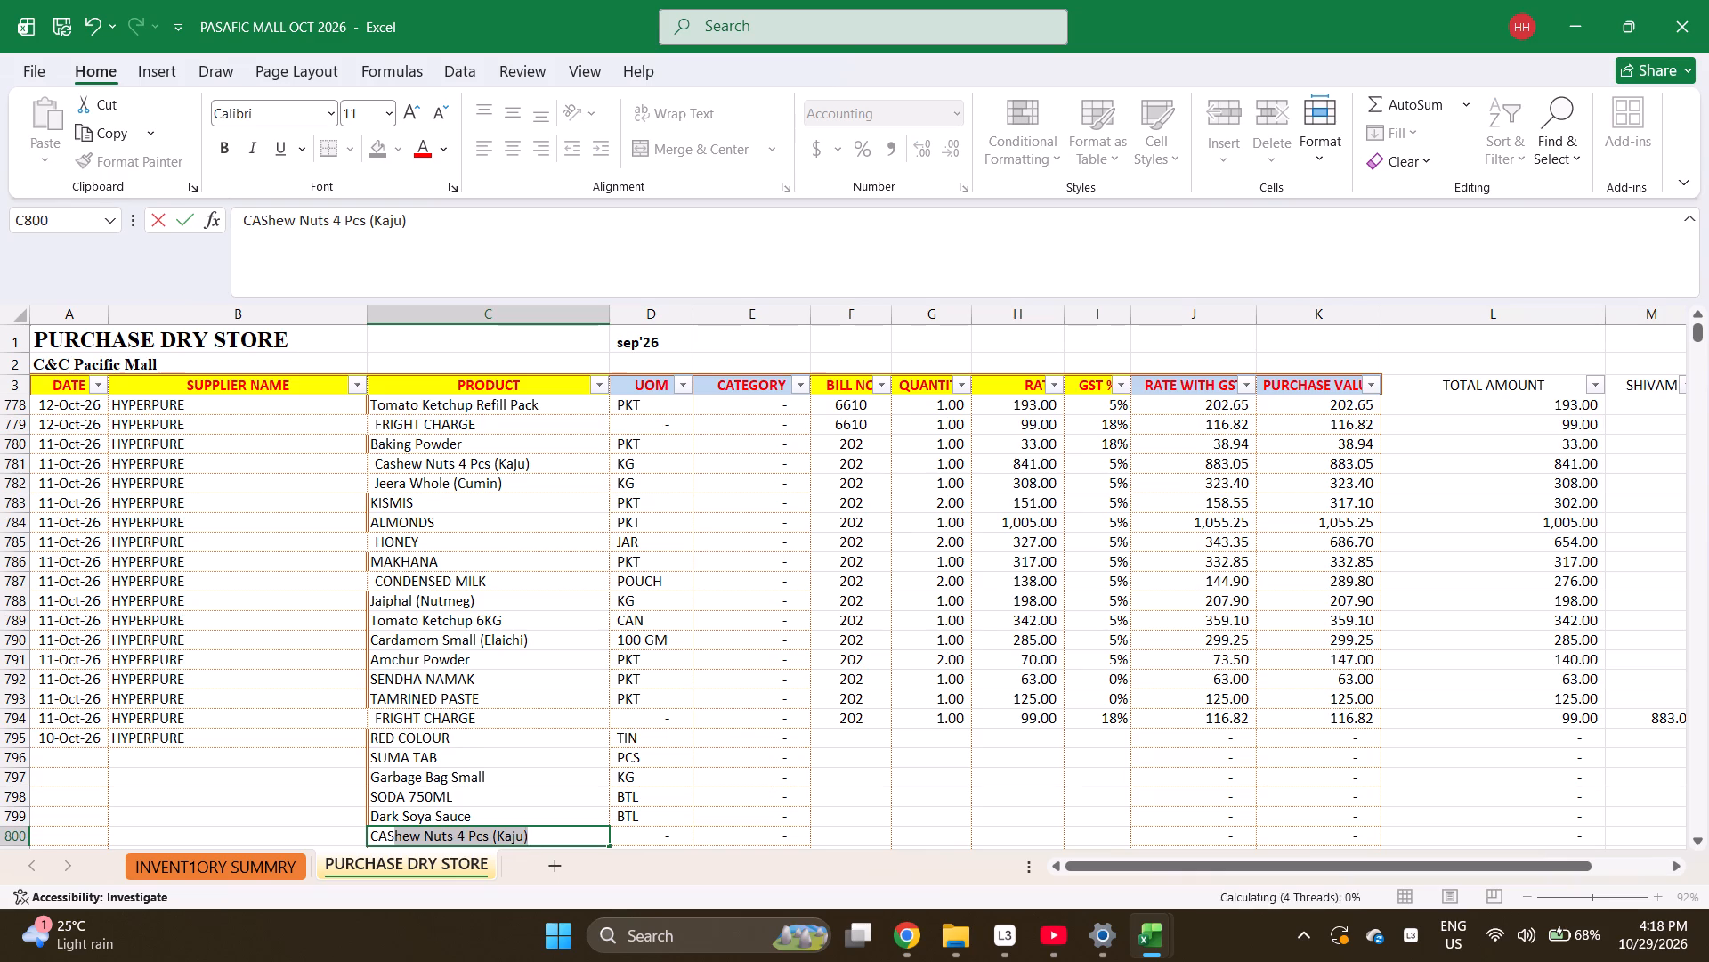
pyautogui.write('CORN')
pyautogui.press('Return')
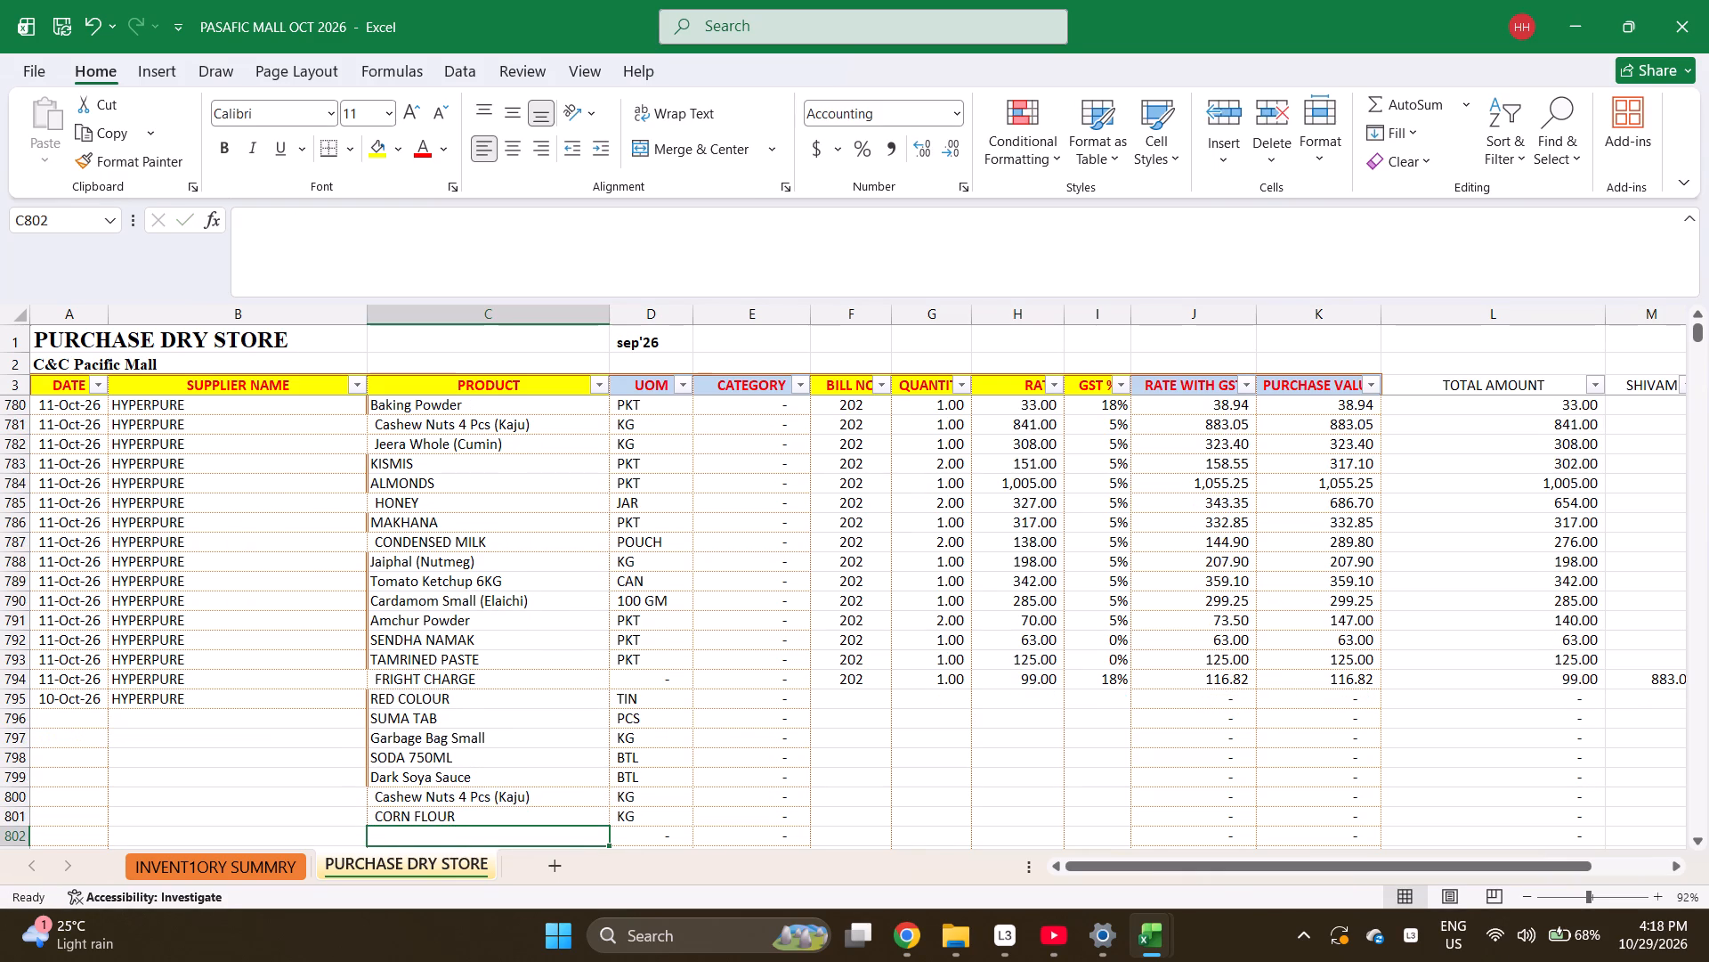
pyautogui.write('WHITE PEP')
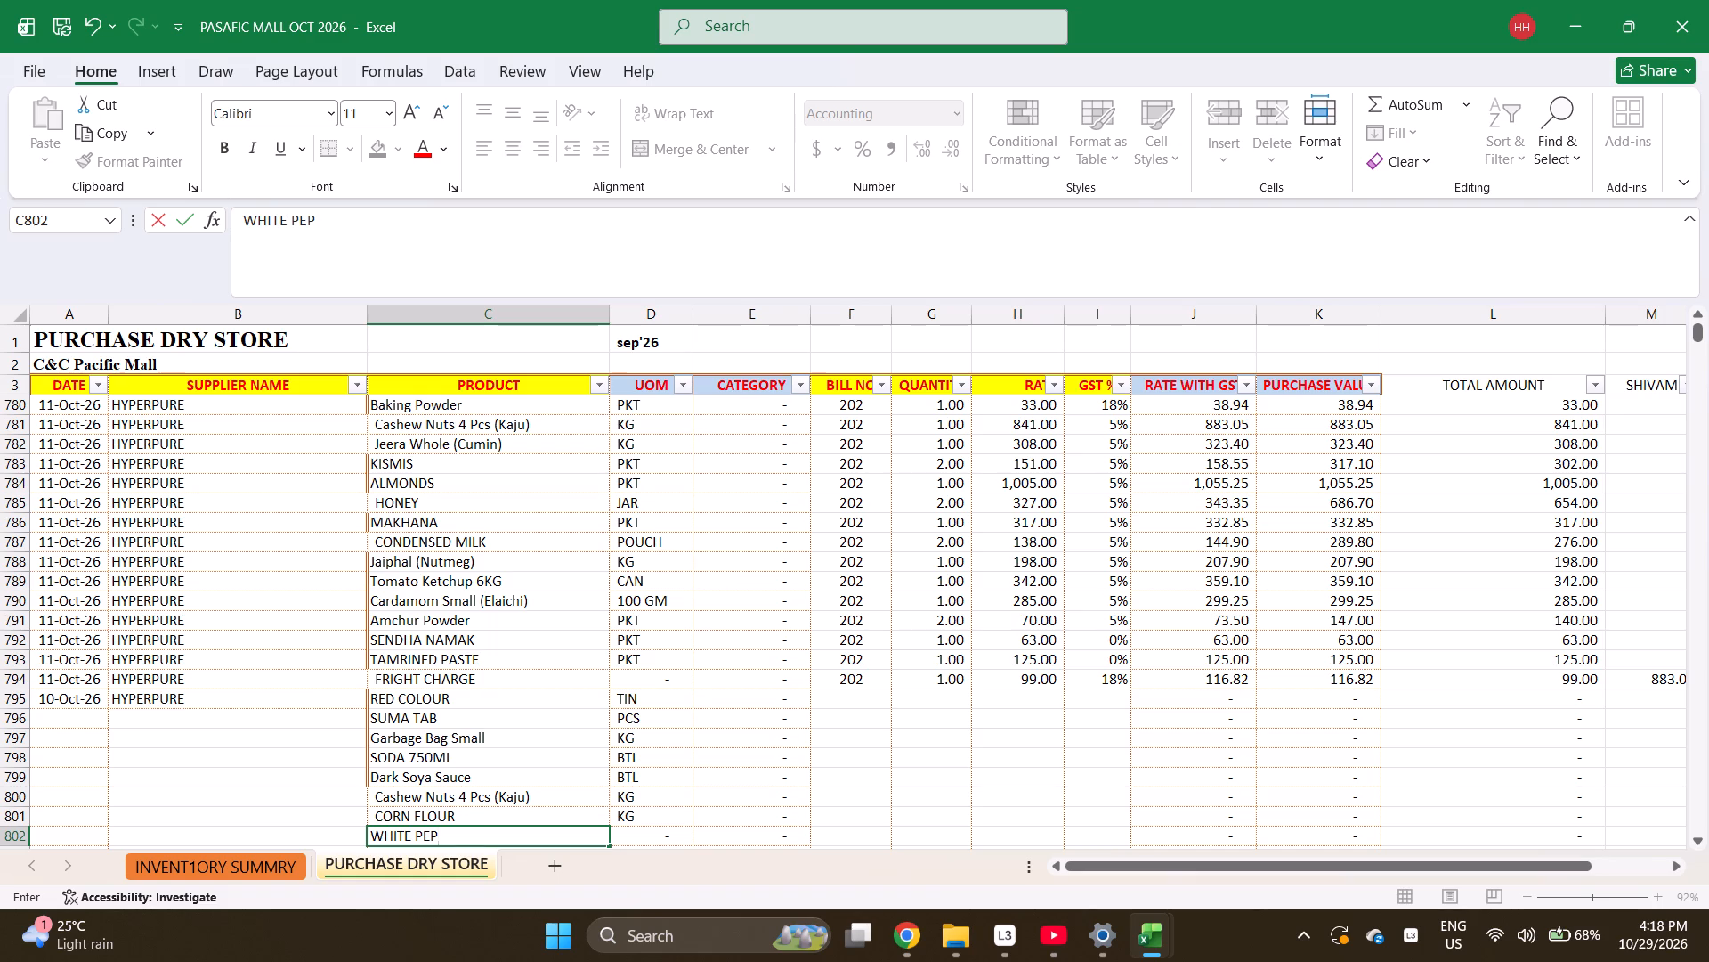
pyautogui.write('PER POWDER')
pyautogui.press('Return')
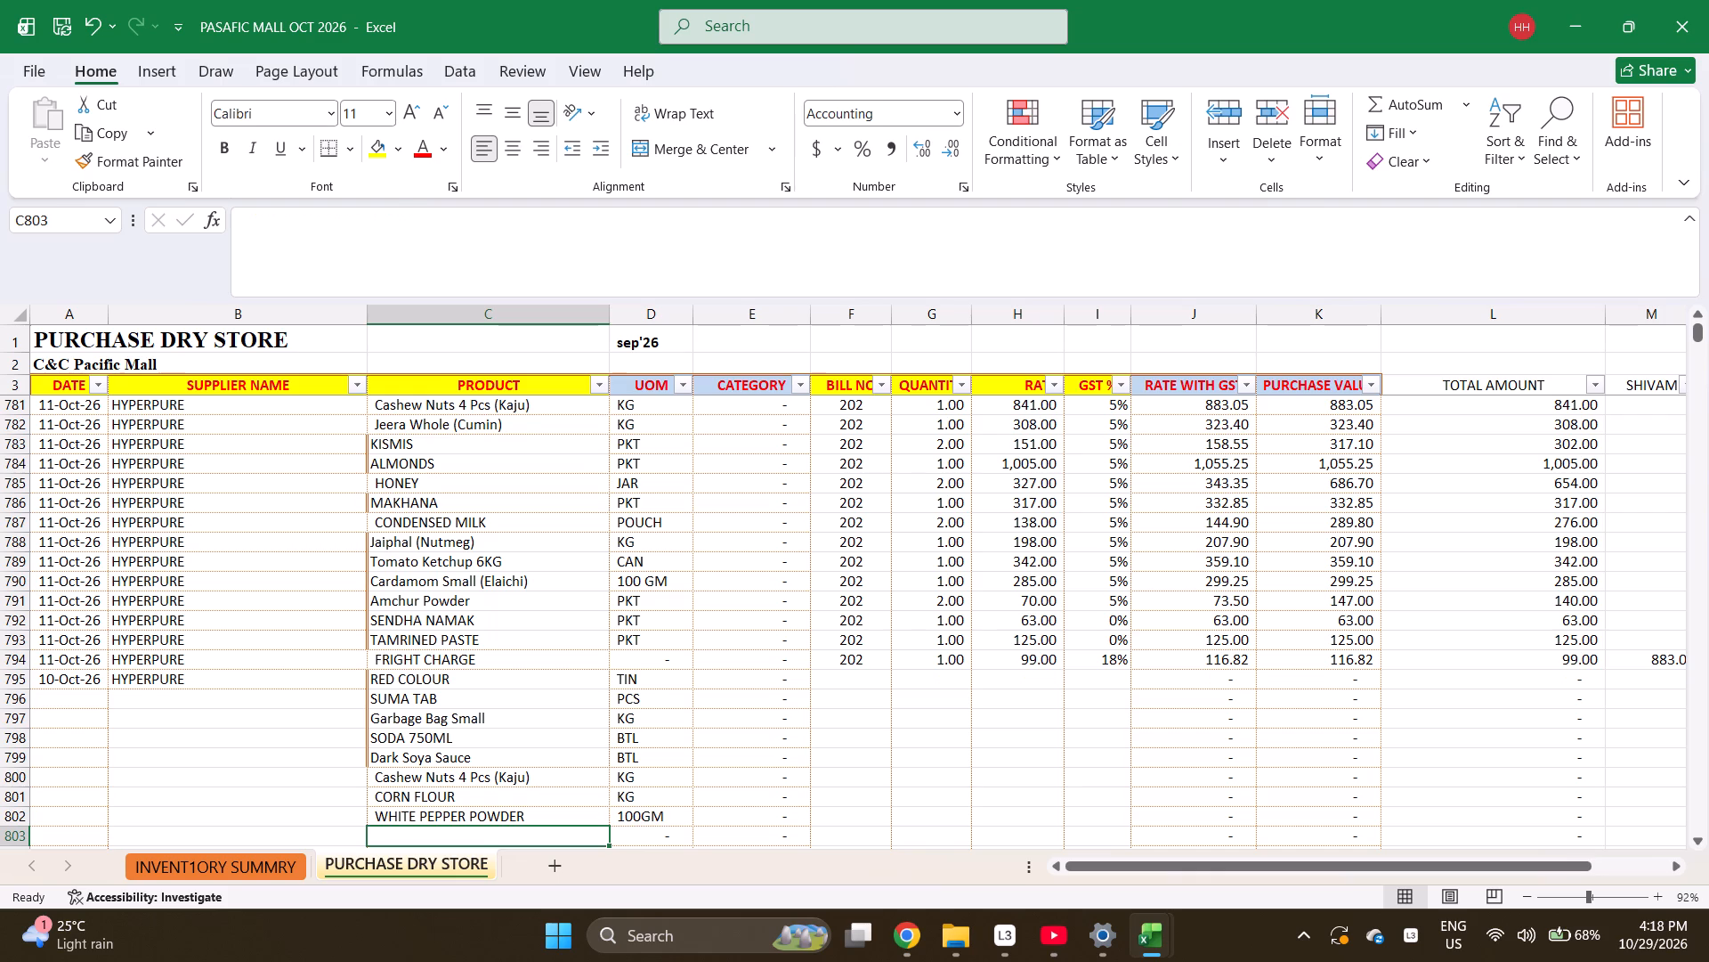
# Find KETCH in the INVENTORY SUMMRY sheet and copy Tomato Ketchup Refill Pack into the PRODUCT cell of purchase row 803.
pyautogui.write('KETC')
pyautogui.write('HUP')
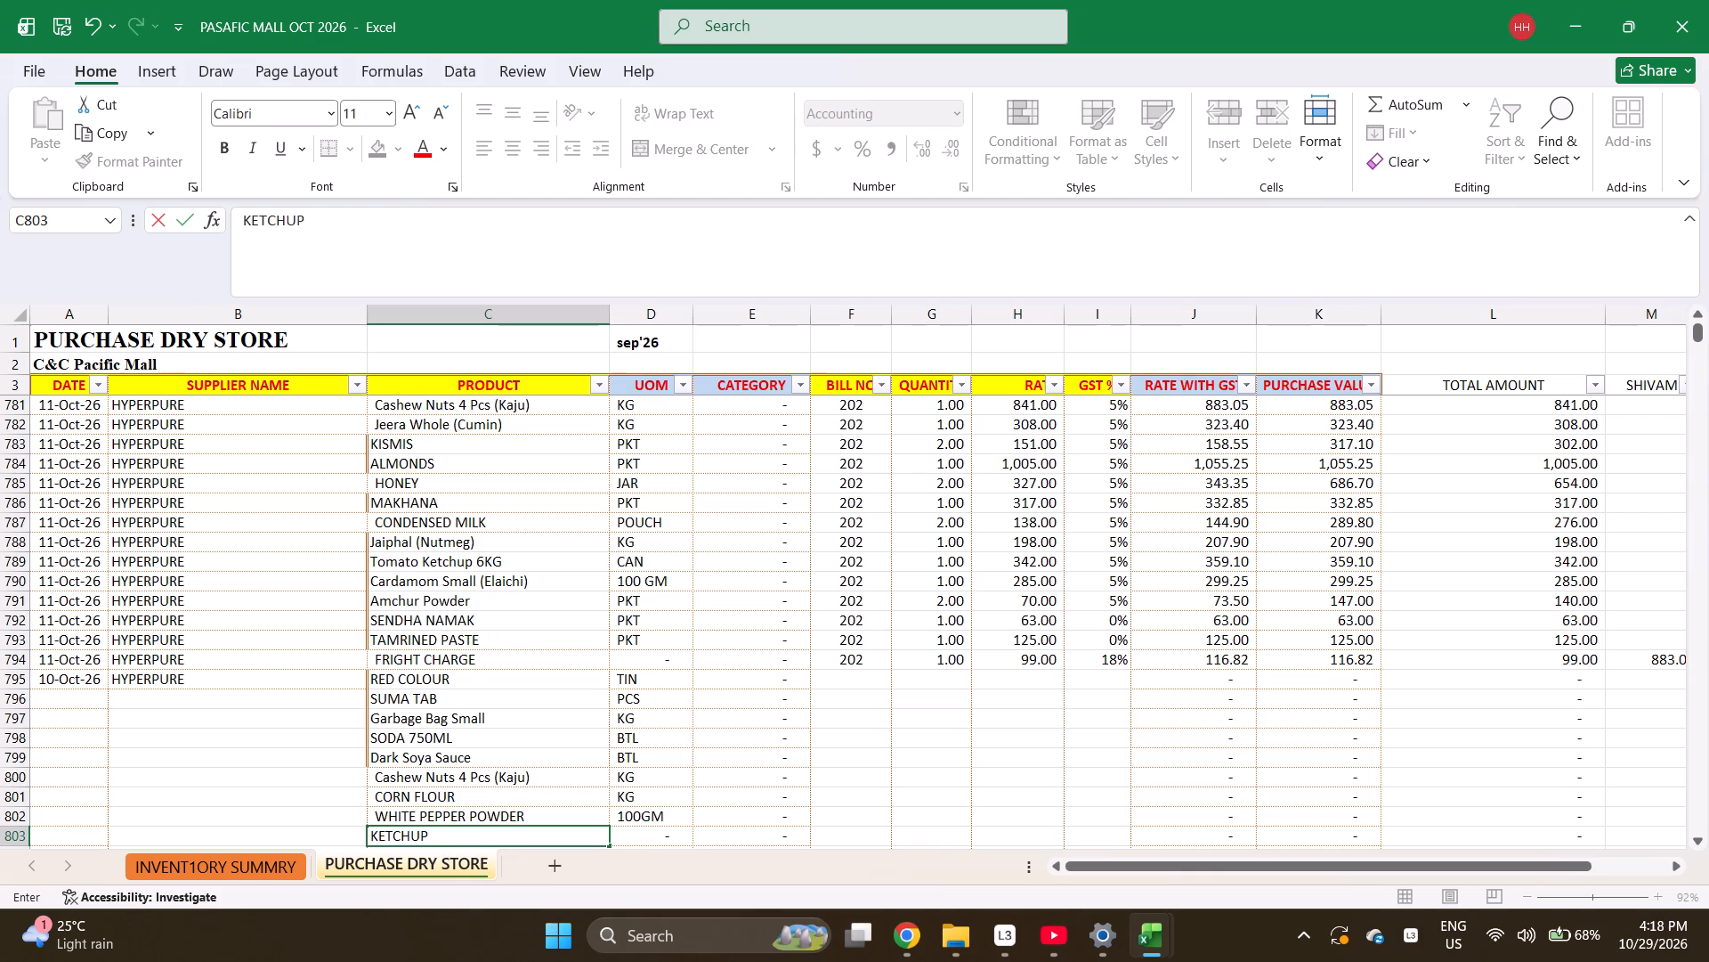
pyautogui.hotkey('ctrl', 'pageup')
pyautogui.hotkey('ctrl', 'f')
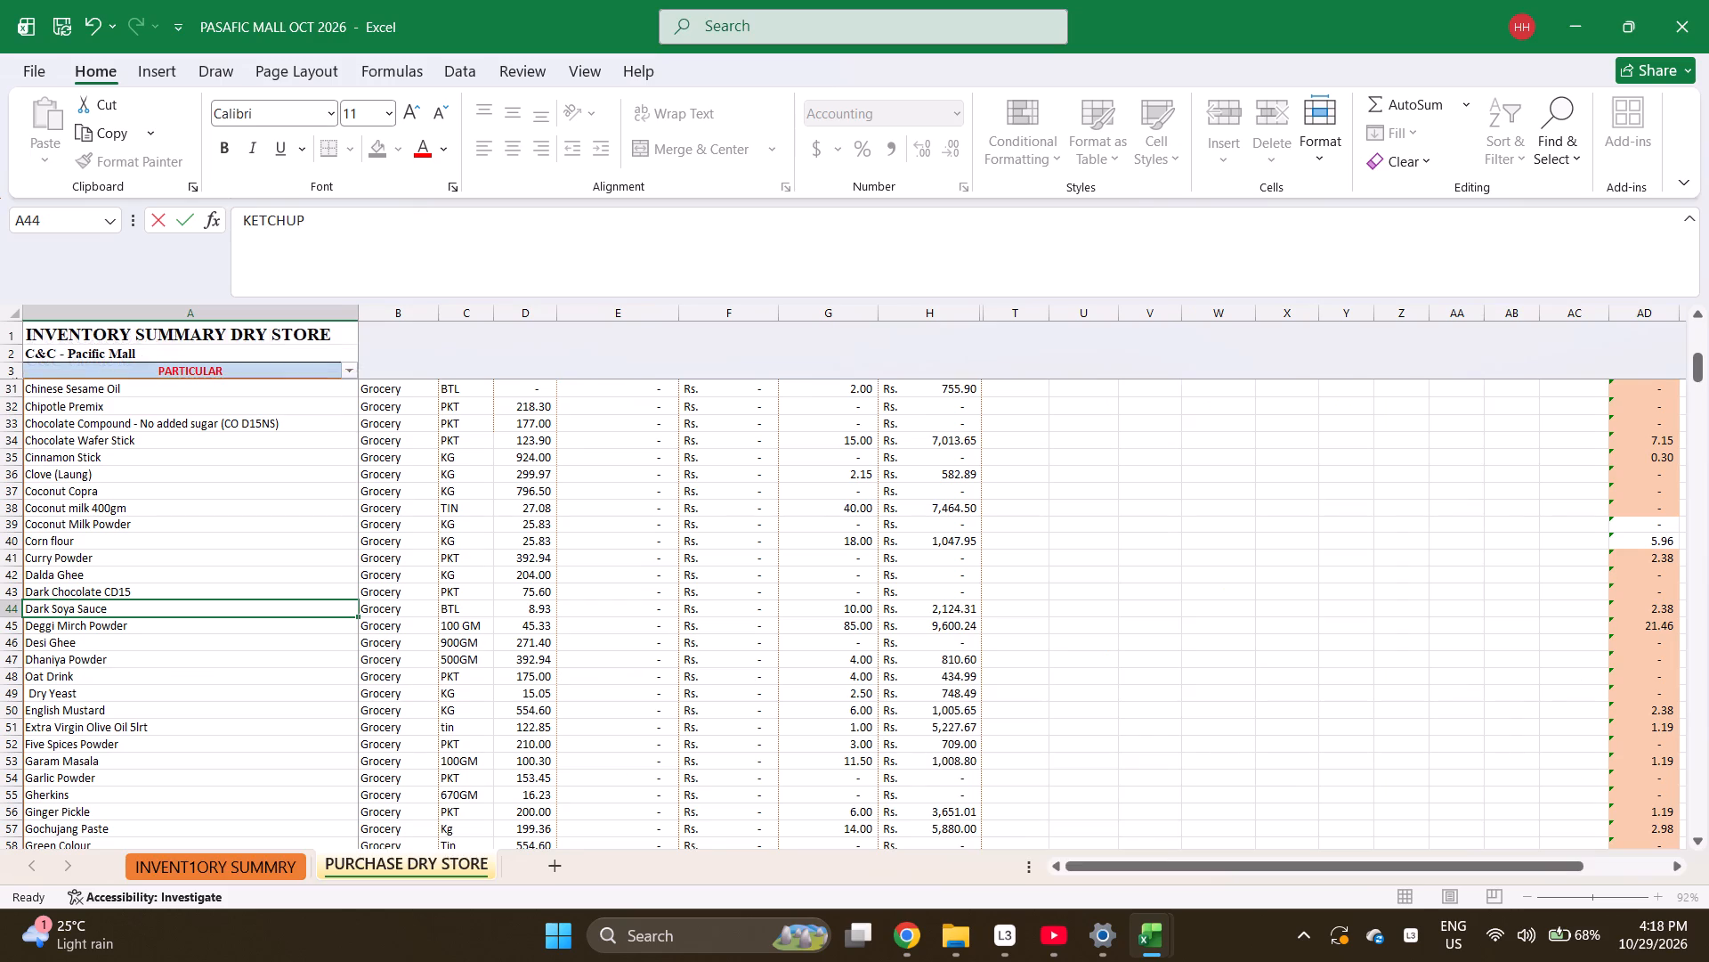
pyautogui.write('KWTC')
pyautogui.press('BackSpace')
pyautogui.press('BackSpace')
pyautogui.press('BackSpace')
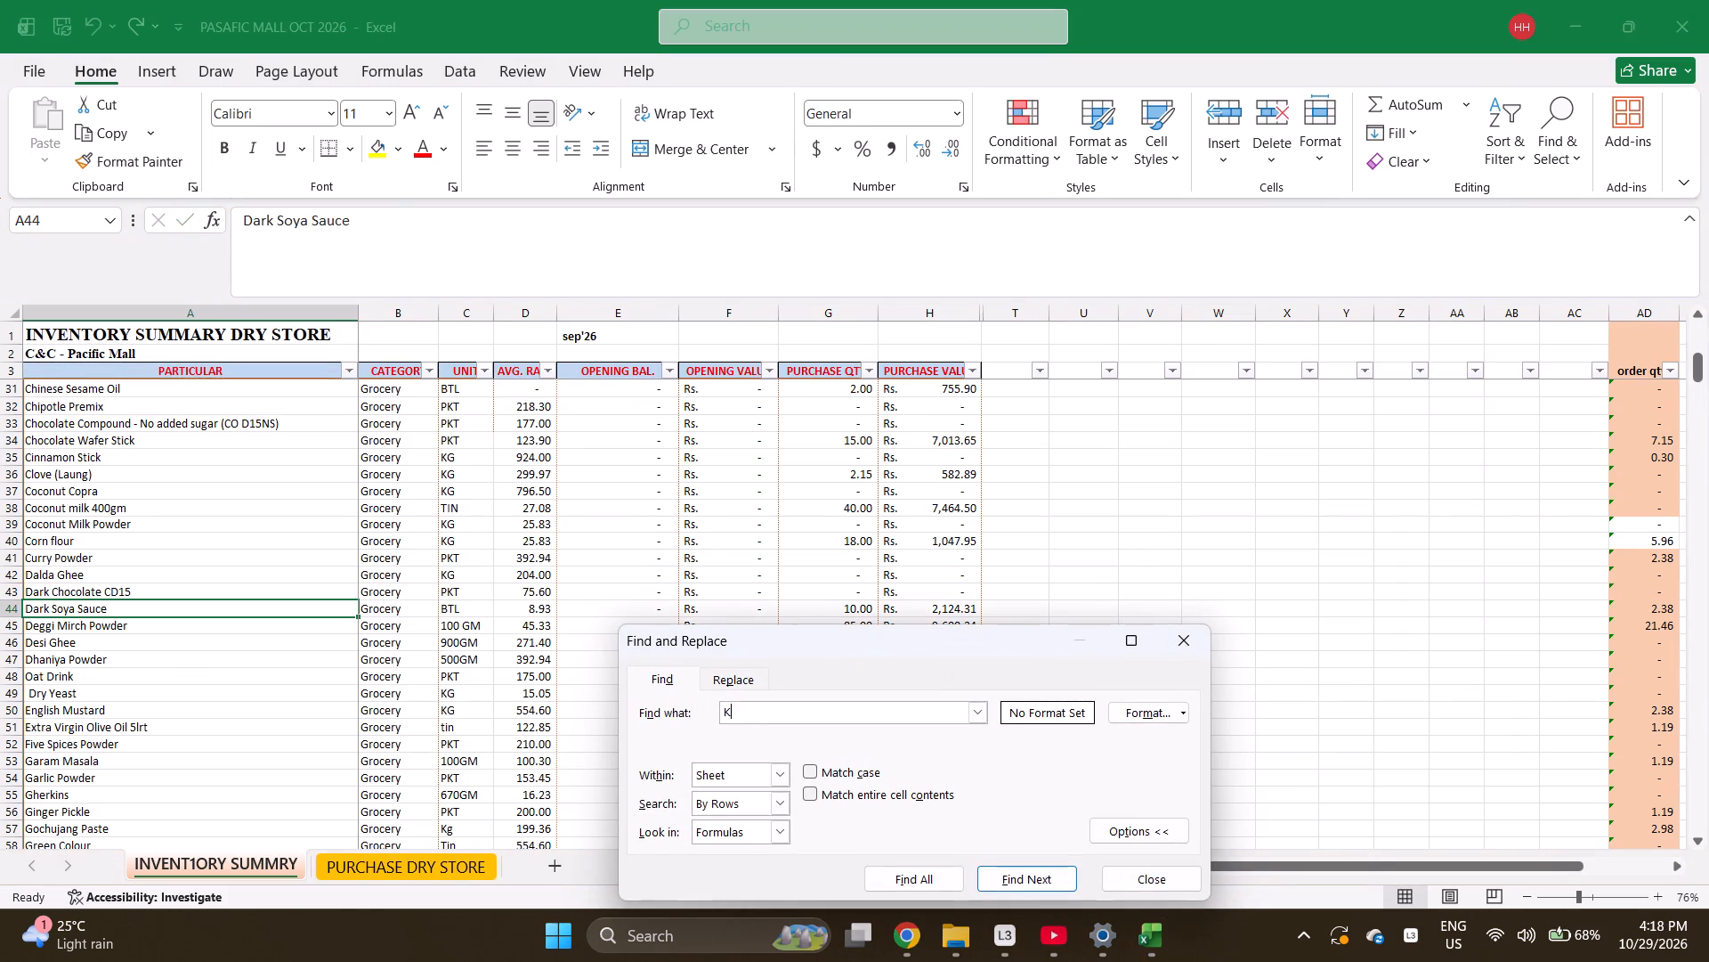
pyautogui.write('ETCH')
pyautogui.press('Return')
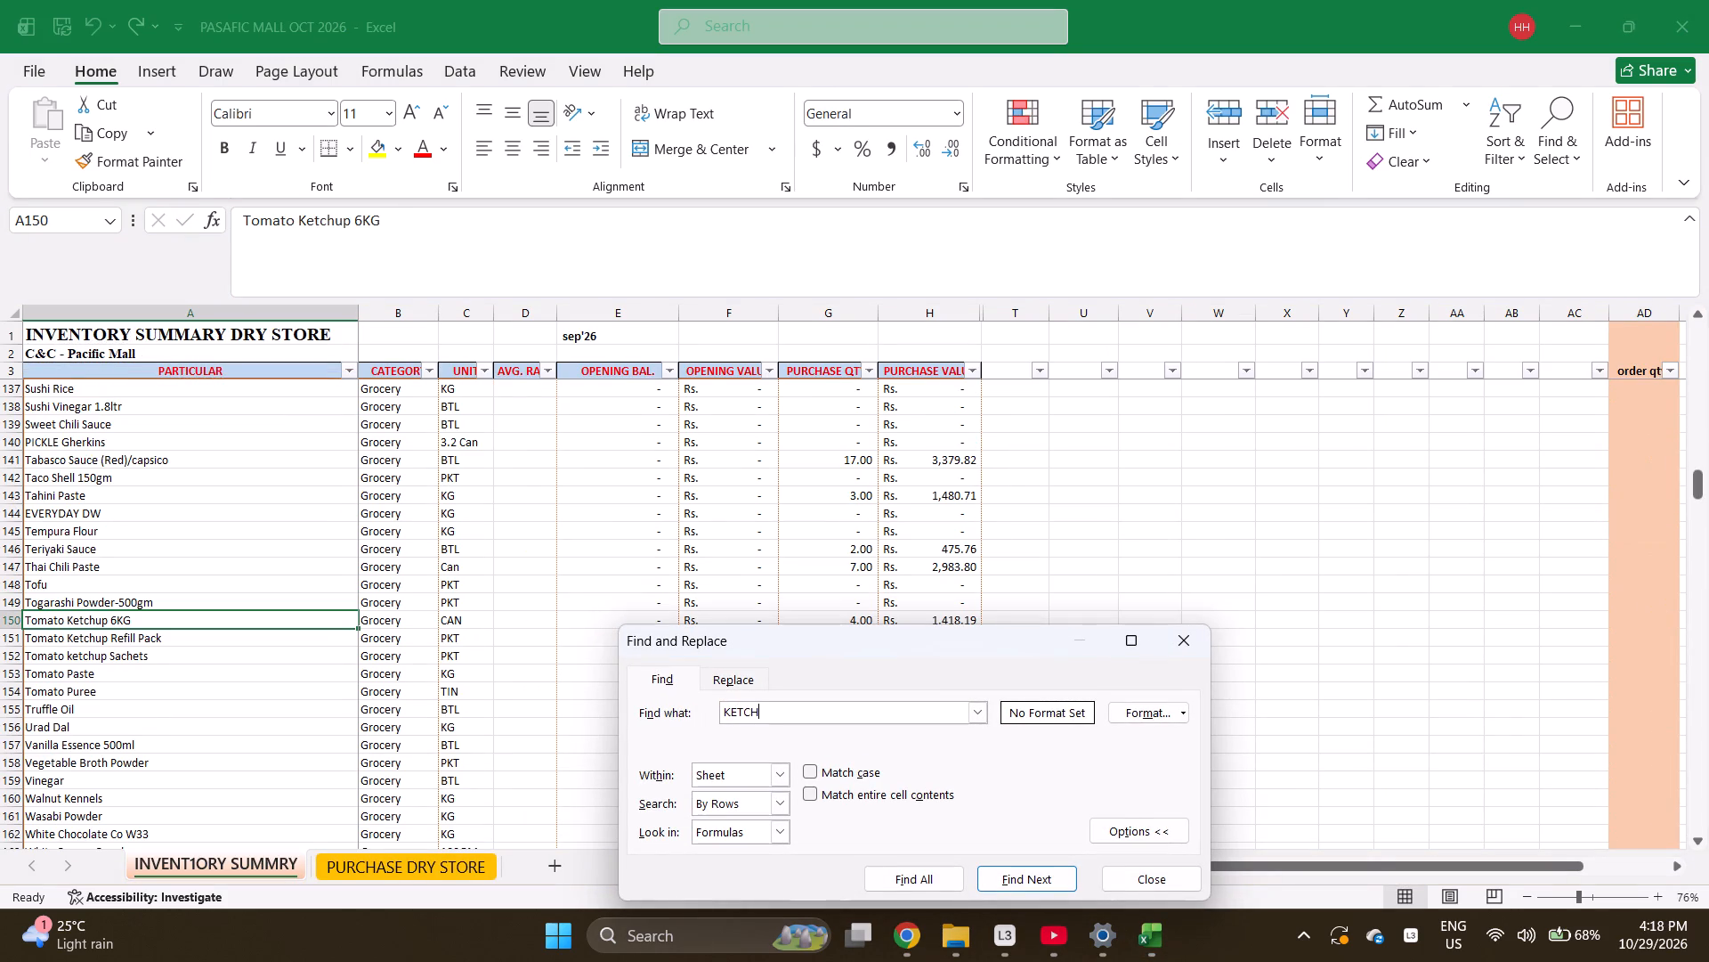
pyautogui.press('Escape')
pyautogui.press('Return')
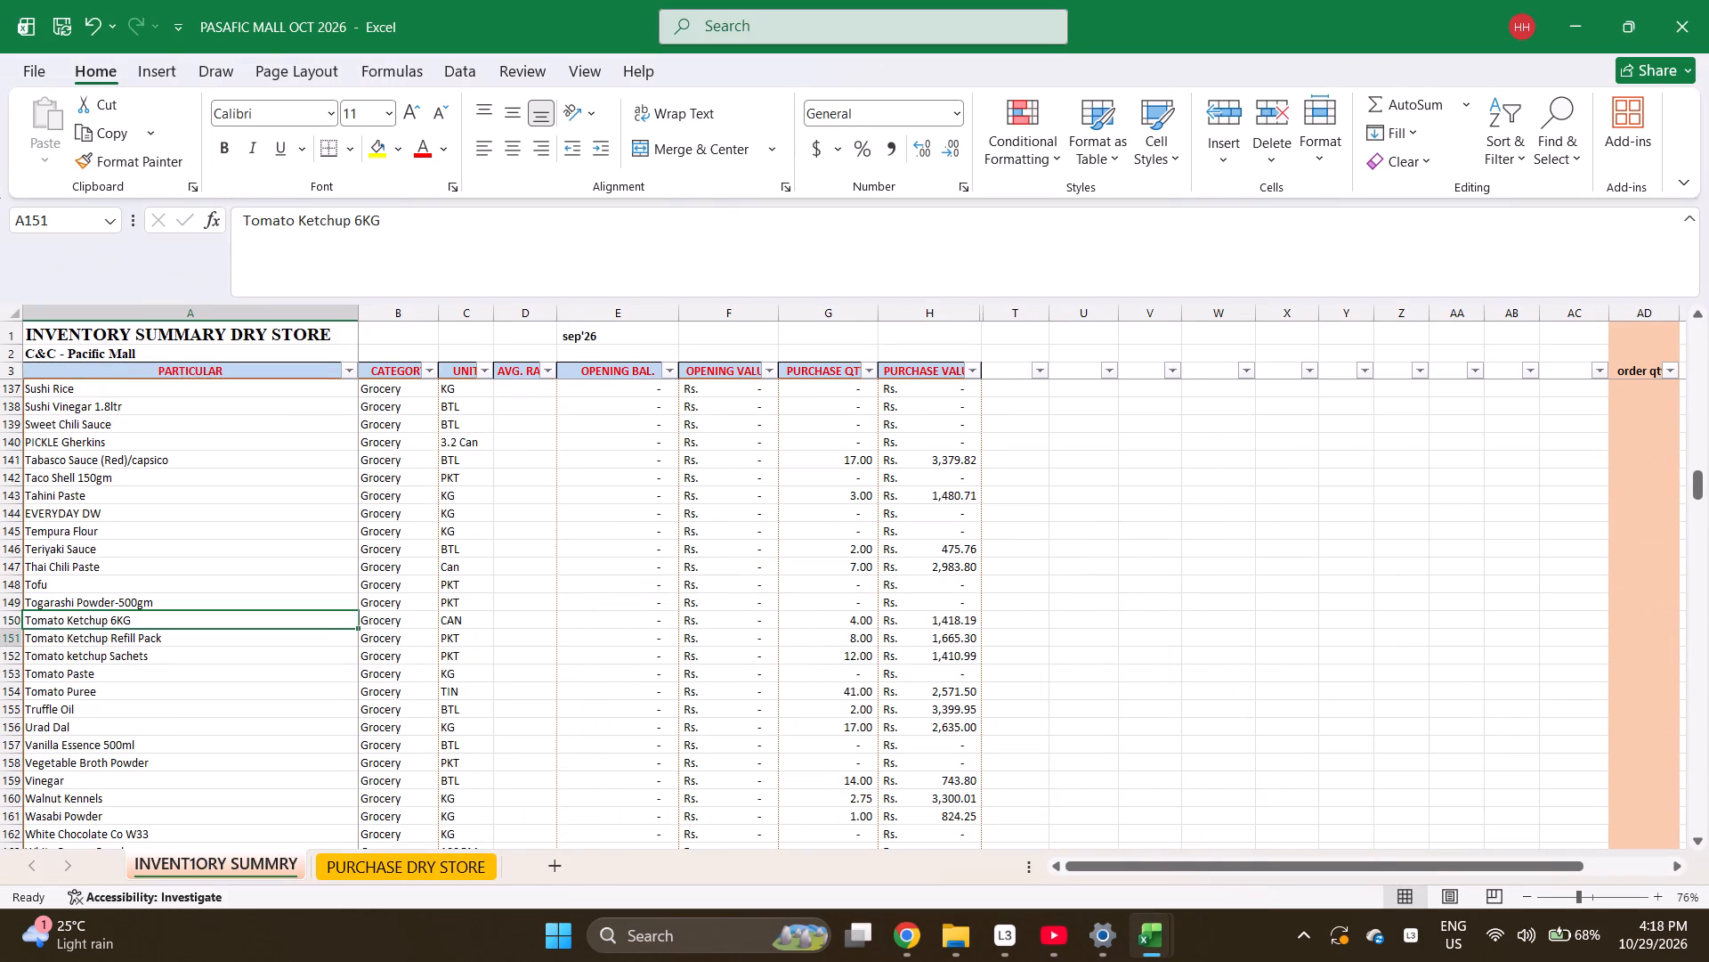
pyautogui.hotkey('ctrl', 'c')
pyautogui.hotkey('ctrl', 'pagedown')
pyautogui.press('Return')
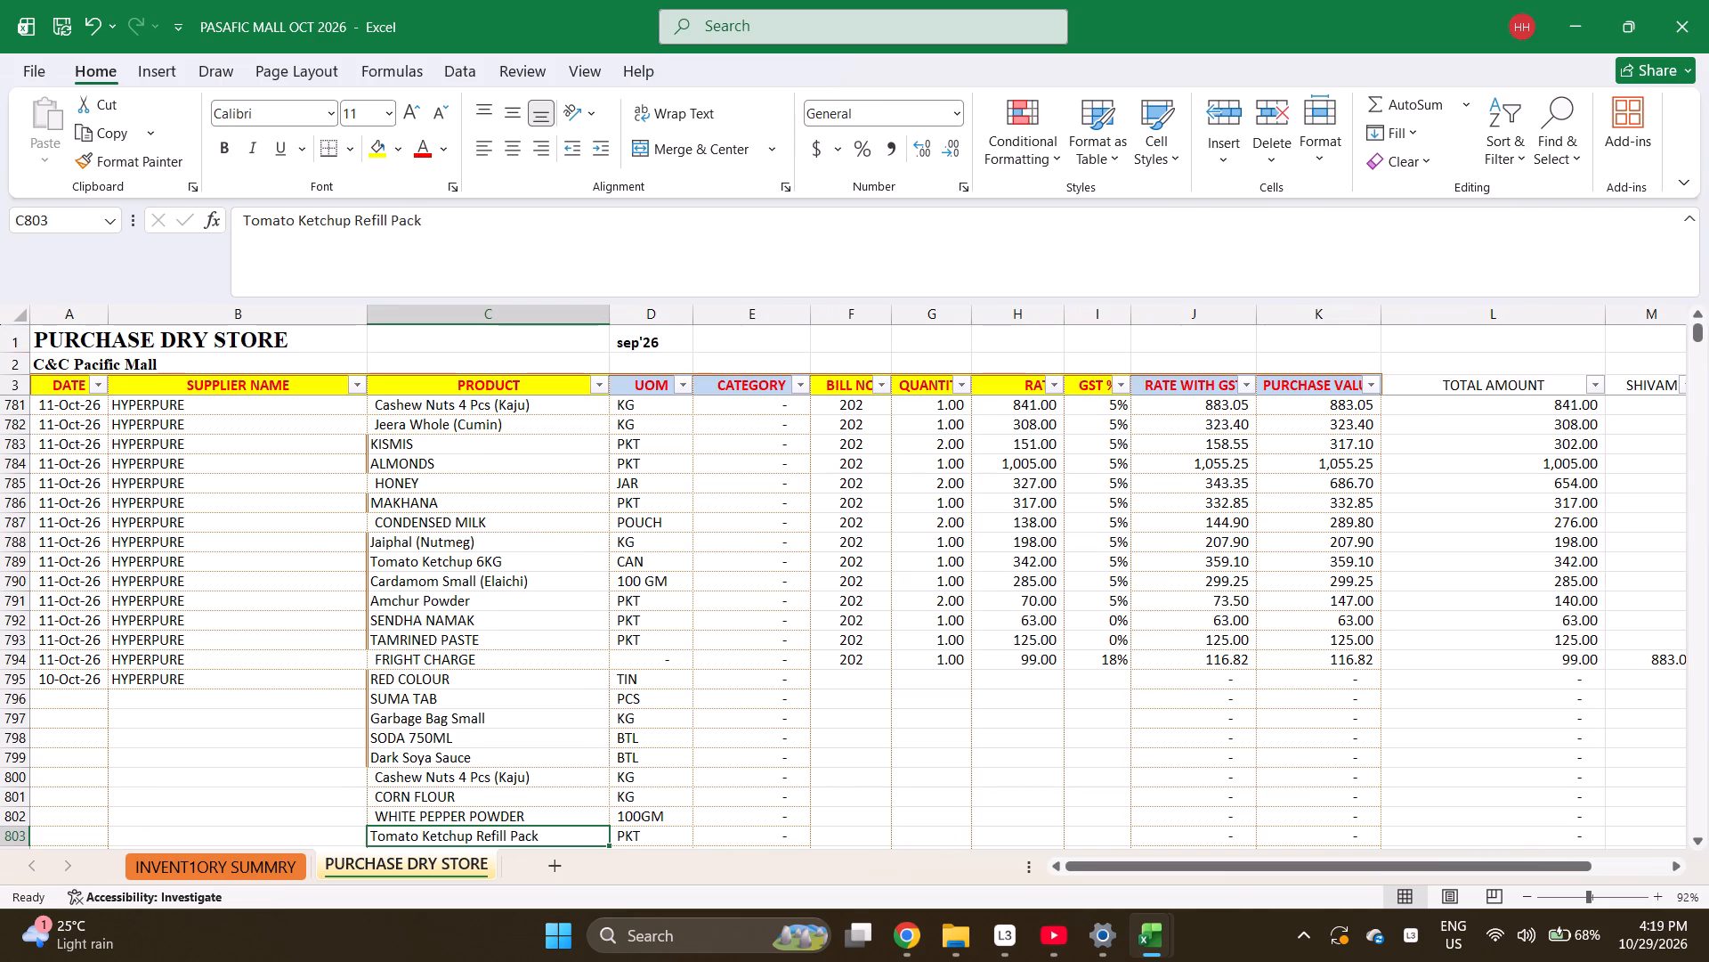
# Enter CHANA DAL as the product in row 804.
pyautogui.press('Down')
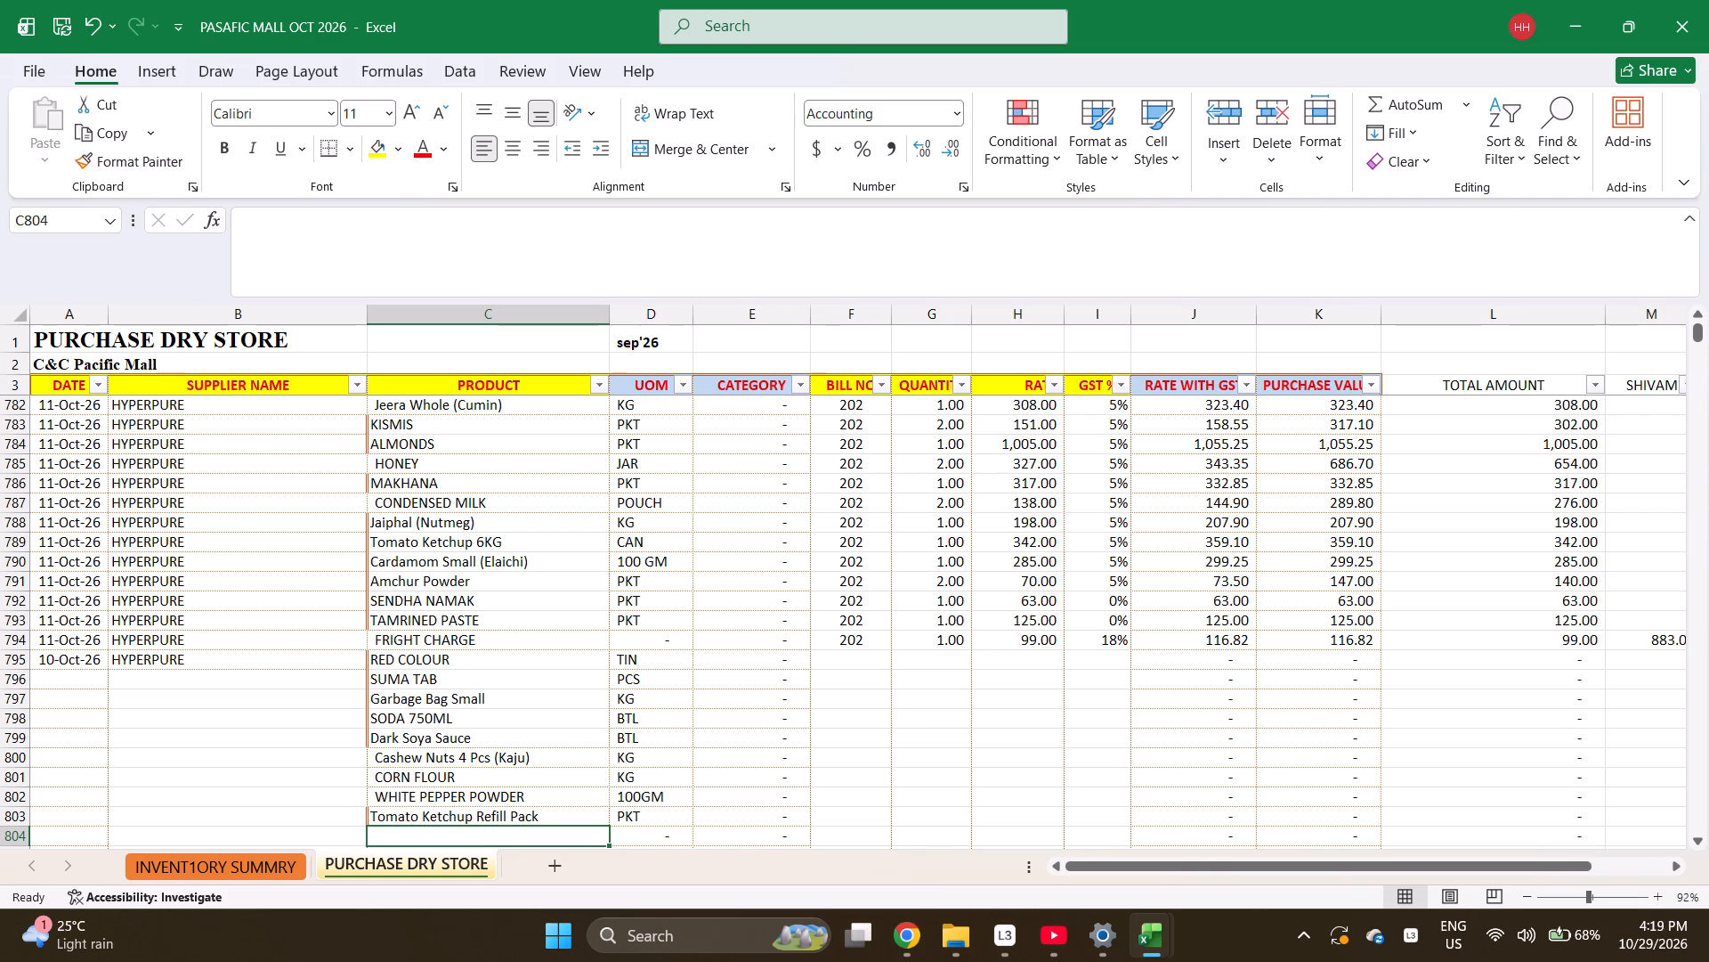
pyautogui.write('CHANA DAL')
pyautogui.press('Right')
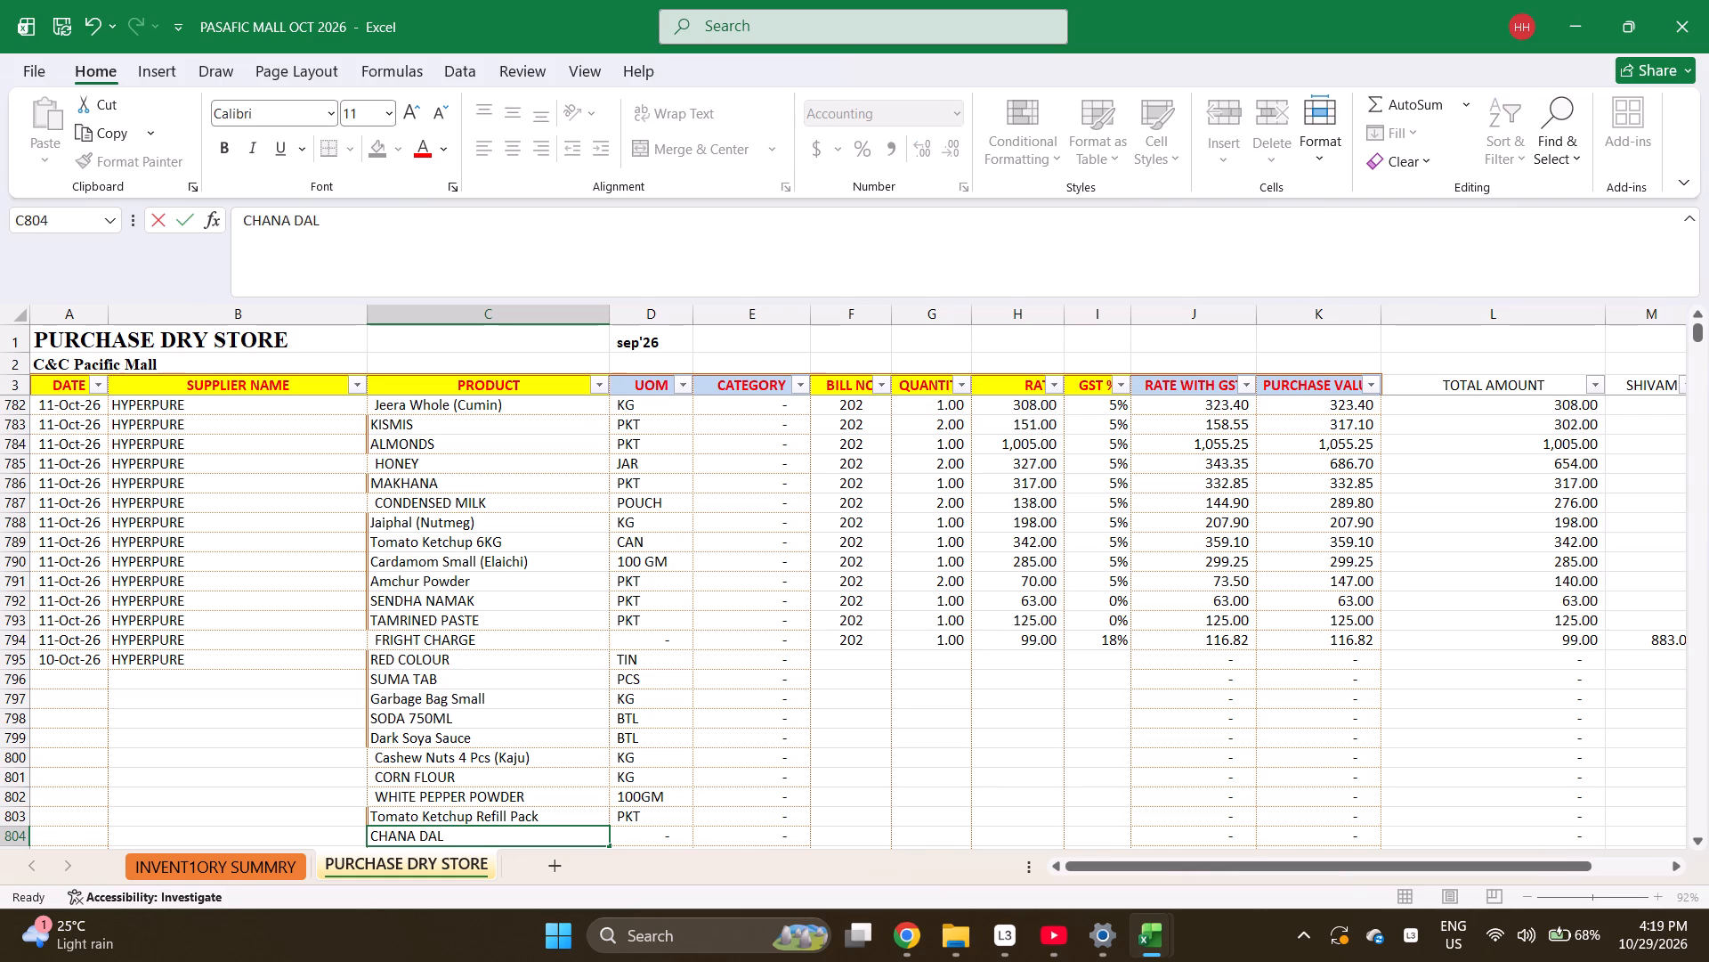
# Count through the products listed for the 10-Oct-26 bill from row 795 down.
pyautogui.press('Right')
pyautogui.press('Right')
pyautogui.press('Left')
pyautogui.press('Left')
pyautogui.press('Left')
pyautogui.press('Left')
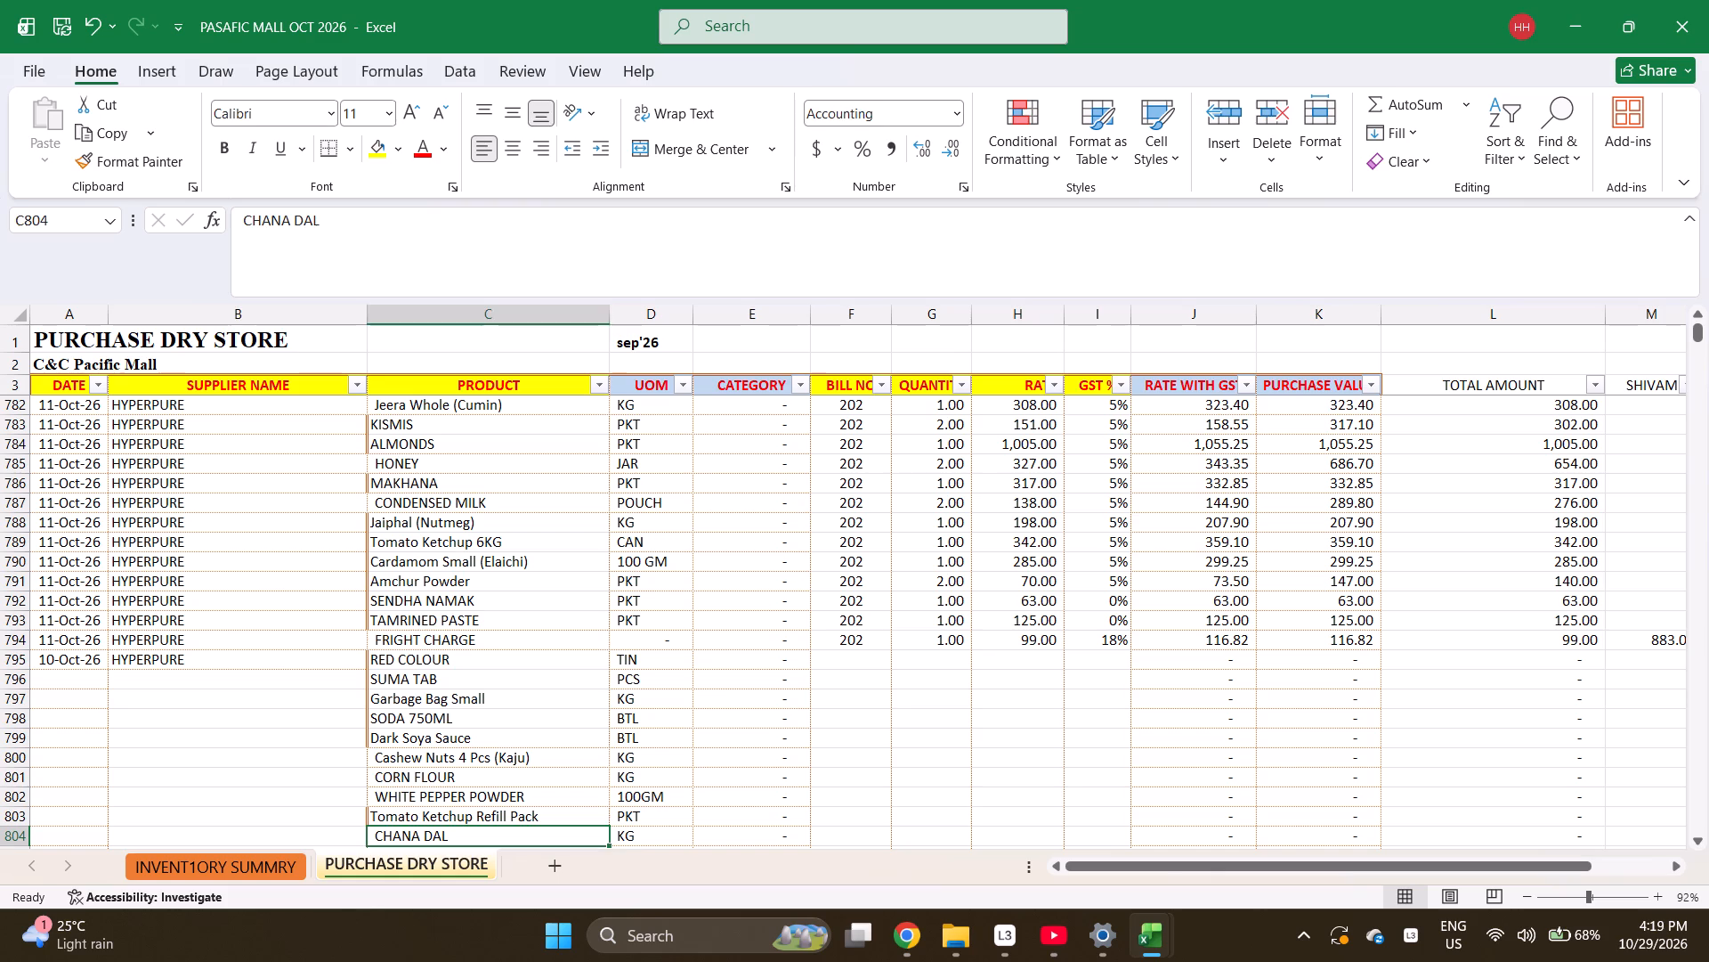
pyautogui.hotkey('ctrl', 'Up')
pyautogui.hotkey('shift', 'Right')
pyautogui.hotkey('shift', 'Down')
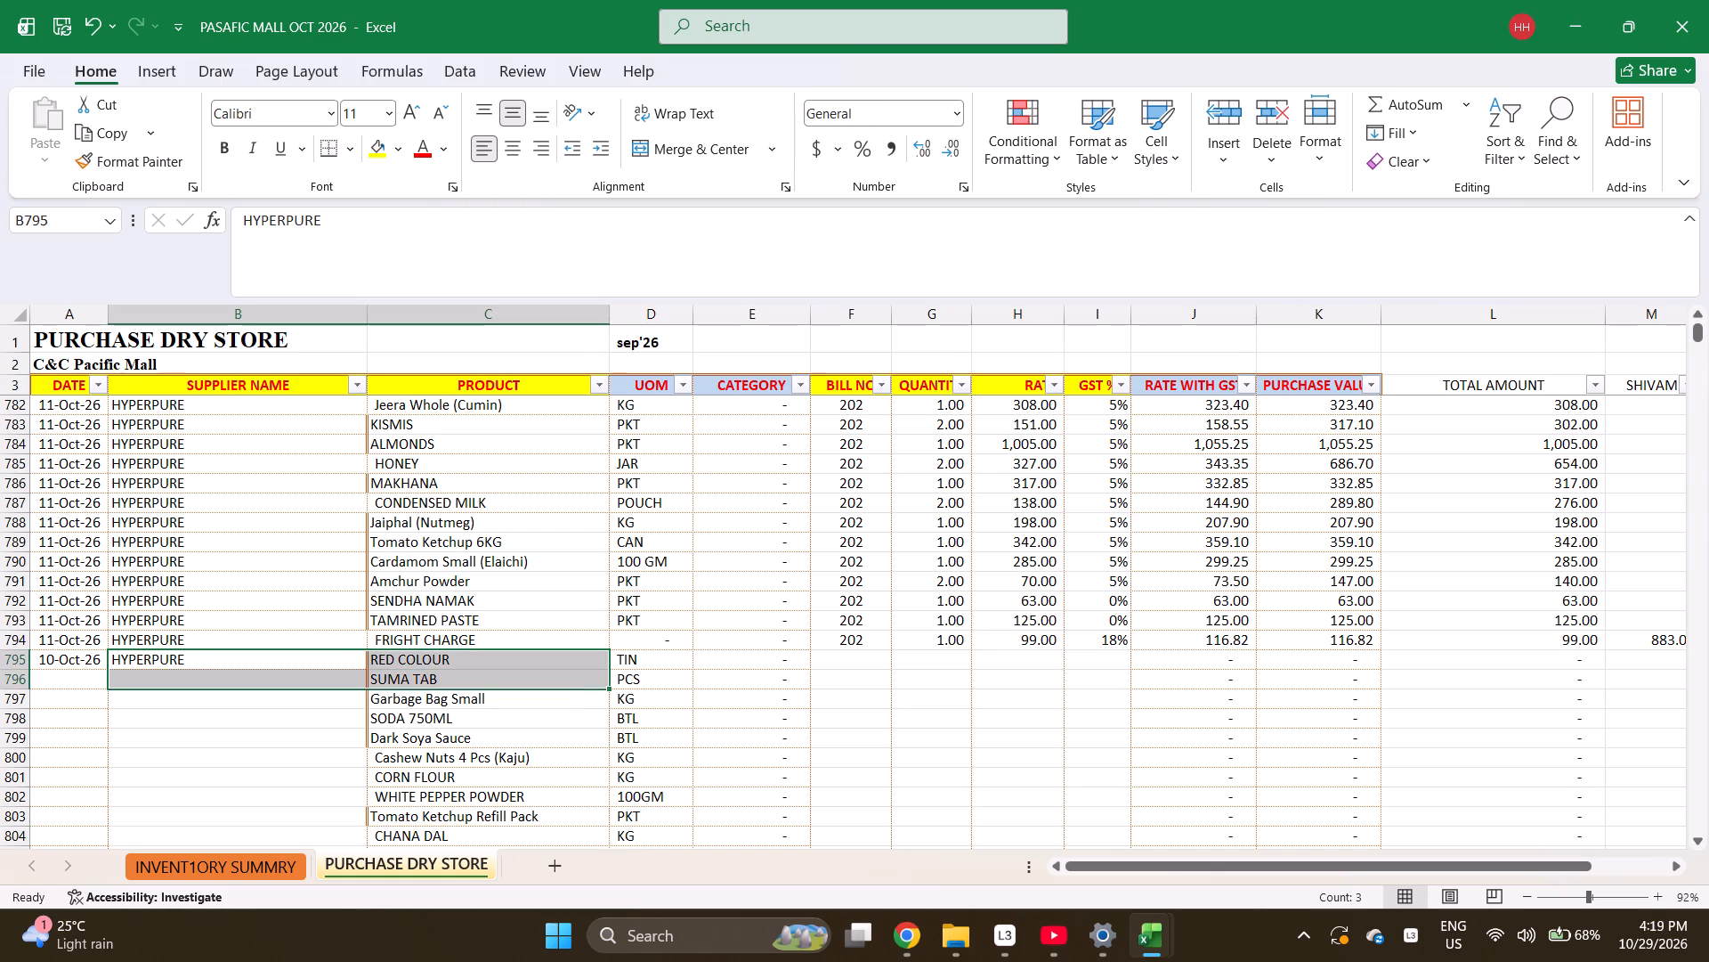
pyautogui.press('Right')
pyautogui.hotkey('shift', 'Down')
pyautogui.hotkey('shift', 'Down')
pyautogui.hotkey('shift', 'Down')
pyautogui.hotkey('shift', 'Down')
pyautogui.hotkey('shift', 'Down')
pyautogui.hotkey('shift', 'Down')
pyautogui.hotkey('shift', 'Down')
pyautogui.hotkey('shift', 'Down')
pyautogui.hotkey('shift', 'Down')
pyautogui.hotkey('shift', 'Down')
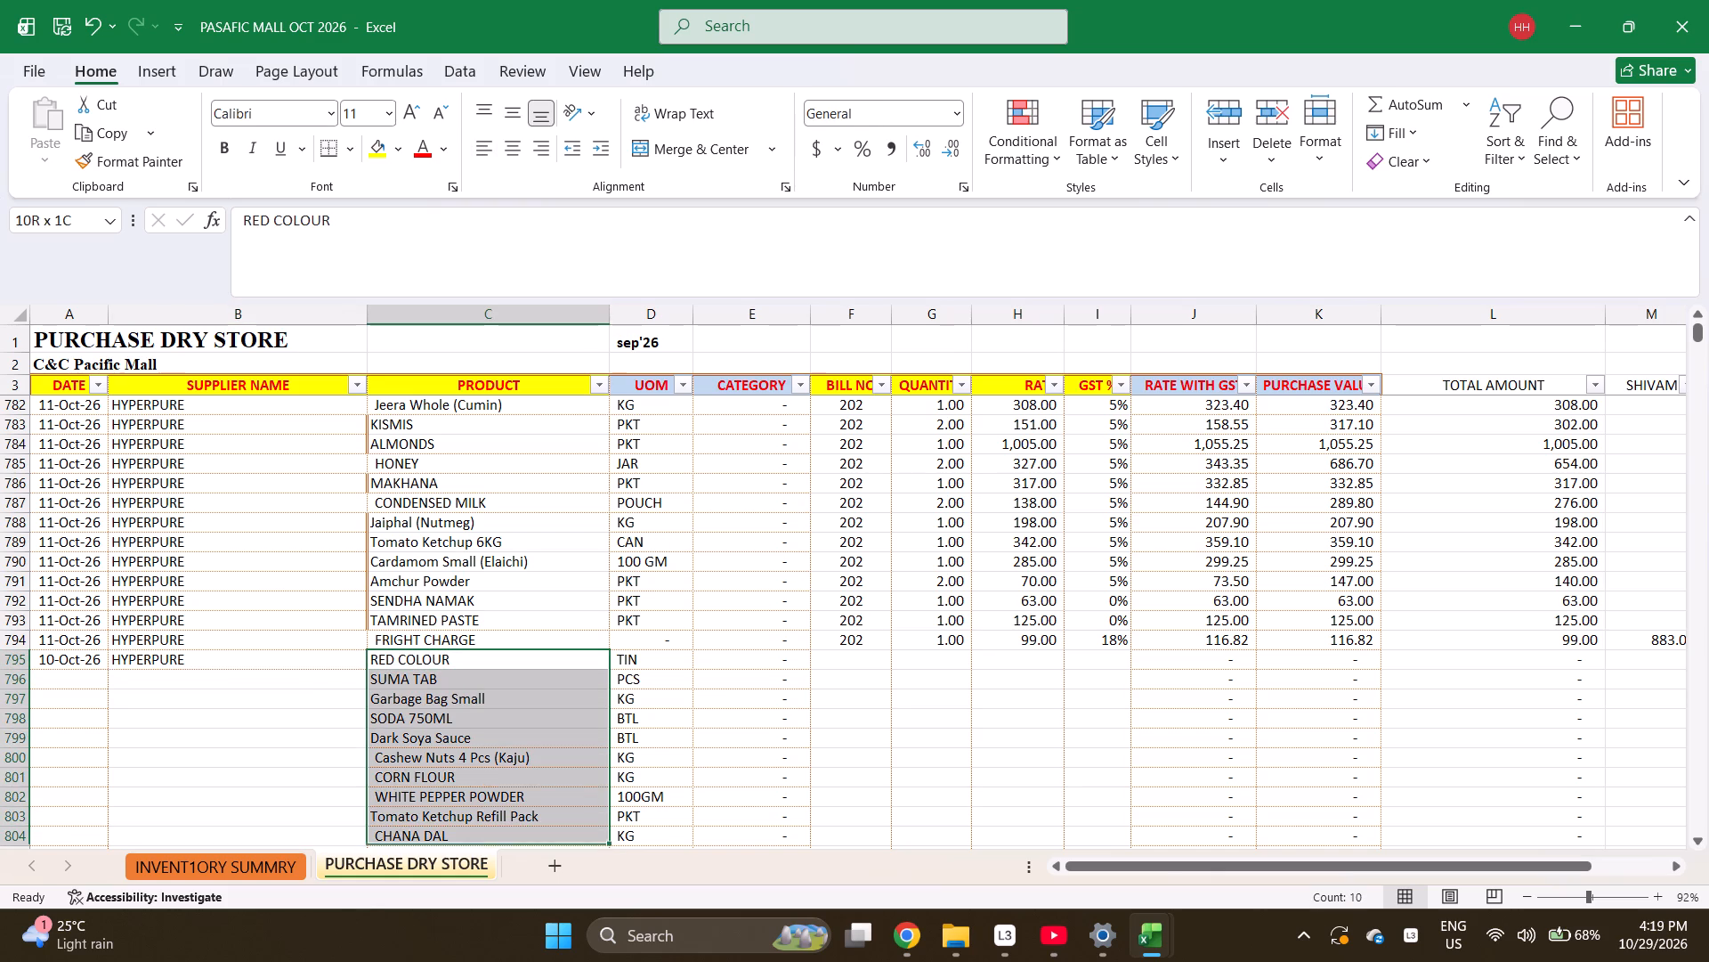
pyautogui.hotkey('shift', 'Down')
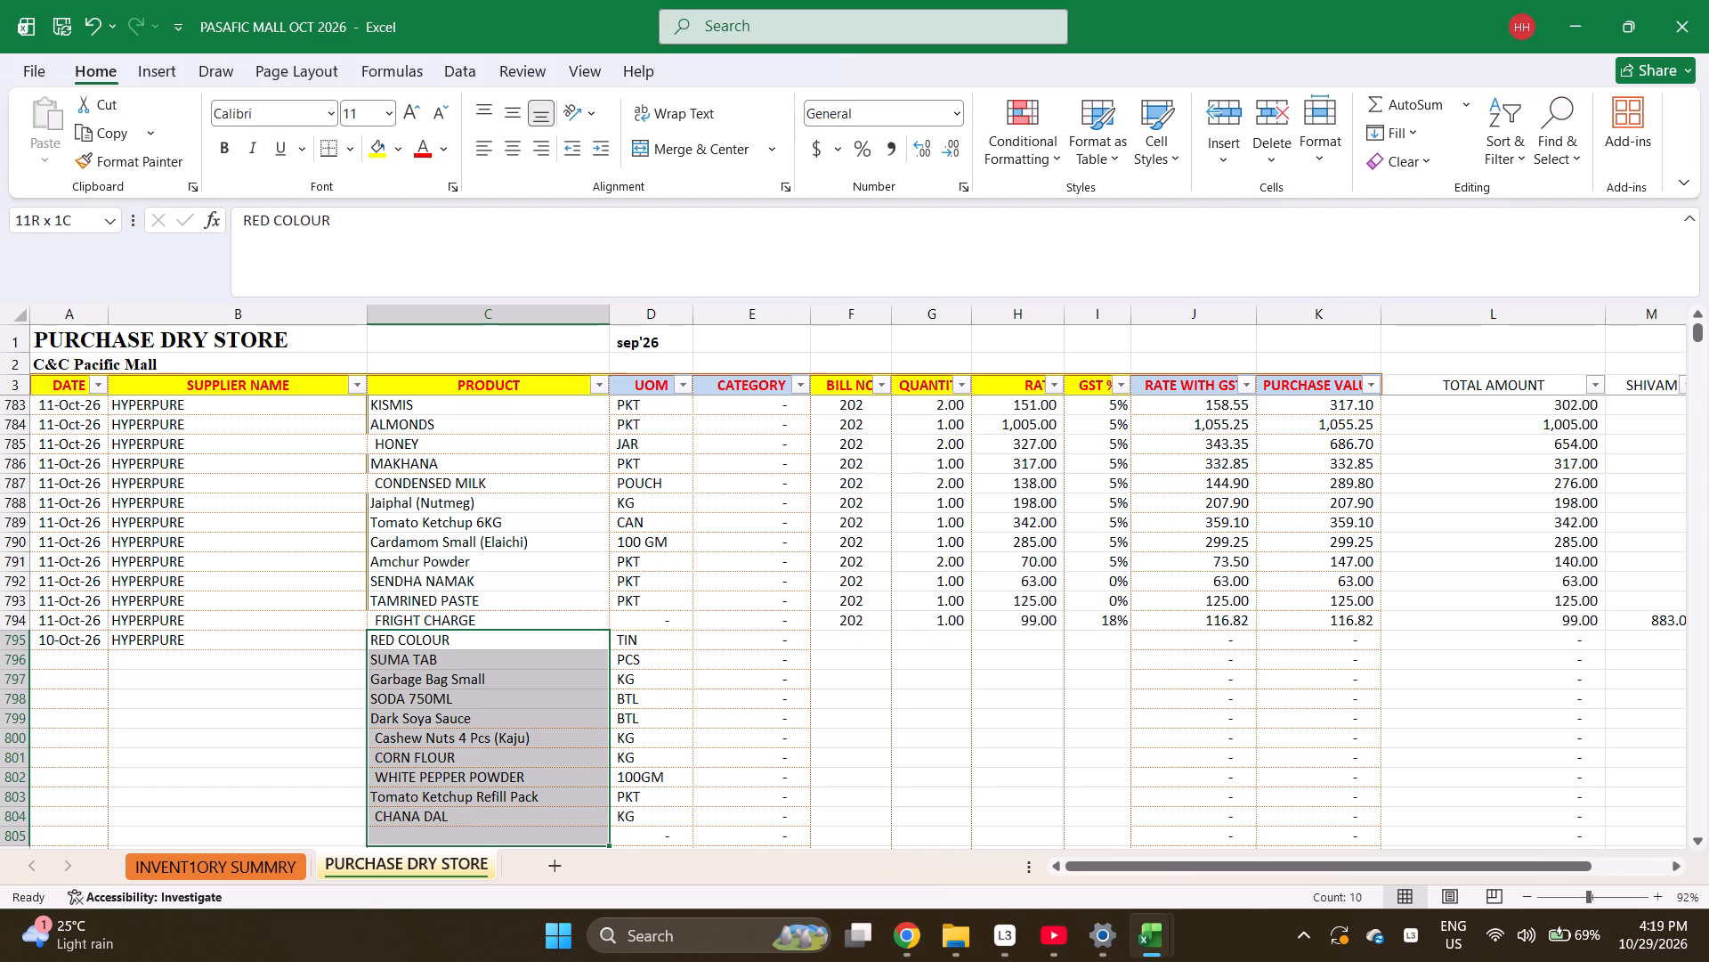
pyautogui.hotkey('shift', 'Up')
pyautogui.hotkey('shift', 'Up')
pyautogui.hotkey('shift', 'Up')
pyautogui.hotkey('shift', 'Up')
pyautogui.hotkey('shift', 'Up')
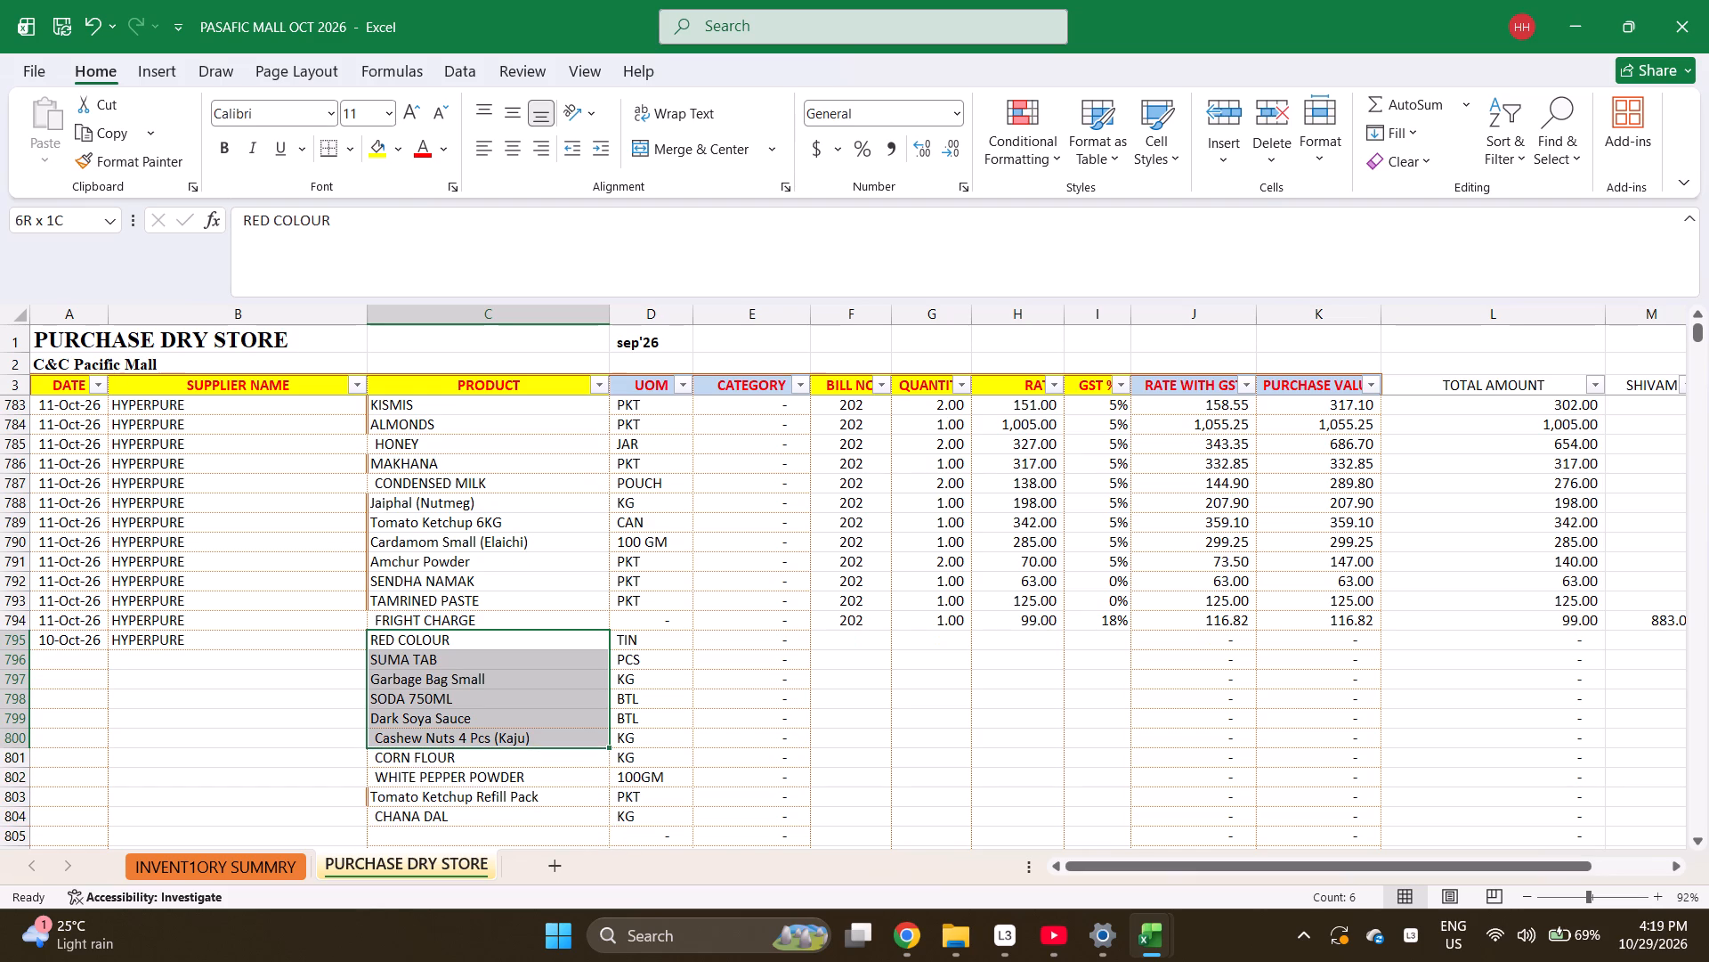
pyautogui.hotkey('shift', 'Up')
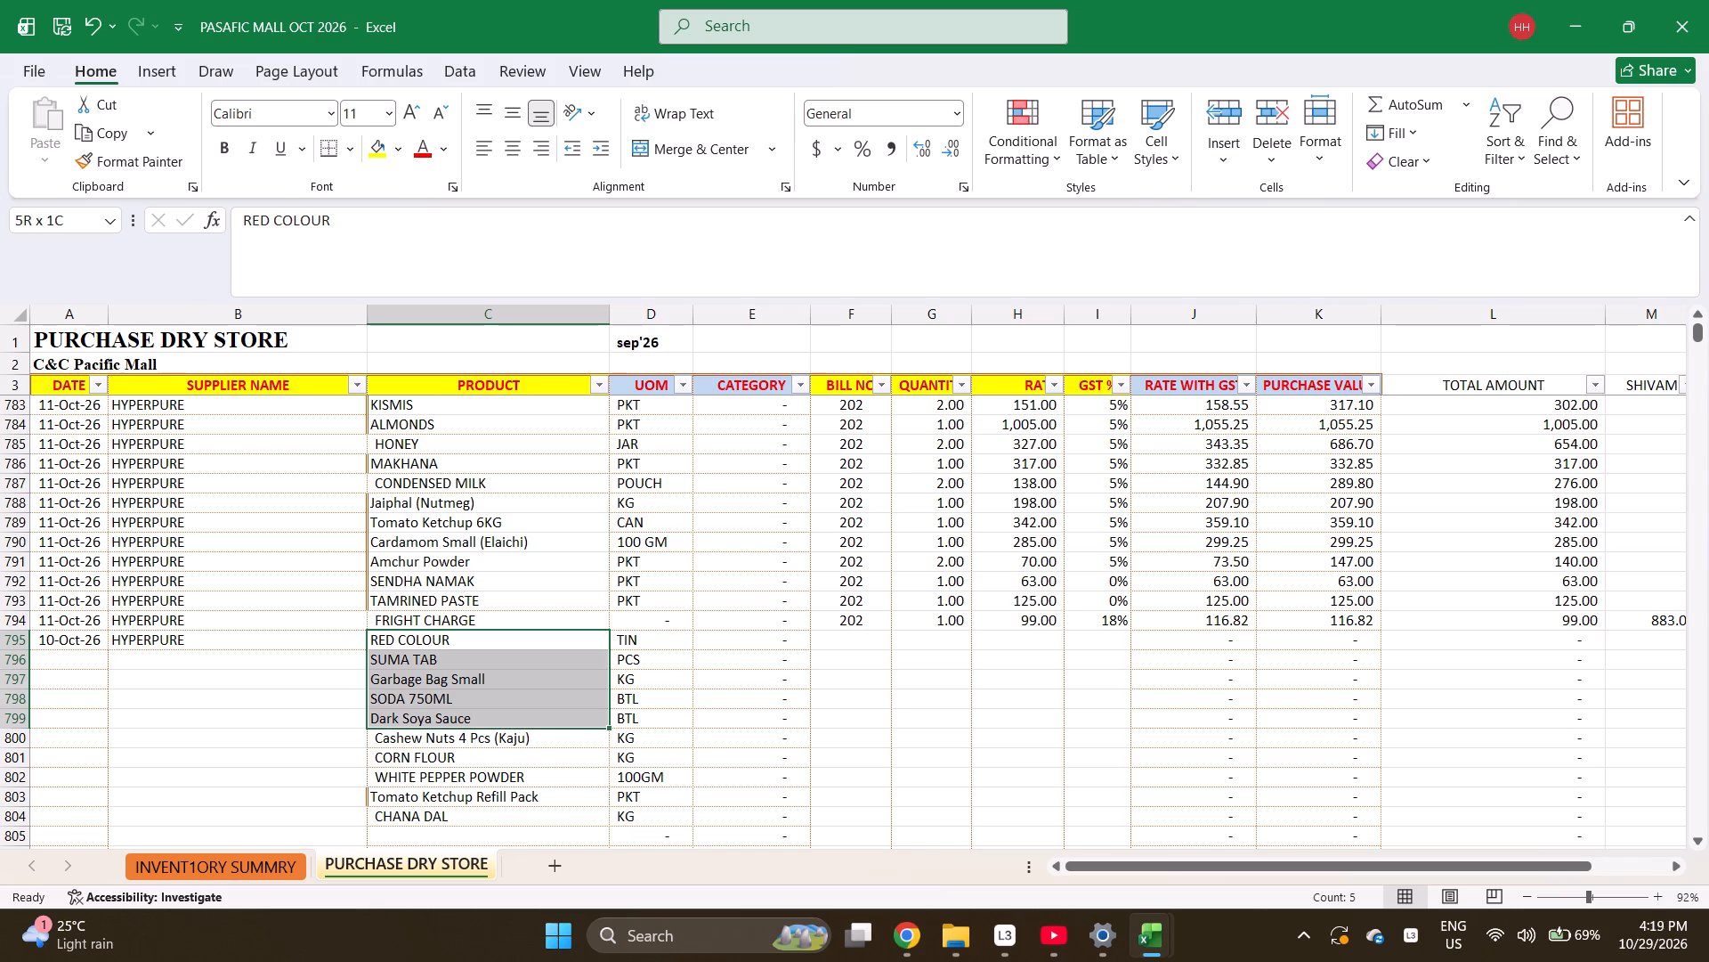
pyautogui.press('Up')
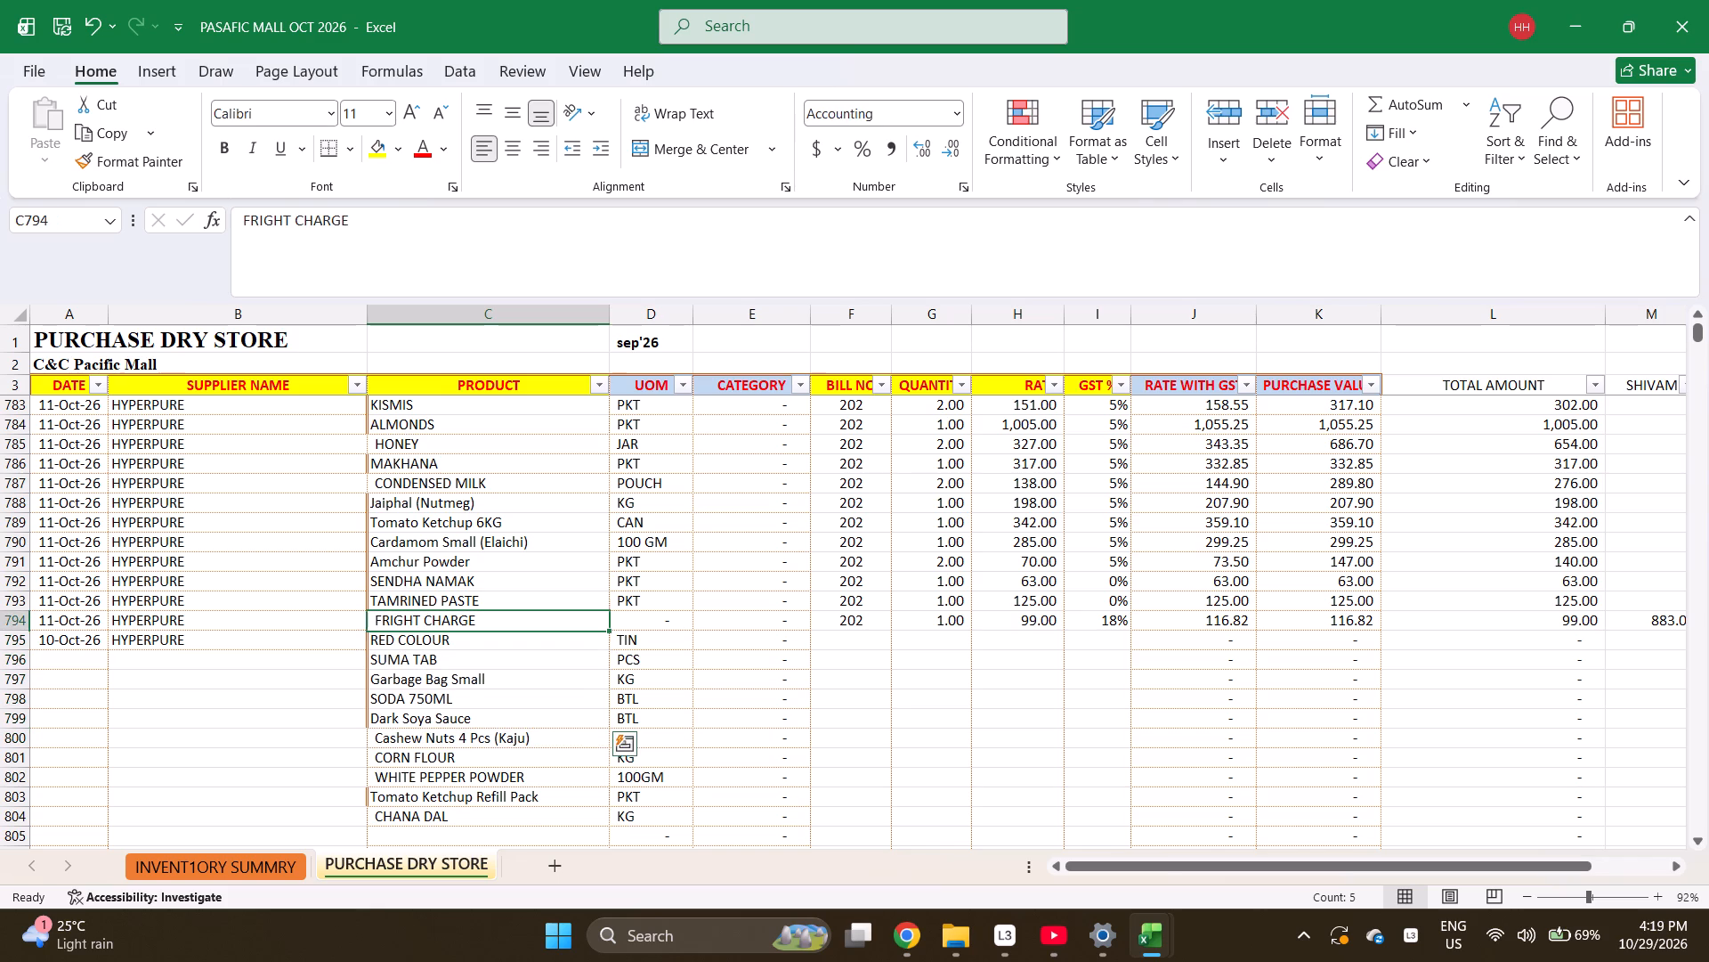
# Copy the product names in rows 795 to 804 one row down, so the list starts at row 796.
pyautogui.press('Down')
pyautogui.hotkey('shift', 'Down')
pyautogui.hotkey('shift', 'Down')
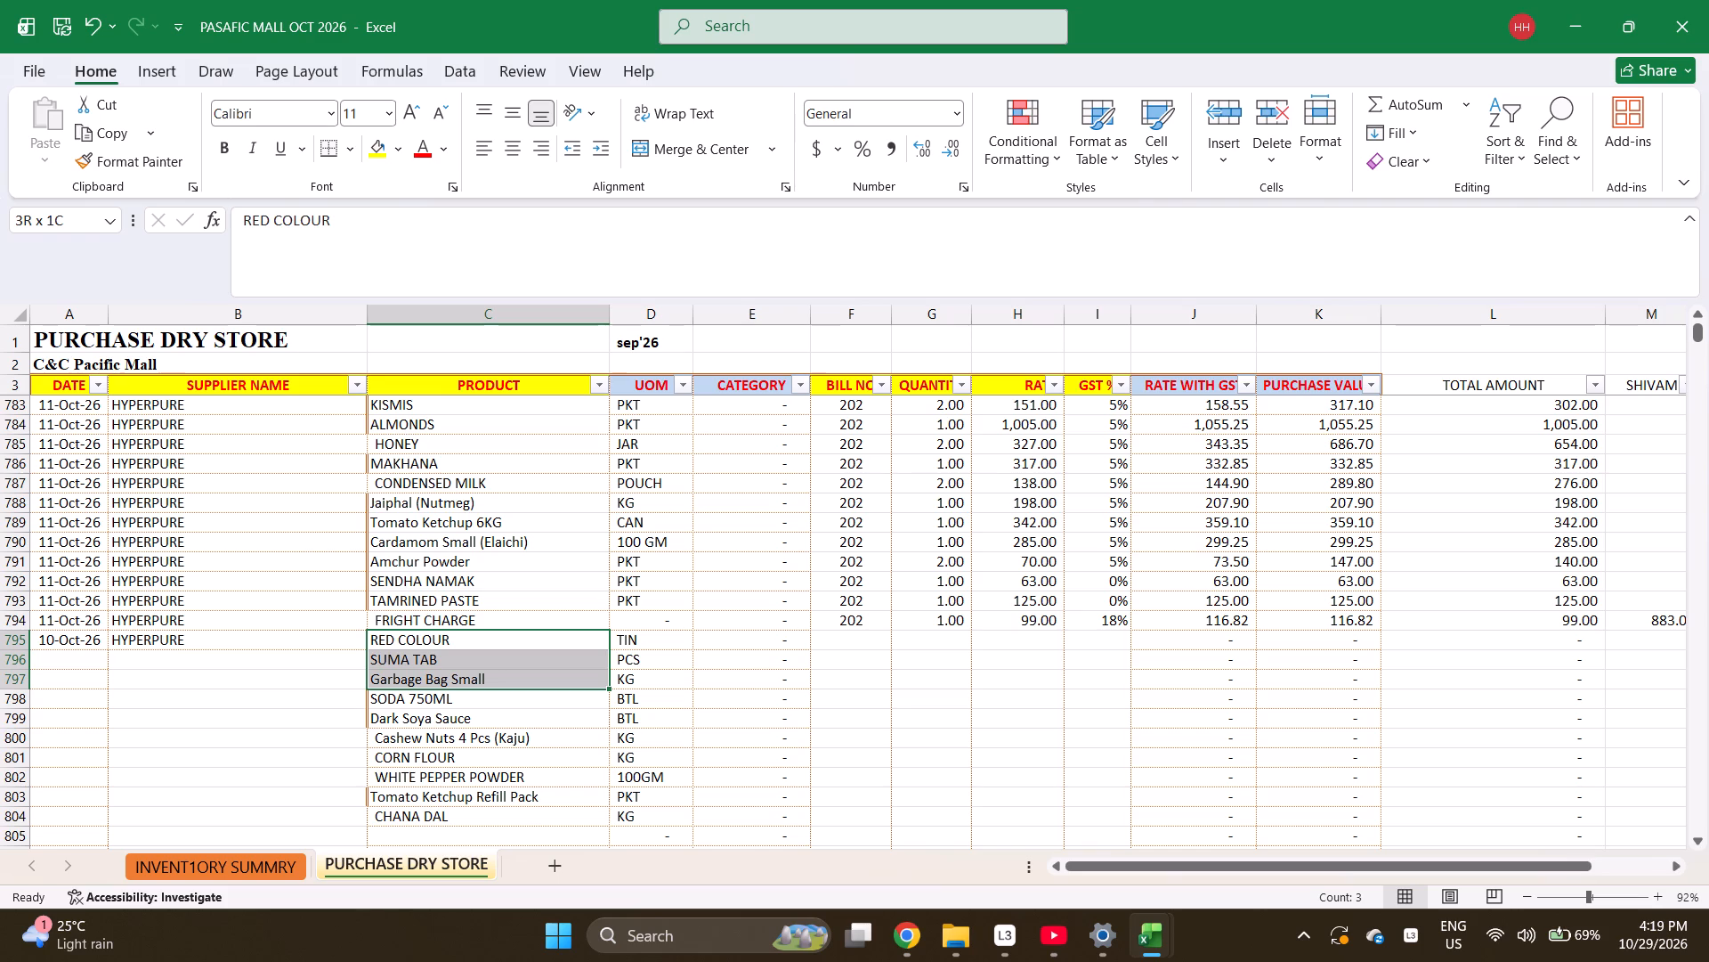
pyautogui.hotkey('shift', 'Down')
pyautogui.hotkey('shift', 'Down')
pyautogui.hotkey('shift', 'Down')
pyautogui.hotkey('shift', 'Down')
pyautogui.hotkey('shift', 'Down')
pyautogui.hotkey('shift', 'Down')
pyautogui.hotkey('shift', 'Down')
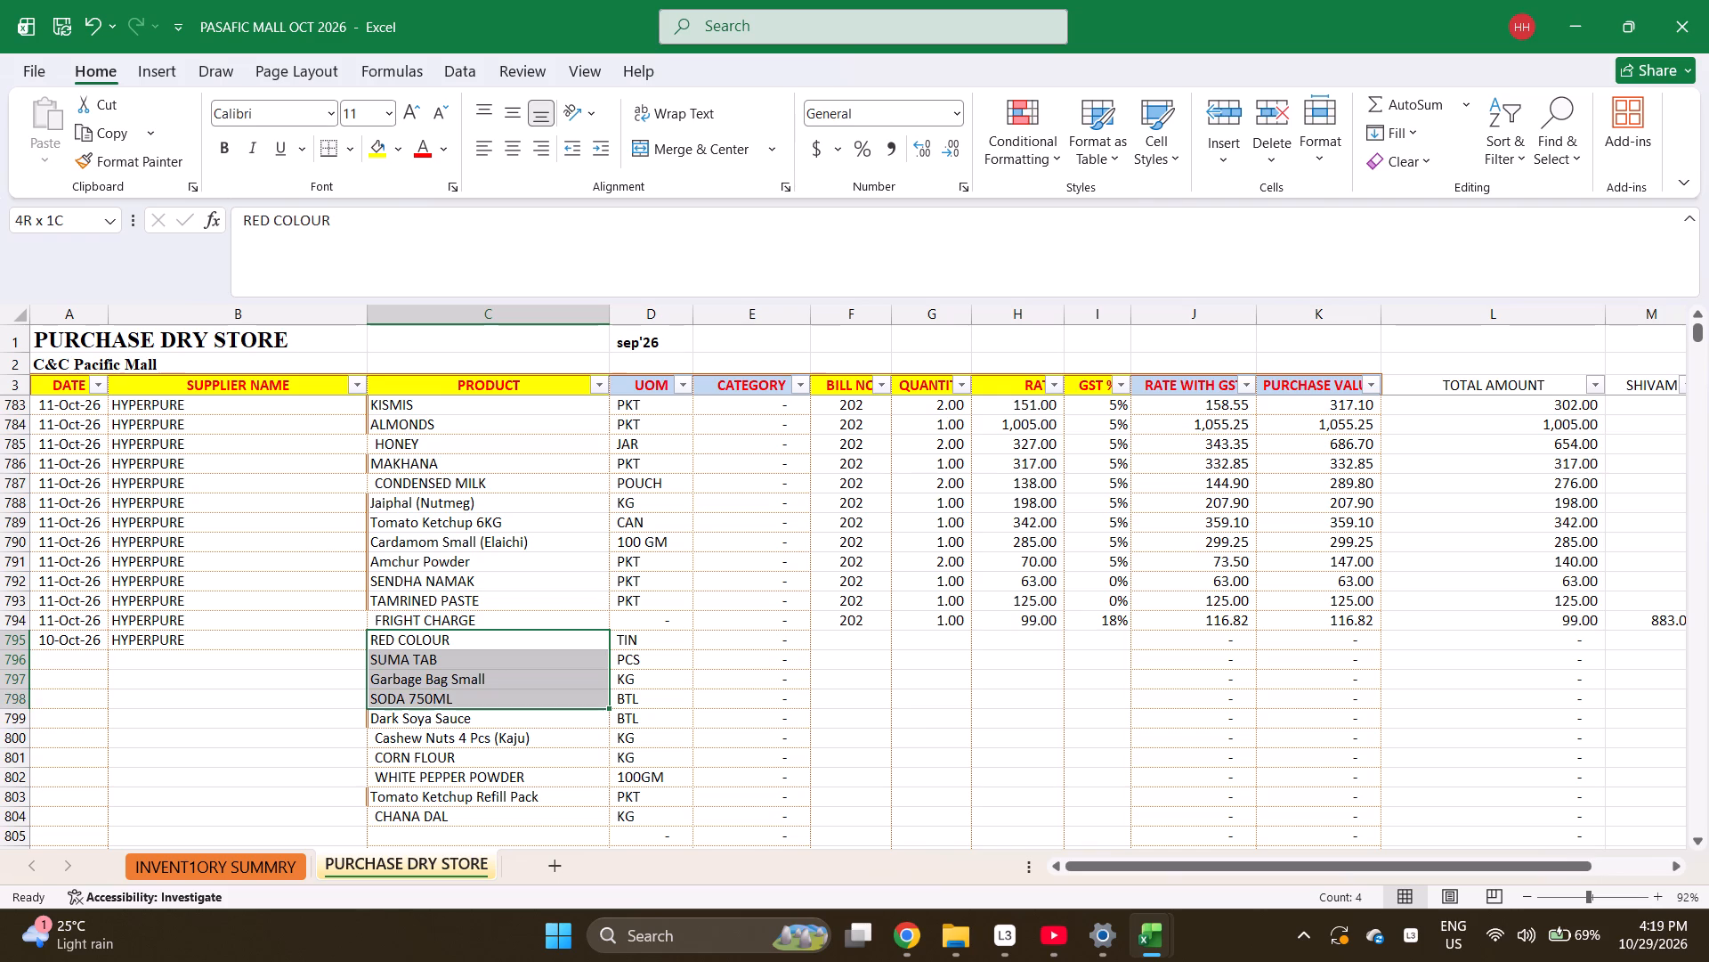
pyautogui.hotkey('shift', 'Down')
pyautogui.hotkey('shift', 'Down')
pyautogui.hotkey('shift', 'Down')
pyautogui.hotkey('shift', 'Up')
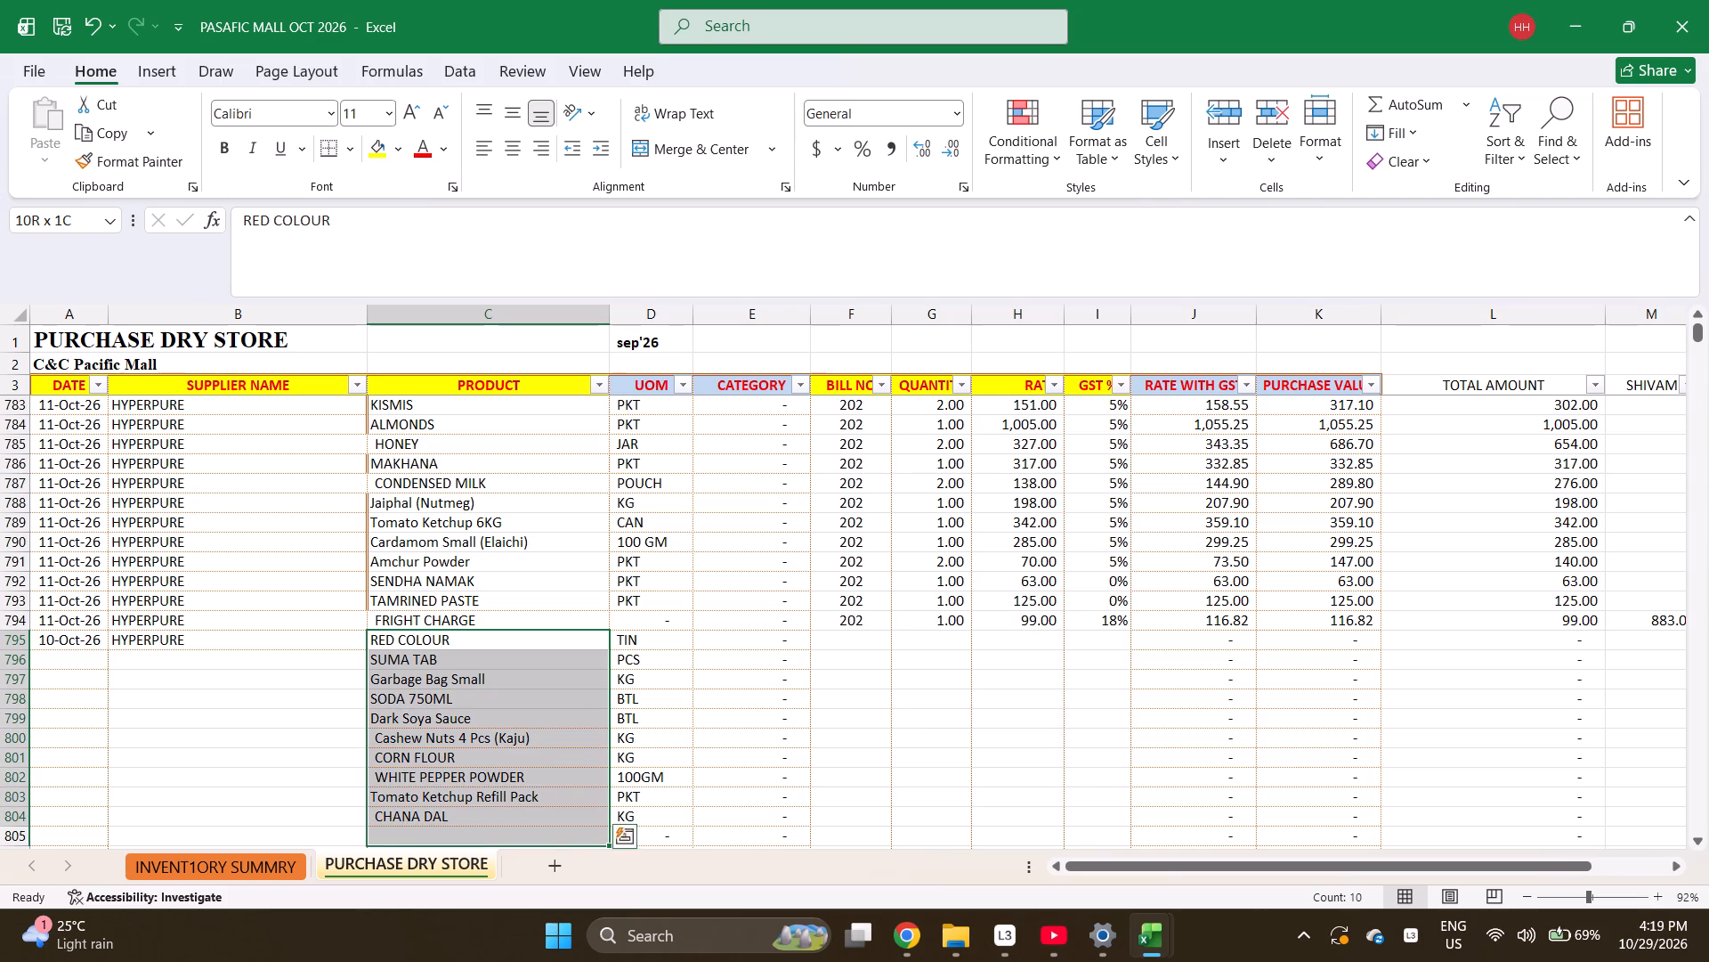
pyautogui.hotkey('ctrl', 'c')
pyautogui.press('Down')
pyautogui.press('Return')
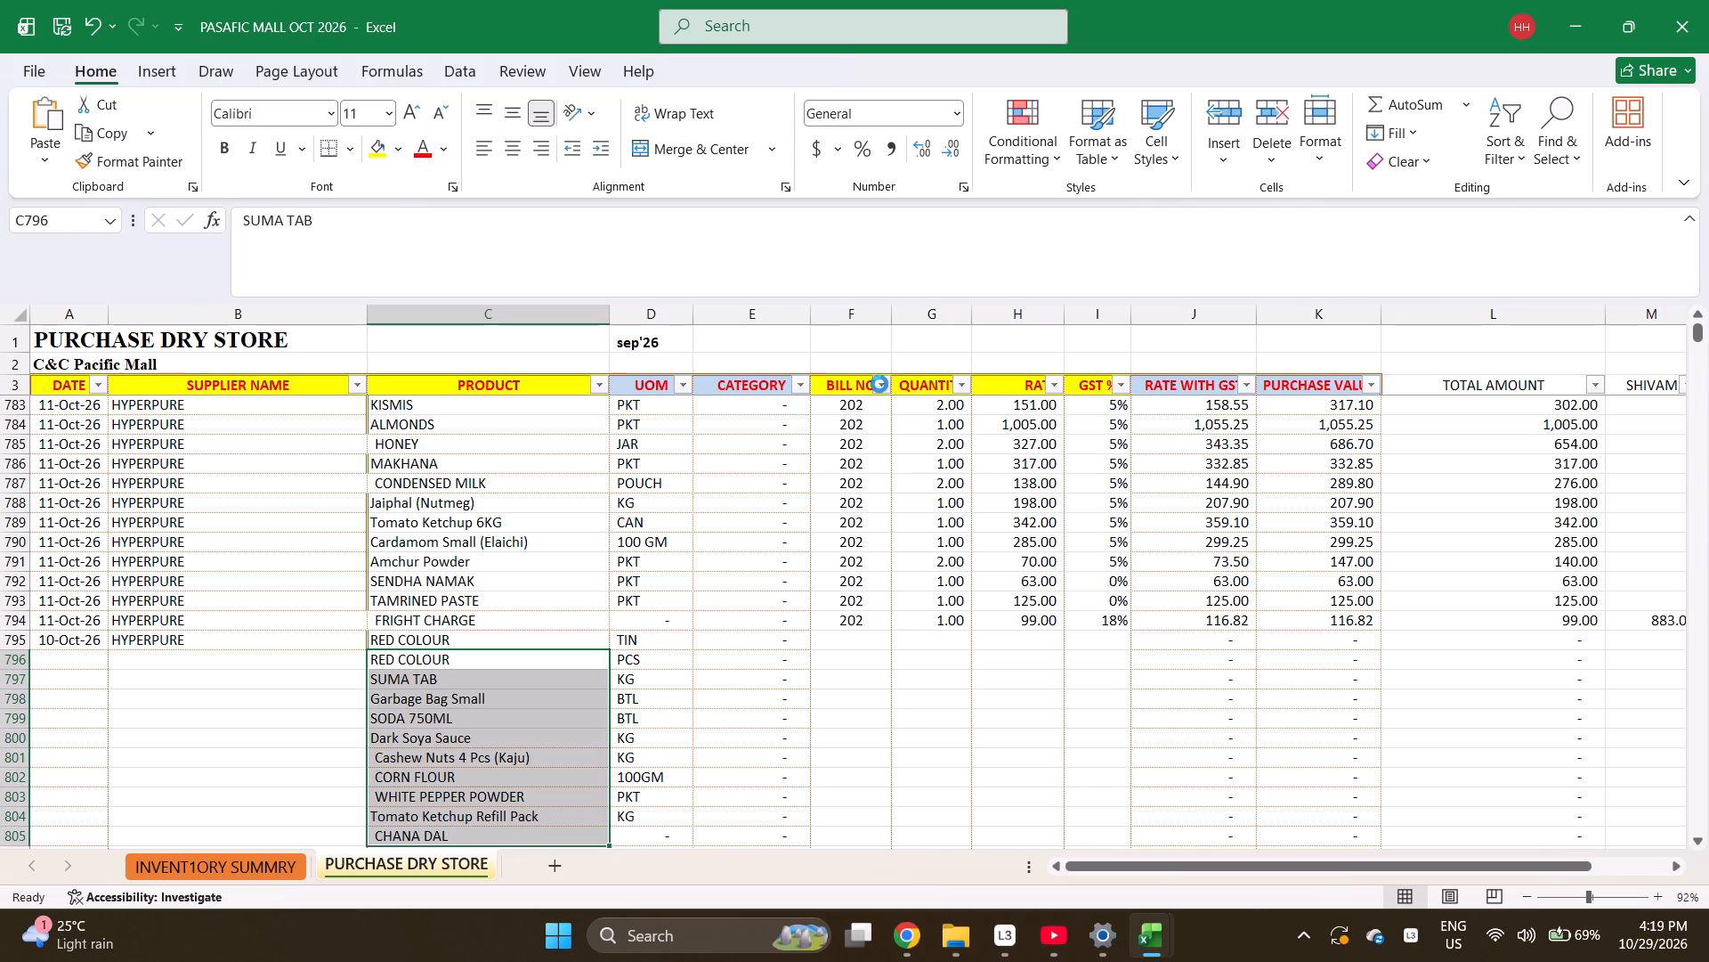
# Find TONI in the INVENTORY SUMMRY sheet and copy Tonic Water Can into the PRODUCT cell of purchase row 795.
pyautogui.press('Up')
pyautogui.hotkey('ctrl', 'pageup')
pyautogui.hotkey('ctrl', 'f')
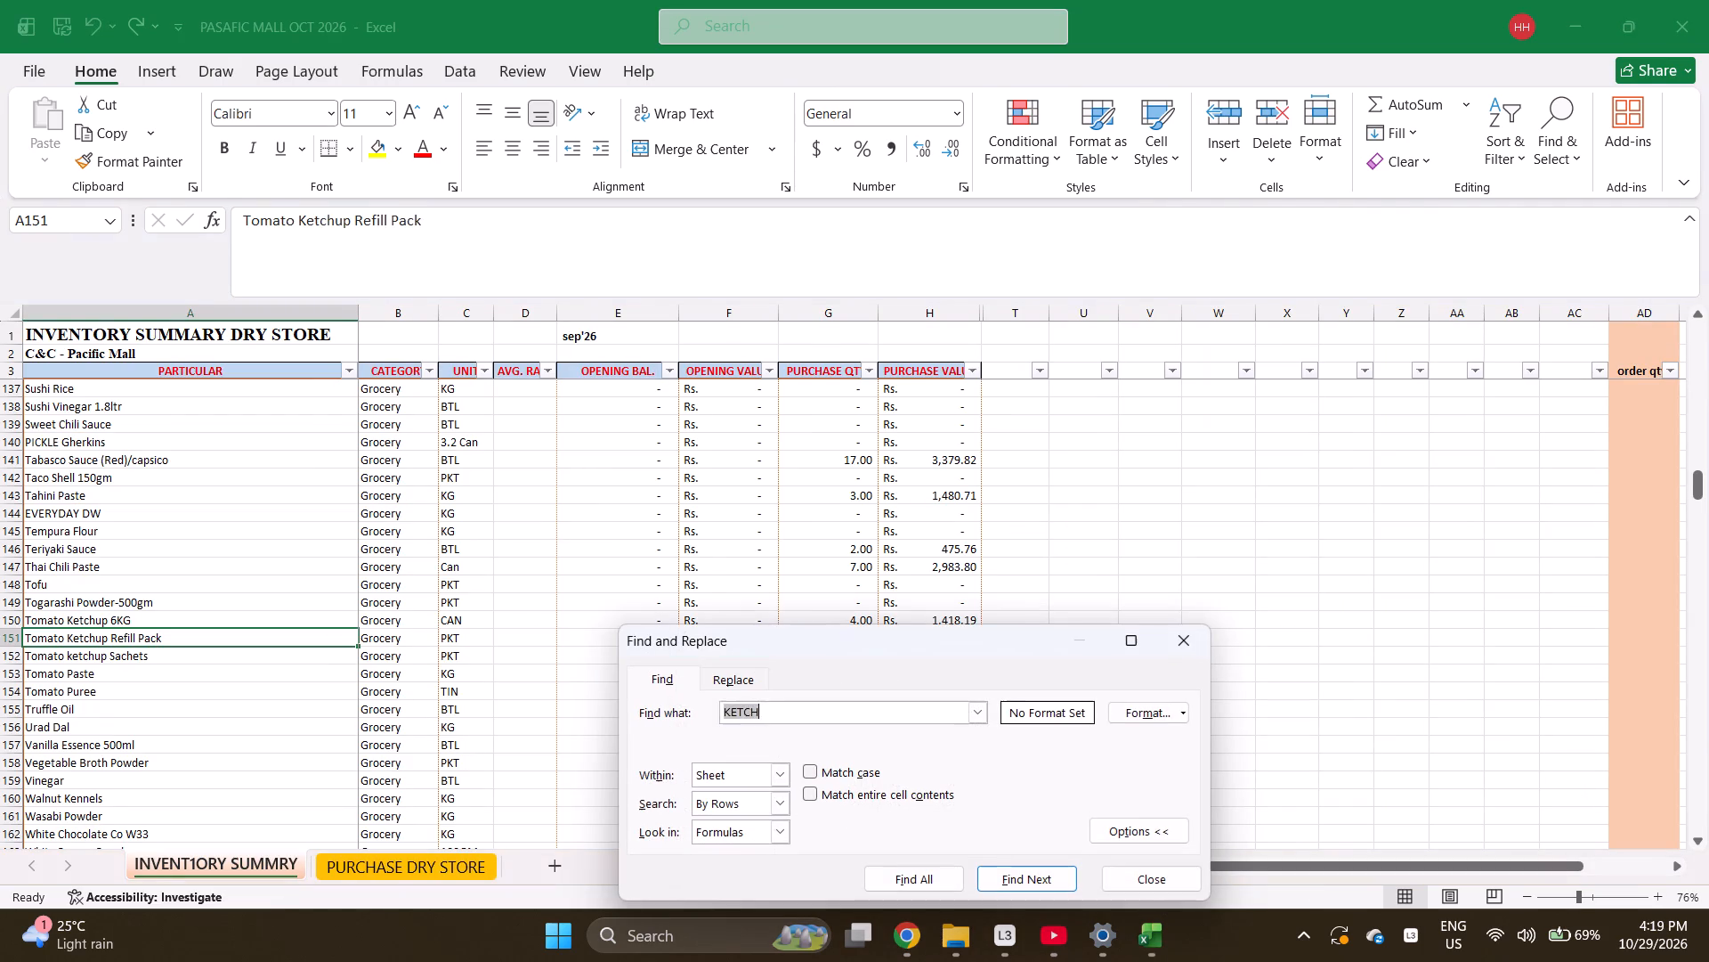
pyautogui.write('TOMI')
pyautogui.press('BackSpace')
pyautogui.press('BackSpace')
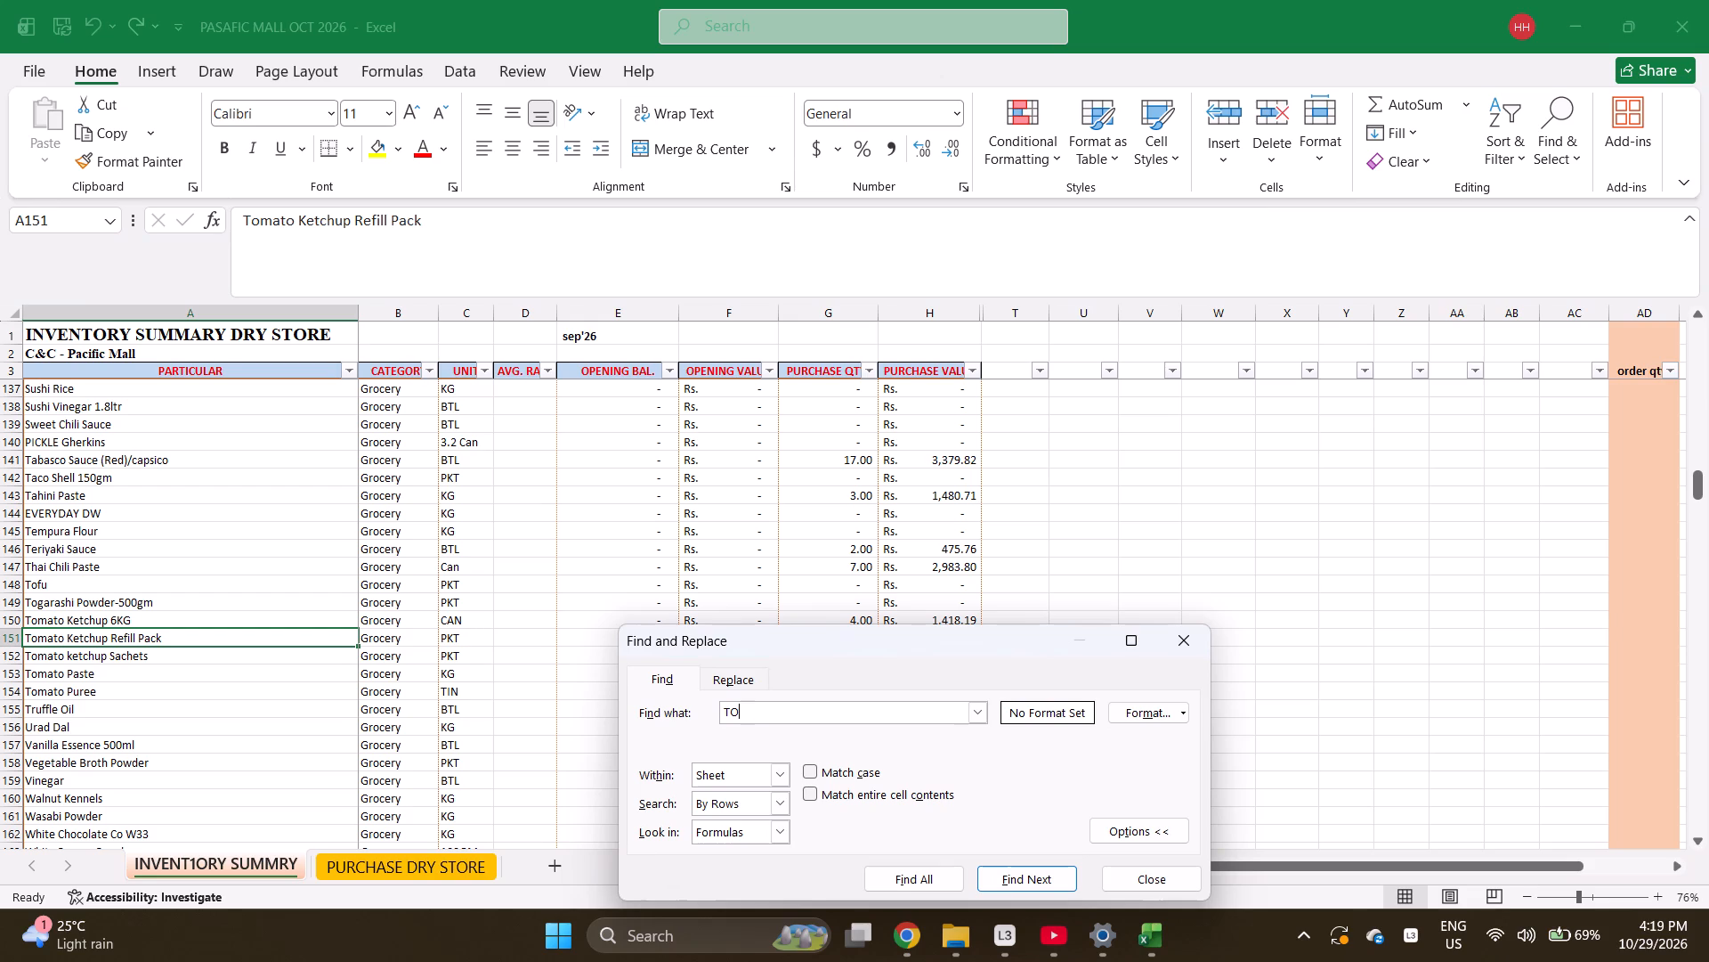
pyautogui.write('NI')
pyautogui.press('Return')
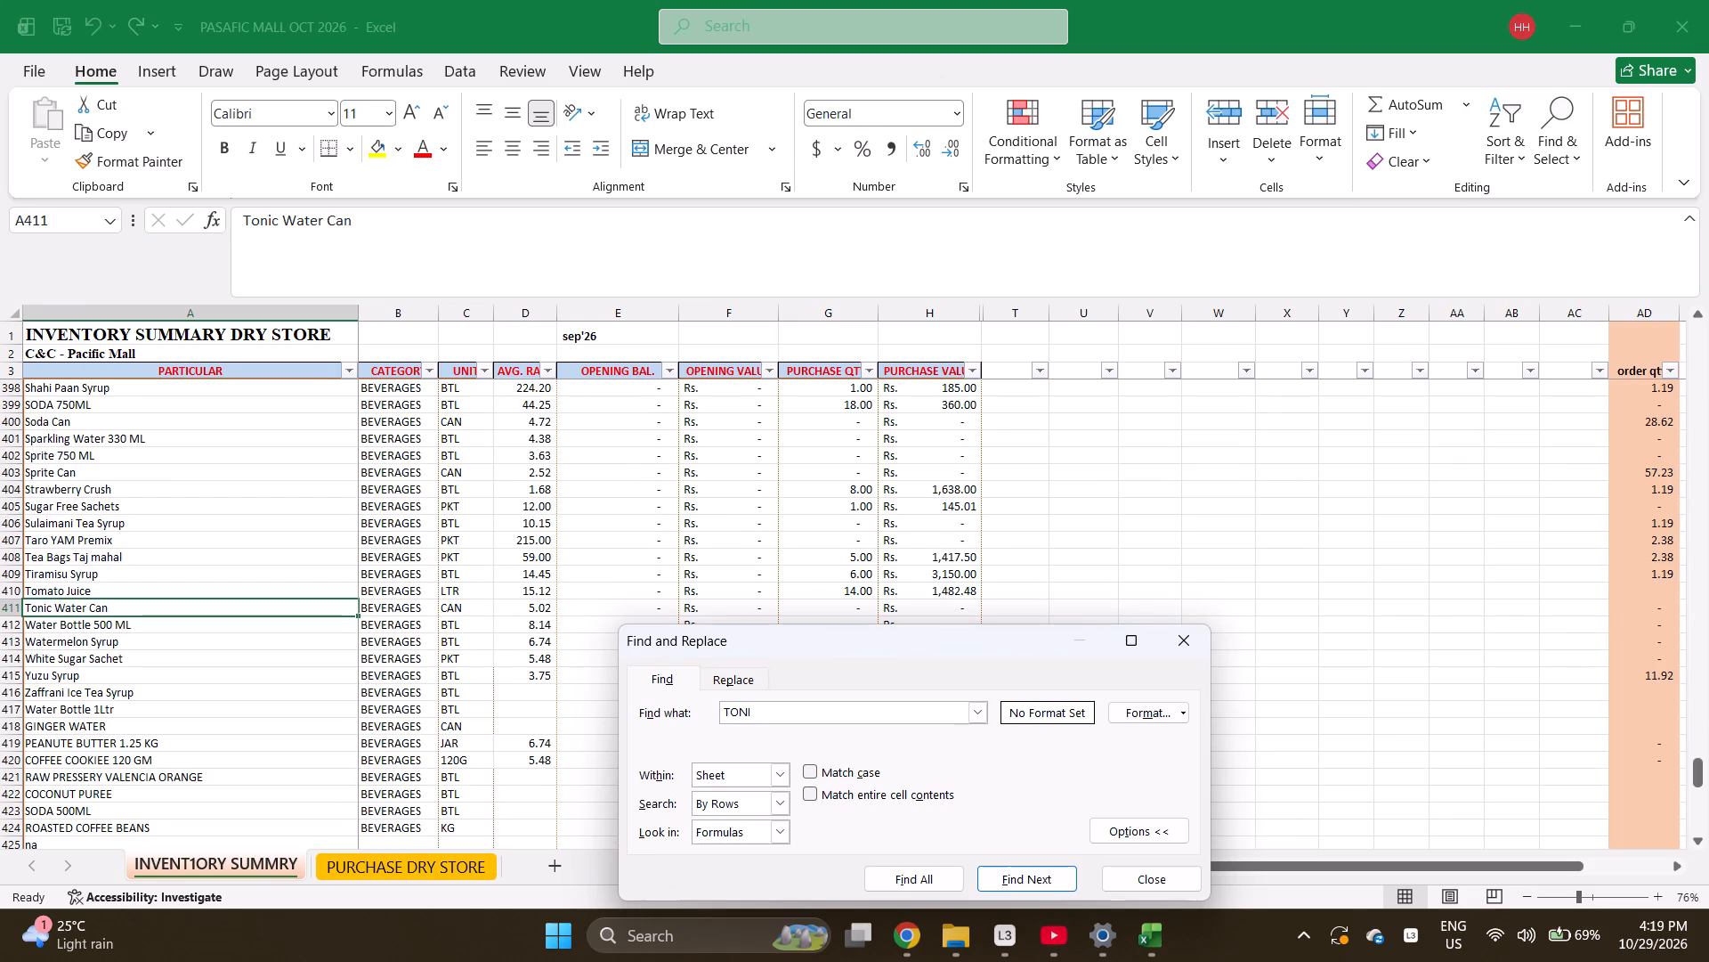
pyautogui.press('Escape')
pyautogui.hotkey('ctrl', 'c')
pyautogui.hotkey('ctrl', 'pagedown')
pyautogui.press('Return')
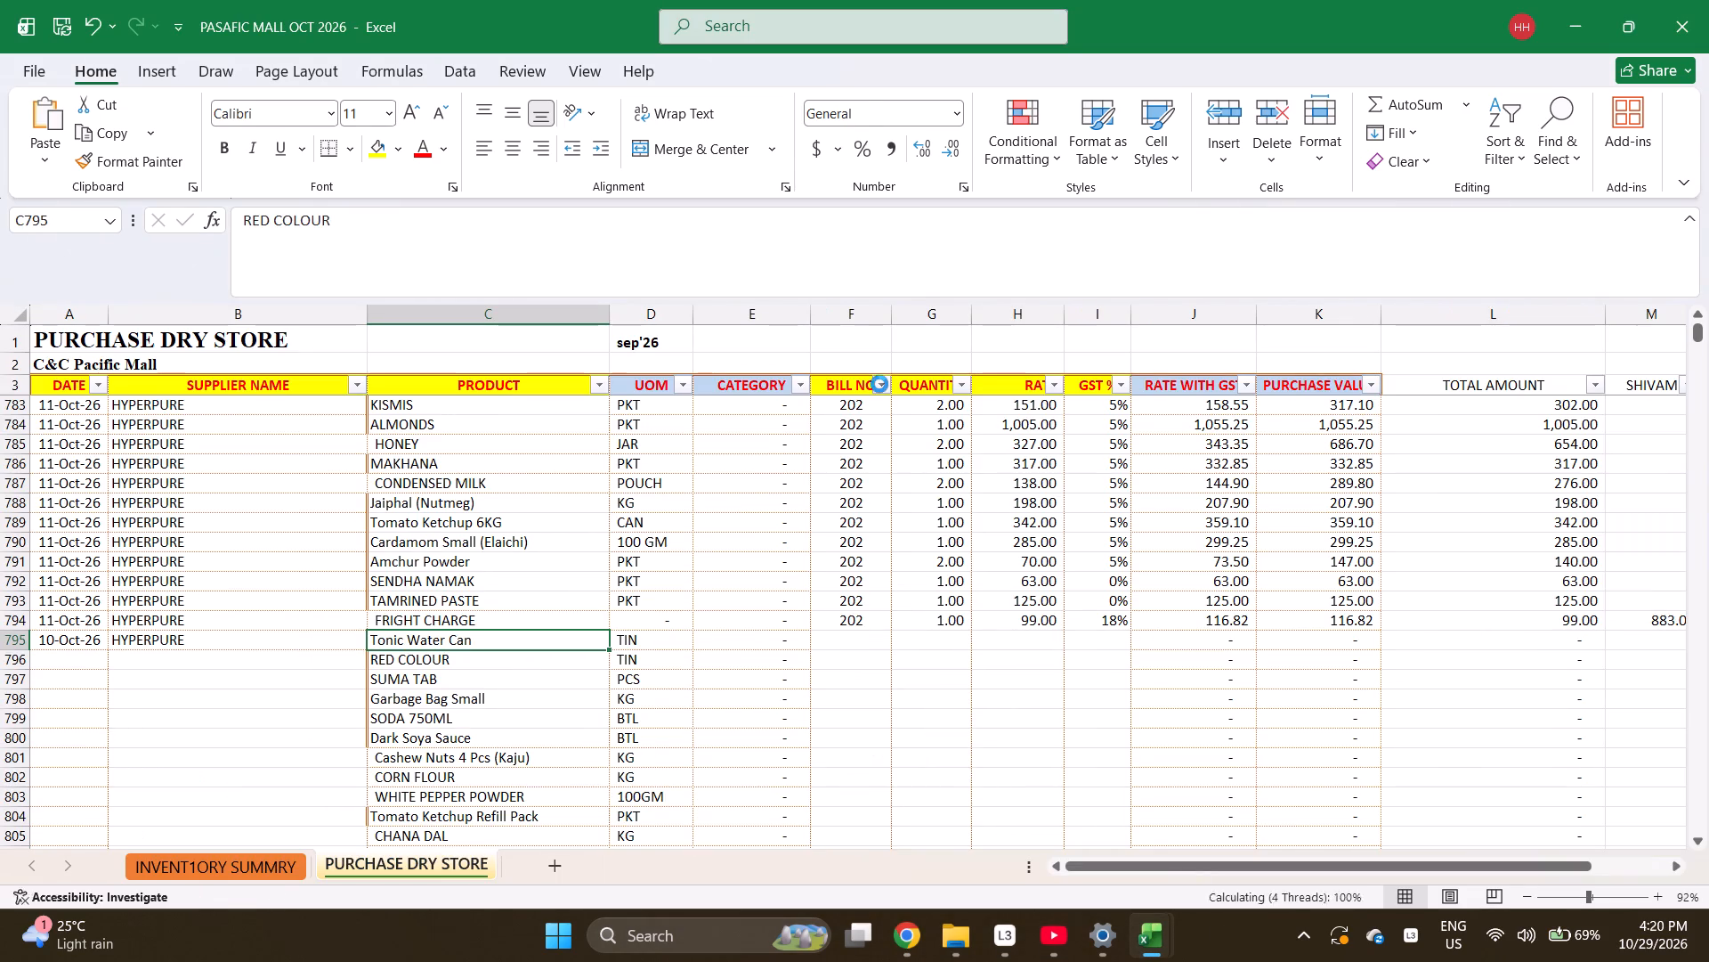
# Enter bill number 9403 for the Tonic Water Can line in row 795.
pyautogui.press('Right')
pyautogui.press('Right')
pyautogui.press('Right')
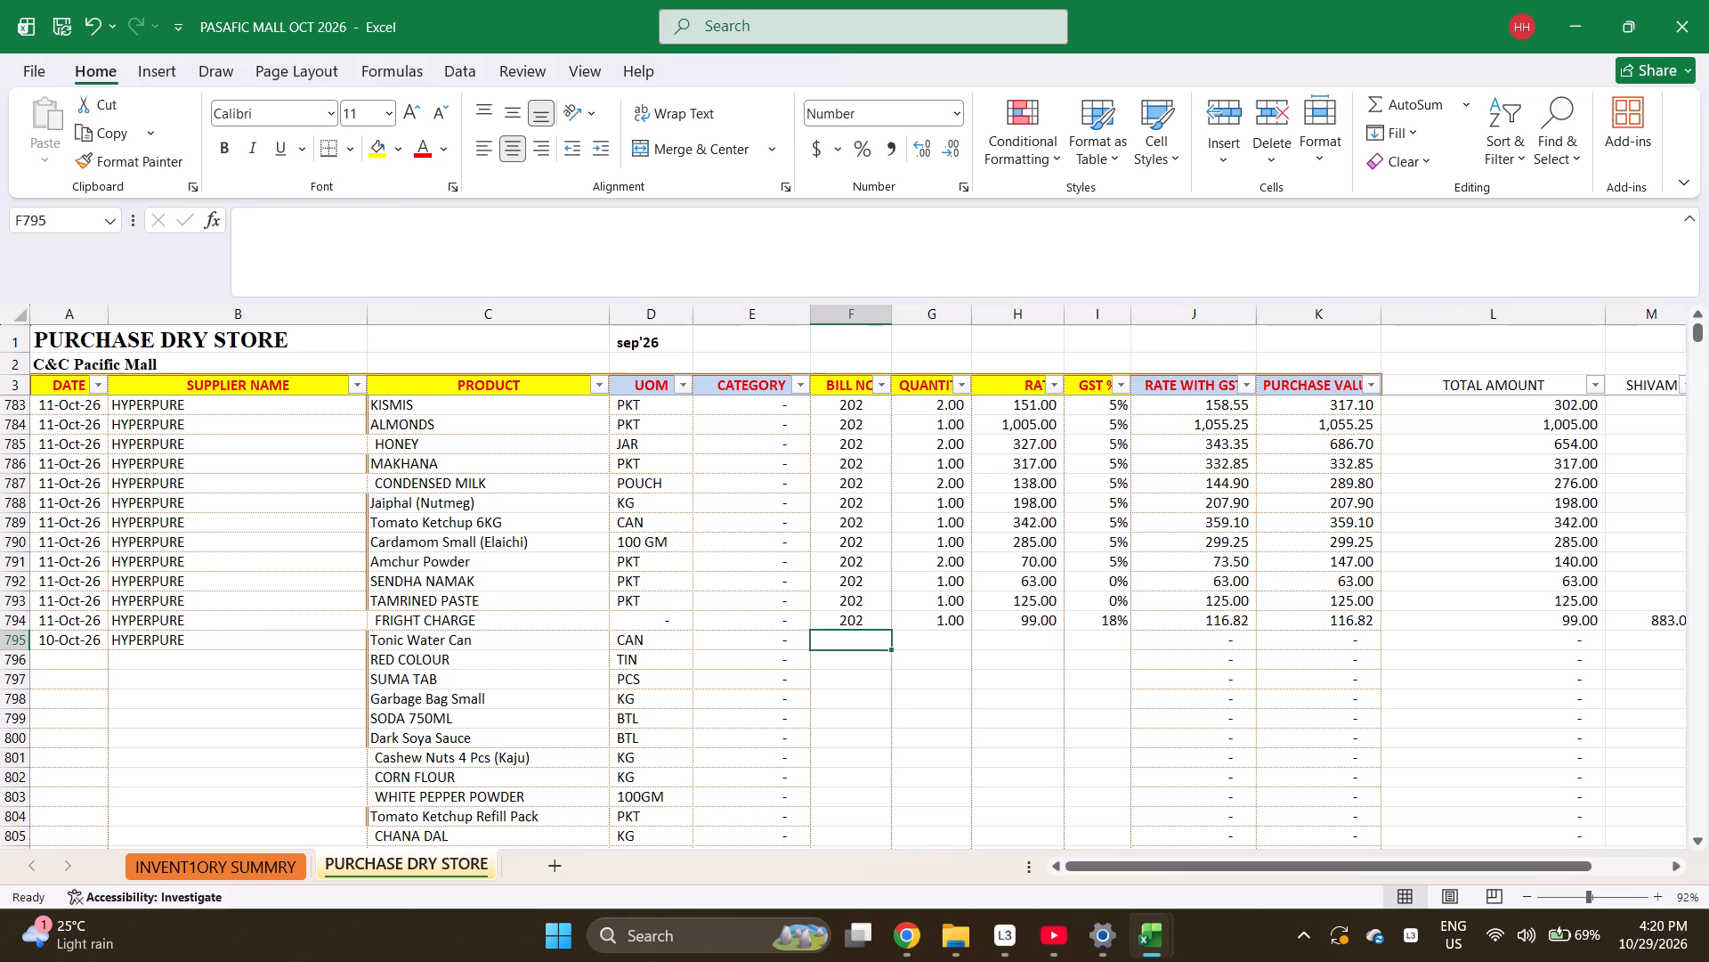
pyautogui.write('940')
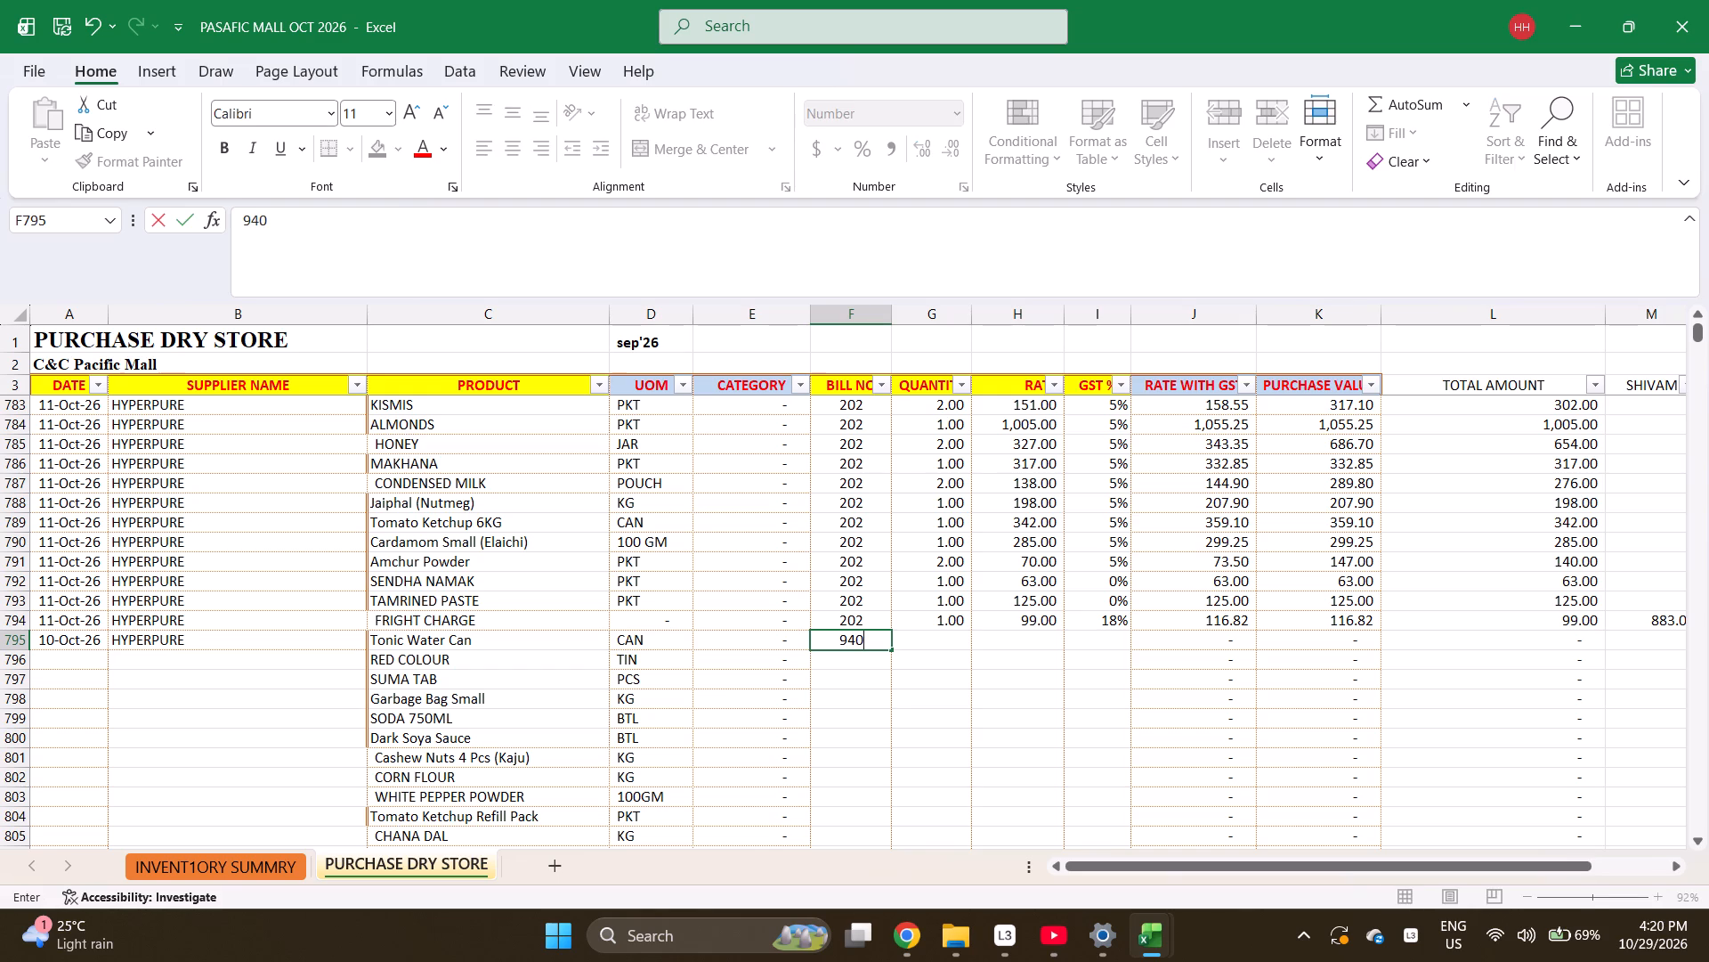
pyautogui.press('3')
pyautogui.press('Right')
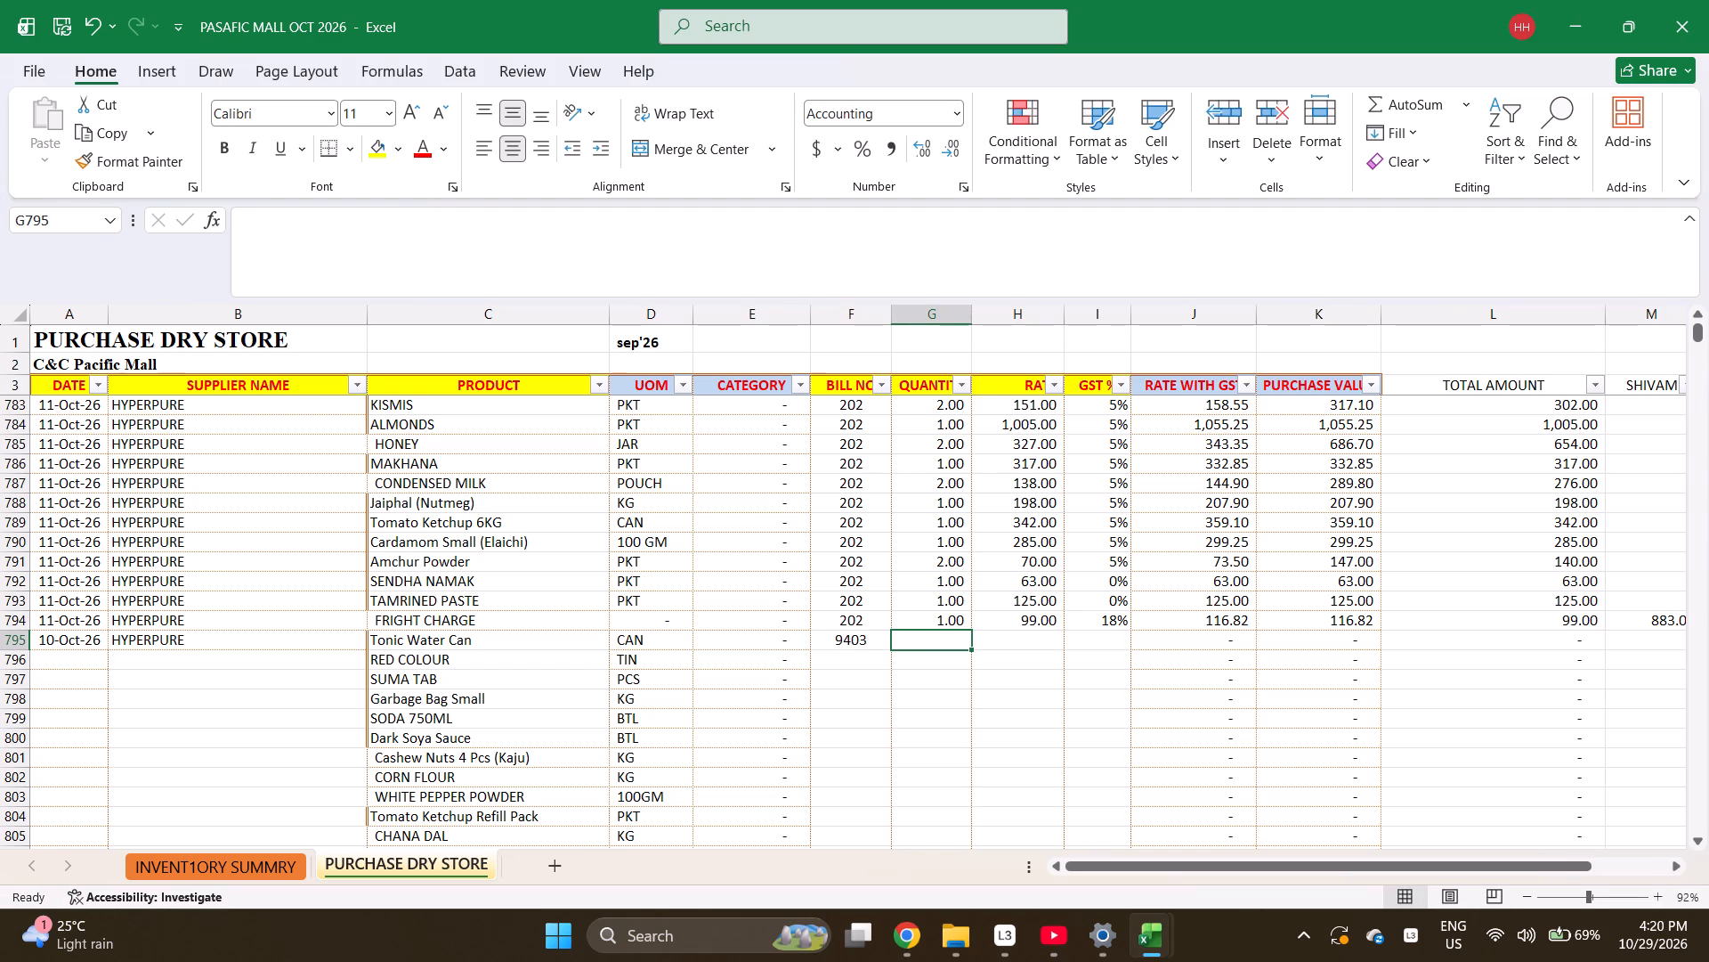
# Enter quantities 1, 1, 1, 1 and 24 for rows 795 to 799, Tonic Water Can through SODA 750ML.
pyautogui.press('1')
pyautogui.press('Return')
pyautogui.press('1')
pyautogui.press('Return')
pyautogui.press('1')
pyautogui.press('Return')
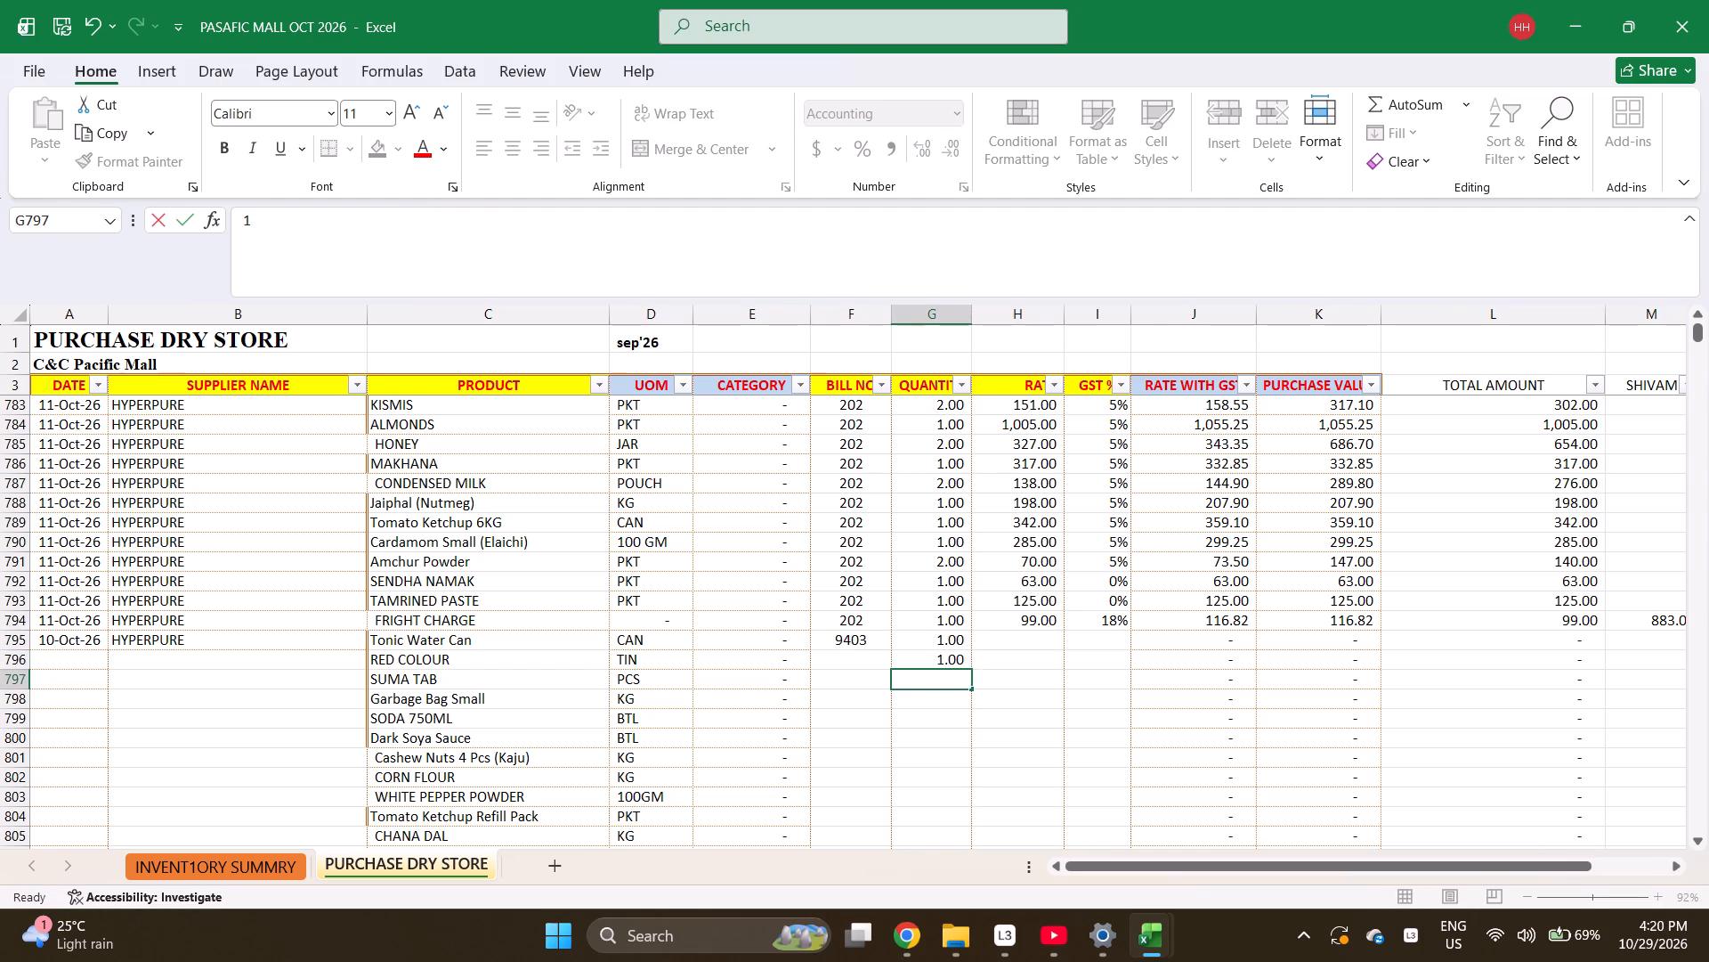
pyautogui.press('1')
pyautogui.press('Return')
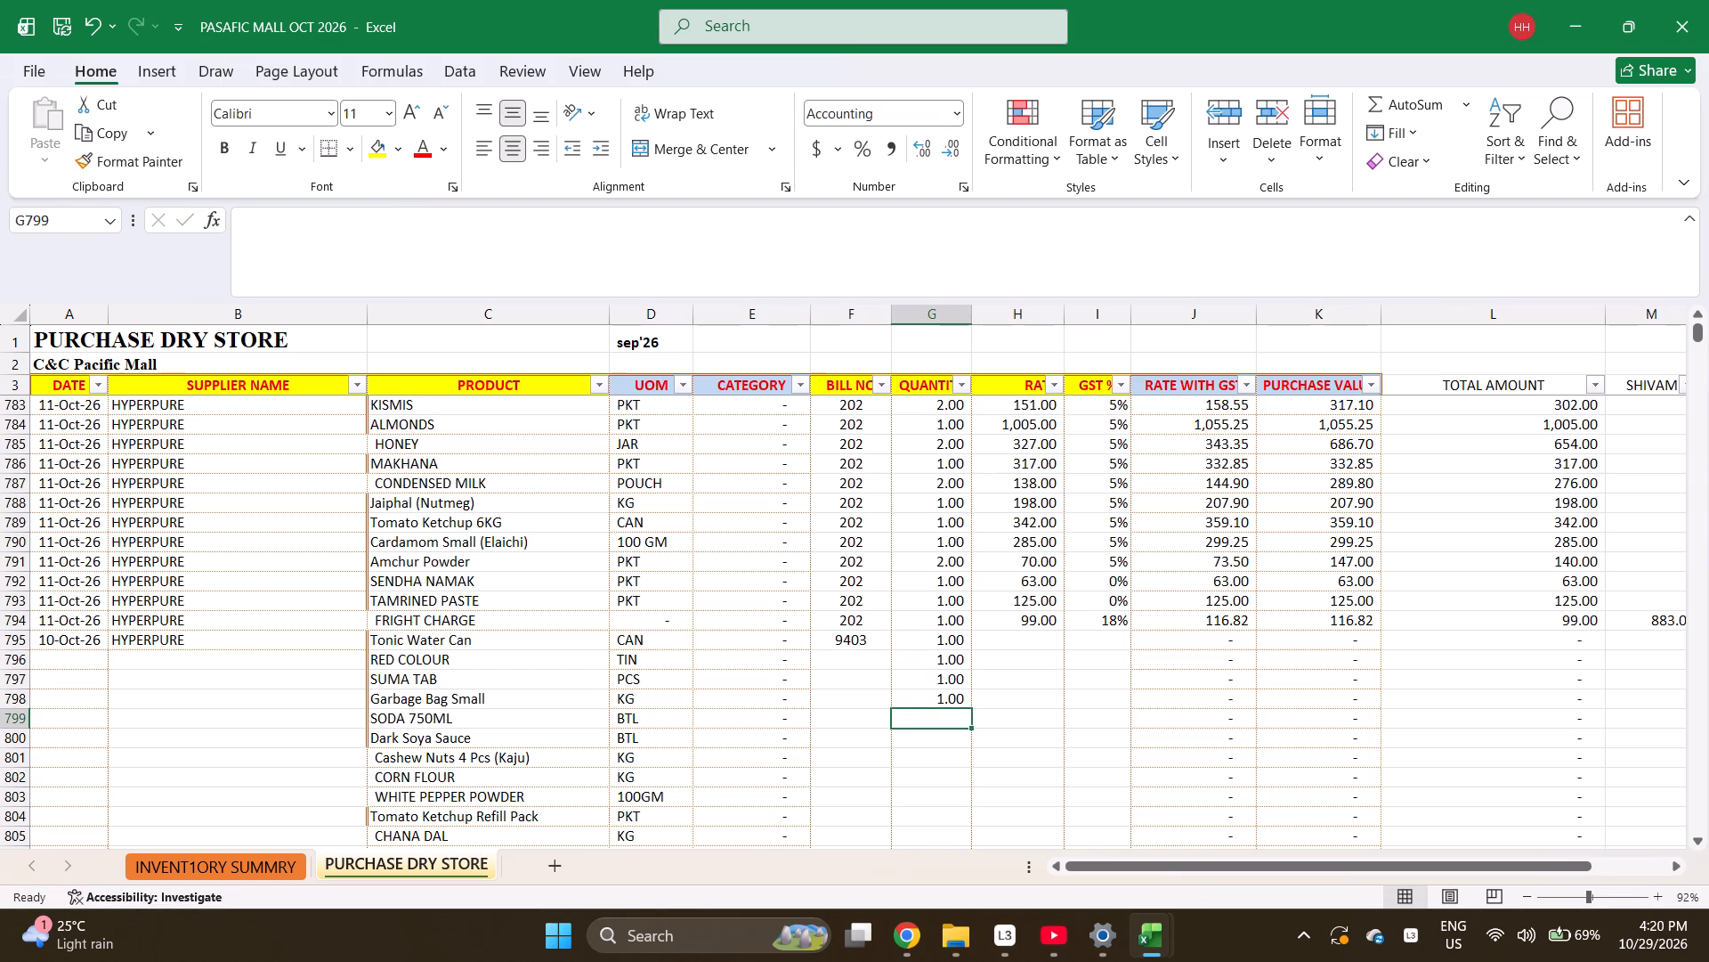
pyautogui.write('24')
pyautogui.press('Return')
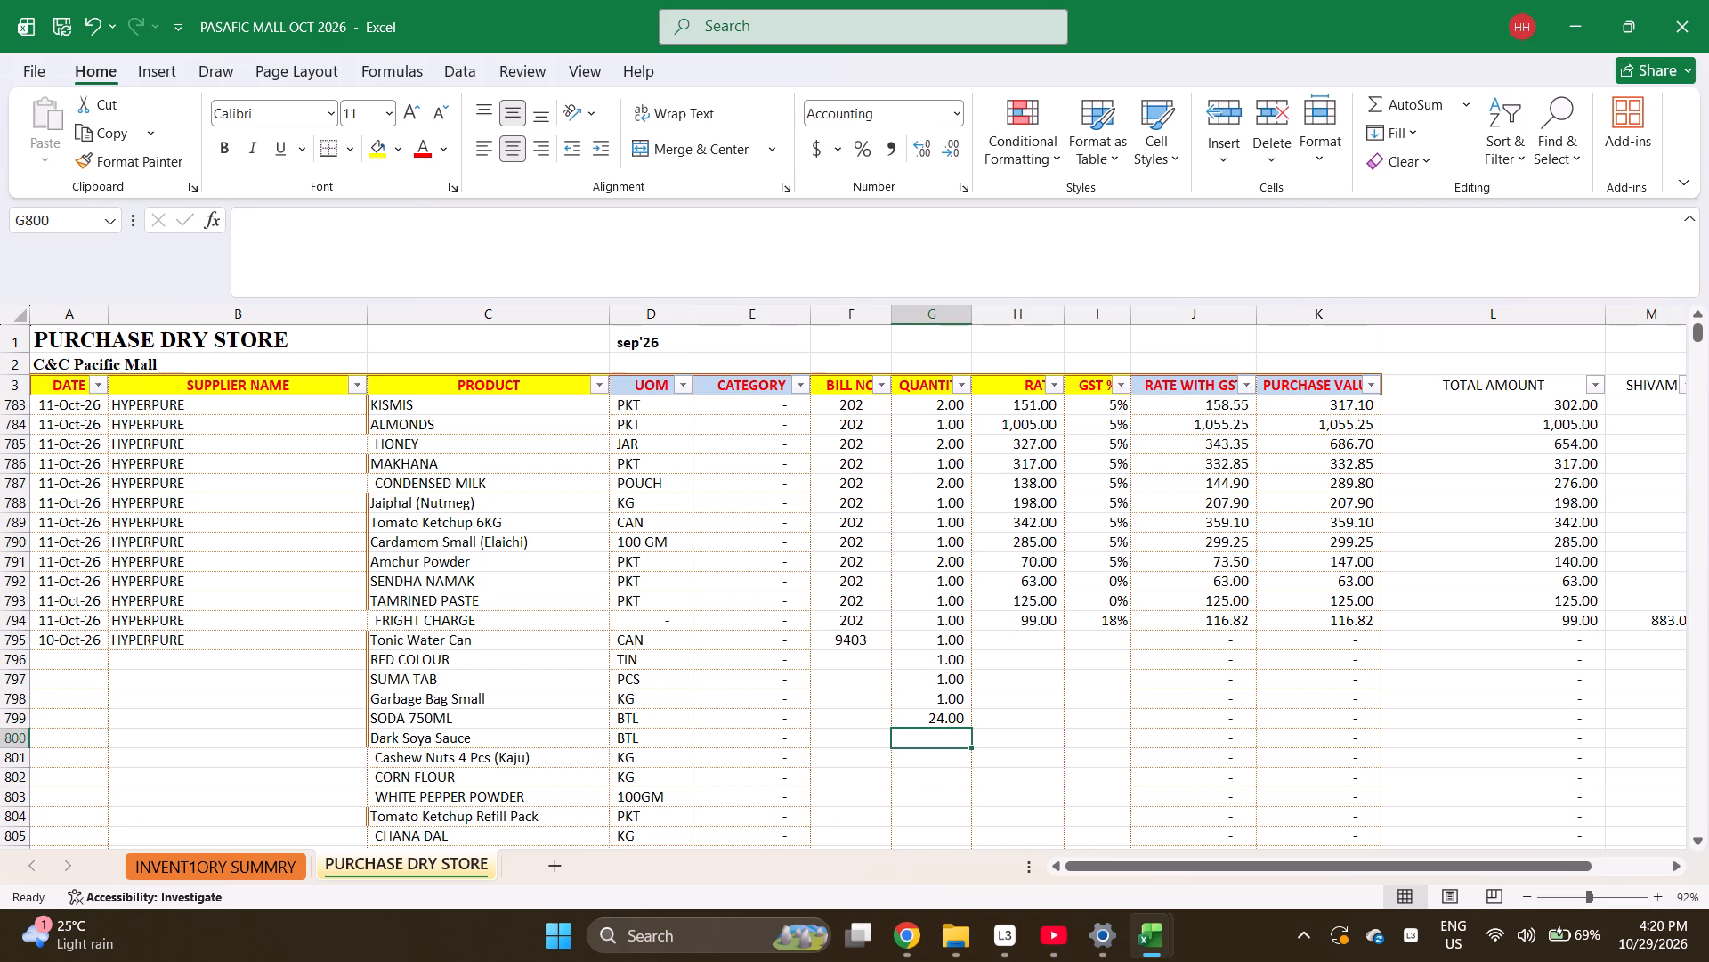
# Enter quantities 1, 1, 2, 2, 1 and 3 for rows 800 to 805, Dark Soya Sauce through CHANA DAL.
pyautogui.press('1')
pyautogui.press('Return')
pyautogui.press('1')
pyautogui.press('Return')
pyautogui.press('2')
pyautogui.press('Return')
pyautogui.press('2')
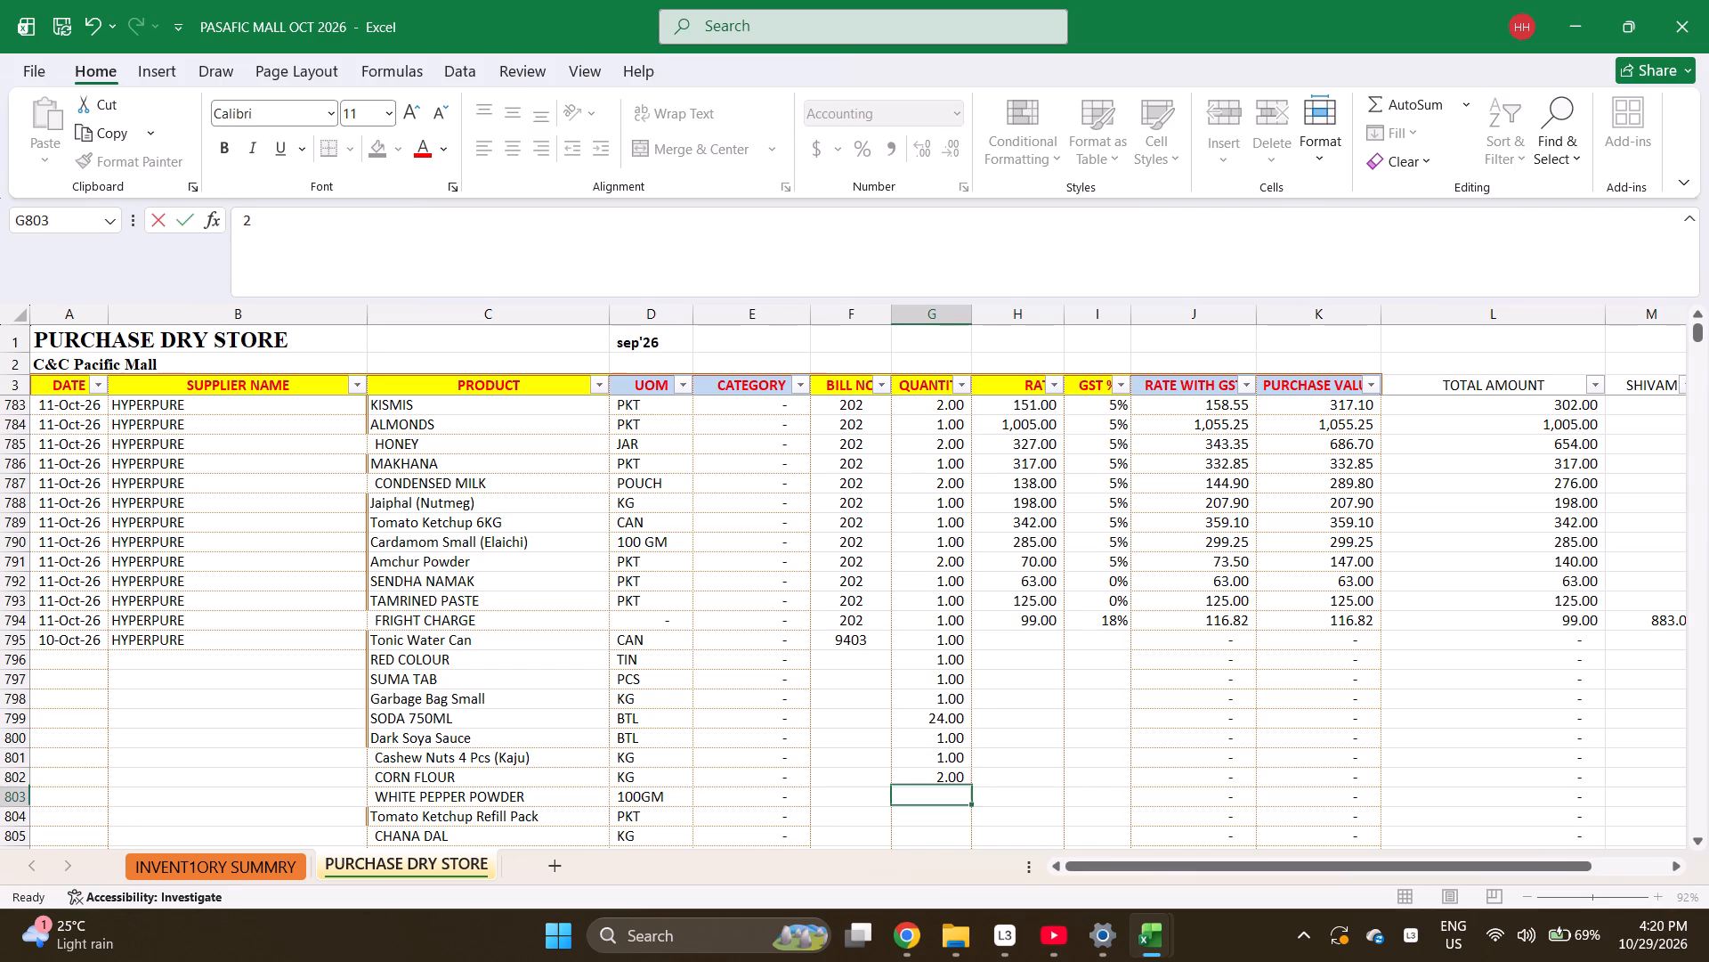
pyautogui.press('Return')
pyautogui.press('Return')
pyautogui.press('Up')
pyautogui.press('1')
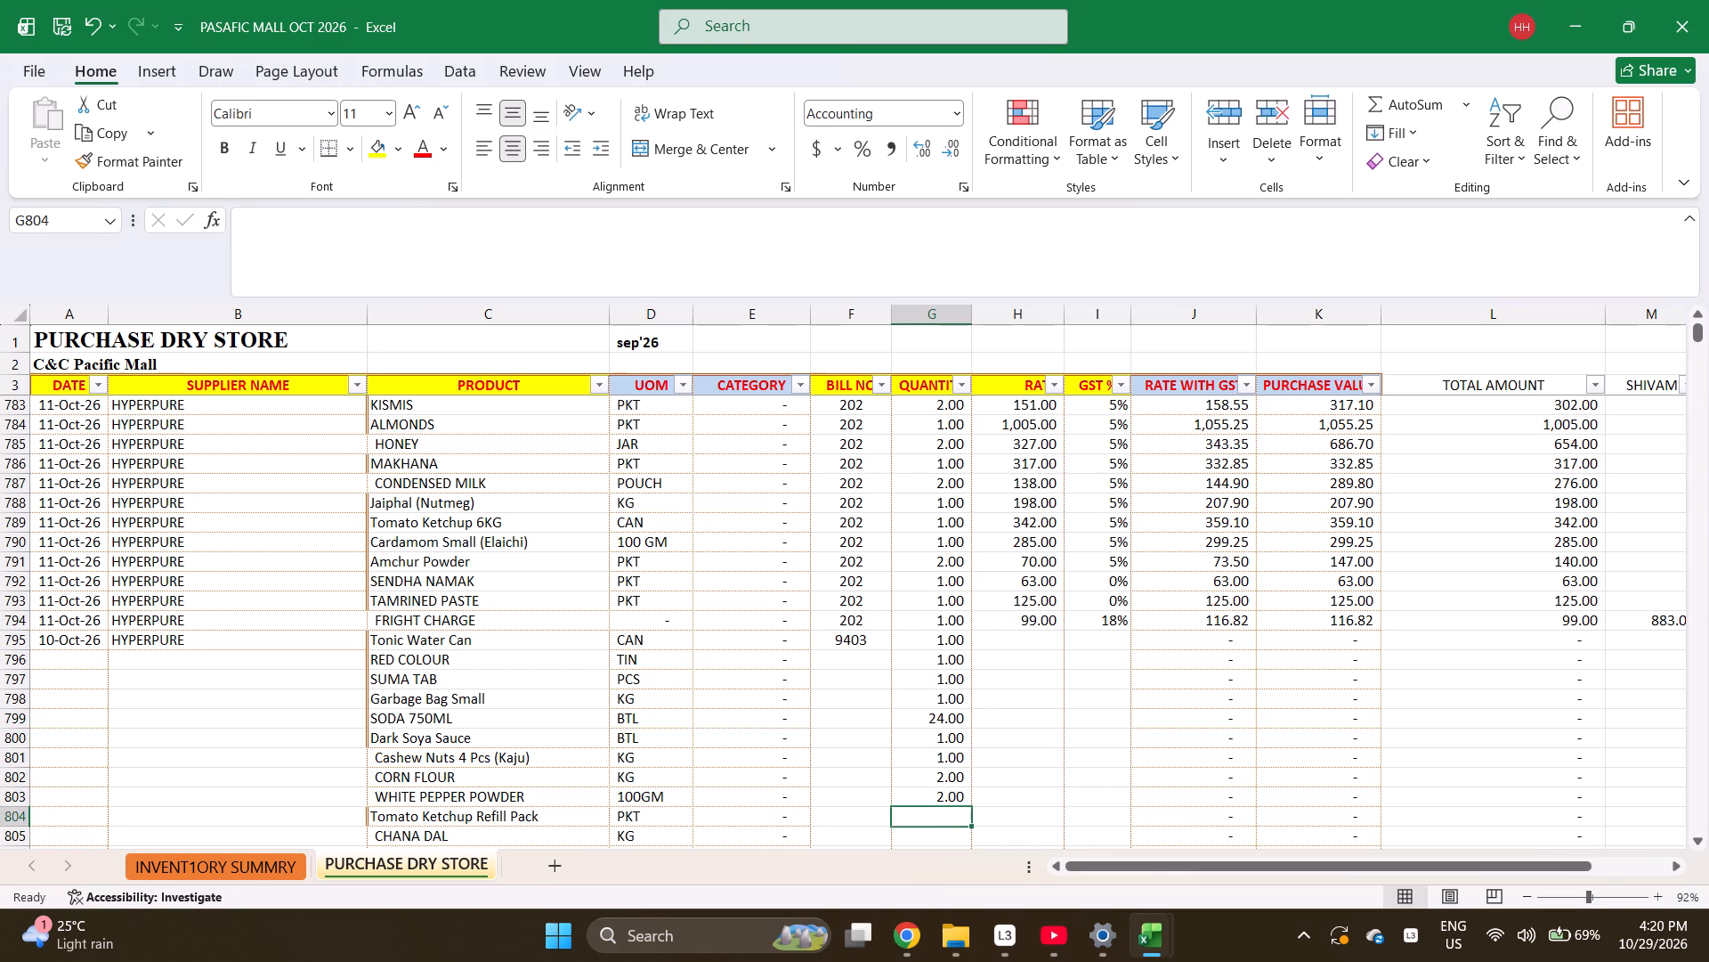
pyautogui.press('Return')
pyautogui.press('3')
pyautogui.press('Return')
# Enter the rate for Tonic Water Can in row 795 as =846/24 and set its quantity to 24.
pyautogui.press('Right')
pyautogui.hotkey('ctrl', 'Up')
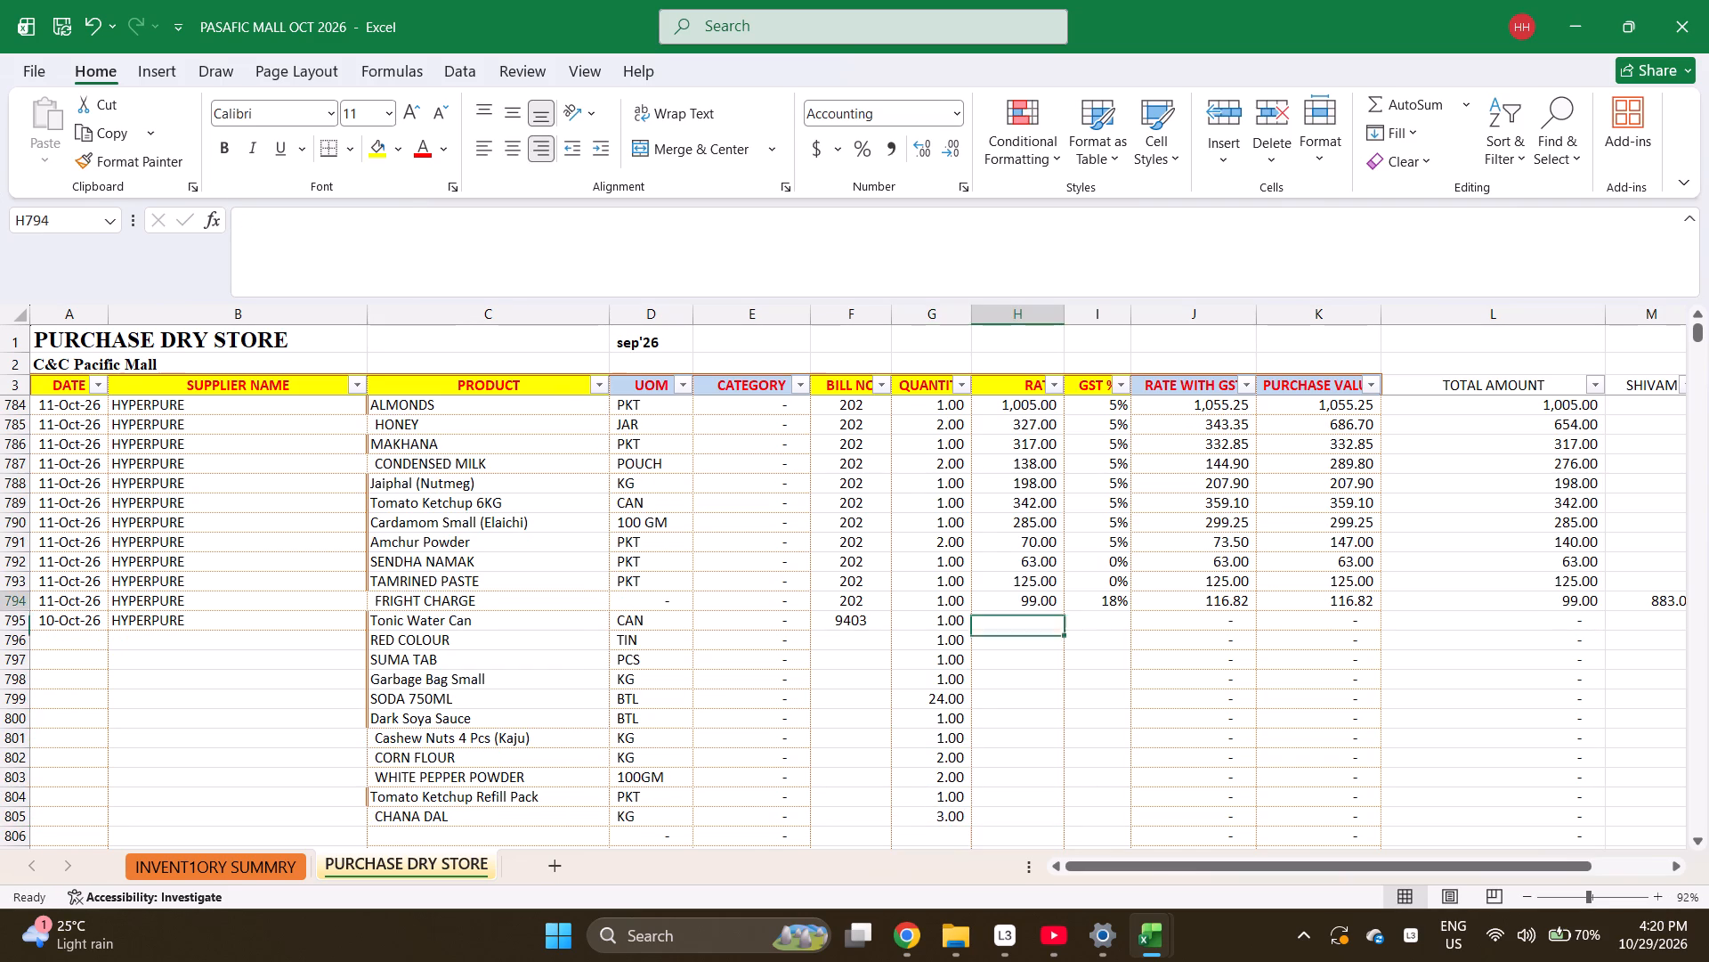
pyautogui.press('Down')
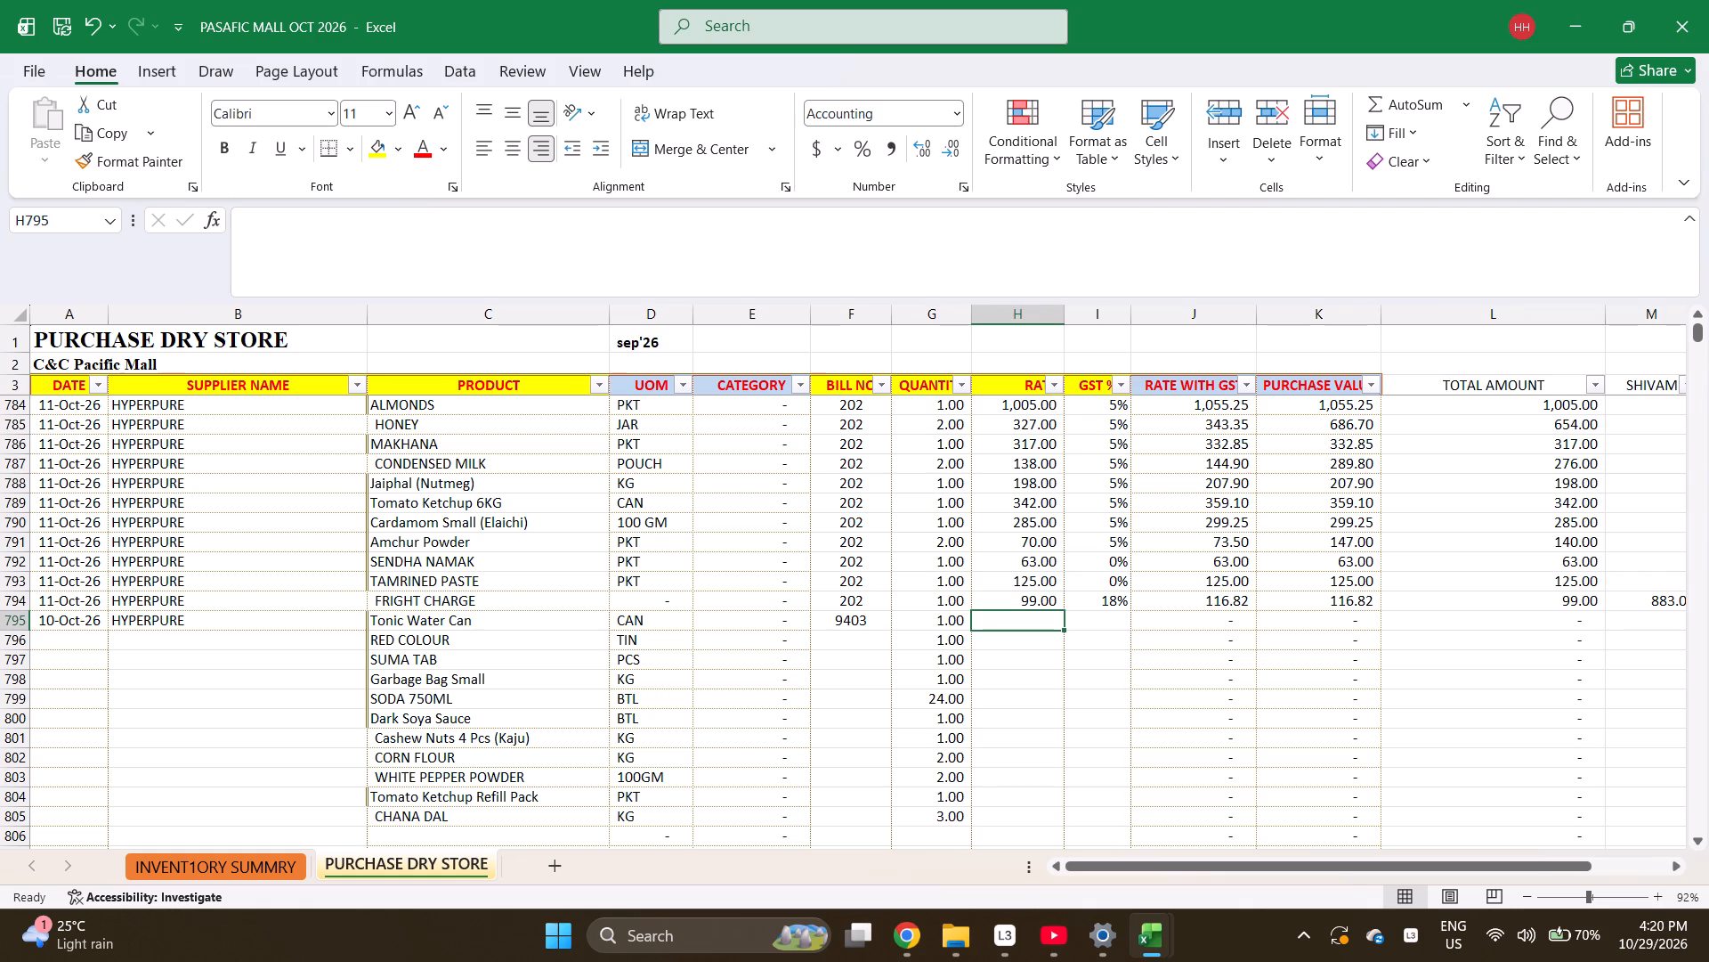
pyautogui.press('=')
pyautogui.write('846/')
pyautogui.write('24')
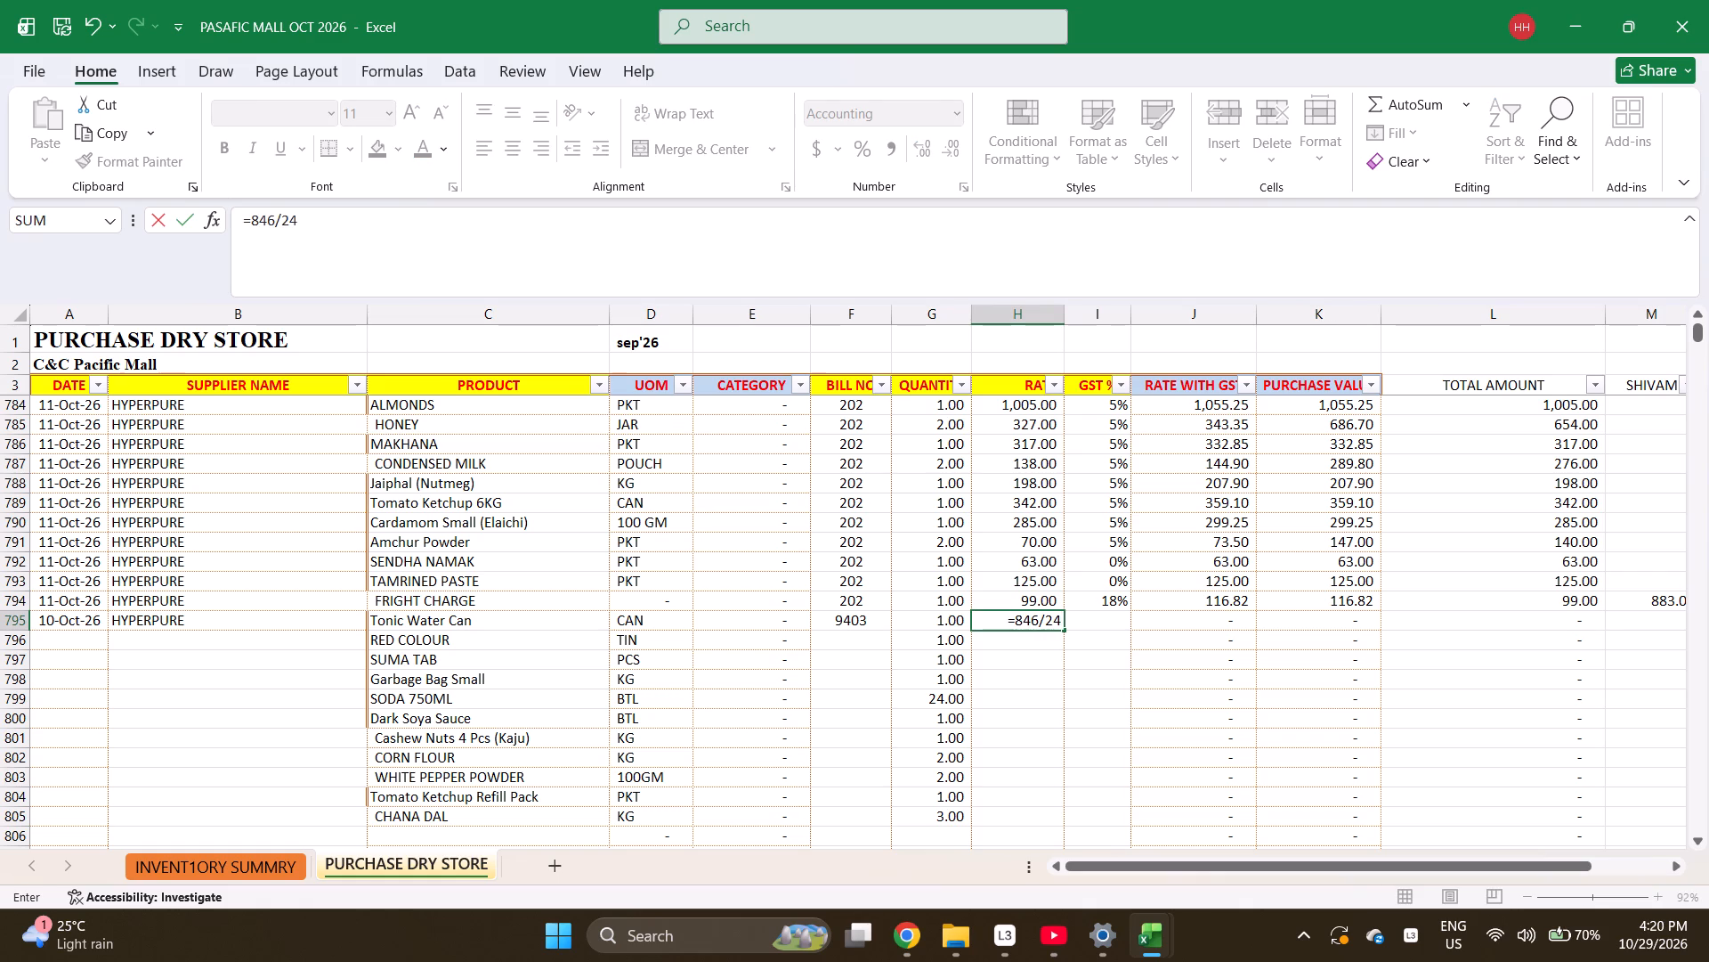
pyautogui.press('Return')
pyautogui.press('Up')
pyautogui.press('Left')
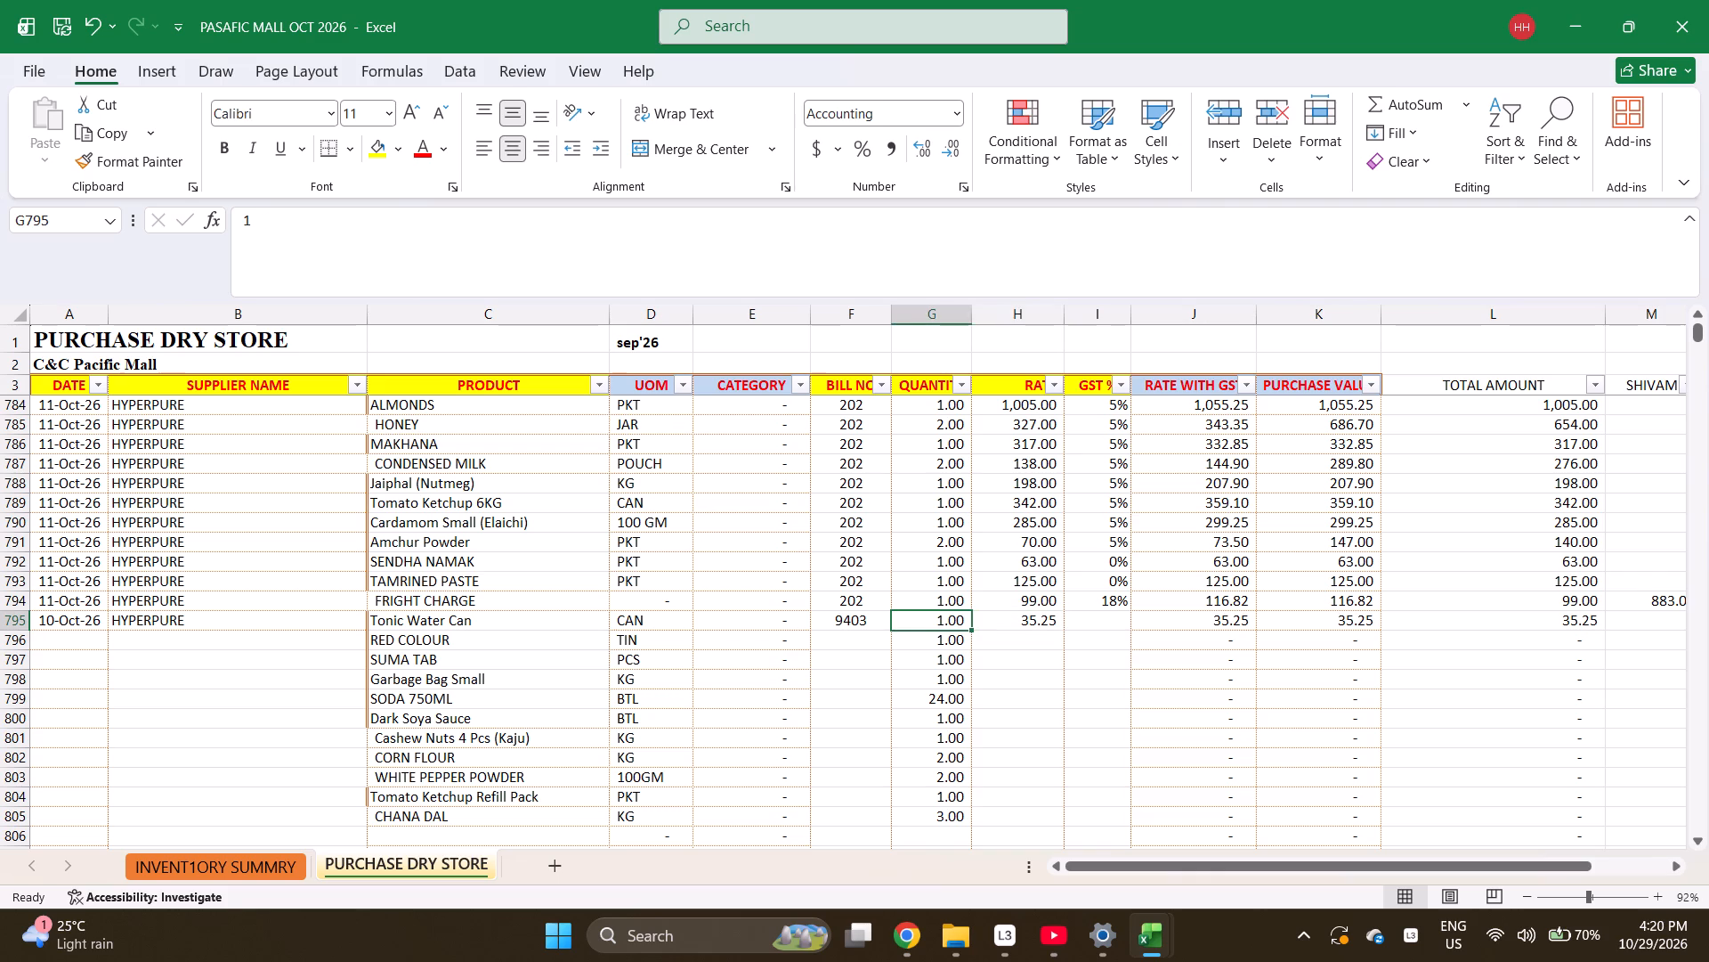
pyautogui.write('24')
pyautogui.press('Return')
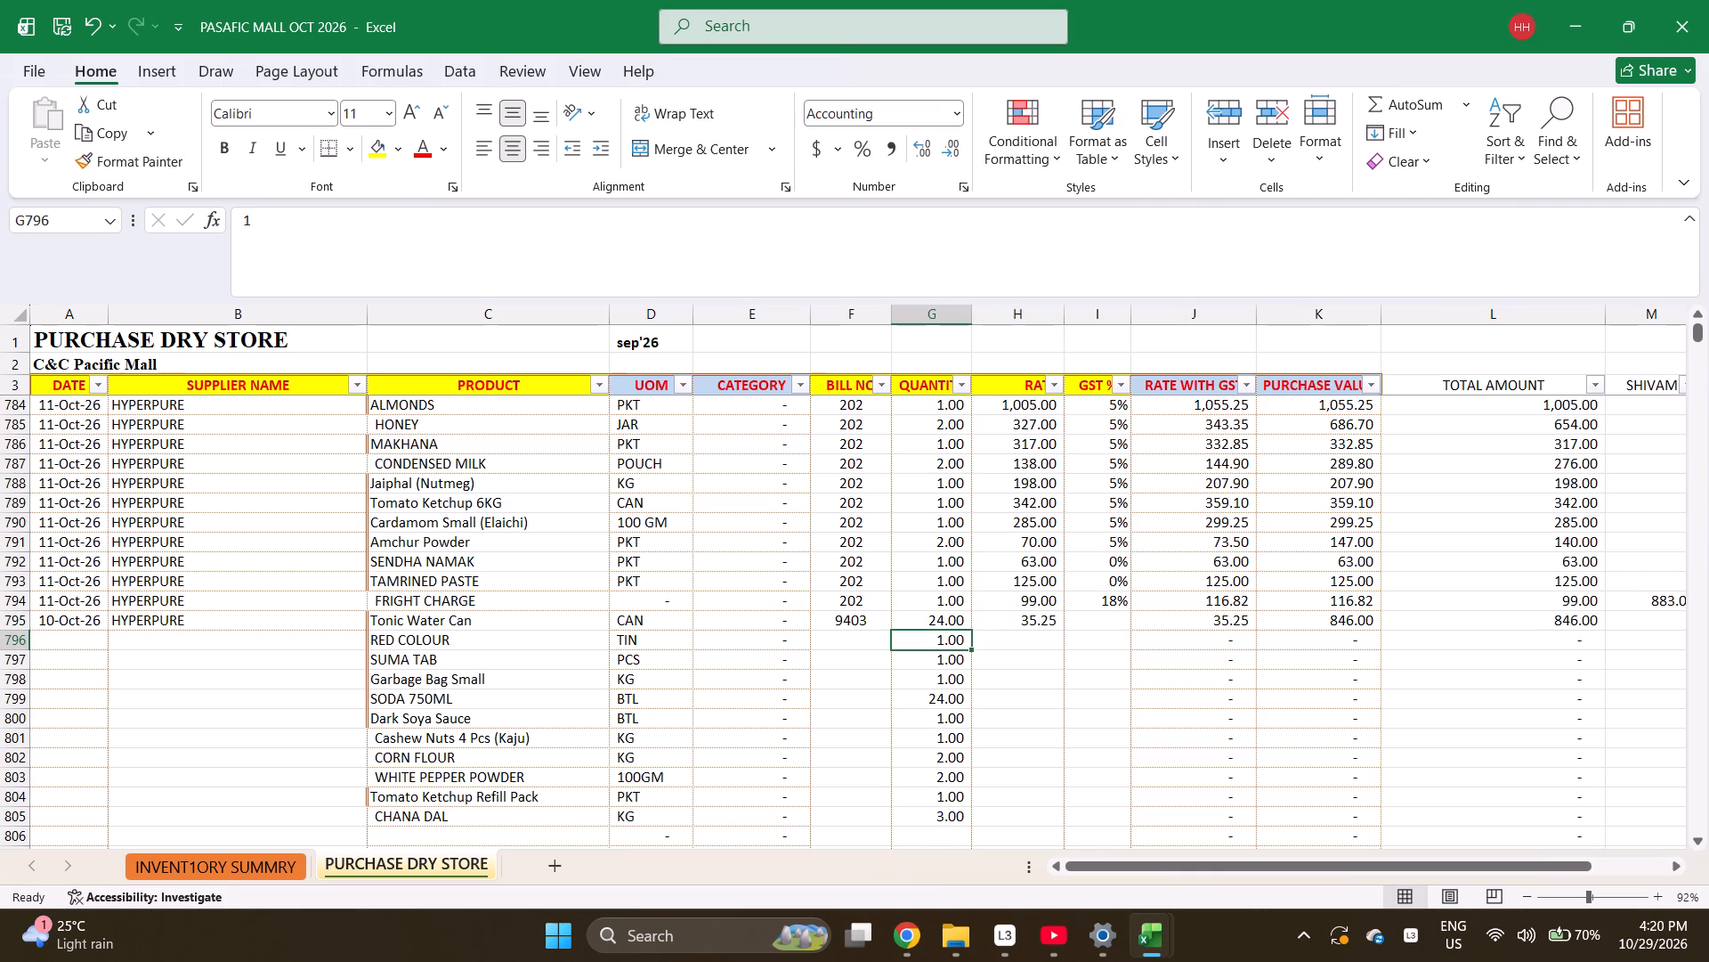
# Enter rates 67 for RED COLOUR in row 796 and 255 for SUMA TAB in row 797.
pyautogui.press('Right')
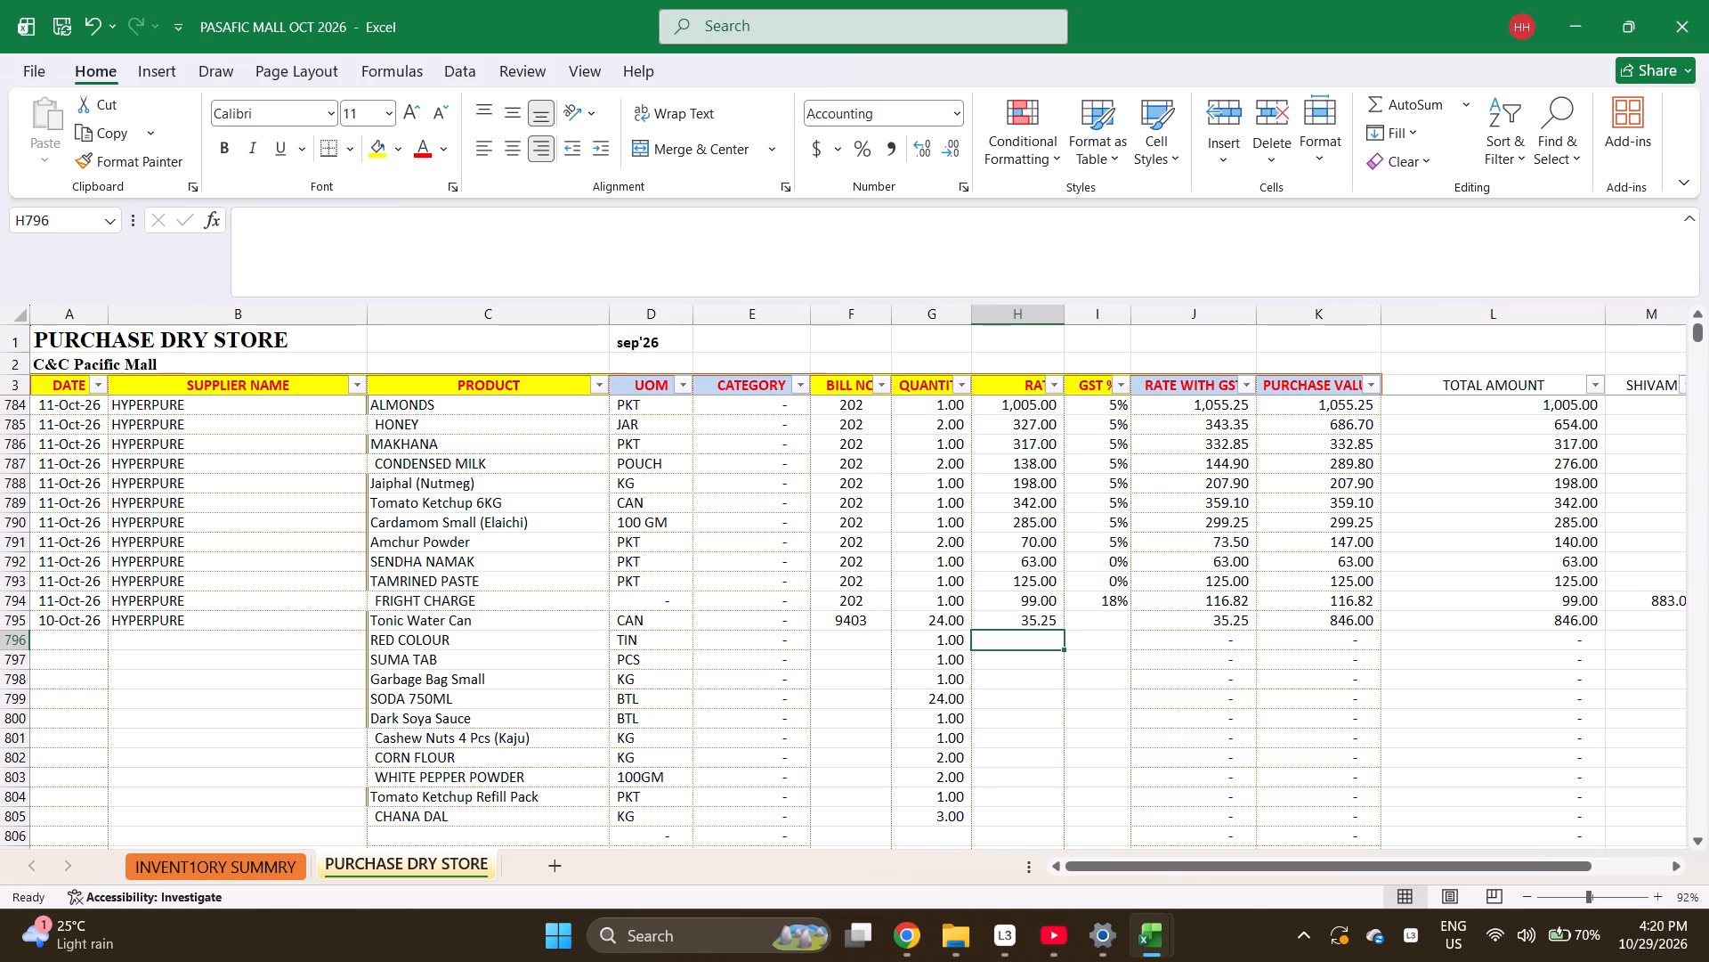
pyautogui.write('67')
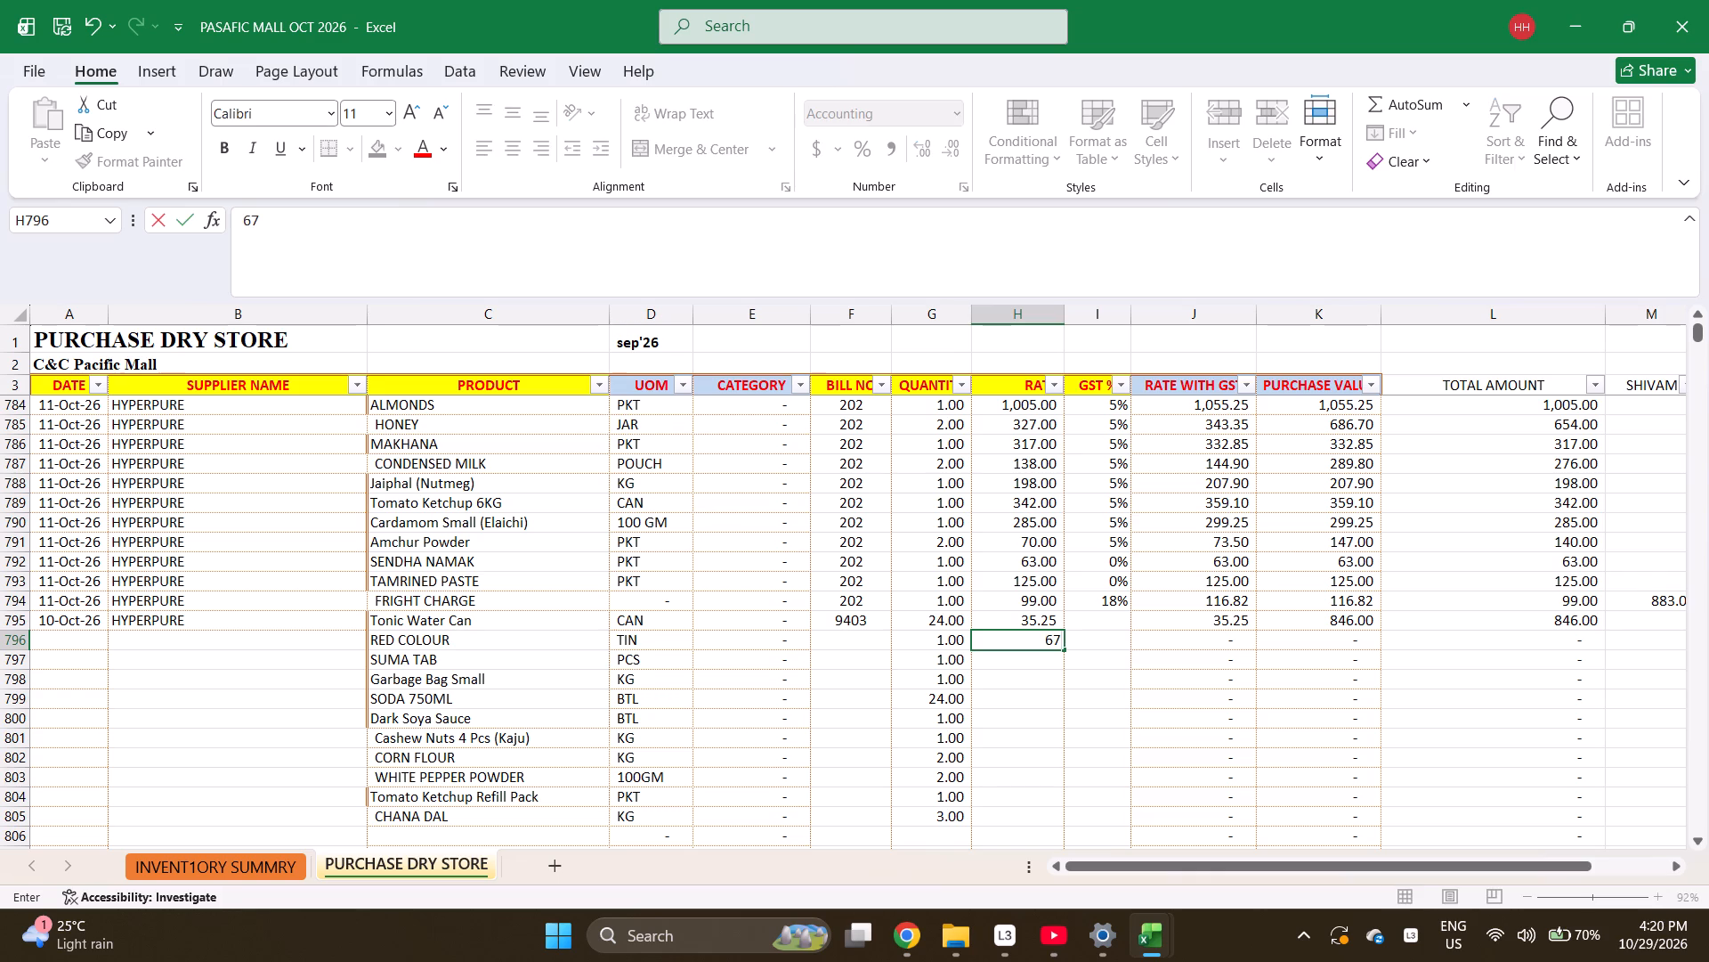
pyautogui.press('Return')
pyautogui.write('255')
pyautogui.press('Return')
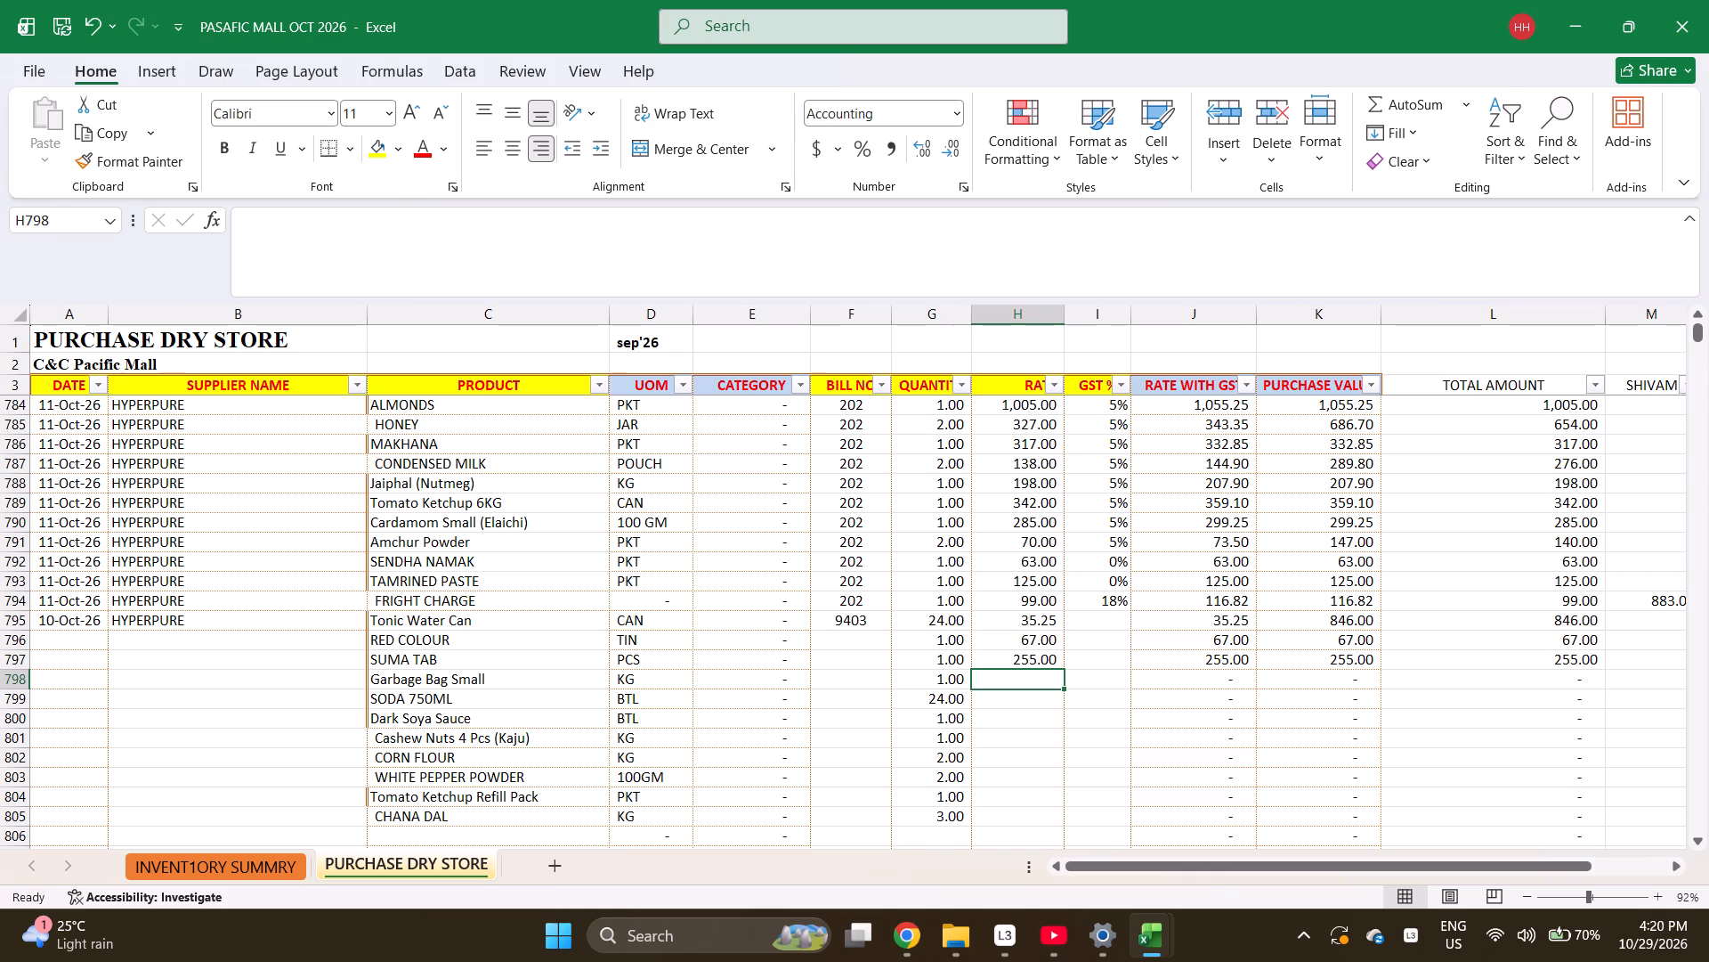
# Enter the rate for Garbage Bag Small in row 798 as =684/5 and set its quantity to 5.
pyautogui.write('=684')
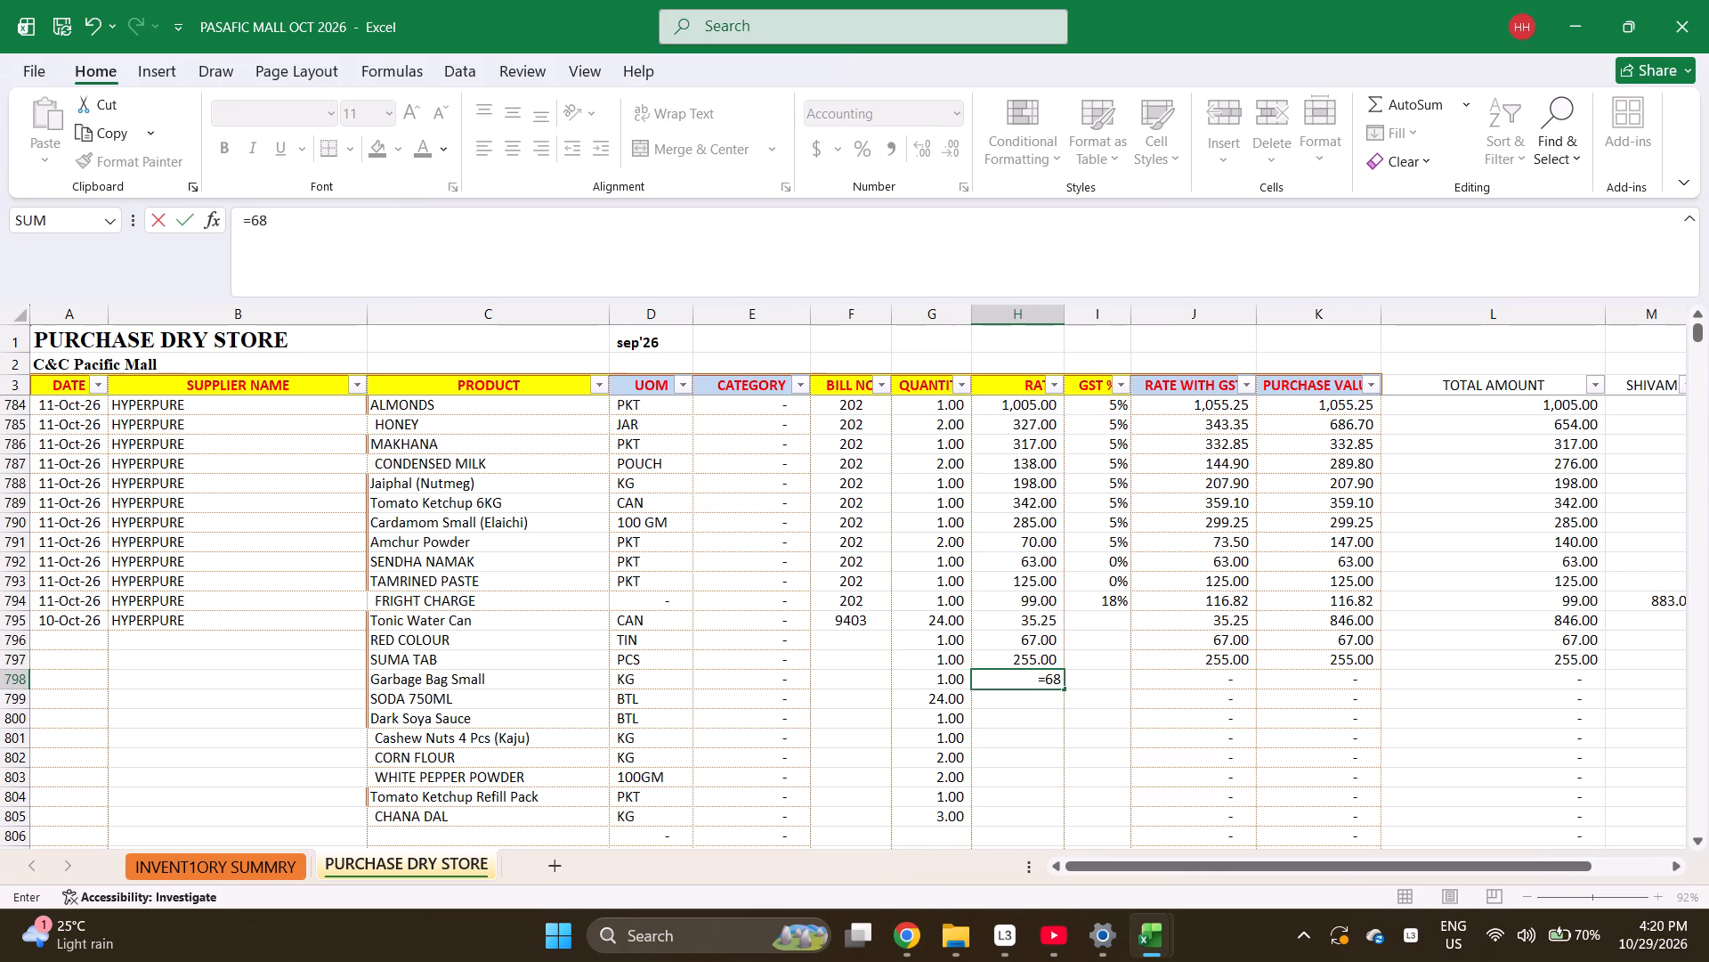
pyautogui.write('/5')
pyautogui.press('Left')
pyautogui.press('5')
pyautogui.press('Return')
pyautogui.press('Right')
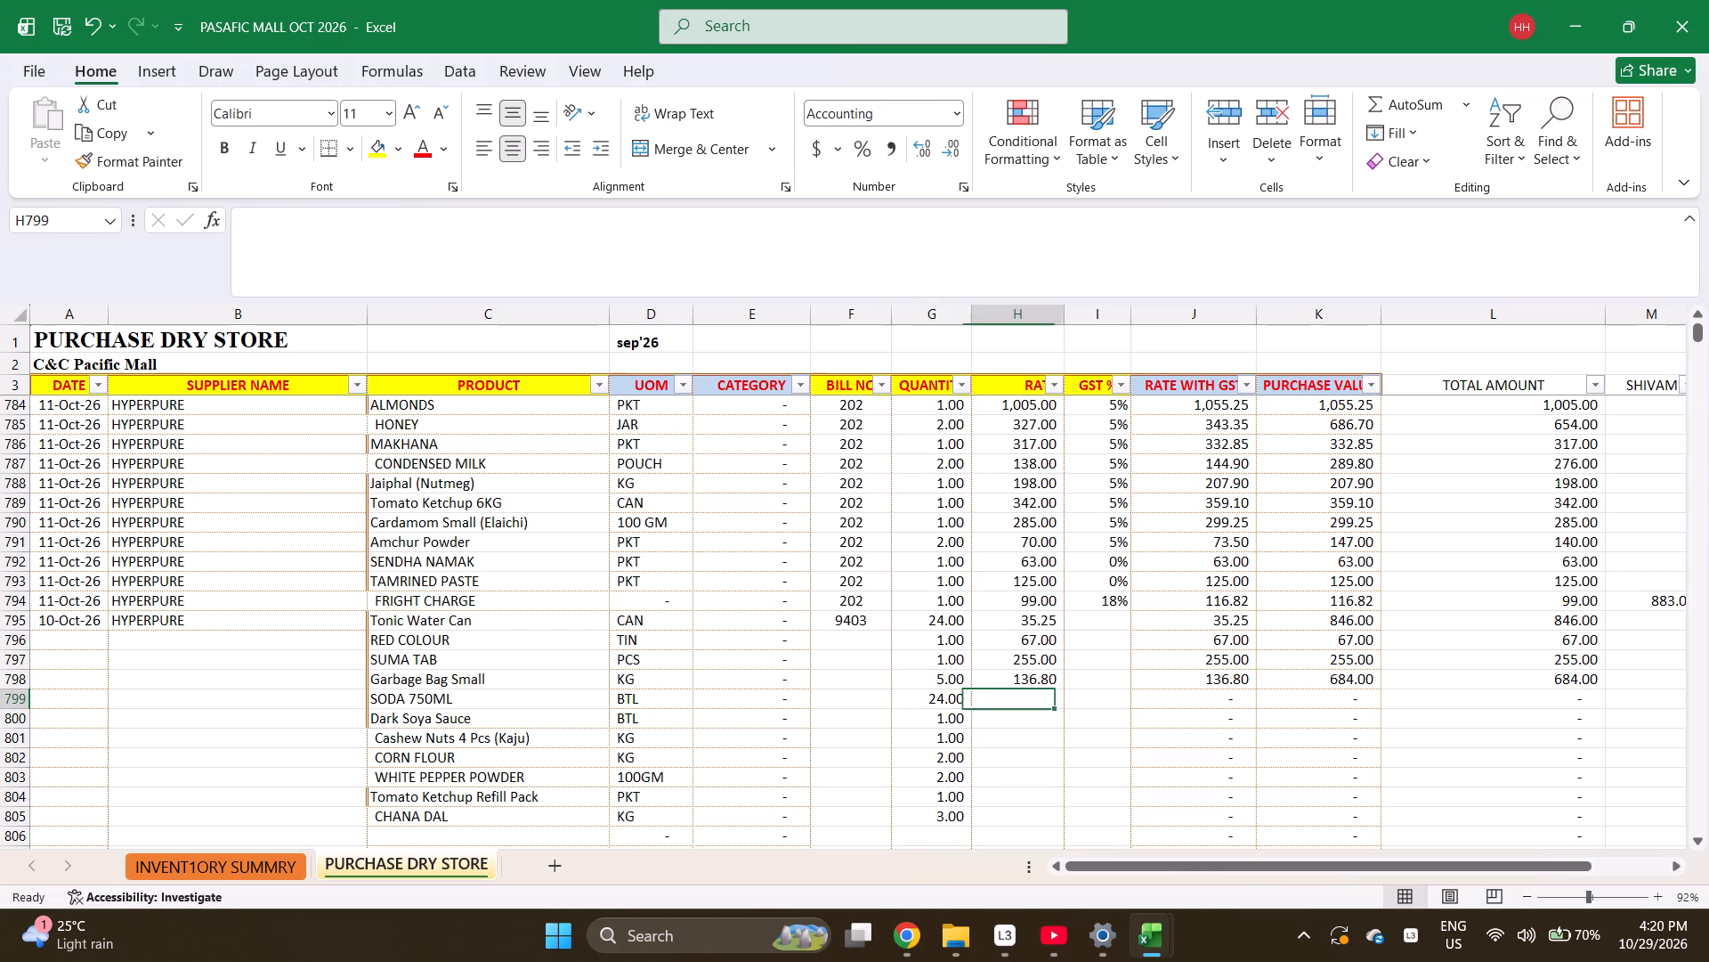
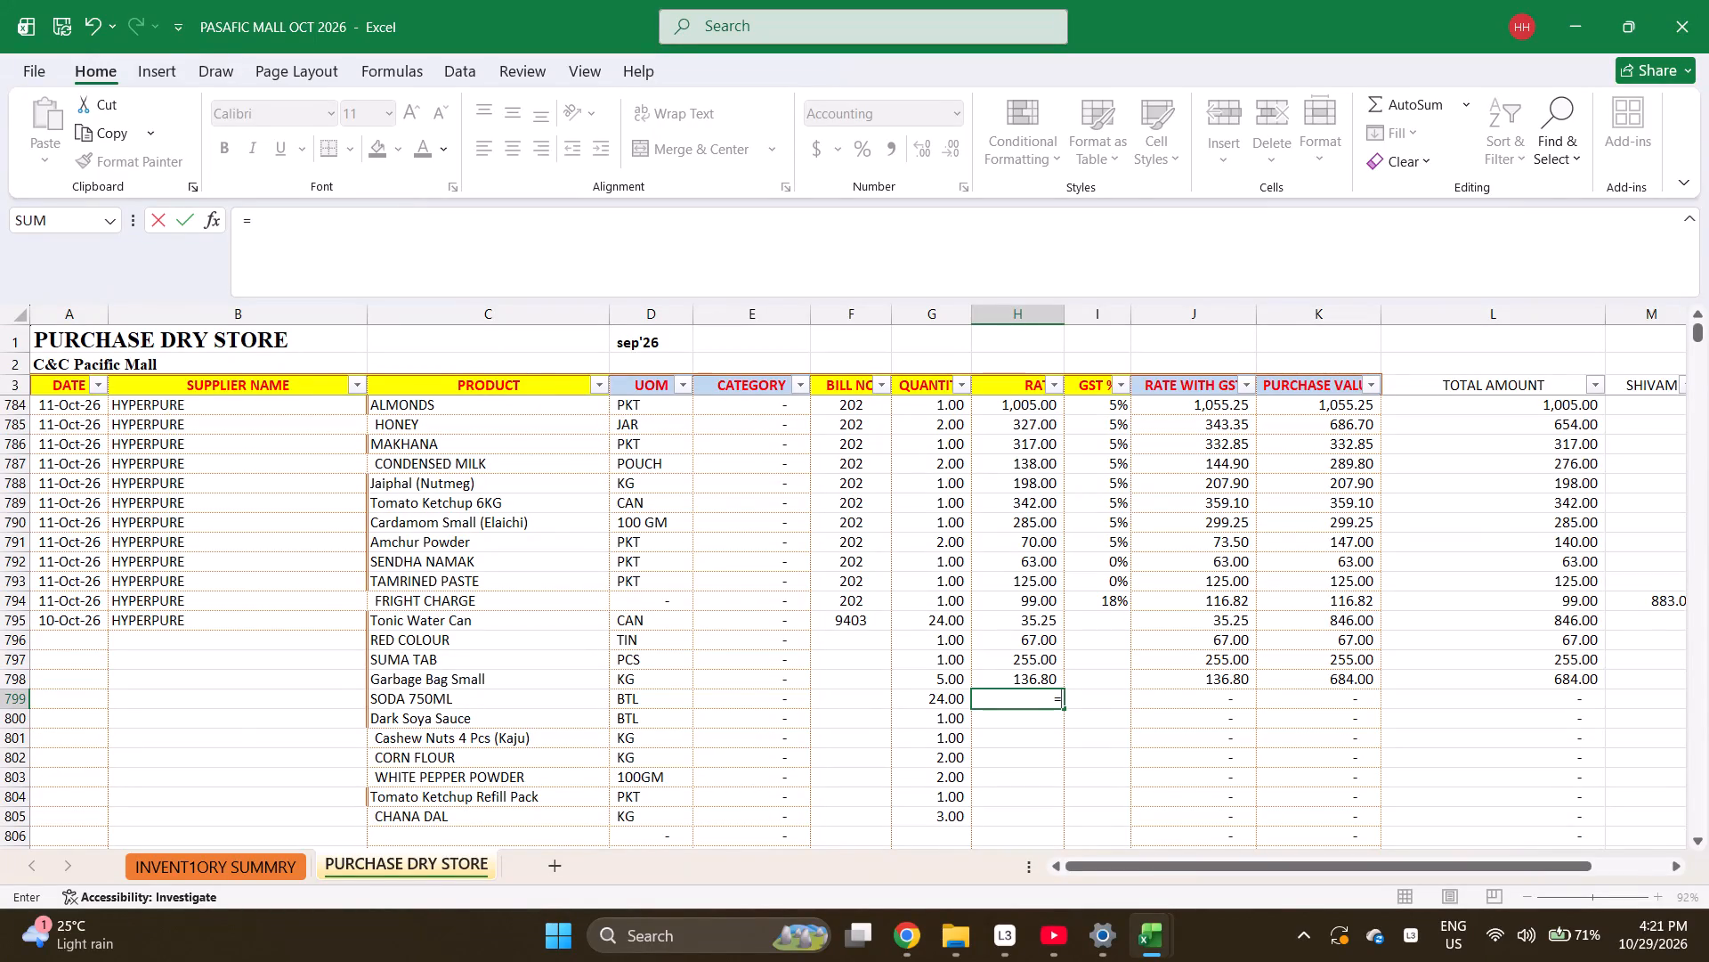
# Enter the rate for SODA 750ML in row 799 as =451/24.
pyautogui.write('451/')
pyautogui.write('24')
pyautogui.press('Return')
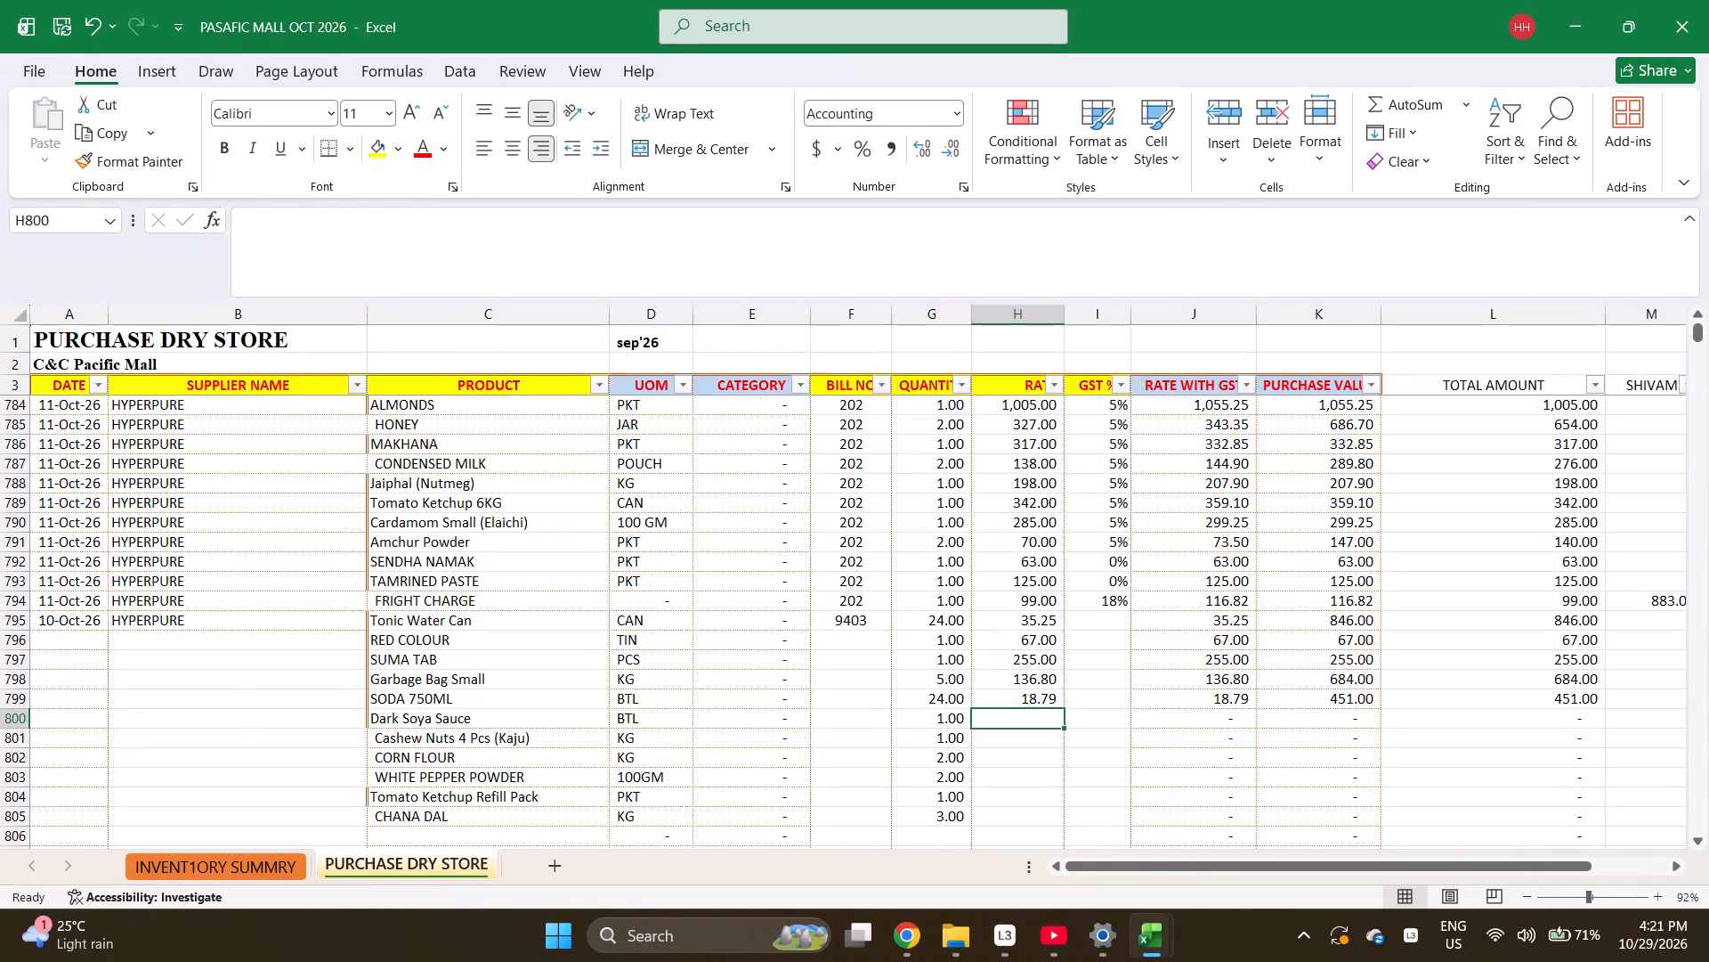
# Enter rates 188, 841, 60, 103, 193 and 121 for rows 800 to 805, Dark Soya Sauce through CHANA DAL.
pyautogui.write('188')
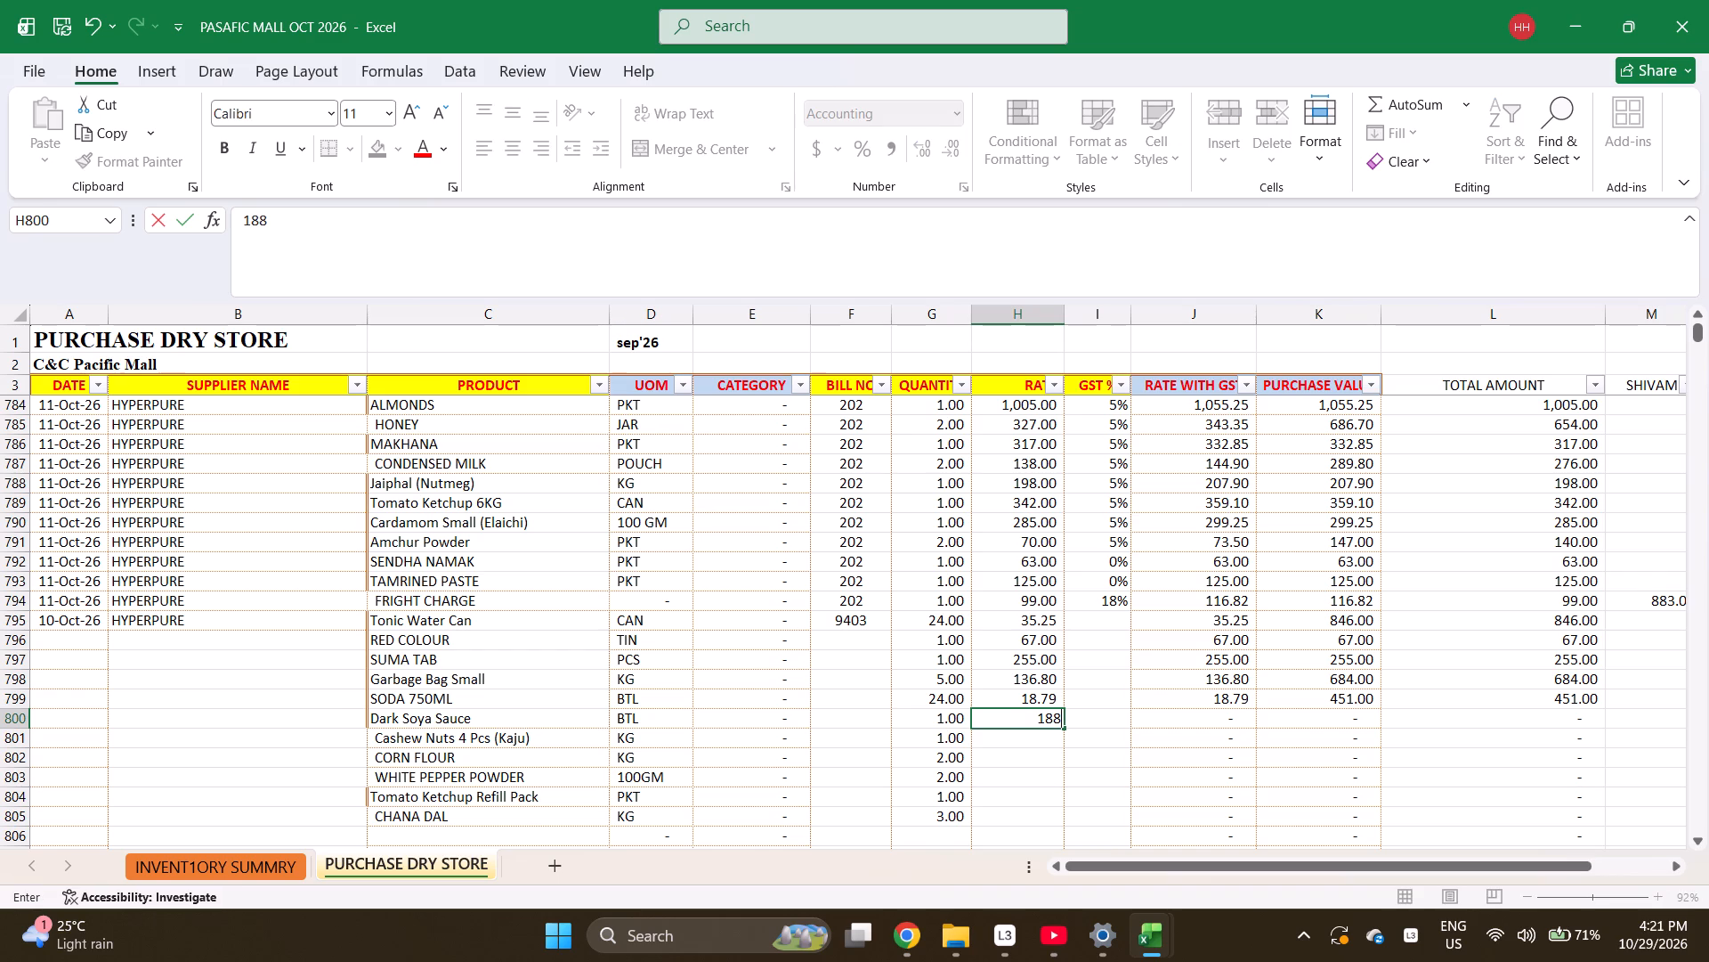
pyautogui.press('Return')
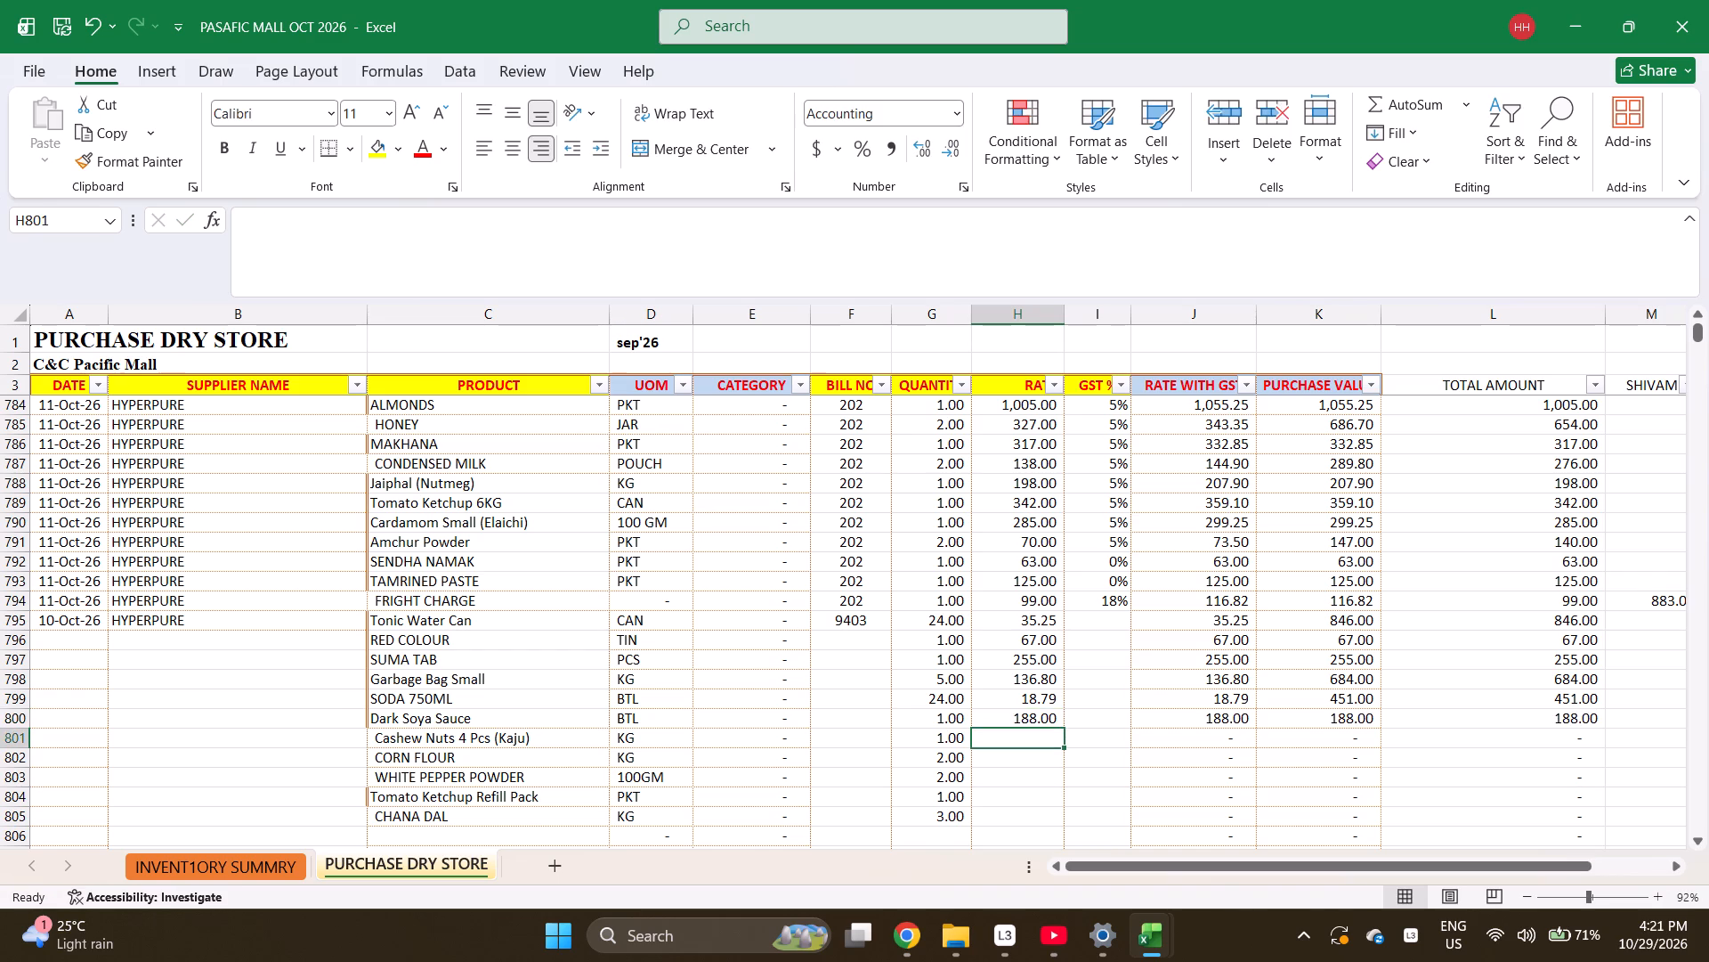
pyautogui.write('841')
pyautogui.press('Return')
pyautogui.write('60')
pyautogui.press('Return')
pyautogui.write('103')
pyautogui.press('Return')
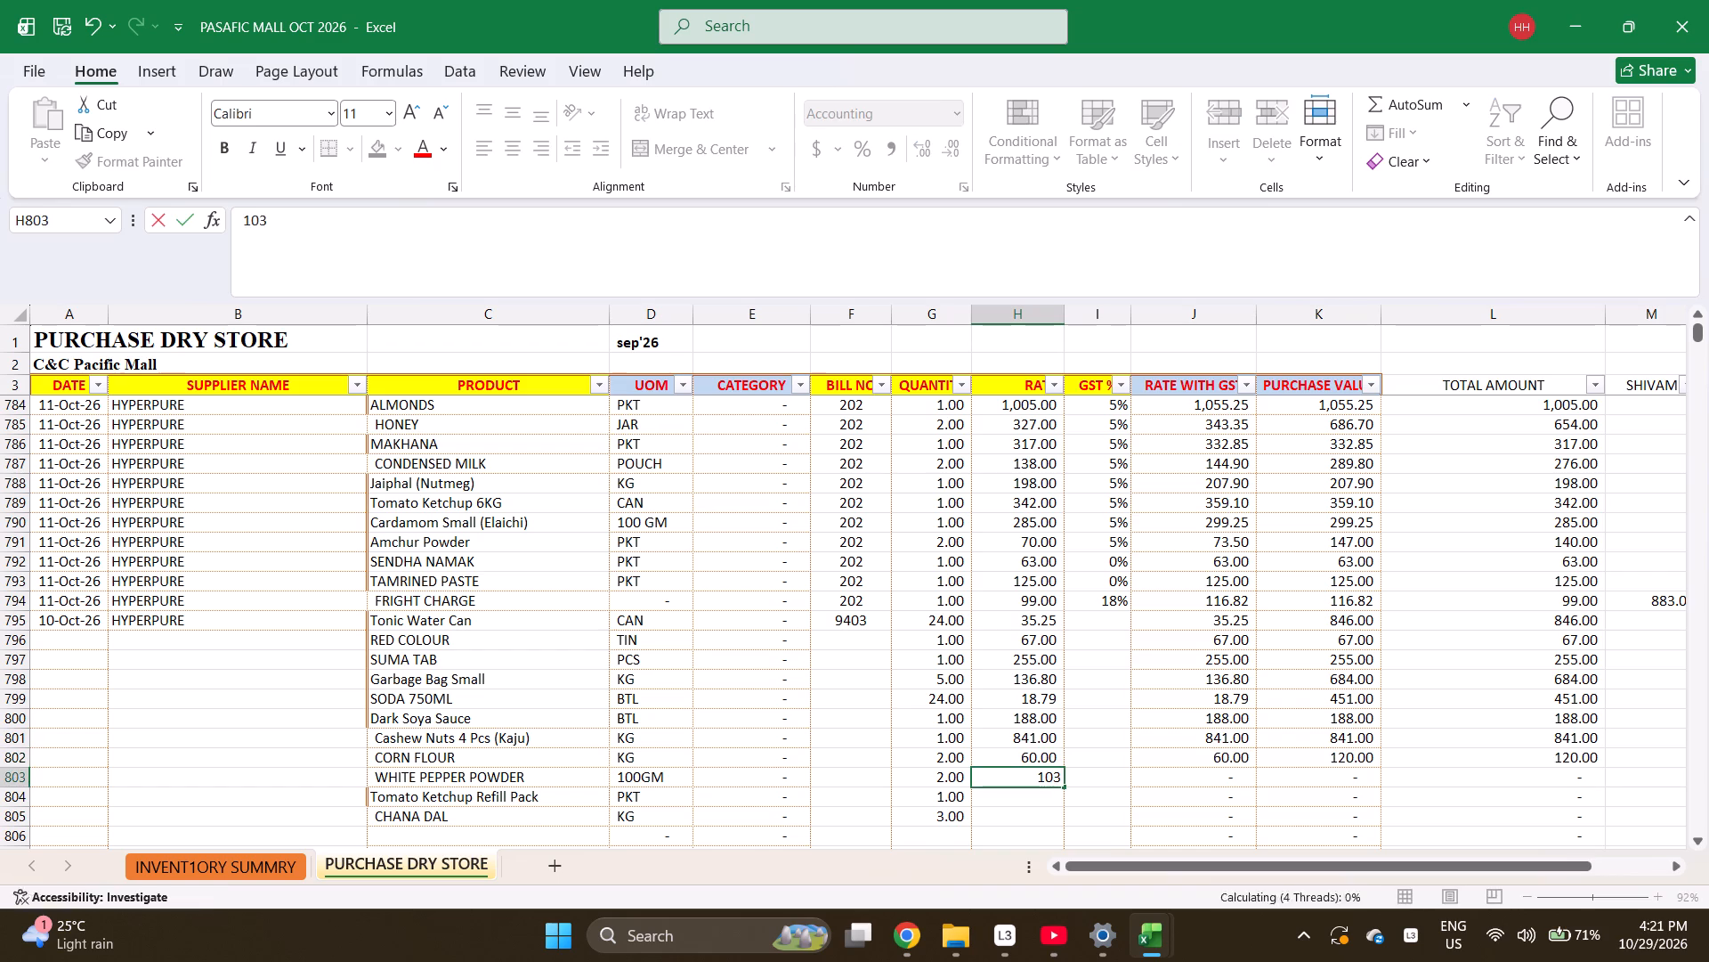
pyautogui.write('193')
pyautogui.press('Return')
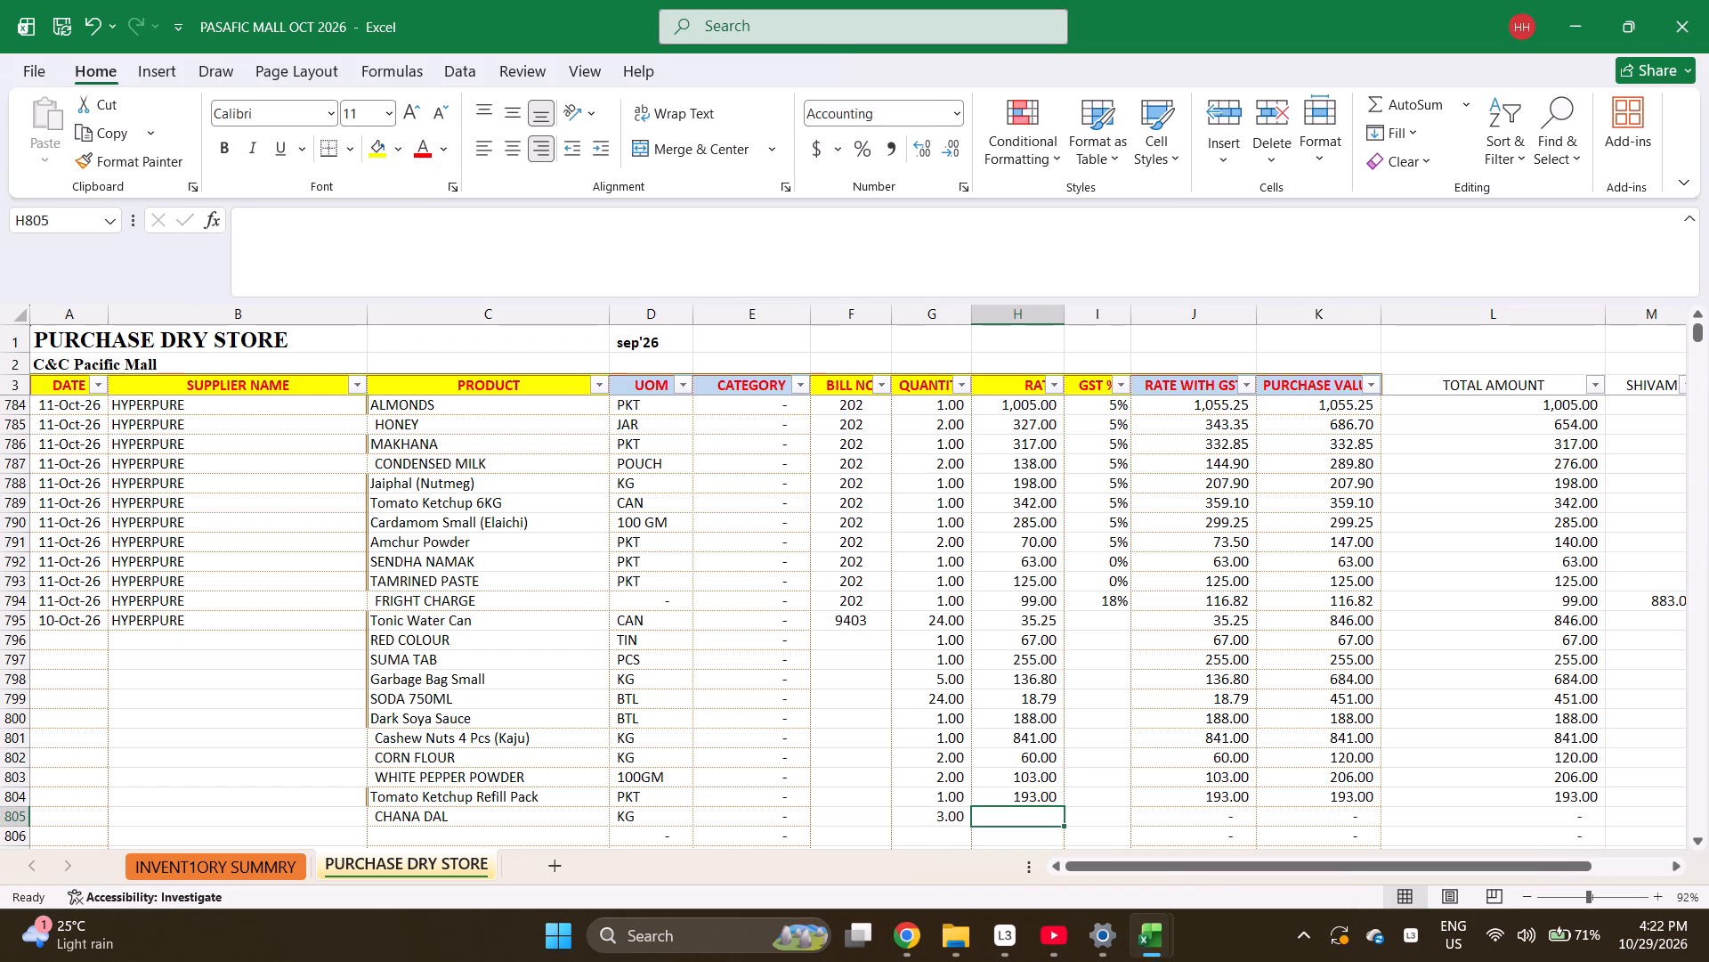
pyautogui.write('121')
pyautogui.press('Return')
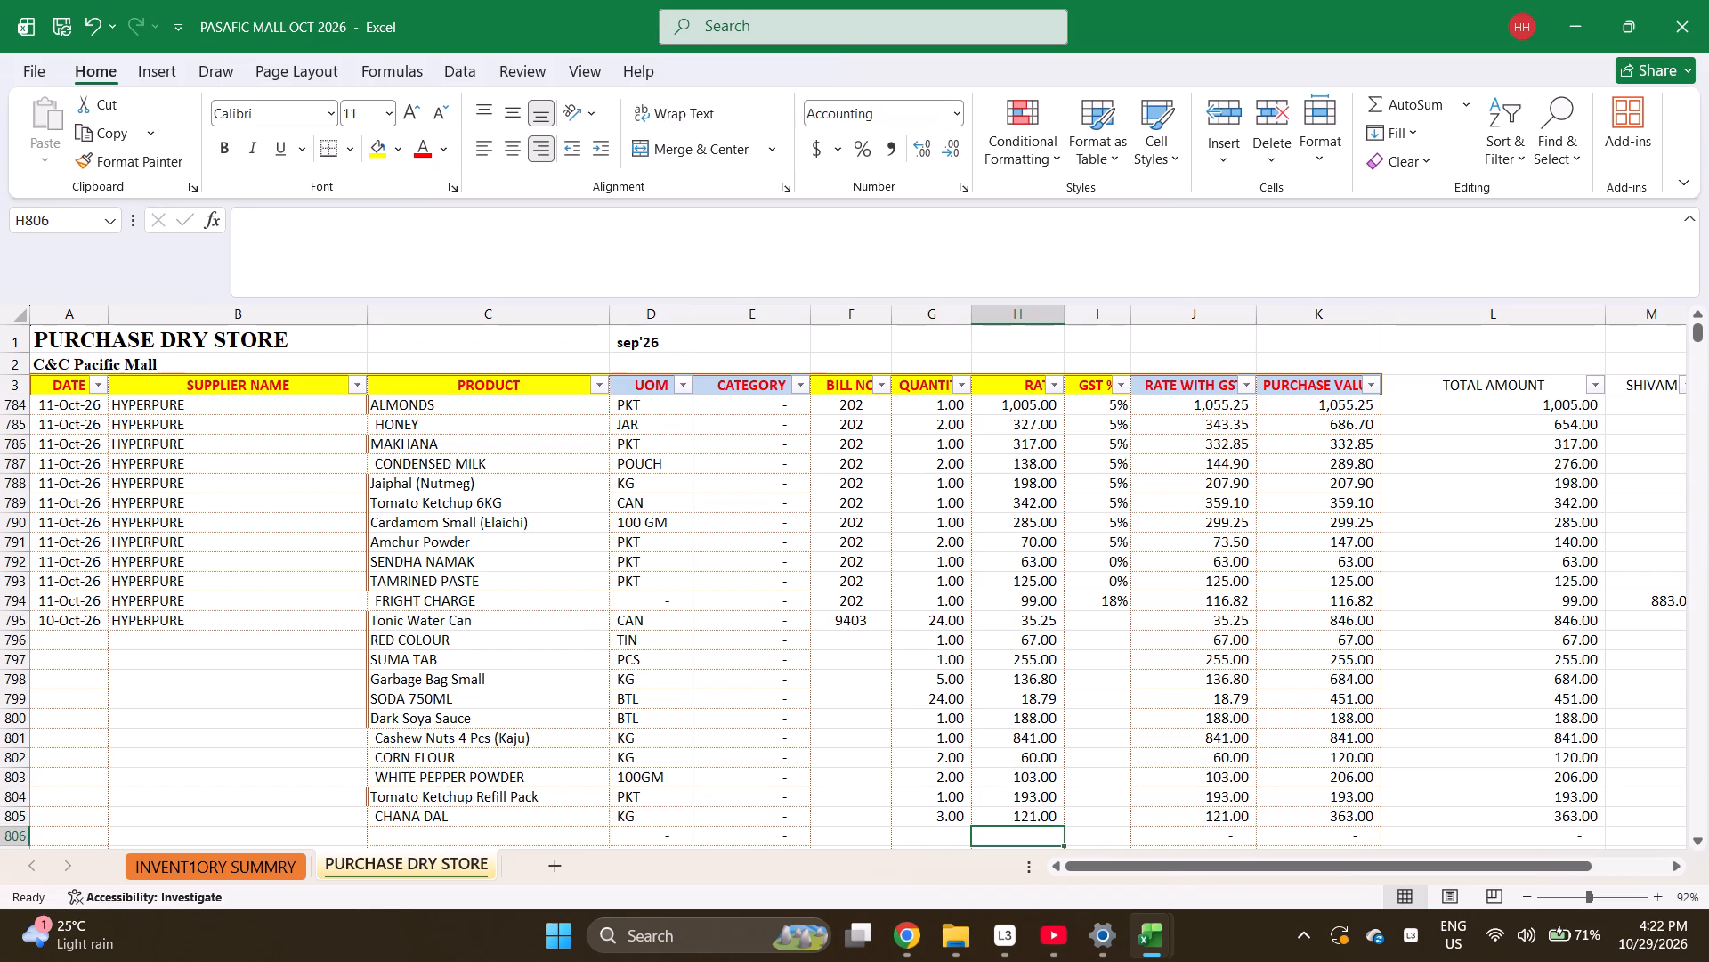
# Look back through the product entries of HYPERPURE bills 202 and 6610, up to the bill 5785 rows.
pyautogui.press('Up')
pyautogui.press('Up')
pyautogui.press('Up')
pyautogui.press('Up')
pyautogui.press('Up')
pyautogui.press('Up')
pyautogui.press('Up')
pyautogui.press('Up')
pyautogui.press('Up')
pyautogui.press('Up')
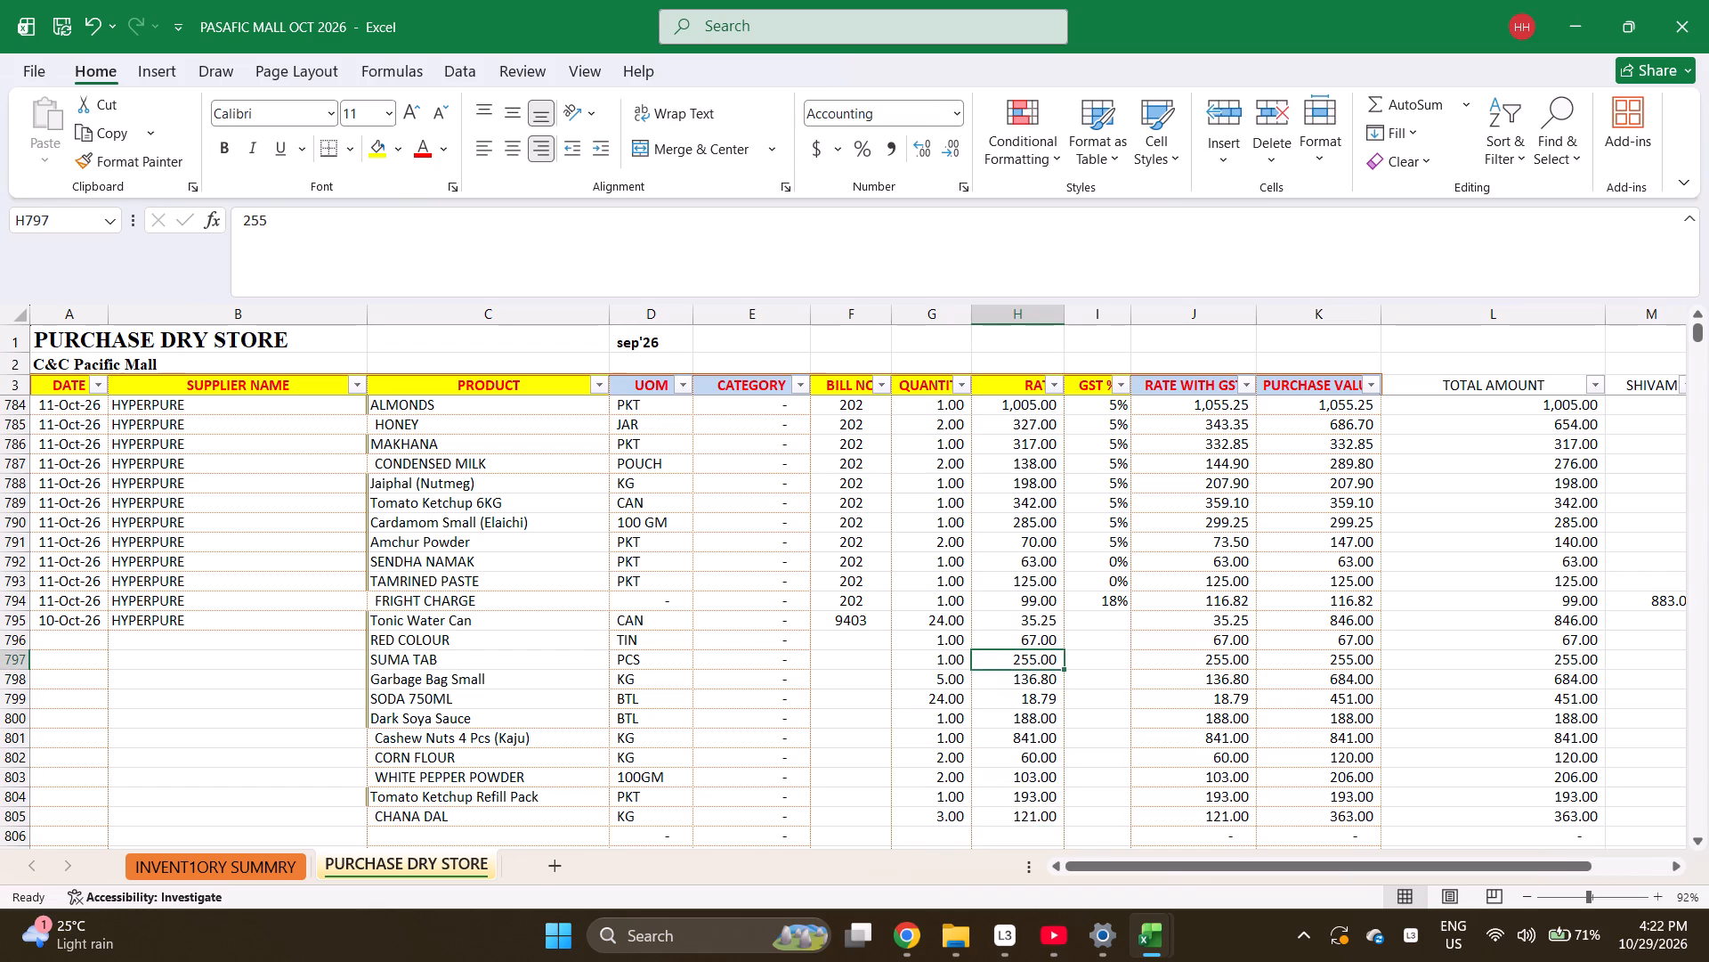
pyautogui.press('Up')
pyautogui.press('Up')
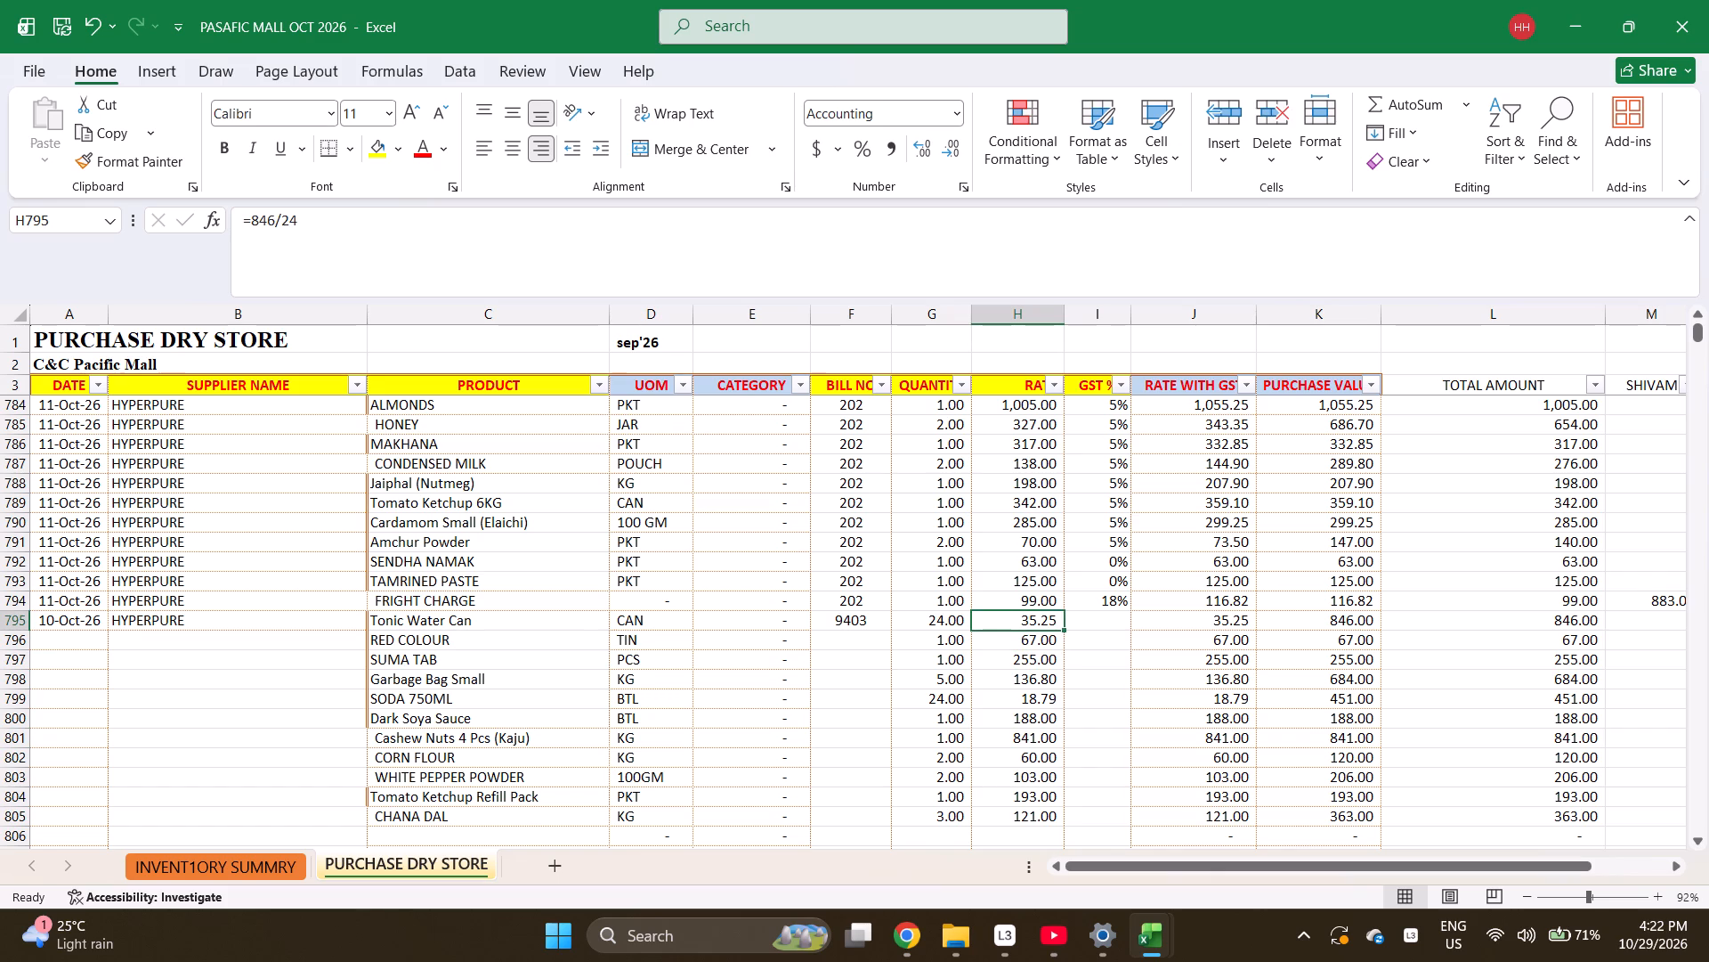
pyautogui.press('Left')
pyautogui.press('Left')
pyautogui.press('Left')
pyautogui.press('Left')
pyautogui.press('Left')
pyautogui.press('Up')
pyautogui.press('Up')
pyautogui.press('Up')
pyautogui.press('Up')
pyautogui.press('Up')
pyautogui.press('Up')
pyautogui.press('Up')
pyautogui.press('Up')
pyautogui.press('Up')
pyautogui.press('Up')
pyautogui.press('Up')
pyautogui.press('Up')
pyautogui.press('Up')
pyautogui.press('Up')
pyautogui.press('Up')
pyautogui.press('Up')
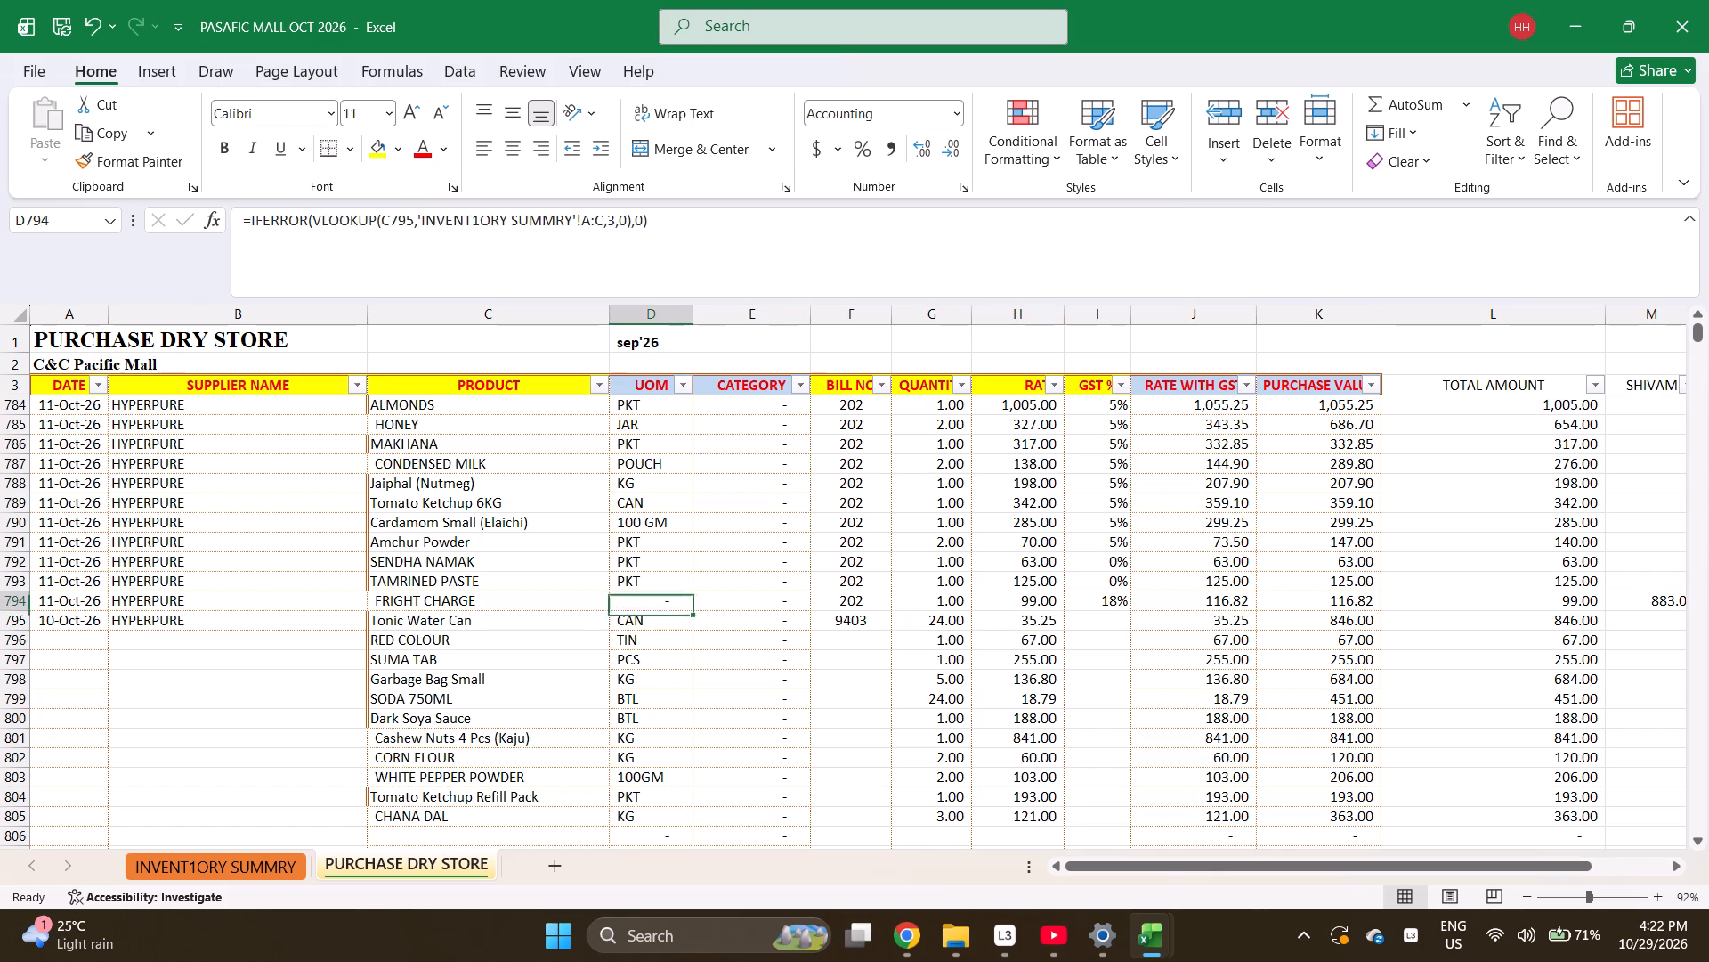
pyautogui.press('Left')
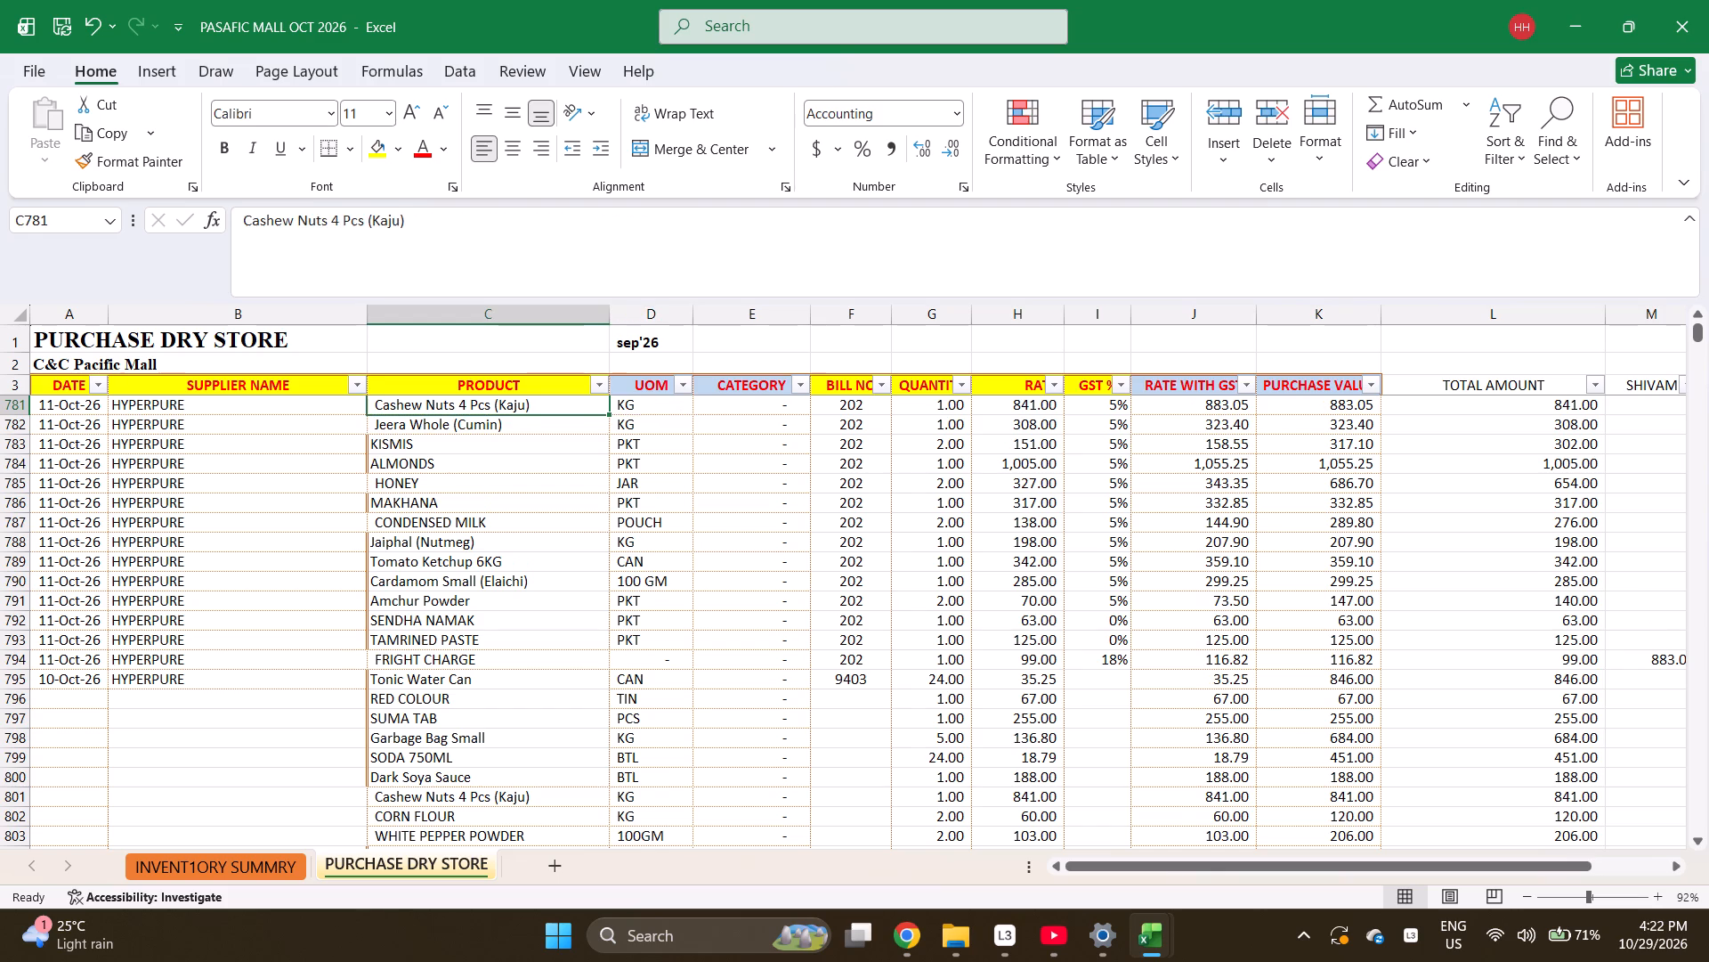
pyautogui.press('Up')
pyautogui.press('Up')
pyautogui.press('Up')
pyautogui.press('Up')
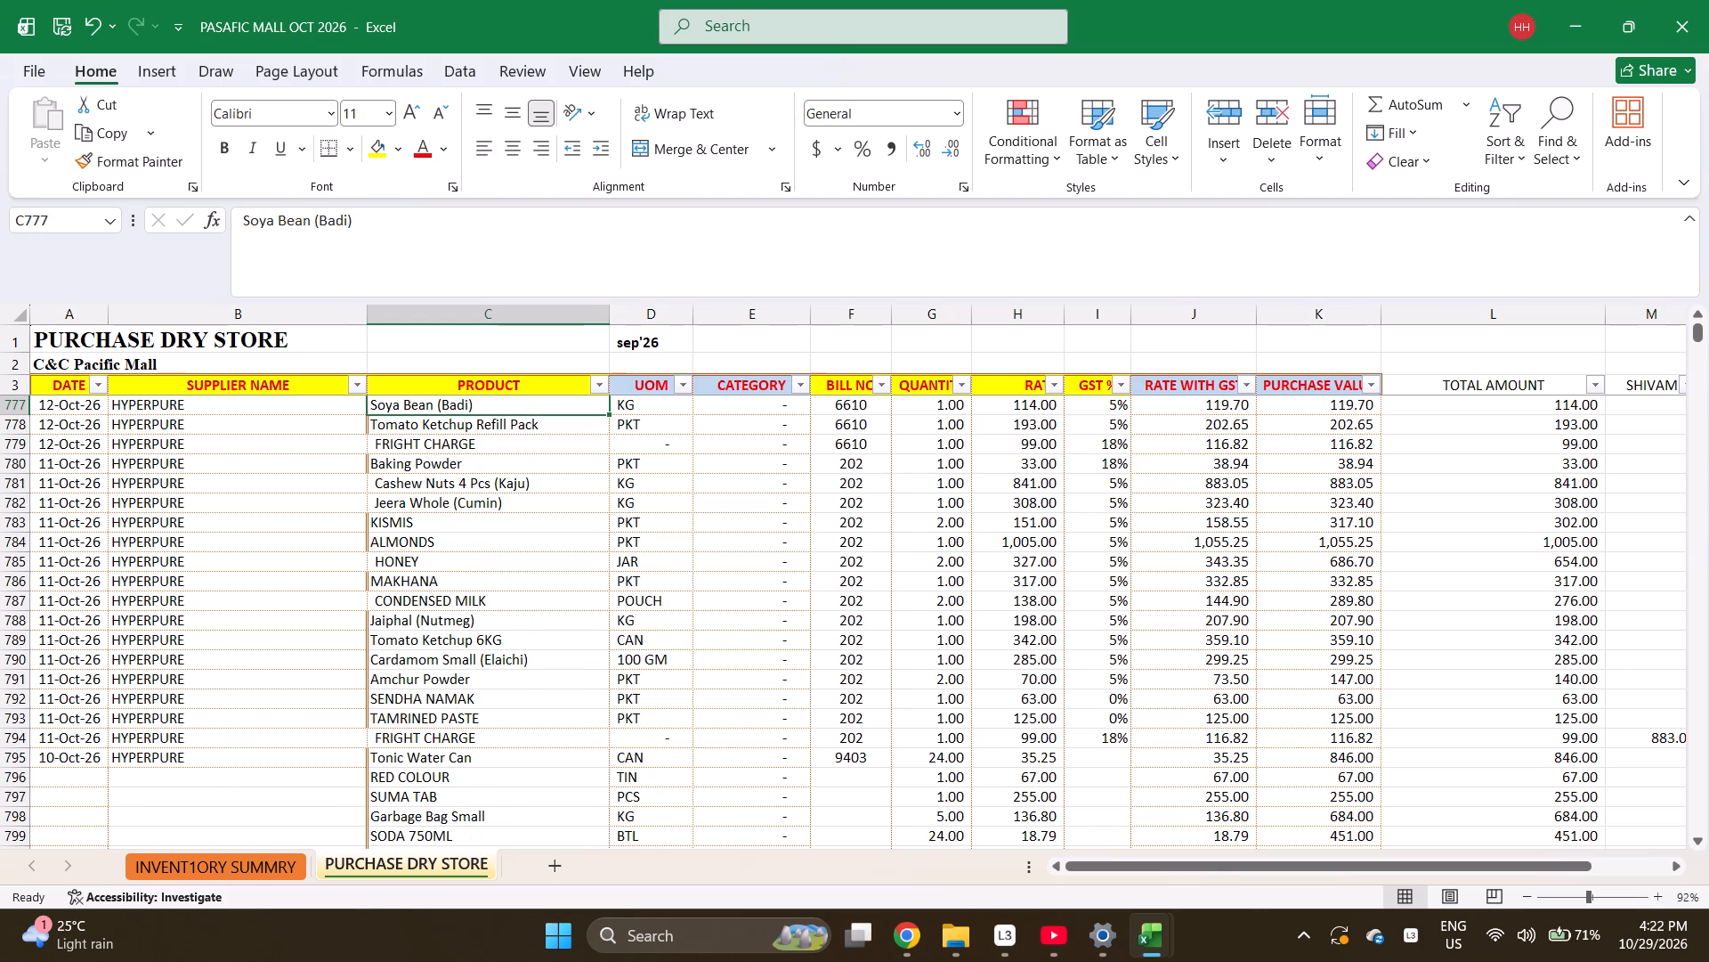
pyautogui.press('Down')
pyautogui.press('Down')
pyautogui.press('Down')
pyautogui.press('Down')
pyautogui.press('Down')
pyautogui.press('Down')
pyautogui.press('Down')
pyautogui.press('Down')
pyautogui.press('Up')
pyautogui.press('Up')
pyautogui.press('Up')
pyautogui.press('Up')
pyautogui.press('Up')
pyautogui.press('Up')
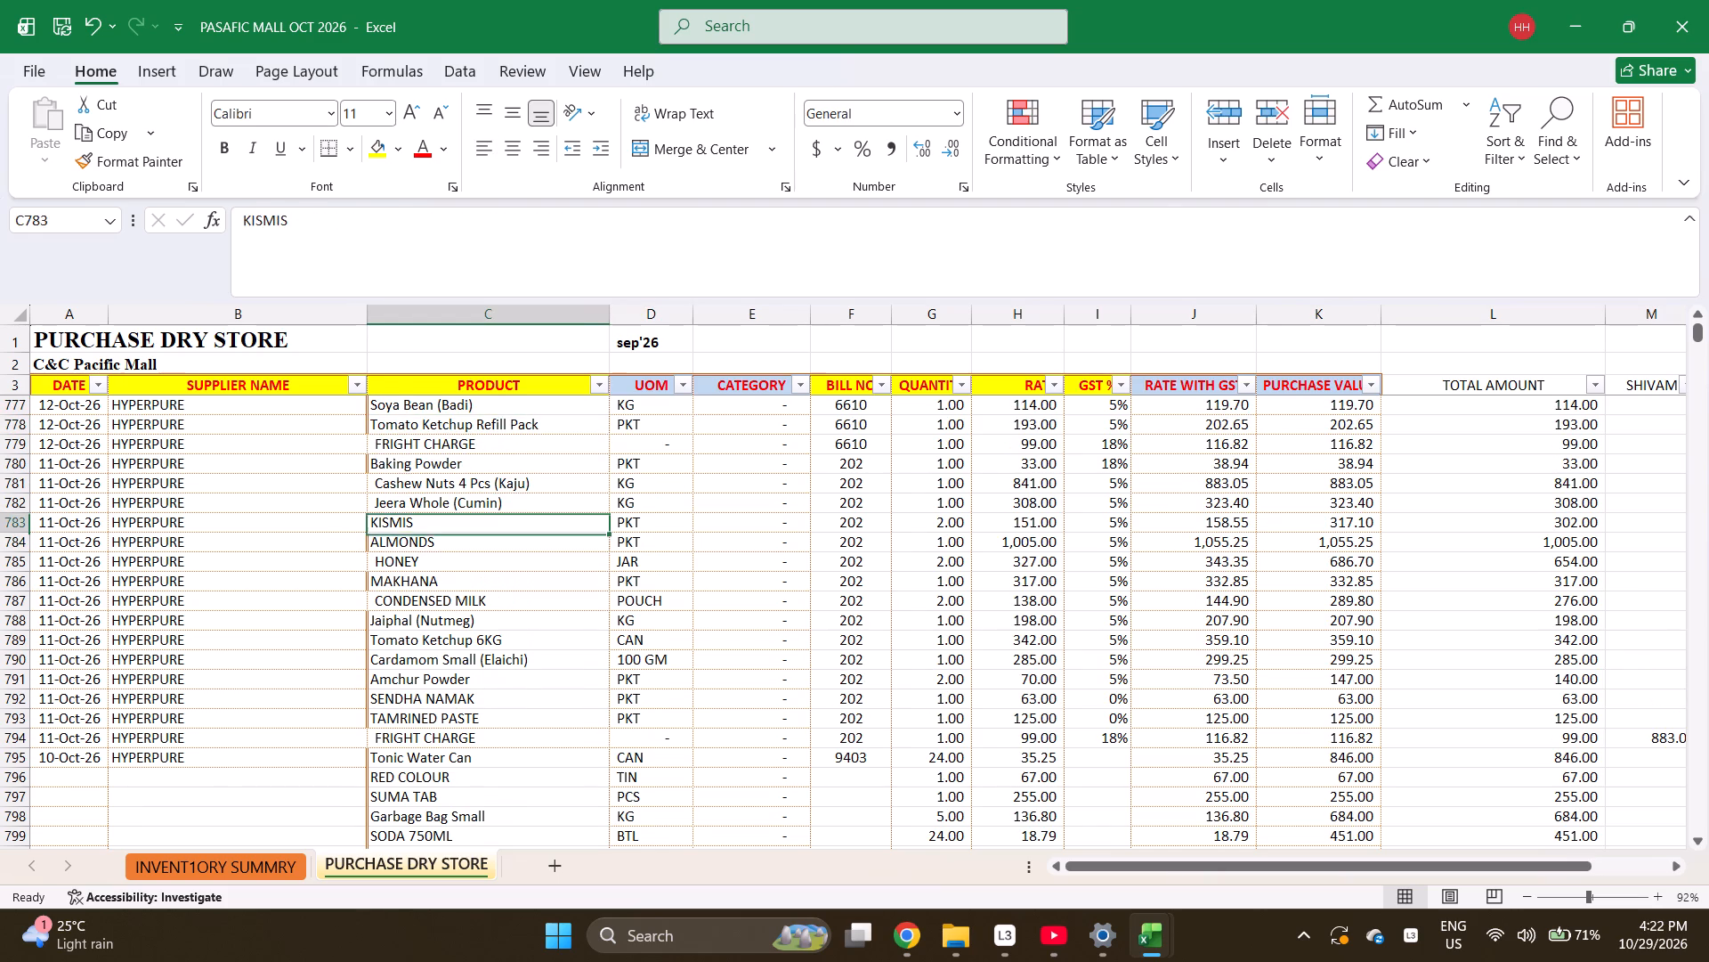
pyautogui.press('Down')
pyautogui.press('Down')
pyautogui.press('Down')
pyautogui.press('Down')
pyautogui.press('Down')
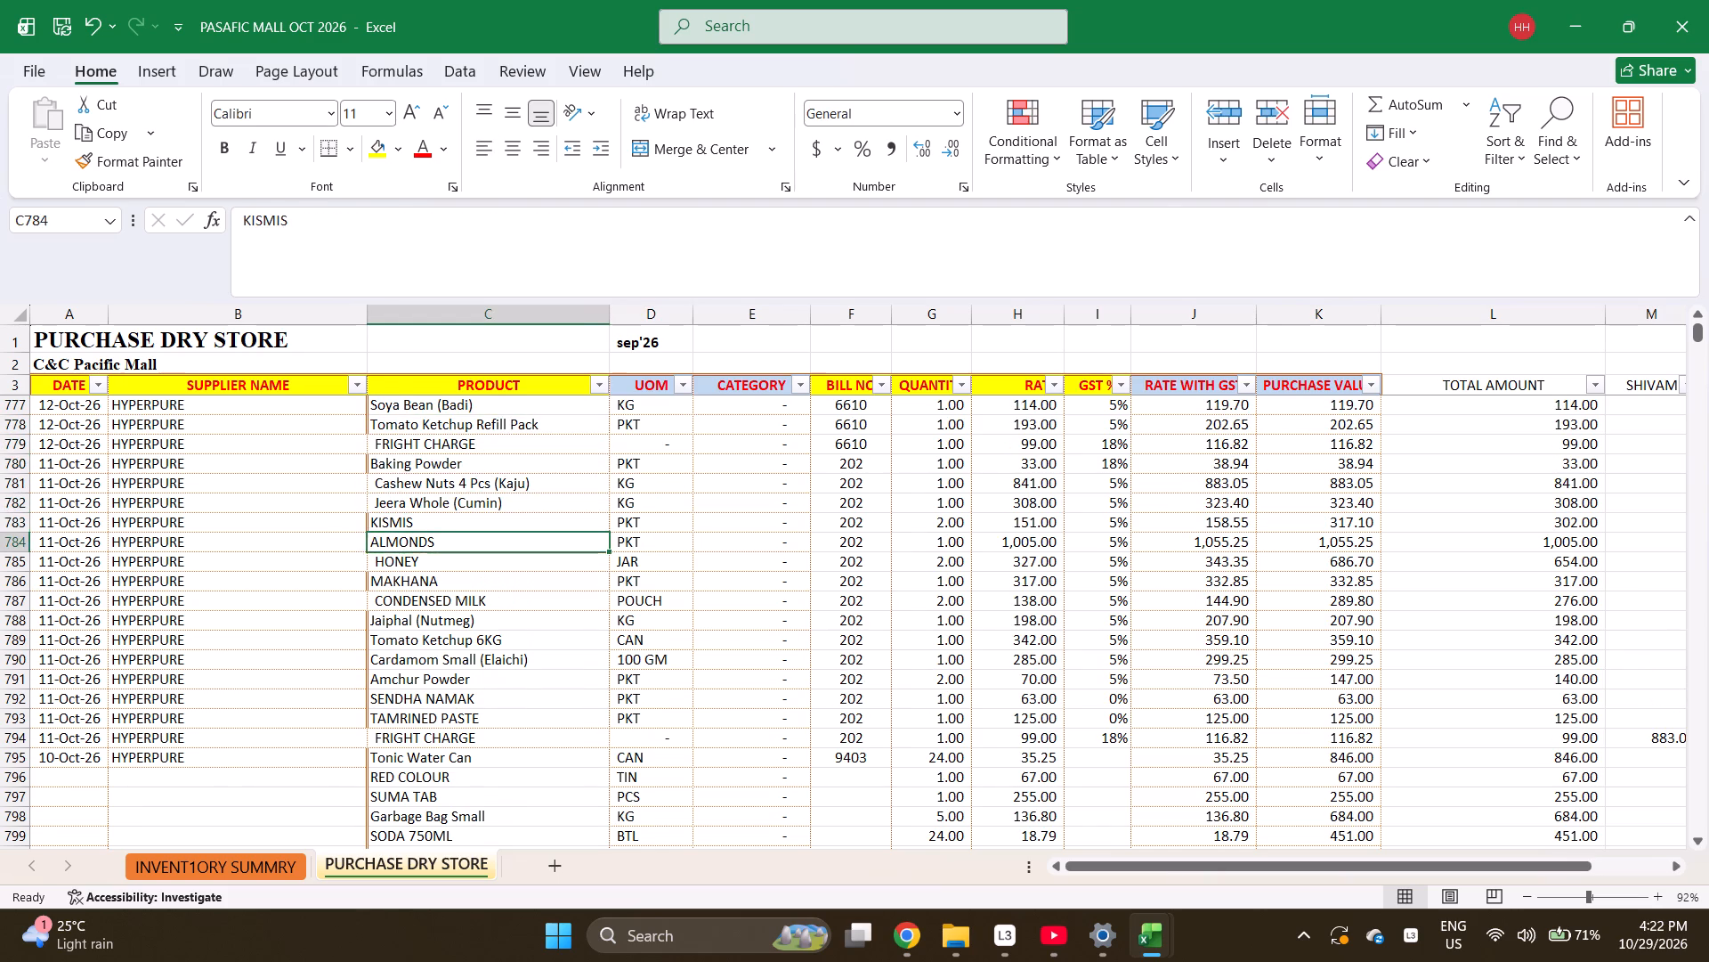
pyautogui.press('Down')
pyautogui.press('Down')
pyautogui.press('Down')
pyautogui.press('Down')
pyautogui.press('Down')
pyautogui.press('Down')
pyautogui.press('Down')
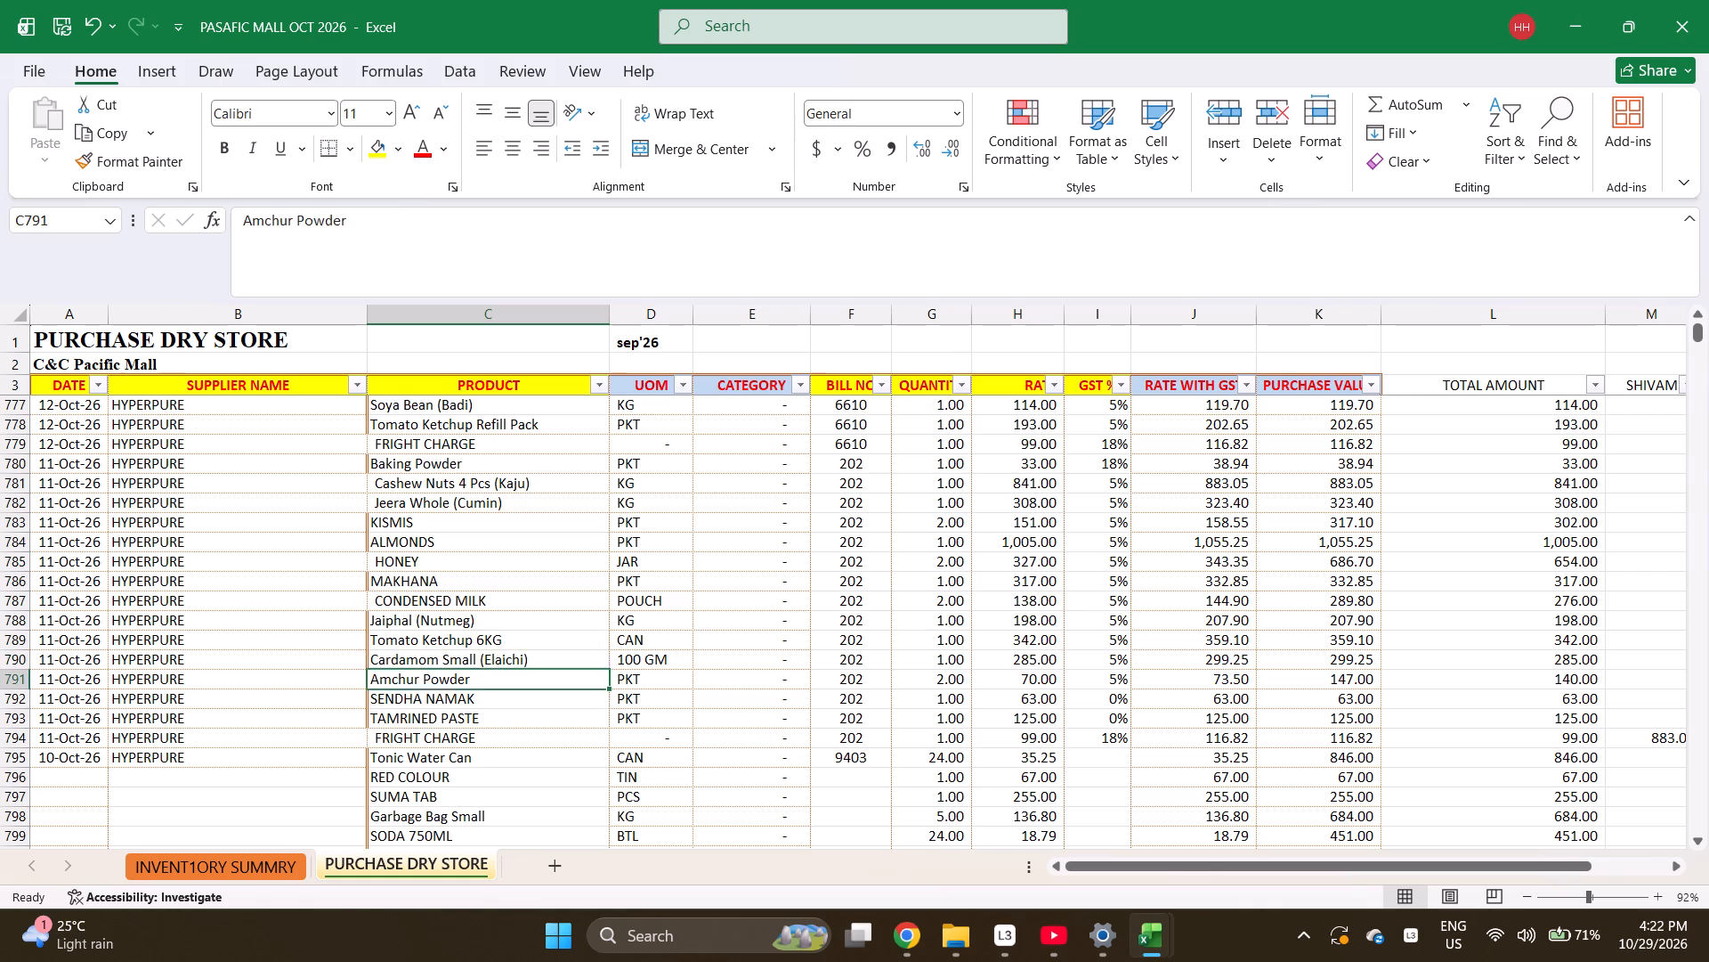
pyautogui.press('Down')
pyautogui.press('Up')
pyautogui.press('Up')
pyautogui.press('Up')
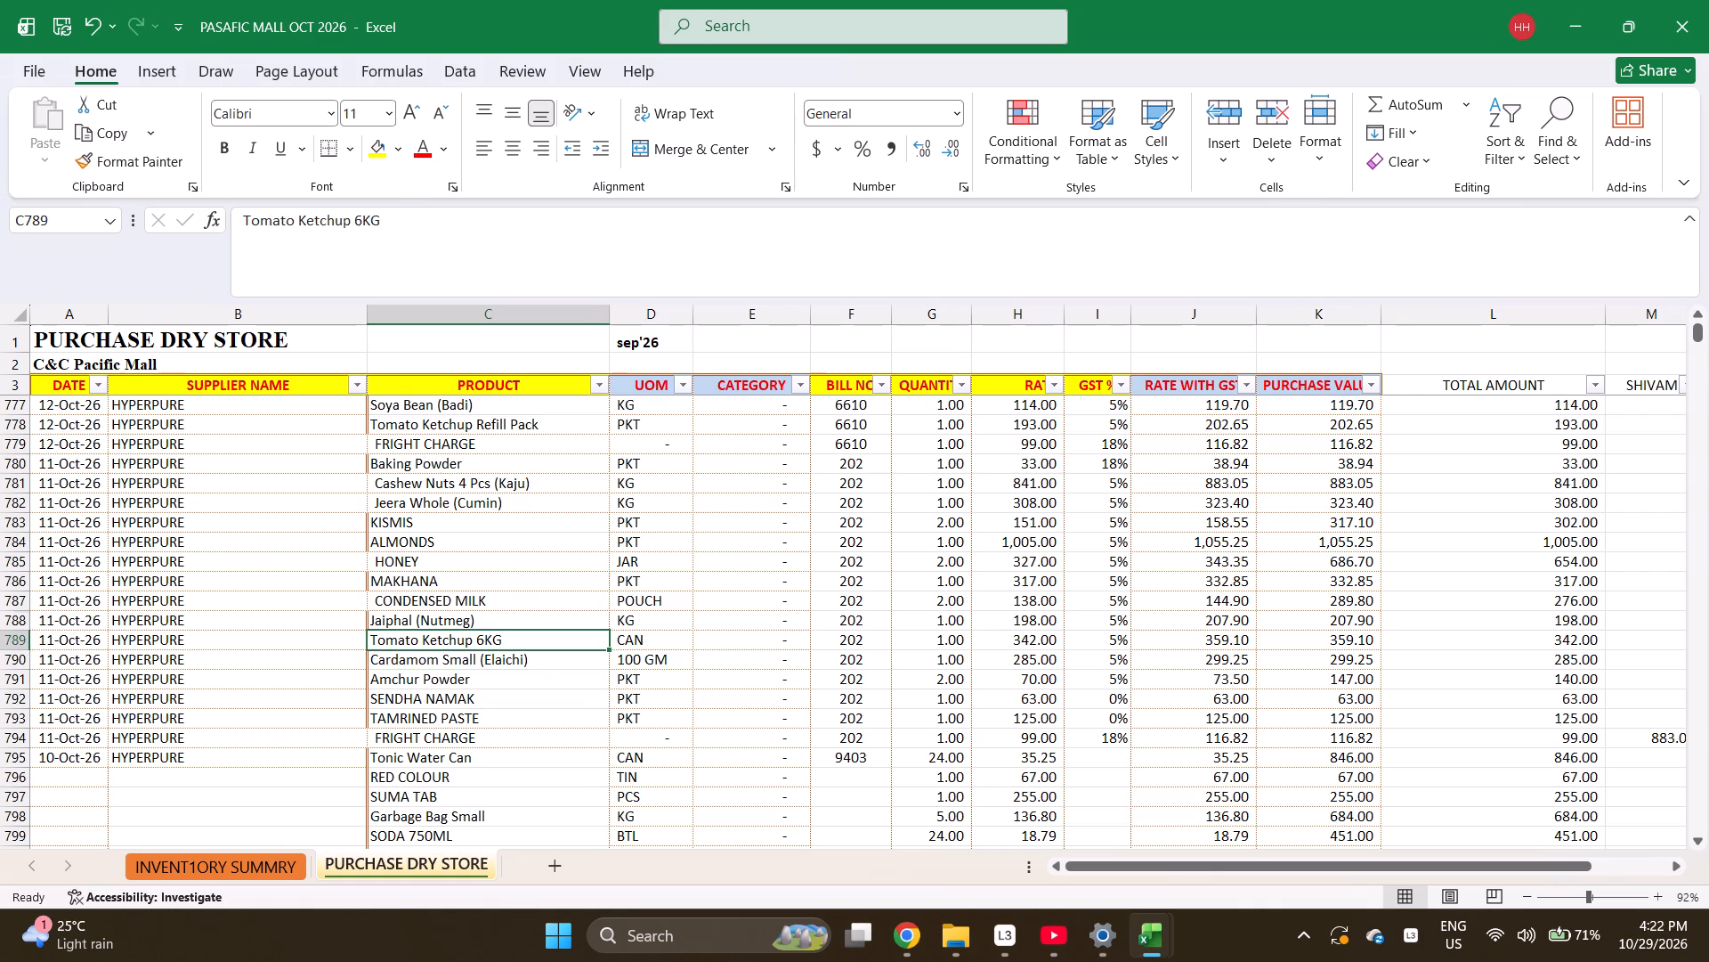
pyautogui.press('Up')
pyautogui.press('Up')
pyautogui.press('Up')
pyautogui.press('Up')
pyautogui.press('Up')
pyautogui.press('Up')
pyautogui.press('Up')
pyautogui.press('Up')
pyautogui.press('Up')
pyautogui.press('Up')
pyautogui.press('Up')
pyautogui.press('Up')
pyautogui.press('Up')
pyautogui.press('Up')
pyautogui.press('Up')
pyautogui.press('Up')
pyautogui.press('Up')
pyautogui.press('Up')
pyautogui.press('Up')
pyautogui.press('Up')
pyautogui.press('Up')
pyautogui.press('Up')
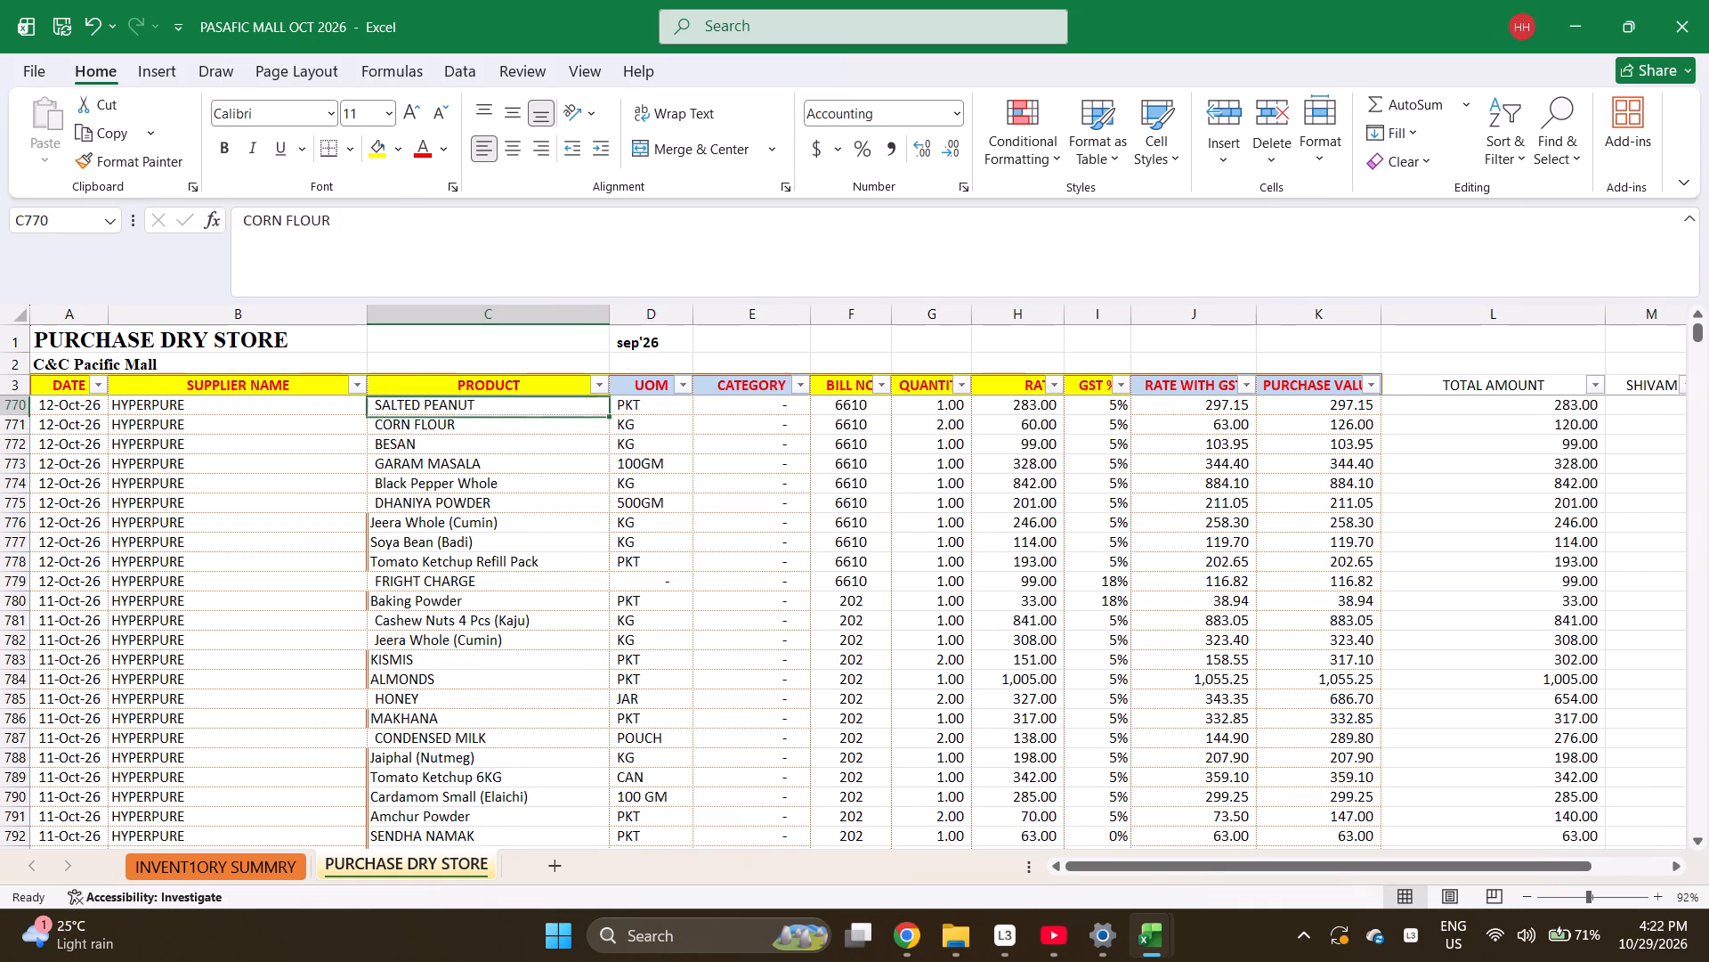
pyautogui.press('Up')
pyautogui.press('Up')
pyautogui.press('Up')
pyautogui.press('Up')
pyautogui.press('Up')
pyautogui.press('Up')
pyautogui.press('Up')
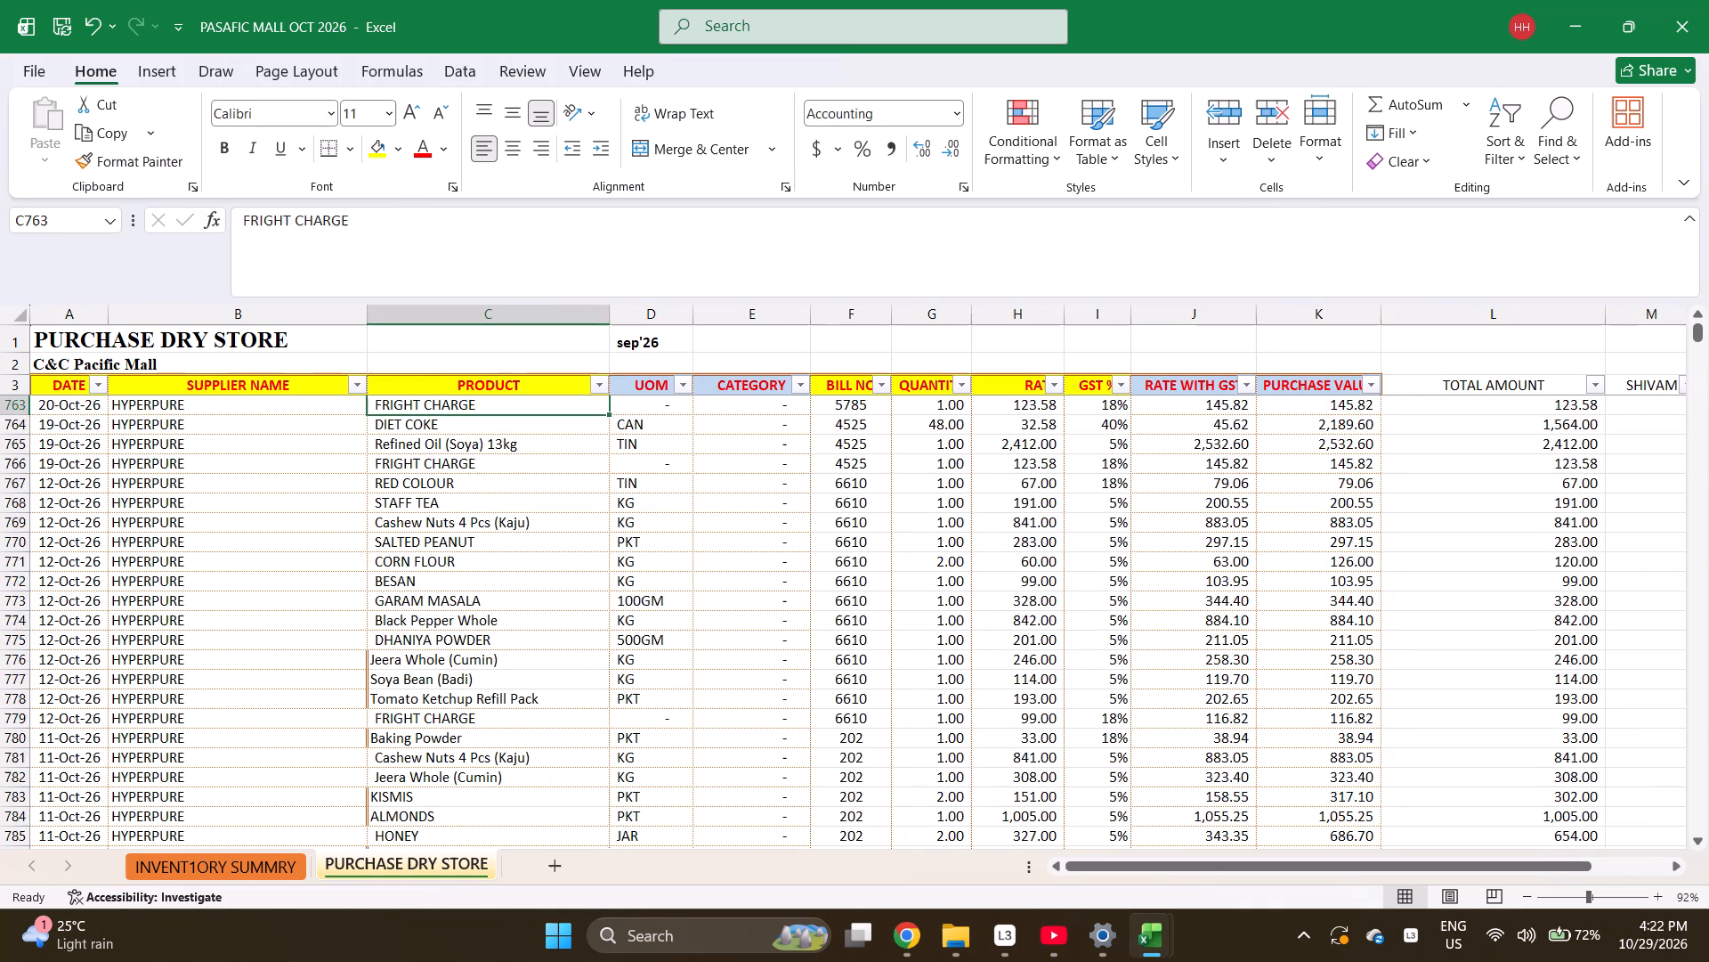
pyautogui.press('Up')
pyautogui.press('Up')
pyautogui.press('Up')
pyautogui.press('Up')
# Find the DHANI entry and set DHANIYA POWDER in row 775 to quantity 2 with the rate =201/2.
pyautogui.hotkey('ctrl', 'f')
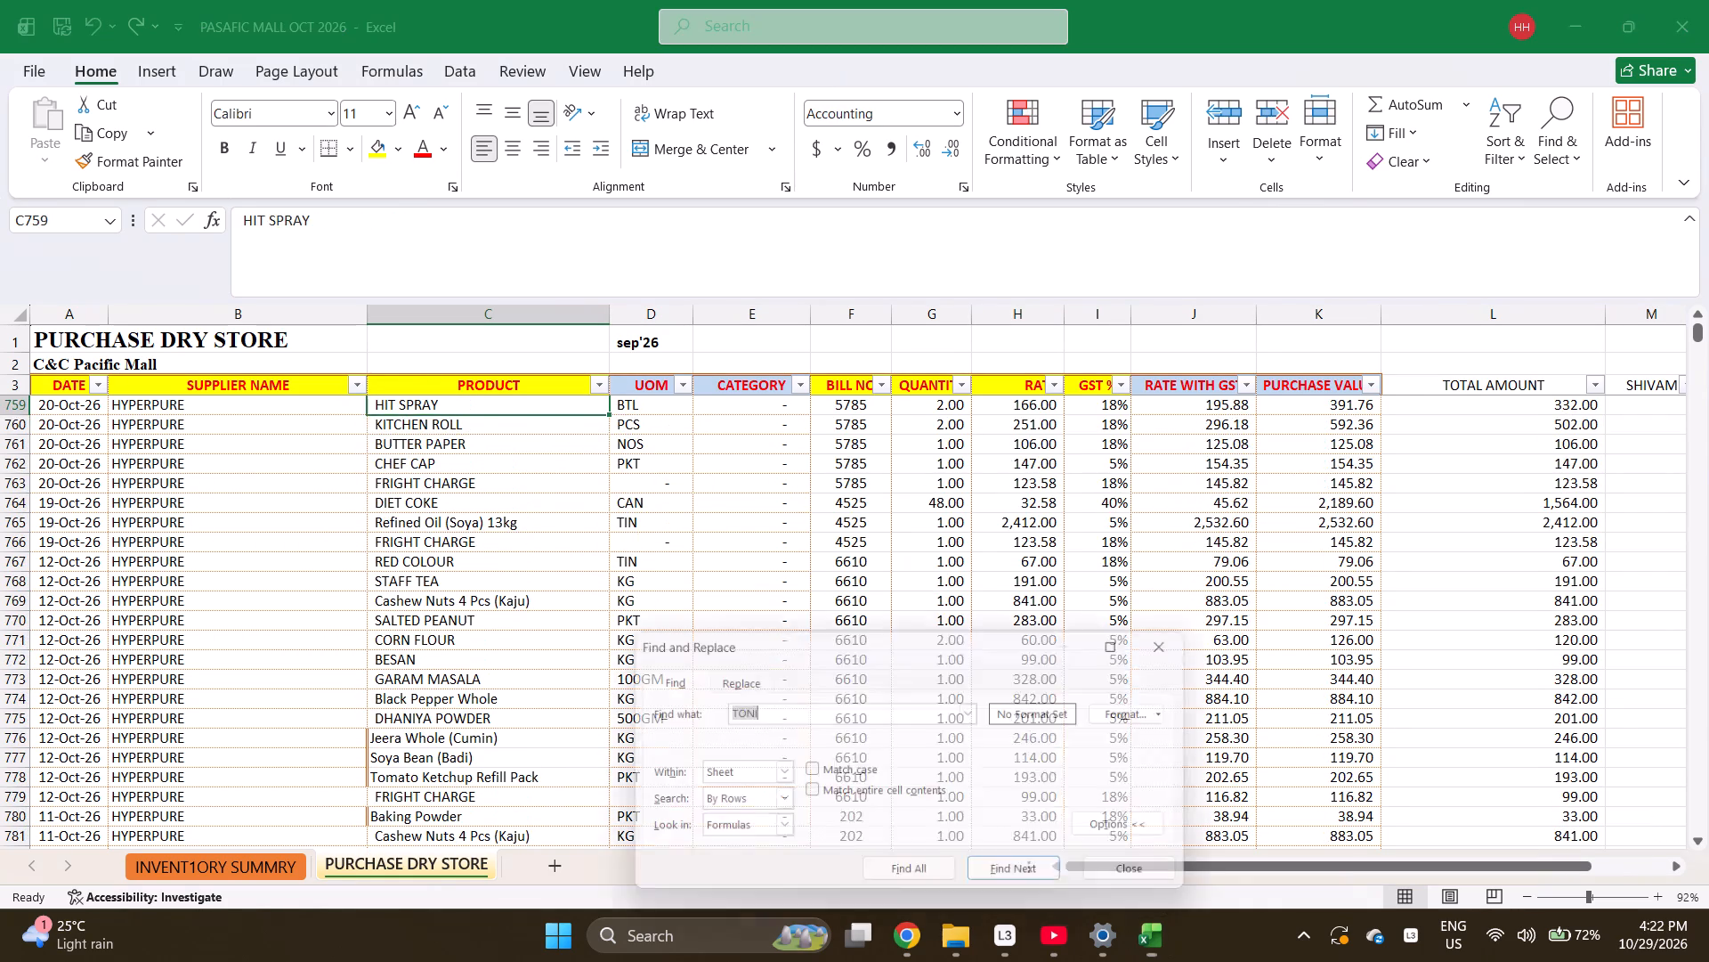
pyautogui.write('DHANI')
pyautogui.press('Return')
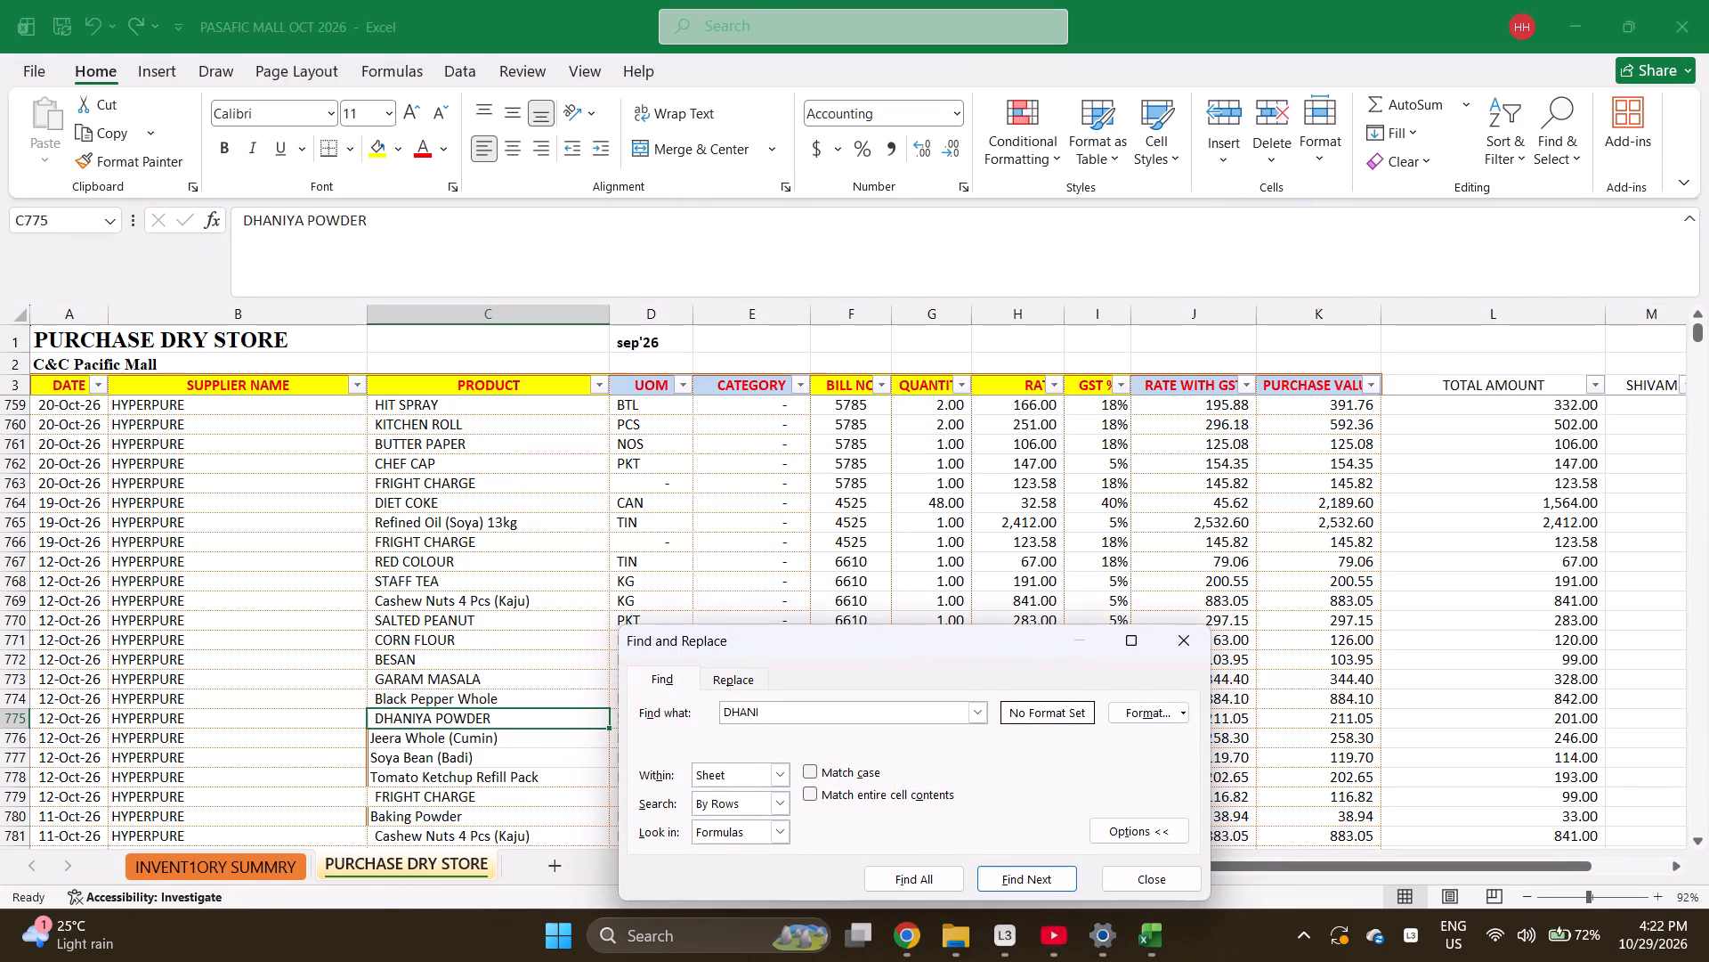
pyautogui.press('Escape')
pyautogui.press('Right')
pyautogui.press('Right')
pyautogui.press('Right')
pyautogui.press('Right')
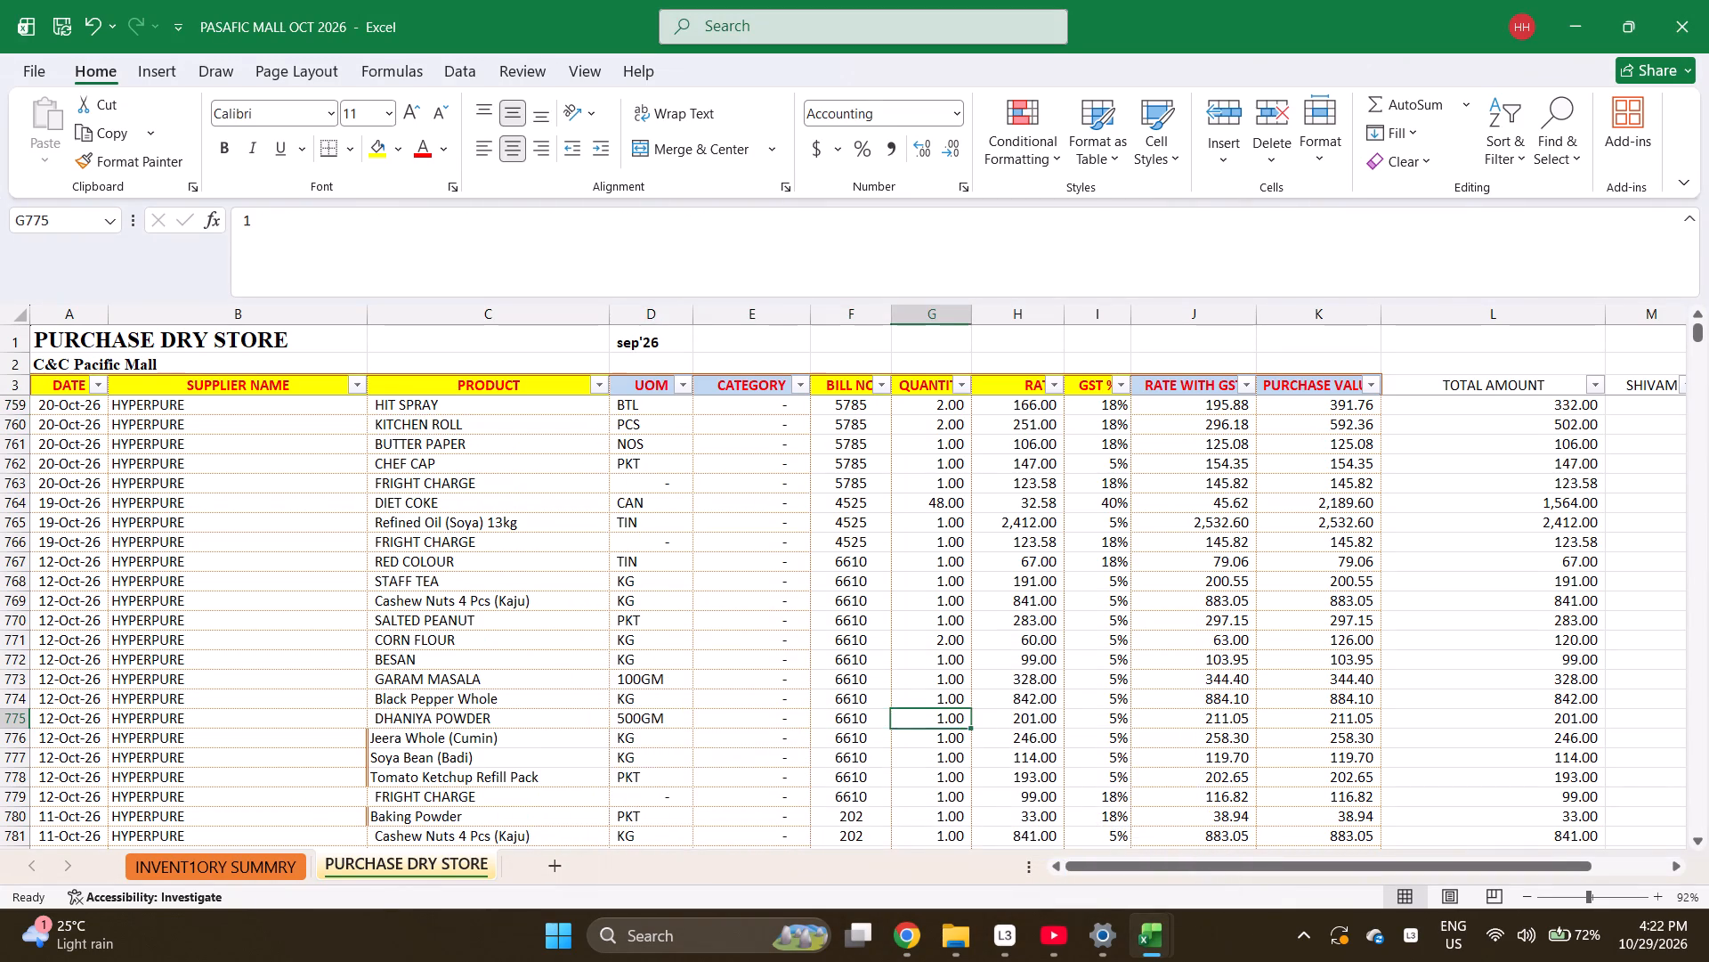
pyautogui.press('Right')
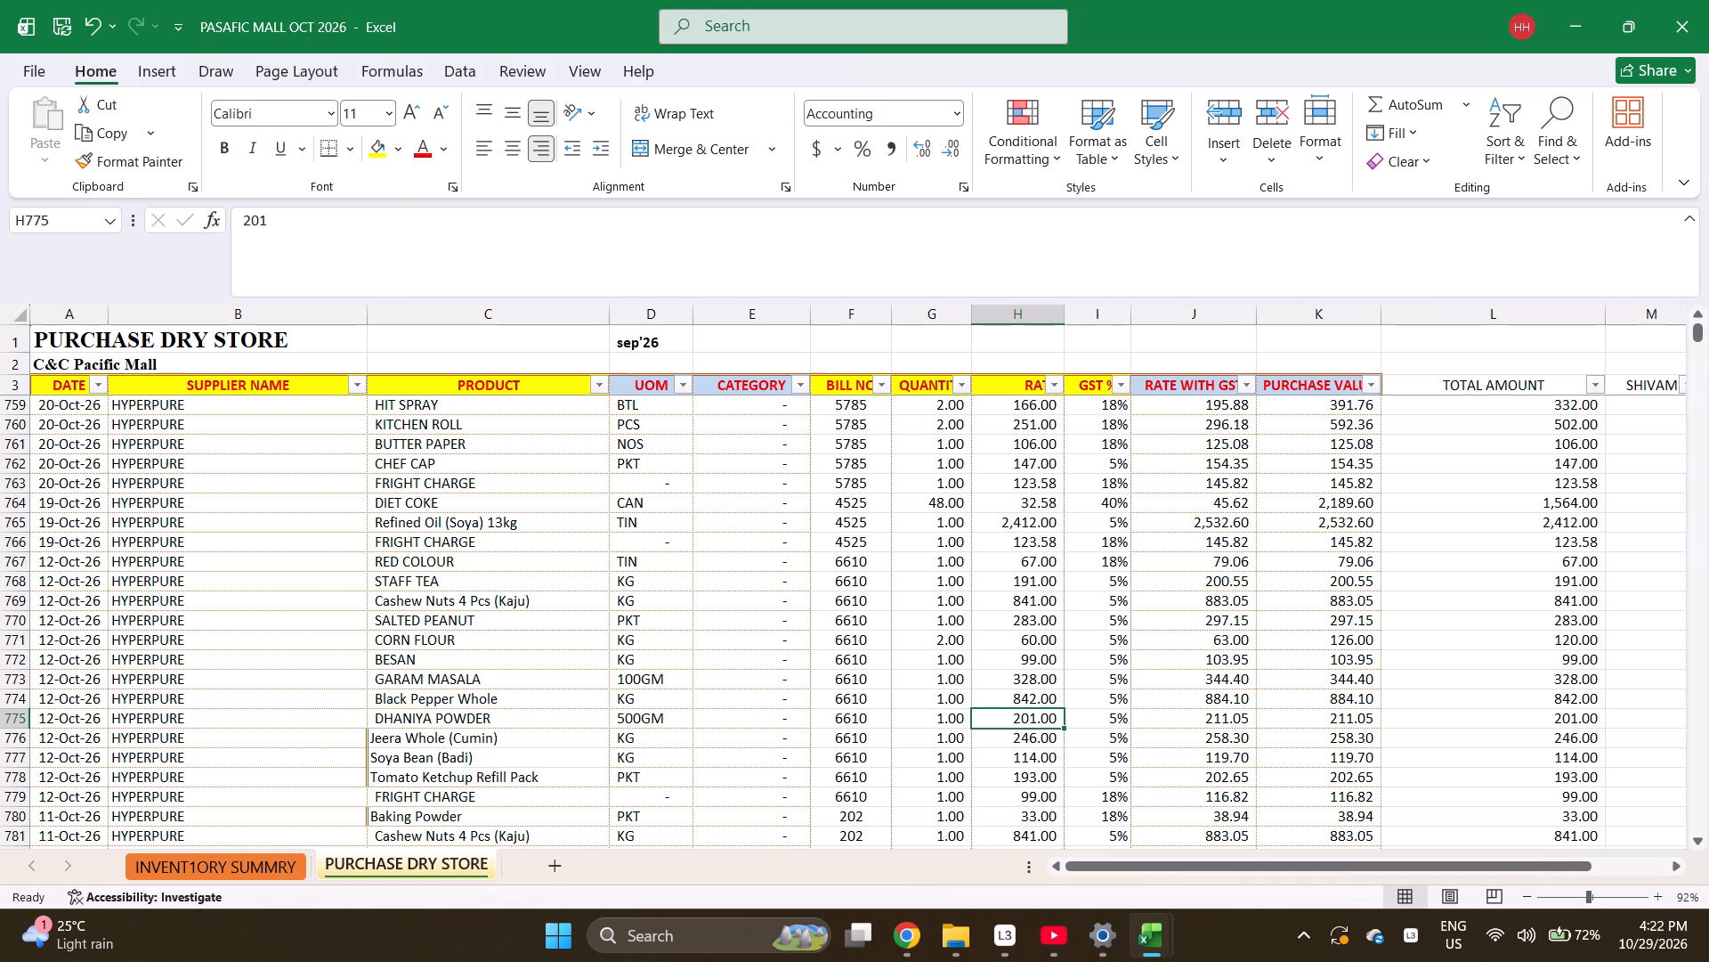
pyautogui.press('Left')
pyautogui.press('2')
pyautogui.press('Right')
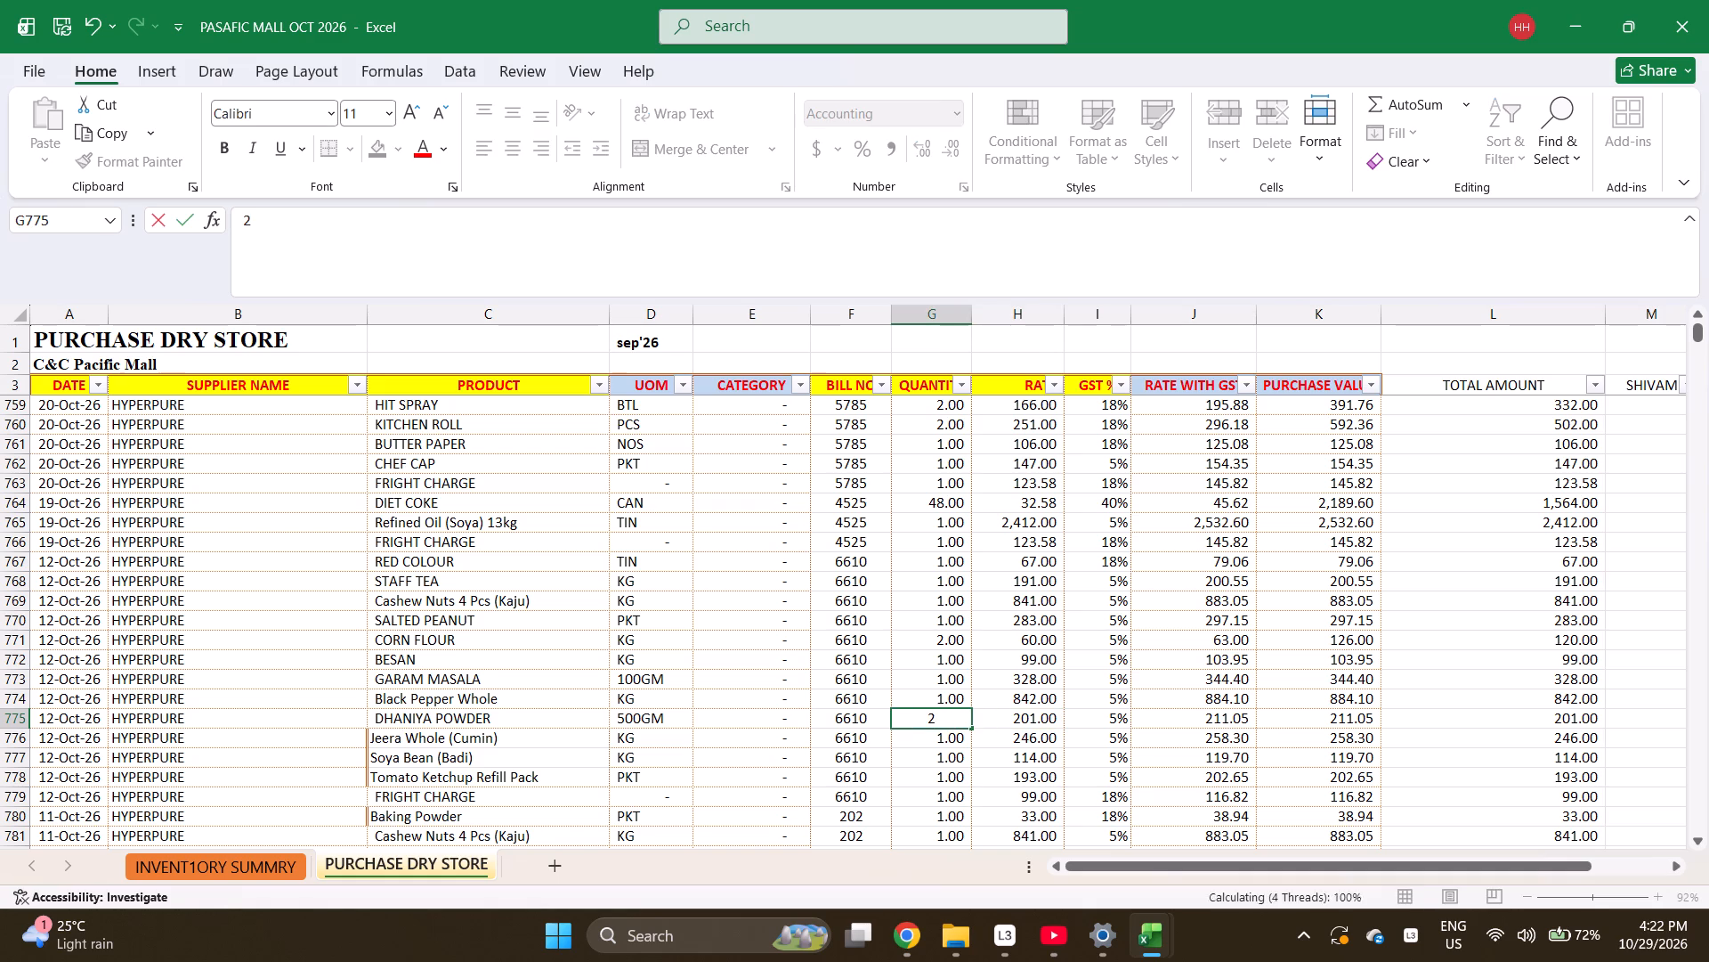
pyautogui.write('=201/')
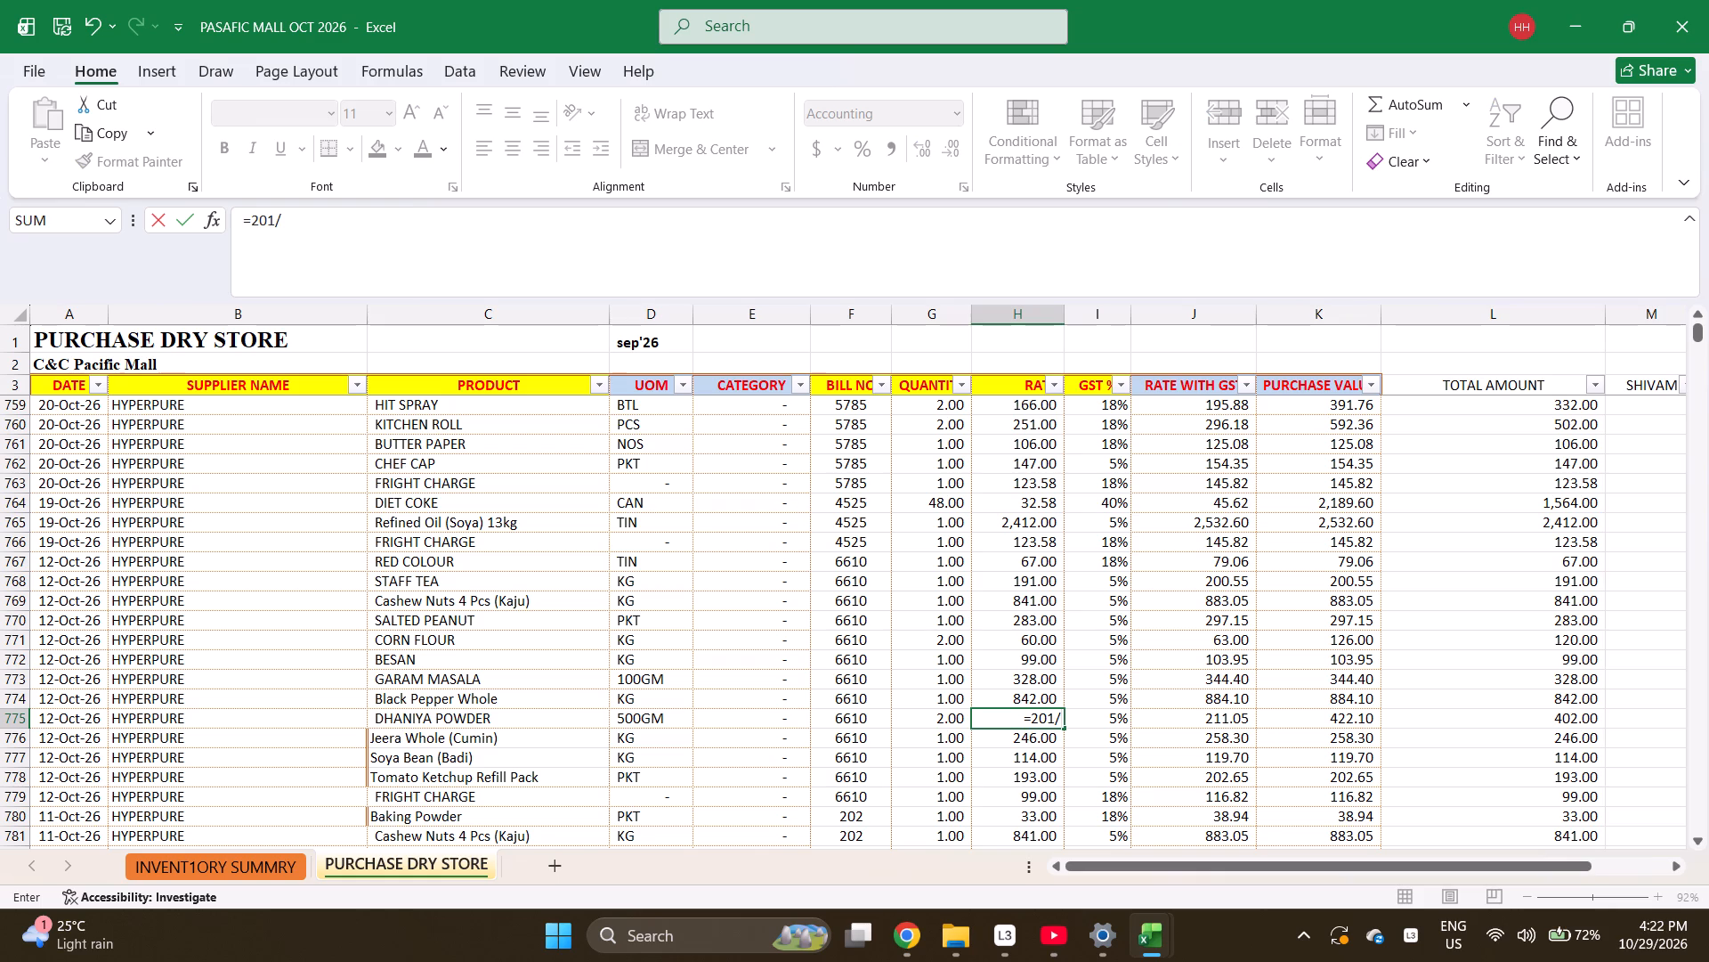
pyautogui.press('/')
pyautogui.press('BackSpace')
pyautogui.press('2')
pyautogui.press('Return')
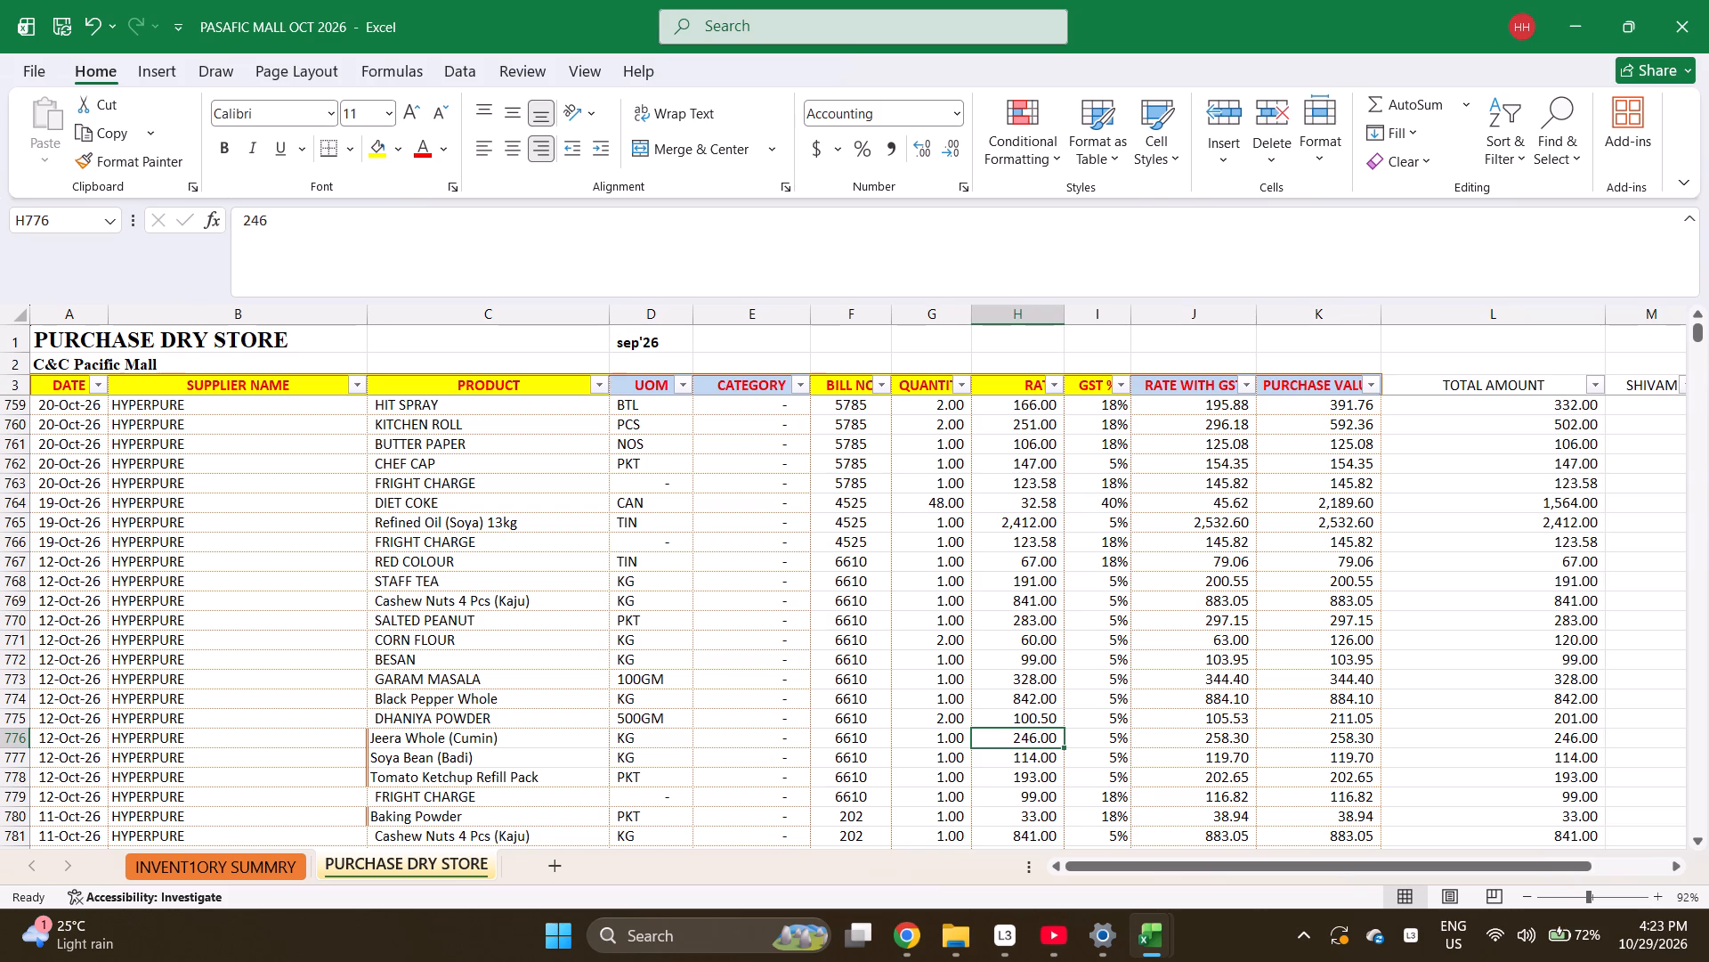
# Return to bill 9403 and enter GST 40% for Tonic Water Can in row 795 and 18% for rows 796 to 798.
pyautogui.press('Down')
pyautogui.press('Down')
pyautogui.press('Down')
pyautogui.press('Down')
pyautogui.press('Down')
pyautogui.press('Down')
pyautogui.press('Down')
pyautogui.press('Down')
pyautogui.press('Down')
pyautogui.press('Down')
pyautogui.press('Down')
pyautogui.press('Down')
pyautogui.press('Down')
pyautogui.press('Down')
pyautogui.press('Down')
pyautogui.press('Down')
pyautogui.press('Down')
pyautogui.press('Down')
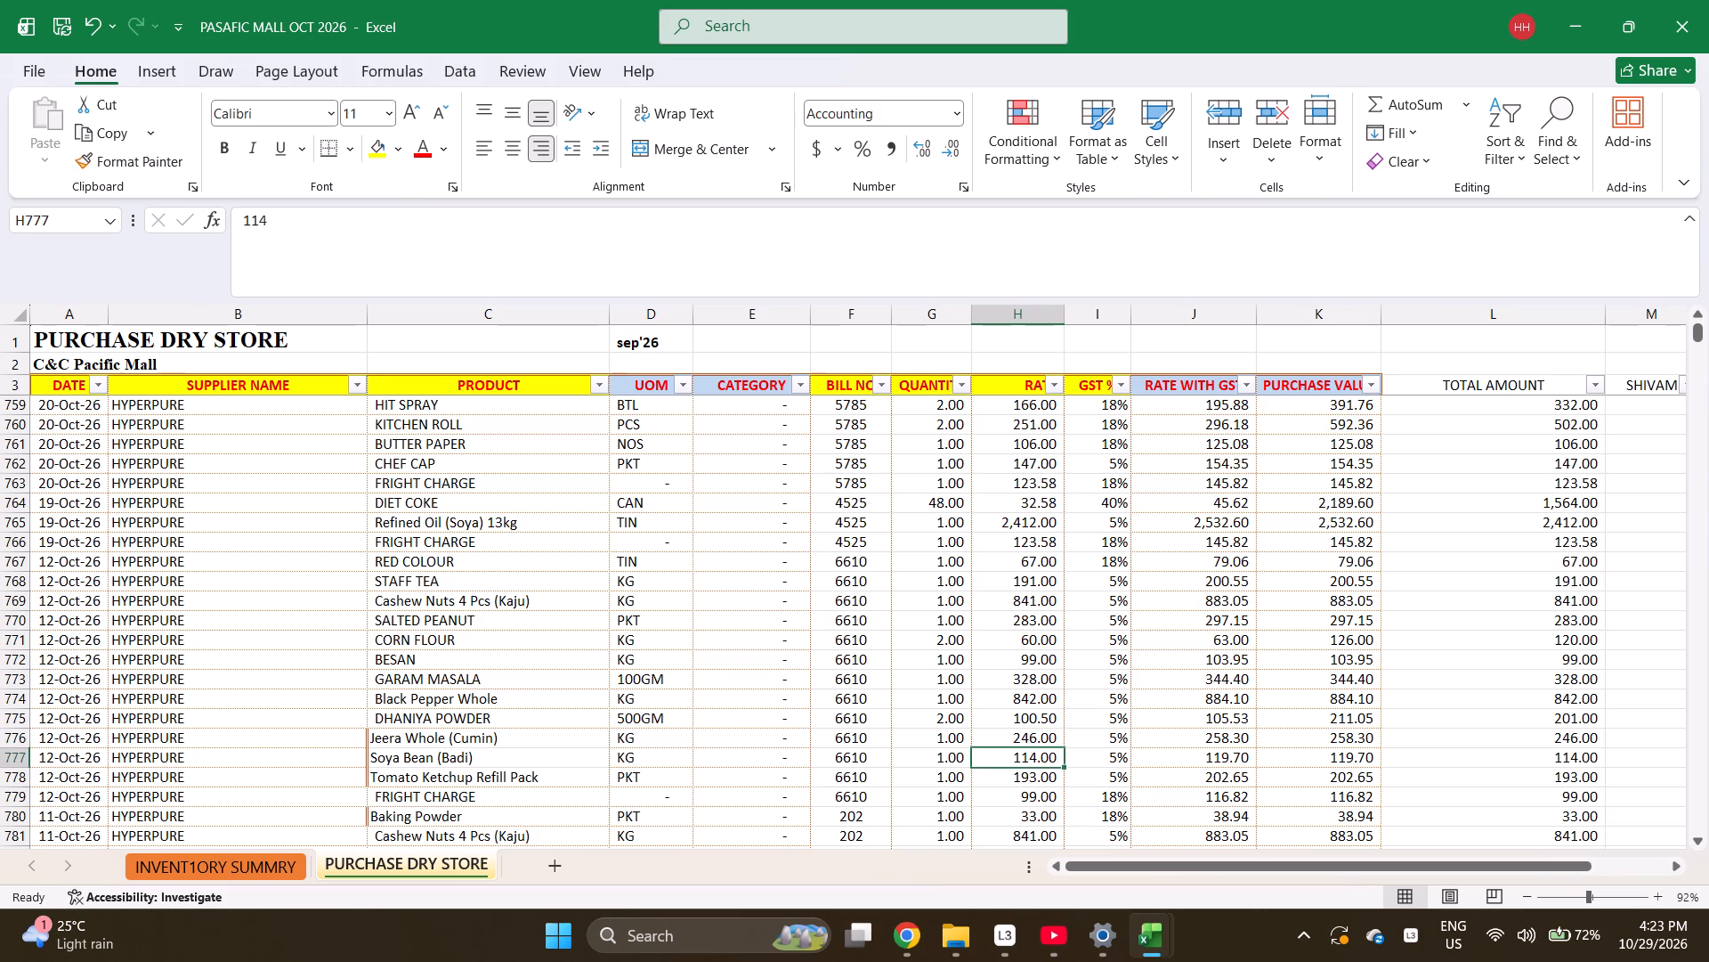
pyautogui.hotkey('shift', 'Down')
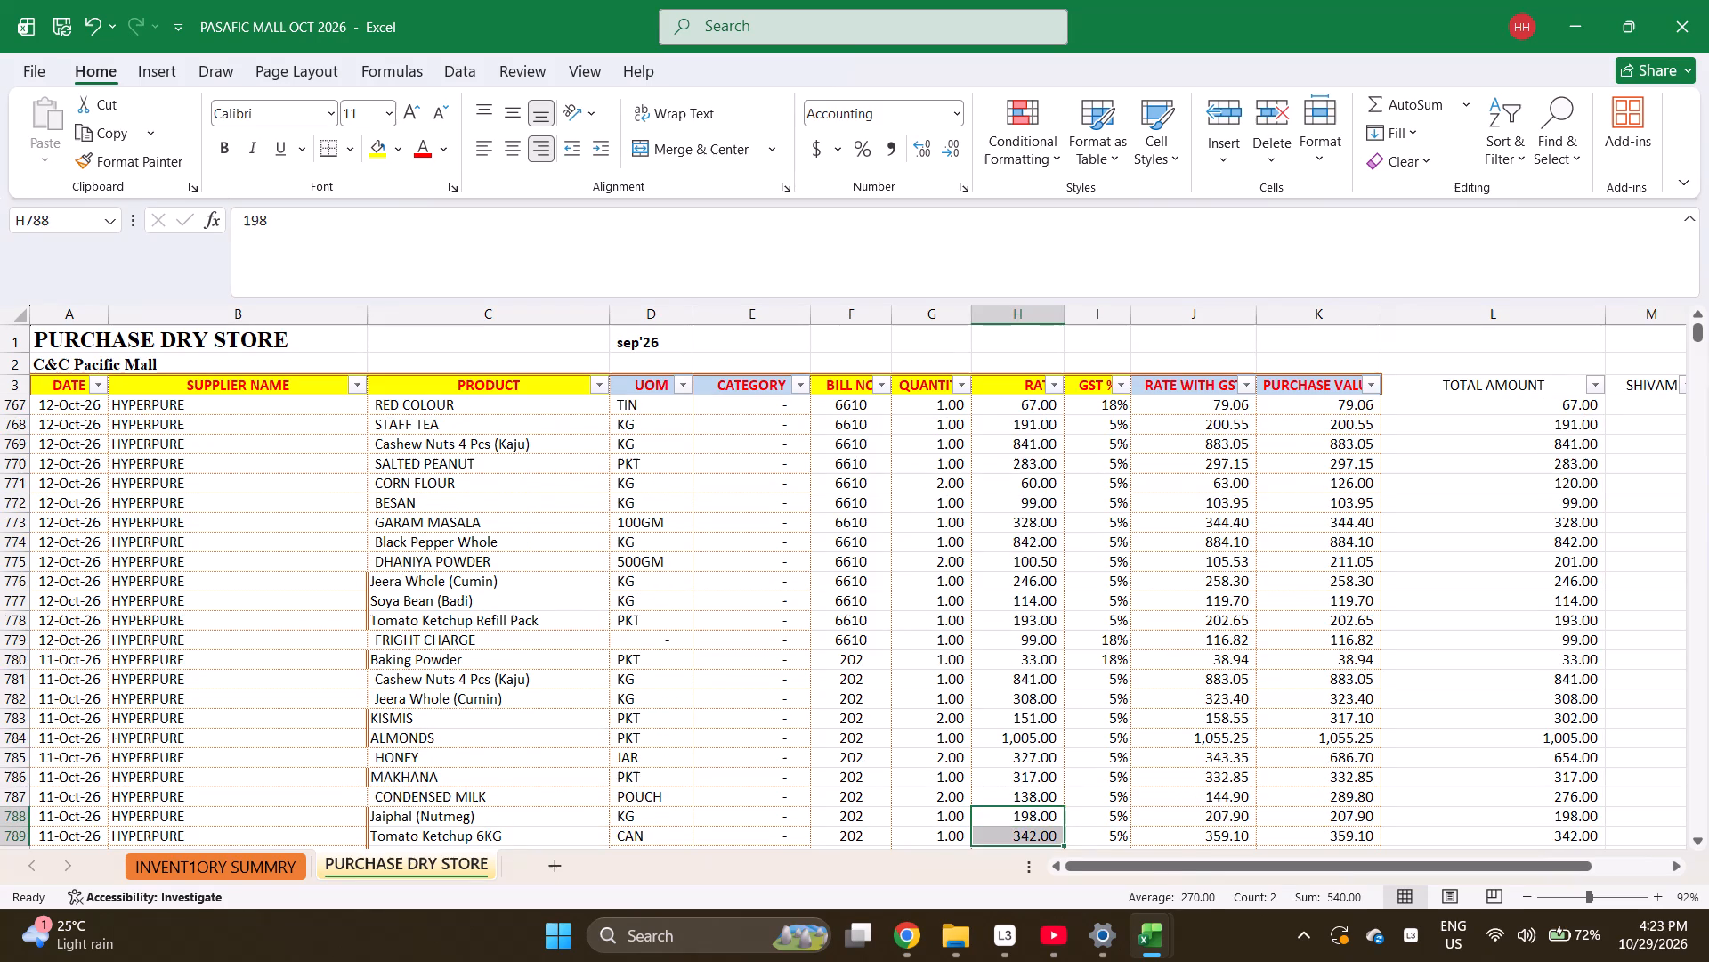
pyautogui.press('Down')
pyautogui.press('Down')
pyautogui.press('Up')
pyautogui.press('Up')
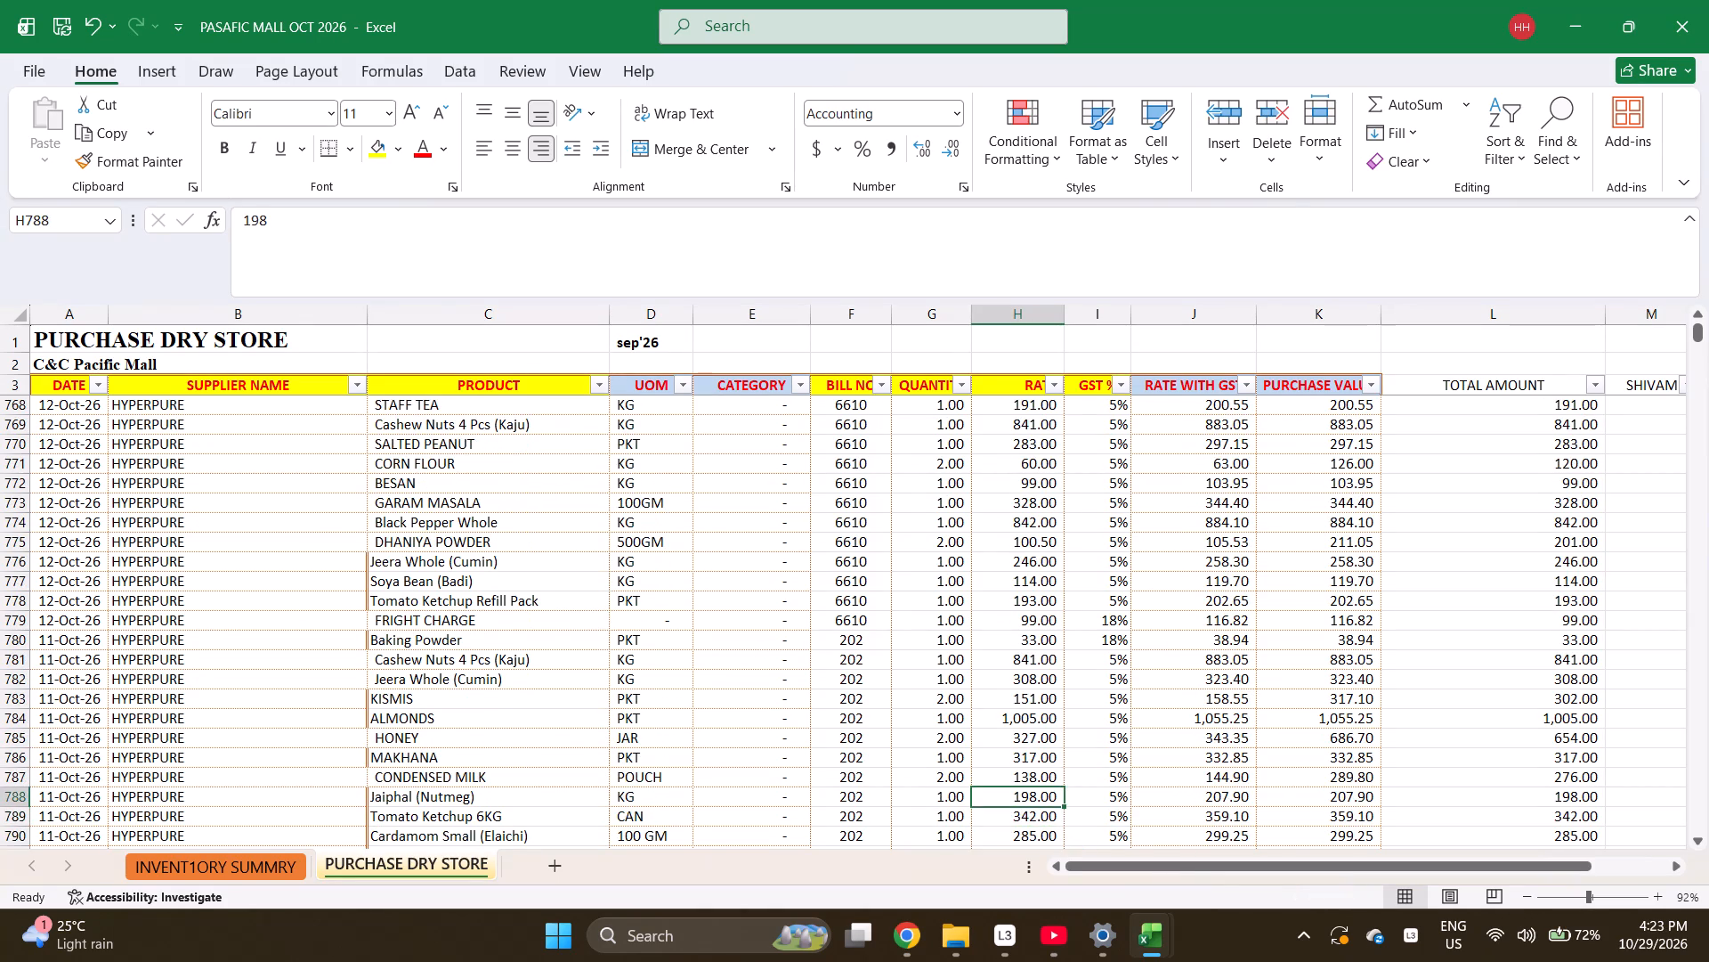
pyautogui.press('Down')
pyautogui.press('Down')
pyautogui.press('Down')
pyautogui.press('Down')
pyautogui.press('Down')
pyautogui.press('Down')
pyautogui.press('Down')
pyautogui.press('Down')
pyautogui.press('Down')
pyautogui.press('Down')
pyautogui.press('Down')
pyautogui.press('Down')
pyautogui.press('Down')
pyautogui.press('Down')
pyautogui.press('Down')
pyautogui.press('Down')
pyautogui.press('Down')
pyautogui.press('Down')
pyautogui.press('Down')
pyautogui.press('Down')
pyautogui.press('Down')
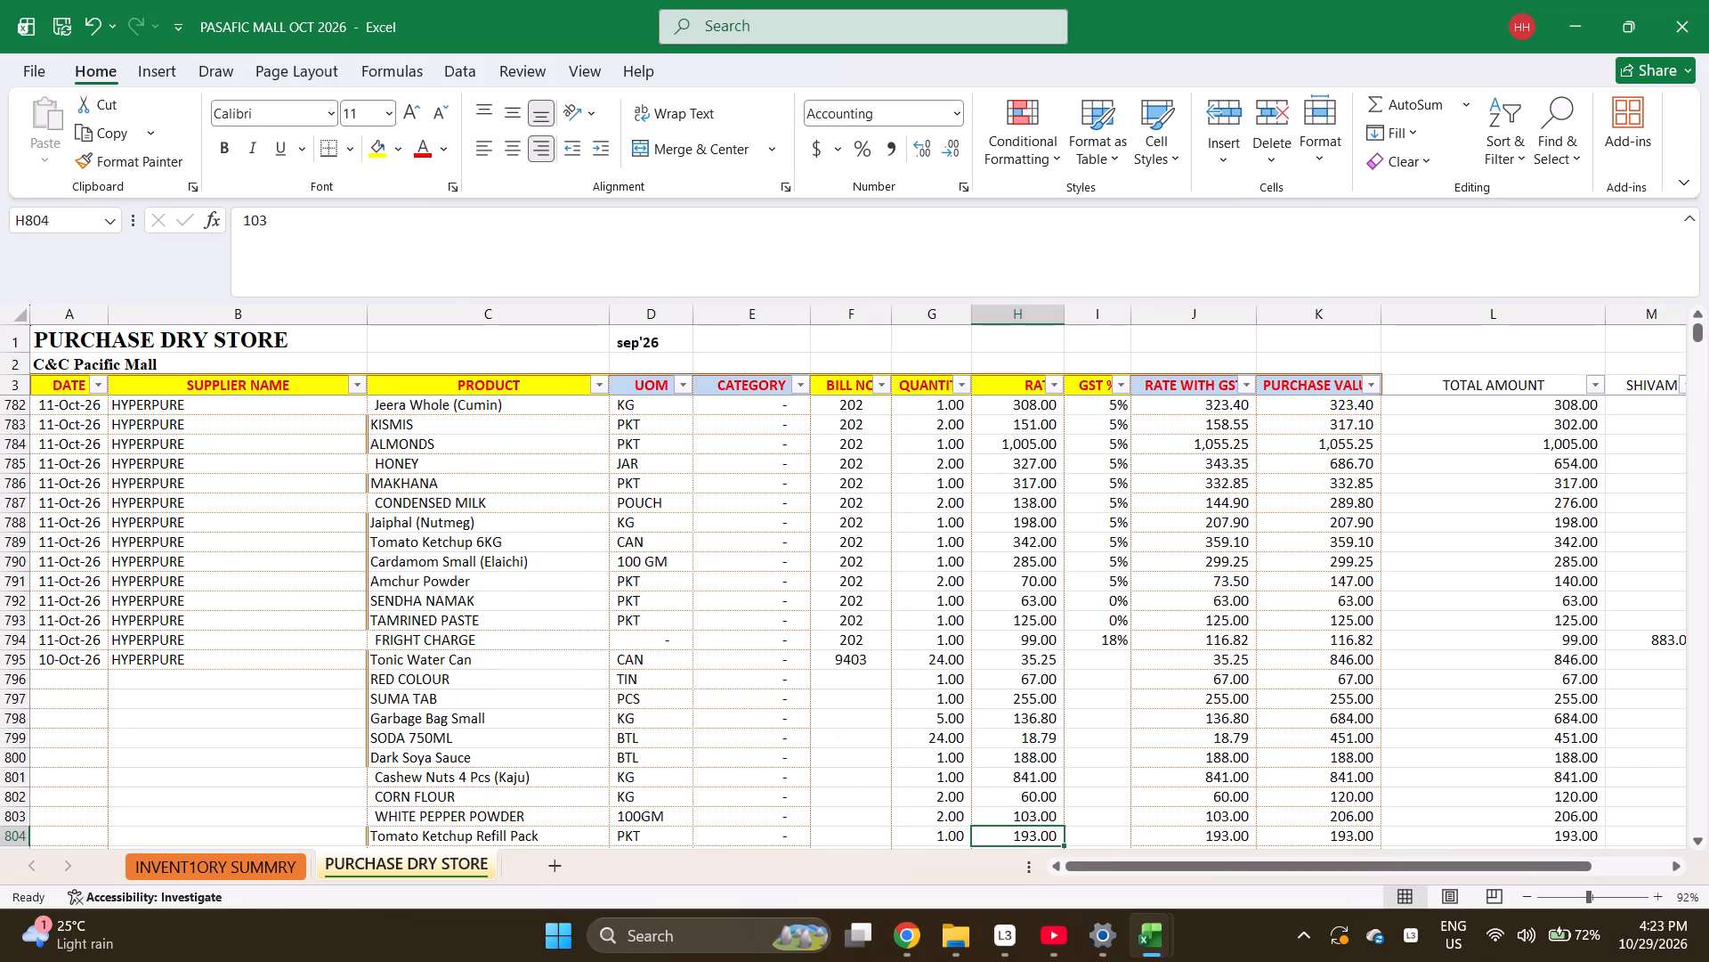
pyautogui.press('Down')
pyautogui.press('Down')
pyautogui.press('Right')
pyautogui.hotkey('shift', 'Up')
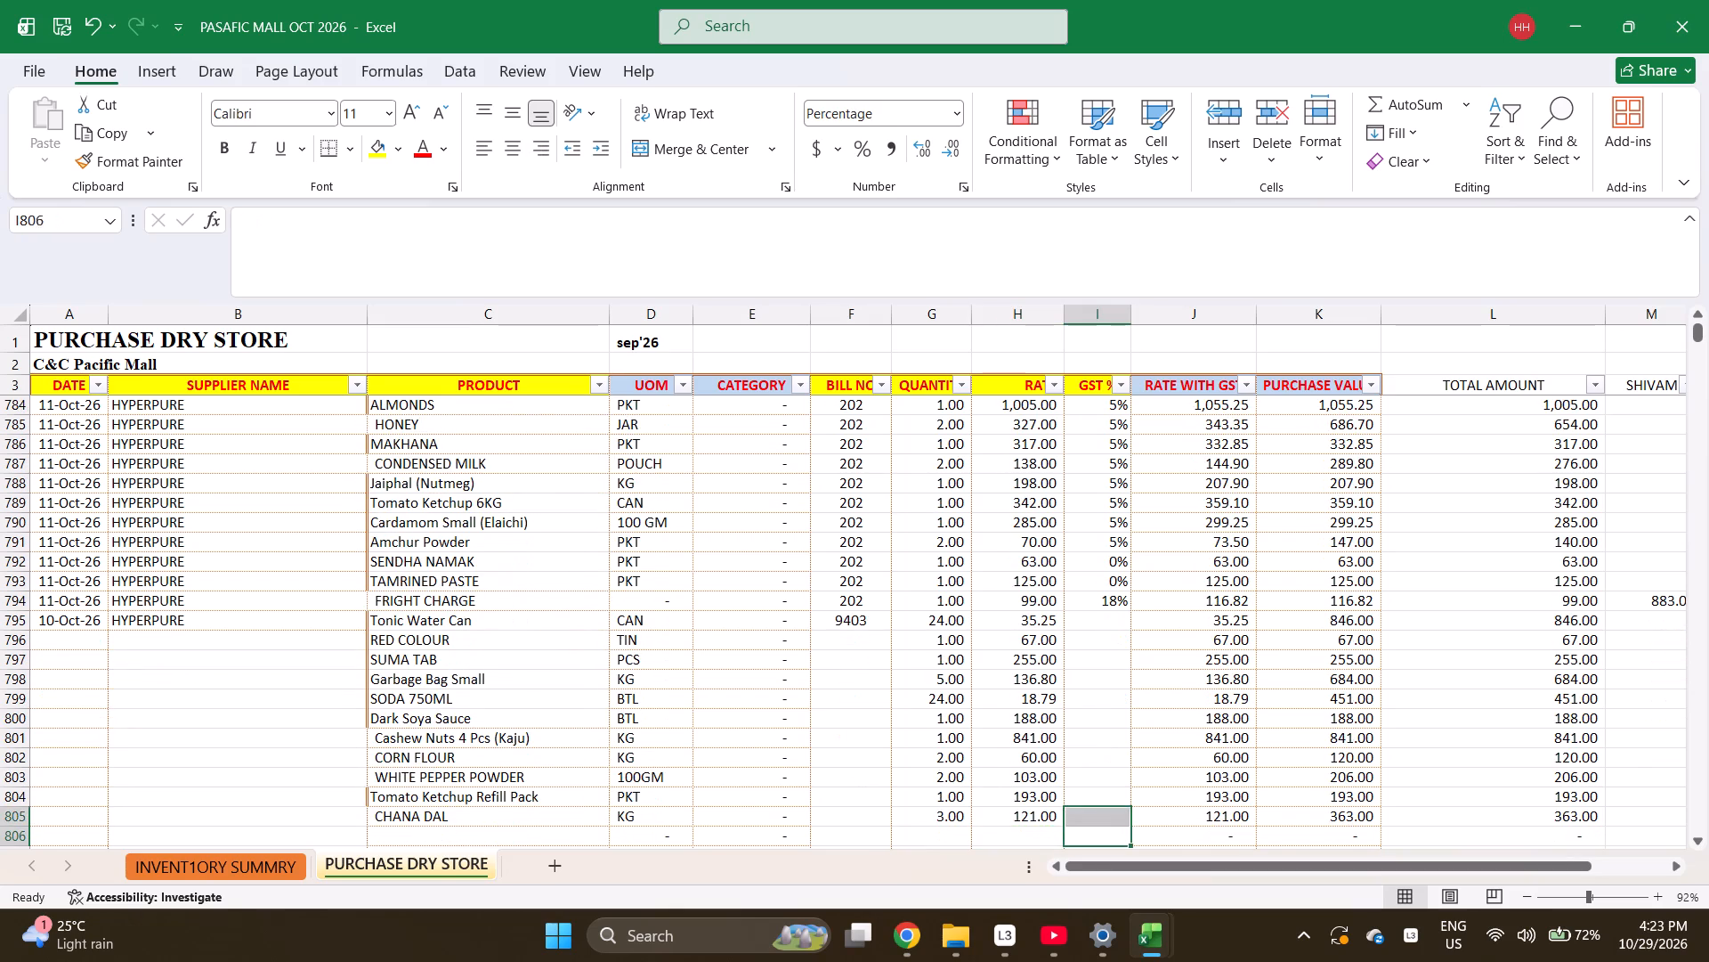
pyautogui.press('Down')
pyautogui.hotkey('ctrl', 'Up')
pyautogui.press('Down')
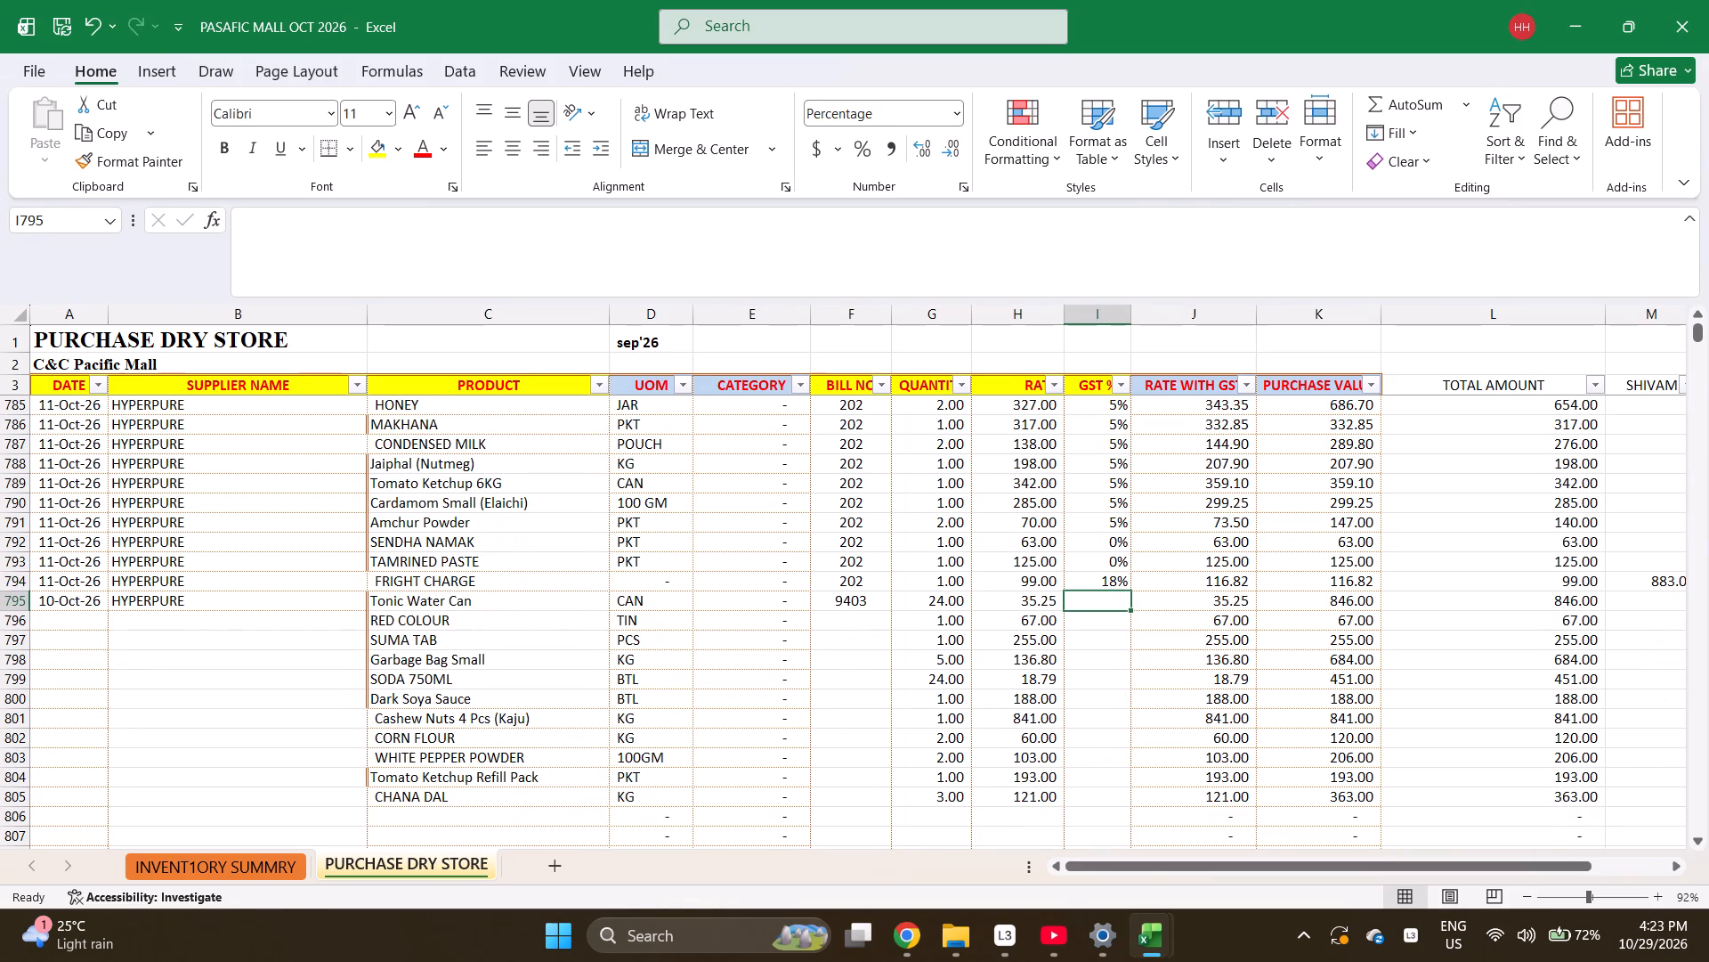
pyautogui.write('40')
pyautogui.press('Return')
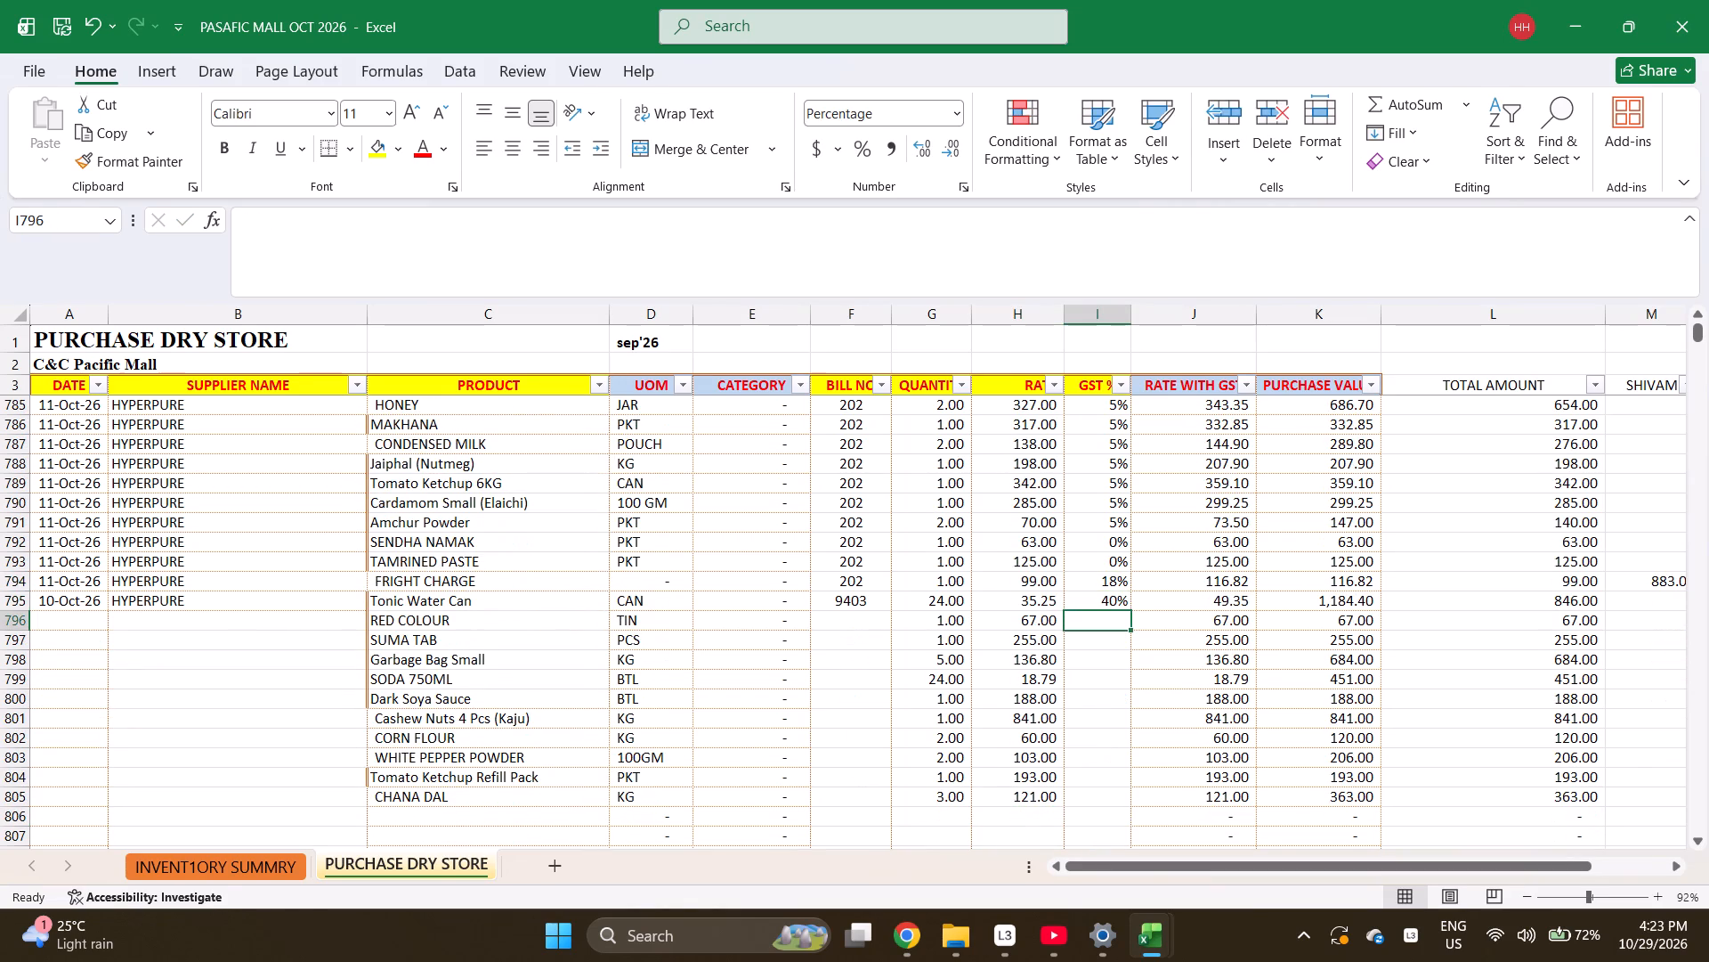
pyautogui.write('18')
pyautogui.press('Return')
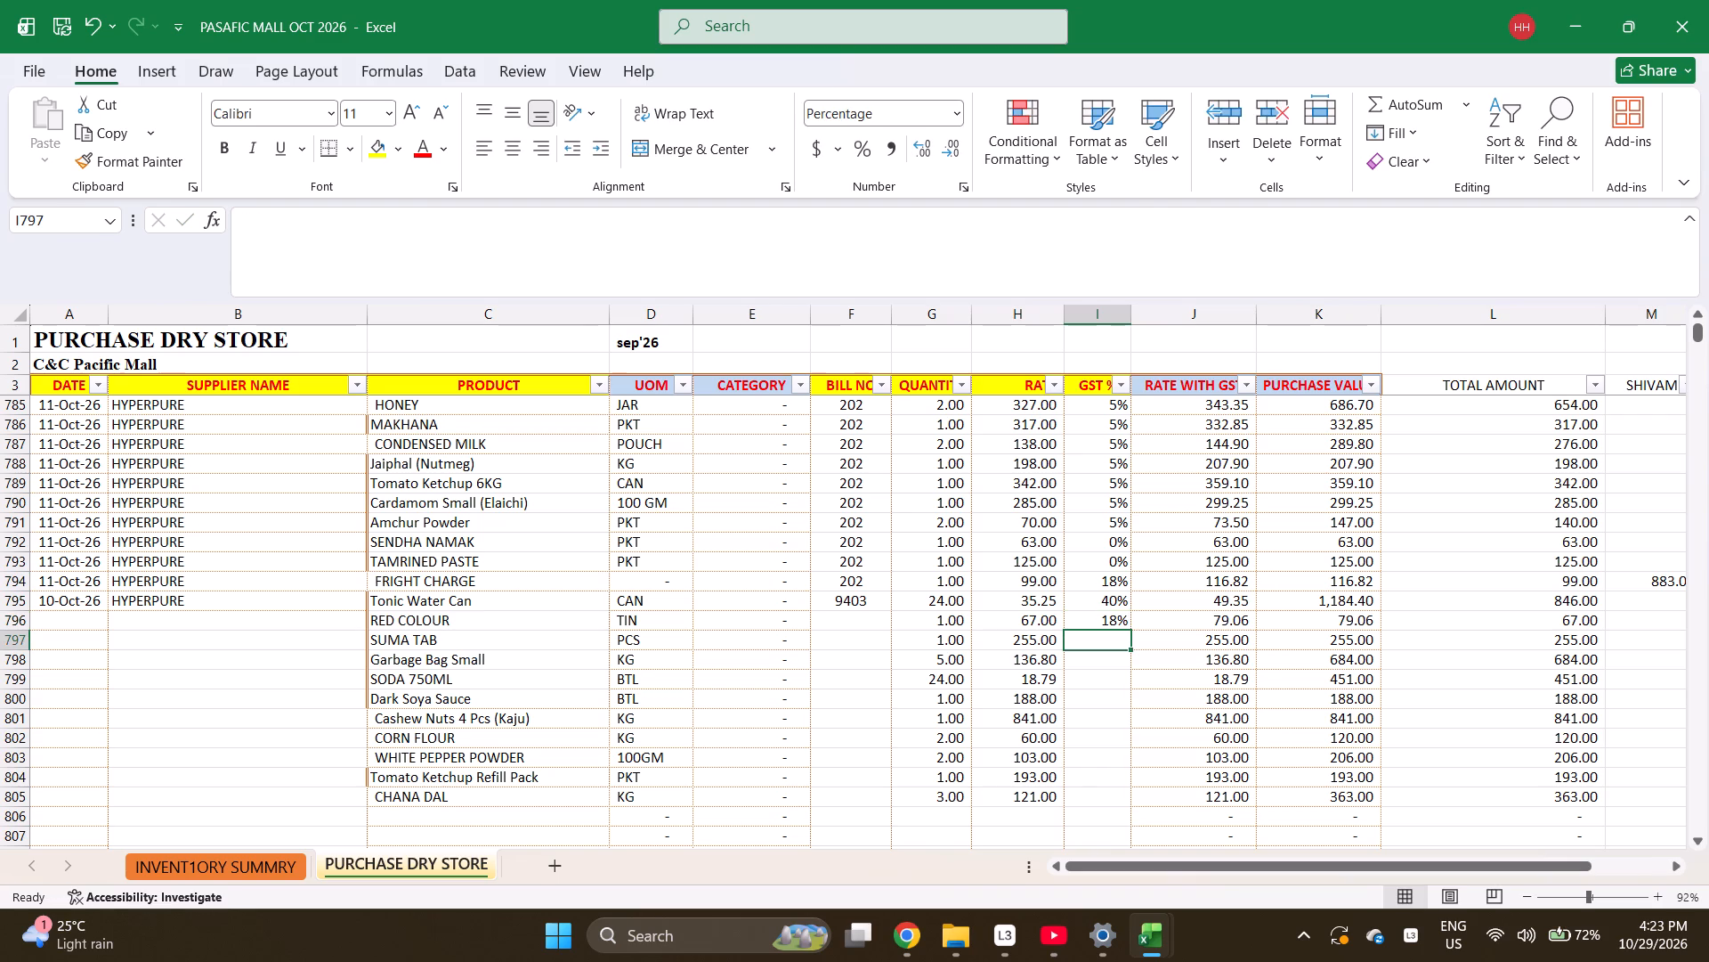
pyautogui.write('18')
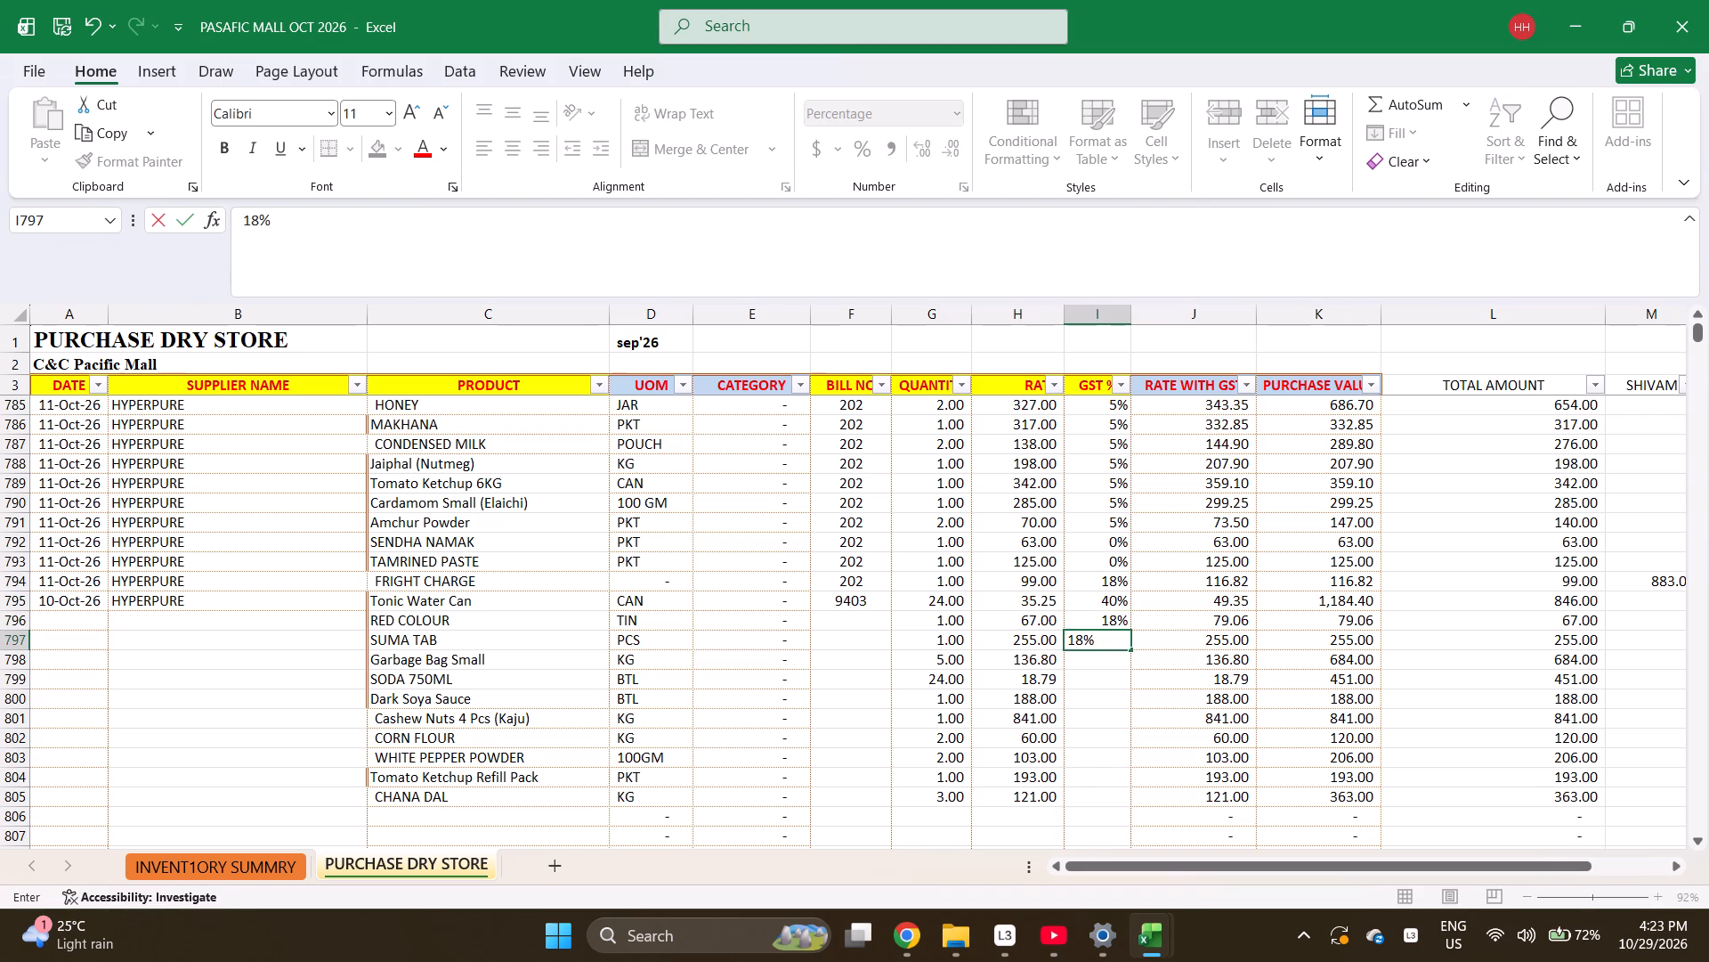
pyautogui.press('Return')
pyautogui.write('18')
pyautogui.press('Return')
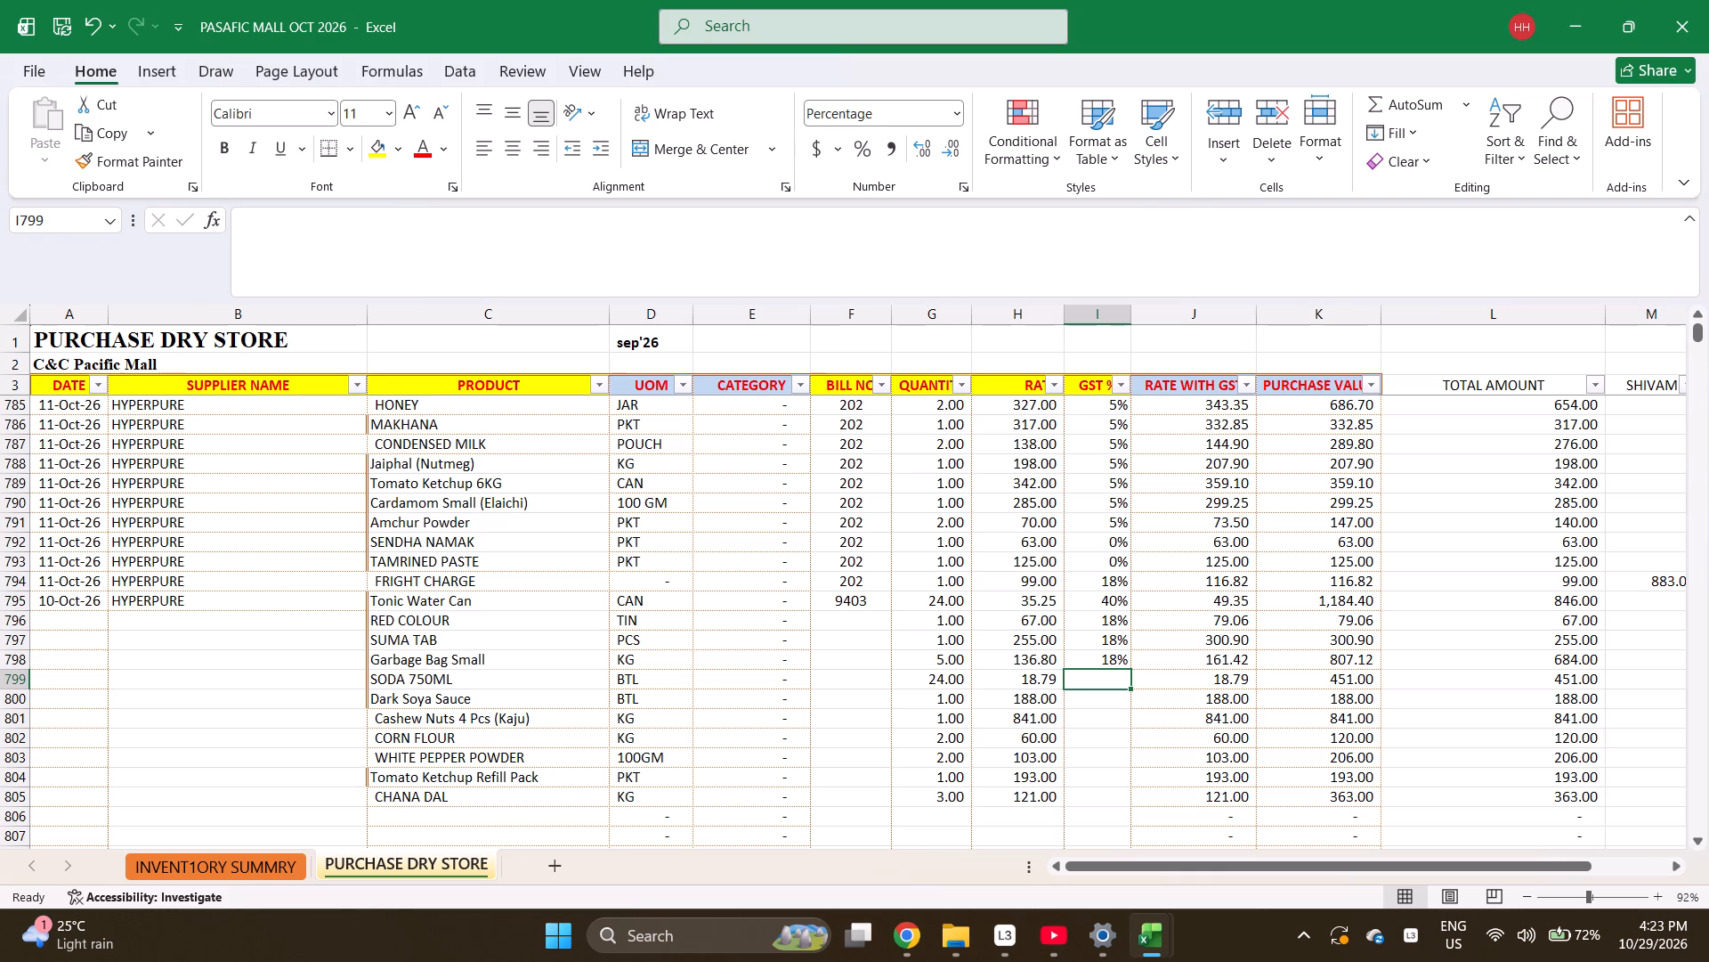
# Enter GST 5% for rows 799 to 804, SODA 750ML through Tomato Ketchup Refill Pack, and 0% for CHANA DAL in row 805.
pyautogui.press('5')
pyautogui.press('Return')
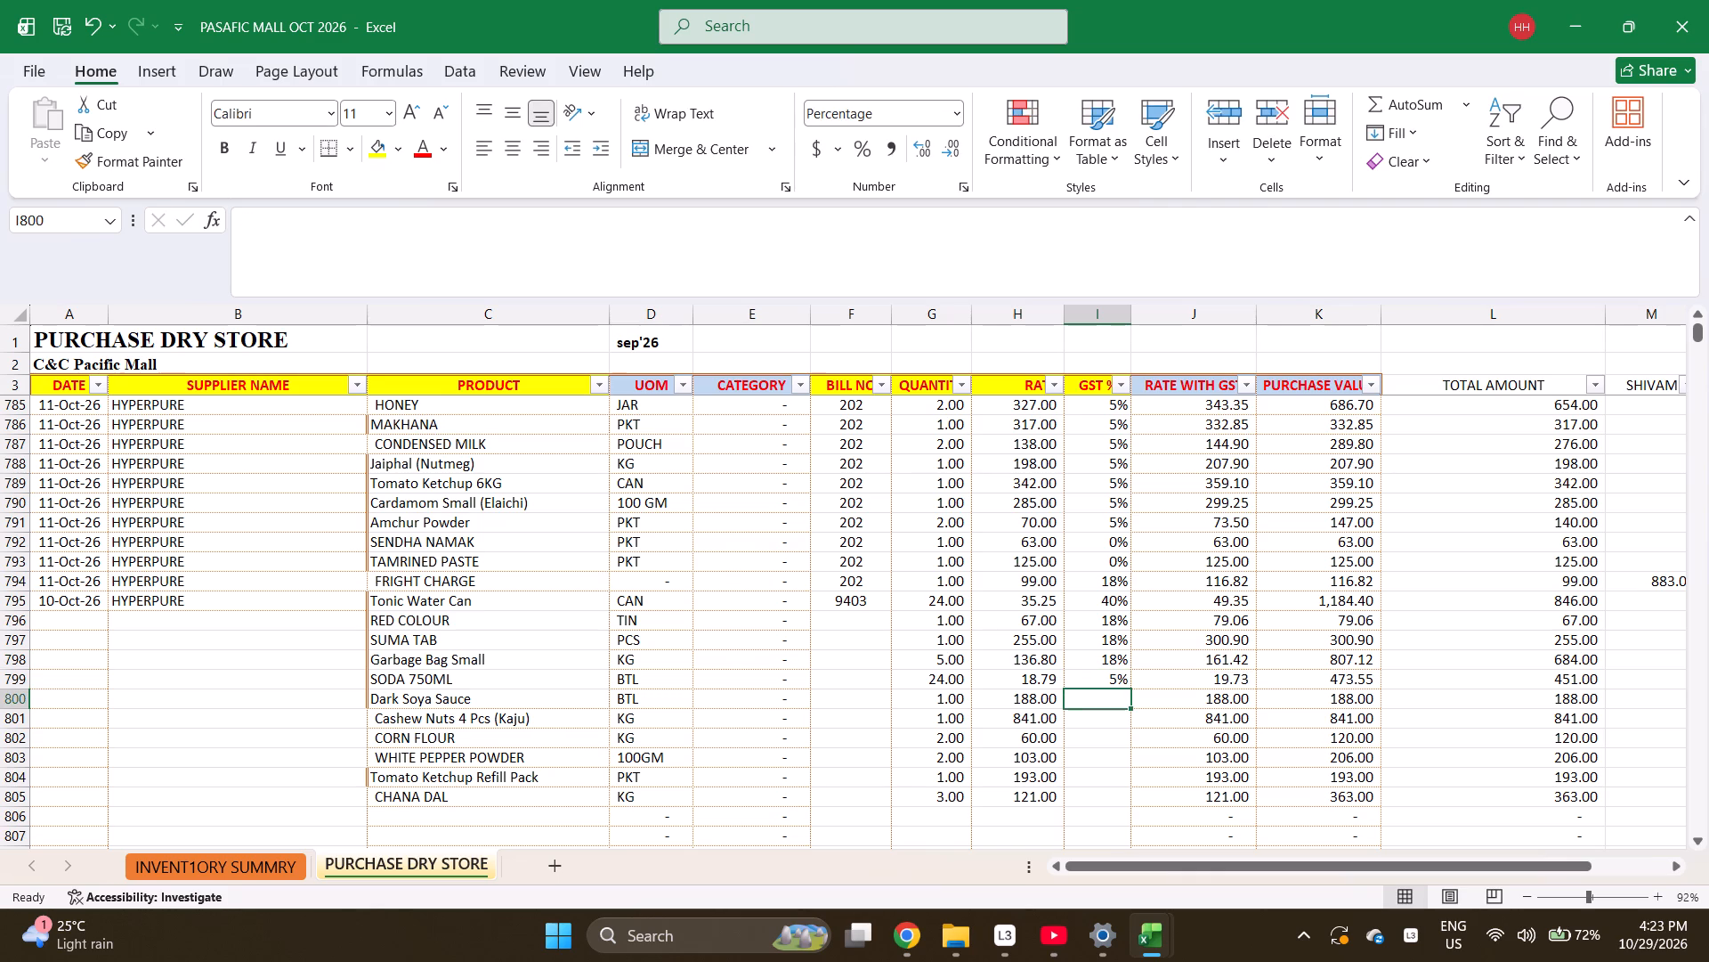
pyautogui.press('5')
pyautogui.press('Return')
pyautogui.press('5')
pyautogui.press('Return')
pyautogui.press('5')
pyautogui.press('Return')
pyautogui.press('5')
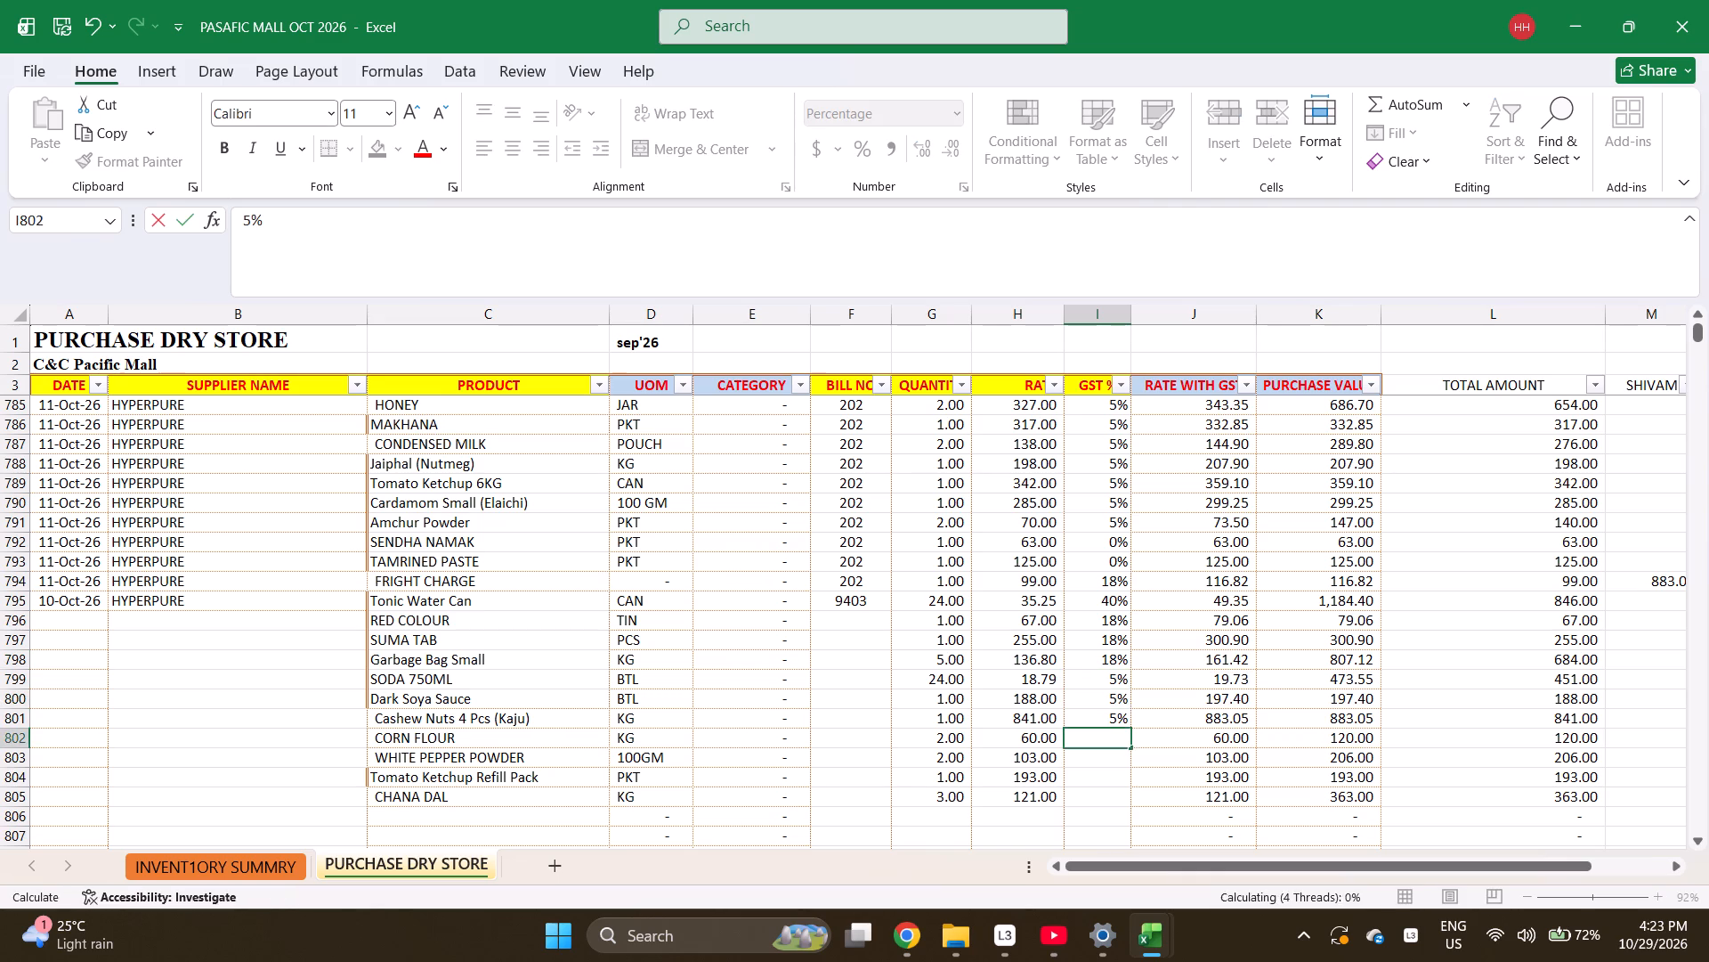
pyautogui.press('Return')
pyautogui.press('5')
pyautogui.press('Return')
pyautogui.press('5')
pyautogui.press('Return')
pyautogui.press('Up')
pyautogui.press('0')
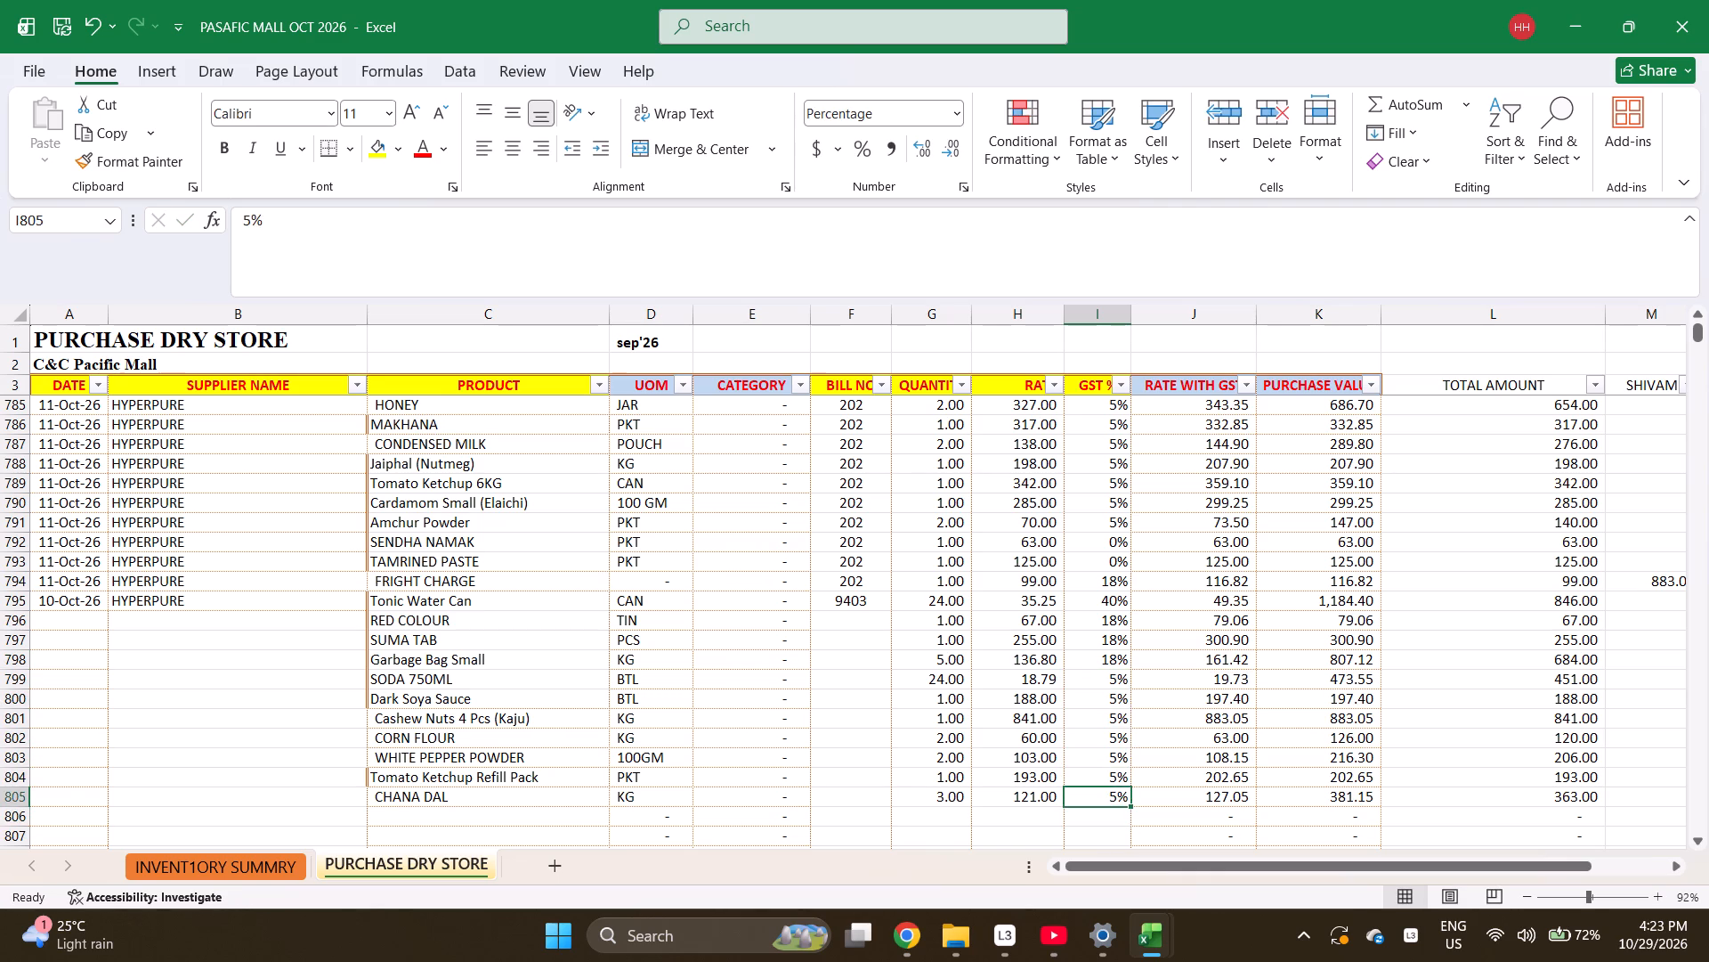
pyautogui.press('Return')
# Fill bill number 9403 down from row 795 through the CHANA DAL row 805.
pyautogui.press('Left')
pyautogui.press('Left')
pyautogui.press('Left')
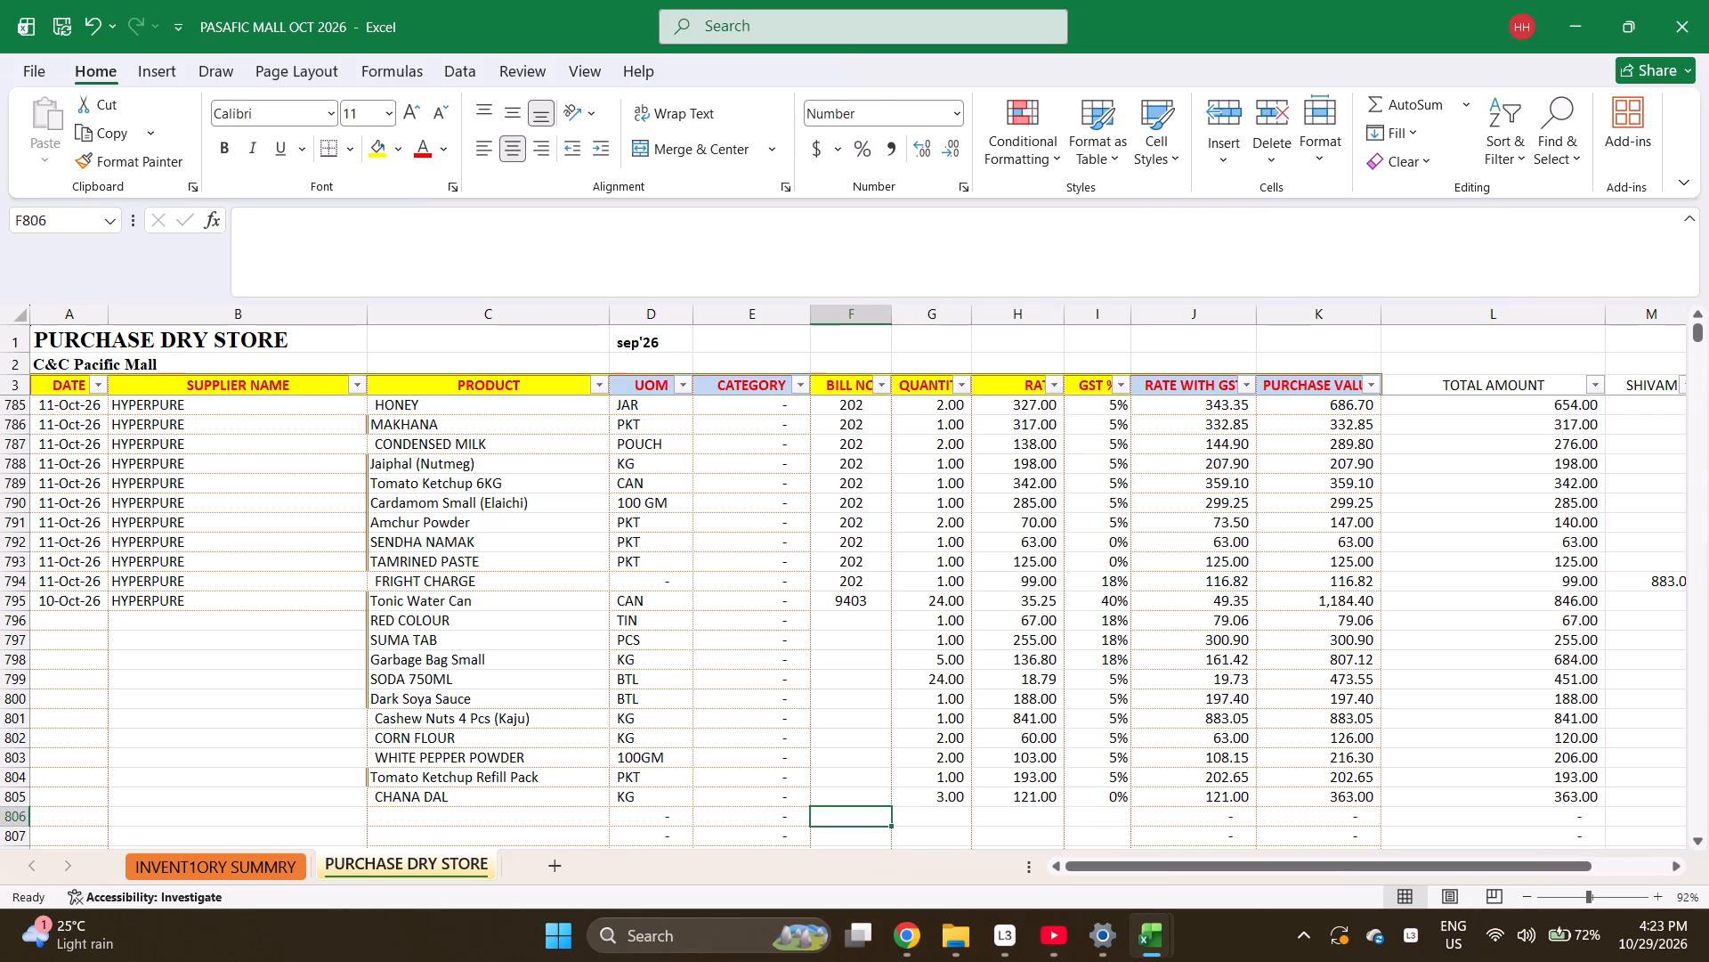
pyautogui.hotkey('ctrl', 'Up')
pyautogui.hotkey('shift', 'Down')
pyautogui.hotkey('shift', 'Down')
pyautogui.hotkey('shift', 'Down')
pyautogui.hotkey('shift', 'Down')
pyautogui.hotkey('shift', 'Down')
pyautogui.hotkey('shift', 'Down')
pyautogui.hotkey('shift', 'Down')
pyautogui.hotkey('shift', 'Down')
pyautogui.hotkey('shift', 'Down')
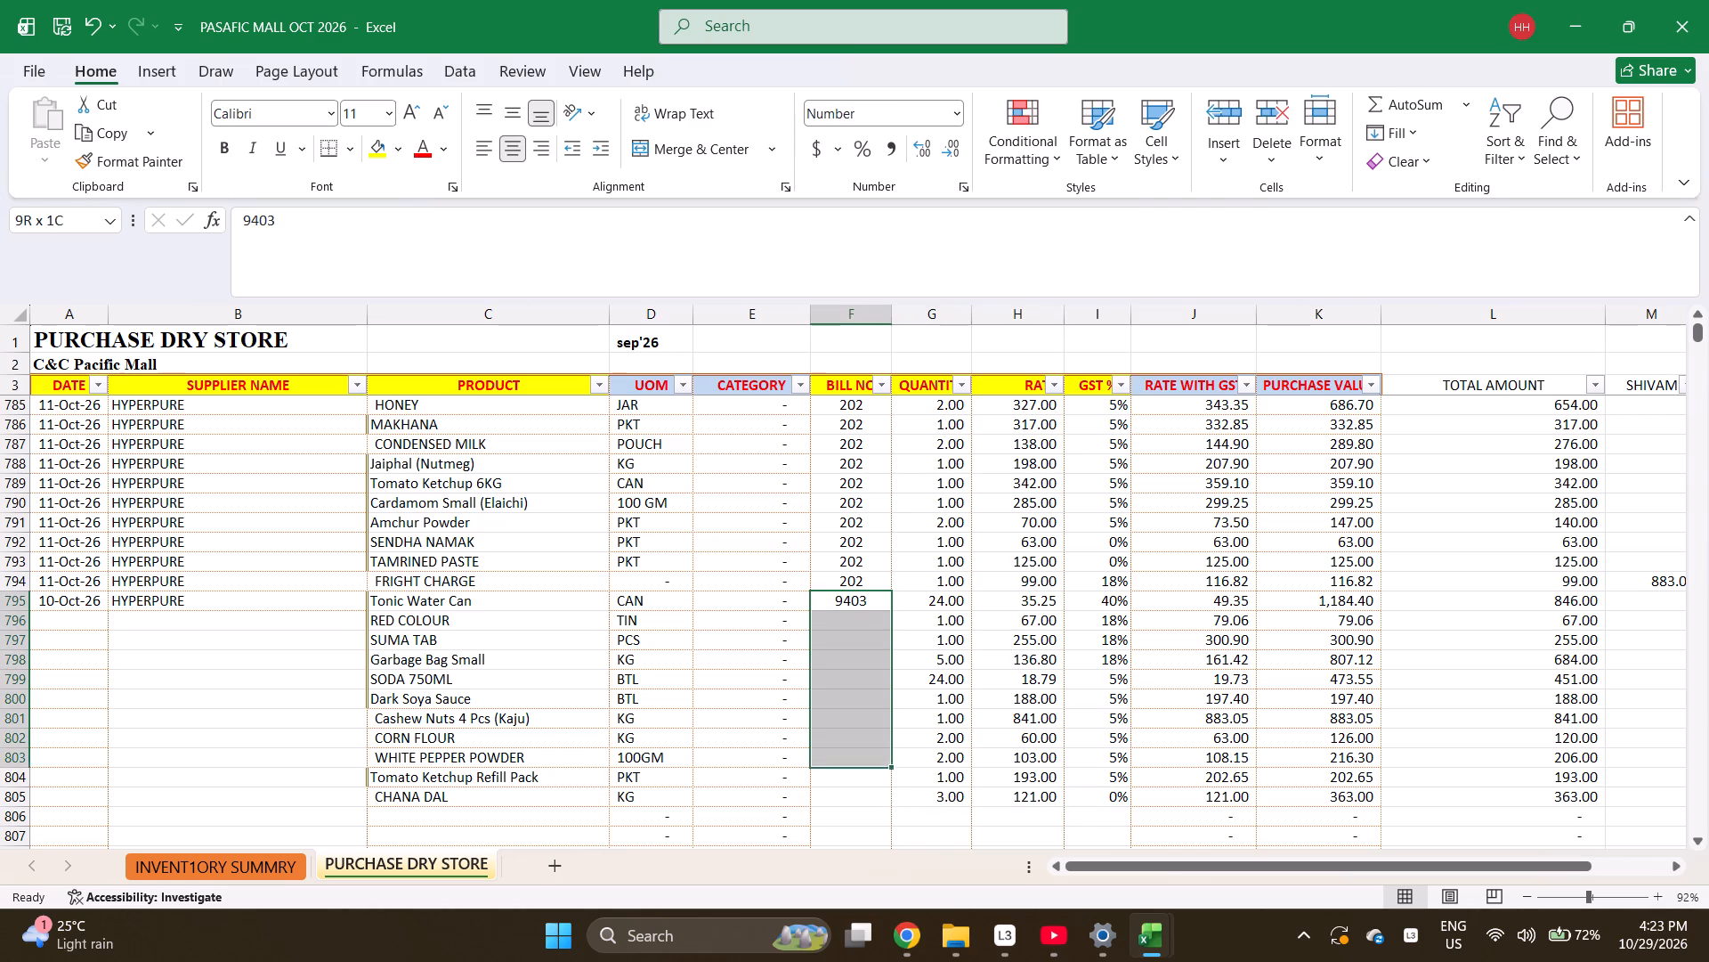
pyautogui.hotkey('shift', 'Down')
pyautogui.hotkey('shift', 'Down')
pyautogui.hotkey('ctrl', 'd')
# Fill the date 10-Oct-26 and supplier HYPERPURE down from row 795 through row 806.
pyautogui.hotkey('ctrl', 'Left')
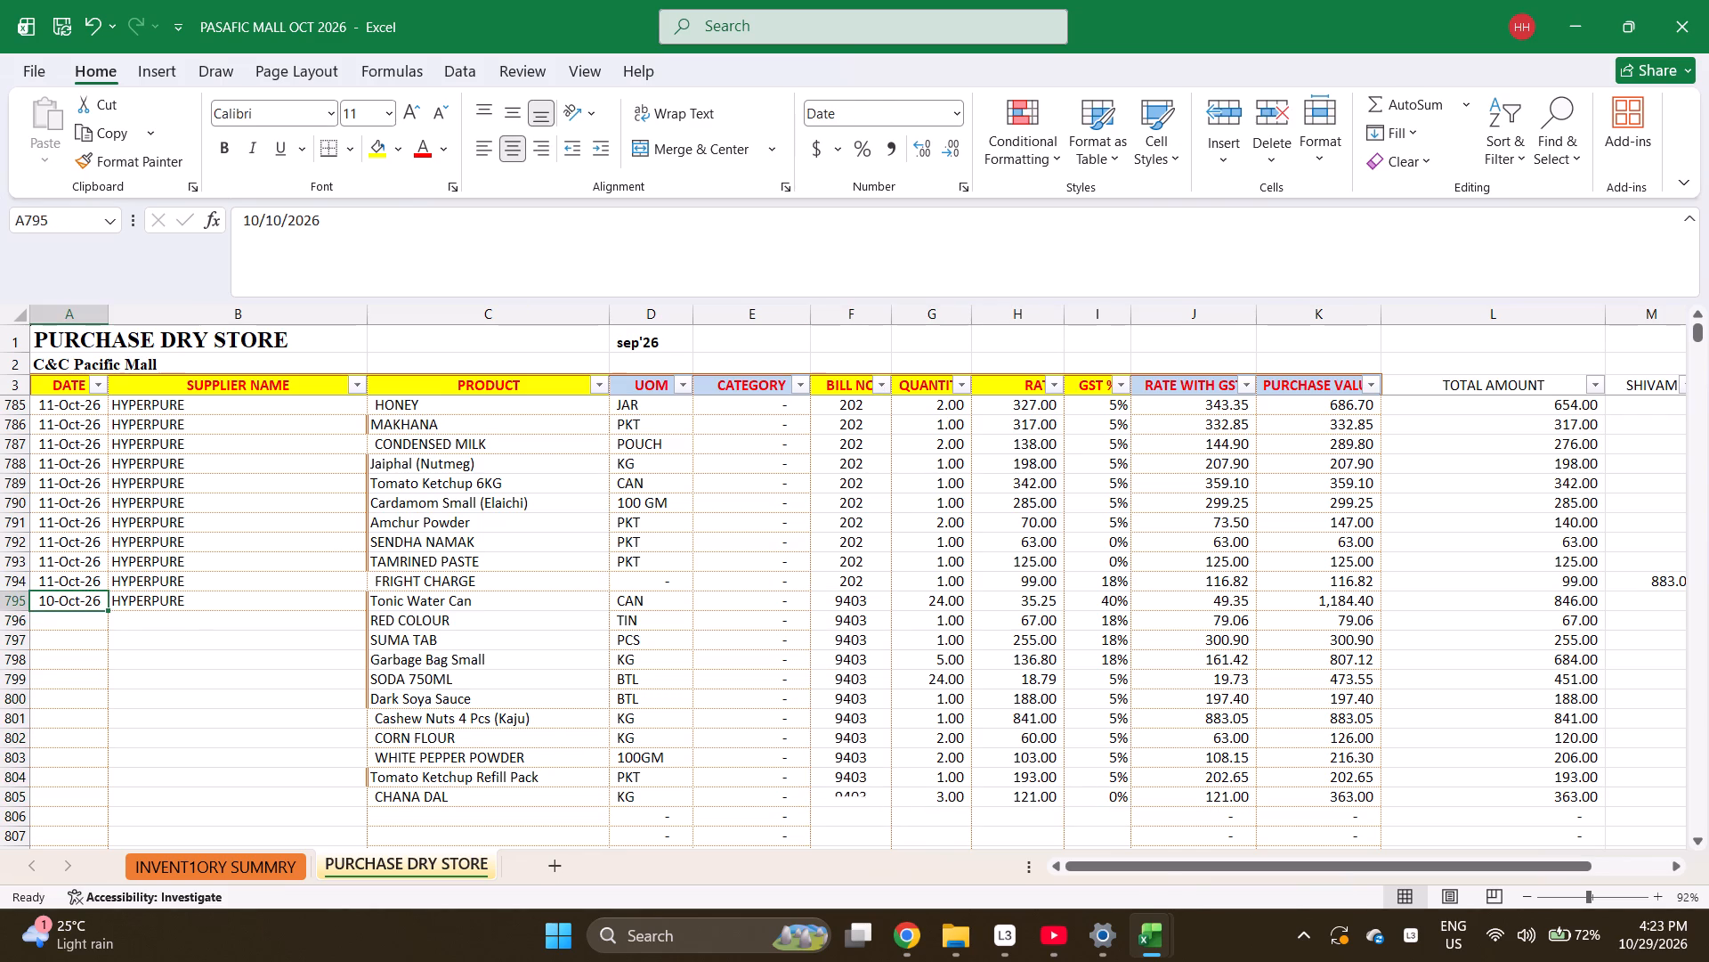
pyautogui.hotkey('shift', 'Right')
pyautogui.hotkey('shift', 'Down')
pyautogui.hotkey('shift', 'Down')
pyautogui.hotkey('shift', 'Down')
pyautogui.hotkey('shift', 'Down')
pyautogui.hotkey('shift', 'Down')
pyautogui.hotkey('shift', 'Down')
pyautogui.hotkey('shift', 'Down')
pyautogui.hotkey('shift', 'Down')
pyautogui.hotkey('shift', 'Down')
pyautogui.hotkey('shift', 'Down')
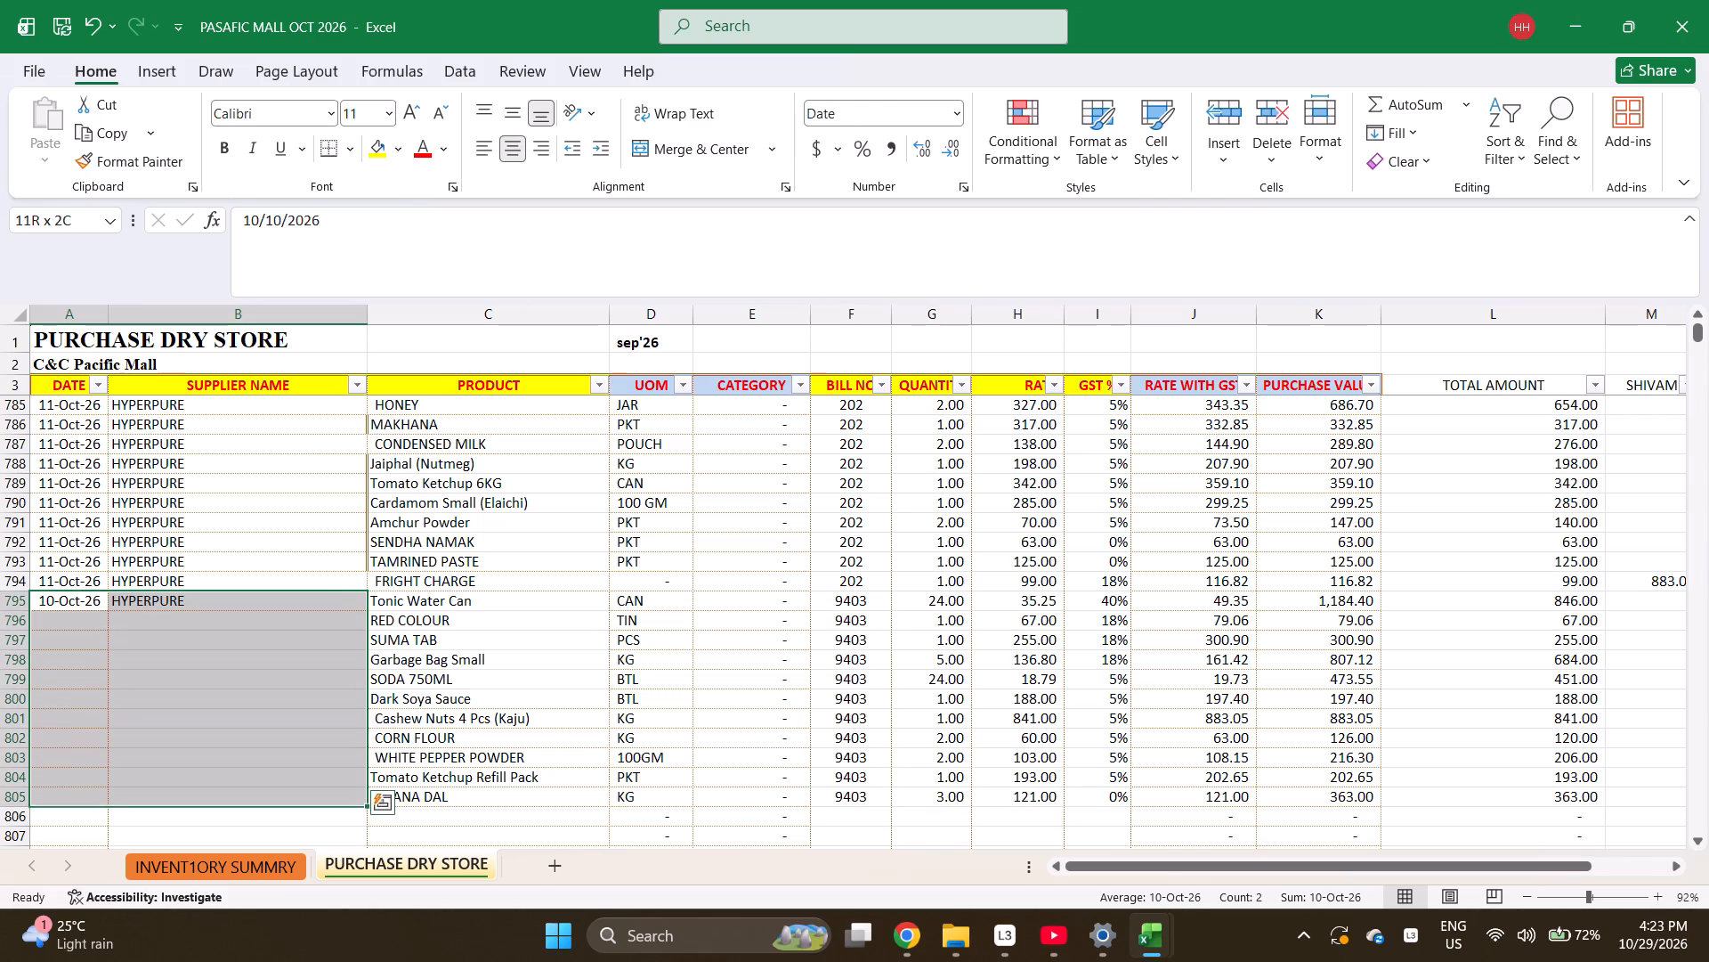
pyautogui.hotkey('ctrl', 'd')
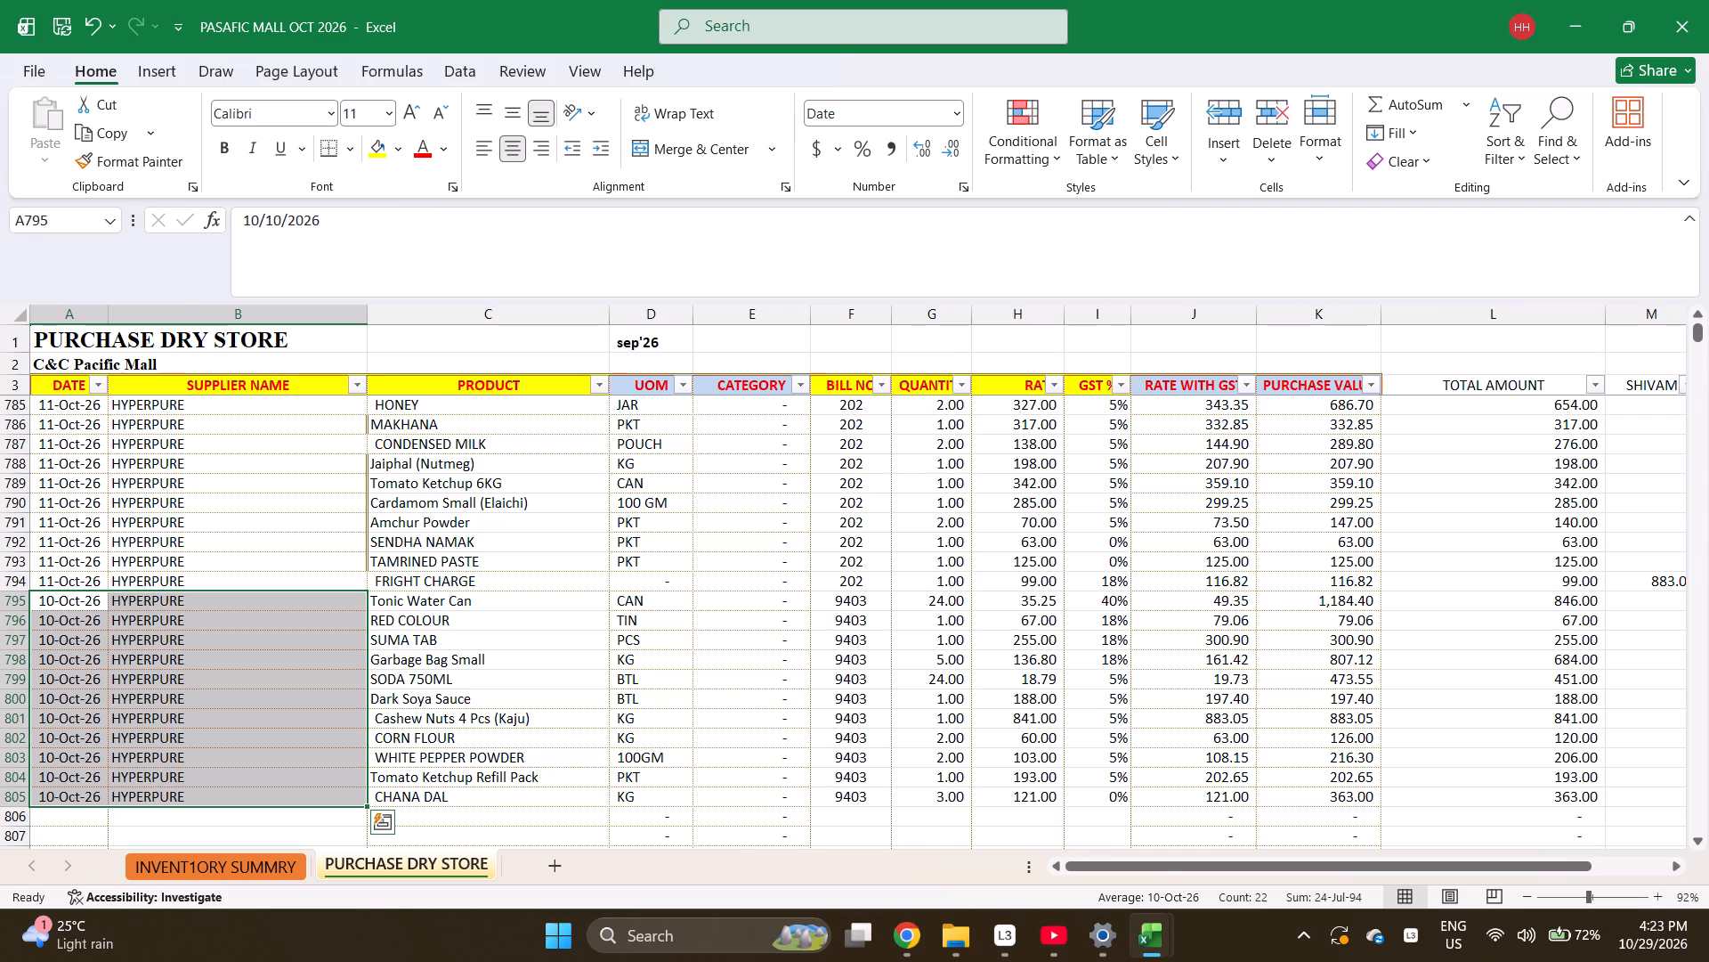
pyautogui.hotkey('shift', 'Down')
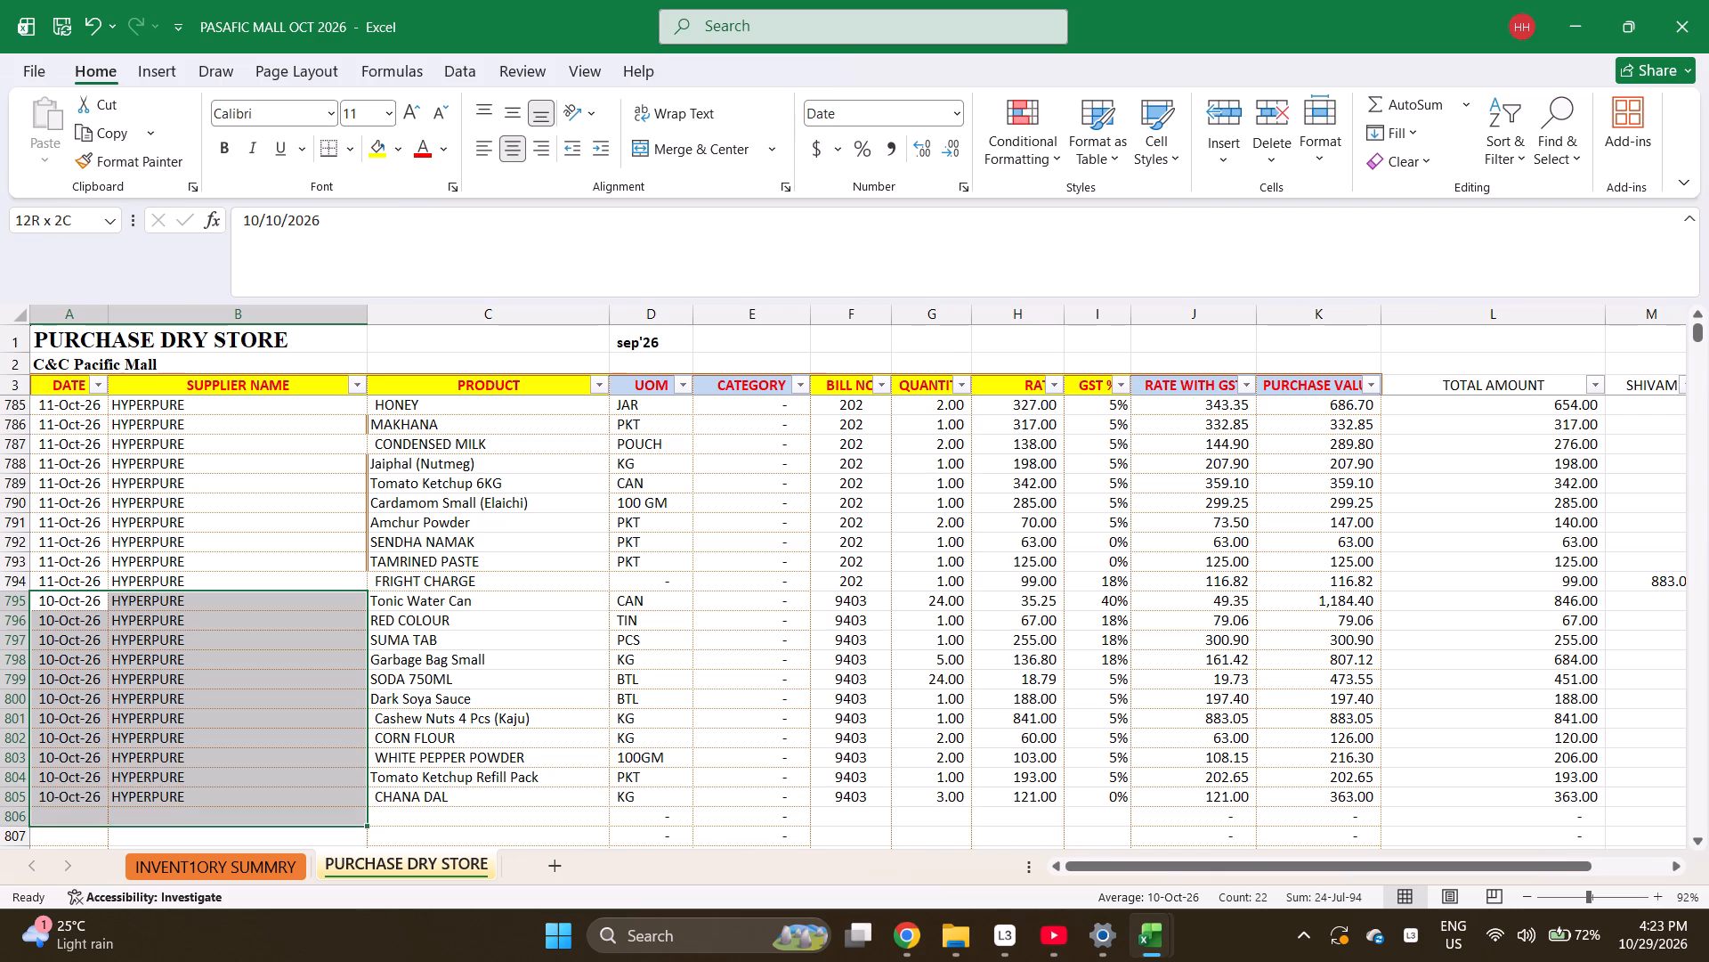
pyautogui.hotkey('ctrl', 'd')
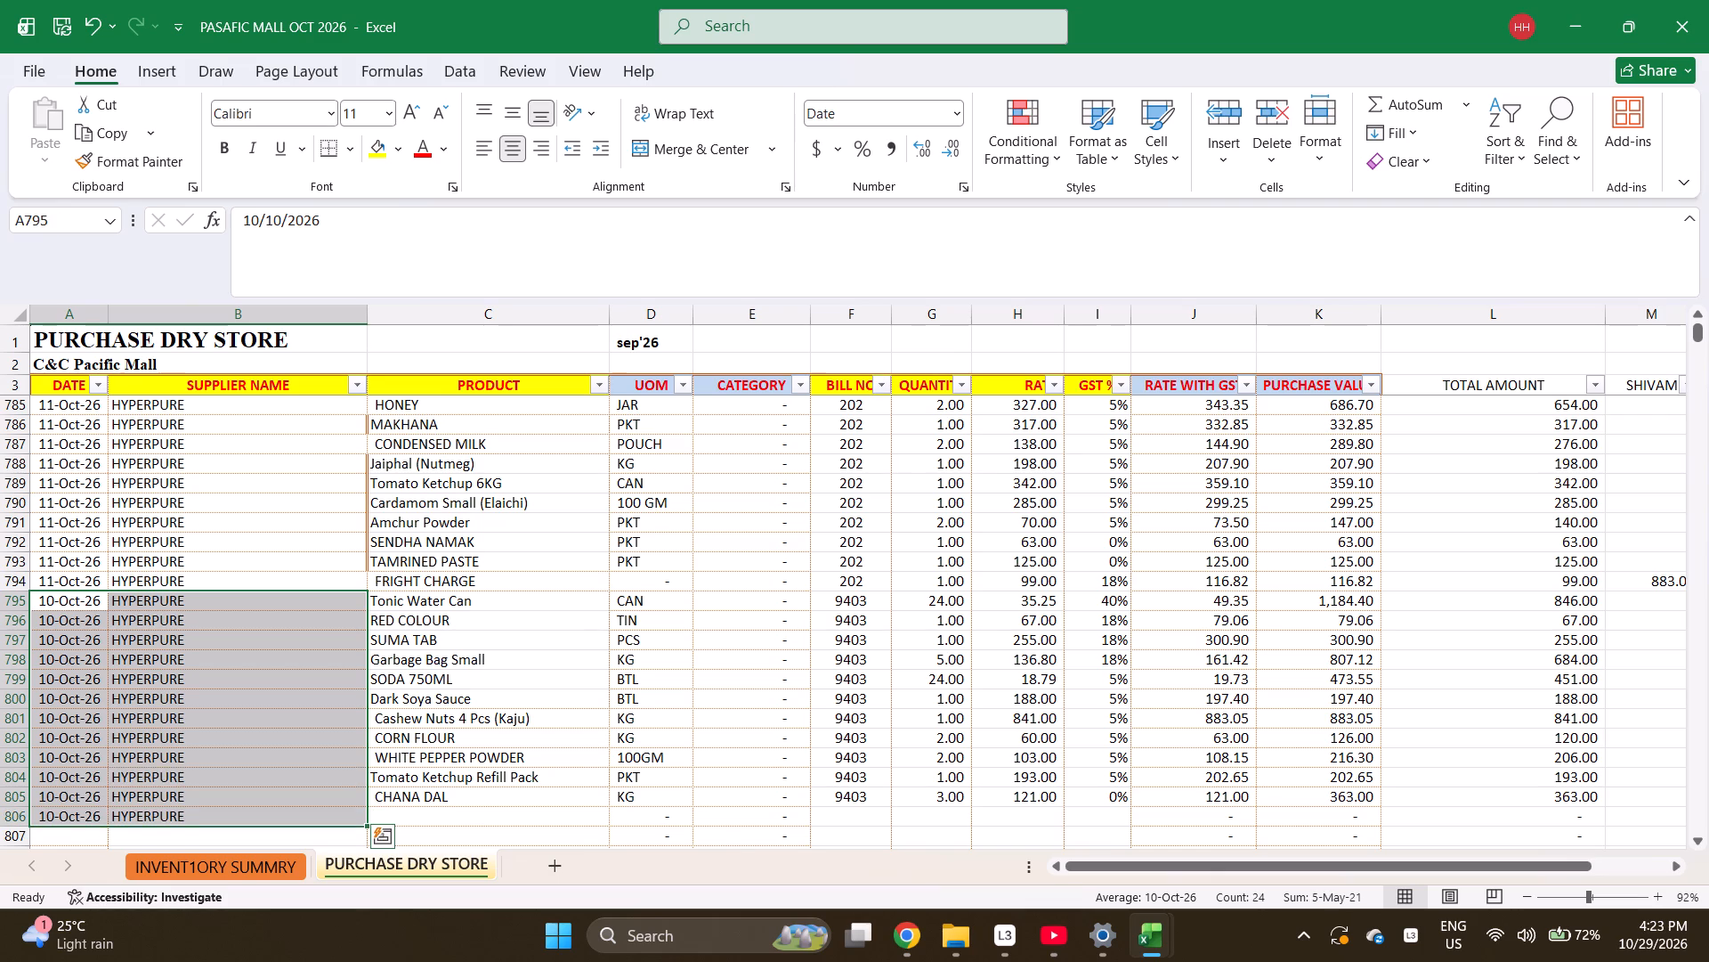
# Add FRIGHT CHARGE in row 806 with bill number 9403, quantity 1, rate 99 and GST 18%.
pyautogui.press('Right')
pyautogui.press('Right')
pyautogui.hotkey('ctrl', 'Down')
pyautogui.press('Down')
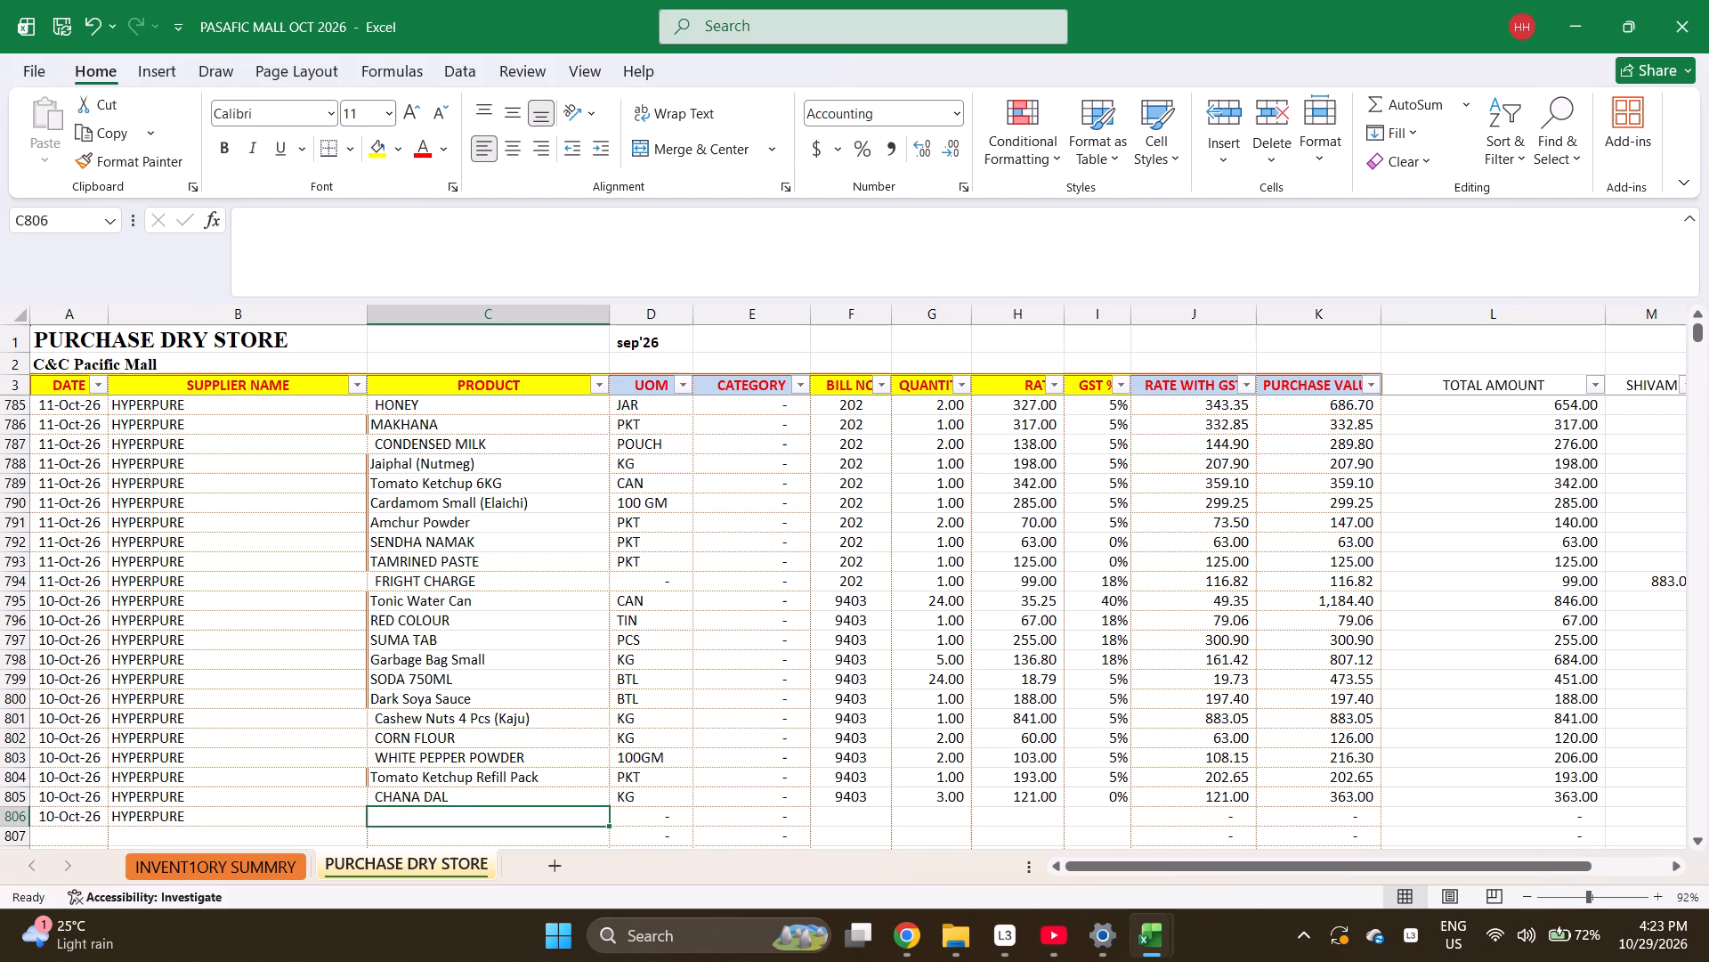
pyautogui.press('f')
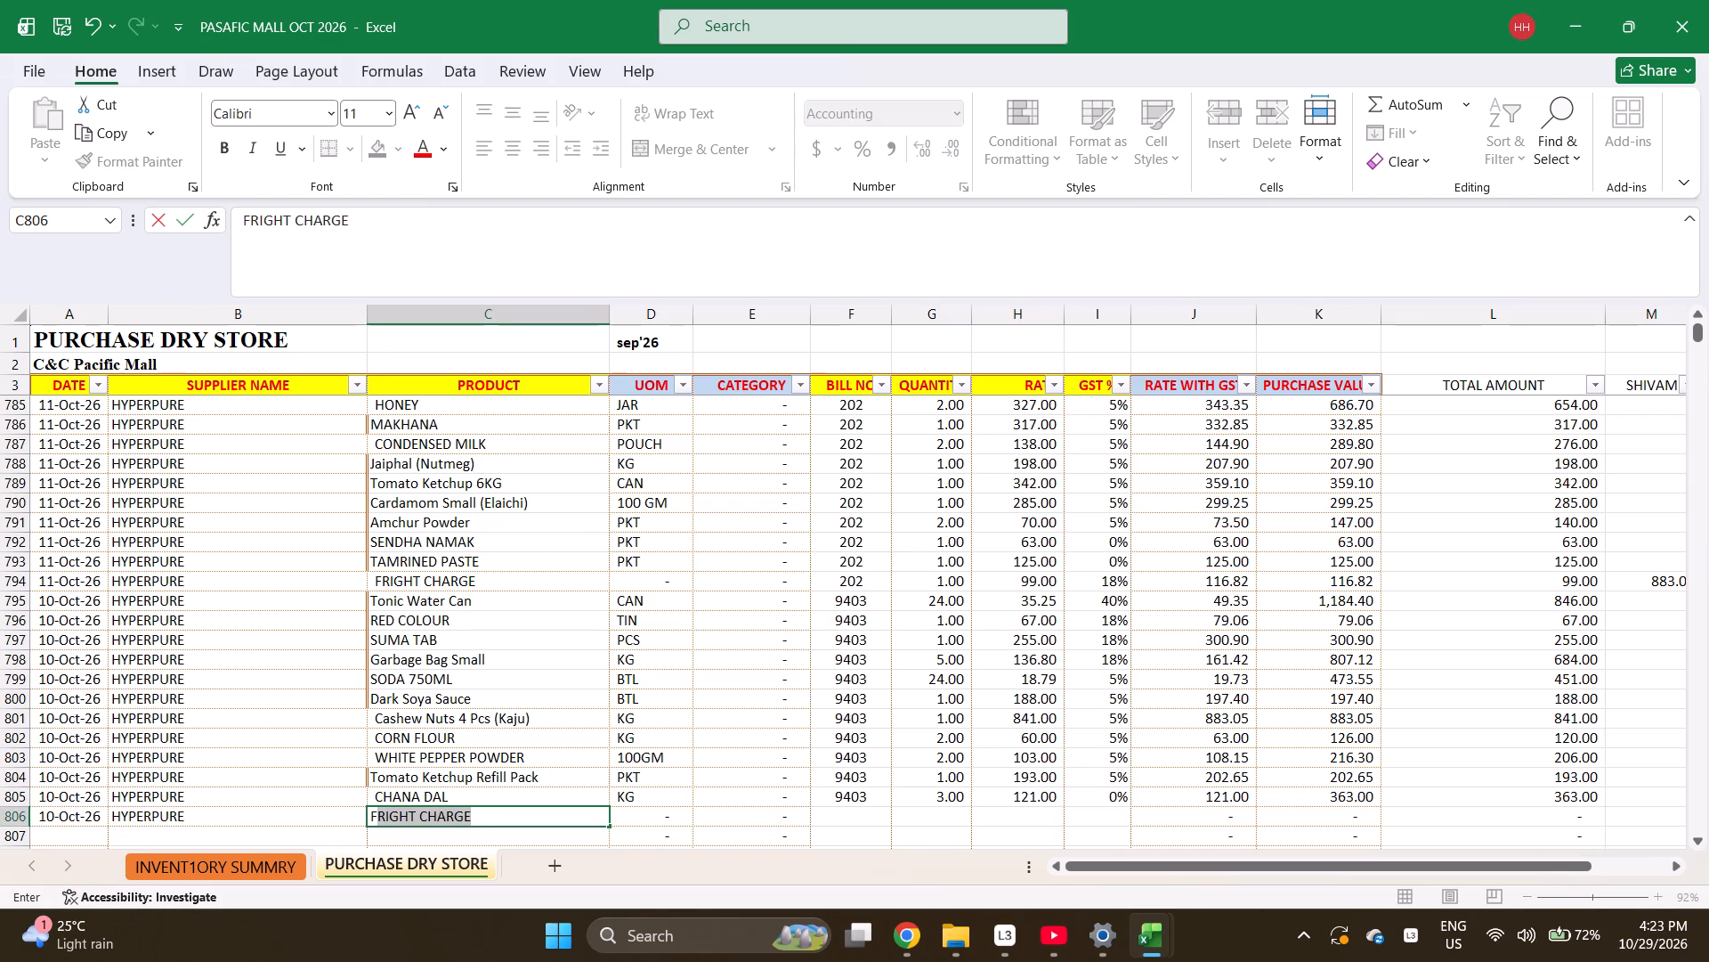
pyautogui.press('Return')
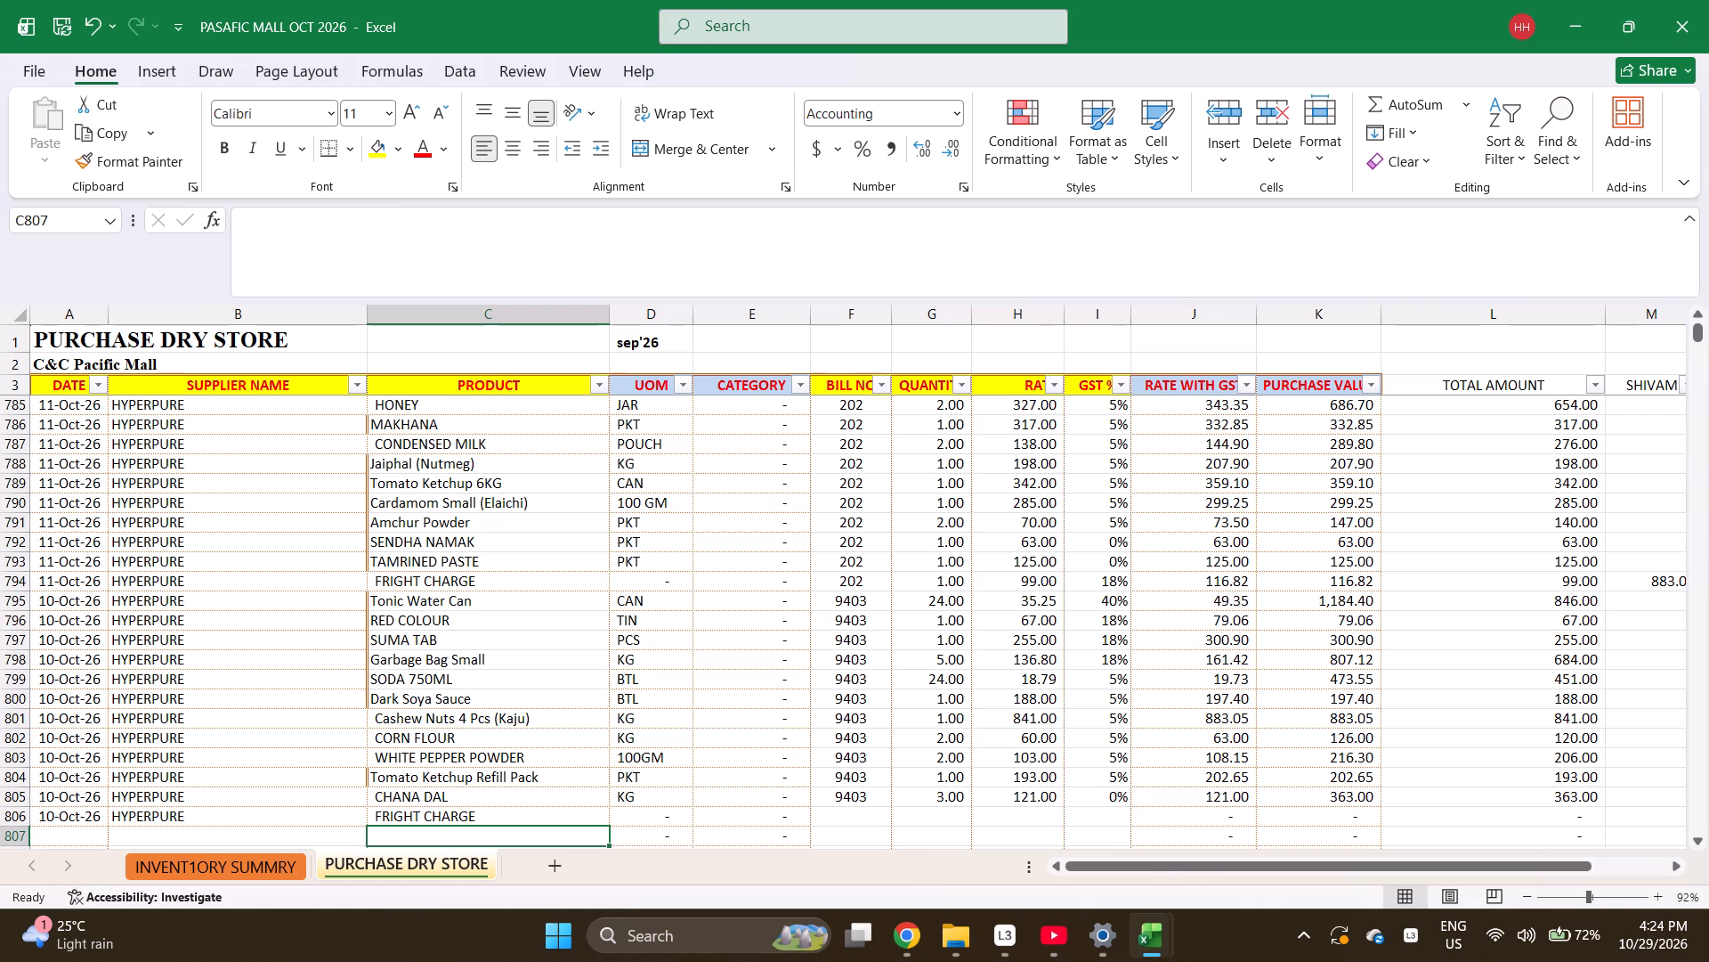
pyautogui.press('Up')
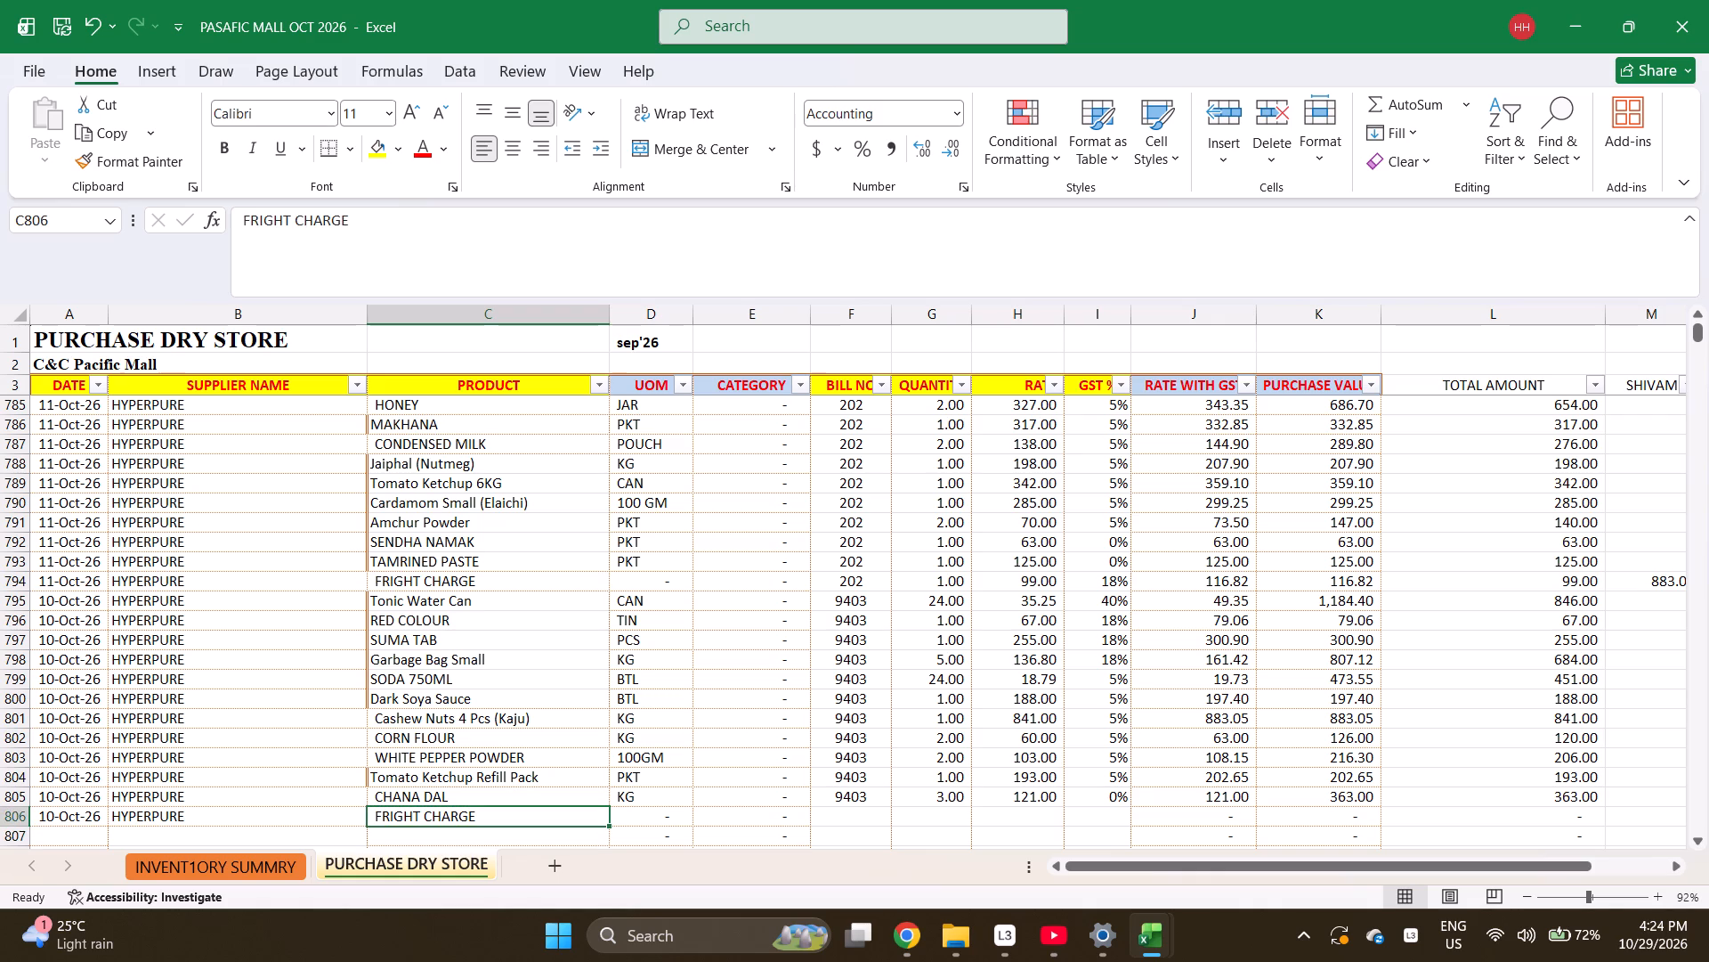
pyautogui.press('Right')
pyautogui.press('Right')
pyautogui.press('Right')
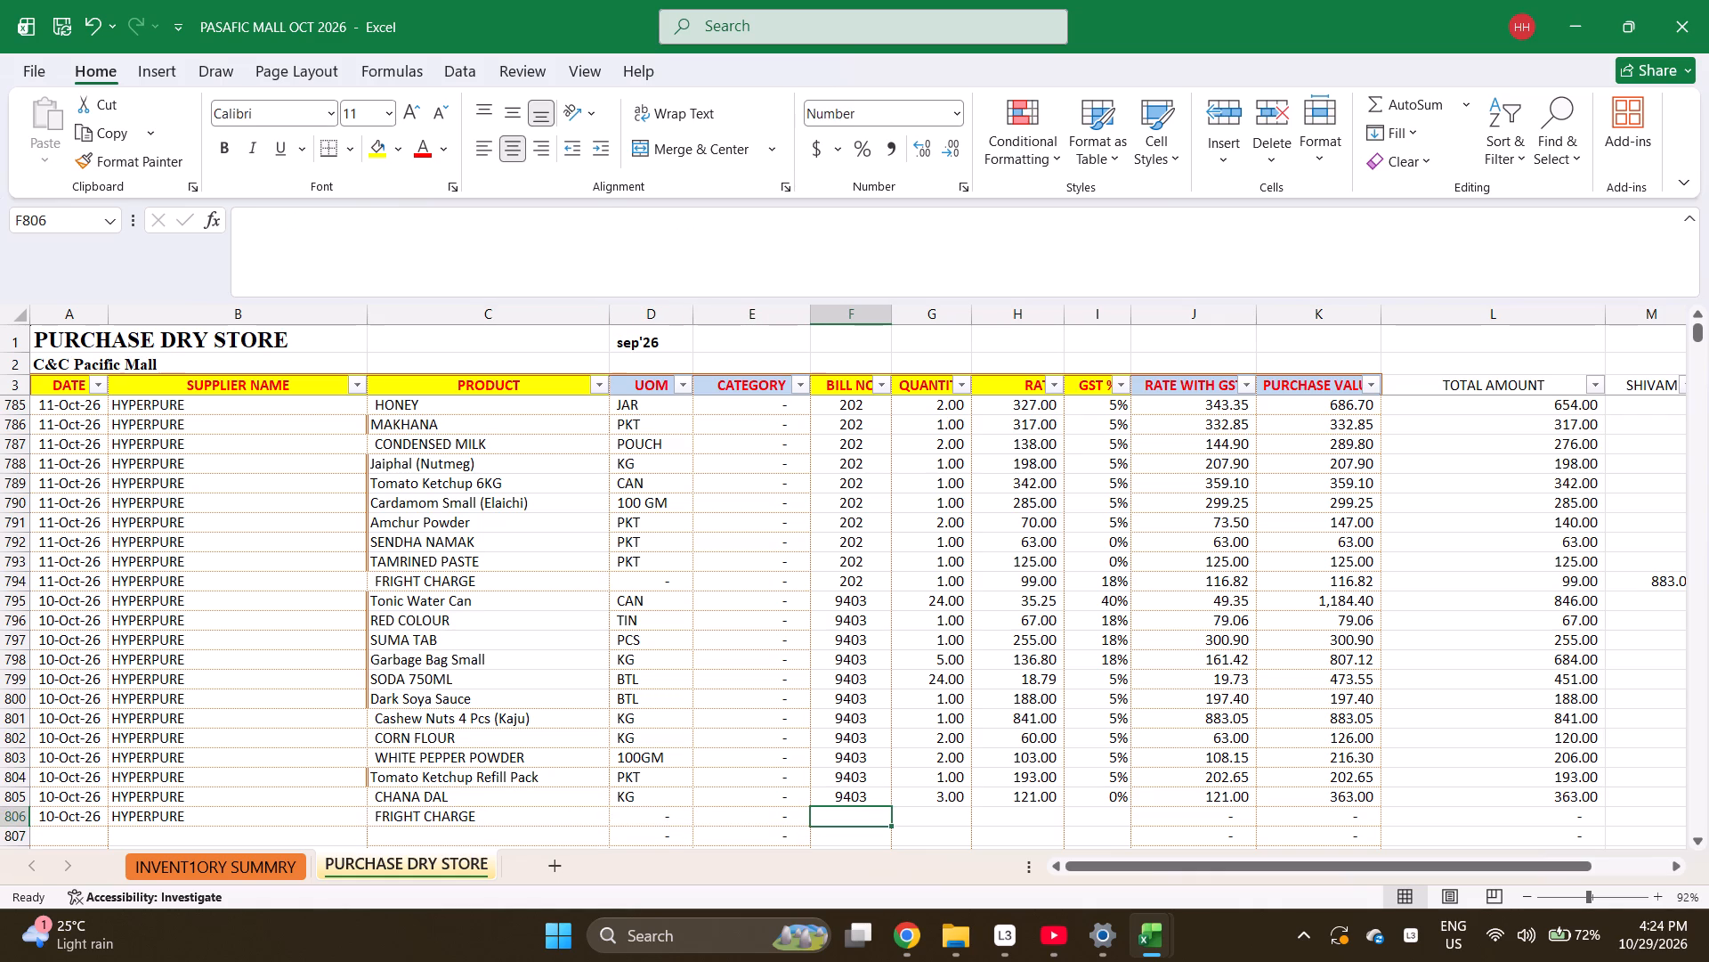
pyautogui.hotkey('ctrl', 'd')
pyautogui.press('Right')
pyautogui.press('1')
pyautogui.press('Right')
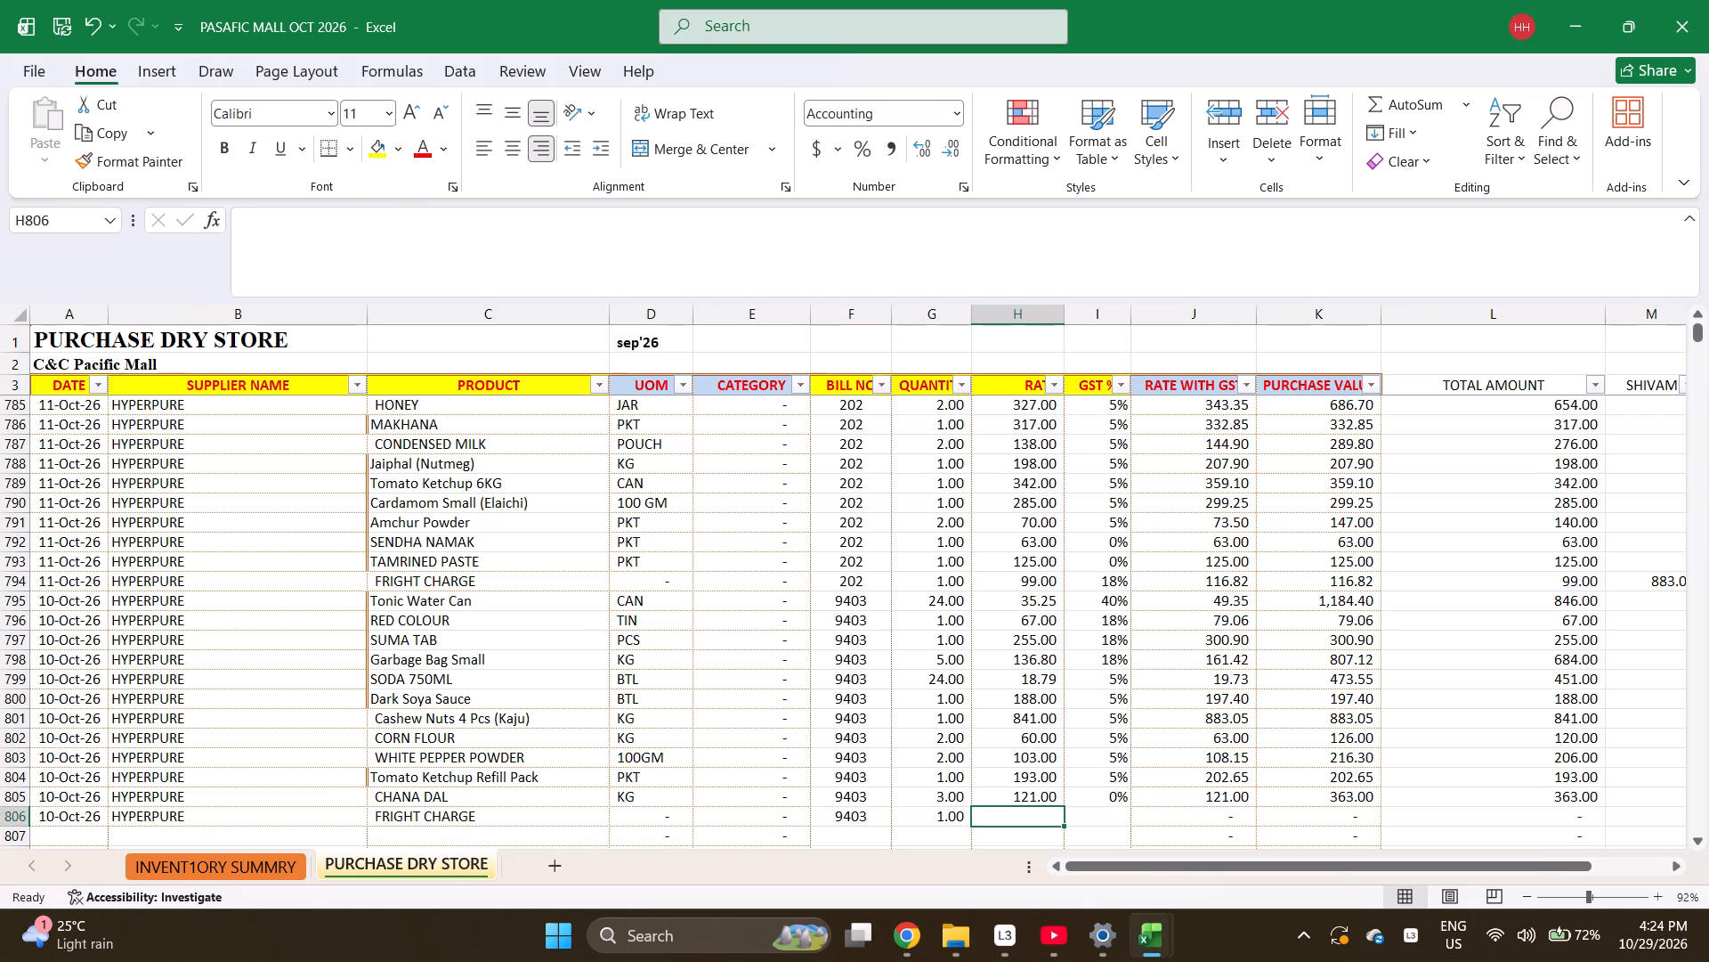
pyautogui.write('99')
pyautogui.press('Right')
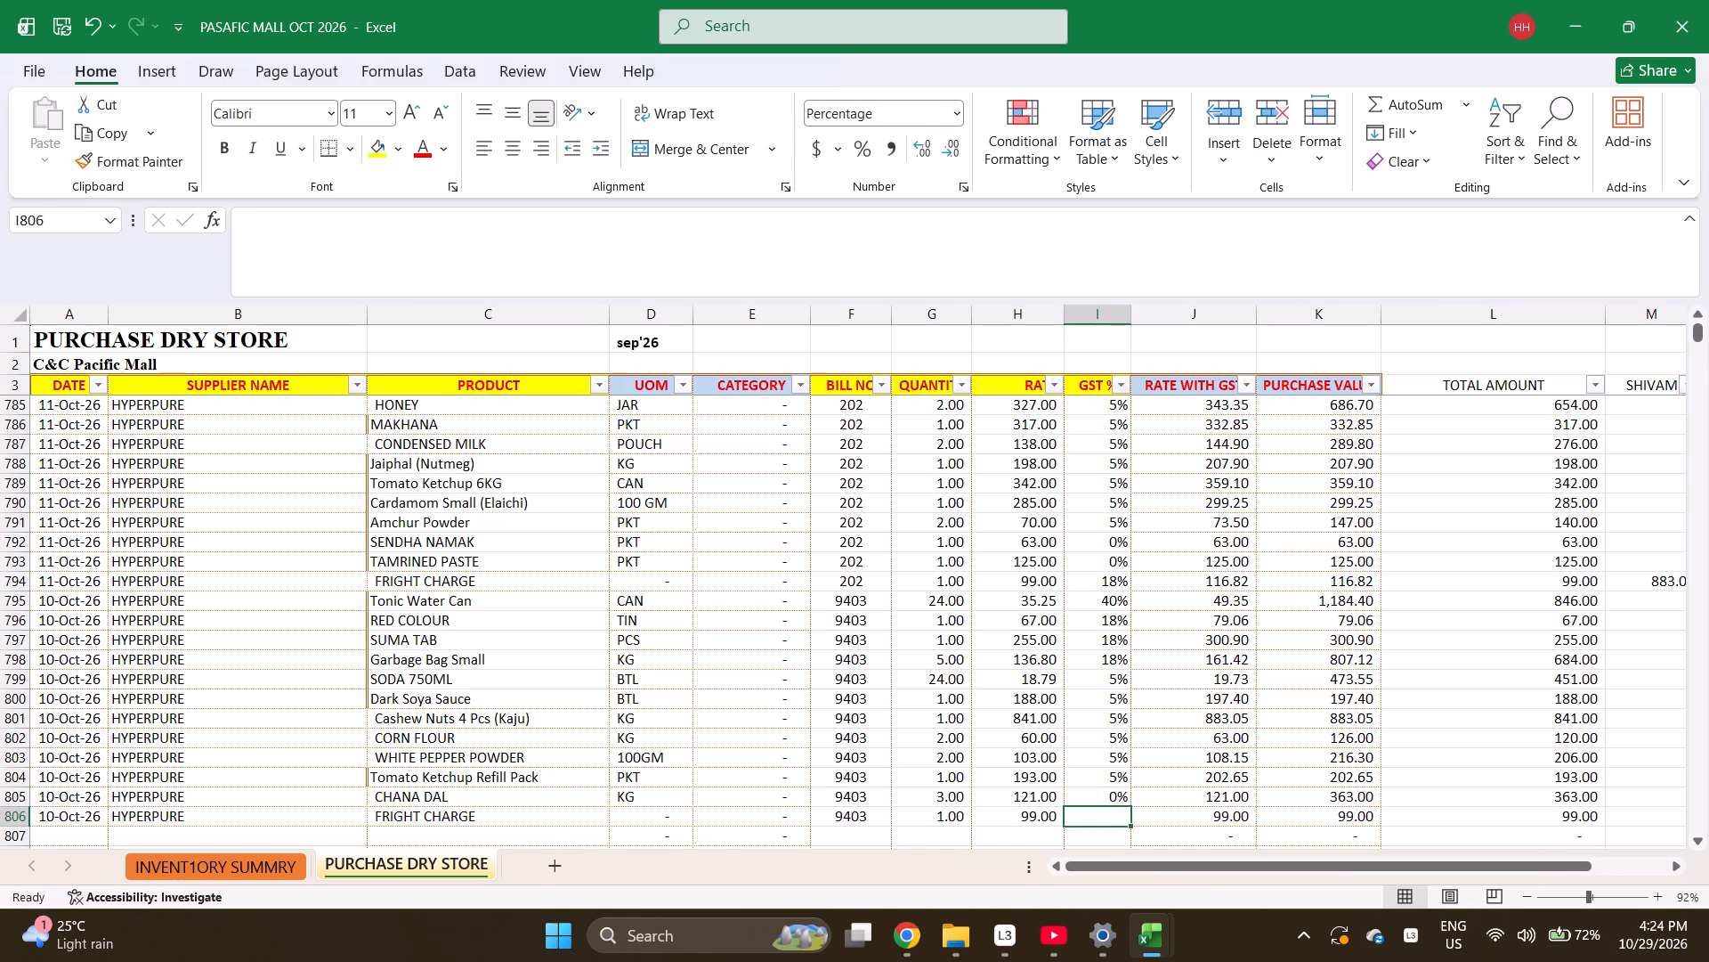
pyautogui.write('18')
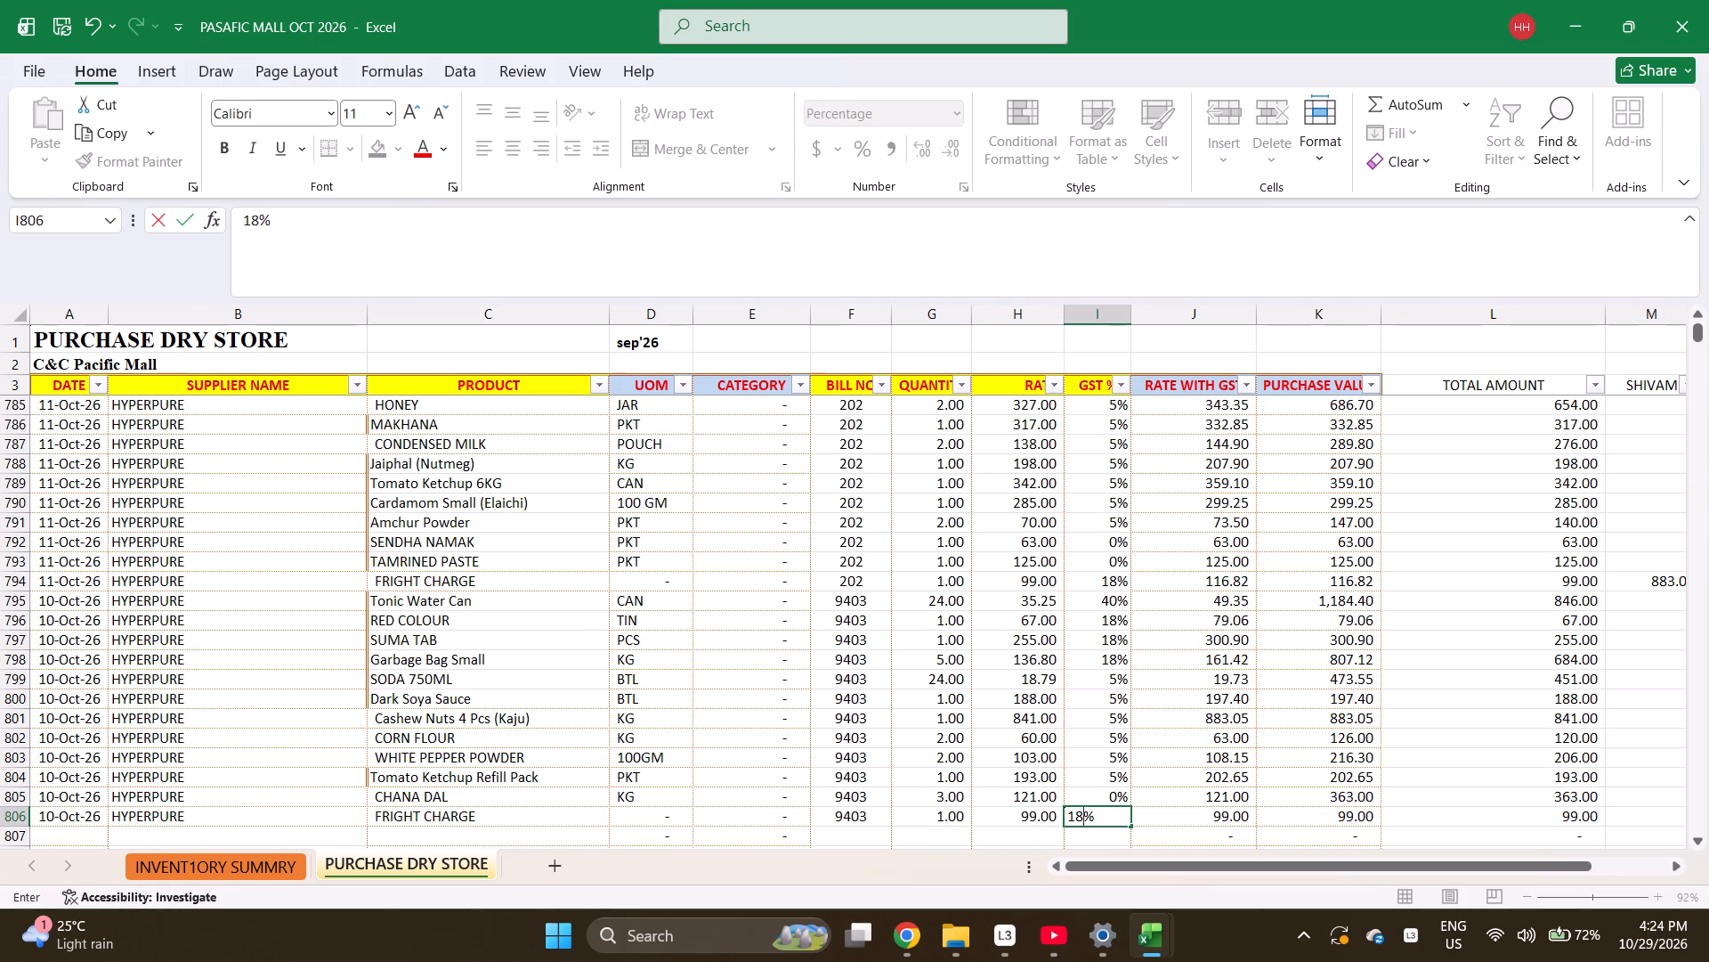
pyautogui.press('Right')
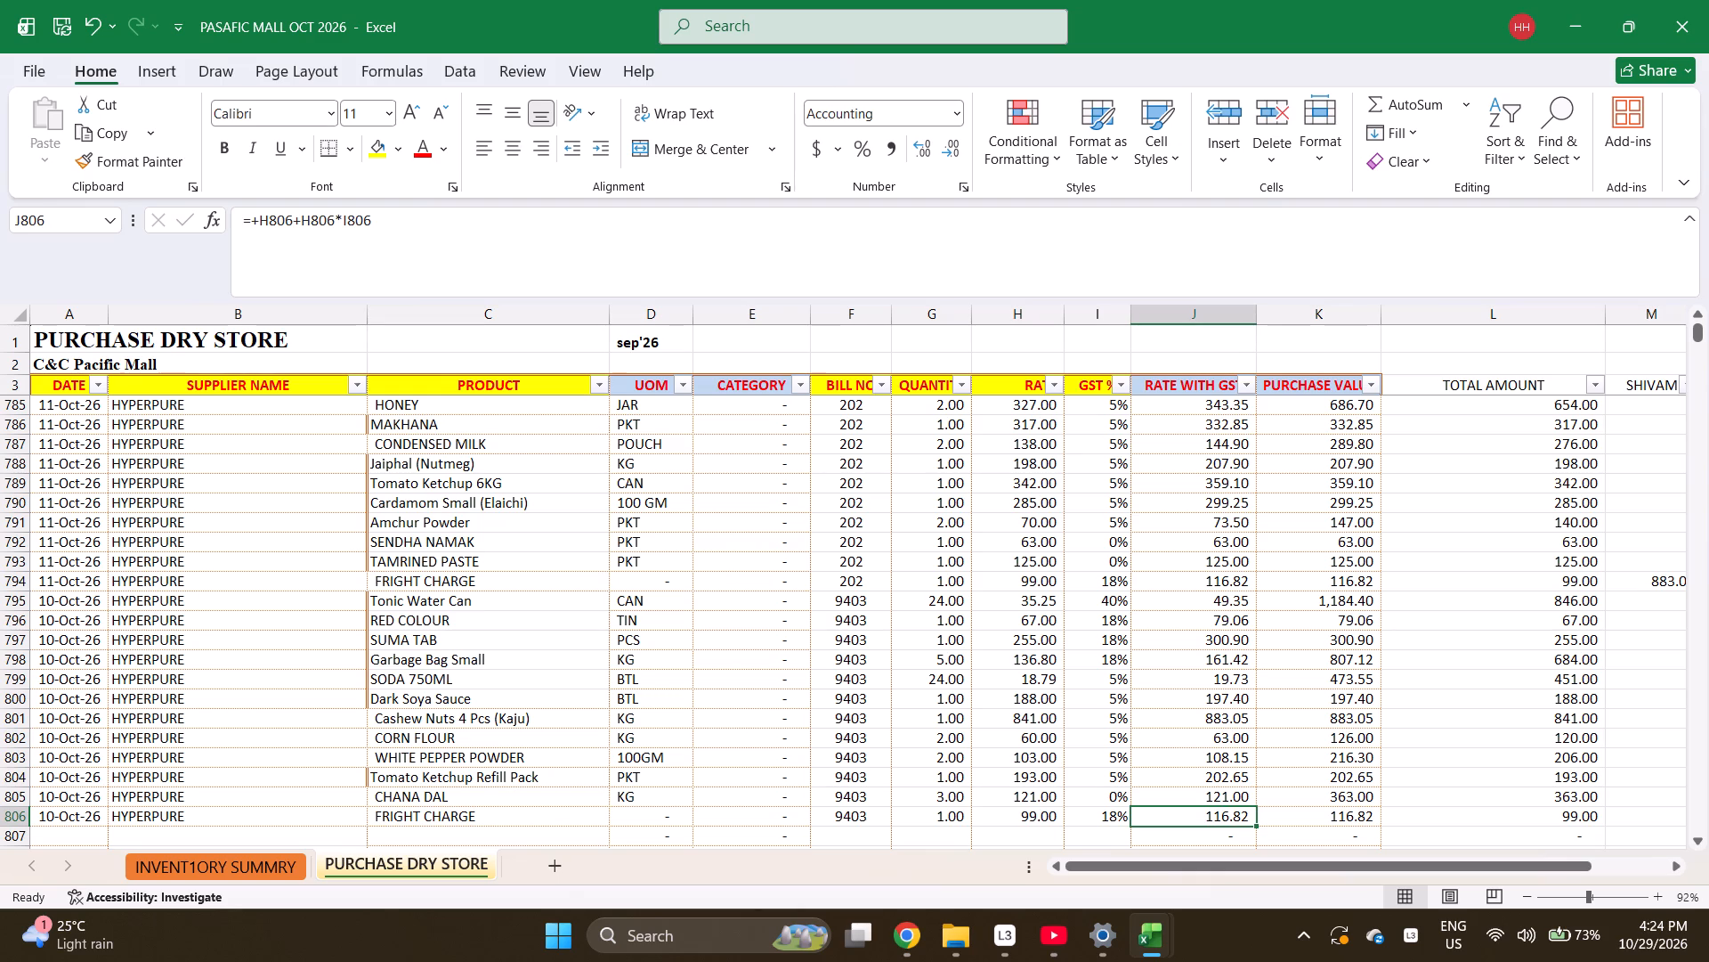
# Select the purchase values of bill 9403, rows 795 to 806, to check their sum.
pyautogui.press('Right')
pyautogui.hotkey('shift', 'Up')
pyautogui.hotkey('shift', 'Up')
pyautogui.hotkey('shift', 'Up')
pyautogui.hotkey('shift', 'Up')
pyautogui.hotkey('shift', 'Up')
pyautogui.hotkey('shift', 'Up')
pyautogui.hotkey('shift', 'Up')
pyautogui.hotkey('shift', 'Up')
pyautogui.hotkey('shift', 'Up')
pyautogui.hotkey('shift', 'Up')
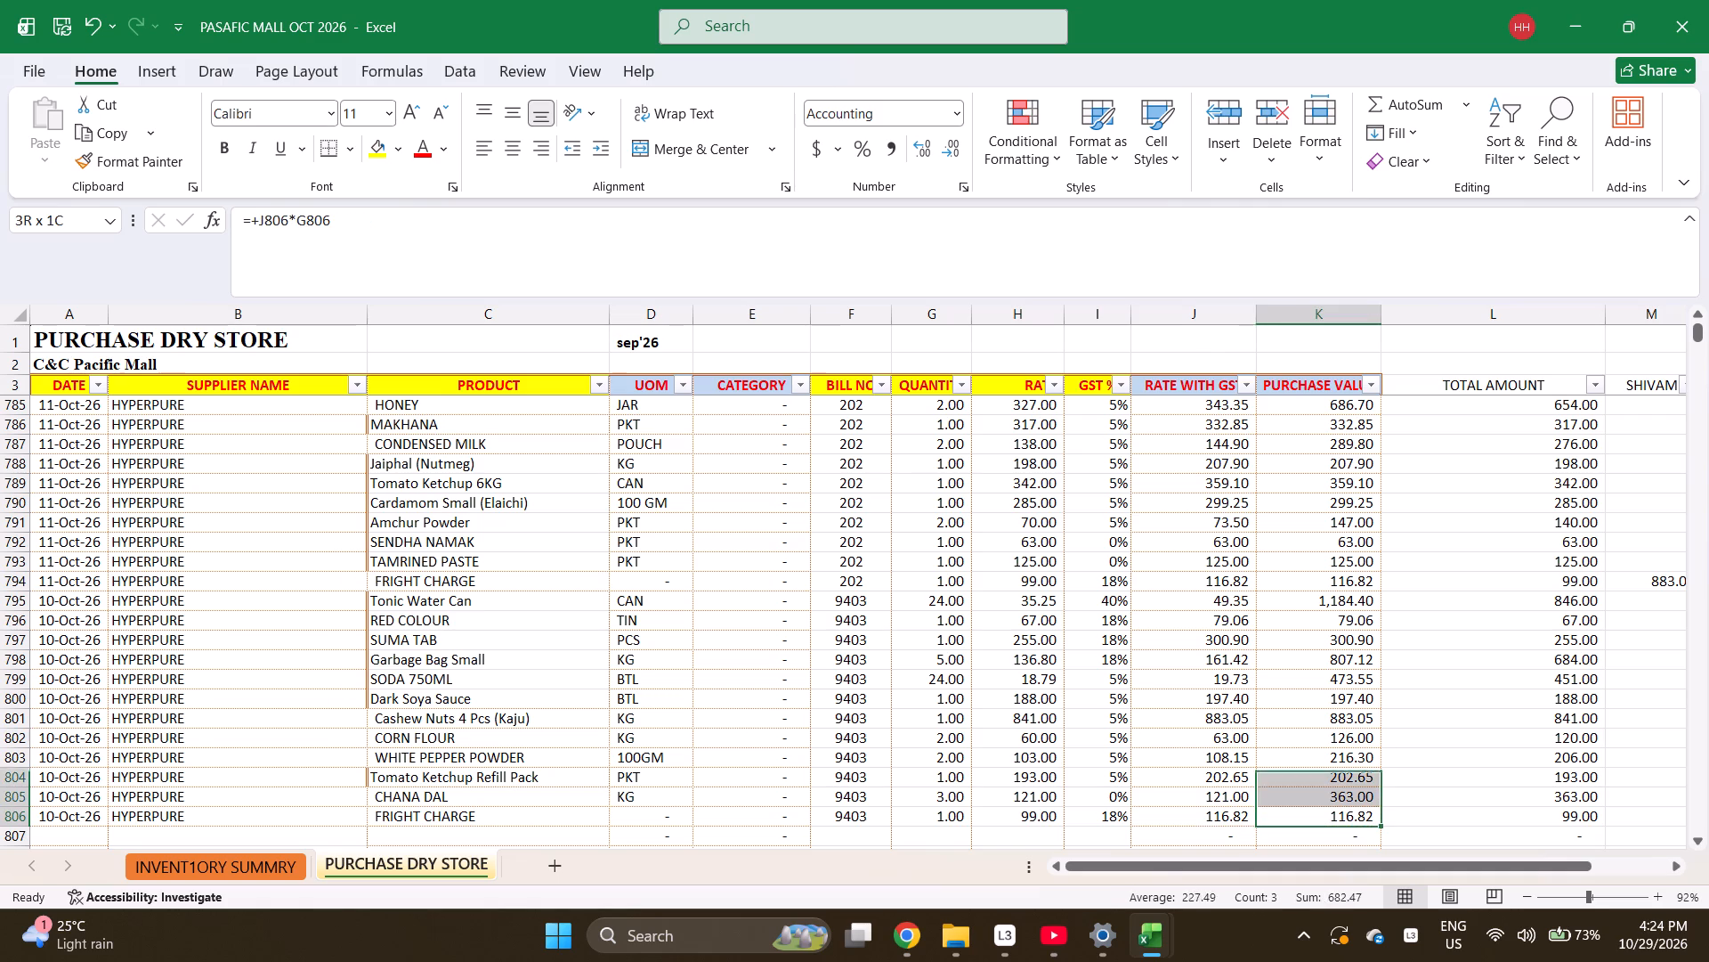
pyautogui.hotkey('shift', 'Up')
pyautogui.hotkey('shift', 'Up')
pyautogui.hotkey('shift', 'Up')
pyautogui.hotkey('shift', 'Up')
pyautogui.hotkey('shift', 'Up')
pyautogui.hotkey('shift', 'Up')
pyautogui.hotkey('shift', 'Up')
pyautogui.hotkey('shift', 'Up')
pyautogui.hotkey('shift', 'Down')
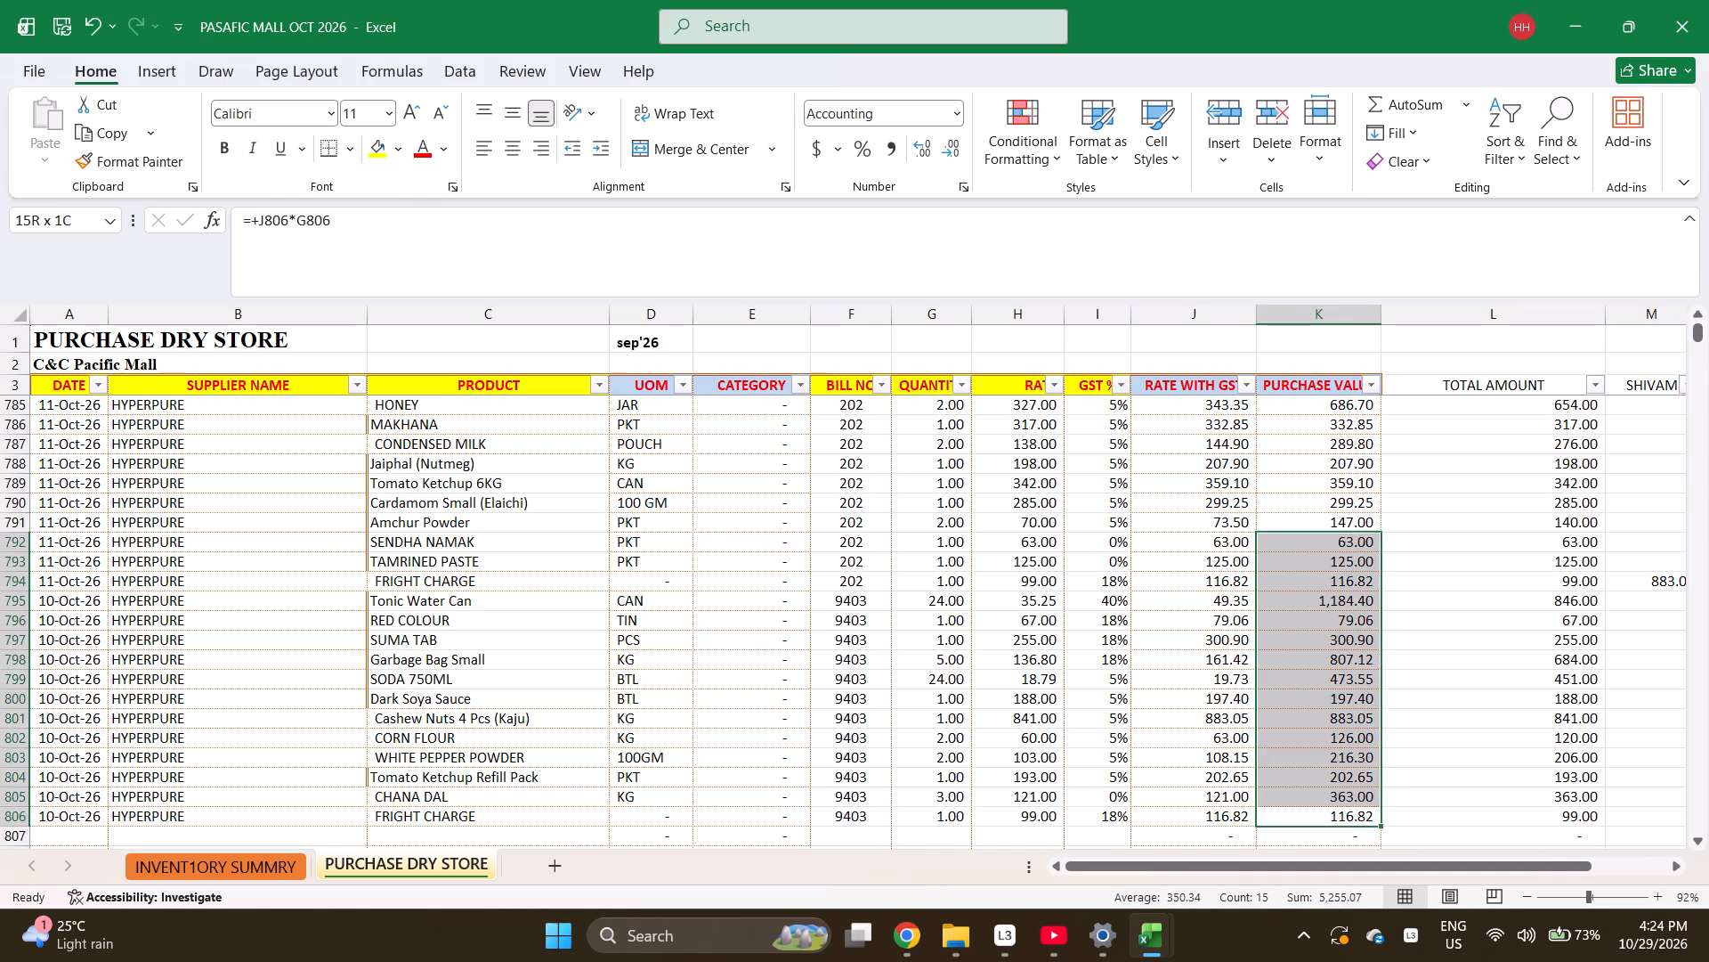
pyautogui.hotkey('shift', 'Down')
pyautogui.hotkey('shift', 'Down')
pyautogui.hotkey('shift', 'Down')
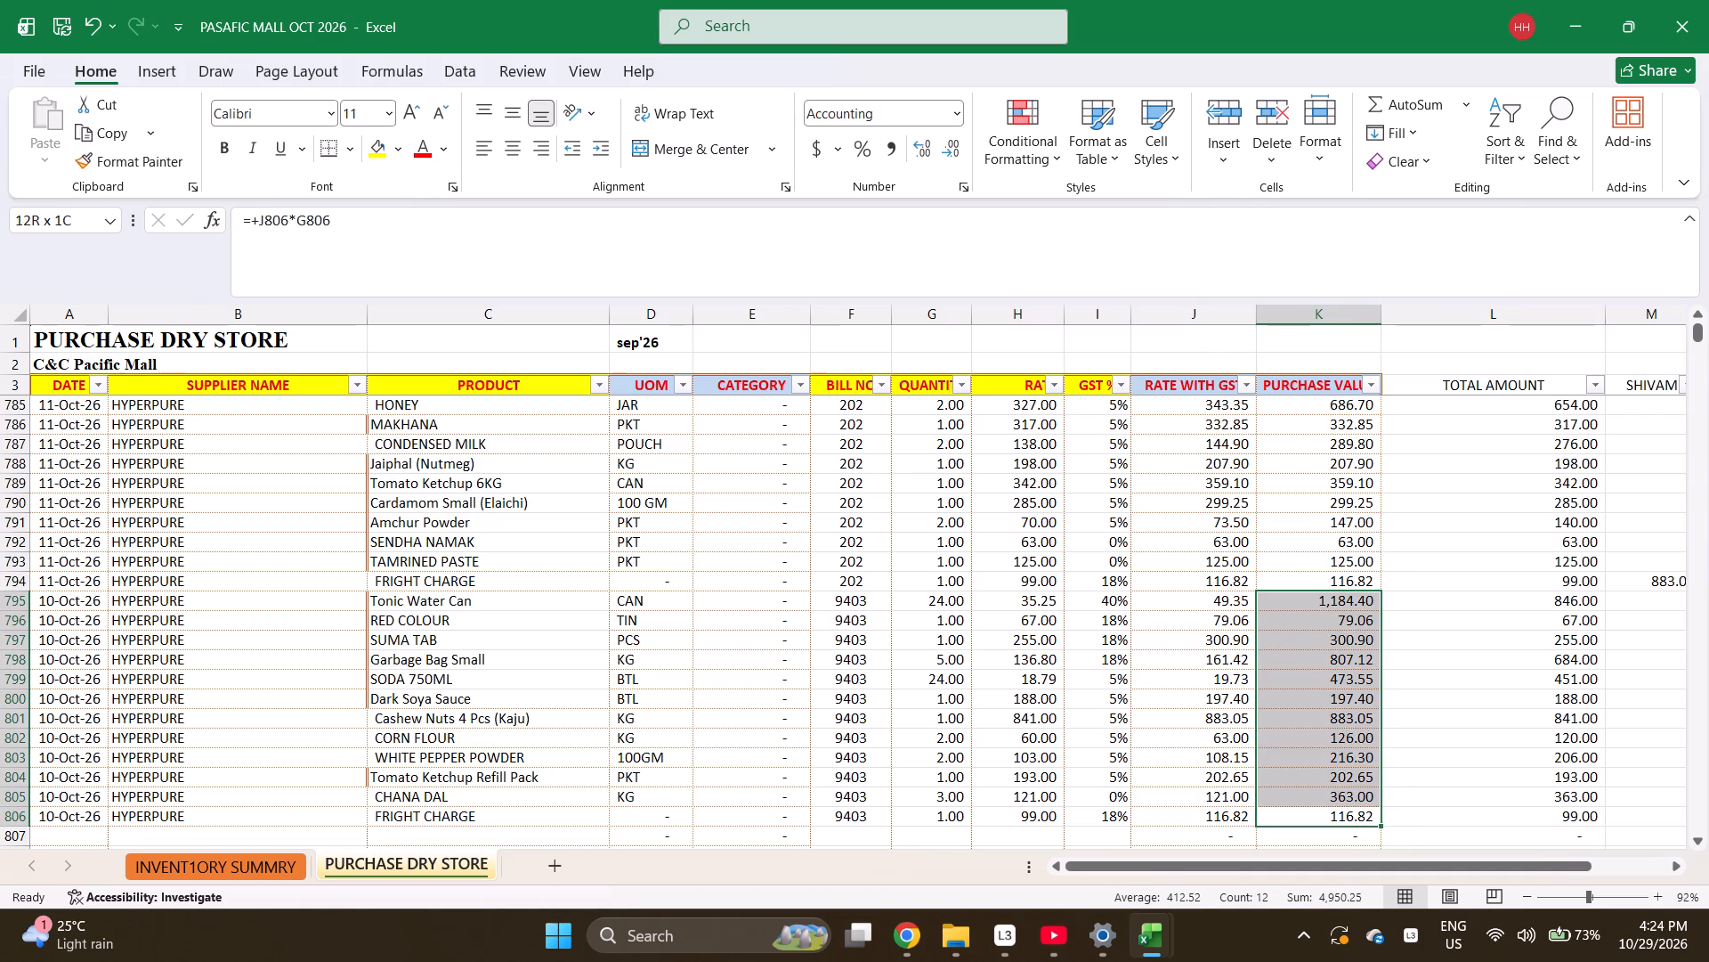
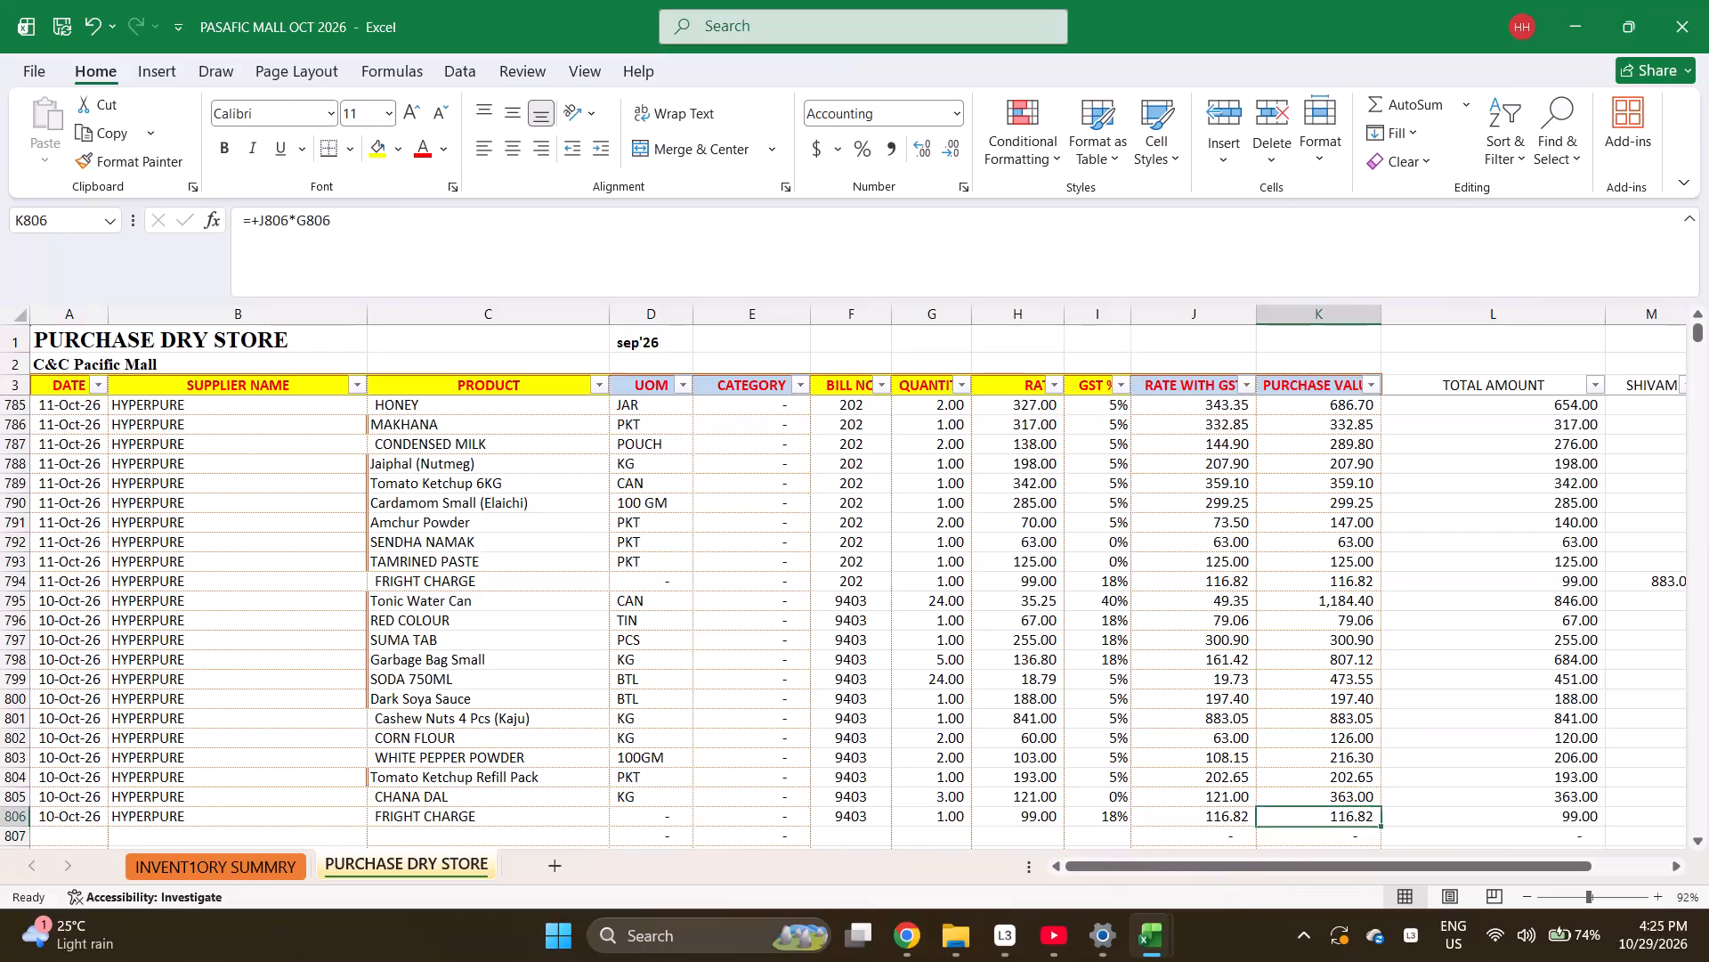
# Set the quantity of SODA 750ML in row 799 of bill 9403 to 48.
pyautogui.press('Up')
pyautogui.press('Up')
pyautogui.press('Up')
pyautogui.press('Up')
pyautogui.press('Up')
pyautogui.press('Up')
pyautogui.press('Left')
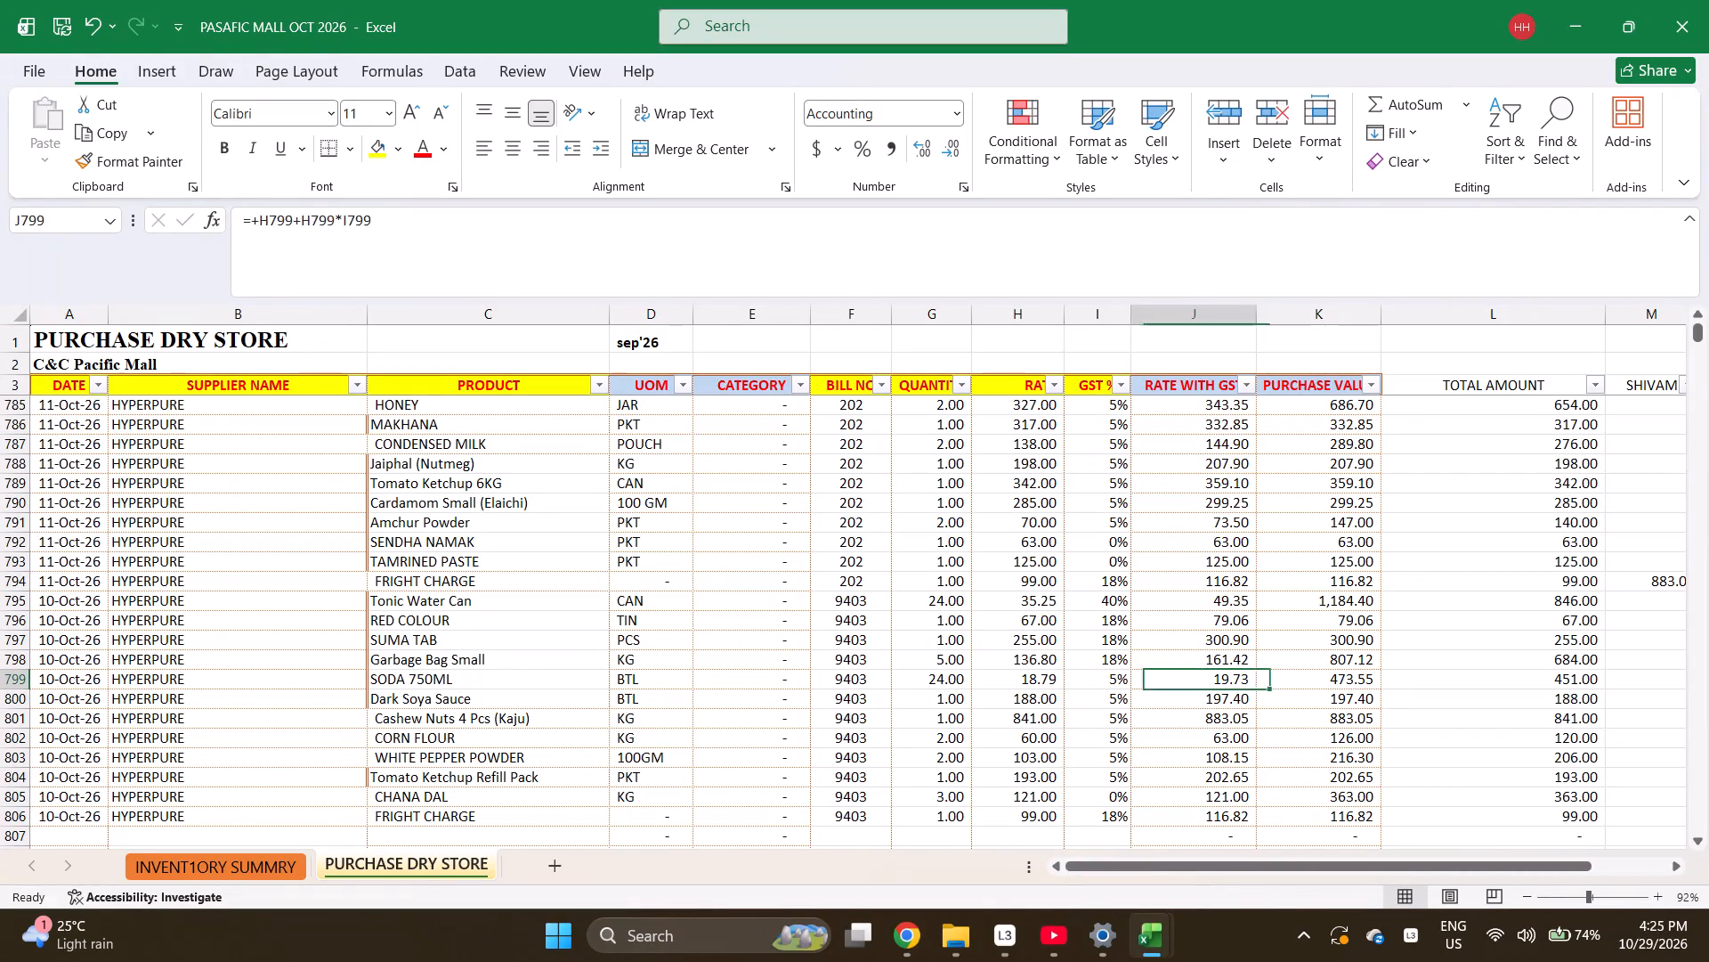
pyautogui.press('Left')
pyautogui.press('Left')
pyautogui.press('Left')
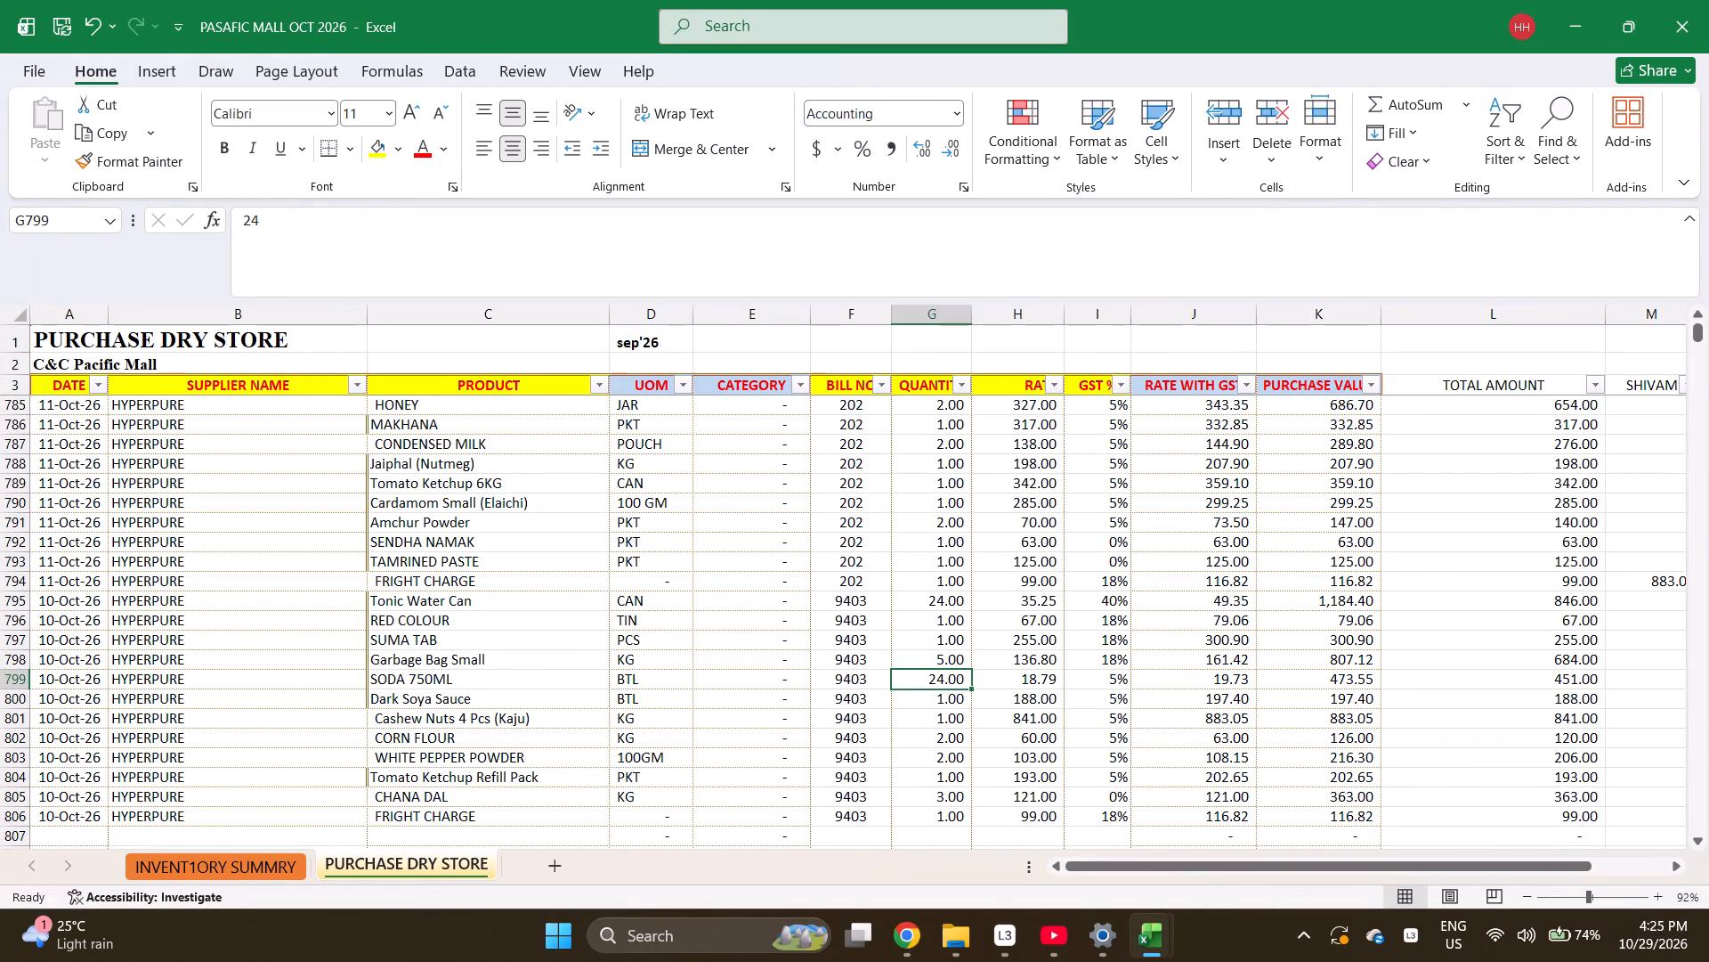
pyautogui.write('48')
pyautogui.press('Right')
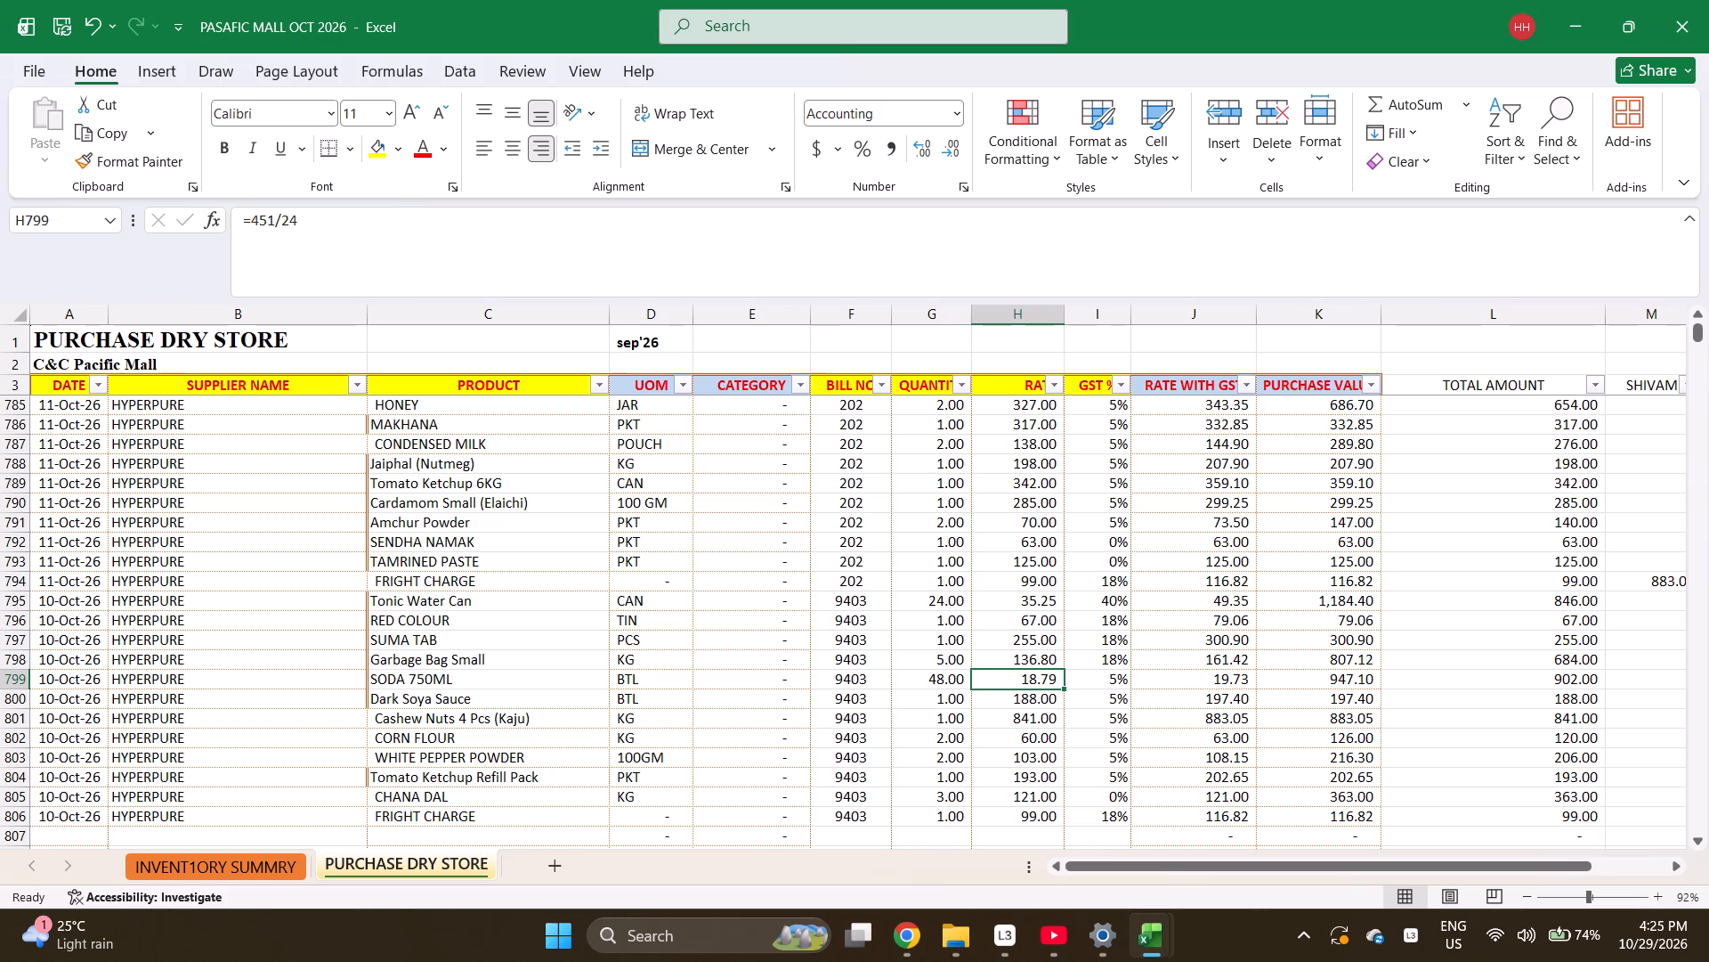
# Select the purchase values of bill 9403, rows 795 to 806, to check their sum again.
pyautogui.press('Right')
pyautogui.press('Right')
pyautogui.press('Right')
pyautogui.press('Right')
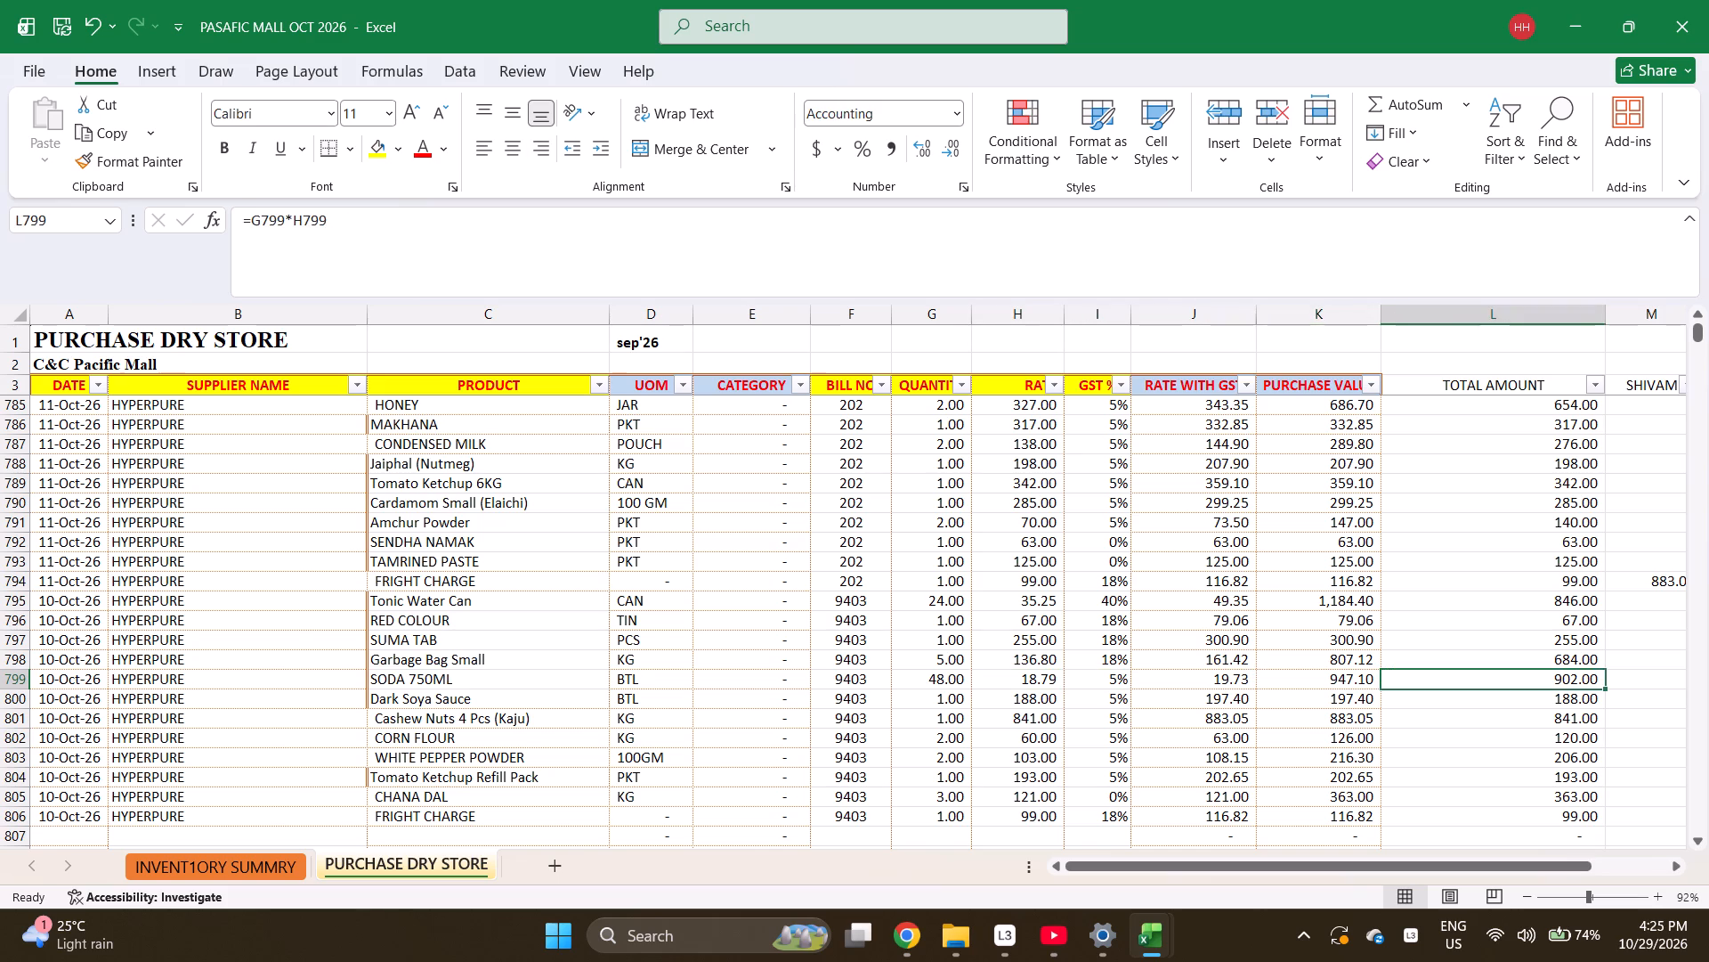
pyautogui.press('Left')
pyautogui.press('Up')
pyautogui.press('Up')
pyautogui.press('Up')
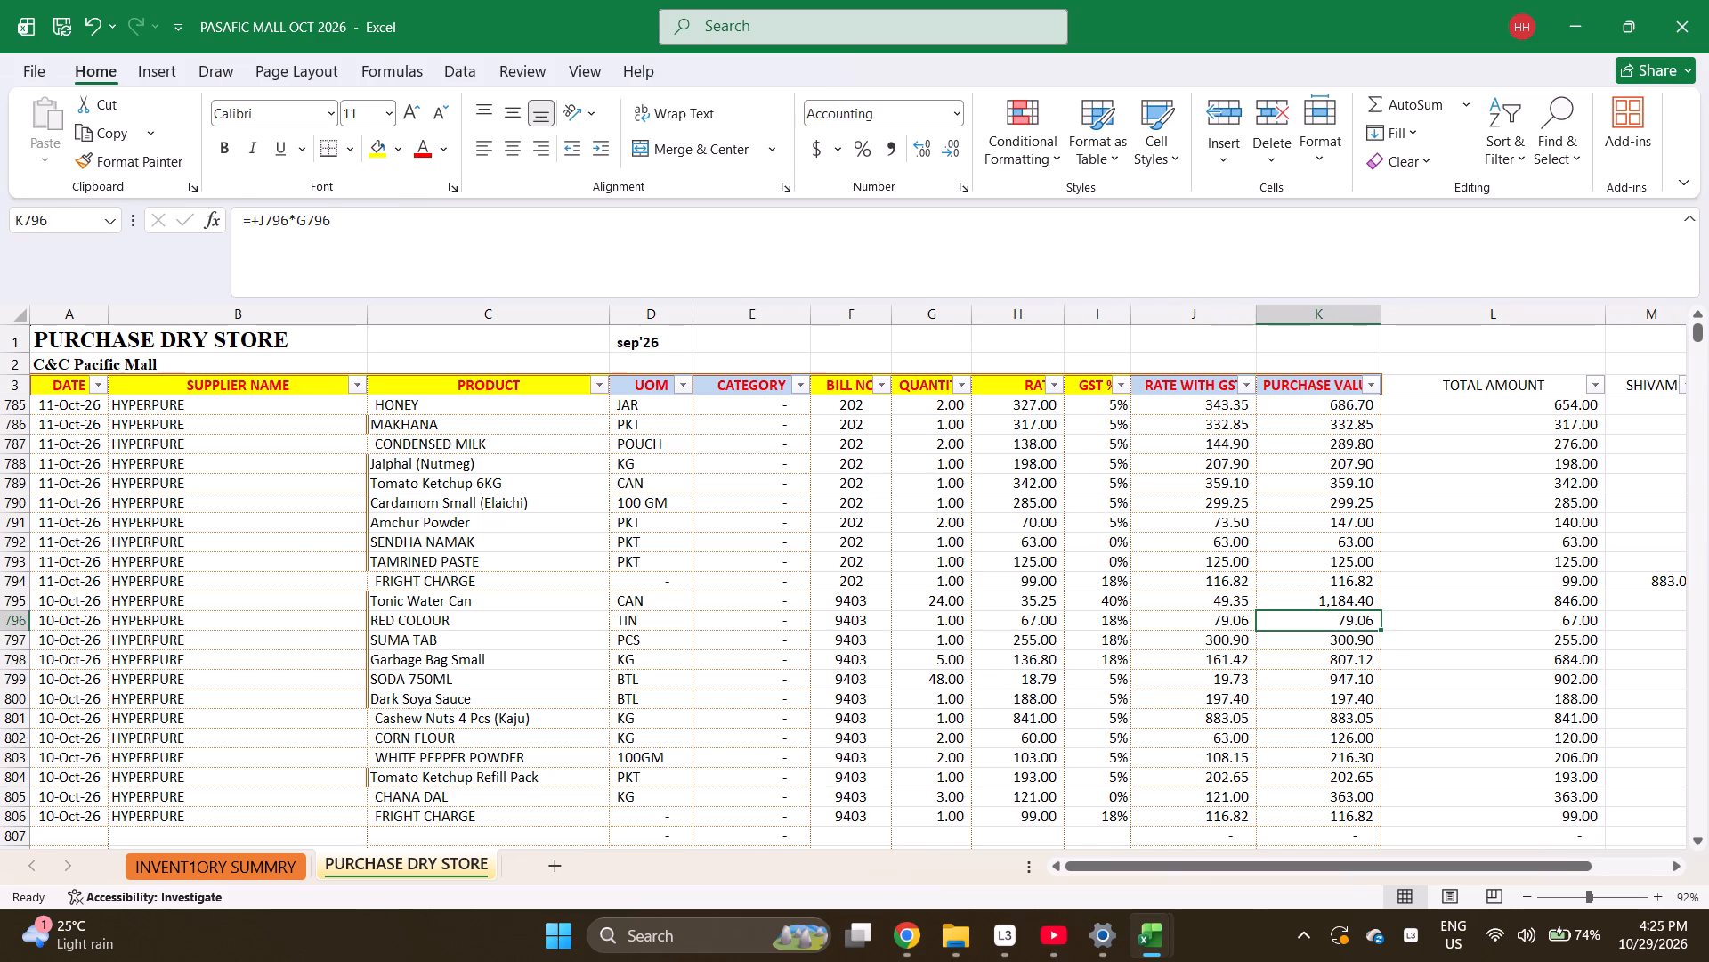
pyautogui.press('Up')
pyautogui.hotkey('shift', 'Down')
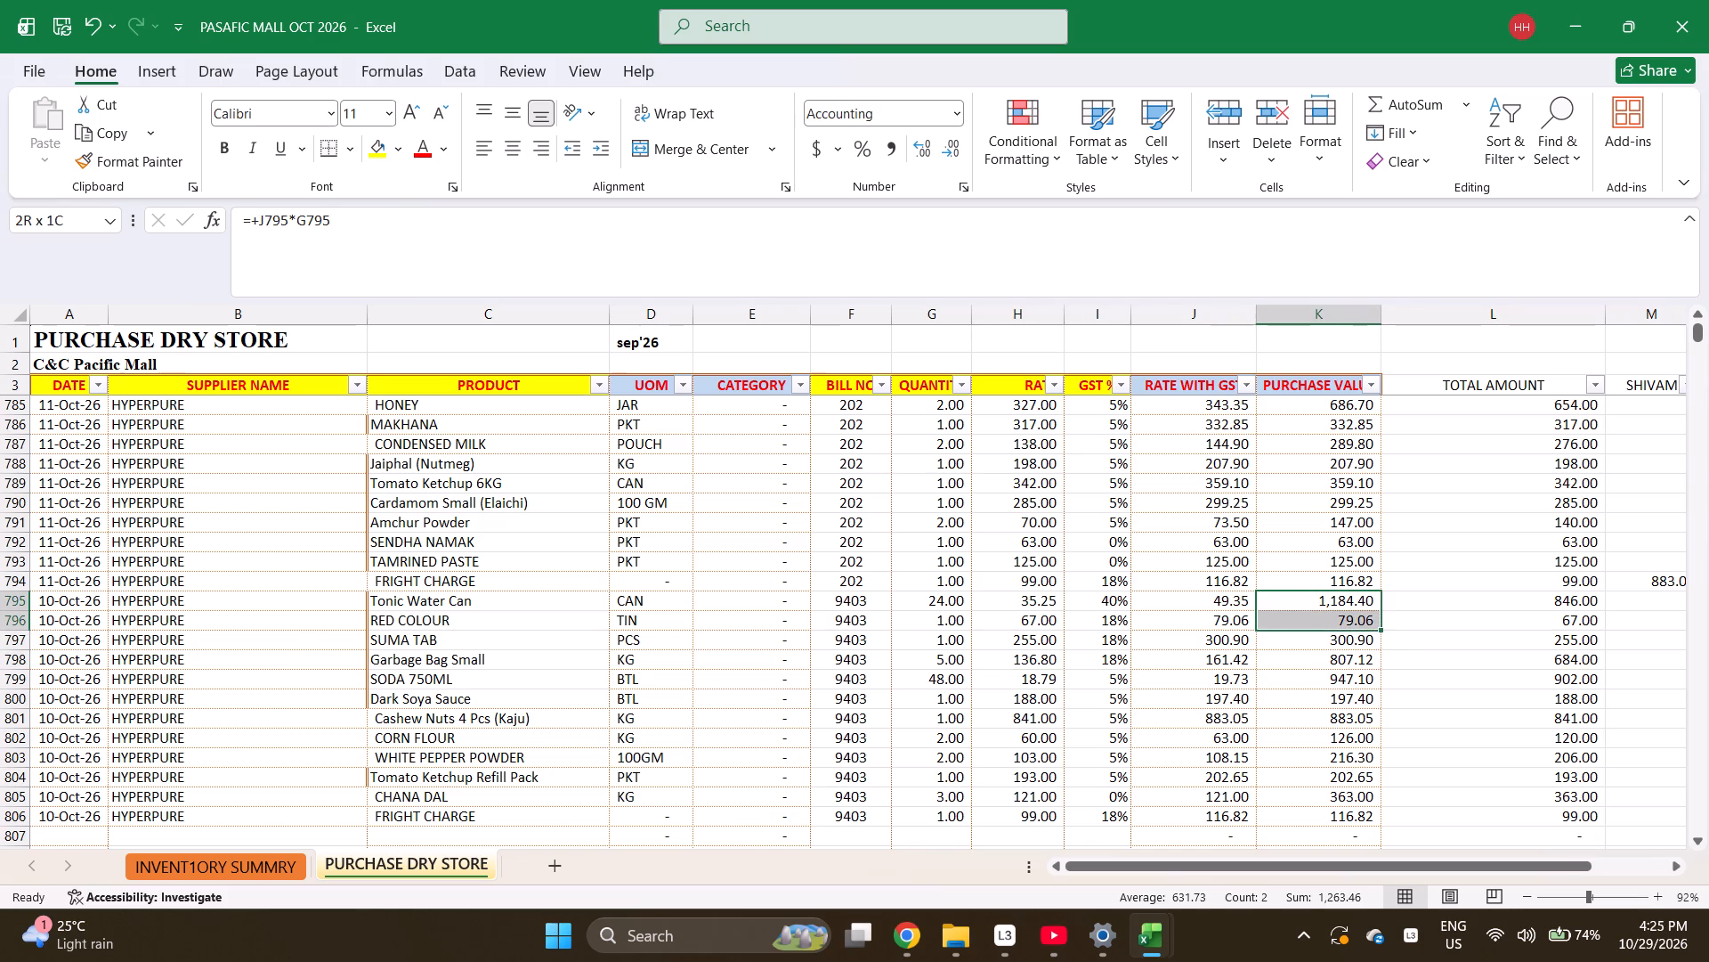
pyautogui.hotkey('shift', 'Down')
pyautogui.hotkey('shift', 'Down')
pyautogui.hotkey('shift', 'Down')
pyautogui.hotkey('shift', 'Down')
pyautogui.hotkey('shift', 'Down')
pyautogui.hotkey('shift', 'Down')
pyautogui.hotkey('shift', 'Down')
pyautogui.hotkey('shift', 'Down')
pyautogui.hotkey('shift', 'Down')
pyautogui.hotkey('shift', 'Down')
pyautogui.hotkey('shift', 'Down')
pyautogui.hotkey('shift', 'Down')
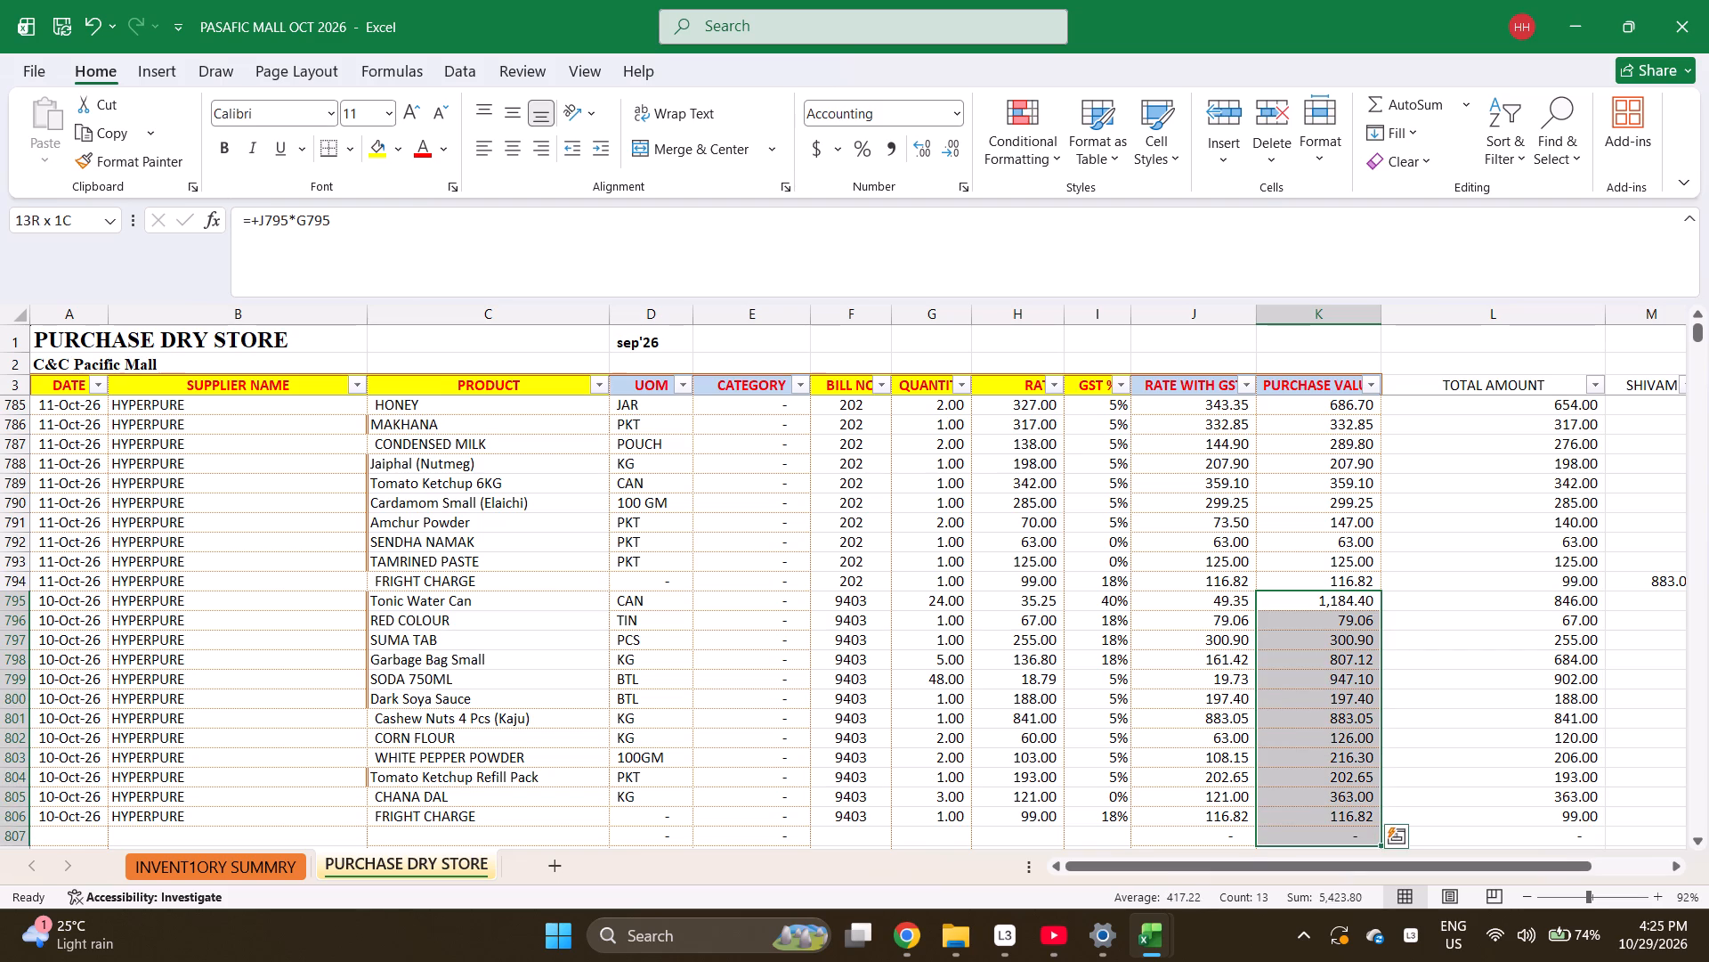
pyautogui.hotkey('shift', 'Up')
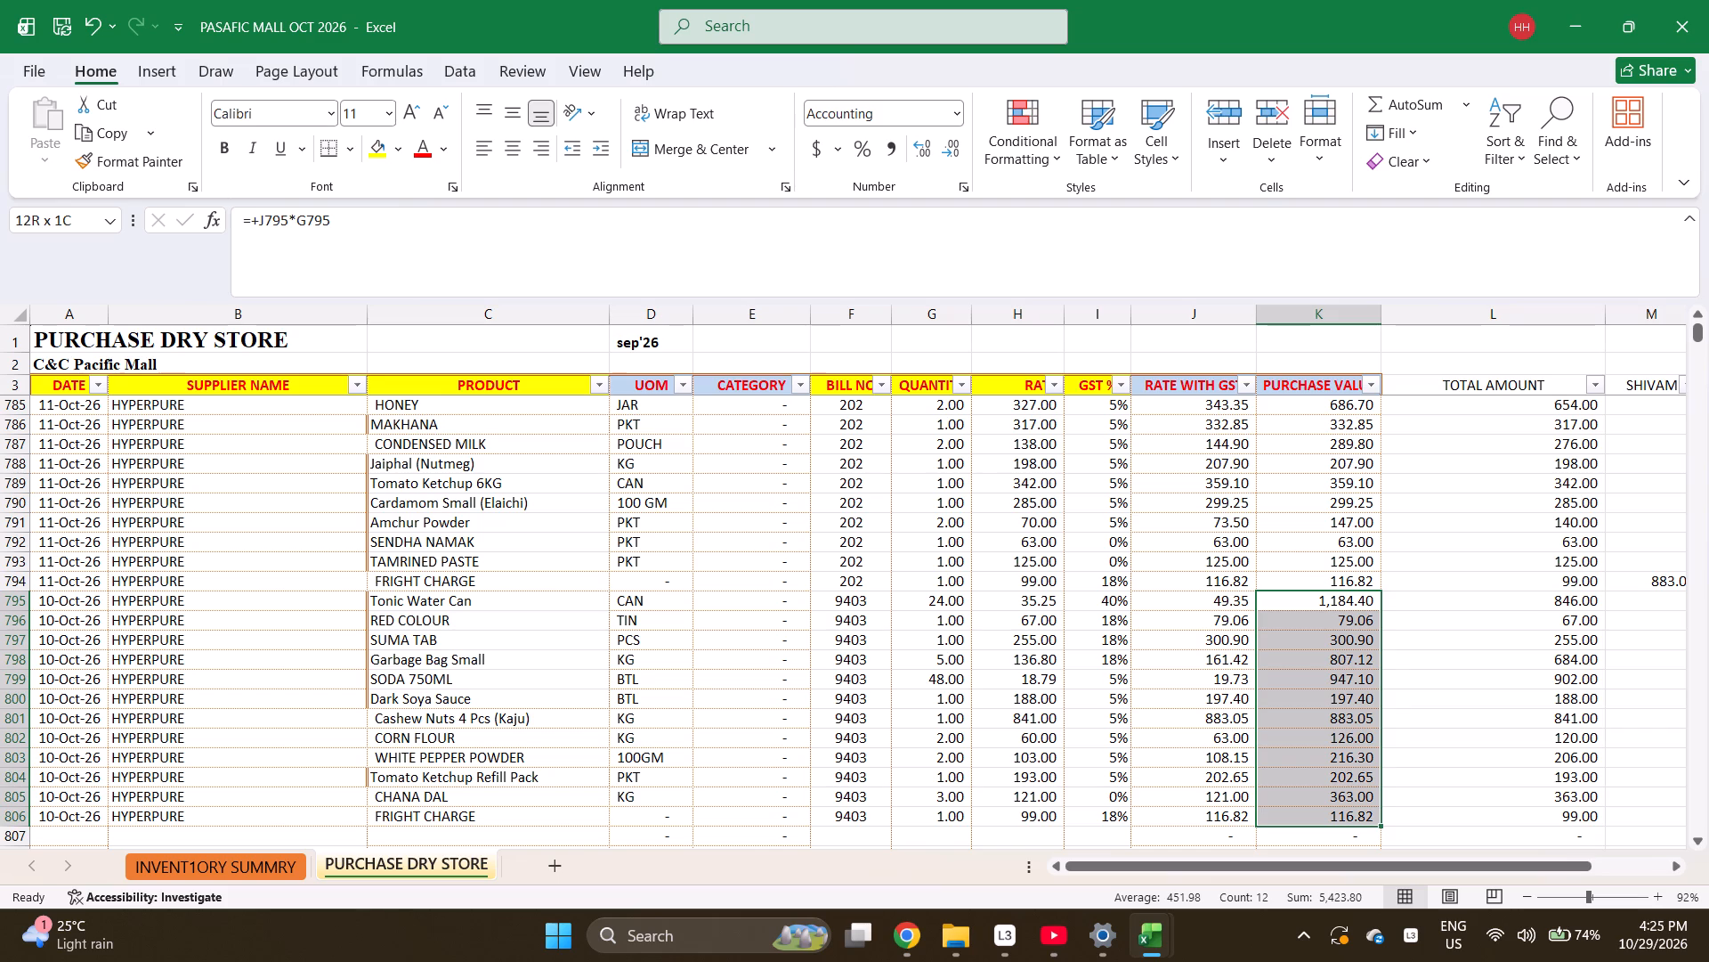
# Filter the purchase list by bill number 6522.
pyautogui.hotkey('ctrl', 'Left')
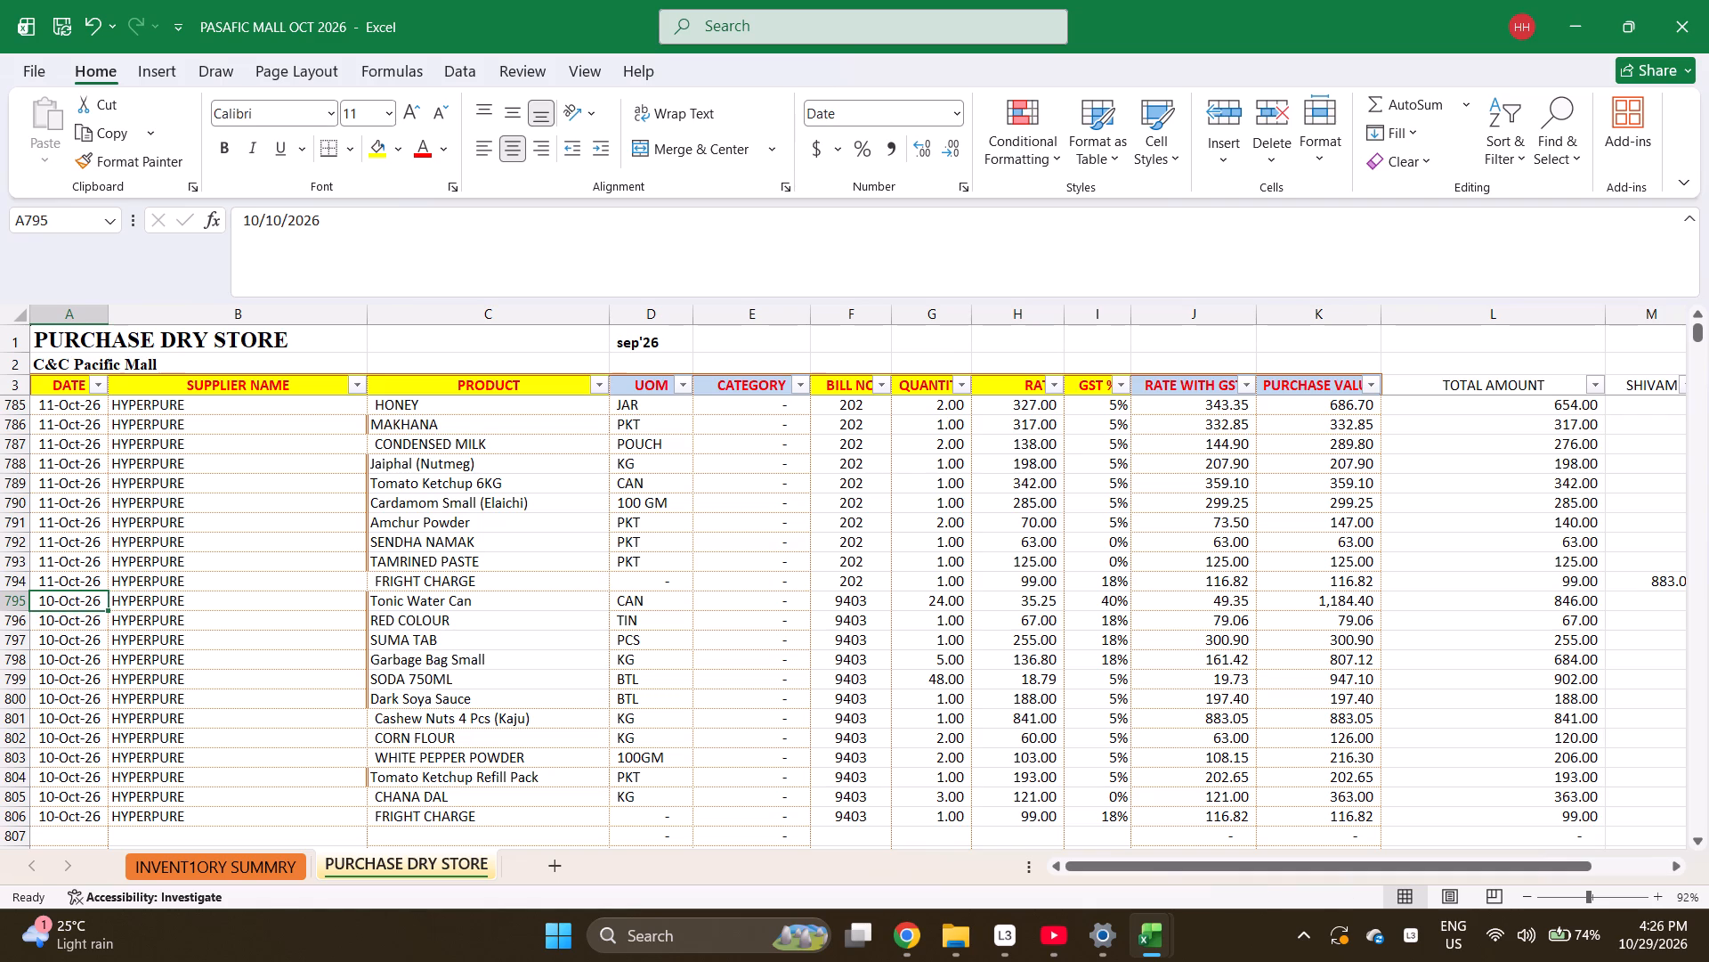
pyautogui.click(887, 386)
pyautogui.press('e')
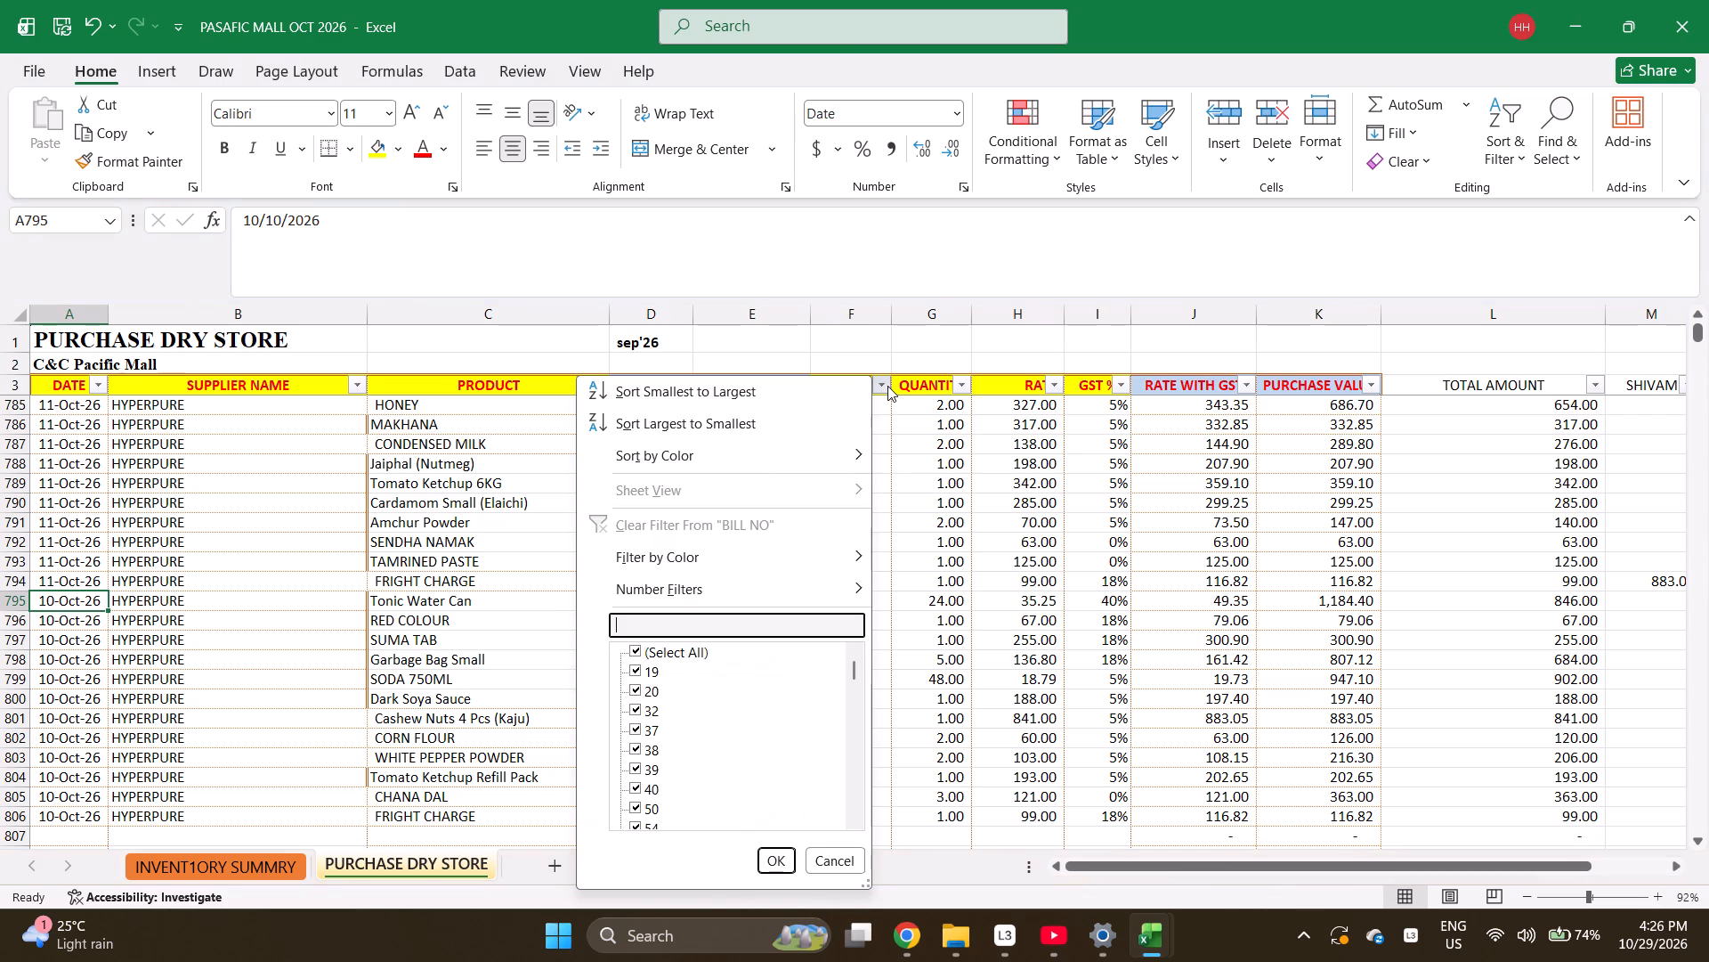
pyautogui.write('6522')
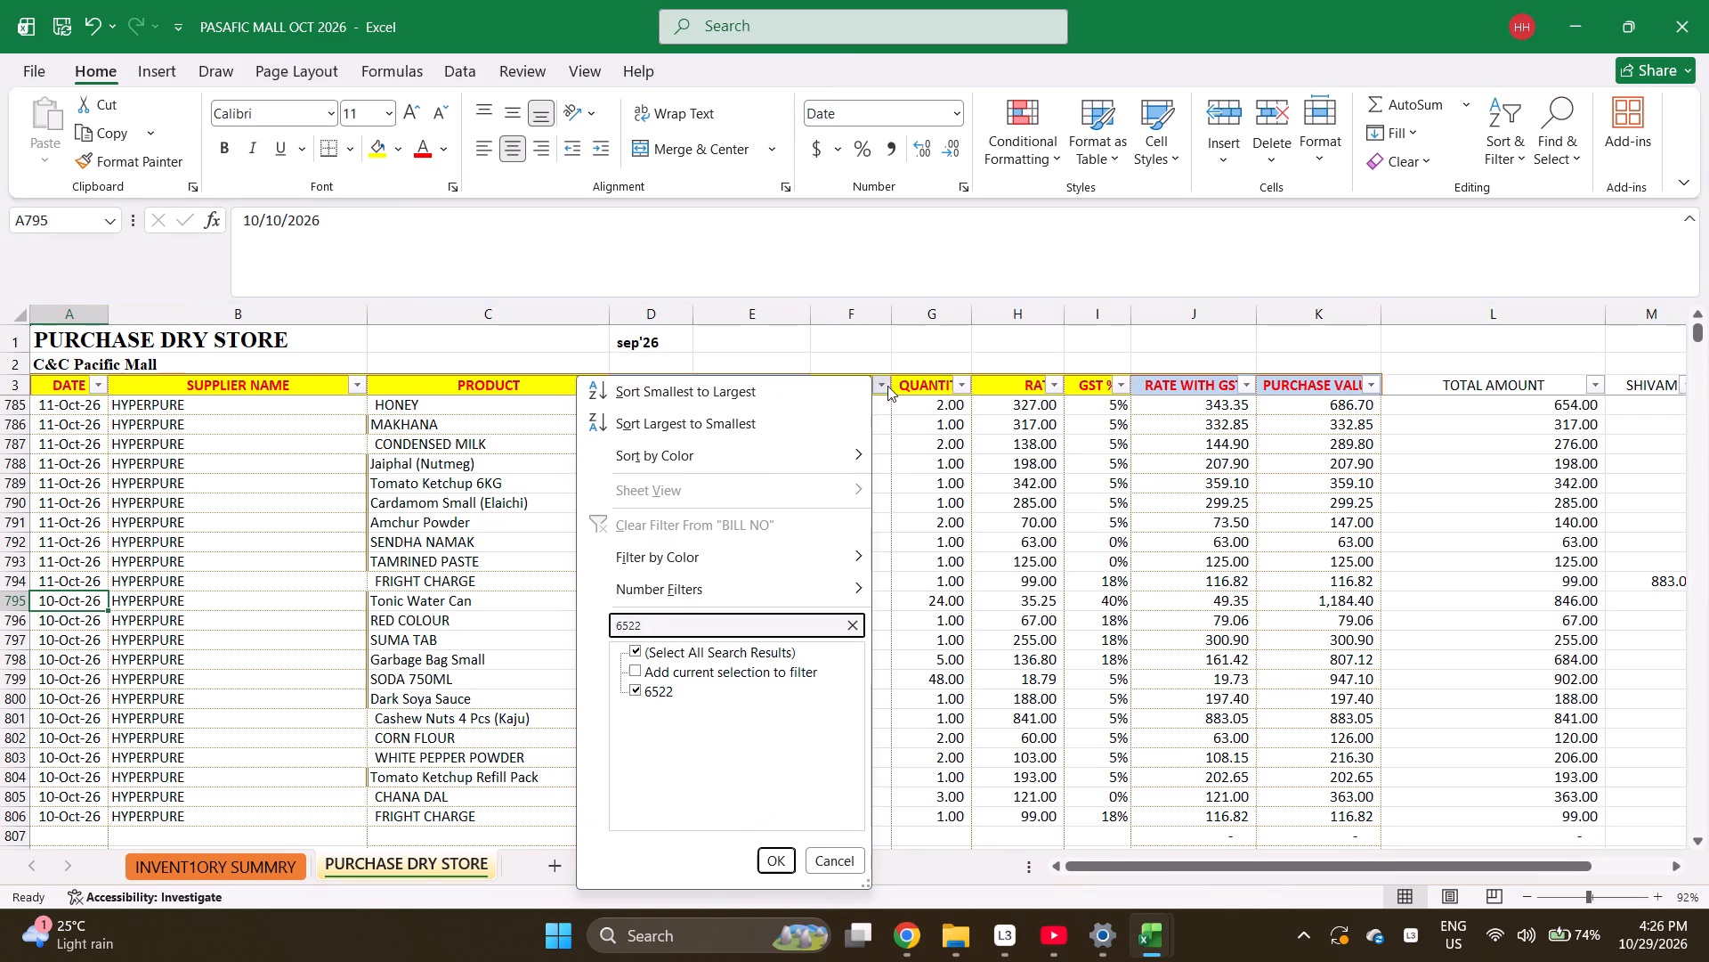
pyautogui.press('Return')
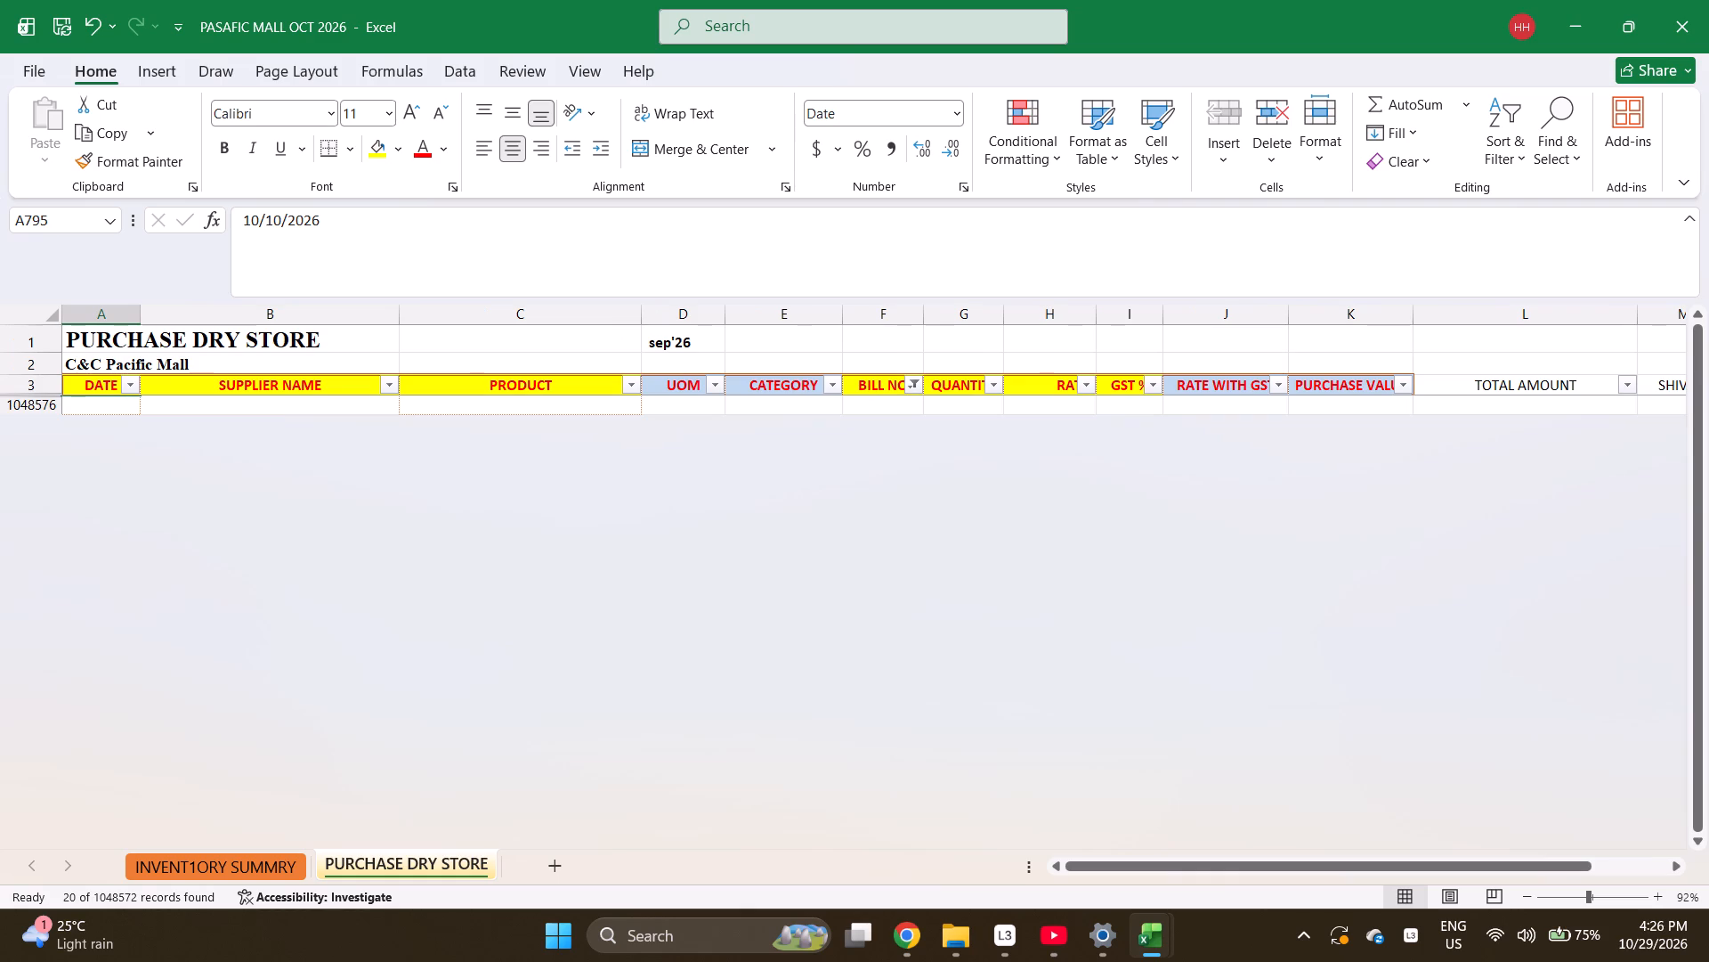
# Look back through the filtered rows of bill 6522 up to its first item, RED COLOUR in row 306.
pyautogui.press('Up')
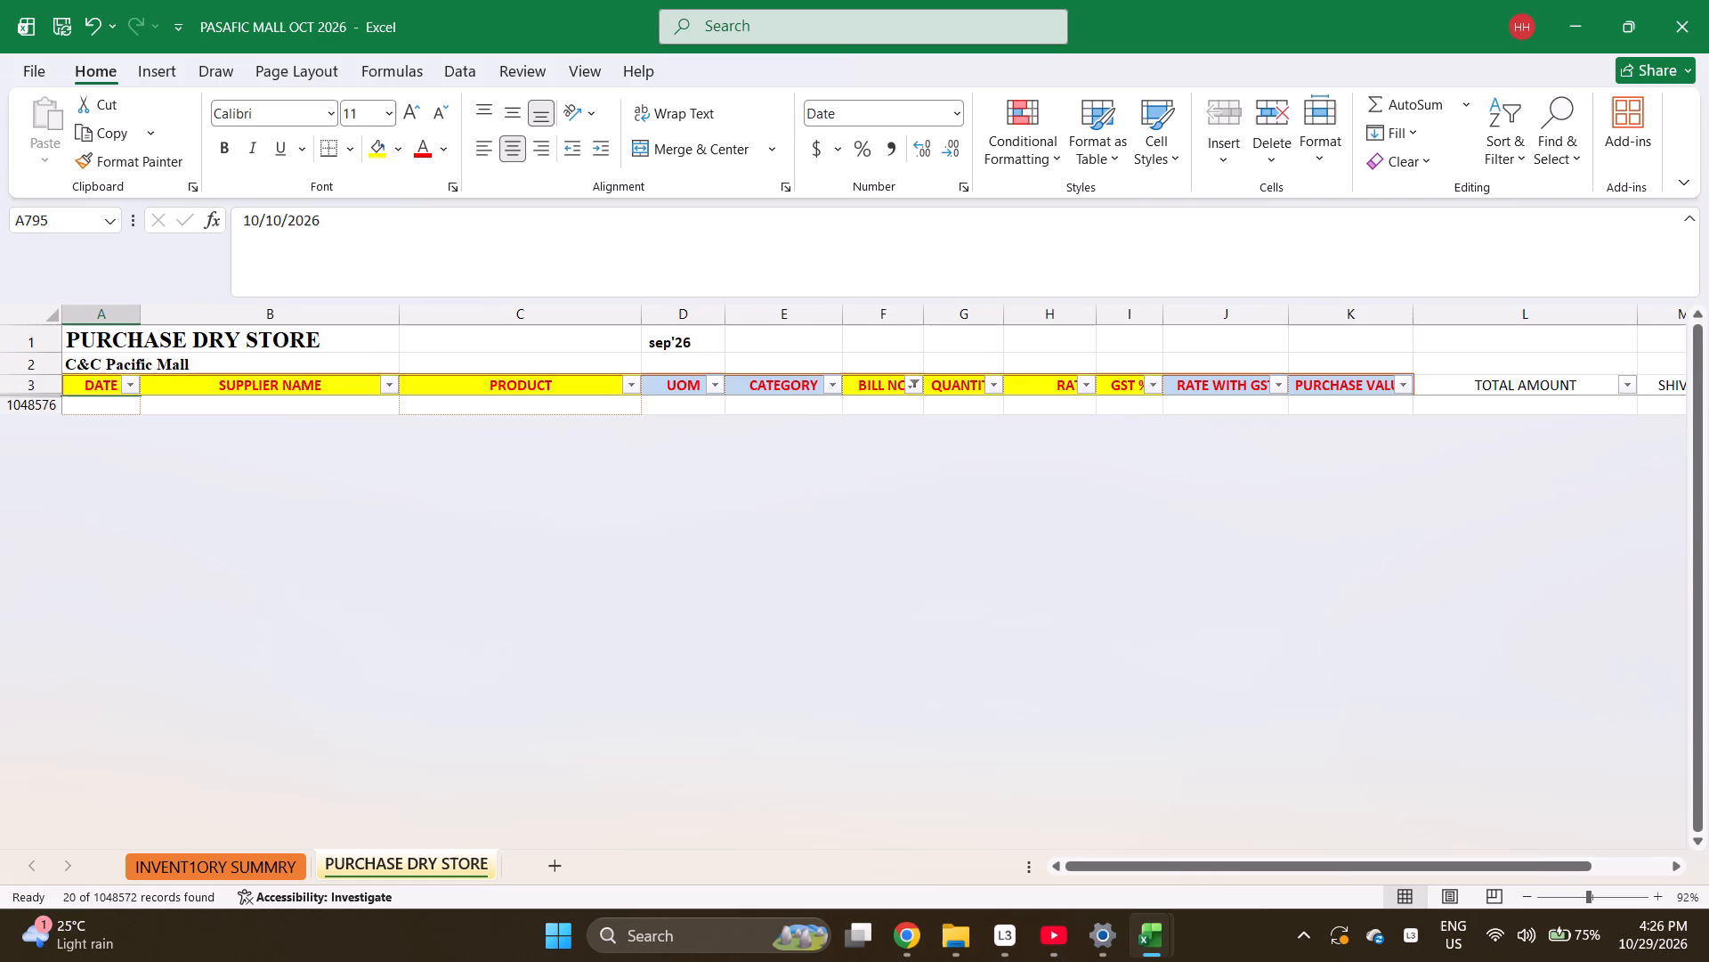
pyautogui.press('Up')
pyautogui.press('Down')
pyautogui.press('Down')
pyautogui.press('Up')
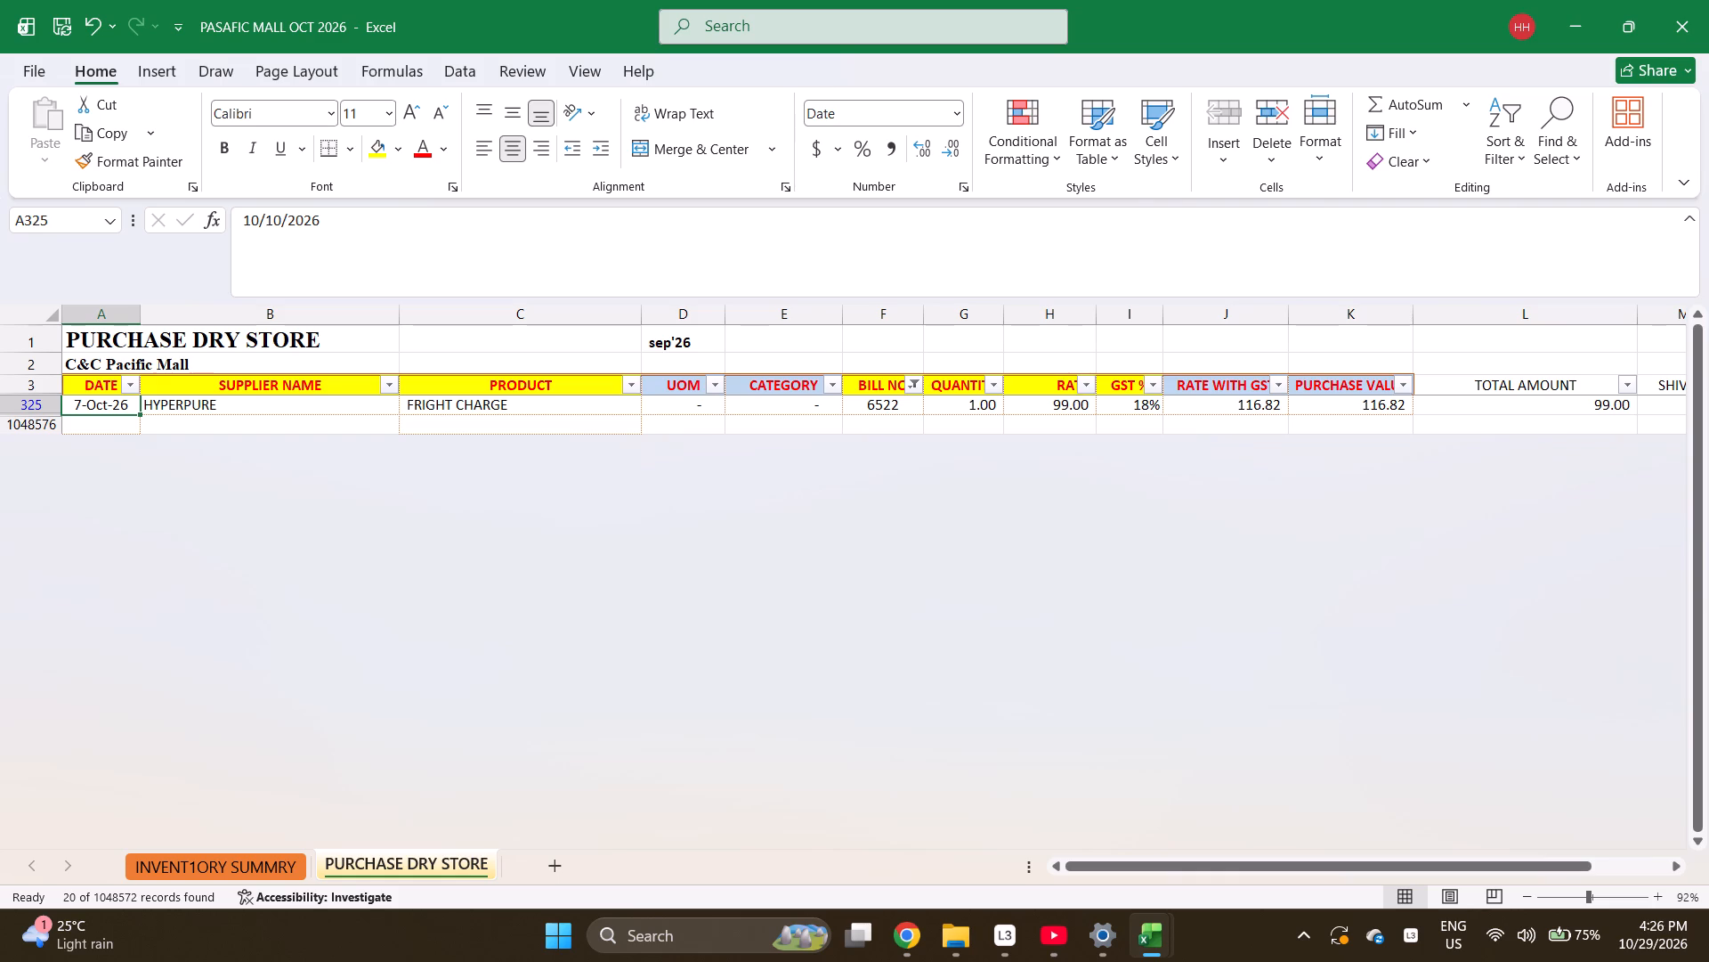
pyautogui.press('Up')
pyautogui.hotkey('ctrl', 'Up')
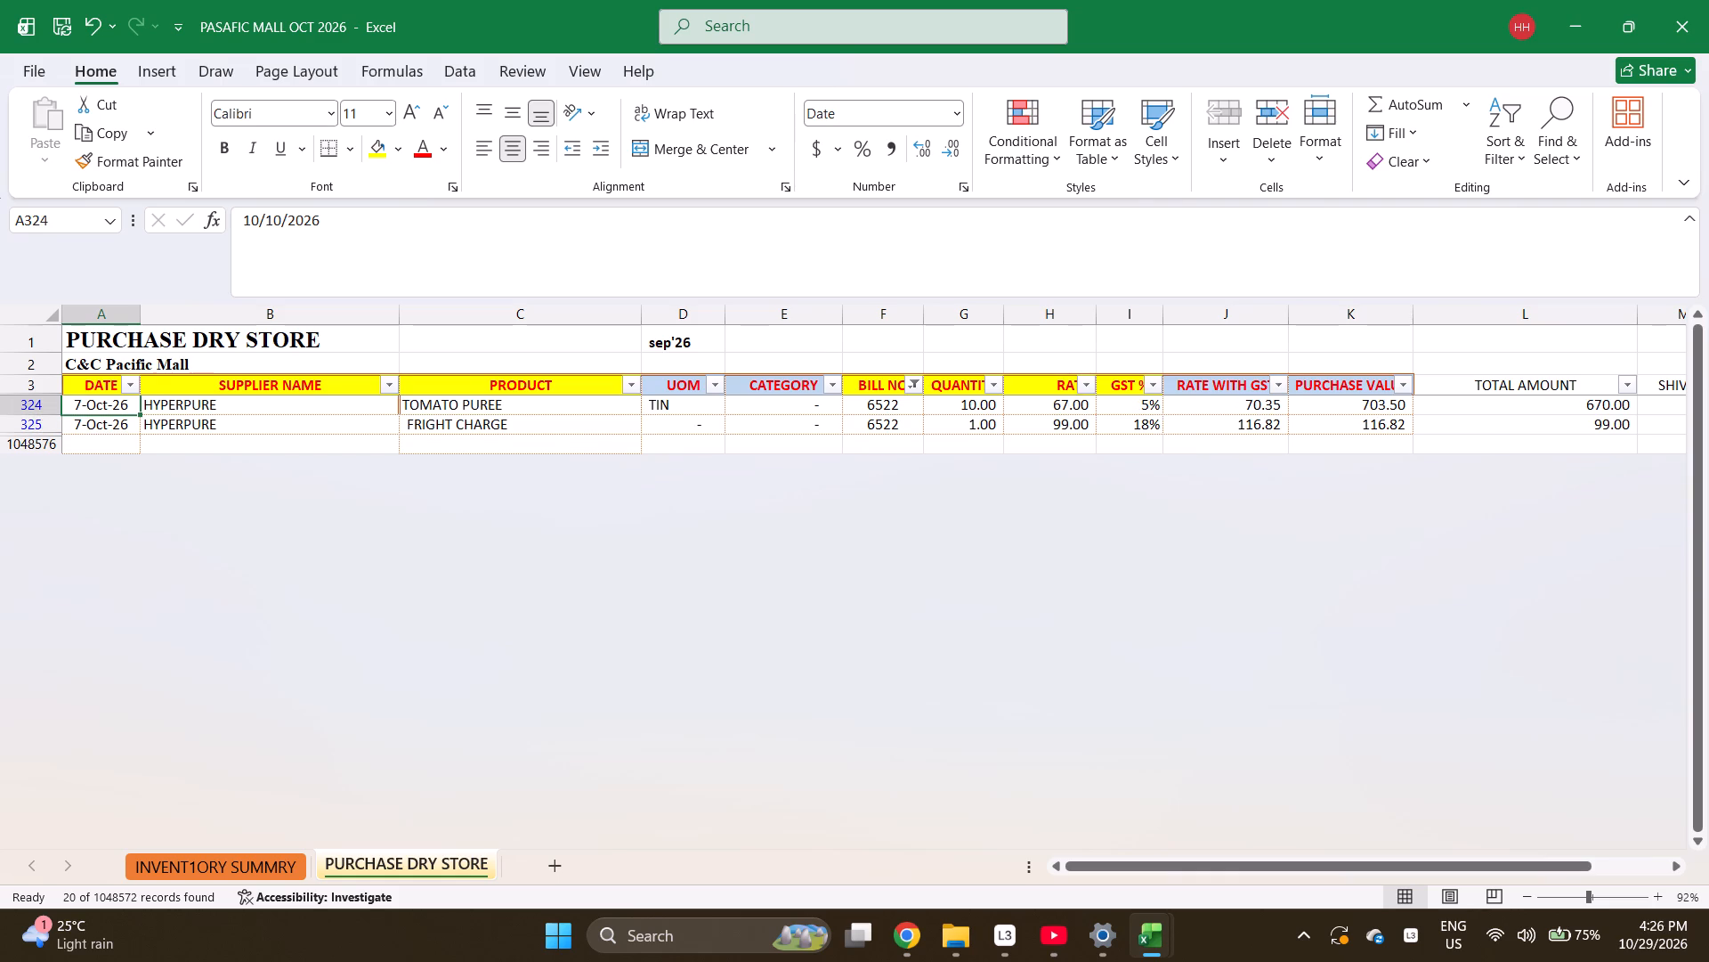
pyautogui.hotkey('ctrl', 'Up')
pyautogui.hotkey('ctrl', 'Up')
pyautogui.hotkey('ctrl', 'Up')
pyautogui.press('Down')
pyautogui.press('Up')
pyautogui.press('Up')
pyautogui.press('Up')
pyautogui.press('Up')
pyautogui.press('Up')
pyautogui.press('Up')
pyautogui.press('Up')
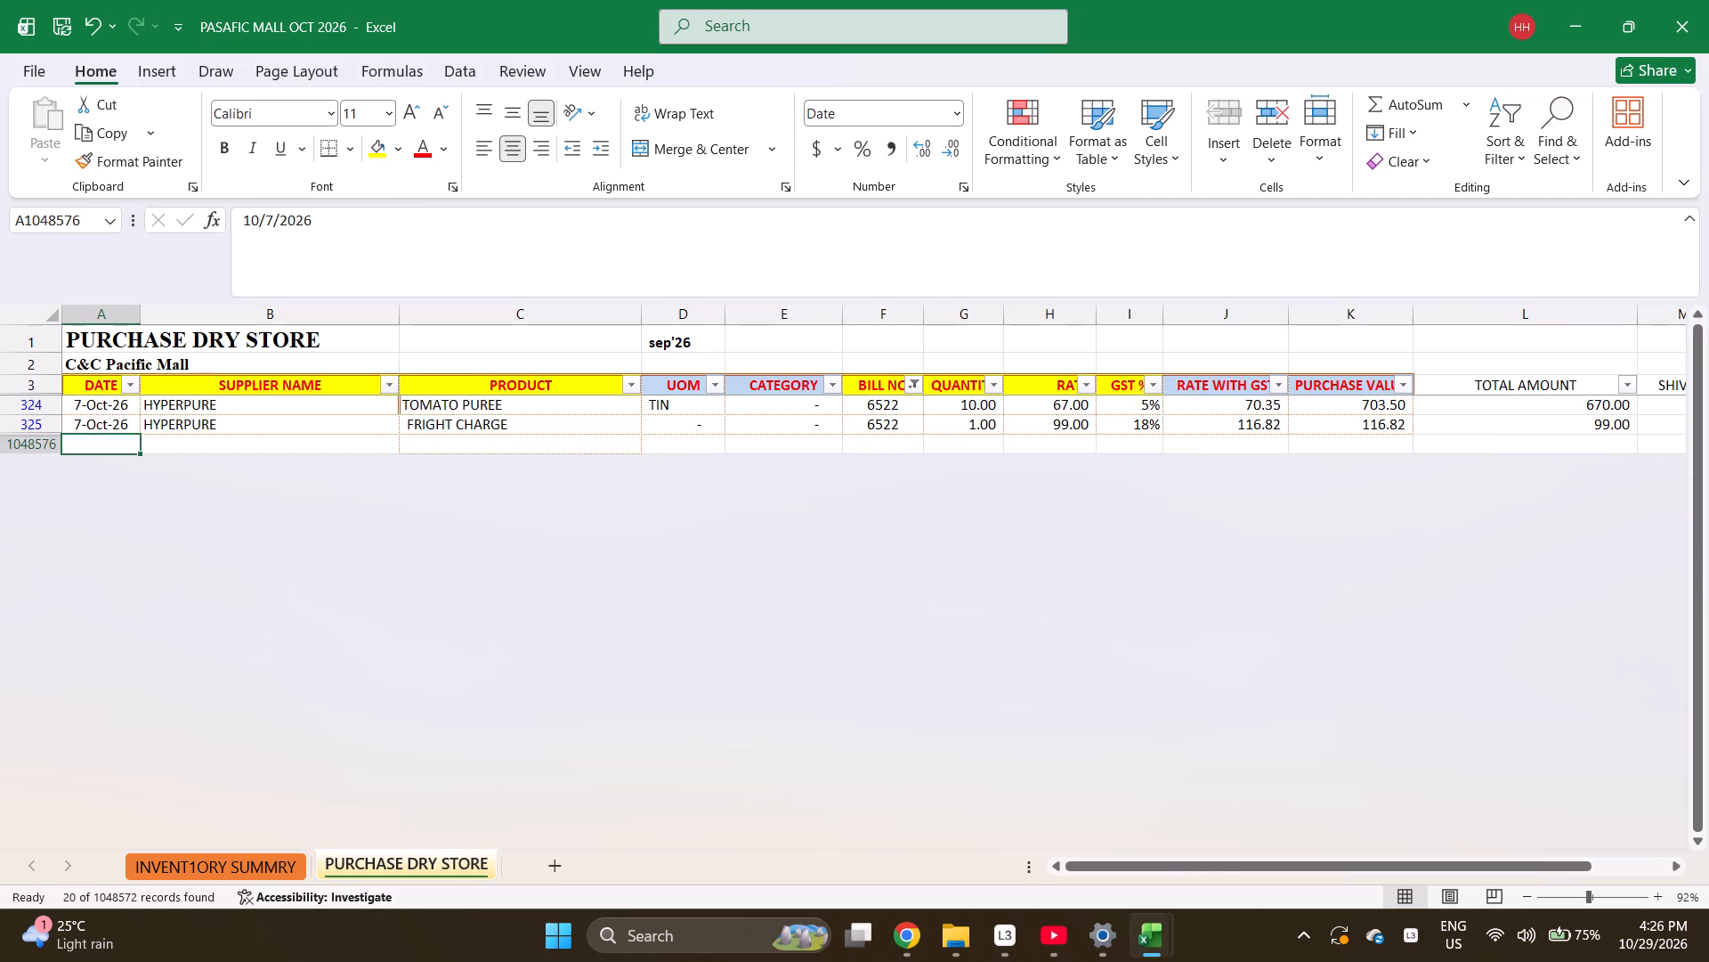
pyautogui.press('Up')
pyautogui.press('Up')
pyautogui.press('Up')
pyautogui.press('Up')
pyautogui.press('Up')
pyautogui.press('Up')
pyautogui.press('Up')
pyautogui.press('Up')
pyautogui.press('Up')
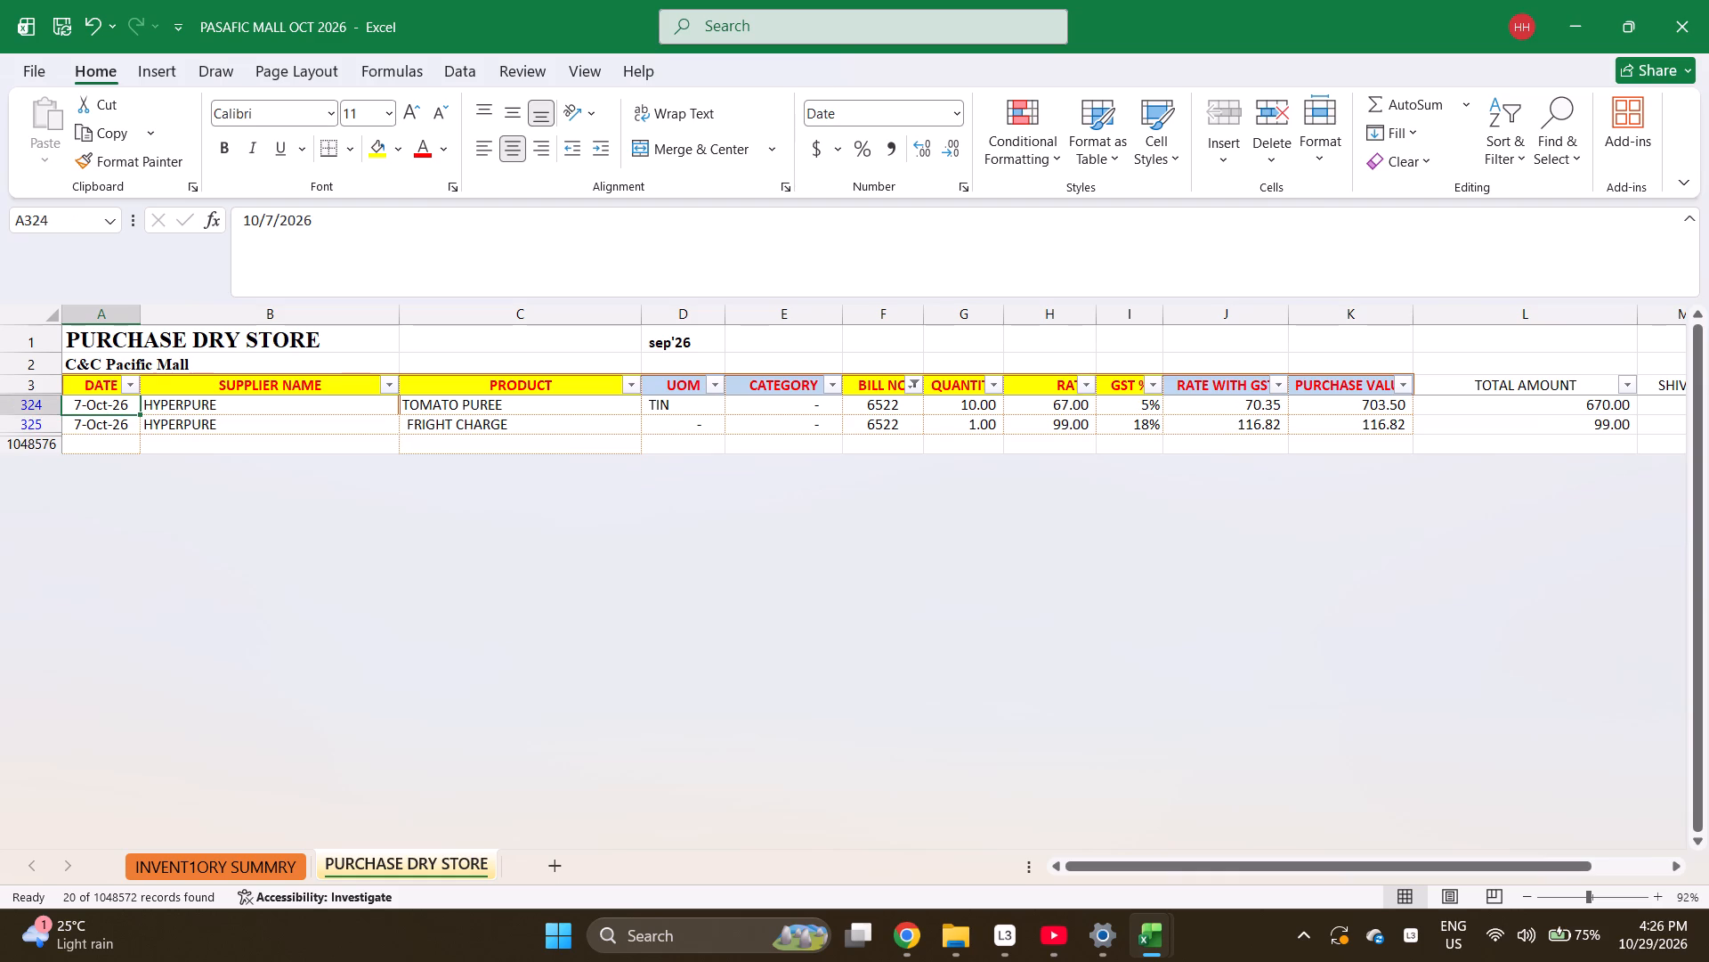
pyautogui.press('Up')
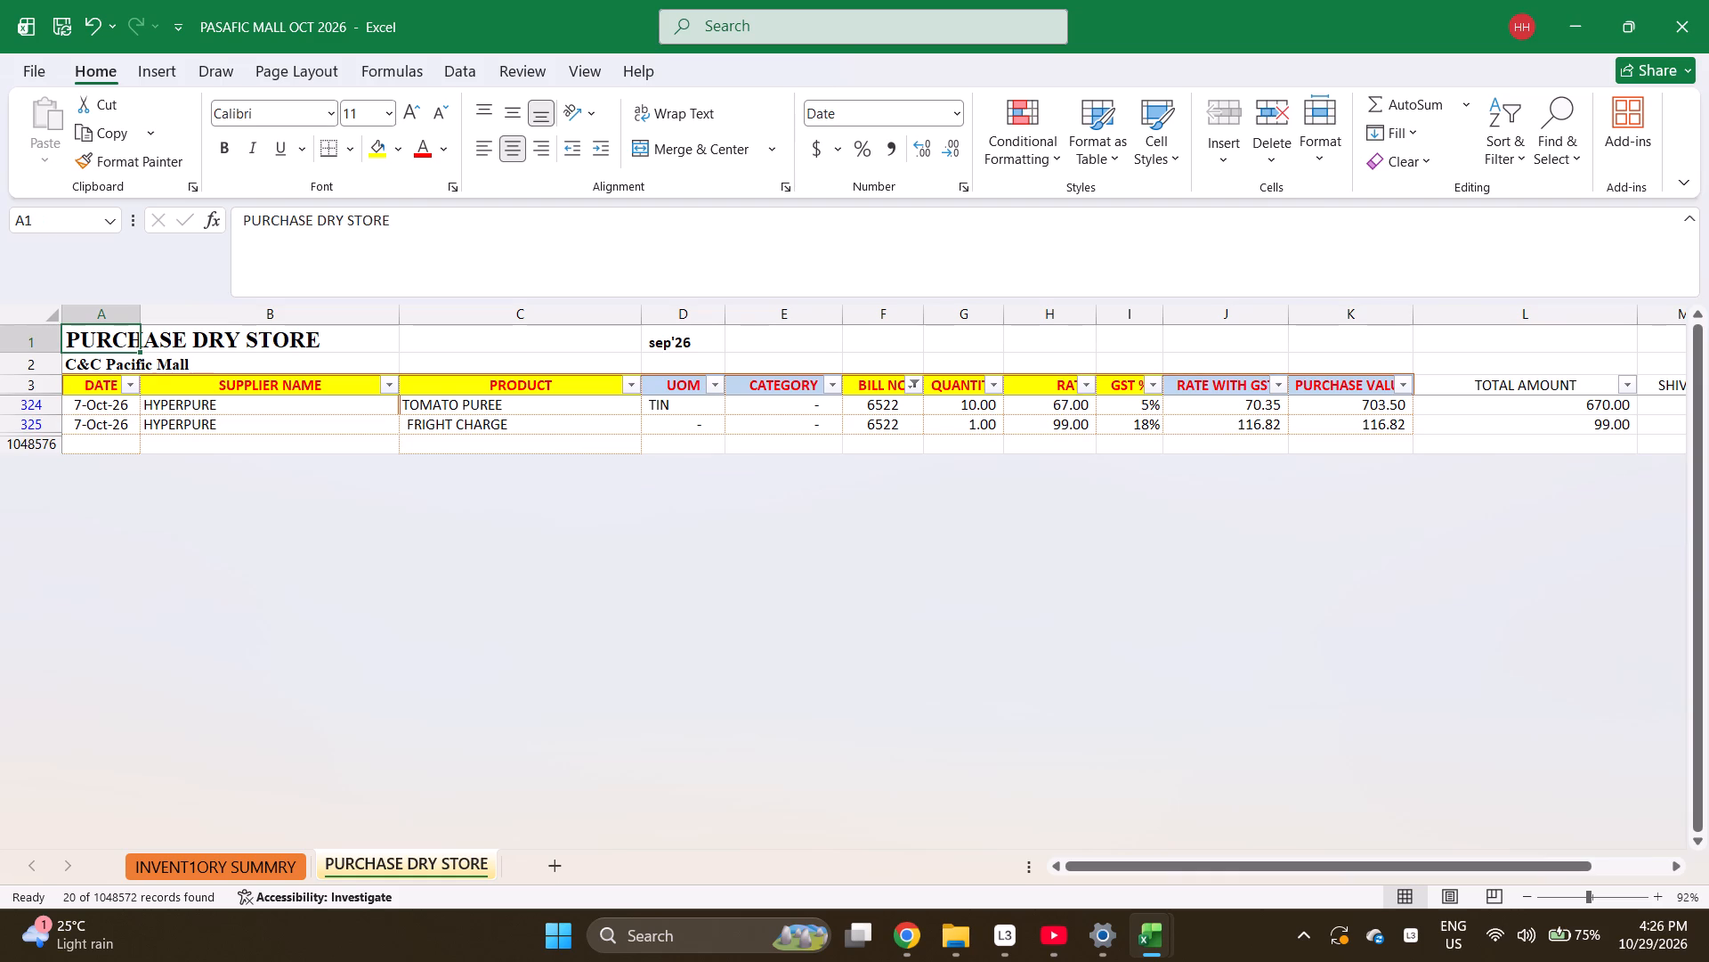
pyautogui.press('Down')
pyautogui.press('Down')
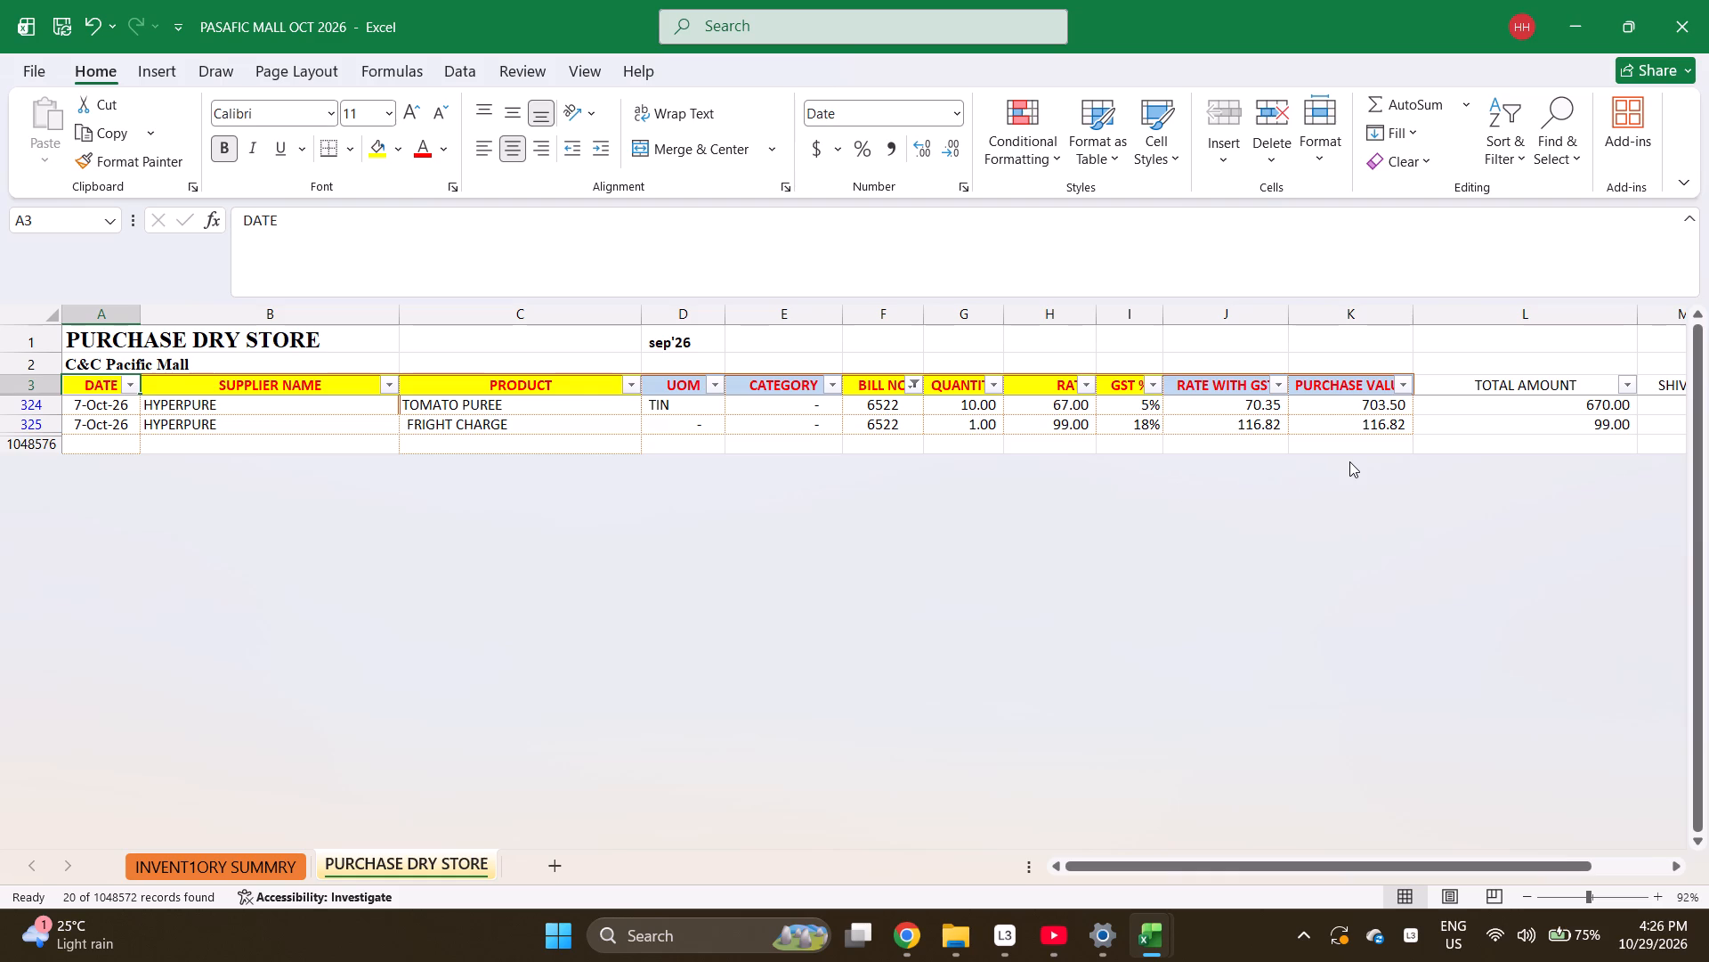
pyautogui.scroll(5, 1349, 461)
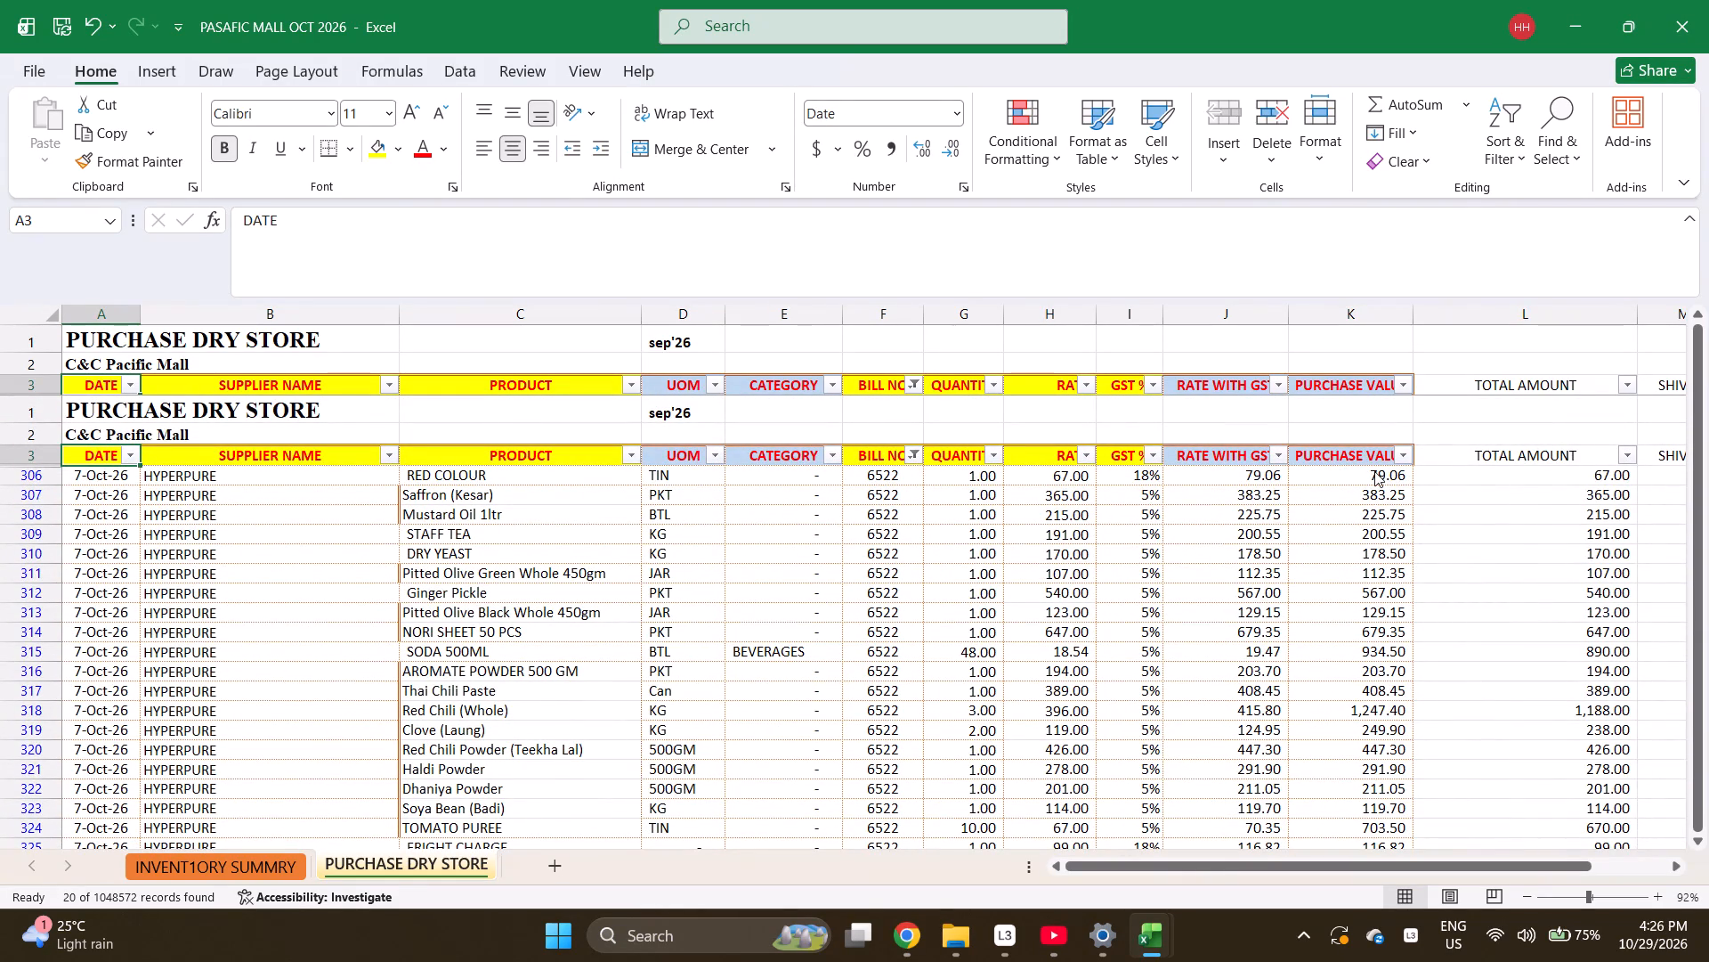
# Select the purchase values of bill 6522, rows 306 to 325, to check their sum.
pyautogui.click(1374, 471)
pyautogui.click(1374, 471)
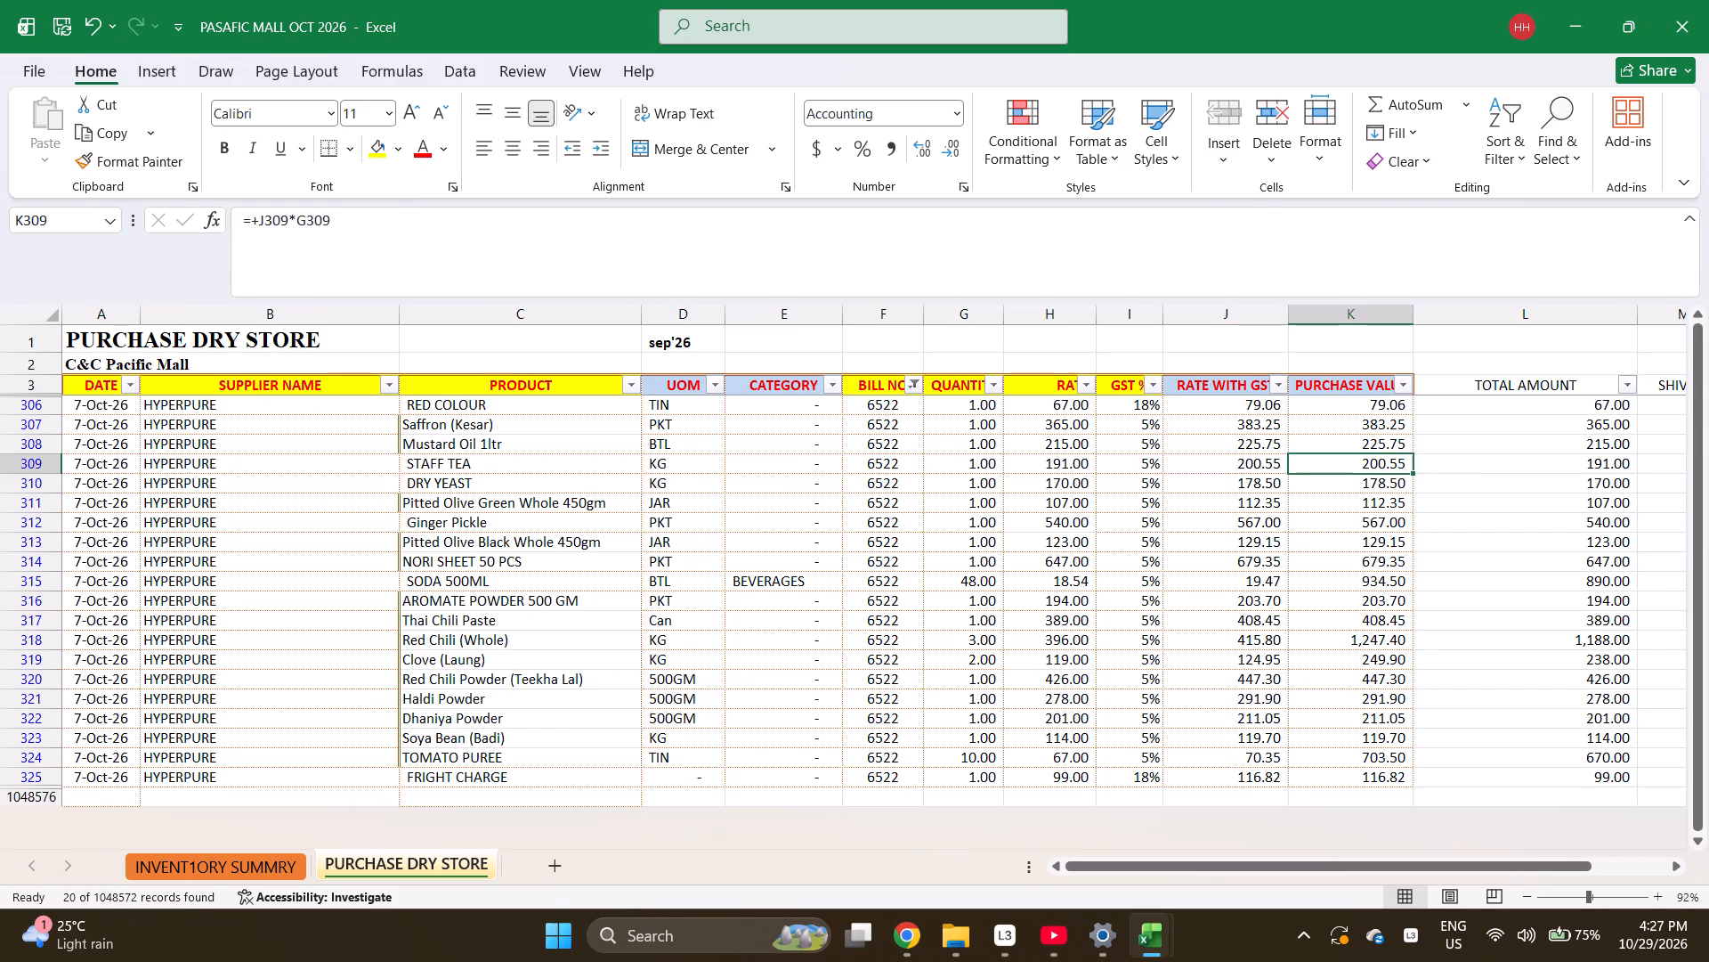
pyautogui.press('Up')
pyautogui.press('Up')
pyautogui.press('Up')
pyautogui.press('Up')
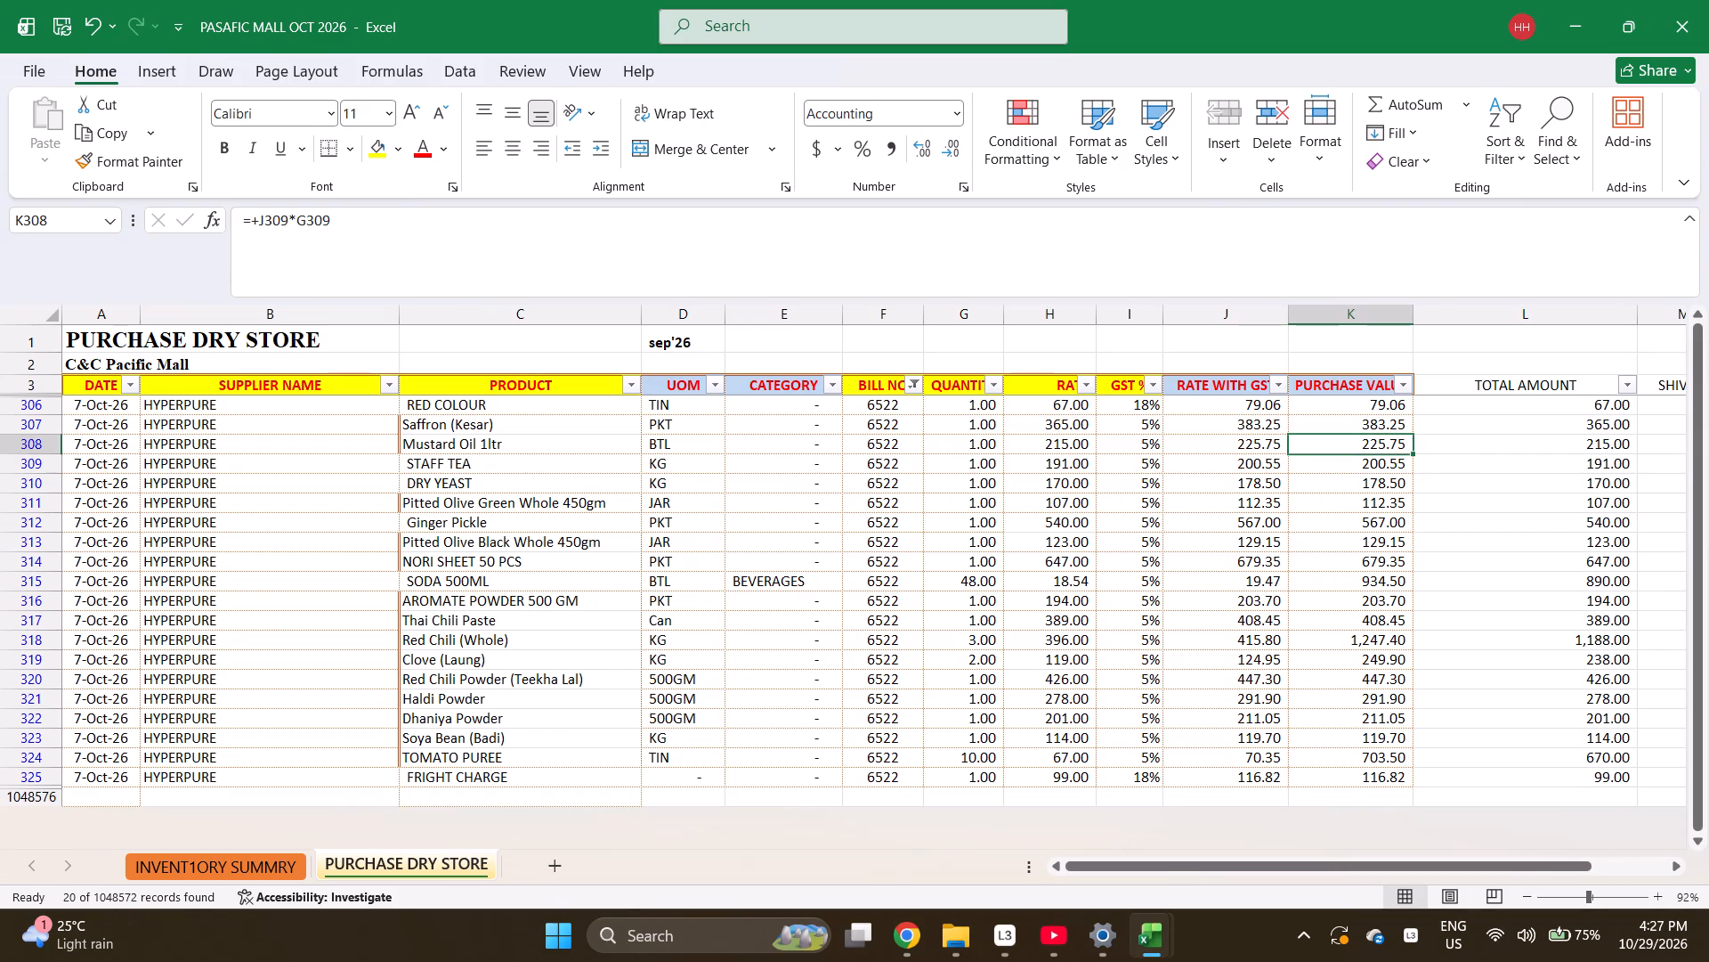
pyautogui.press('Up')
pyautogui.press('Up')
pyautogui.press('Up')
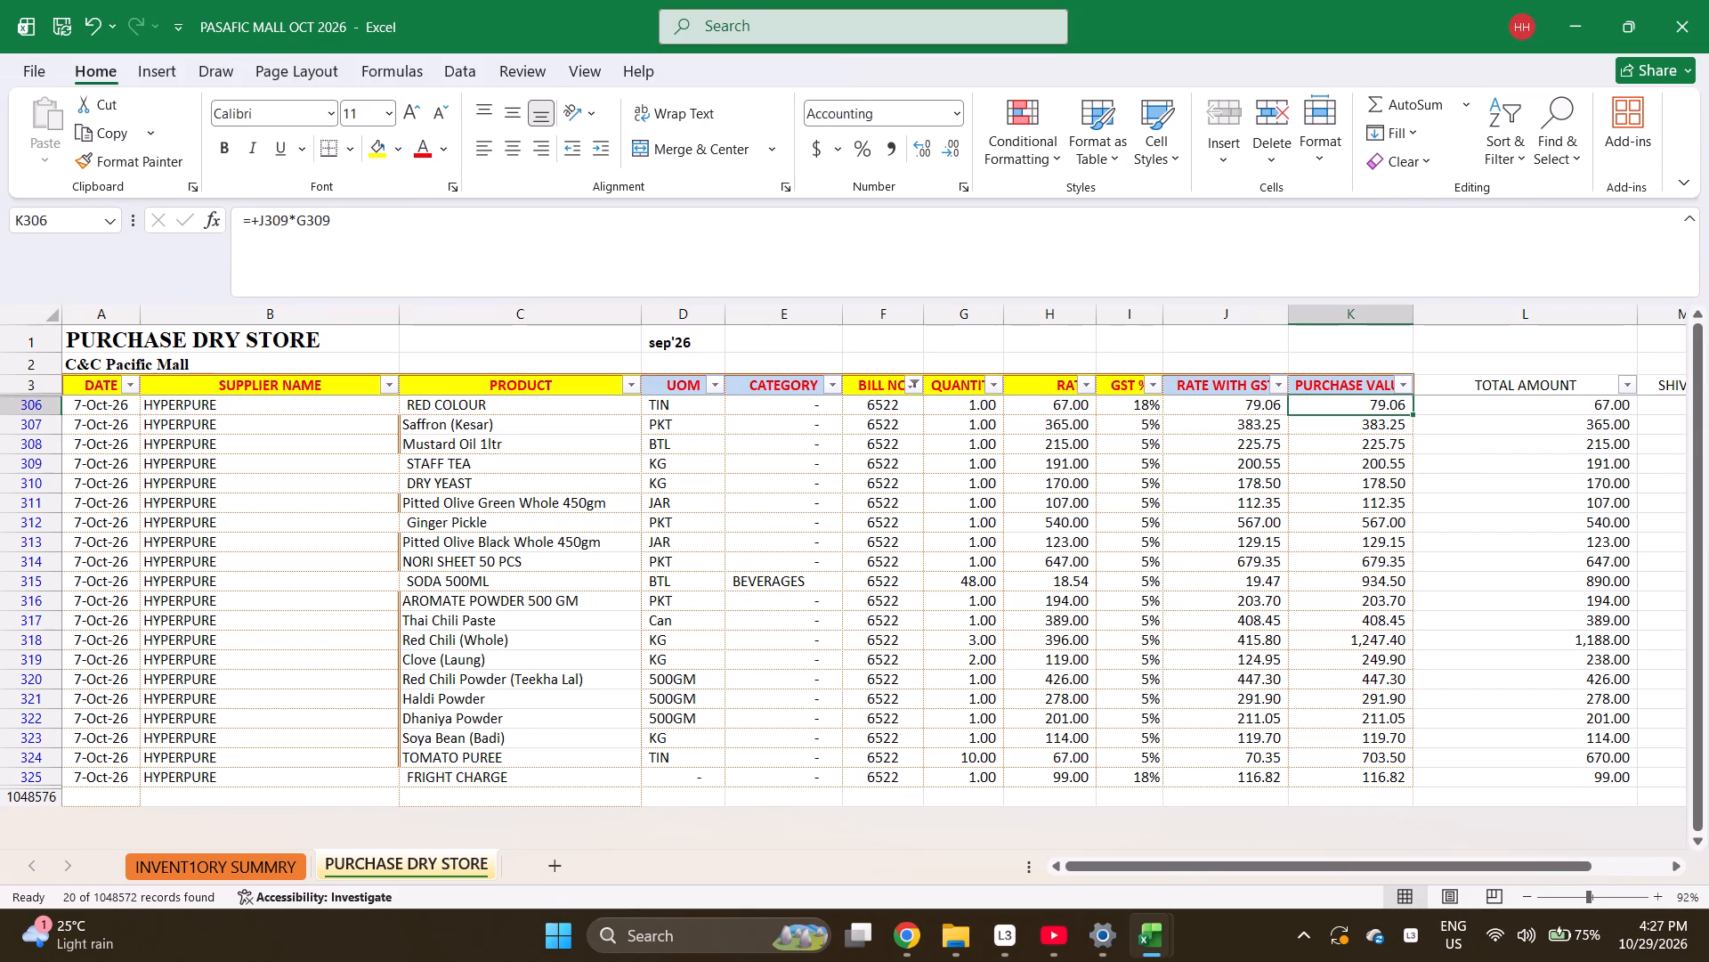
pyautogui.hotkey('ctrl', 'shift', 'Down')
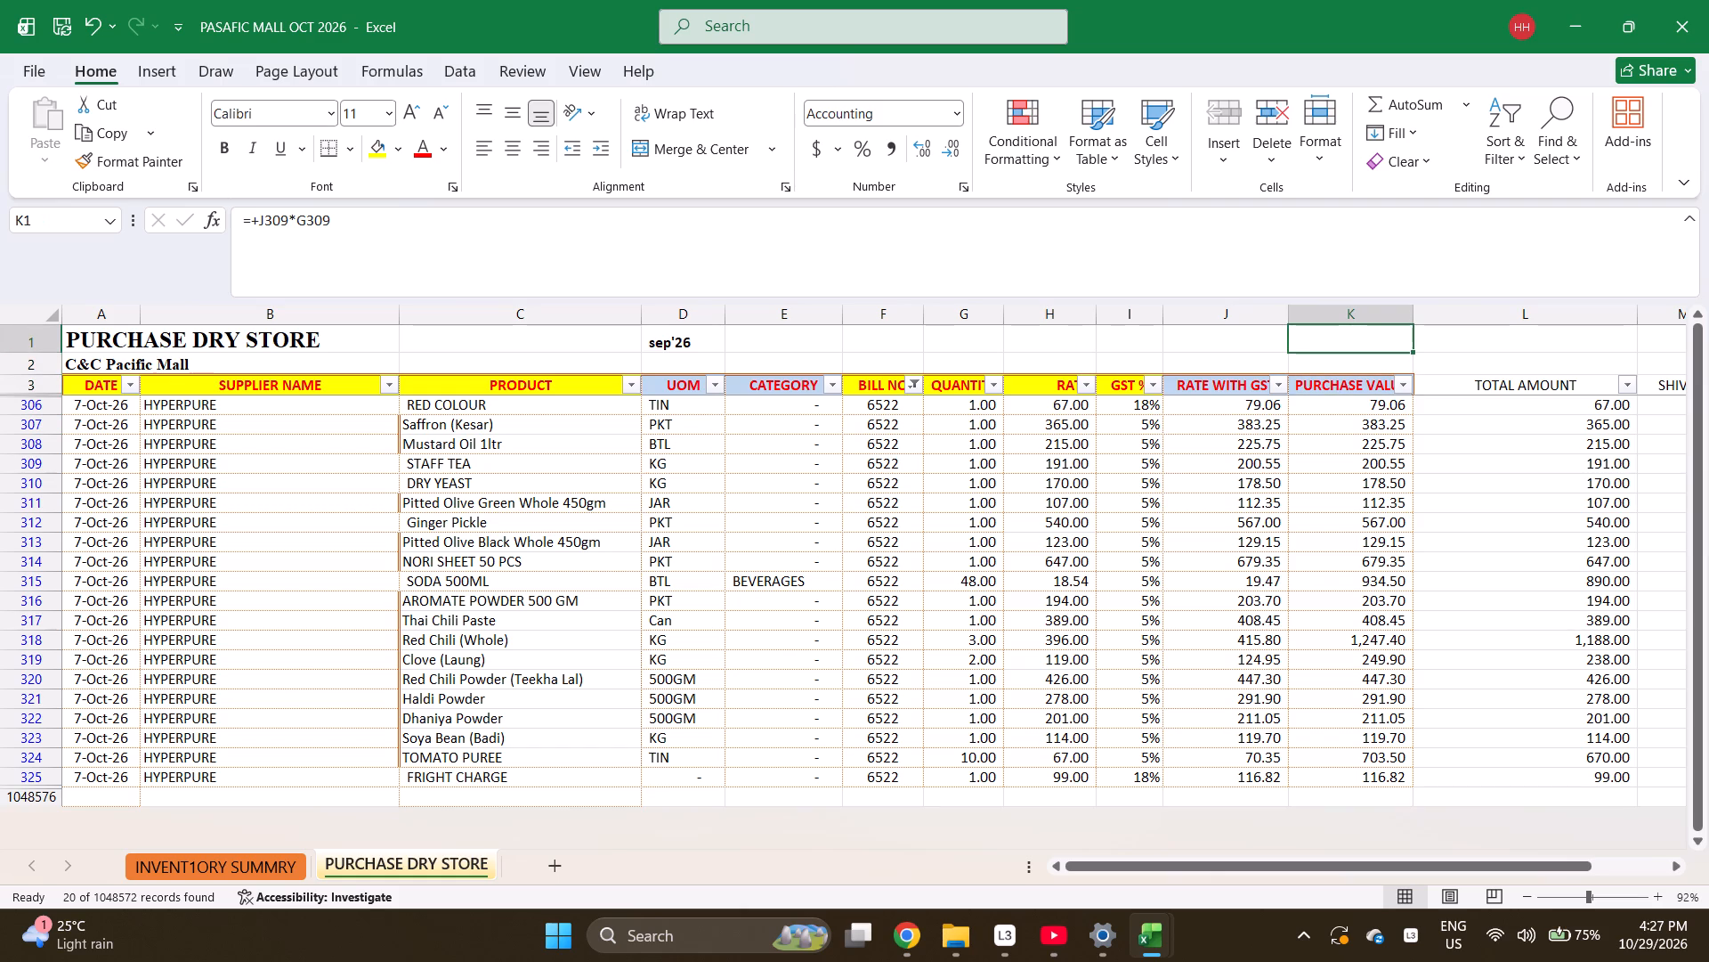
pyautogui.press('Down')
pyautogui.press('Down')
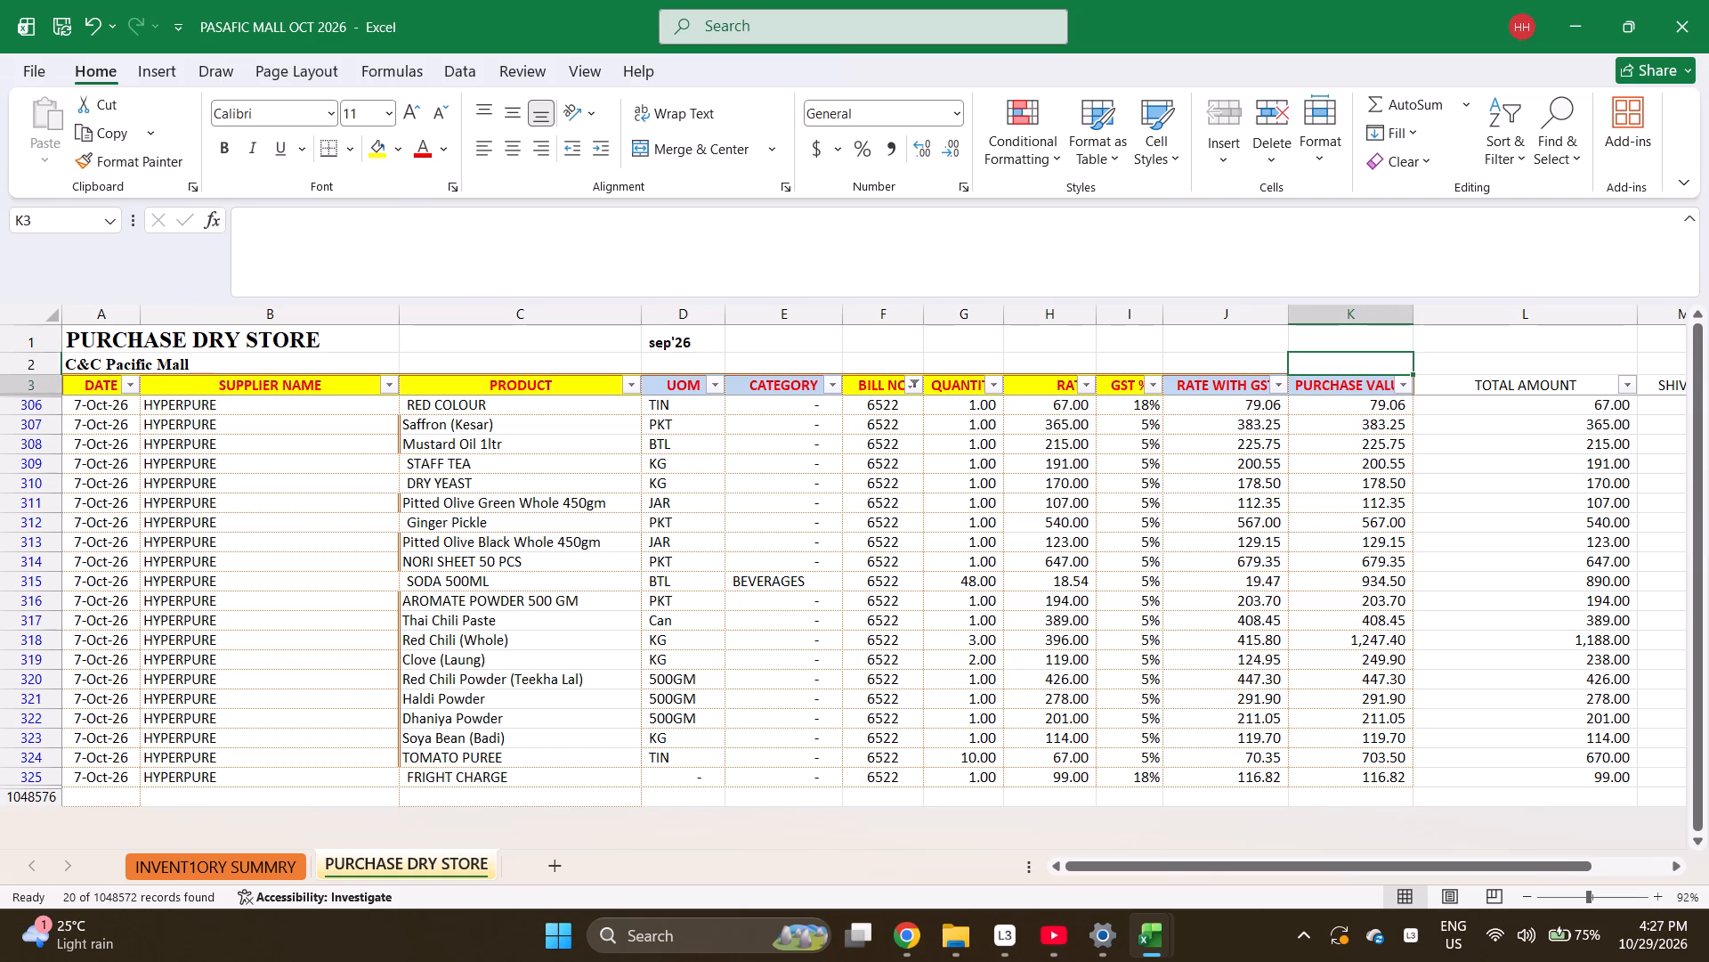
pyautogui.press('Down')
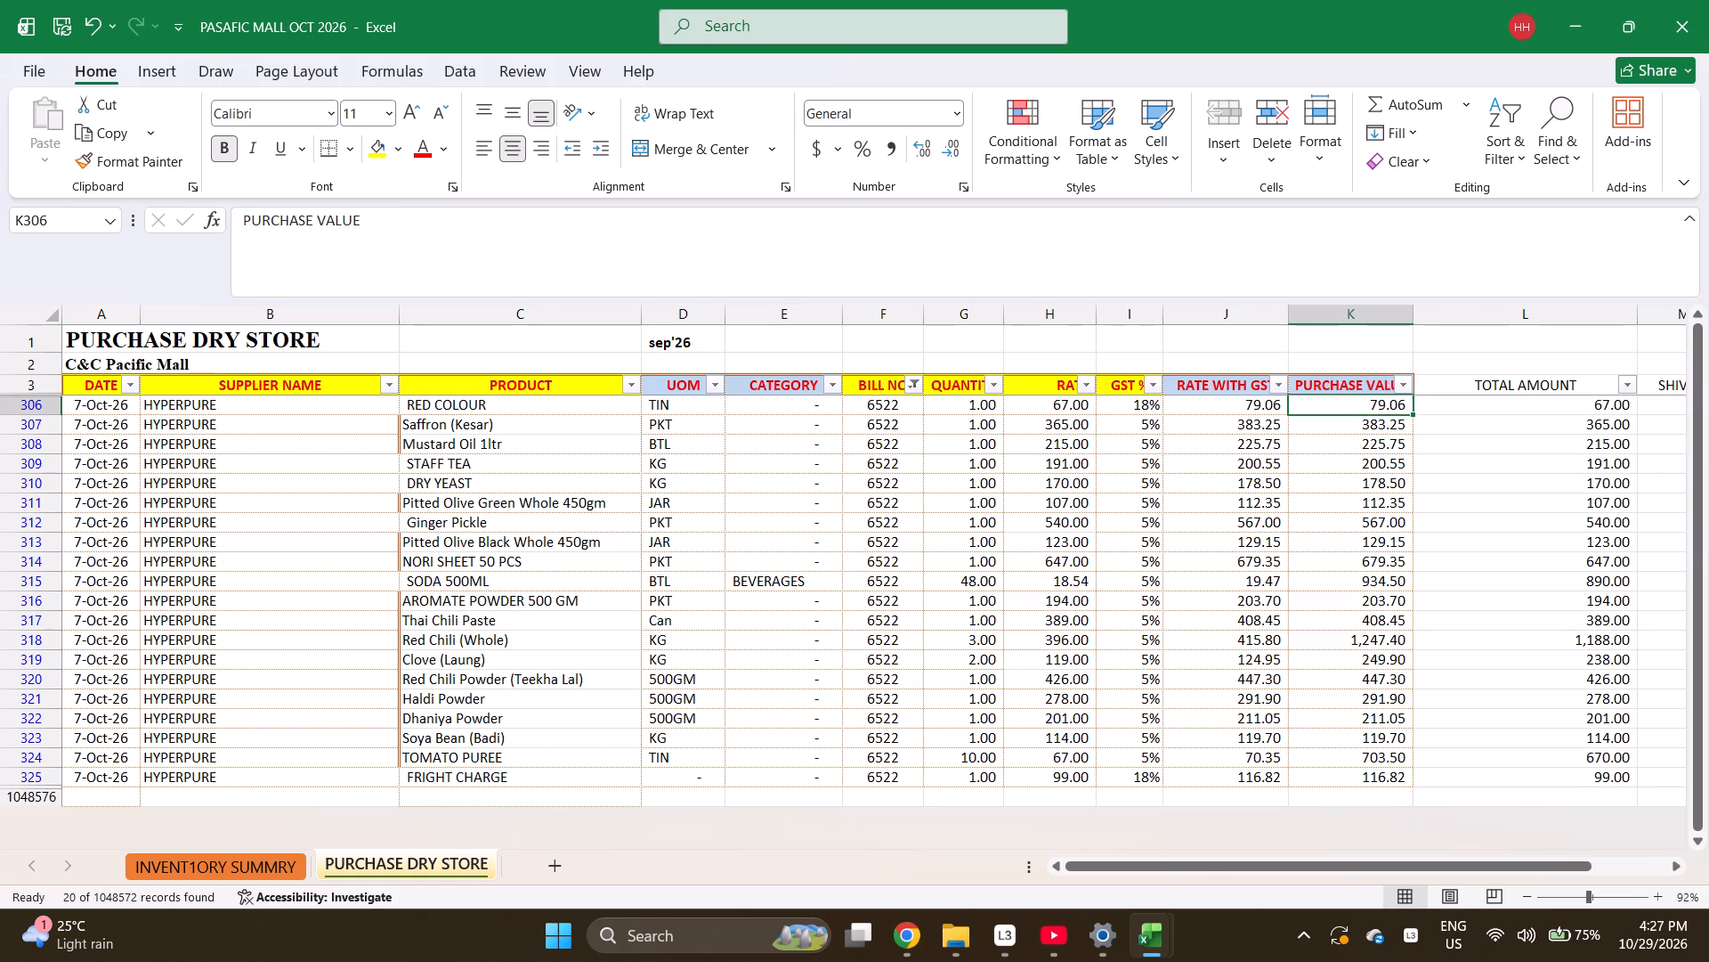
pyautogui.hotkey('ctrl', 'shift', 'Down')
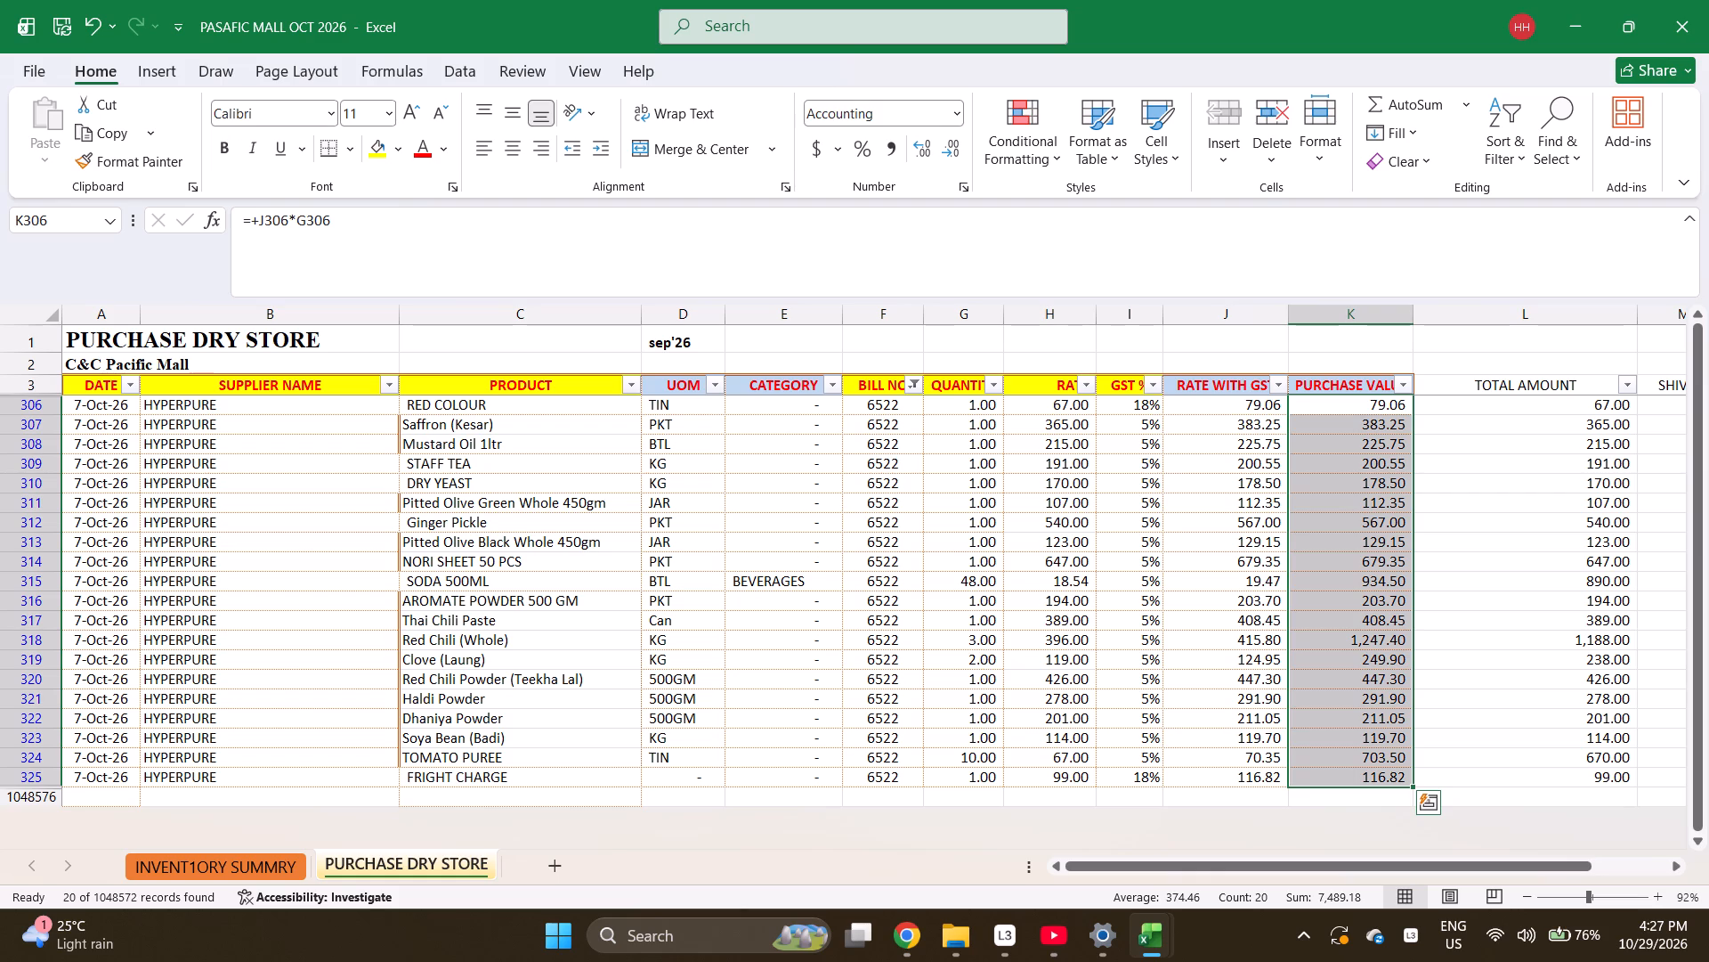
pyautogui.hscroll(-1, 1374, 471)
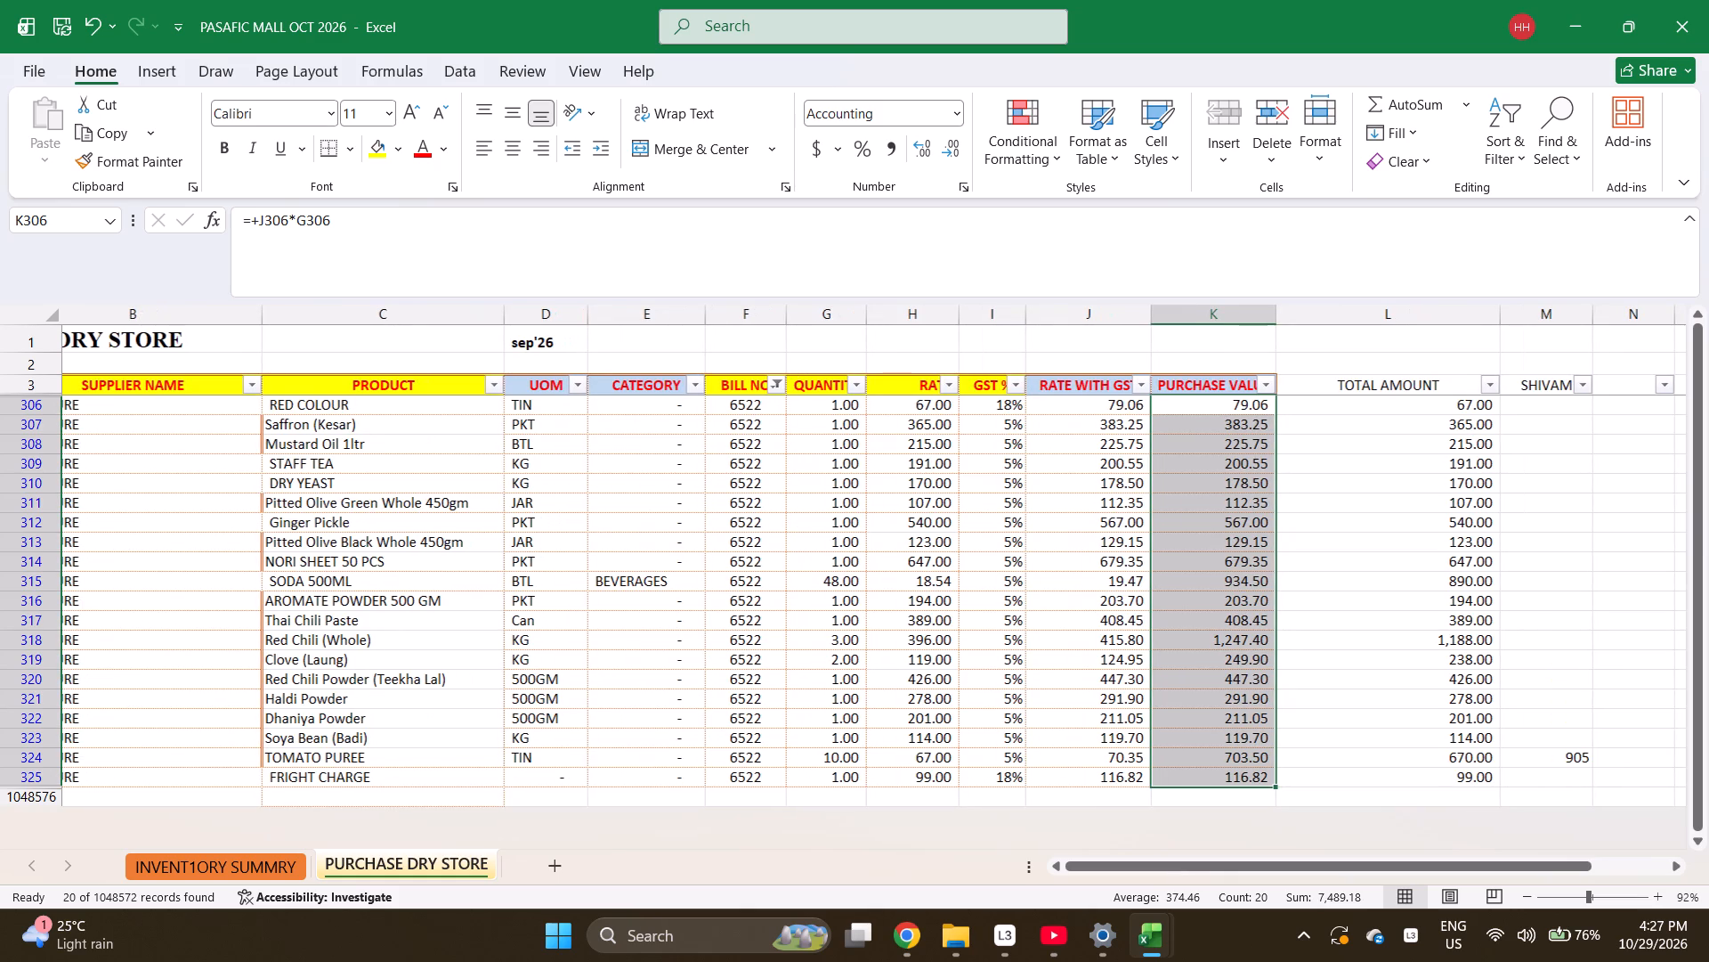
# Undo the bill number filter.
pyautogui.hotkey('ctrl', 'z')
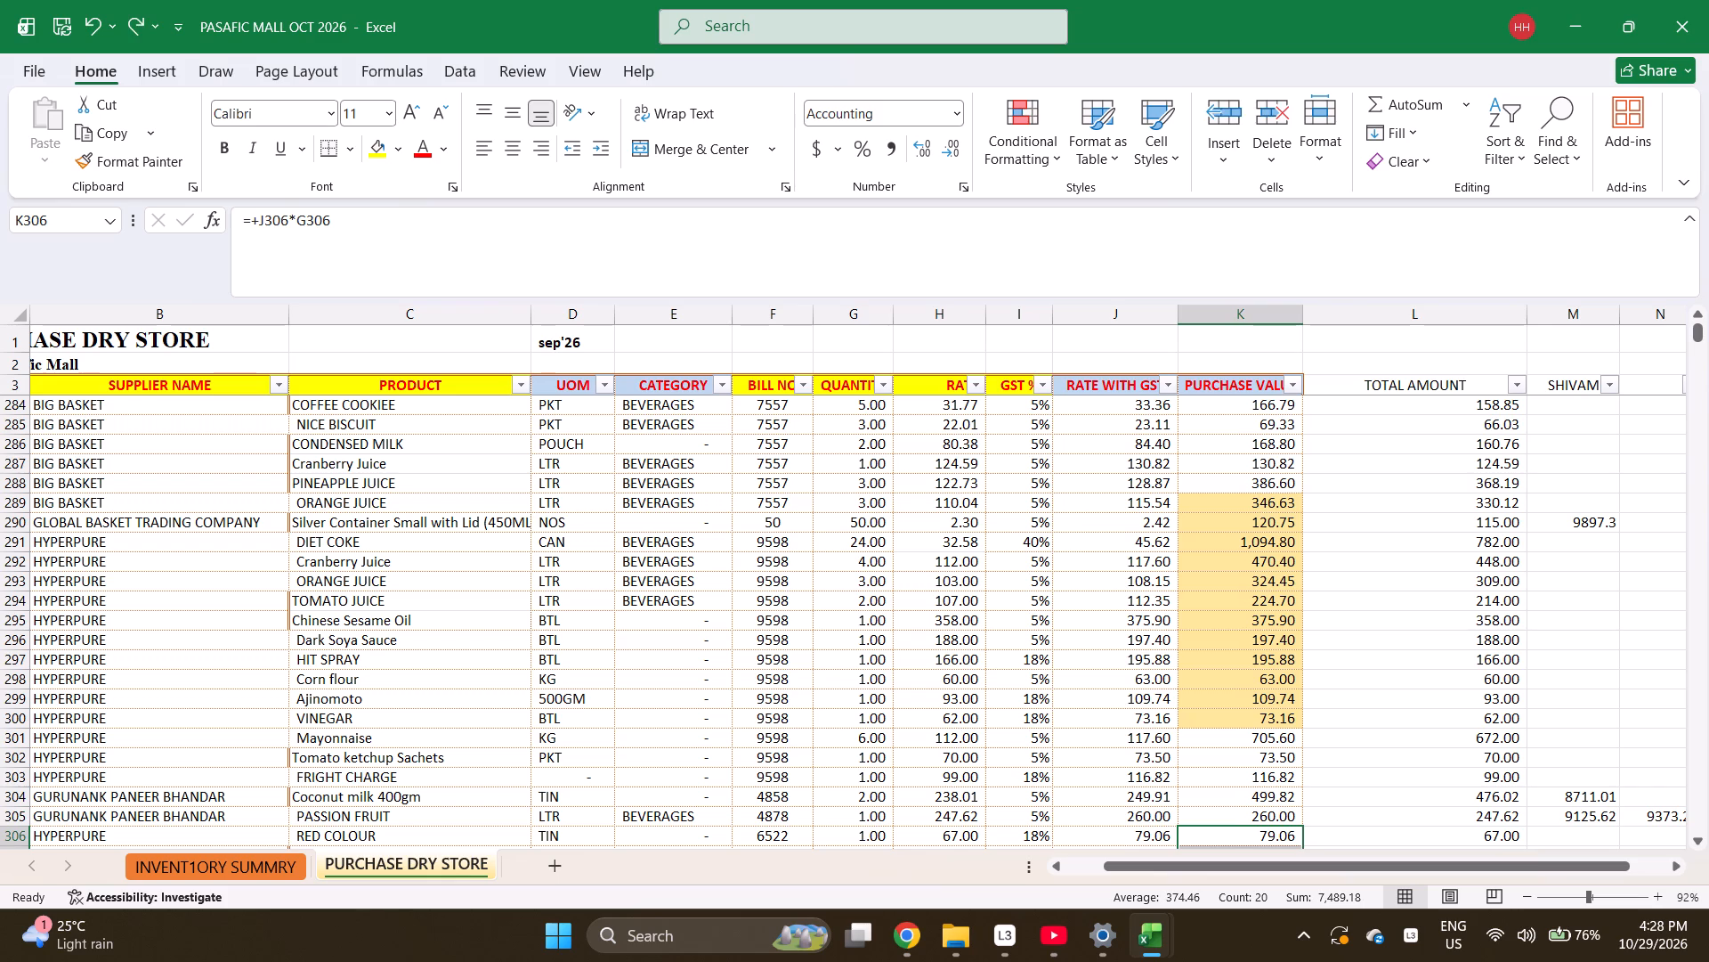
pyautogui.hotkey('ctrl', 'Left')
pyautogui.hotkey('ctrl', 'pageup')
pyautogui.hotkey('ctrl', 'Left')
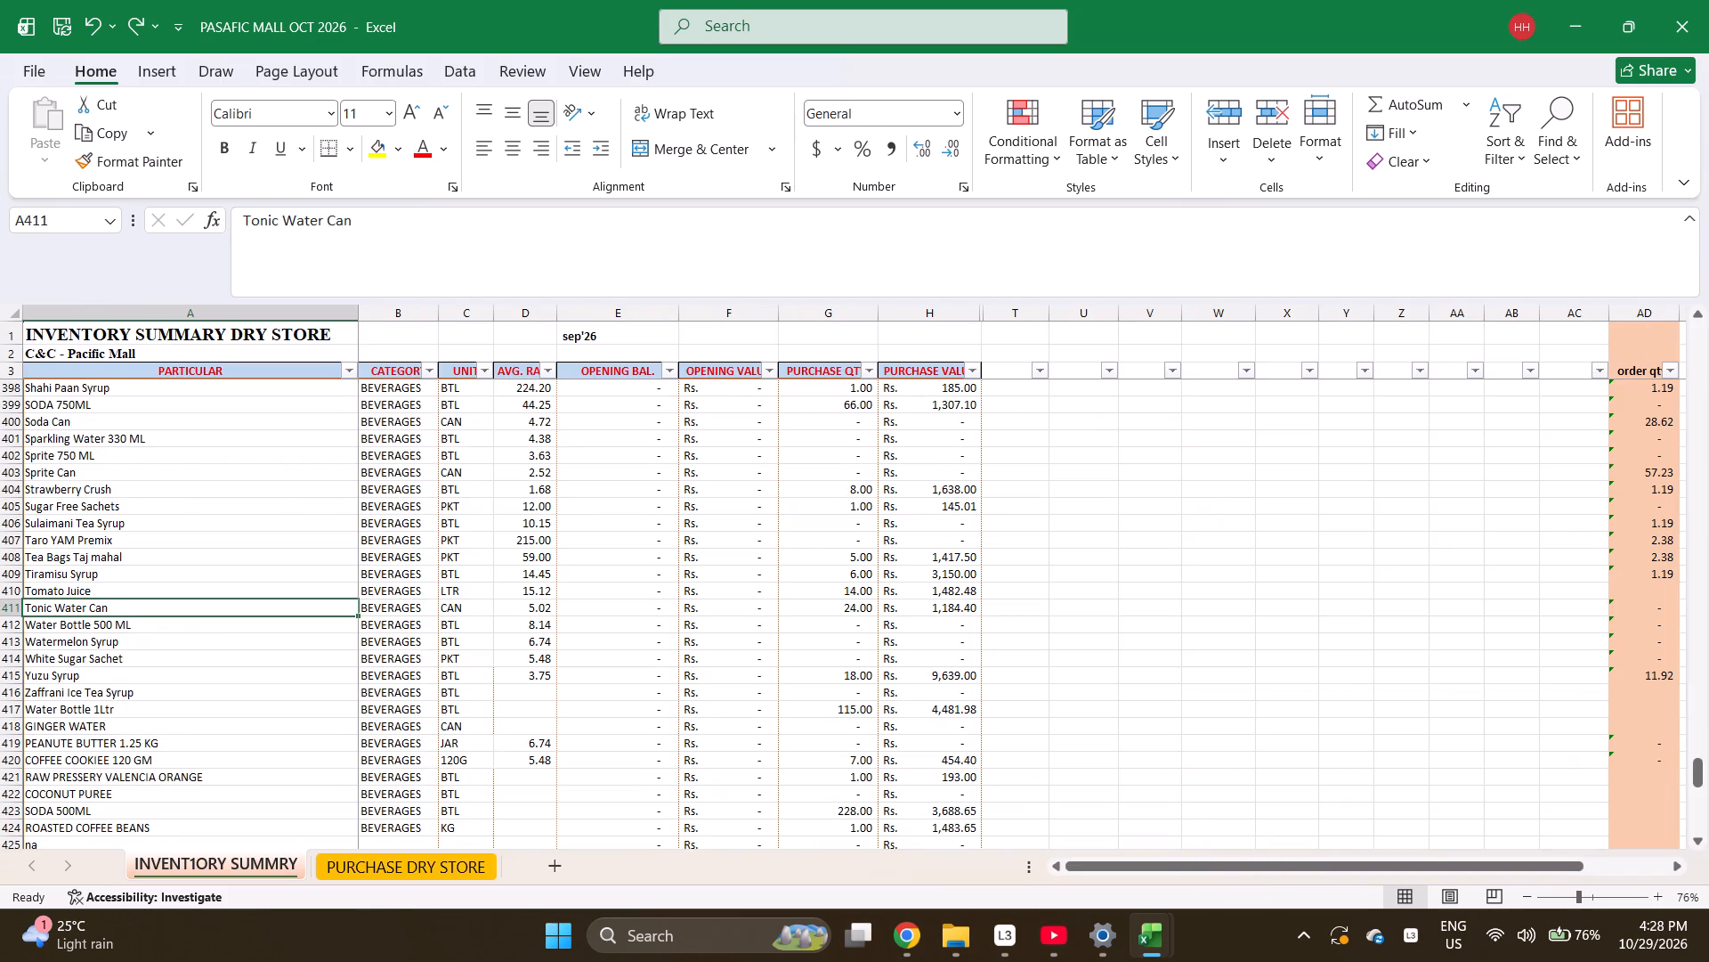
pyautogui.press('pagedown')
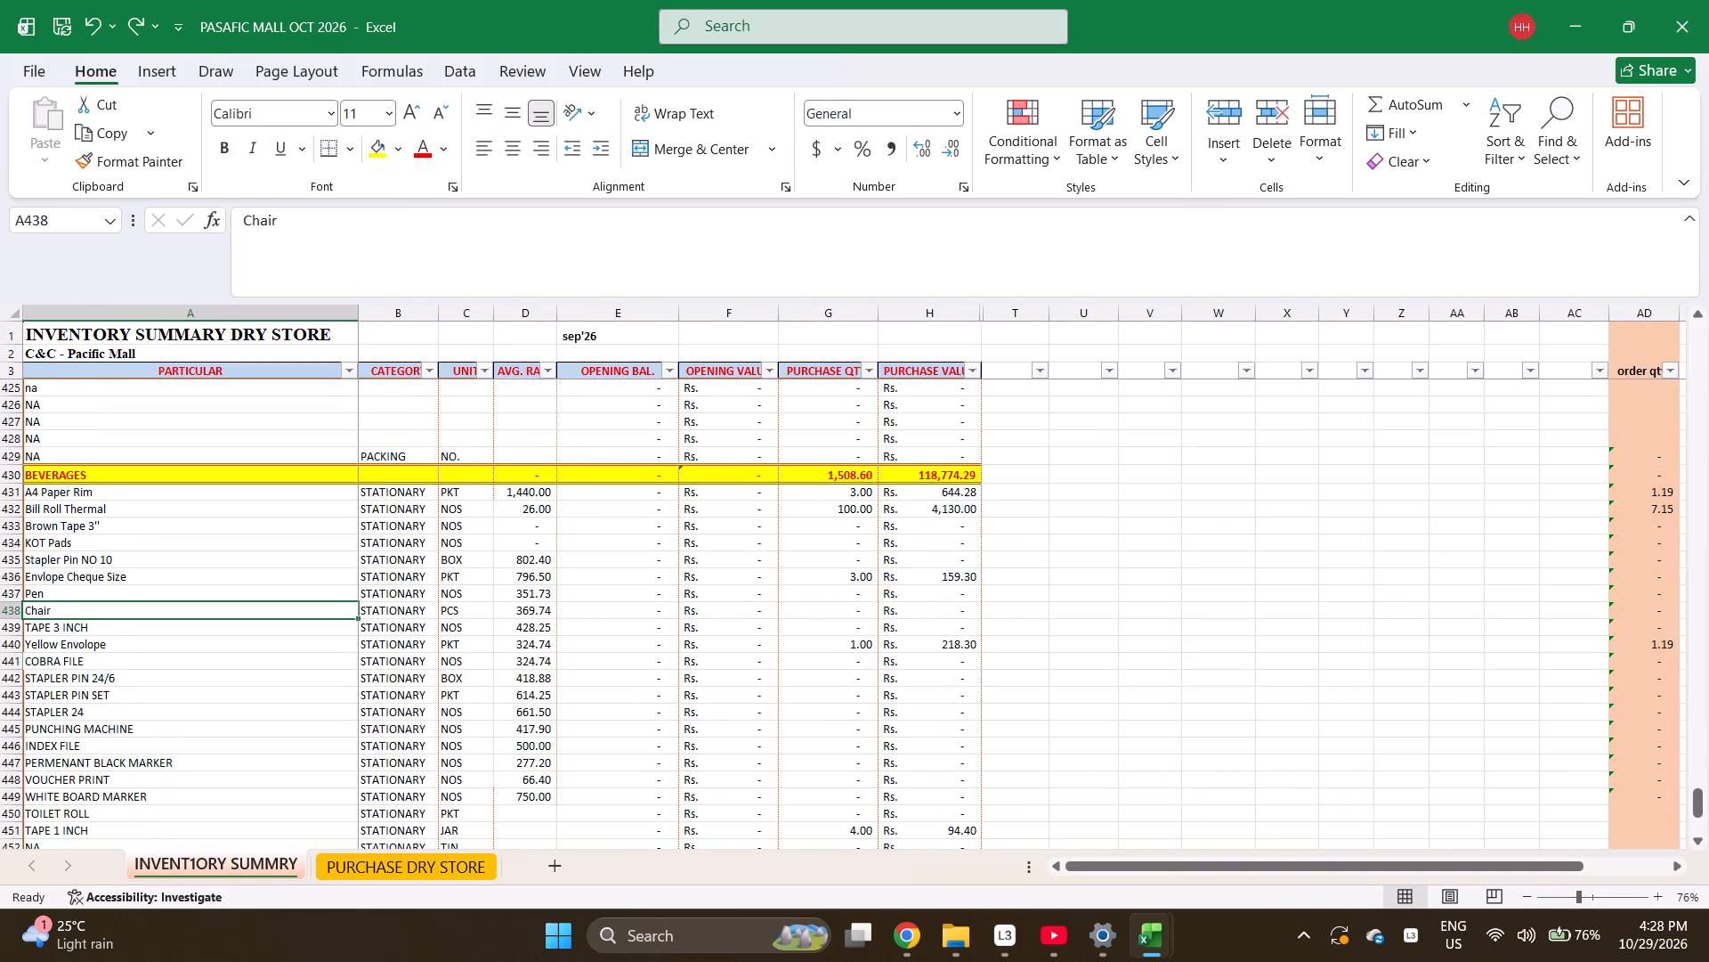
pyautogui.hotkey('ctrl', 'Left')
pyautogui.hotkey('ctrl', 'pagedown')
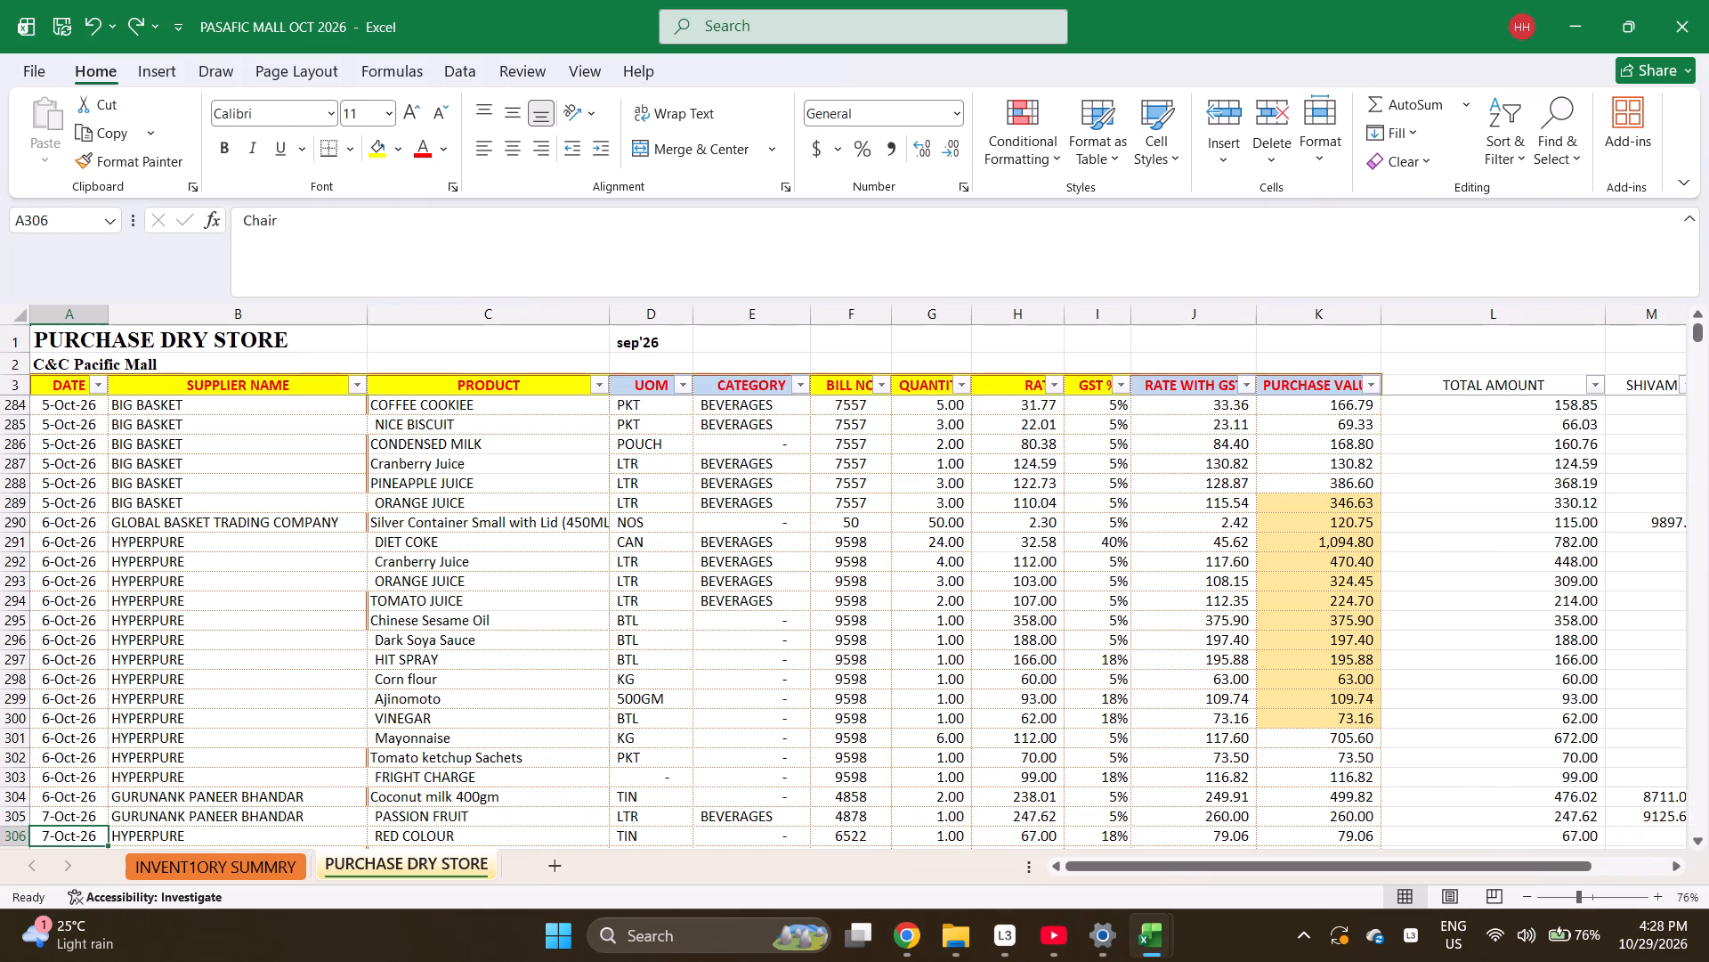
# Go to the last recorded rows of bill 9403 at the end of the PURCHASE DRY STORE list.
pyautogui.hotkey('ctrl', 'Down')
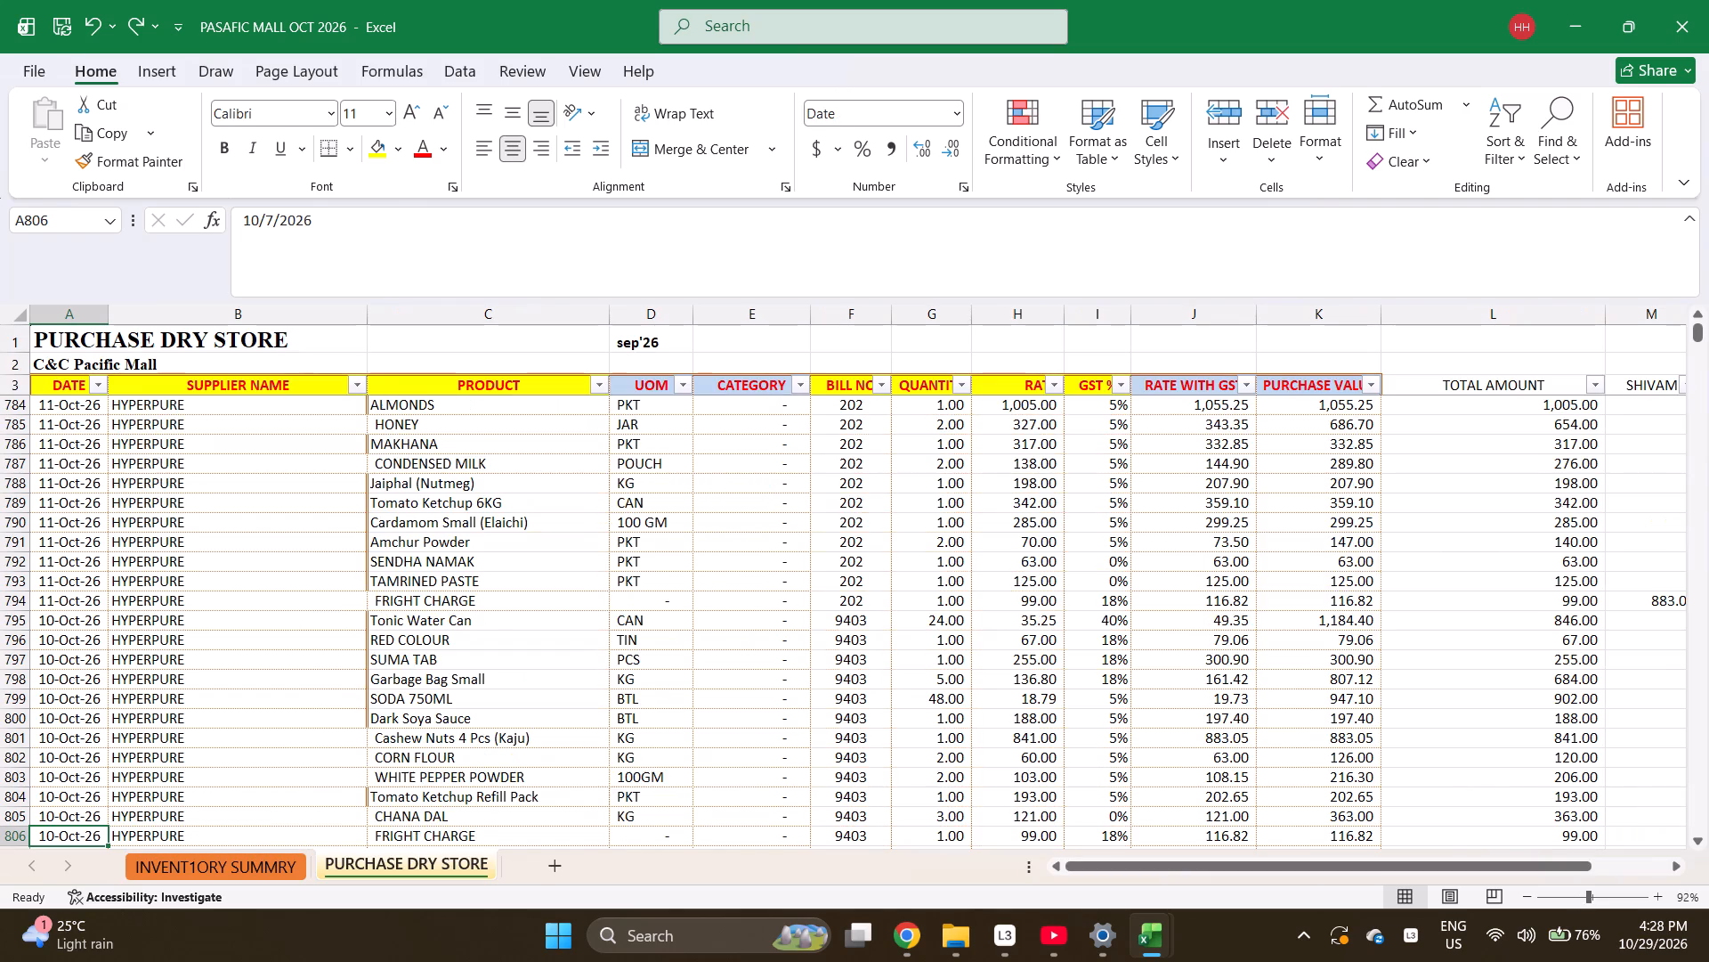
pyautogui.hotkey('ctrl', 'Down')
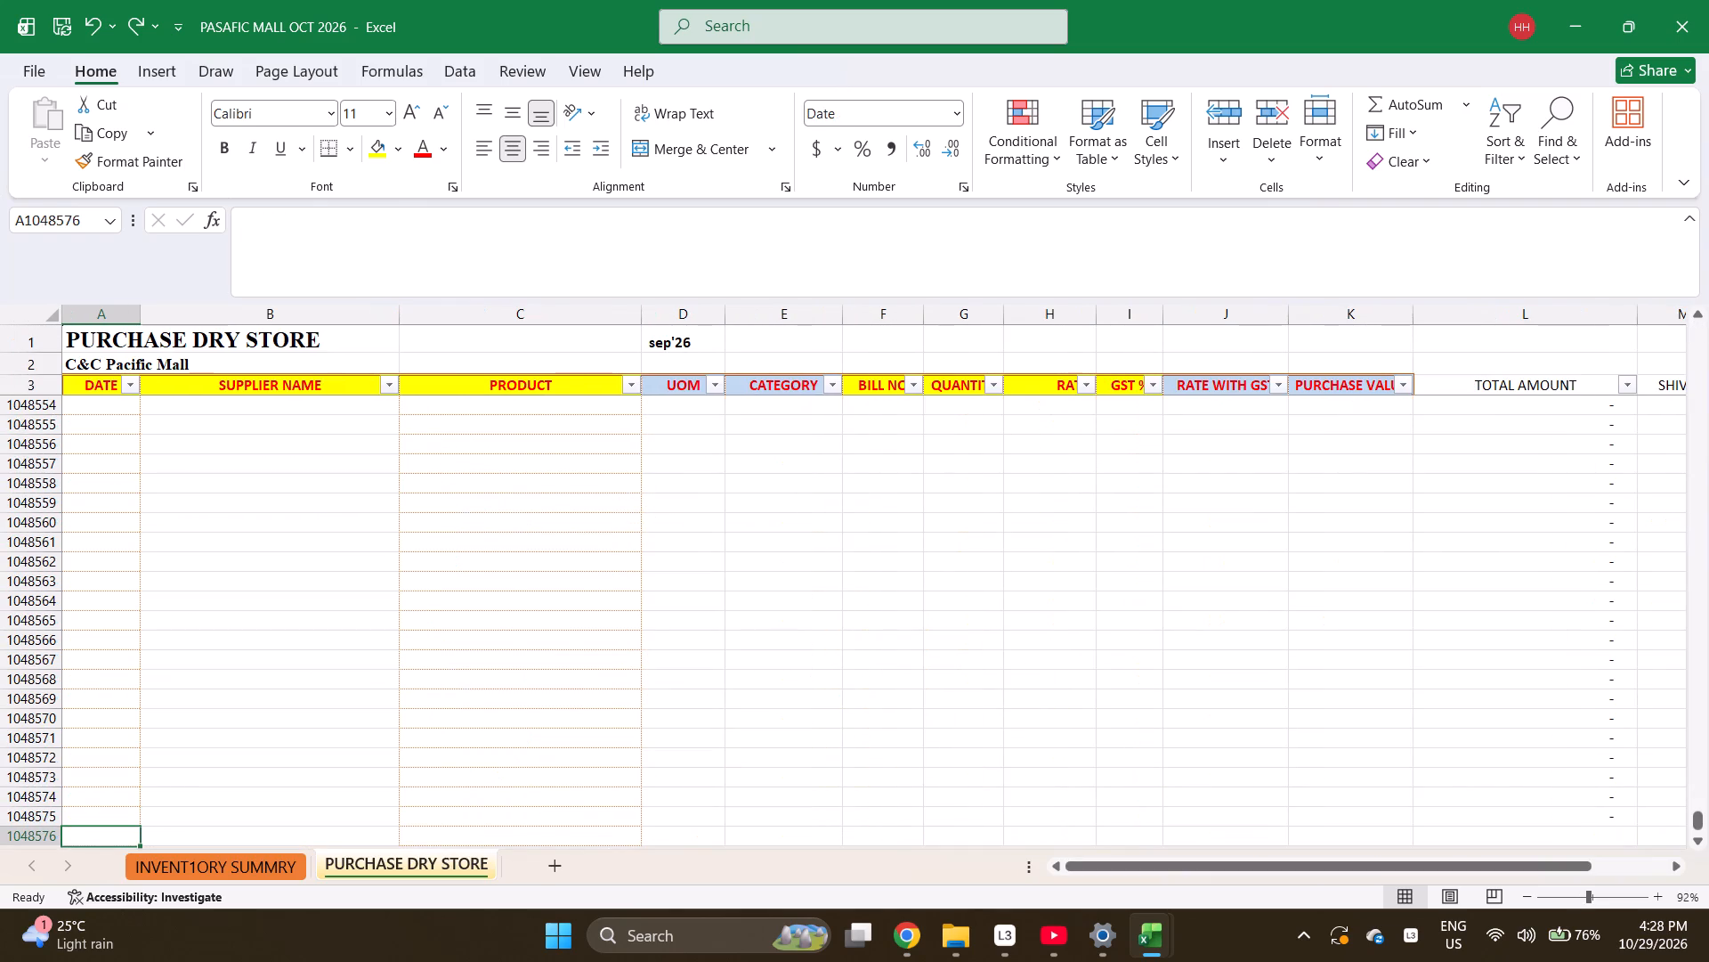
pyautogui.hotkey('ctrl', 'Up')
pyautogui.press('Up')
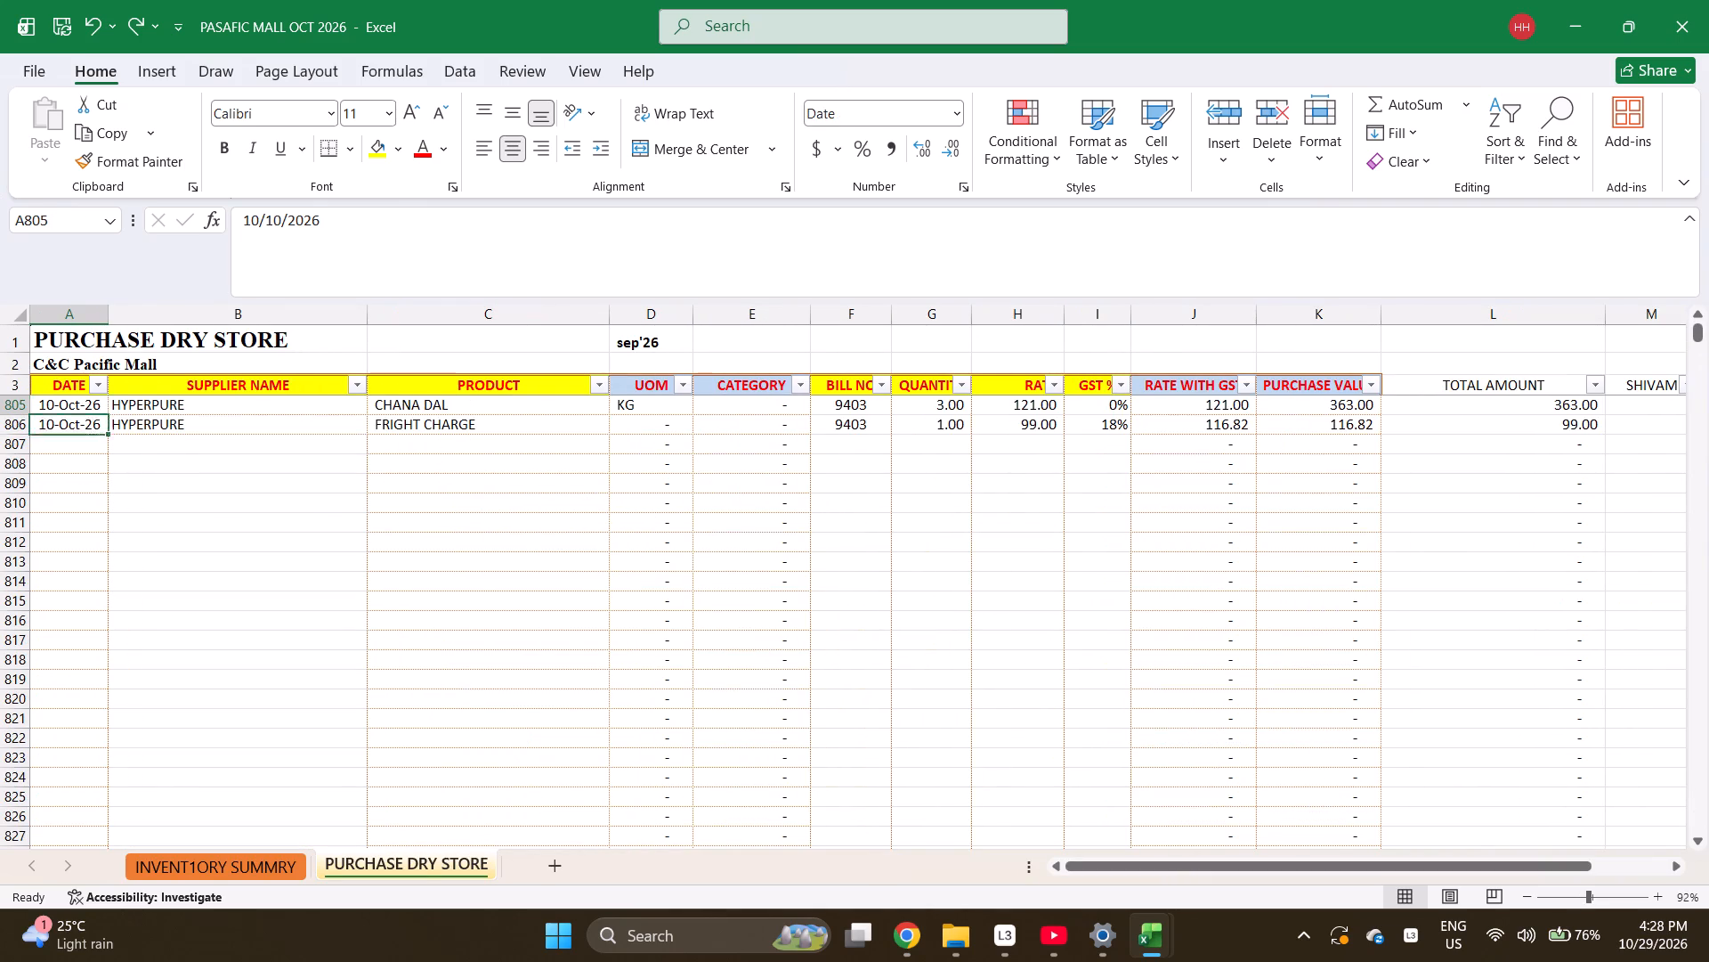
pyautogui.press('Up')
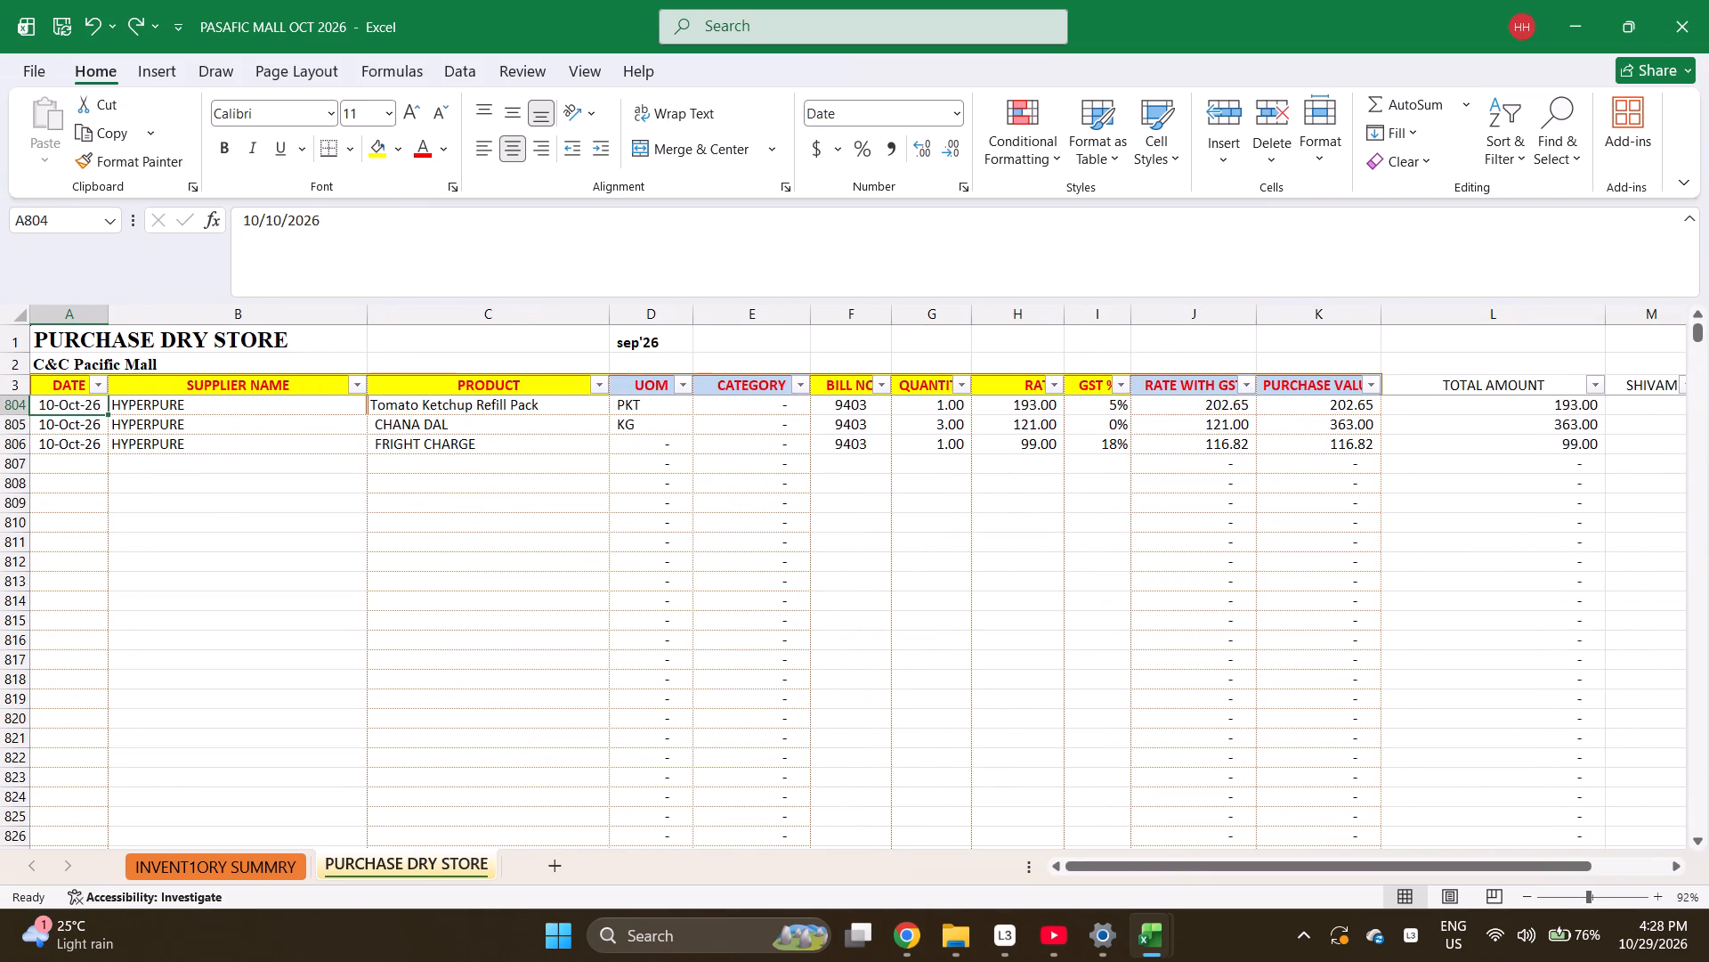
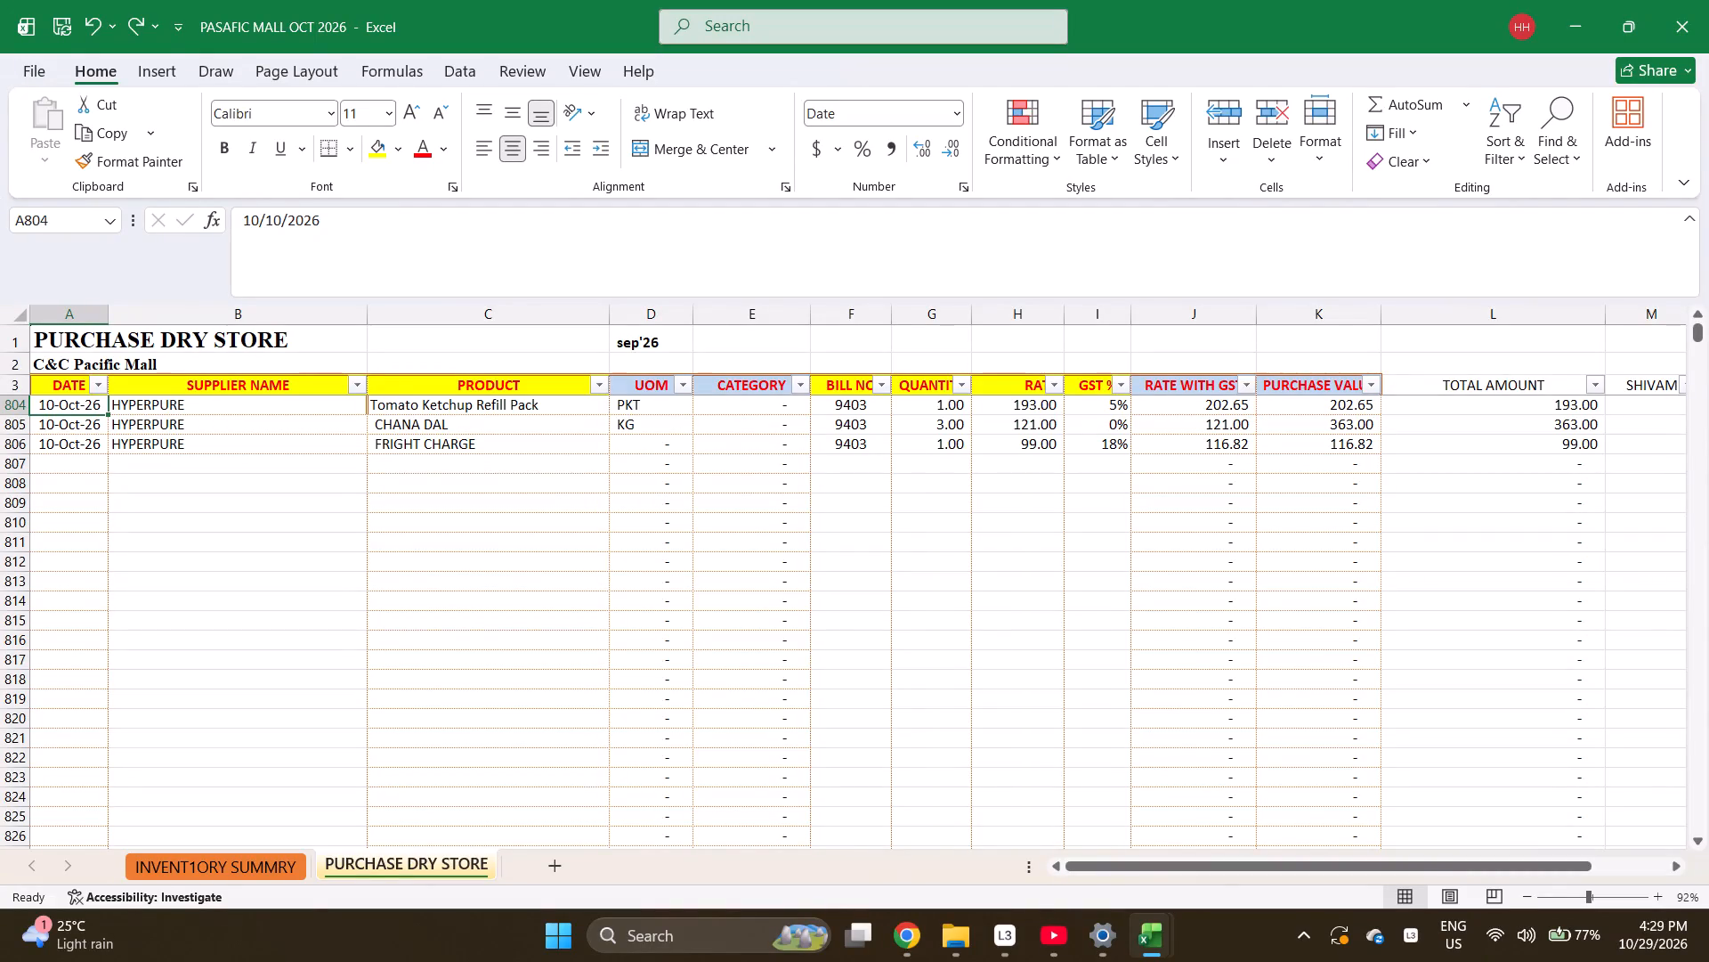
# Search the BILL NO filter values for bill 5530 and close the filter without applying it.
pyautogui.click(890, 387)
pyautogui.press('e')
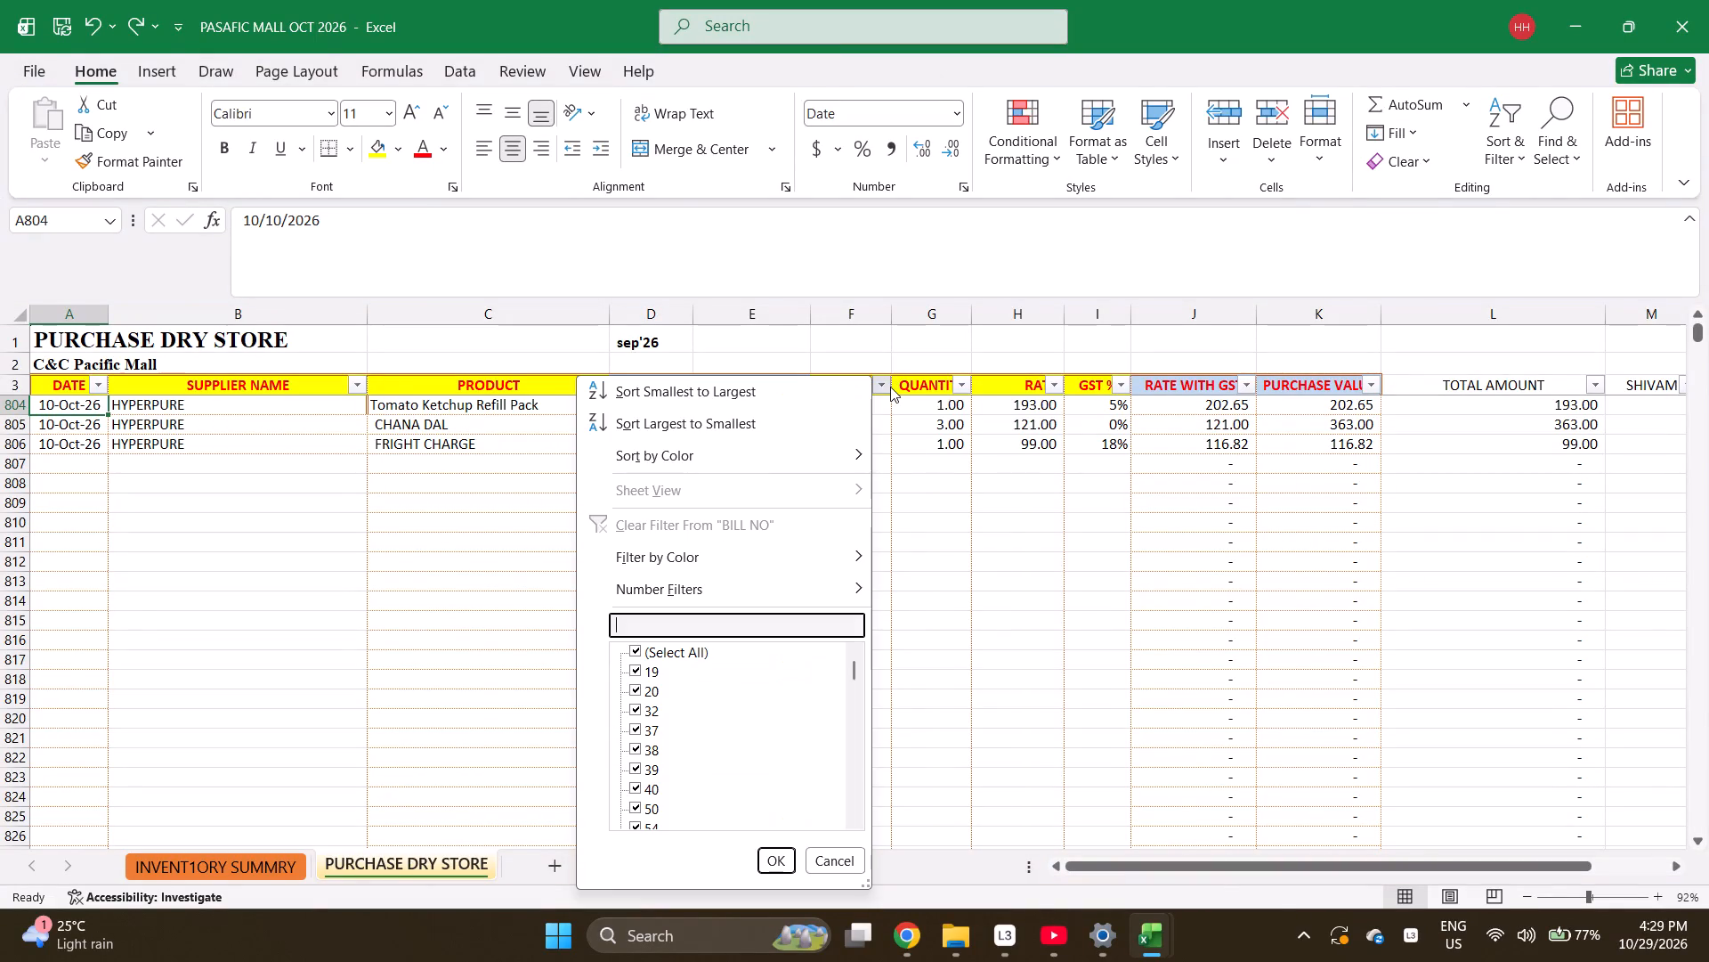
pyautogui.write('5530')
pyautogui.press('Escape')
pyautogui.press('Escape')
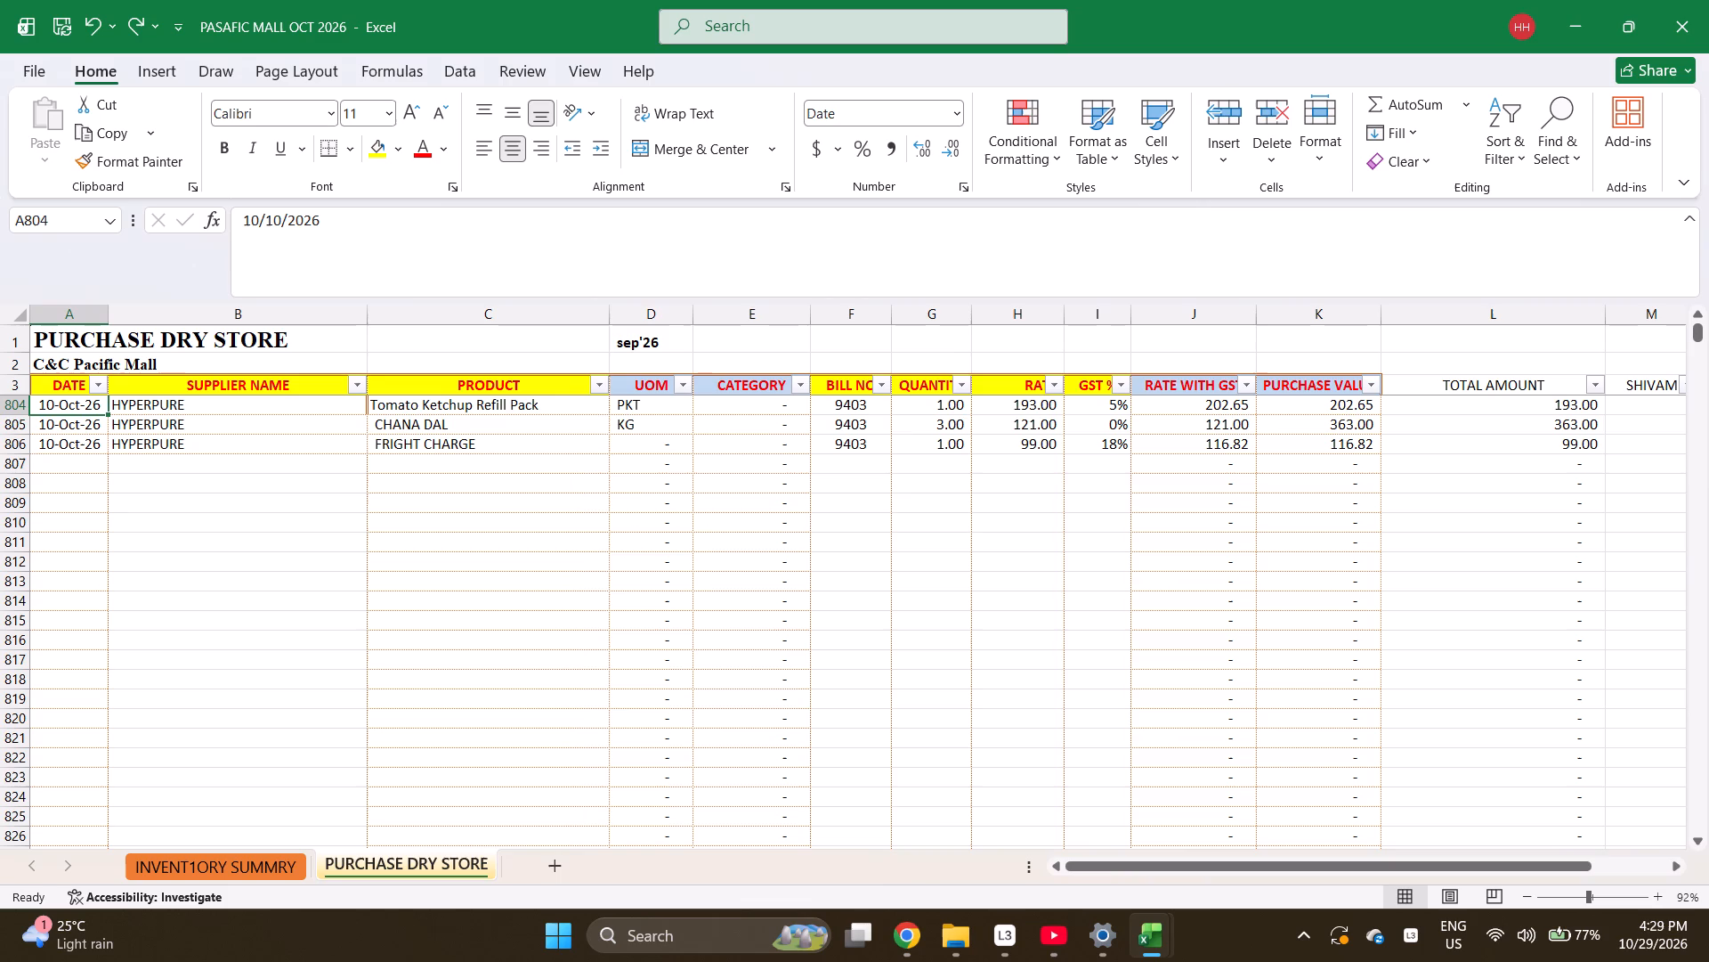
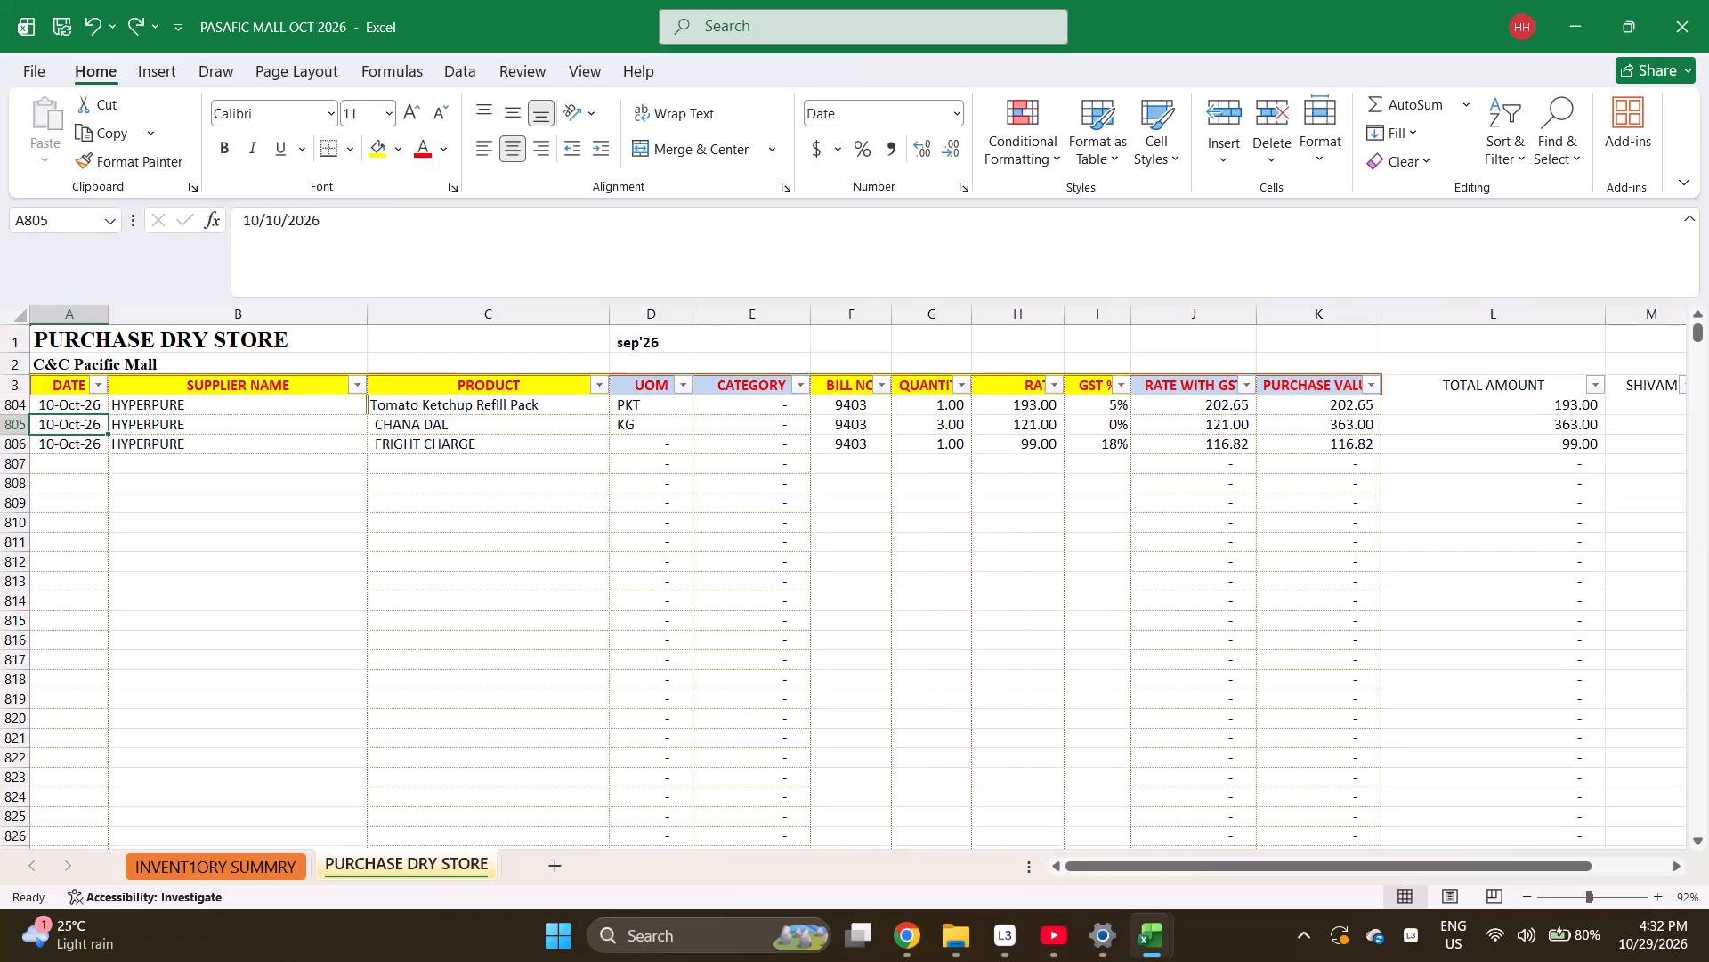
# Search the BILL NO filter values again for bill 5530, leaving the sheet unfiltered.
pyautogui.press('Down')
pyautogui.press('Down')
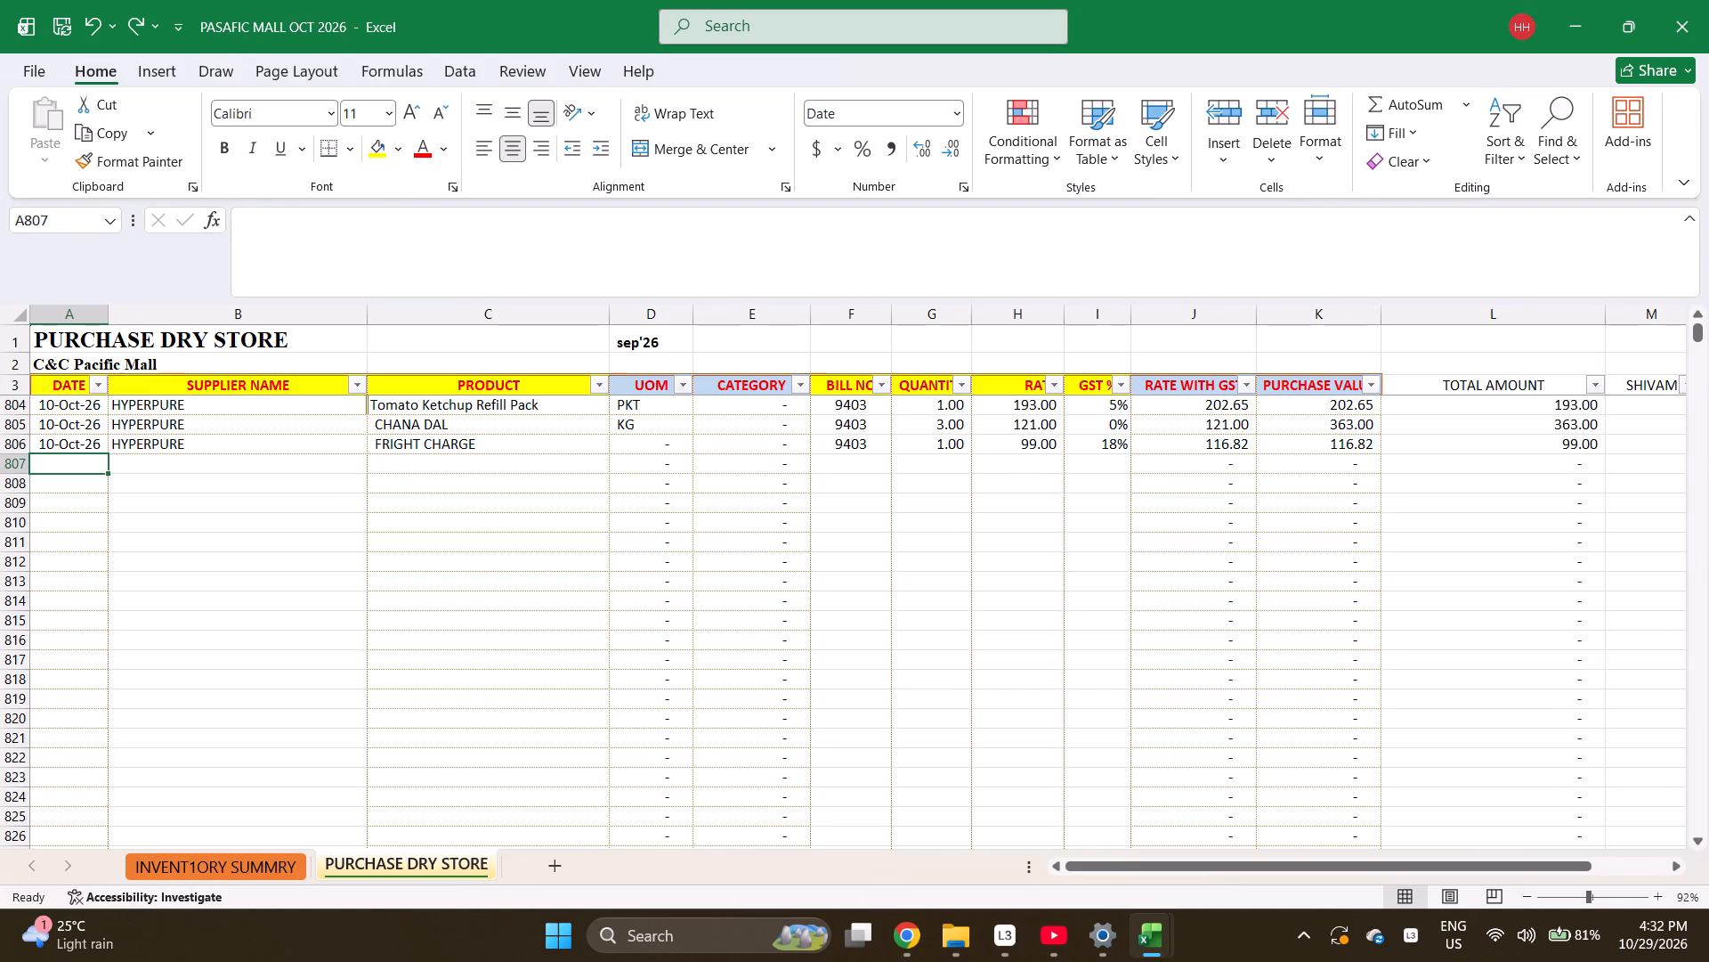
pyautogui.click(884, 385)
pyautogui.press('e')
pyautogui.write('5530')
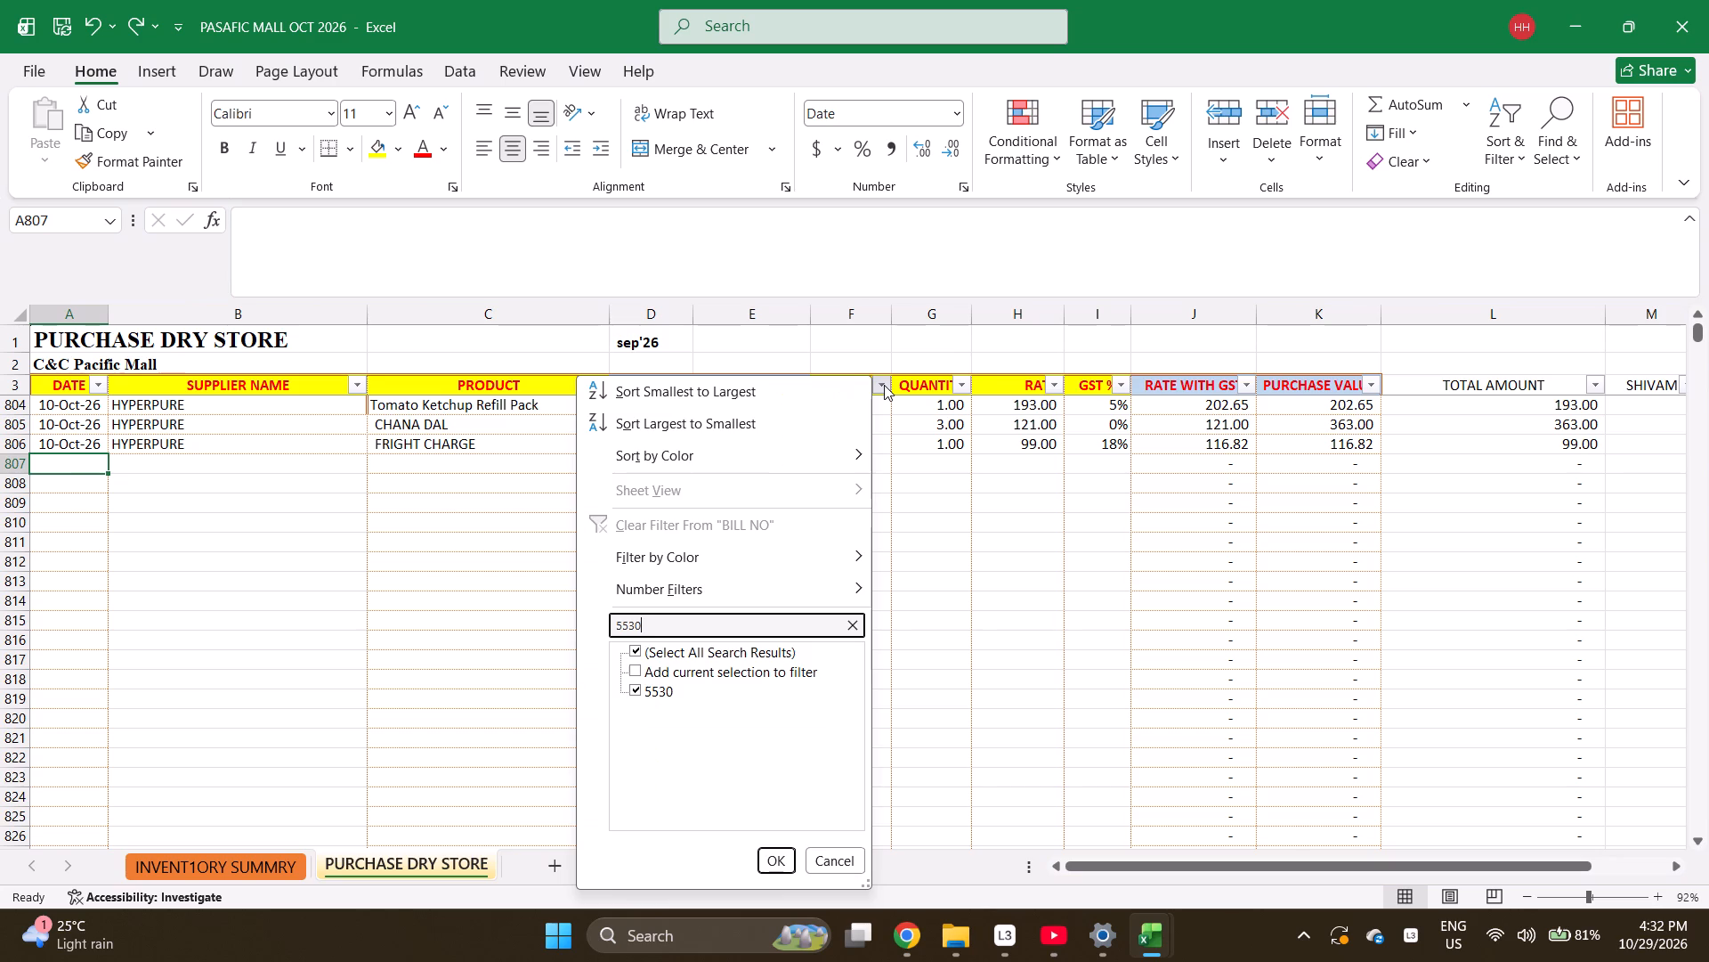
pyautogui.press('Escape')
pyautogui.press('Escape')
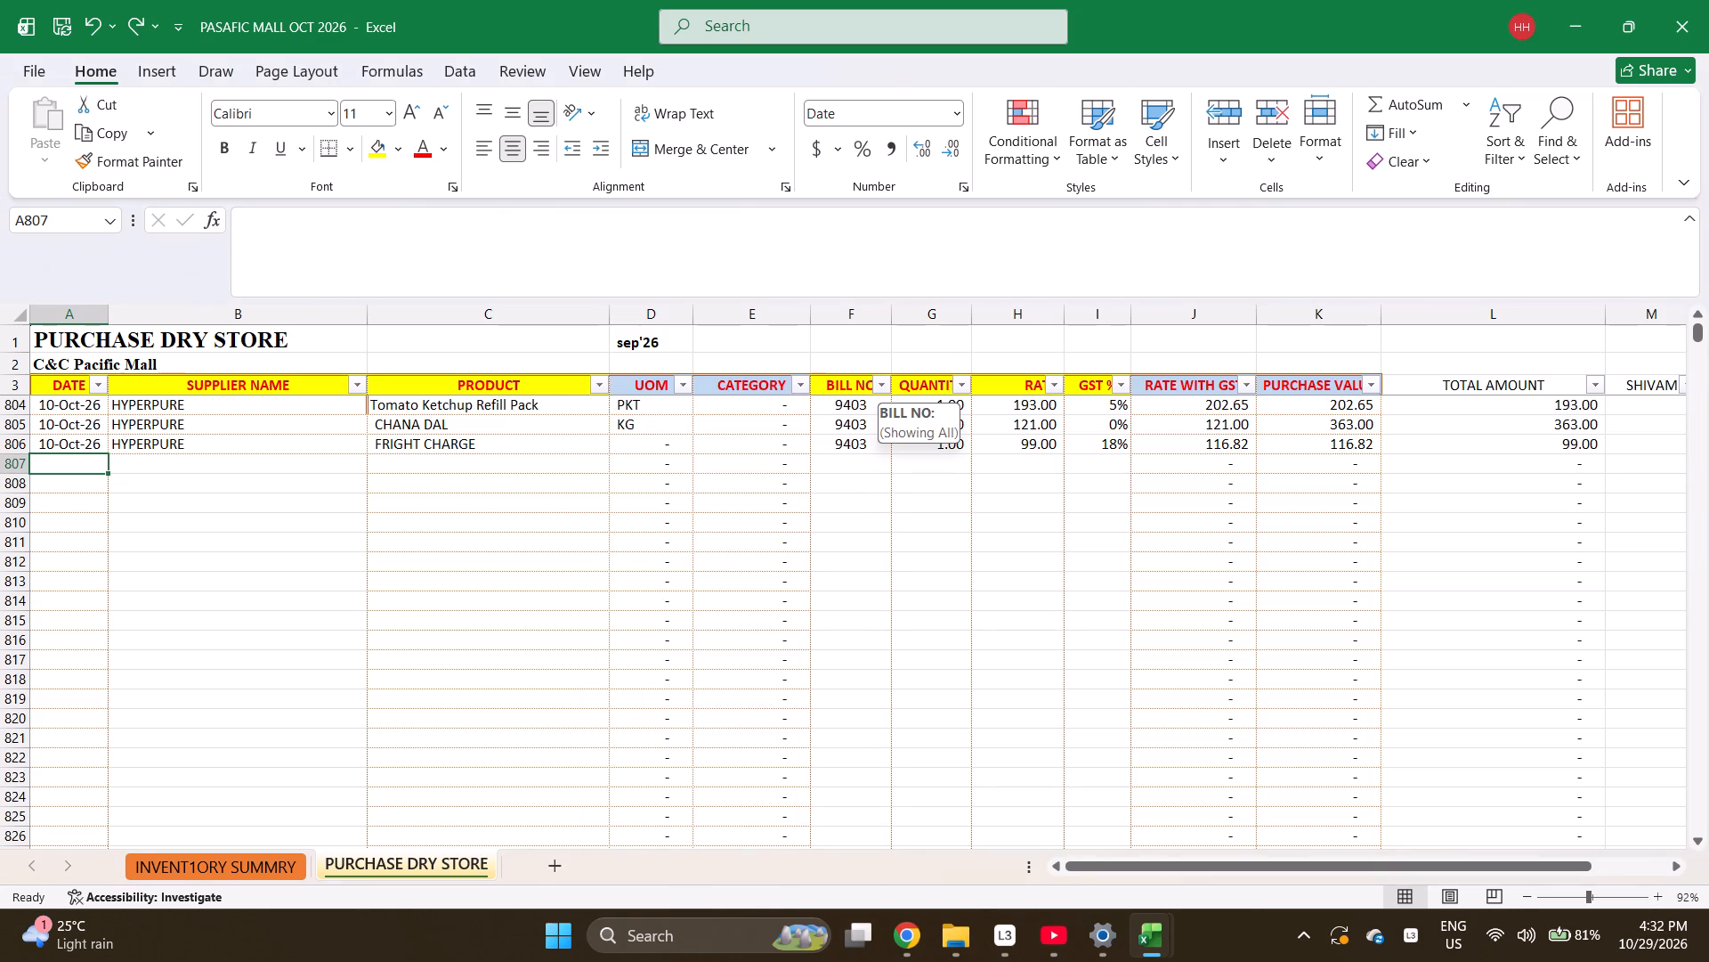
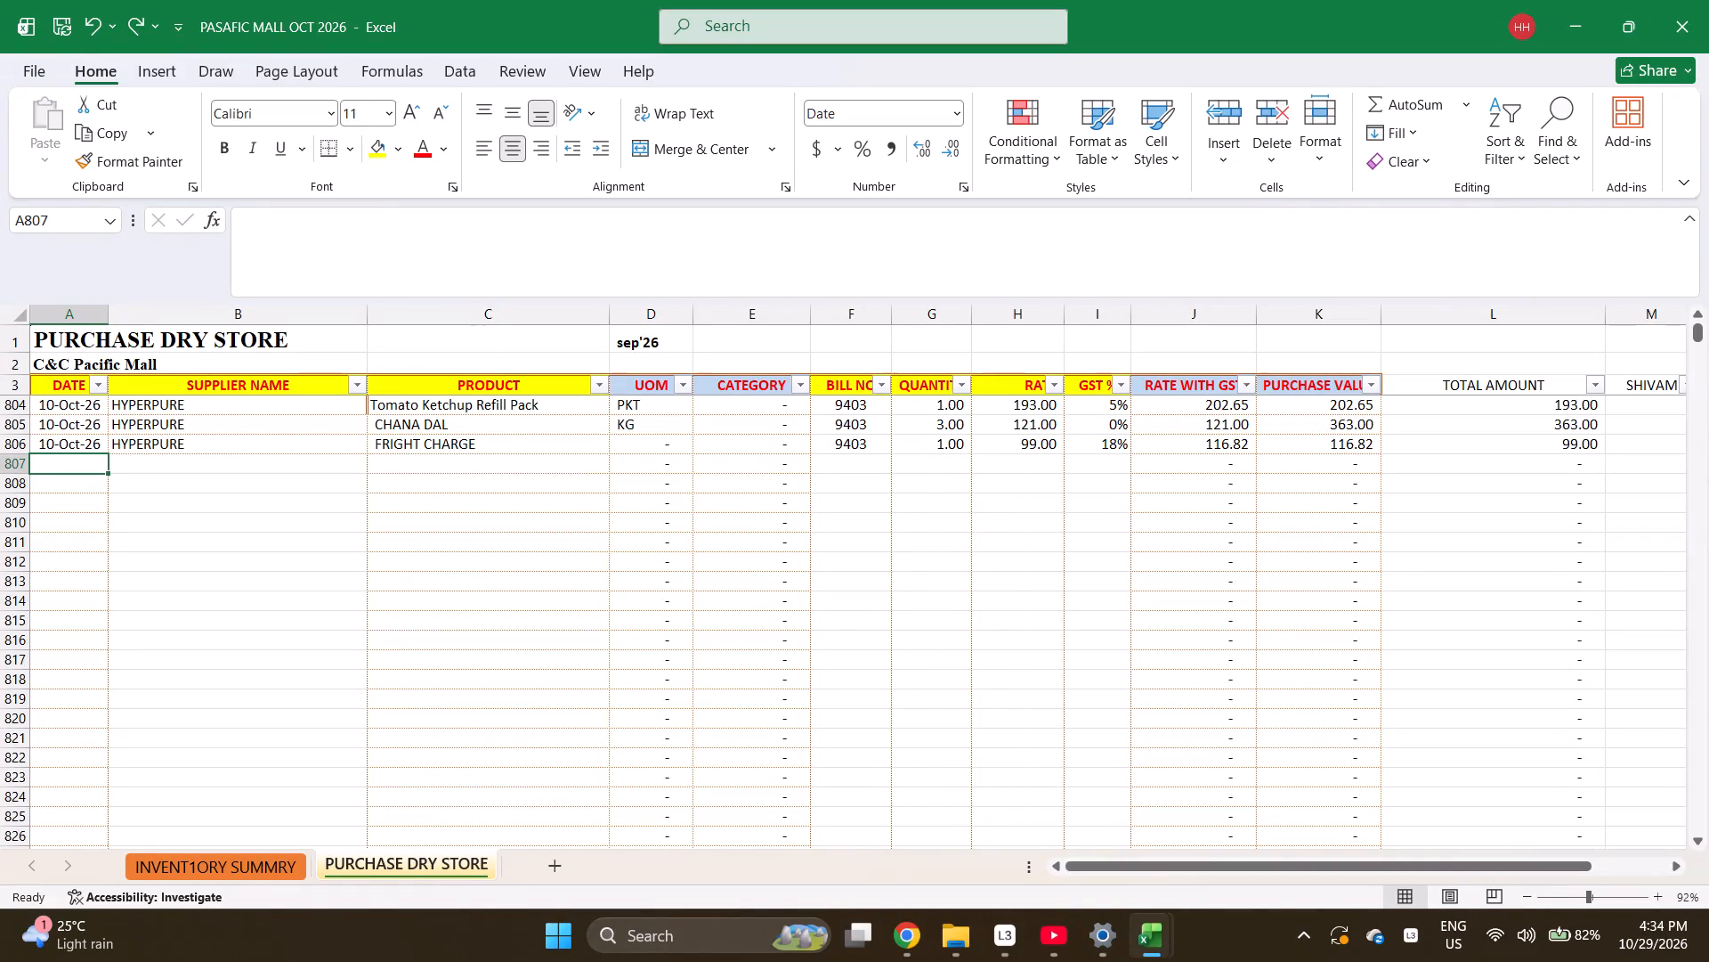
# Search the BILL NO filter values for a bill number containing 76, leaving the sheet unfiltered.
pyautogui.click(880, 385)
pyautogui.press('e')
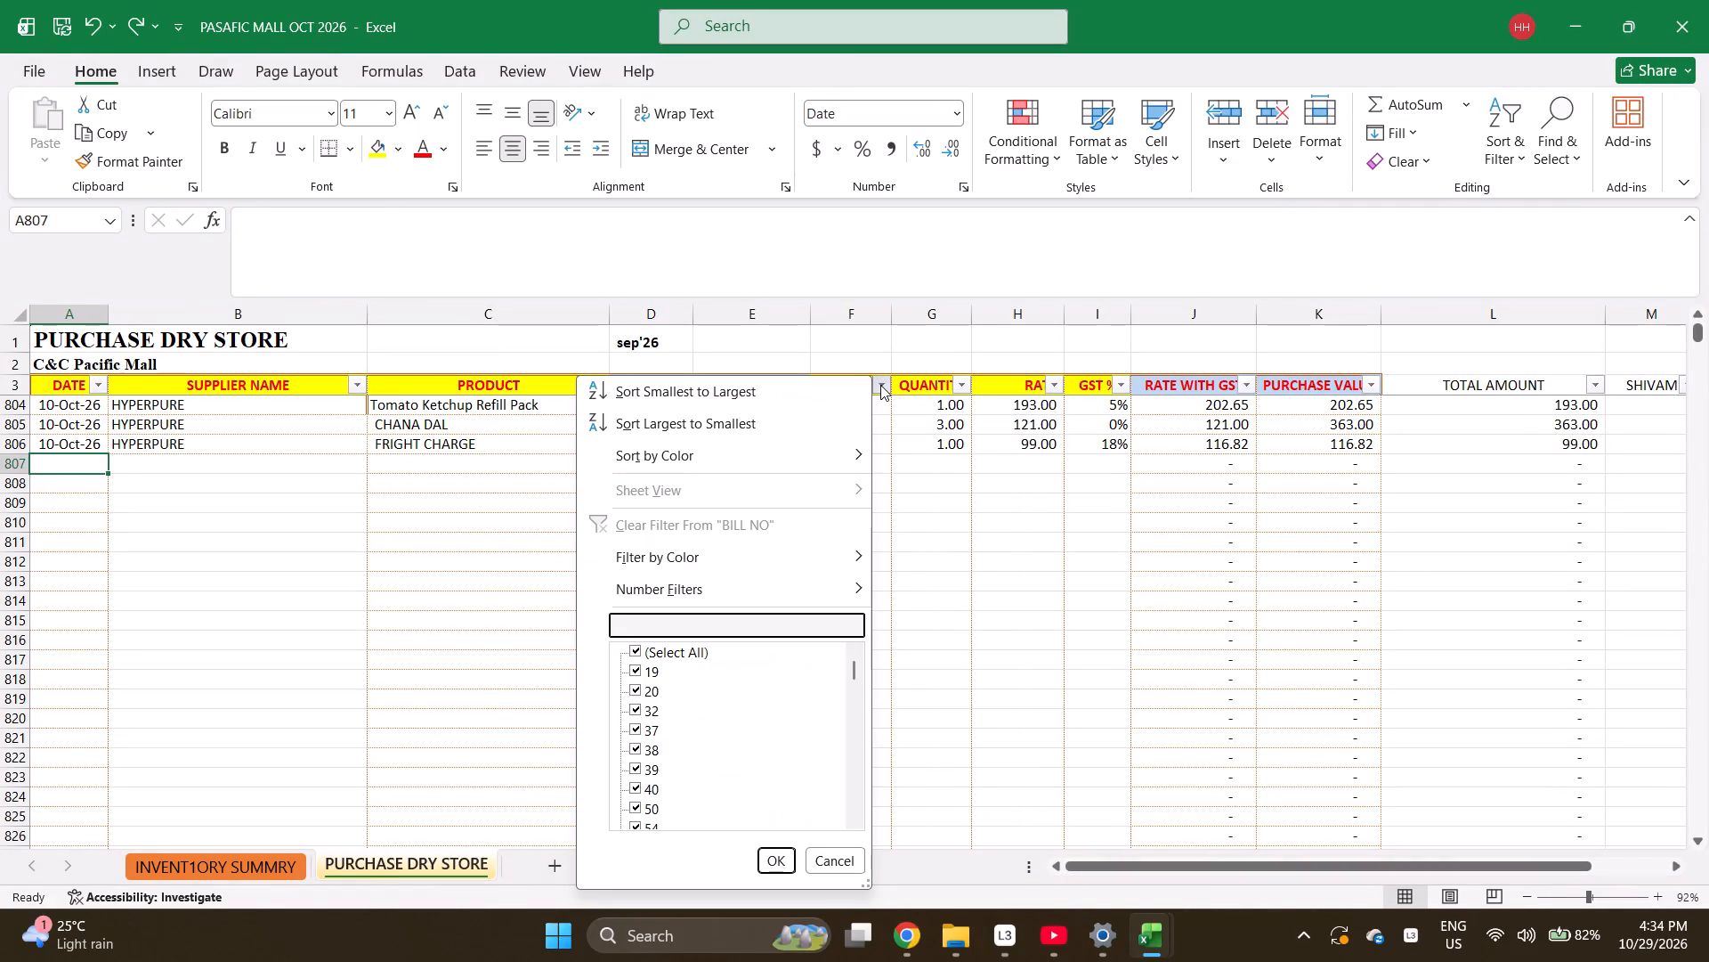
pyautogui.press('6')
pyautogui.press('BackSpace')
pyautogui.write('76')
pyautogui.press('Escape')
pyautogui.press('Escape')
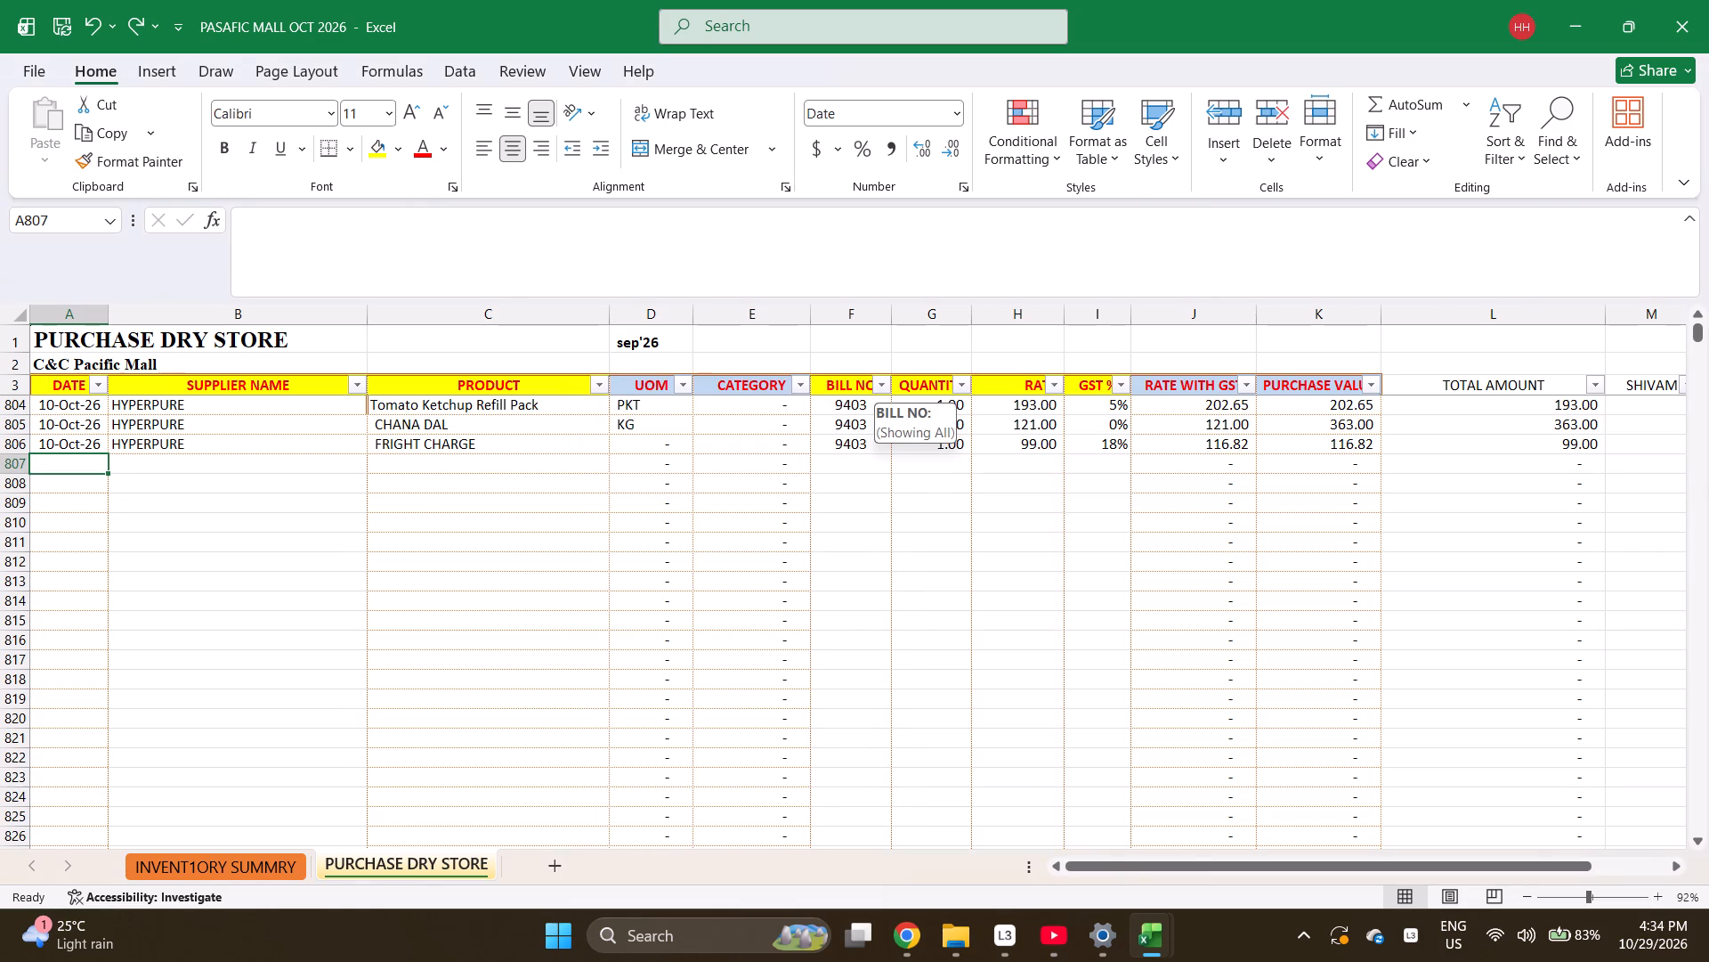
# Search the BILL NO filter values for a bill number containing 643, without applying a filter.
pyautogui.click(880, 385)
pyautogui.write('E26')
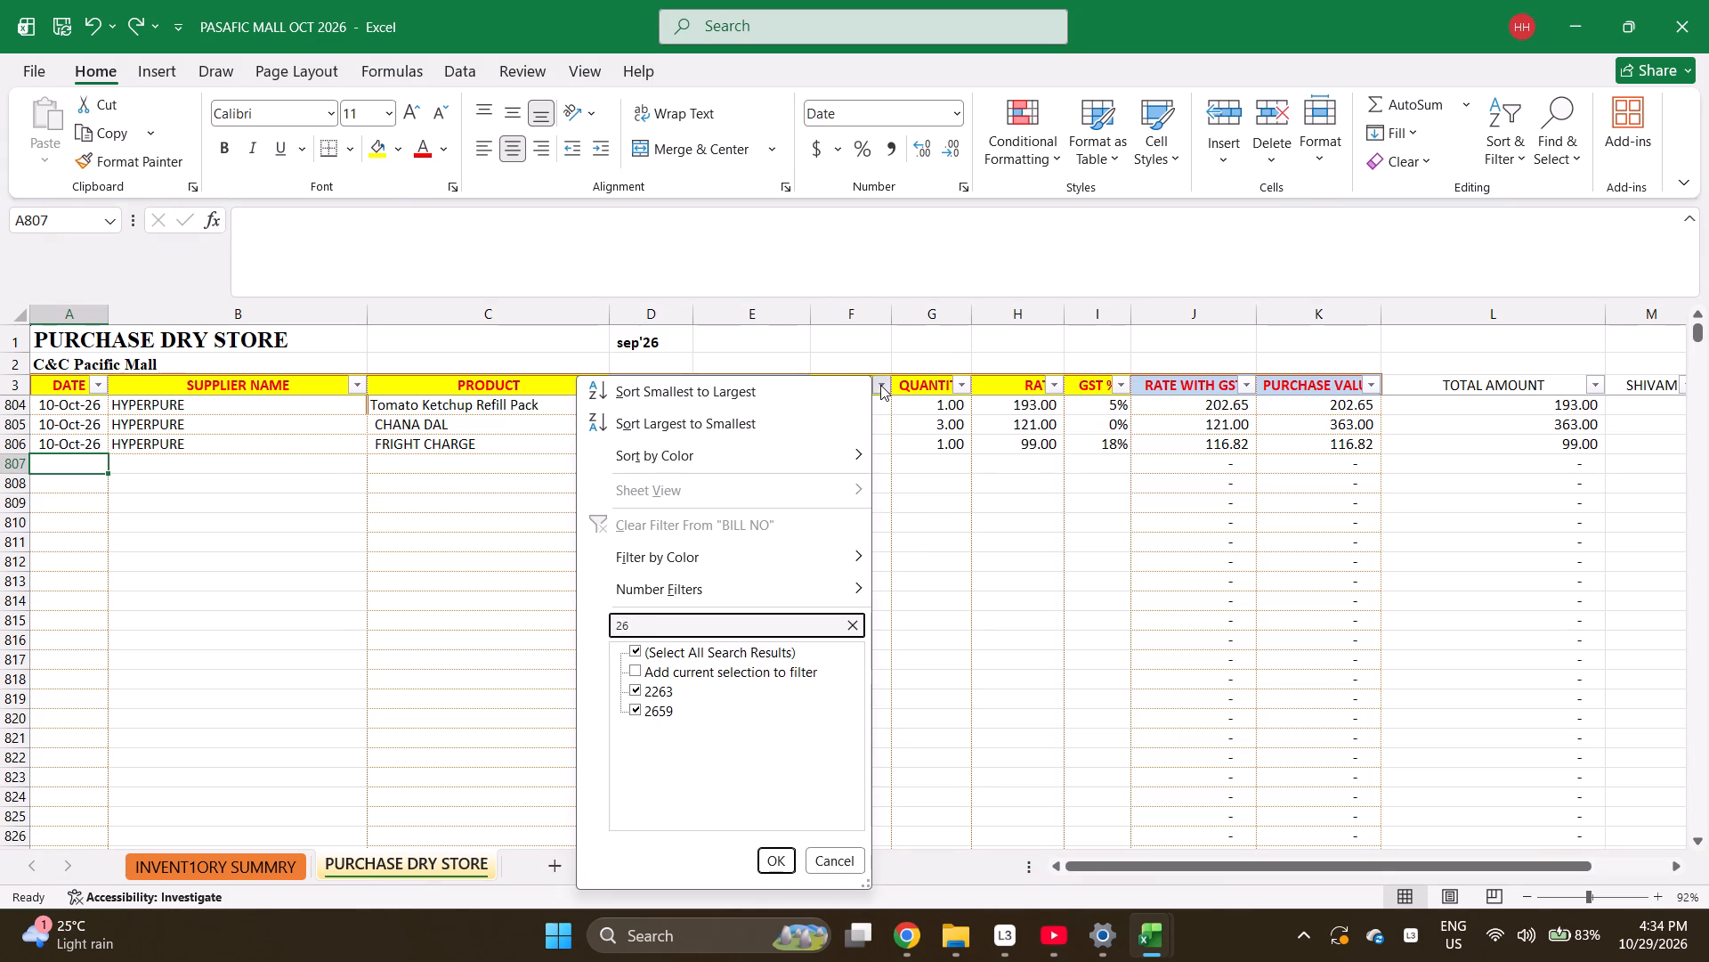
pyautogui.press('BackSpace')
pyautogui.press('BackSpace')
pyautogui.write('643')
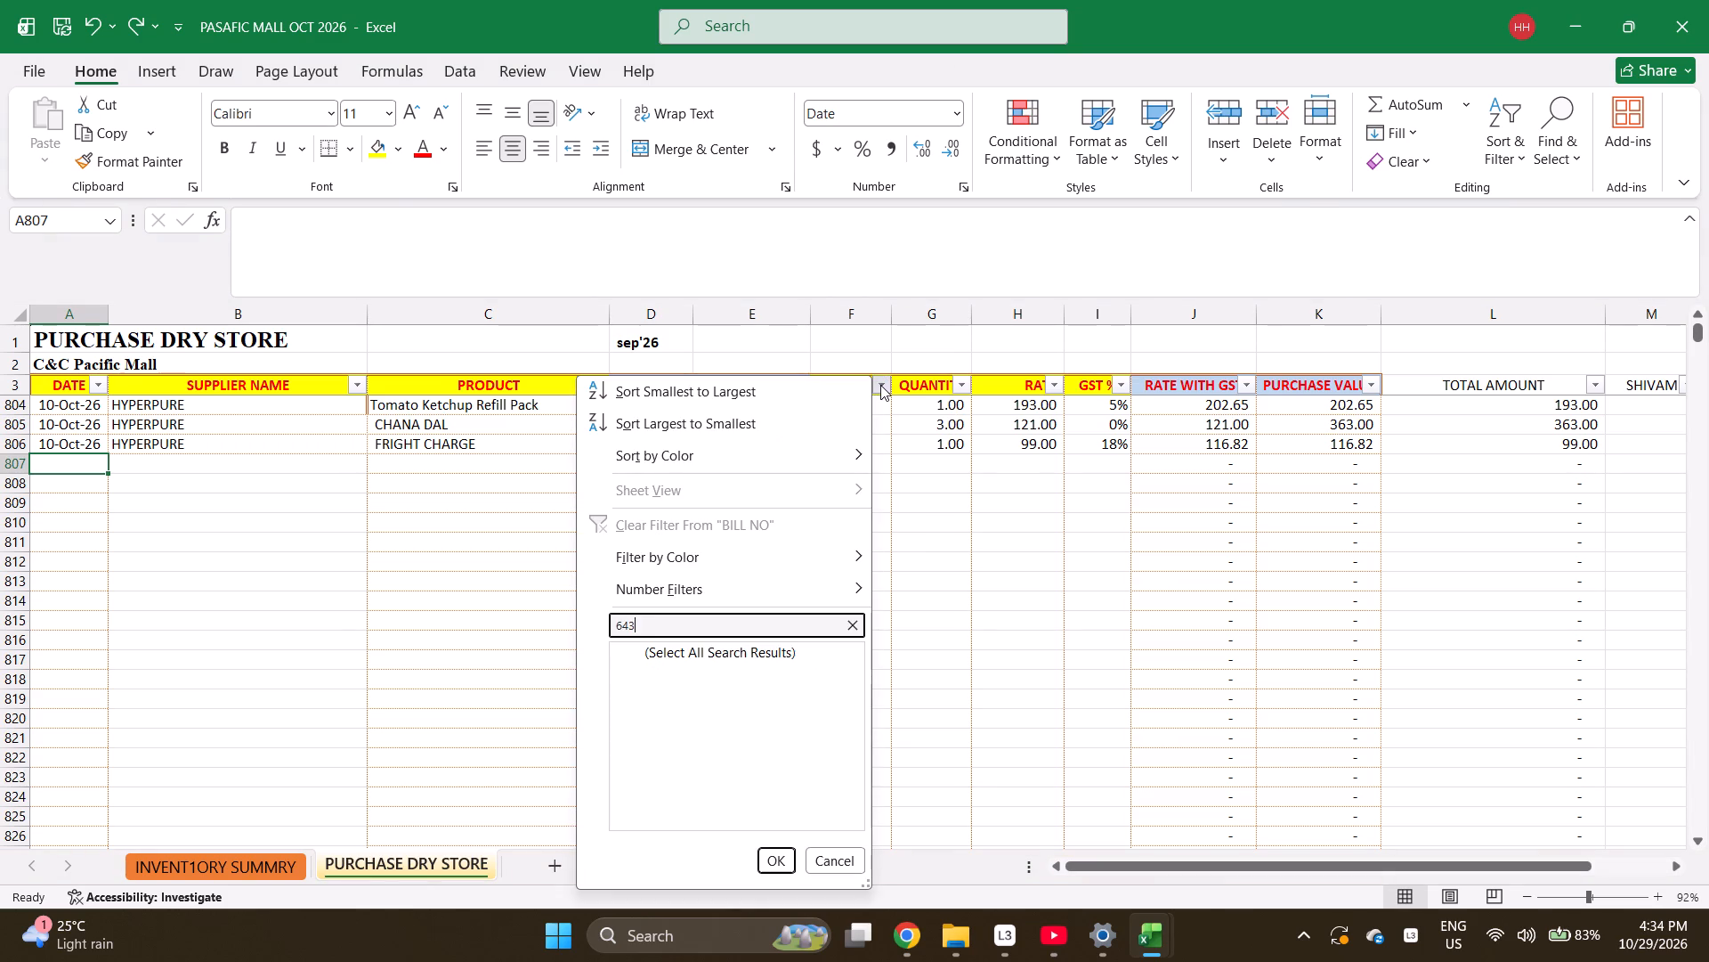
pyautogui.press('Escape')
pyautogui.press('Escape')
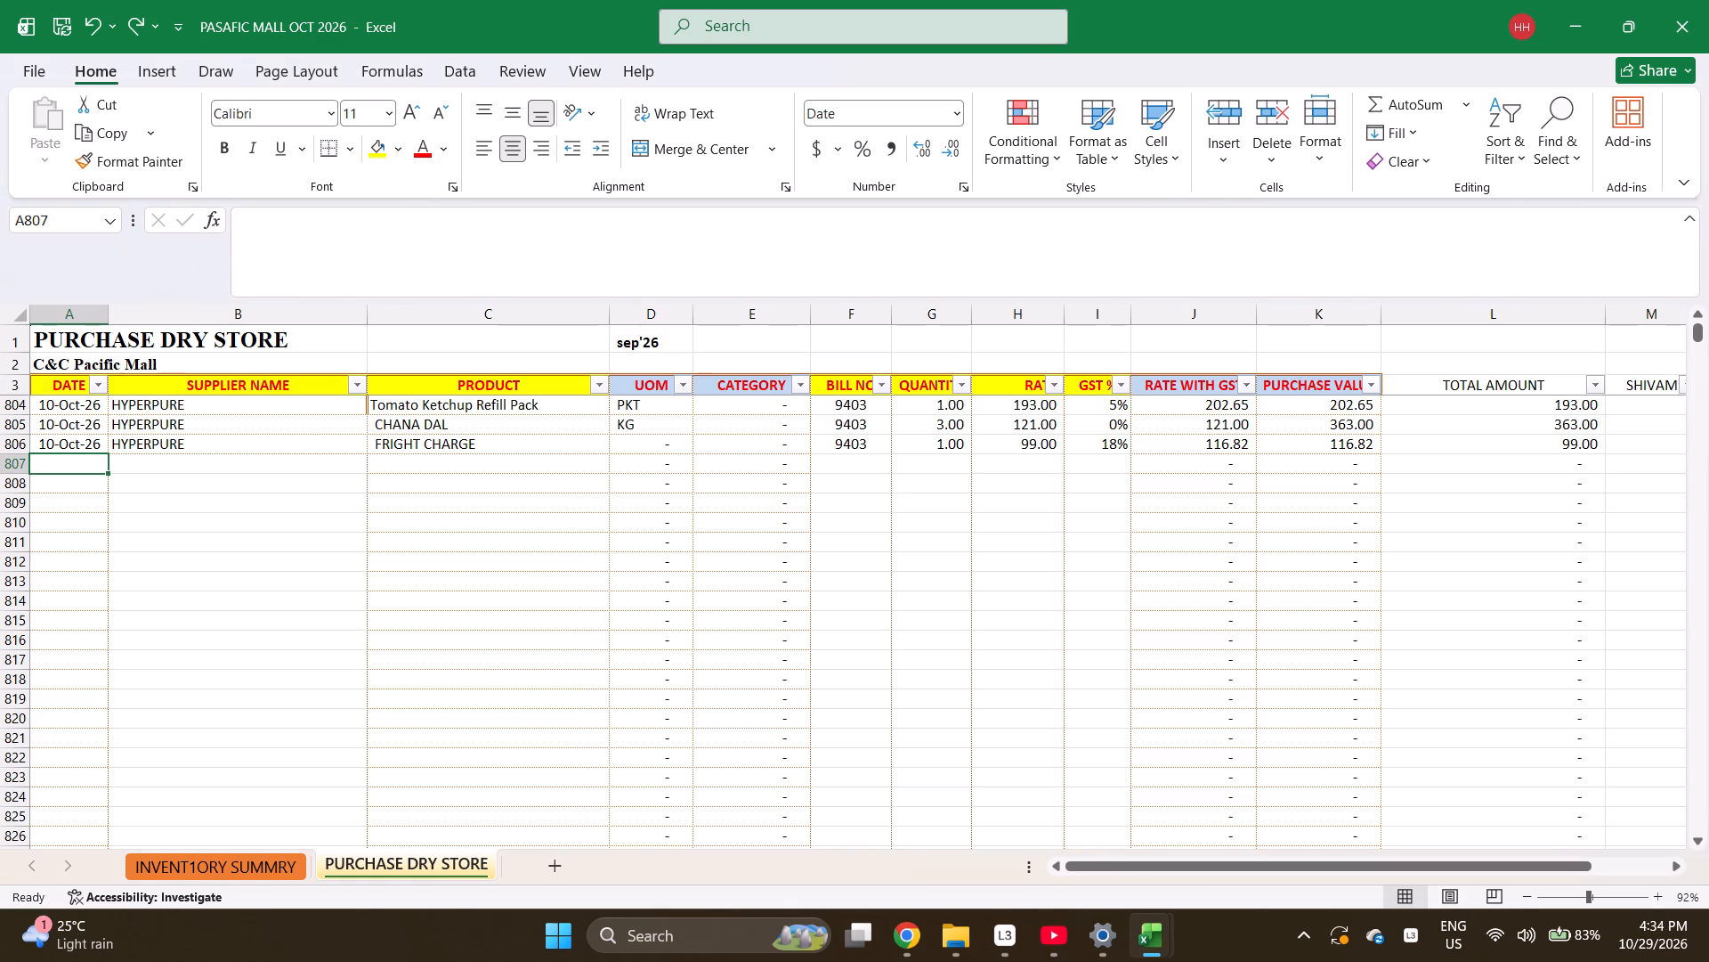
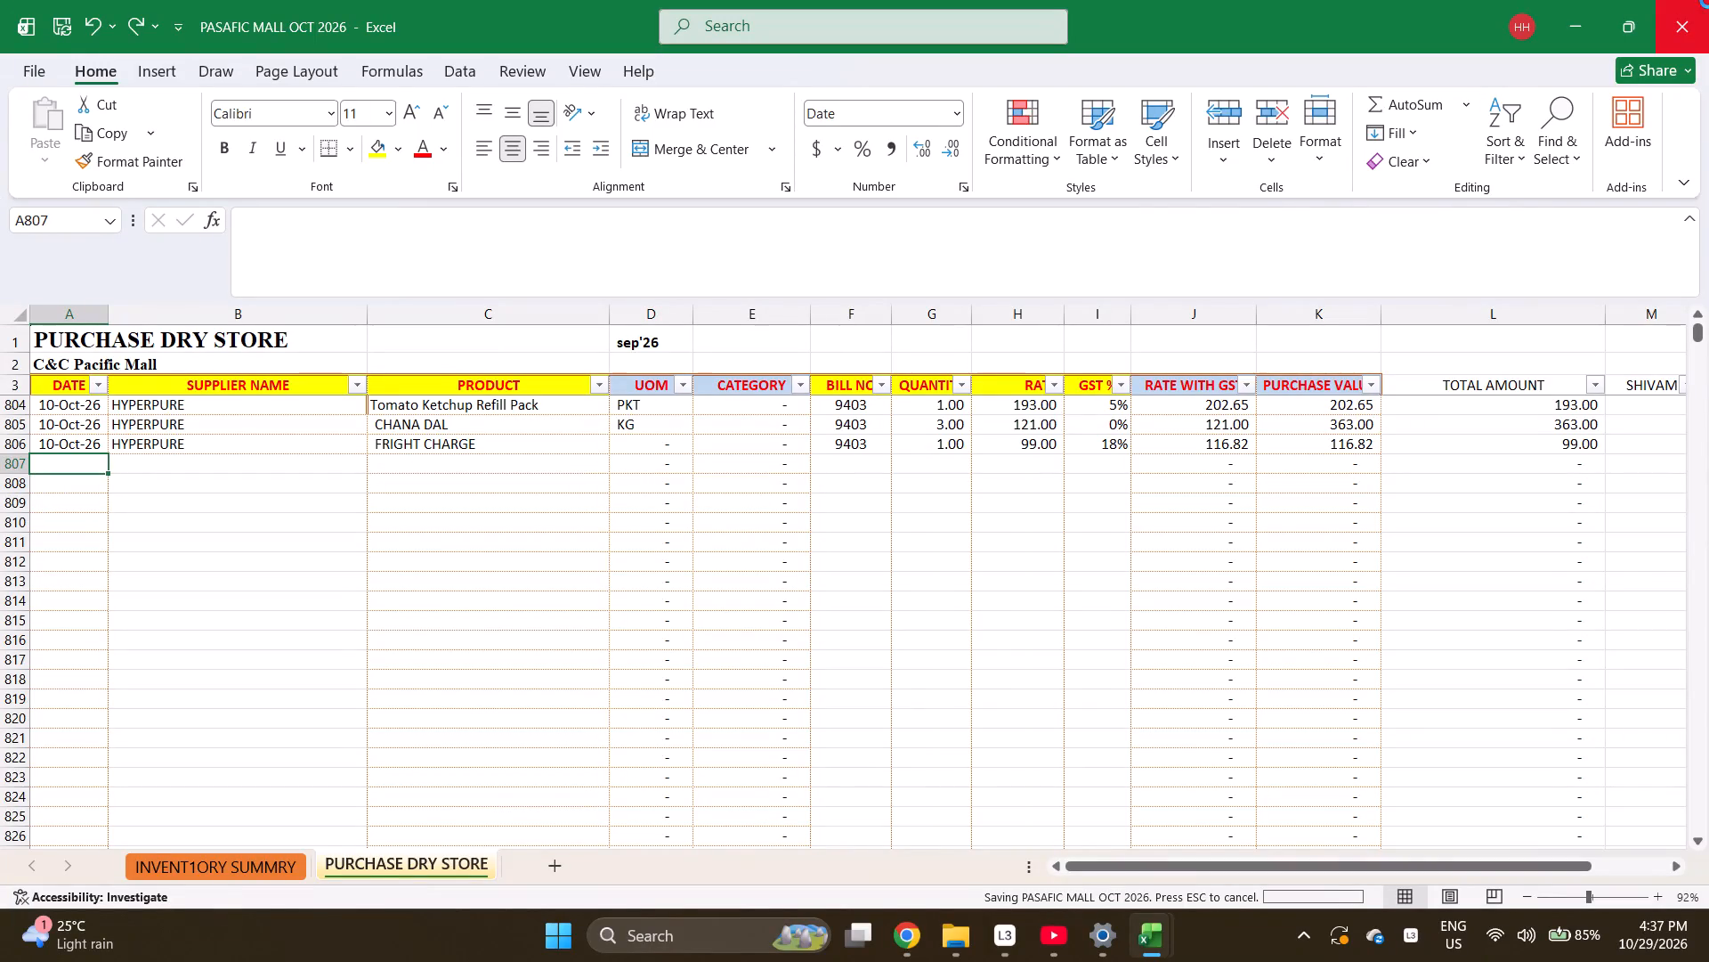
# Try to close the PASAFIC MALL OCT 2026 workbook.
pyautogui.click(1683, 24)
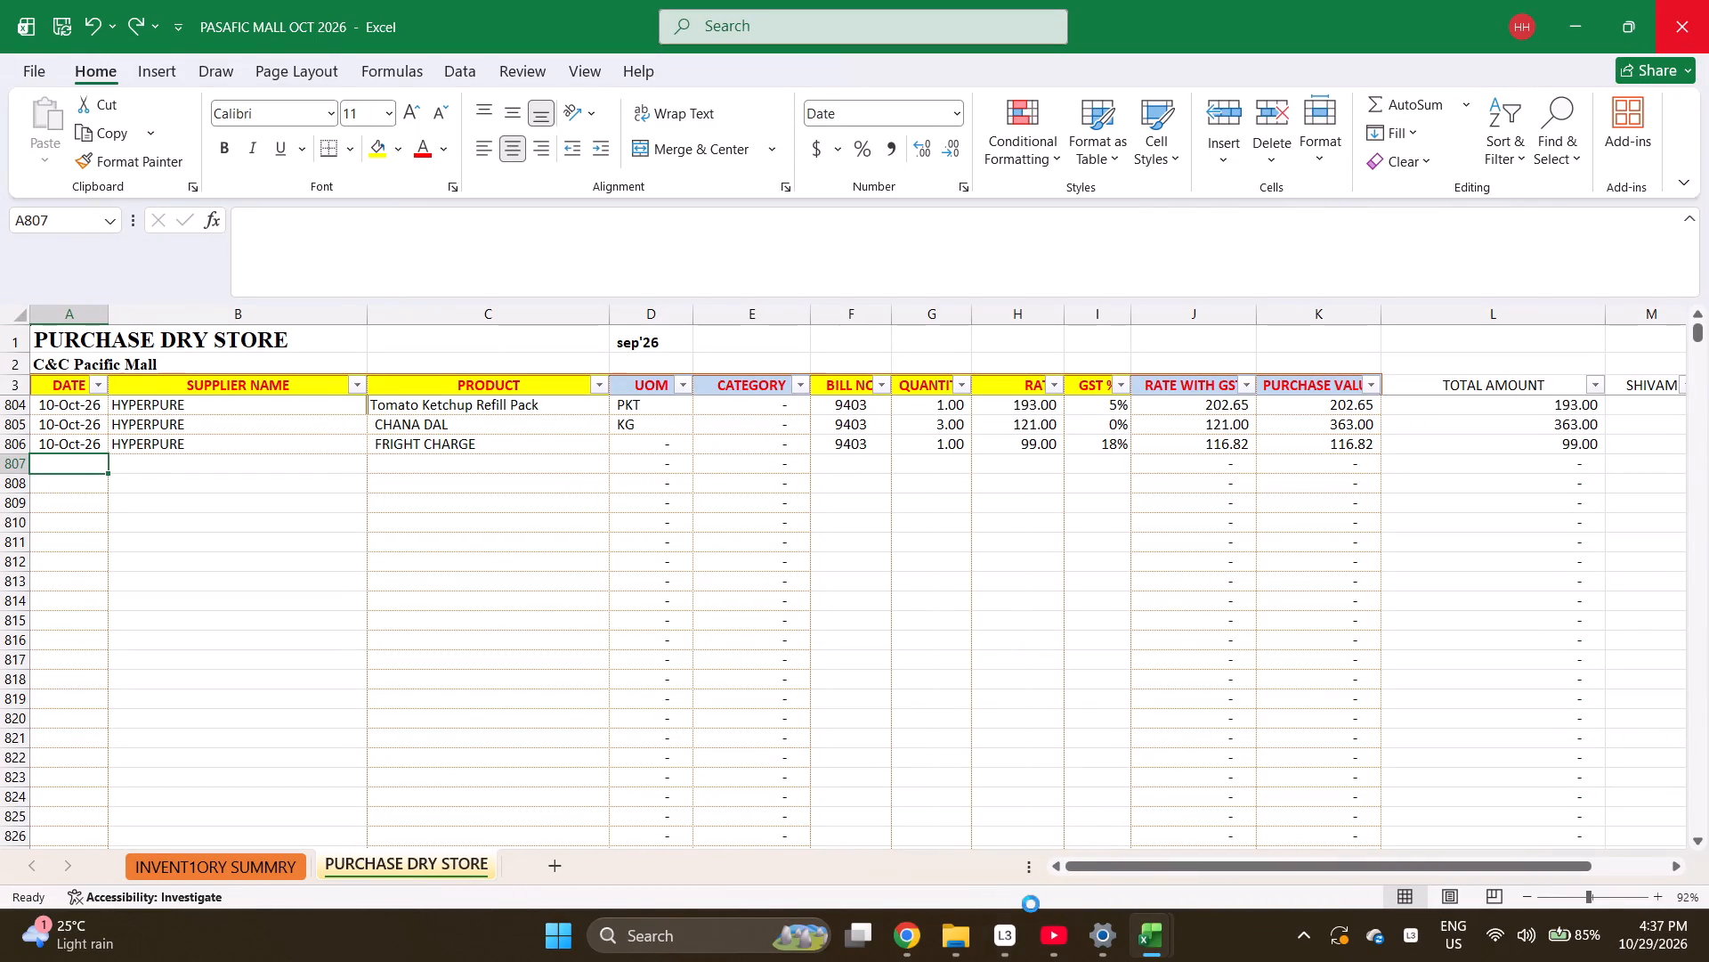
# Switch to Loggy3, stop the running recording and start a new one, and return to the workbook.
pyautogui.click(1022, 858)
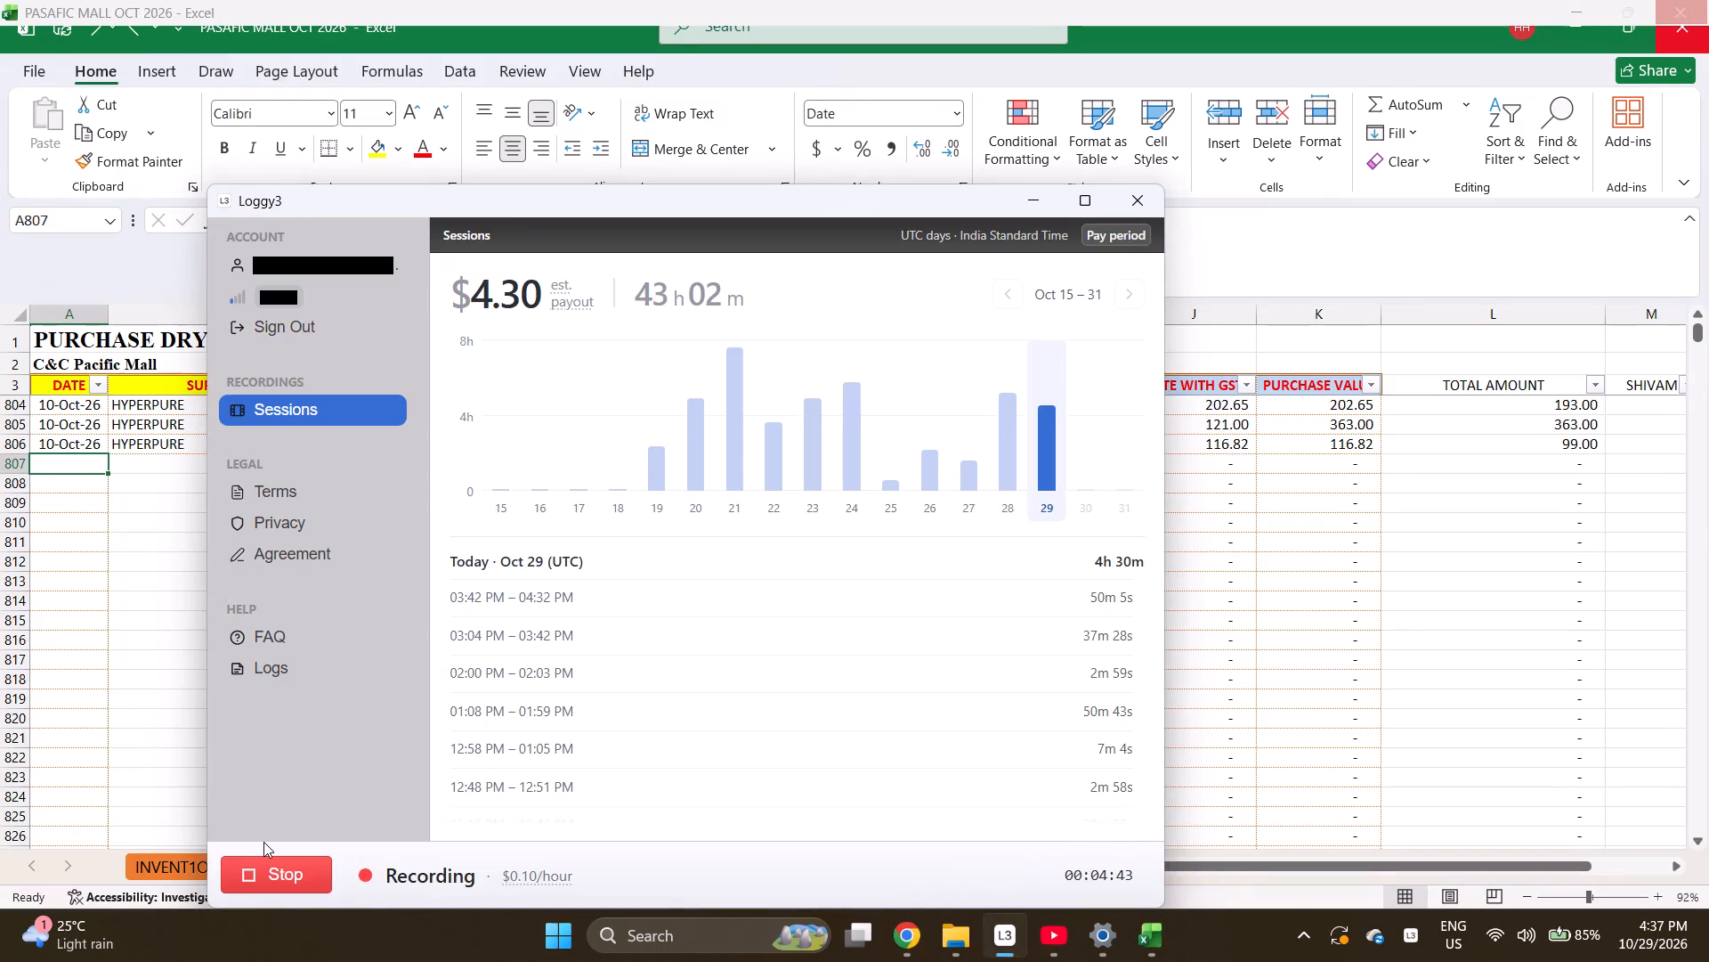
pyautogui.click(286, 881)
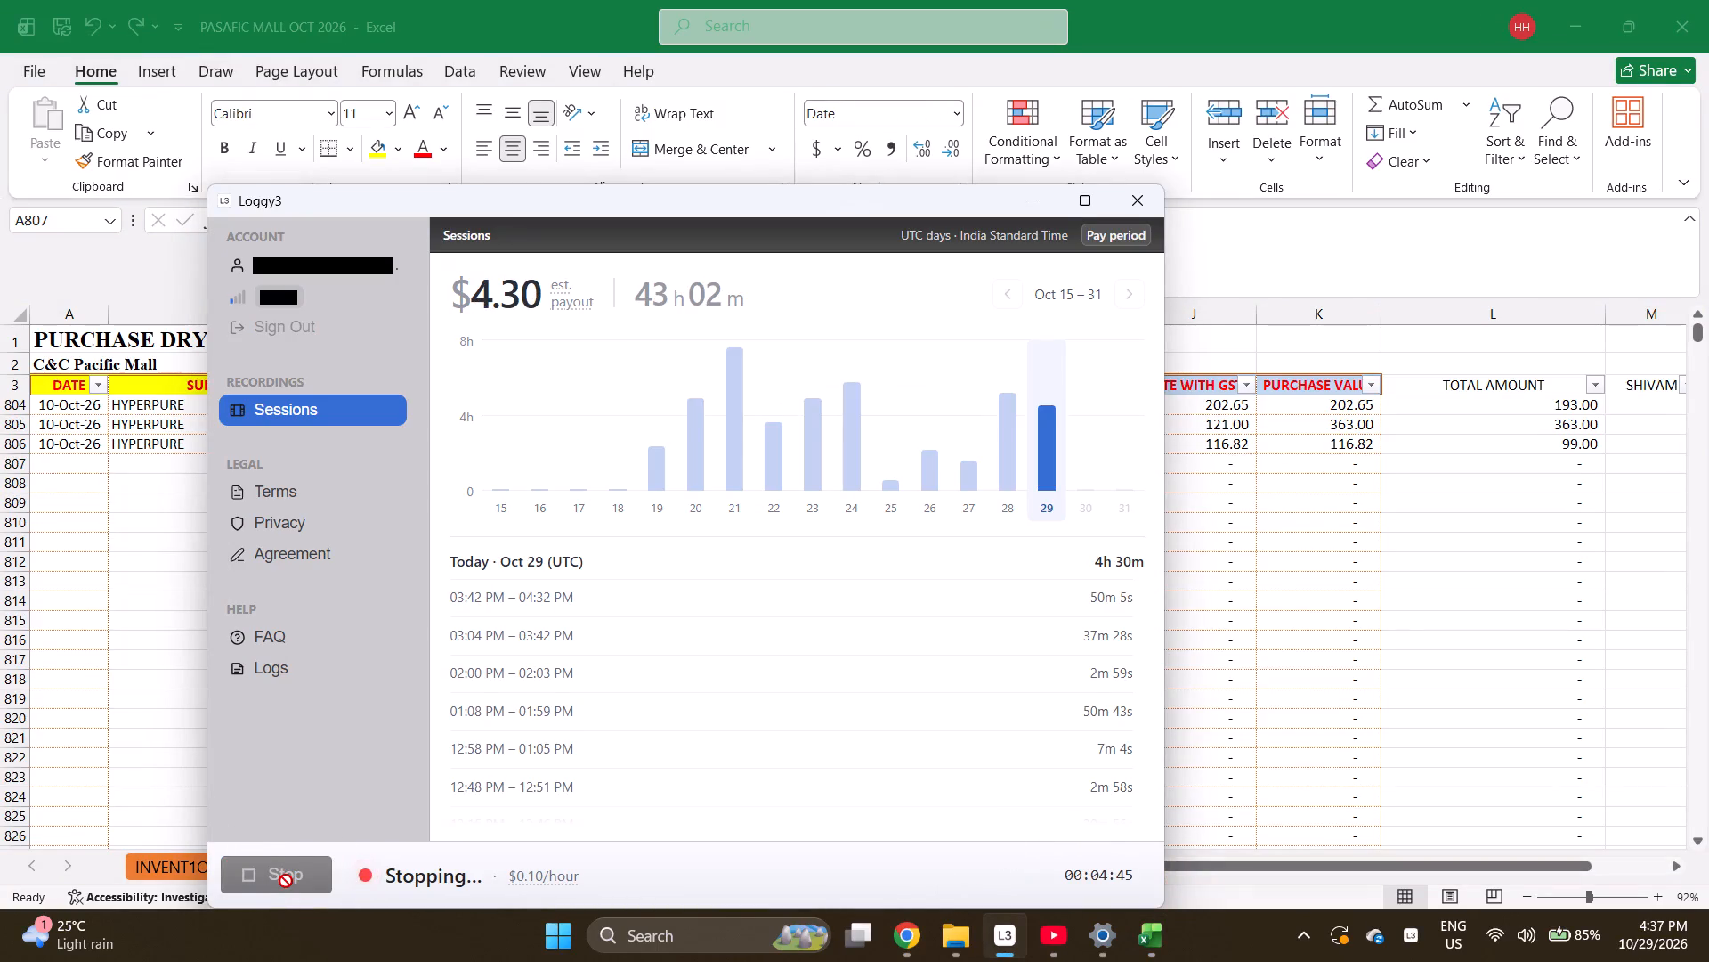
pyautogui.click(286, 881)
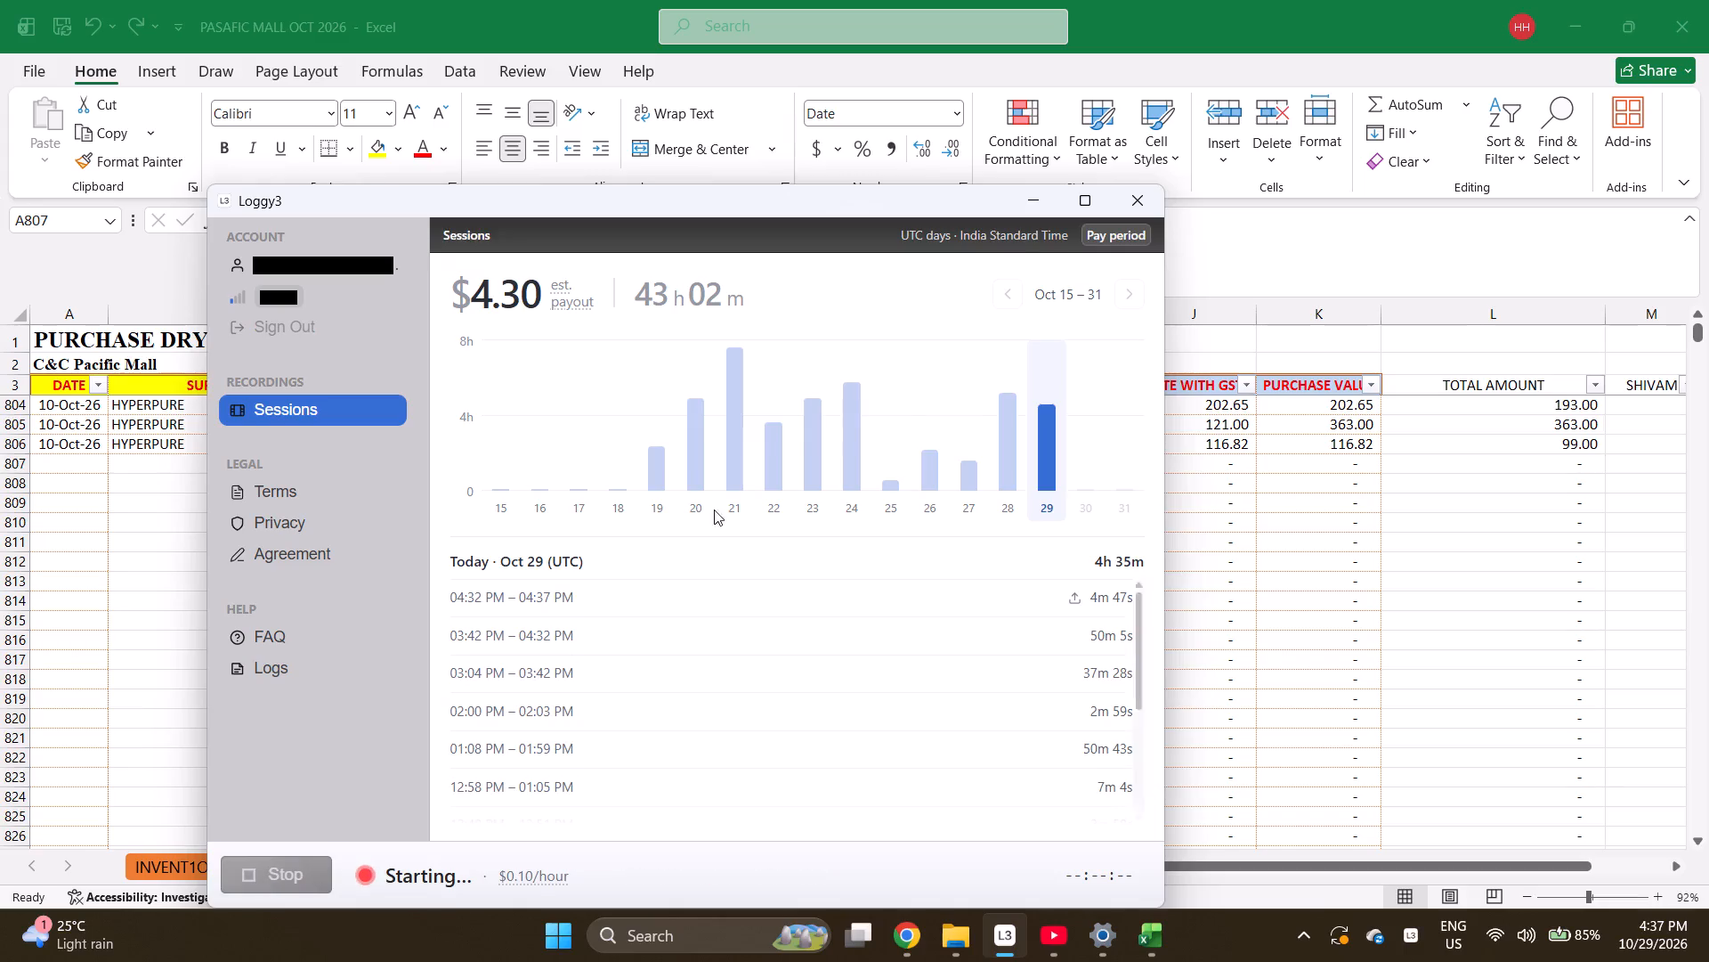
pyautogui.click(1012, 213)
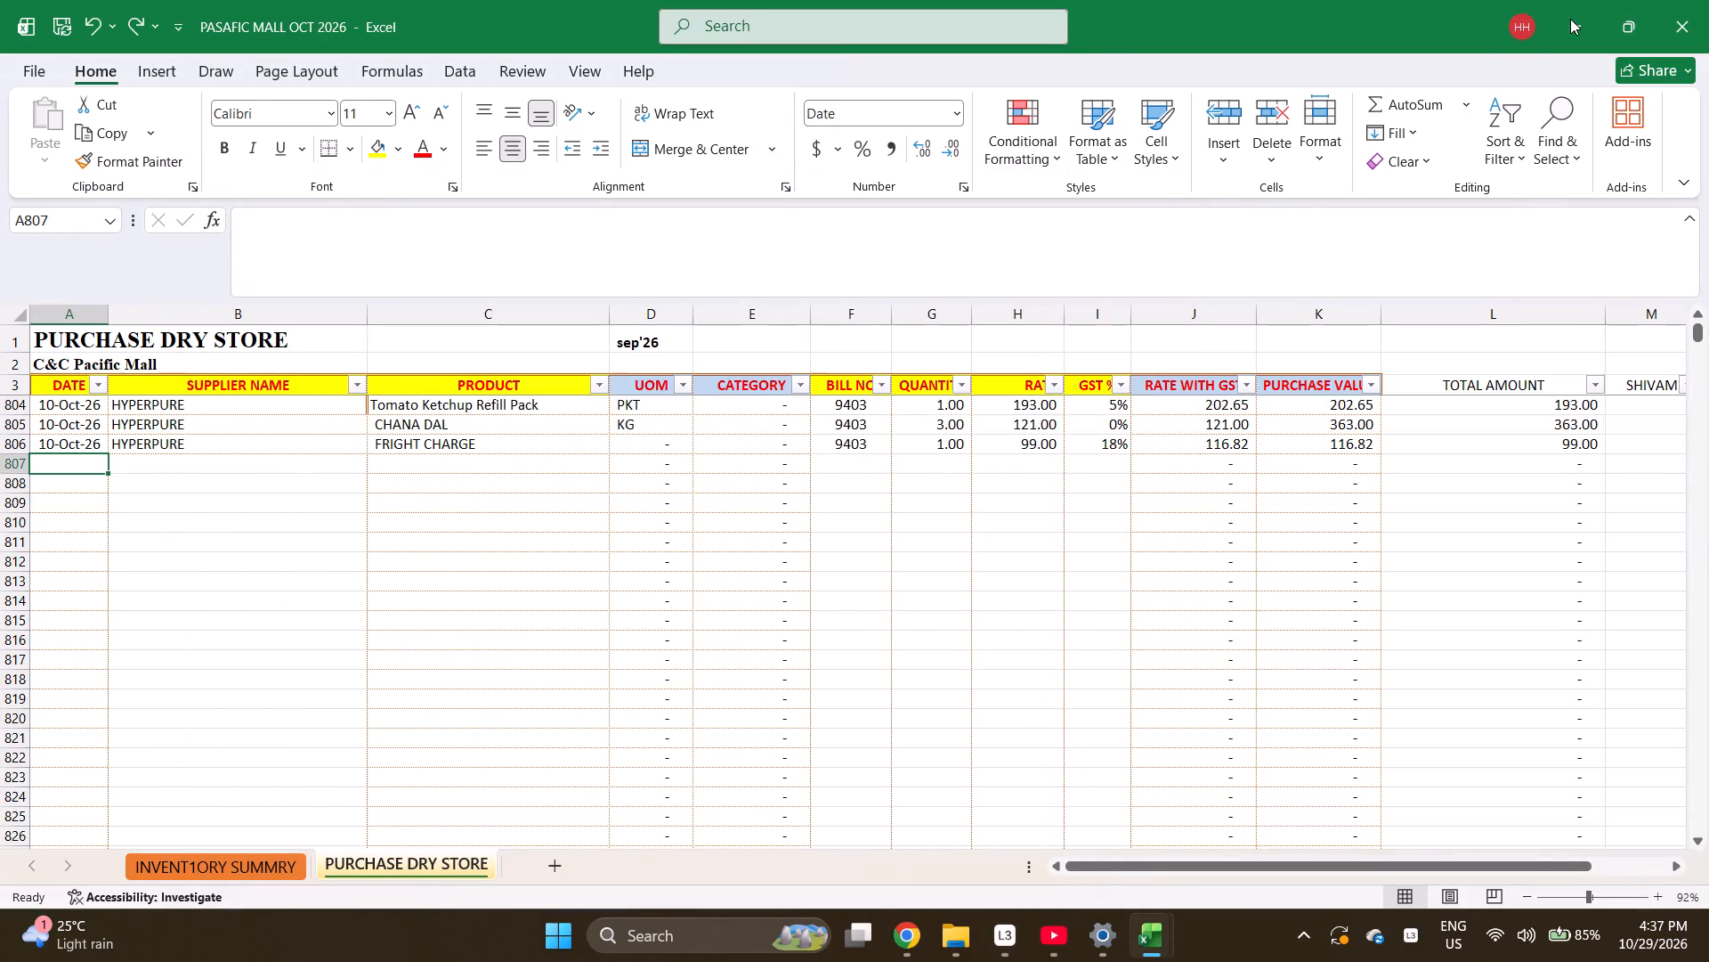
# Close the PASAFIC MALL OCT 2026 workbook.
pyautogui.click(1667, 18)
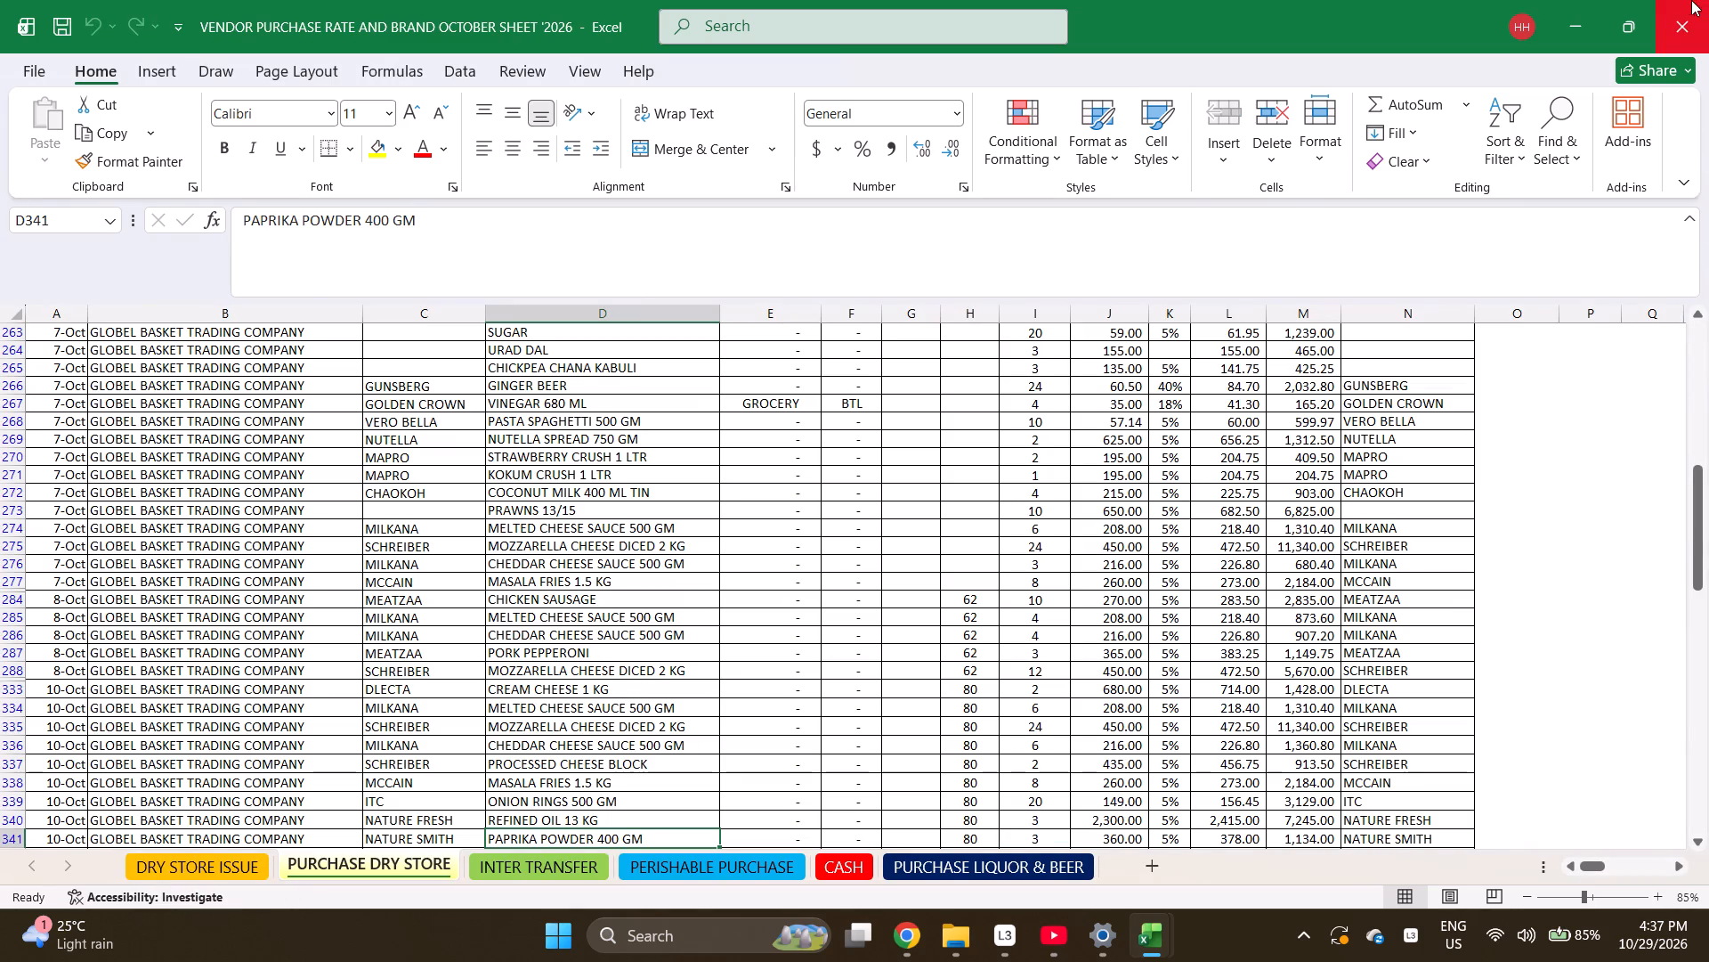
# Close the VENDOR PURCHASE RATE AND BRAND OCTOBER SHEET '2026 workbook without saving its changes.
pyautogui.click(1688, 0)
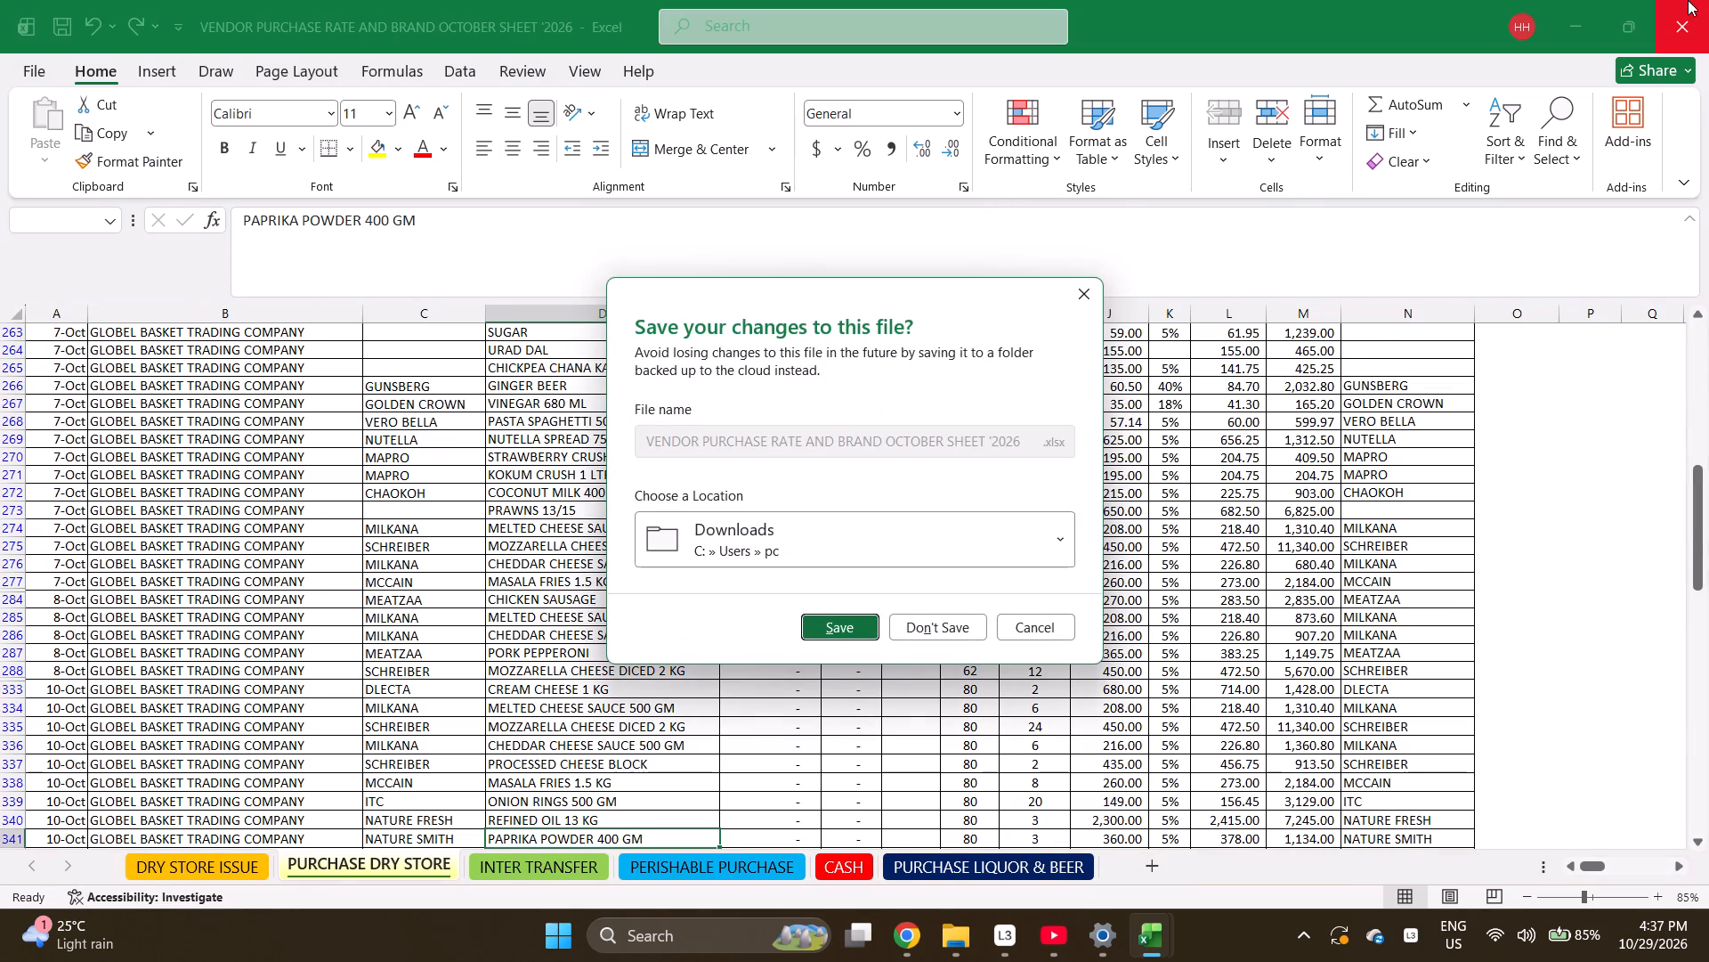
pyautogui.click(946, 624)
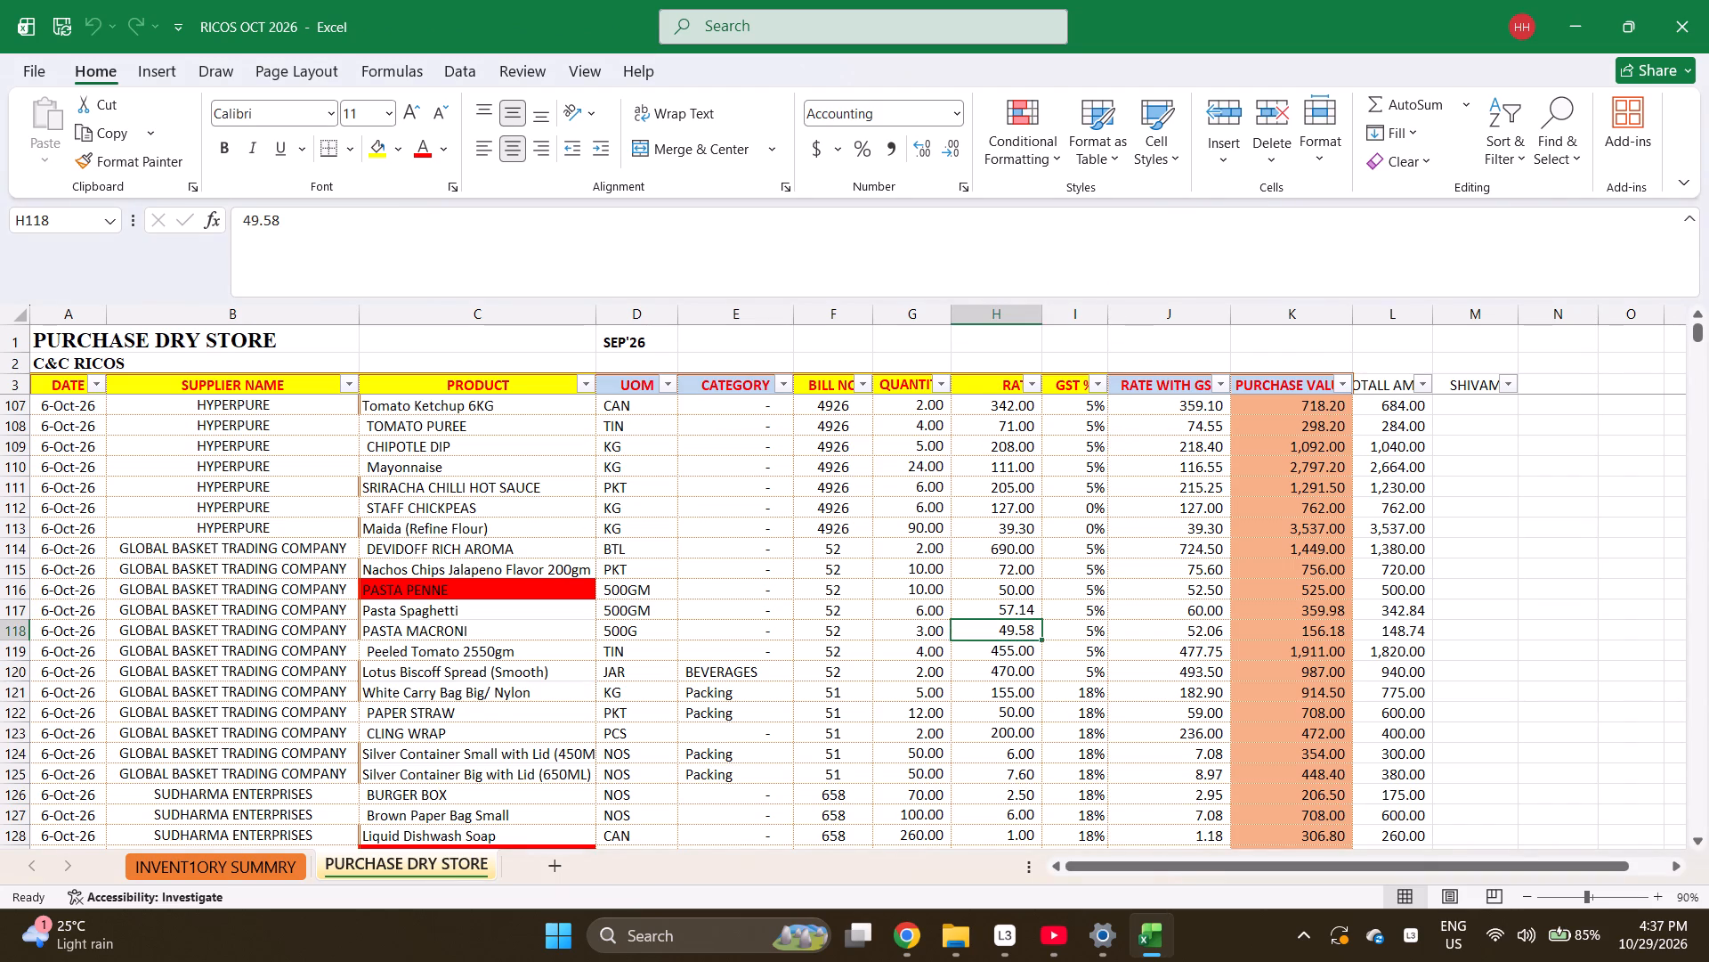
# Go to the first empty DATE cell below the last purchase entry in the RICOS OCT 2026 PURCHASE DRY STORE sheet.
pyautogui.hotkey('ctrl', 'Left')
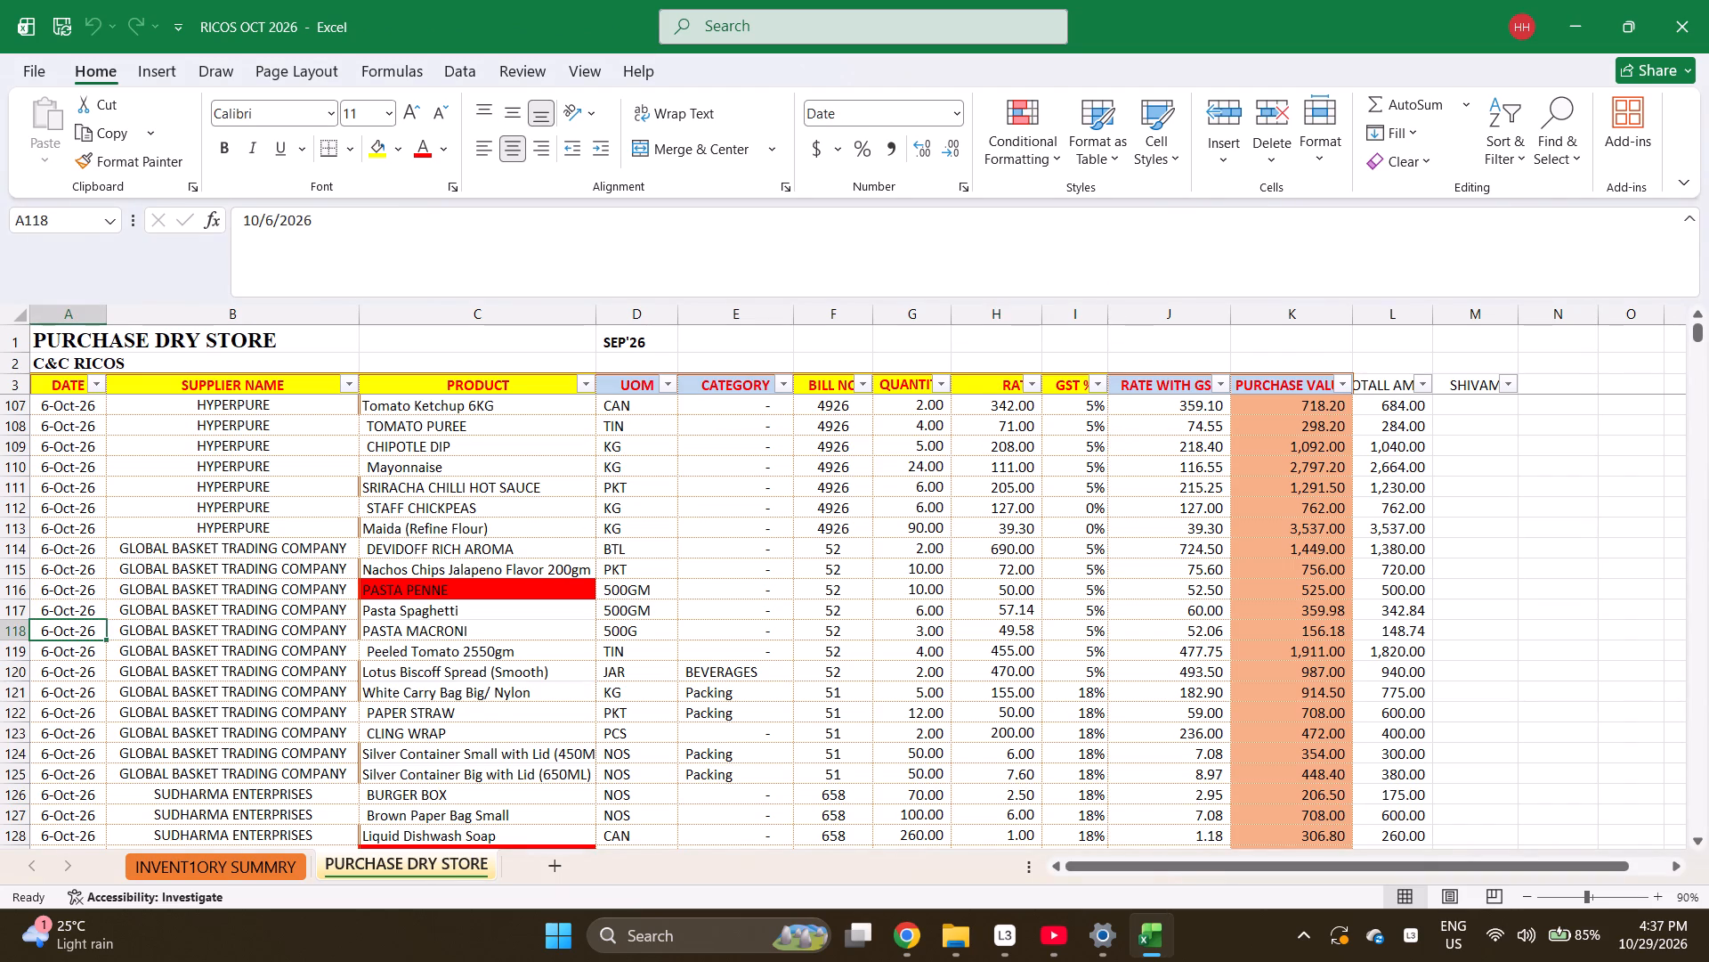
pyautogui.hotkey('ctrl', 'Down')
pyautogui.press('Down')
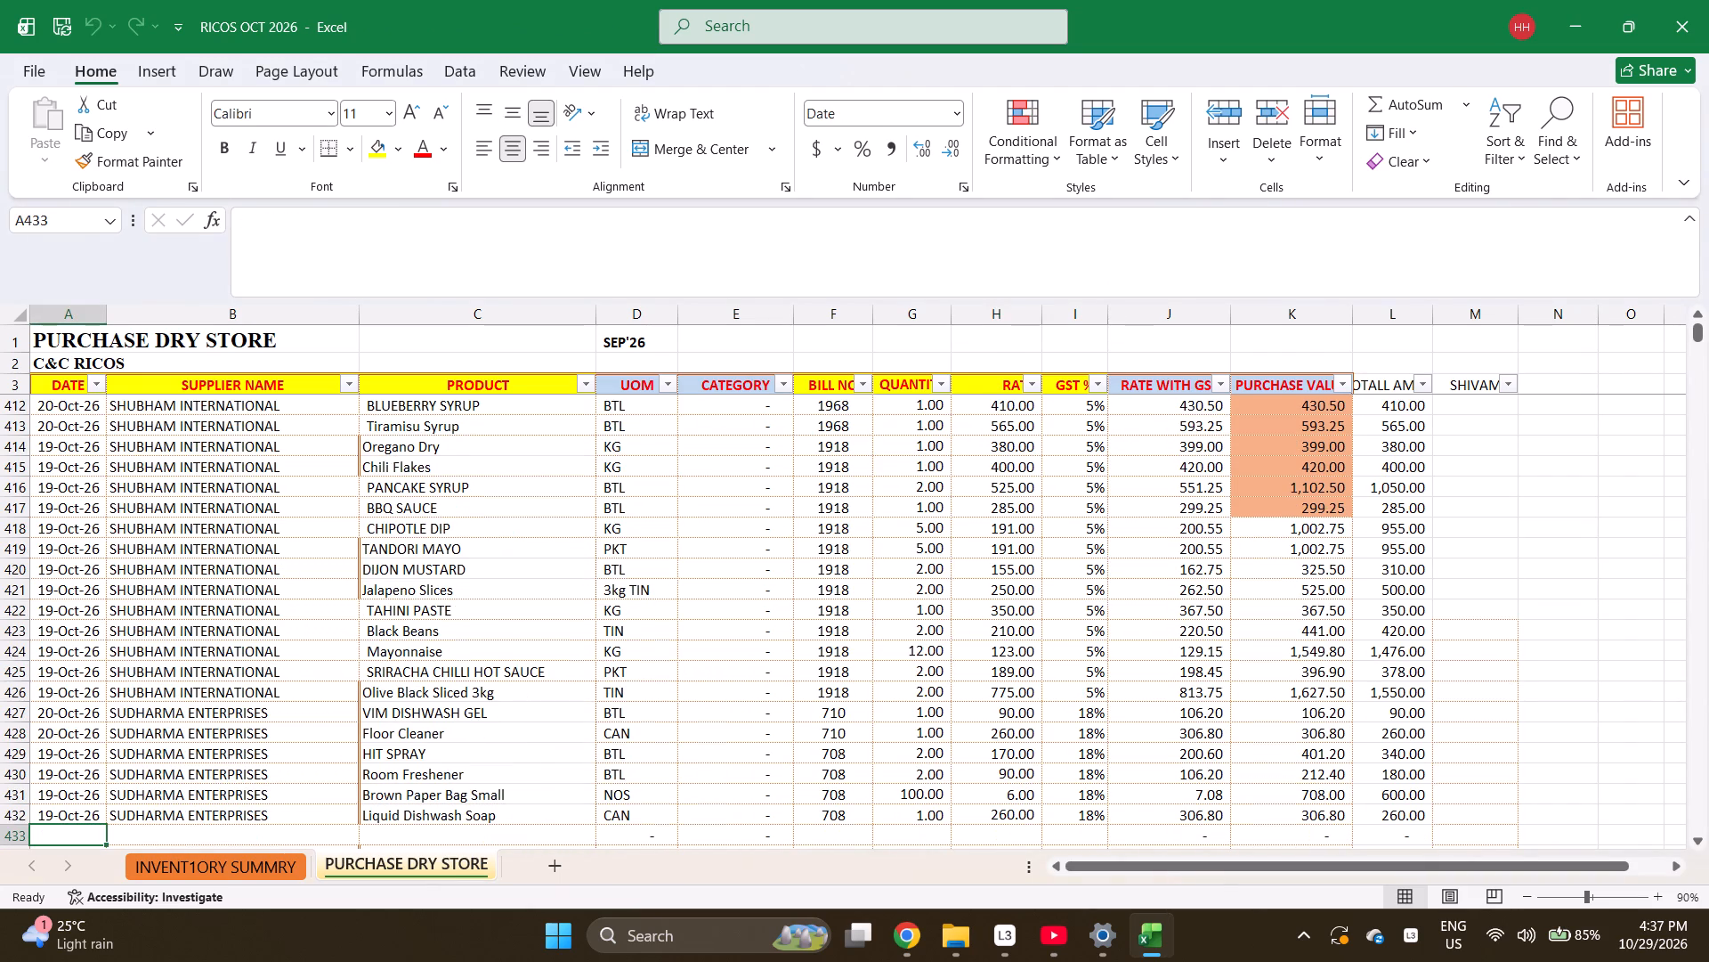